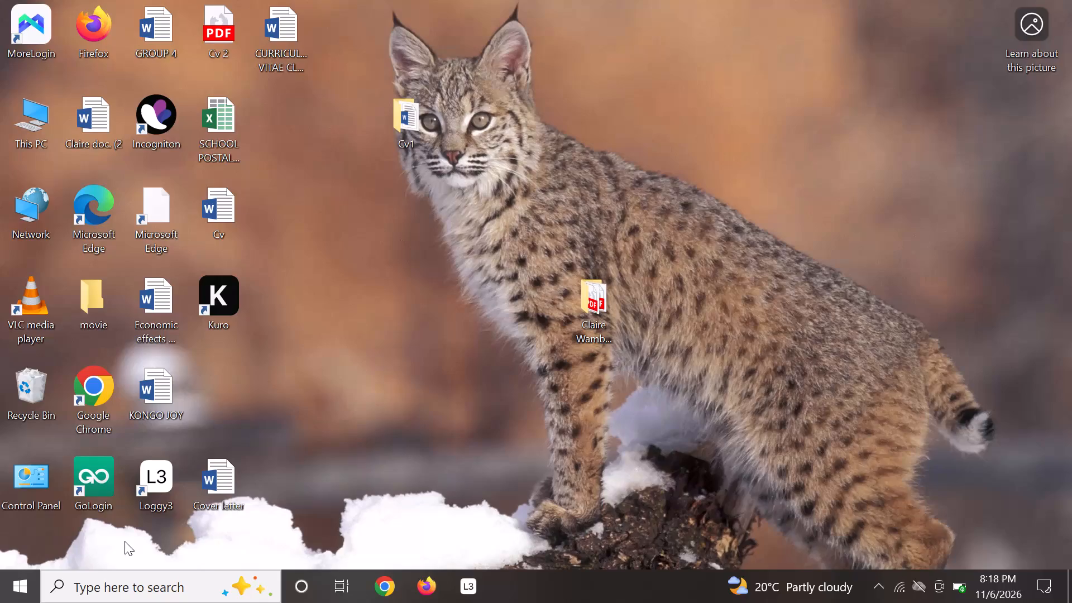
Open the ReelAnalytics Production Panel (rpp) in Firefox.
left_click(427, 596)
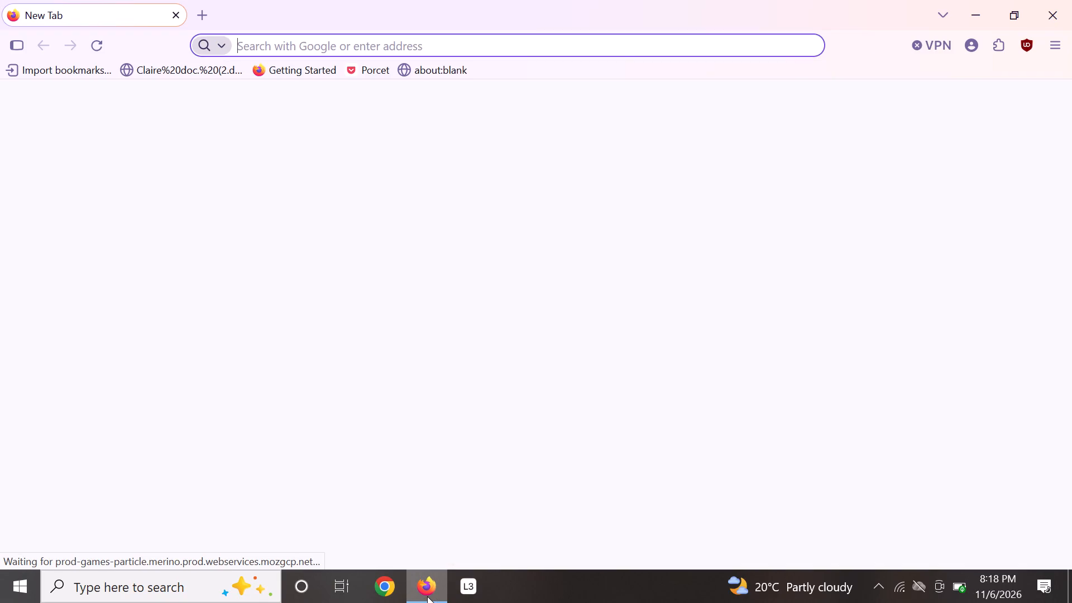
type("rpp")
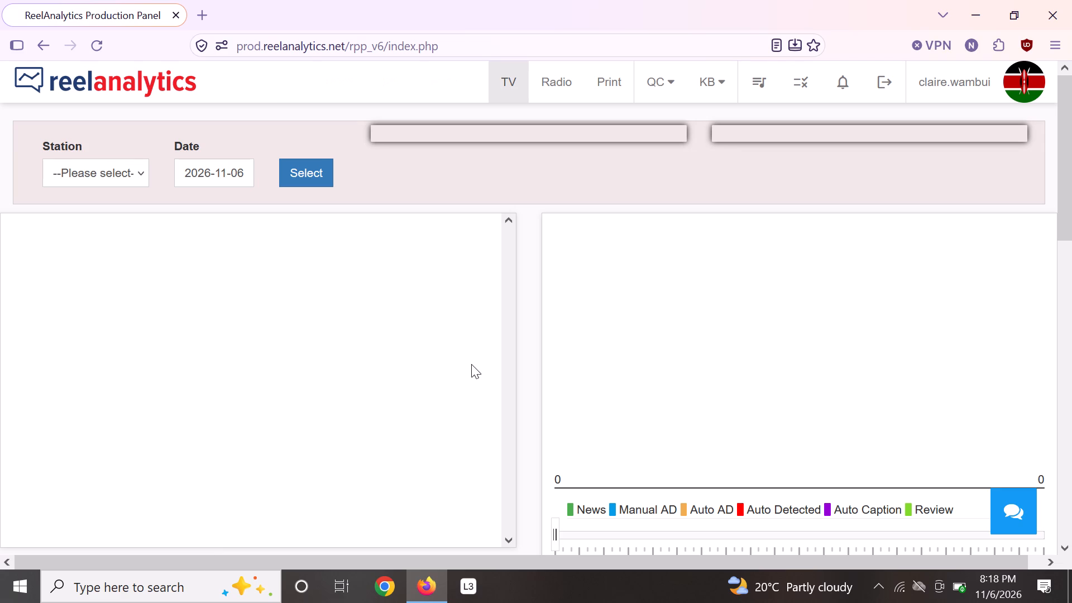
Load the Kaya FM station for 2026-11-06 in the radio analysis section.
left_click(545, 79)
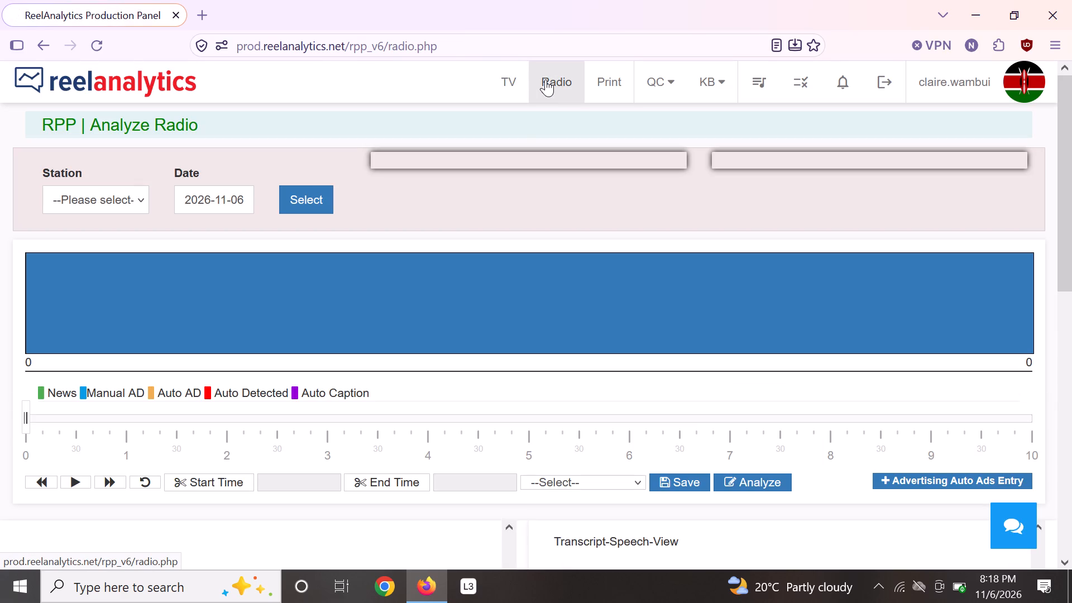
left_click(118, 208)
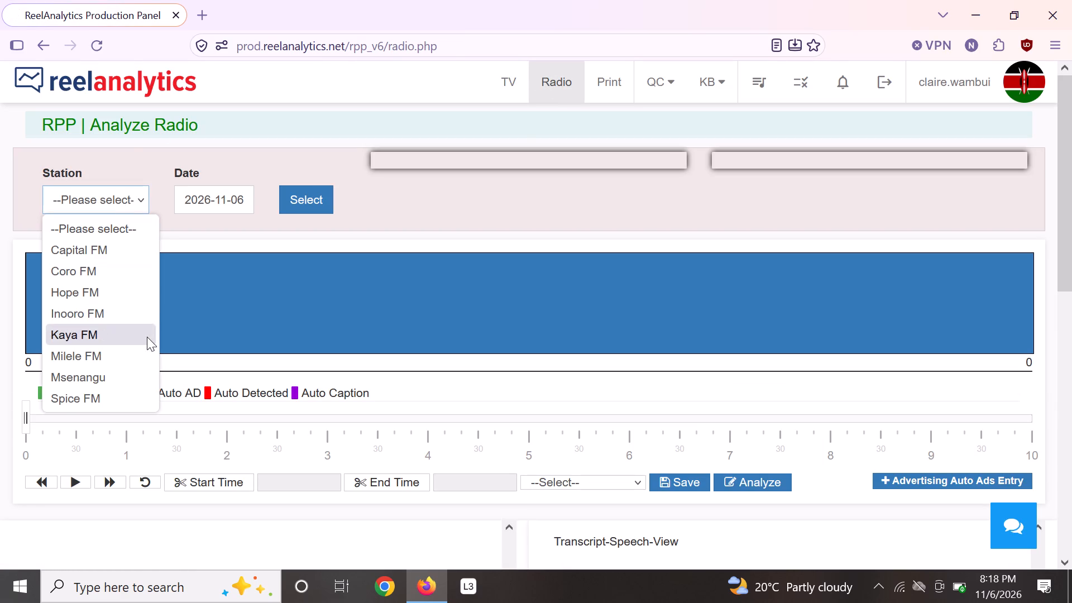
left_click(147, 337)
left_click(308, 193)
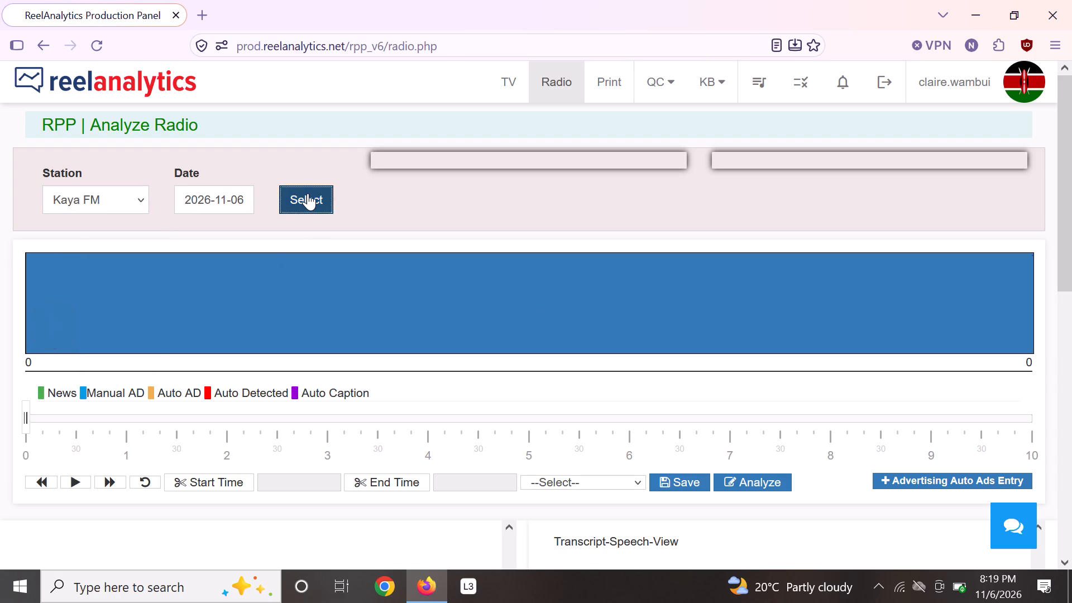
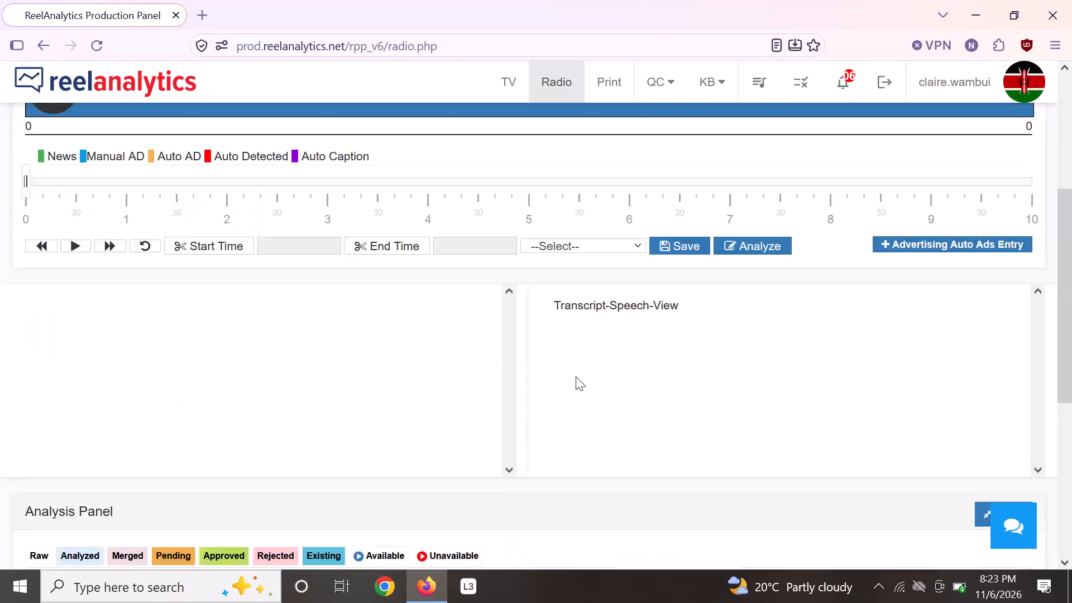
Review the Analysis Panel entries and view the analysis form of the raw ad at 14:32:13, closing it without saving.
scroll(596, 377, "up", 1)
scroll(597, 379, "down", 3)
scroll(601, 384, "up", 2)
scroll(601, 384, "down", 6)
scroll(616, 396, "up", 1)
scroll(616, 396, "down", 2)
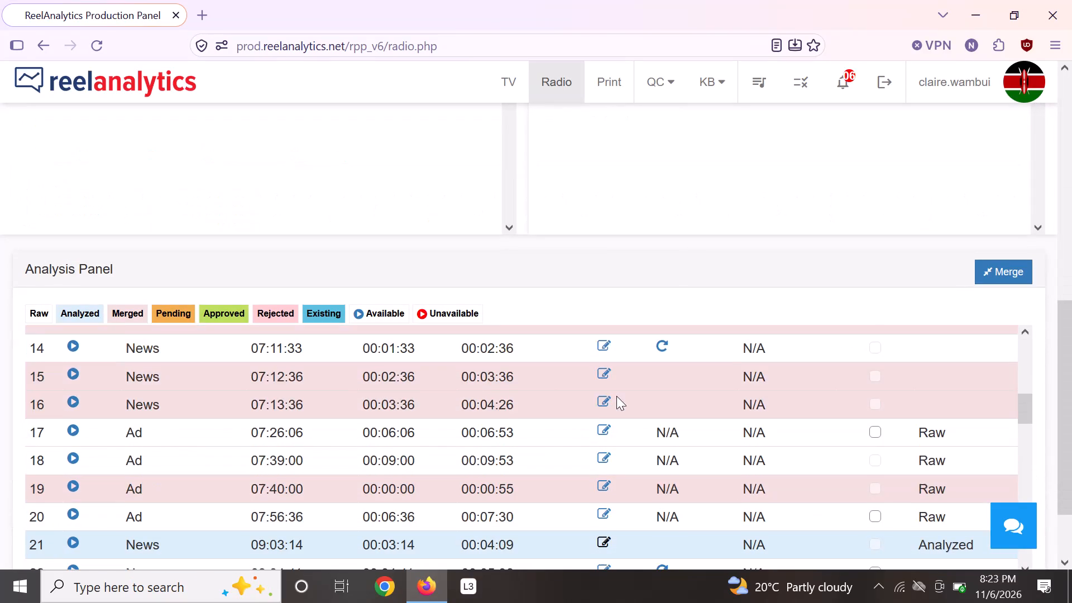
scroll(616, 396, "down", 10)
scroll(620, 396, "up", 1)
scroll(620, 396, "down", 1)
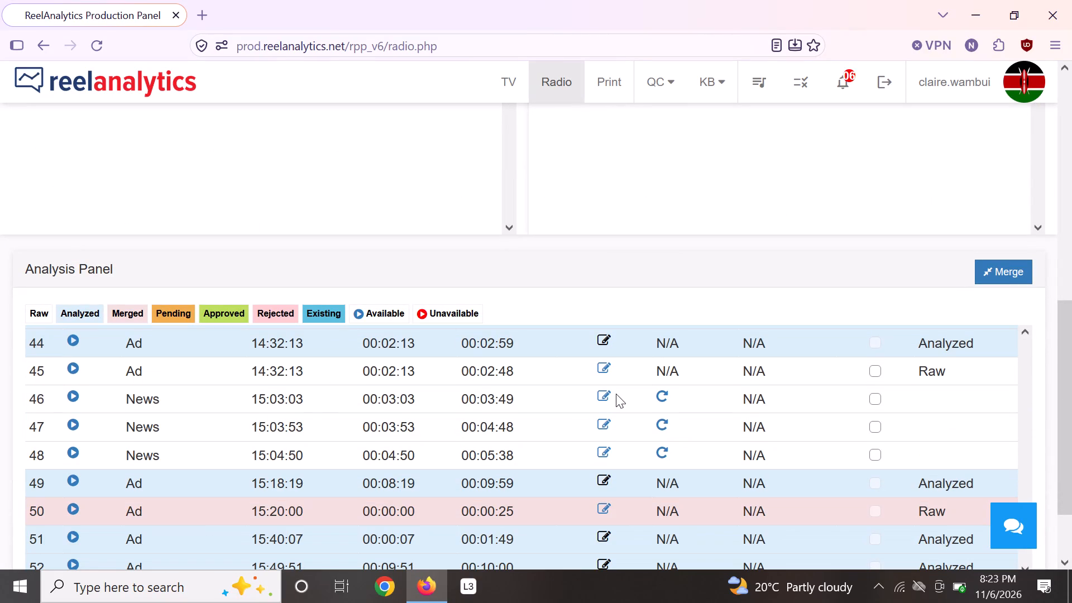
left_click(605, 366)
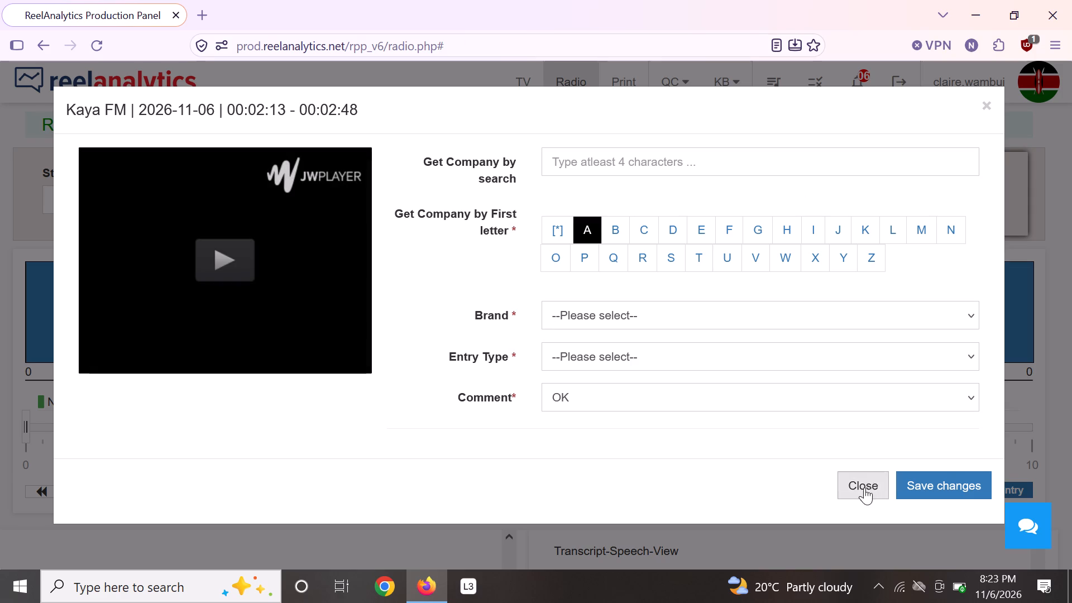
left_click(864, 487)
Open the Advertising QC tool.
left_click(667, 74)
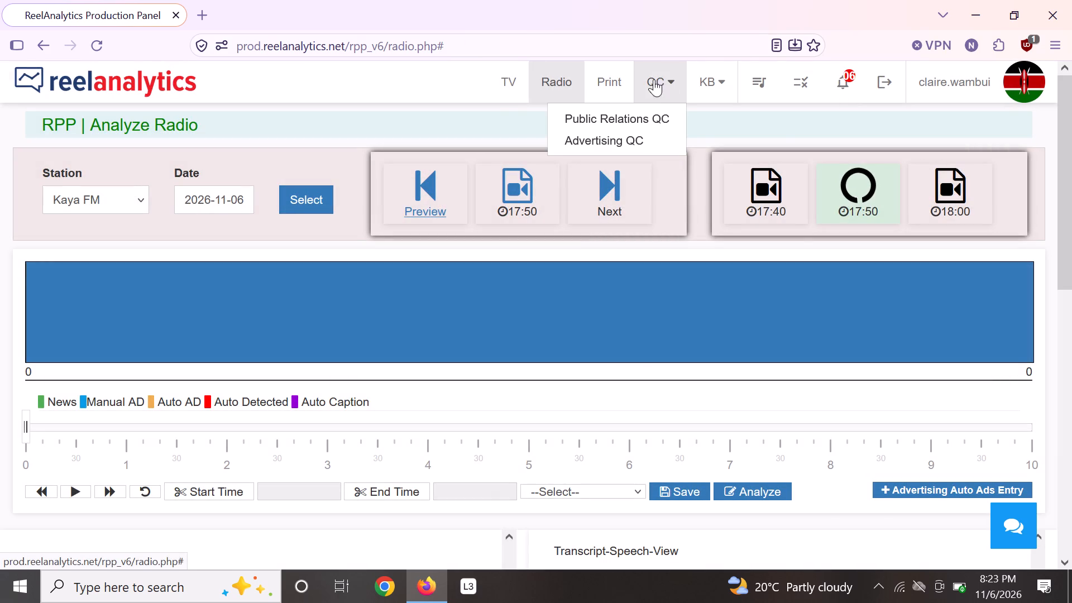
left_click(621, 138)
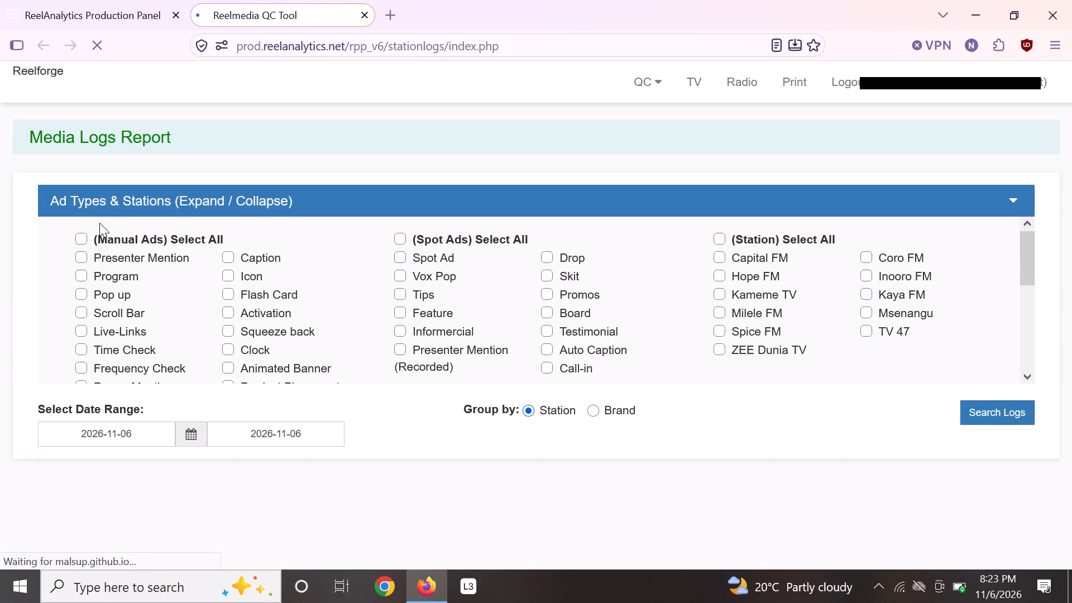
Include all manual ad types, all spot ad types and the Kaya FM station in the Media Logs Report filter.
left_click(83, 234)
left_click(401, 233)
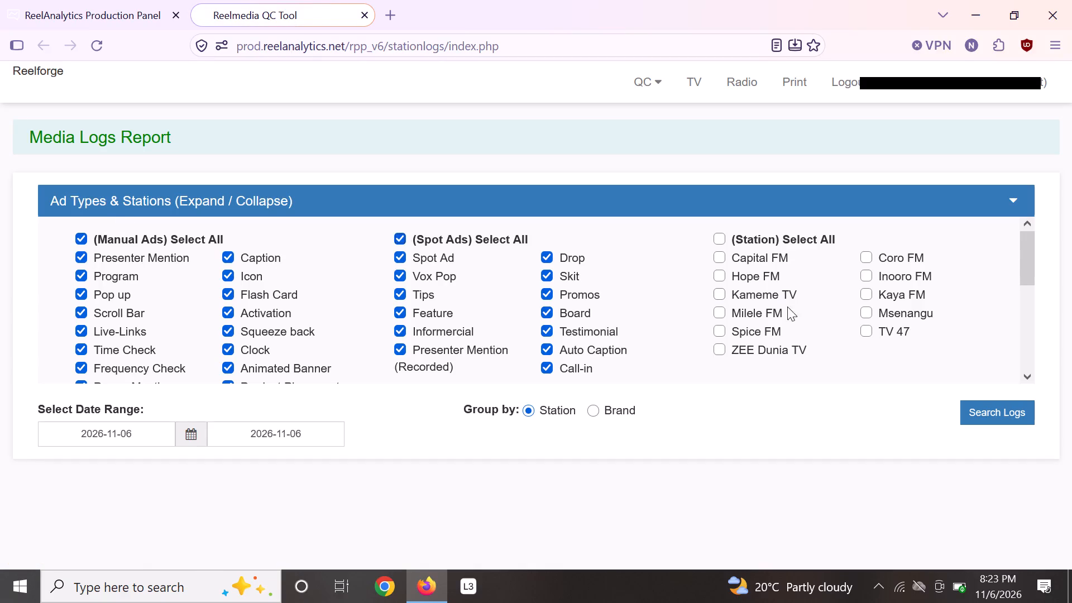
left_click(865, 293)
Open the start date of the report's date range for editing.
left_click(136, 439)
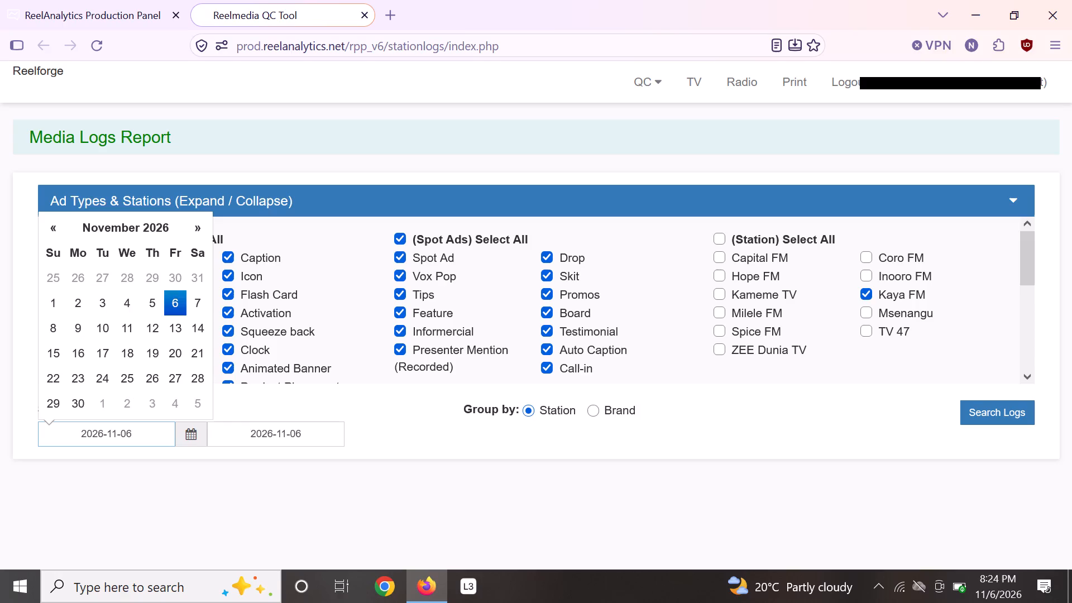
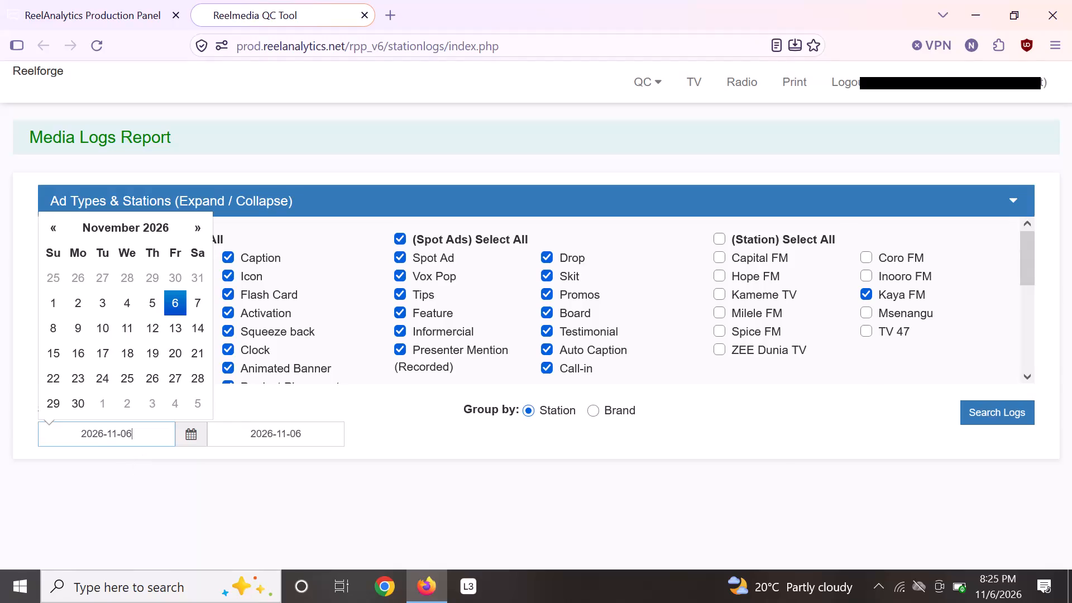
Set the report's start date to 2026-09-27, group the results by brand and search the logs.
left_click(45, 224)
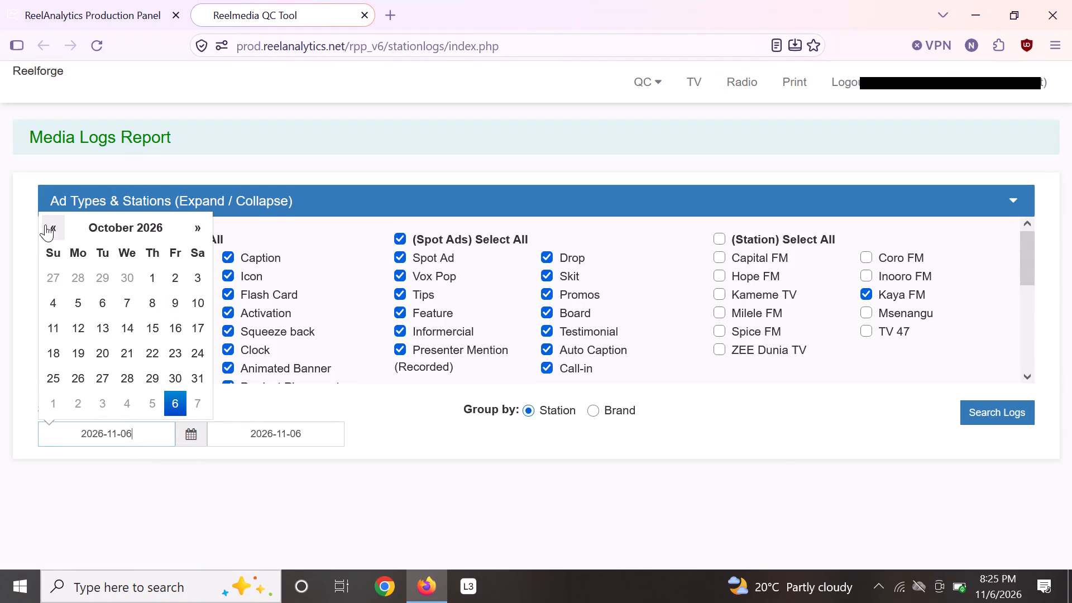
left_click(55, 282)
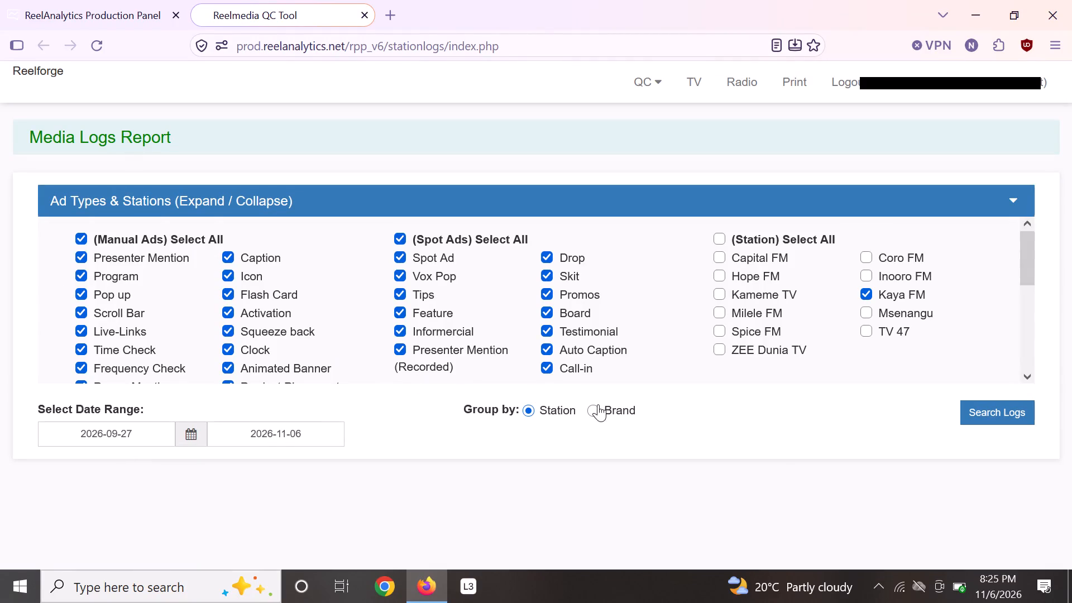
left_click(598, 404)
left_click(992, 407)
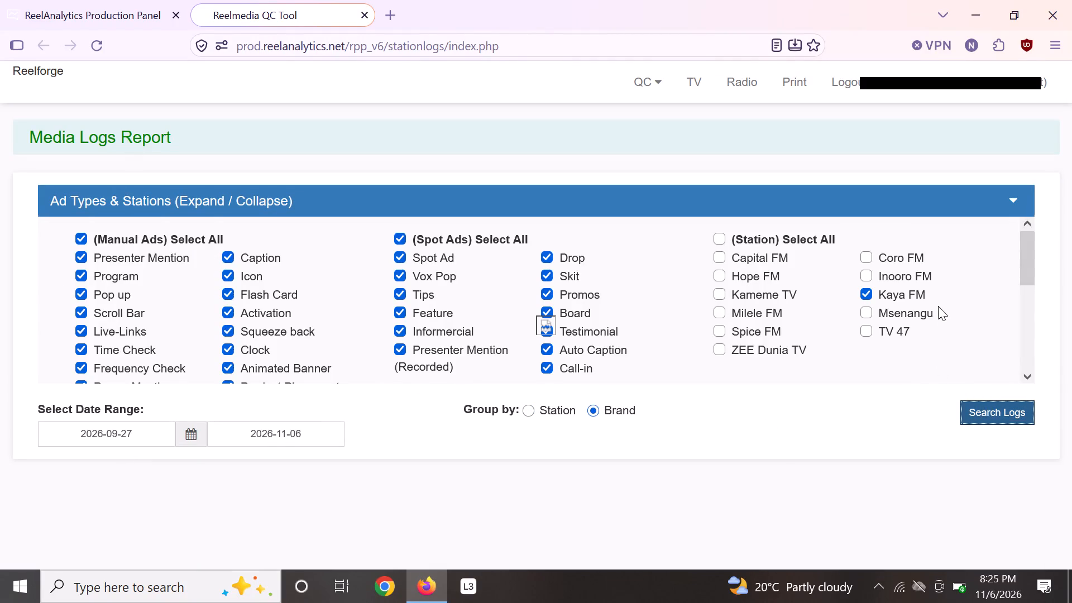
scroll(748, 331, "down", 3)
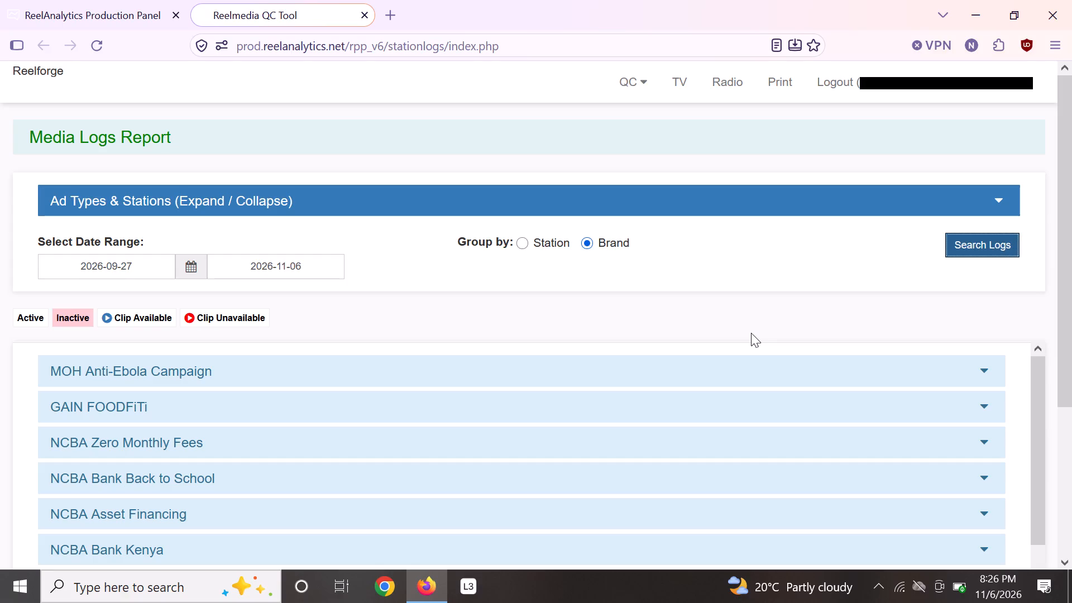
Open the analysis form of the raw ad at 14:32:13 in the ReelAnalytics Production Panel, play its clip and list companies starting with G.
left_click(70, 8)
scroll(577, 131, "up", 2)
scroll(581, 134, "down", 2)
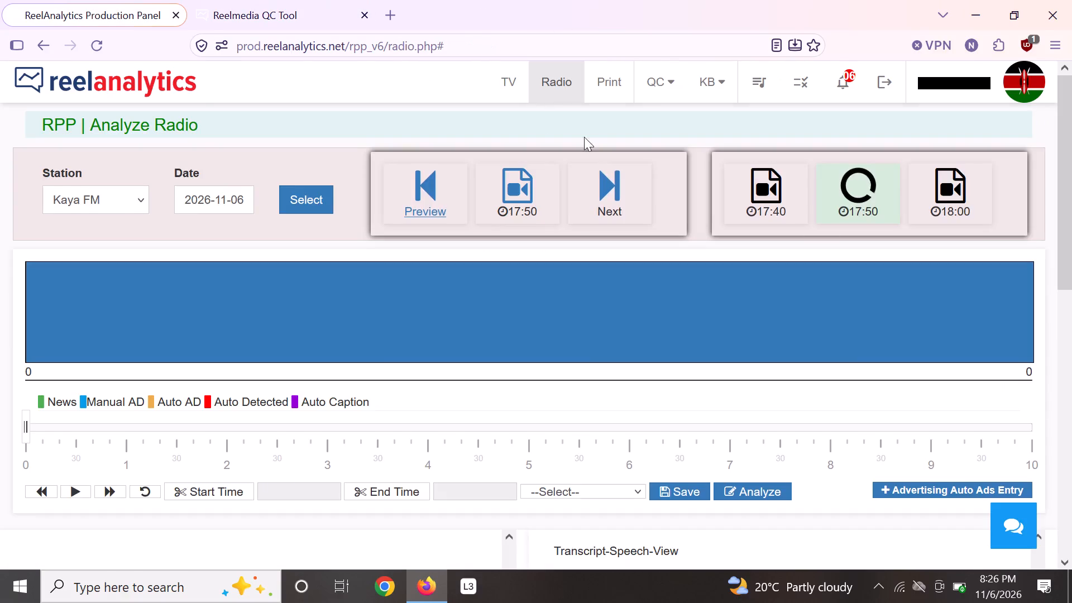
scroll(584, 137, "down", 7)
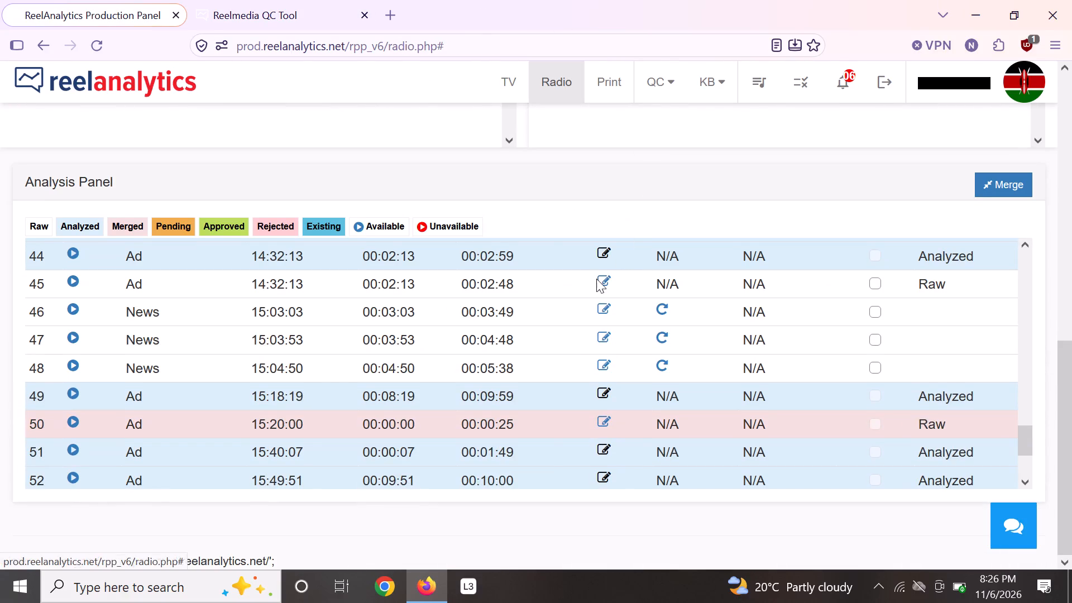
left_click(601, 282)
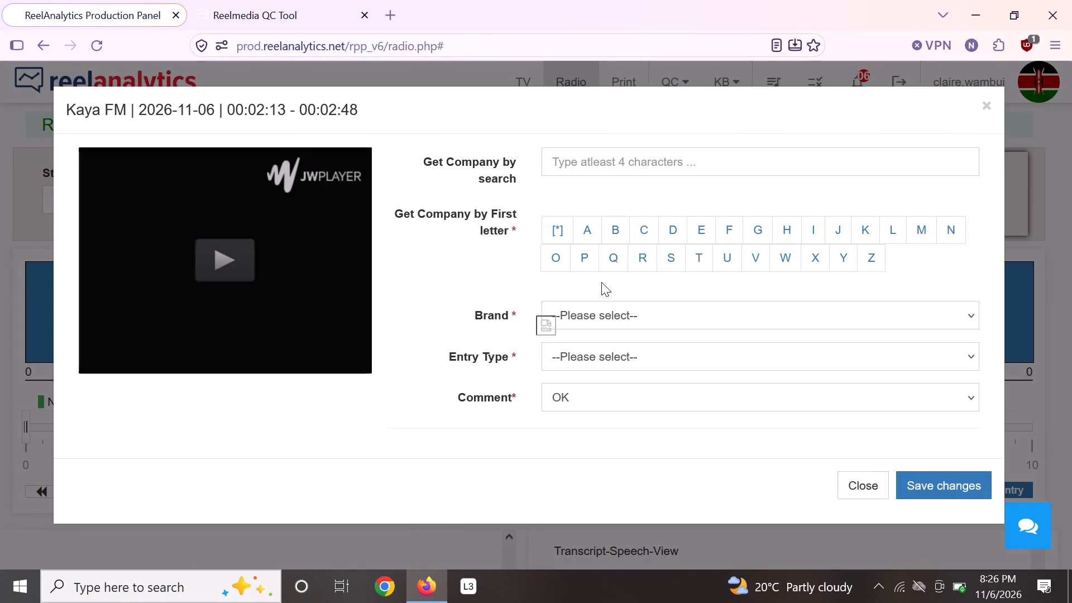
left_click(234, 269)
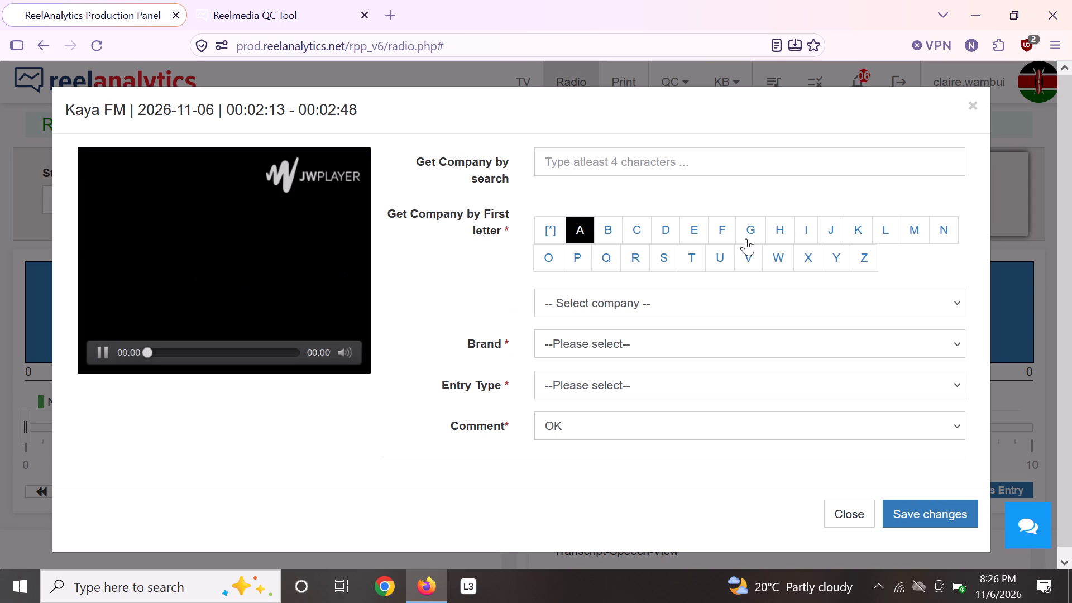
left_click(748, 228)
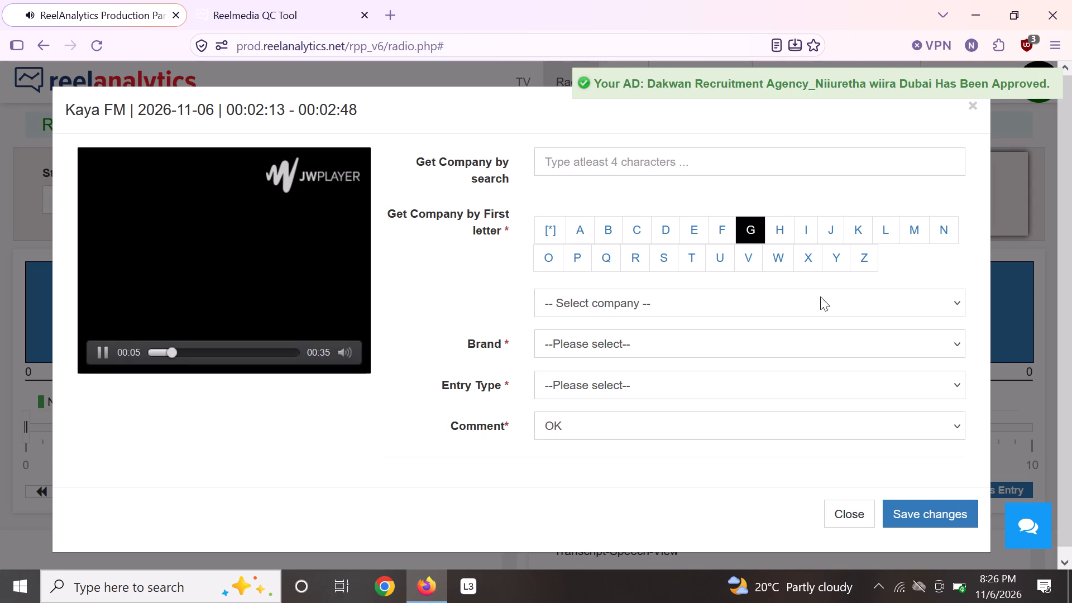
Lower the computer's speaker volume while the ad clip plays.
left_click(888, 592)
left_click(879, 515)
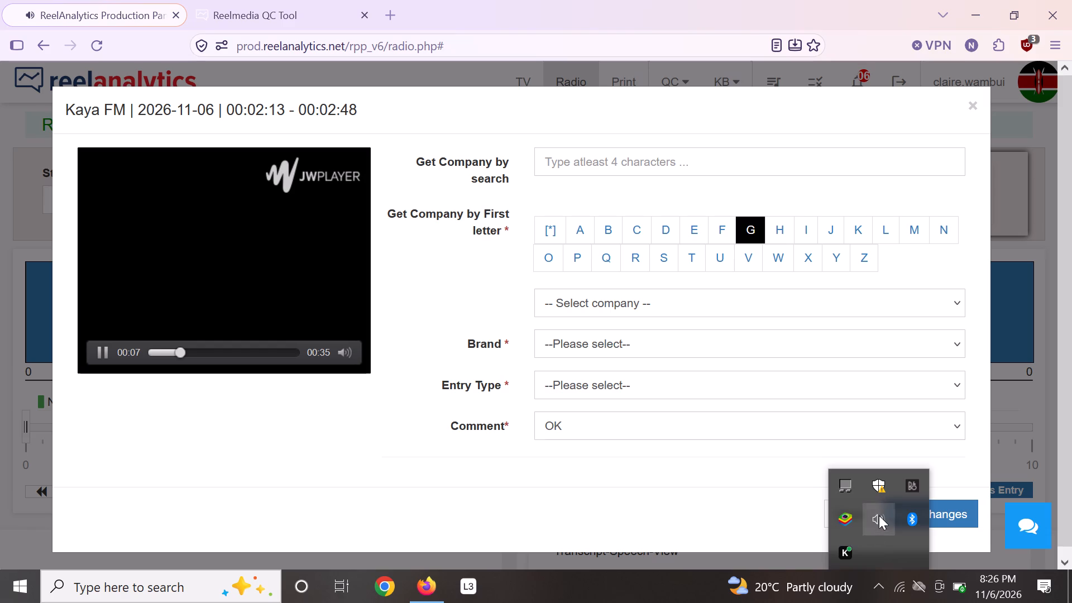
key("Left")
key("Left")
key("Left")
key("Left")
key("Left")
key("Left")
left_click(710, 497)
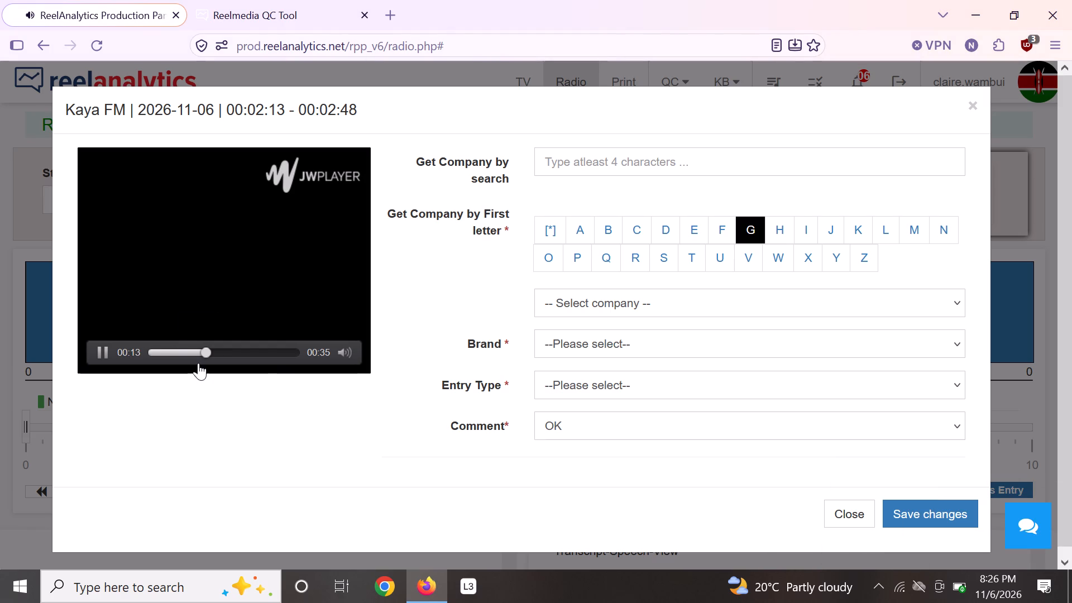
Rewind the ad clip to its start, pause it and resume playback to listen to the ad.
left_click_drag(197, 356, 148, 358)
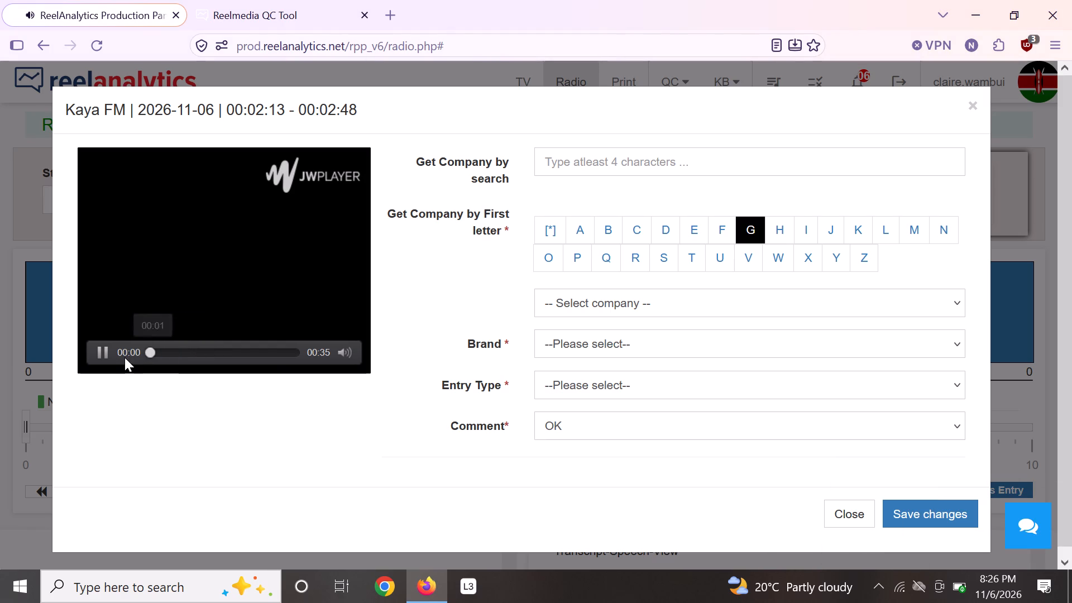
left_click(104, 355)
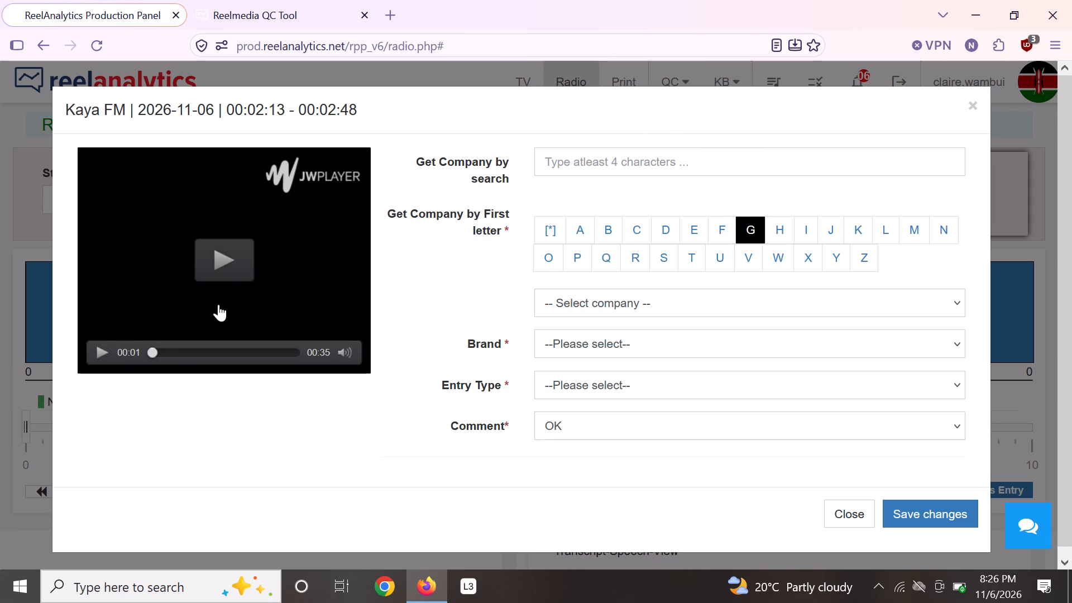
left_click(222, 279)
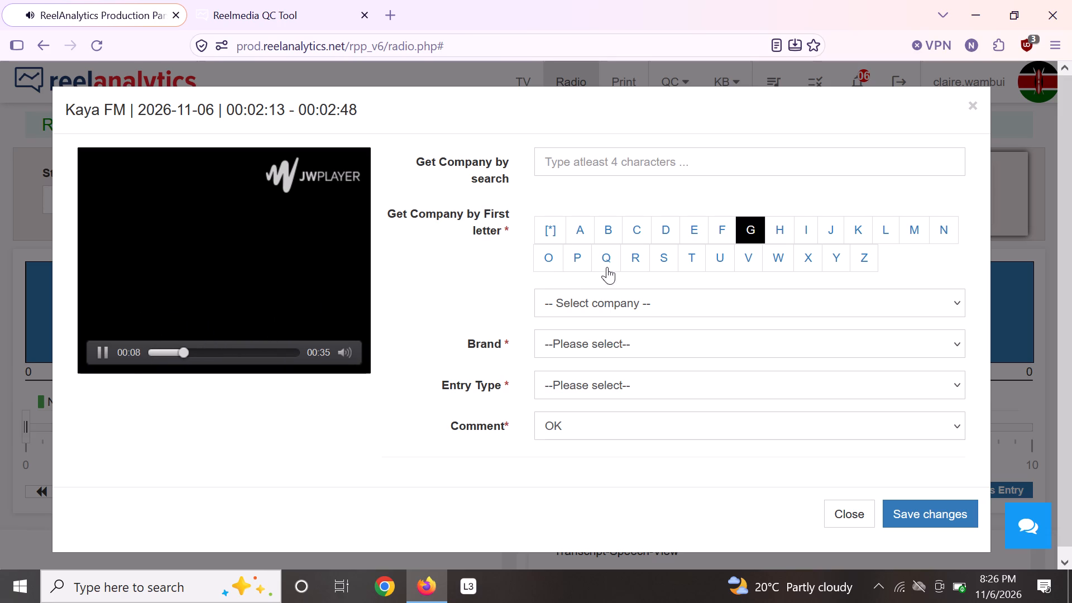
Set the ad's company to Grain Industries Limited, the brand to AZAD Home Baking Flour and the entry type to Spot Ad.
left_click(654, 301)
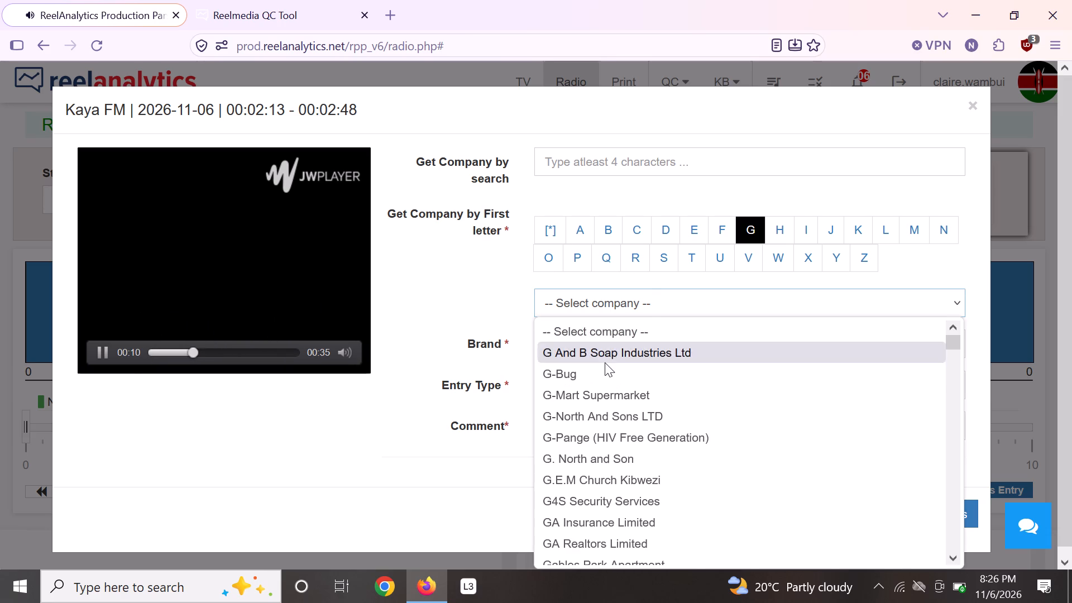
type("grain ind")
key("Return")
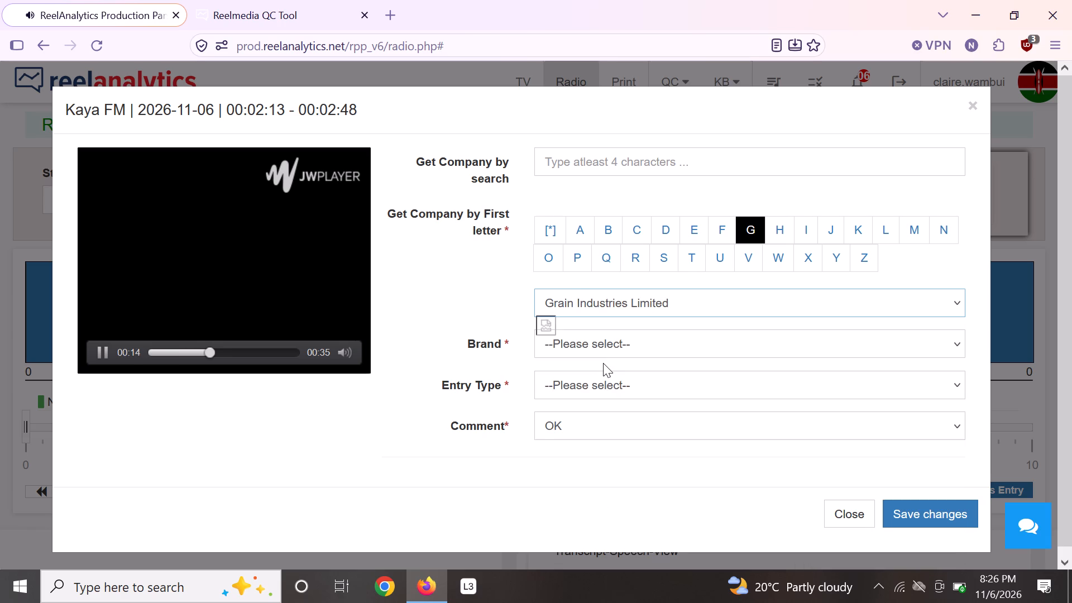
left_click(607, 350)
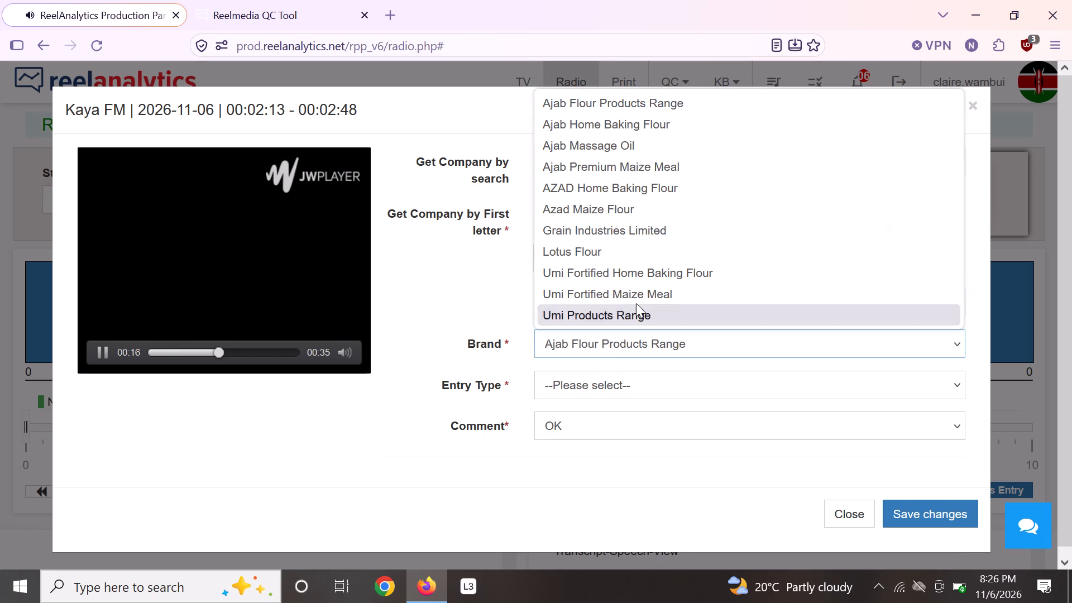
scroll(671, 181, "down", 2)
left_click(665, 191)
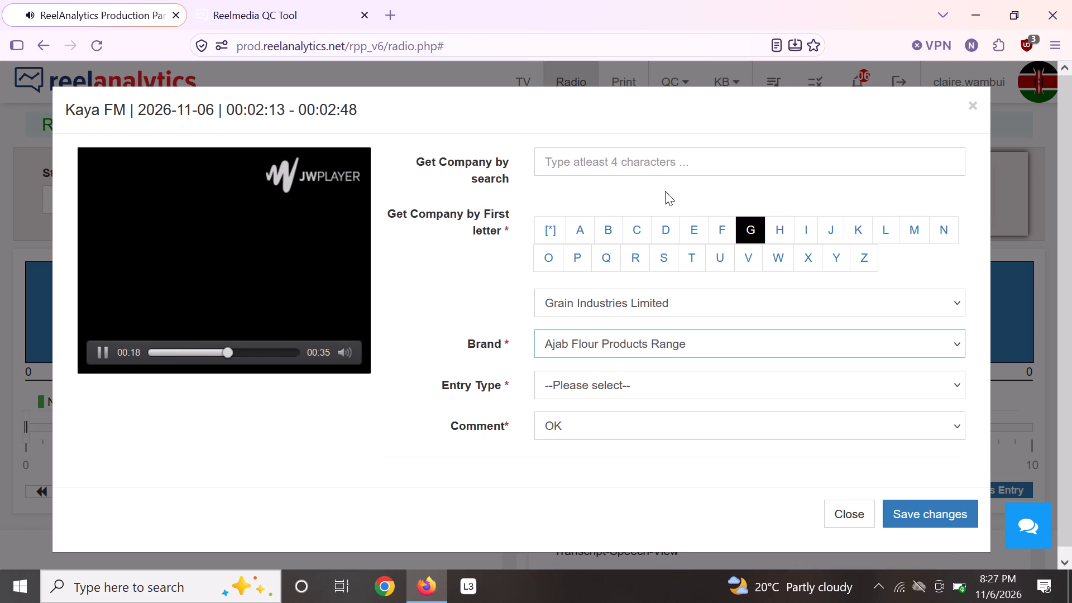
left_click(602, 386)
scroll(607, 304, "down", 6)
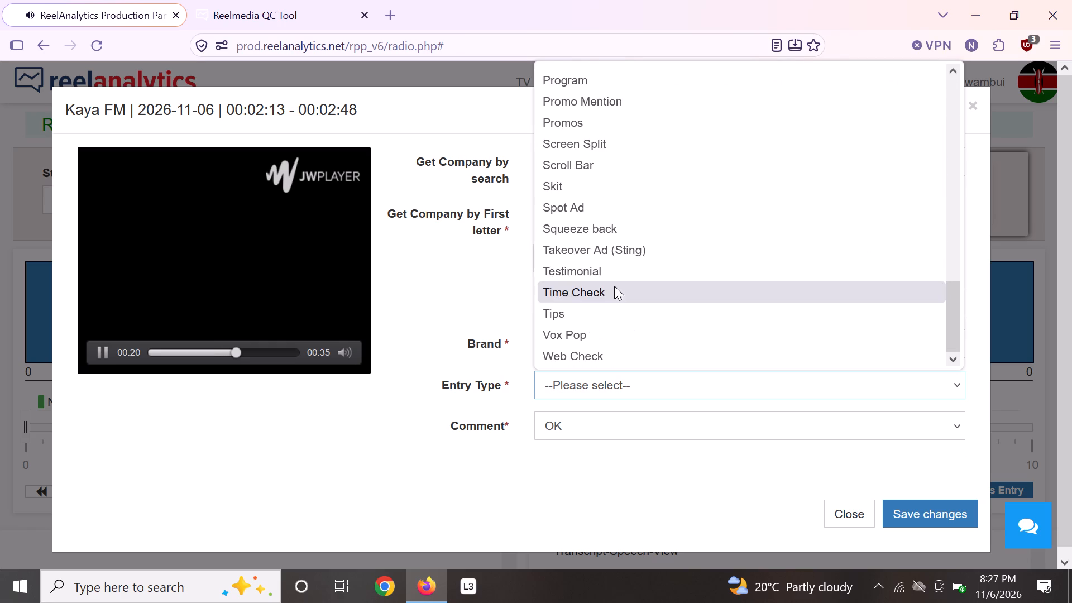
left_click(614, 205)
Restart the ad clip from the beginning and lower the speaker volume to 28.
left_click_drag(241, 356, 155, 358)
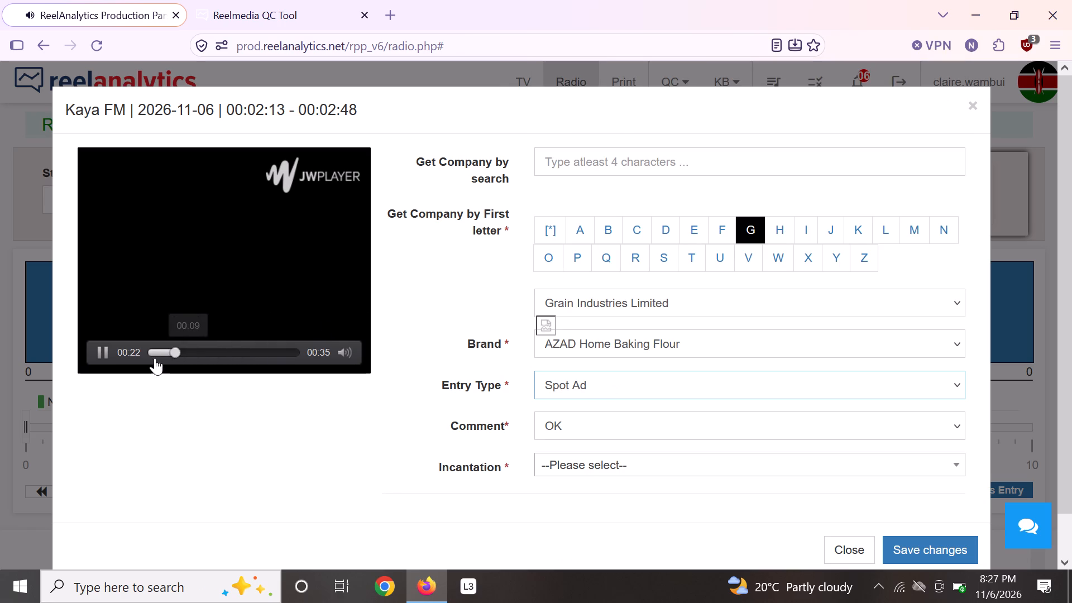
left_click_drag(155, 358, 141, 360)
left_click(879, 587)
left_click(872, 523)
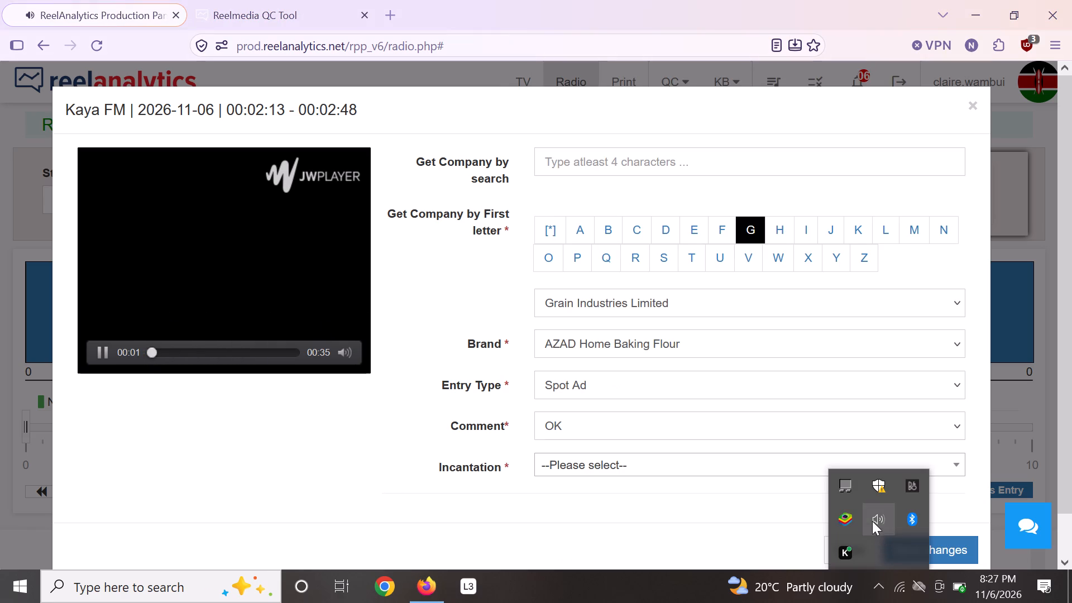
key("Left")
key("Left")
key("Left")
key("Left")
key("Left")
left_click(882, 542)
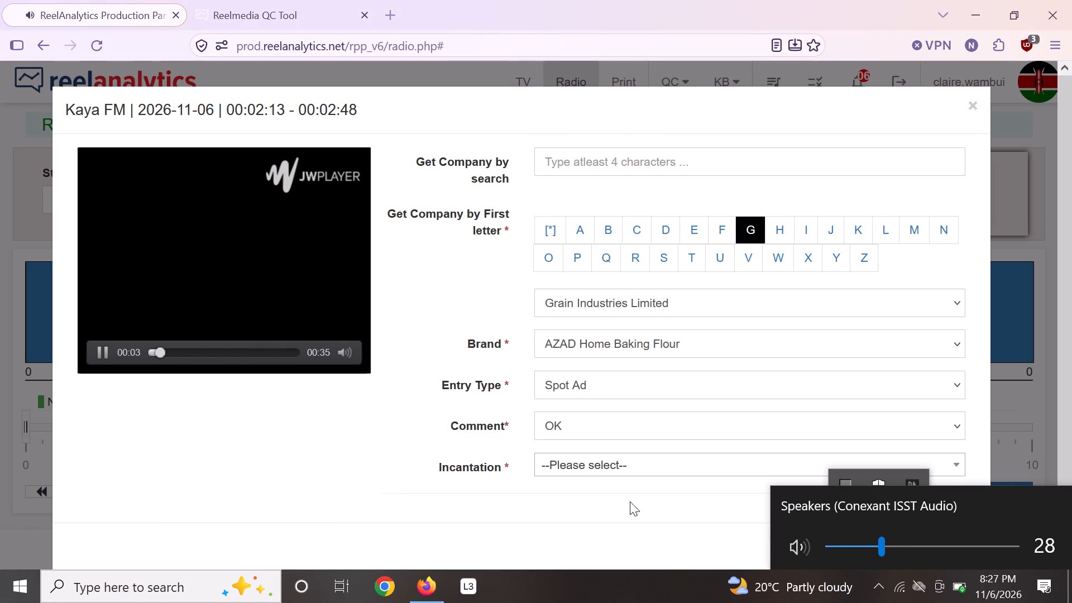
left_click(615, 497)
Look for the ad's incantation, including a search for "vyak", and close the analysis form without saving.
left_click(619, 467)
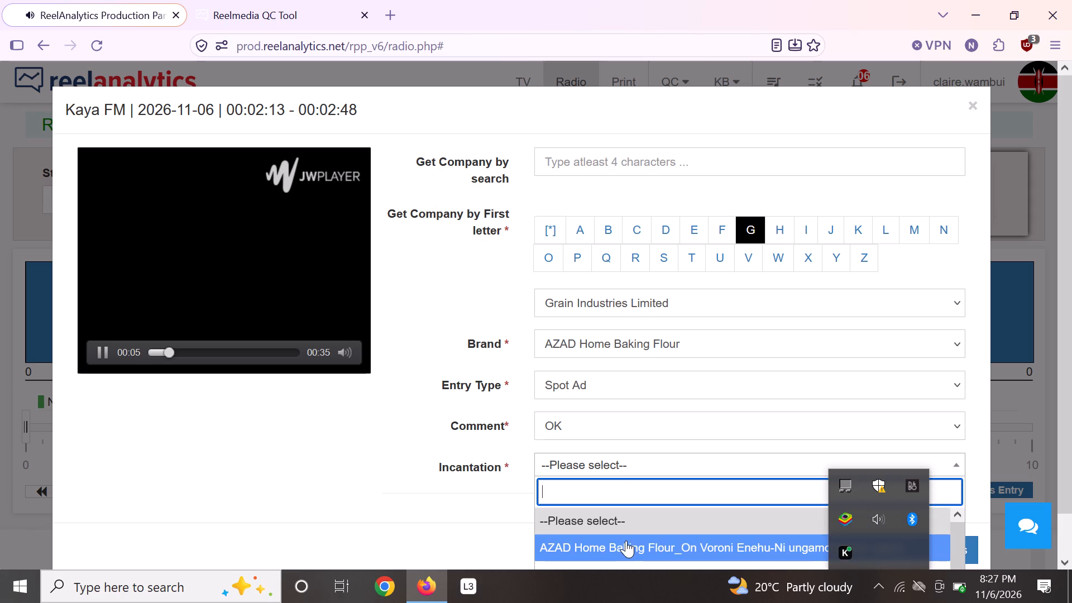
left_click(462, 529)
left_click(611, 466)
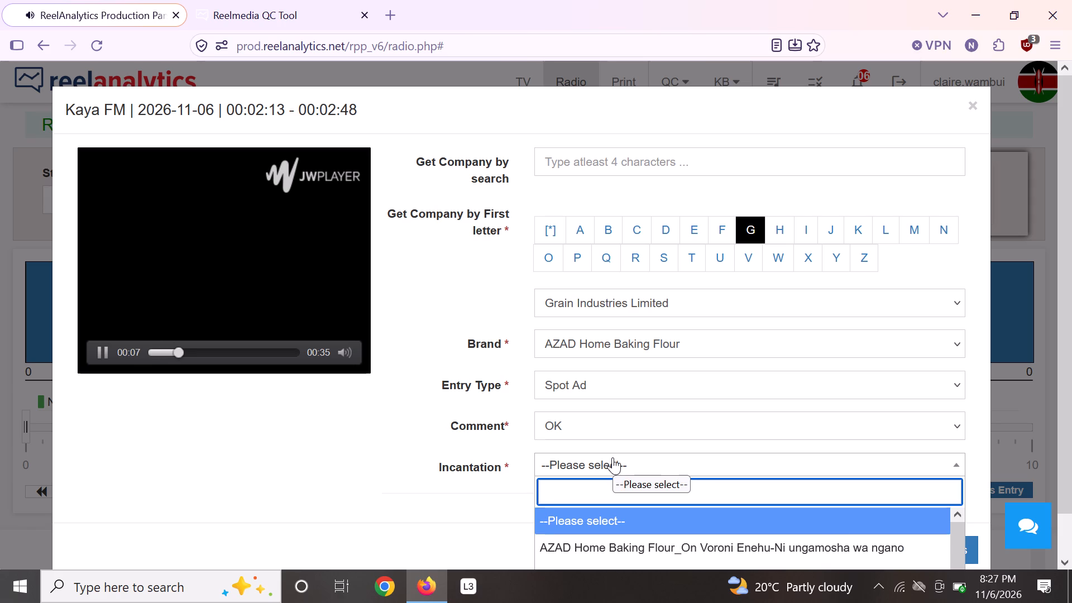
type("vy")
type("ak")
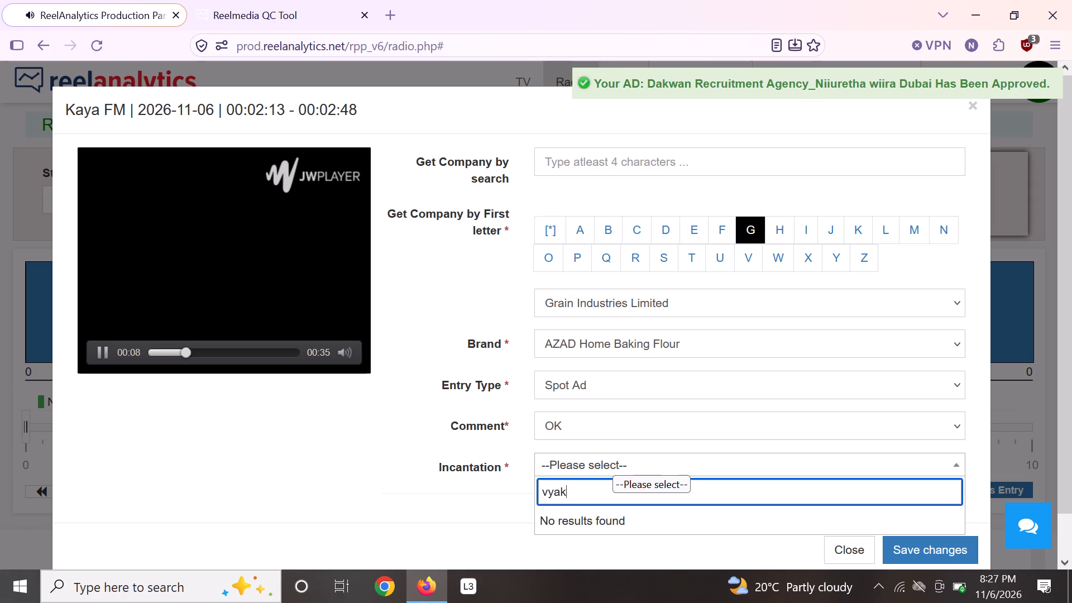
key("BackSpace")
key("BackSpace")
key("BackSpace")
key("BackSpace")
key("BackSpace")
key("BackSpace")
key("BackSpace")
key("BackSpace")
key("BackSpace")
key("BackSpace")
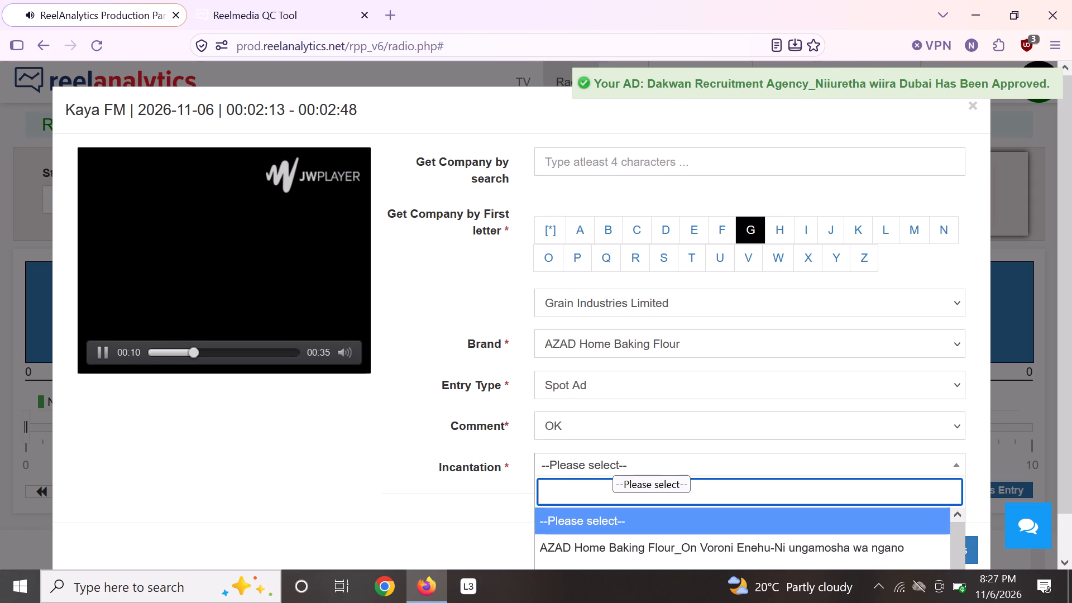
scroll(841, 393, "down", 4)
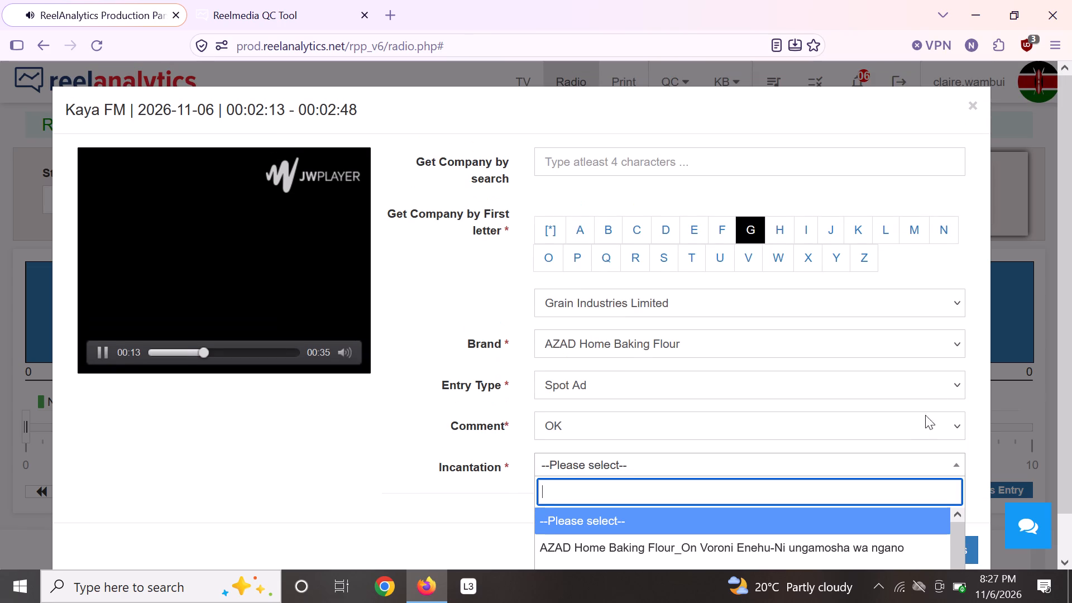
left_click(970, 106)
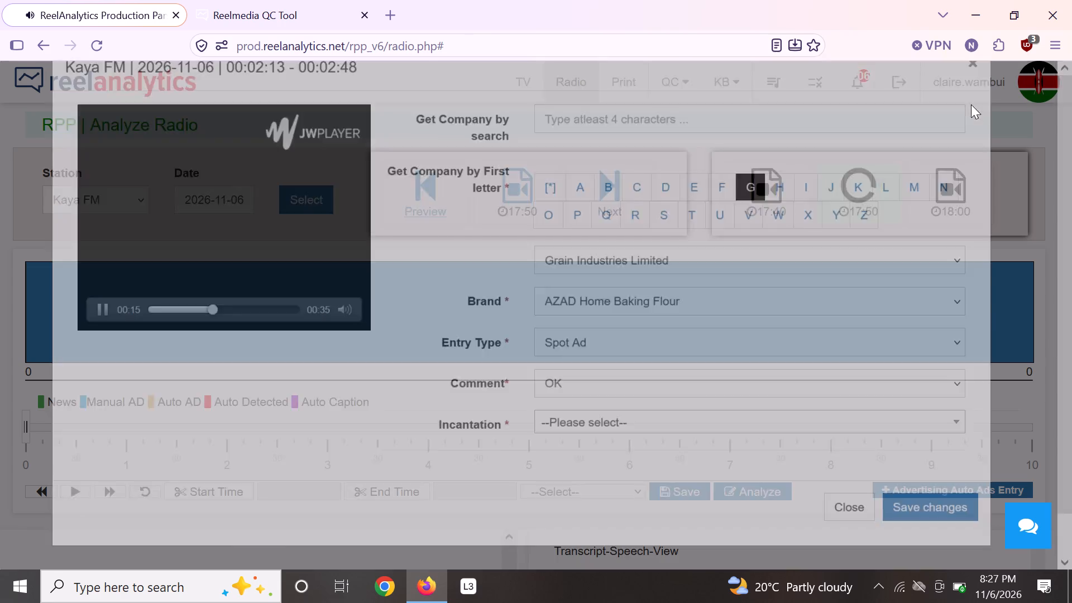
Open the news clip at 14:07:11 from the Analysis Panel for analysis.
scroll(688, 291, "down", 2)
scroll(688, 293, "up", 2)
scroll(688, 295, "down", 6)
scroll(690, 298, "up", 1)
scroll(690, 299, "down", 2)
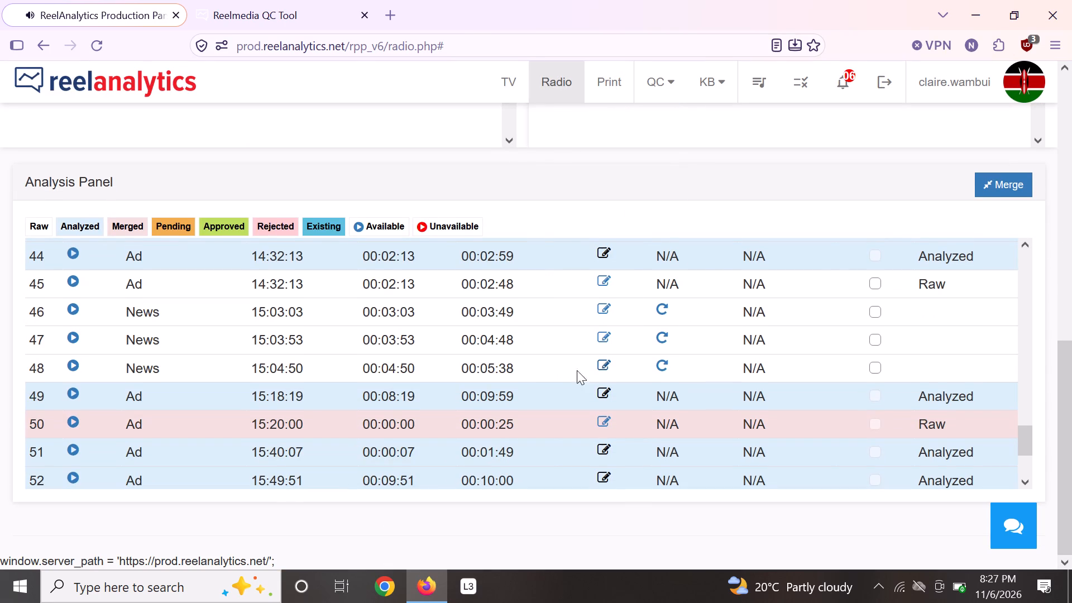
scroll(476, 357, "up", 4)
scroll(476, 357, "down", 1)
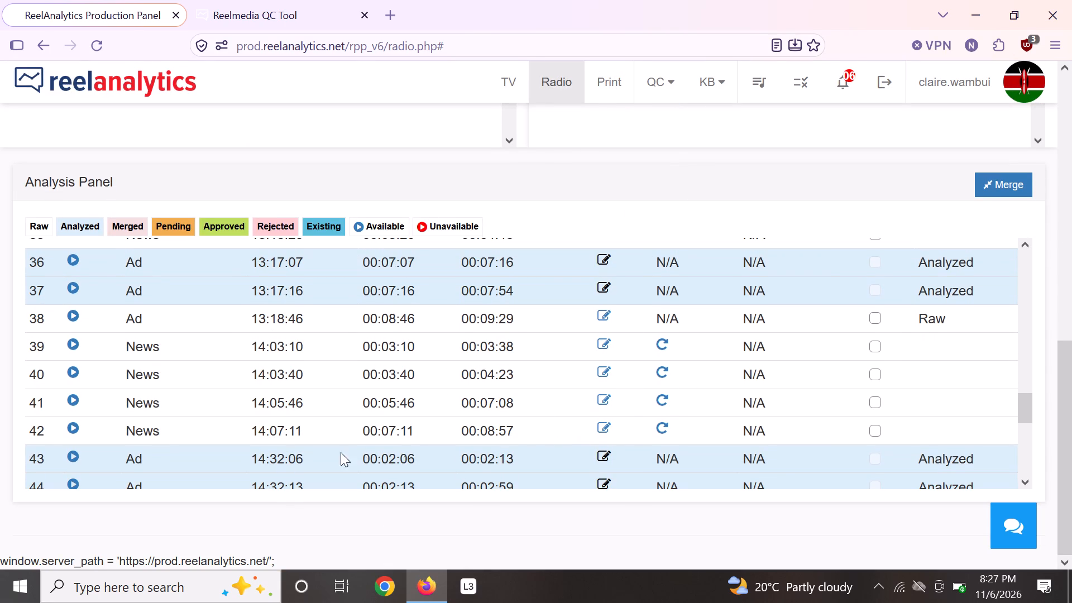
left_click(607, 425)
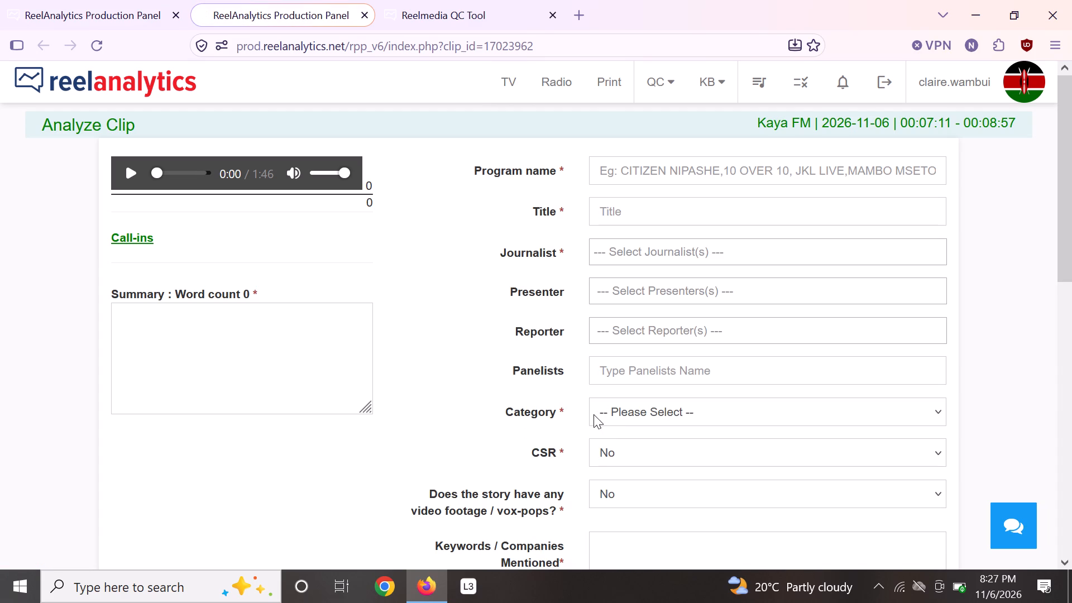
Enter News as the program name, add the journalist matching "dori" and set the category to News.
left_click(615, 168)
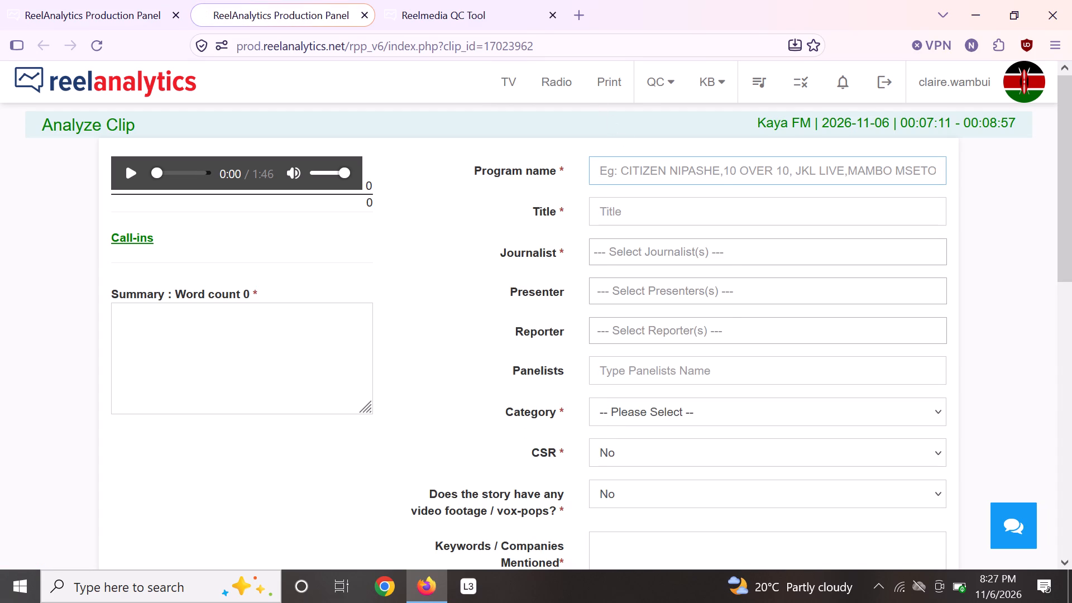
key("n")
left_click(643, 208)
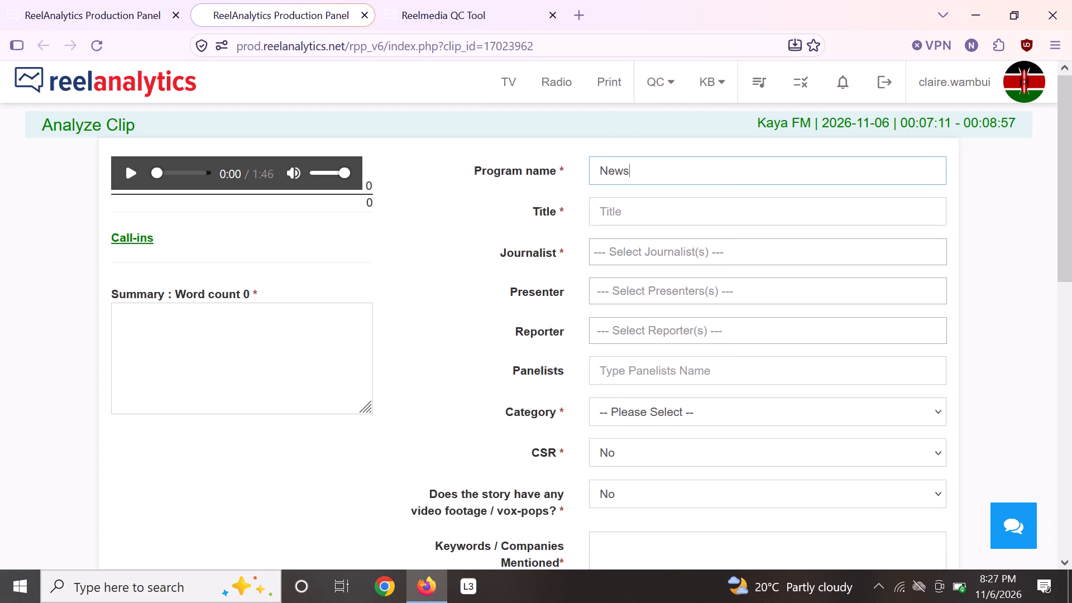
left_click(636, 245)
type("dori")
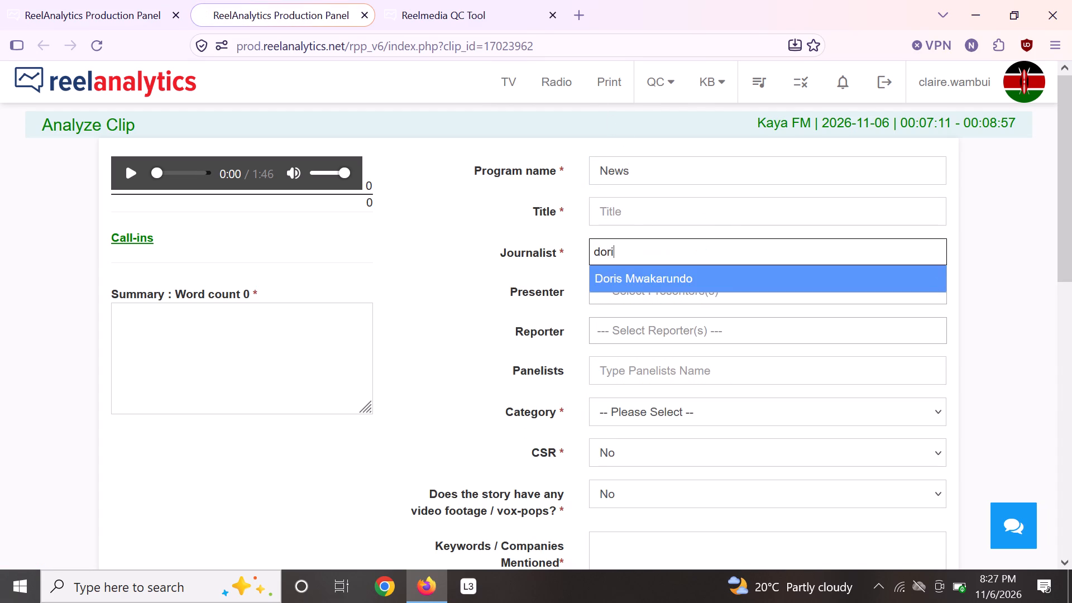
key("Return")
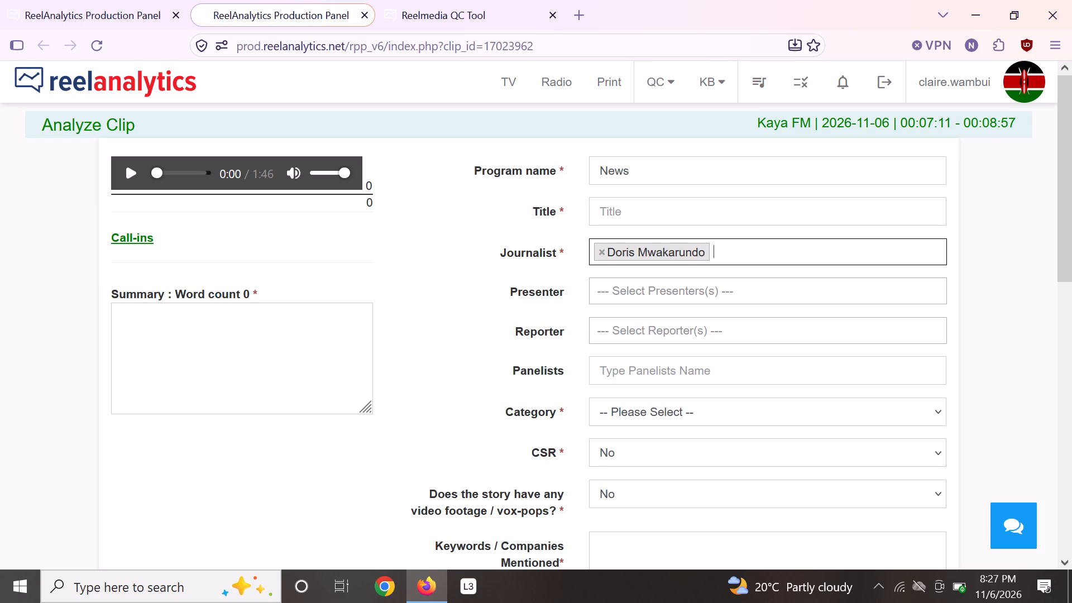
left_click(653, 422)
left_click(649, 276)
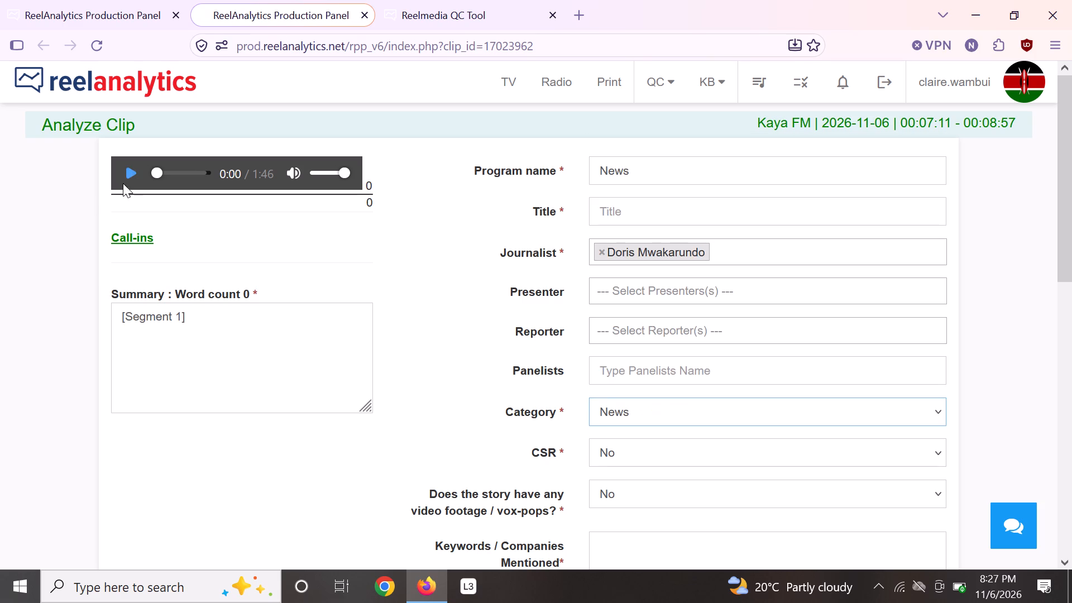
Play the opening seconds of the news clip and pause it.
left_click(133, 175)
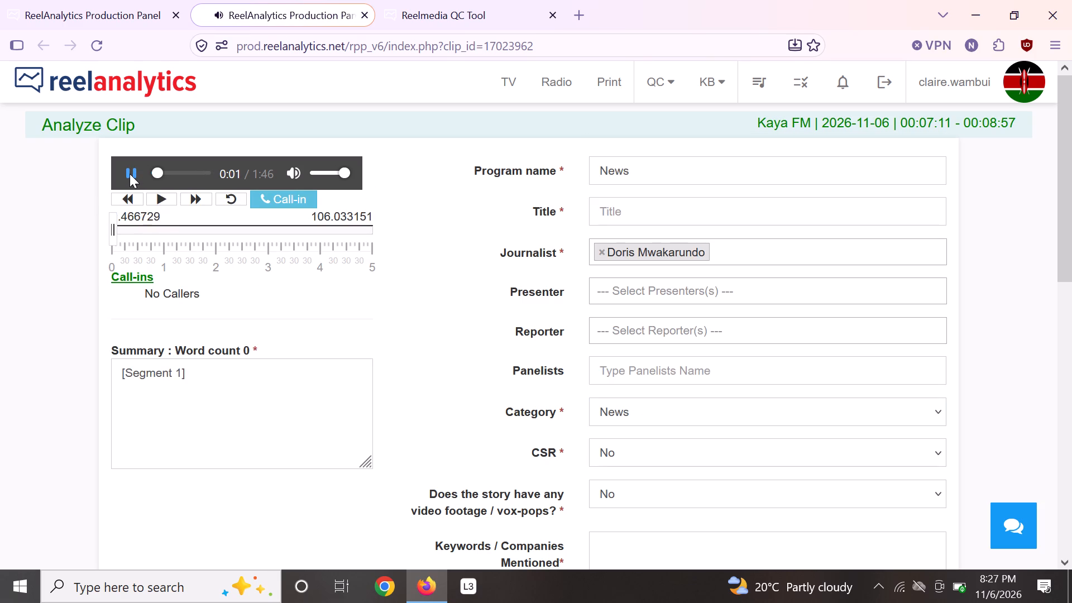
left_click(135, 172)
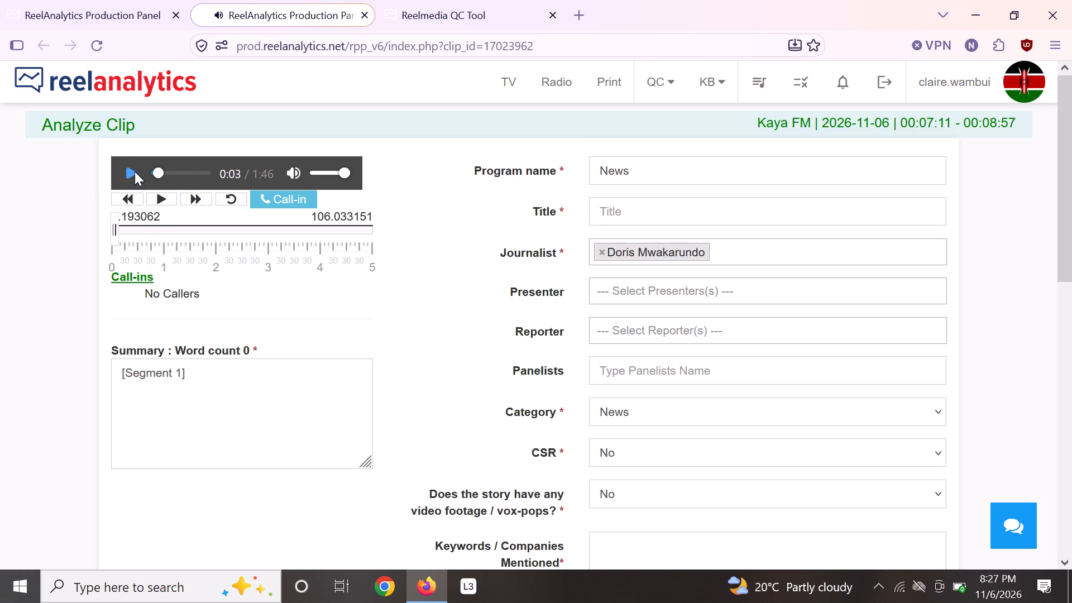
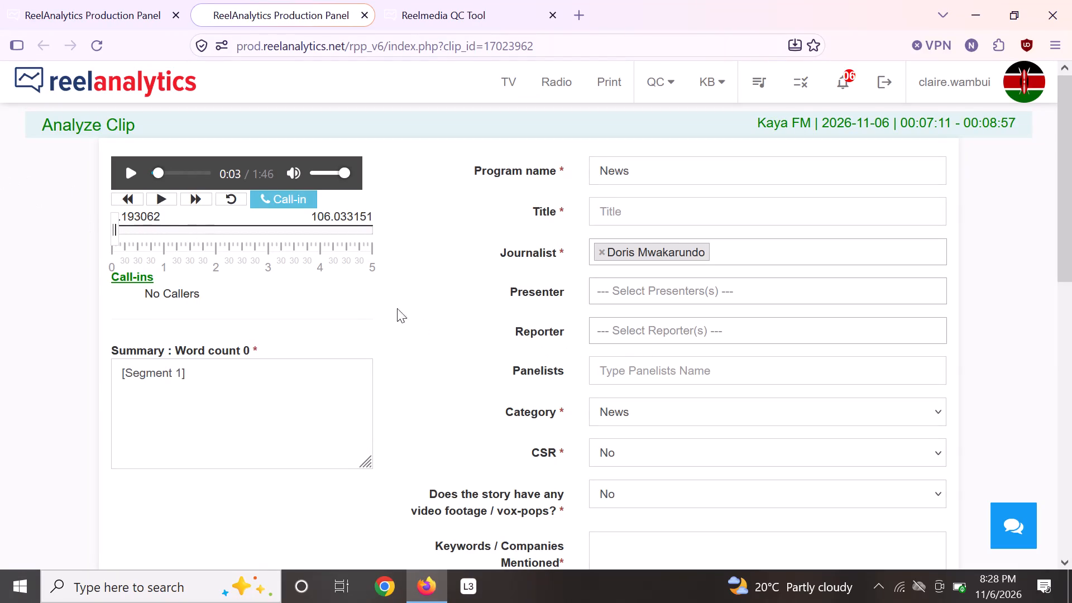
Play a few more seconds of the 14:07:11 news clip and close its analysis form without saving.
left_click(127, 175)
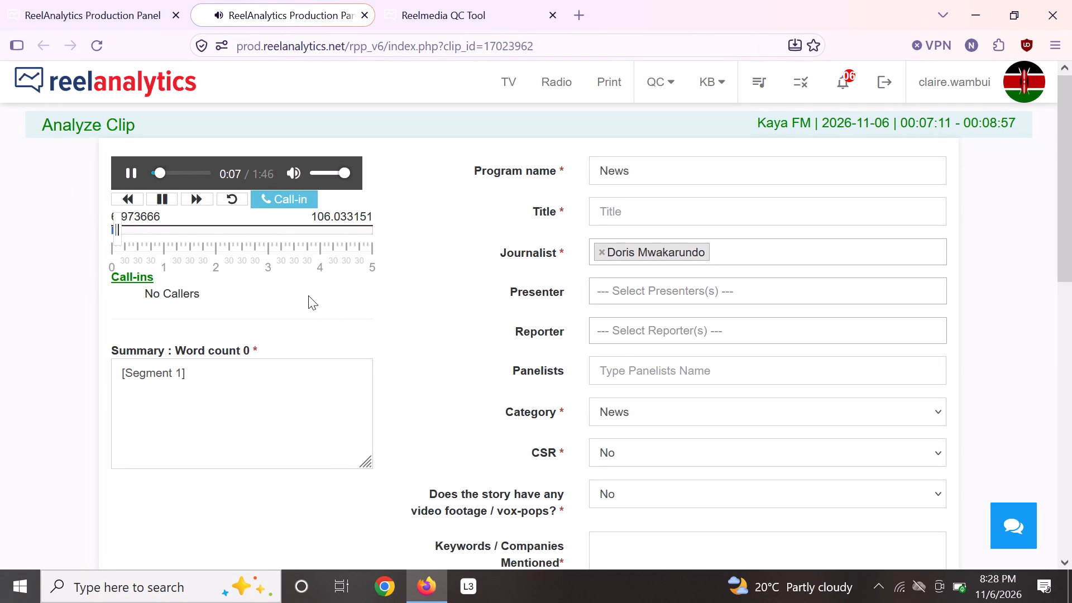
left_click(128, 17)
left_click(366, 15)
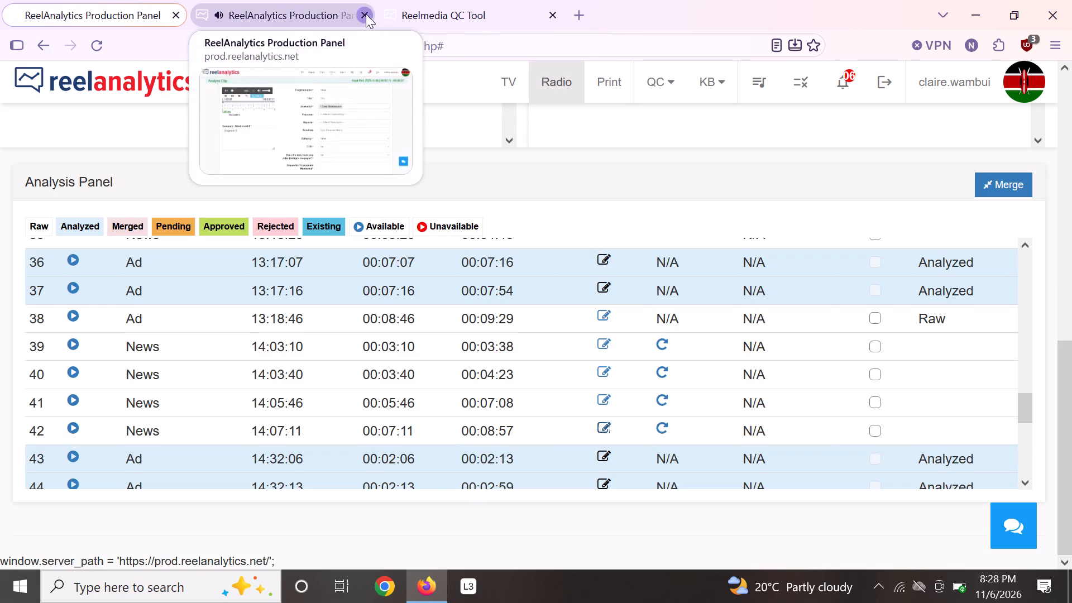
Look through the Analysis Panel's clip list for a news clip that still needs analysis.
scroll(417, 212, "down", 1)
scroll(417, 212, "up", 1)
scroll(417, 212, "down", 3)
scroll(417, 212, "up", 5)
scroll(808, 310, "down", 1)
scroll(808, 311, "up", 3)
scroll(808, 311, "down", 3)
scroll(835, 348, "up", 1)
scroll(836, 350, "down", 2)
scroll(769, 384, "up", 1)
scroll(761, 387, "down", 4)
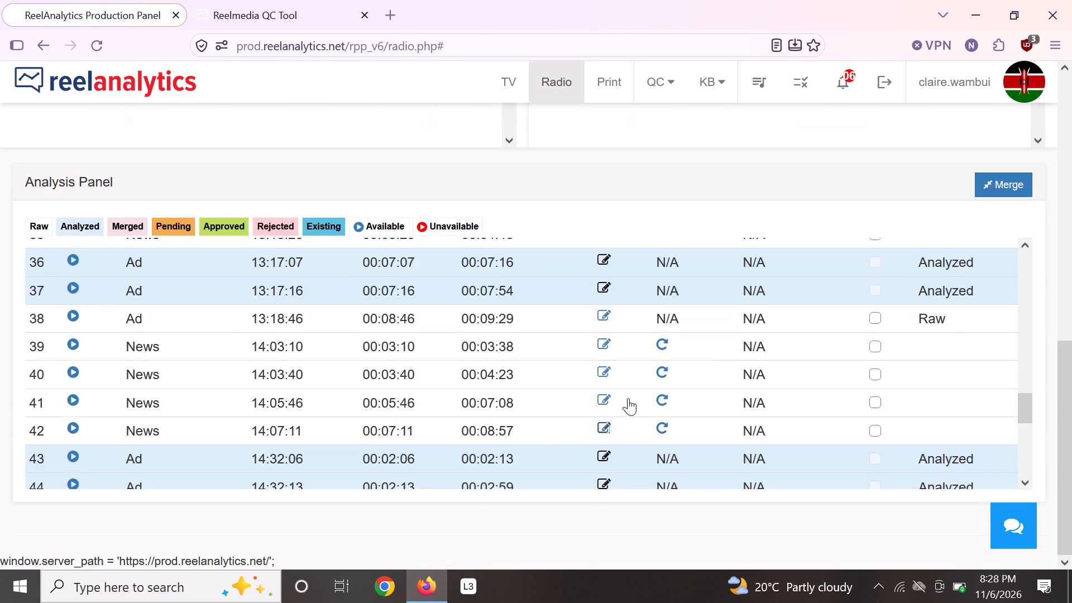
scroll(519, 391, "up", 5)
scroll(525, 404, "down", 3)
scroll(525, 405, "up", 5)
scroll(531, 406, "down", 1)
scroll(531, 406, "up", 7)
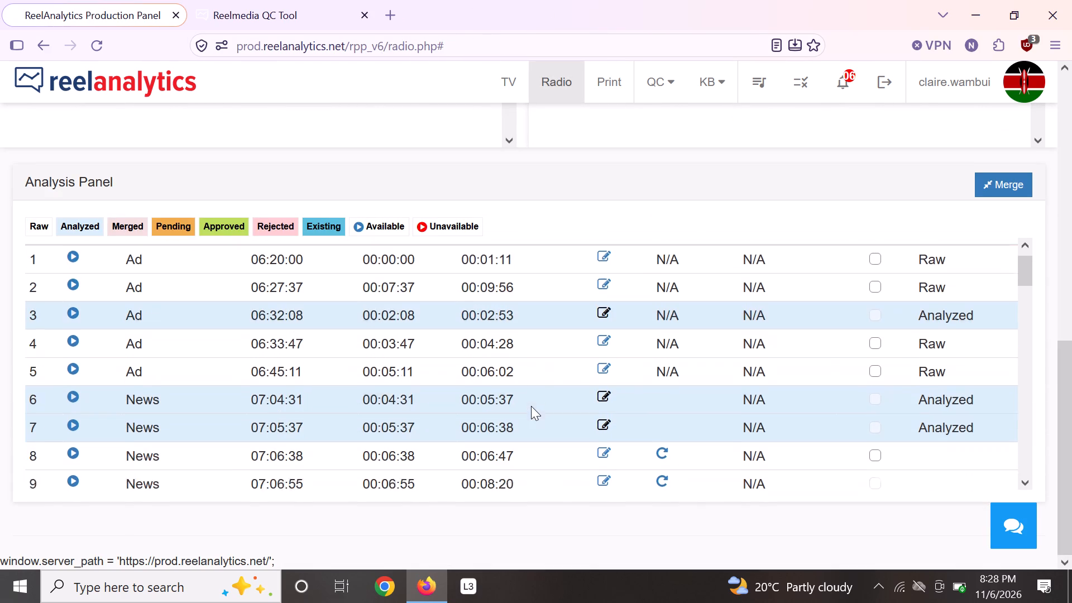
scroll(531, 406, "up", 1)
scroll(531, 406, "down", 2)
scroll(531, 406, "up", 2)
scroll(531, 406, "down", 1)
scroll(531, 406, "up", 5)
scroll(539, 397, "down", 1)
scroll(539, 397, "up", 3)
scroll(594, 380, "down", 2)
scroll(596, 386, "up", 1)
scroll(598, 389, "down", 4)
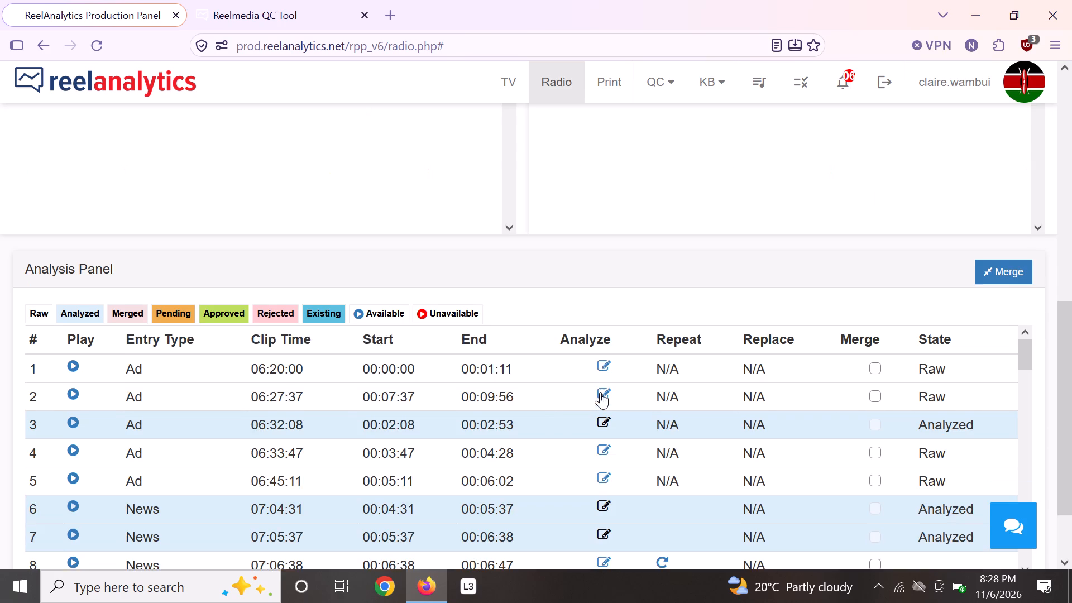
scroll(554, 417, "up", 2)
scroll(553, 417, "down", 1)
scroll(552, 417, "up", 1)
scroll(1011, 391, "down", 6)
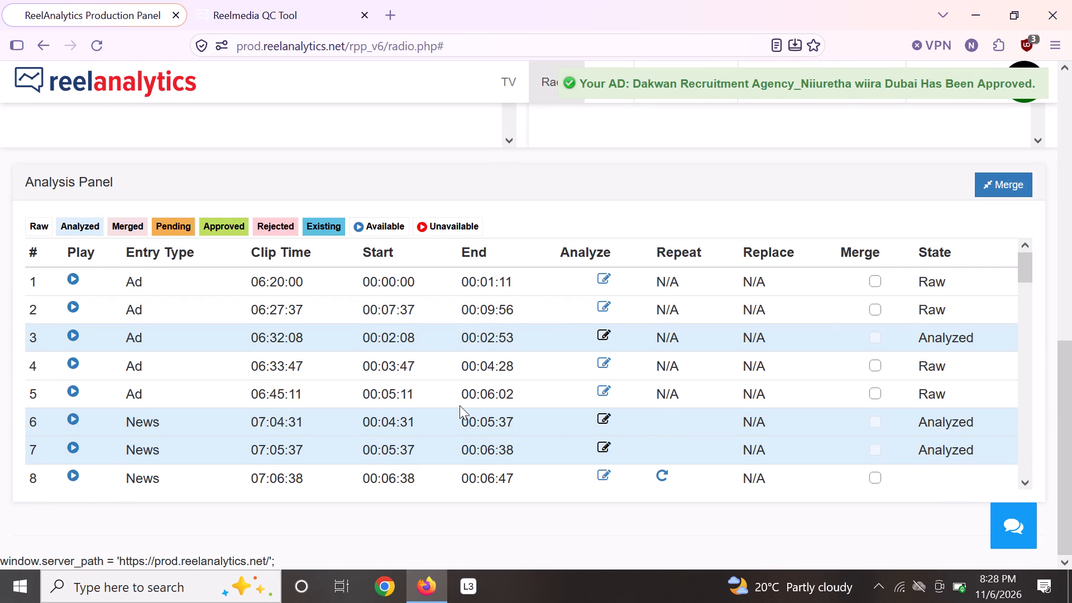
scroll(458, 404, "up", 1)
scroll(468, 393, "down", 2)
scroll(595, 406, "down", 1)
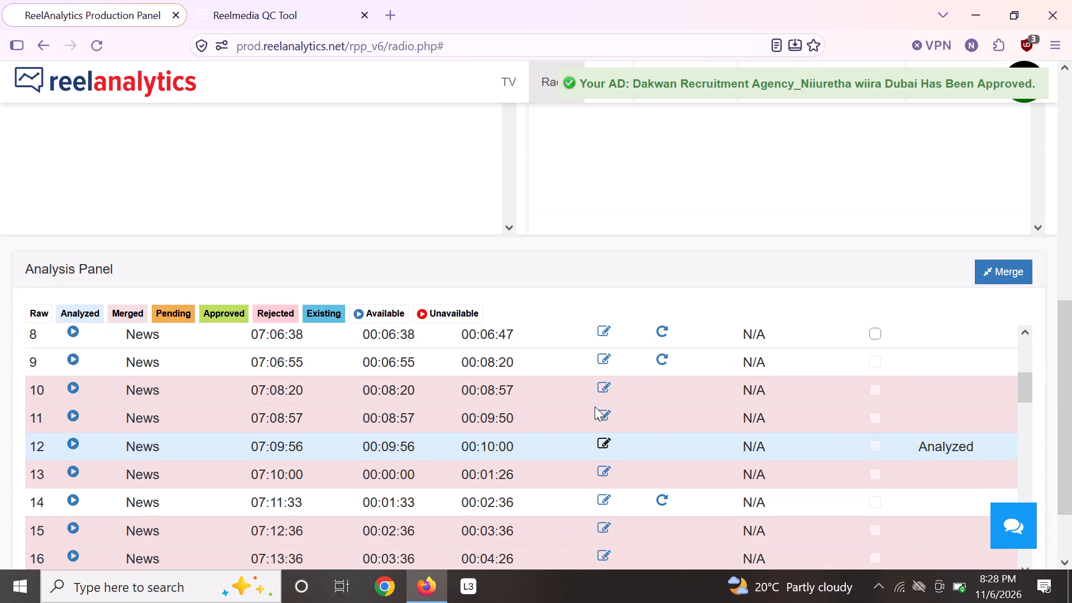
scroll(609, 394, "up", 2)
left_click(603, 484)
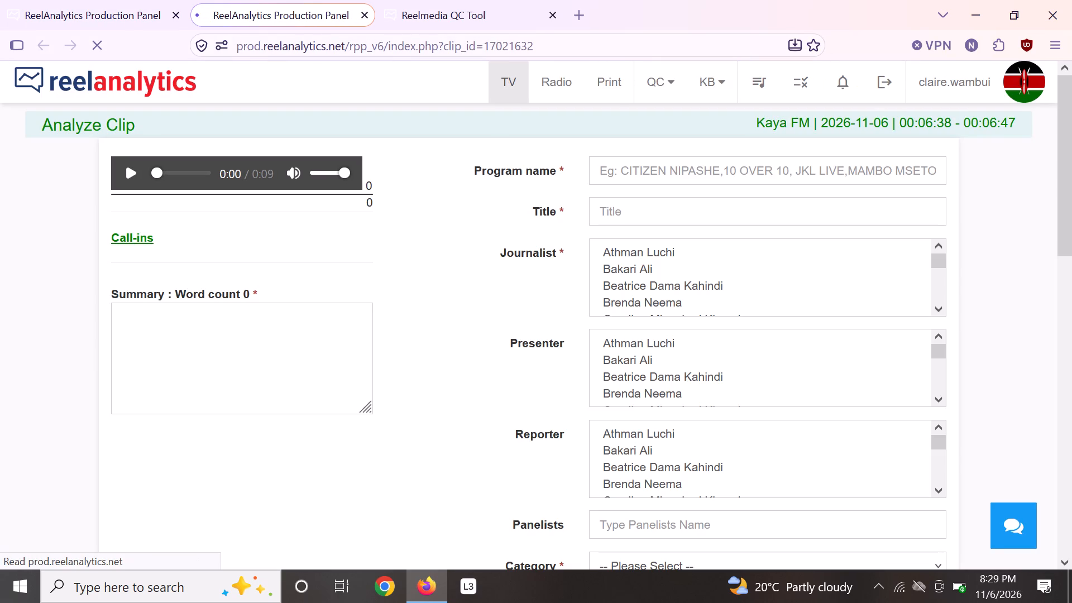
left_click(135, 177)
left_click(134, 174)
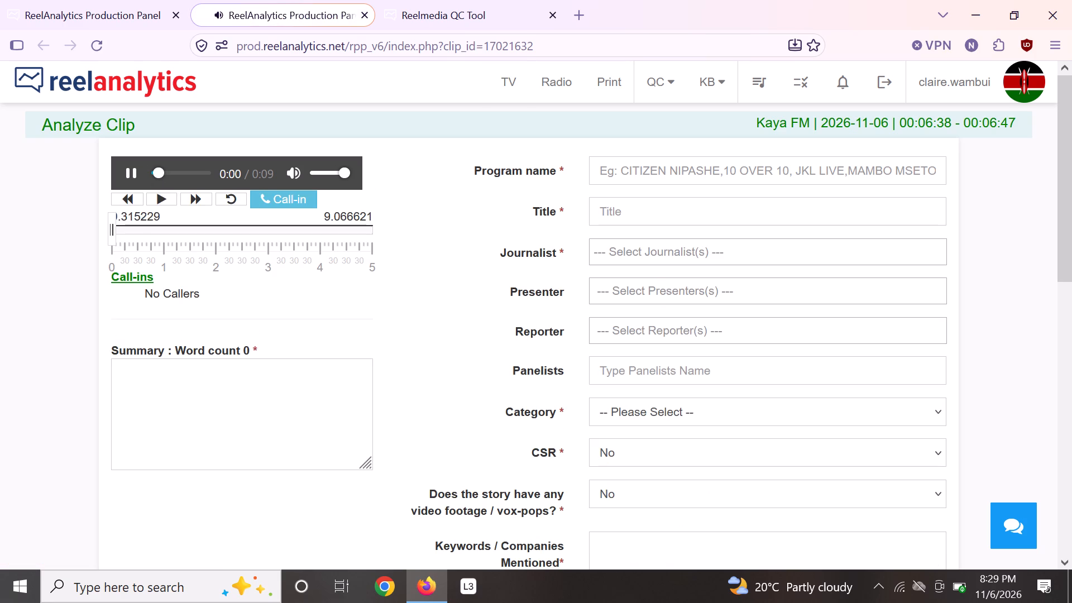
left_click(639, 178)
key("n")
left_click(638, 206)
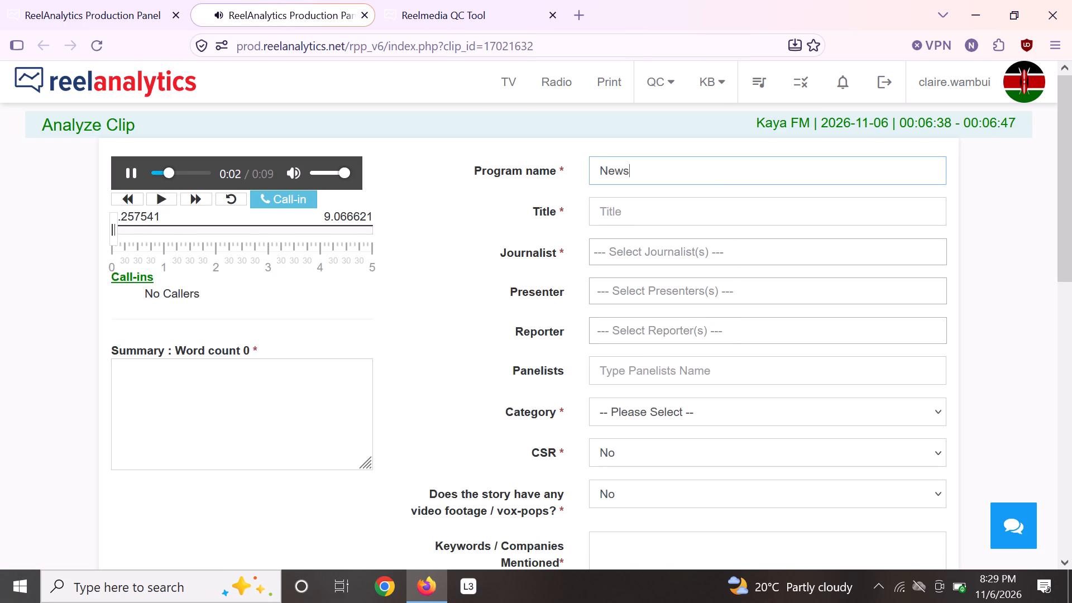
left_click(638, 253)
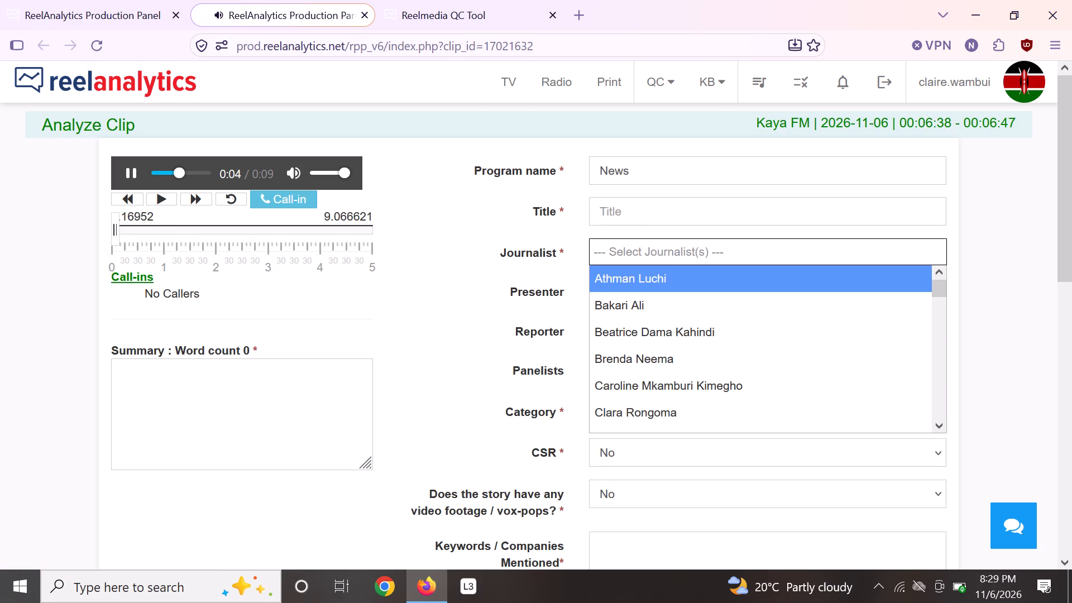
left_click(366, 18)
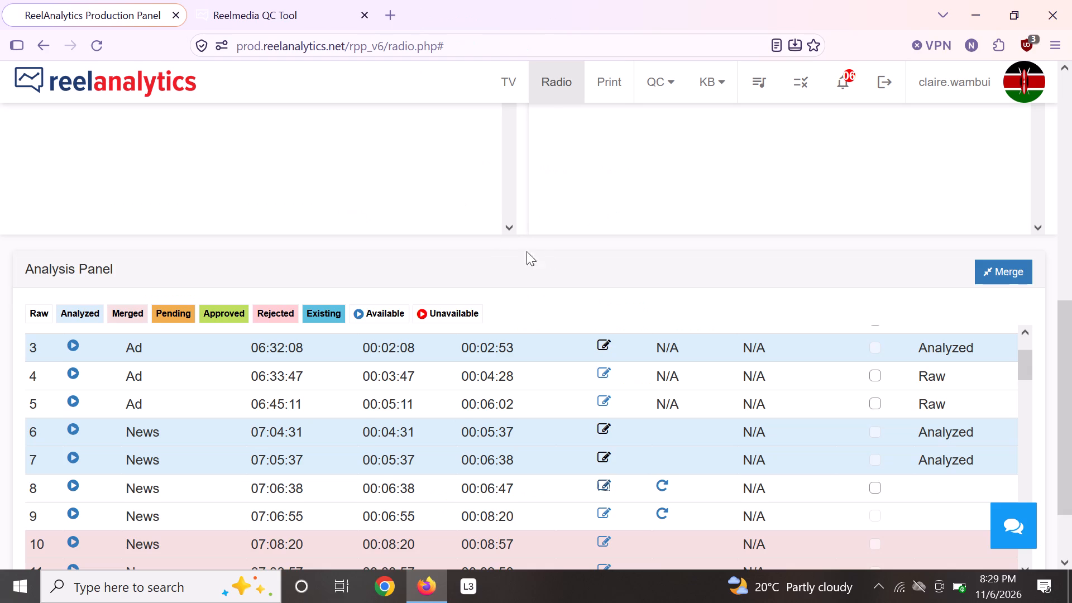
Open the news clip at 07:11:33 from the Analysis Panel for analysis.
scroll(604, 265, "down", 1)
scroll(476, 382, "down", 1)
scroll(366, 400, "down", 1)
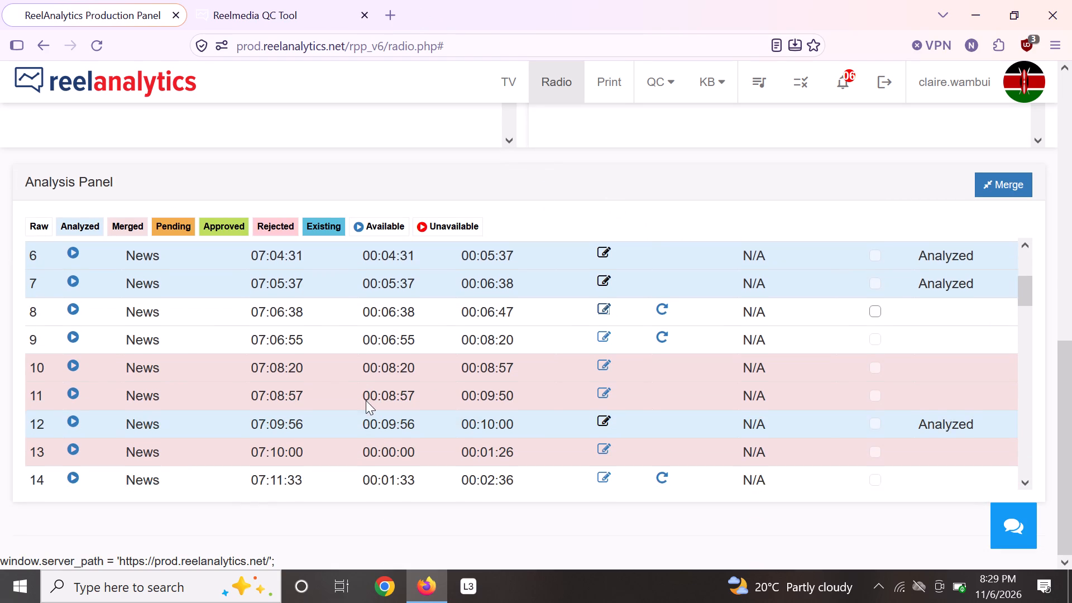
scroll(366, 400, "down", 1)
scroll(598, 429, "down", 1)
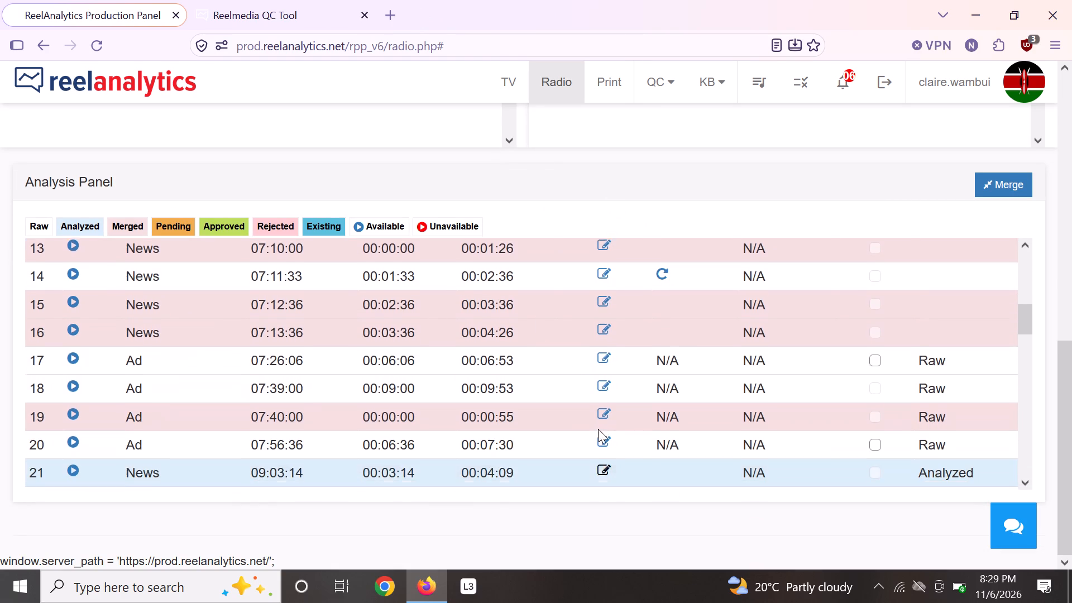
scroll(555, 392, "up", 1)
left_click(609, 332)
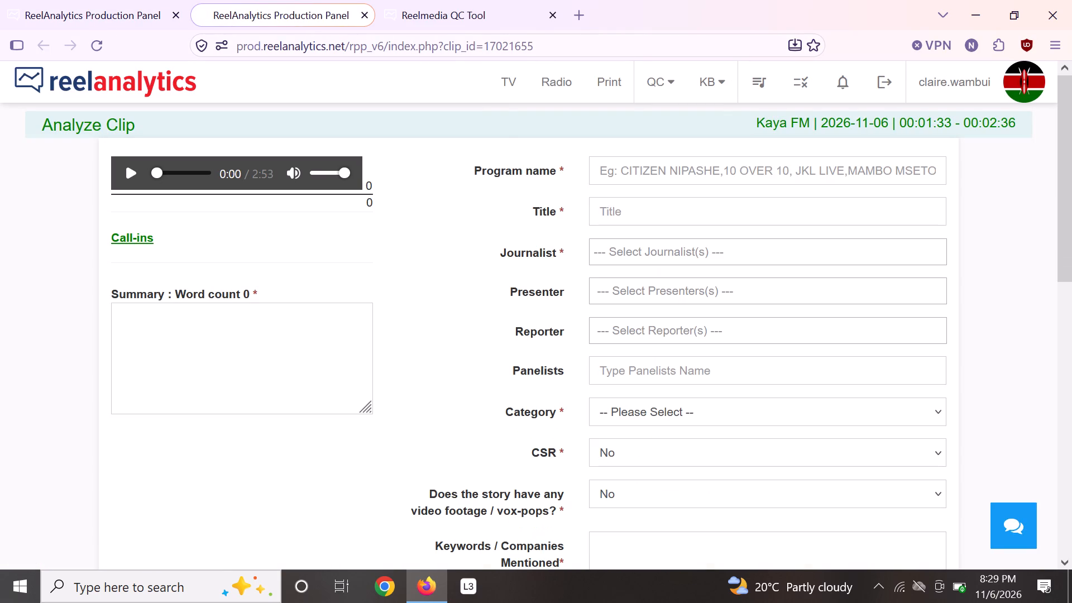
Enter News as the program name, add the journalist matching "doris", start playback and set the category to News.
left_click(611, 171)
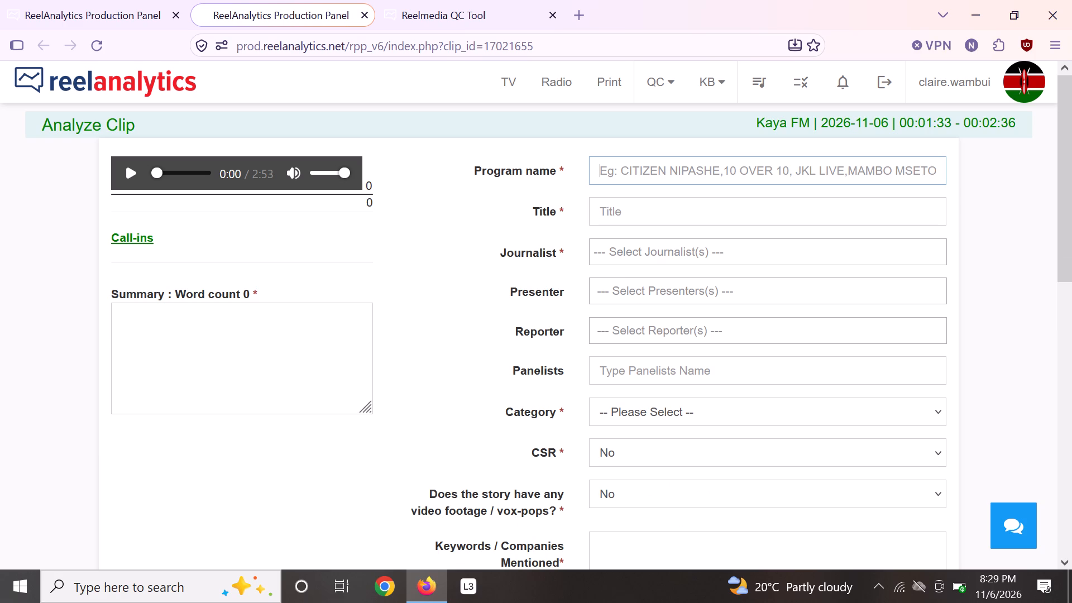
key("n")
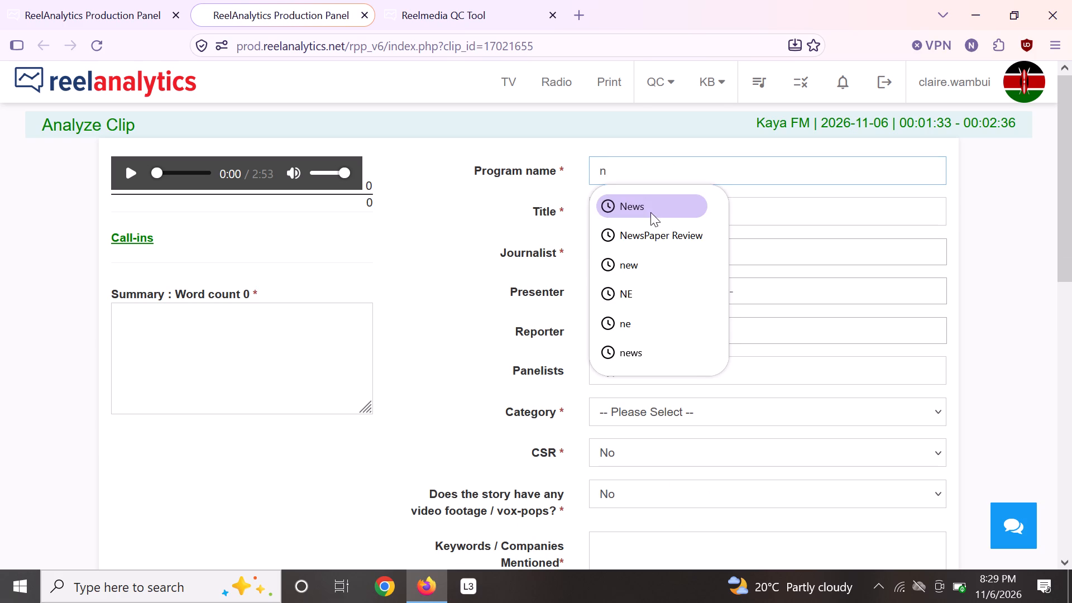
left_click(650, 203)
left_click(653, 252)
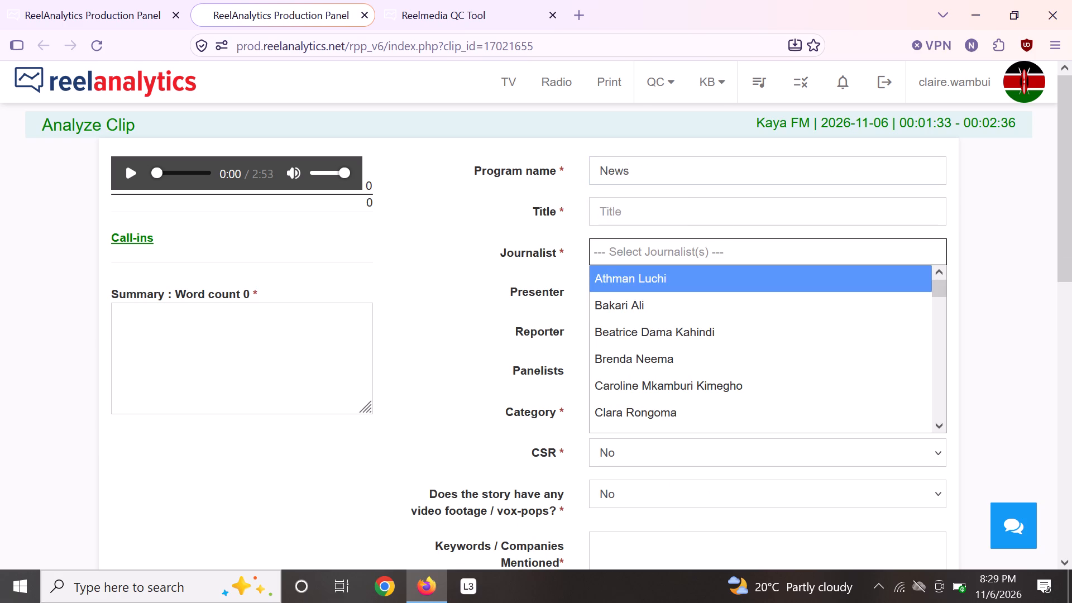
type("doris")
key("Return")
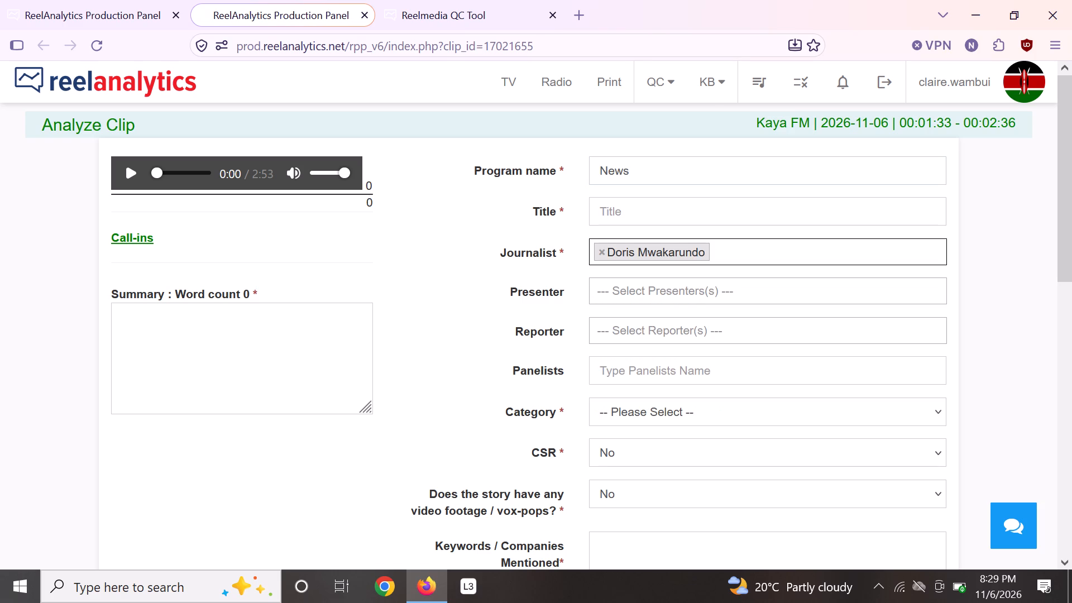
left_click(123, 170)
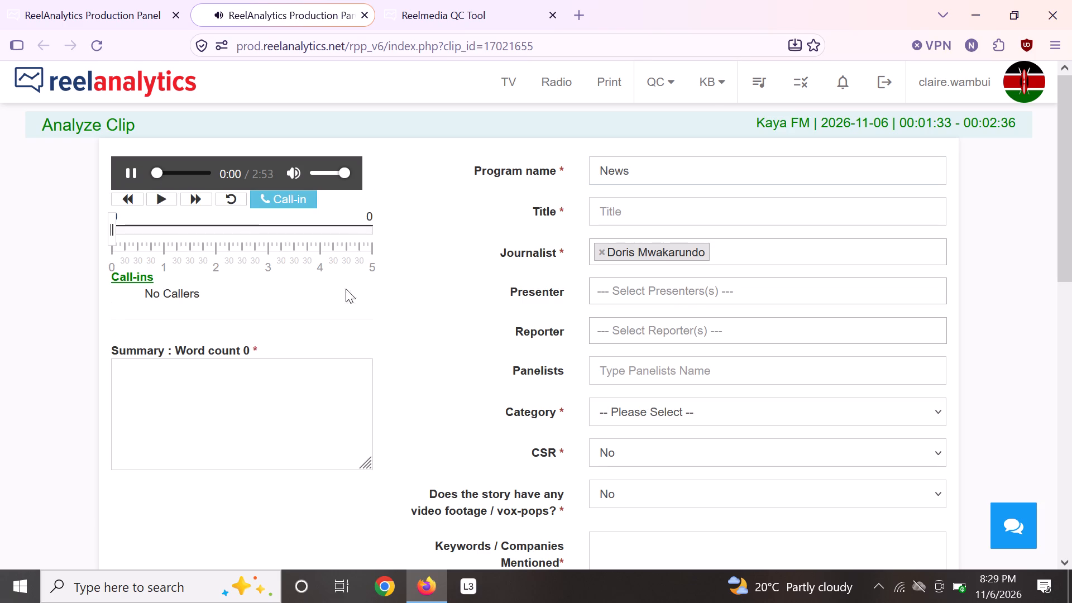
left_click(673, 417)
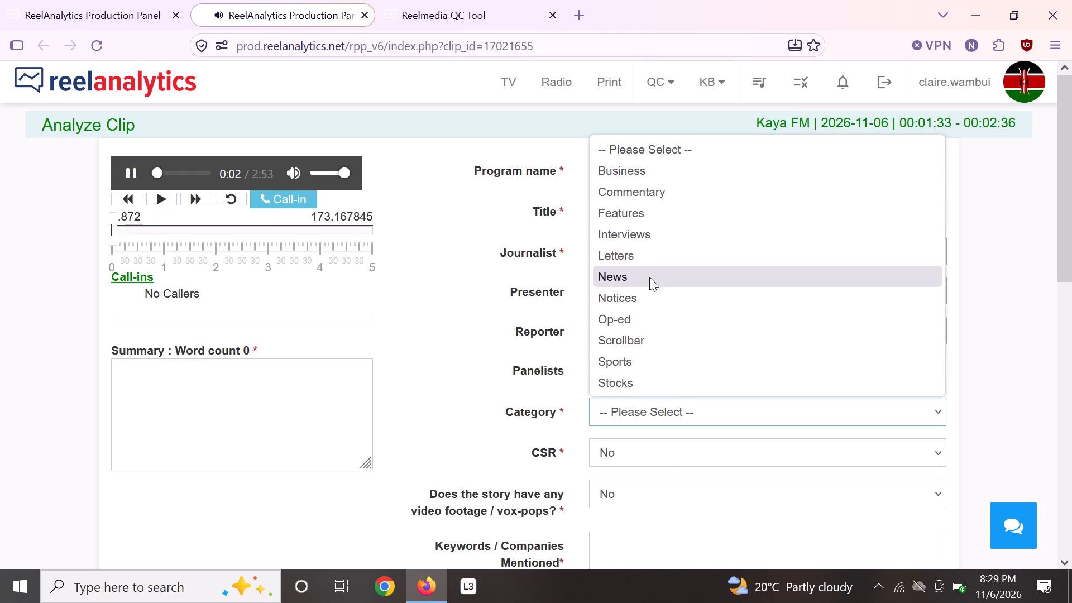
left_click(649, 277)
Raise the computer's speaker volume to 40.
left_click(877, 599)
left_click(880, 518)
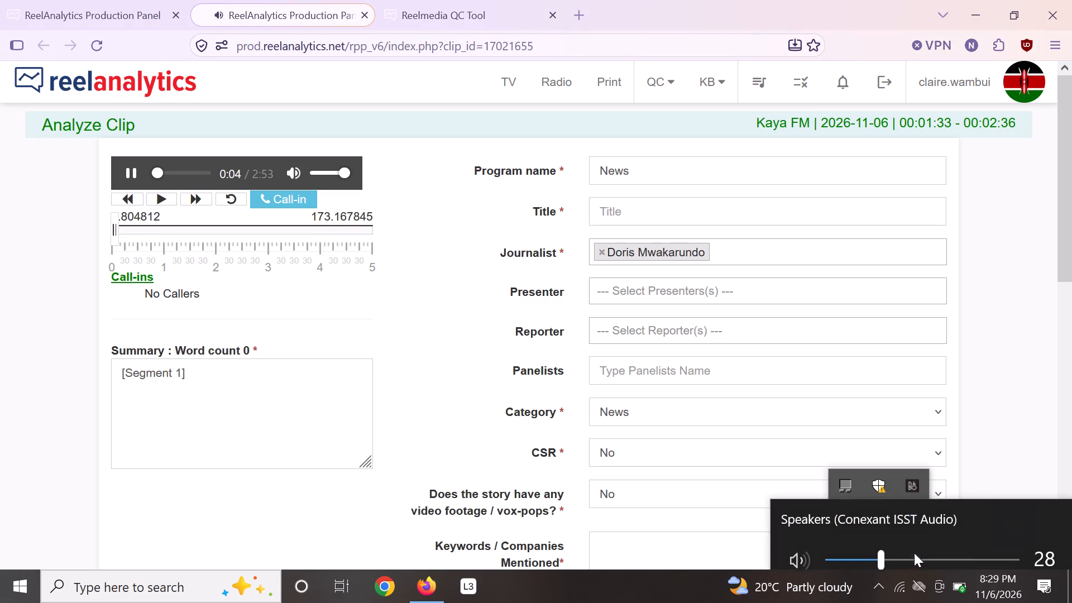
left_click(904, 539)
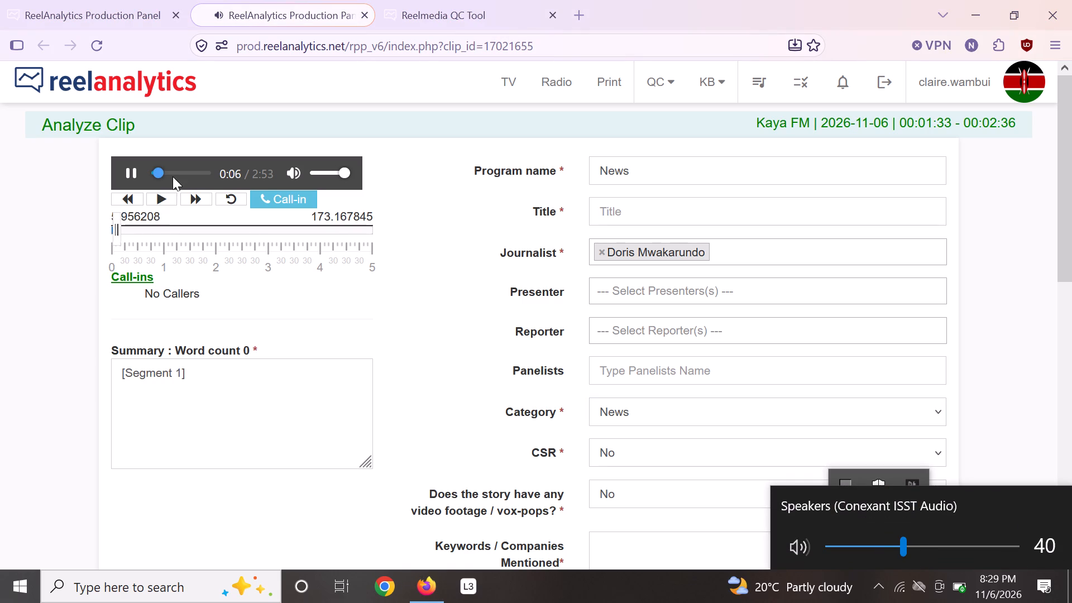
Replay the clip from the start and begin the summary under Segment 1 with "kapeya wants govt".
left_click_drag(170, 175, 145, 173)
left_click(138, 400)
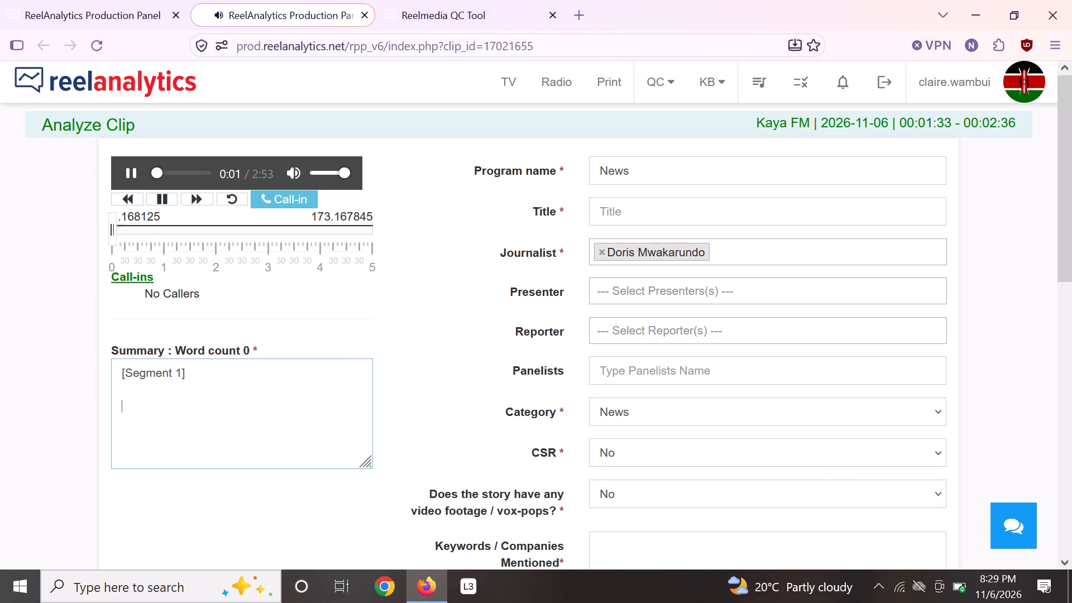
type("ka")
type("peya")
key("space")
type("has")
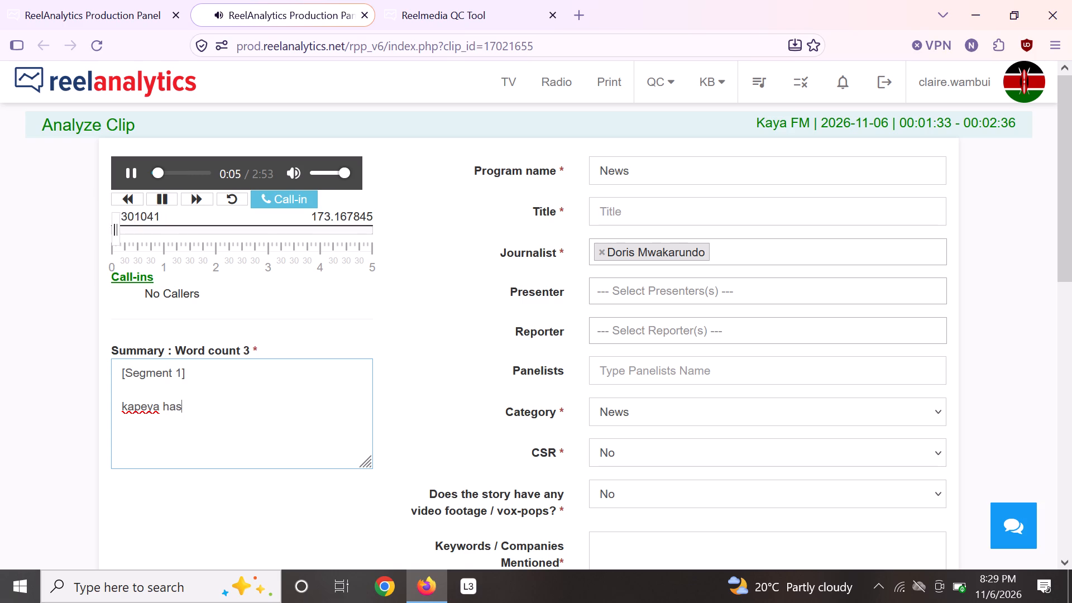
key("space")
key("BackSpace")
key("BackSpace")
key("BackSpace")
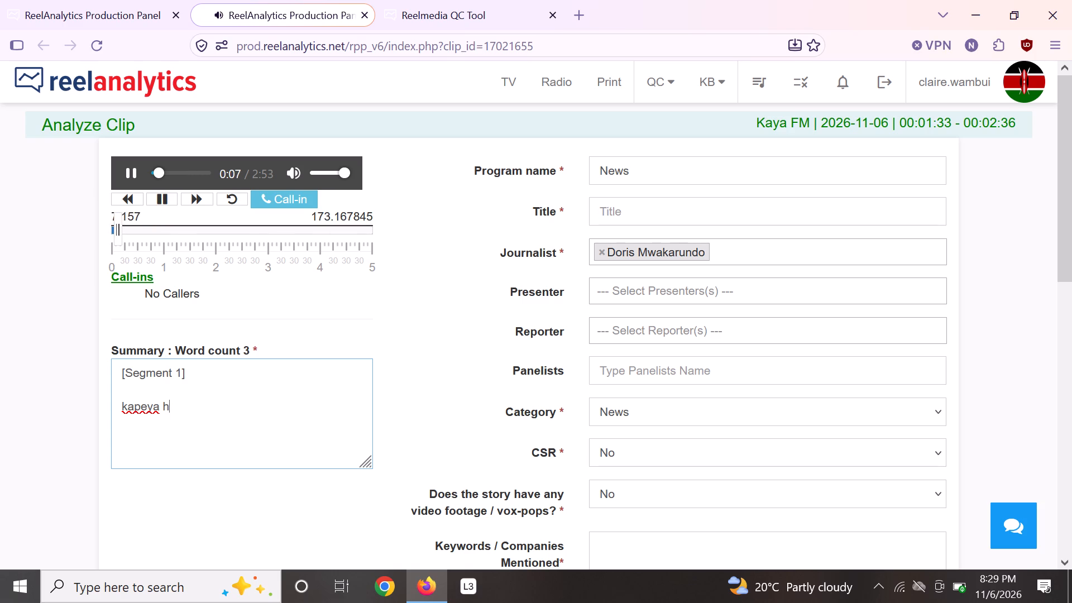
key("BackSpace")
type("wants govt")
key("space")
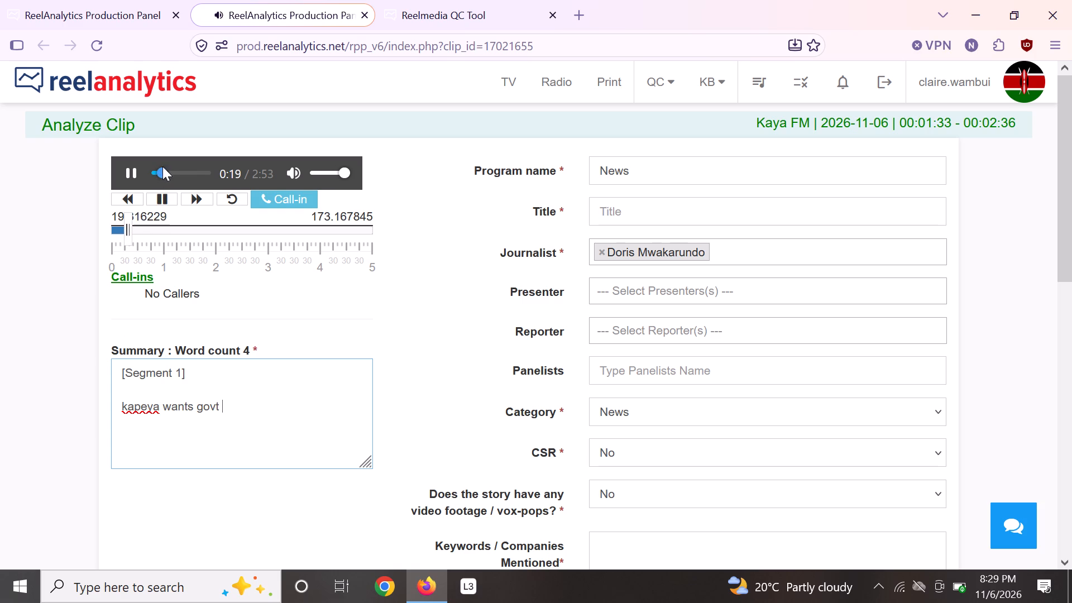
Restart the clip from the beginning and set the video footage / vox-pops answer to Yes.
left_click_drag(160, 167, 112, 171)
left_click(638, 494)
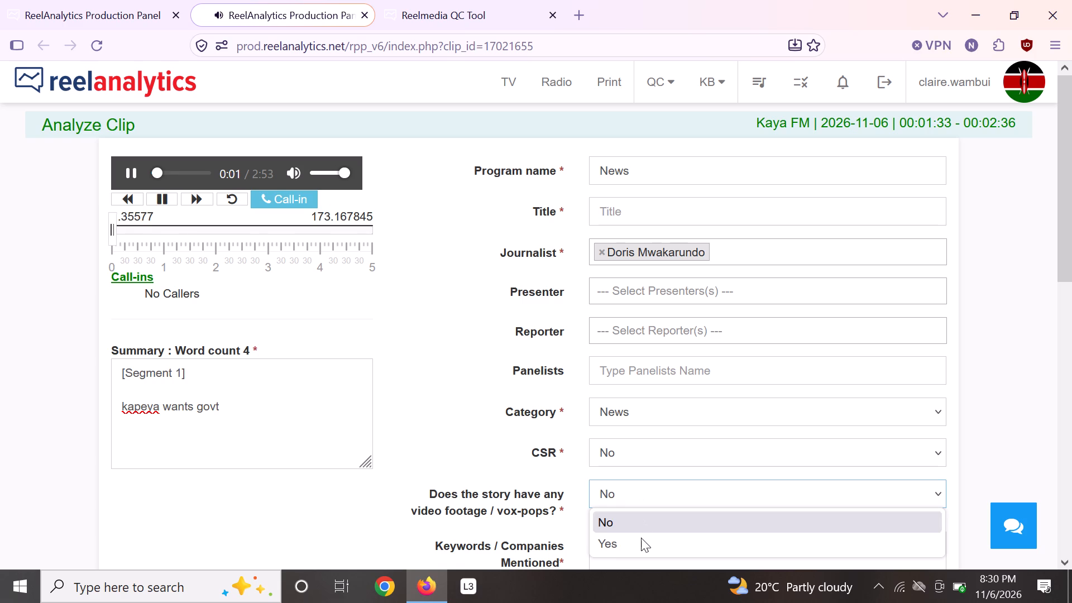
left_click(640, 541)
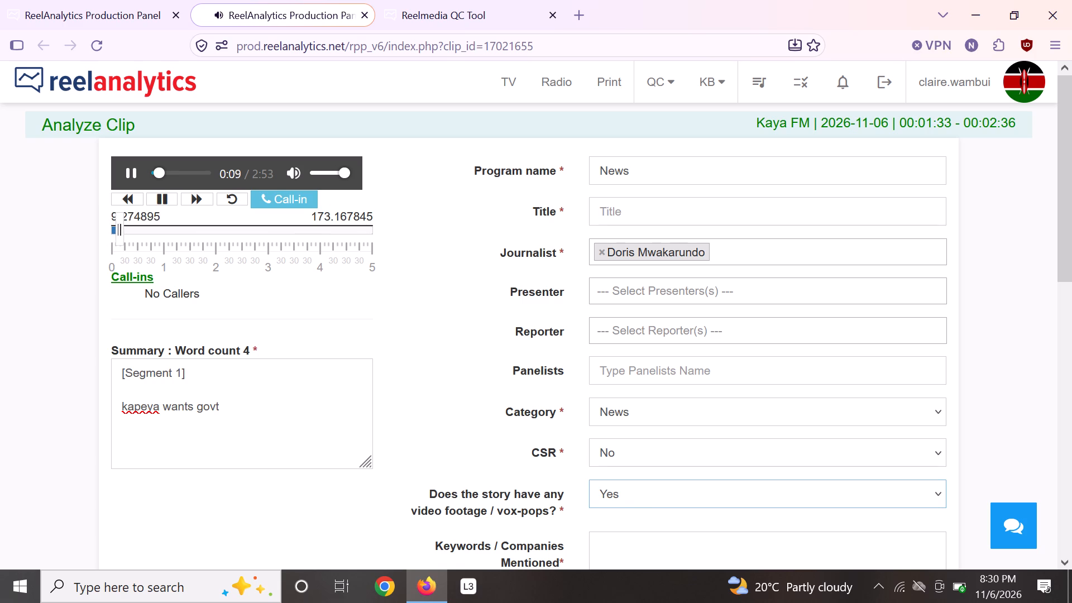
Continue the summary sentence with "to remove saudi restrcition due to ebola".
left_click(242, 406)
type("to remob")
key("BackSpace")
type("ve saudi restritio")
type("n due to eola")
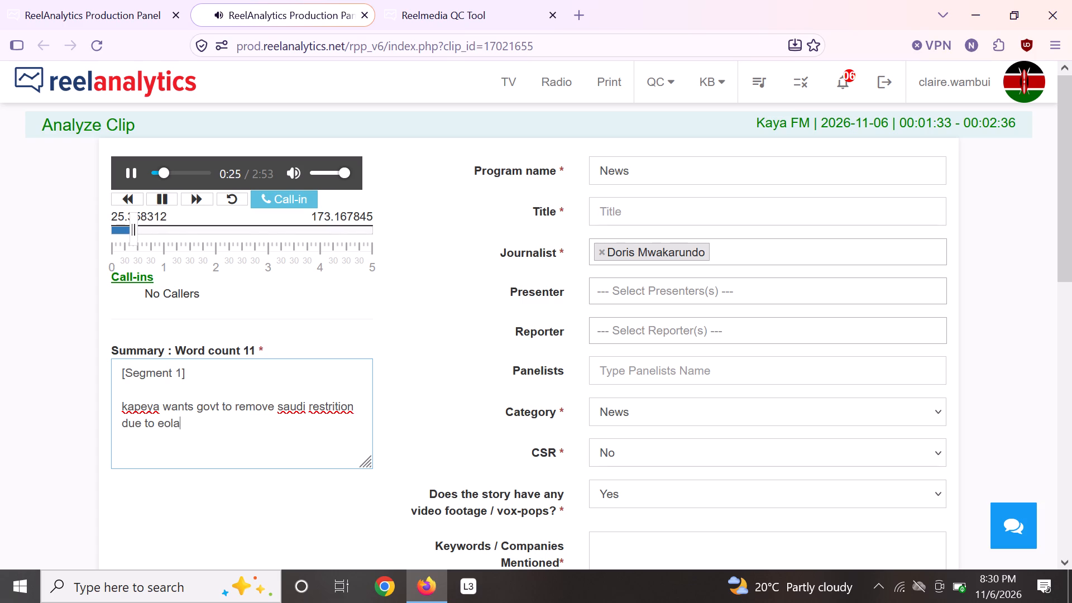
left_click(166, 427)
key("b")
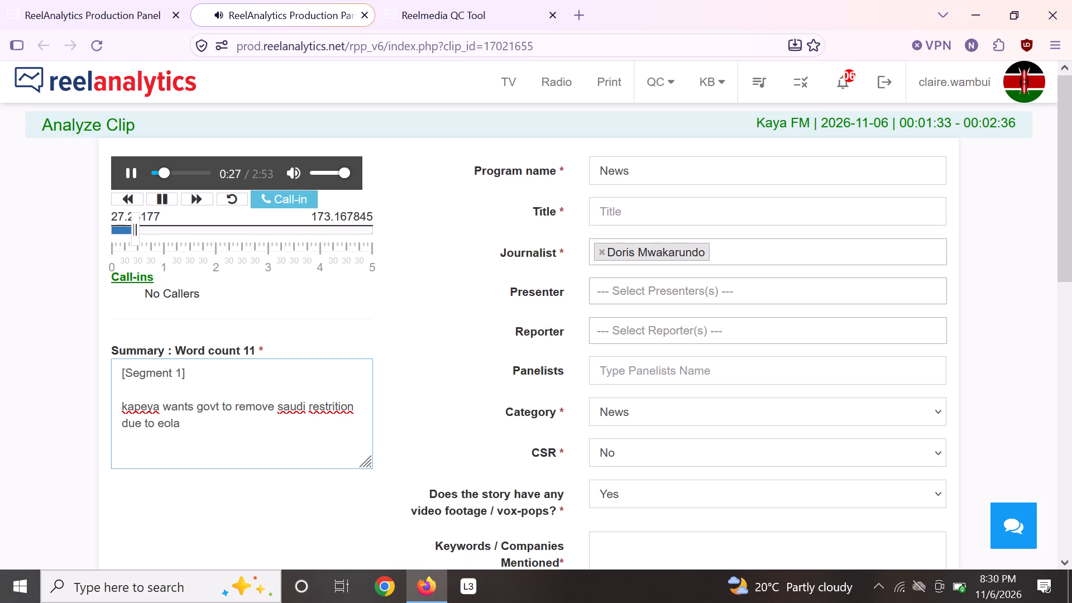
left_click(336, 406)
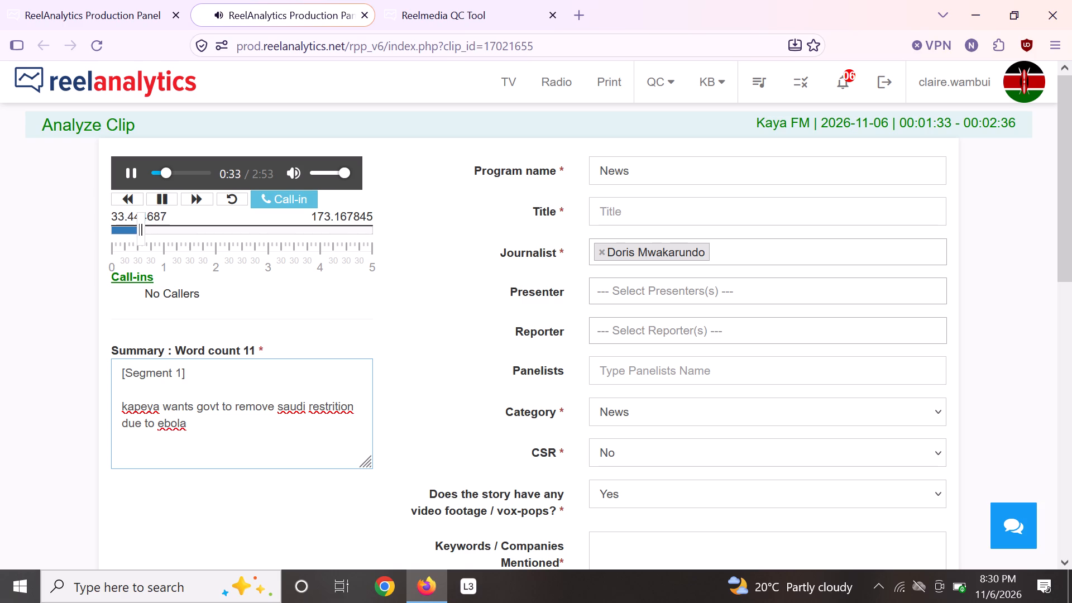
key("Left")
key("c")
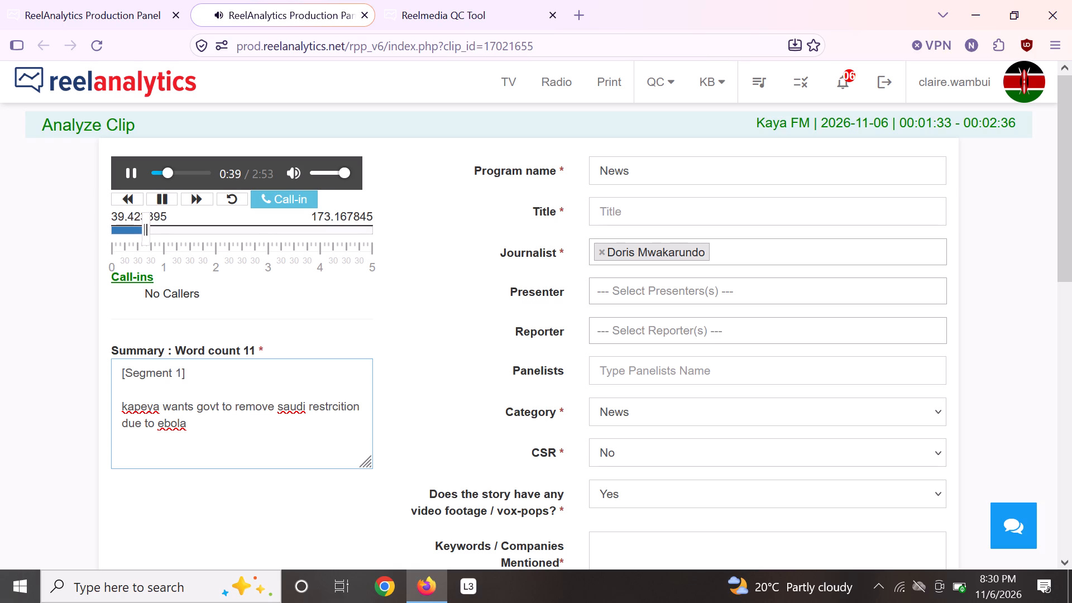
Cut the whole summary sentence from below the [Segment 1] line.
left_click_drag(118, 401, 200, 421)
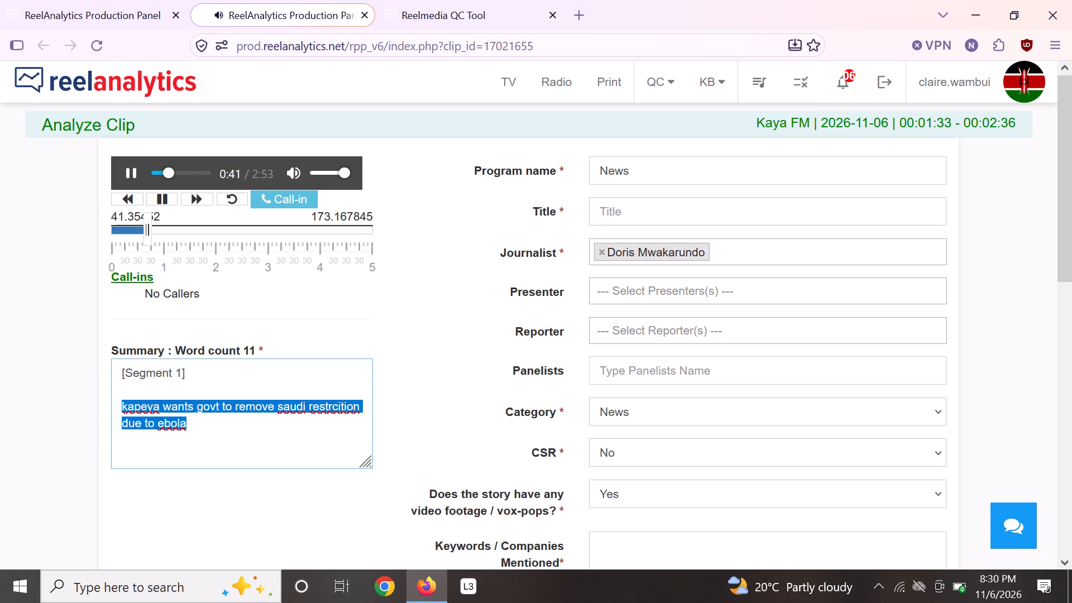
right_click(176, 419)
left_click(222, 203)
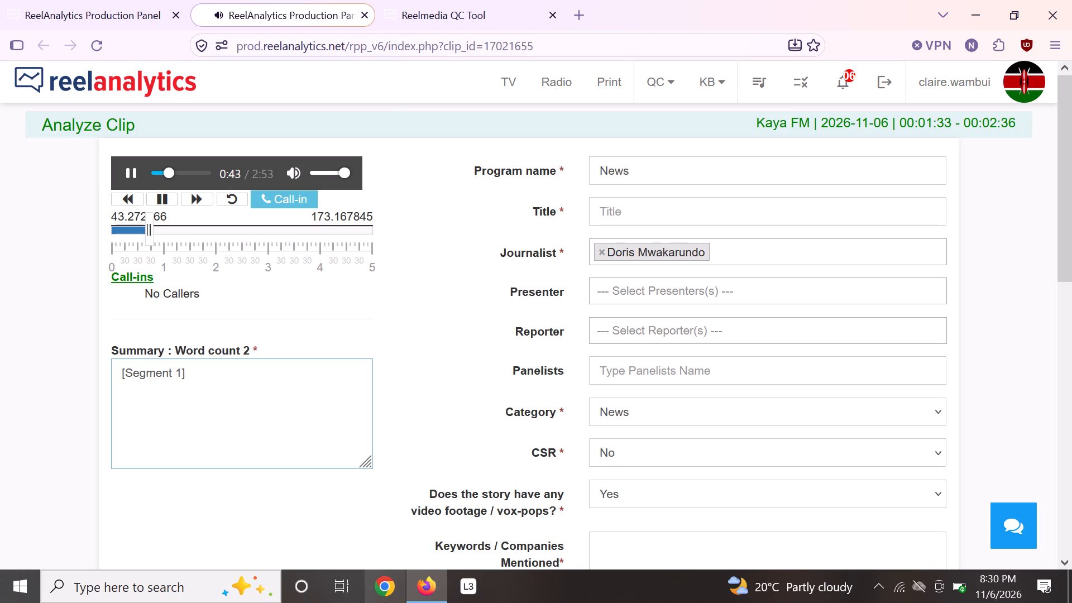
Search the web in a new tab for the cut sentence "kapeya wants govt to remove saudi restrcition due to ebola".
left_click(385, 602)
left_click(579, 28)
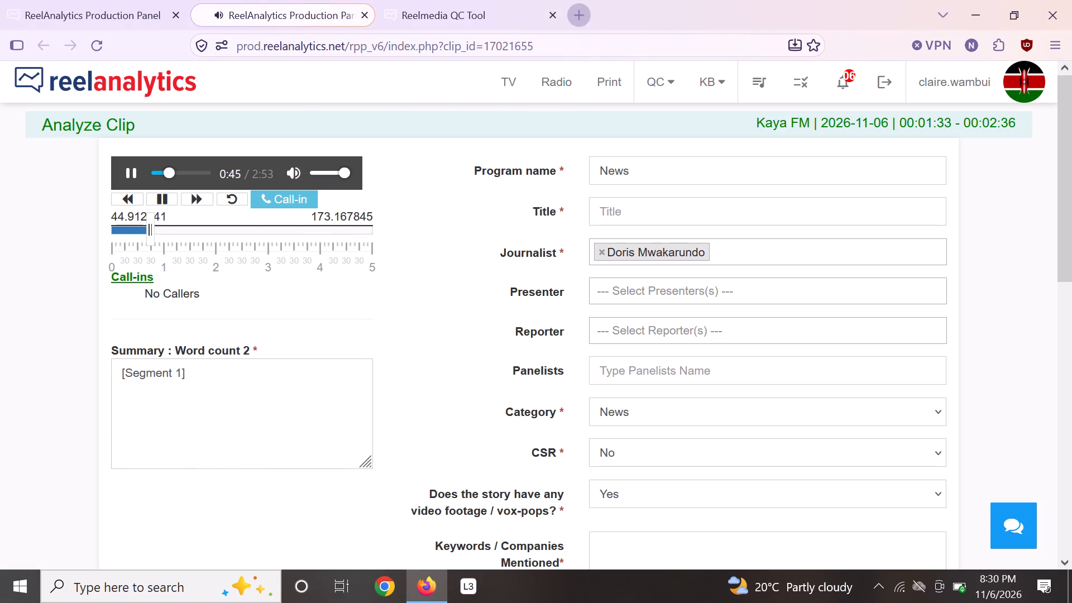
right_click(274, 47)
left_click(333, 179)
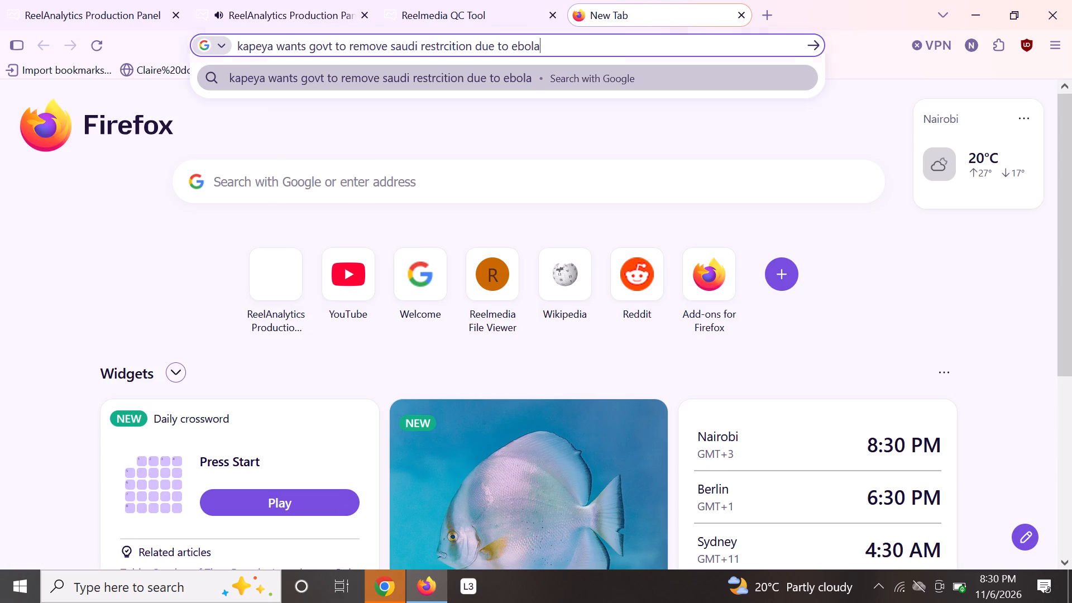
key("Return")
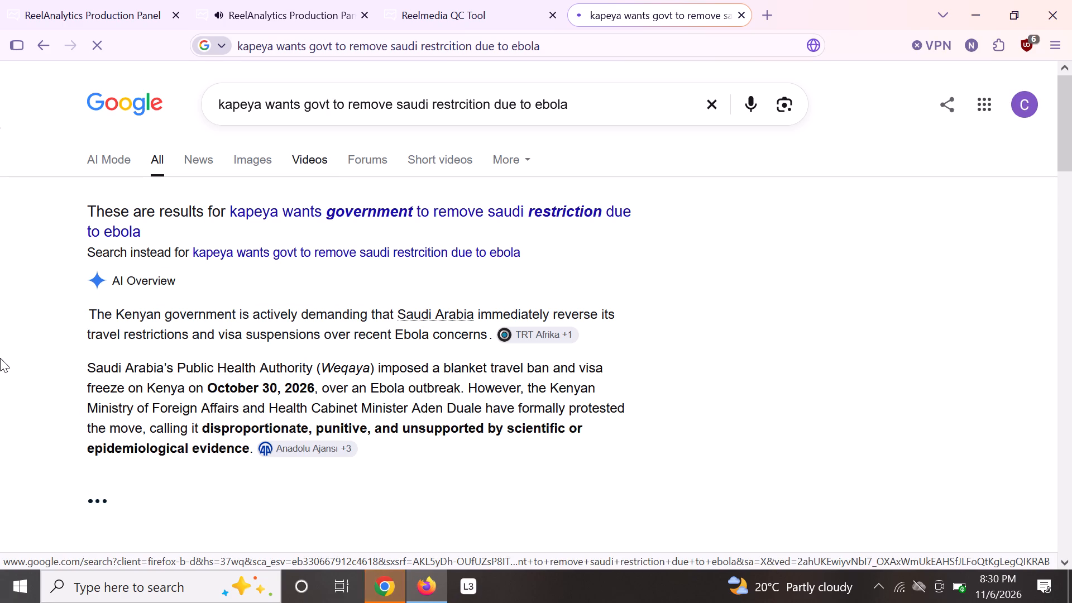
Copy the AI Overview's opening sentence about the Kenyan government's demand to Saudi Arabia into the summary under [Segment 1], ending it with a period.
left_click_drag(88, 304, 141, 310)
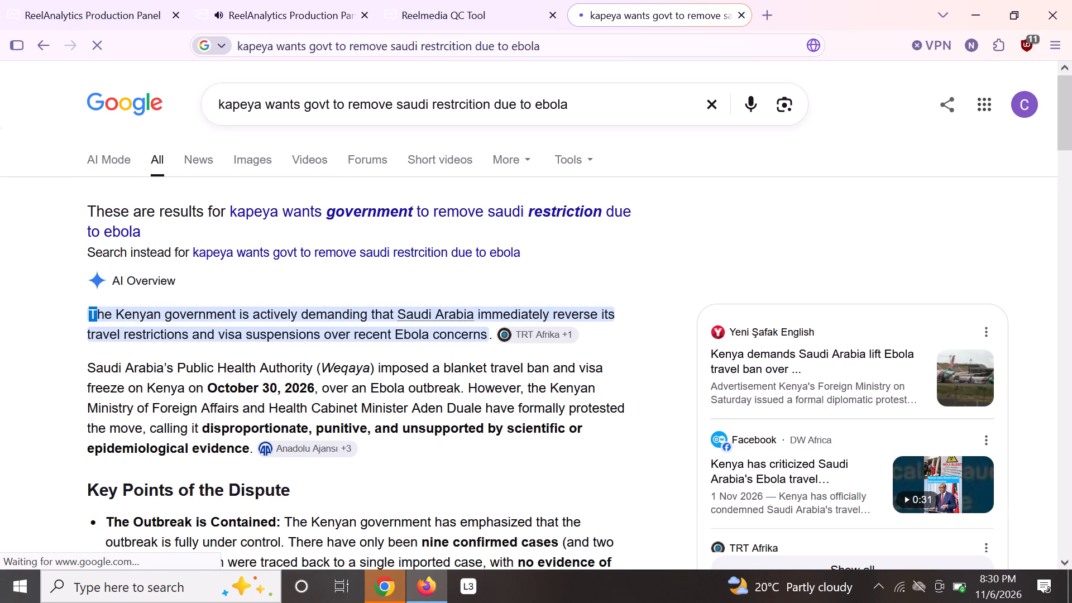
left_click_drag(141, 310, 493, 334)
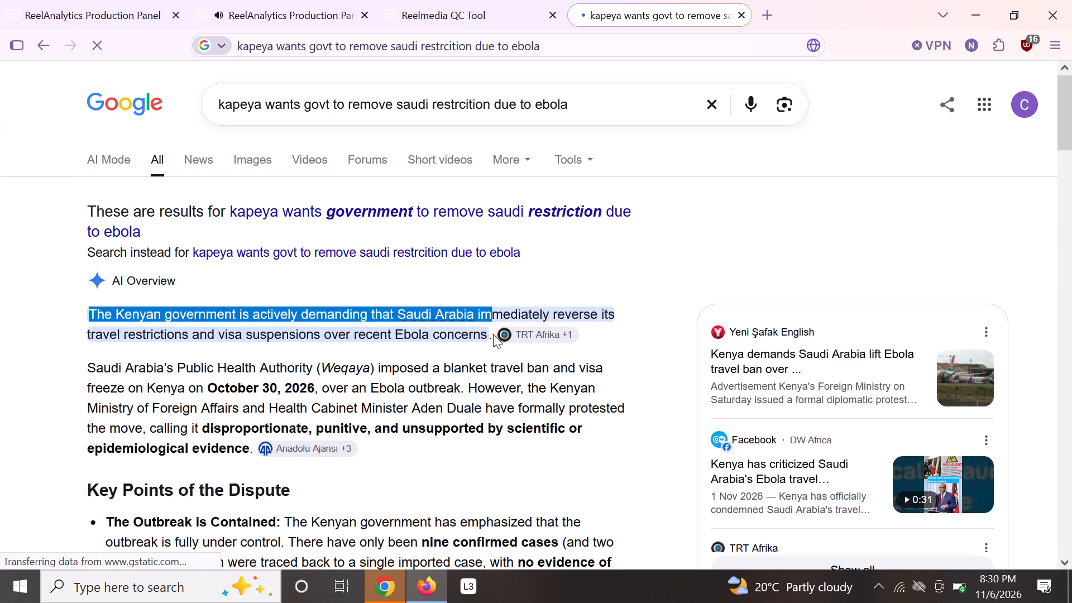
left_click_drag(493, 334, 490, 337)
right_click(469, 332)
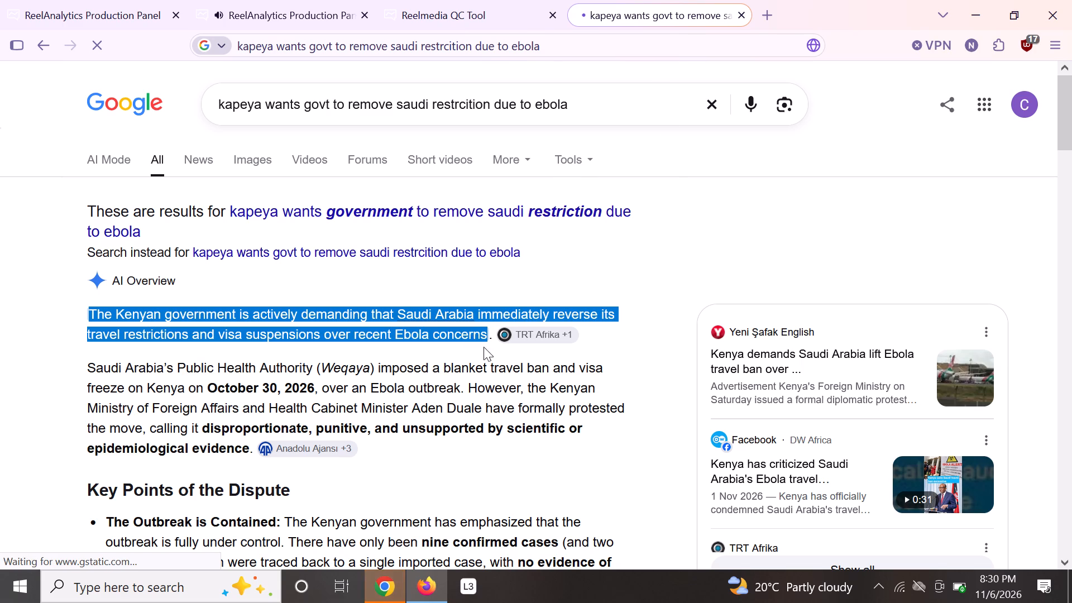
left_click(499, 19)
left_click(426, 588)
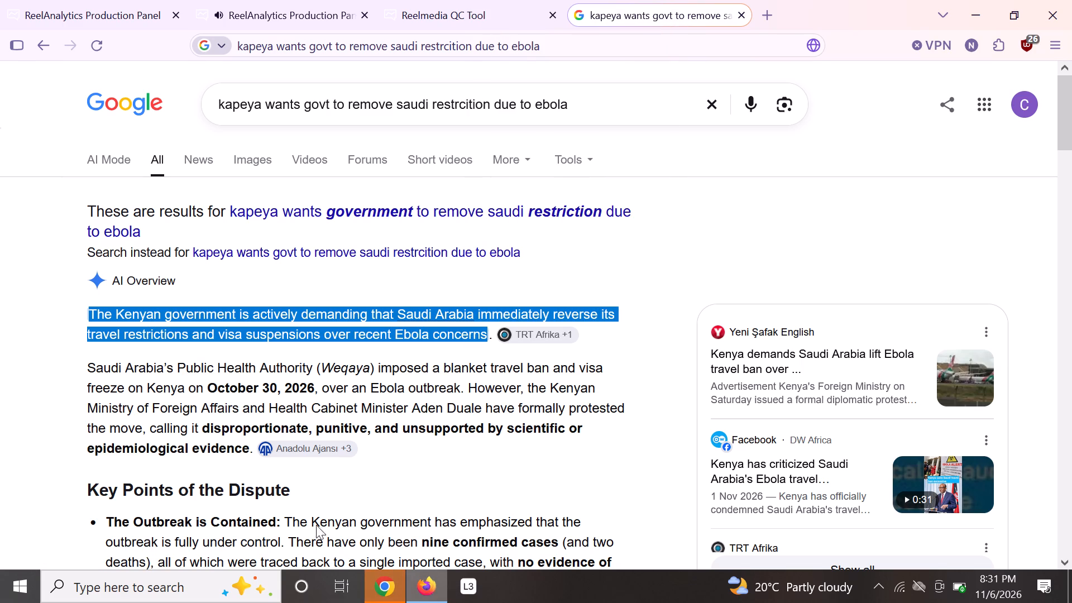
left_click(421, 597)
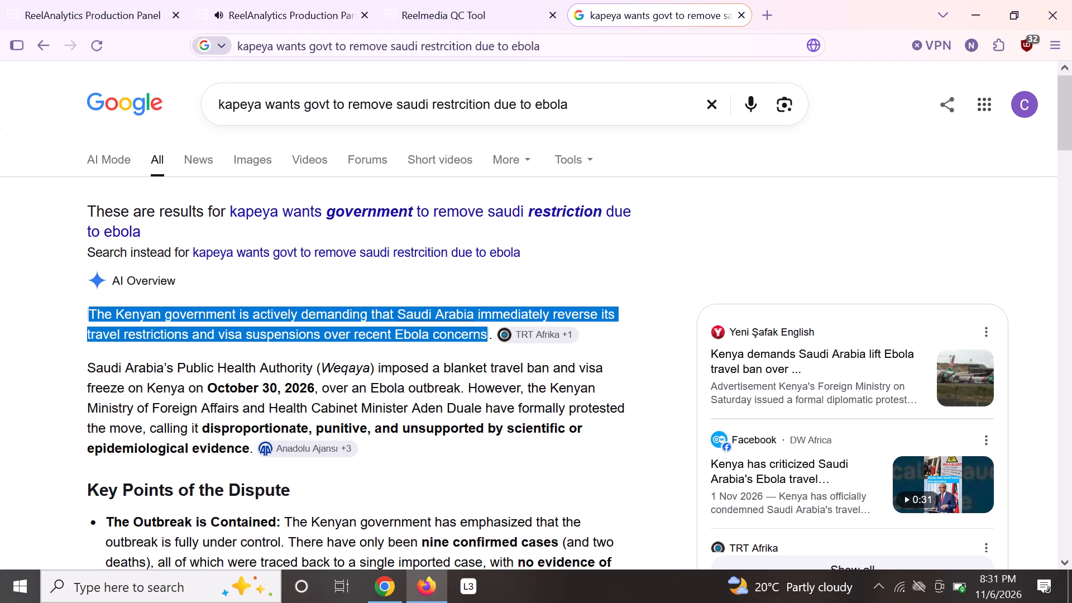
left_click(390, 590)
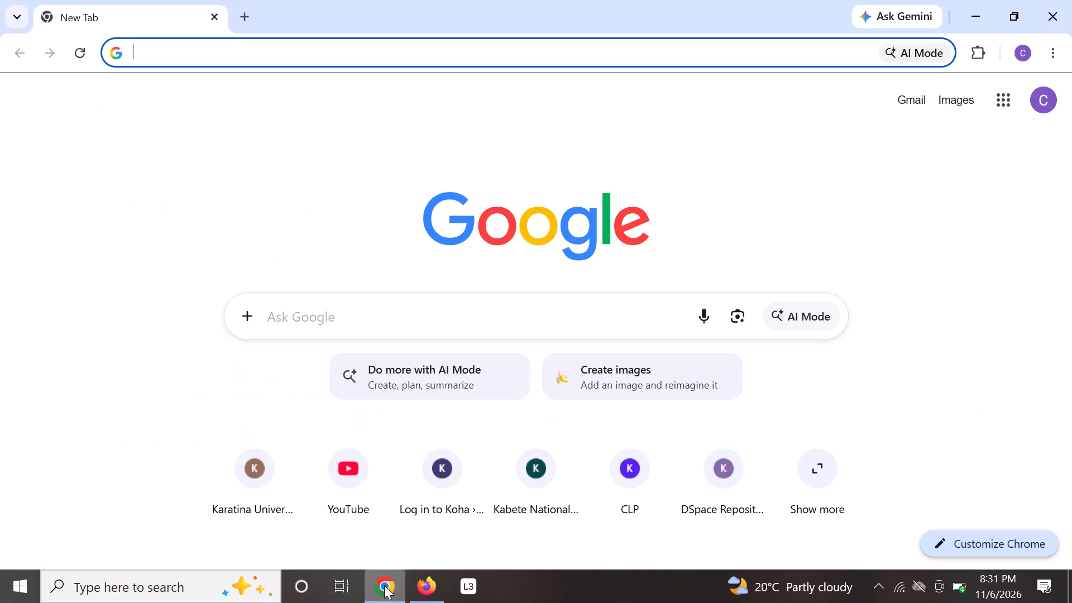
left_click(429, 591)
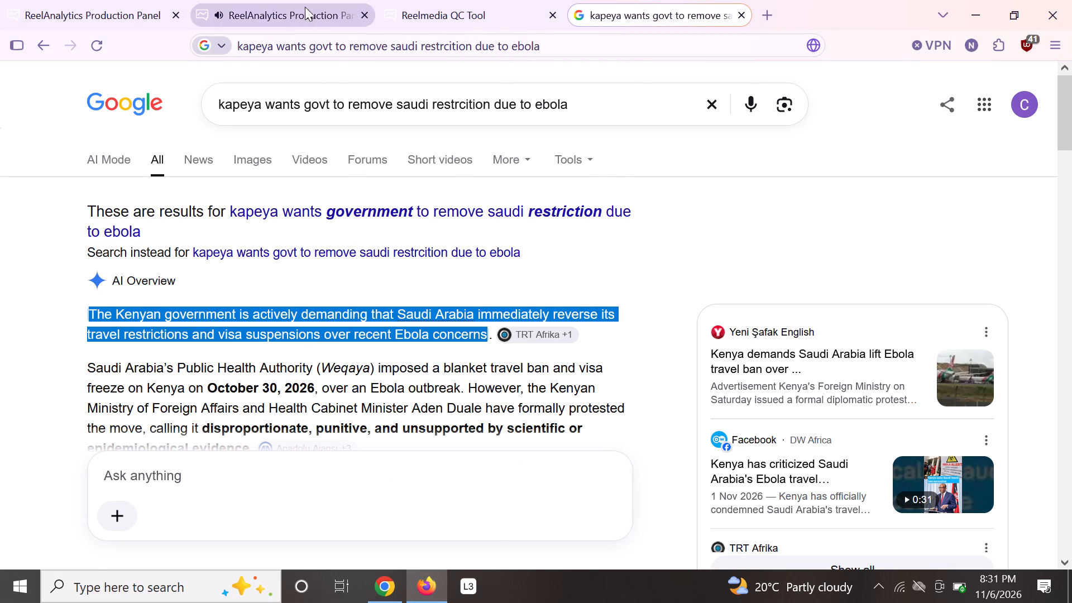
left_click(305, 6)
right_click(123, 390)
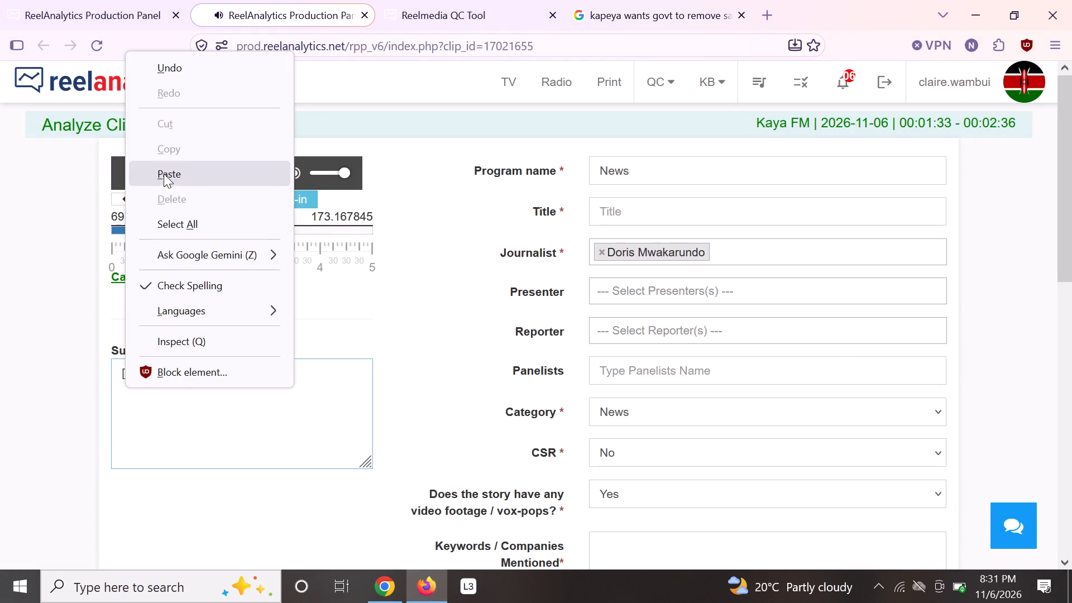
left_click(165, 180)
key("period")
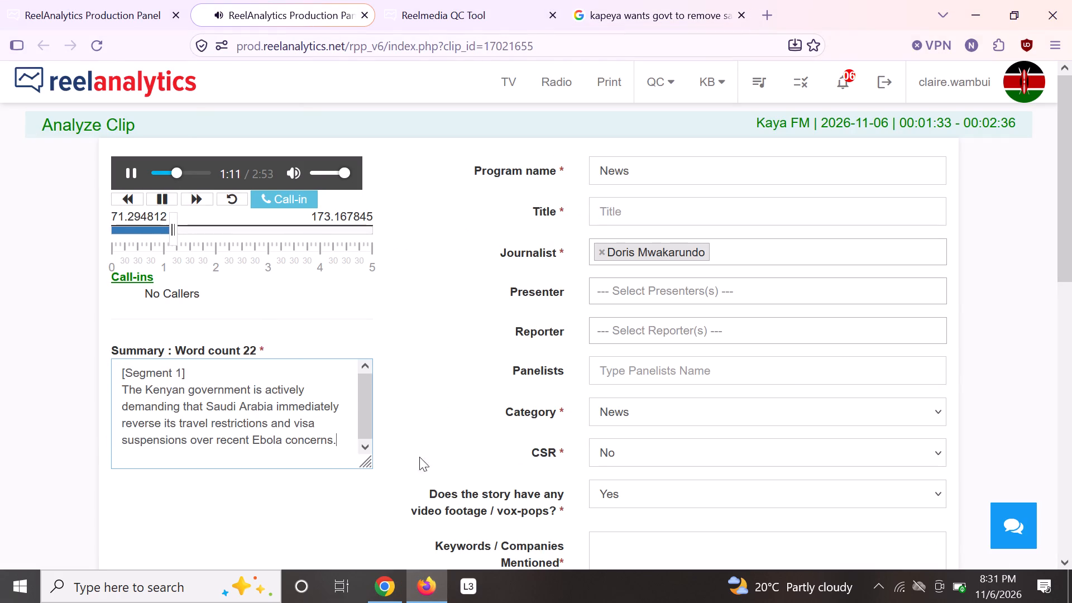
Enter MOH under Keywords / Companies Mentioned.
left_click(613, 537)
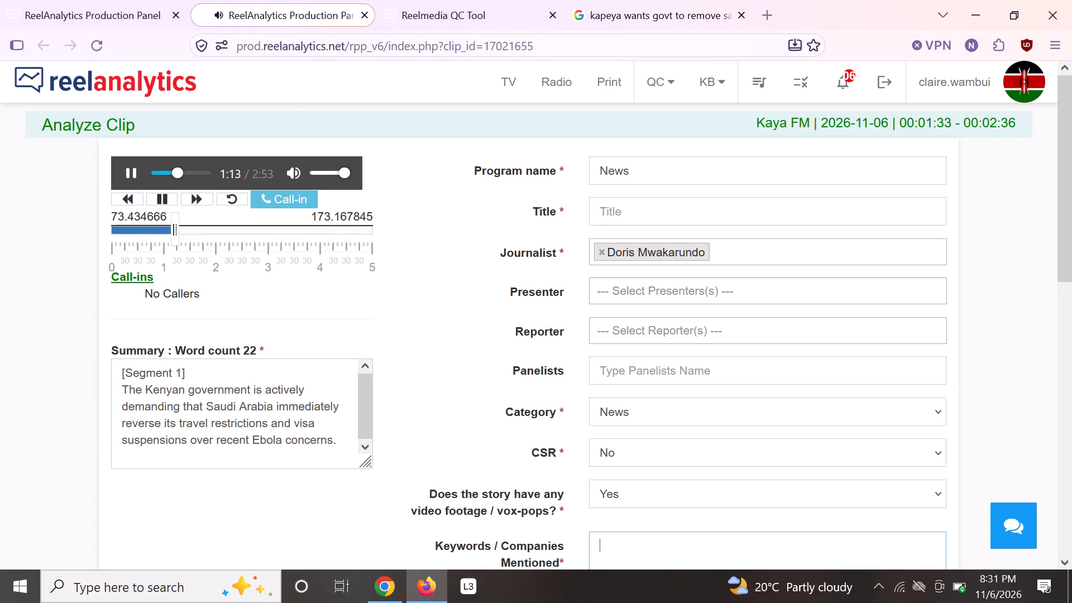
type("MO")
key("h")
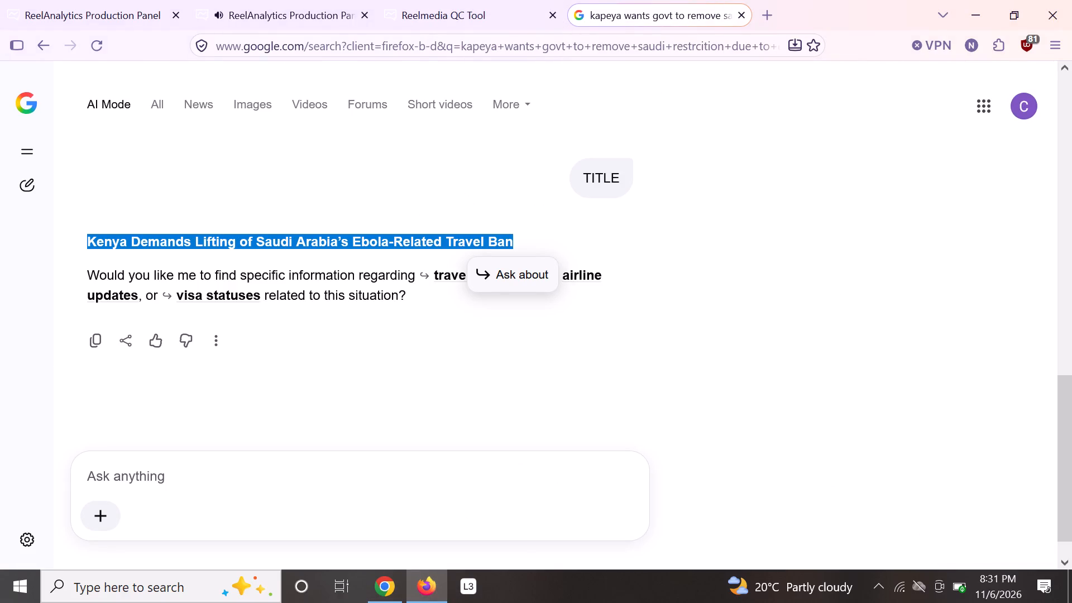
left_click(292, 20)
right_click(616, 203)
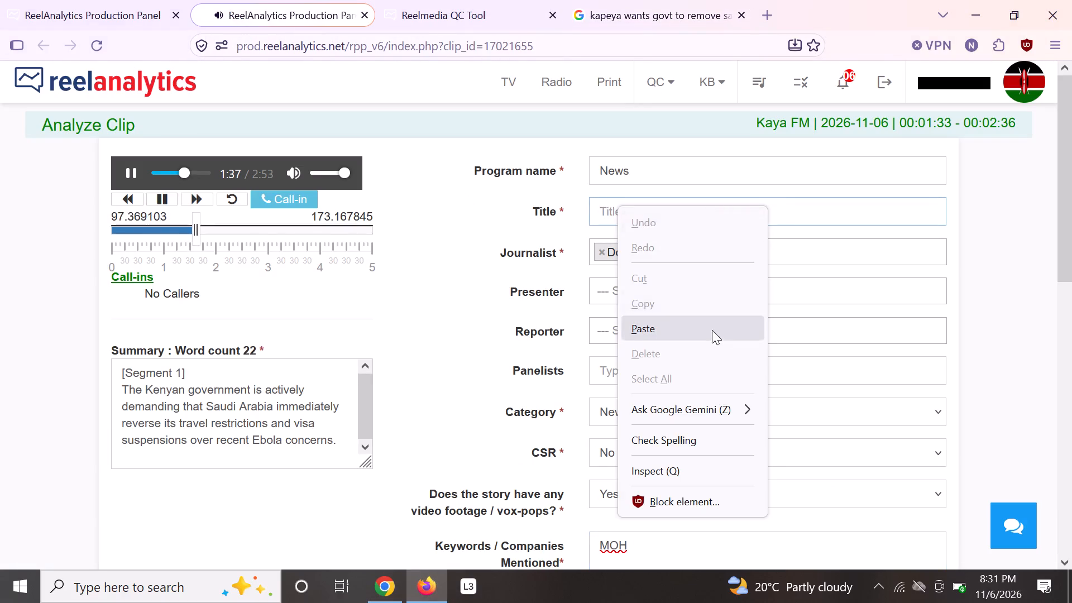
left_click(712, 330)
Find Ministry of Health among the companies starting with M and mark its mention as Neutral.
scroll(534, 351, "down", 8)
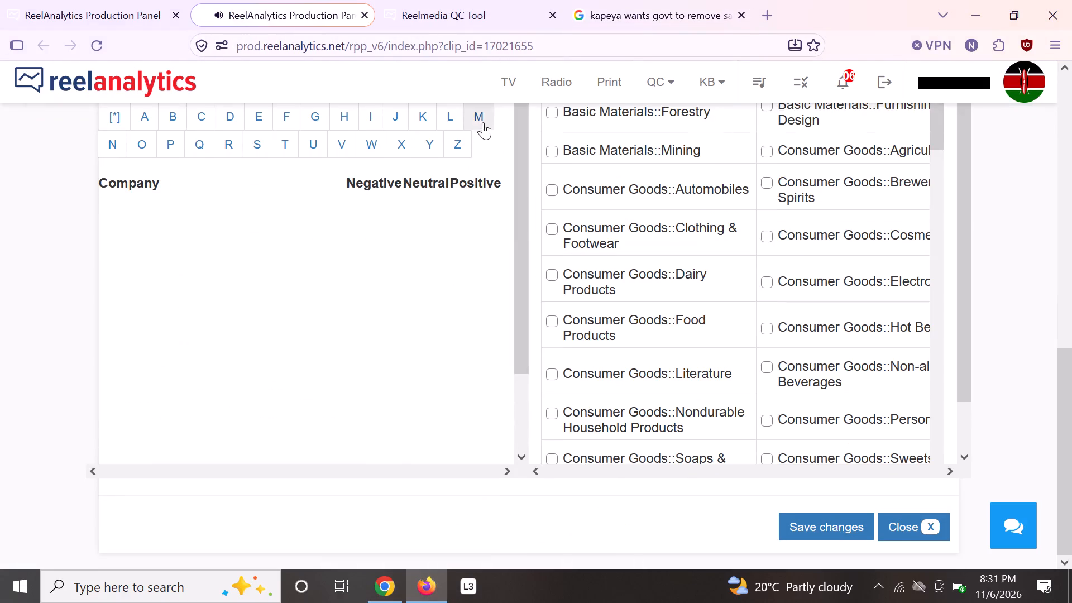
left_click(482, 119)
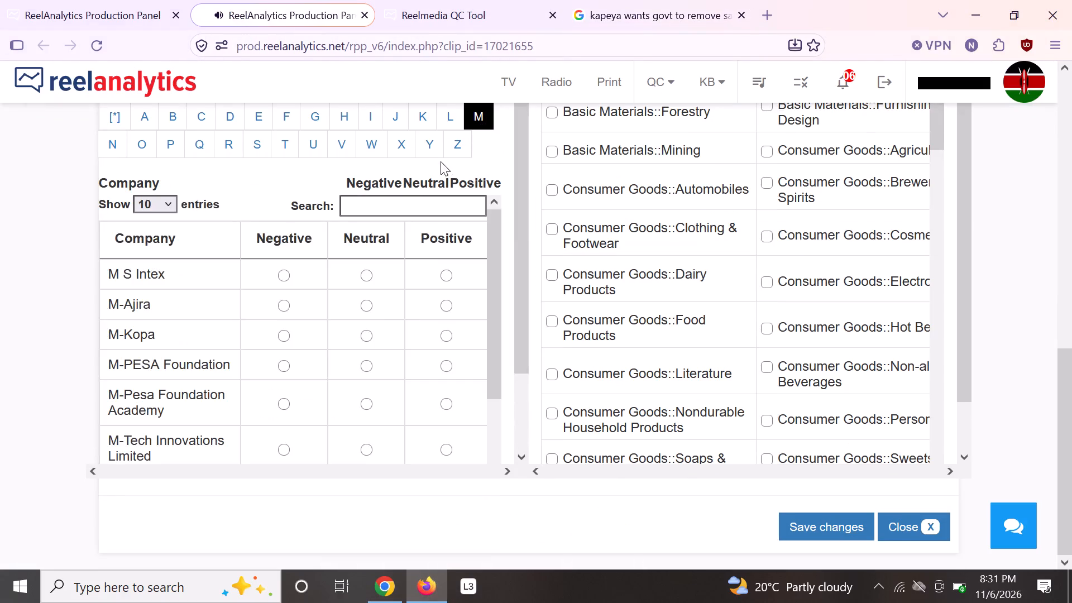
left_click(401, 202)
type("INISTRY OF HE")
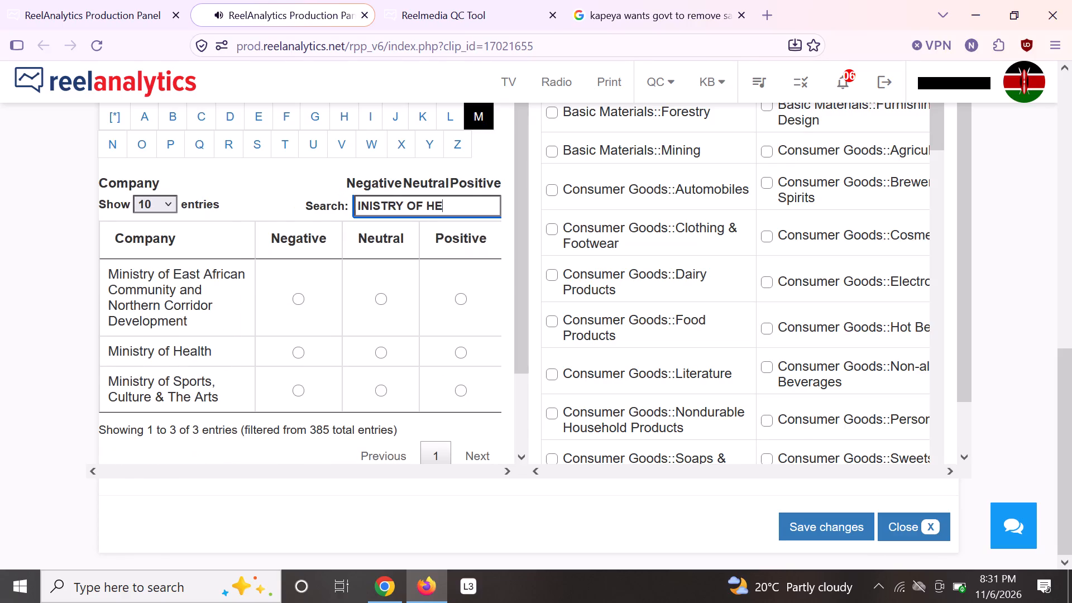
left_click(380, 352)
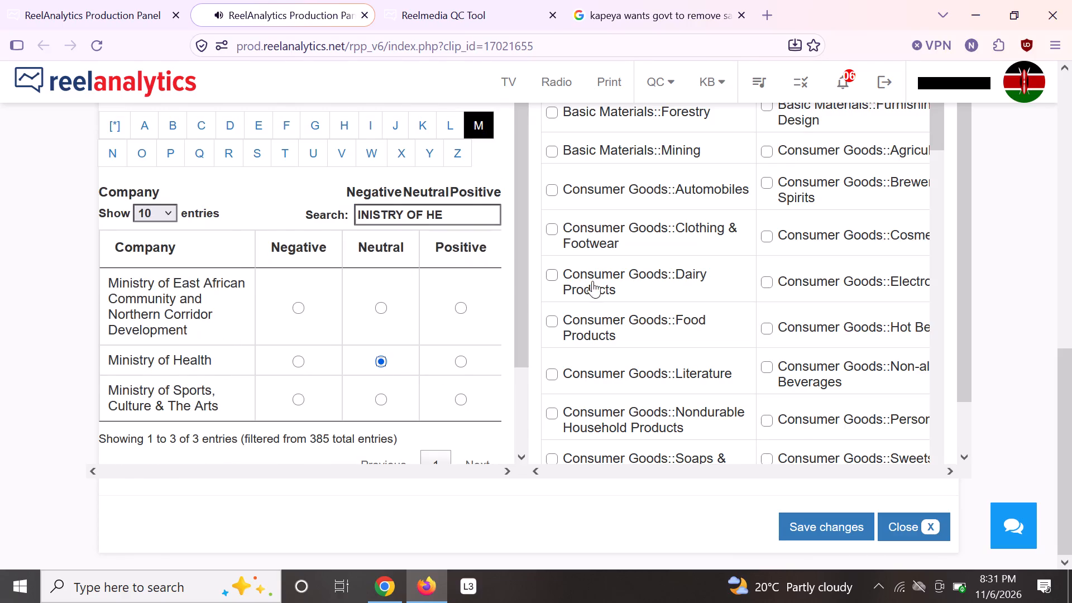
Assign the industries Government Ministries, Health care and Medical Cover to the clip.
scroll(619, 251, "up", 2)
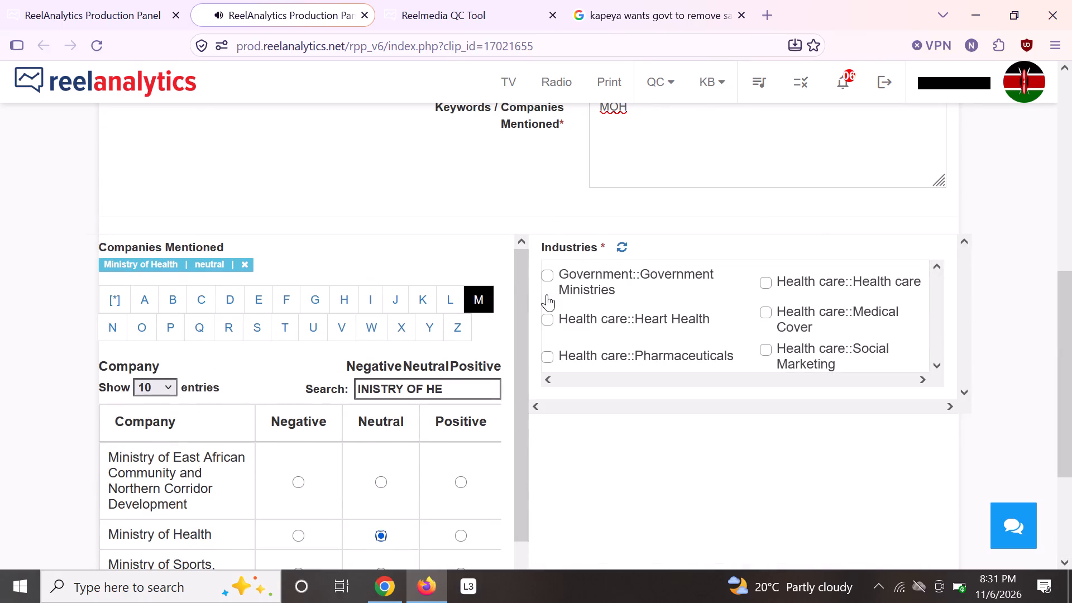
left_click(547, 279)
left_click(768, 287)
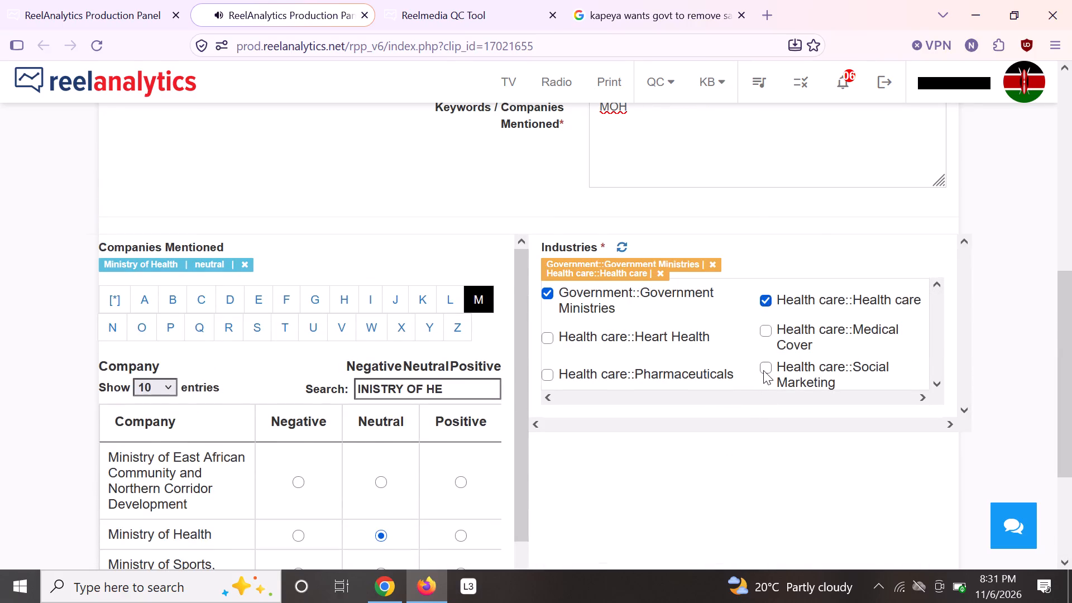
left_click(764, 332)
Review the filled-in form and check the clip's title back to its beginning.
scroll(393, 290, "down", 1)
scroll(393, 290, "up", 4)
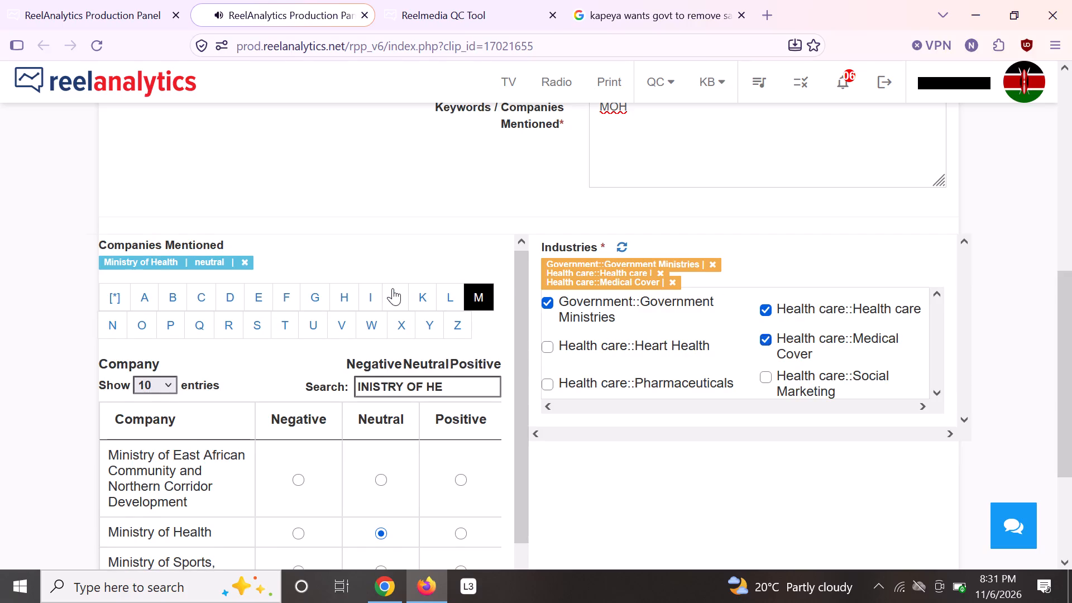
scroll(461, 305, "up", 2)
scroll(461, 306, "down", 3)
scroll(461, 306, "up", 6)
scroll(532, 329, "up", 2)
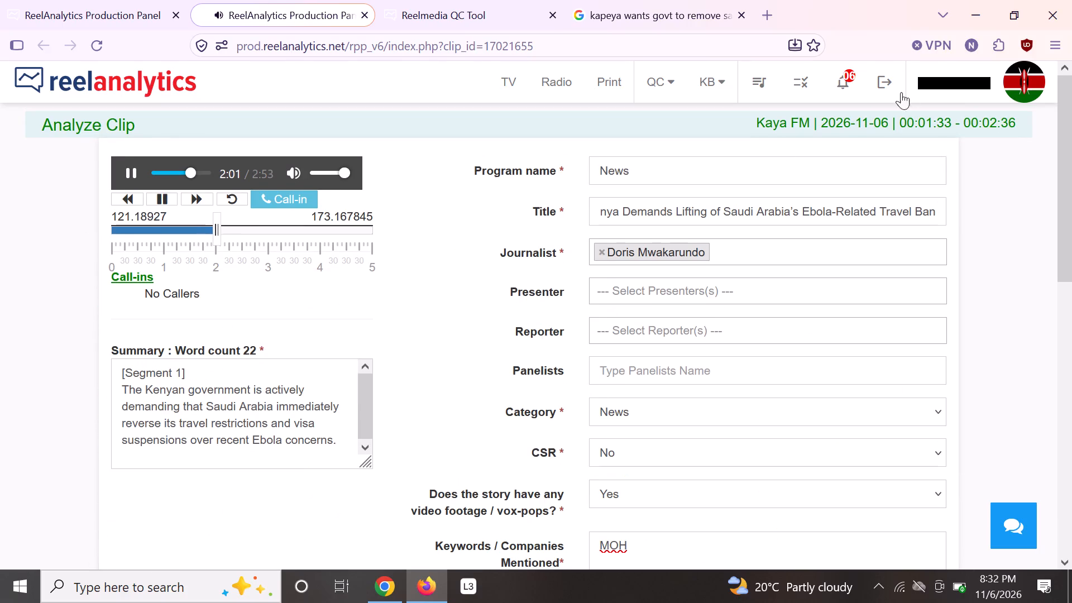
left_click(625, 208)
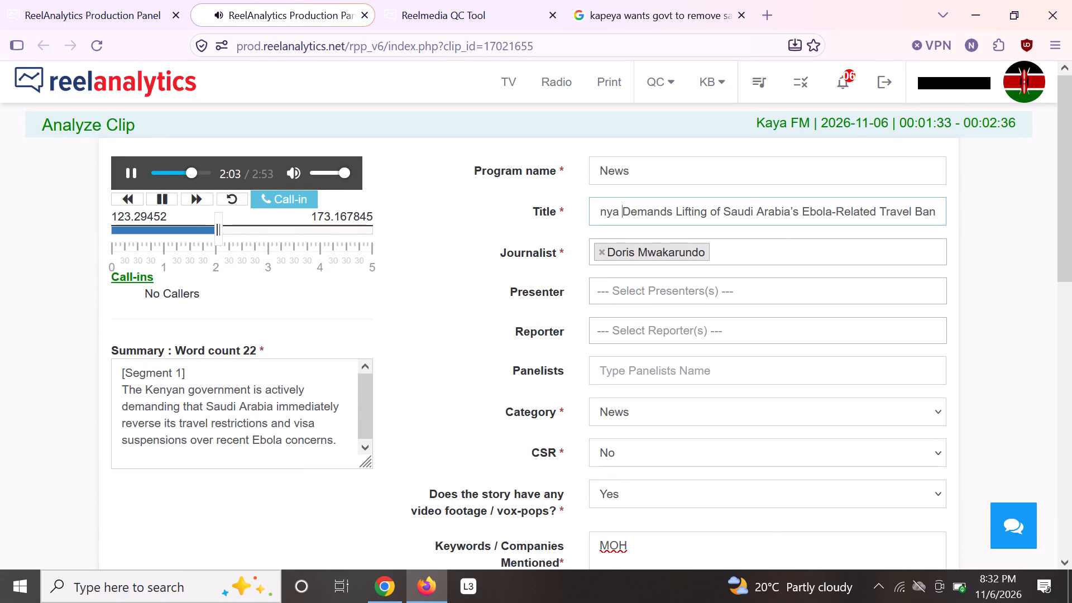
key("Left")
key("Left")
key("Left")
key("Left")
key("Left")
key("Left")
key("Left")
key("Left")
key("Left")
key("Left")
key("Left")
key("Left")
key("Left")
key("Left")
key("Left")
key("Left")
key("Left")
key("Left")
key("Left")
key("Left")
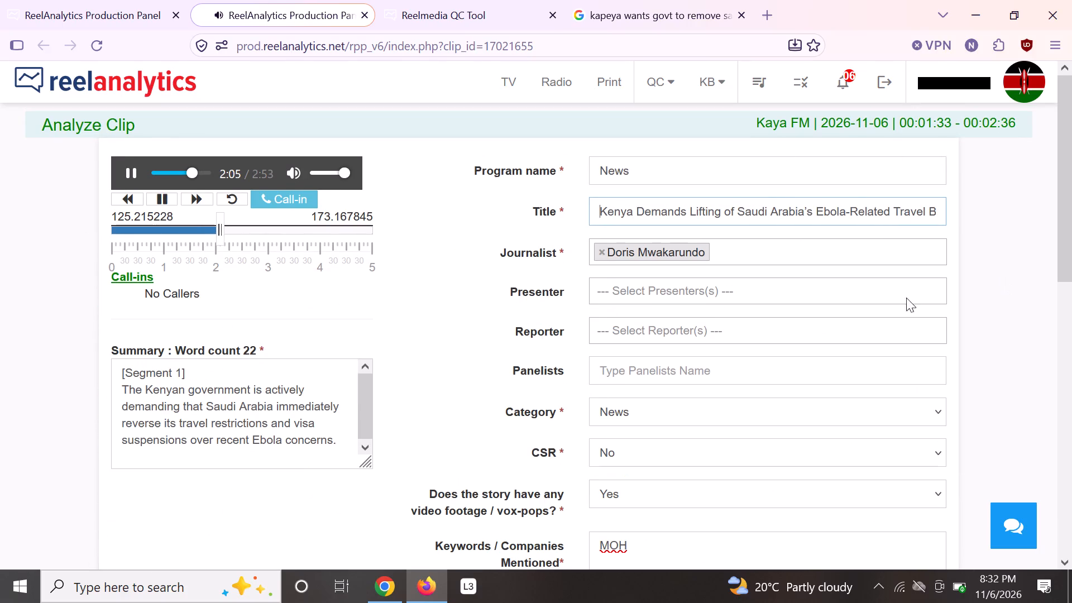
Save the completed clip analysis.
scroll(380, 412, "down", 2)
scroll(940, 362, "down", 6)
scroll(948, 376, "up", 3)
scroll(979, 383, "down", 3)
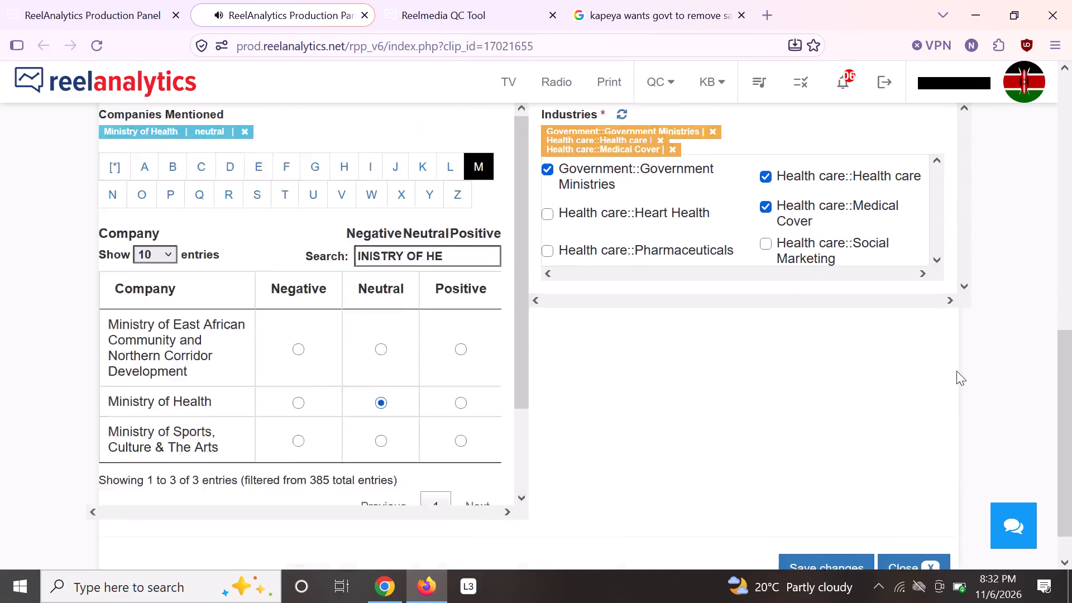
scroll(956, 371, "down", 4)
scroll(993, 407, "up", 1)
scroll(993, 407, "down", 1)
left_click(816, 525)
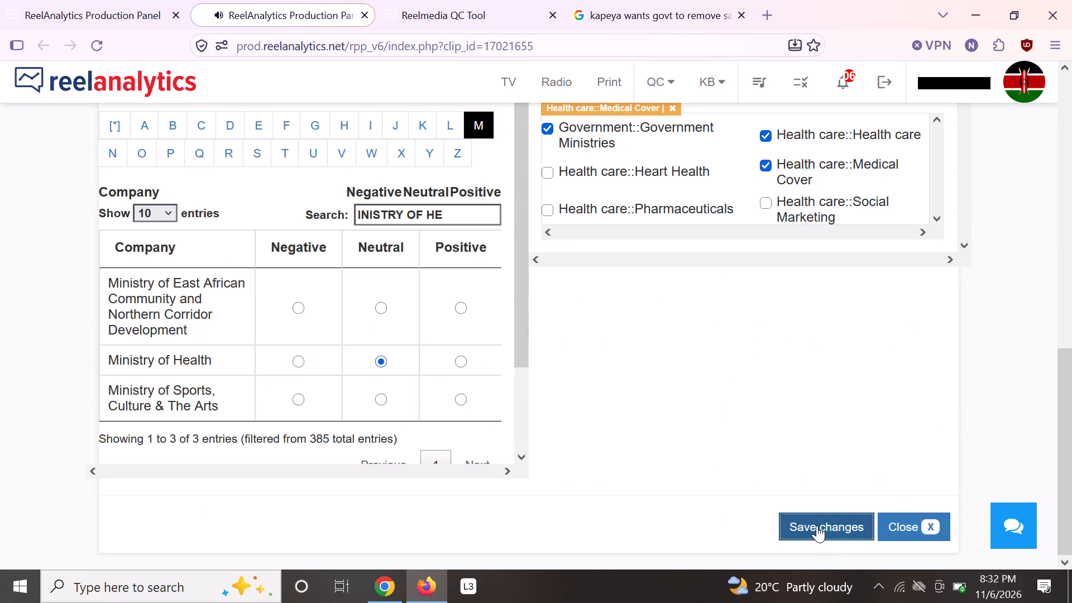
Close the saved clip's analysis form and reload the station's clip list on the radio page.
left_click(366, 15)
left_click(82, 15)
scroll(297, 131, "up", 3)
scroll(297, 131, "down", 1)
scroll(352, 152, "up", 1)
scroll(356, 152, "down", 1)
scroll(356, 152, "up", 1)
scroll(356, 151, "down", 1)
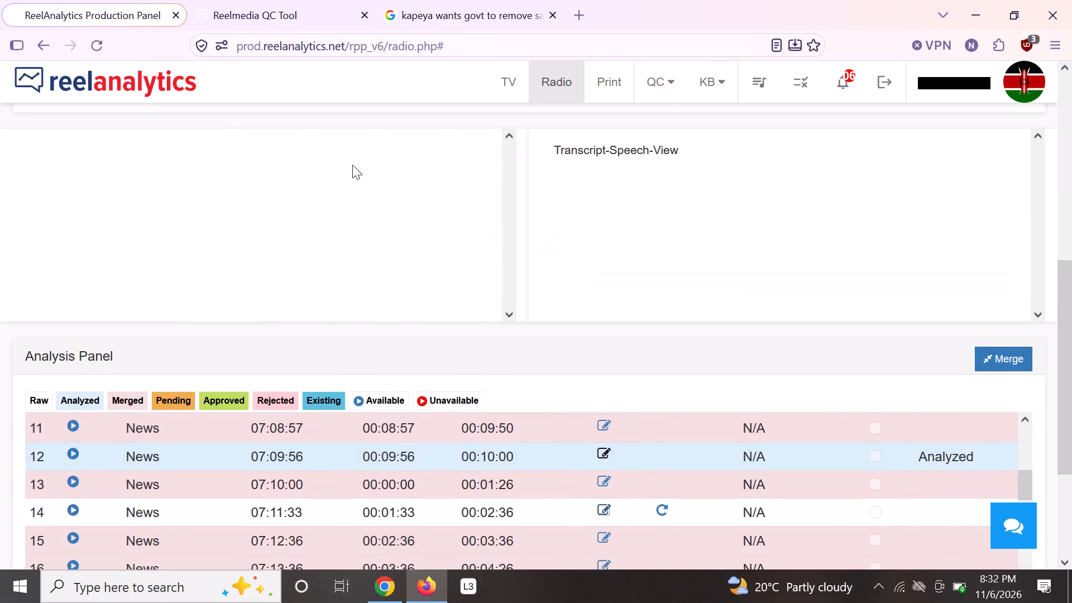
scroll(417, 157, "up", 6)
left_click(323, 194)
scroll(539, 252, "down", 4)
scroll(580, 257, "up", 2)
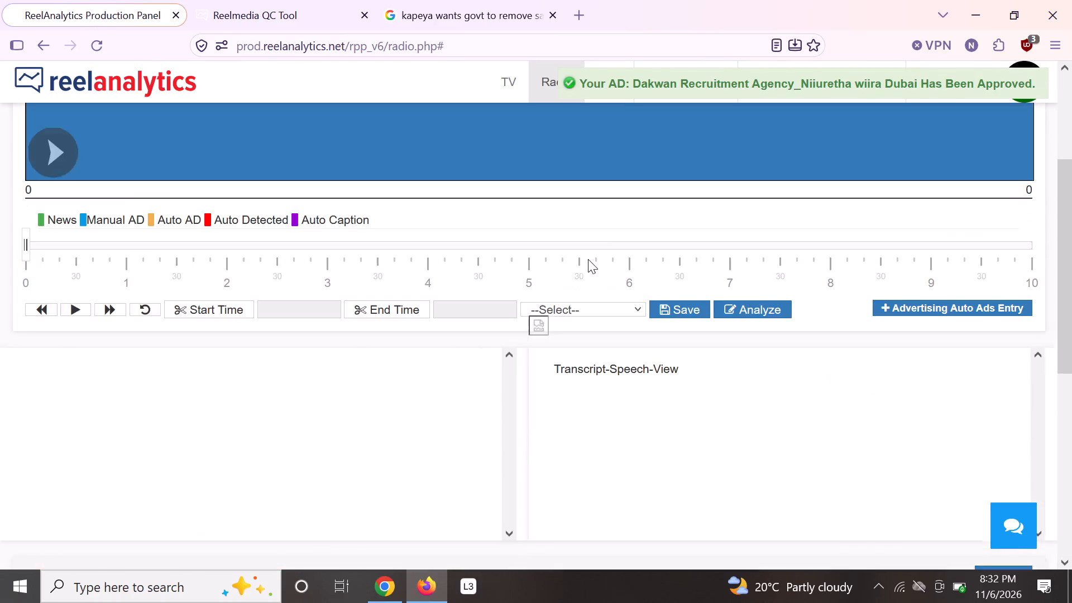
Open the 11:03:10 news clip from the Analysis Panel list for analysis.
scroll(601, 284, "down", 5)
scroll(621, 326, "down", 3)
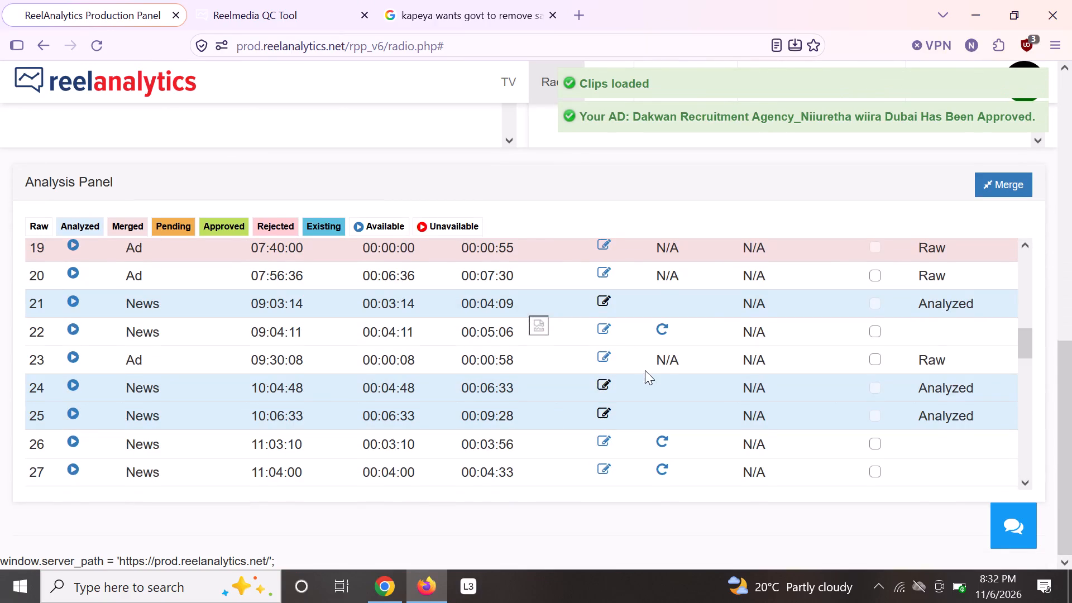
scroll(649, 370, "down", 2)
scroll(649, 370, "up", 2)
scroll(649, 370, "down", 1)
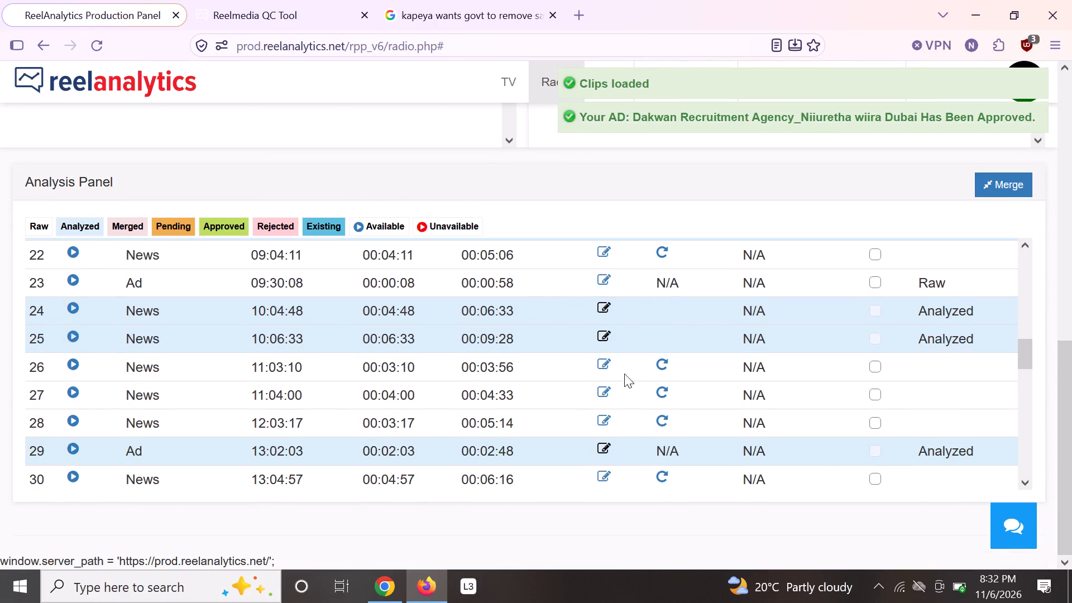
left_click(603, 363)
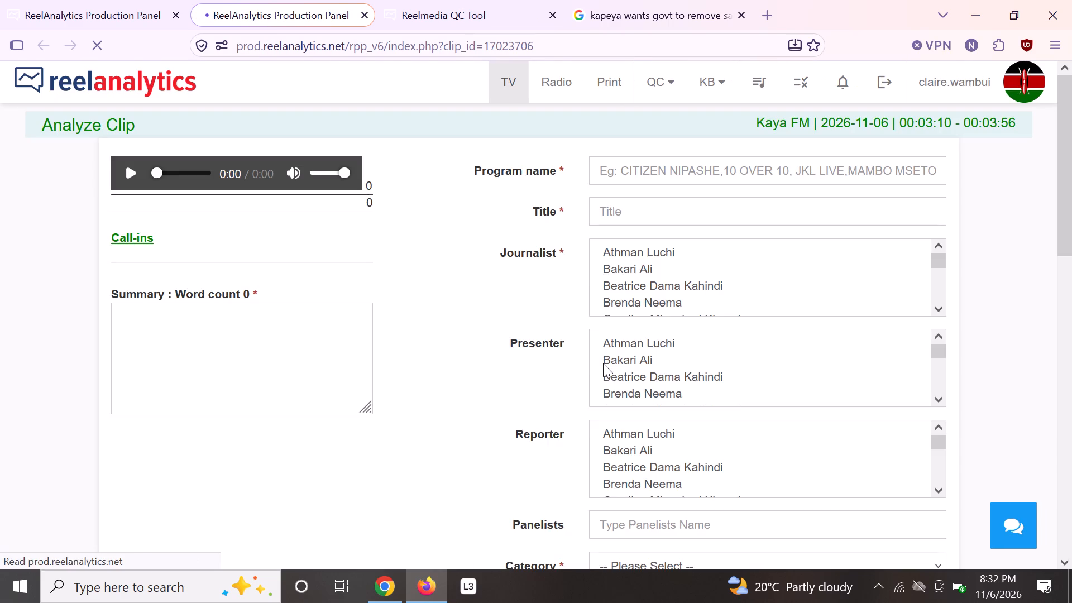
Set the program name to News, start the clip's audio and select Doris as the journalist.
left_click(636, 164)
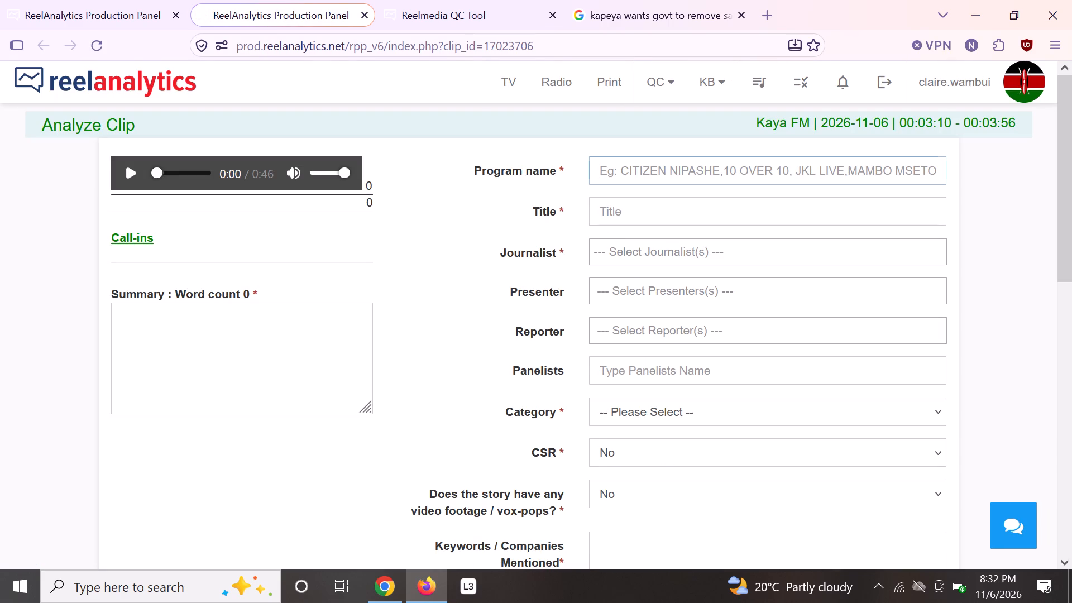
key("n")
left_click(639, 202)
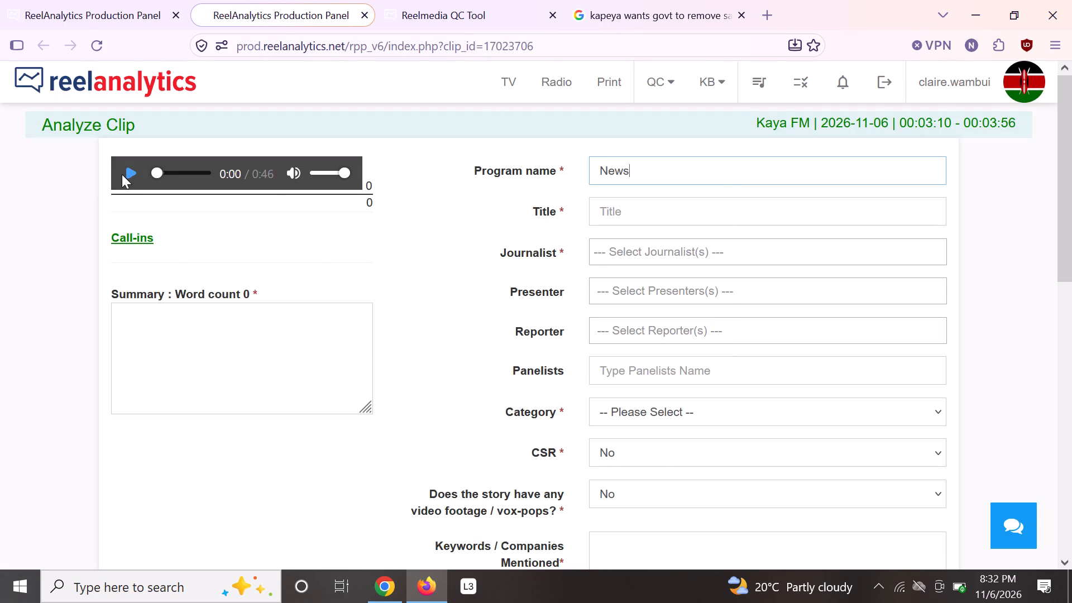
left_click(121, 174)
left_click(628, 255)
type("DO")
key("Return")
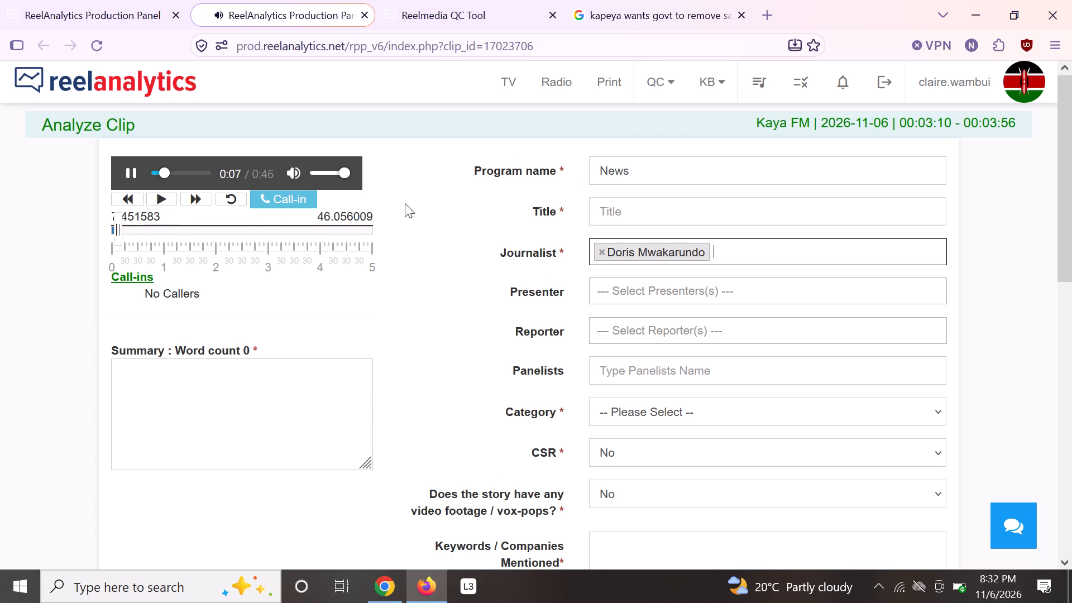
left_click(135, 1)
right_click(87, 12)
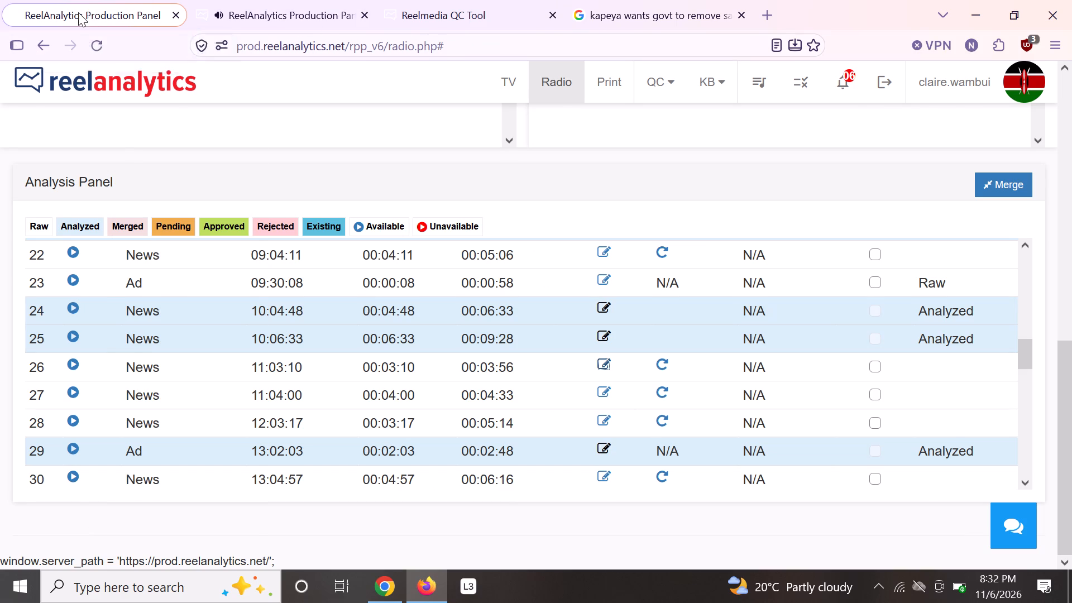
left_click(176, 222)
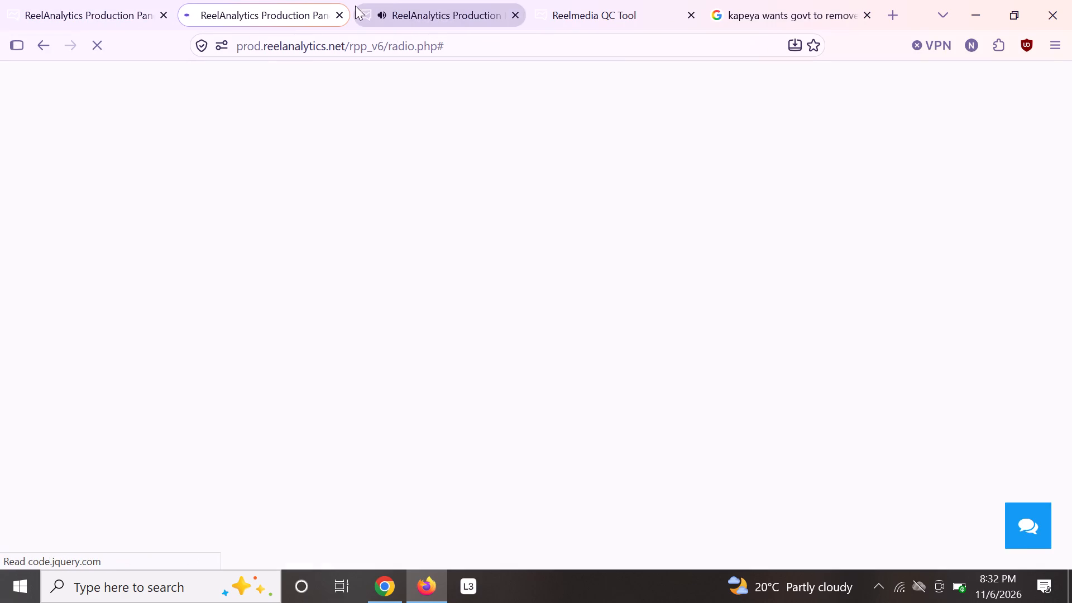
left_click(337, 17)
In Manage Stories, search Inooro FM for MACKENZIE and open the matching radio story for editing.
left_click(667, 84)
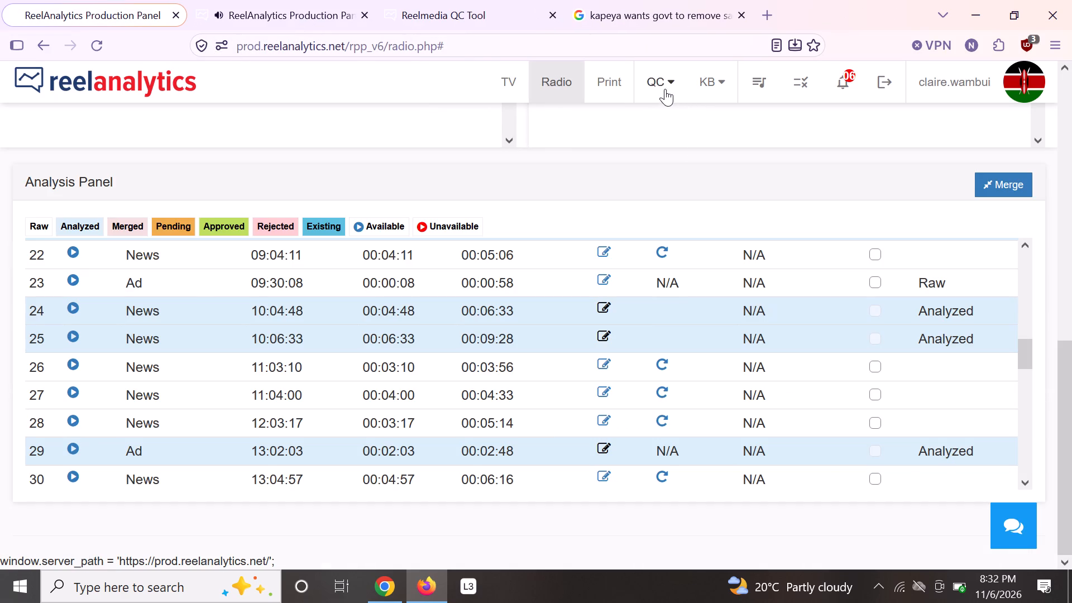
left_click(640, 114)
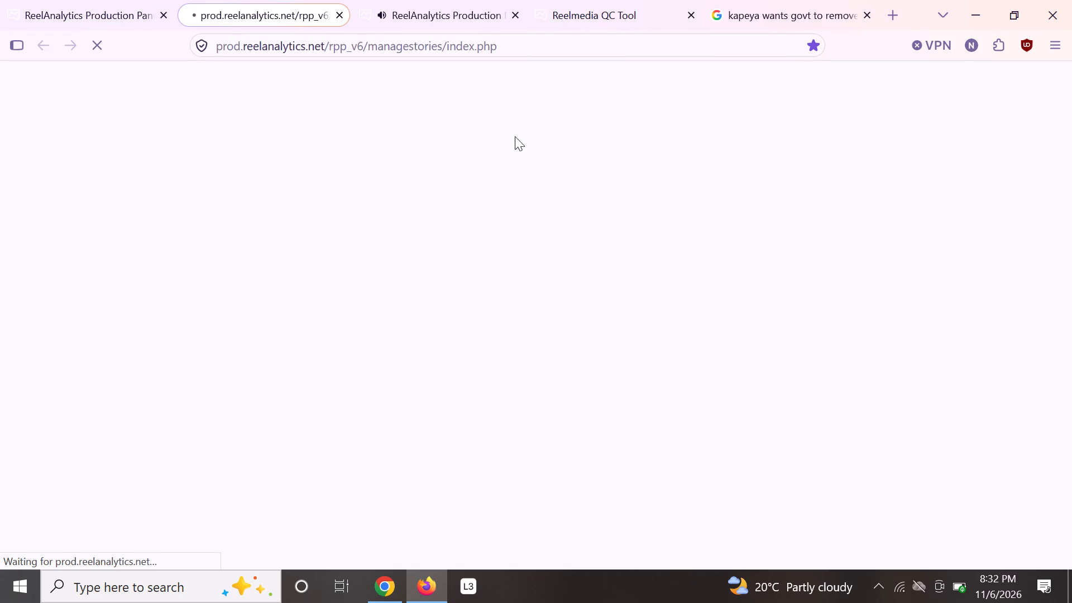
left_click(50, 218)
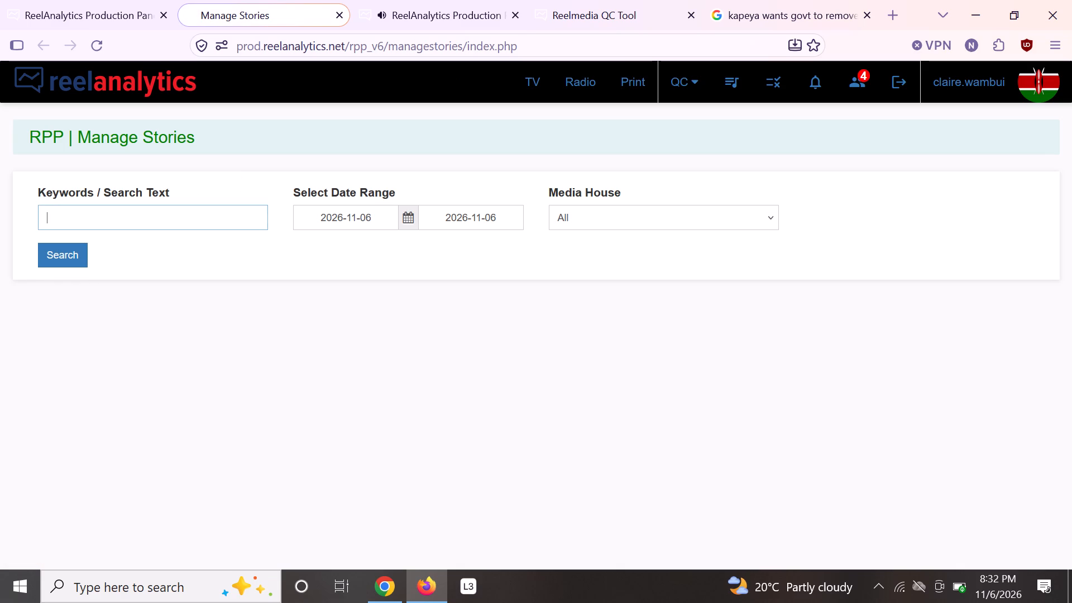
type("MACKENZIE")
left_click(224, 280)
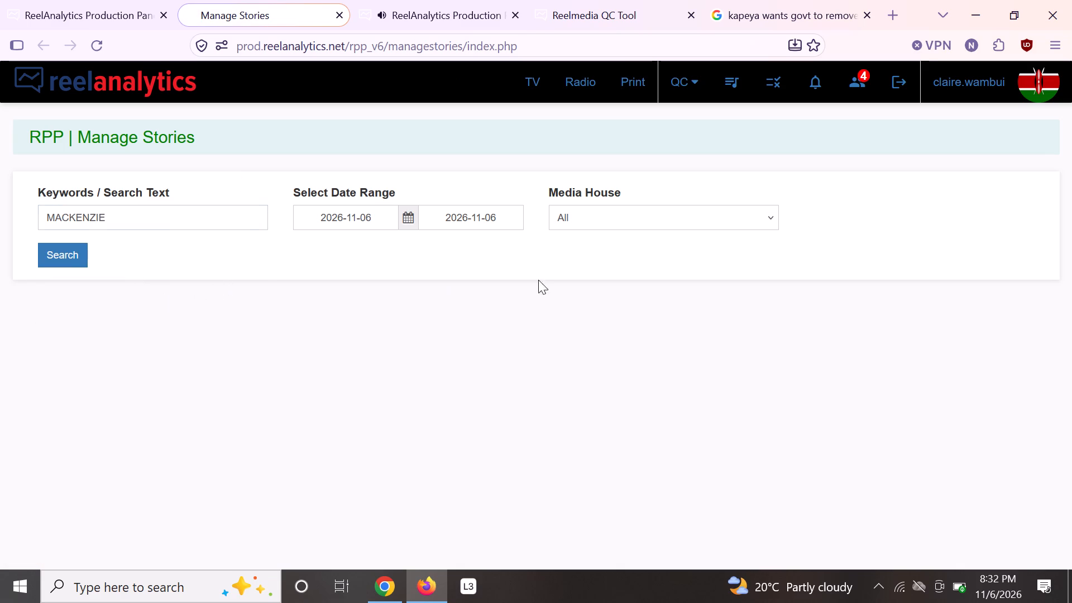
left_click(649, 217)
left_click(645, 309)
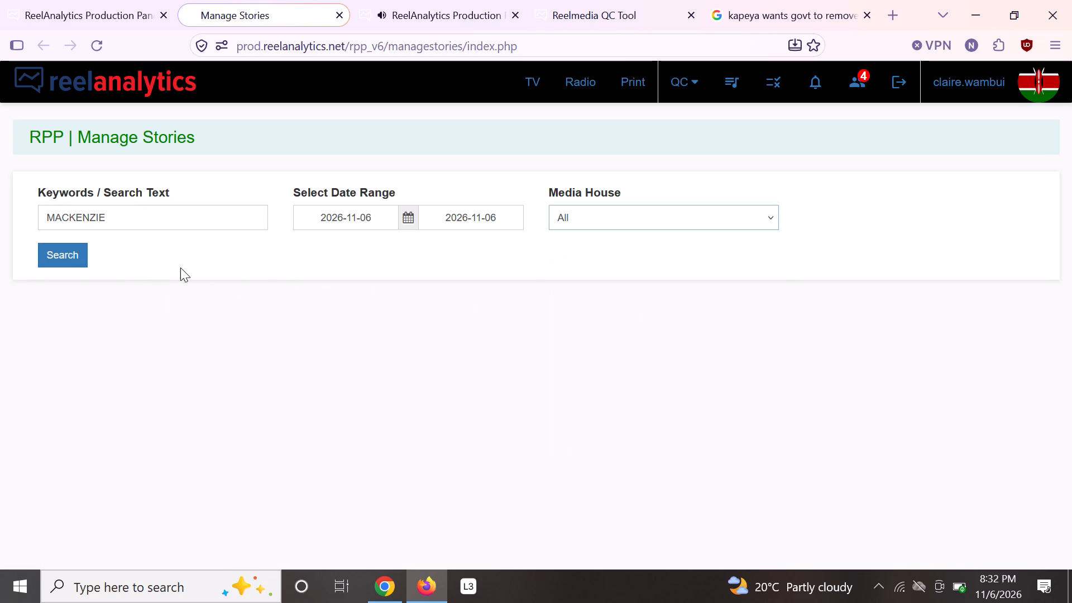
left_click(69, 251)
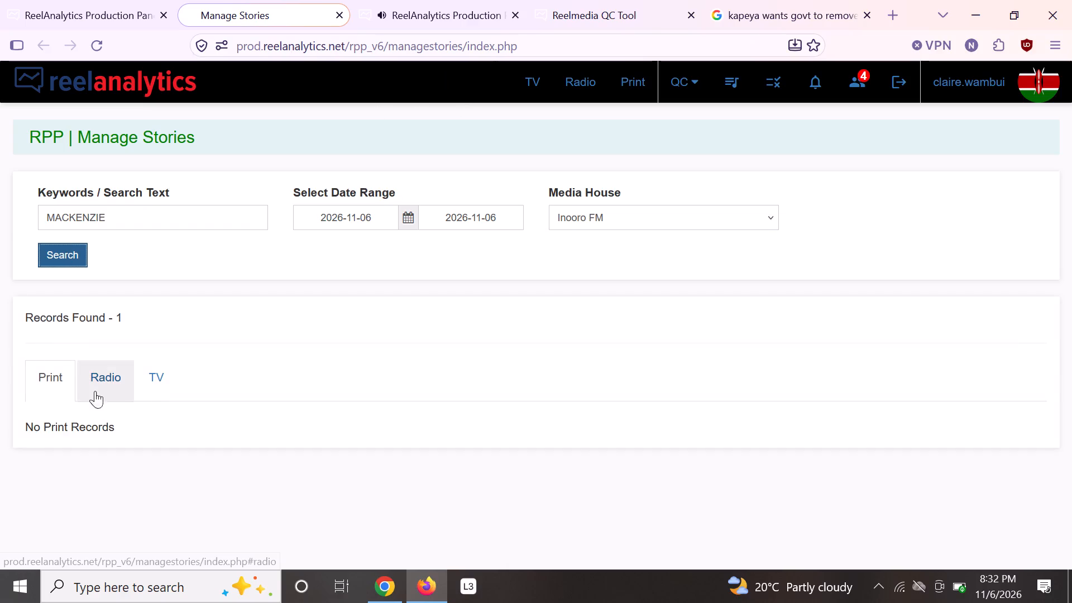
left_click(116, 385)
scroll(796, 321, "down", 2)
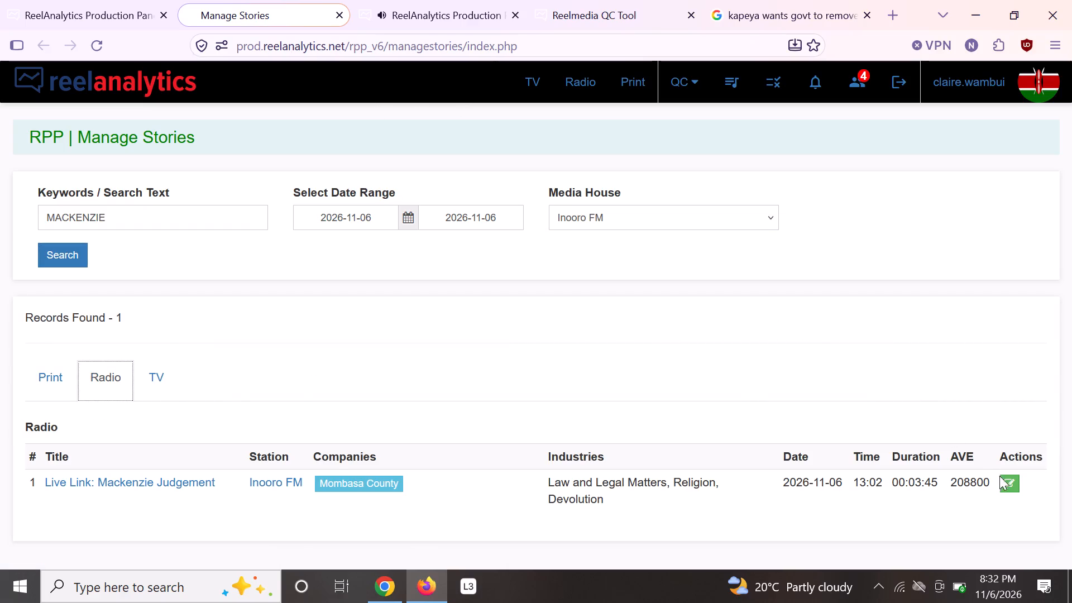
left_click(1009, 485)
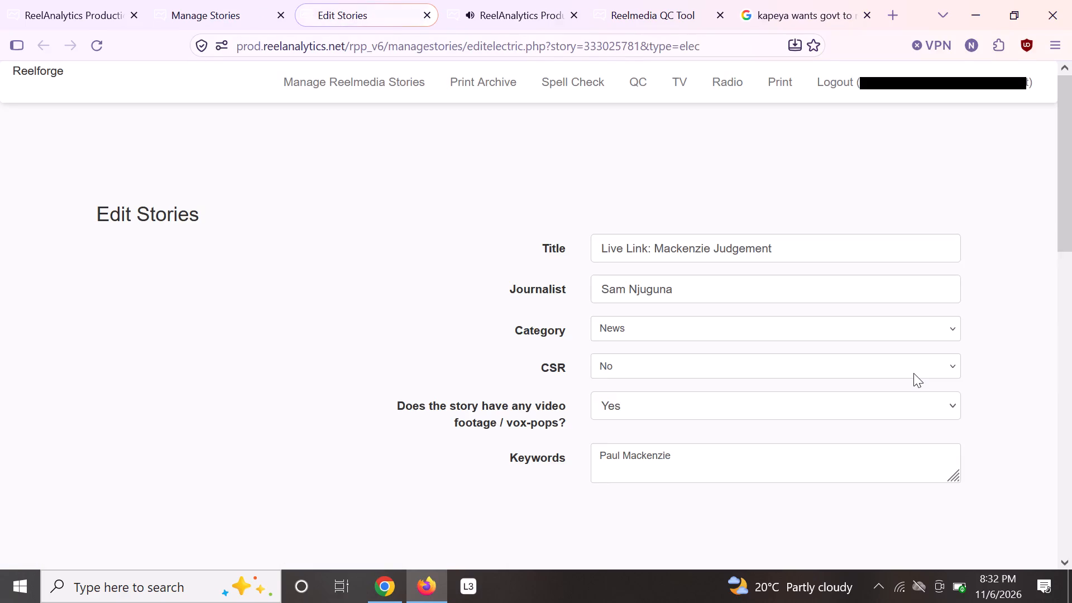
Copy "Mackenzie Judgement" from the story's title into the Kaya FM clip's title and complete it as "Paul Mackenzie Judgement".
left_click_drag(787, 247, 661, 251)
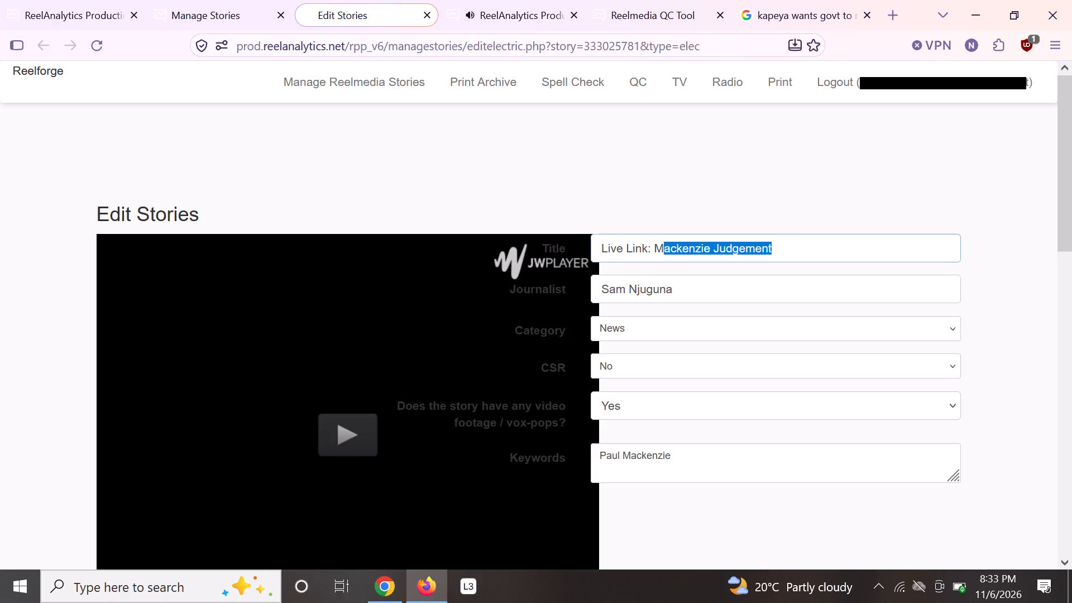
left_click_drag(661, 251, 658, 252)
right_click(661, 247)
left_click(687, 302)
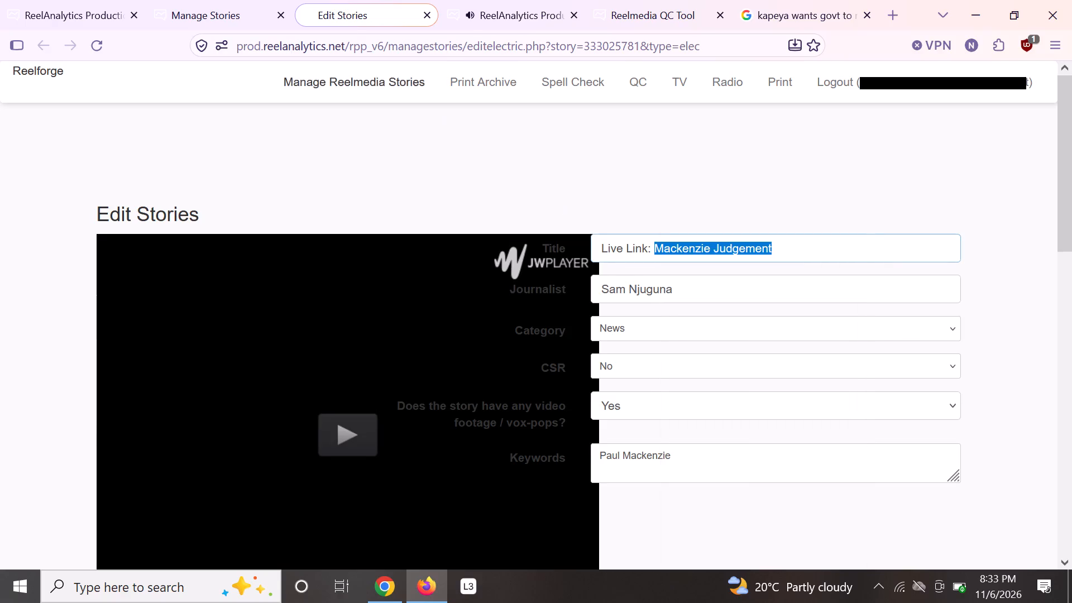
left_click(528, 0)
right_click(619, 210)
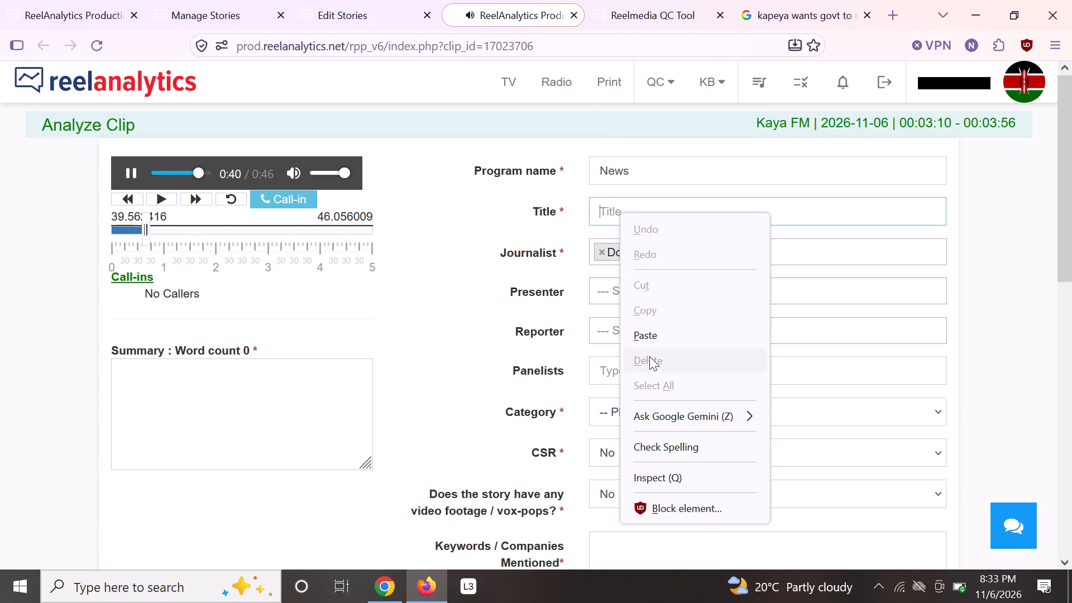
left_click(659, 336)
left_click(594, 213)
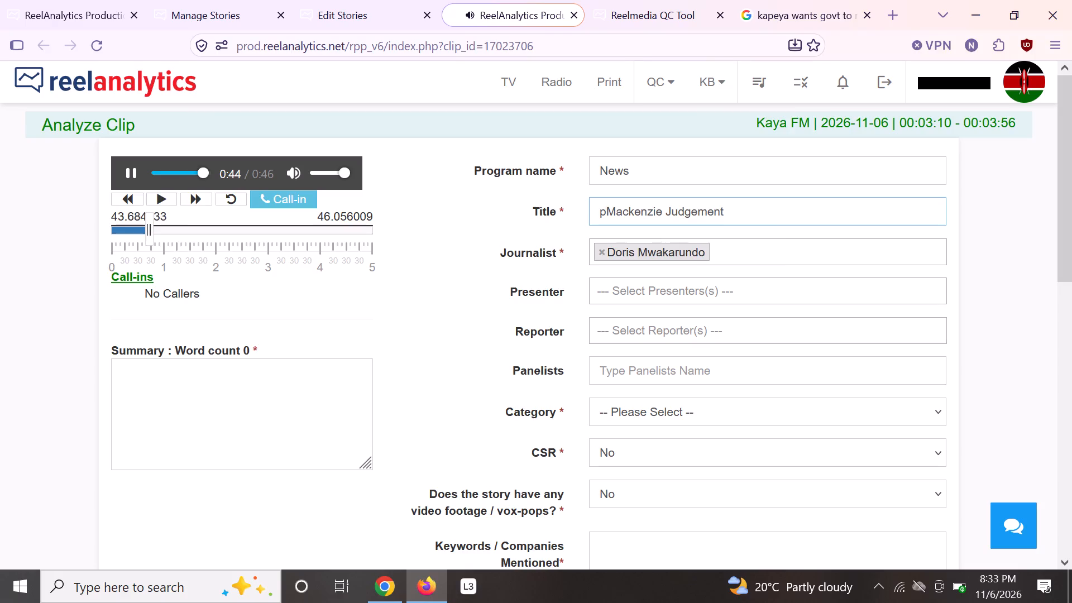
key("BackSpace")
key("p")
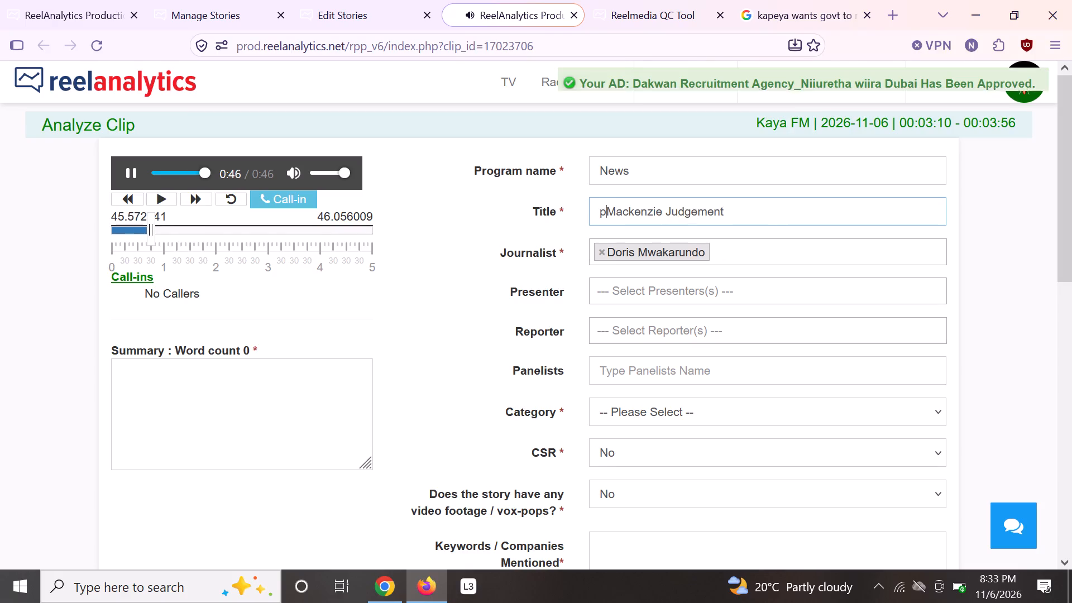
key("p")
type("aul")
key("space")
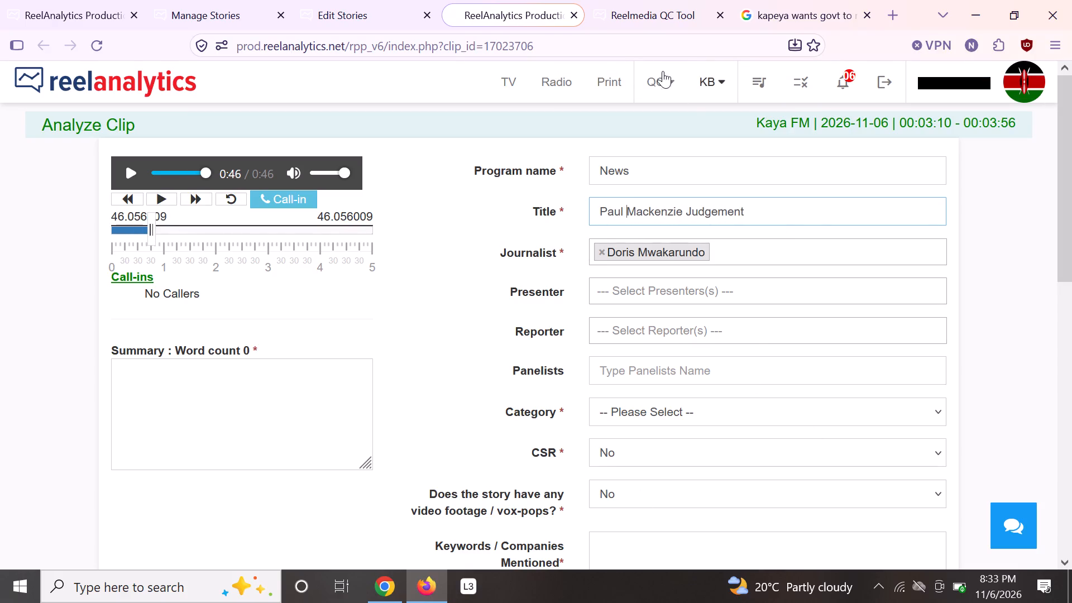
Copy the keyword Paul Mackenzie from the Inooro FM story into the clip's Keywords / Companies Mentioned.
left_click(662, 23)
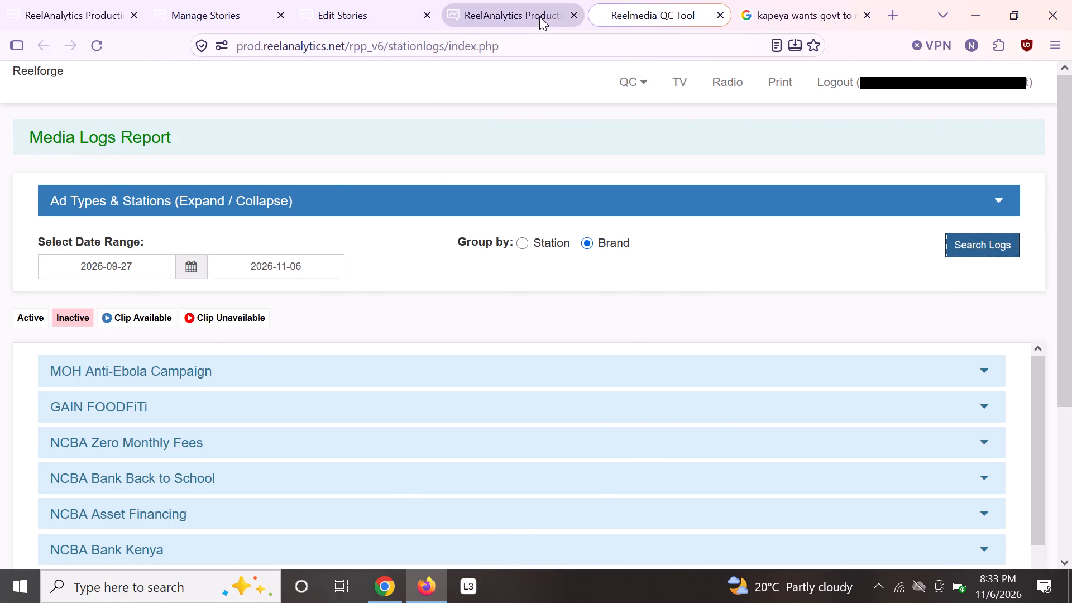
left_click(539, 16)
left_click(370, 7)
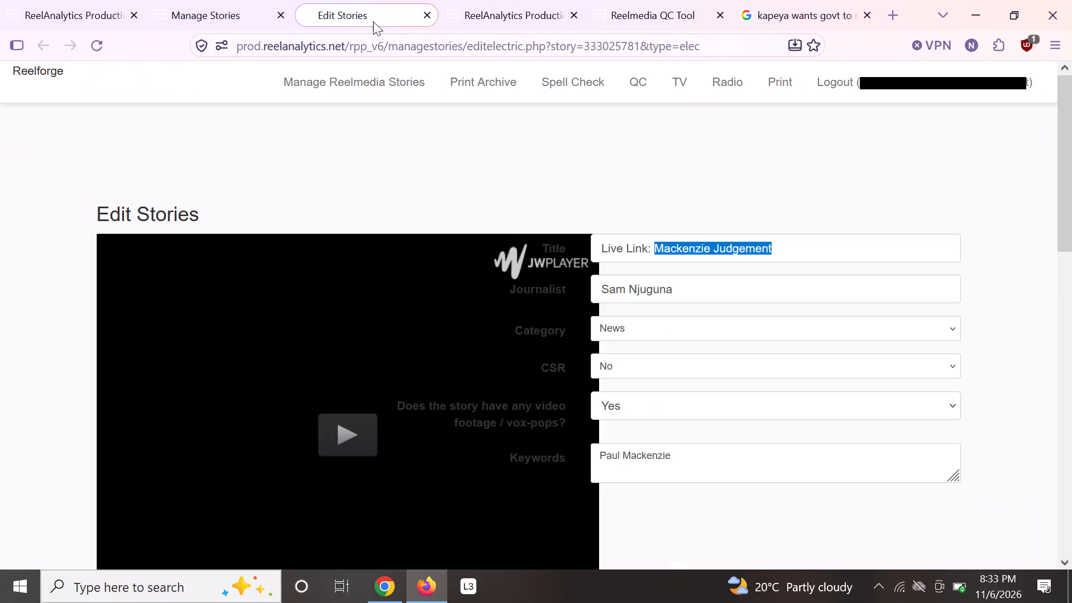
left_click(545, 193)
scroll(588, 326, "down", 2)
left_click_drag(592, 282, 677, 281)
right_click(665, 280)
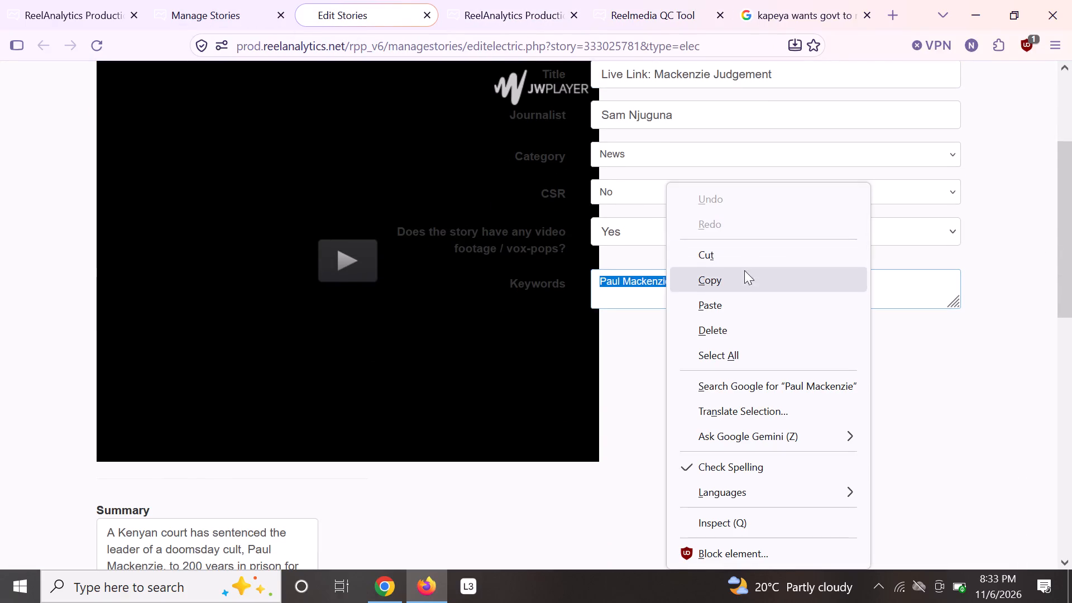
left_click(743, 276)
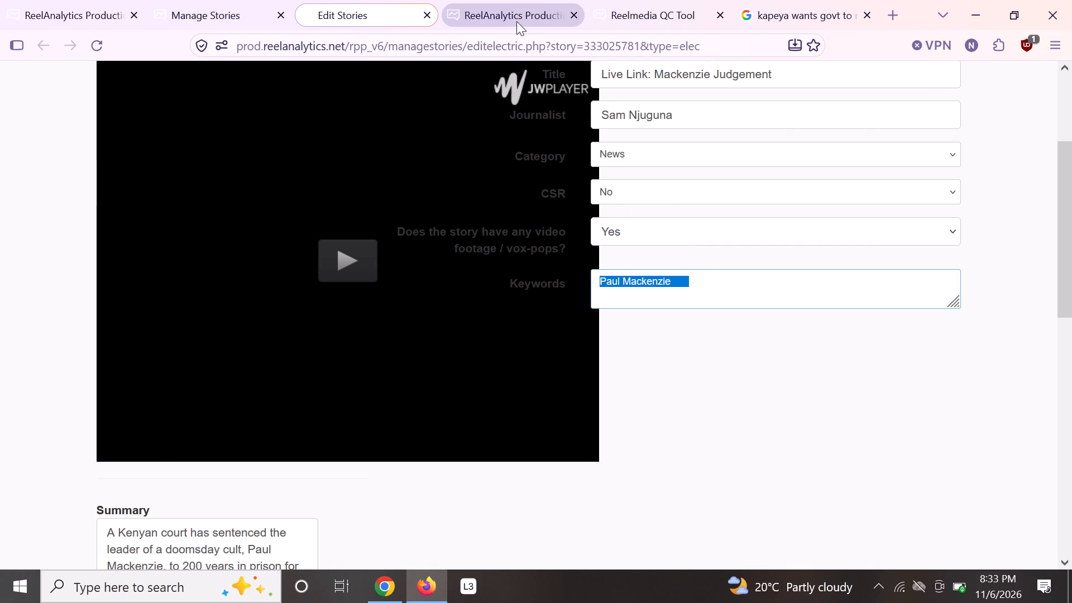
left_click(516, 21)
scroll(677, 337, "down", 3)
right_click(612, 275)
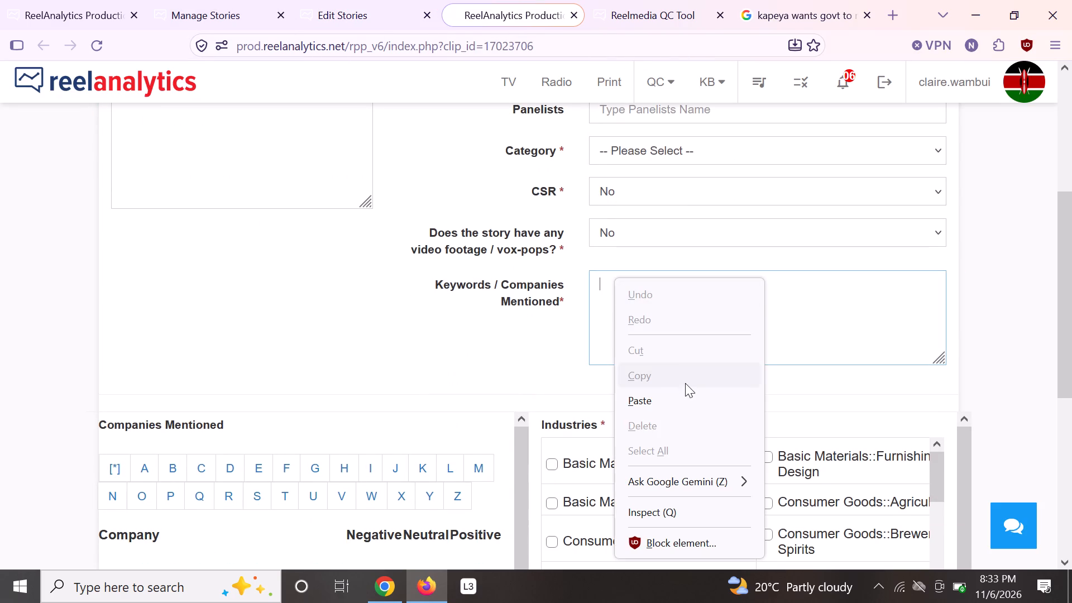
left_click(686, 393)
Set the clip's category to News.
left_click(686, 138)
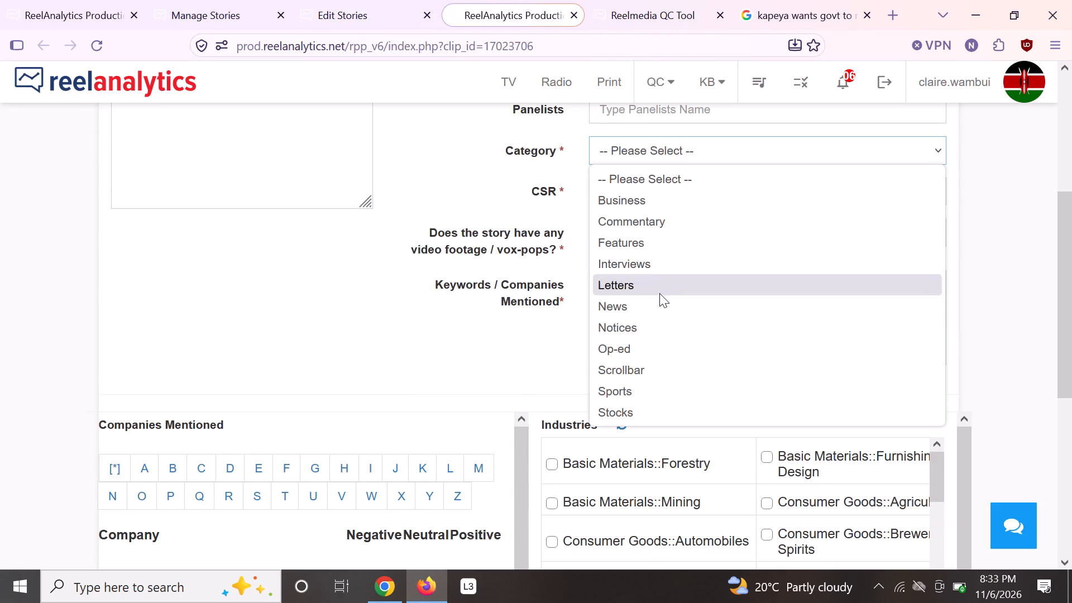
left_click(657, 303)
Copy the full summary text from the Inooro FM Mackenzie story into the Kaya FM clip's Summary, below [Segment 1].
left_click(352, 4)
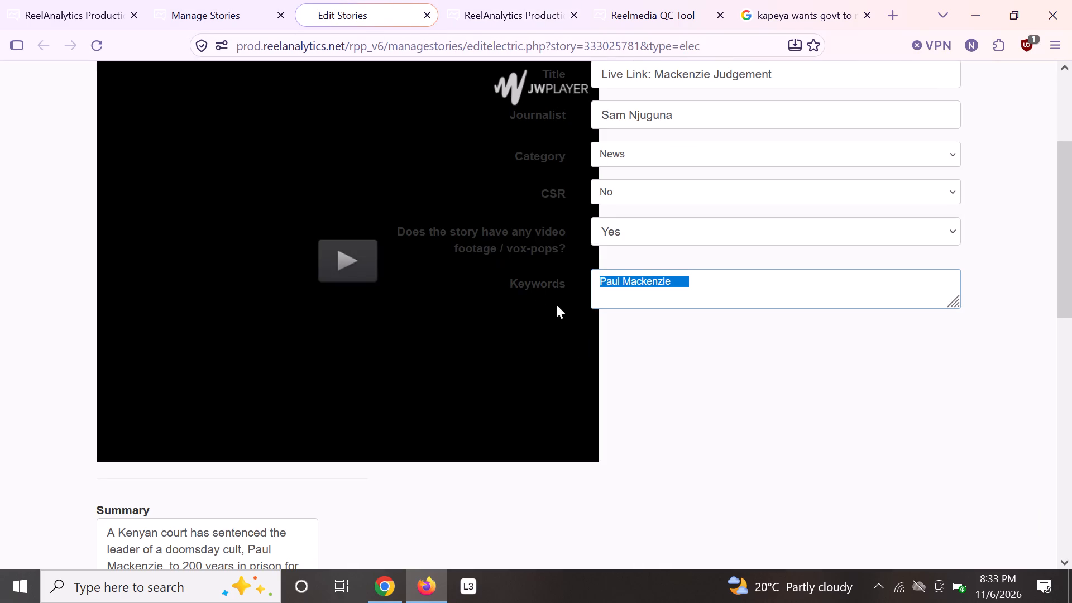
left_click(676, 413)
scroll(344, 301, "down", 2)
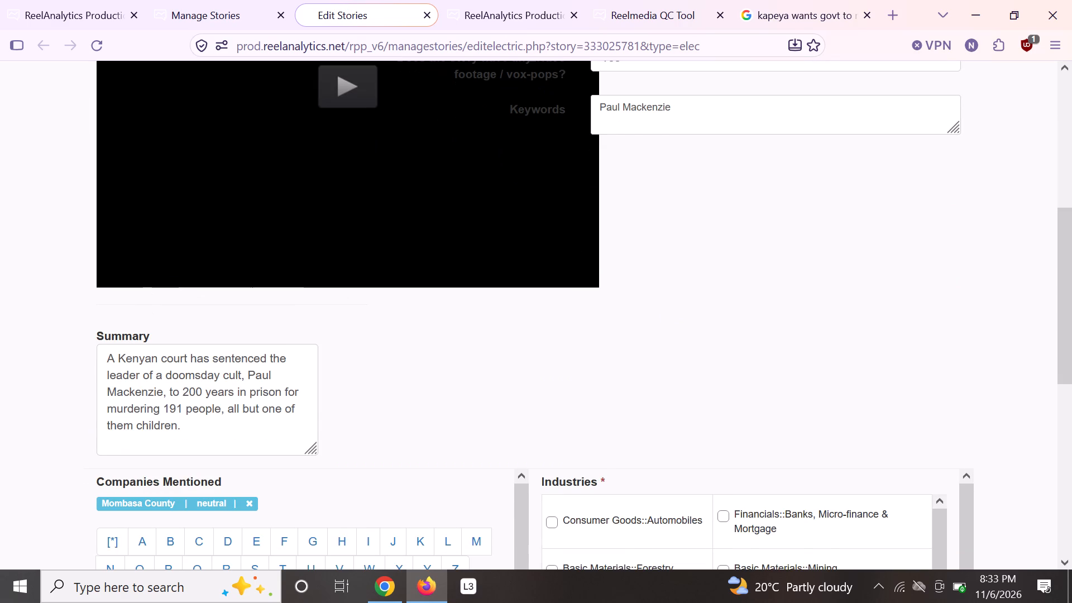
left_click_drag(105, 357, 200, 441)
right_click(169, 405)
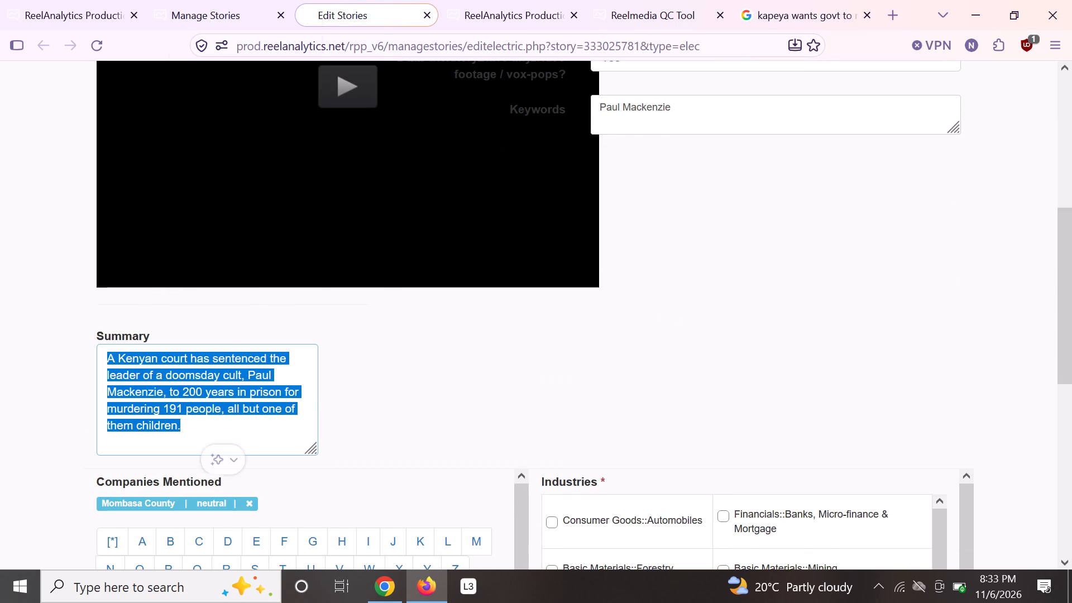
left_click(247, 116)
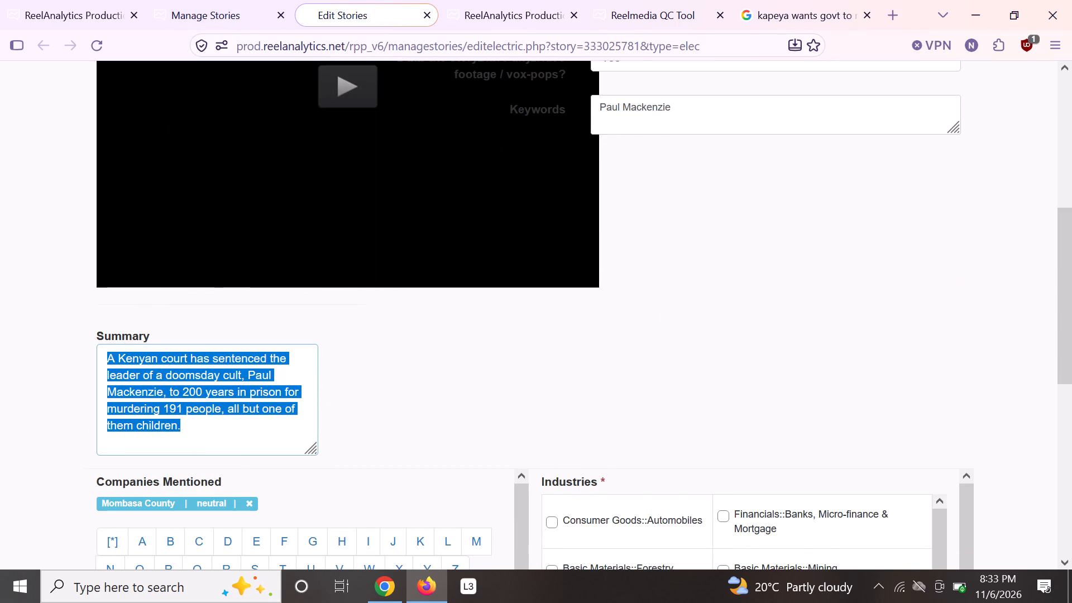
left_click(520, 24)
scroll(230, 288, "up", 2)
scroll(230, 288, "down", 1)
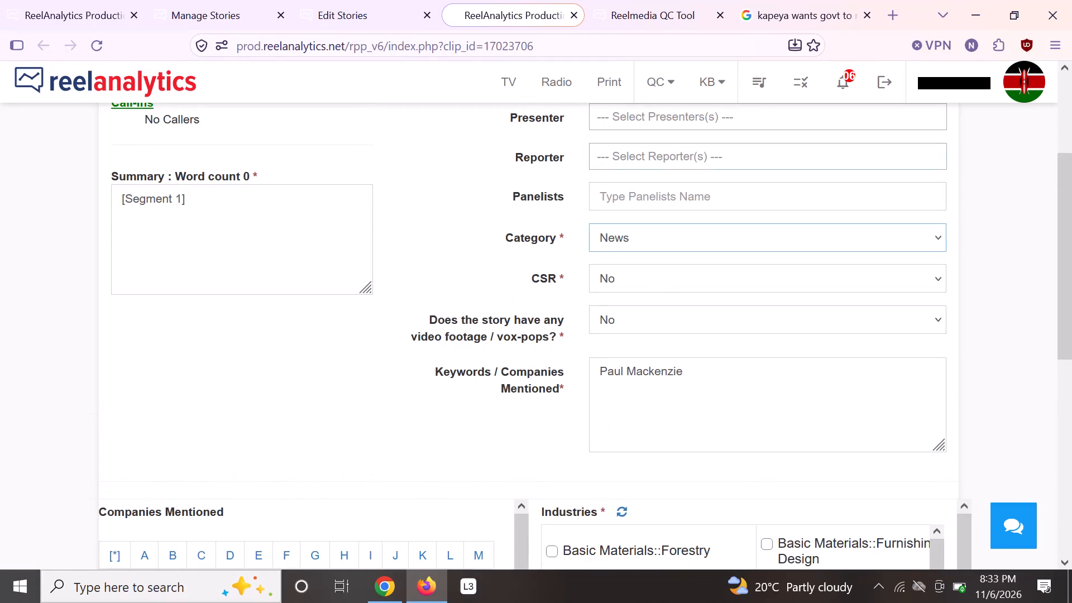
right_click(123, 215)
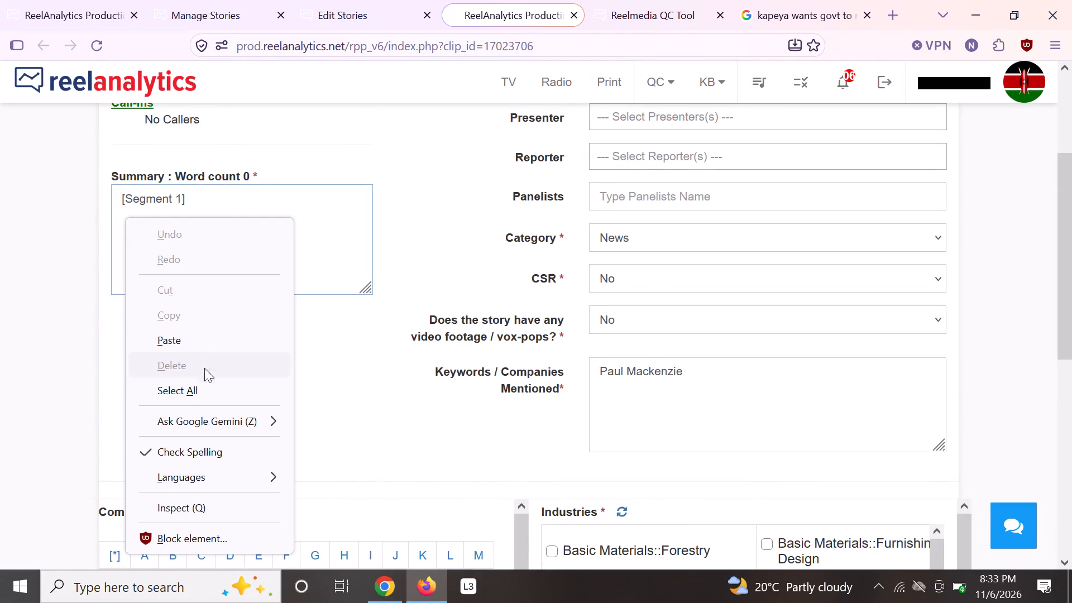
left_click(214, 343)
Find Mombasa County among the companies starting with M and add it as a neutral mention.
scroll(437, 370, "down", 1)
scroll(437, 370, "up", 1)
scroll(438, 370, "down", 3)
scroll(438, 372, "up", 1)
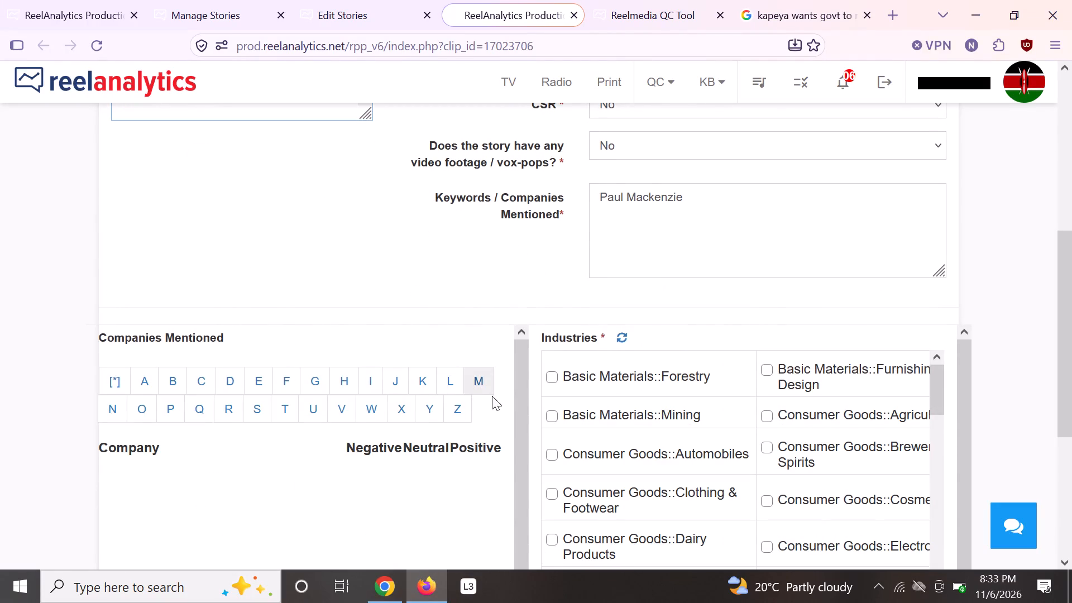
left_click(482, 383)
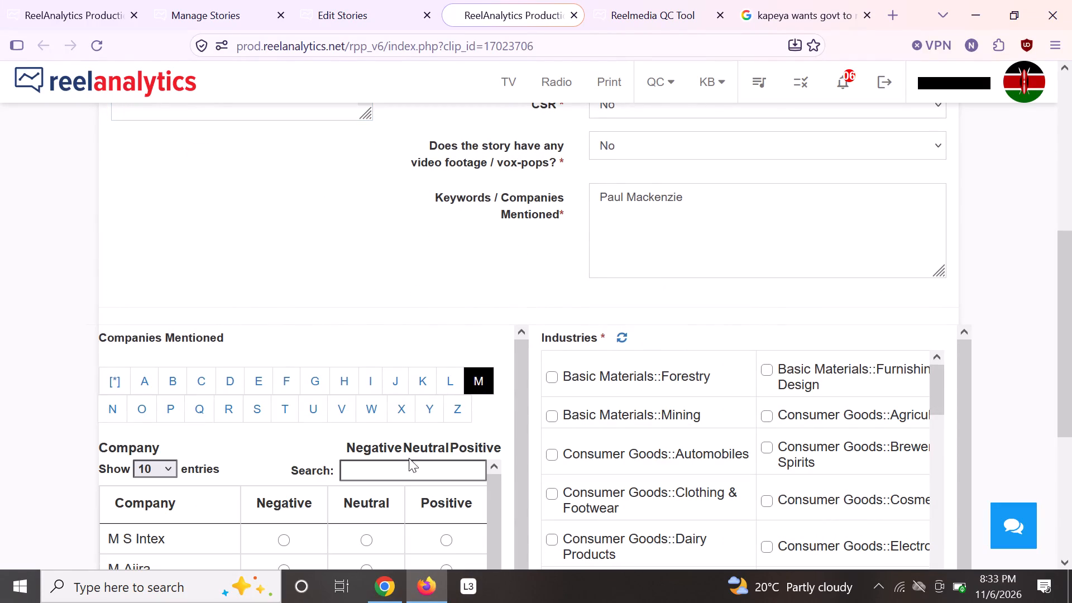
left_click(398, 467)
type("ombasa c")
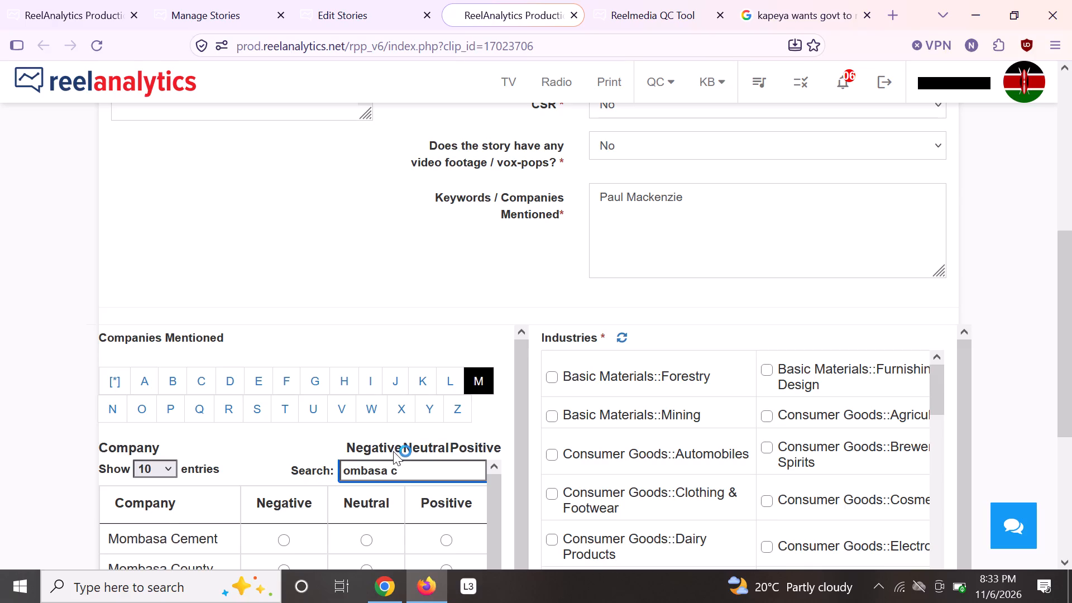
scroll(410, 311, "down", 1)
left_click(368, 480)
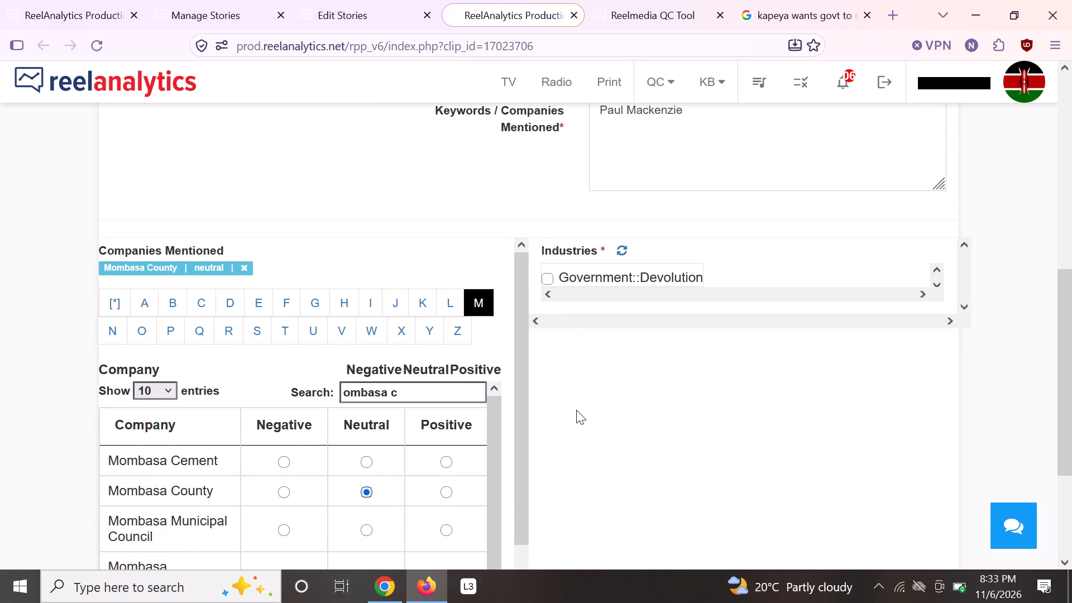
Assign the industry Government::Devolution to the clip.
left_click(549, 279)
Replay the opening seconds of the Mackenzie clip's audio to check it against the copied summary.
scroll(501, 223, "up", 2)
scroll(502, 223, "down", 1)
scroll(502, 223, "up", 6)
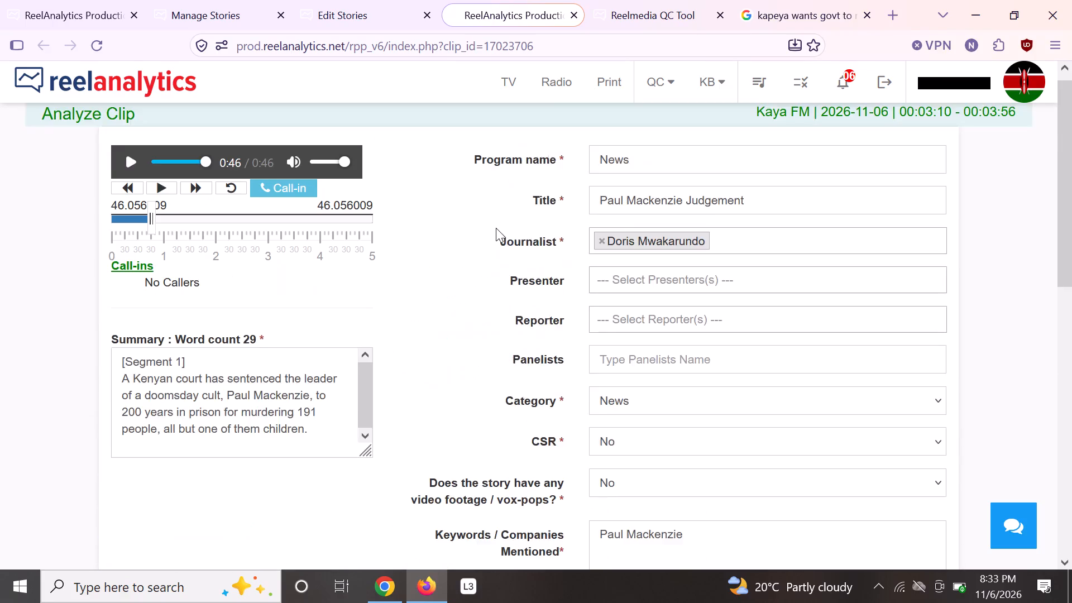
scroll(496, 228, "up", 3)
scroll(496, 230, "down", 2)
scroll(496, 230, "up", 1)
scroll(216, 195, "up", 1)
scroll(216, 195, "down", 1)
scroll(216, 195, "up", 4)
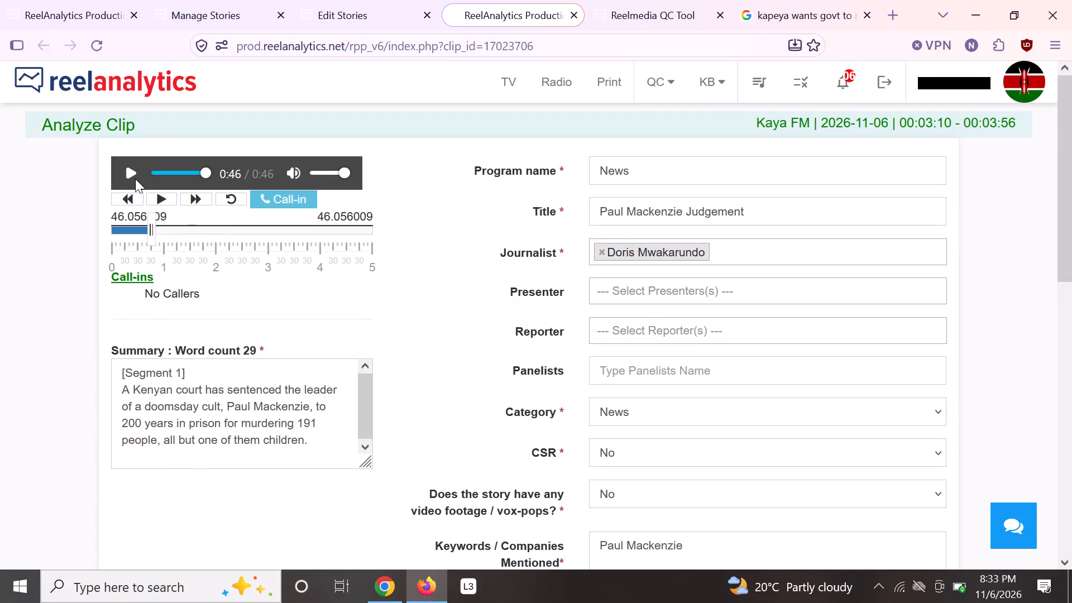
left_click(133, 173)
scroll(963, 338, "down", 2)
scroll(965, 341, "up", 2)
scroll(965, 341, "down", 2)
scroll(347, 206, "up", 5)
left_click(128, 169)
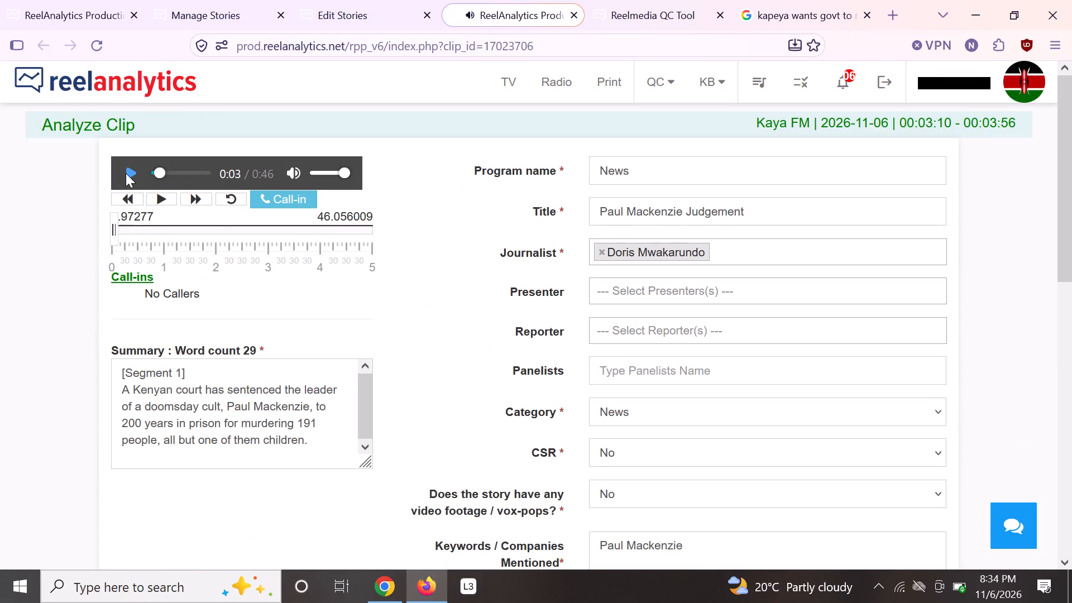
In the summary, change "has sentenced" to "to sentences" and remove ", to 200" after Paul Mackenzie.
left_click(205, 387)
key("Delete")
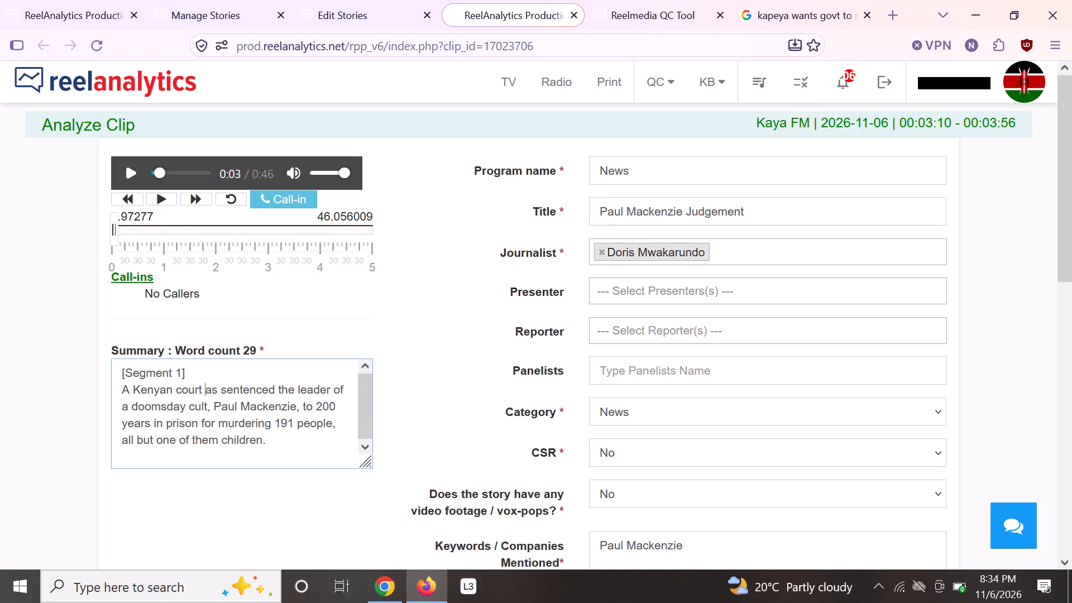
key("Delete")
key("Delete")
type("to")
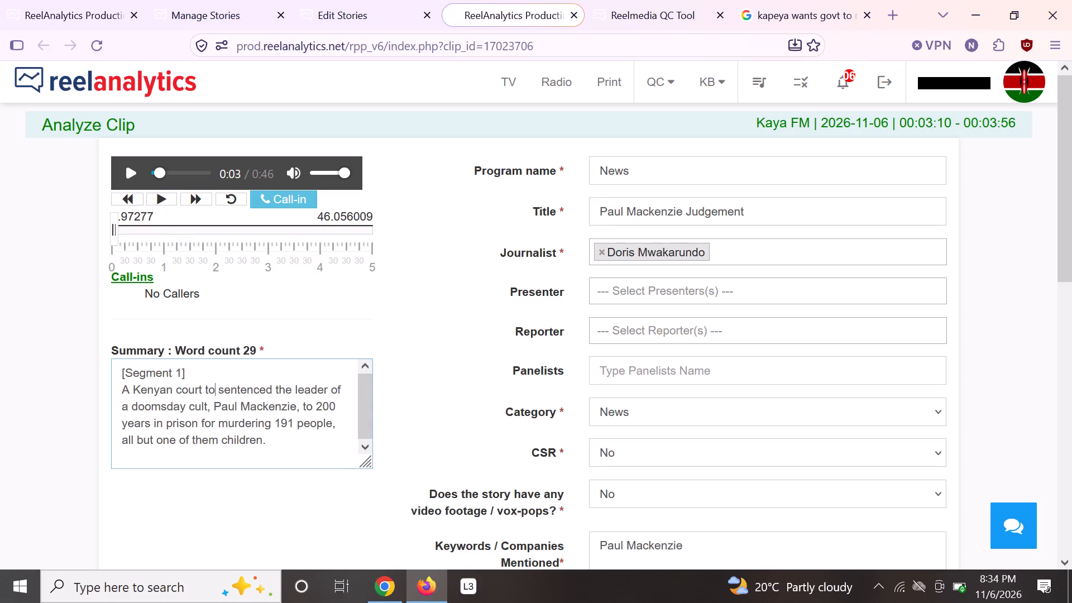
left_click(270, 389)
key("BackSpace")
key("s")
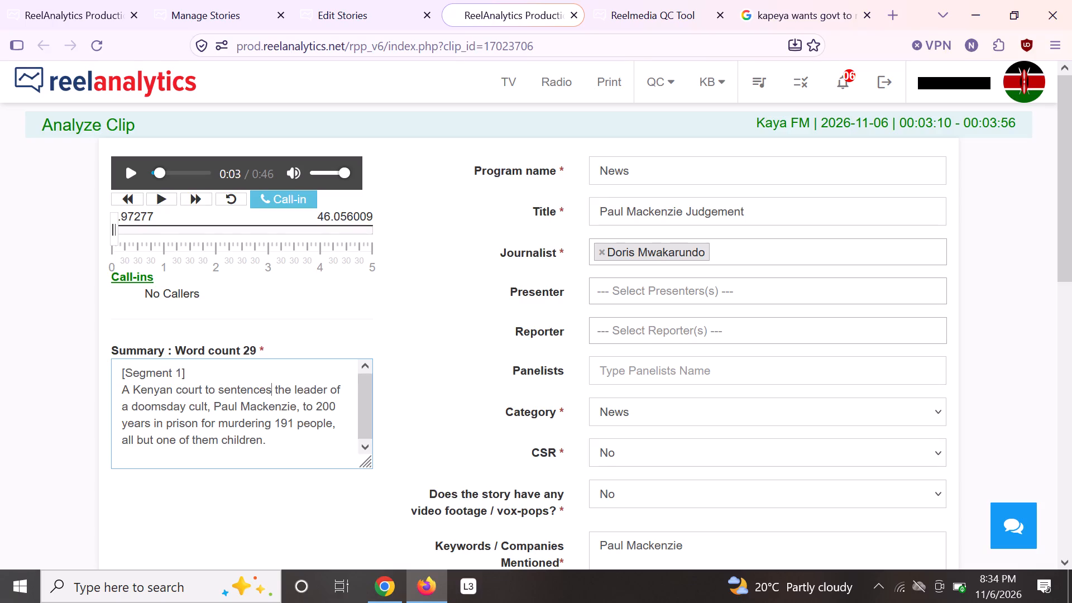
left_click_drag(300, 406, 340, 400)
left_click_drag(340, 400, 341, 399)
key("BackSpace")
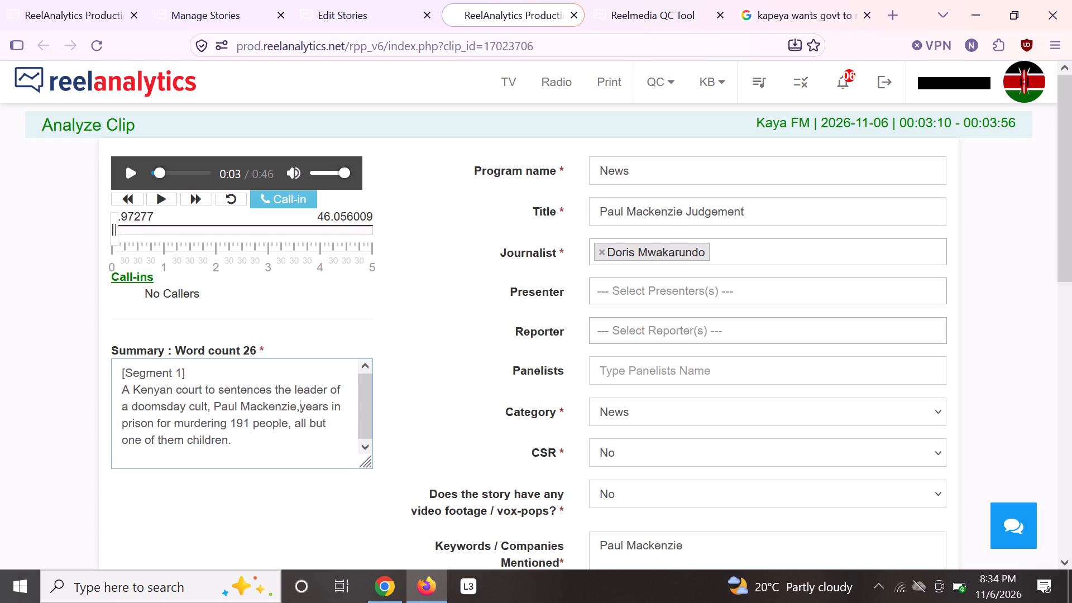
key("BackSpace")
key("space")
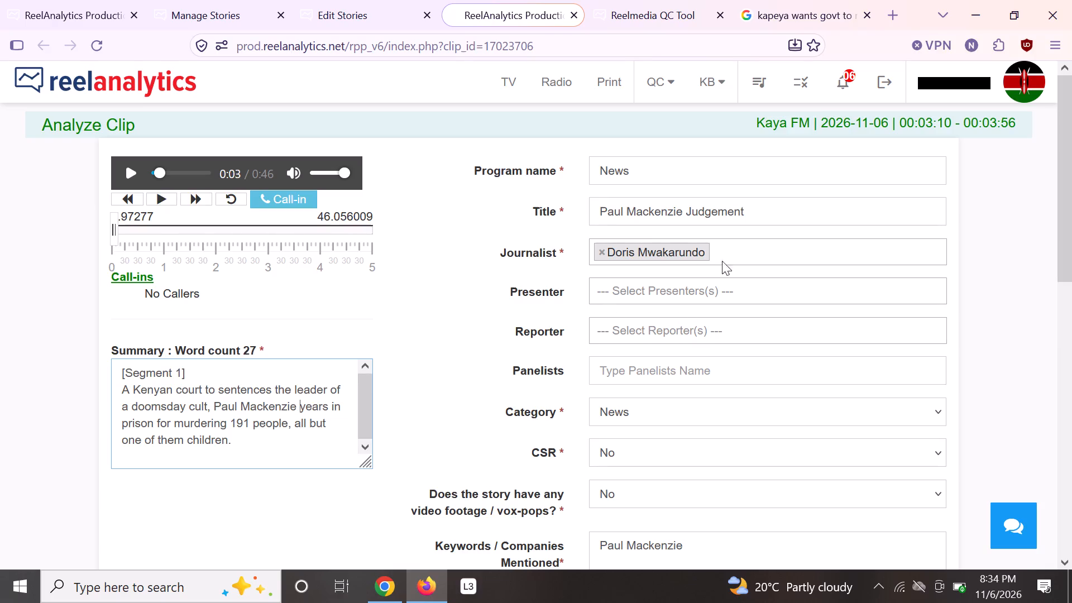
Save the analysis of the Paul Mackenzie Judgement clip.
scroll(1012, 295, "down", 2)
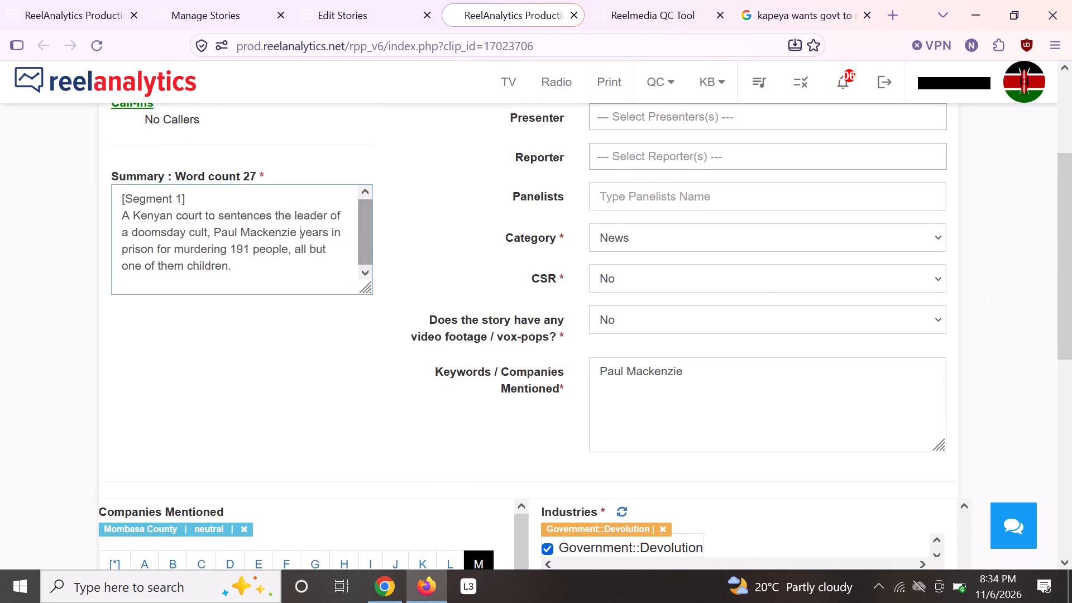
scroll(1026, 337, "down", 2)
scroll(1026, 341, "up", 2)
scroll(1026, 344, "down", 8)
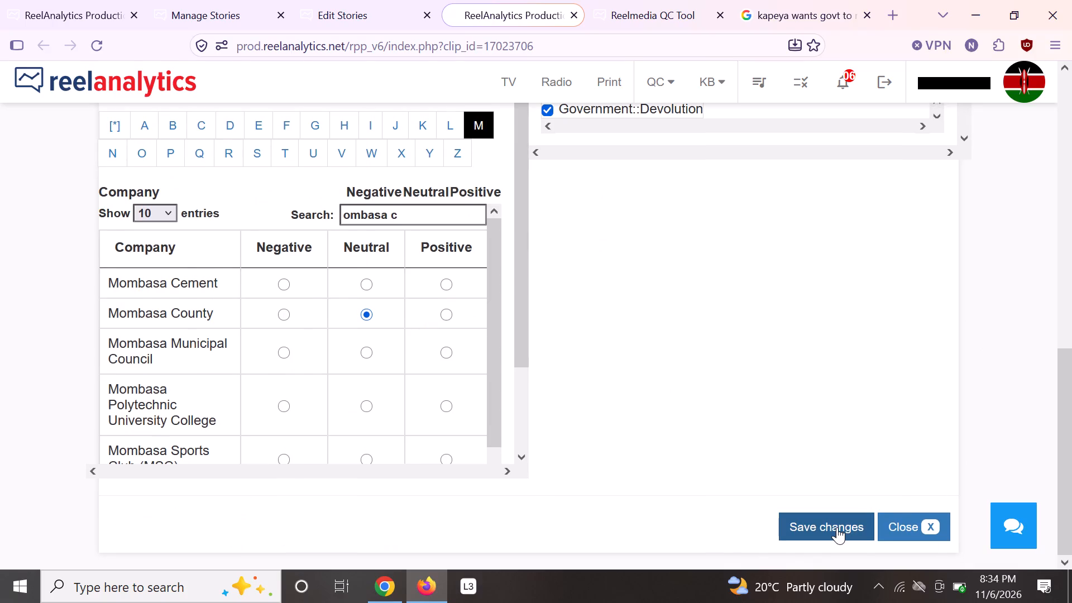
left_click(837, 527)
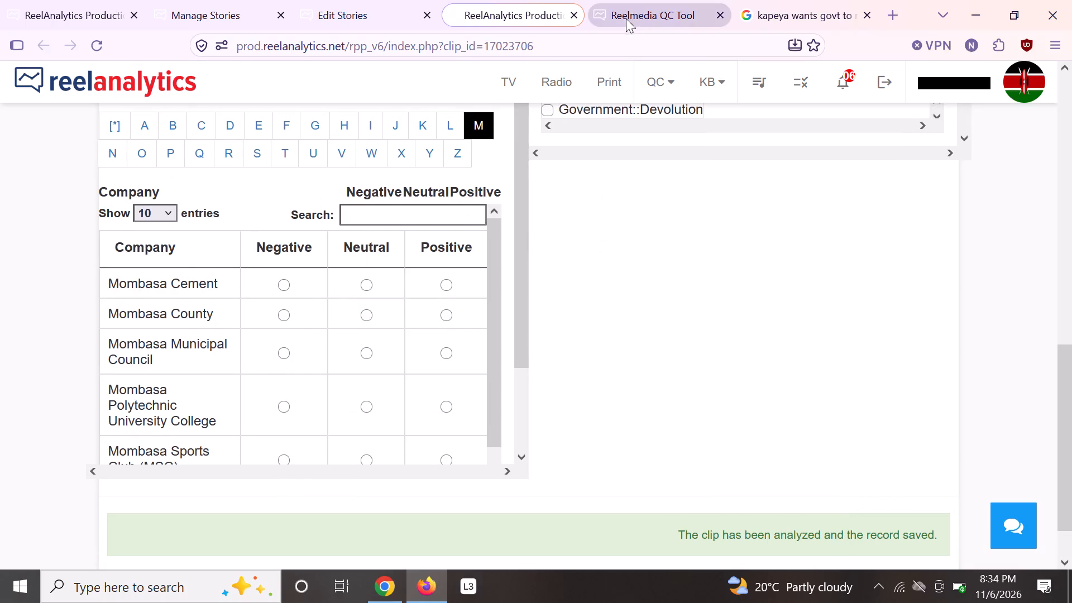
Close the finished clip's page and the Inooro FM story's edit page.
left_click(566, 12)
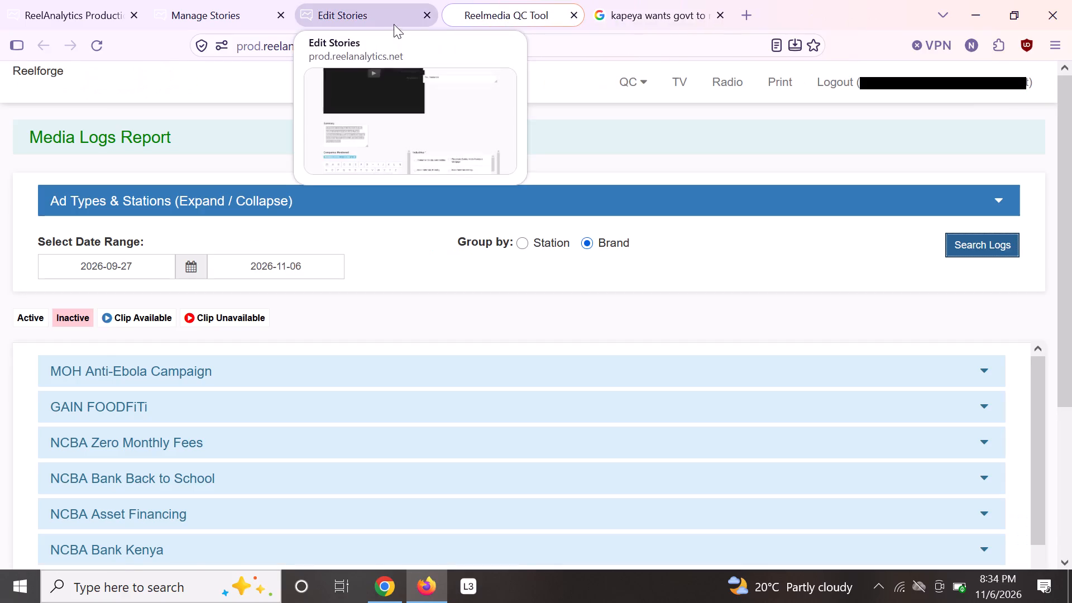
left_click(406, 17)
left_click(427, 15)
Reload the Kaya FM clip list for 2026-11-06 and open the 11:04:00 News clip for analysis.
left_click(56, 16)
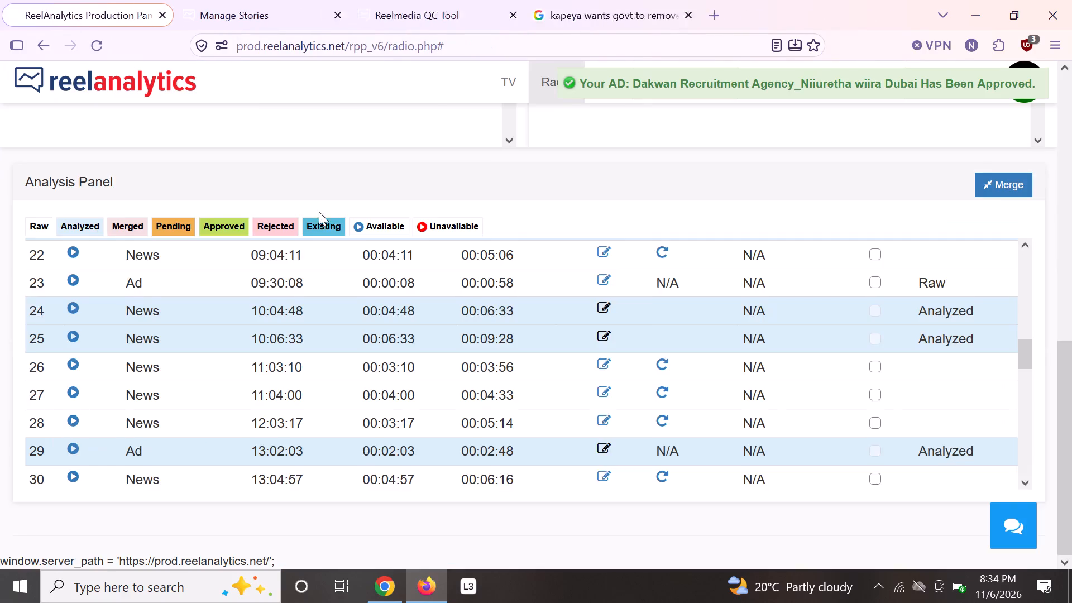
scroll(333, 209, "up", 7)
scroll(386, 175, "down", 1)
scroll(386, 175, "up", 6)
scroll(391, 180, "down", 1)
left_click(304, 111)
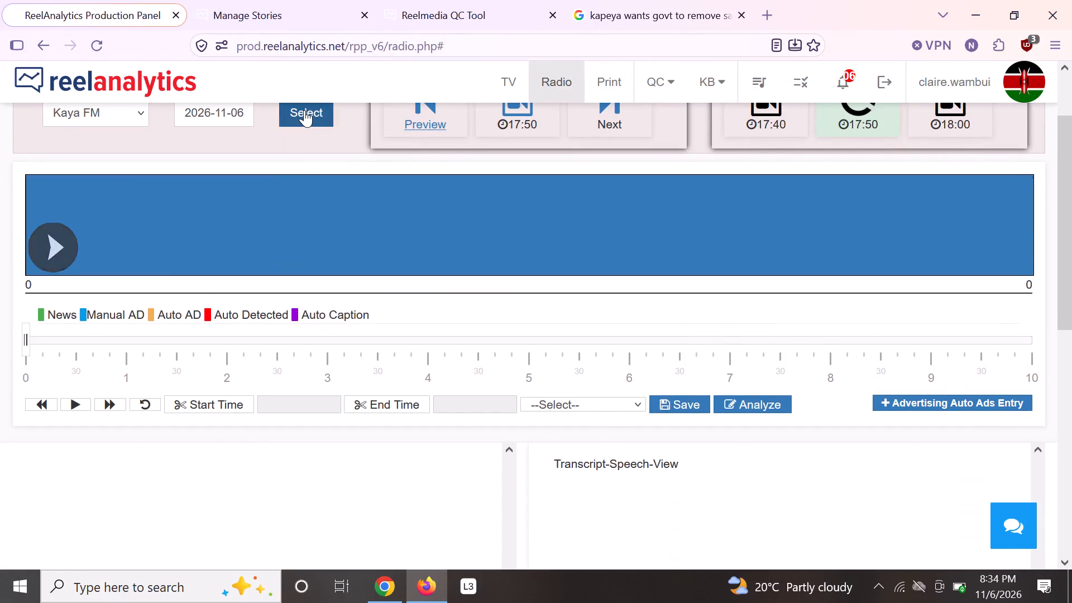
scroll(624, 251, "down", 9)
scroll(650, 245, "up", 1)
scroll(665, 299, "up", 1)
scroll(665, 299, "down", 2)
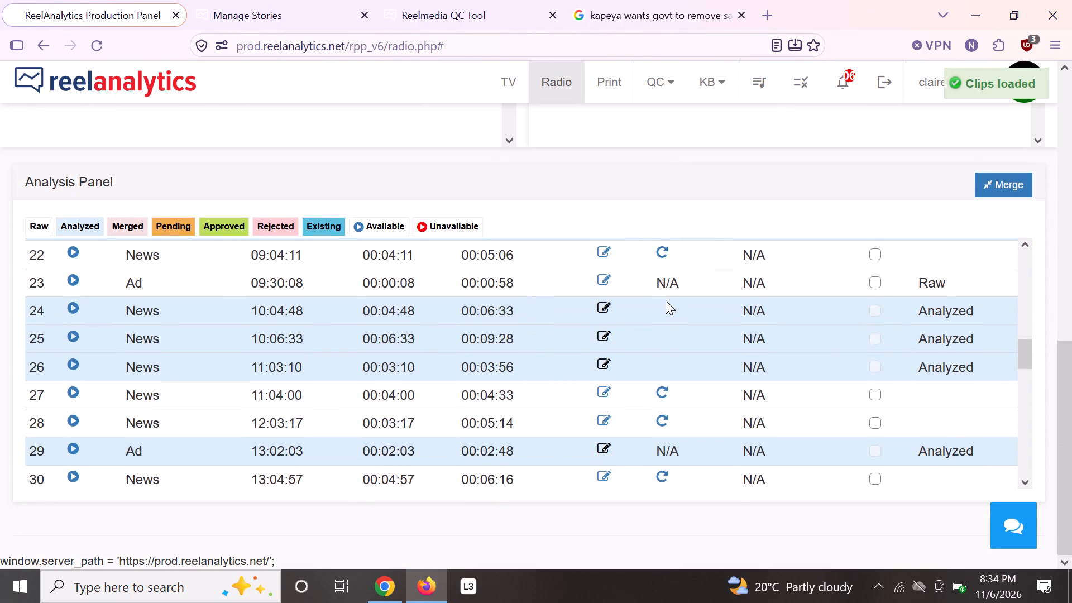
left_click(601, 392)
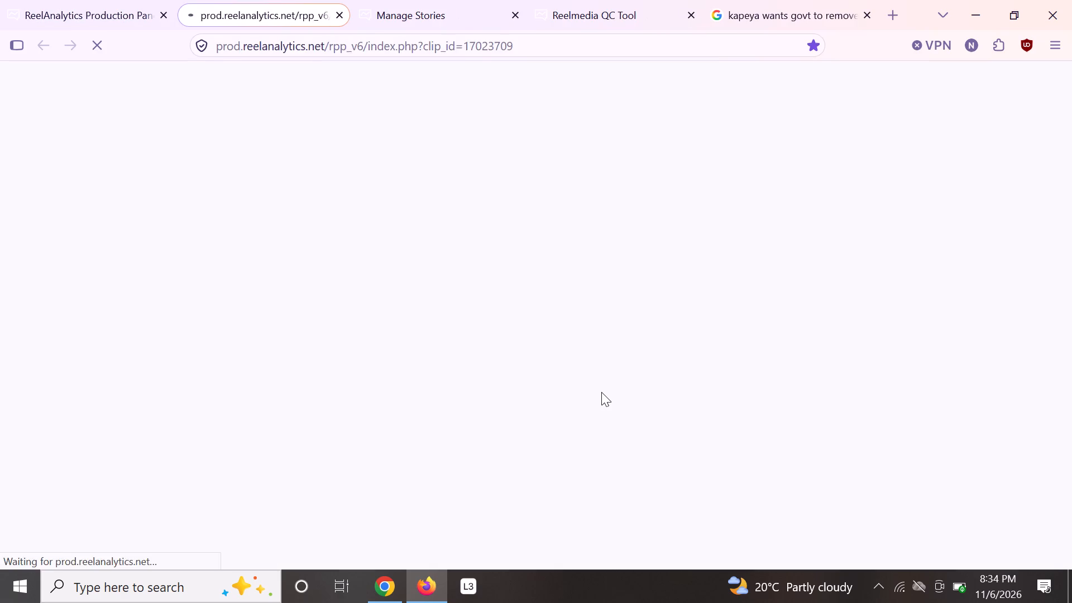
Set the program name of the 00:04:00 - 00:04:33 clip to News.
left_click(135, 169)
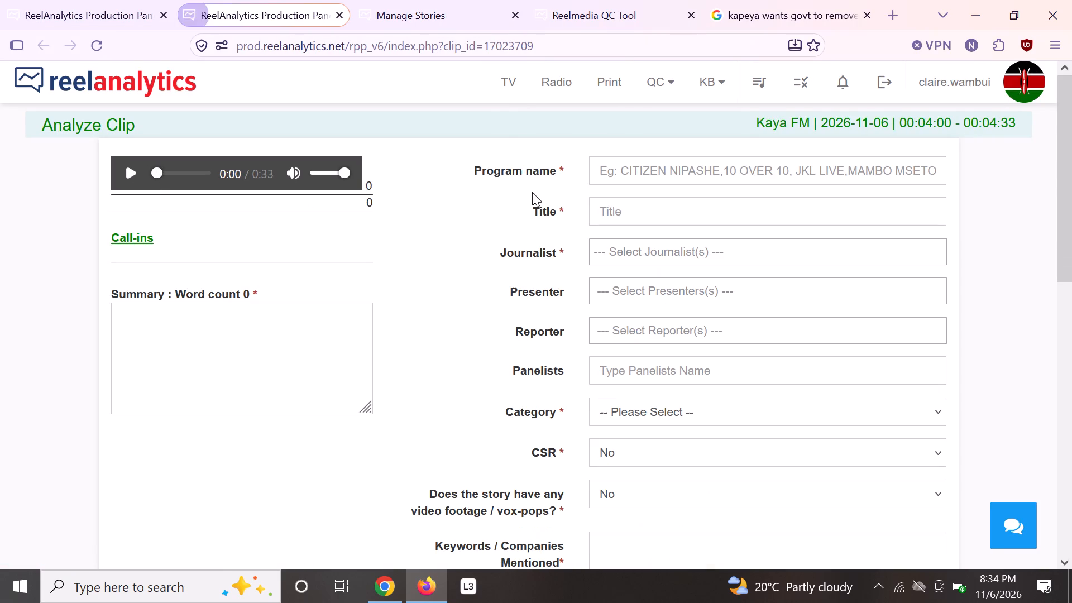
left_click(607, 167)
key("n")
left_click(624, 213)
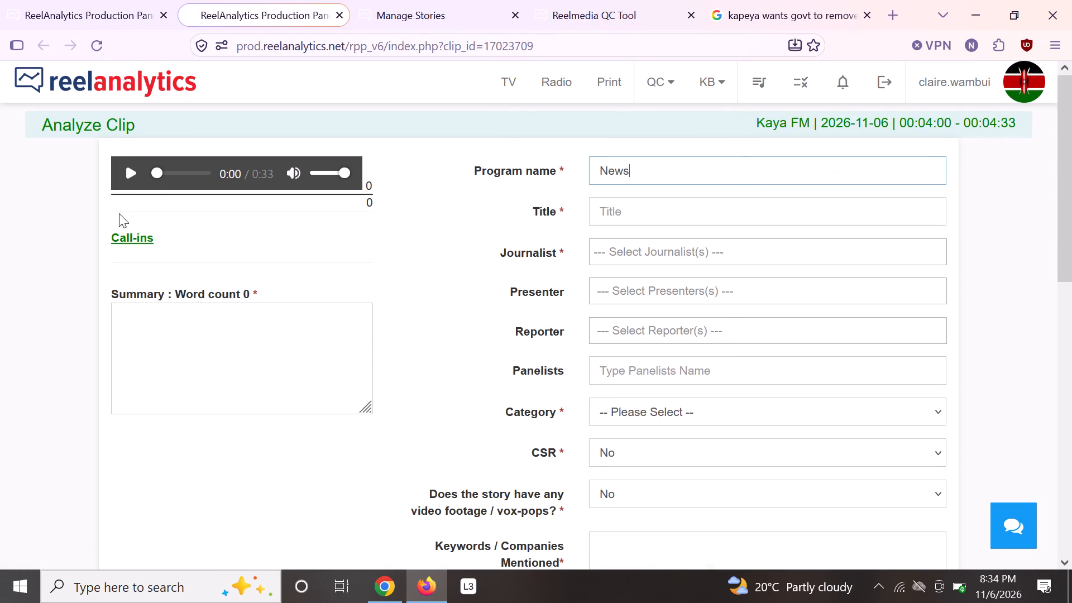
Start the clip's audio and assign the journalist matching "dori".
left_click(134, 169)
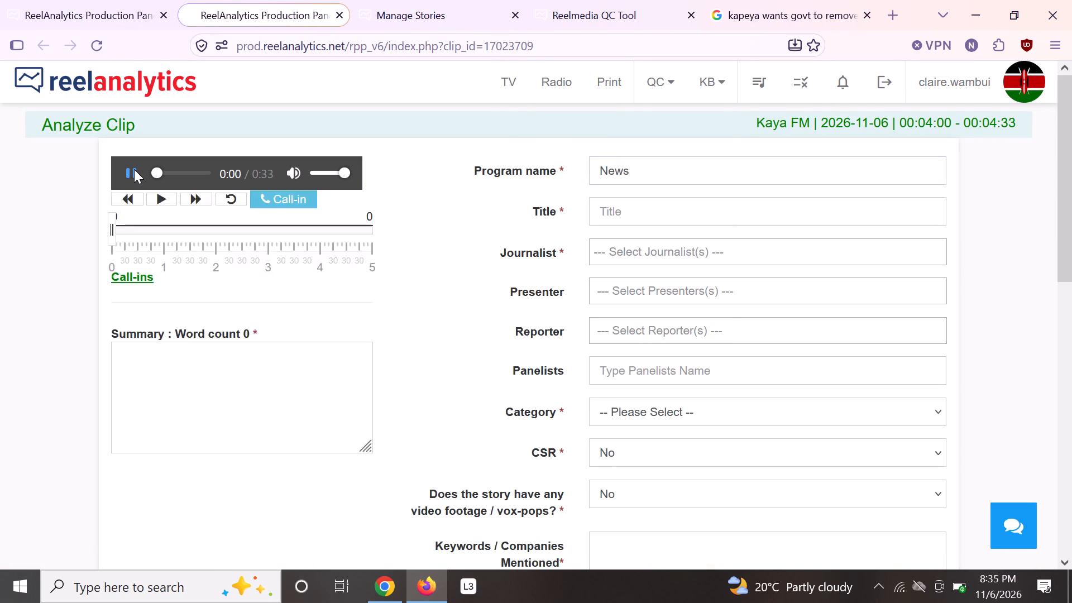
left_click(624, 245)
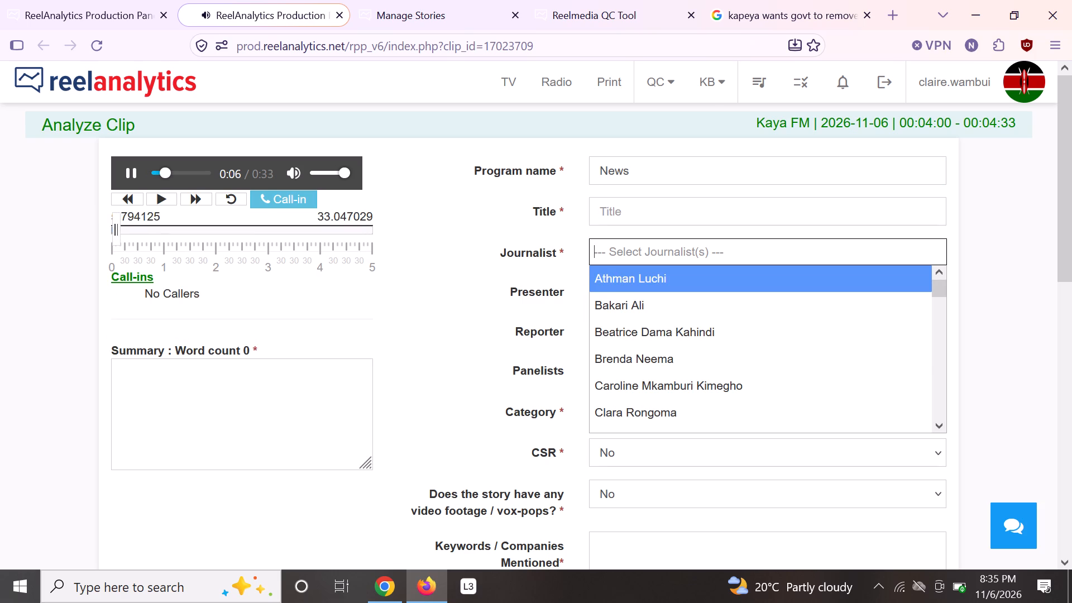
type("dori")
key("Return")
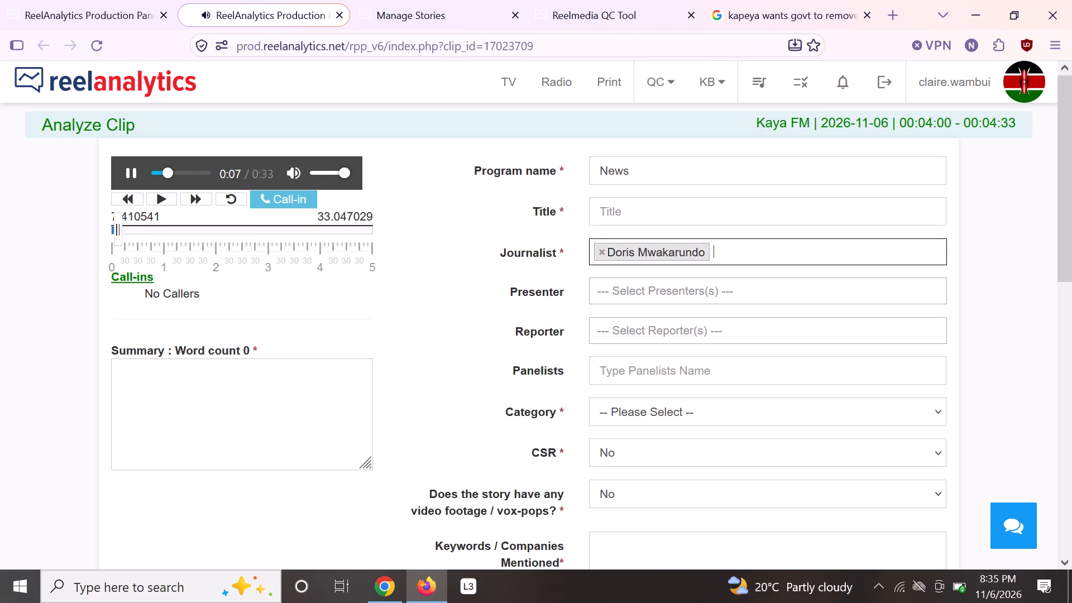
Set the category of the 00:04:00 - 00:04:33 clip to News.
left_click(677, 410)
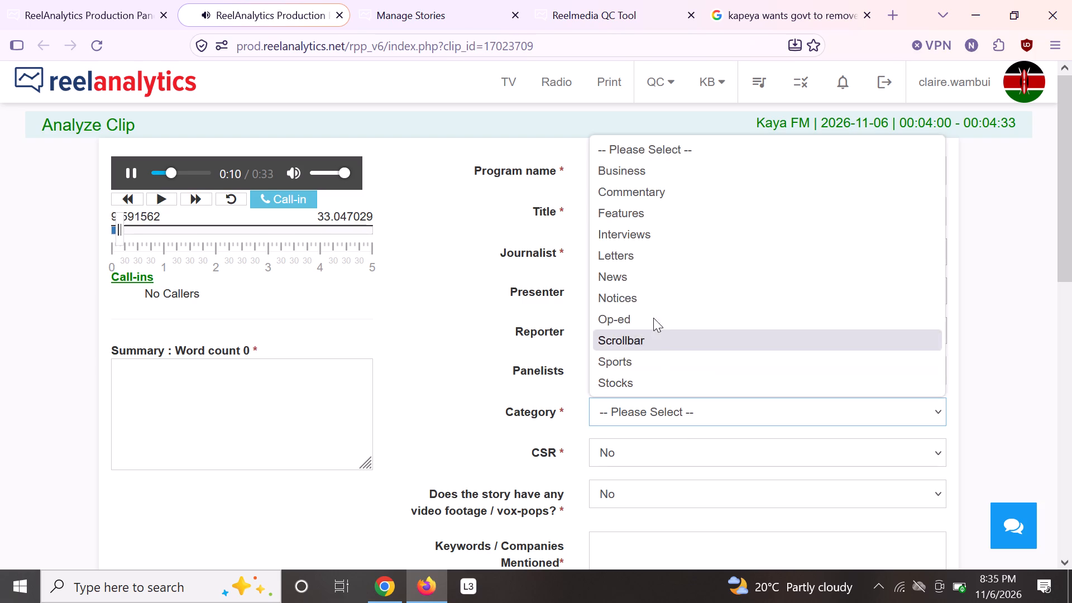
left_click(647, 280)
Replay the clip from the start and draft "people injured during protest/" under [Segment 1] in the summary.
left_click_drag(171, 174, 125, 175)
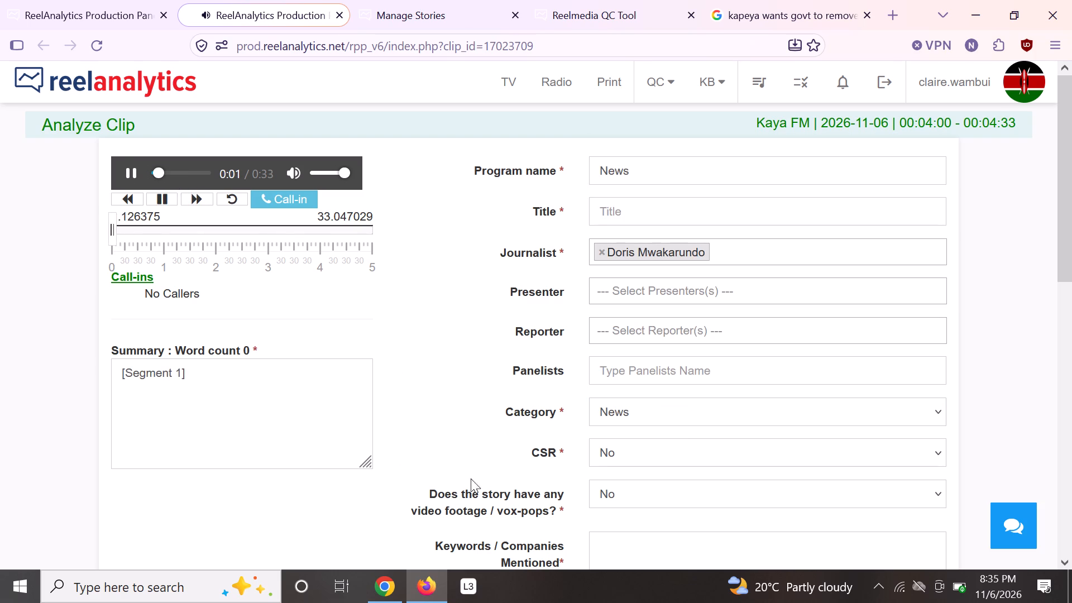
left_click(130, 393)
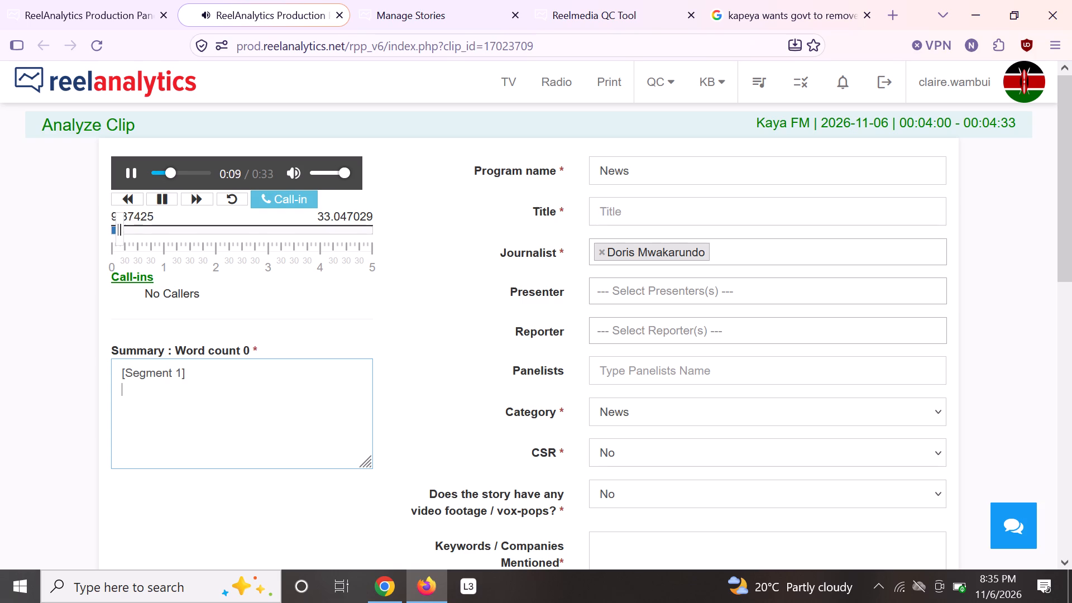
type("people iju")
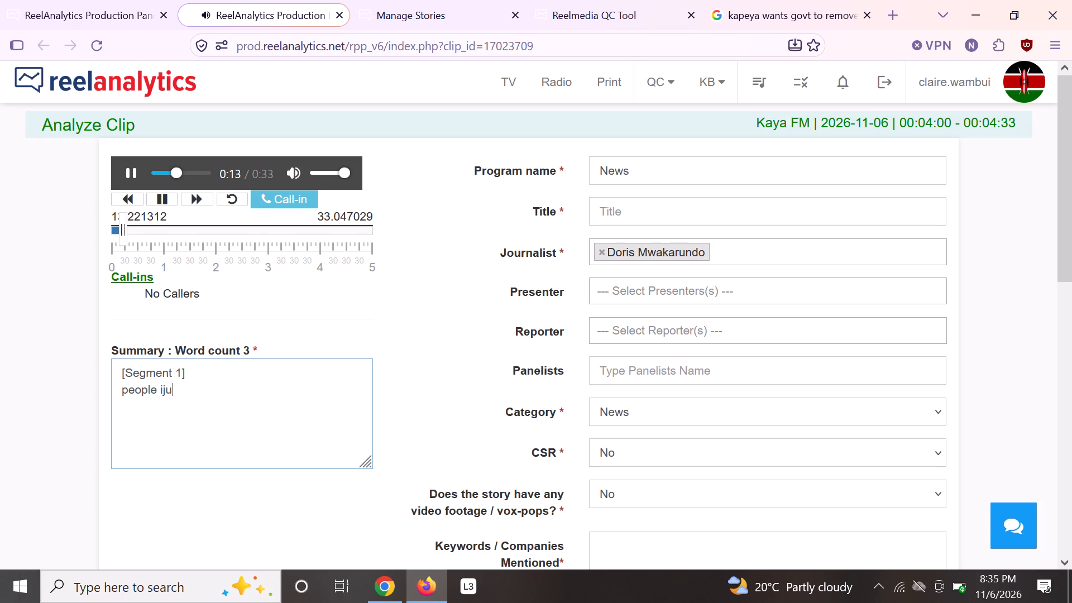
key("BackSpace")
key("BackSpace")
key("BackSpace")
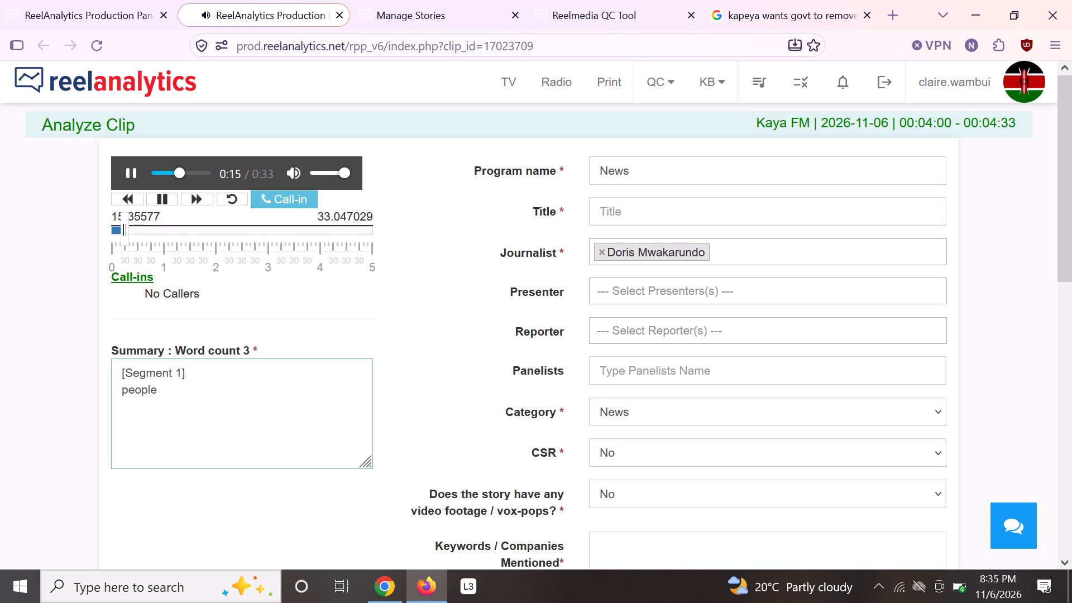
type("injure")
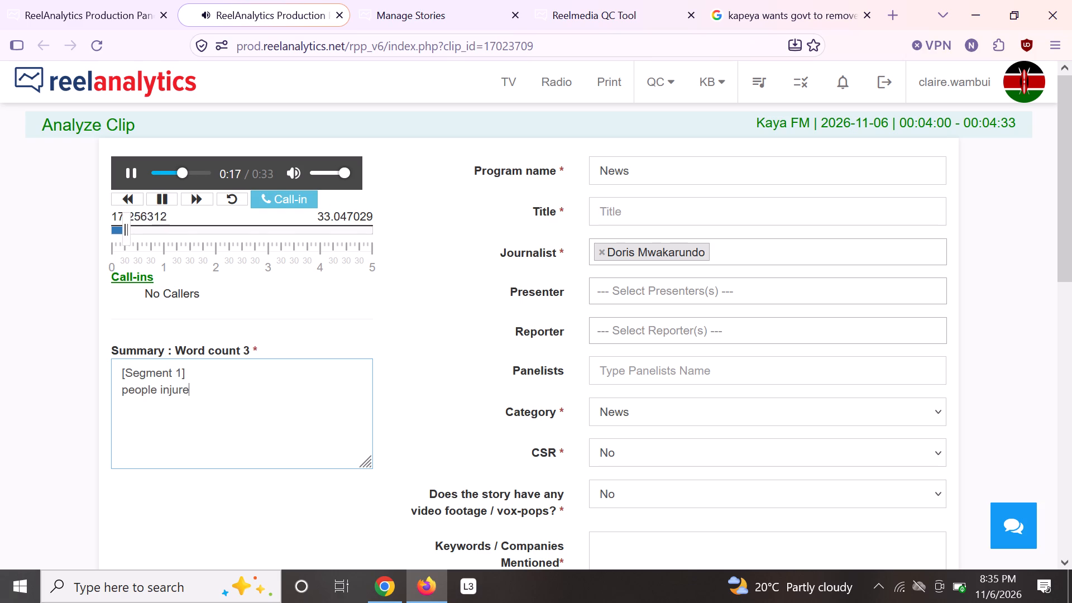
key("space")
key("BackSpace")
type("d during protes")
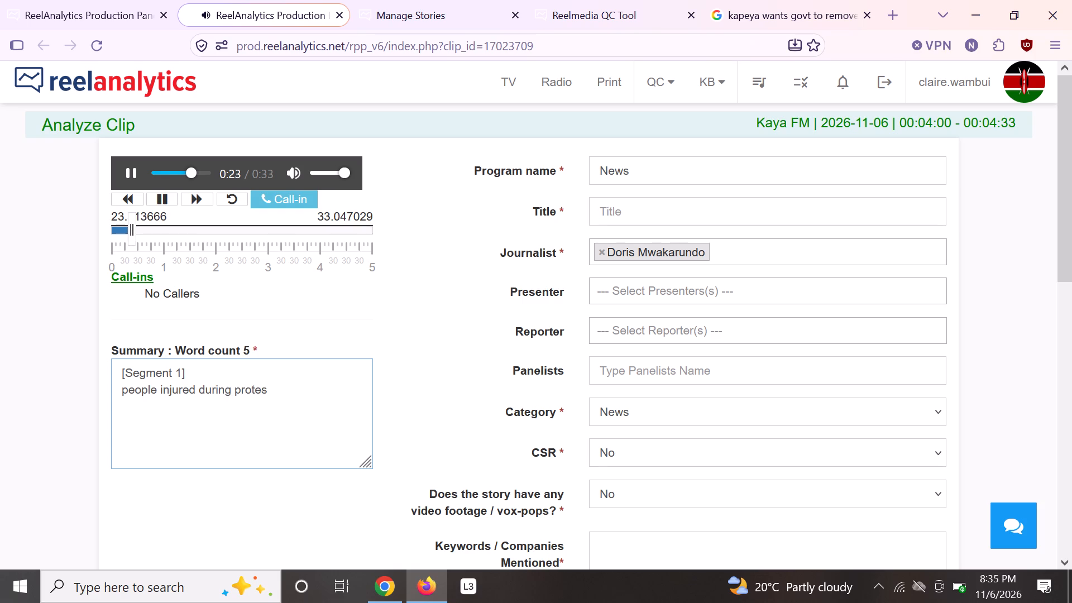
key("t")
key("slash")
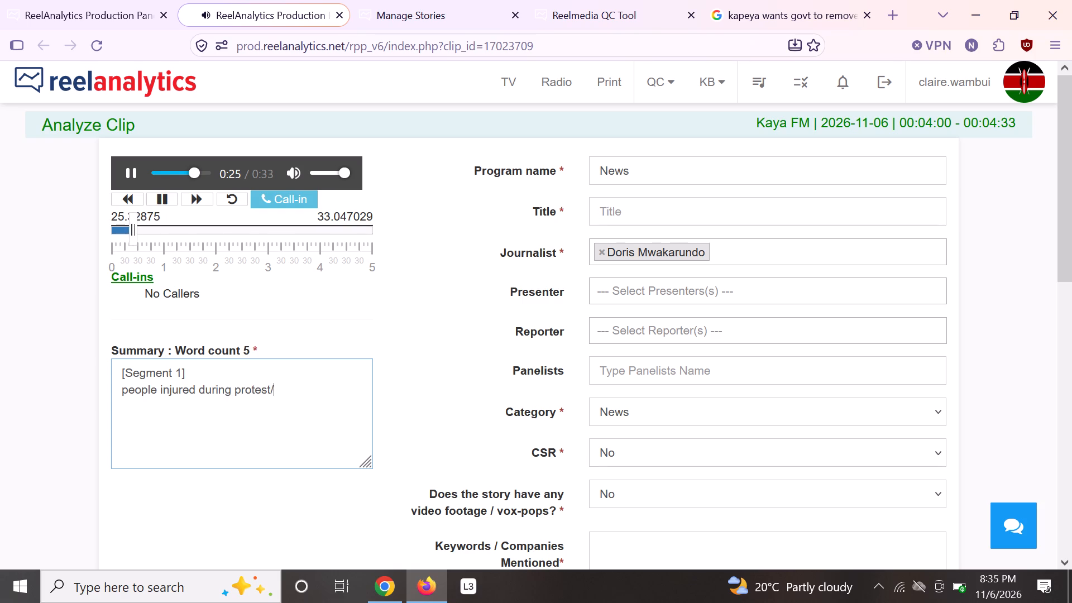
Replay the clip again and extend the draft summary to "people injured during protest/strikes to speak out".
left_click_drag(195, 171, 142, 177)
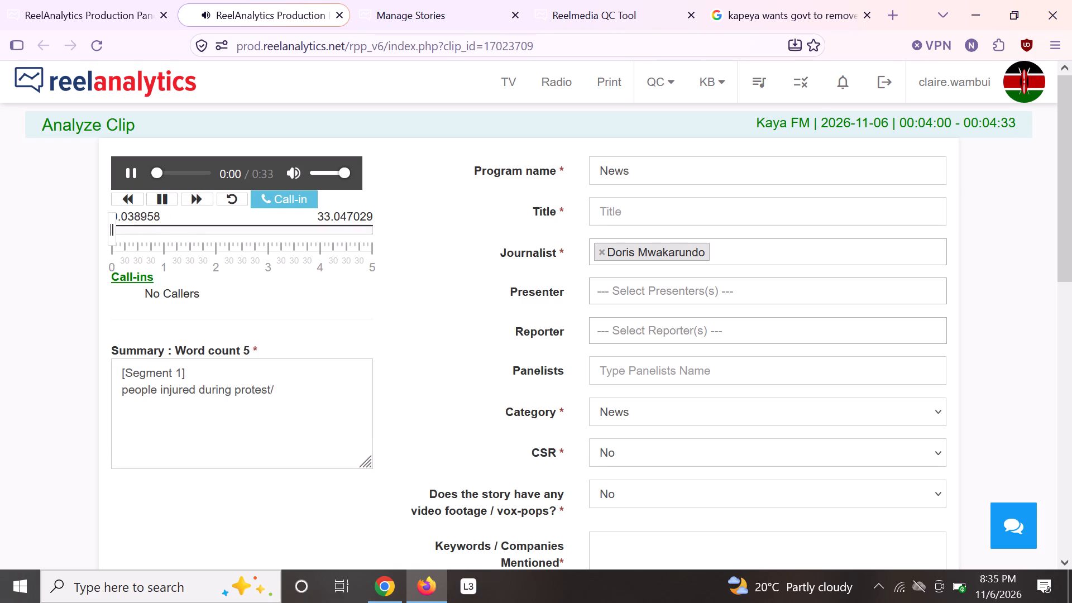
left_click(291, 394)
key("space")
type("to speak out")
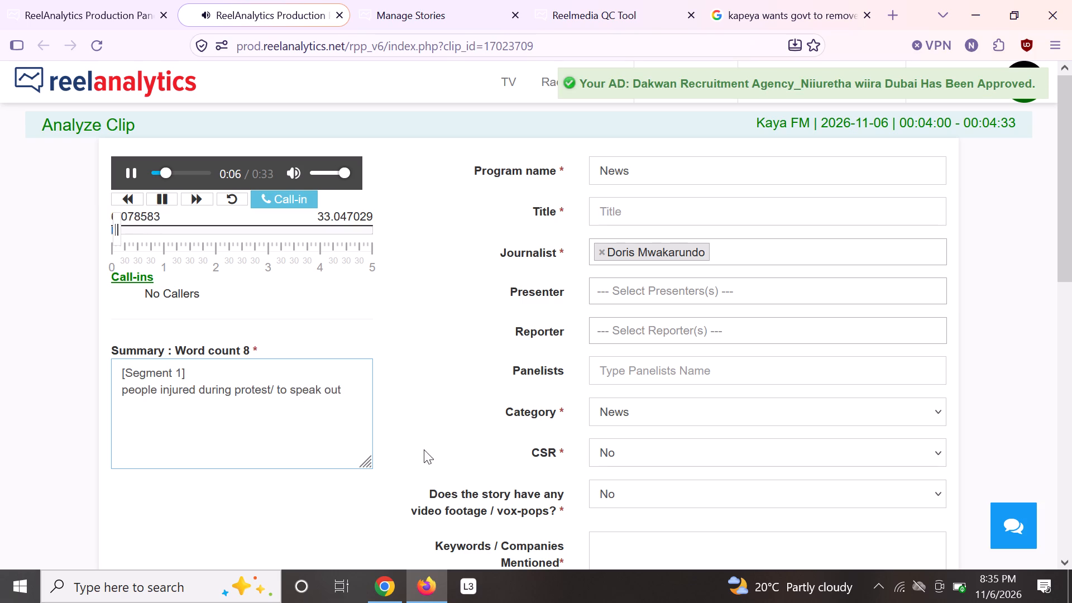
left_click(274, 386)
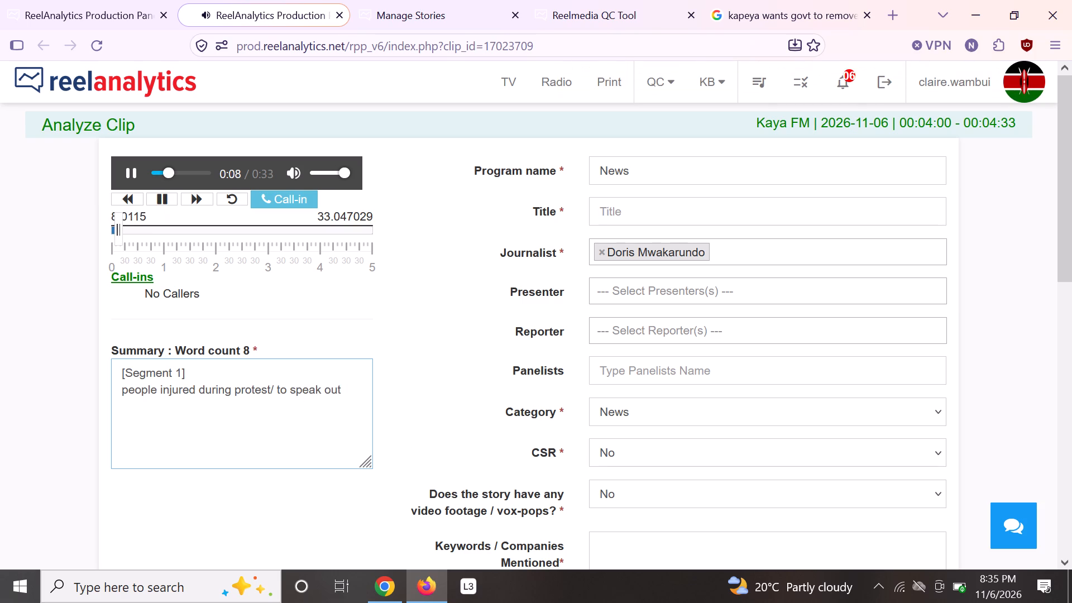
type("strikes")
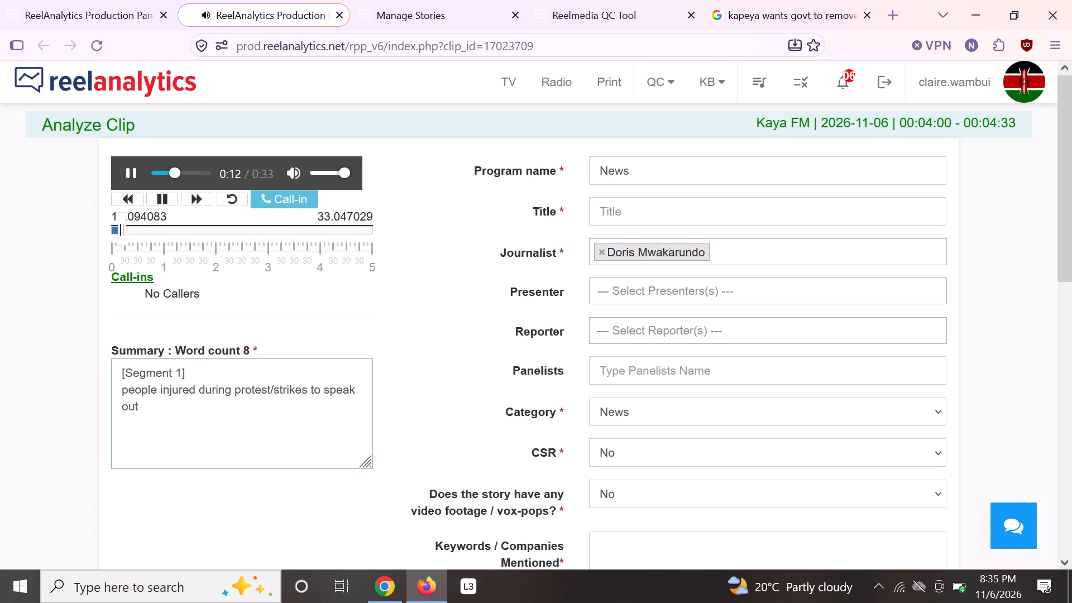
Cut the draft text from the summary and search Google in Chrome for it with "before 14th" added.
left_click_drag(122, 391, 142, 405)
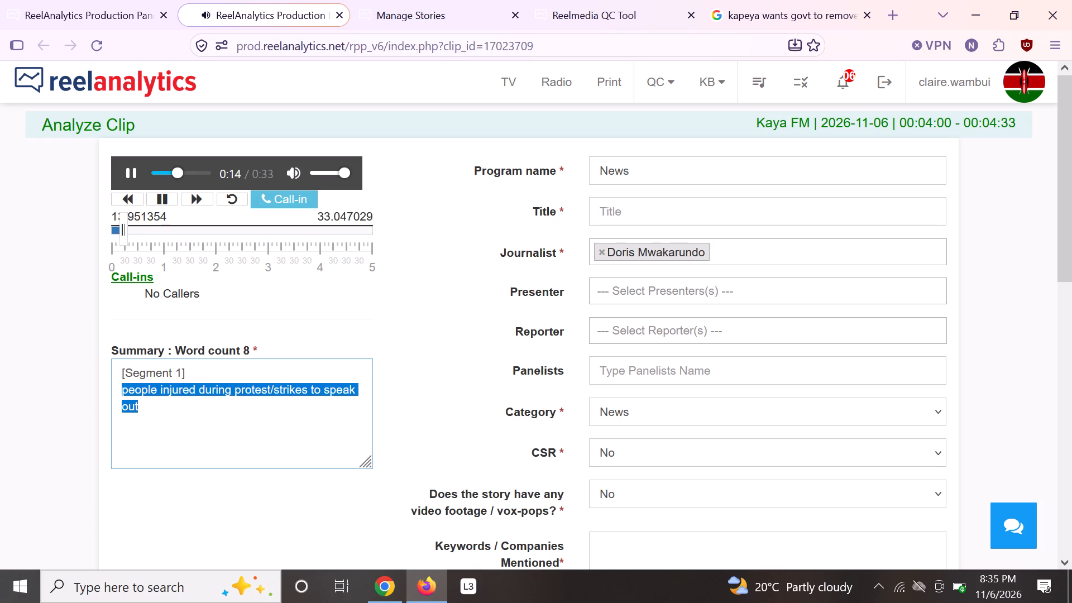
left_click_drag(142, 405, 143, 406)
right_click(139, 398)
left_click(286, 84)
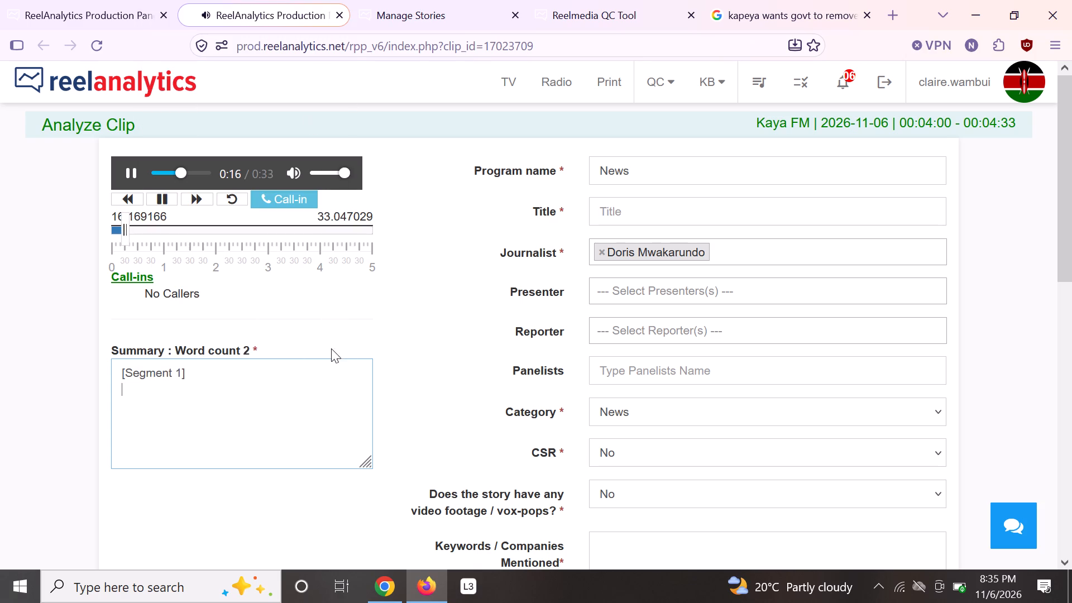
left_click(382, 587)
right_click(166, 52)
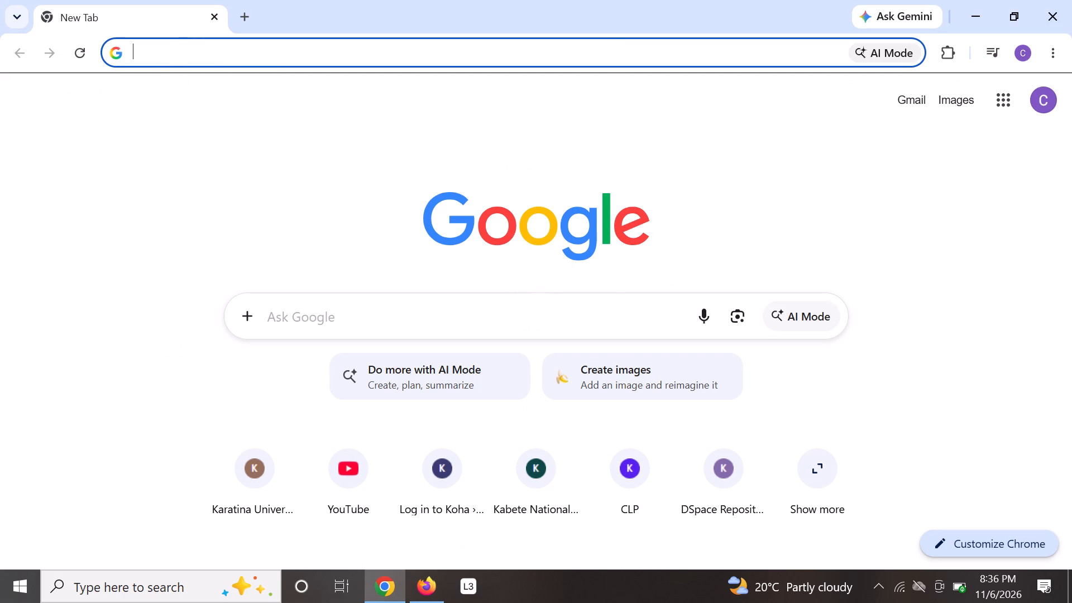
left_click(279, 200)
key("space")
type("befi")
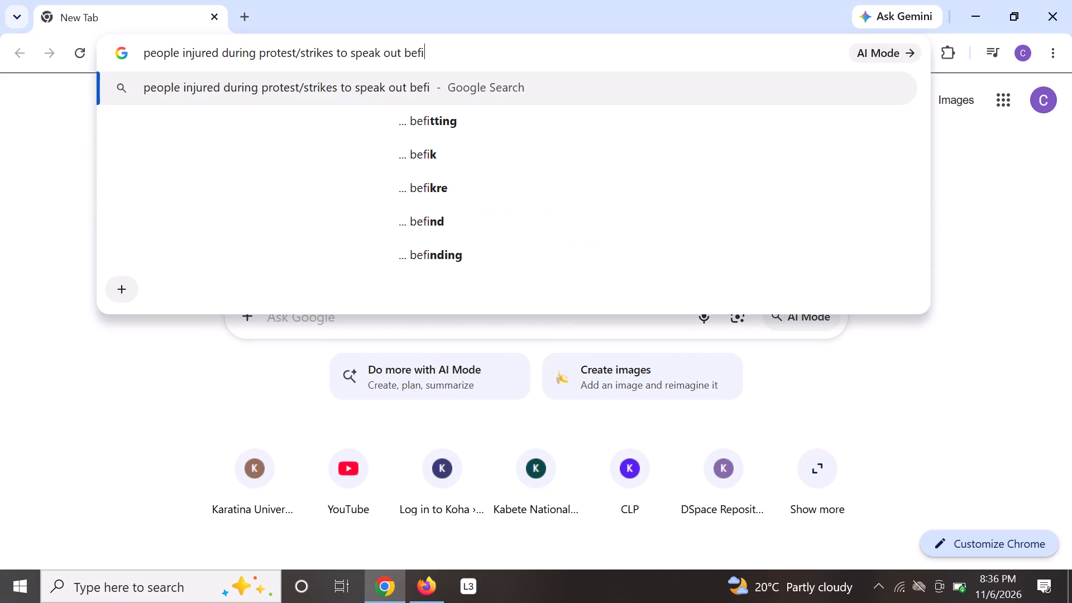
key("BackSpace")
type("ore 14th")
key("Return")
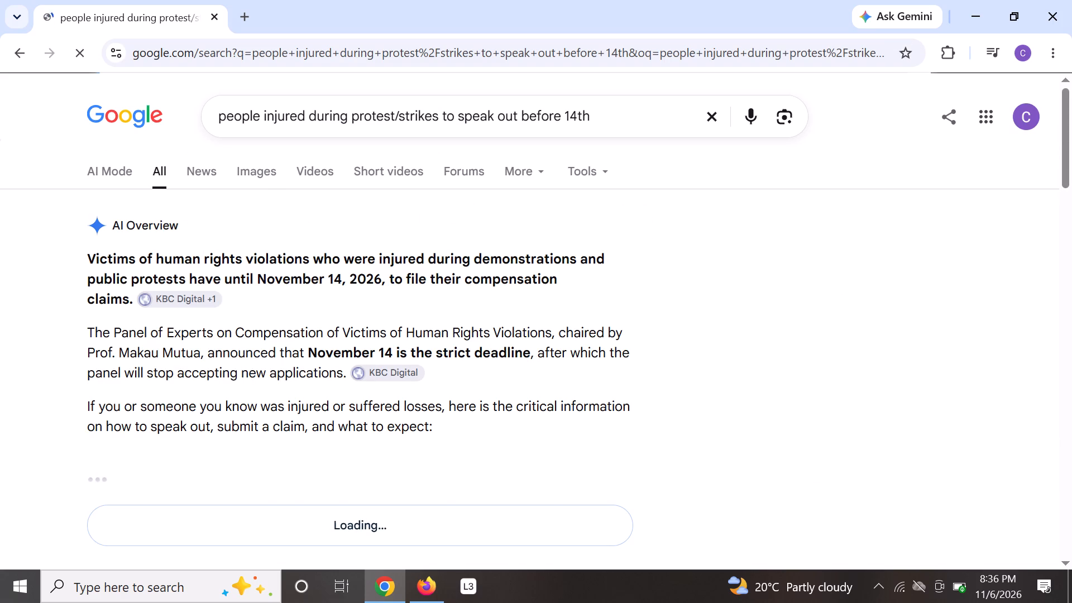
Copy the AI Overview's opening sentence about victims of human rights violations into the clip summary in Firefox, under [Segment 1].
left_click_drag(89, 257, 126, 291)
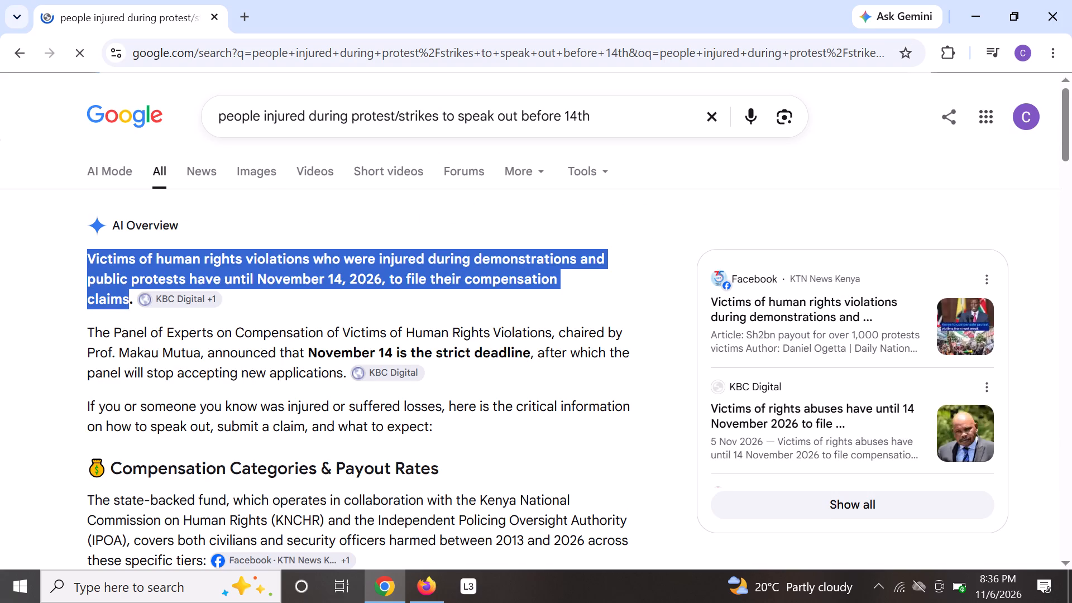
left_click_drag(126, 291, 133, 296)
right_click(115, 286)
left_click(173, 309)
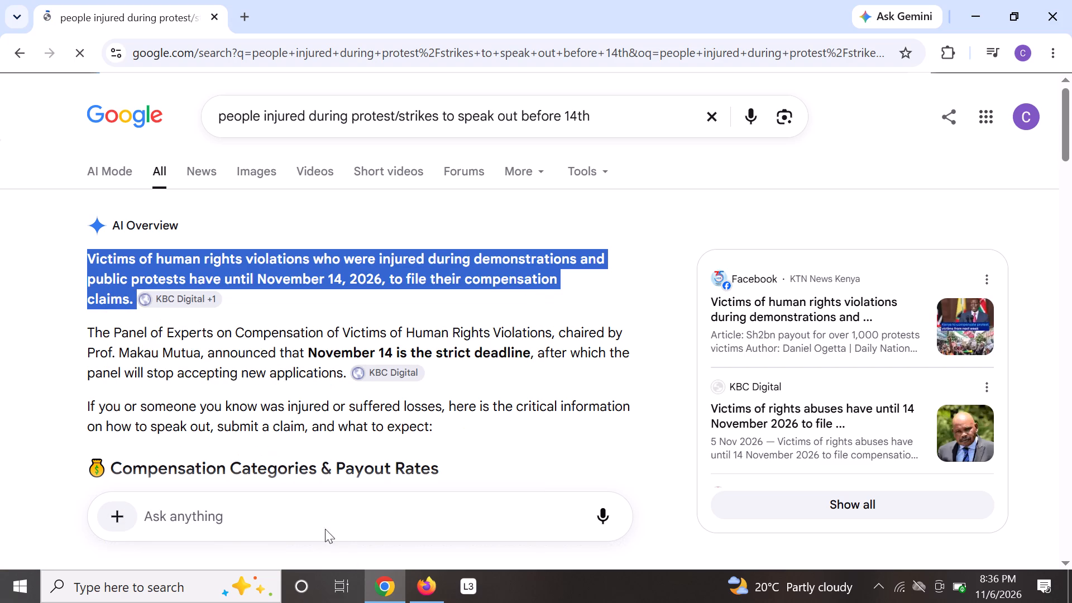
left_click(425, 590)
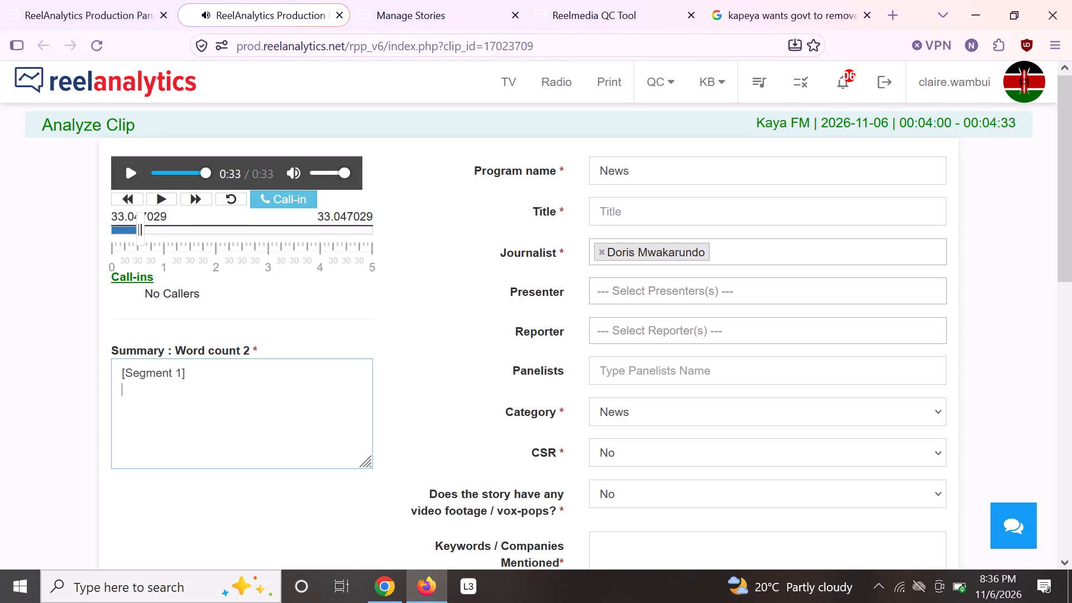
right_click(125, 389)
left_click(224, 172)
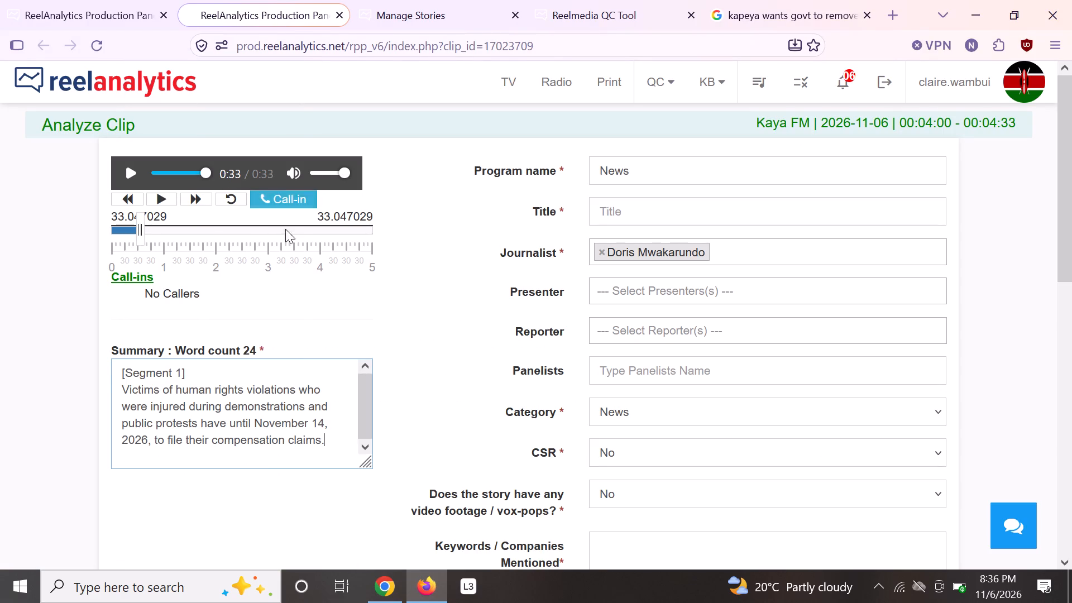
left_click(390, 588)
left_click(642, 390)
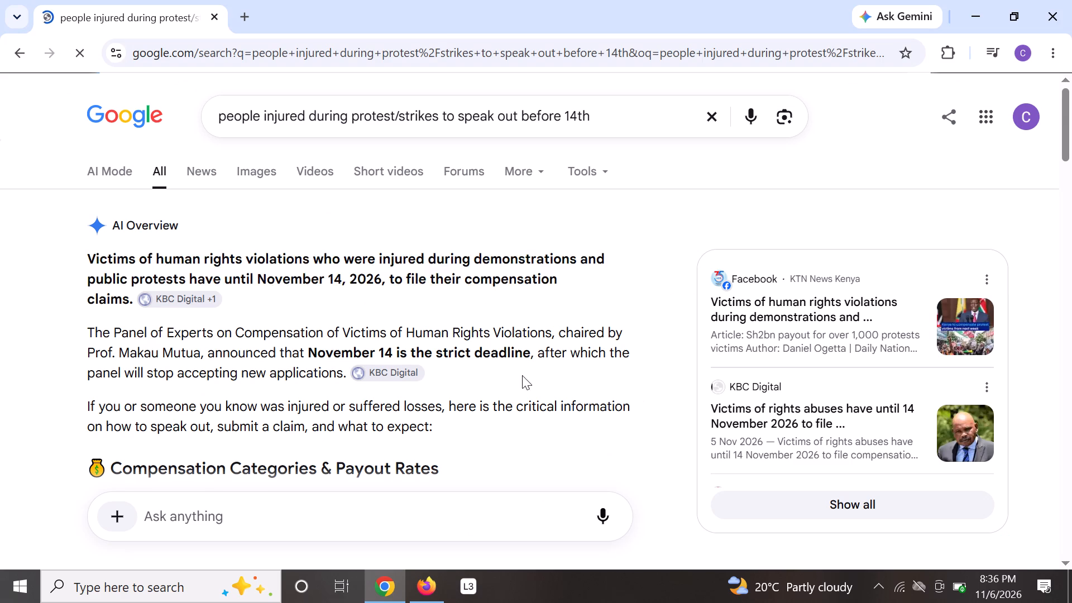
scroll(377, 324, "down", 8)
scroll(381, 350, "up", 1)
scroll(382, 353, "down", 1)
scroll(384, 359, "up", 1)
scroll(384, 359, "down", 4)
scroll(411, 336, "up", 1)
scroll(411, 336, "down", 4)
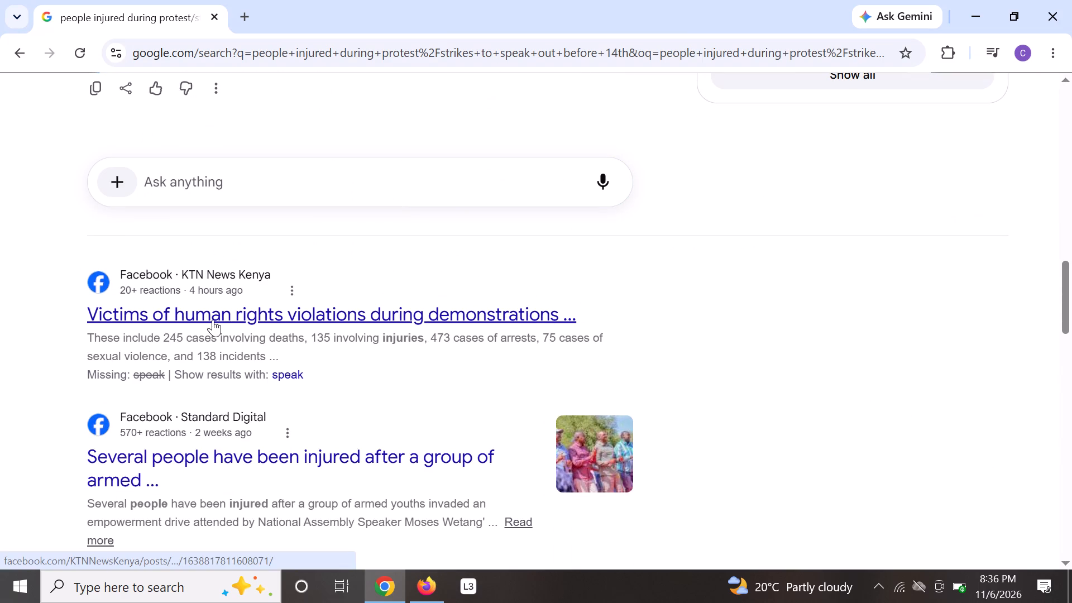
scroll(286, 301, "down", 2)
scroll(287, 301, "up", 1)
scroll(287, 301, "down", 1)
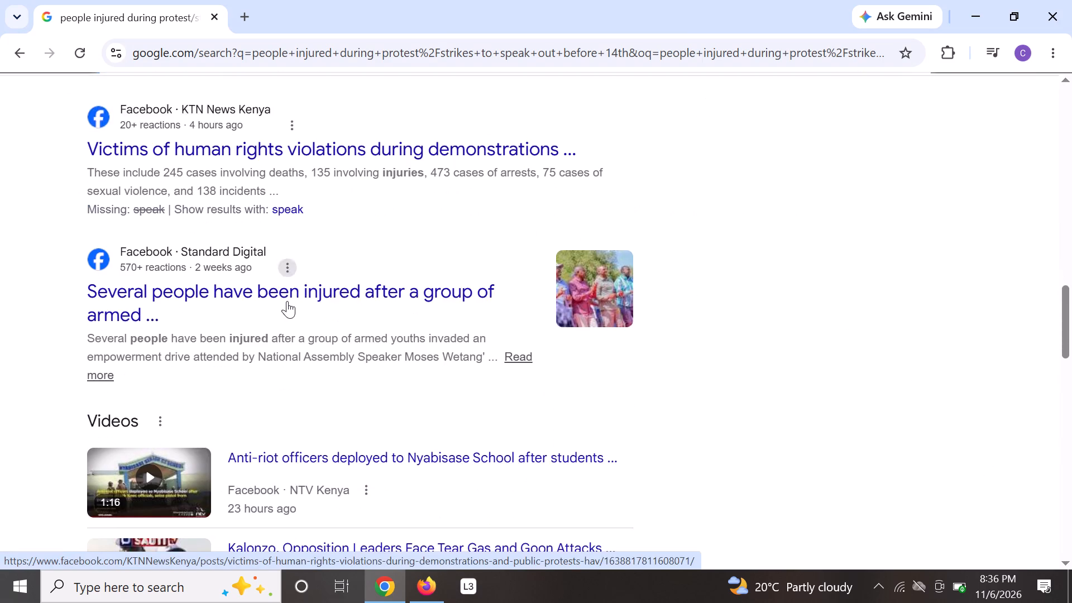
scroll(286, 299, "down", 4)
scroll(353, 294, "up", 4)
scroll(353, 294, "down", 1)
scroll(353, 294, "up", 1)
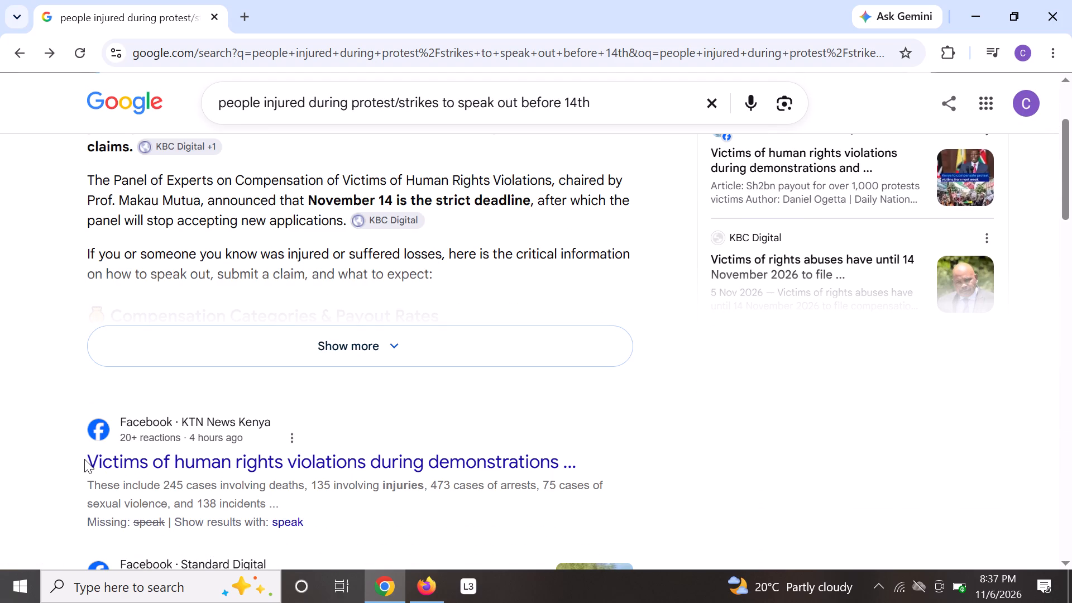
Copy the headline of the KTN News Kenya search result into the clip's Title in Firefox, without the trailing ellipsis.
left_click_drag(84, 458, 92, 456)
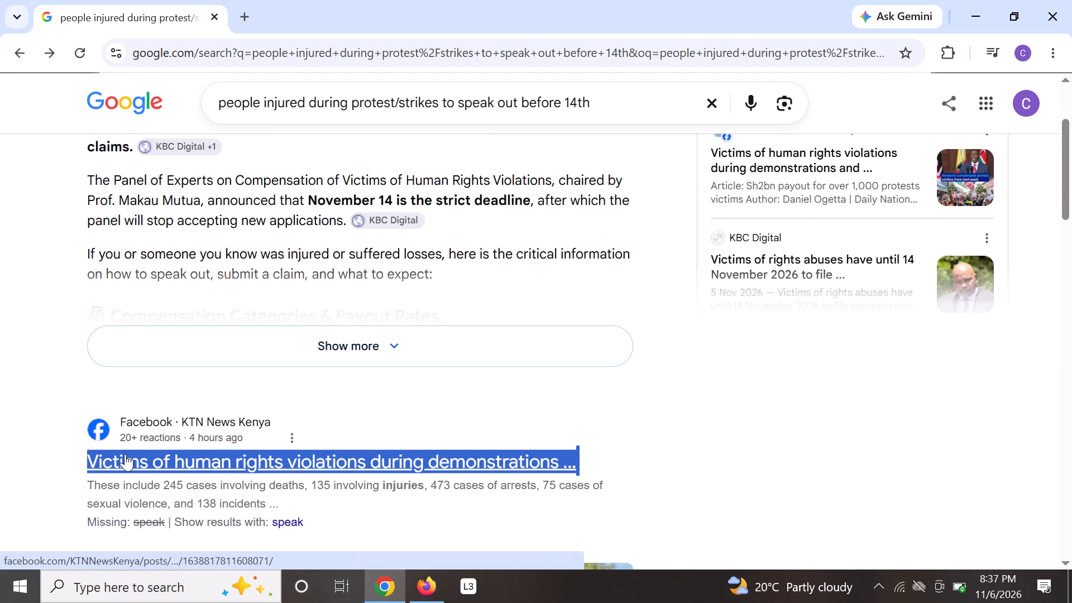
right_click(171, 466)
left_click(257, 289)
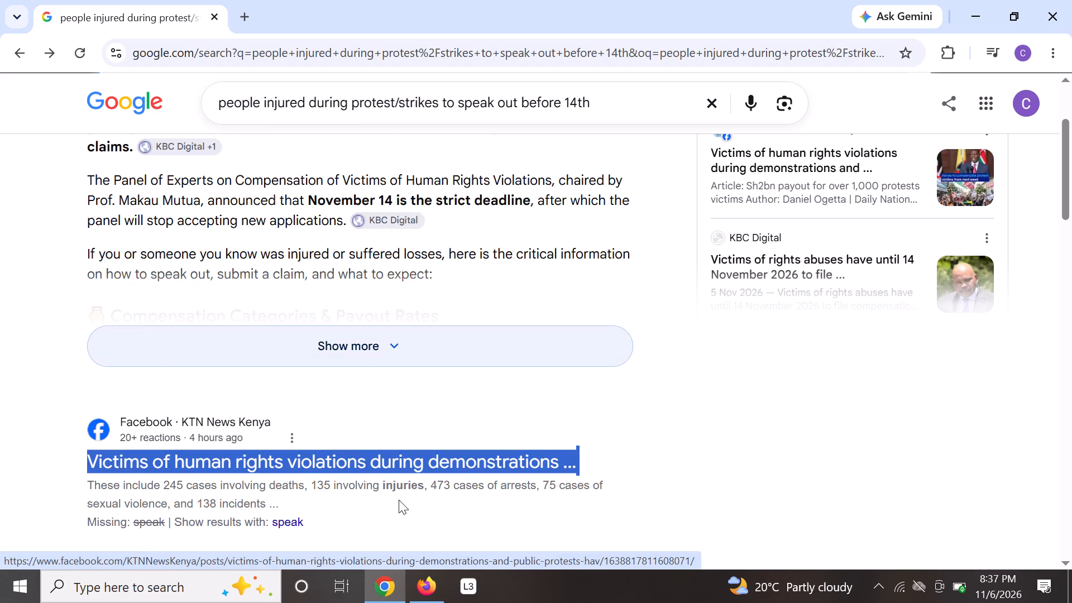
left_click(422, 594)
right_click(631, 222)
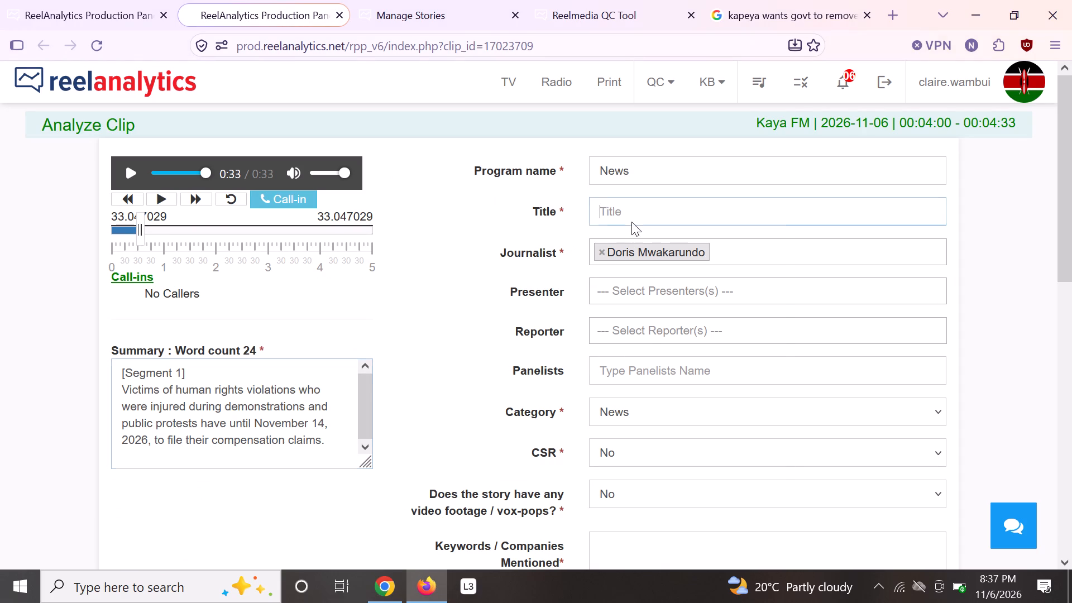
left_click(661, 347)
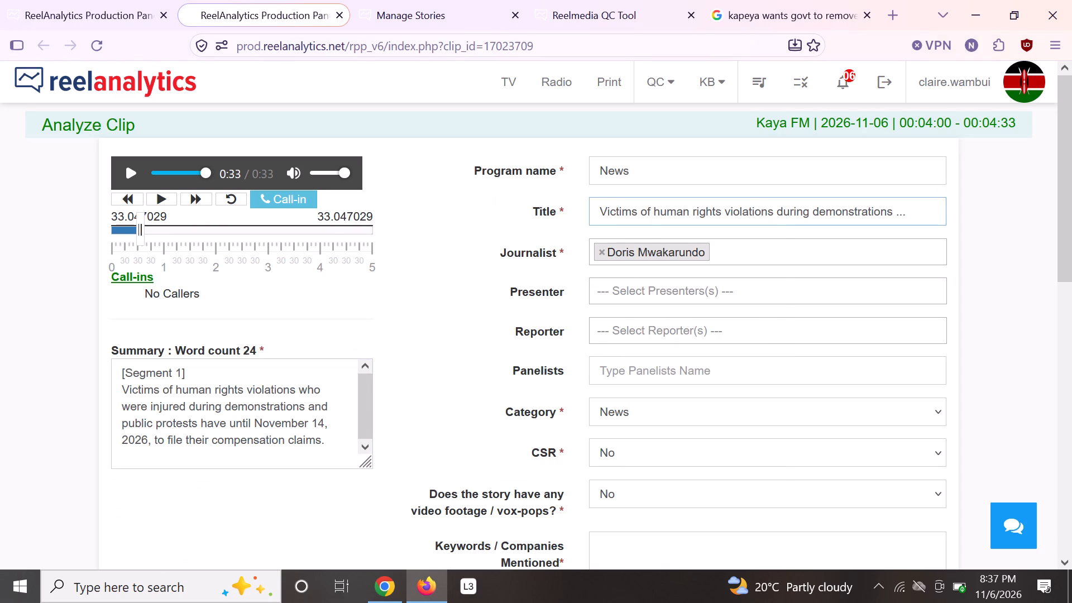
key("BackSpace")
key("BackSpace")
key("BackSpace")
key("BackSpace")
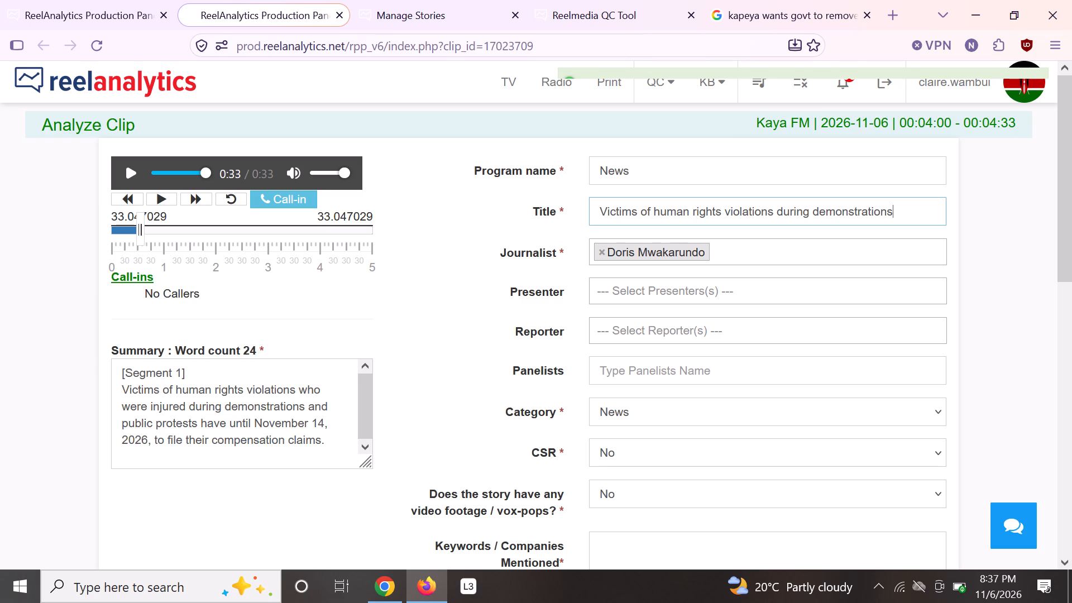
Return to Chrome, look through the search results and open the KTN News Kenya Facebook post about human rights violation victims.
left_click(381, 592)
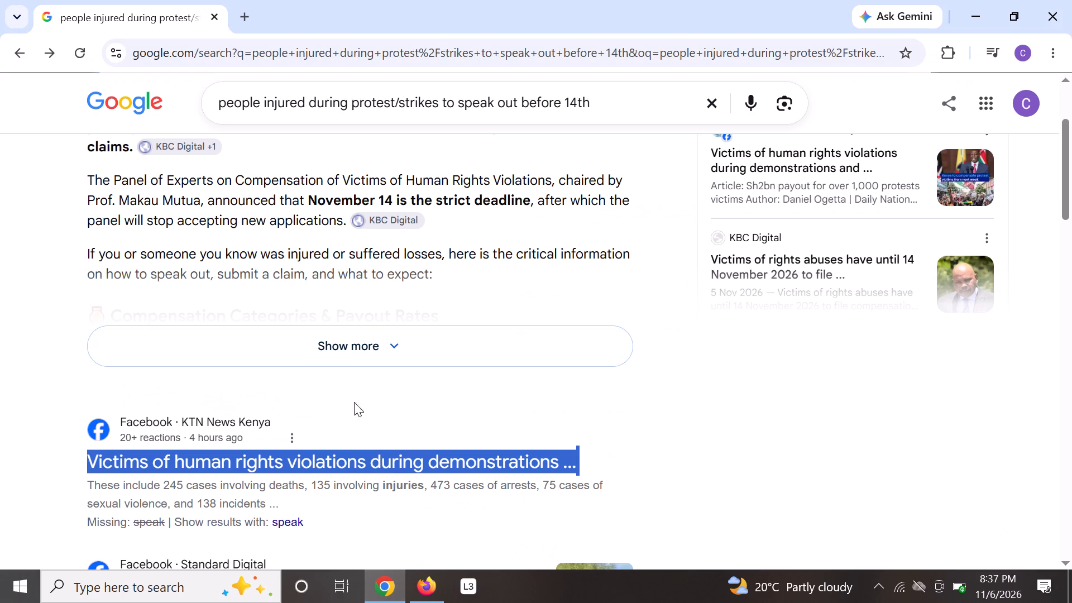
scroll(466, 379, "down", 4)
scroll(457, 372, "up", 1)
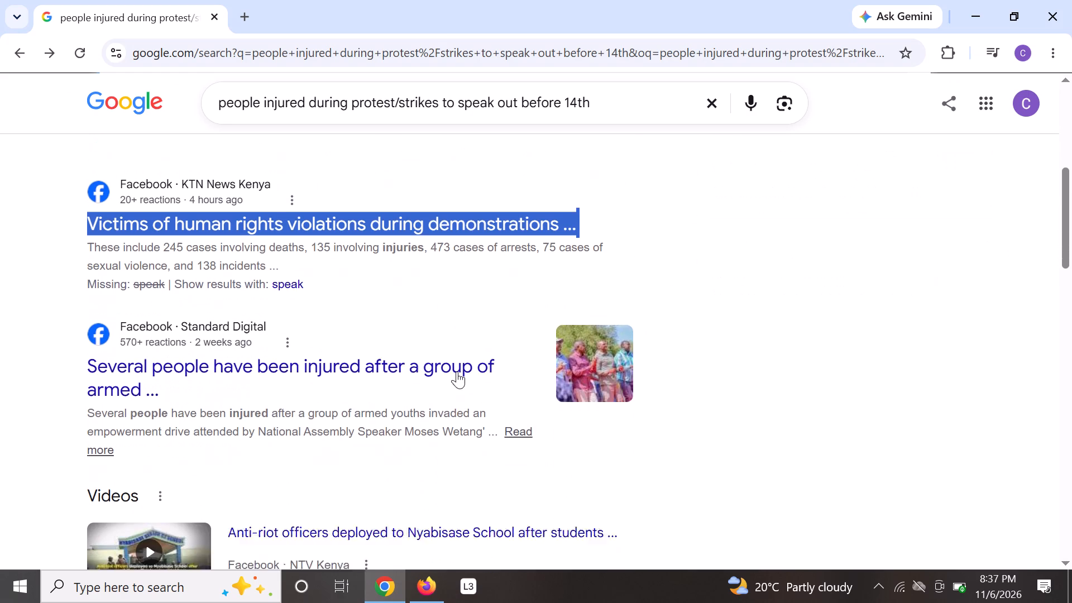
scroll(457, 363, "down", 1)
scroll(457, 363, "up", 1)
scroll(457, 363, "down", 3)
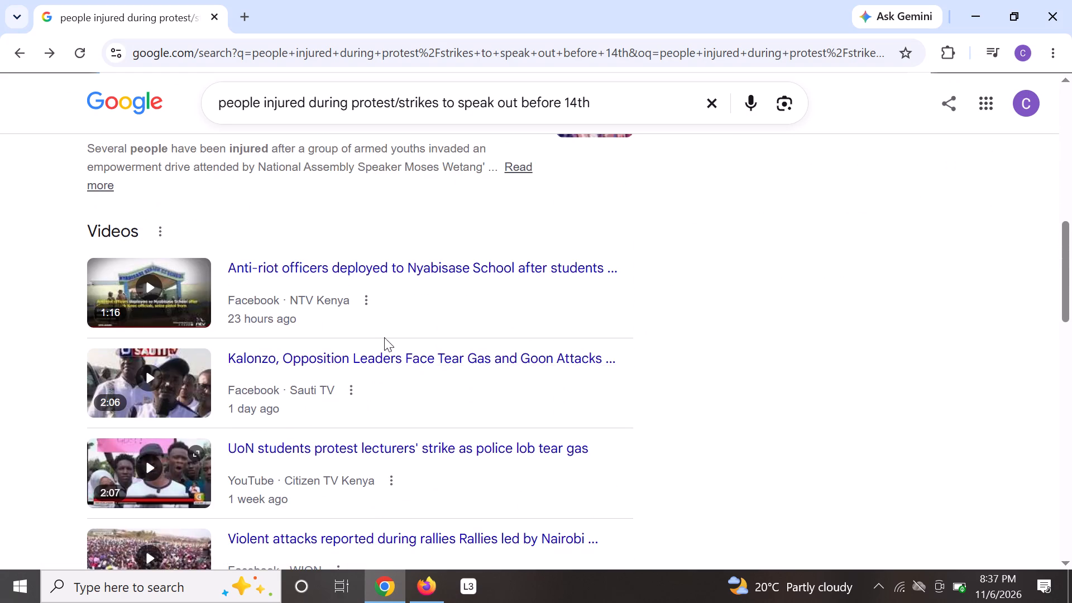
scroll(383, 337, "up", 5)
left_click(317, 374)
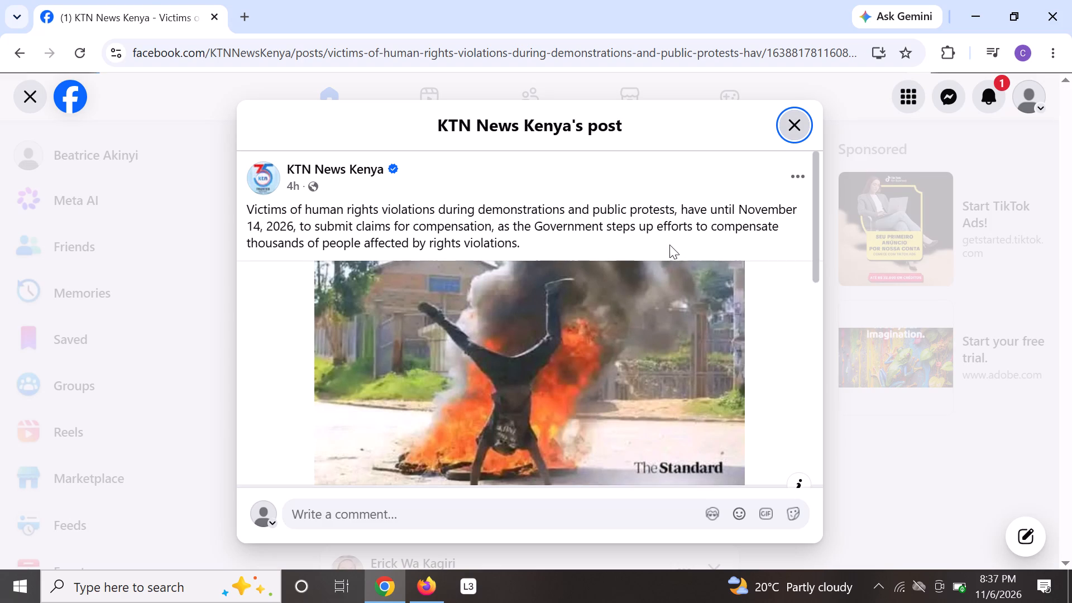
Append the post's wording "have until November 14, 2026, to submit claims for compensation" to the clip's Title in Firefox.
left_click_drag(679, 207, 681, 207)
left_click_drag(681, 207, 791, 207)
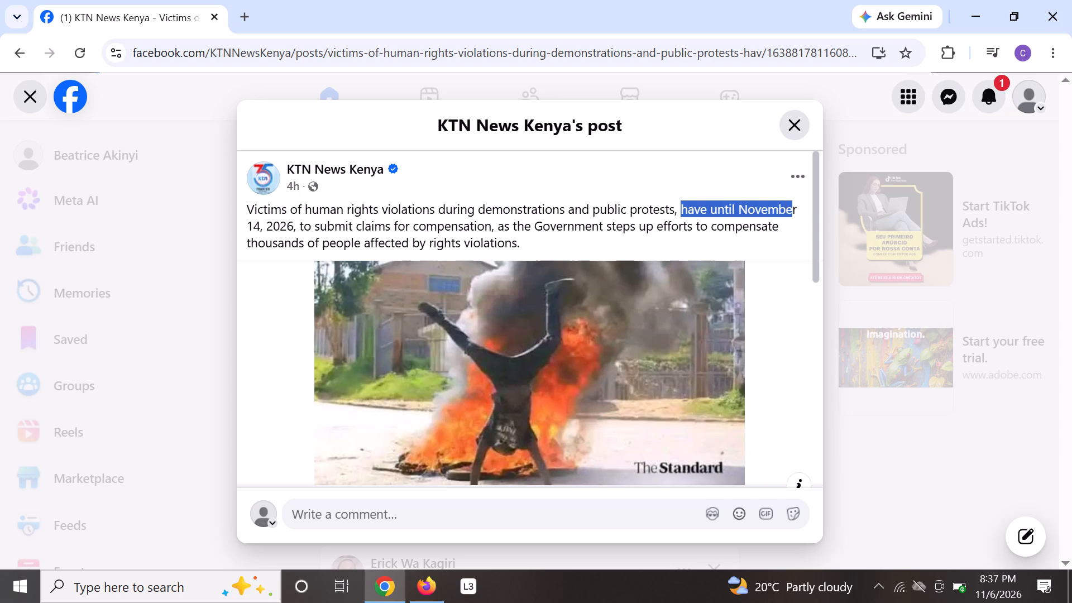
left_click_drag(791, 207, 488, 224)
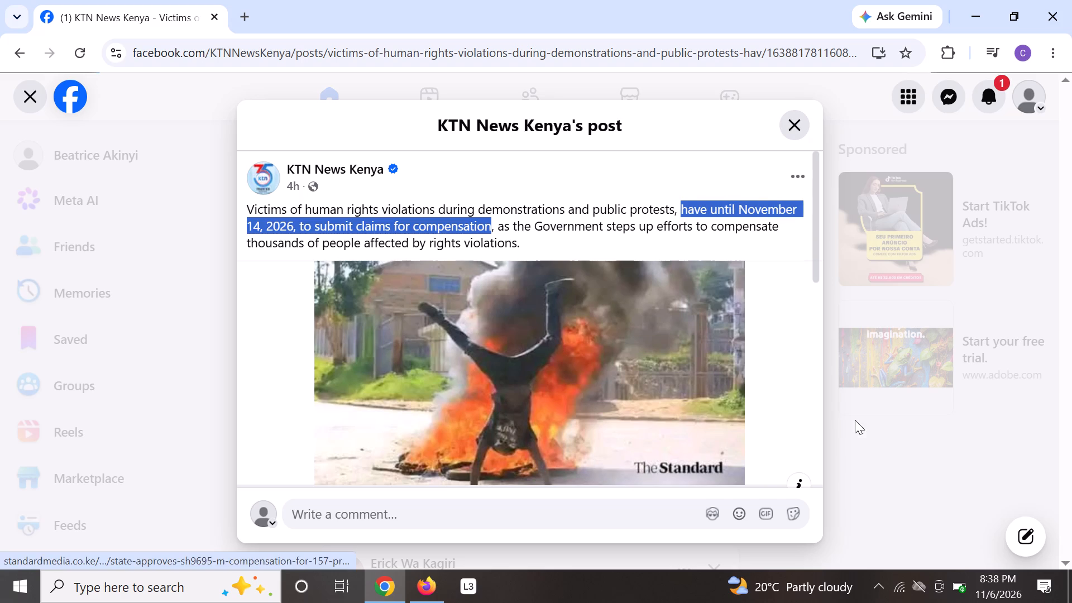
right_click(718, 212)
left_click(472, 230)
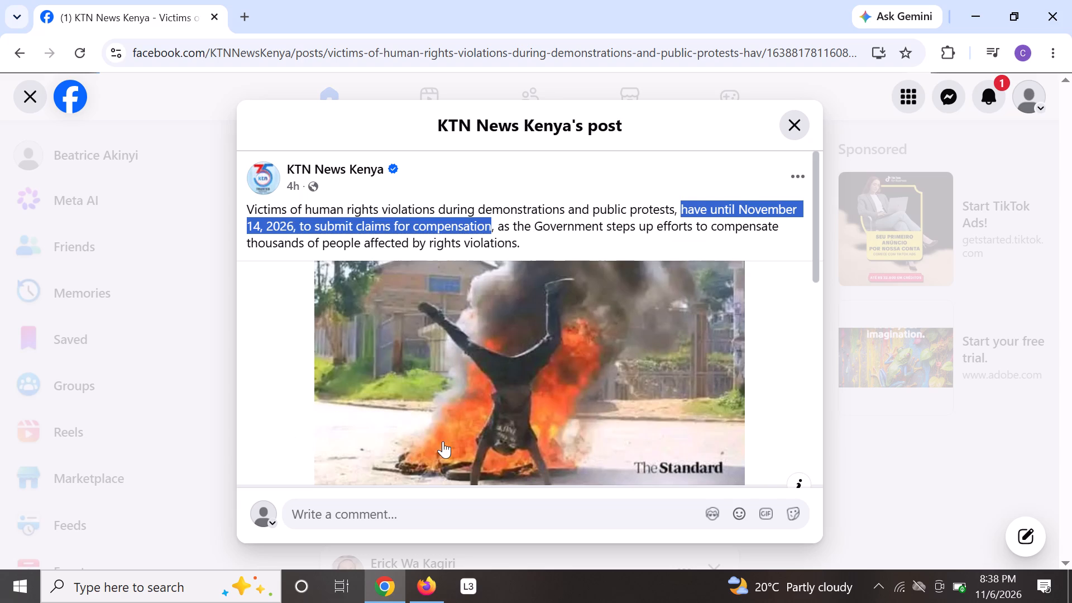
left_click(423, 584)
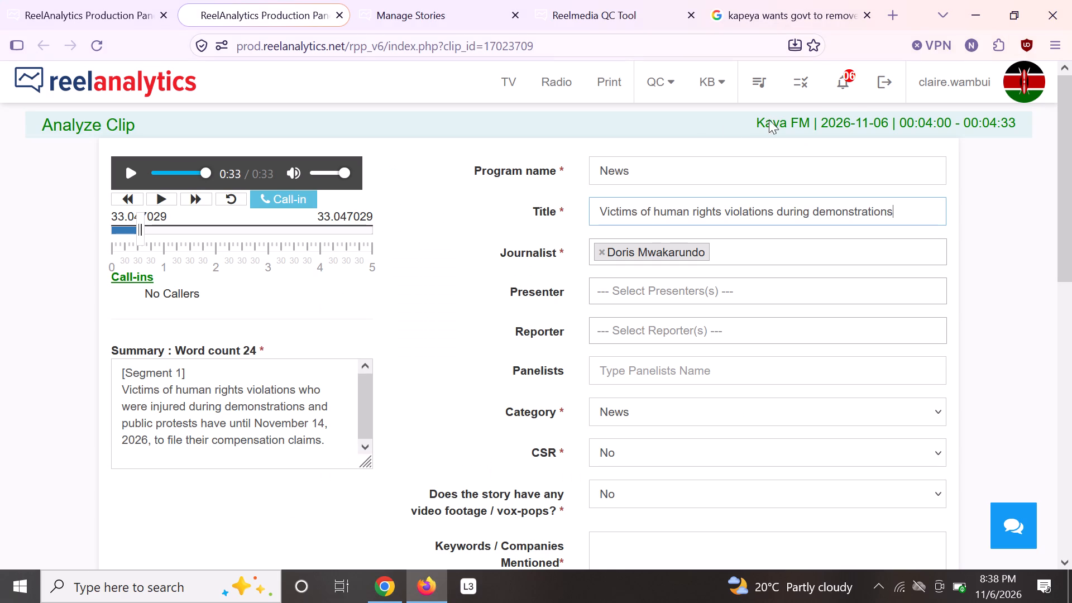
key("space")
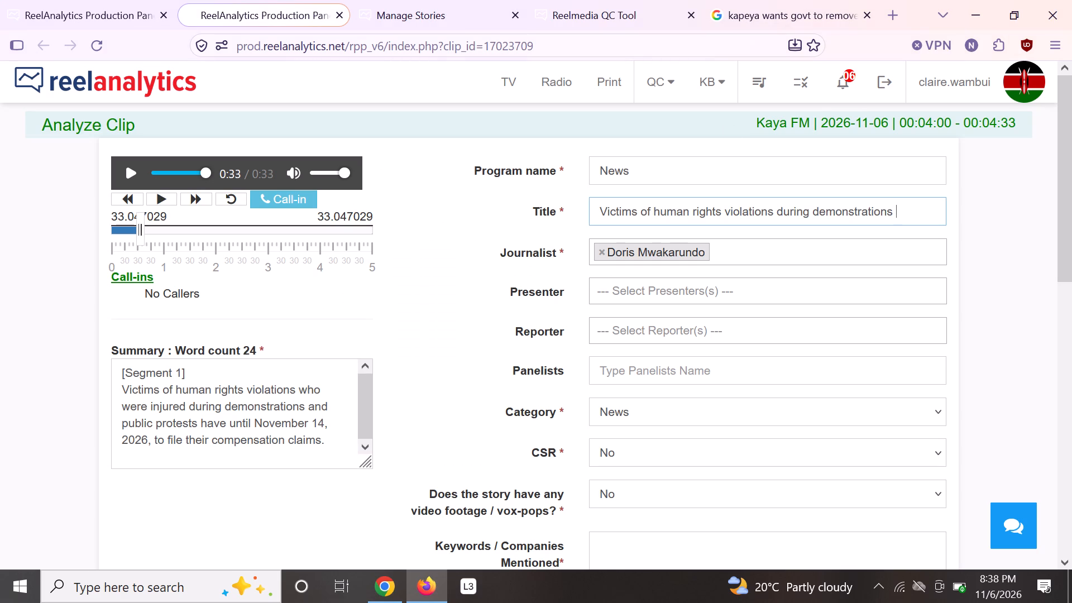
right_click(899, 208)
left_click(934, 325)
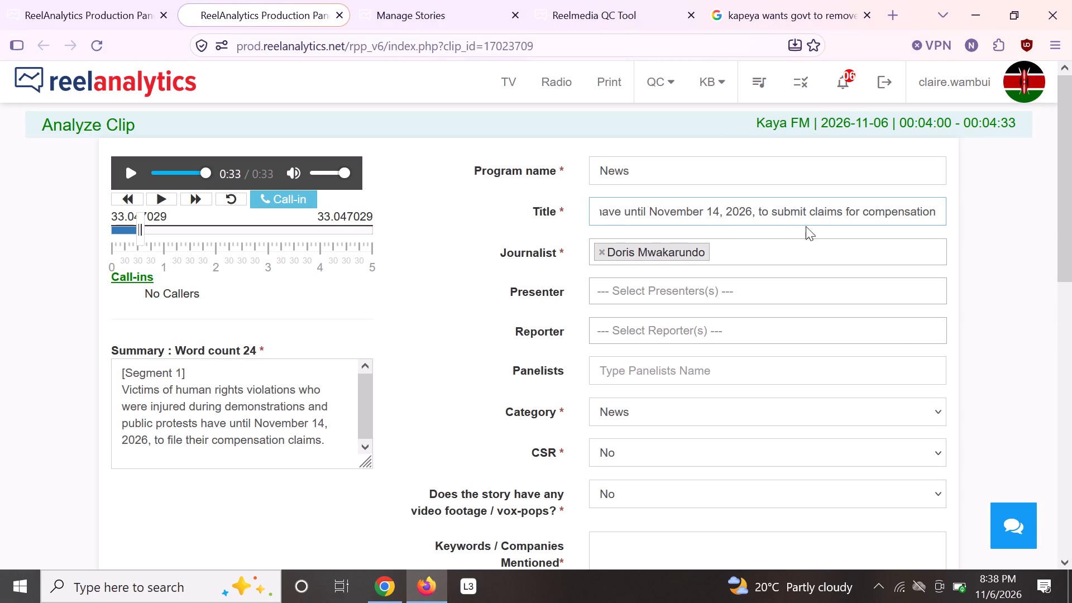
Delete "have until November 14, 2026," from the Title so "demonstrations" is followed by "to submit claims for compensation".
left_click_drag(758, 208, 644, 214)
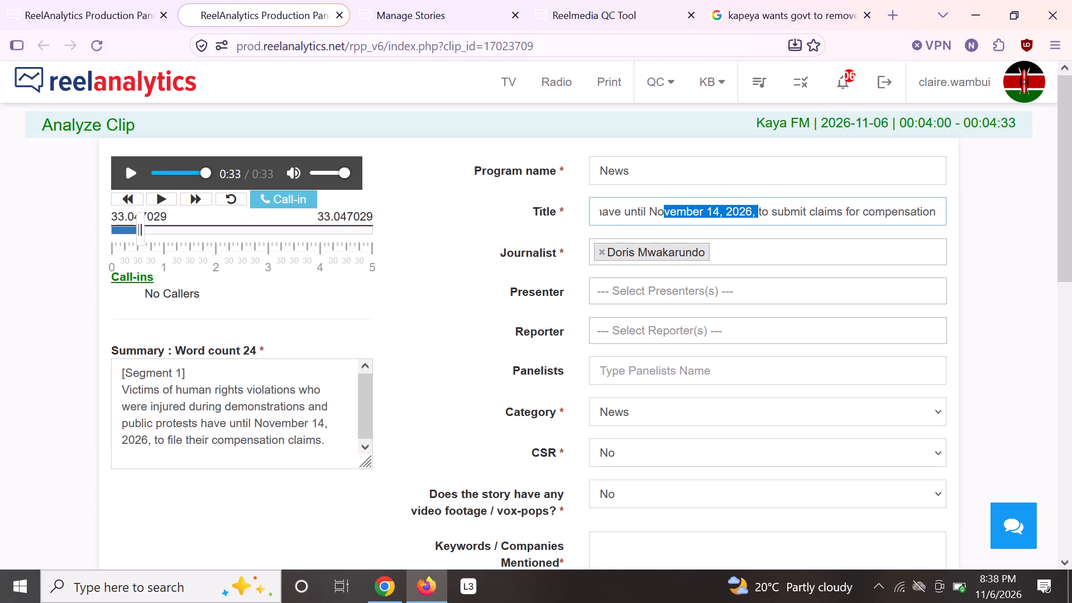
left_click_drag(644, 214, 862, 223)
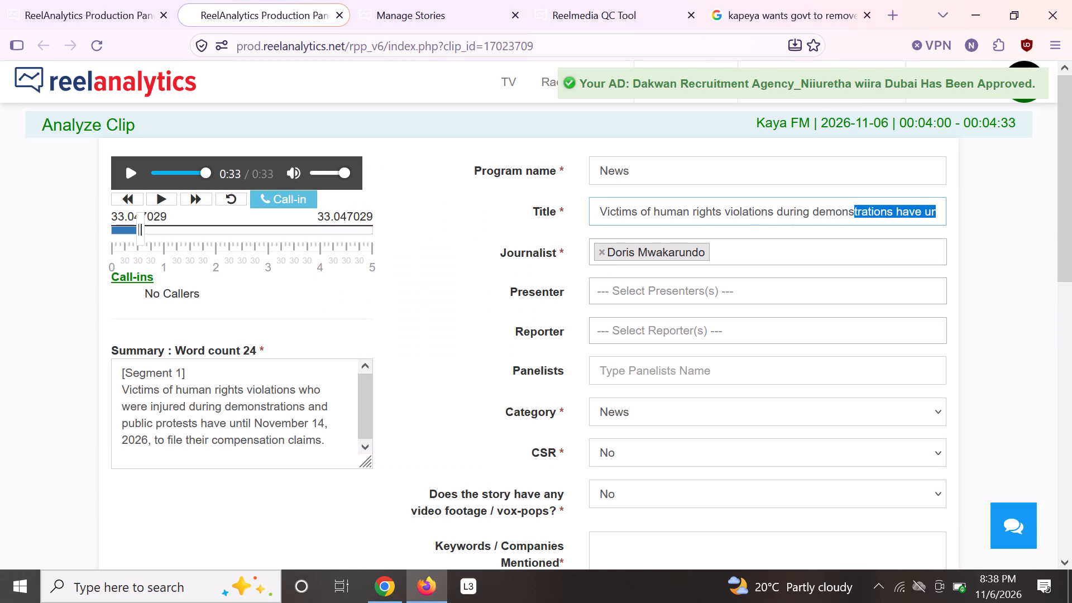
left_click_drag(862, 223, 898, 216)
key("BackSpace")
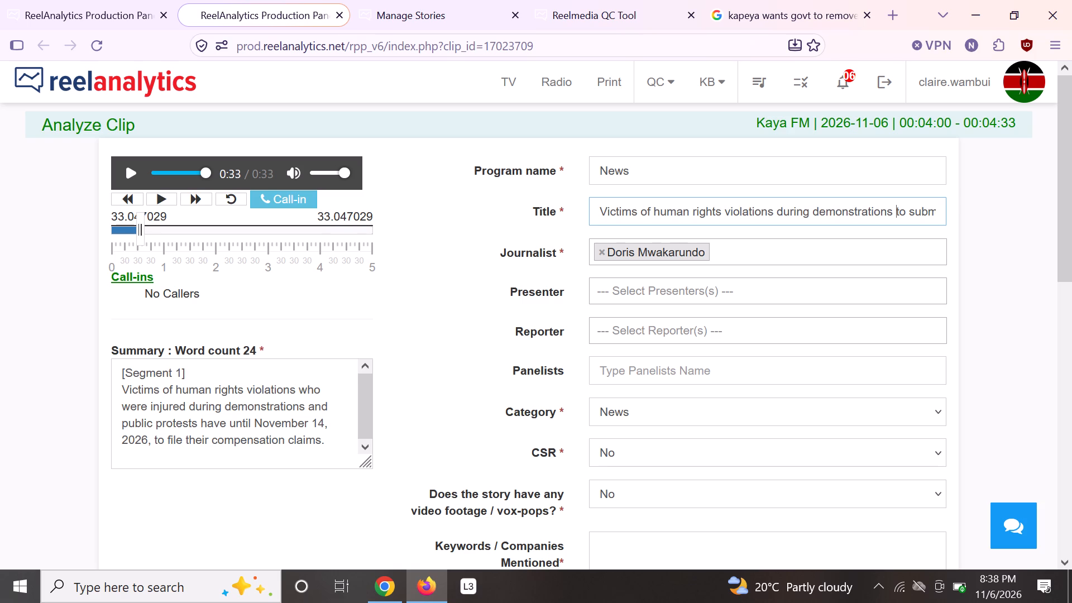
In Firefox, shorten the clip title to "Victims of human rights violations to submit claims for compensation" and check its ending.
left_click_drag(892, 214, 783, 216)
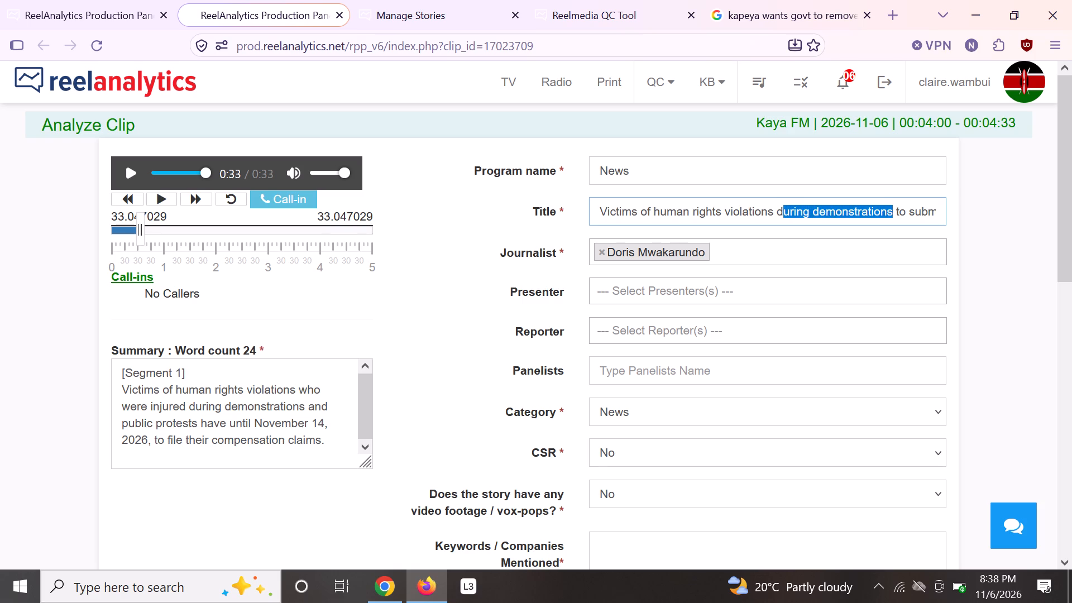
left_click_drag(783, 216, 777, 216)
key("BackSpace")
key("BackSpace")
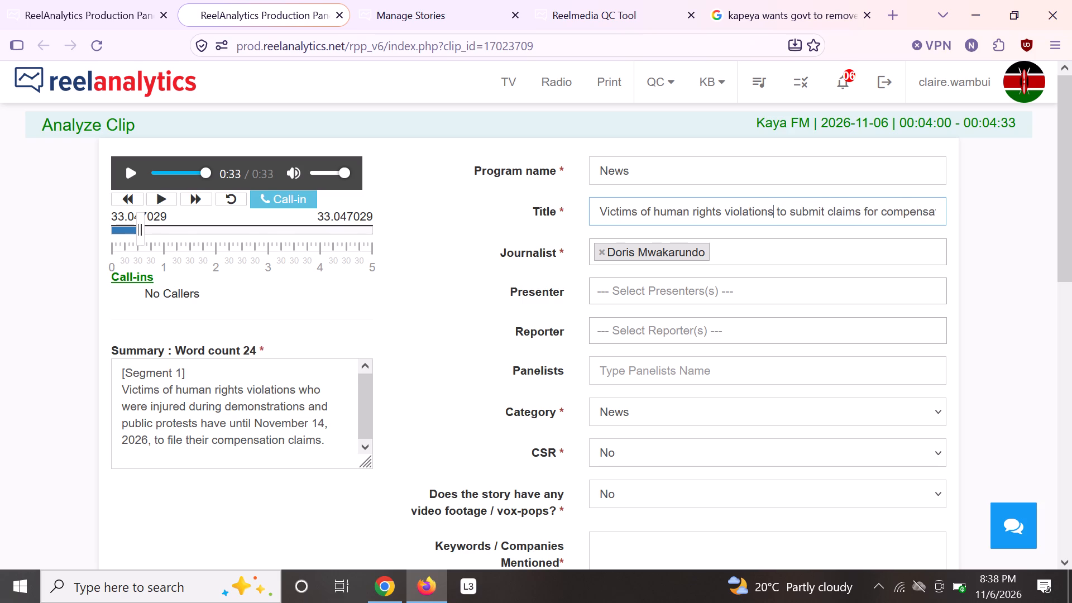
left_click(913, 212)
key("Right")
key("Right")
key("Right")
key("Right")
key("Right")
key("Right")
key("Right")
key("Right")
key("Right")
key("Right")
key("Right")
key("Right")
key("Right")
key("Right")
key("Right")
key("Right")
key("Right")
key("Right")
key("Right")
key("Right")
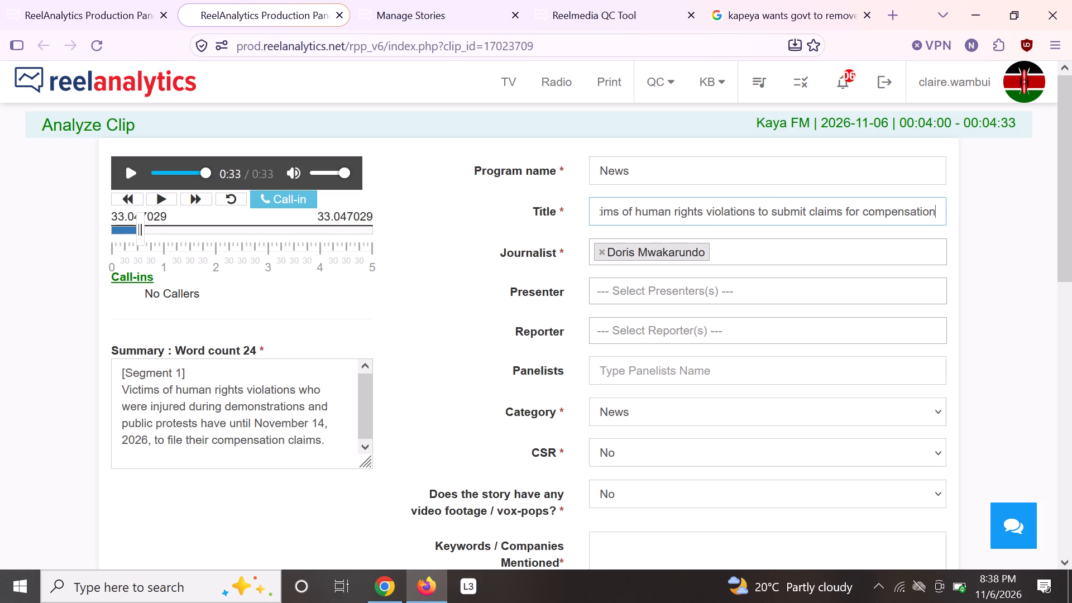
Copy "human rights" from the summary into the Keywords / Companies Mentioned field.
scroll(1008, 241, "down", 2)
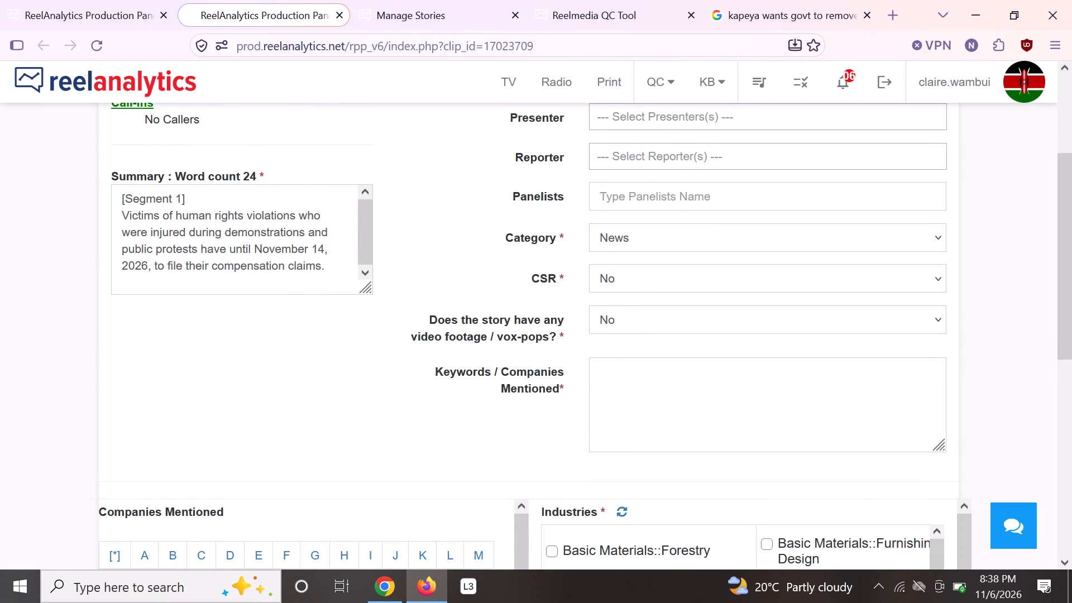
left_click_drag(176, 212, 242, 213)
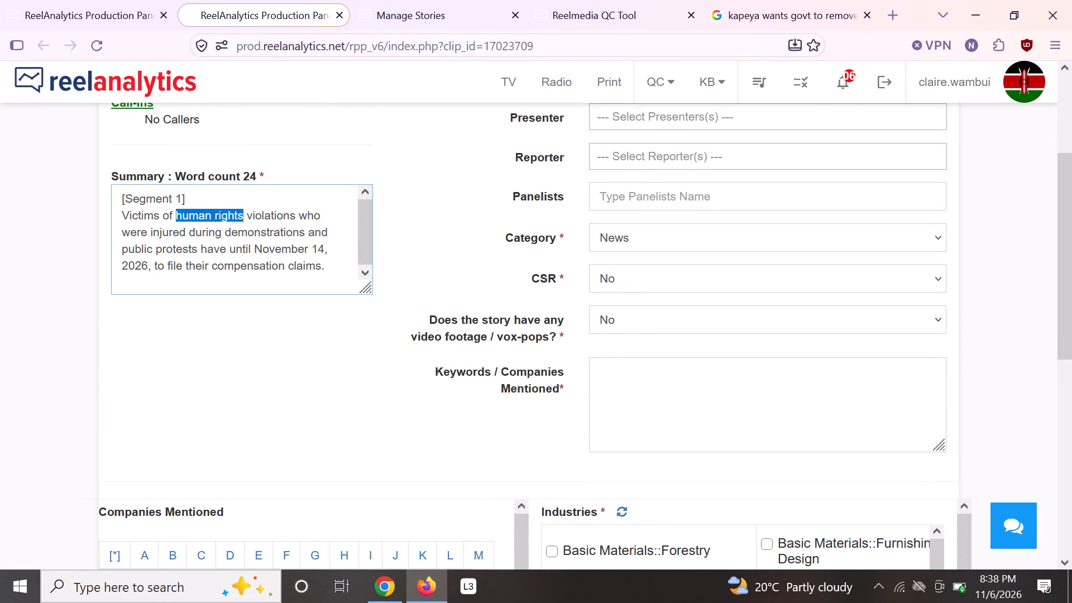
right_click(241, 213)
left_click(301, 281)
right_click(636, 372)
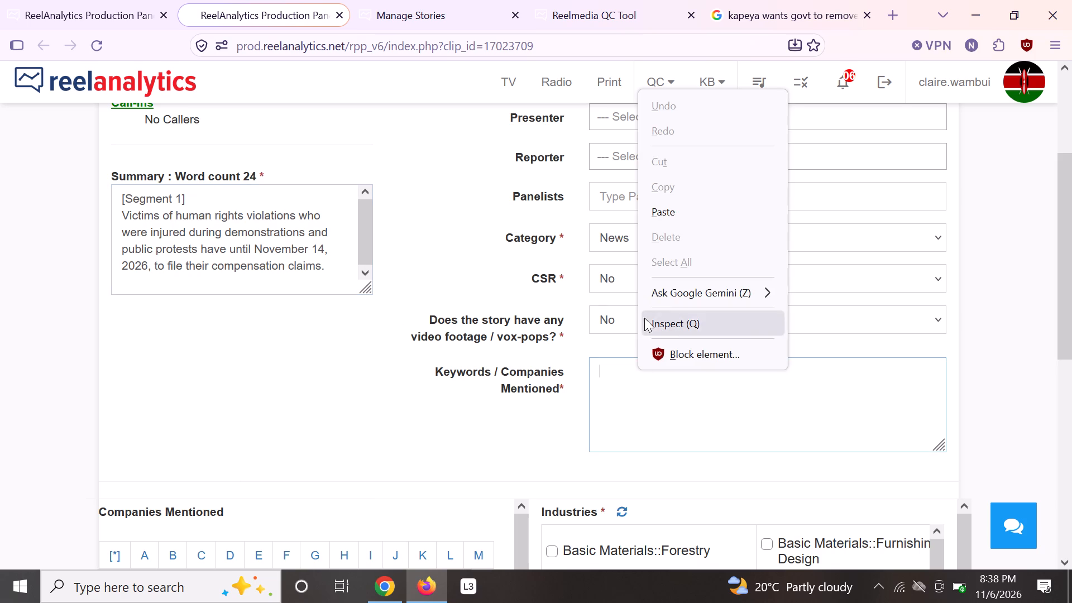
left_click(673, 202)
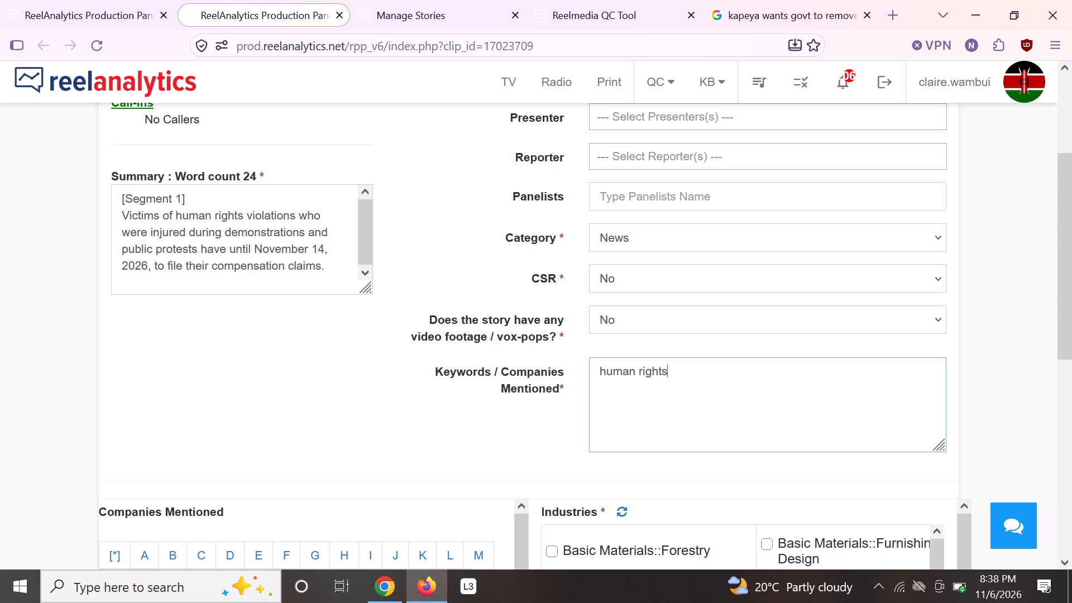
Review the filled-in clip form from the keywords back up to the summary and title.
scroll(561, 202, "up", 1)
scroll(561, 202, "down", 1)
scroll(561, 202, "up", 2)
scroll(416, 207, "down", 2)
scroll(475, 198, "up", 3)
scroll(476, 198, "down", 1)
scroll(476, 198, "up", 2)
scroll(310, 214, "up", 2)
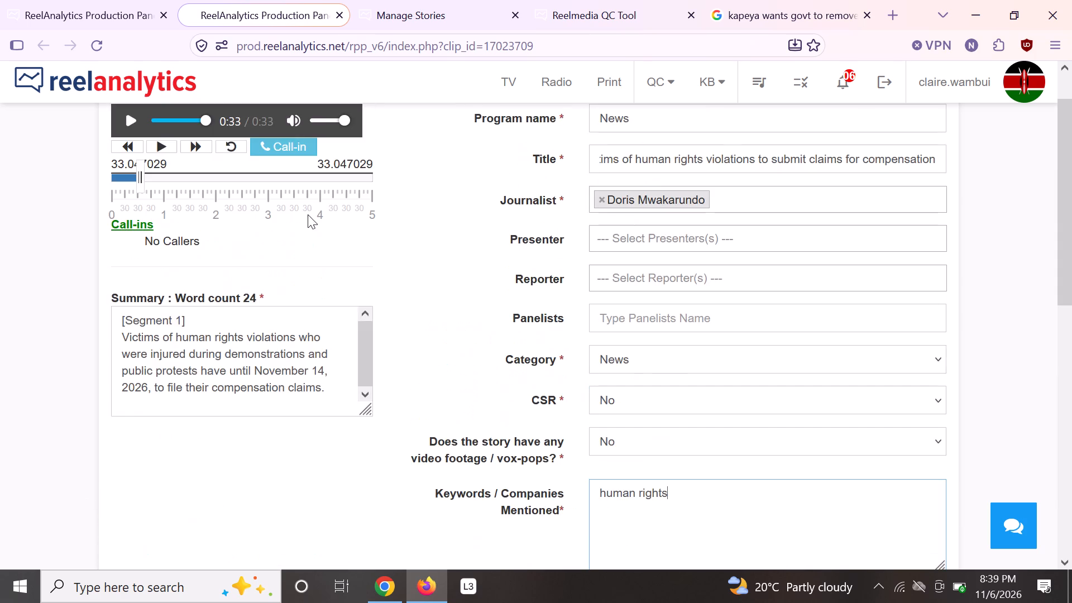
Replay the clip's audio from the start and check the full title from its beginning to its end.
scroll(308, 214, "up", 2)
left_click(128, 174)
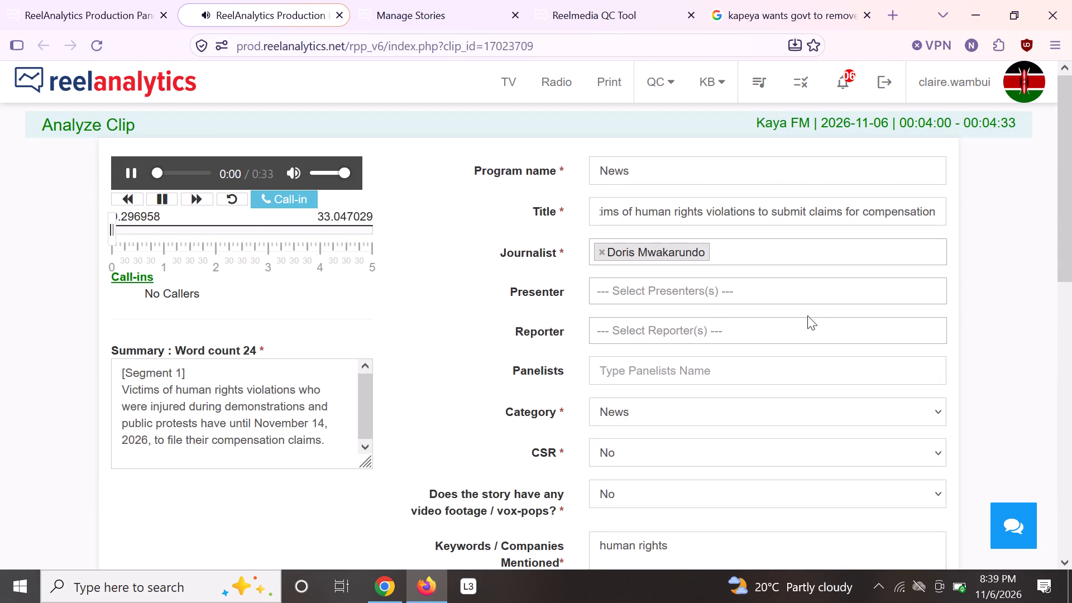
left_click(653, 213)
key("Left")
key("Left")
key("Left")
key("Left")
key("Left")
key("Left")
key("Left")
key("Left")
key("Left")
key("Left")
key("Left")
key("Left")
key("Left")
key("Left")
key("Left")
key("Left")
key("Left")
key("Left")
key("Left")
key("Left")
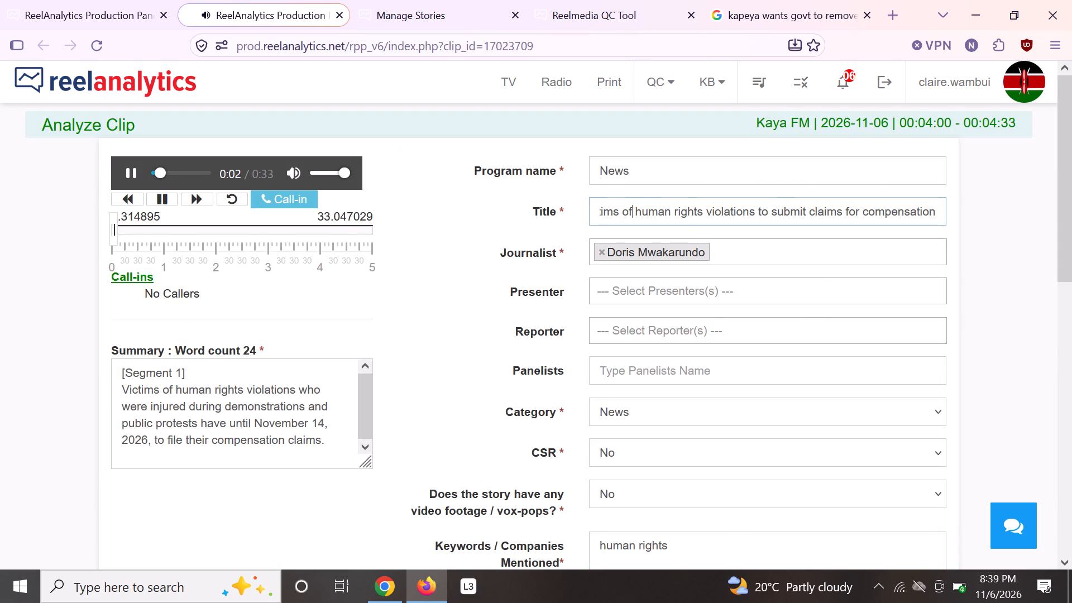
left_click(911, 213)
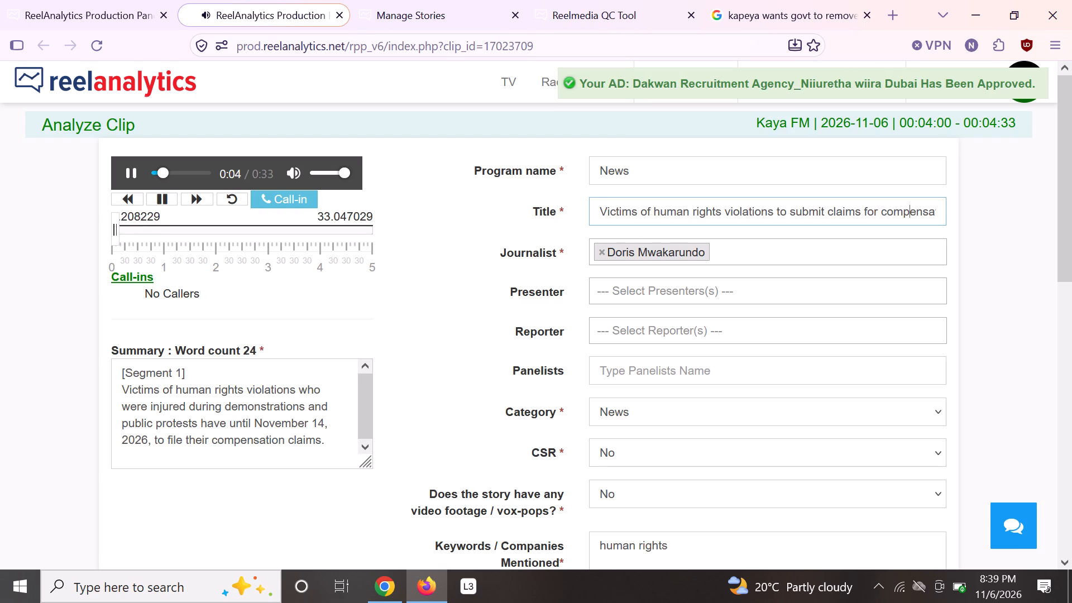
key("Right")
key("Right")
key("Right")
key("Right")
key("Right")
key("Right")
key("Right")
key("Right")
key("Right")
key("Right")
key("Right")
key("Right")
key("Right")
key("Right")
key("Right")
key("Right")
key("Right")
key("Right")
key("Right")
key("Right")
Assign the Social Issues::Social Issues industry to the clip.
scroll(533, 334, "down", 4)
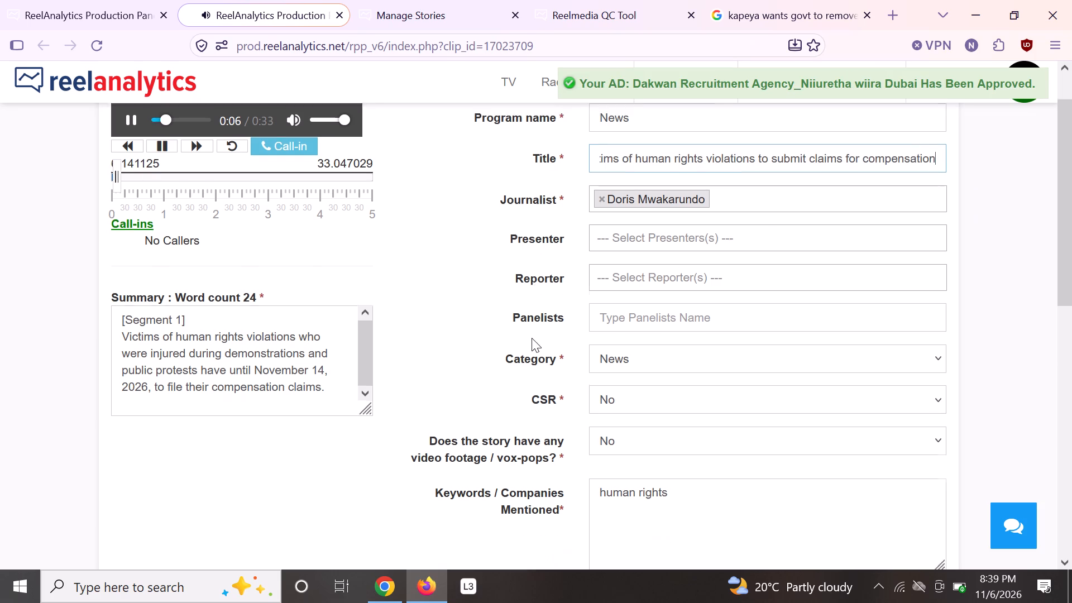
scroll(784, 313, "down", 1)
scroll(791, 325, "up", 3)
scroll(1021, 323, "down", 1)
scroll(1020, 328, "up", 1)
scroll(1020, 329, "down", 1)
scroll(760, 375, "down", 3)
scroll(760, 375, "up", 1)
scroll(760, 379, "down", 1)
scroll(760, 379, "up", 1)
scroll(760, 379, "down", 2)
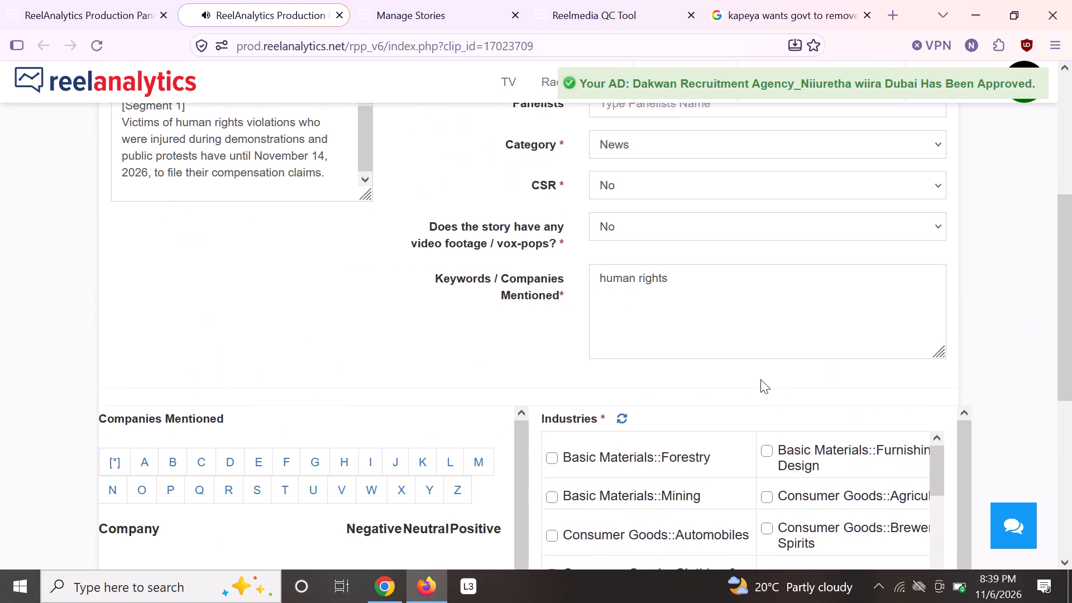
scroll(760, 379, "down", 11)
scroll(818, 368, "up", 1)
scroll(819, 371, "down", 13)
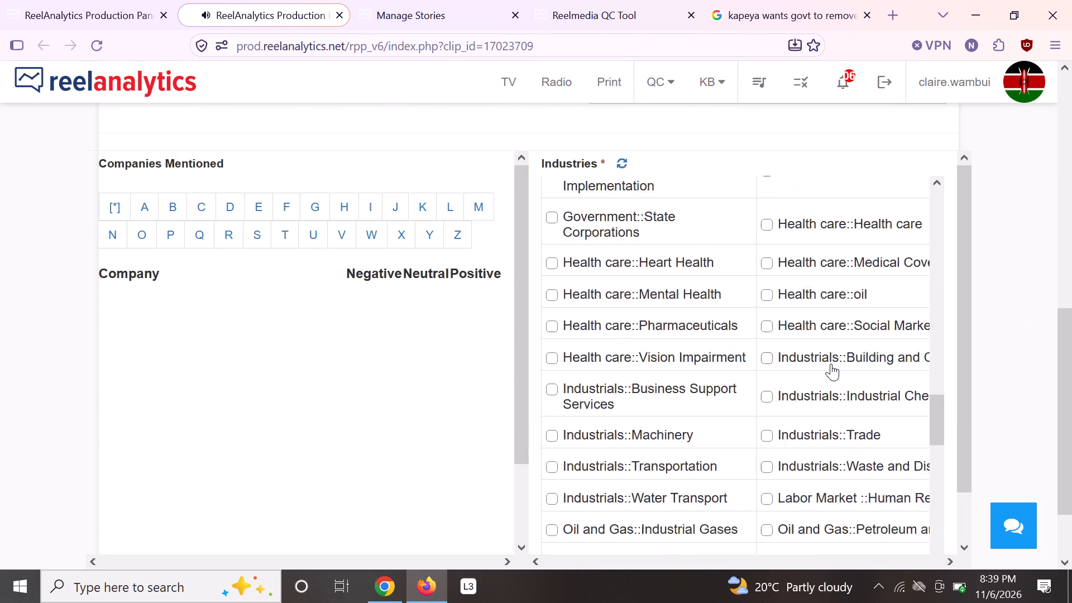
scroll(832, 361, "down", 4)
scroll(834, 363, "up", 1)
scroll(834, 363, "down", 2)
scroll(834, 366, "up", 1)
scroll(834, 366, "down", 1)
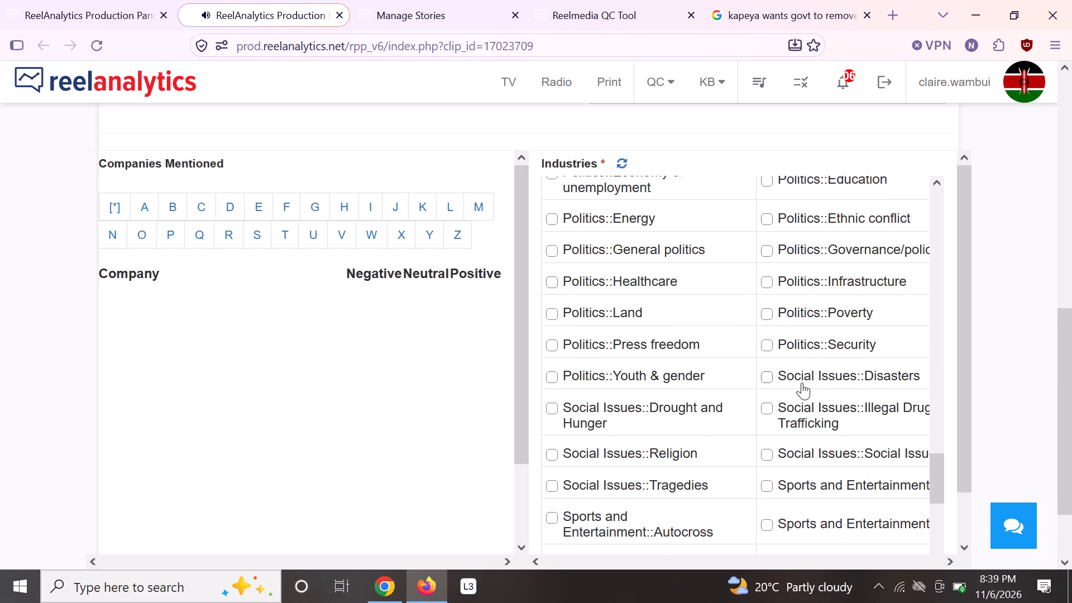
left_click(765, 456)
Review the filled-in clip form once more and save the clip analysis.
scroll(1017, 411, "up", 8)
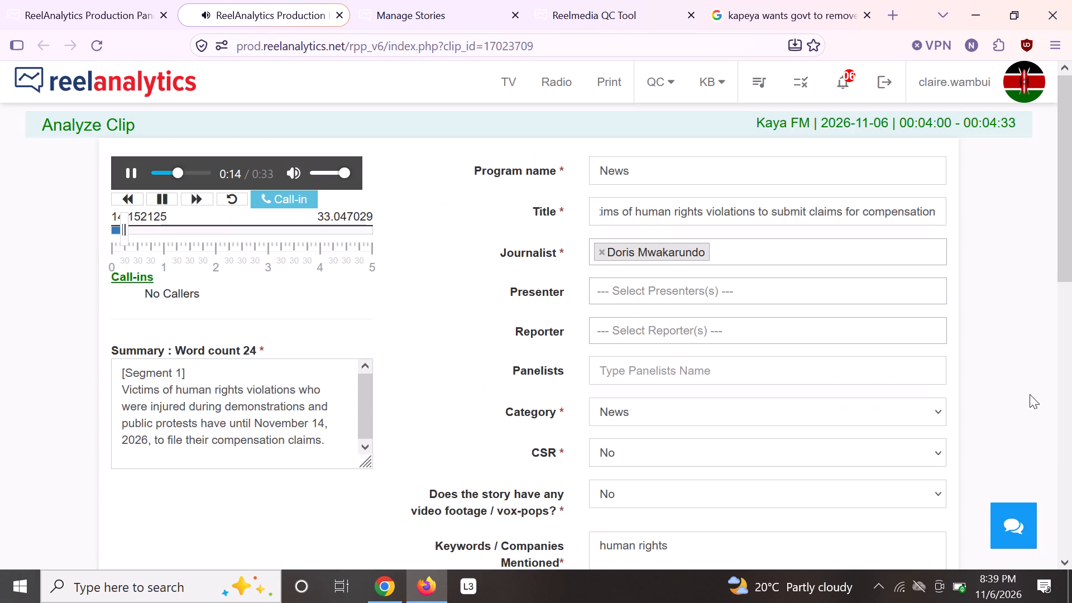
scroll(1030, 394, "up", 3)
scroll(1002, 354, "down", 10)
scroll(994, 374, "up", 1)
scroll(994, 374, "down", 1)
scroll(994, 374, "up", 4)
scroll(803, 482, "down", 1)
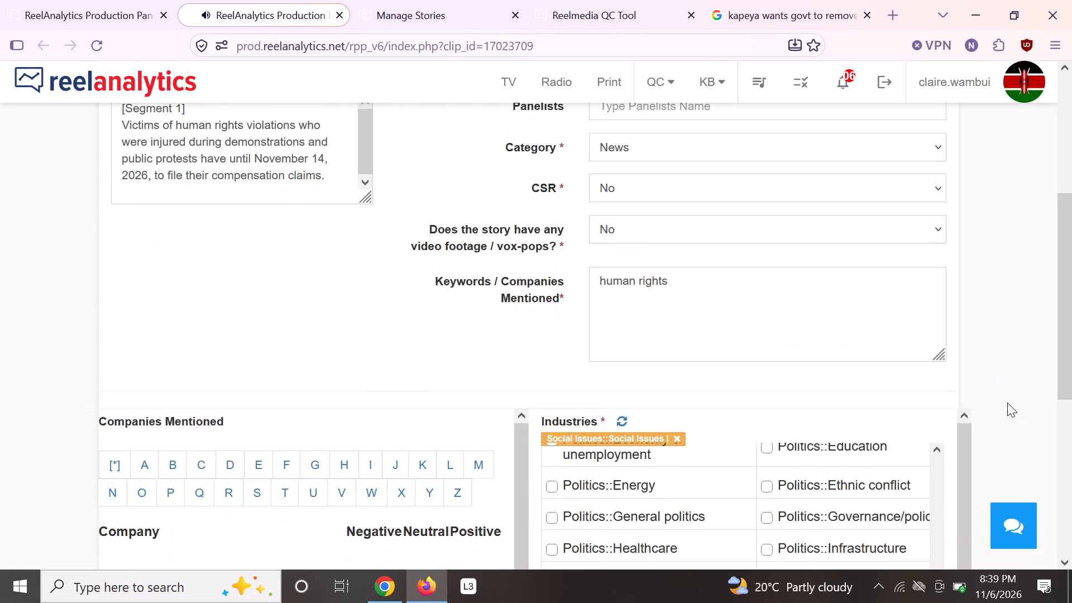
scroll(1008, 403, "down", 6)
left_click(830, 517)
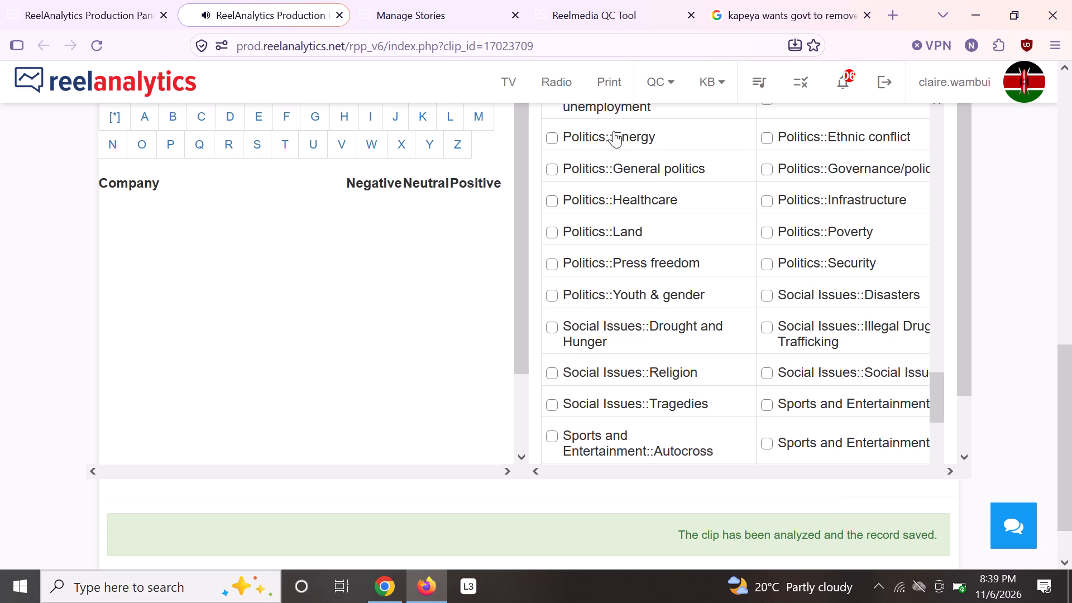
Close the finished clip's page and the Kapeya Google search page.
left_click(336, 13)
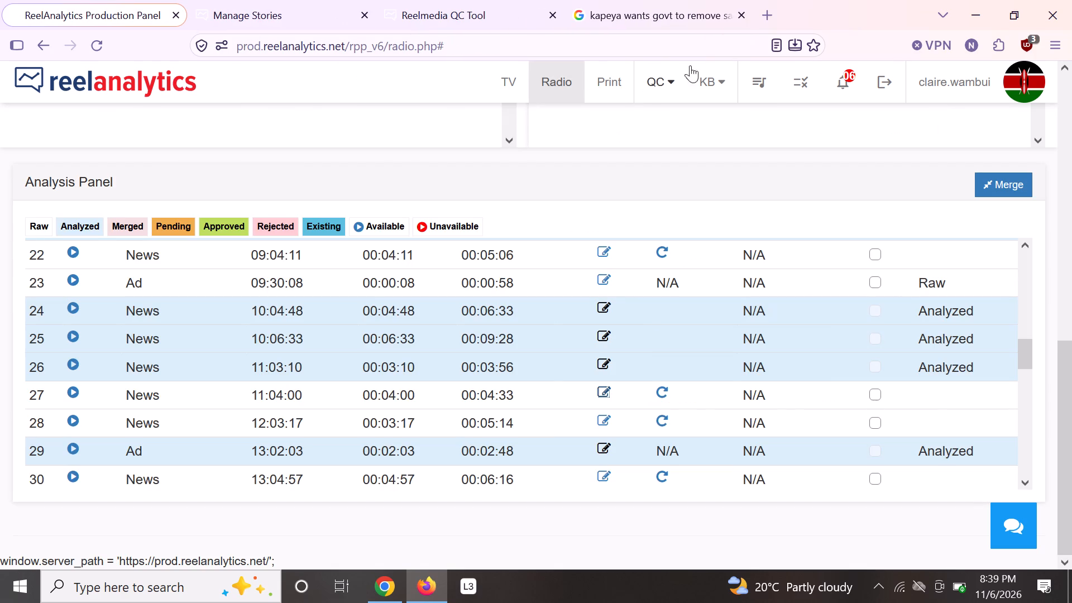
left_click(741, 18)
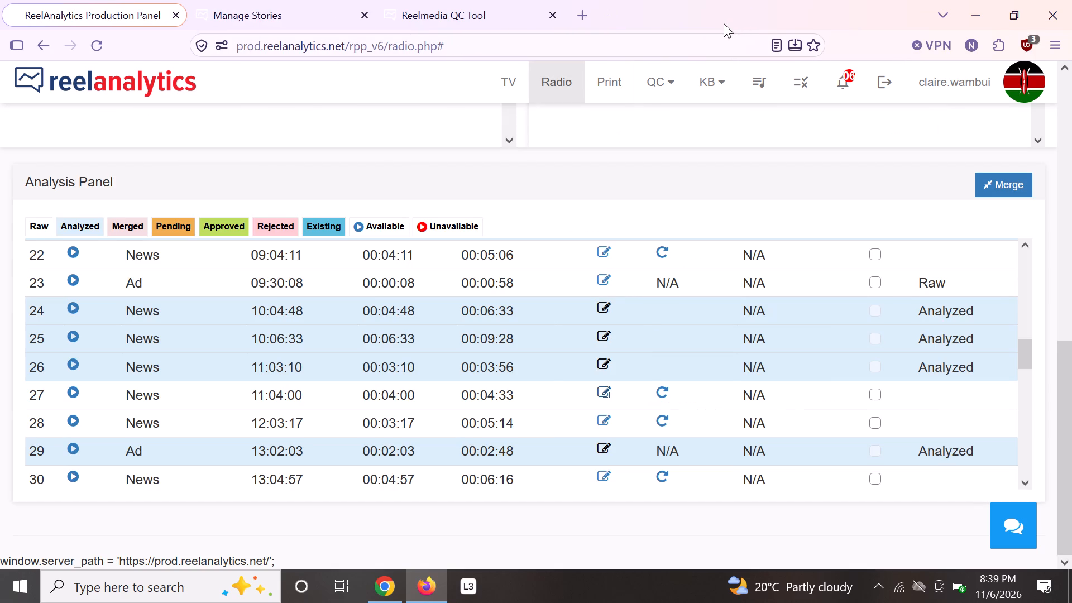
Reload the radio clips list and open the 12:03:17 News clip (00:03:17 - 00:05:14) for analysis.
scroll(276, 107, "up", 1)
scroll(276, 107, "down", 2)
scroll(276, 107, "up", 7)
left_click(299, 194)
scroll(580, 289, "down", 5)
scroll(604, 281, "up", 1)
scroll(604, 281, "down", 1)
scroll(666, 332, "down", 2)
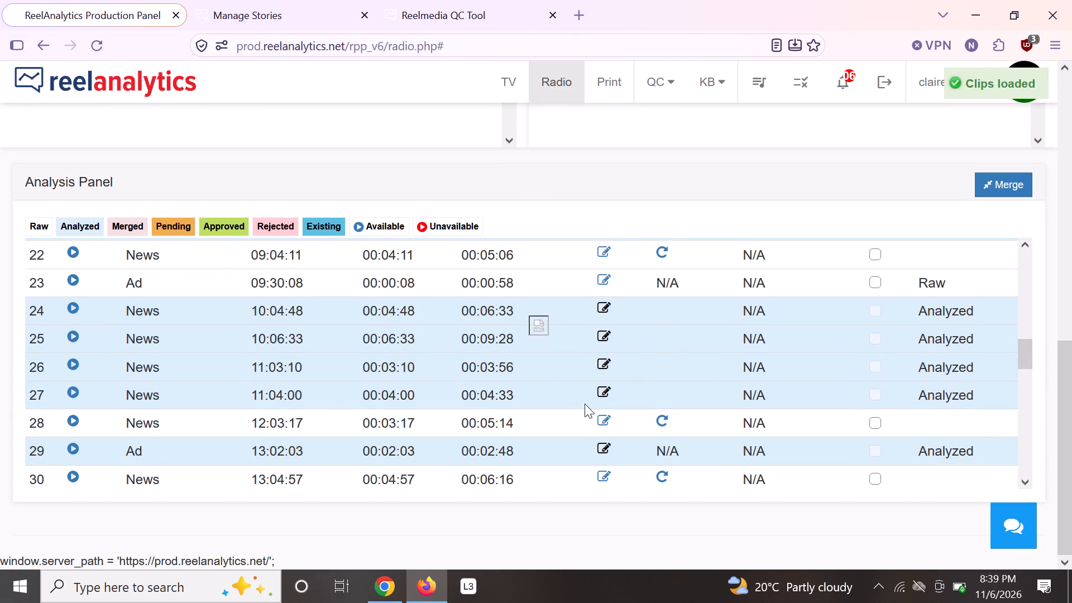
left_click(602, 417)
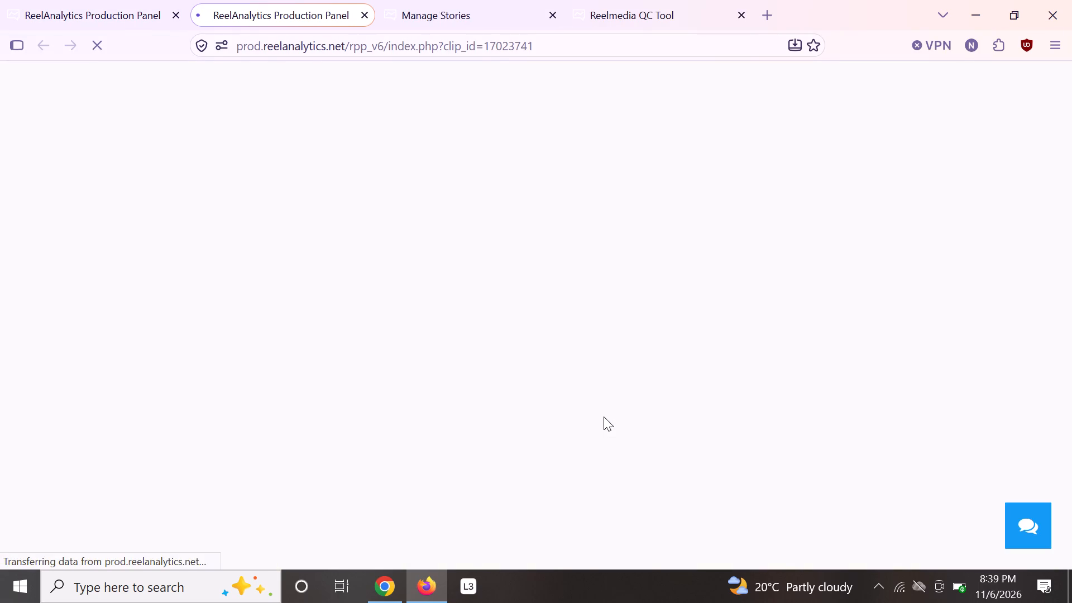
Set the clip's program name to News.
left_click(616, 175)
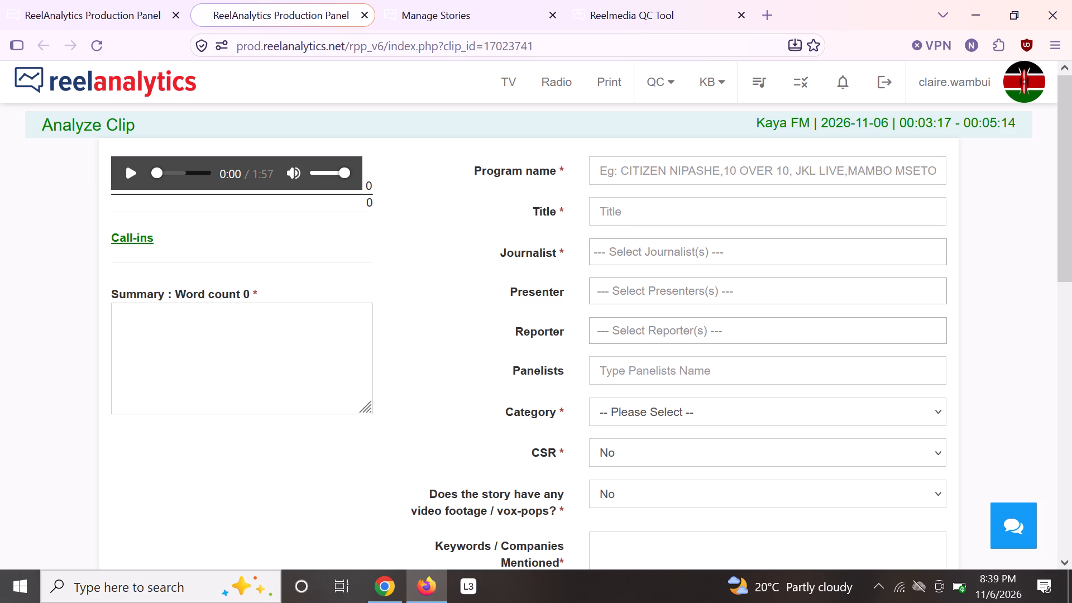
key("n")
left_click(645, 215)
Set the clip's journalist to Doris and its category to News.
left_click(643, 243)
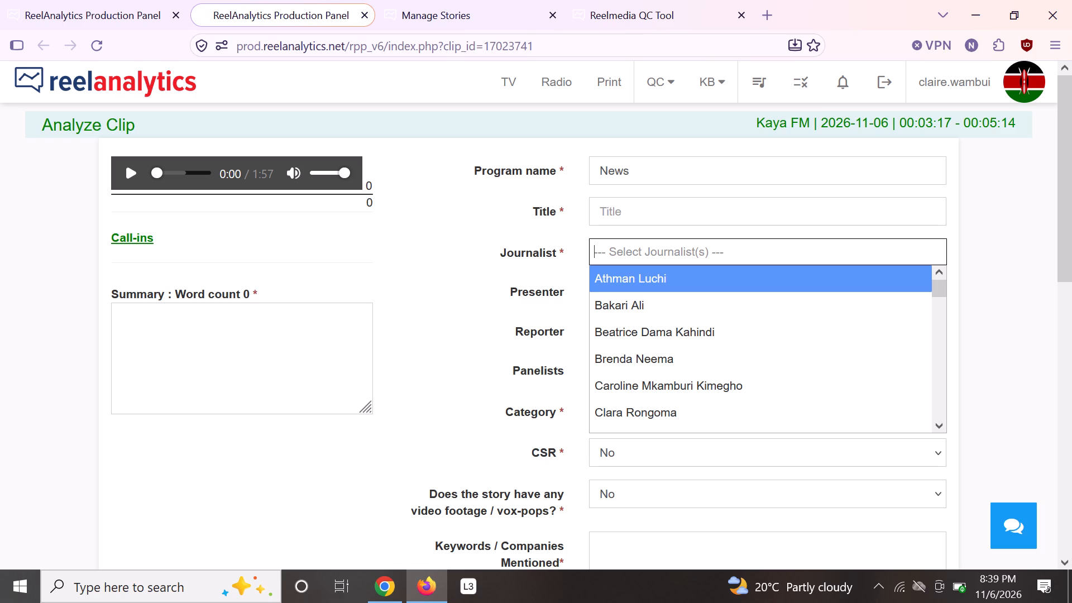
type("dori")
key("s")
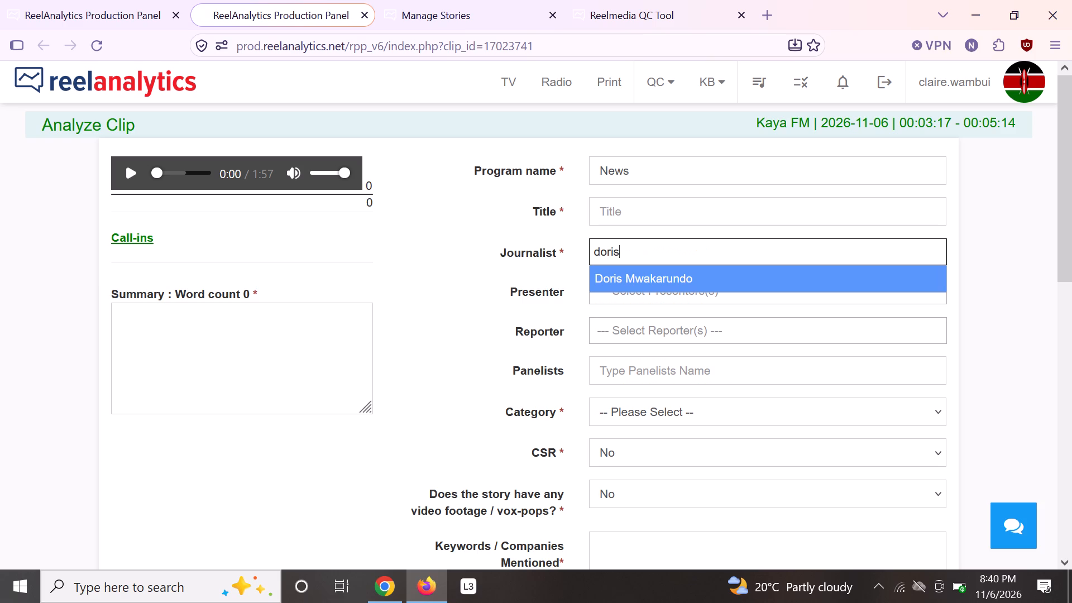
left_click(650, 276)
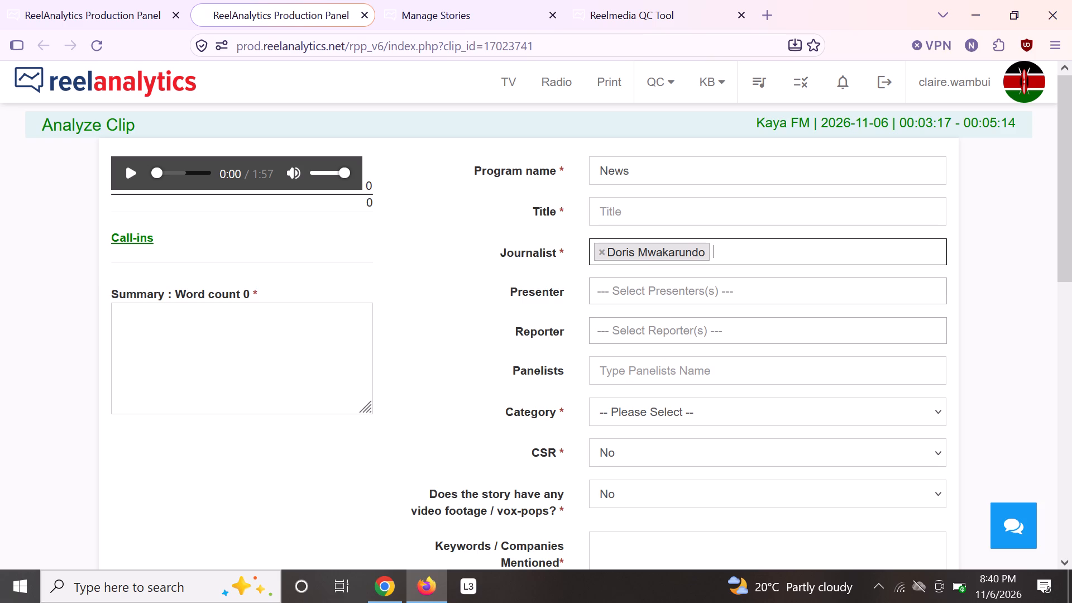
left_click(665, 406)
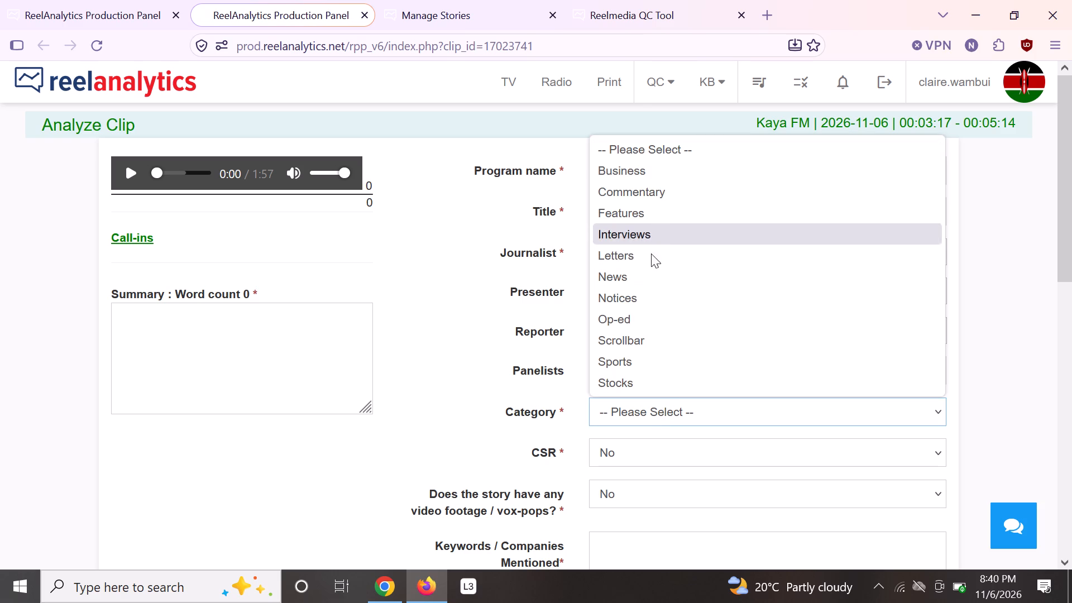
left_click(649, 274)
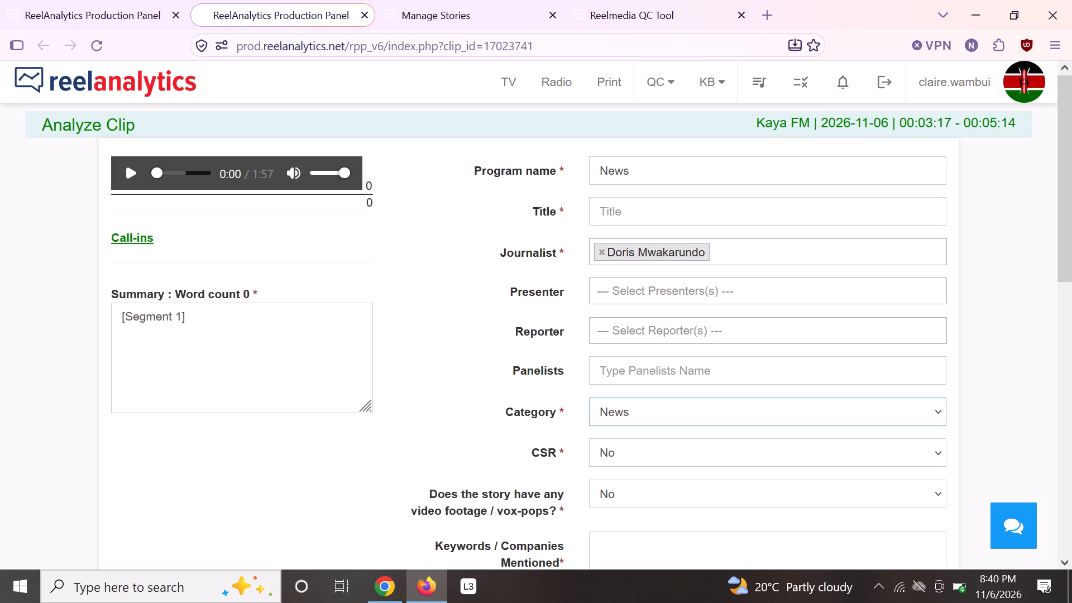
Listen to the opening of the clip, glance back at the clips list, and restart the audio near its beginning.
left_click(133, 178)
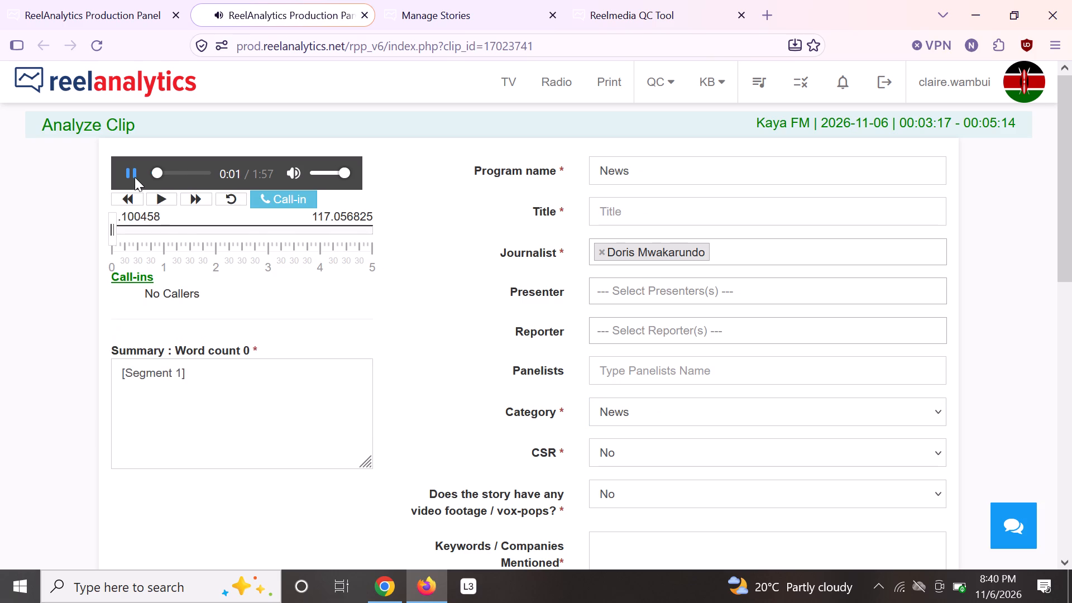
left_click(120, 9)
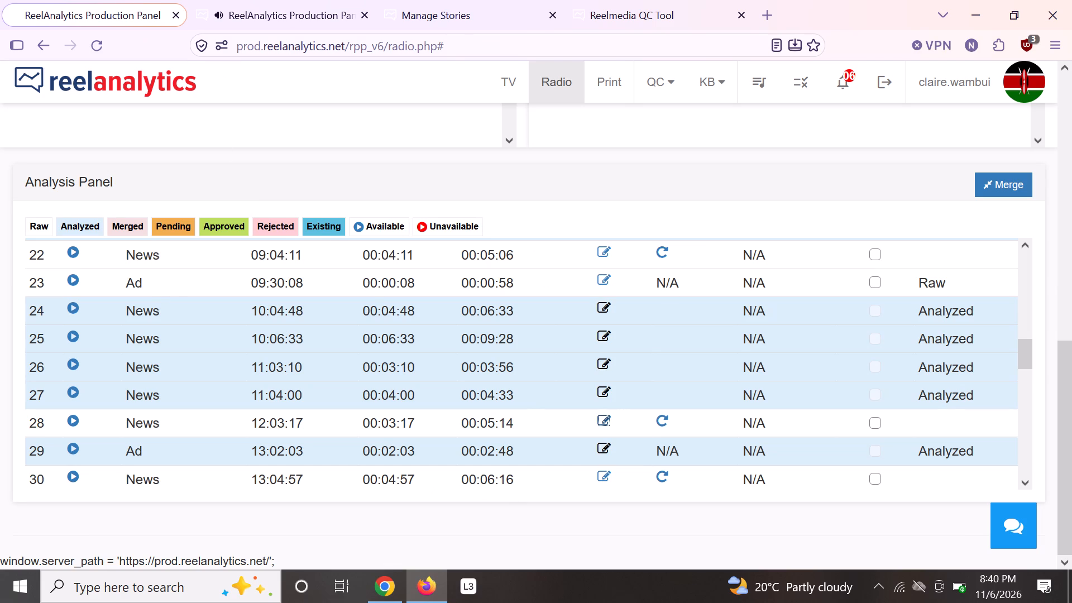
left_click(310, 16)
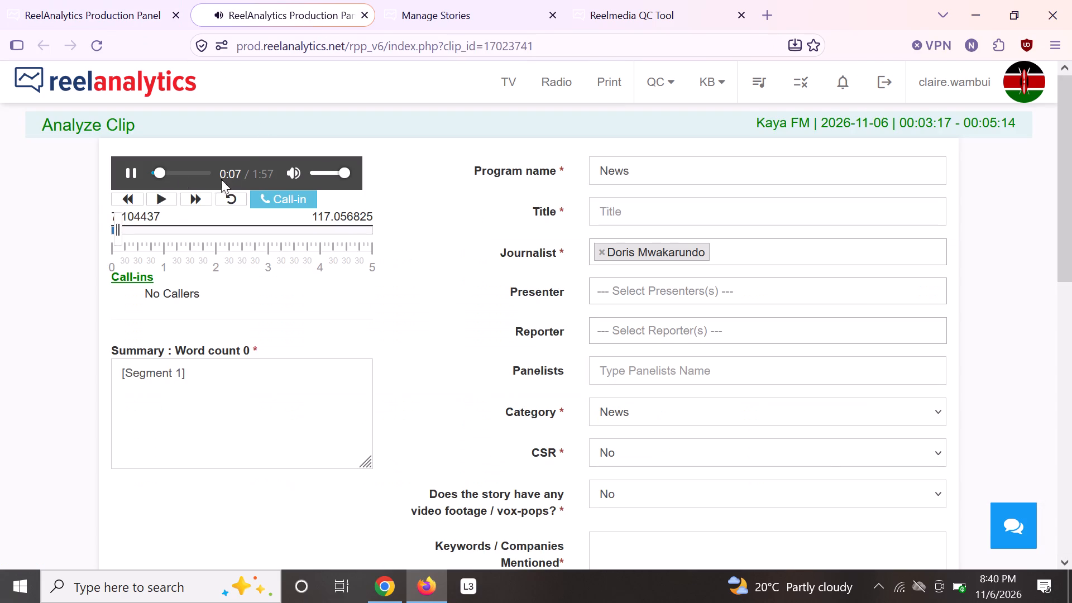
left_click_drag(156, 173, 129, 170)
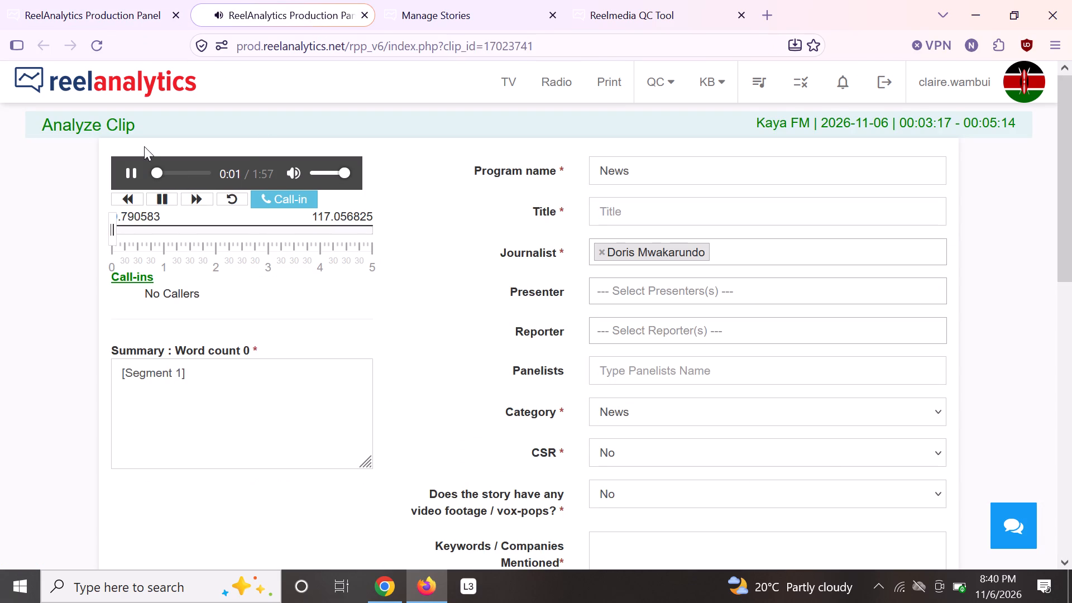
left_click(140, 392)
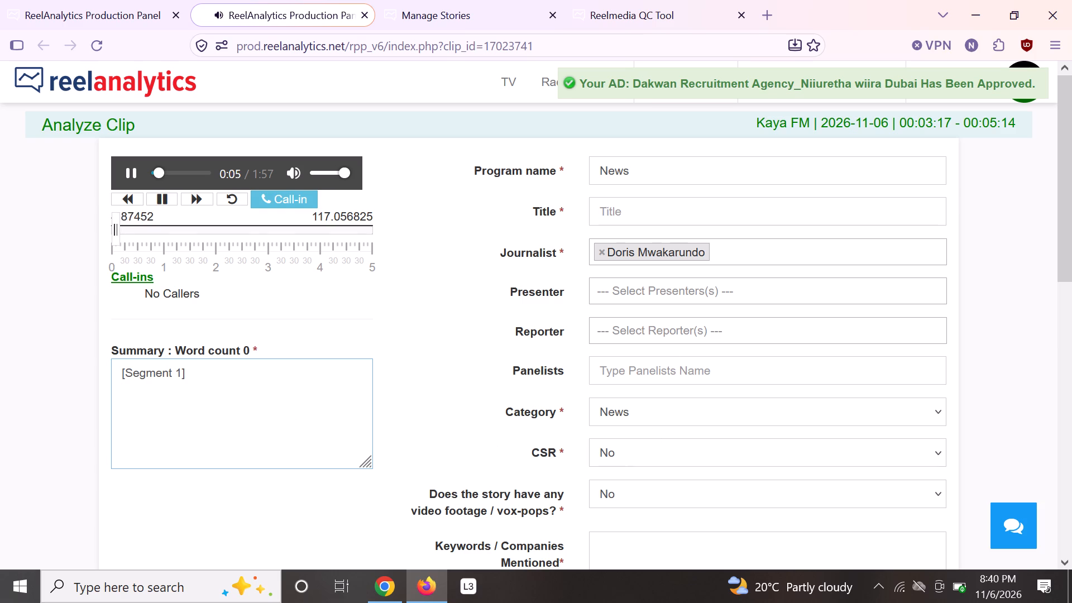
Replace the journalist with the first match for "sulei" and set the category to Sports.
left_click(603, 251)
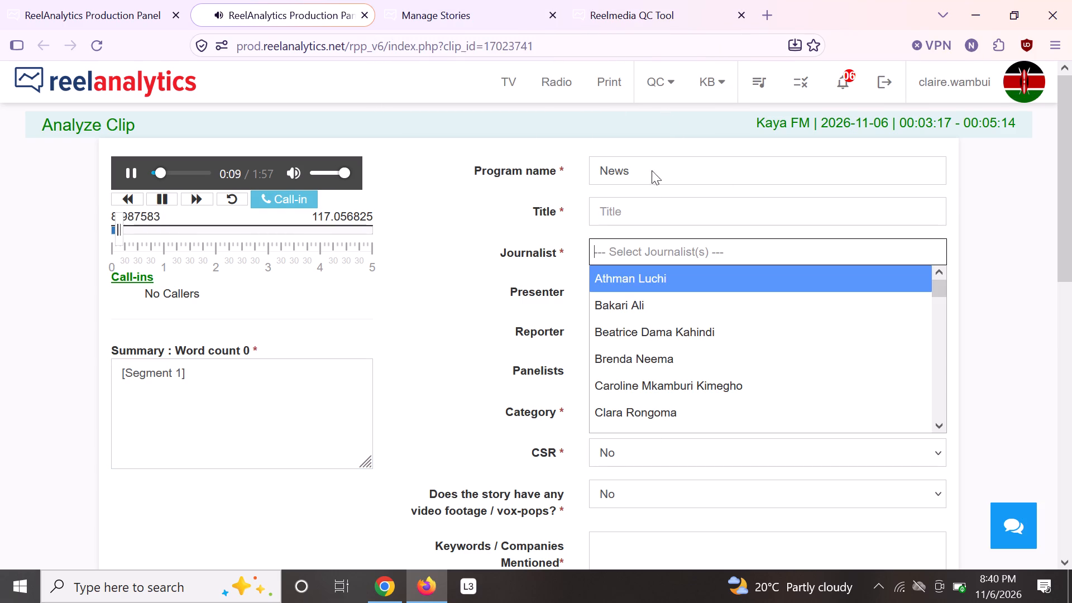
type("sulei")
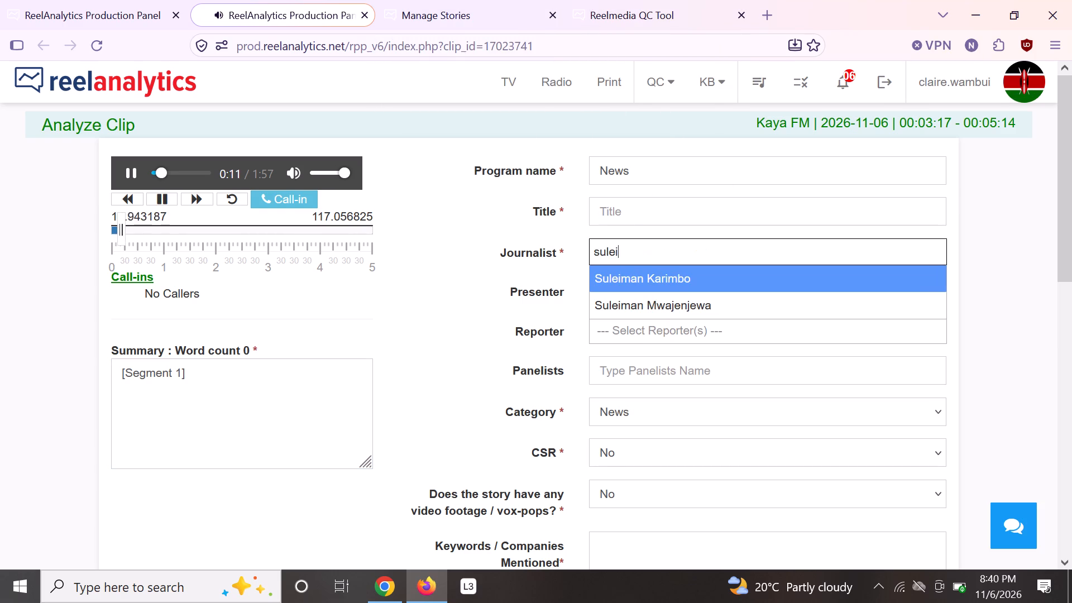
key("Return")
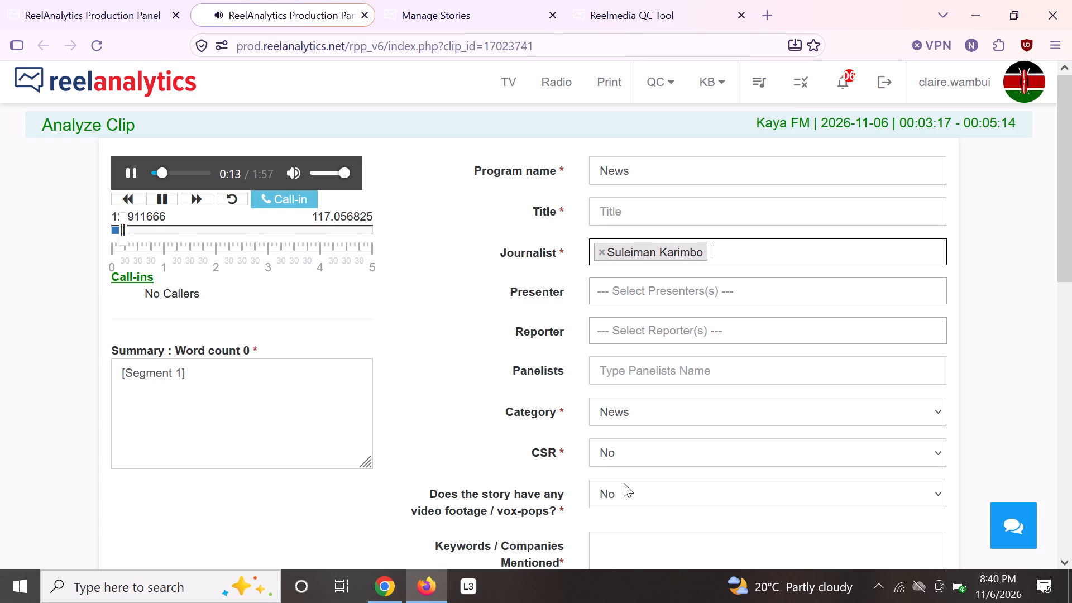
left_click(623, 409)
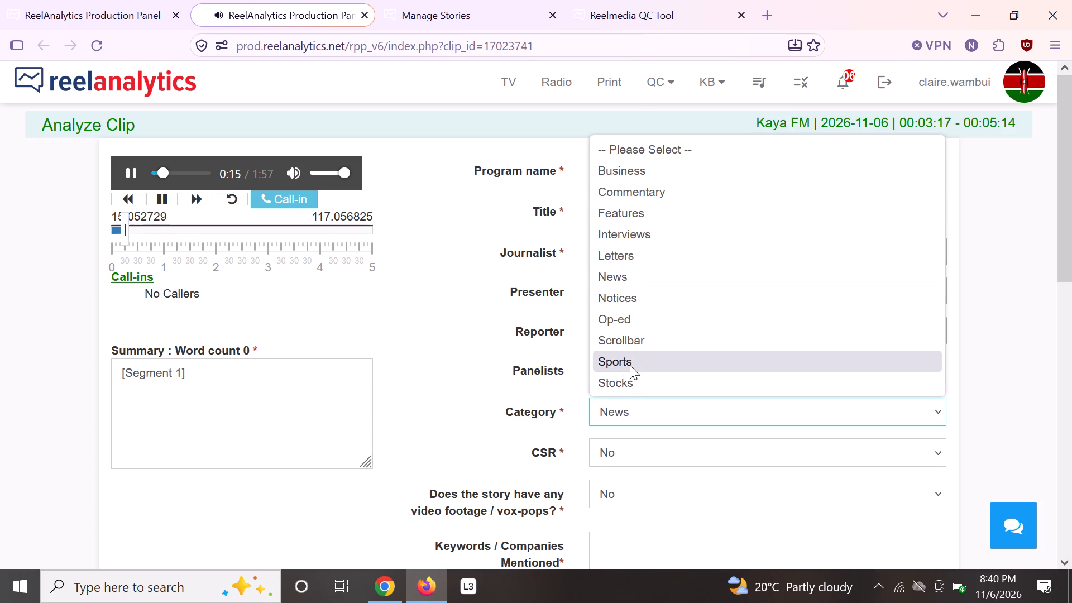
left_click(630, 365)
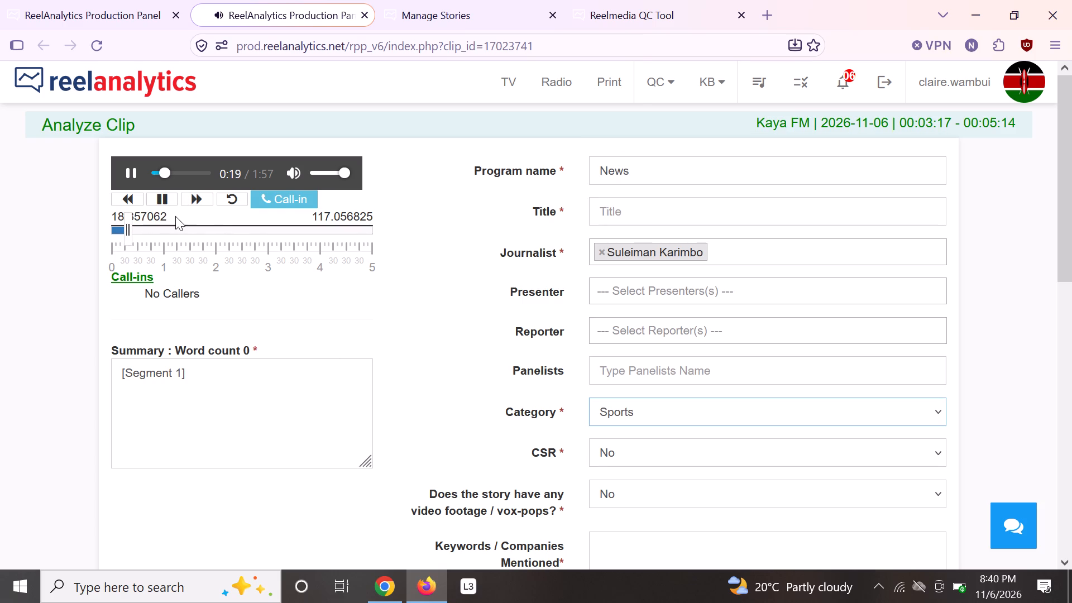
Replay the clip from its beginning and draft the summary under [Segment 1], starting with "coach kwale suleiman" and "says".
left_click_drag(173, 167, 146, 170)
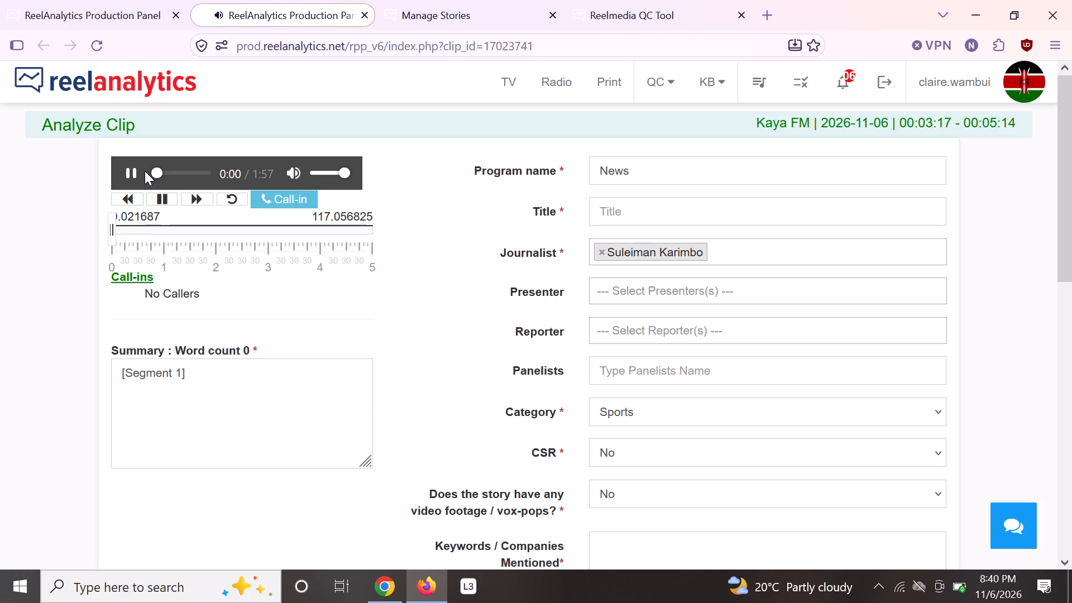
left_click(141, 386)
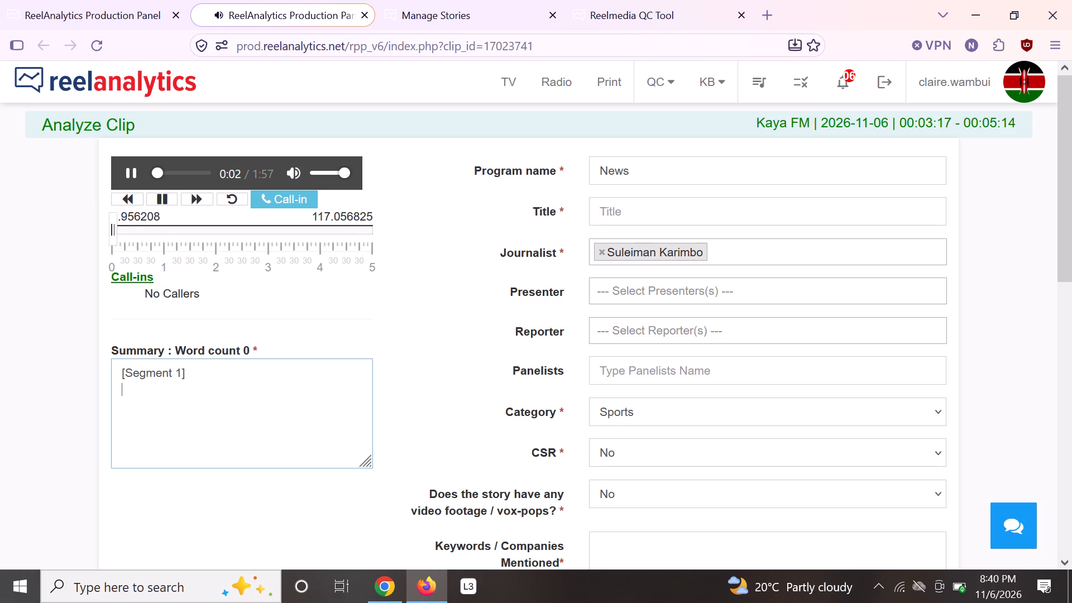
type("coacj")
key("BackSpace")
type("h kwale says")
key("space")
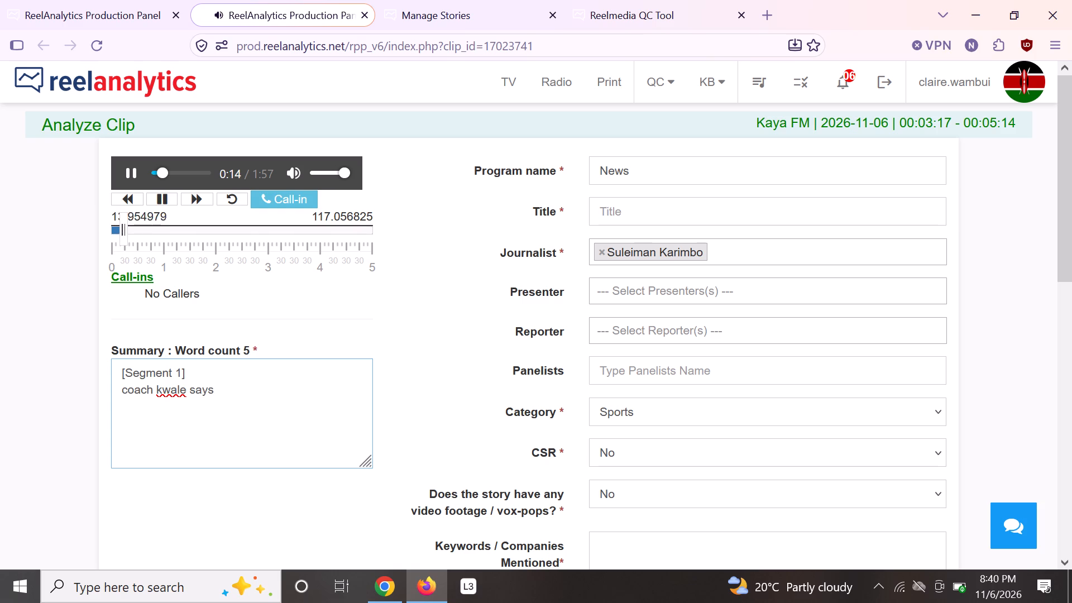
left_click(189, 391)
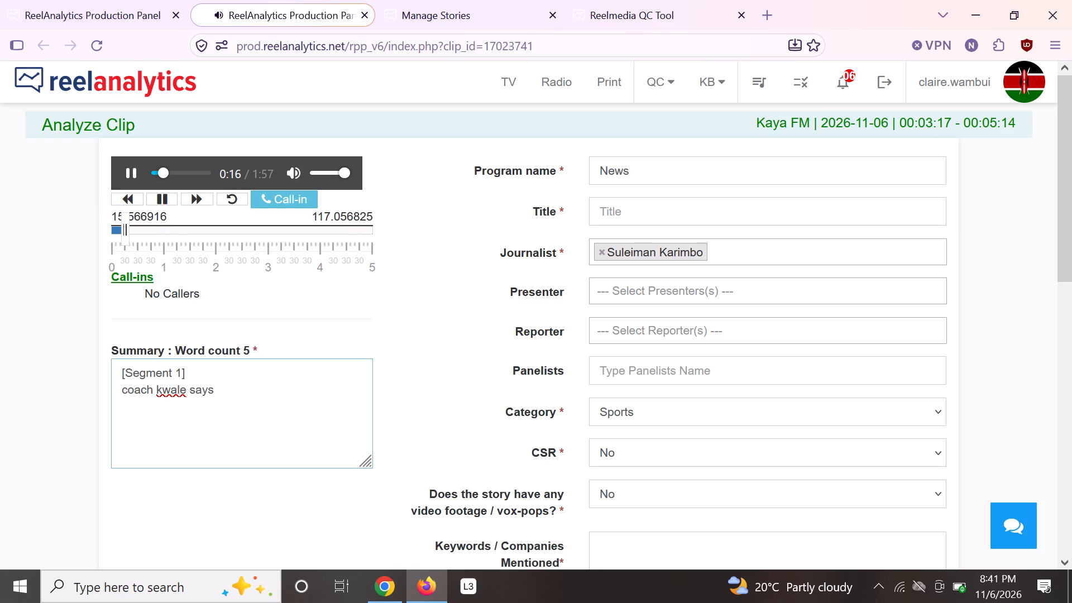
type("suleiman")
key("space")
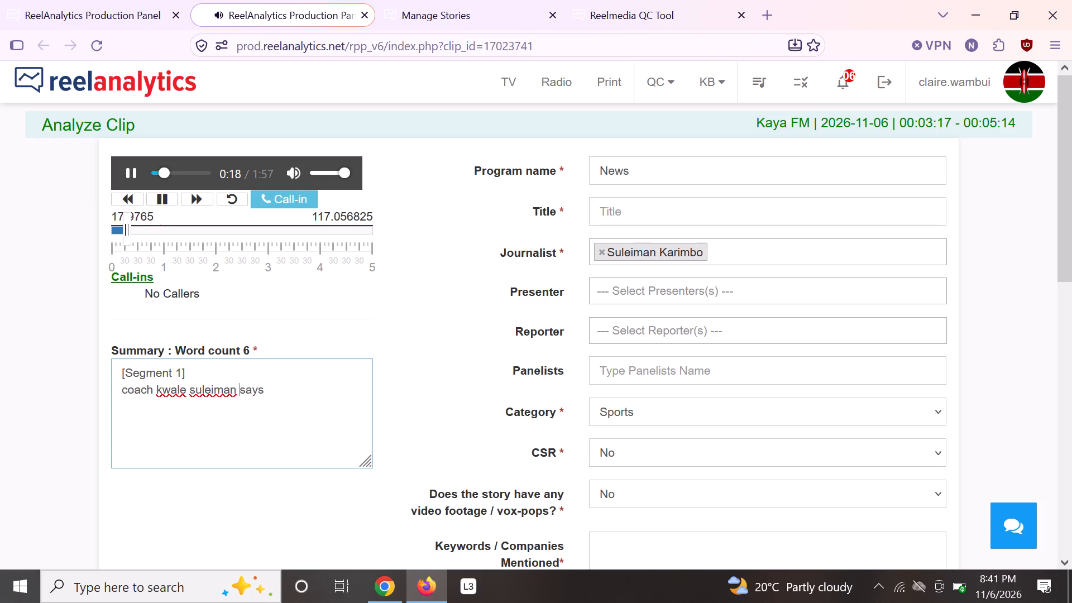
Continue the Segment 1 summary sentence after "says" with "he will change his", correcting the spelling of "will" and "change".
left_click(278, 393)
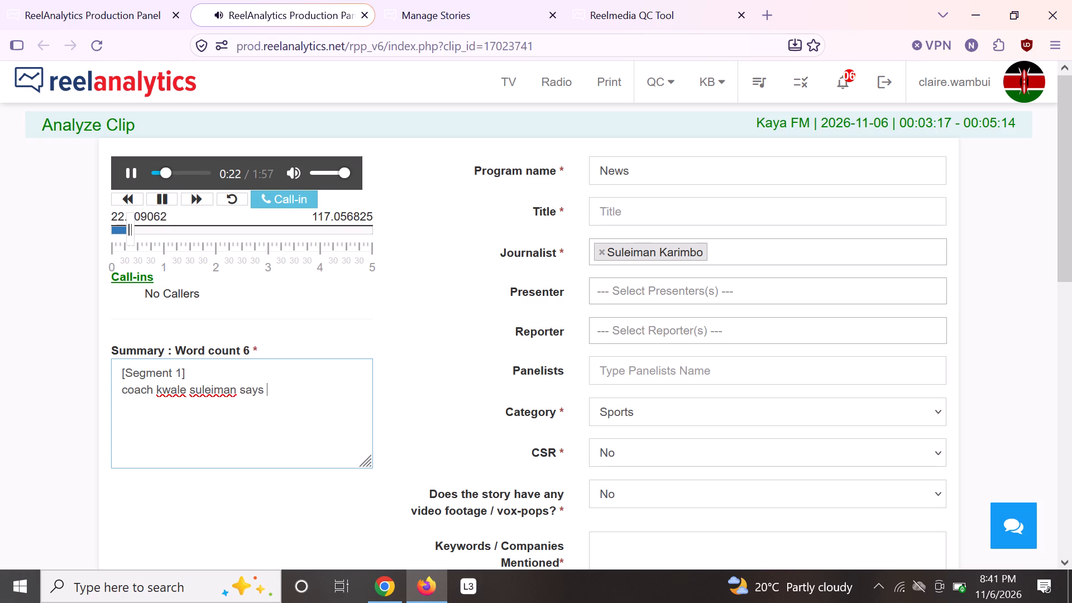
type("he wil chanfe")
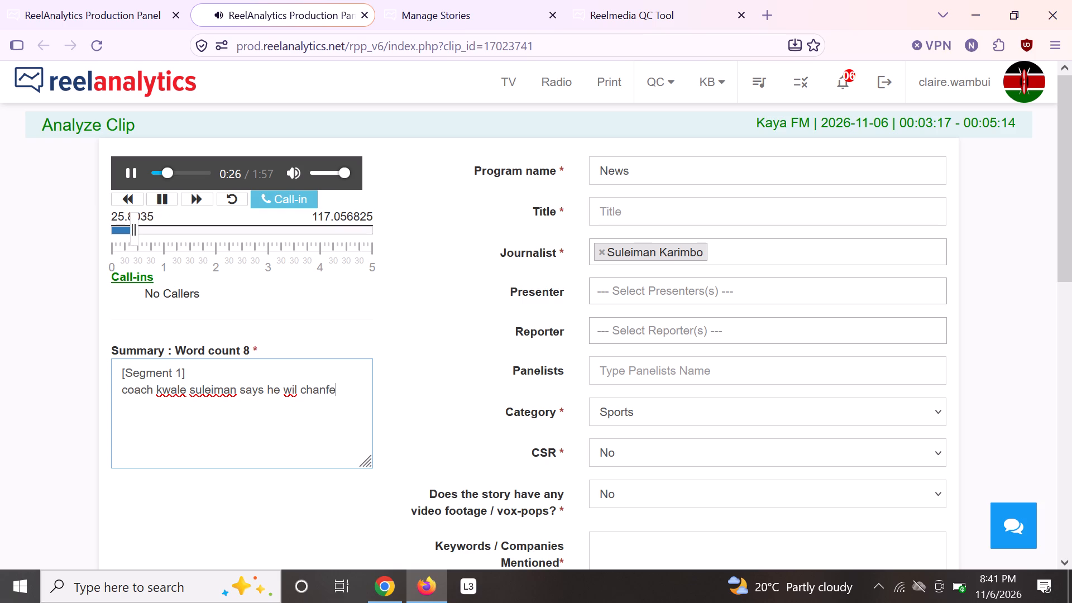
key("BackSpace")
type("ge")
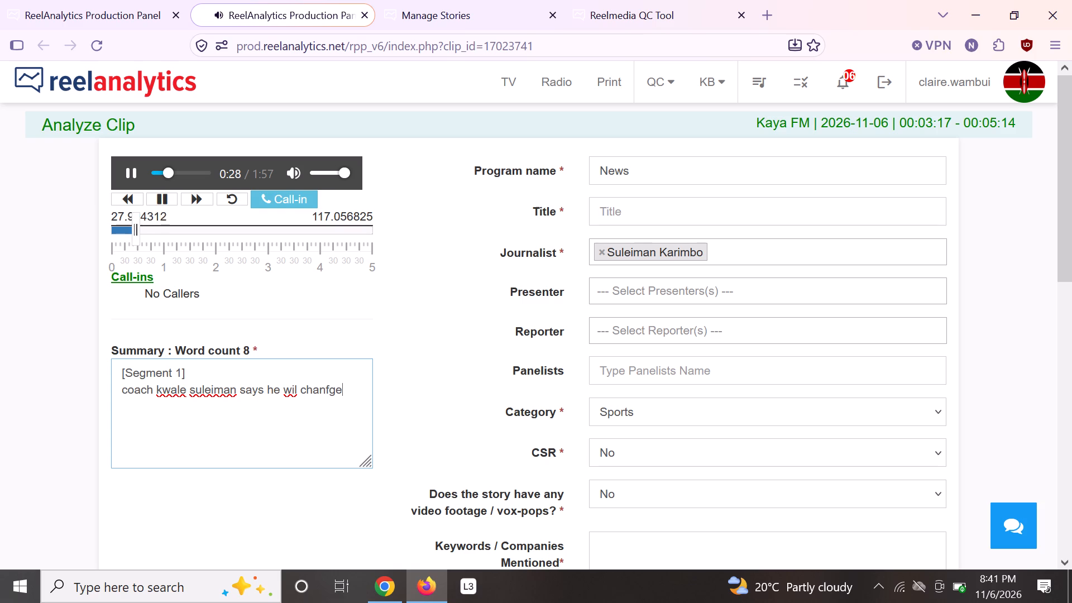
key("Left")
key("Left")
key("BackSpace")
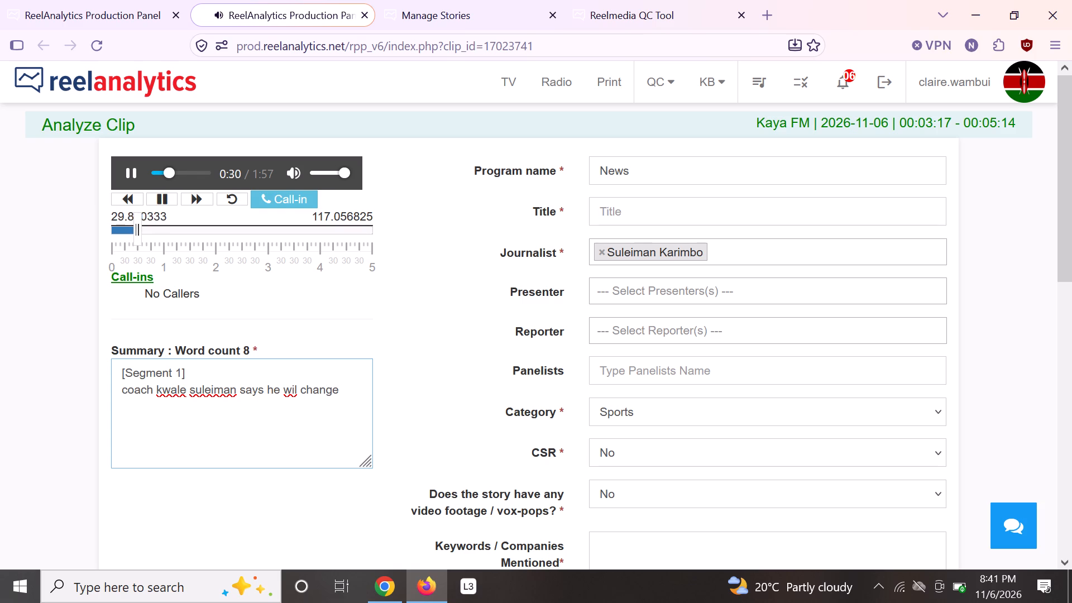
left_click(297, 391)
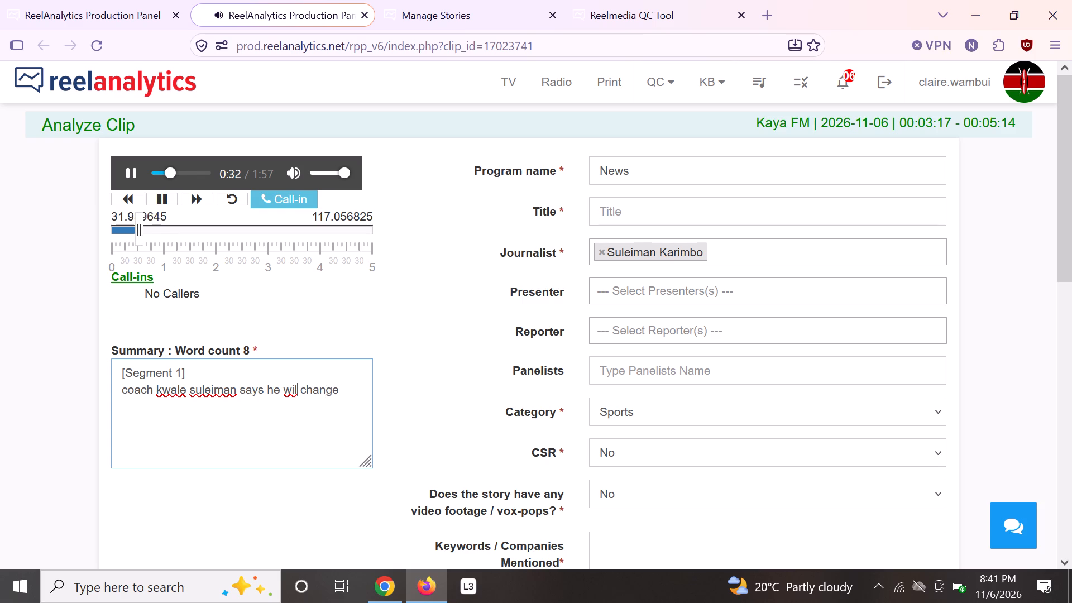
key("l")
left_click(350, 393)
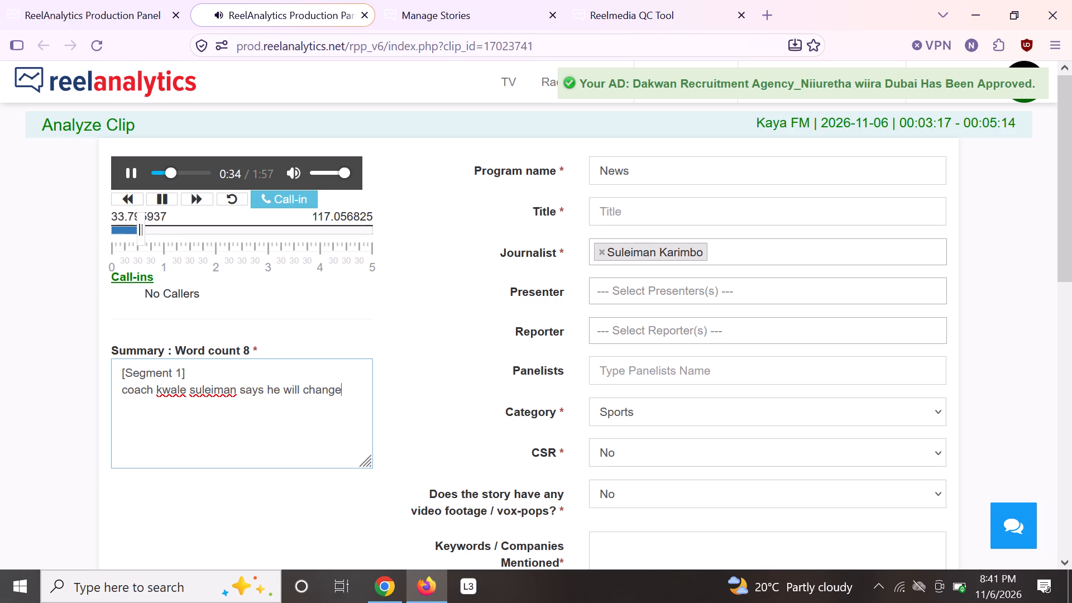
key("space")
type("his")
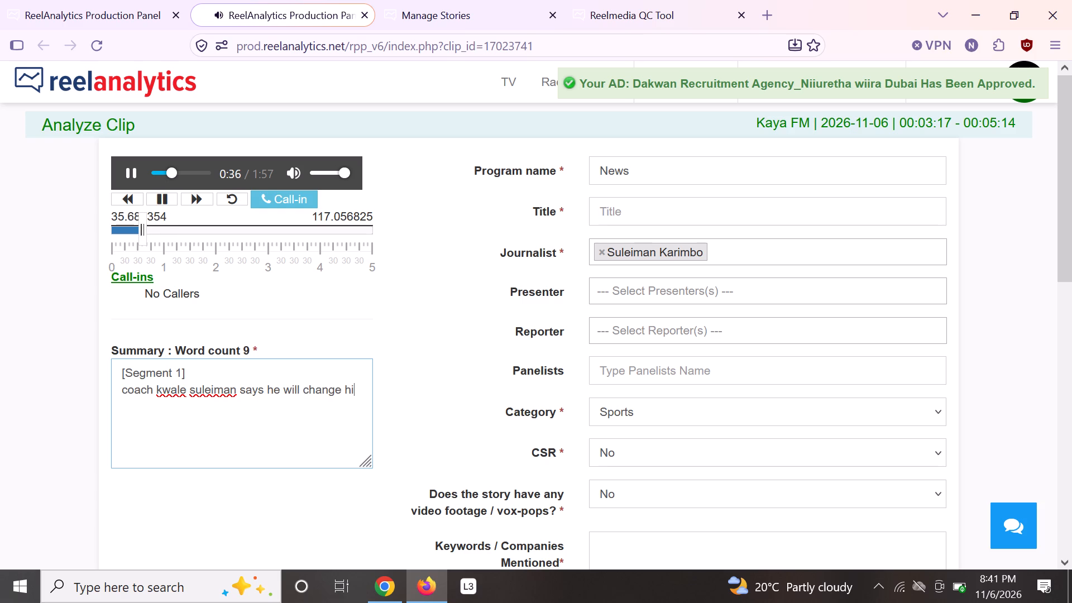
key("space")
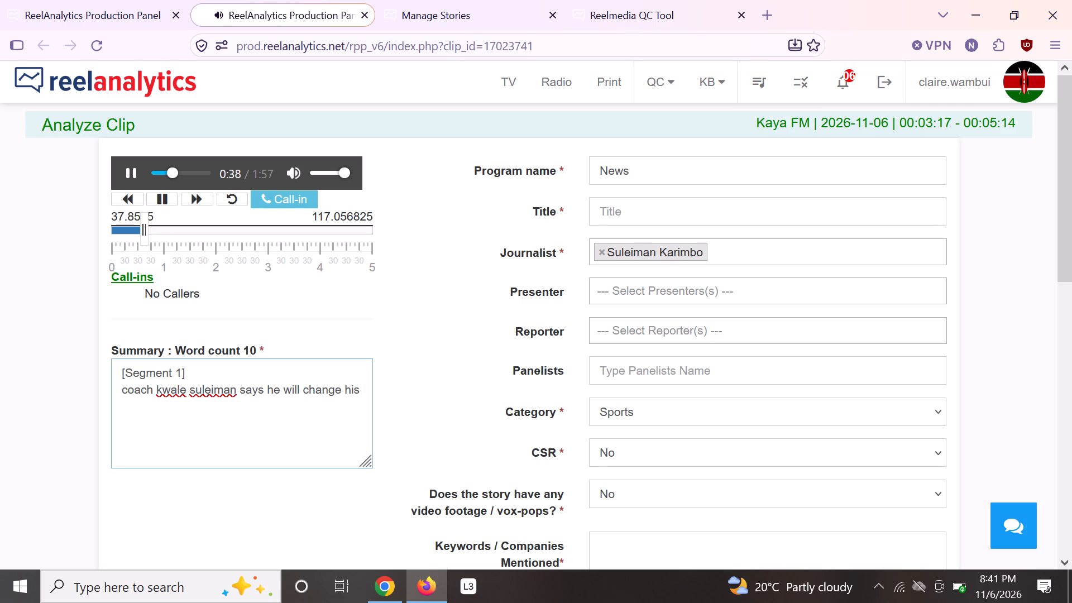
Cut the draft sentence from the summary, search Google for it in a new Chrome tab with "players" added, and open the AI Mode answer.
left_click_drag(119, 393, 393, 394)
right_click(339, 390)
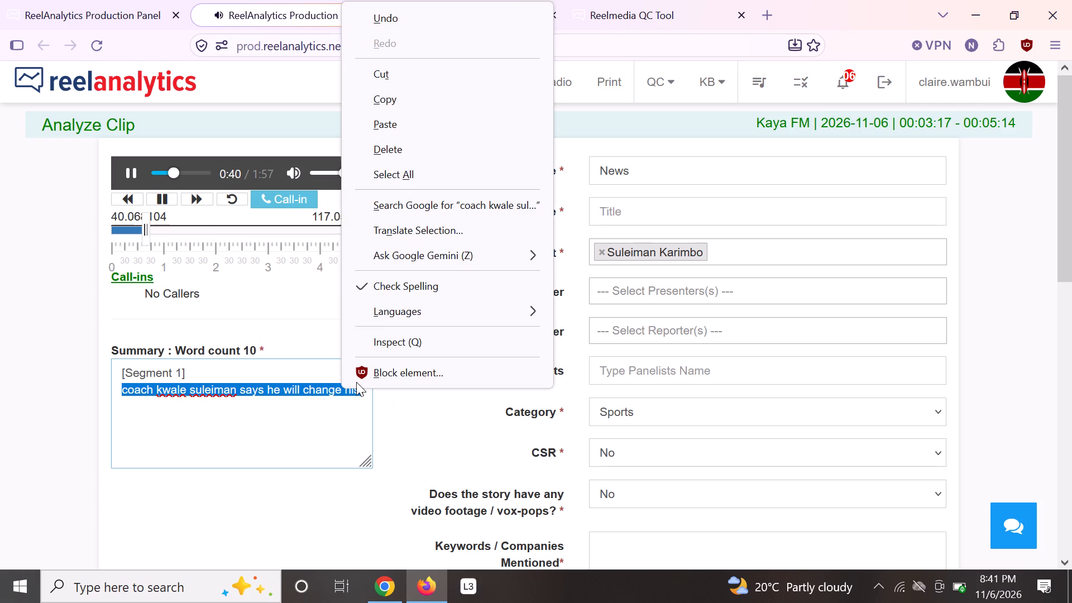
left_click(413, 76)
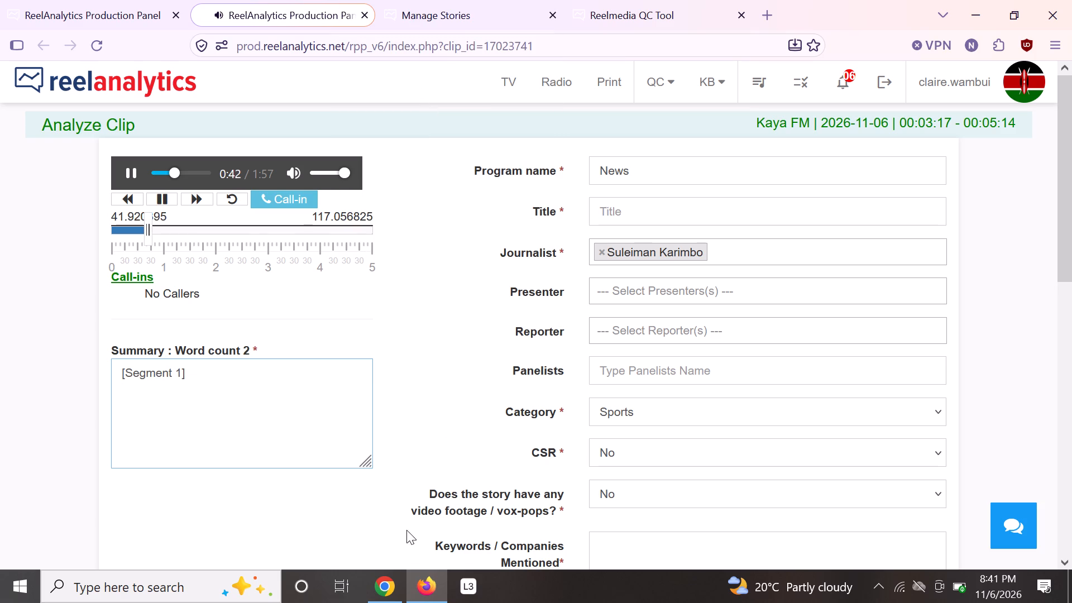
left_click(381, 580)
left_click(250, 10)
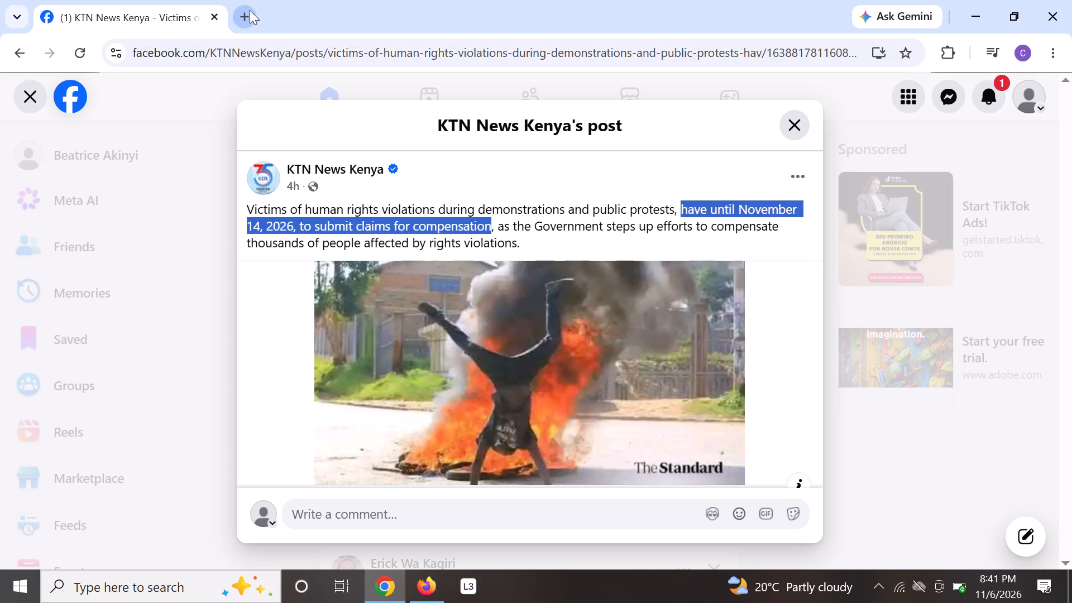
right_click(164, 52)
left_click(225, 193)
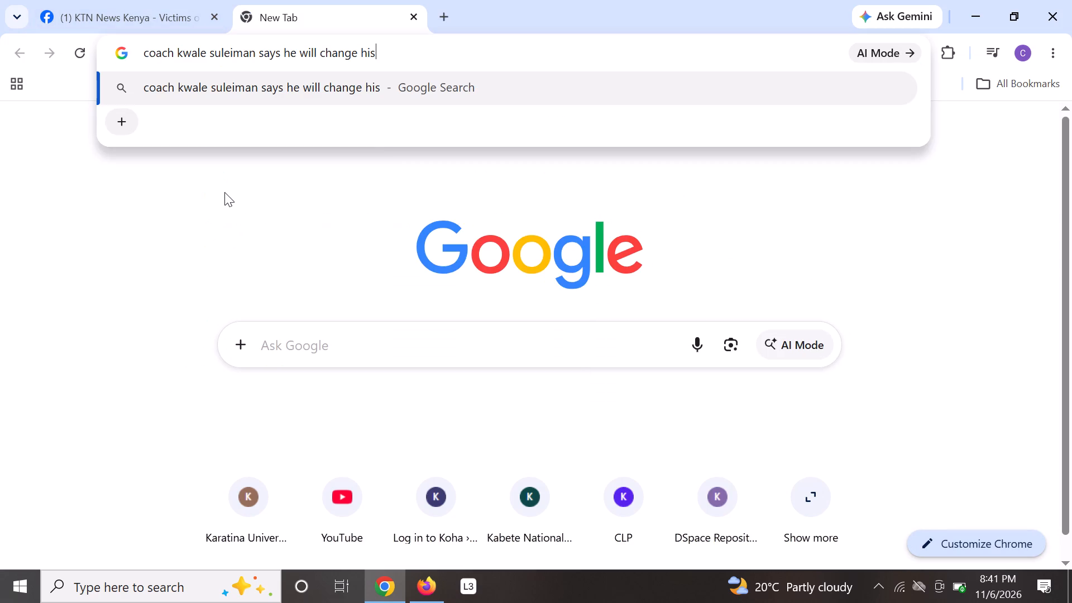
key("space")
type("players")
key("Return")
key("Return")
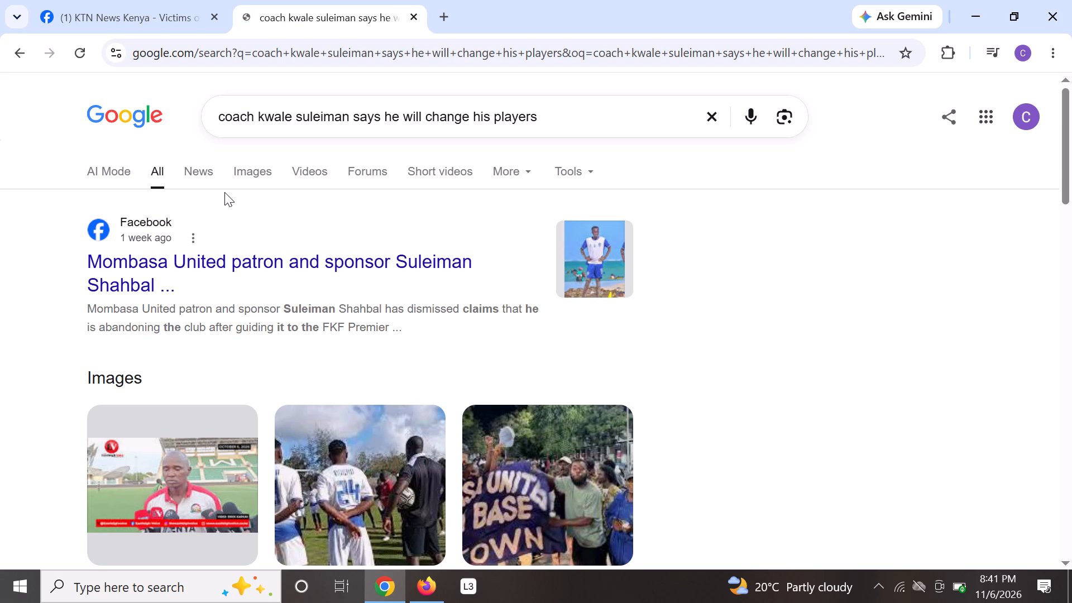
left_click(106, 173)
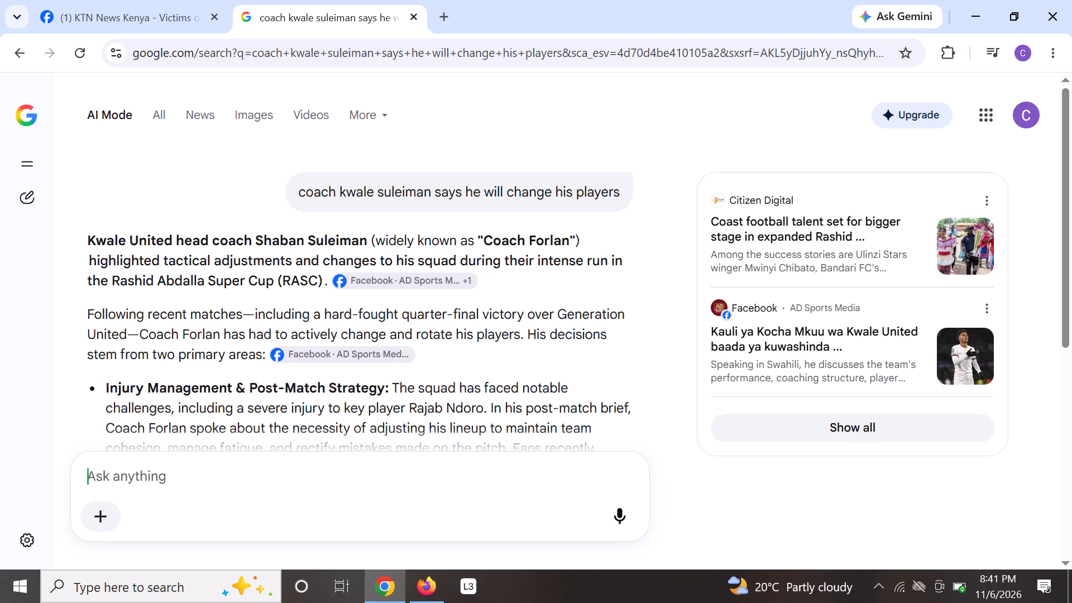
In Chrome, copy the AI answer's opening sentence about Kwale United's head coach, up to and including "(RASC)".
left_click_drag(83, 236, 319, 280)
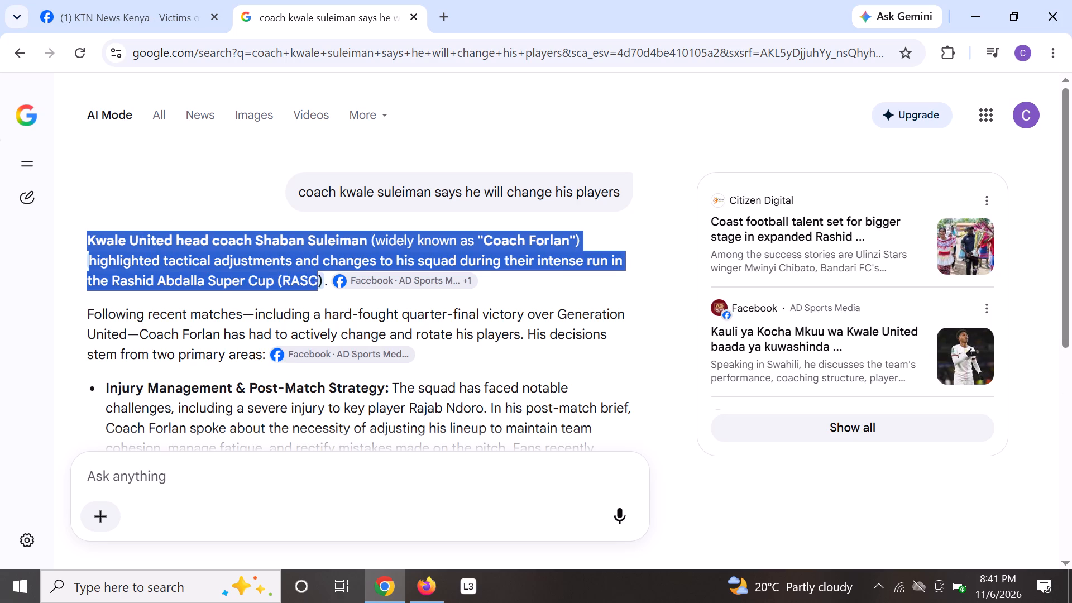
left_click_drag(319, 280, 322, 280)
right_click(297, 275)
left_click(358, 293)
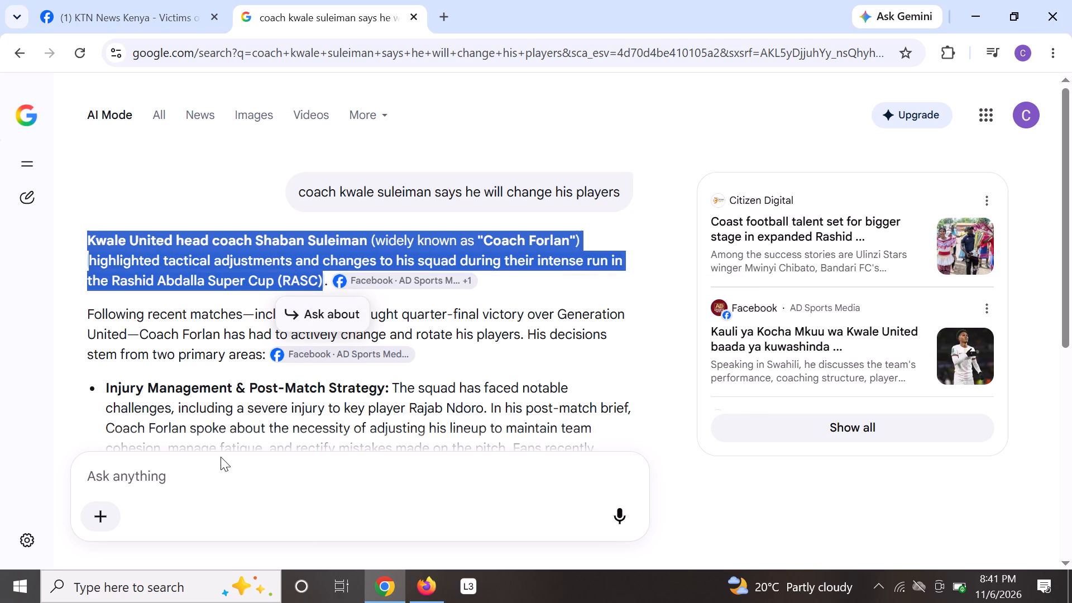
Send the AI the follow-up prompt "tuitle" to request a title for the story.
left_click(178, 468)
type("tu")
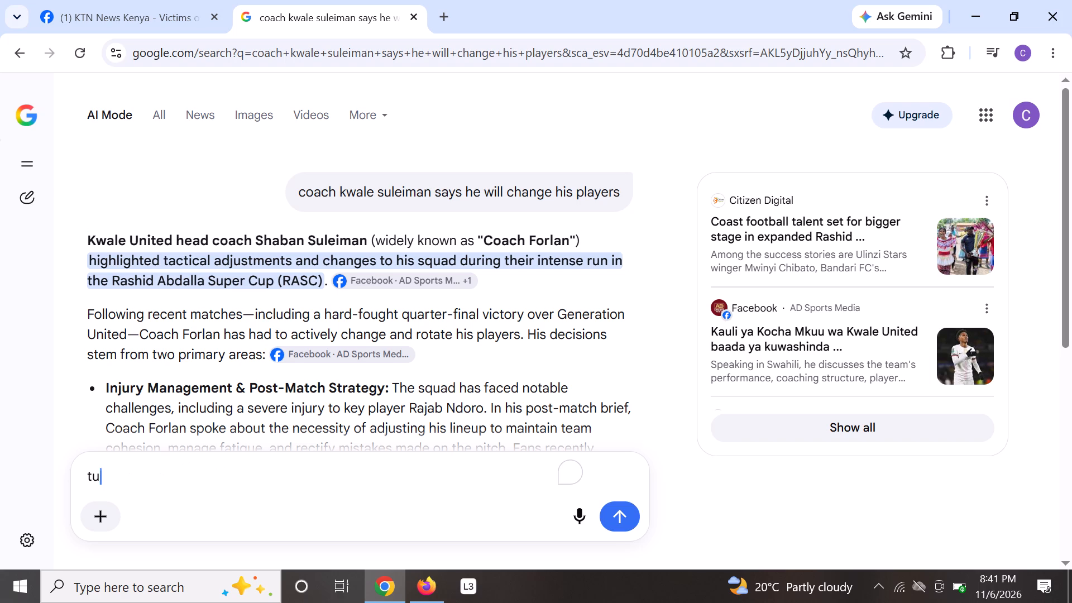
type("itle")
key("Return")
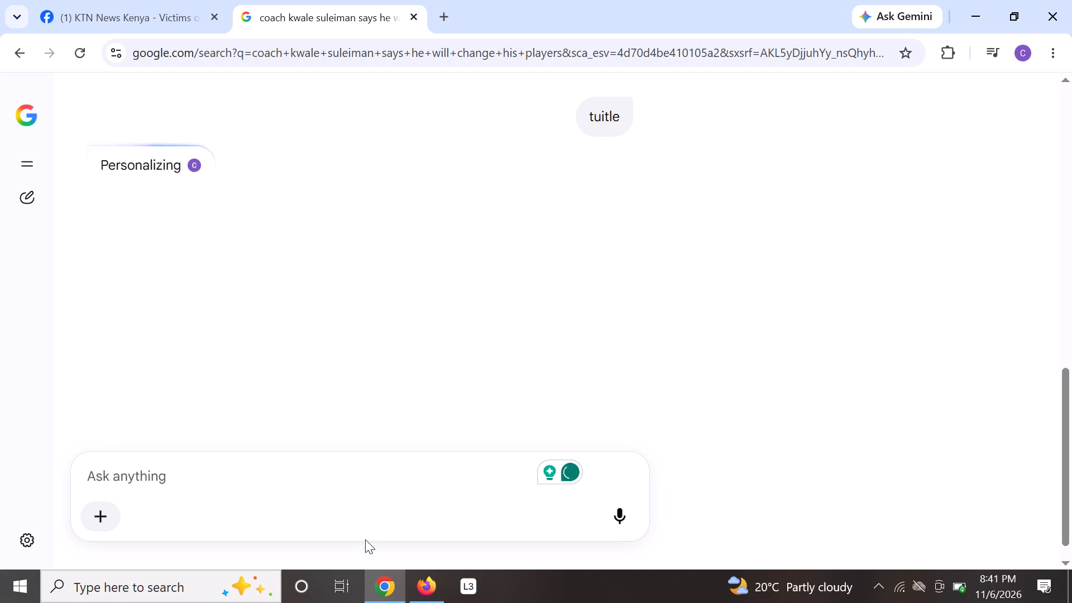
Back in Firefox, paste the copied sentence as the clip summary, delete the bracketed nickname and "(RASC)", and end it with a period.
left_click(427, 582)
right_click(127, 389)
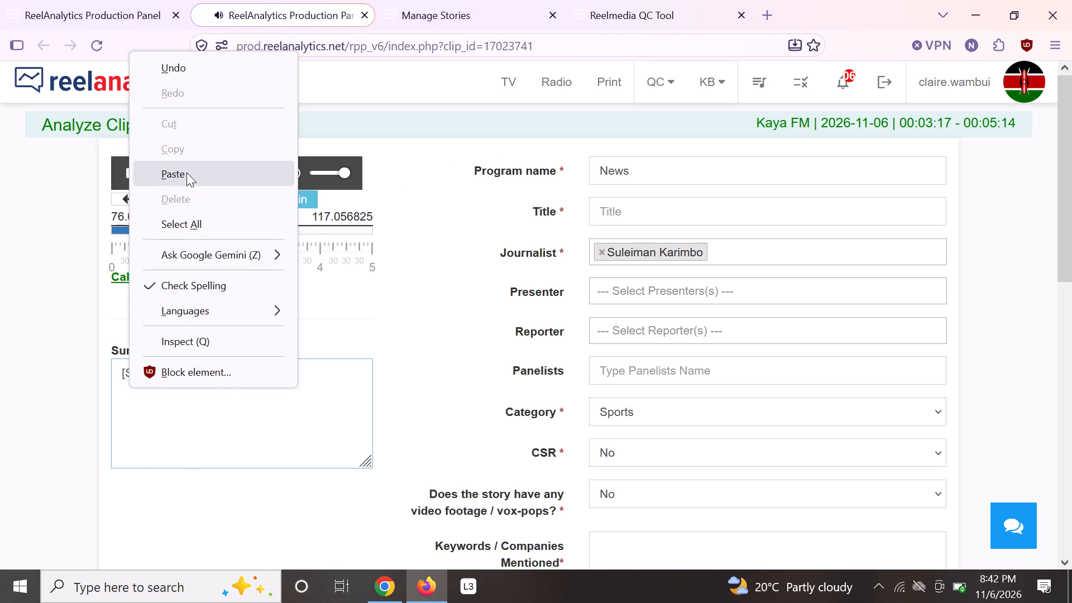
left_click(187, 172)
left_click_drag(175, 395, 173, 398)
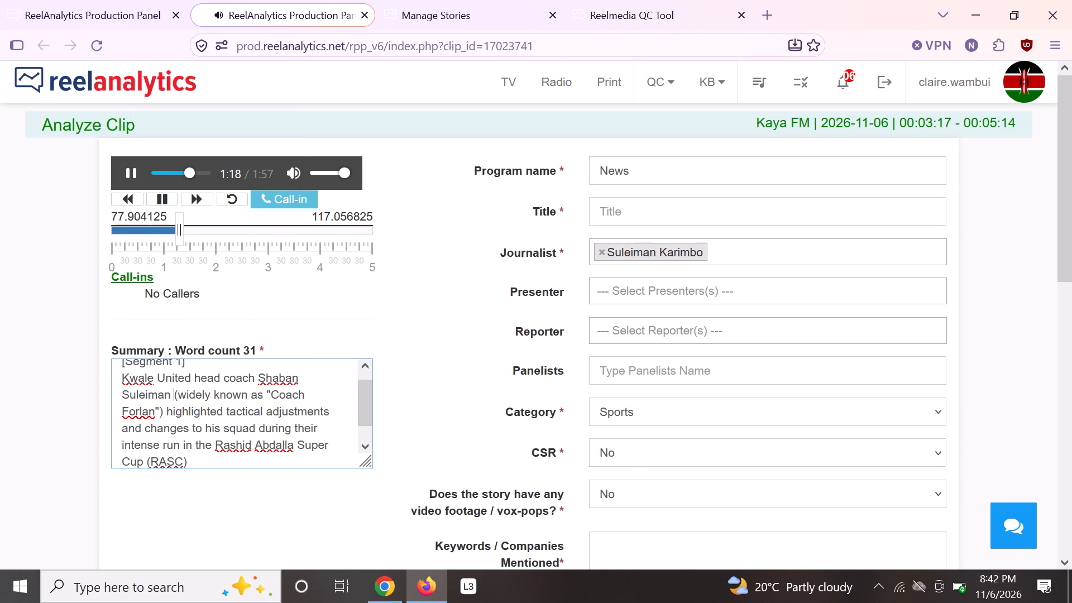
left_click_drag(173, 398, 165, 409)
key("BackSpace")
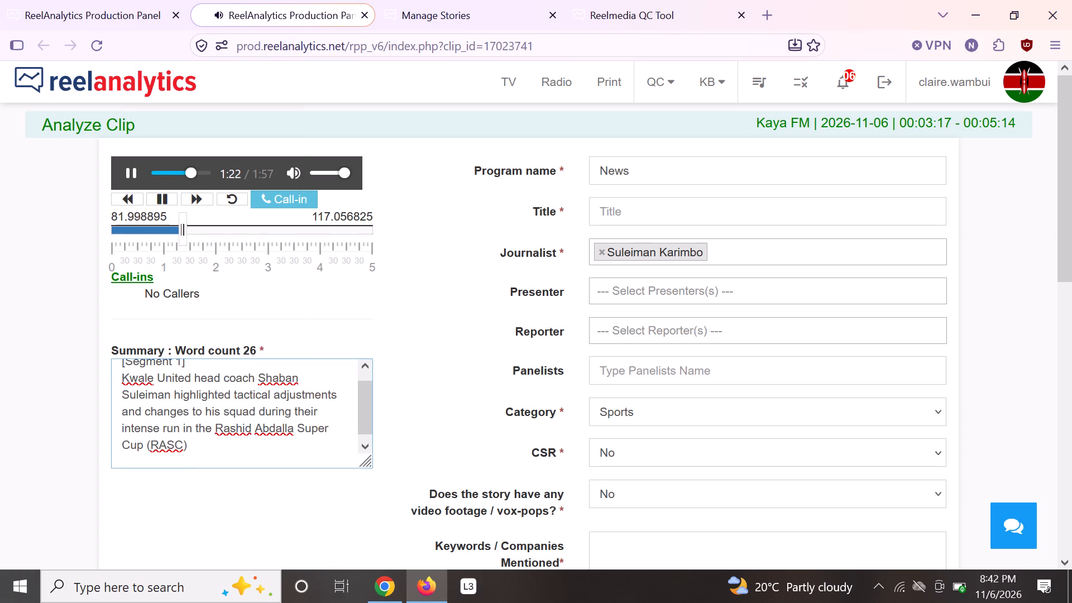
left_click_drag(146, 445, 193, 451)
key("BackSpace")
key("BackSpace")
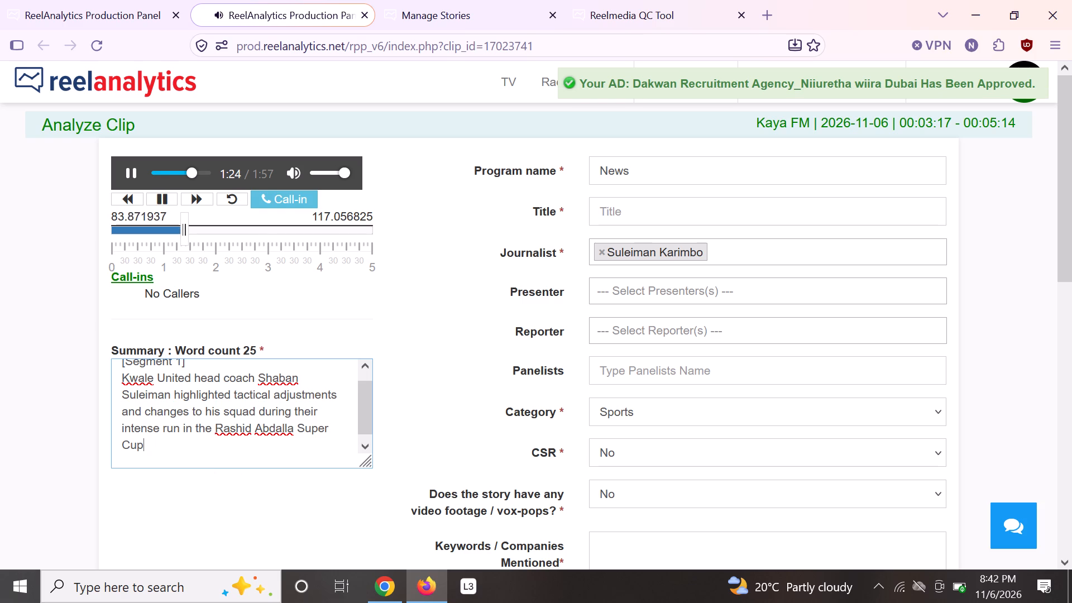
key("period")
Set the video footage / vox-pops question to Yes.
left_click(638, 488)
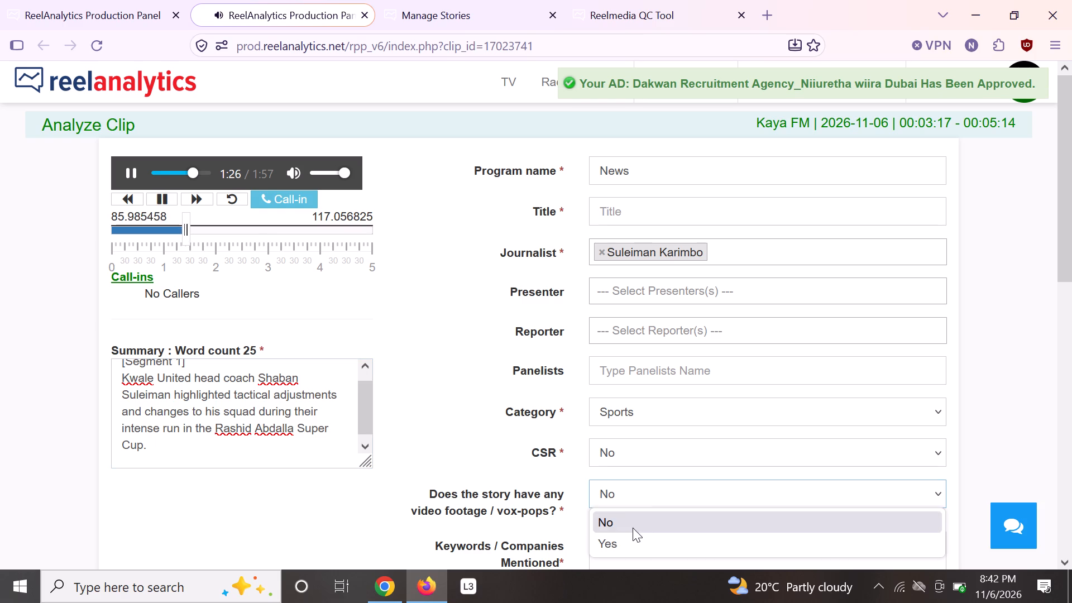
left_click(628, 537)
Lower the system headphone volume to 21.
left_click(878, 587)
left_click(884, 529)
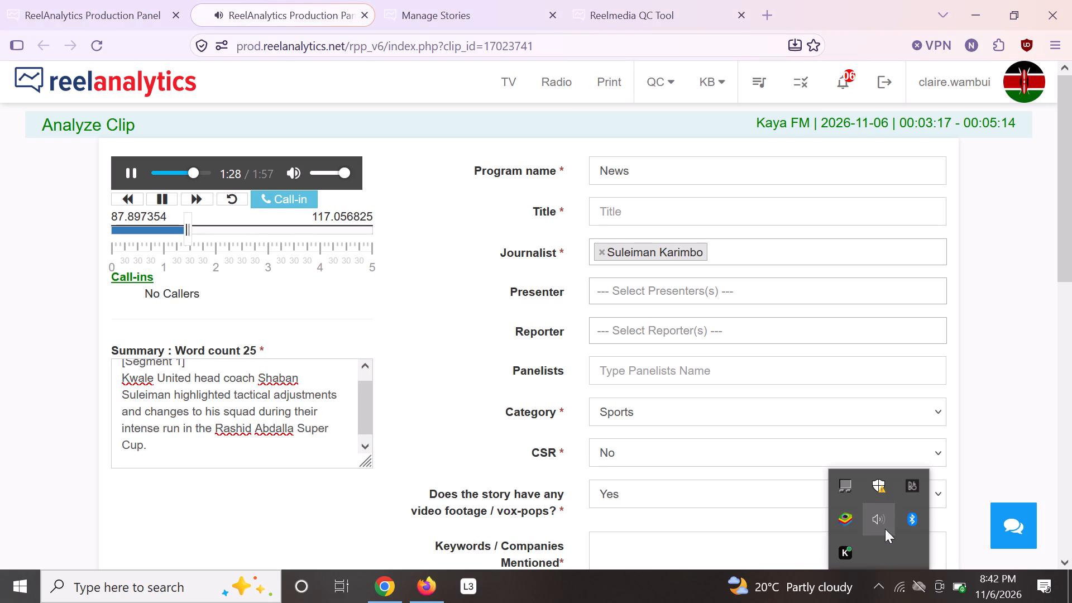
key("Left")
key("Left")
key("Left")
key("Left")
key("Left")
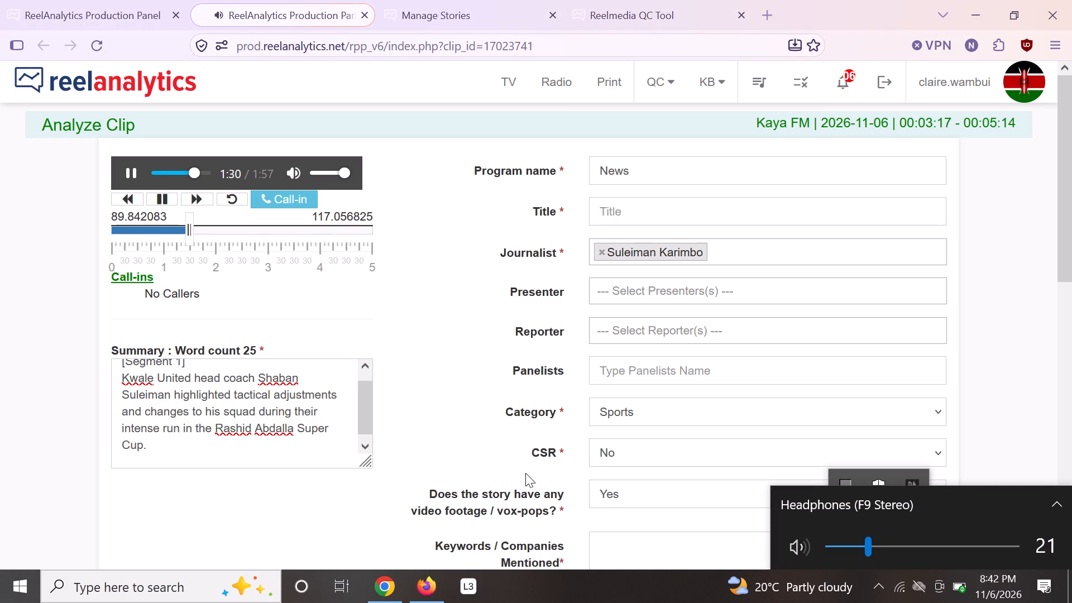
left_click(525, 473)
Check the AI's reply to the title request in Chrome and return to the clip form in Firefox.
left_click(411, 584)
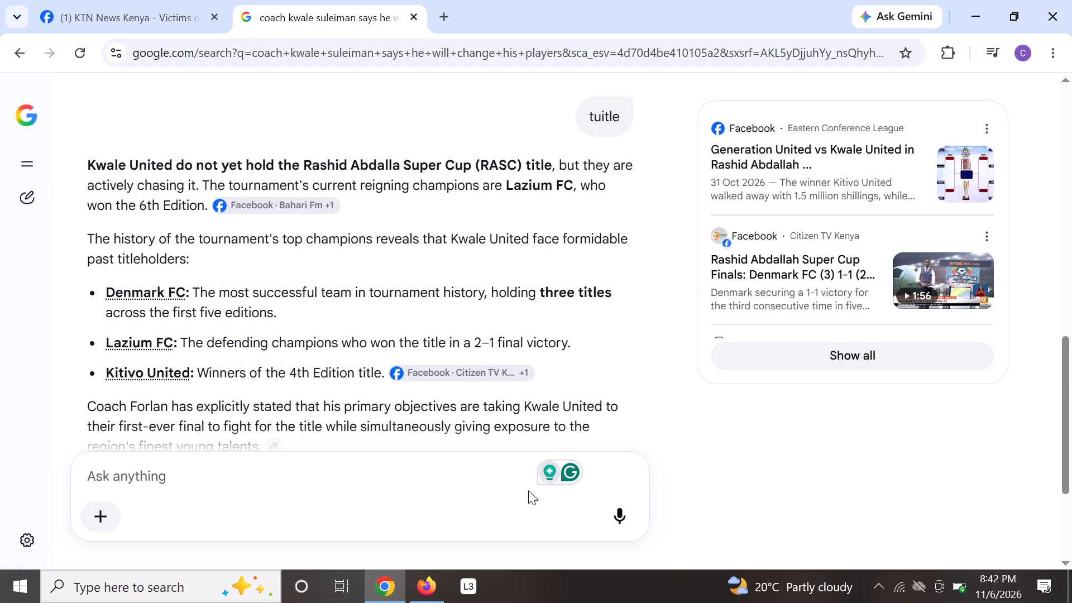
left_click(423, 584)
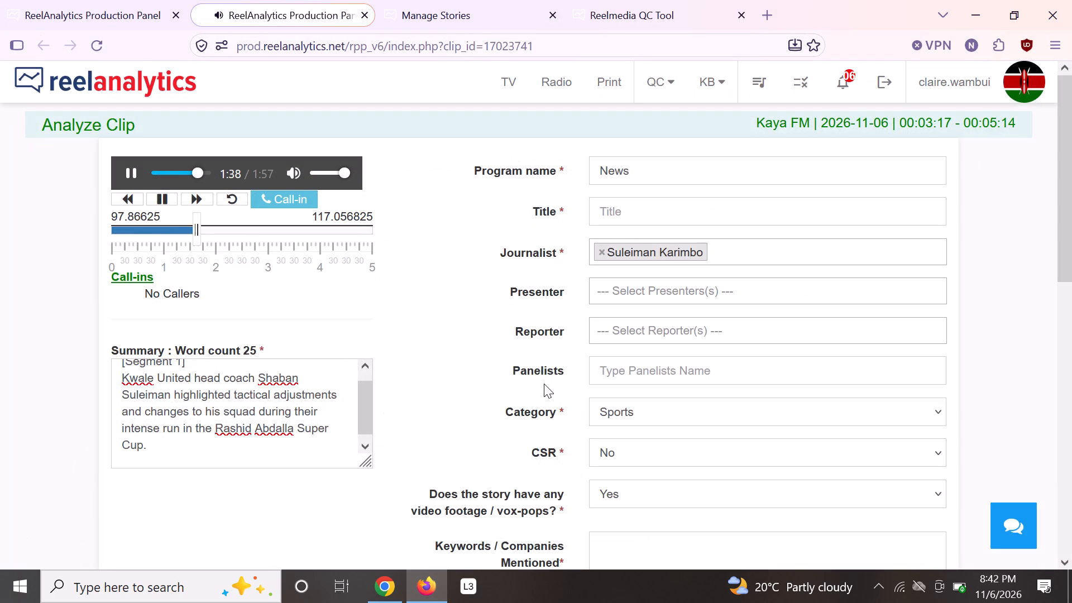
Pause the audio and enter the clip title "Kwale United coach highlights squad adjustments".
left_click(131, 169)
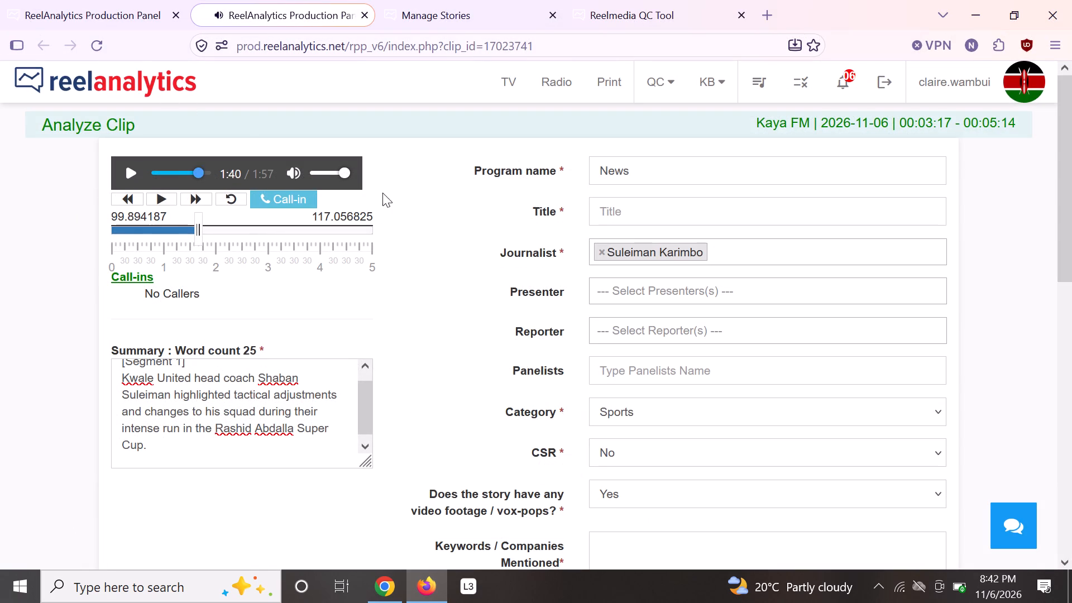
left_click(634, 210)
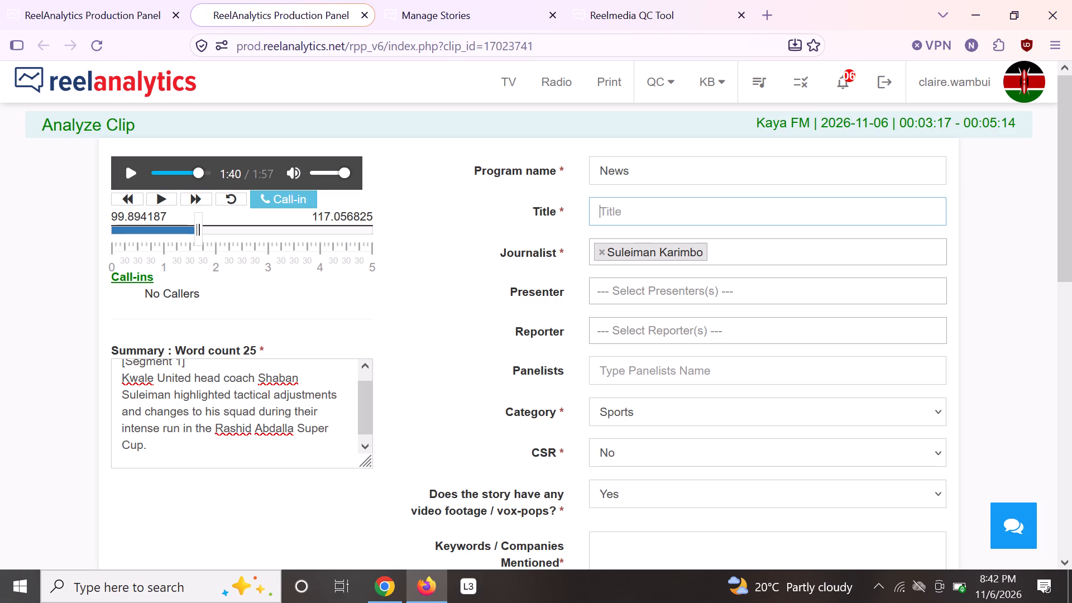
left_click(654, 206)
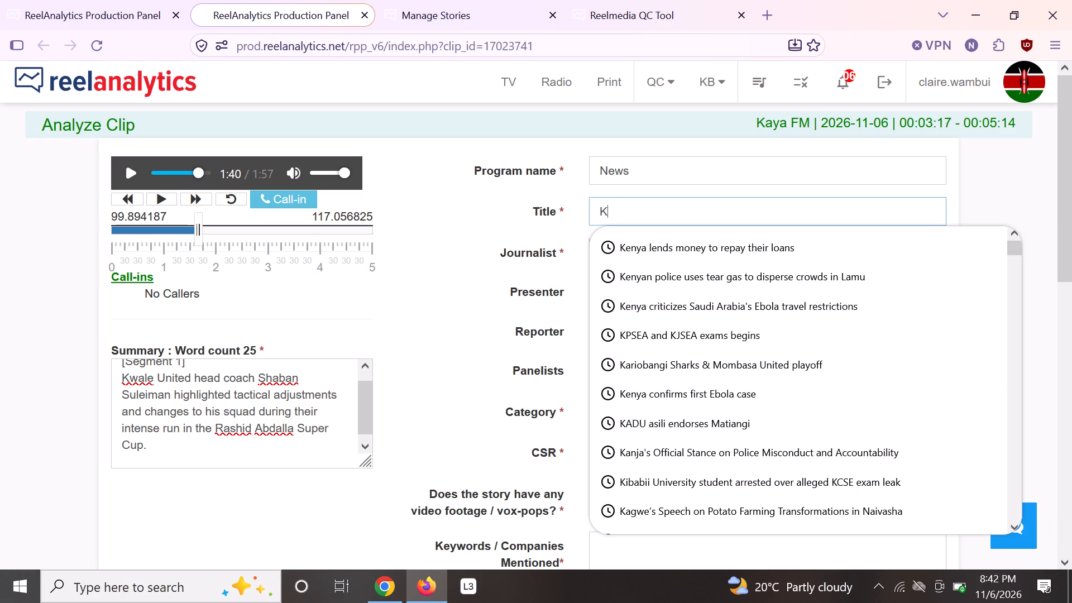
type("wa")
type("le")
key("space")
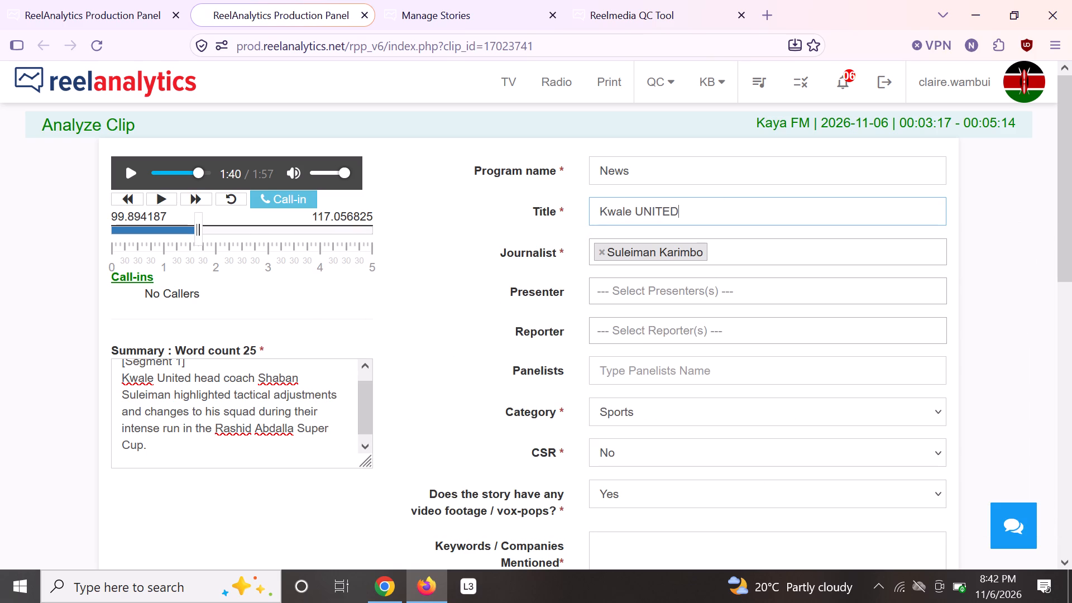
key("BackSpace")
key("BackSpace")
key("BackSpace")
key("BackSpace")
key("BackSpace")
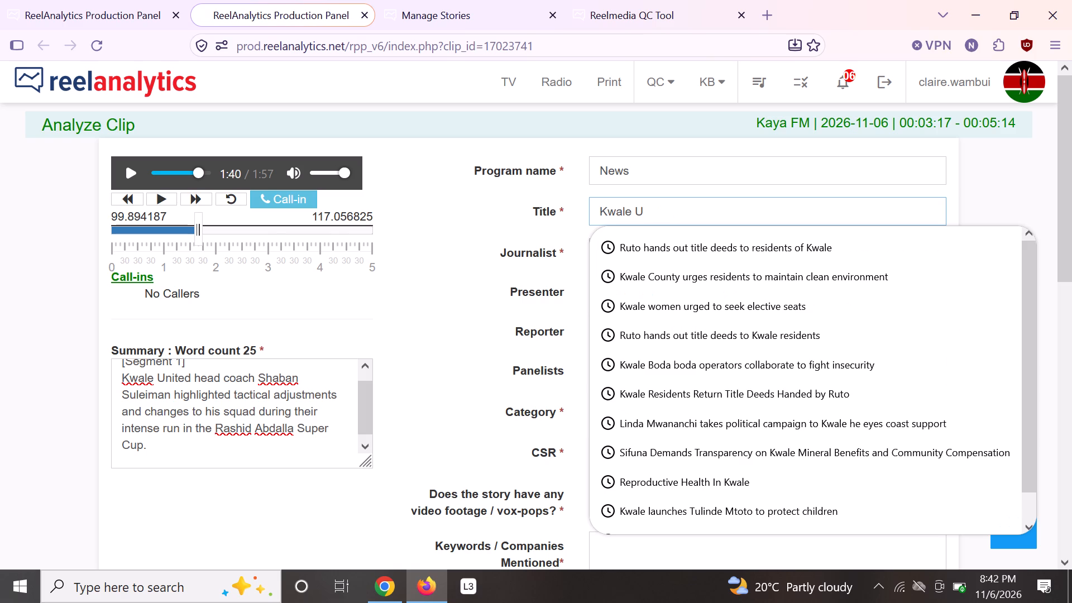
type("nited coach")
key("space")
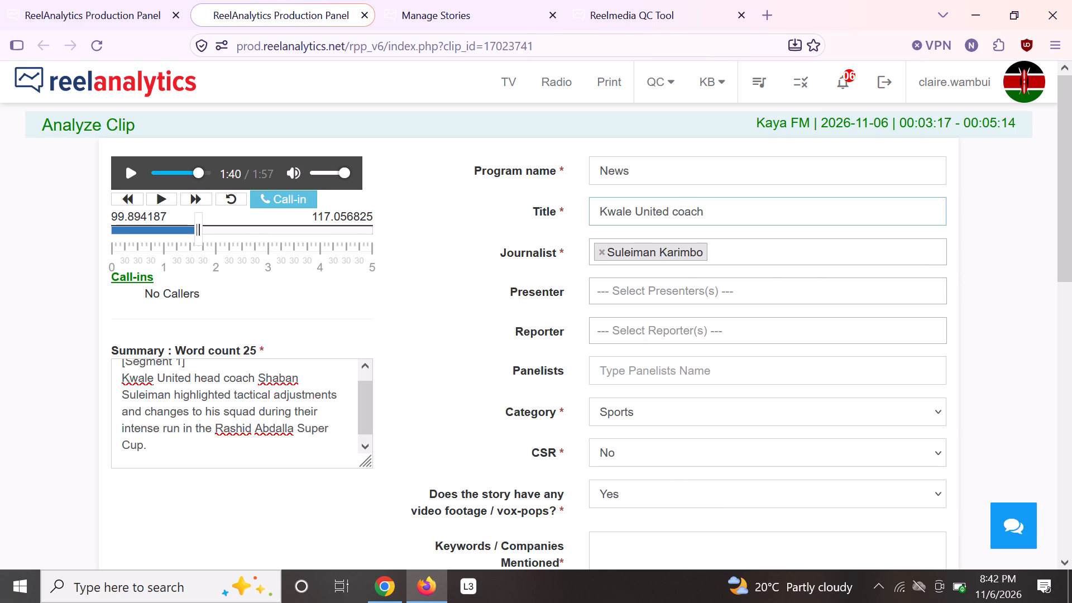
type("highlights")
key("space")
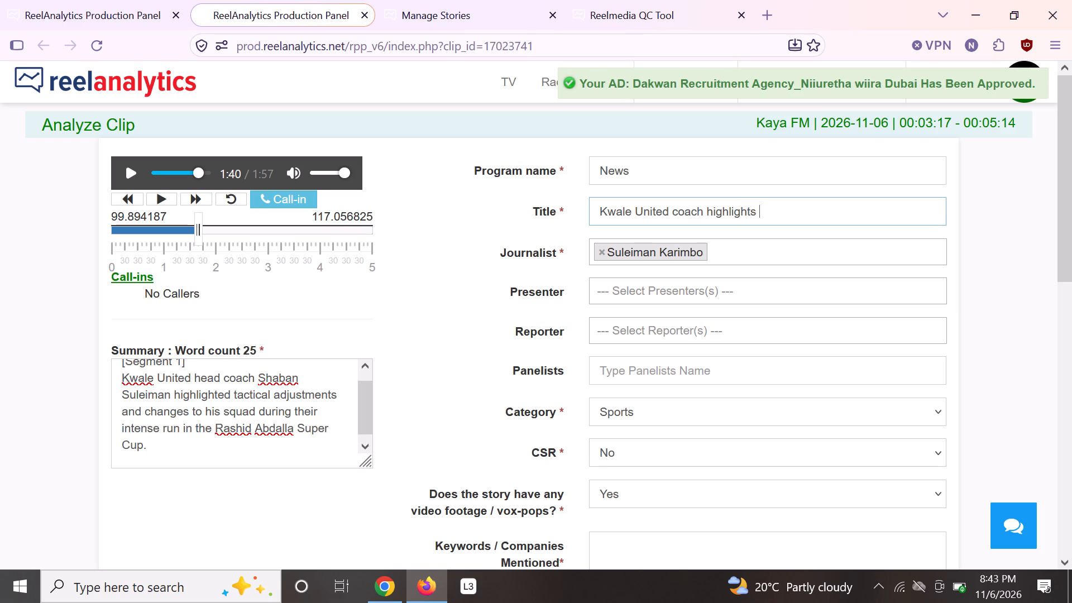
type("squad a")
type("djustments")
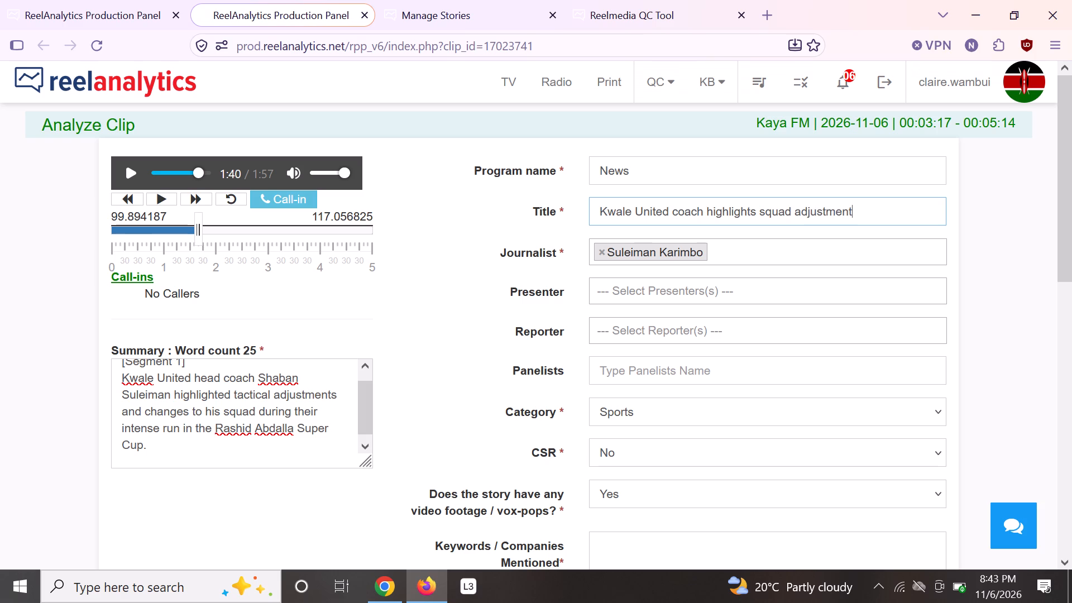
Copy "Kwale United" from the title into the Keywords / Companies Mentioned field.
left_click_drag(668, 208, 620, 215)
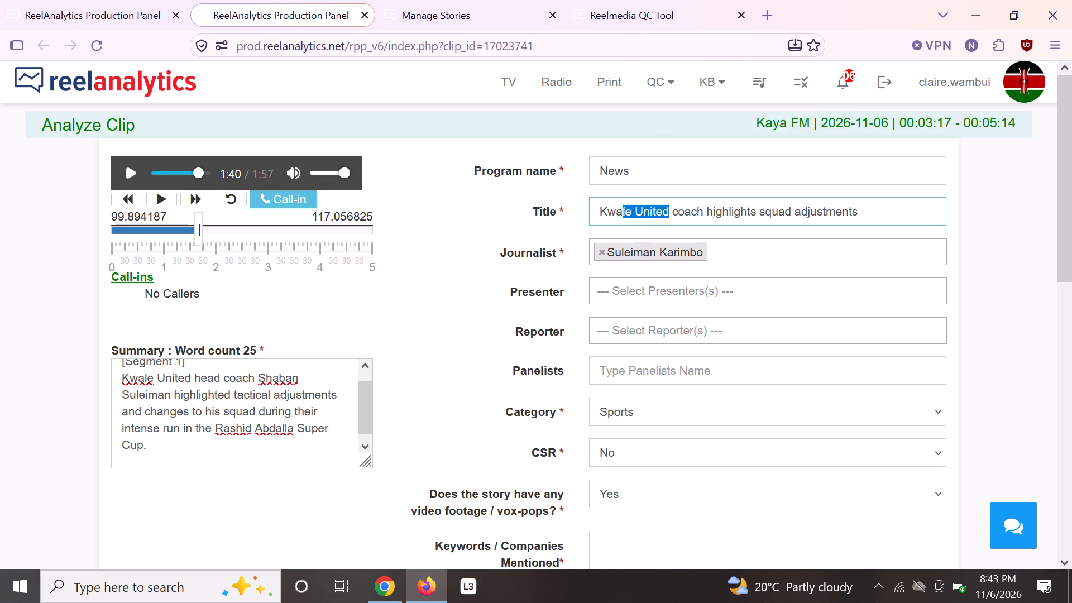
left_click_drag(620, 215, 594, 214)
right_click(621, 211)
left_click(683, 310)
right_click(614, 548)
left_click(672, 336)
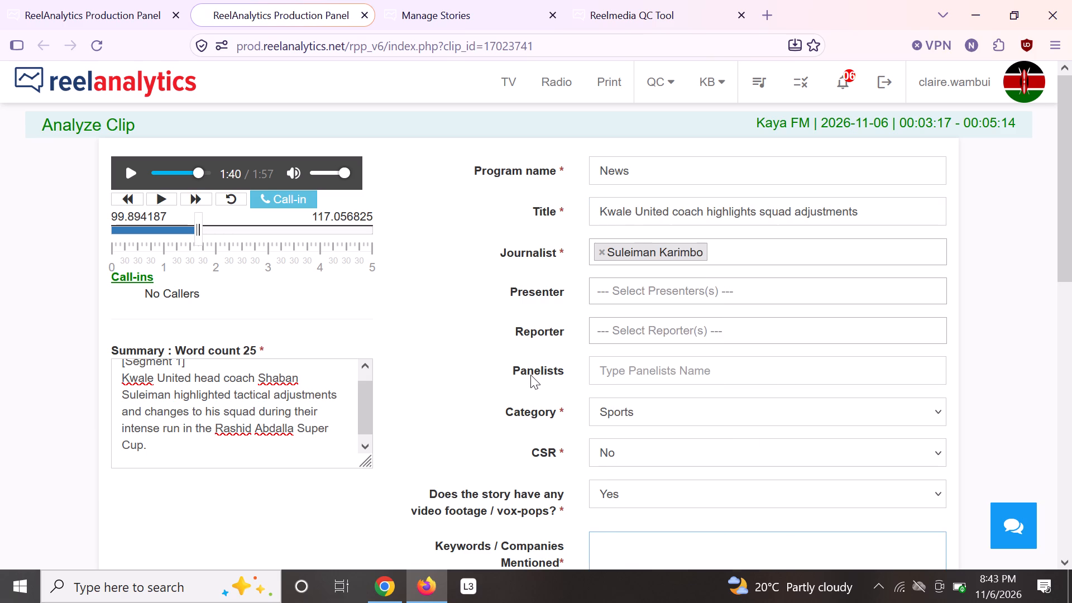
List the mentioned companies under K and search them for "wale un".
scroll(524, 379, "down", 3)
left_click(424, 464)
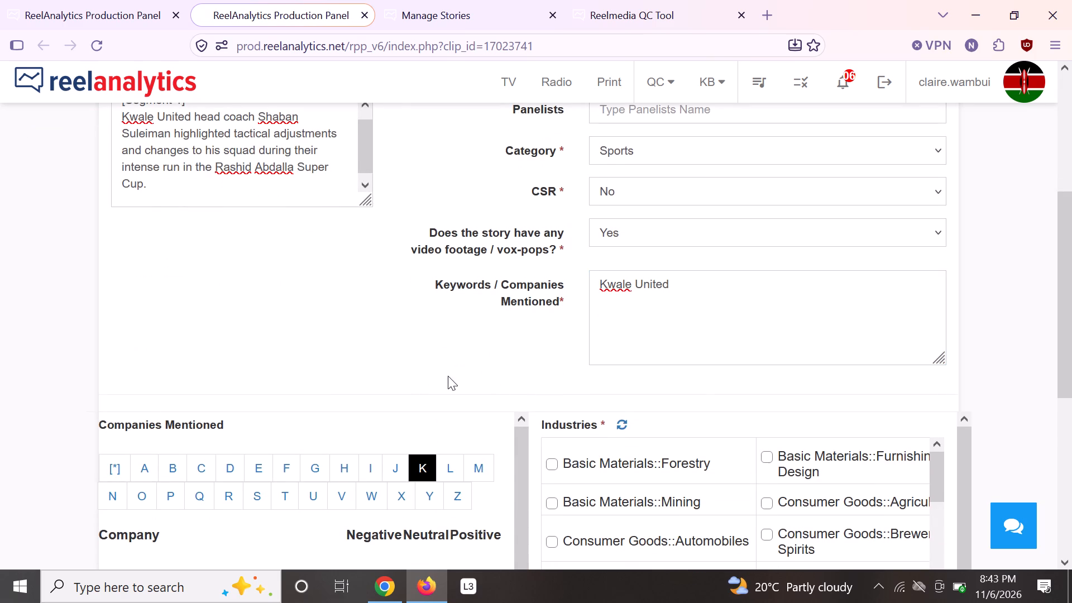
scroll(448, 376, "down", 1)
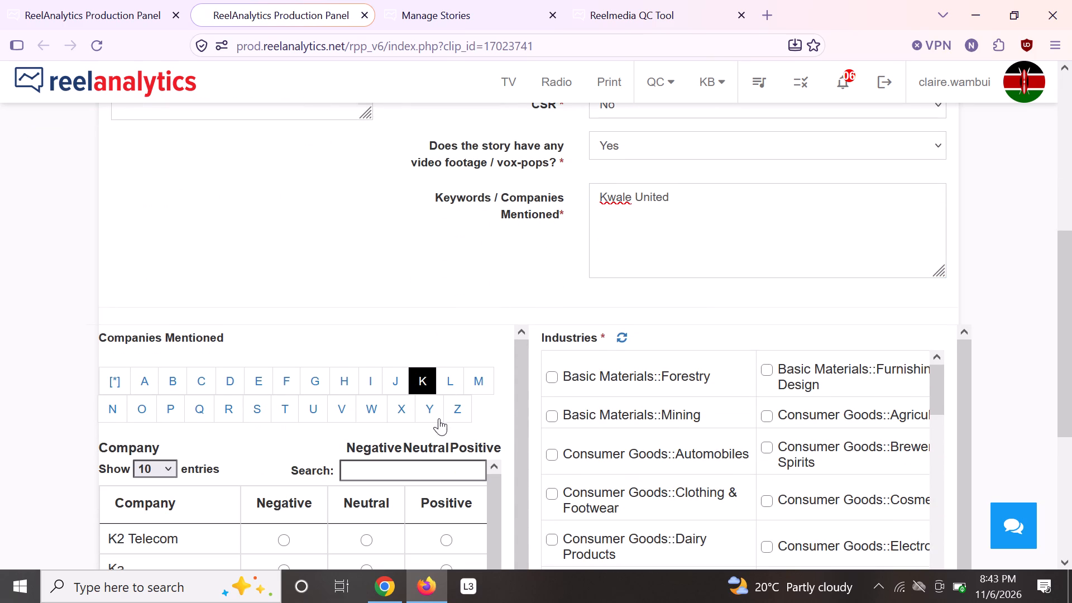
left_click(413, 470)
type("wal")
type("e")
key("space")
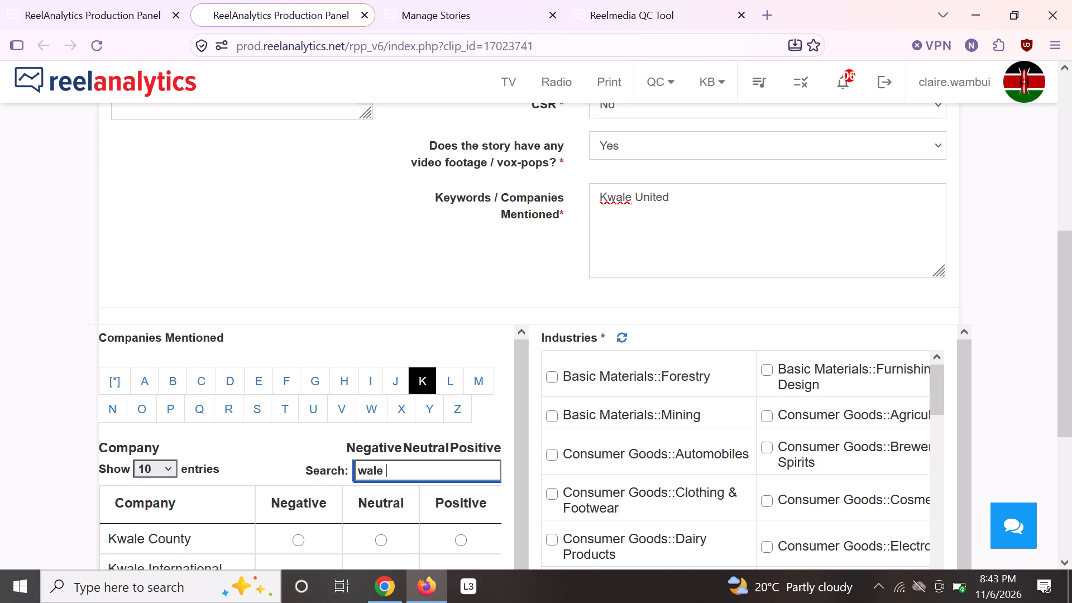
type("un")
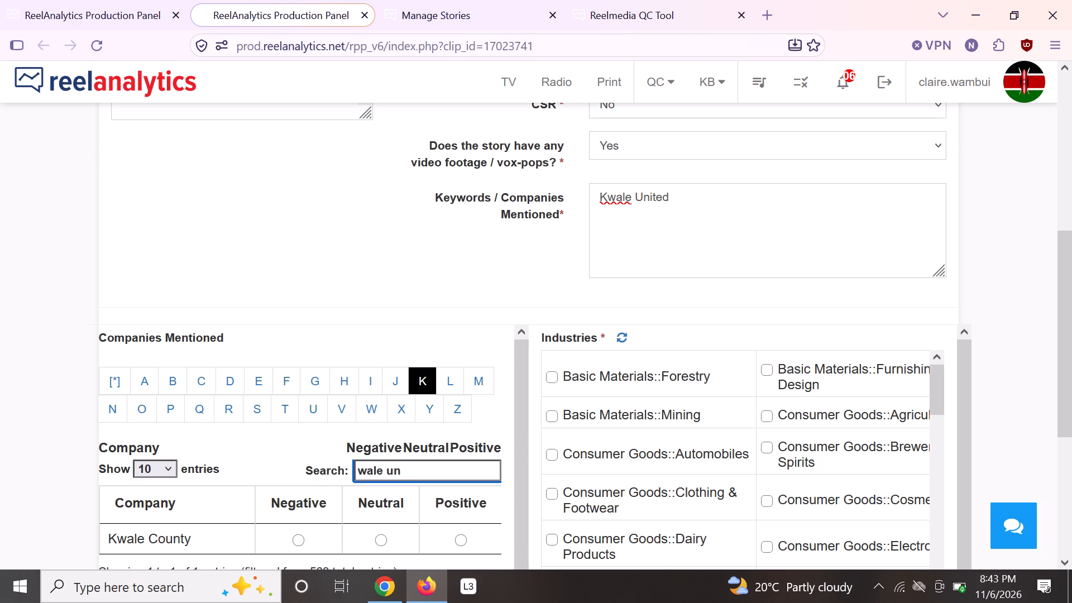
scroll(494, 411, "down", 1)
Mark the Consumer Services football industry for the Kwale United clip.
scroll(677, 417, "down", 3)
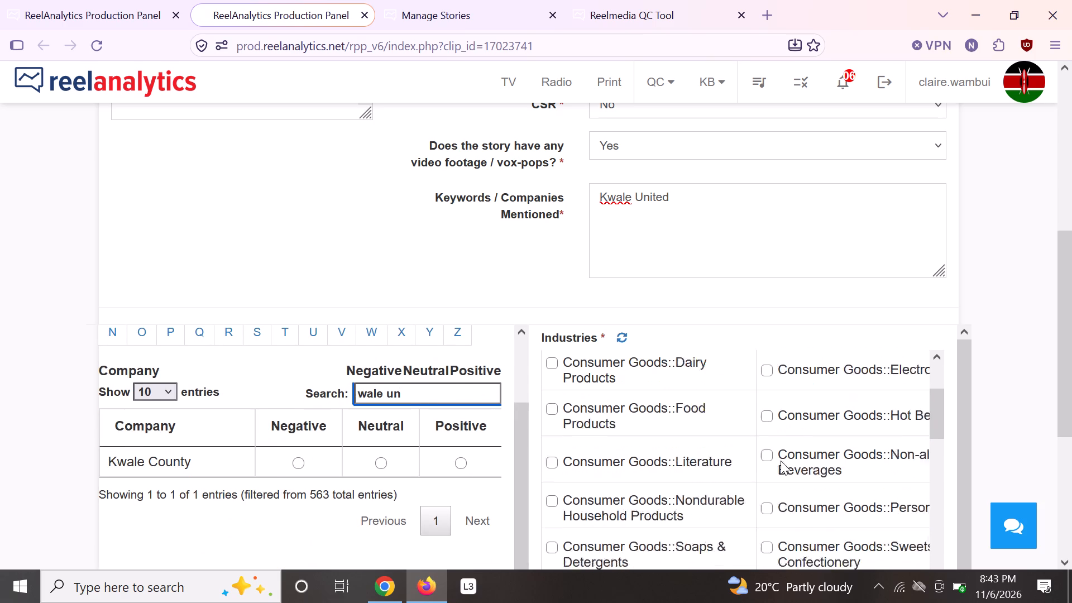
scroll(853, 457, "up", 1)
scroll(853, 457, "down", 5)
scroll(872, 467, "up", 6)
scroll(912, 478, "down", 2)
scroll(911, 478, "up", 4)
scroll(911, 478, "down", 4)
scroll(843, 511, "down", 6)
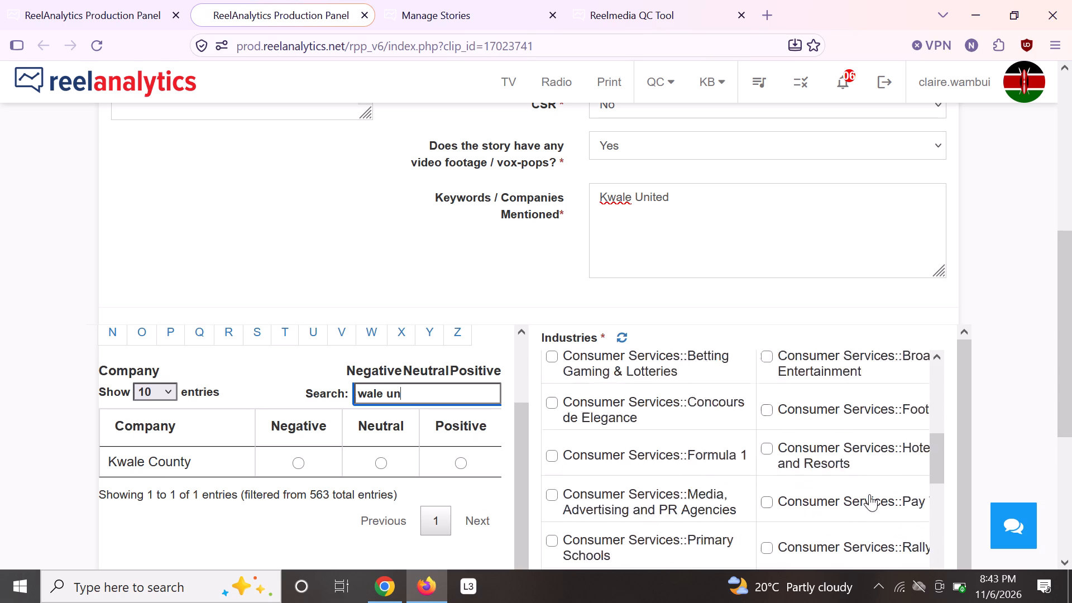
scroll(869, 494, "down", 1)
scroll(1071, 443, "down", 4)
scroll(749, 348, "up", 5)
scroll(750, 346, "down", 1)
scroll(754, 334, "up", 6)
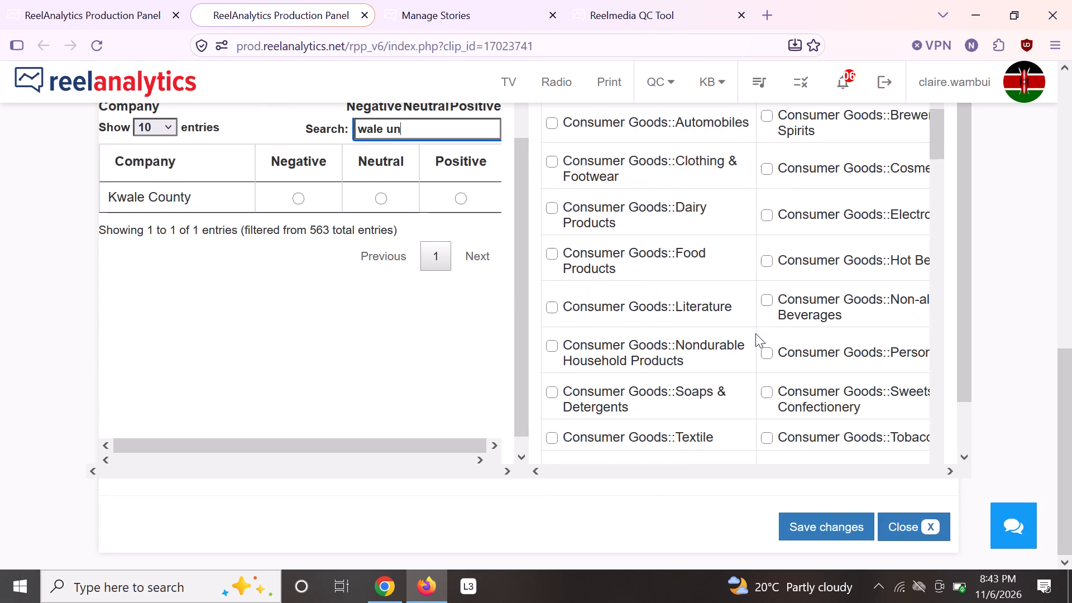
scroll(771, 358, "down", 1)
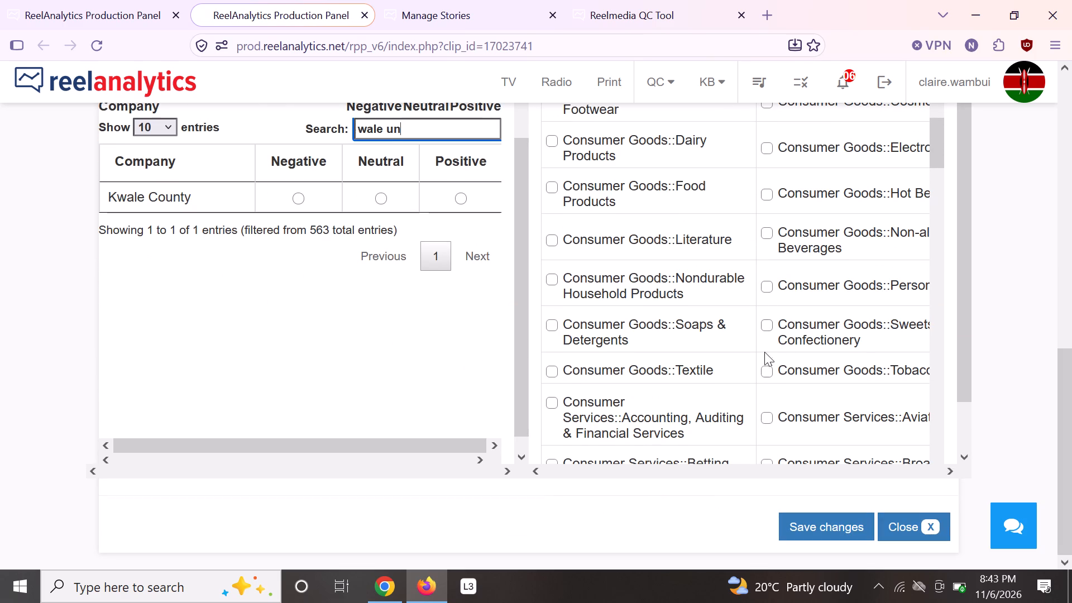
scroll(812, 350, "down", 3)
left_click(769, 317)
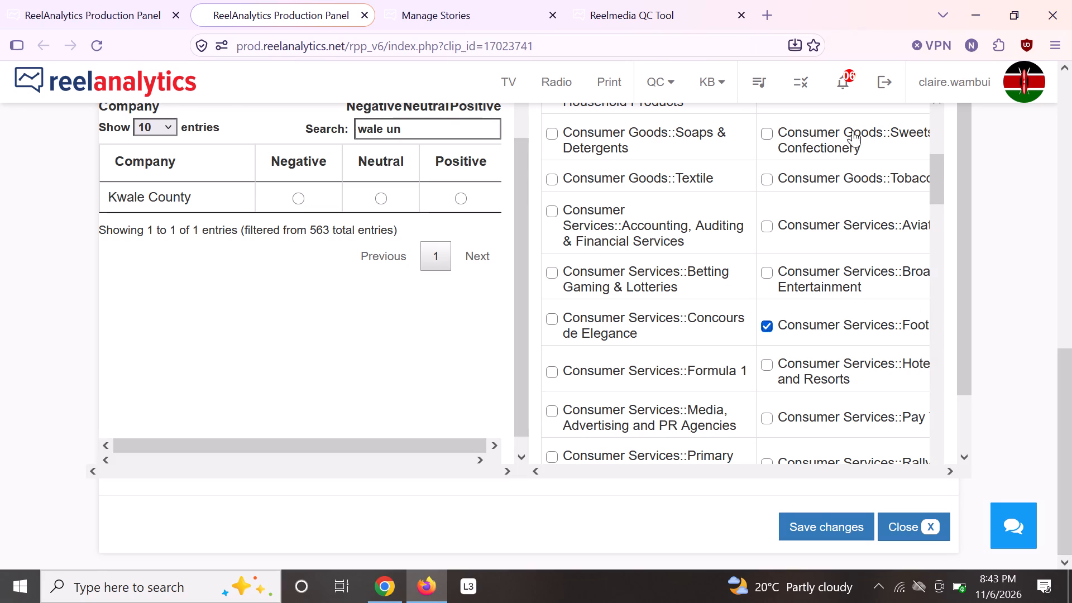
Recheck the completed form entries and save the analysis of the Kwale United clip.
scroll(999, 204, "up", 4)
scroll(1004, 205, "down", 1)
scroll(1004, 205, "up", 7)
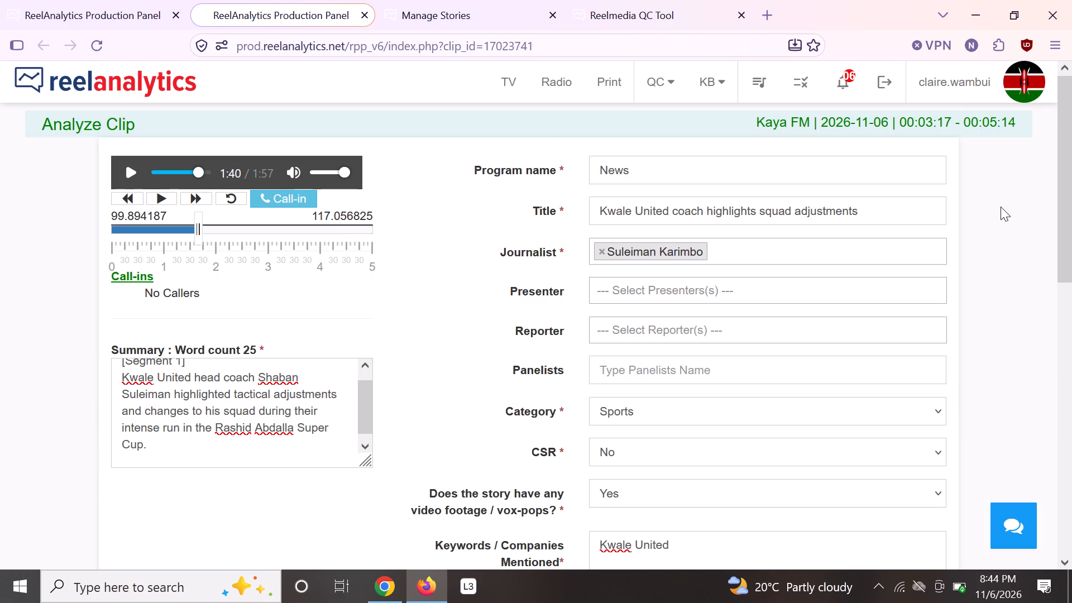
scroll(511, 294, "down", 1)
scroll(511, 294, "up", 2)
scroll(511, 294, "down", 1)
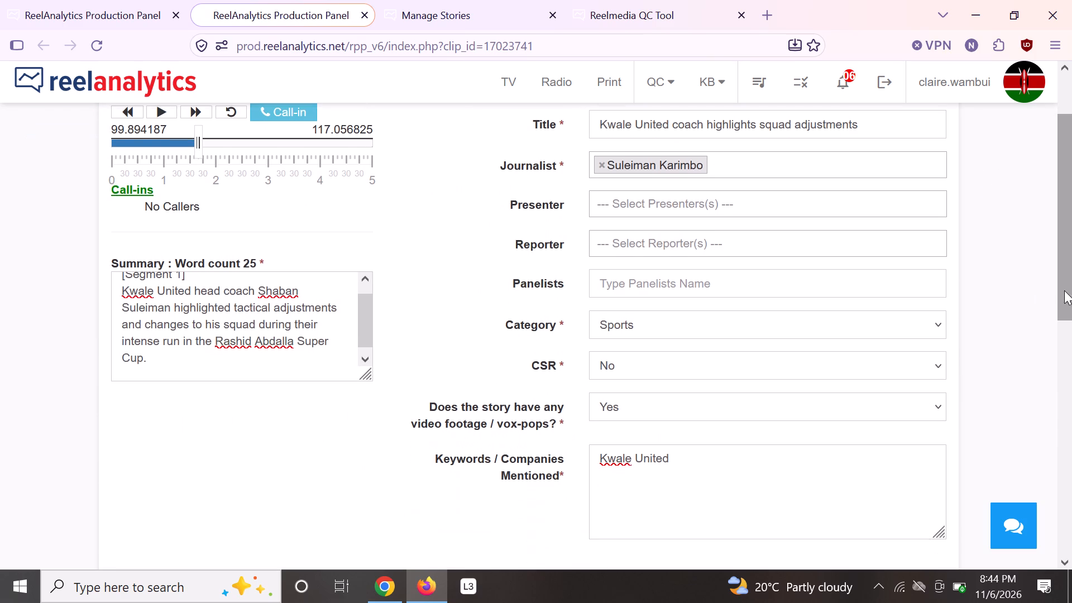
scroll(1066, 292, "down", 1)
scroll(1066, 296, "up", 2)
scroll(1066, 298, "down", 11)
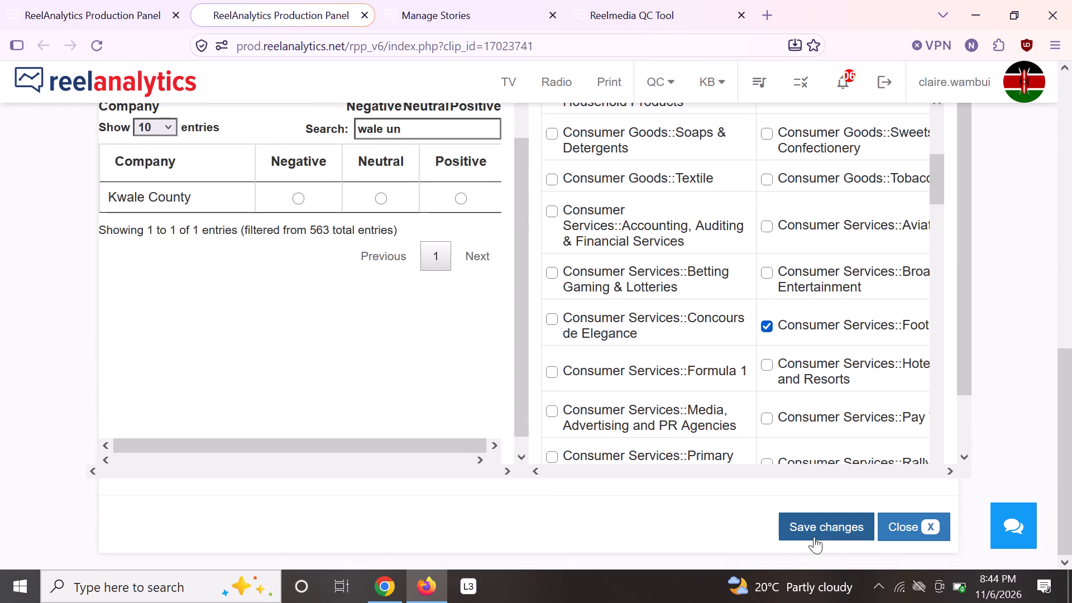
left_click(816, 535)
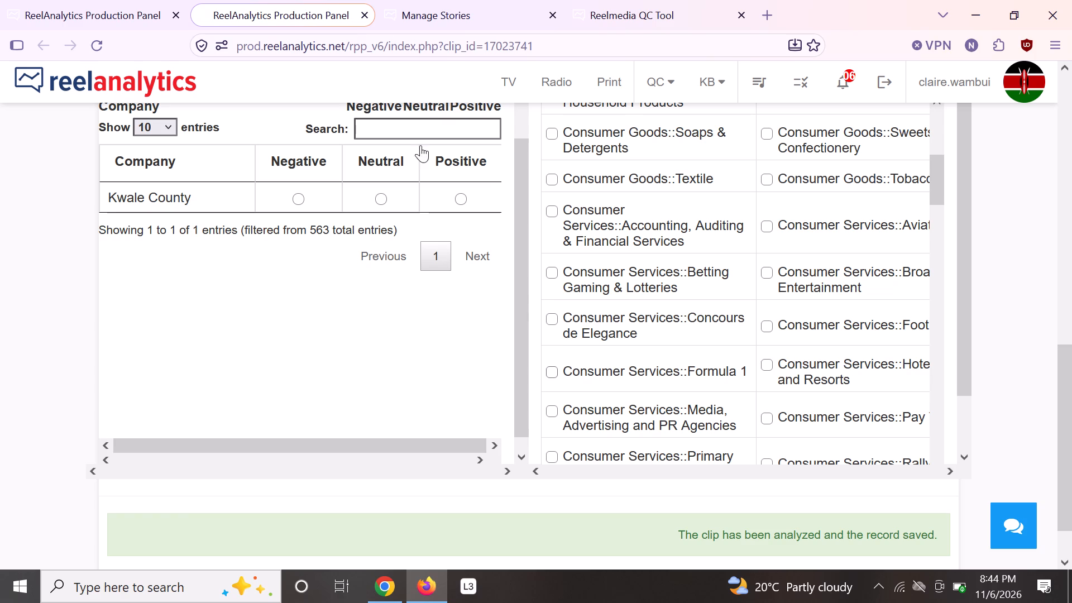
Close the saved clip's form and reload the Kaya FM clip list for 2026-11-06.
left_click(368, 14)
left_click(88, 0)
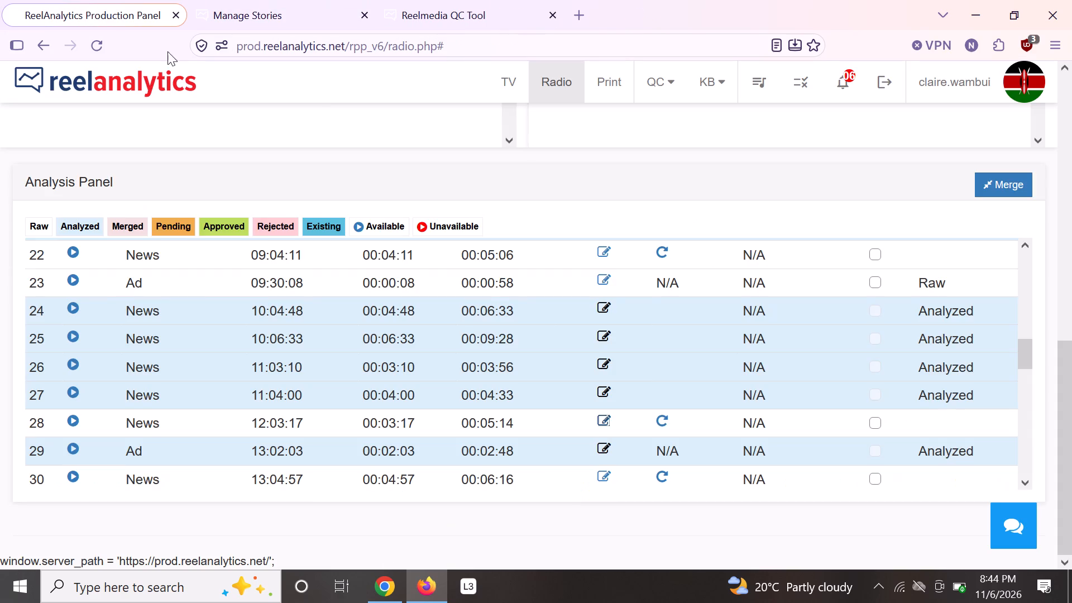
scroll(320, 88, "up", 5)
scroll(370, 116, "up", 11)
left_click(303, 198)
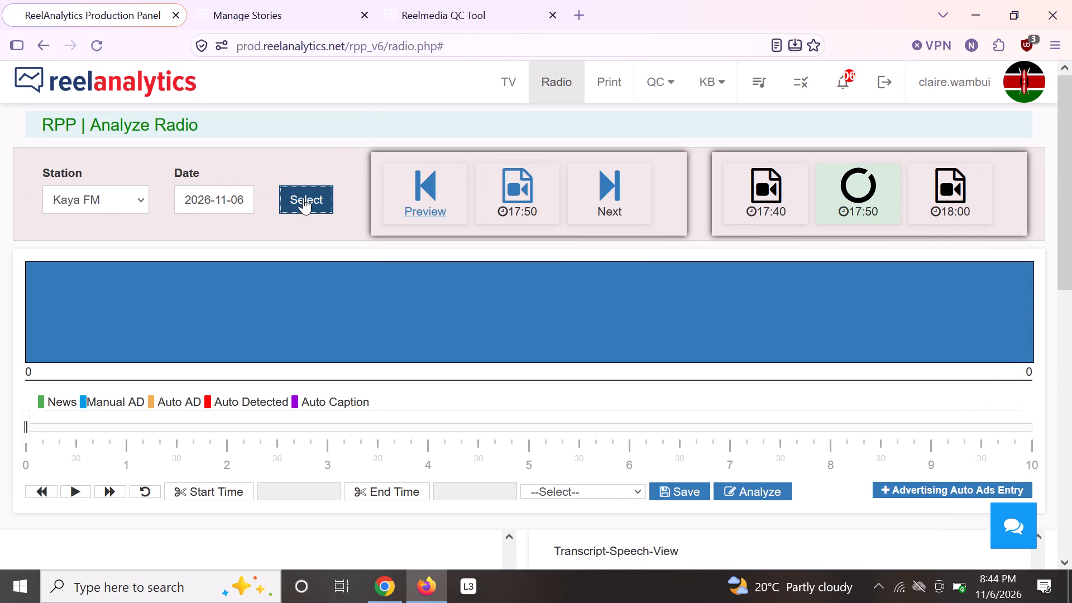
Look through the reloaded Analysis Panel list and open the next clip for analysis.
scroll(481, 226, "down", 3)
scroll(488, 232, "up", 4)
scroll(577, 232, "down", 4)
scroll(588, 239, "up", 1)
scroll(615, 262, "down", 9)
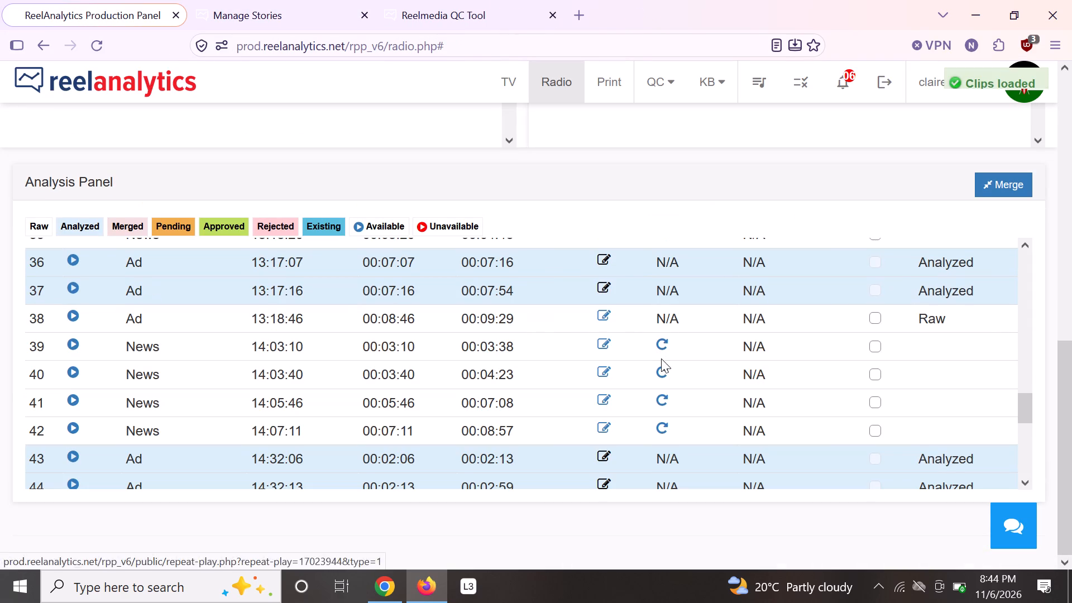
scroll(615, 383, "down", 3)
scroll(615, 360, "up", 17)
scroll(639, 356, "down", 2)
scroll(639, 356, "up", 2)
scroll(642, 356, "down", 1)
scroll(642, 356, "up", 3)
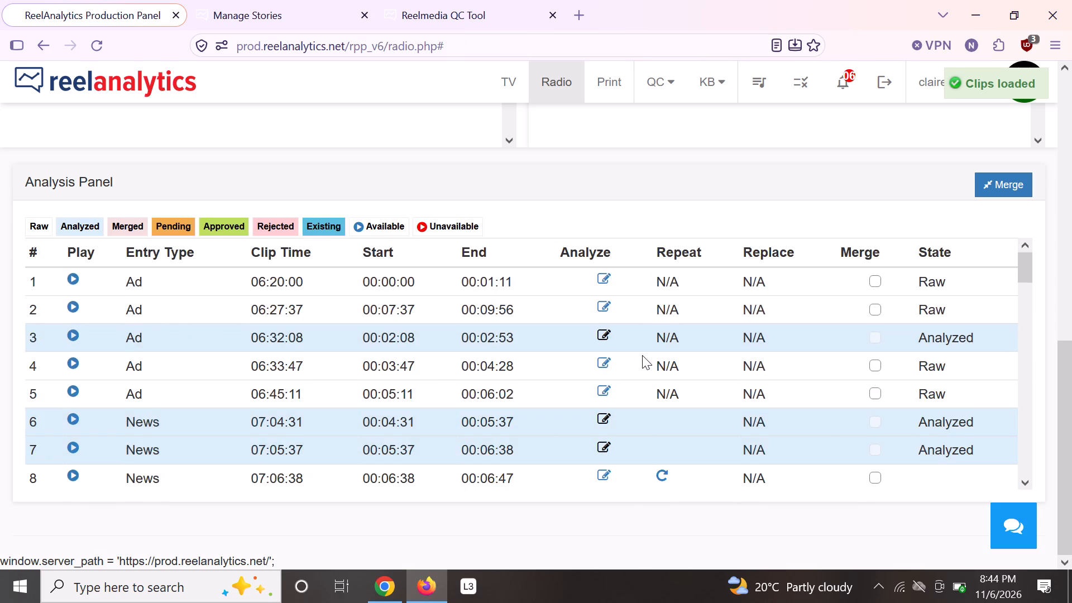
scroll(646, 354, "up", 3)
scroll(624, 312, "down", 1)
scroll(624, 312, "up", 5)
scroll(655, 315, "down", 3)
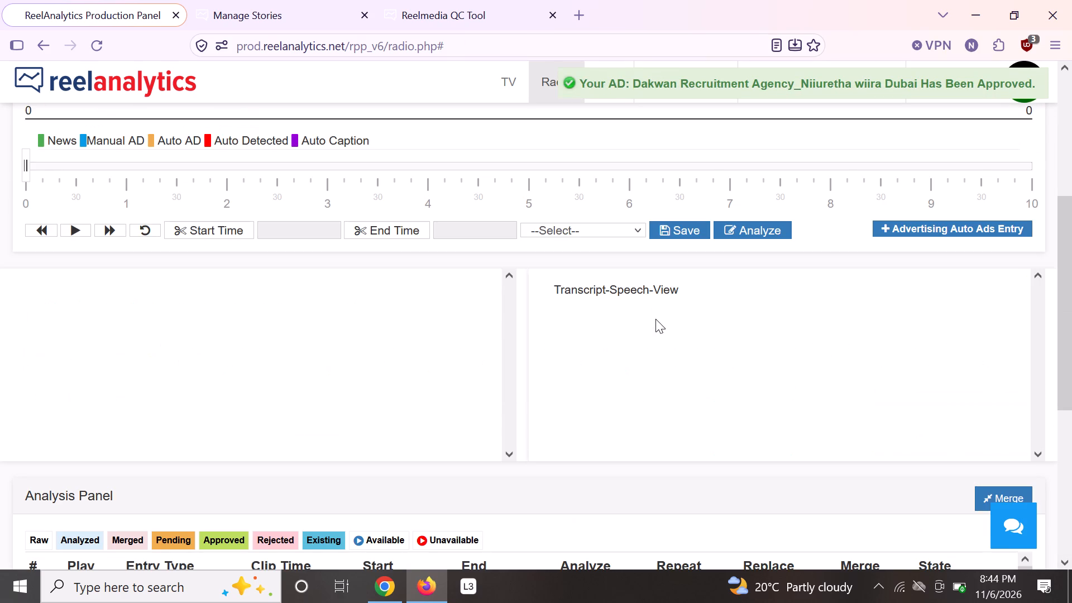
scroll(655, 315, "down", 2)
scroll(658, 319, "up", 1)
scroll(658, 320, "down", 1)
left_click(603, 415)
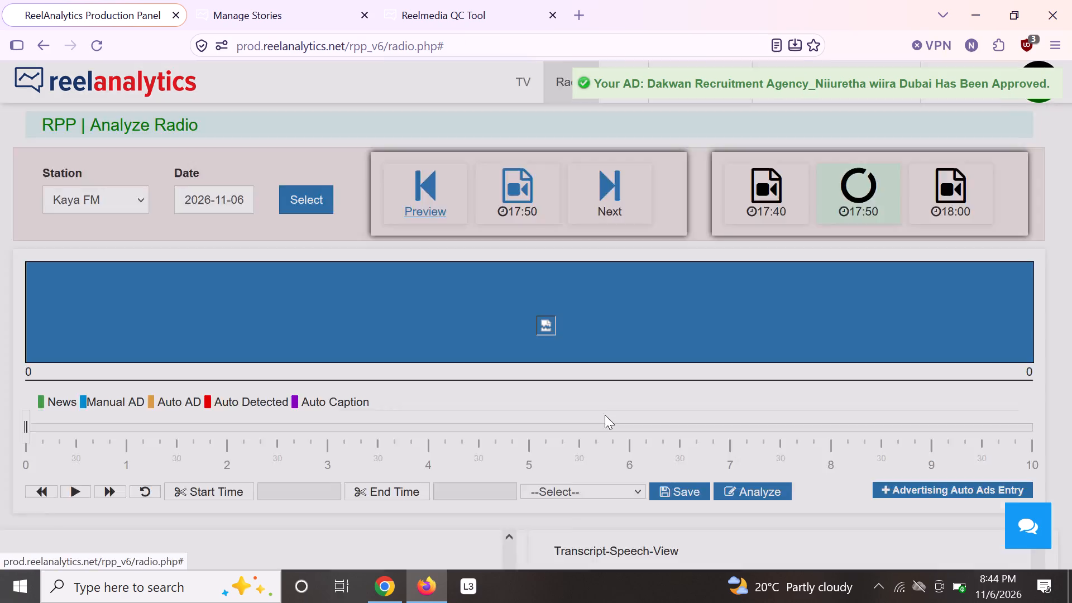
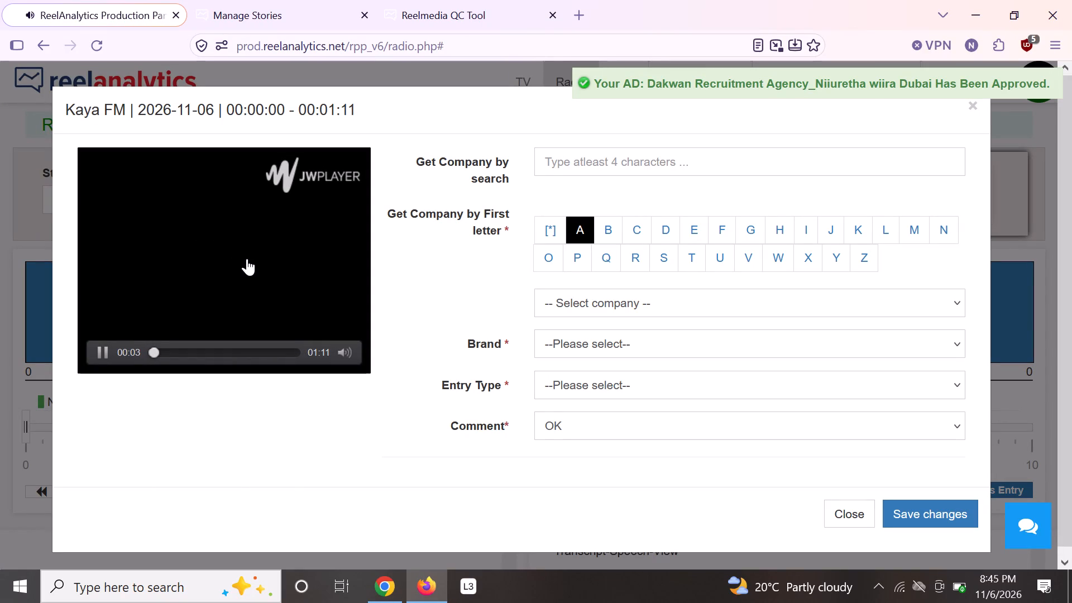
Set the company for the 00:00:00 - 00:01:11 Kaya FM clip to Co-operative Bank of Kenya.
left_click(636, 232)
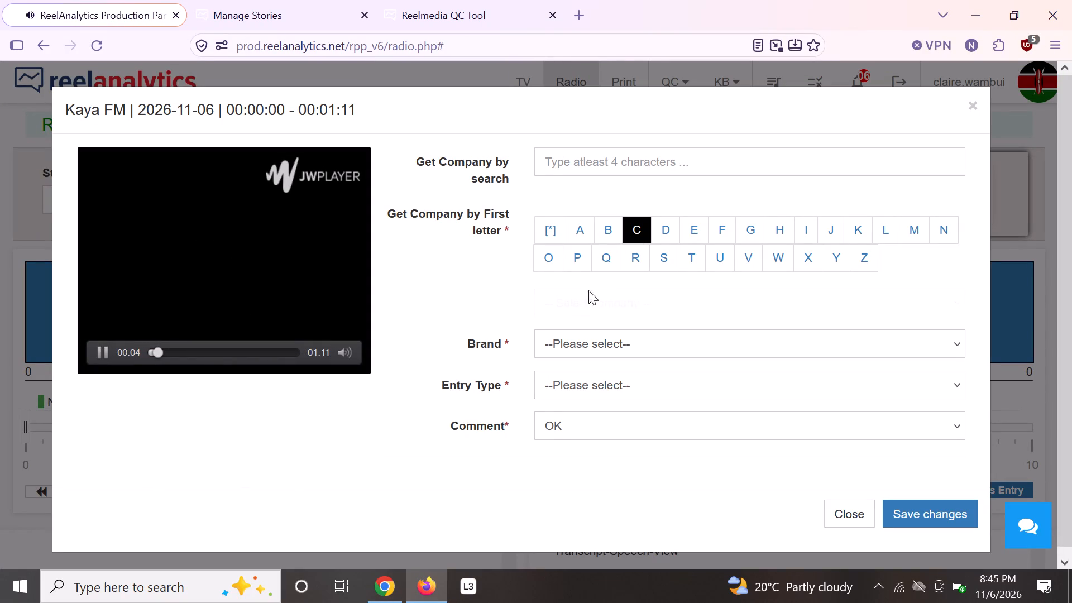
left_click(573, 303)
type("co-op bank")
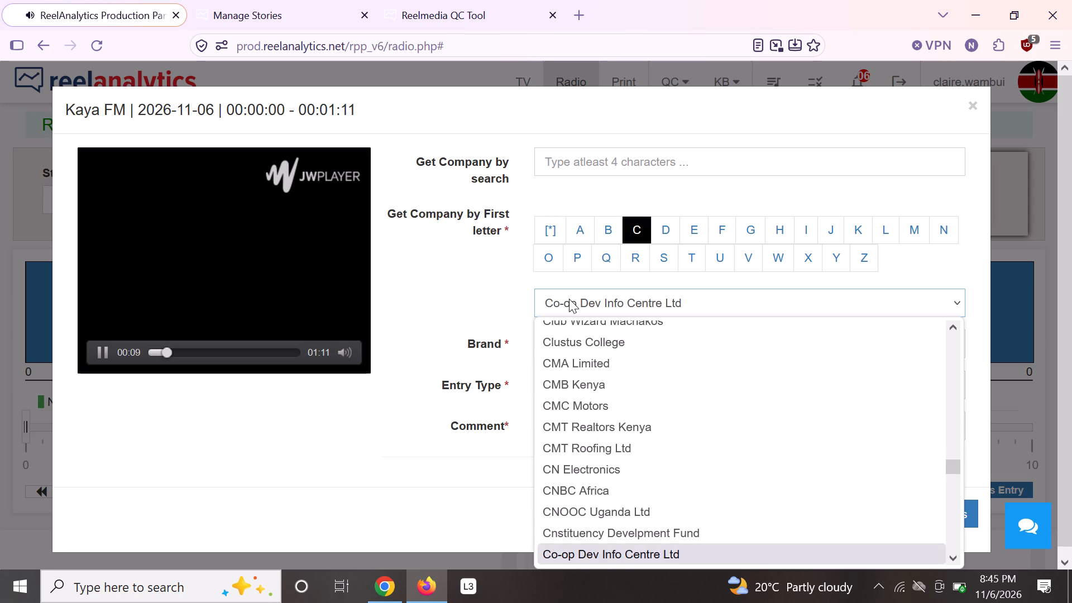
key("Down")
key("Down")
key("Return")
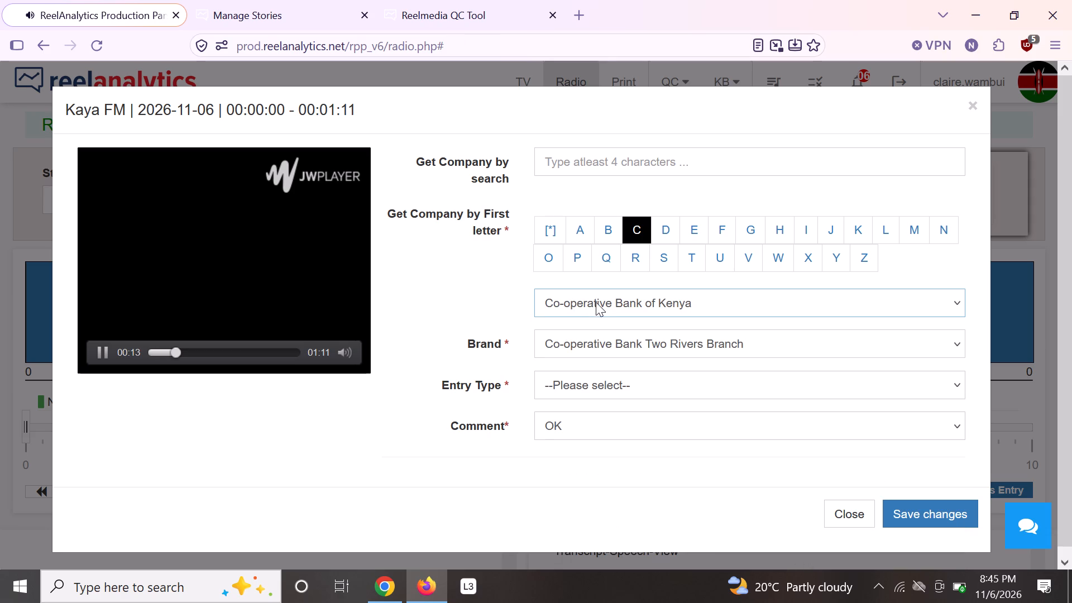
Search the Co-operative Bank of Kenya brands for the Co-op Bank Kwa Jirani brand.
left_click(617, 348)
type("co-op bnk kwa")
key("space")
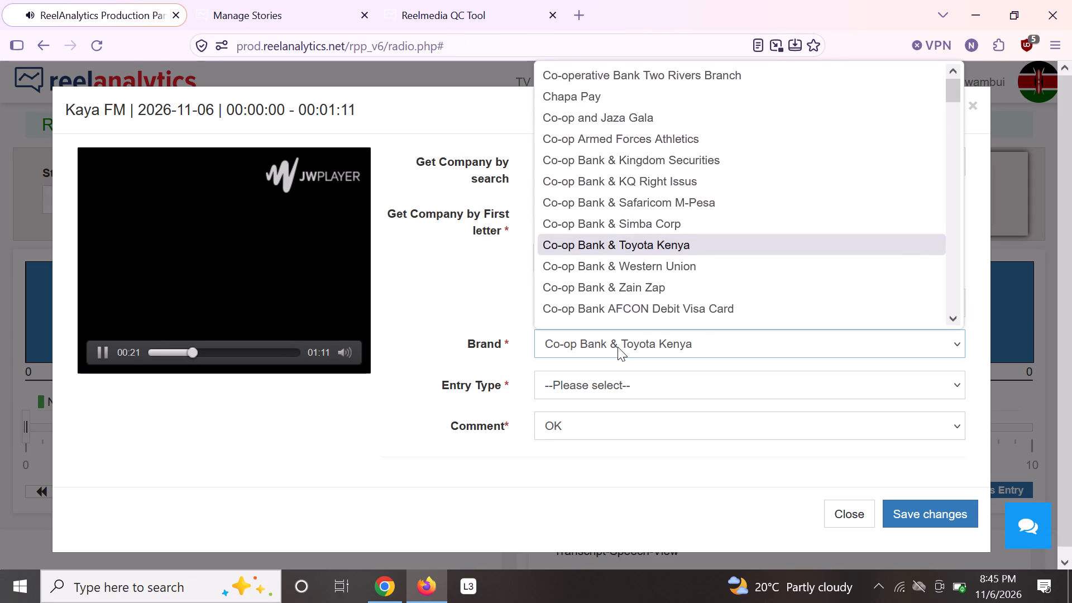
type("ji")
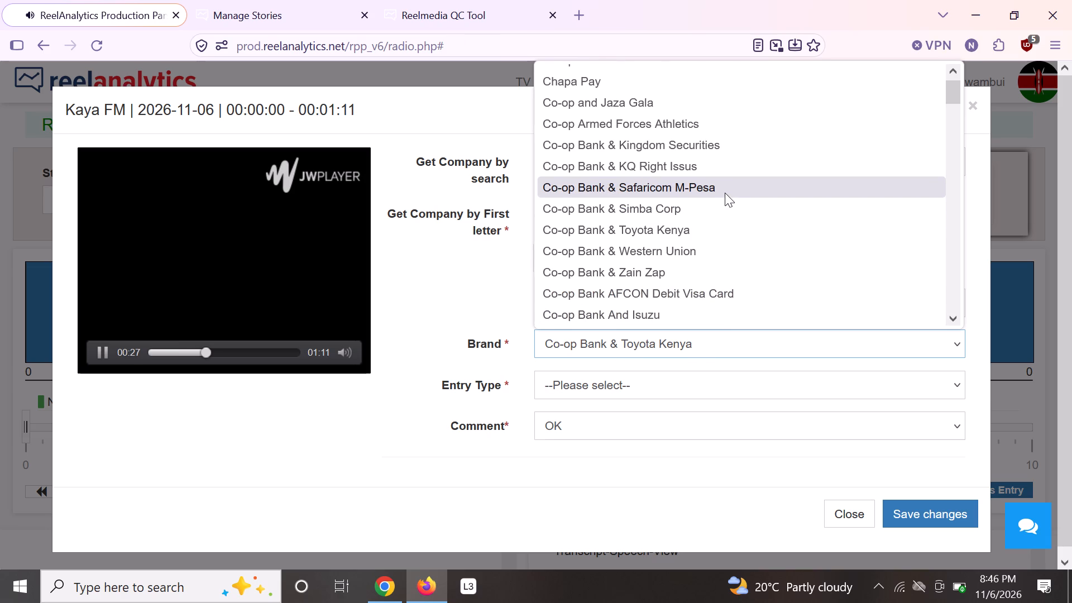
scroll(725, 193, "down", 2)
scroll(726, 195, "up", 2)
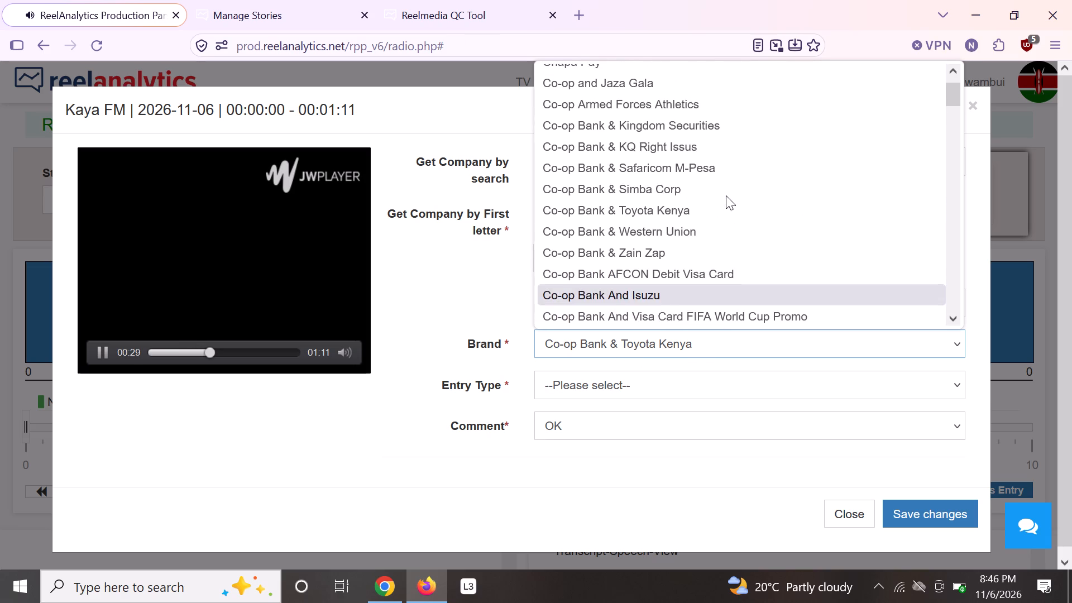
scroll(727, 197, "down", 2)
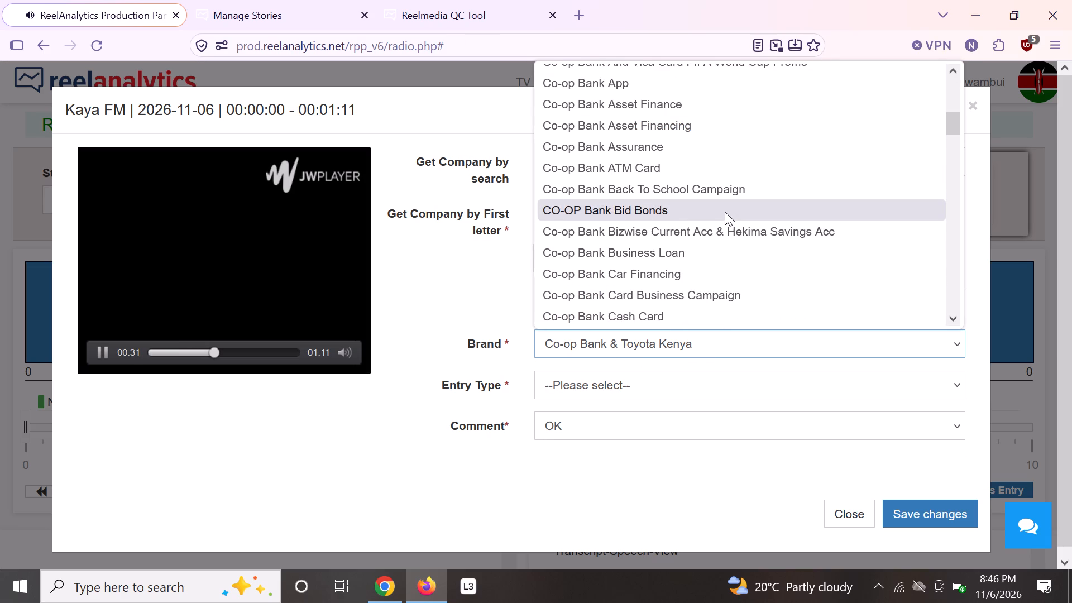
scroll(725, 212, "up", 1)
Switch to the Reelmedia QC Tool and examine the Media Logs Report's brand groups for the Co-op Bank Kwa Jirani brand name.
left_click(492, 1)
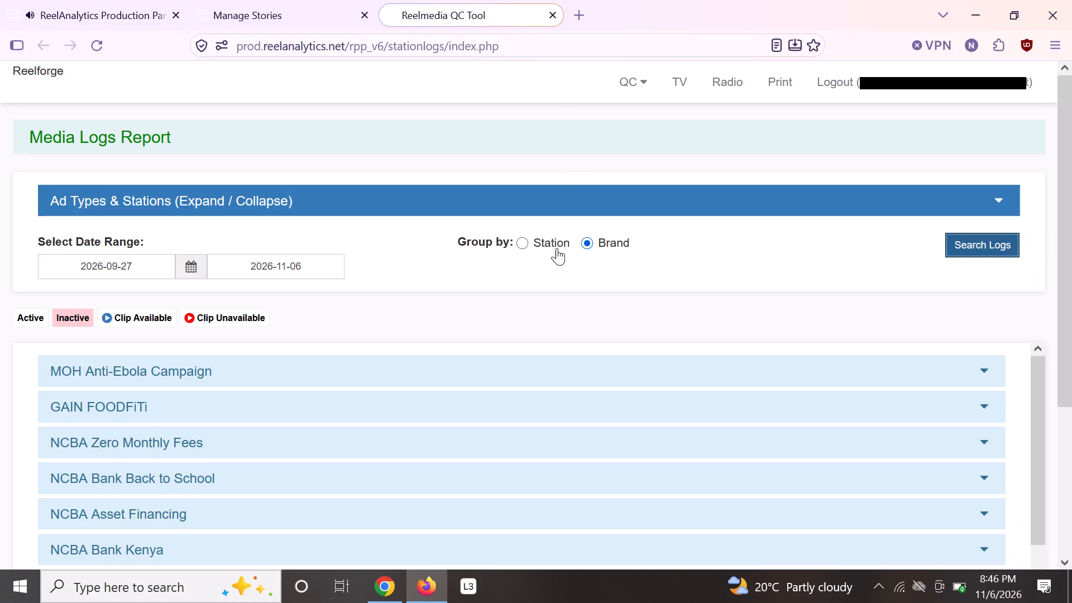
scroll(804, 277, "down", 1)
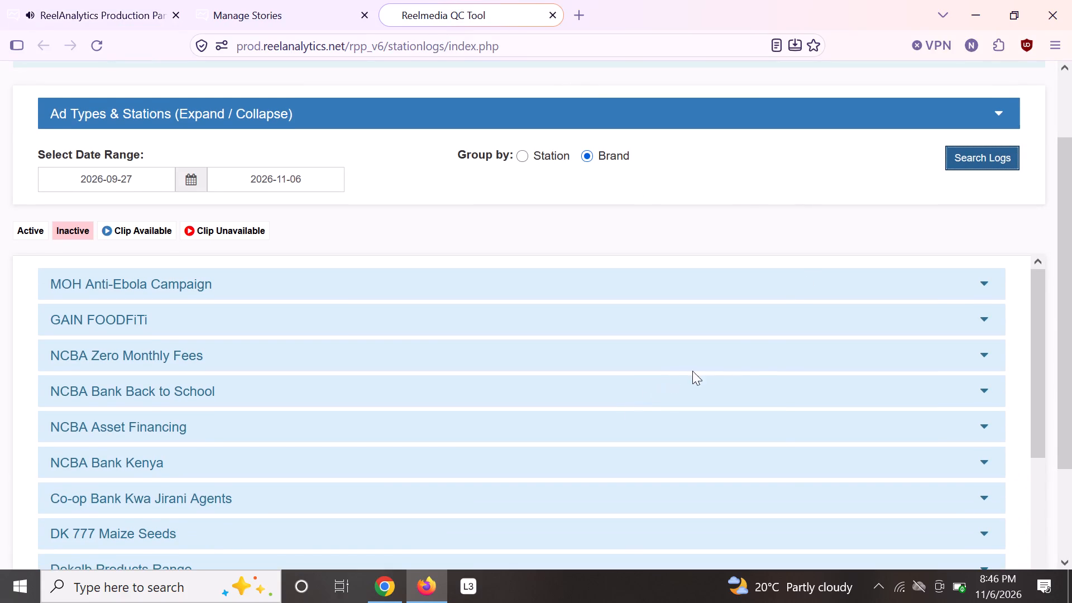
scroll(739, 358, "down", 1)
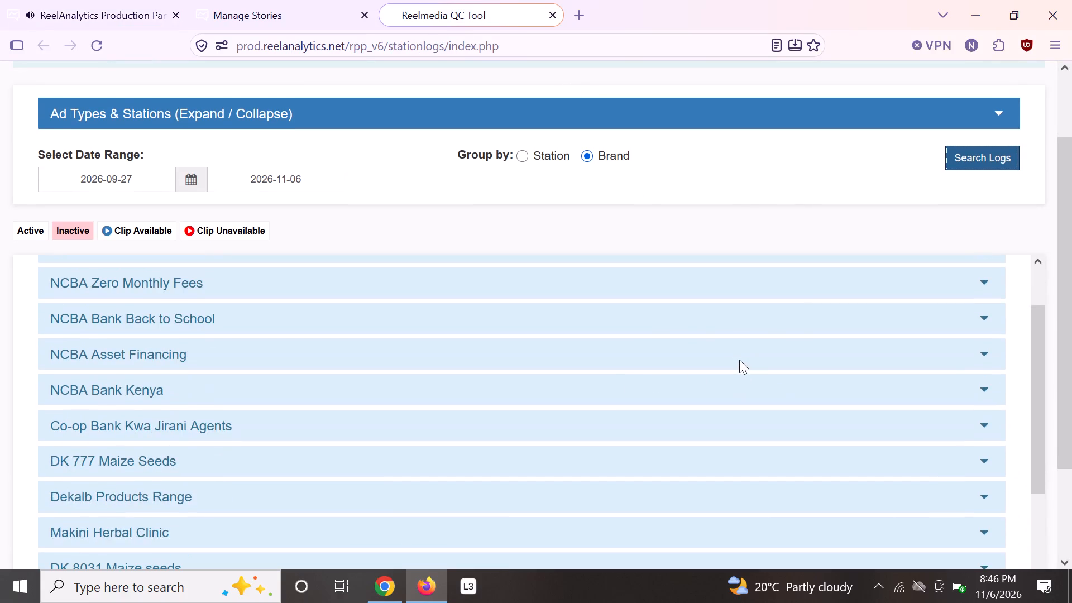
scroll(739, 359, "down", 1)
scroll(739, 359, "up", 1)
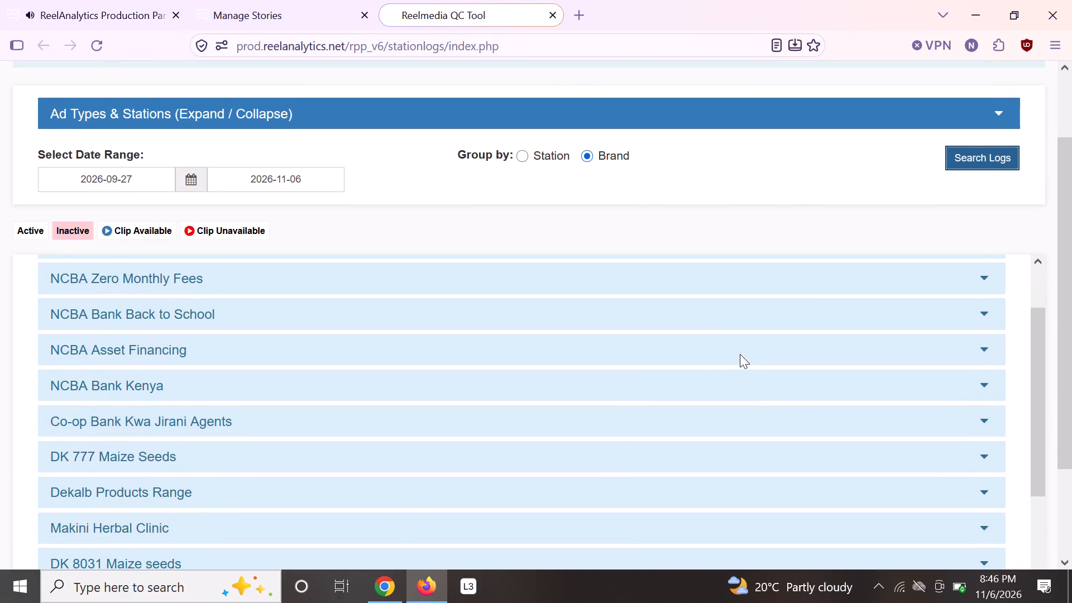
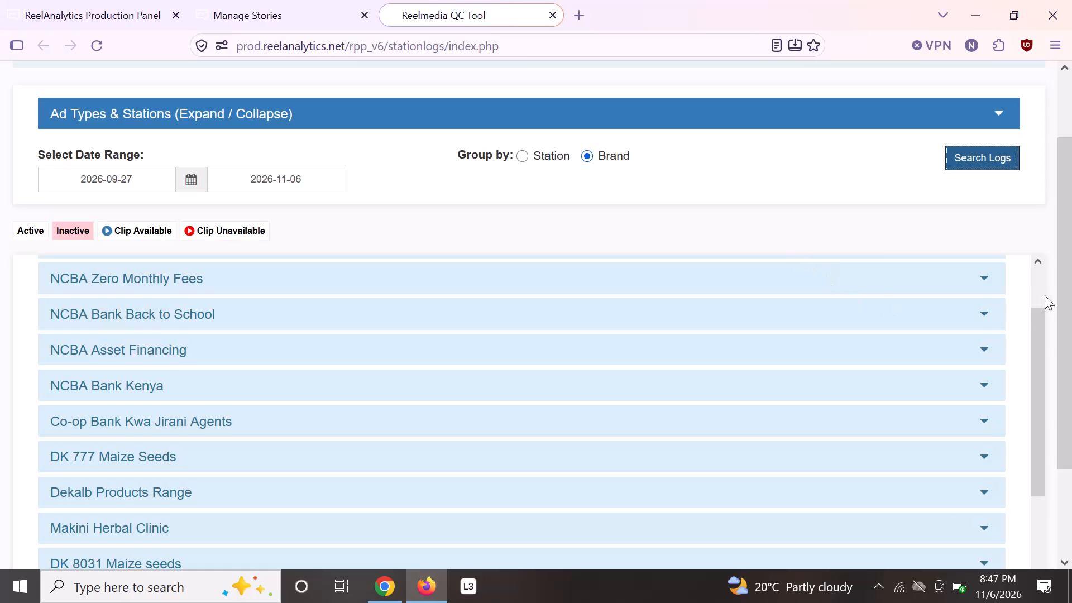
Expand the Co-op Bank Kwa Jirani Agents group and open its first Kaya FM log entry to examine its company, brand and entry type.
left_click(978, 424)
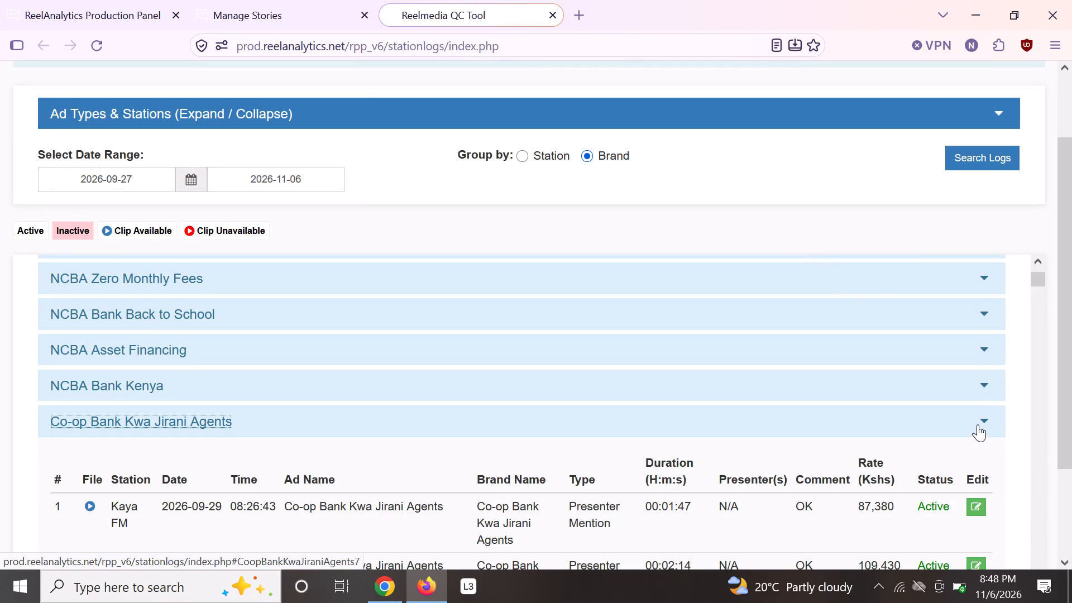
scroll(959, 415, "down", 2)
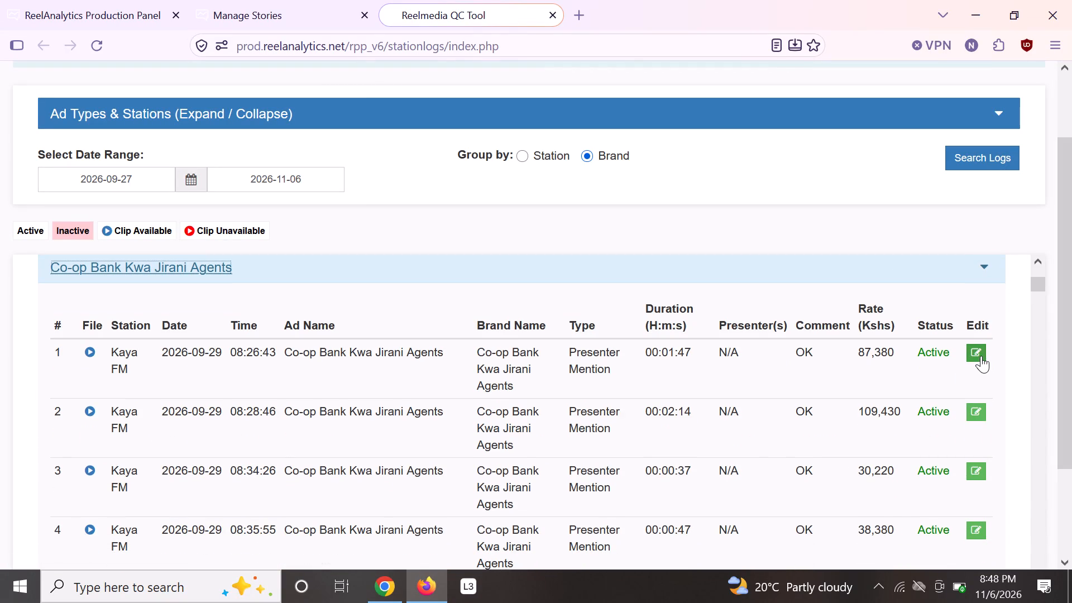
left_click(980, 356)
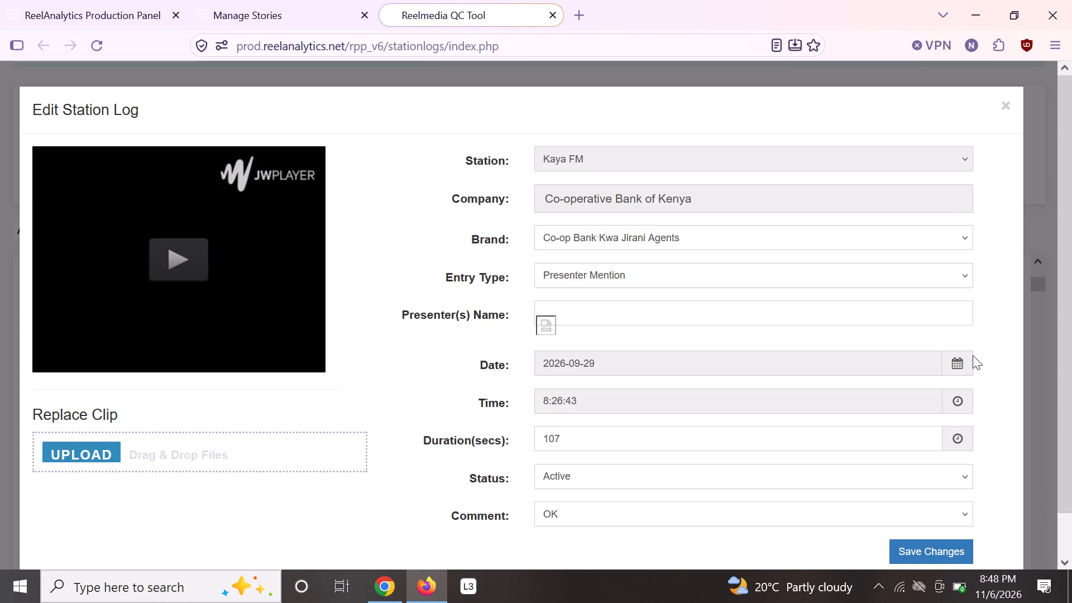
Return to the ReelAnalytics Production Panel and set the 00:00:00 - 00:01:11 clip's brand to Co-op Bank Kwa Jirani Agents.
left_click(130, 15)
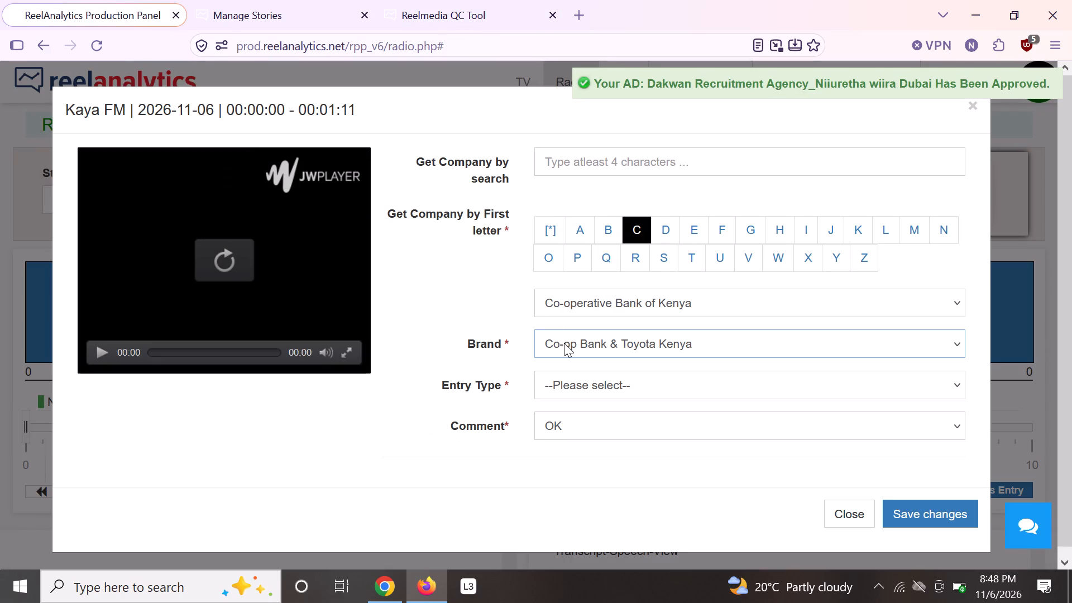
left_click(564, 343)
scroll(606, 233, "down", 2)
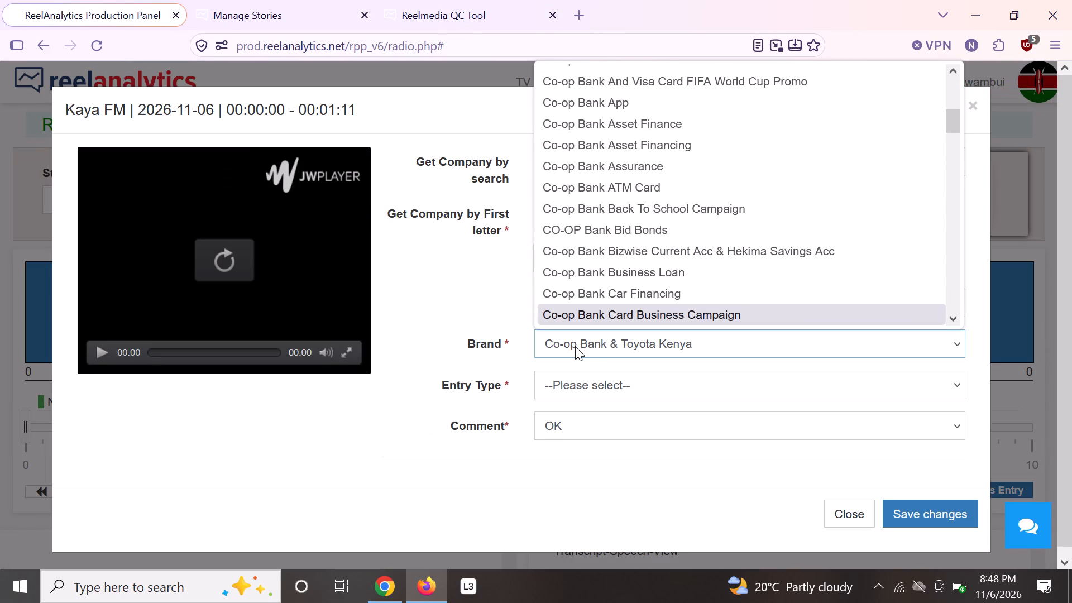
type("co-op bank kwa")
key("Return")
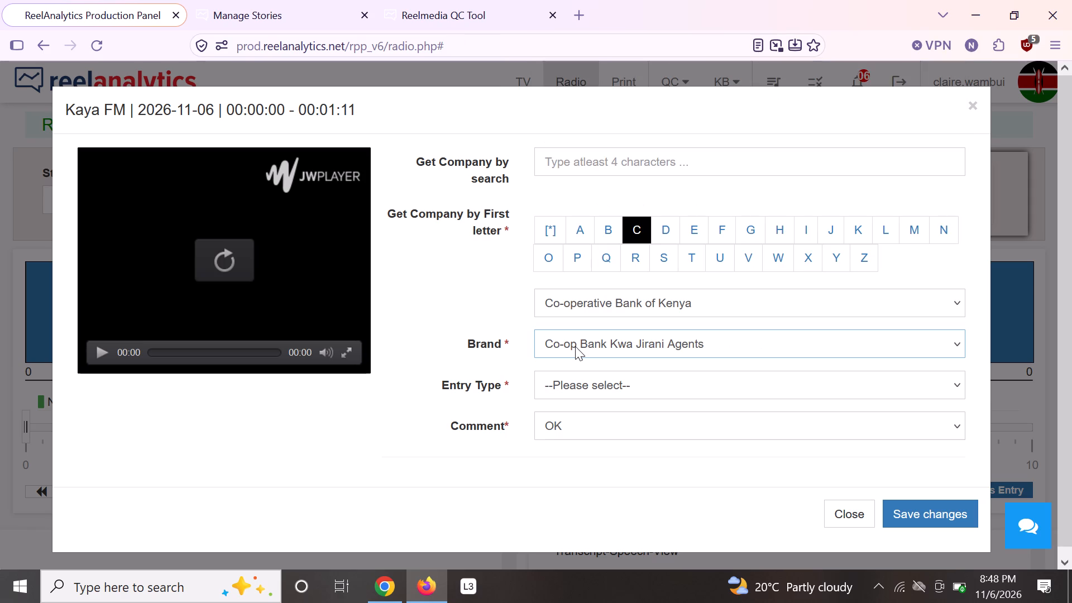
Set the clip's entry type to Presenter Mention, save the ad entry and close it.
left_click(652, 377)
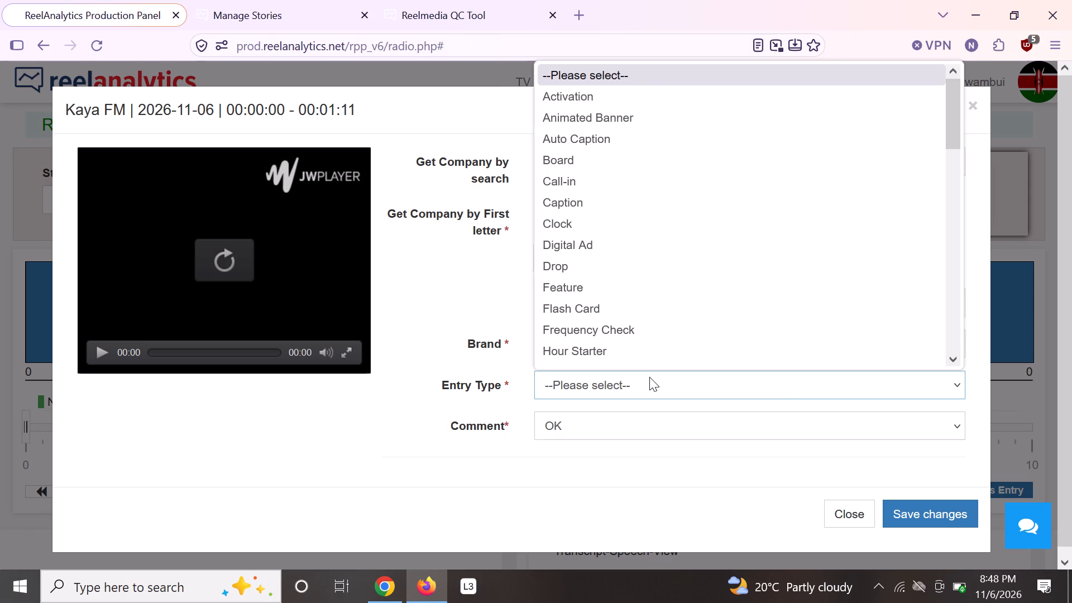
scroll(618, 276, "down", 2)
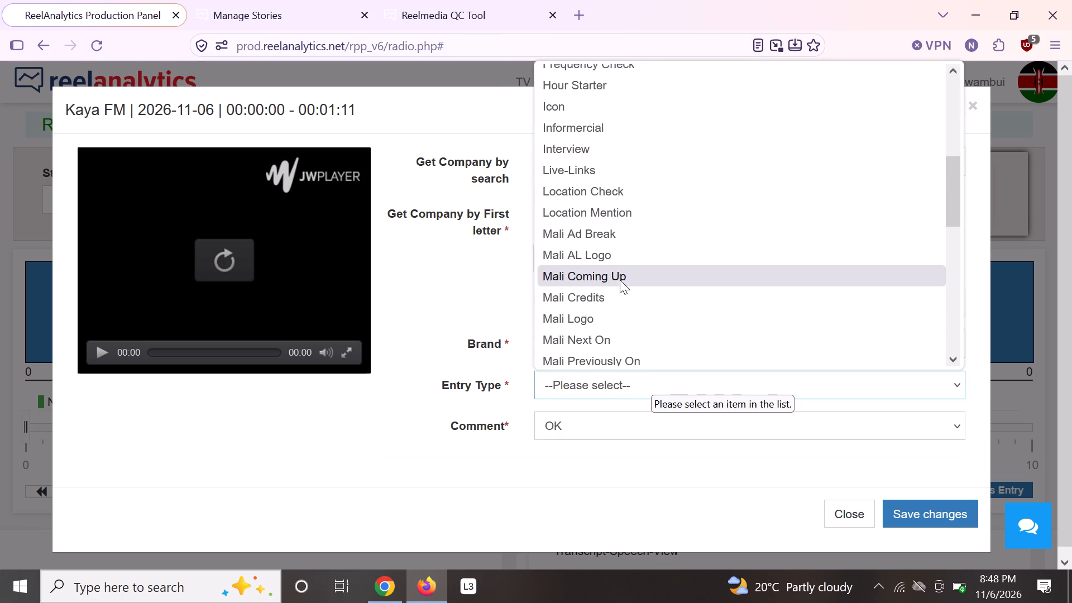
scroll(636, 269, "down", 1)
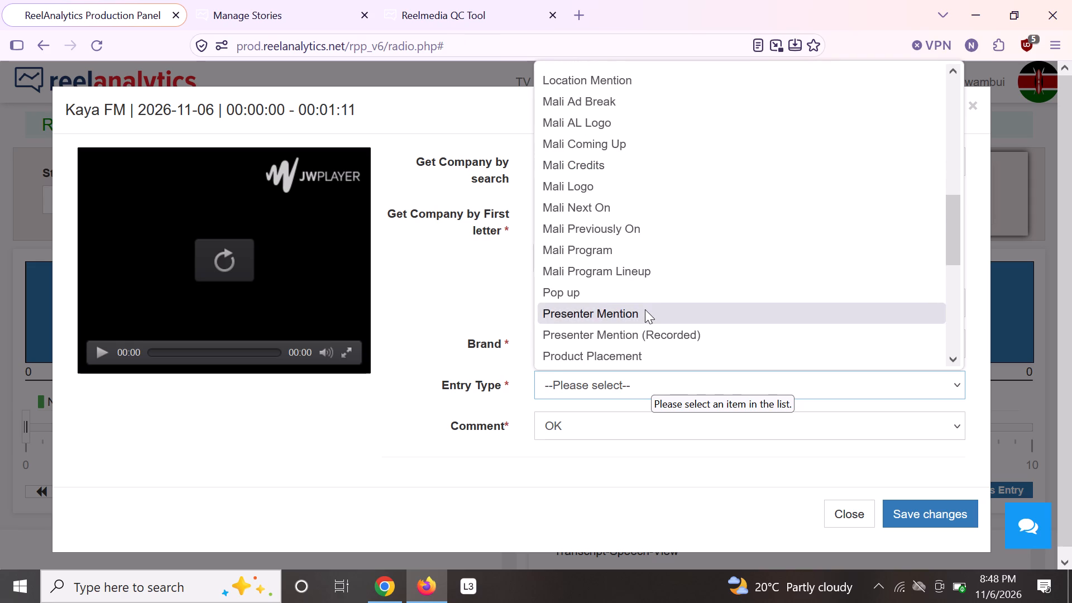
left_click(644, 309)
scroll(954, 399, "down", 2)
scroll(959, 431, "up", 1)
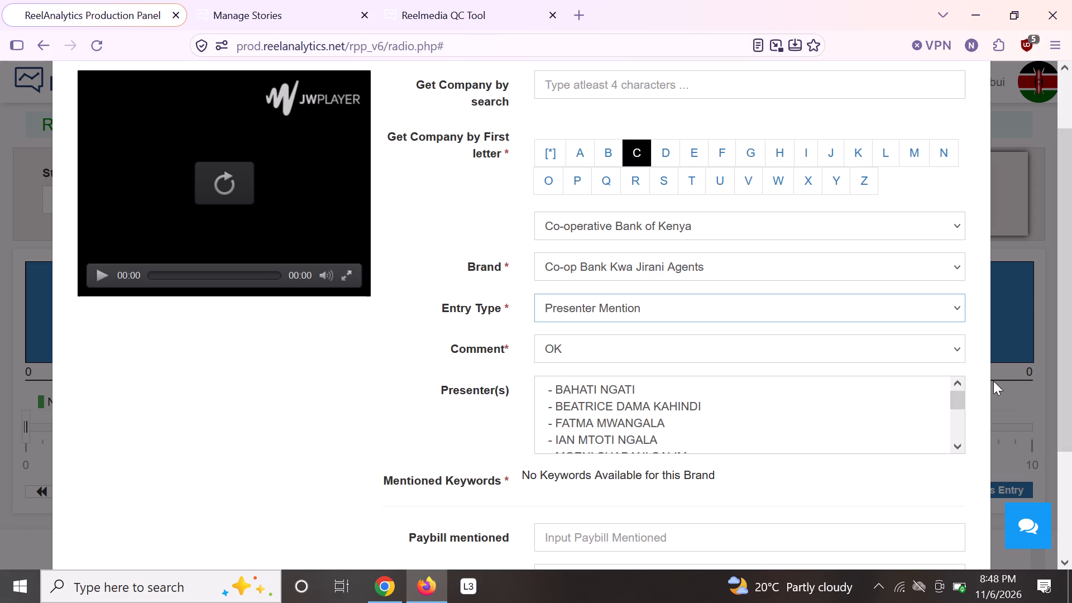
scroll(994, 383, "down", 1)
scroll(995, 392, "up", 1)
scroll(995, 394, "down", 1)
scroll(995, 396, "up", 3)
scroll(995, 397, "down", 1)
scroll(995, 398, "up", 1)
scroll(995, 398, "down", 1)
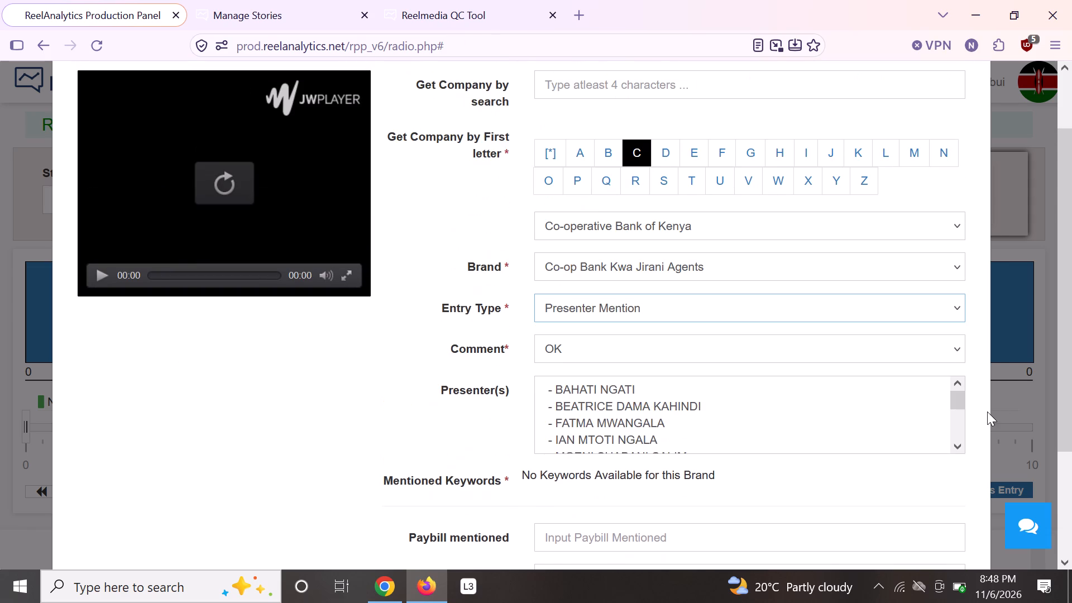
scroll(987, 411, "up", 2)
scroll(987, 413, "down", 2)
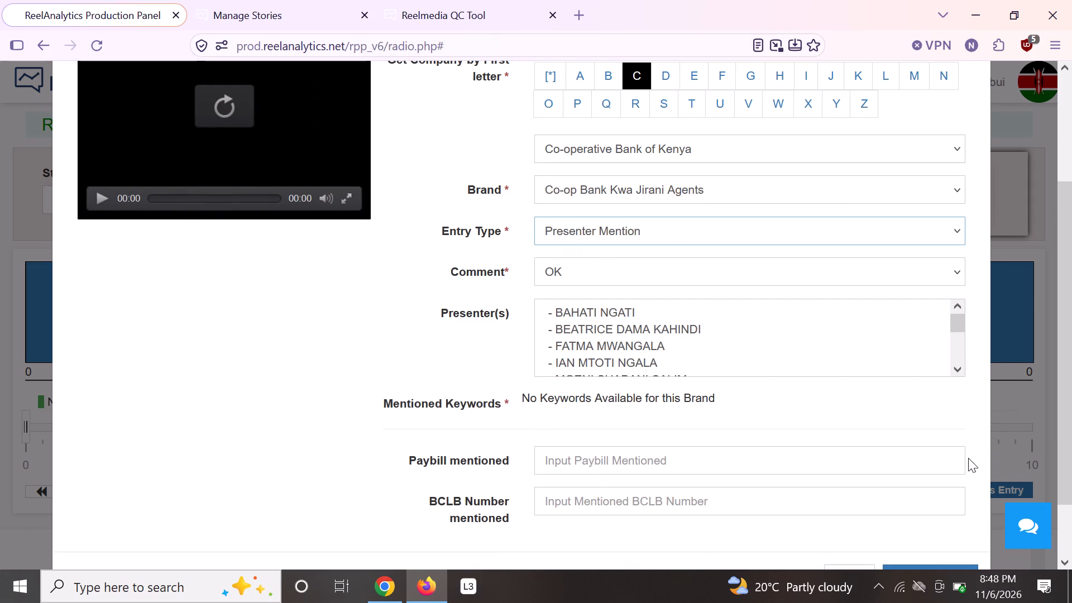
scroll(968, 458, "down", 5)
left_click(962, 502)
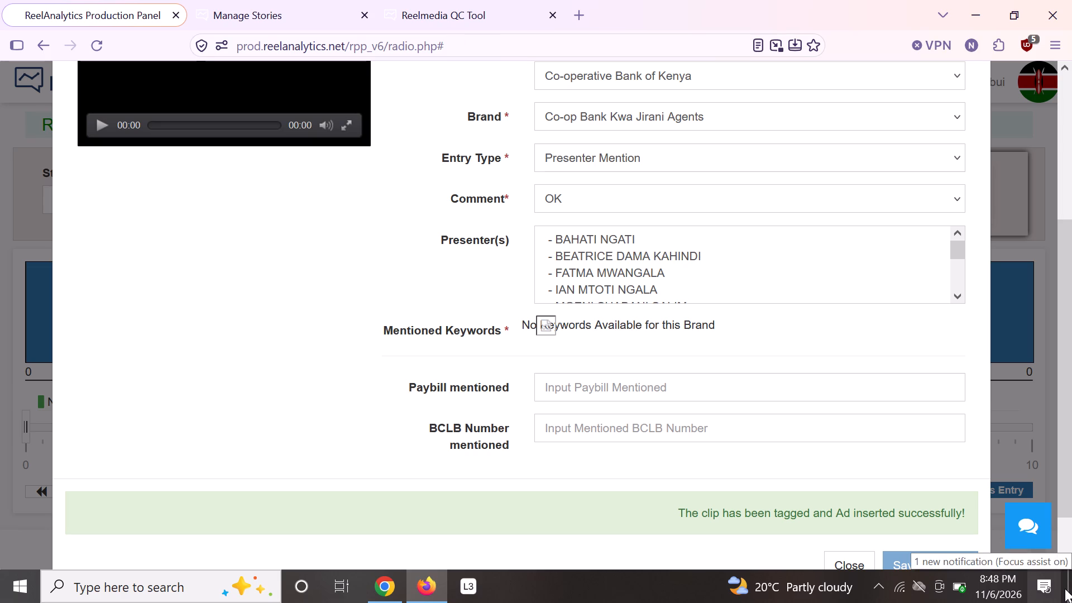
left_click(844, 556)
Reload the Kaya FM clips for 2026-11-06.
scroll(486, 395, "up", 5)
scroll(486, 395, "down", 1)
scroll(486, 395, "up", 4)
scroll(471, 389, "down", 2)
scroll(471, 389, "up", 2)
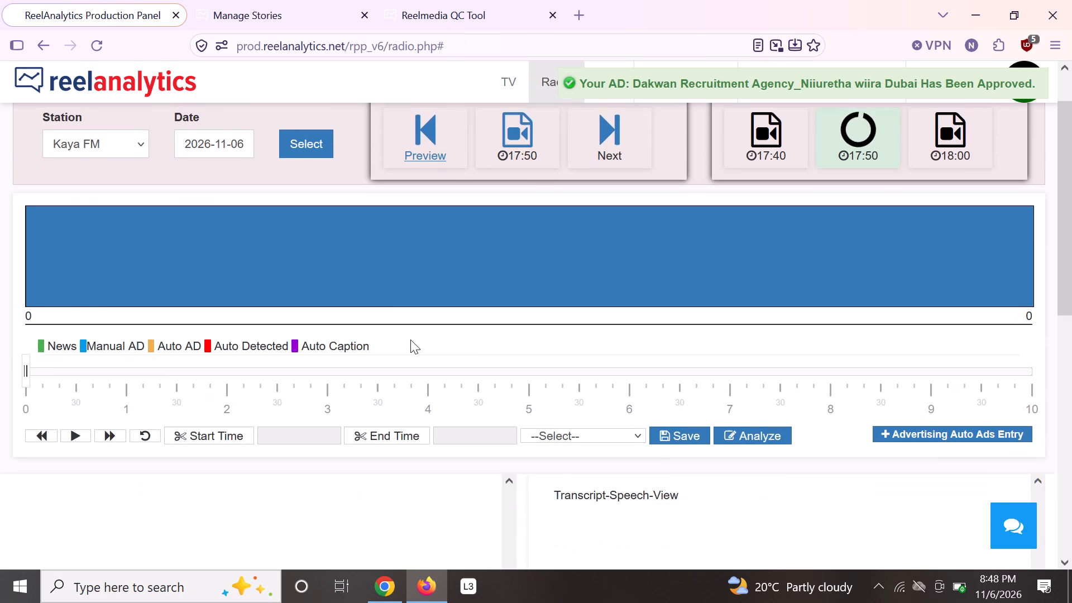
left_click(309, 106)
Open the raw 00:07:37 - 00:09:56 ad clip for analysis and play its recording.
scroll(497, 203, "up", 1)
scroll(497, 203, "down", 3)
scroll(497, 204, "up", 2)
scroll(498, 204, "down", 1)
scroll(498, 204, "up", 4)
scroll(550, 241, "down", 1)
scroll(550, 241, "up", 1)
scroll(551, 245, "down", 2)
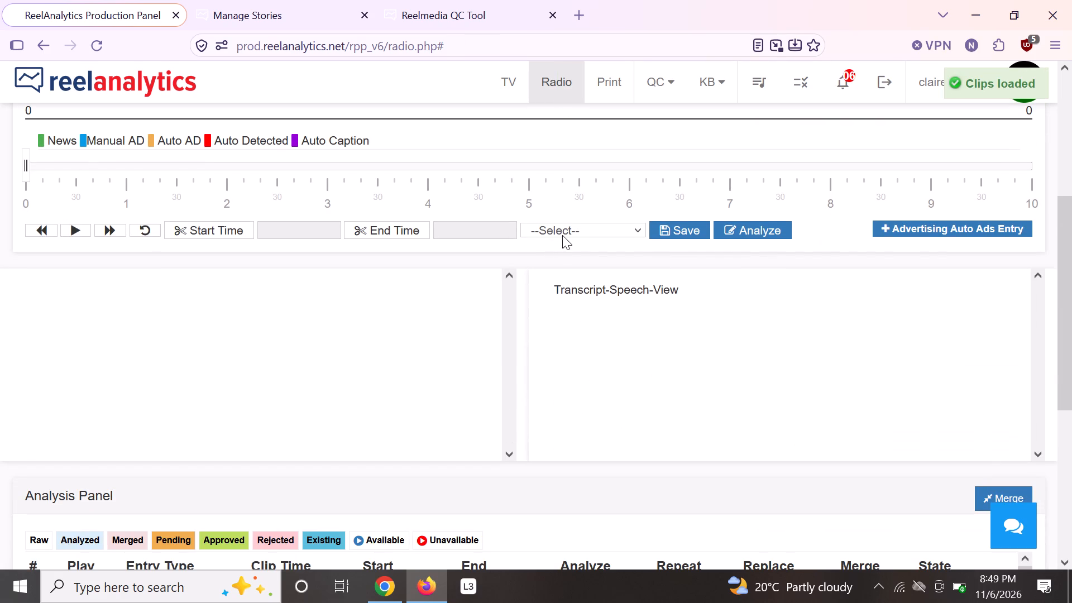
scroll(650, 350, "up", 3)
scroll(650, 350, "down", 2)
scroll(650, 350, "up", 1)
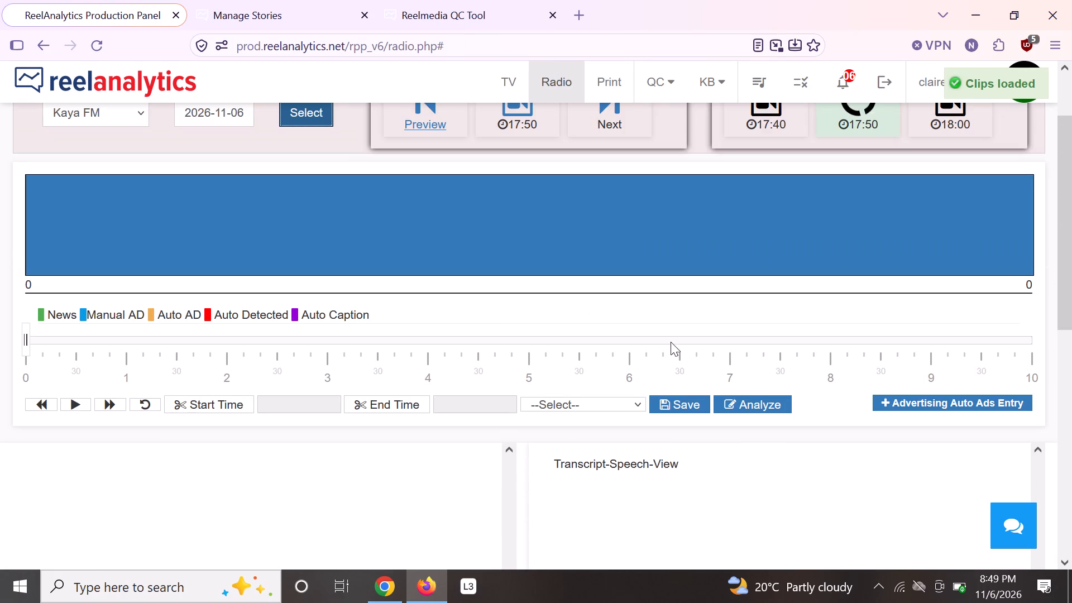
scroll(671, 342, "down", 4)
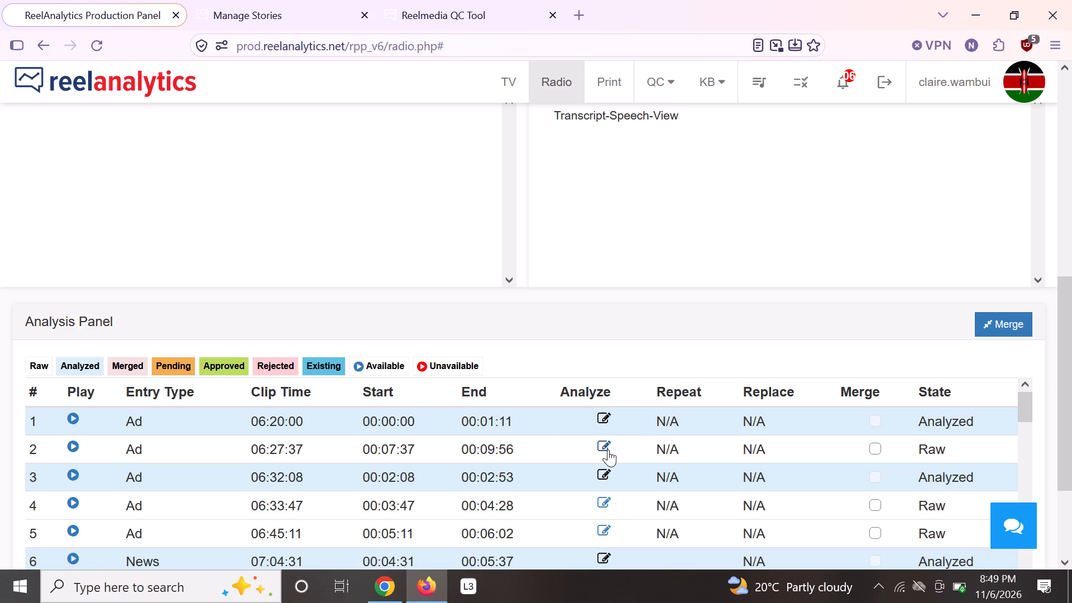
left_click(603, 447)
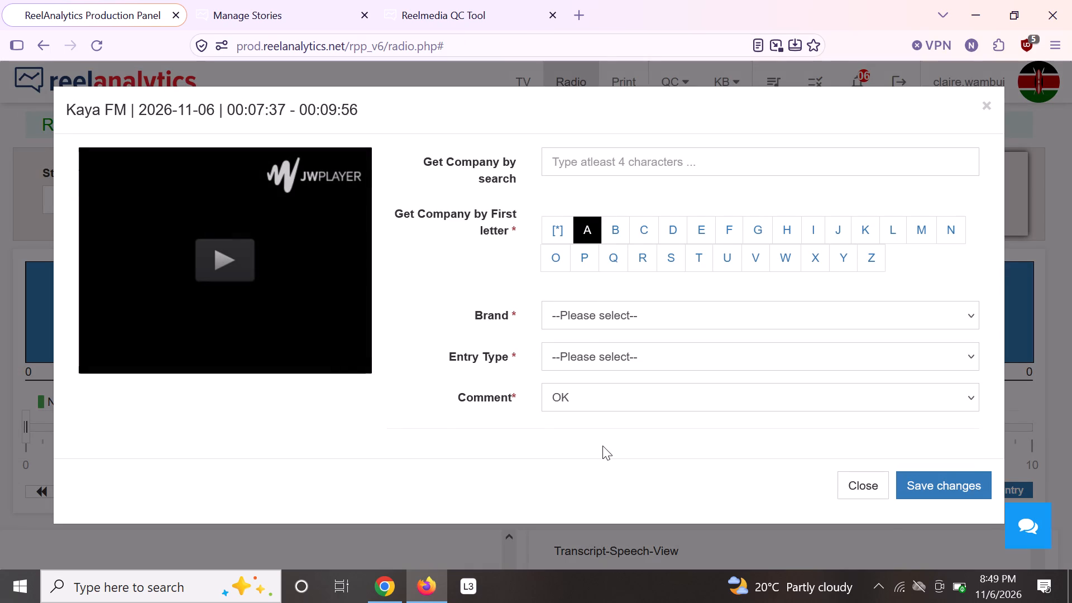
left_click(242, 244)
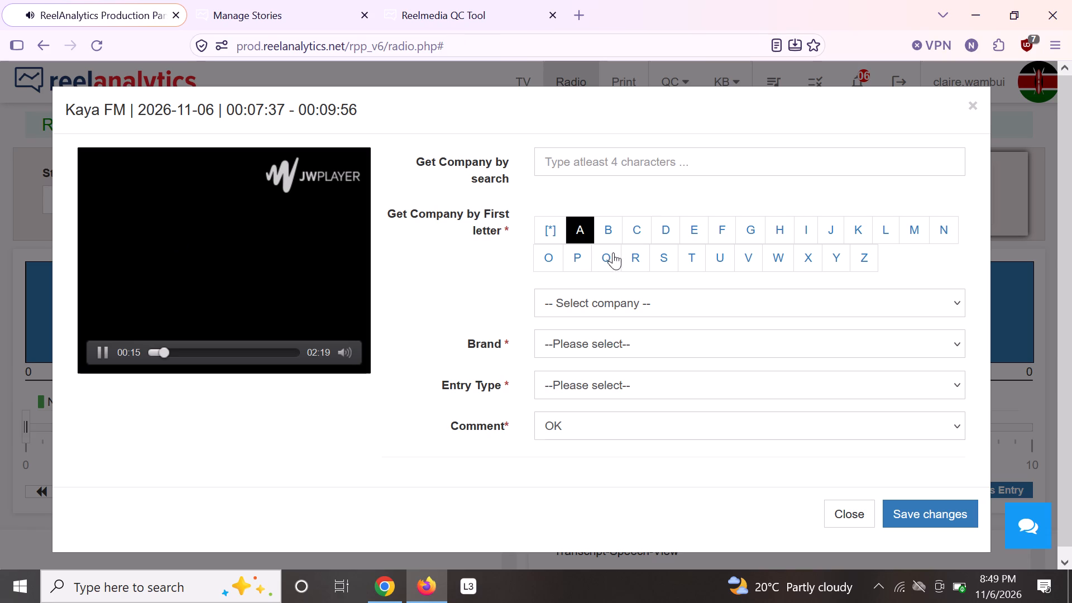
Set the company for the 00:07:37 - 00:09:56 clip to Co-operative Bank of Kenya.
left_click(630, 227)
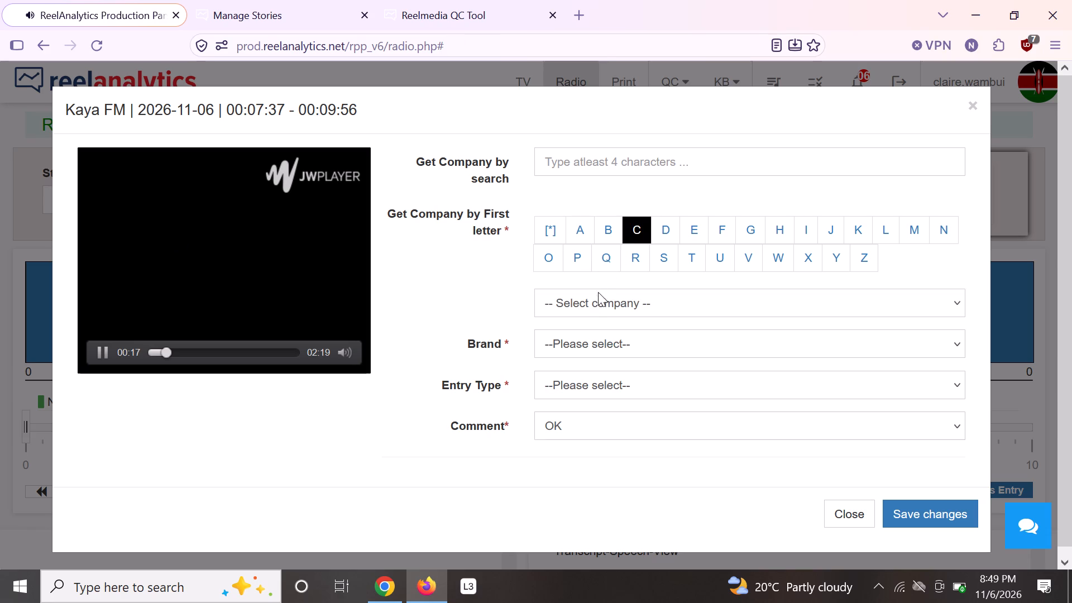
left_click(568, 310)
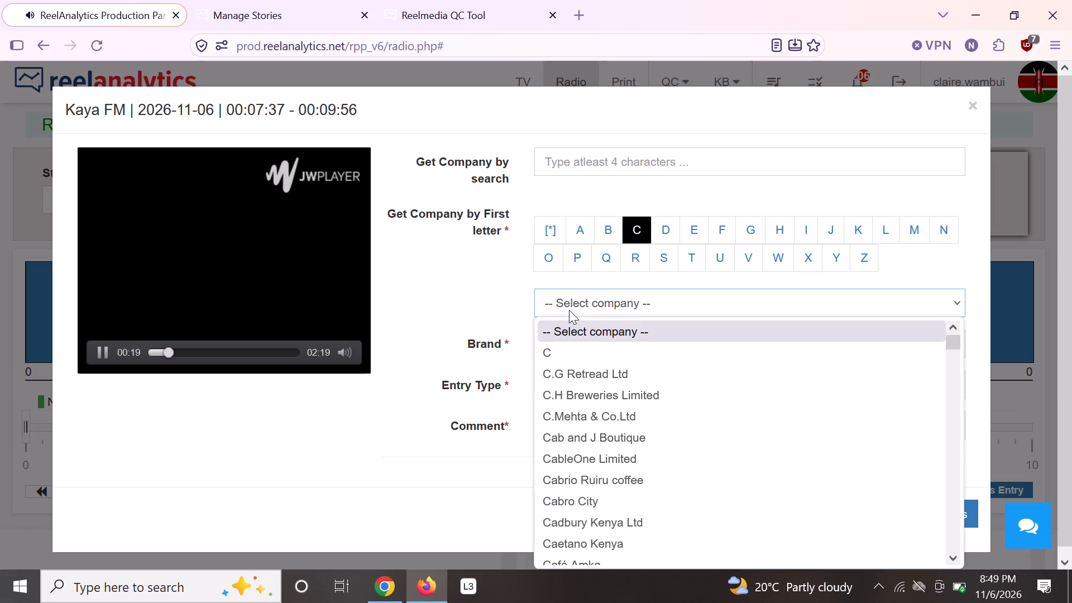
type("co-op bank")
key("space")
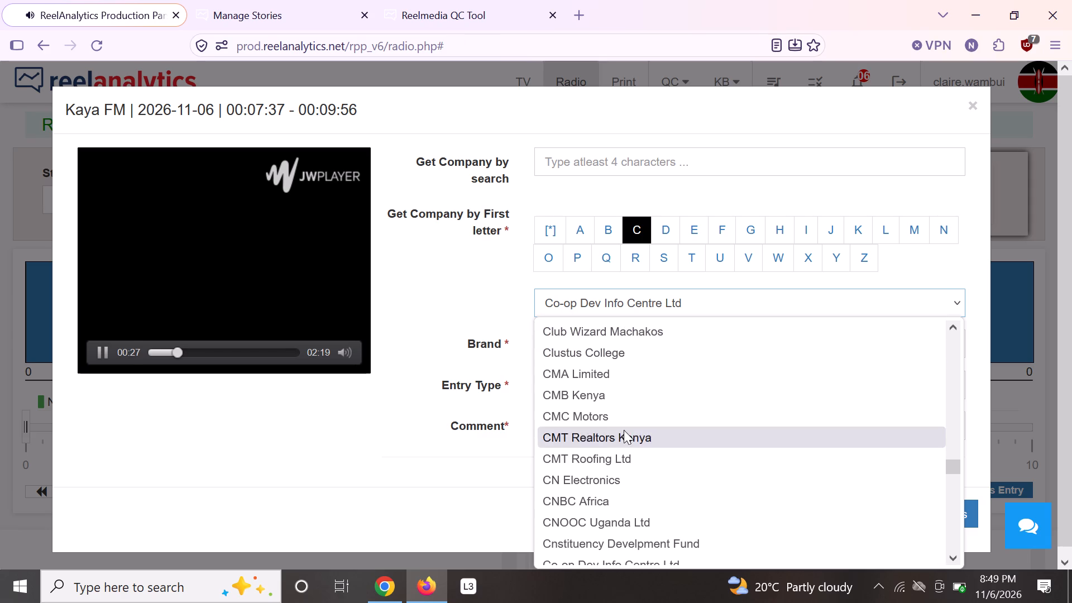
scroll(654, 486, "down", 1)
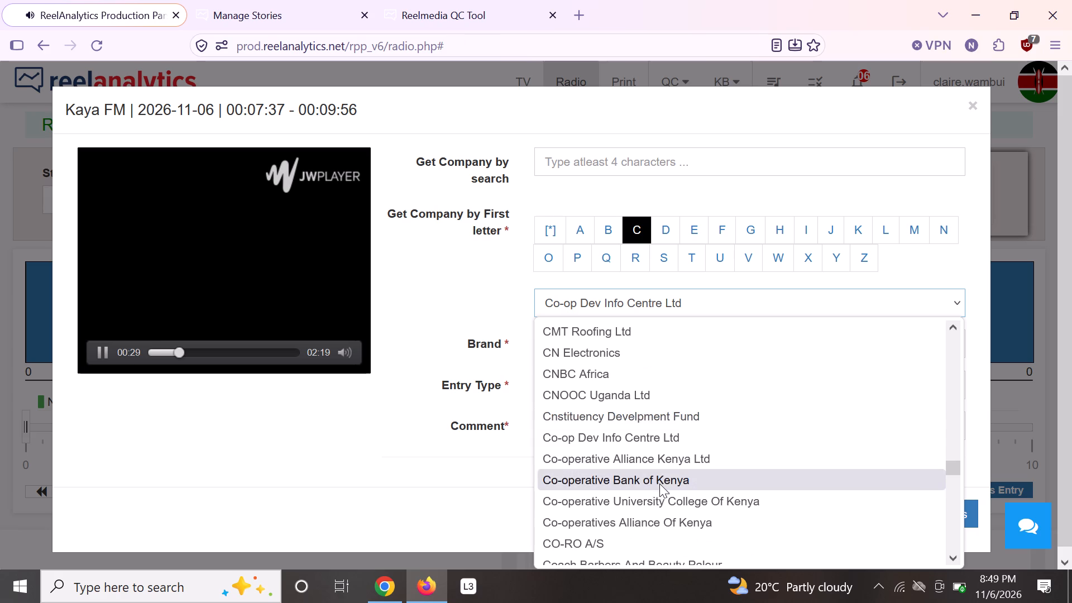
left_click(661, 481)
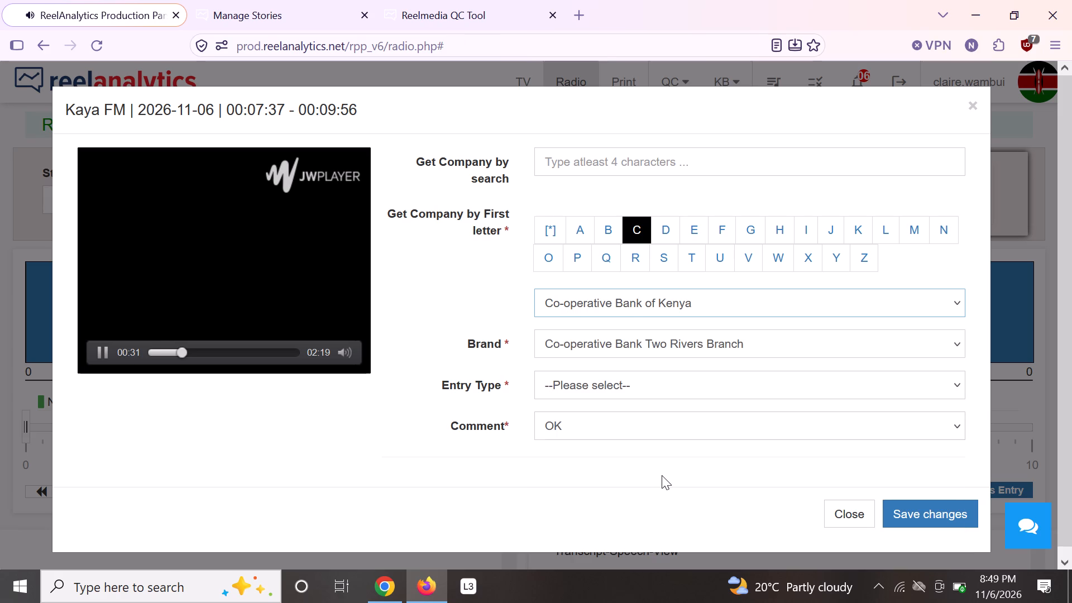
Set the brand for the 00:07:37 - 00:09:56 clip to Co-op Bank Kwa Jirani Agents.
left_click(679, 347)
type("co-op bank kwa")
key("space")
key("Return")
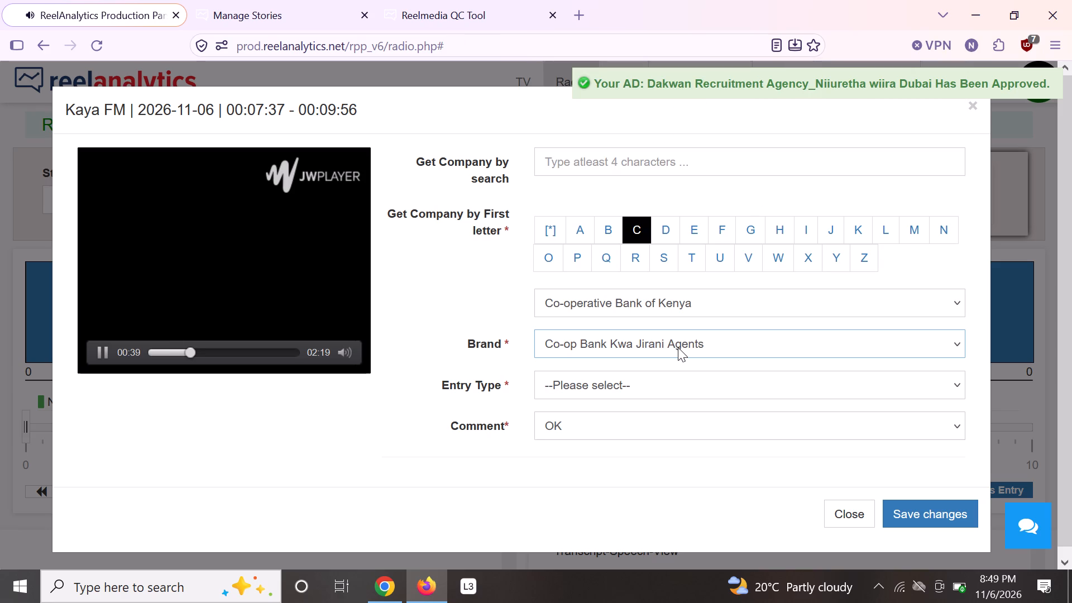
Set the 00:07:37 - 00:09:56 clip's entry type to Presenter Mention, save the ad entry and close it.
left_click(653, 377)
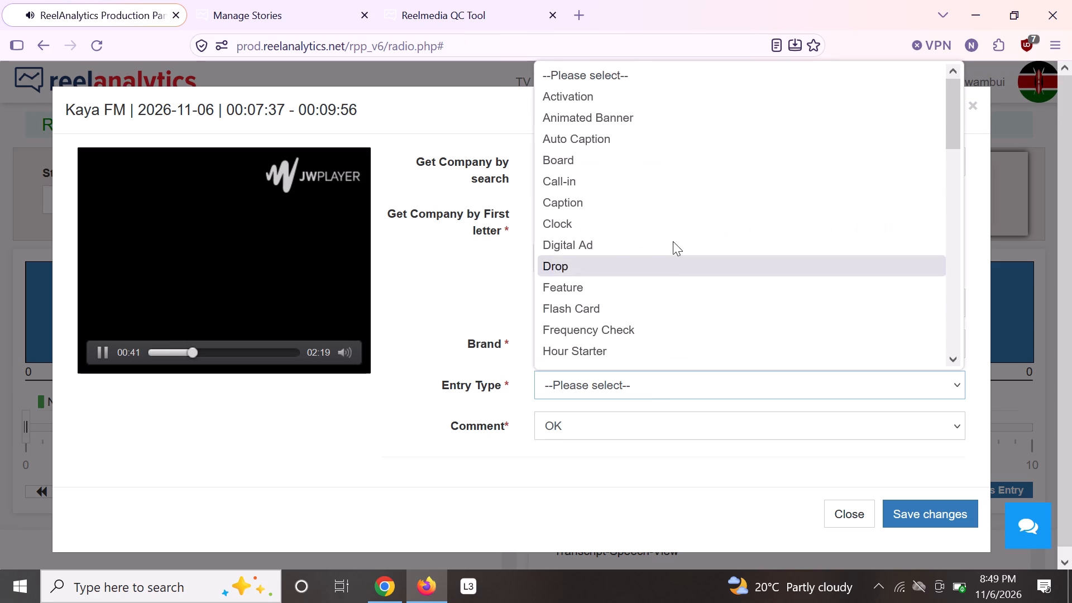
scroll(673, 241, "down", 1)
scroll(673, 241, "up", 1)
scroll(673, 242, "down", 5)
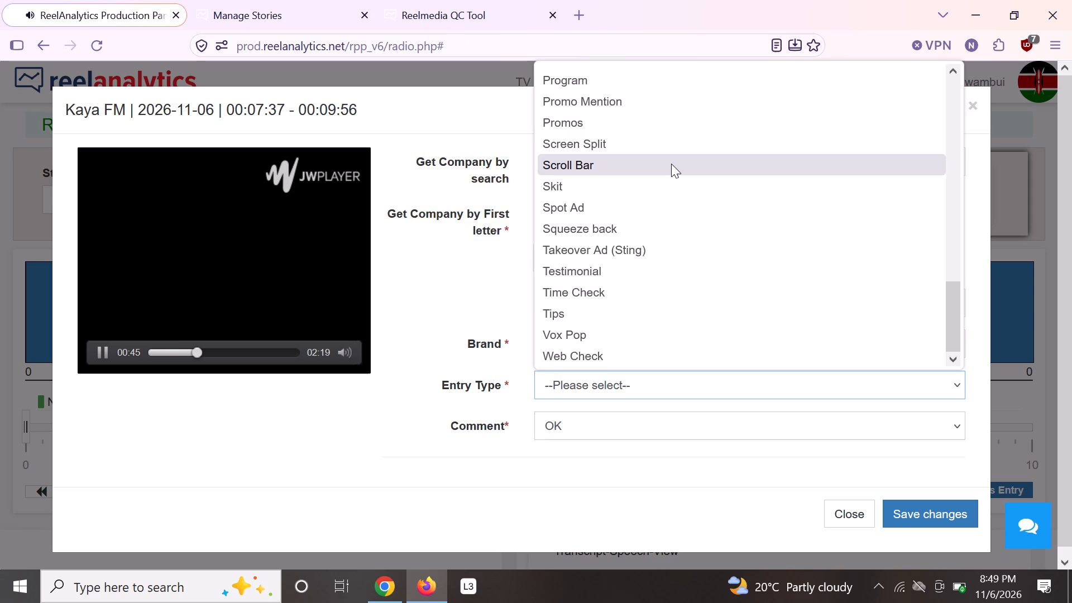
scroll(671, 164, "up", 1)
left_click(670, 138)
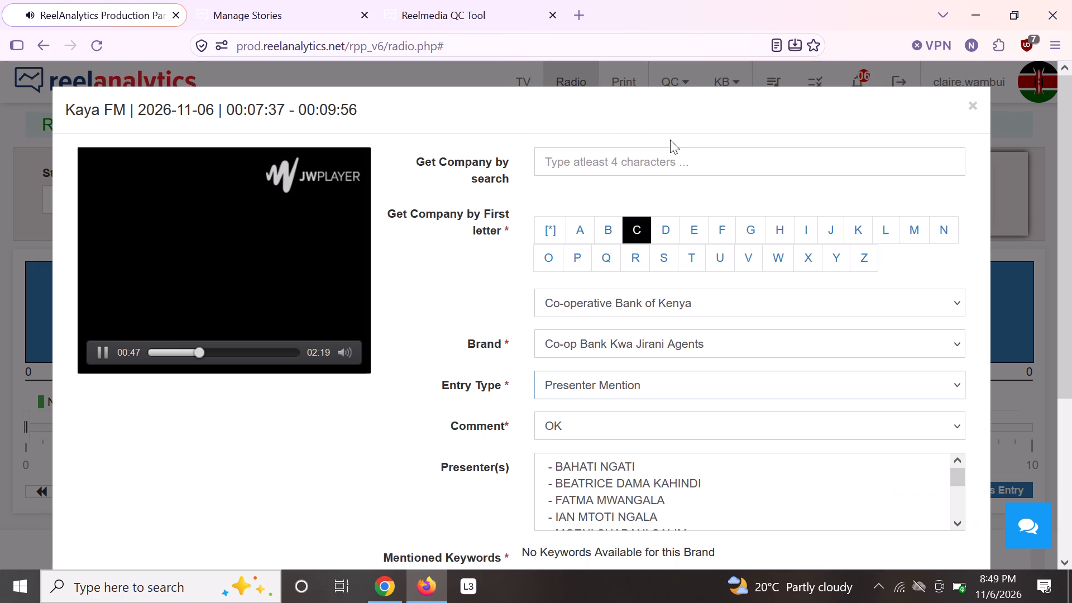
scroll(872, 304, "down", 5)
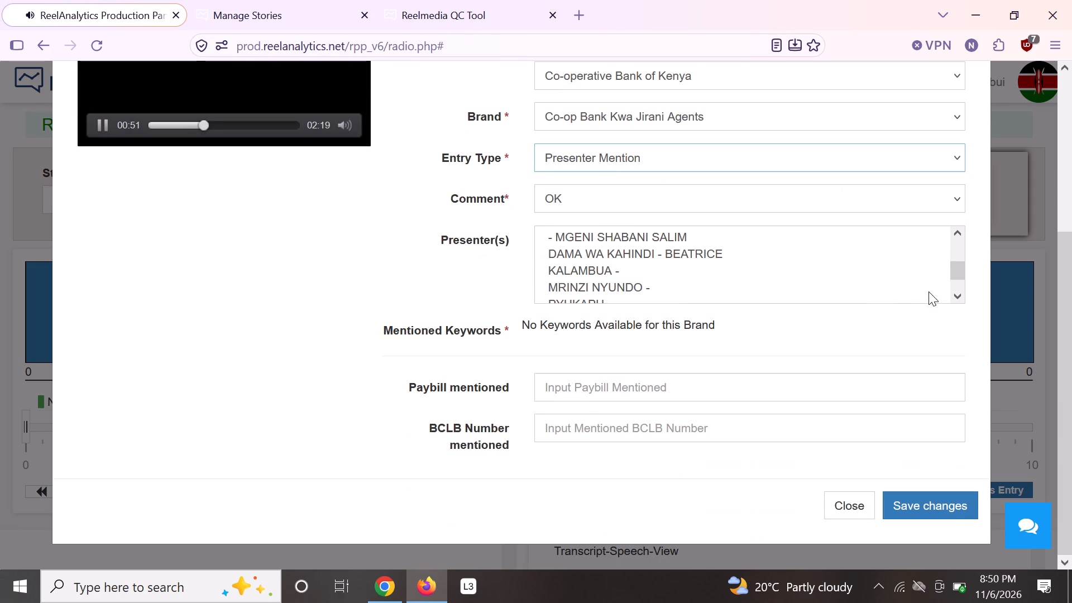
left_click(931, 504)
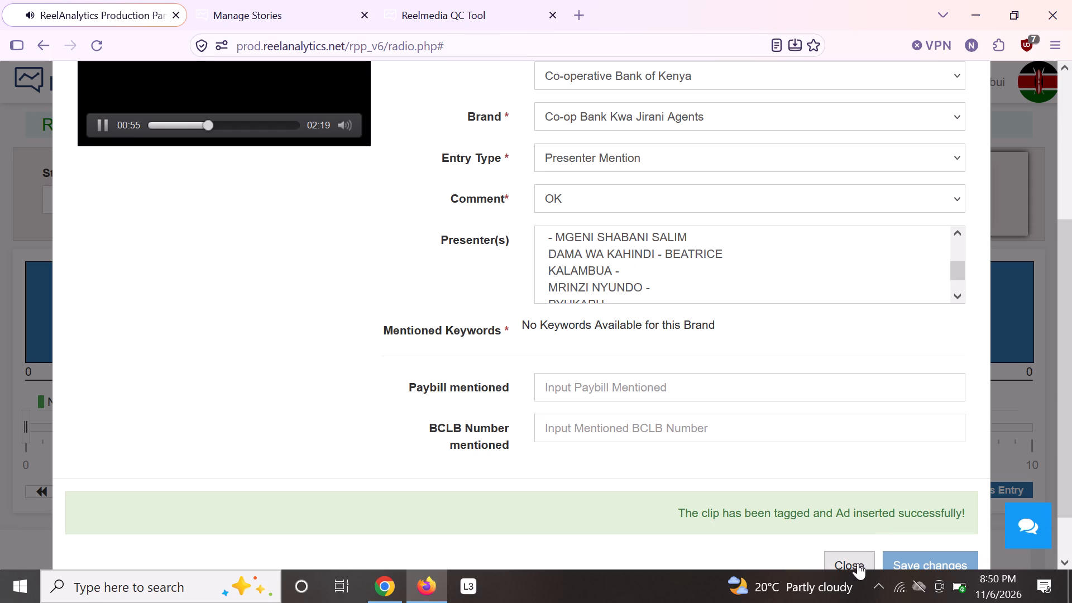
left_click(856, 563)
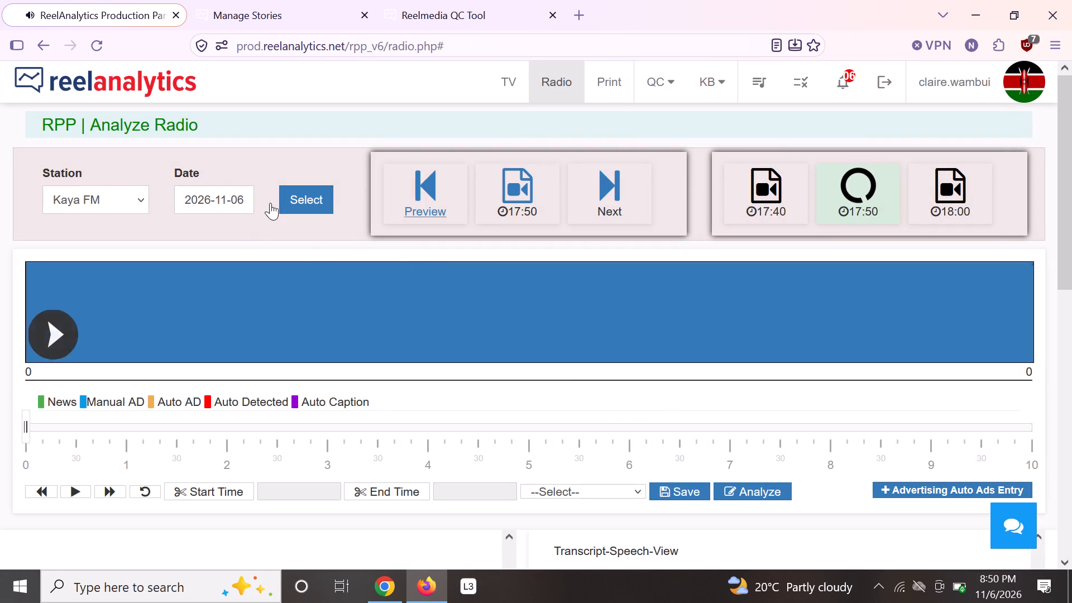
Reload the Kaya FM clips for 2026-11-06 and open the raw 00:03:47 - 00:04:28 ad clip for analysis.
left_click(310, 198)
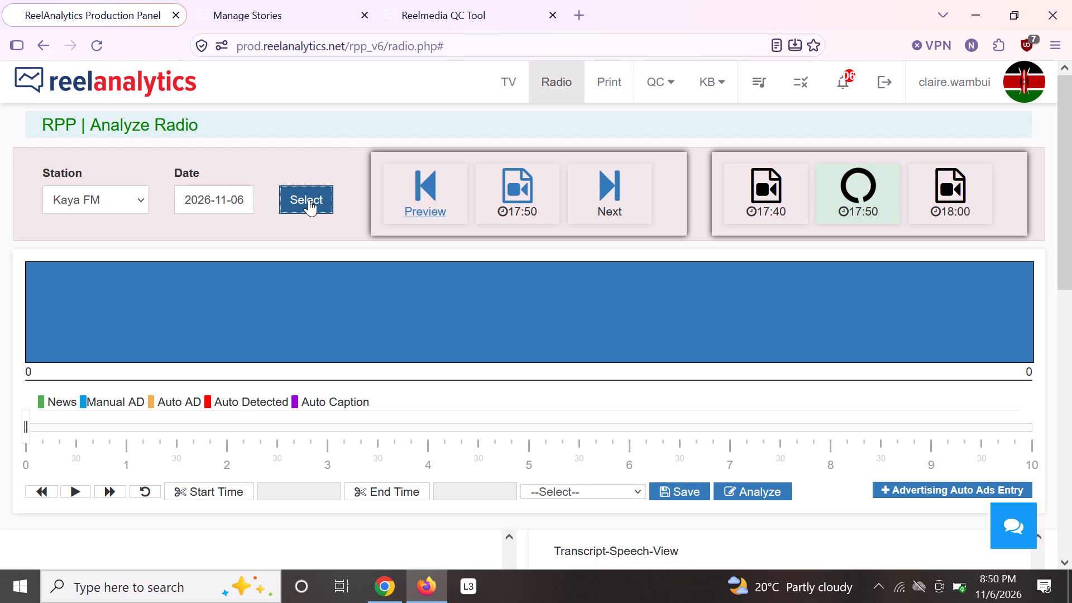
scroll(657, 337, "down", 3)
scroll(666, 356, "up", 2)
scroll(668, 351, "down", 4)
scroll(669, 353, "up", 1)
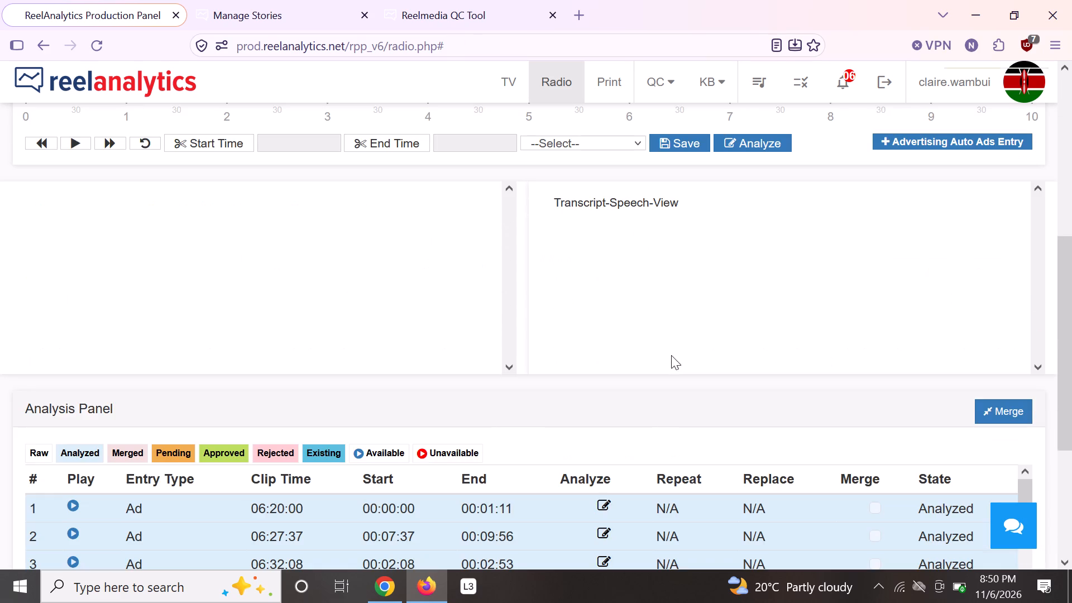
scroll(690, 322, "up", 1)
scroll(690, 322, "down", 1)
scroll(690, 322, "up", 2)
scroll(690, 322, "down", 2)
scroll(1010, 331, "down", 3)
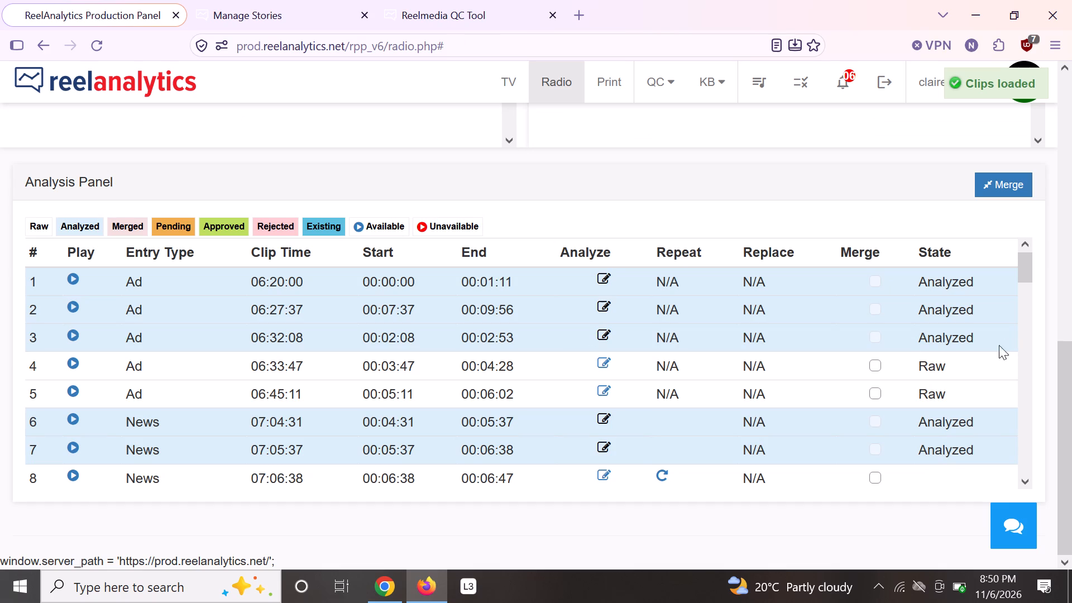
left_click(605, 361)
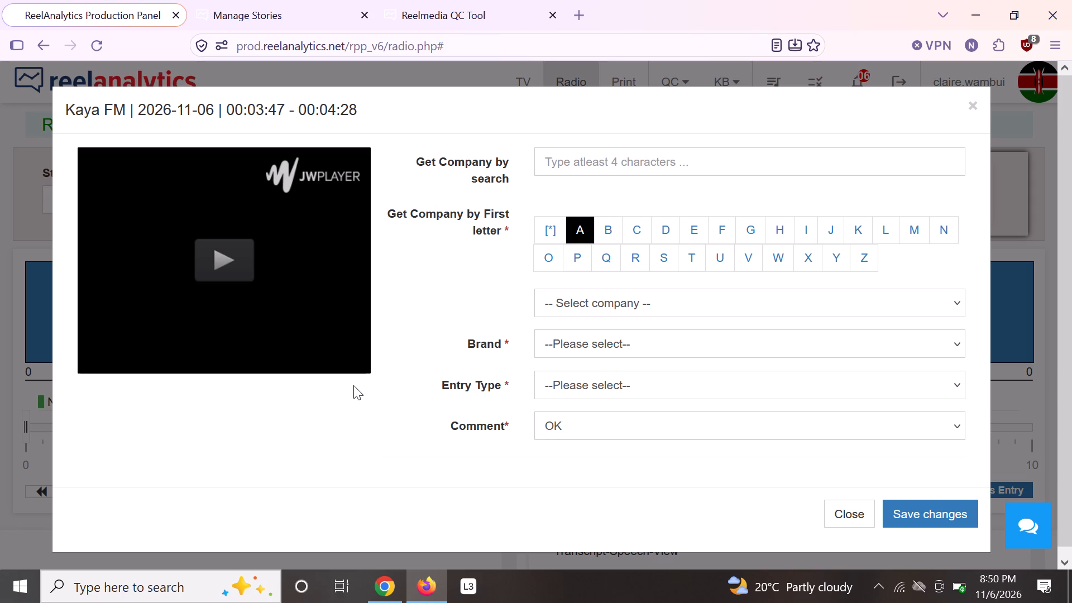
Play the 00:03:47 - 00:04:28 clip and set its company to Co-operative Bank of Kenya.
left_click(230, 275)
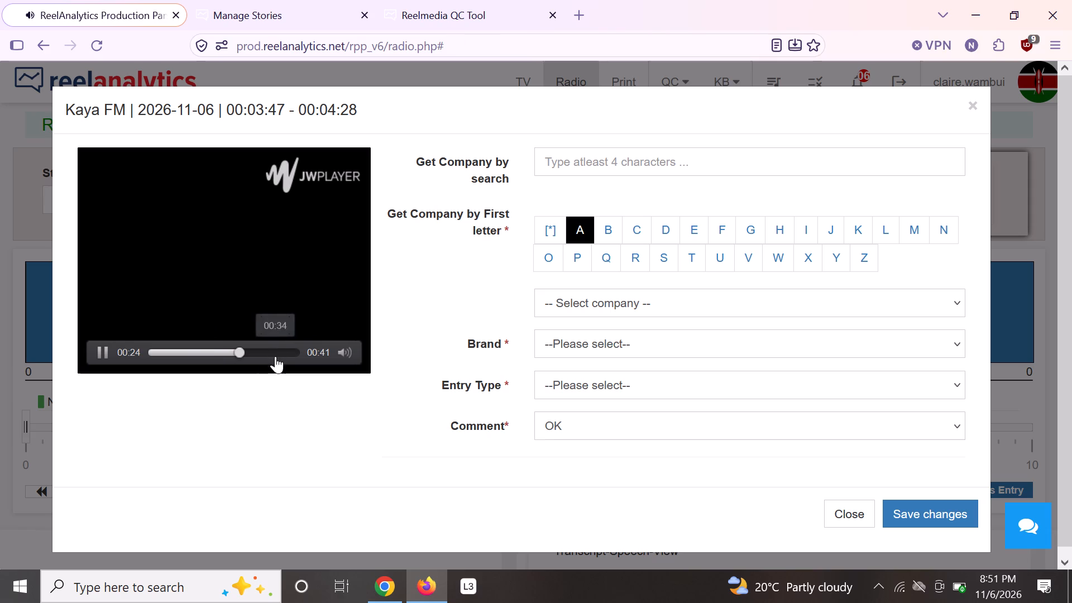
left_click(643, 232)
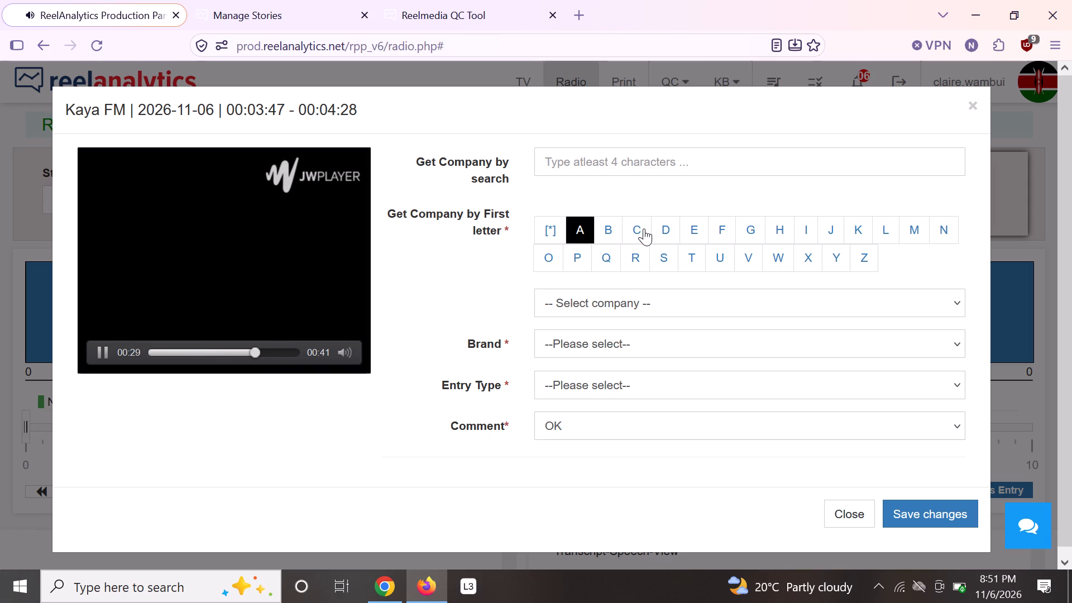
left_click(599, 305)
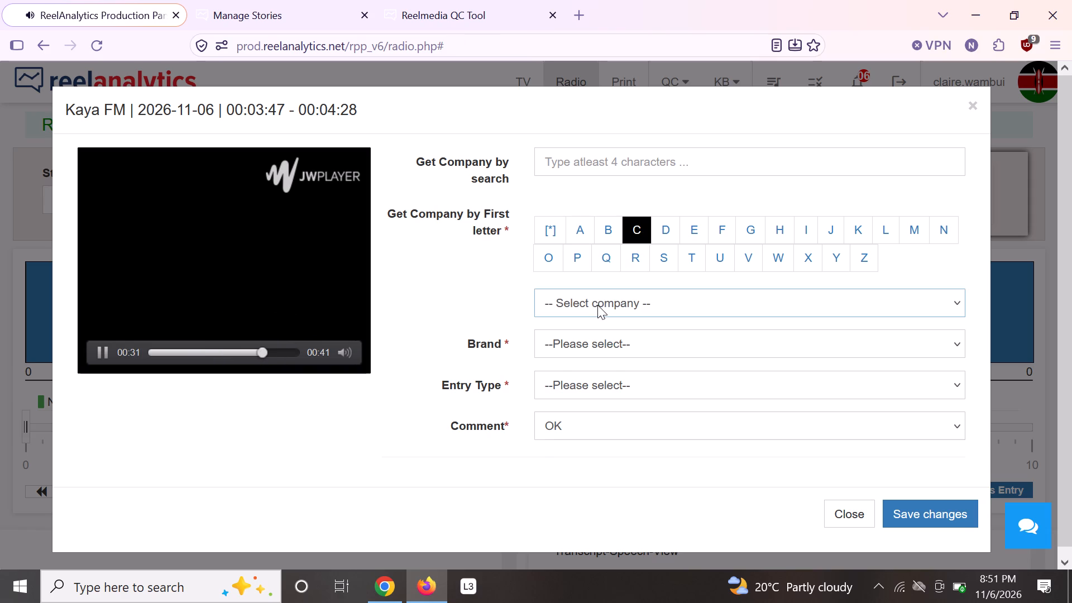
type("co-op")
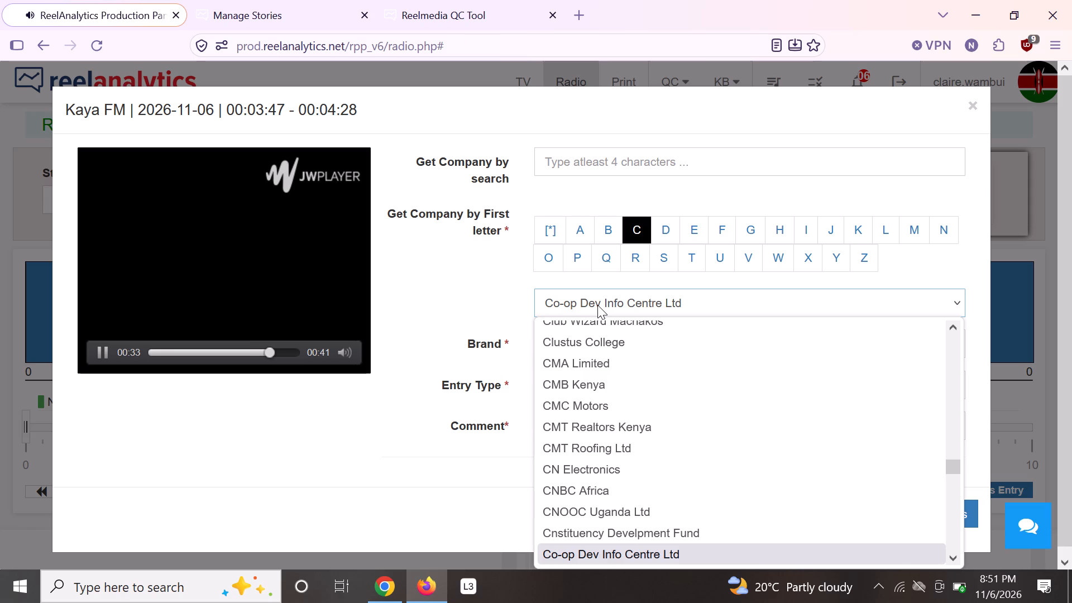
key("space")
key("Down")
key("Down")
key("Return")
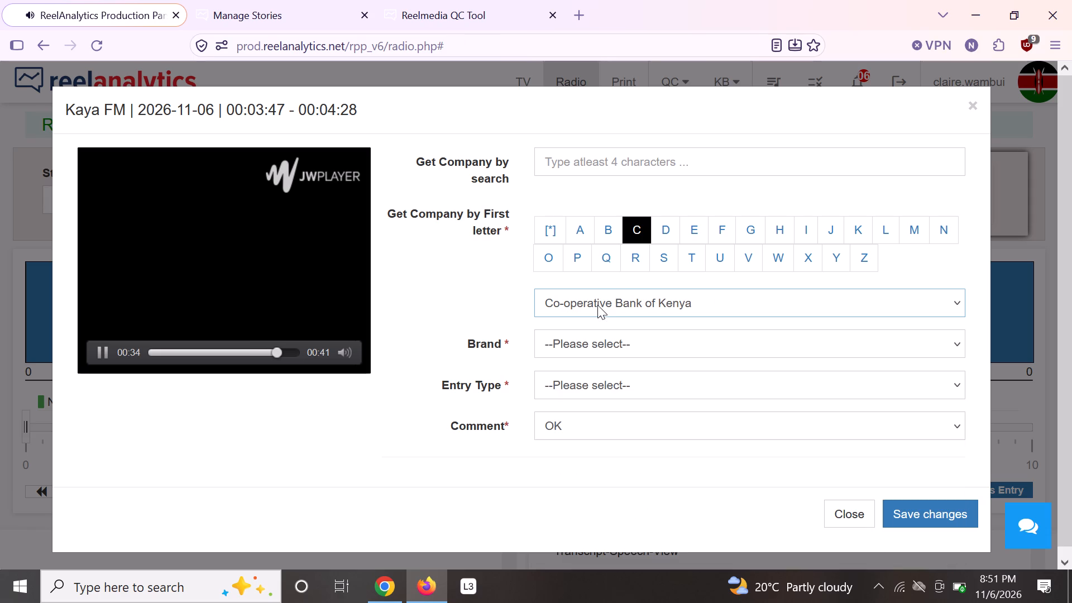
Set the brand for the 00:03:47 - 00:04:28 clip to Co-op Bank Kwa Jirani Agents.
left_click(625, 347)
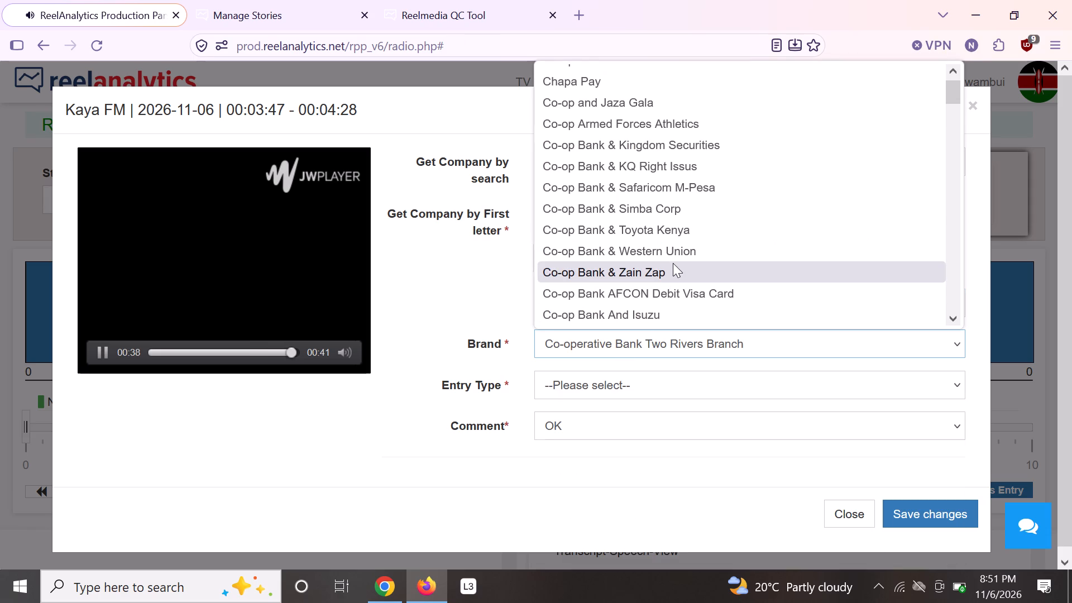
type("co-op bank kwa ji")
key("Return")
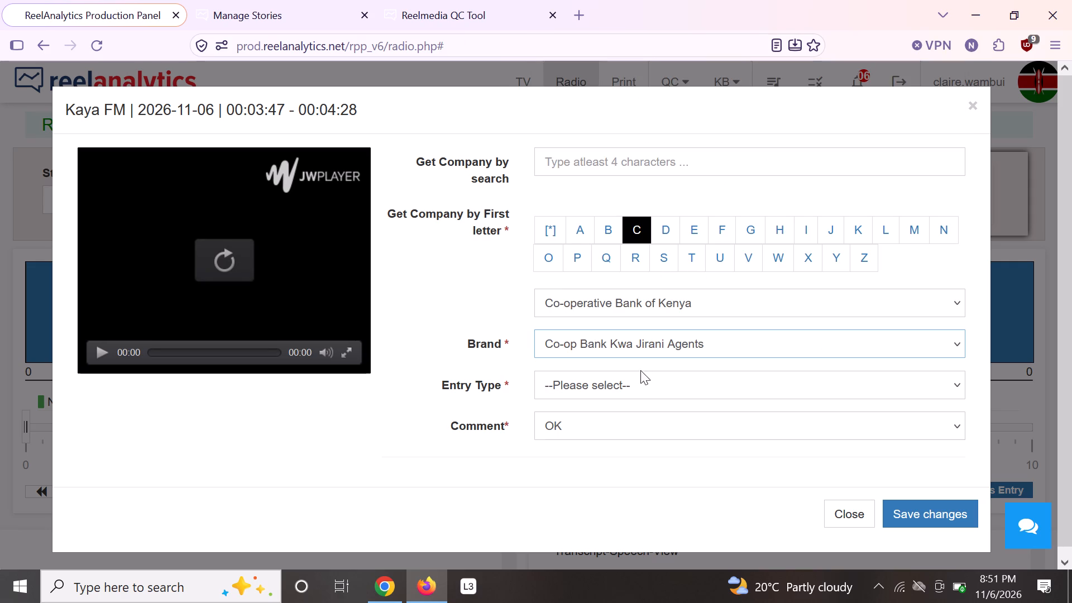
Set the 00:03:47 - 00:04:28 clip's entry type to Presenter Mention, save the ad entry and close it.
left_click(633, 386)
scroll(692, 267, "down", 4)
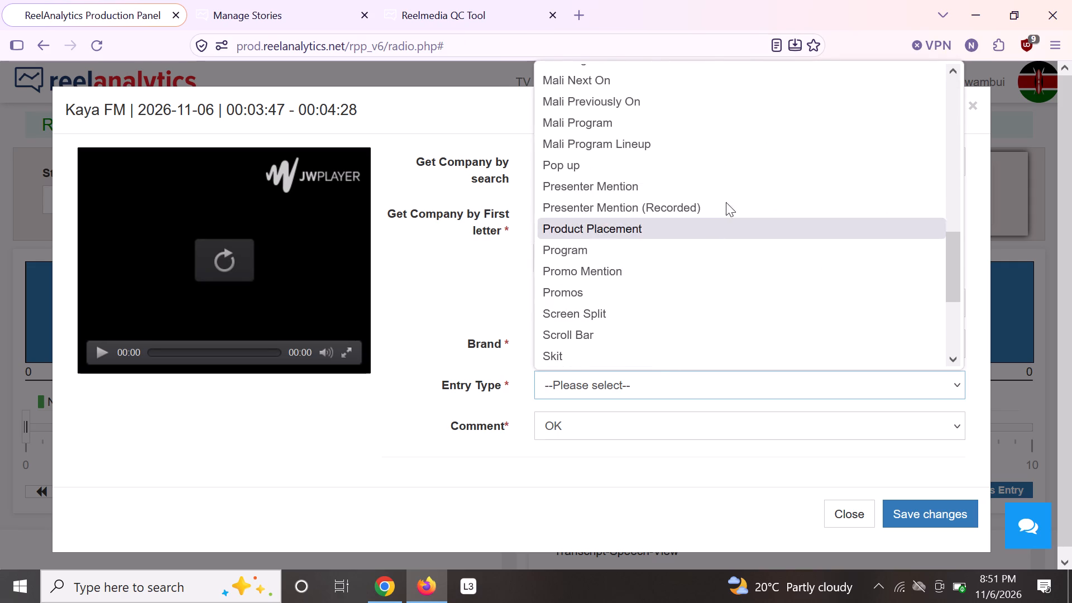
left_click(725, 186)
scroll(923, 351, "down", 3)
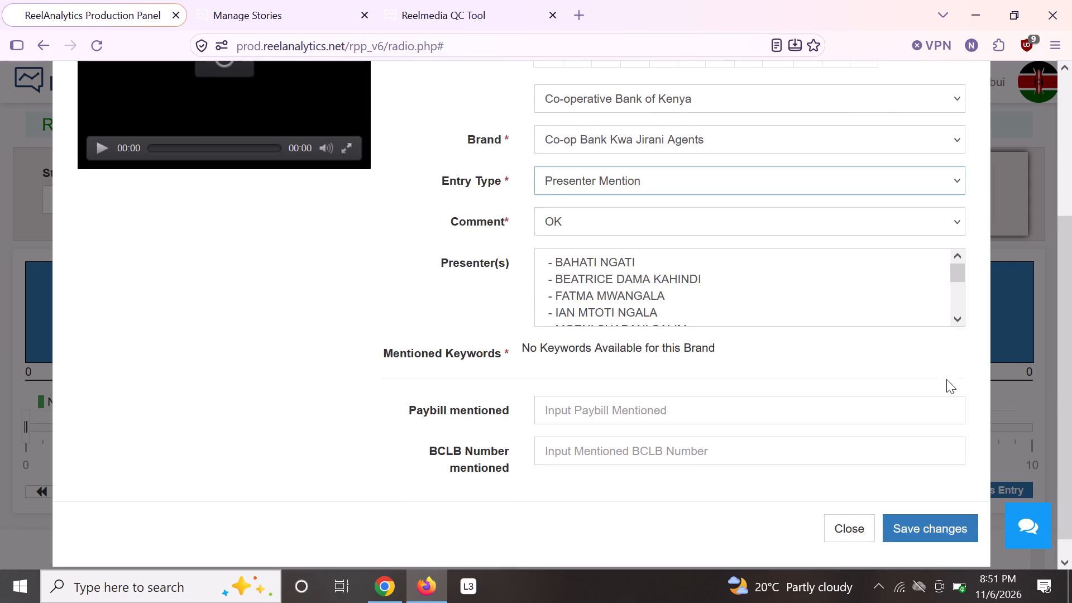
scroll(946, 382, "down", 2)
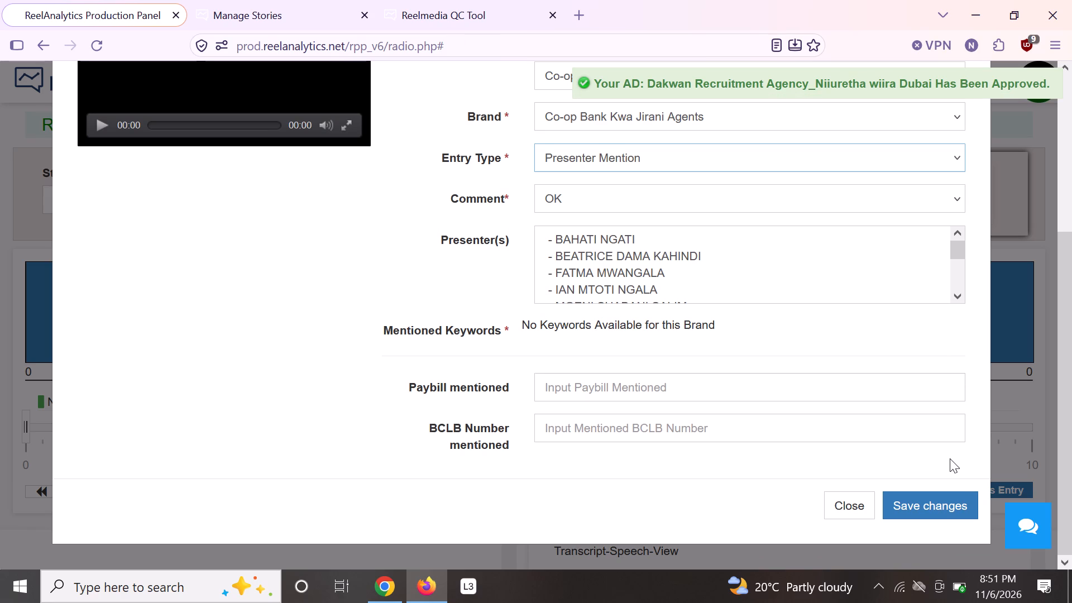
left_click(940, 504)
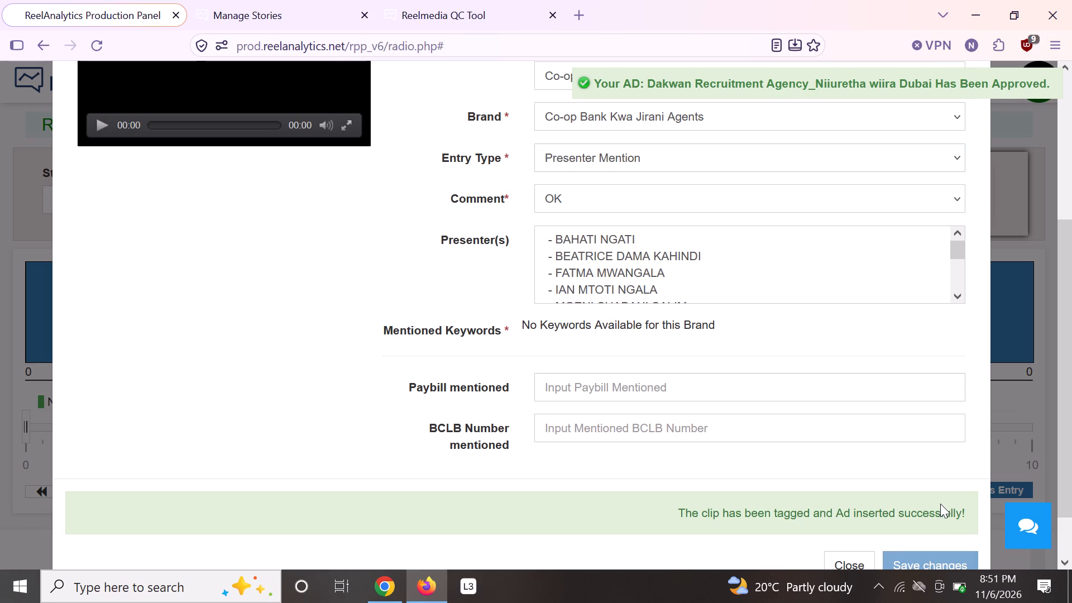
scroll(924, 476, "down", 2)
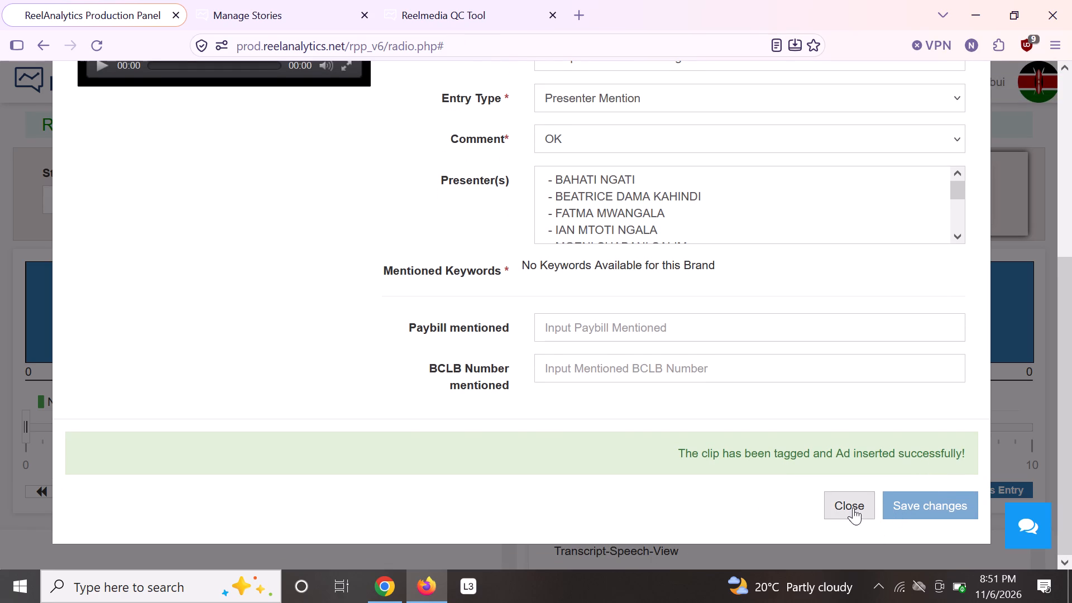
left_click(853, 508)
Reload the Kaya FM clips for 2026-11-06 and open the raw 00:05:11 - 00:06:02 ad clip for analysis.
left_click(301, 204)
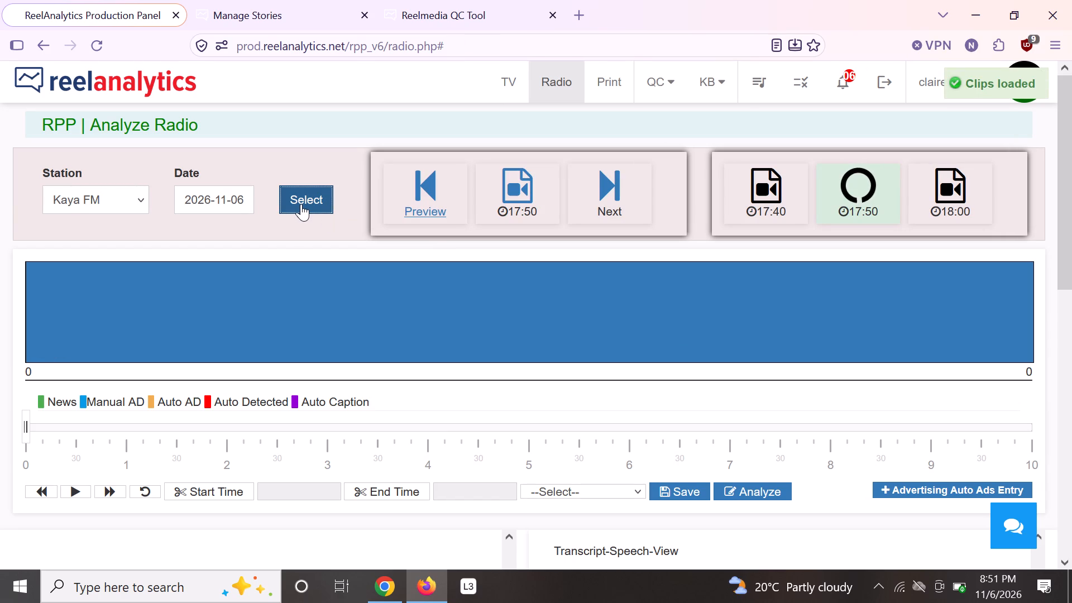
scroll(460, 220, "down", 3)
scroll(612, 281, "down", 2)
scroll(613, 284, "up", 1)
scroll(614, 284, "down", 4)
scroll(614, 284, "up", 1)
left_click(602, 477)
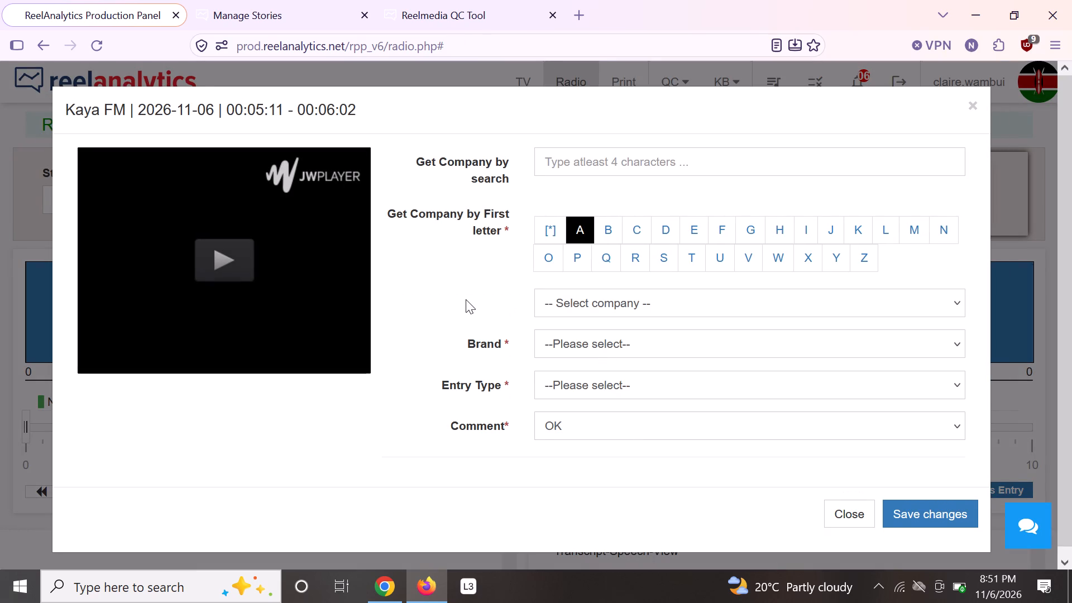
Play the 00:05:11 - 00:06:02 clip and skip ahead in it to identify the advertised brand.
left_click(242, 252)
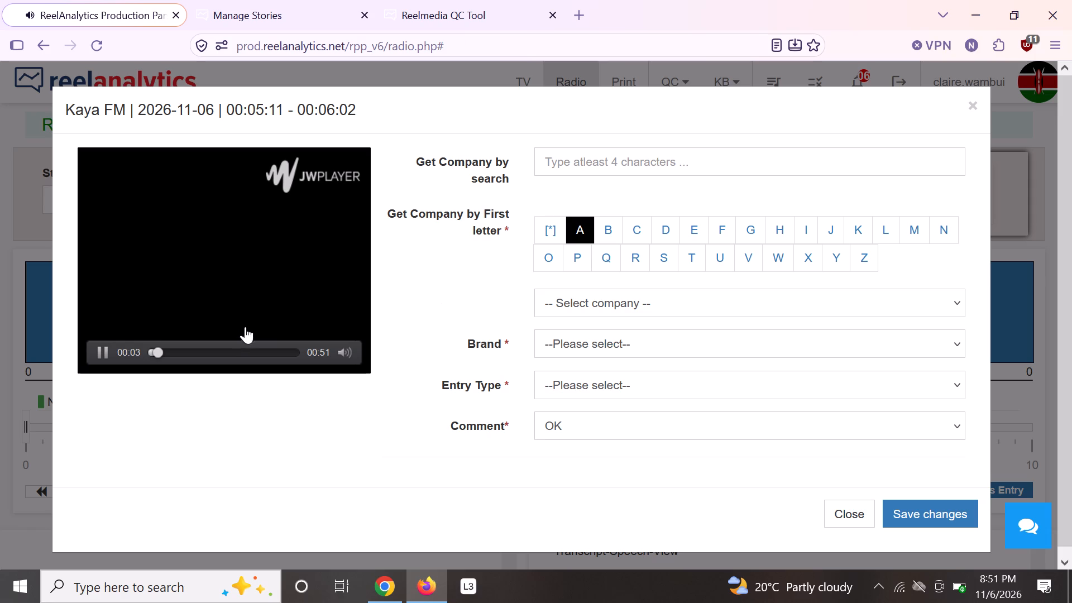
left_click(193, 352)
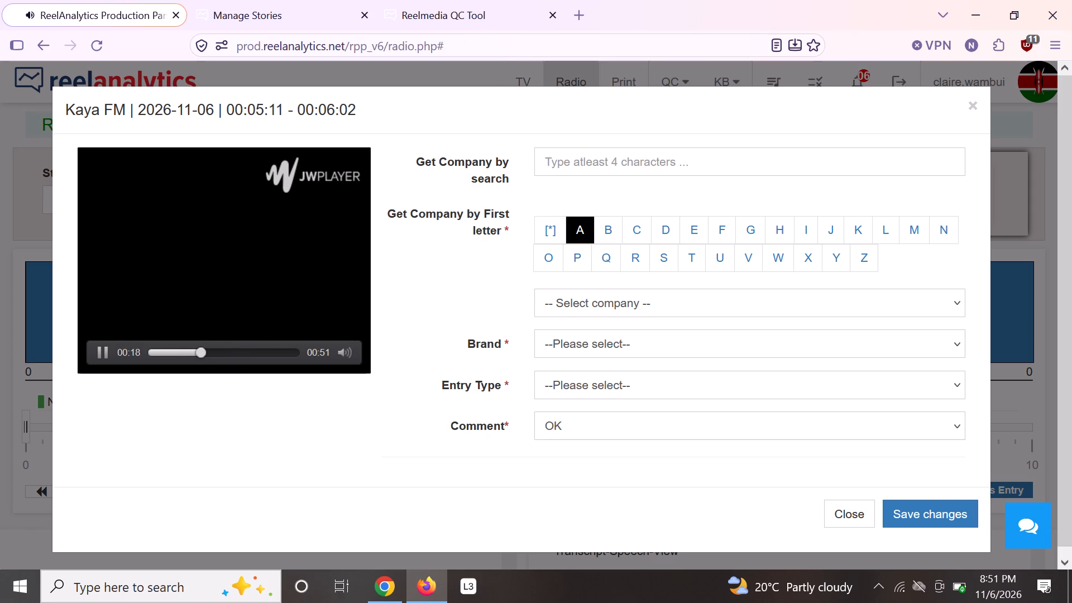
Switch to the Reelmedia QC Tool and examine Kaya FM's Co-op Bank Kwa Jirani Agents log entries and the other logged brands.
left_click(475, 18)
left_click(1007, 108)
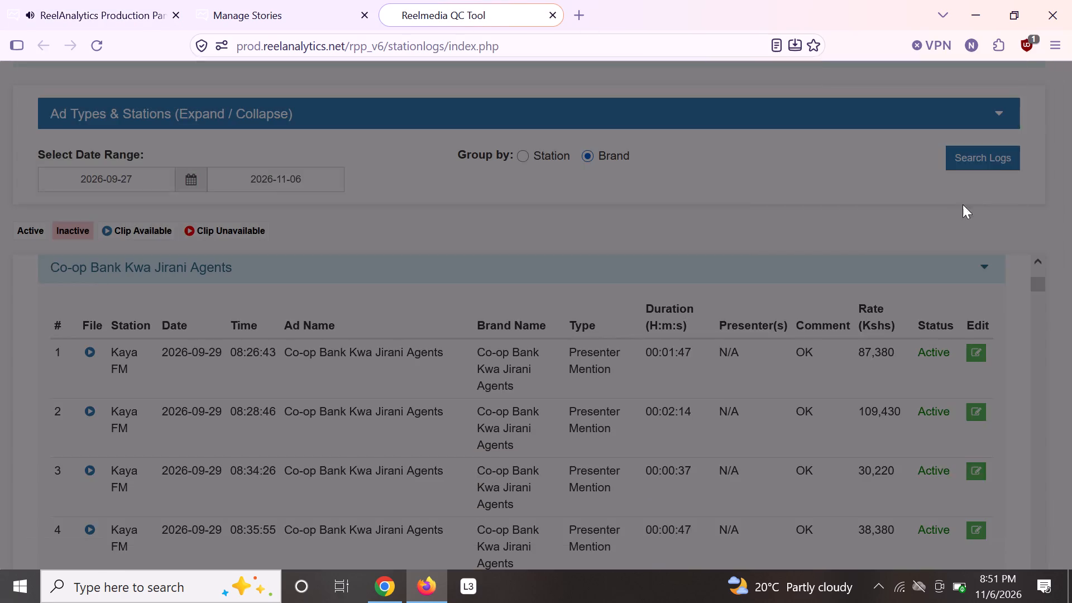
scroll(894, 362, "down", 1)
scroll(895, 362, "up", 1)
scroll(898, 365, "down", 3)
left_click_drag(1066, 299, 1071, 425)
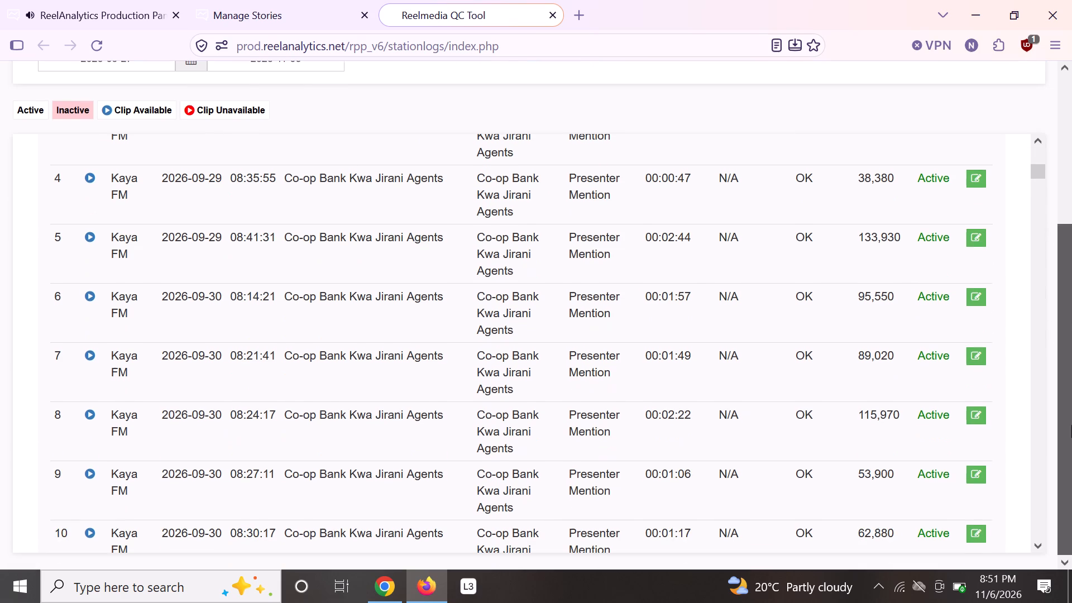
left_click_drag(1071, 425, 1069, 440)
left_click_drag(1033, 169, 1031, 352)
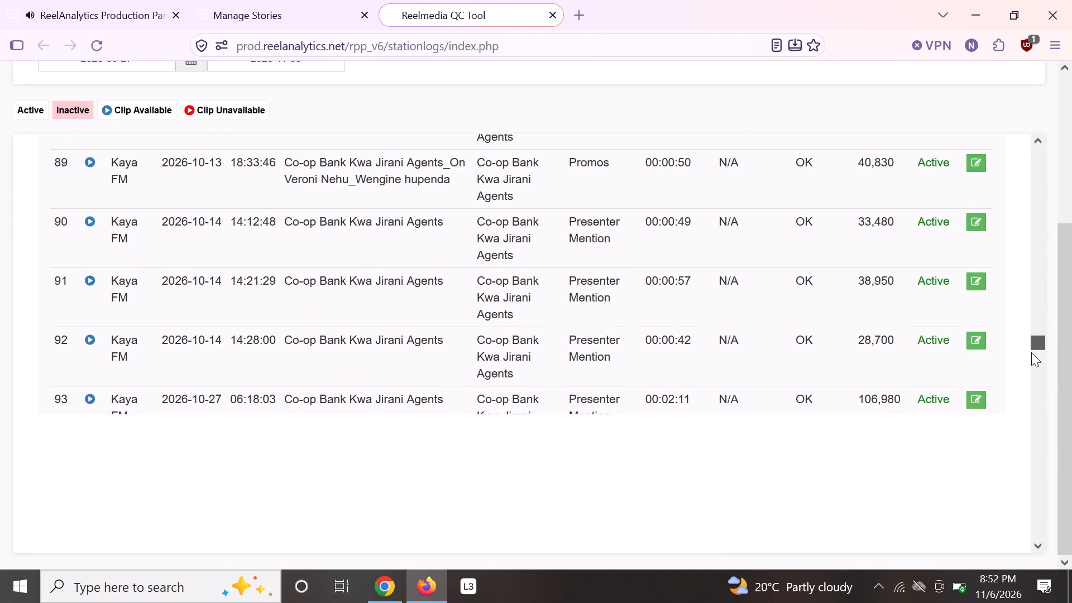
left_click_drag(1031, 352, 1038, 537)
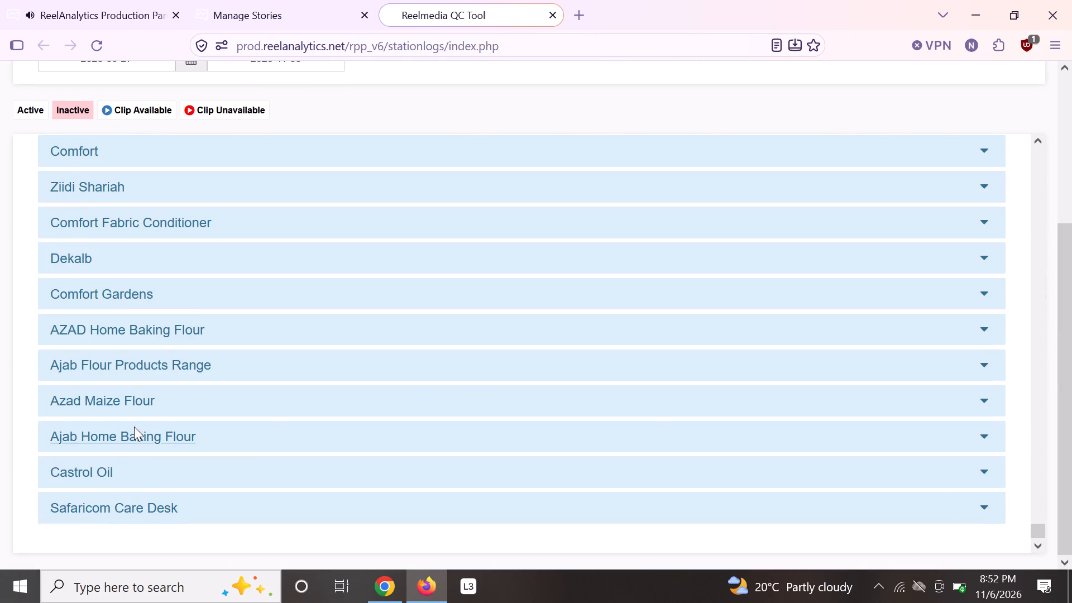
scroll(234, 352, "up", 2)
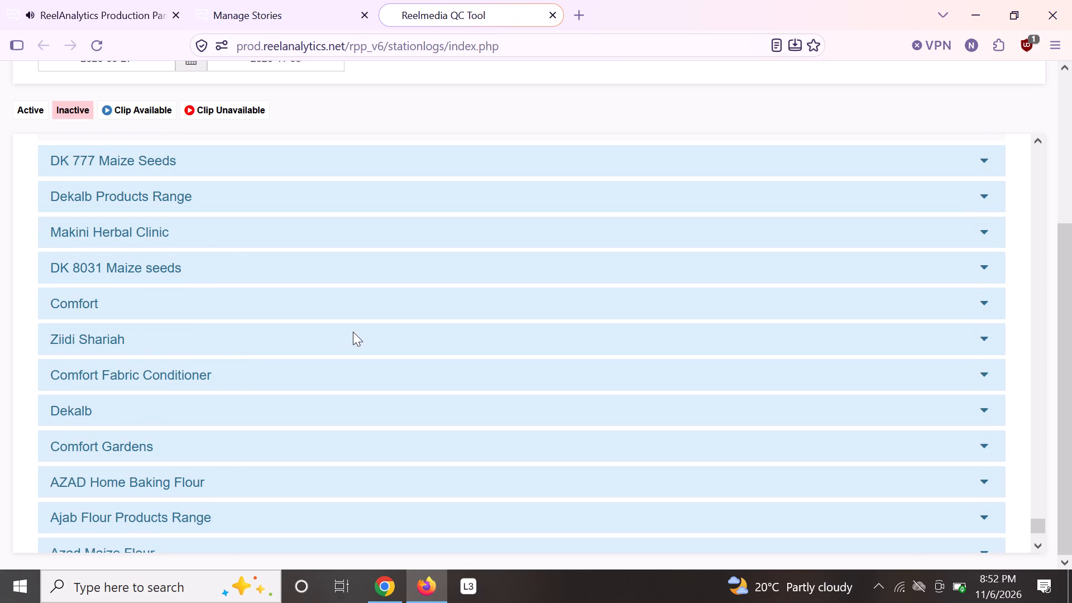
scroll(353, 331, "up", 2)
scroll(353, 331, "down", 1)
scroll(353, 331, "up", 1)
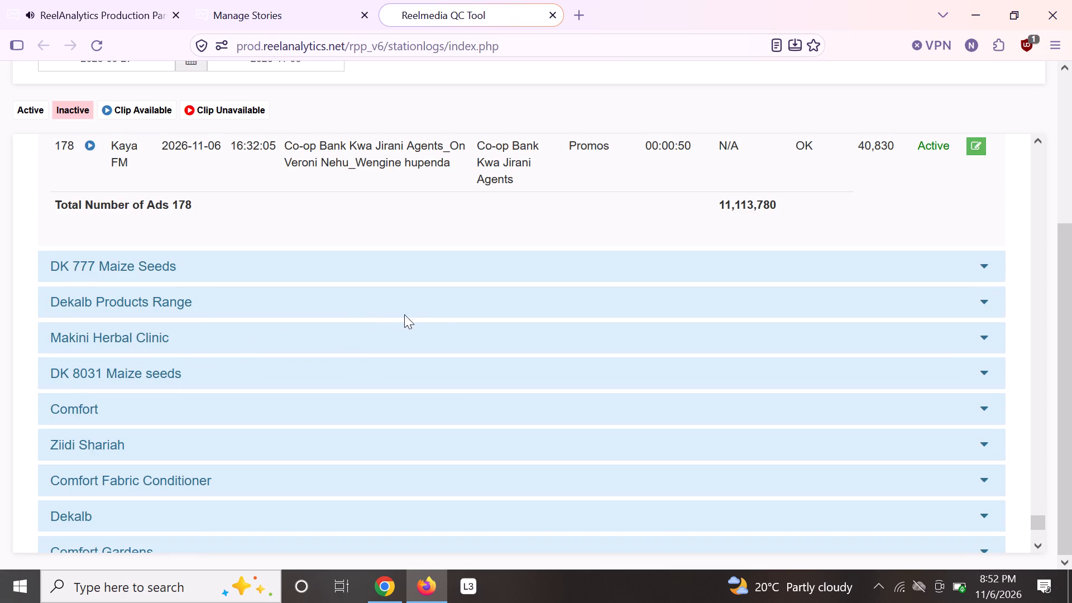
scroll(637, 385, "down", 2)
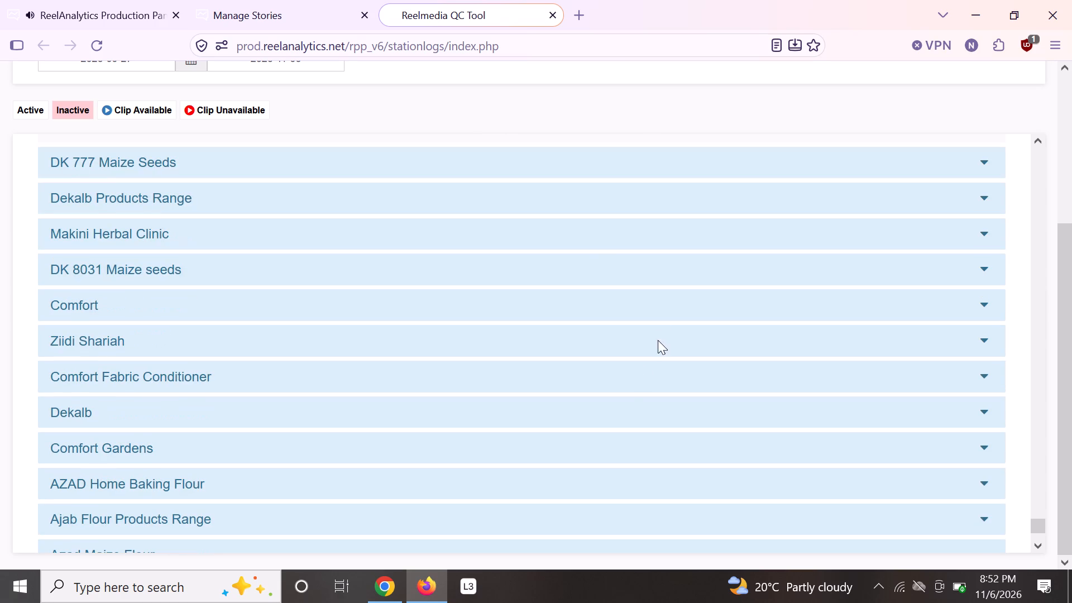
Return to the ReelAnalytics Production Panel and set the 00:05:11 - 00:06:02 clip's company to Co-operative Bank of Kenya.
left_click(131, 2)
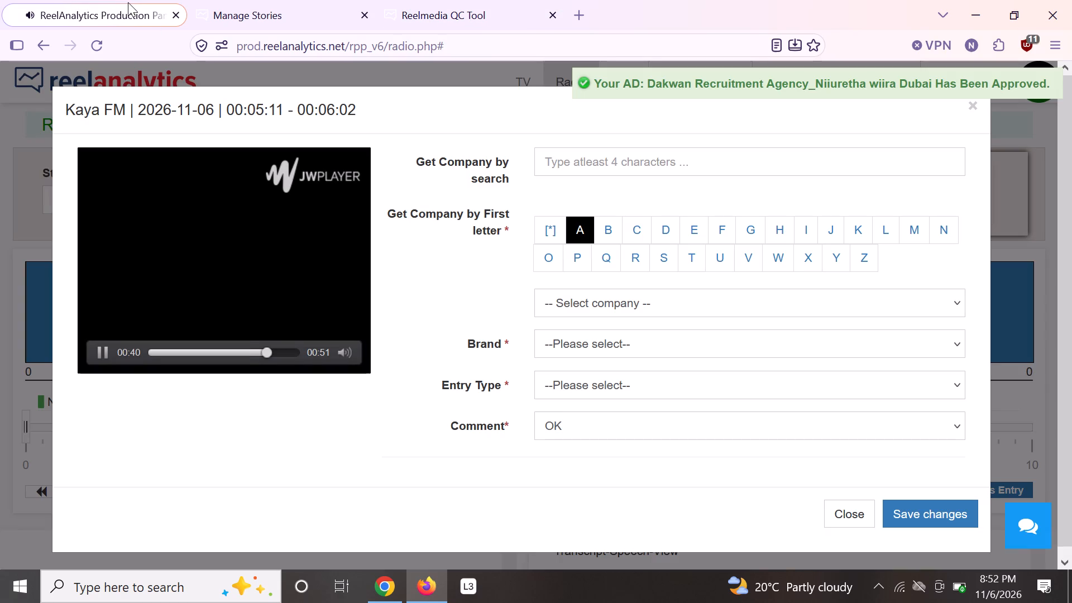
left_click(648, 227)
left_click(587, 305)
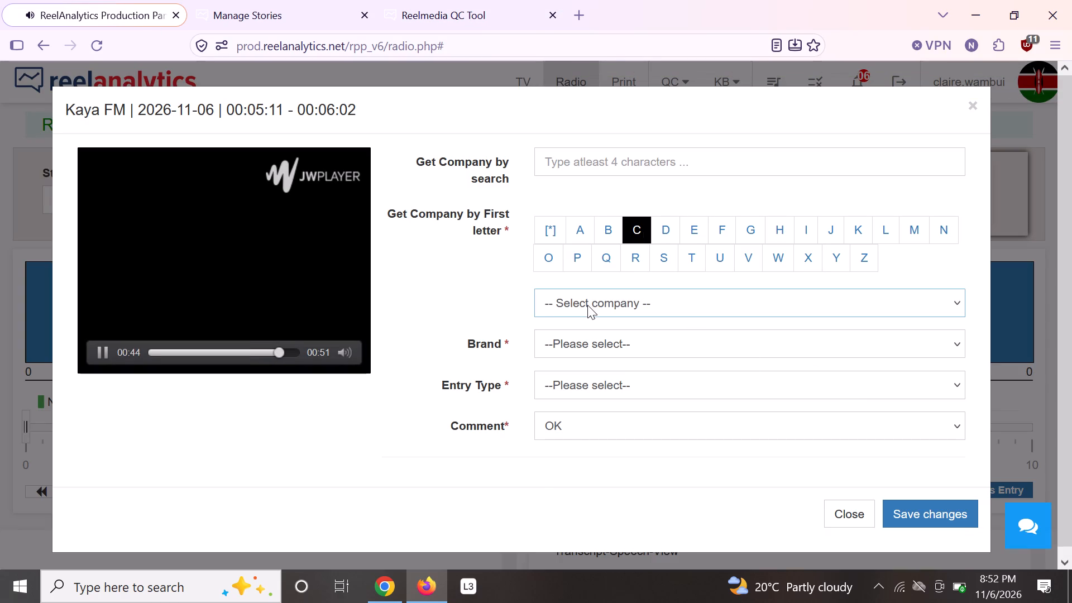
type("co-op")
key("space")
key("Down")
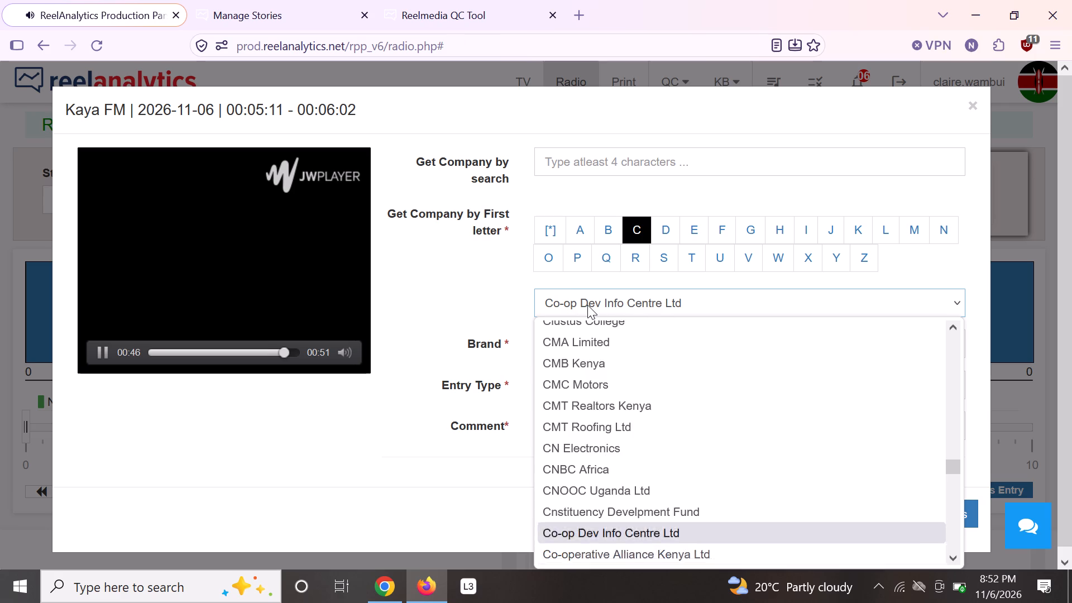
key("Down")
key("Return")
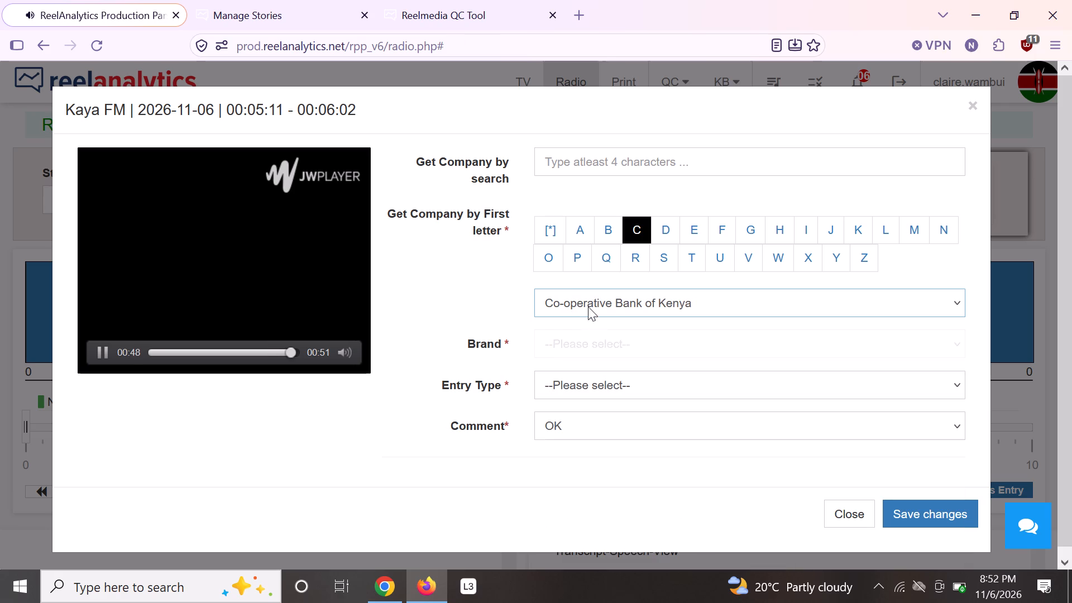
Set the brand for the 00:05:11 - 00:06:02 clip to Co-op Bank Kwa Jirani Agents.
left_click(626, 344)
type("co-op bank kwa ji")
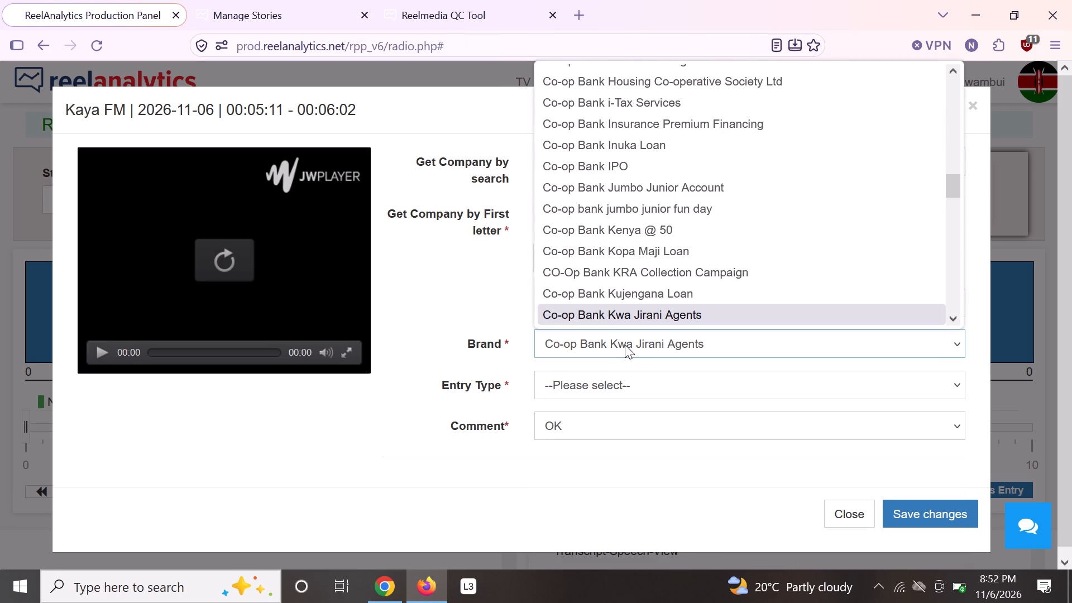
key("Return")
Set the 00:05:11 - 00:06:02 clip's entry type to Presenter Mention, save the ad entry and close it.
left_click(633, 379)
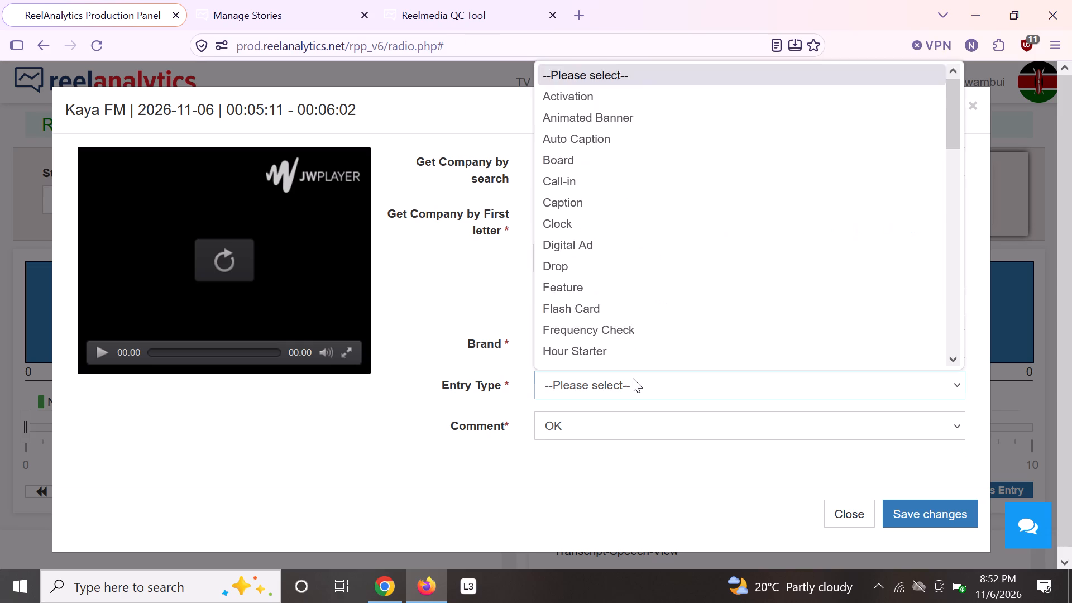
scroll(673, 274, "down", 3)
left_click(666, 332)
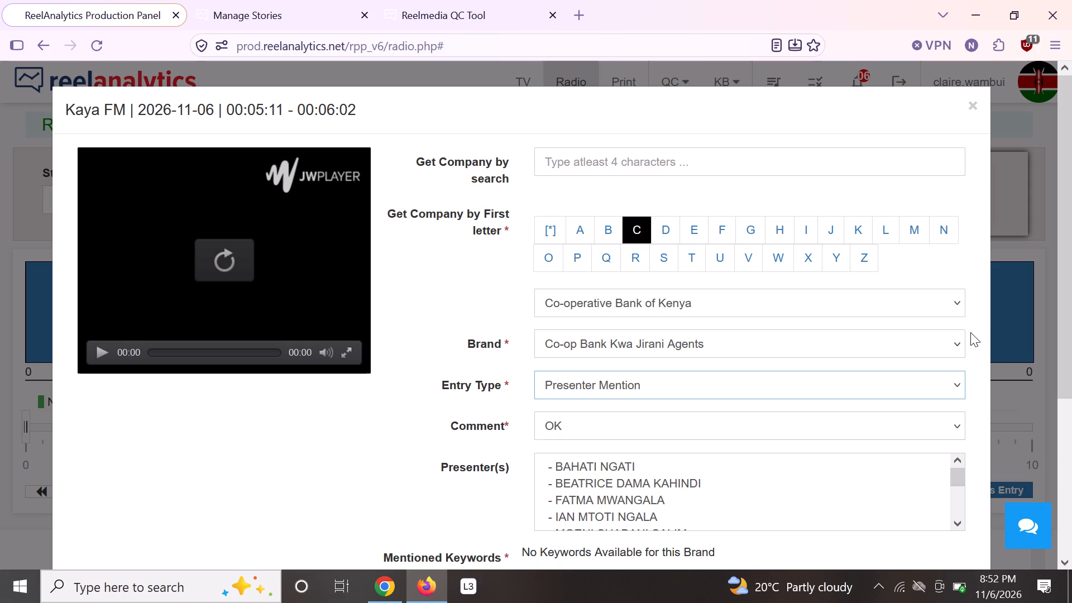
scroll(970, 334, "down", 1)
scroll(970, 334, "up", 3)
scroll(970, 334, "down", 3)
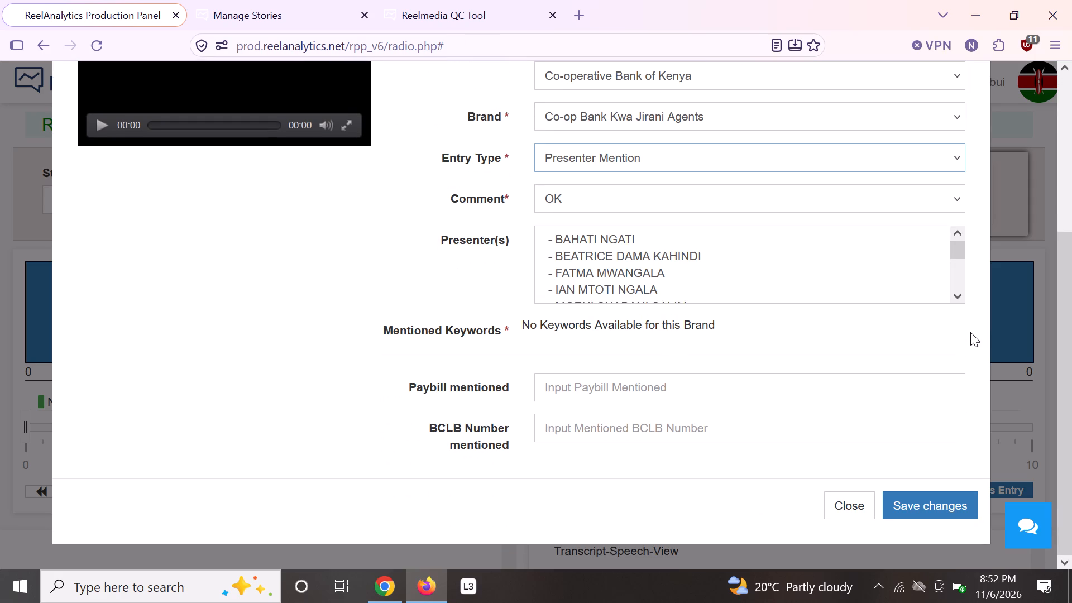
scroll(970, 333, "down", 5)
left_click(945, 499)
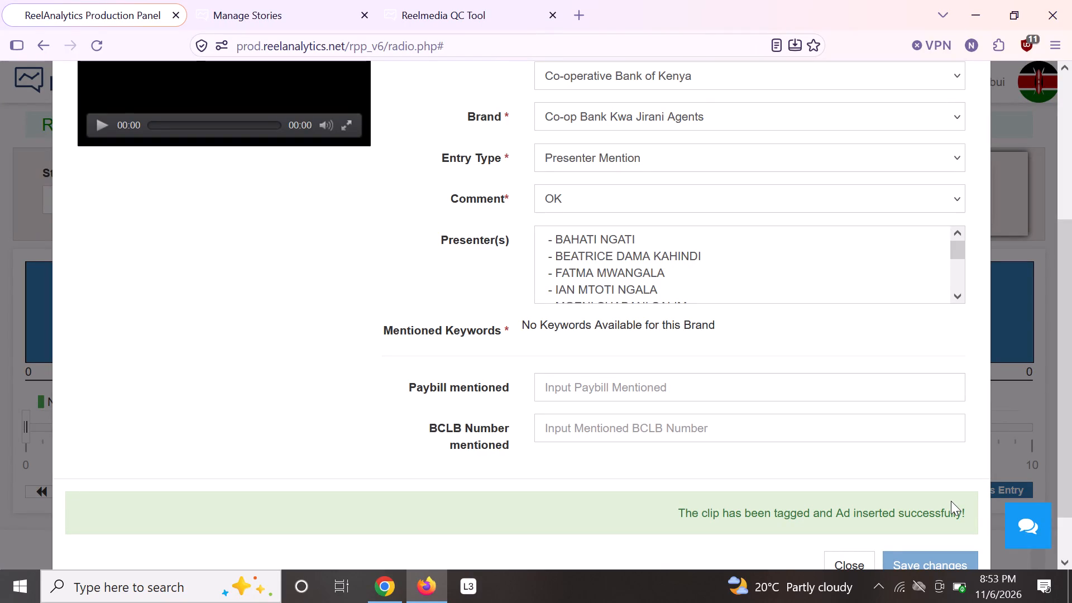
left_click(858, 561)
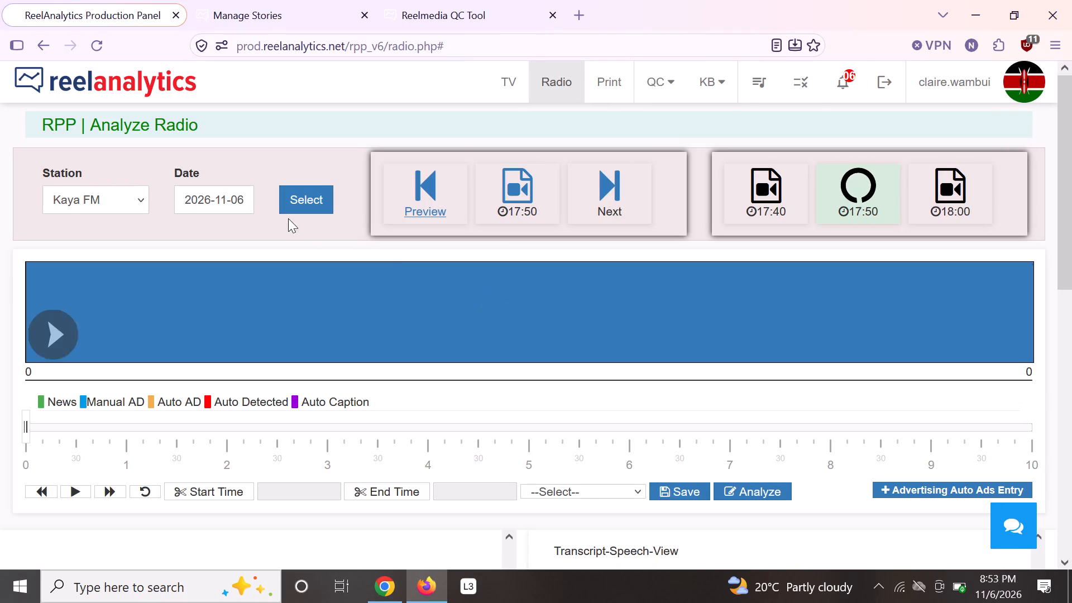
Reload the Kaya FM clips for 2026-11-06 and bring up the Analysis Panel's clip list.
left_click(290, 203)
scroll(514, 224, "down", 1)
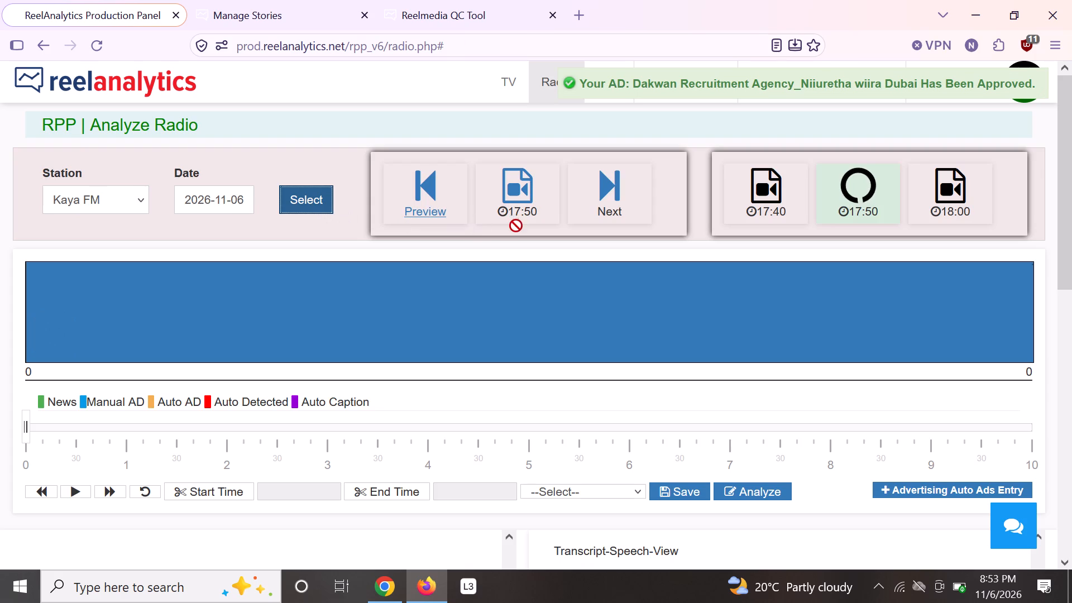
scroll(516, 226, "down", 1)
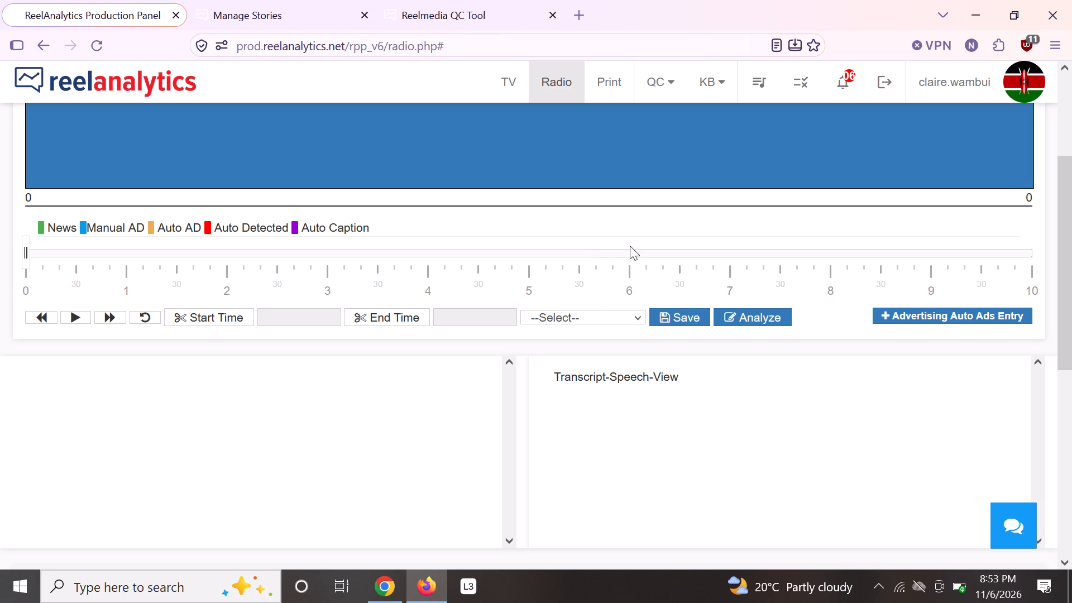
scroll(655, 269, "up", 1)
scroll(655, 272, "down", 3)
scroll(559, 239, "up", 9)
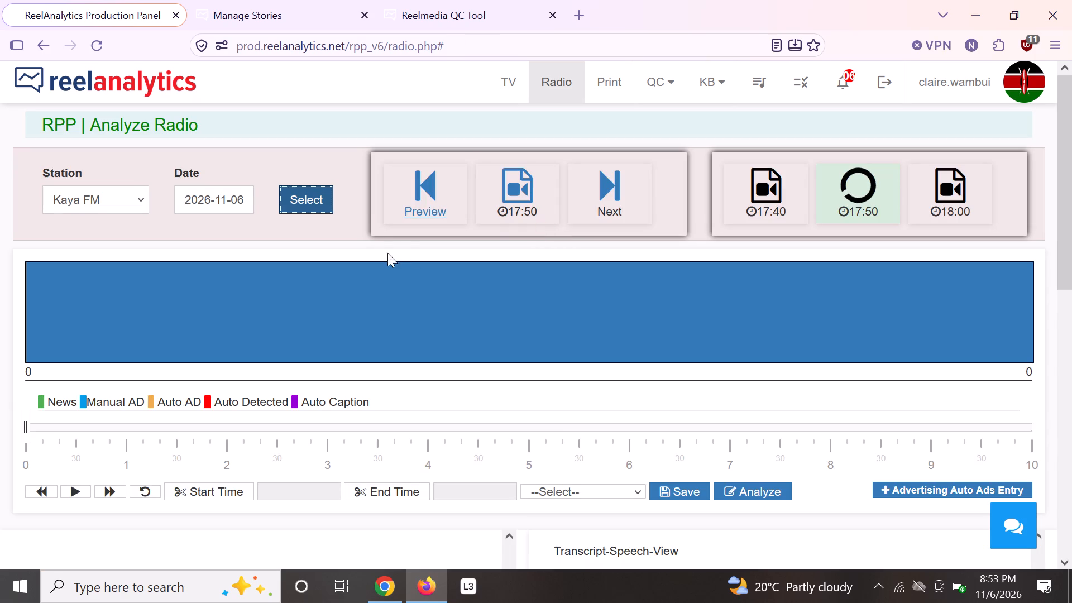
left_click(319, 196)
scroll(508, 255, "down", 4)
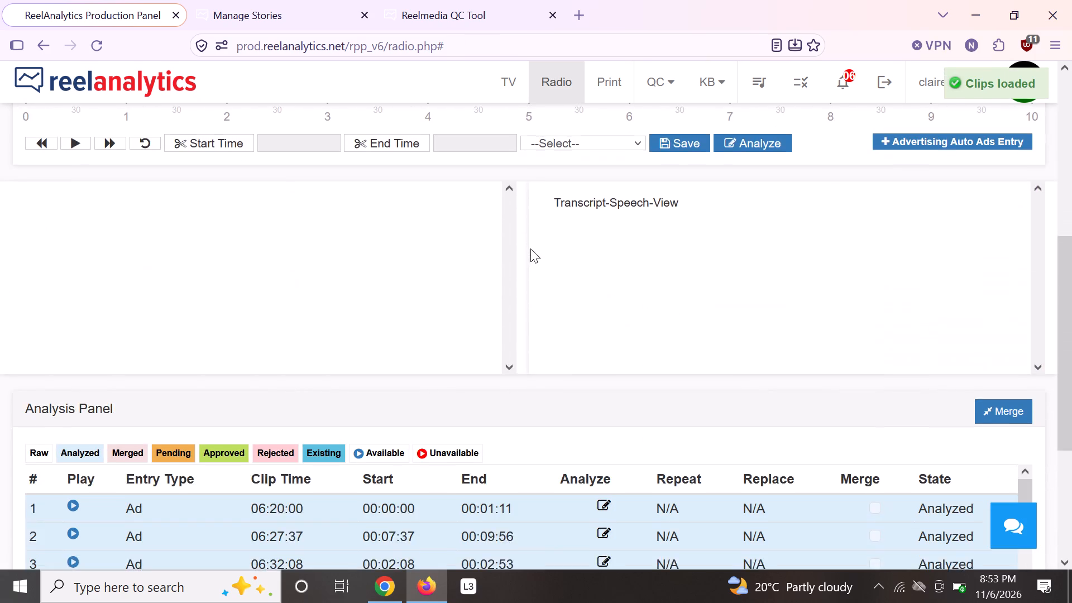
scroll(532, 249, "down", 2)
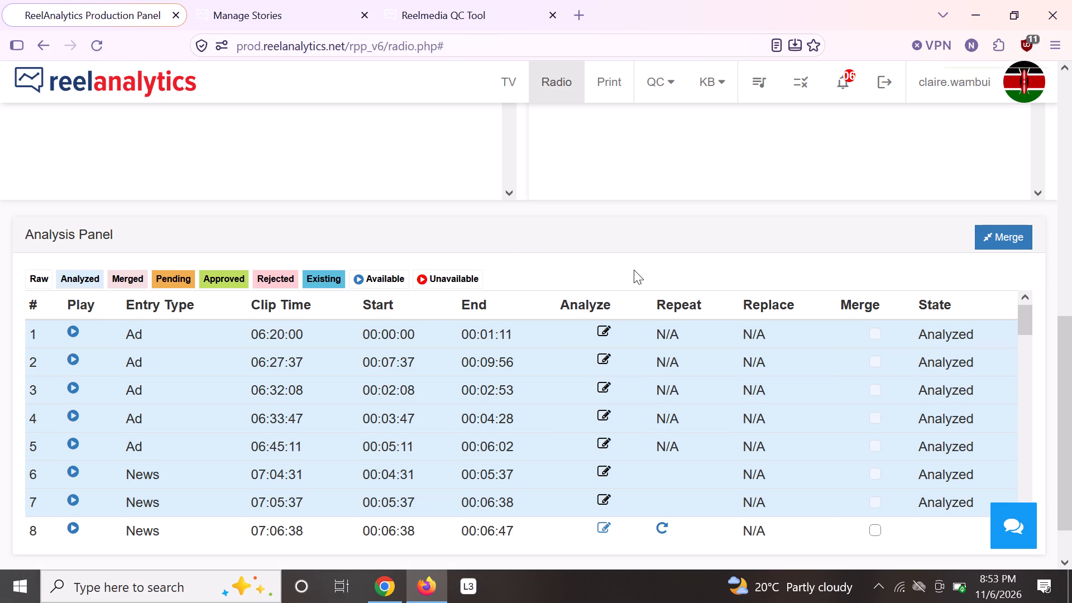
scroll(729, 254, "down", 1)
scroll(697, 271, "up", 3)
scroll(697, 276, "down", 1)
scroll(697, 276, "up", 2)
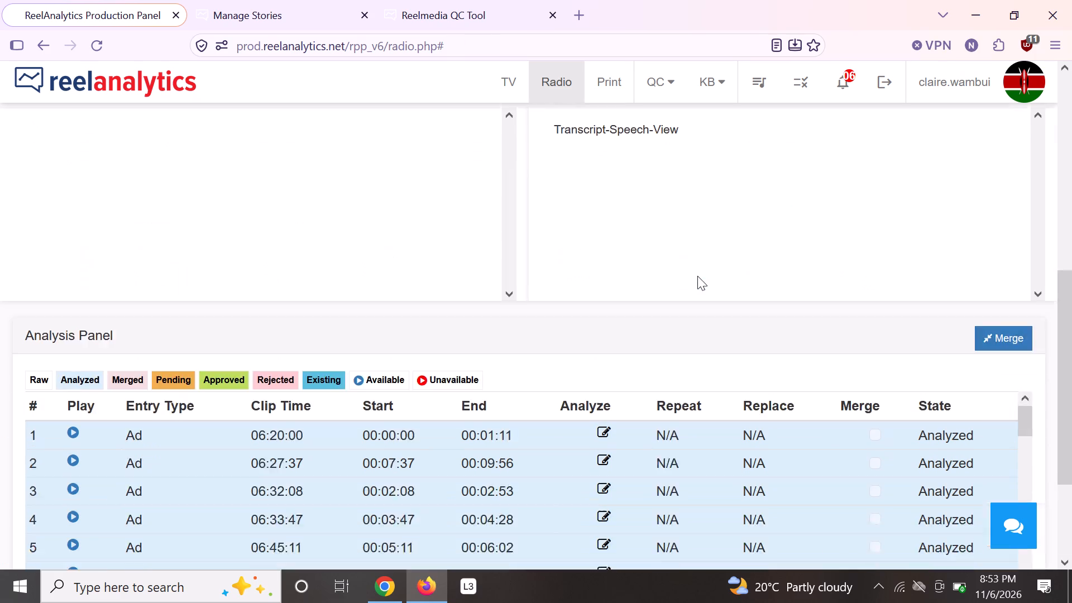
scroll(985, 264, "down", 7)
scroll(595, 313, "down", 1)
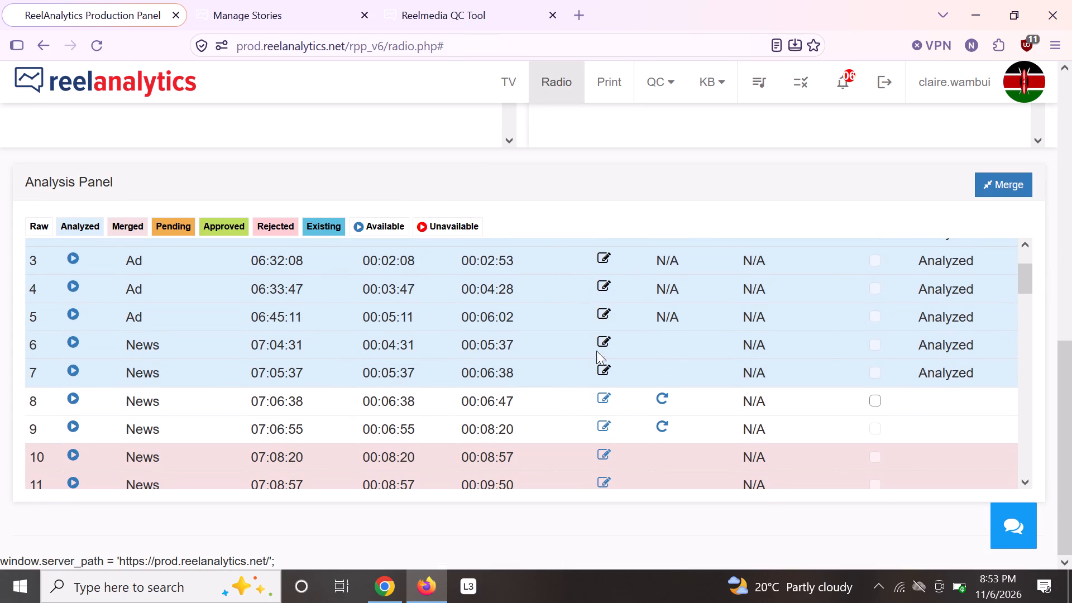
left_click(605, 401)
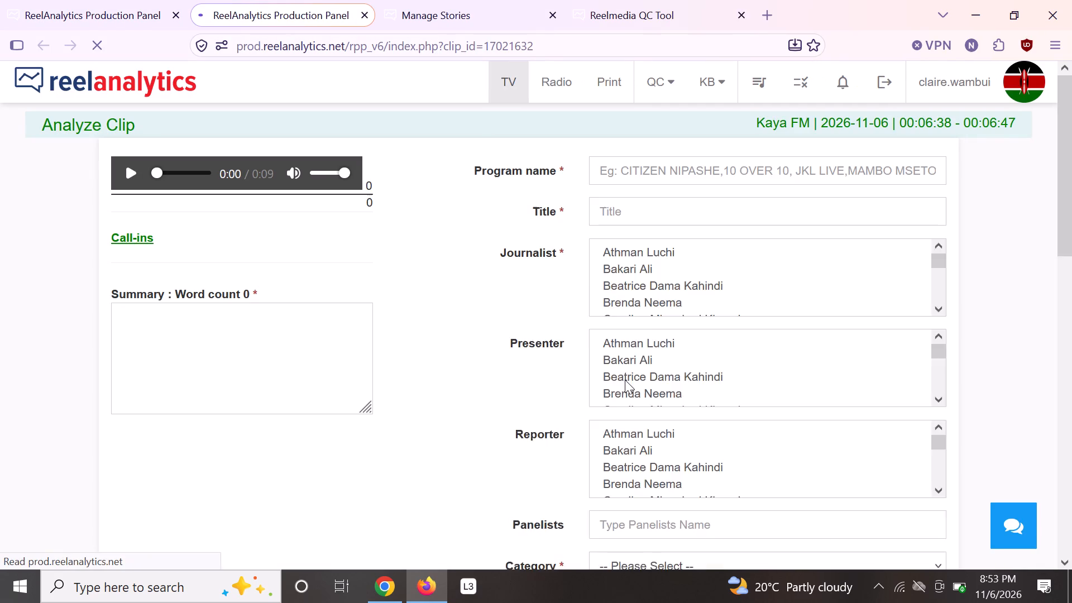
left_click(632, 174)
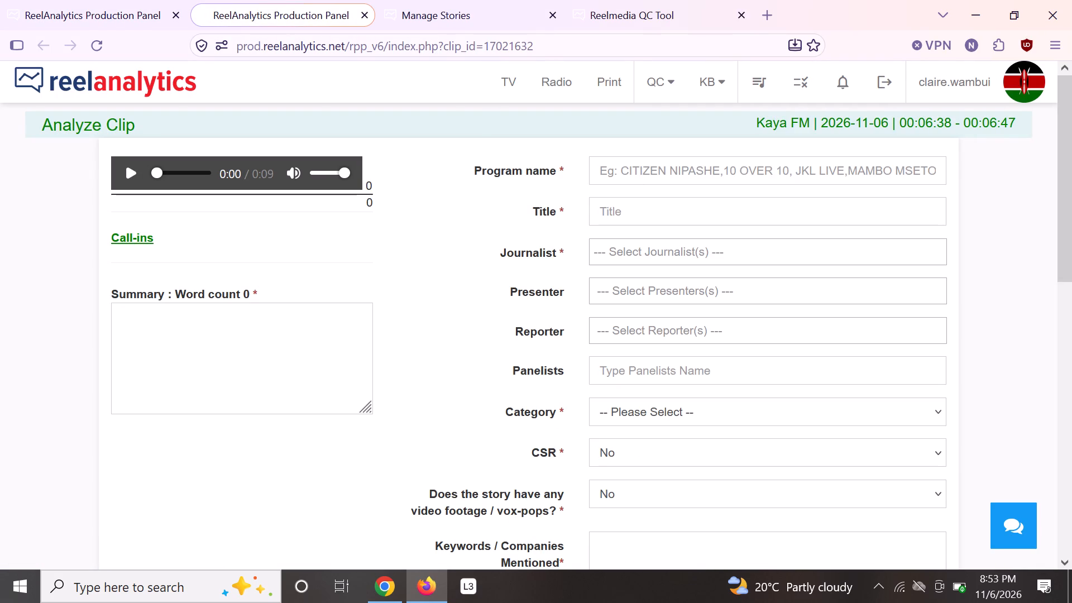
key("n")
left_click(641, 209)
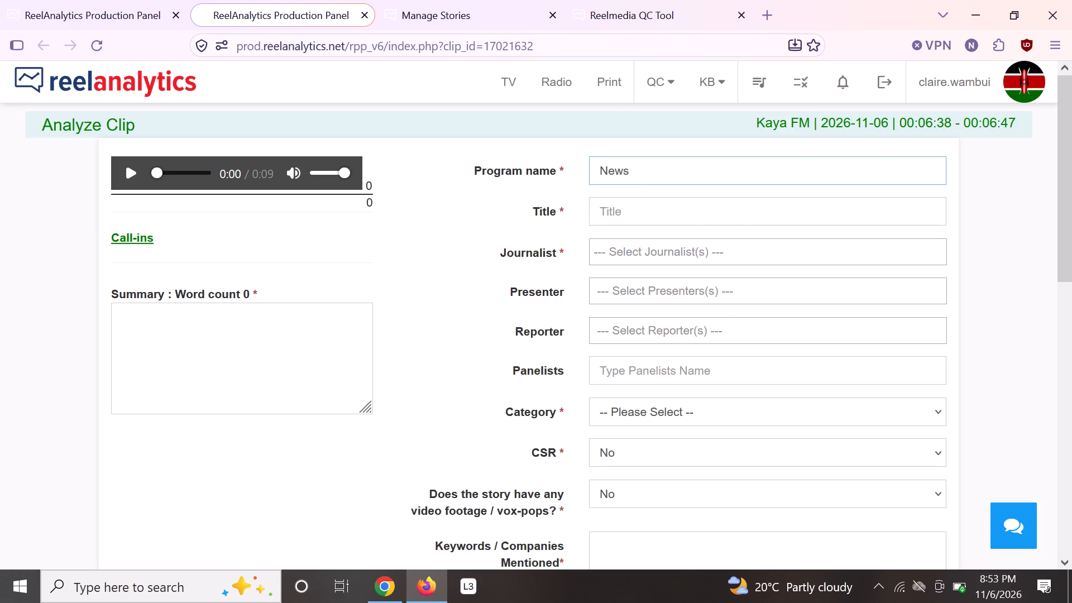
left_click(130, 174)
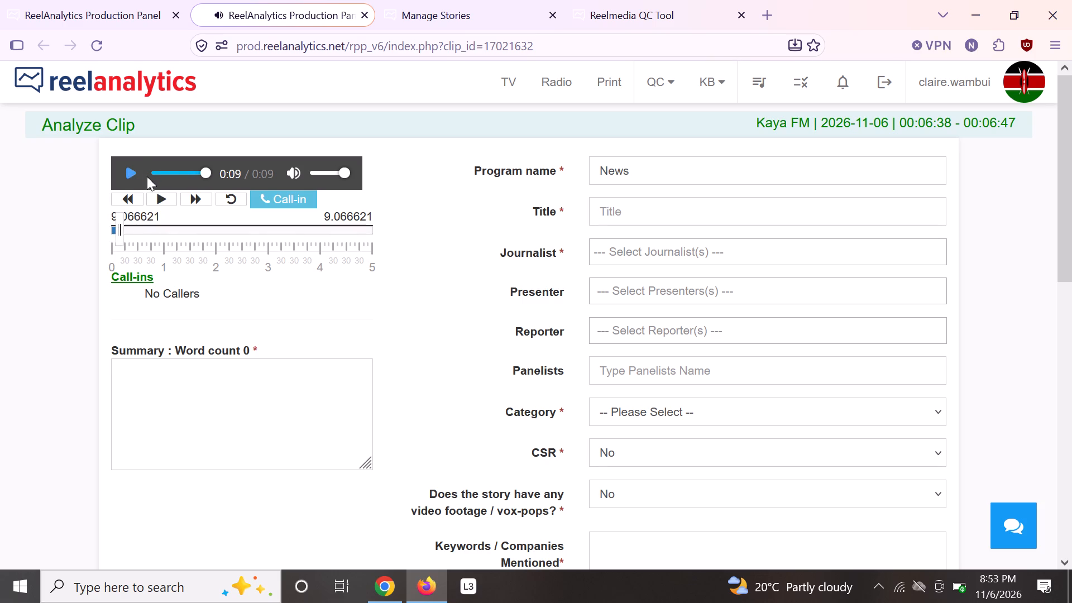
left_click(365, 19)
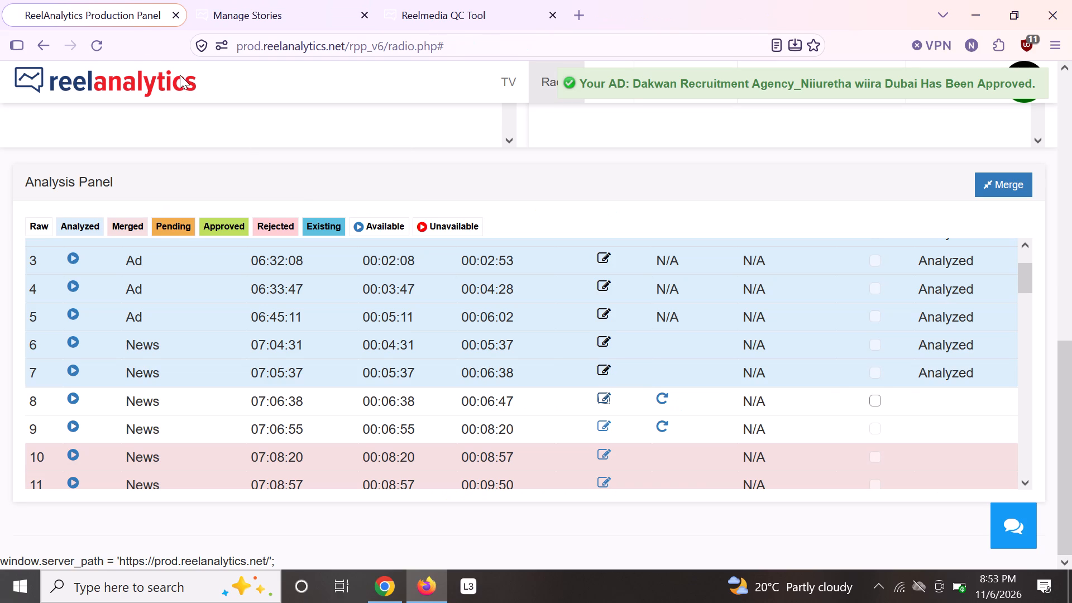
Open the raw ad clip 00:06:36 - 00:07:30 for analysis and play its recording.
scroll(514, 242, "down", 3)
scroll(692, 349, "down", 1)
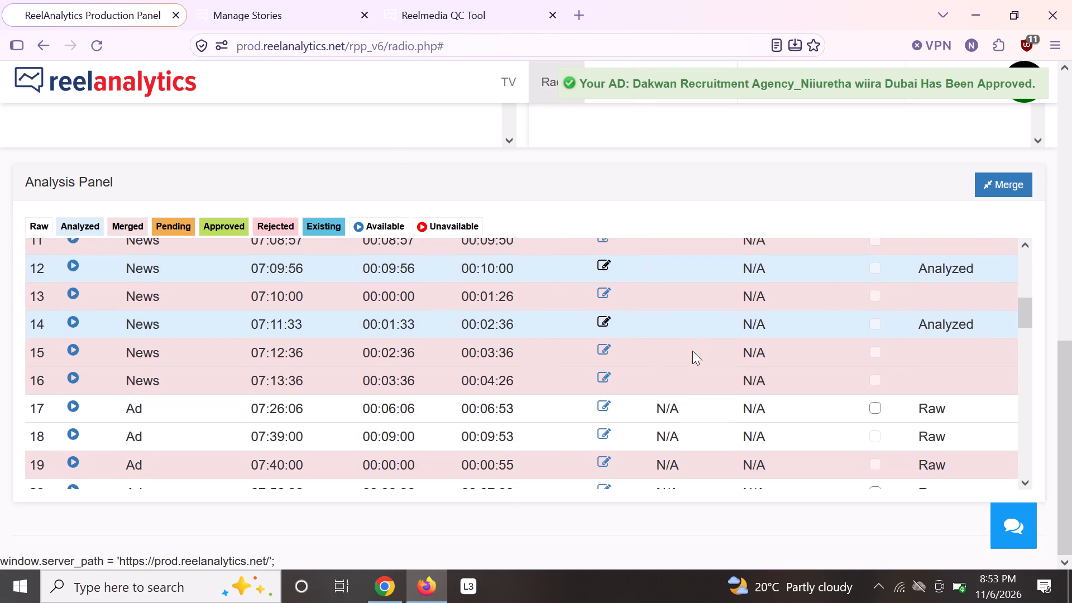
scroll(692, 351, "down", 1)
left_click(604, 350)
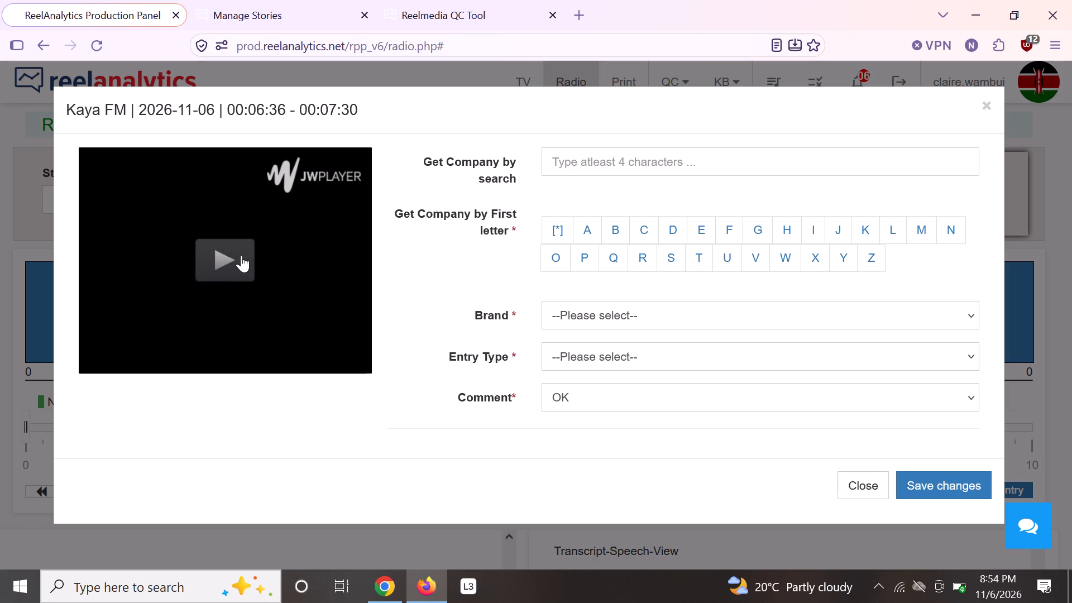
left_click(241, 255)
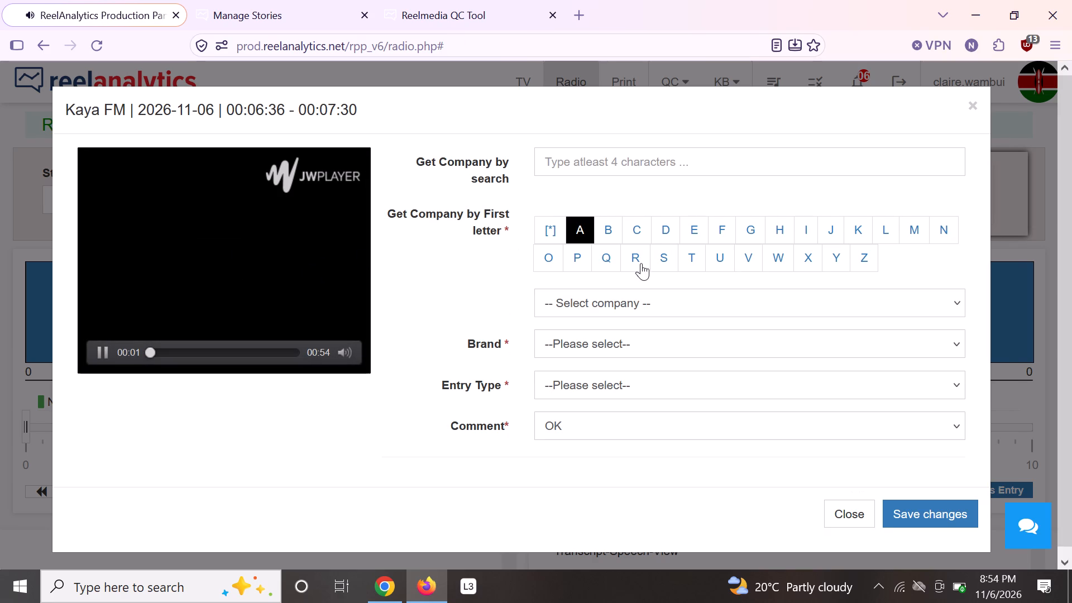
left_click(492, 22)
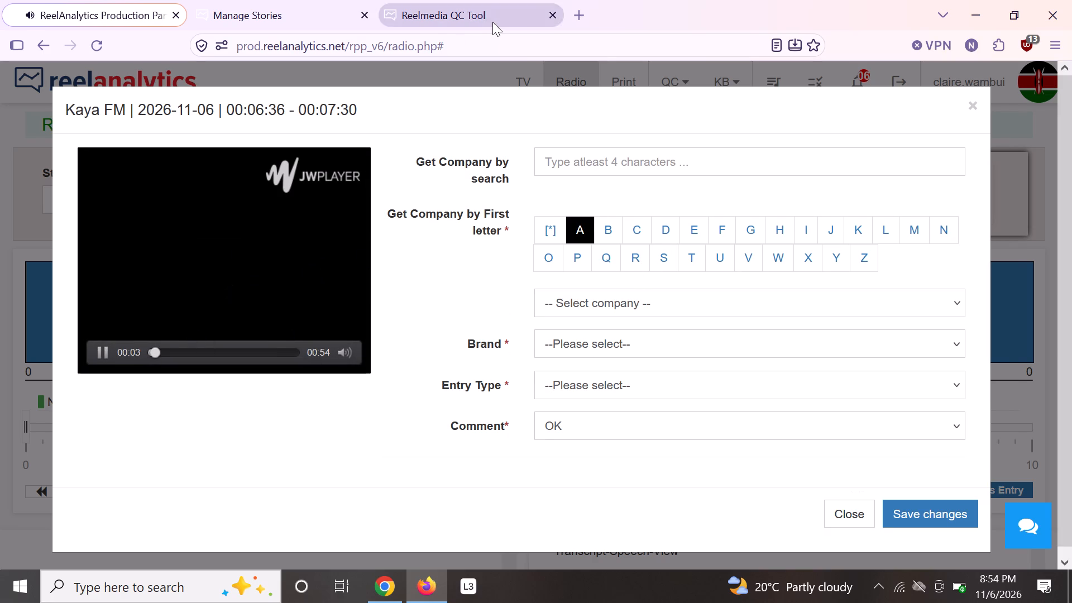
scroll(666, 420, "down", 4)
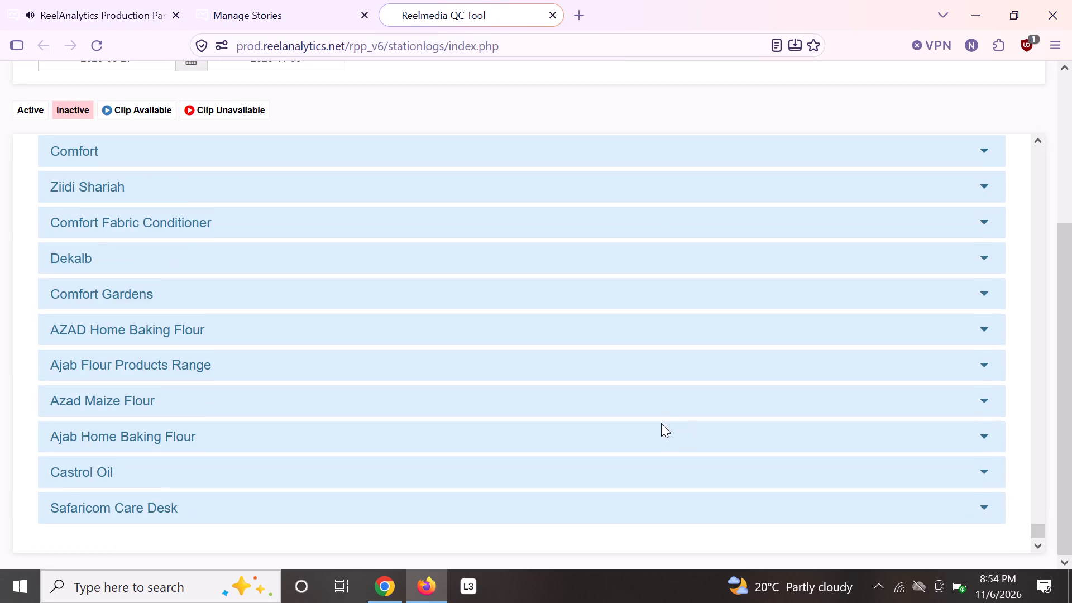
scroll(661, 427, "down", 2)
scroll(661, 430, "up", 1)
scroll(661, 430, "down", 1)
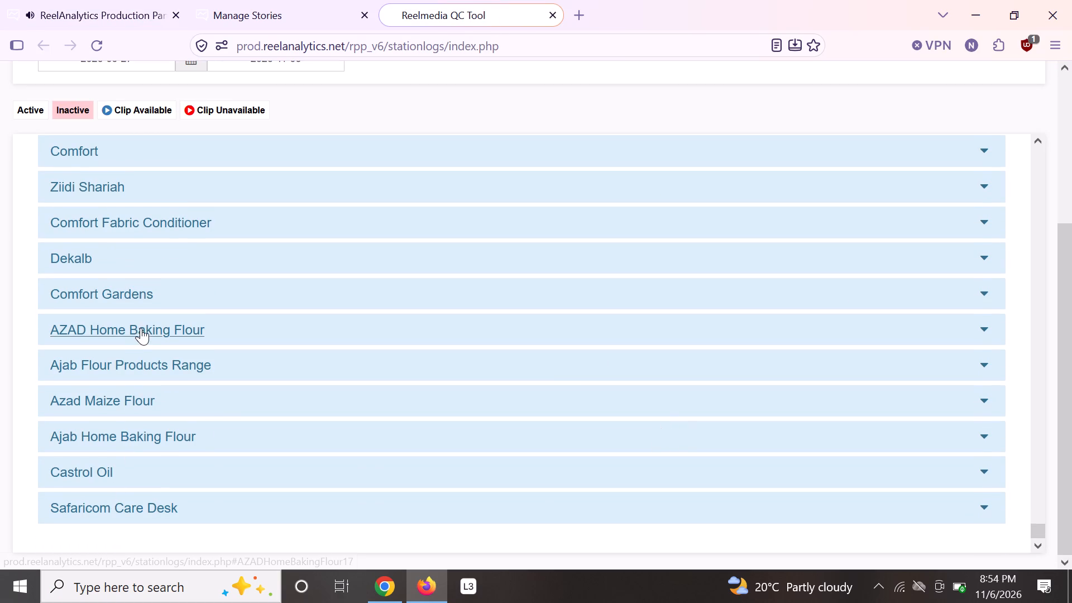
scroll(141, 327, "up", 1)
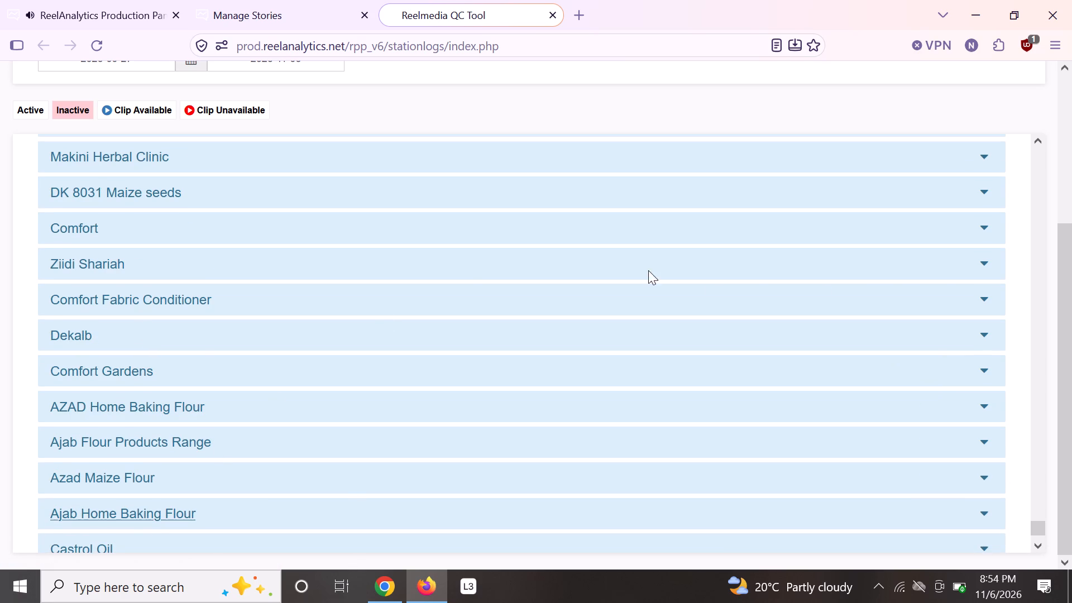
left_click(984, 263)
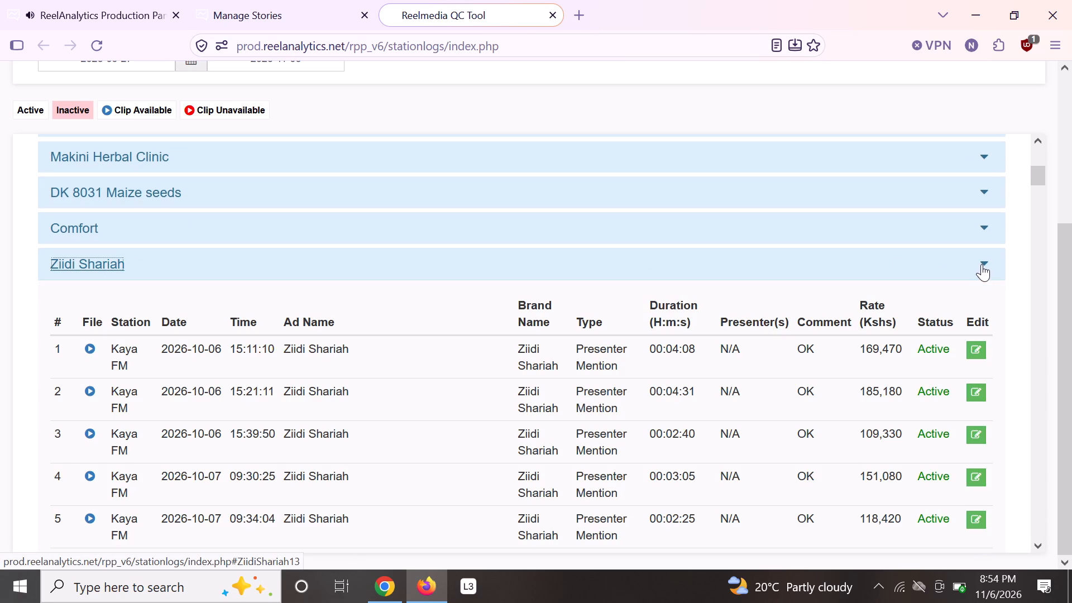
scroll(980, 286, "up", 1)
left_click(983, 422)
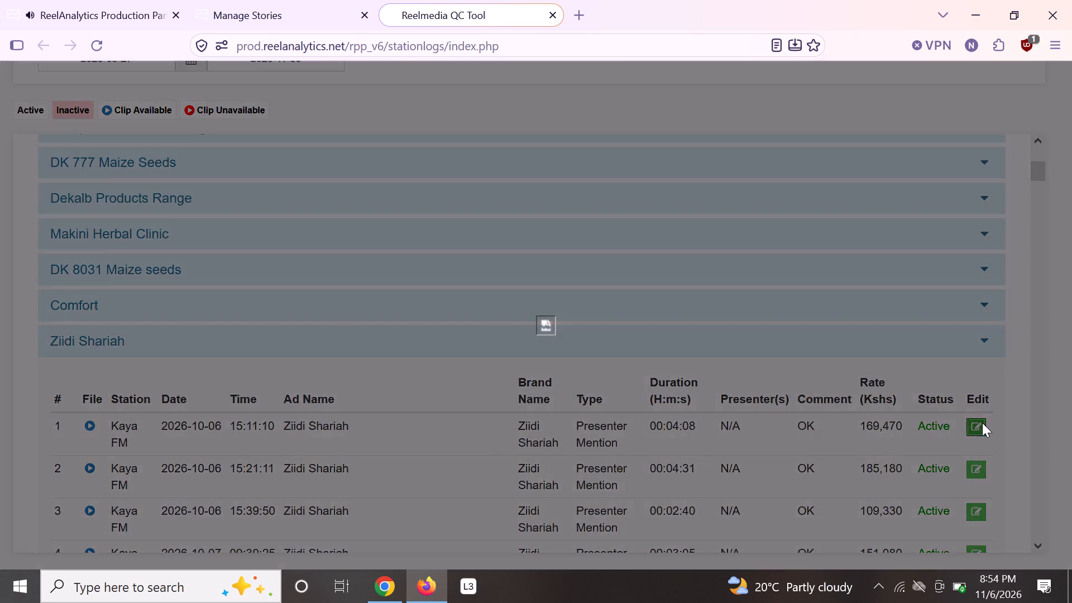
Return to the ReelAnalytics Production Panel and set the 00:06:36 - 00:07:30 clip's company to Safaricom PLC.
left_click(135, 9)
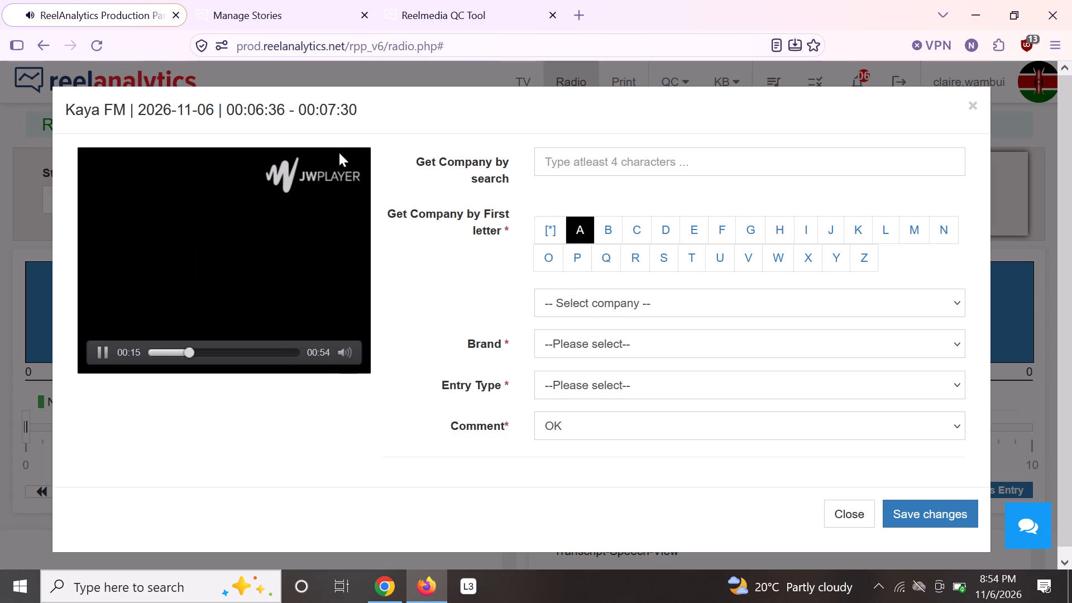
left_click(667, 253)
left_click(612, 304)
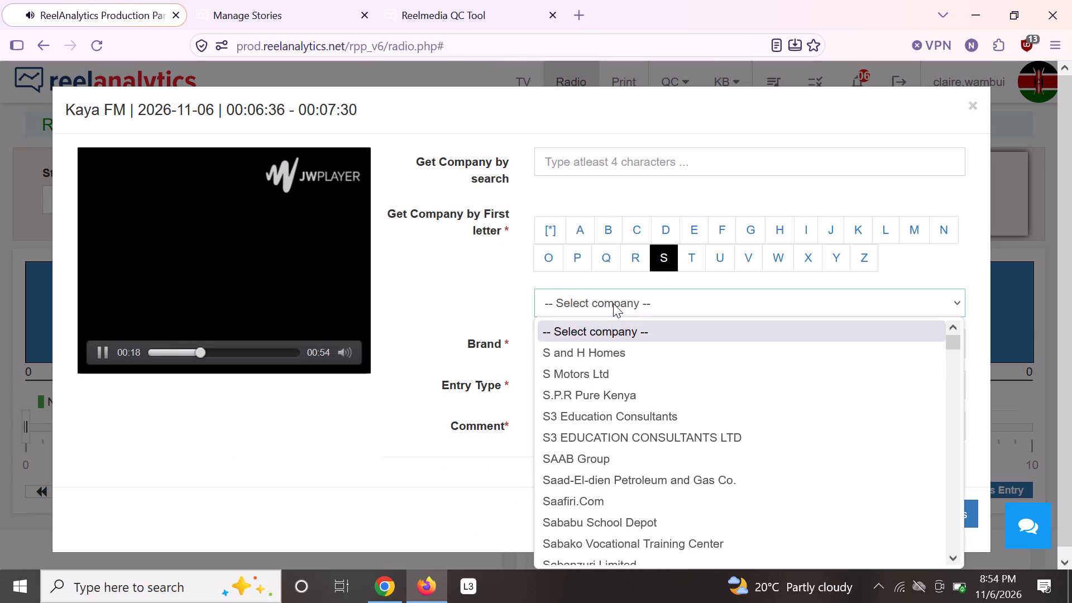
type("safaricom pl")
key("Return")
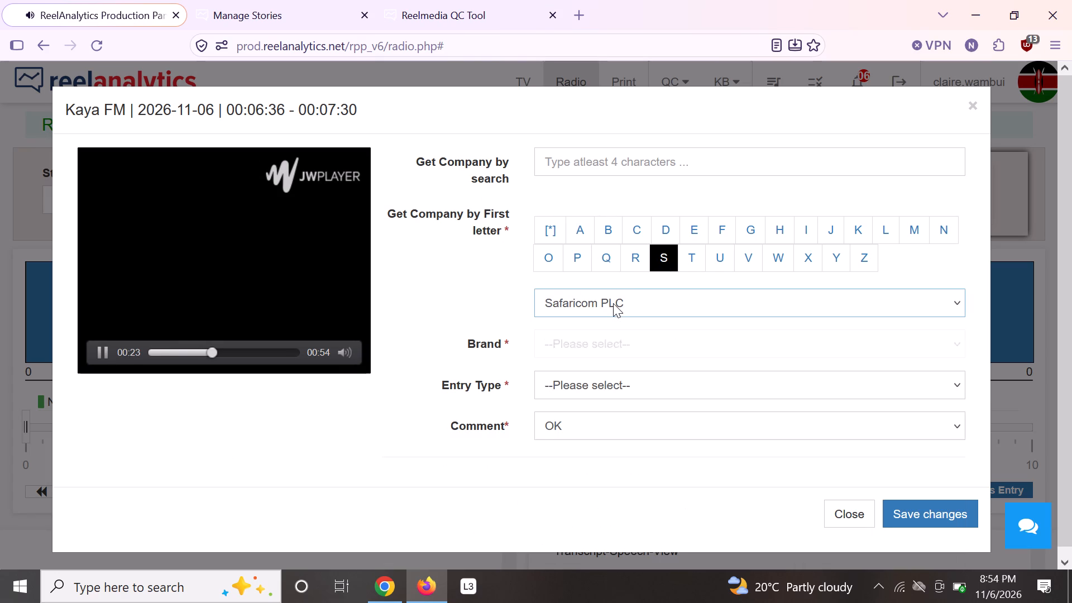
Set the 00:06:36 - 00:07:30 clip's brand to Ziidi Shariah, checking it against the open QC log entry.
left_click(611, 335)
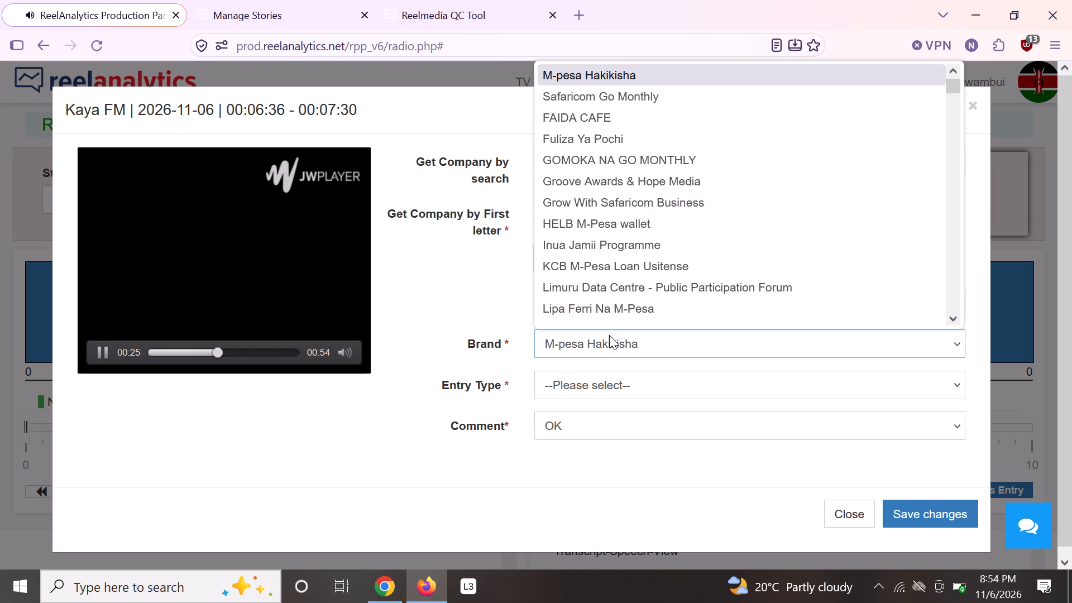
left_click(419, 0)
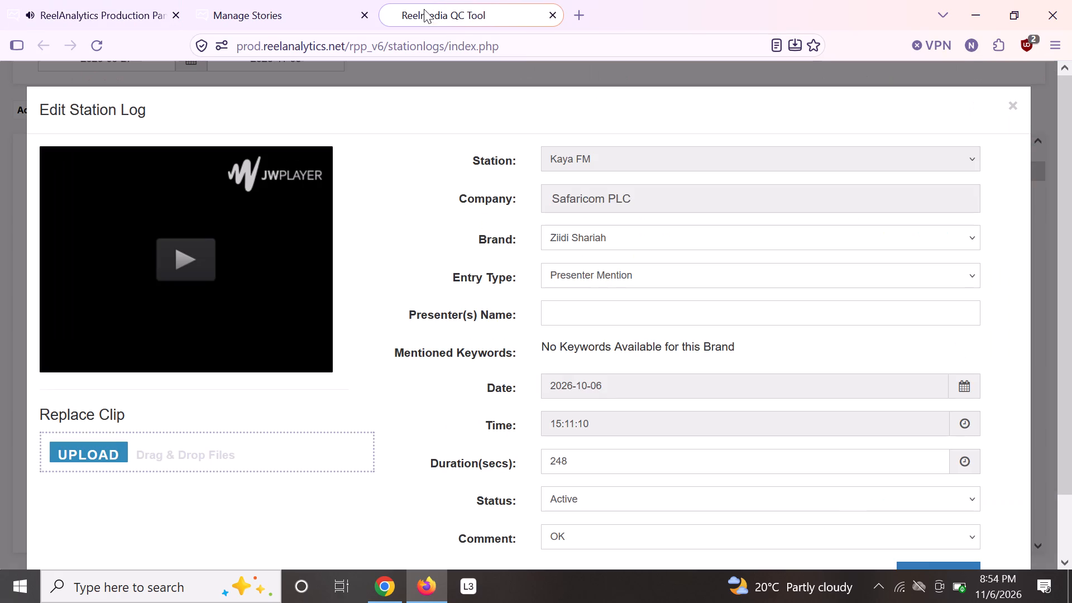
left_click(125, 2)
left_click(647, 350)
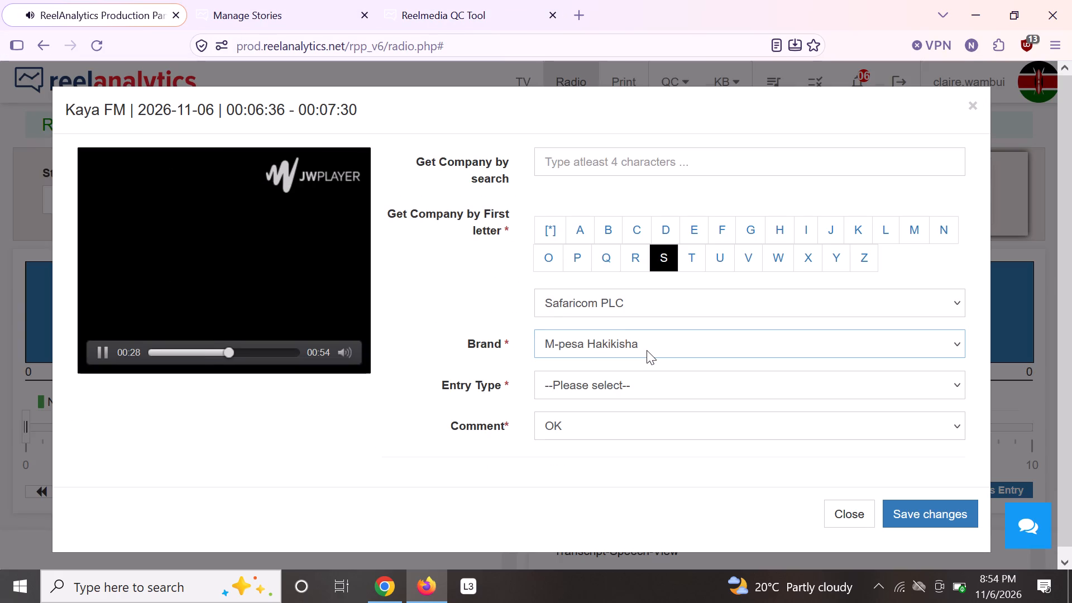
type("ziidi")
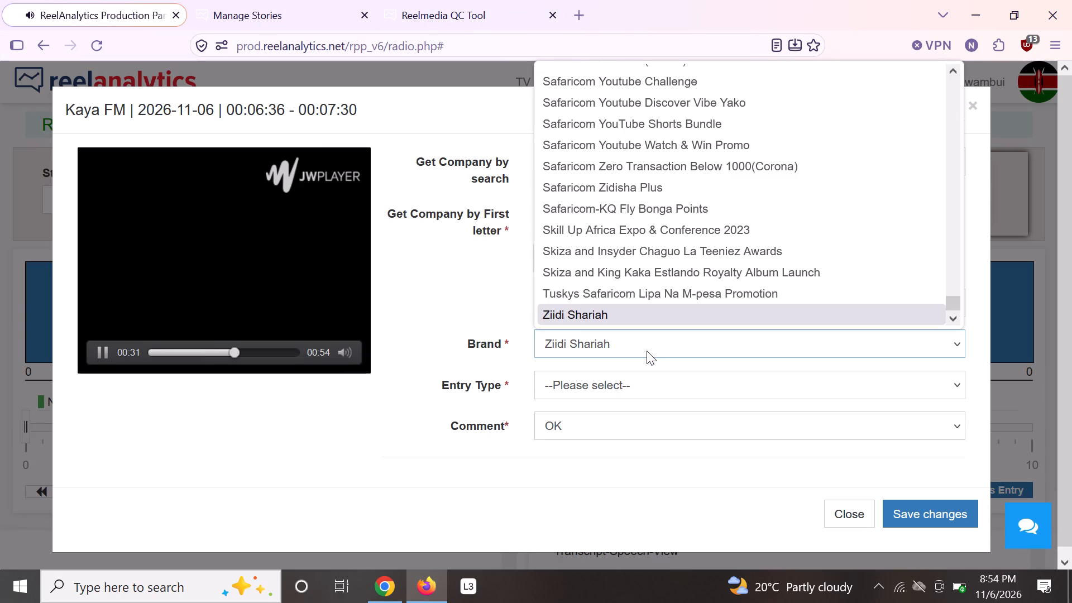
key("space")
key("Return")
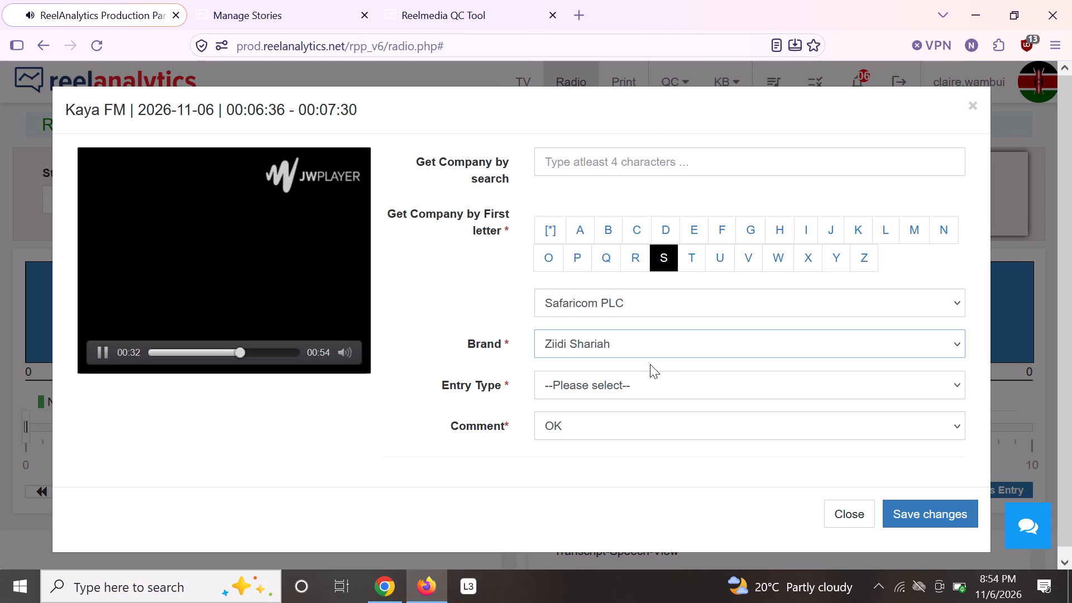
Set the 00:06:36 - 00:07:30 clip's entry type to Presenter Mention and save the ad entry.
left_click(650, 384)
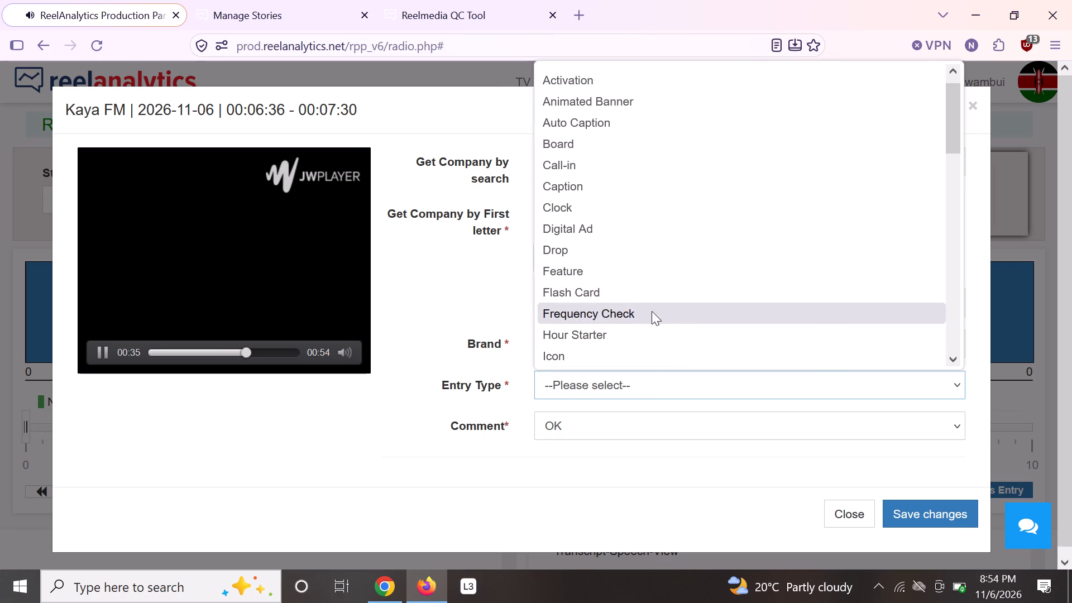
scroll(662, 279, "down", 1)
scroll(663, 279, "up", 1)
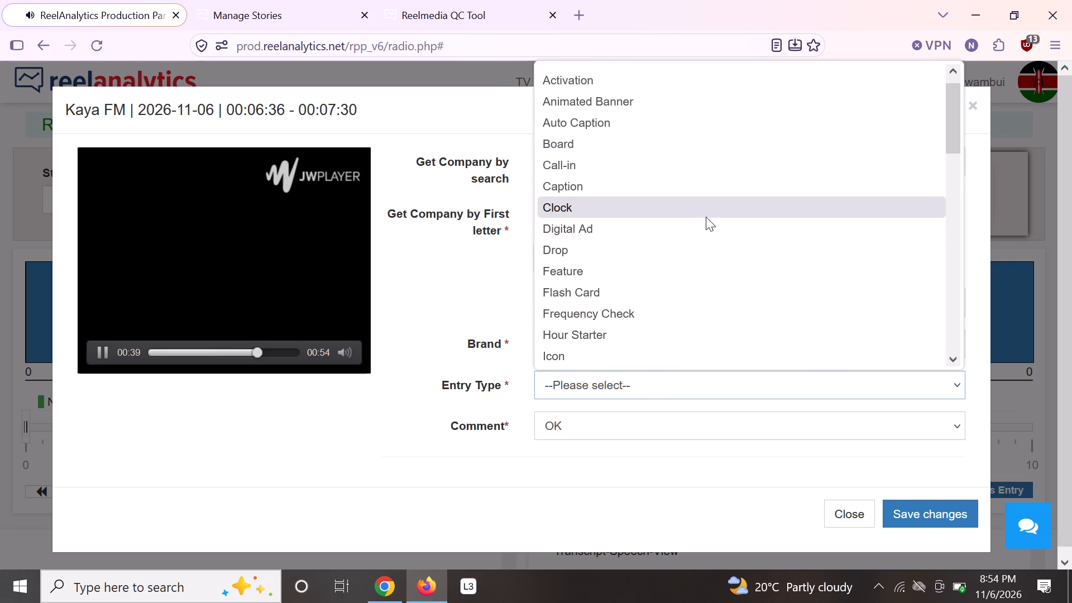
scroll(662, 303, "down", 3)
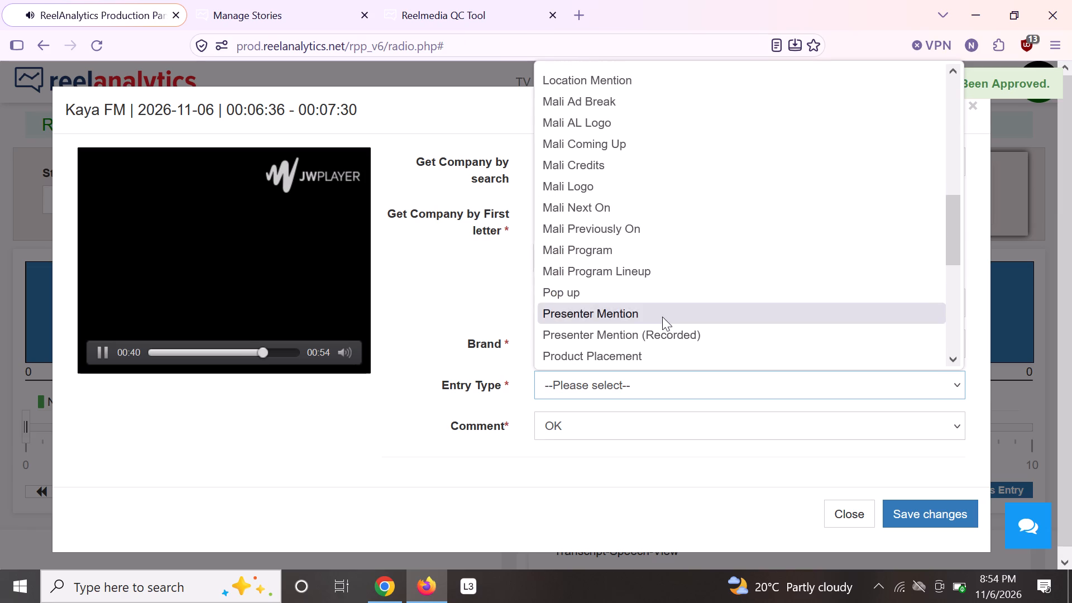
left_click(643, 321)
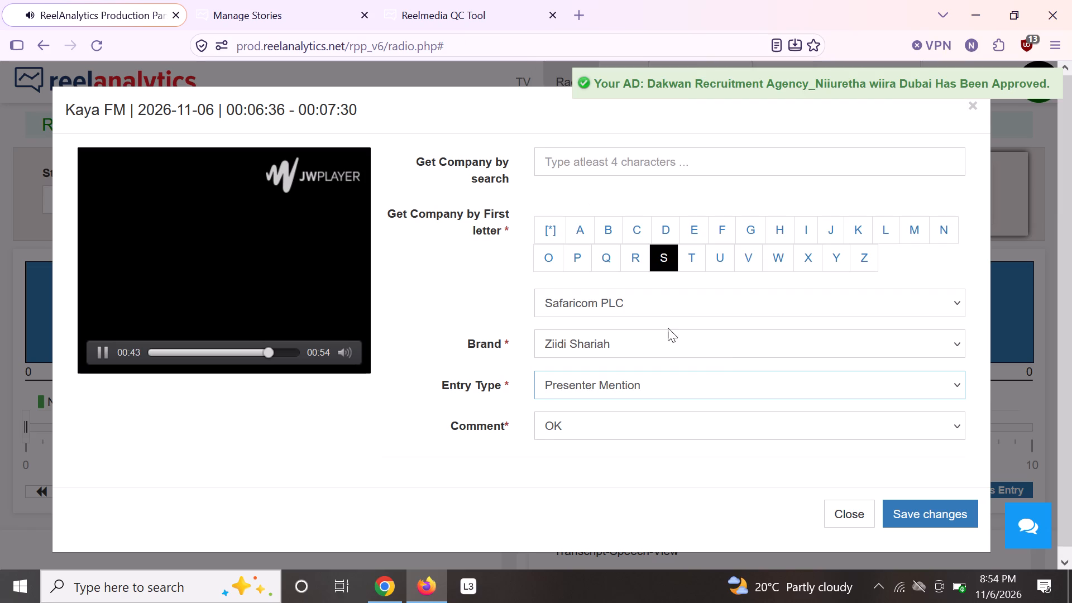
scroll(918, 437, "down", 4)
scroll(921, 440, "up", 1)
scroll(959, 482, "up", 1)
scroll(960, 482, "down", 1)
scroll(960, 482, "up", 2)
scroll(961, 483, "down", 4)
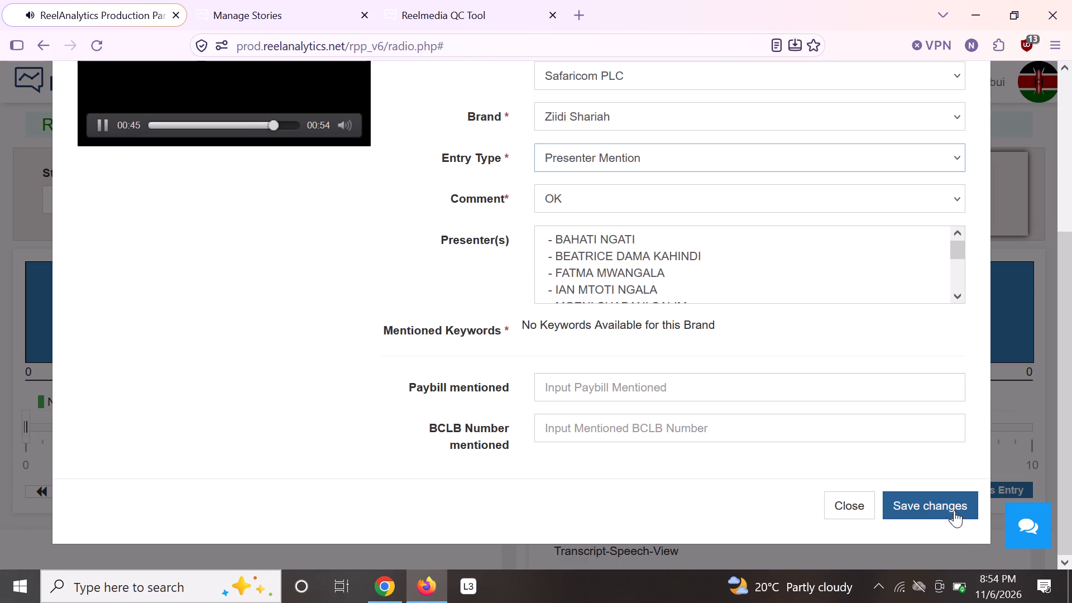
left_click(950, 505)
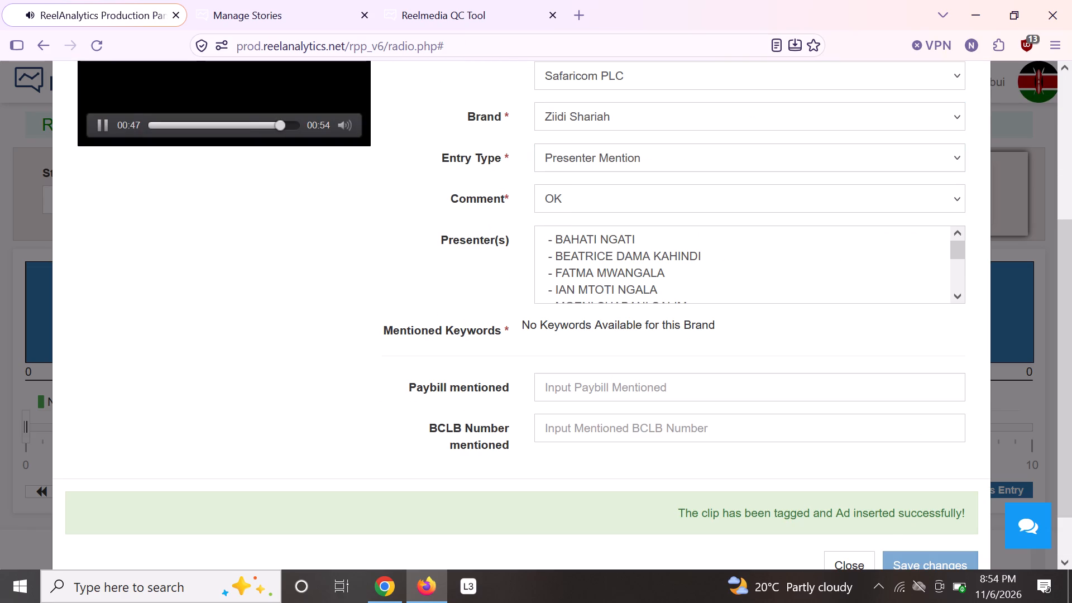
Close the saved ad entry and reload Kaya FM's clips for 2026-11-06.
left_click(856, 559)
left_click(301, 200)
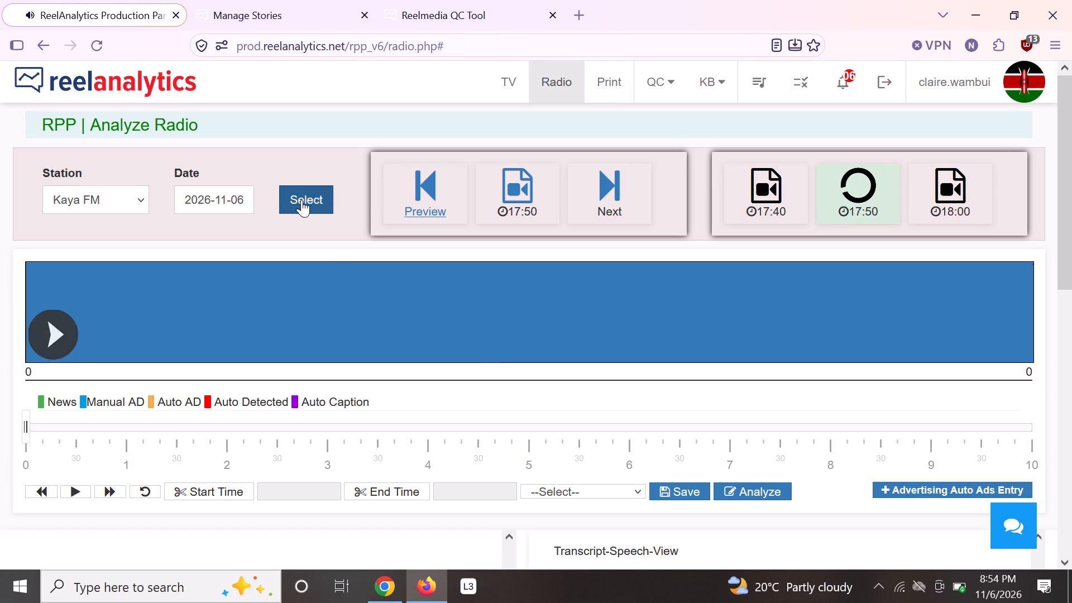
Find the 14:03:10 news clip (00:03:10 - 00:03:38) among the loaded clips and open it for analysis.
scroll(561, 285, "down", 8)
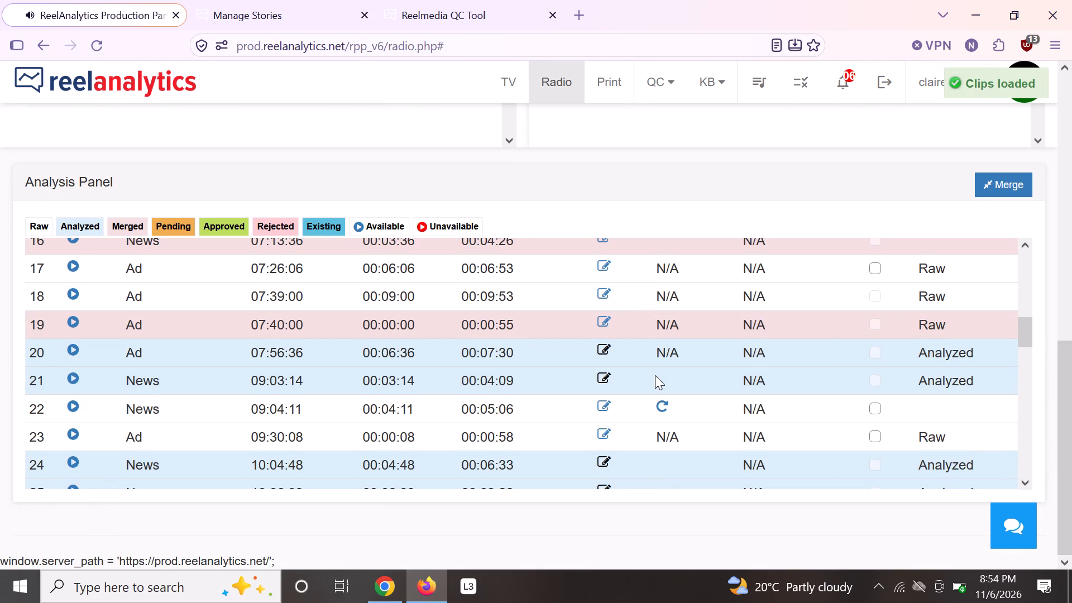
scroll(655, 375, "up", 1)
scroll(655, 376, "down", 1)
scroll(655, 376, "up", 1)
scroll(654, 385, "down", 5)
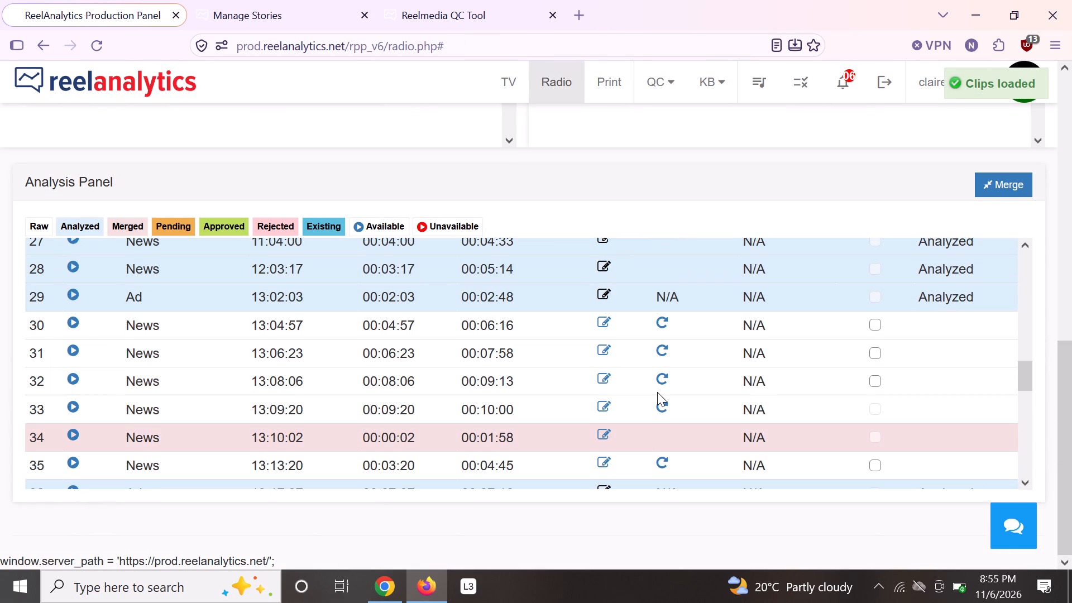
scroll(658, 392, "up", 1)
scroll(658, 393, "down", 4)
scroll(661, 399, "up", 1)
scroll(661, 401, "down", 4)
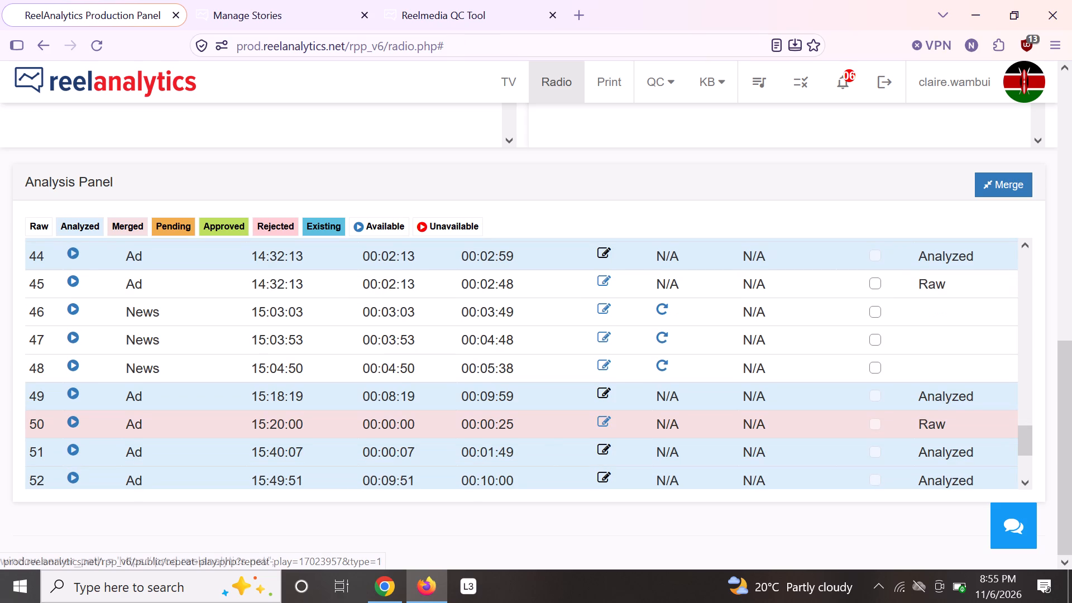
scroll(660, 380, "up", 4)
scroll(660, 380, "down", 1)
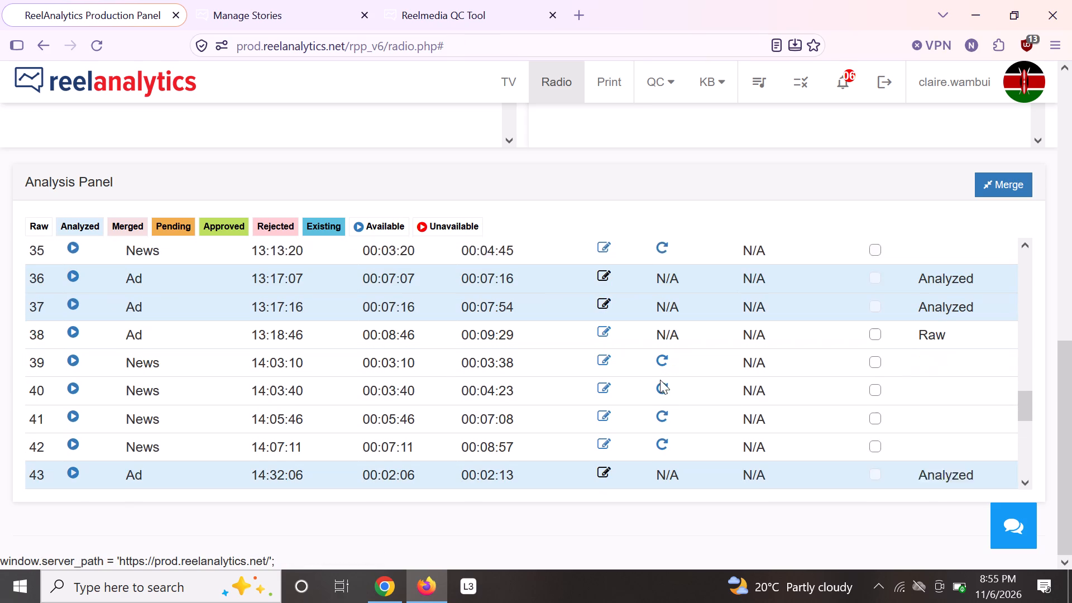
left_click(610, 344)
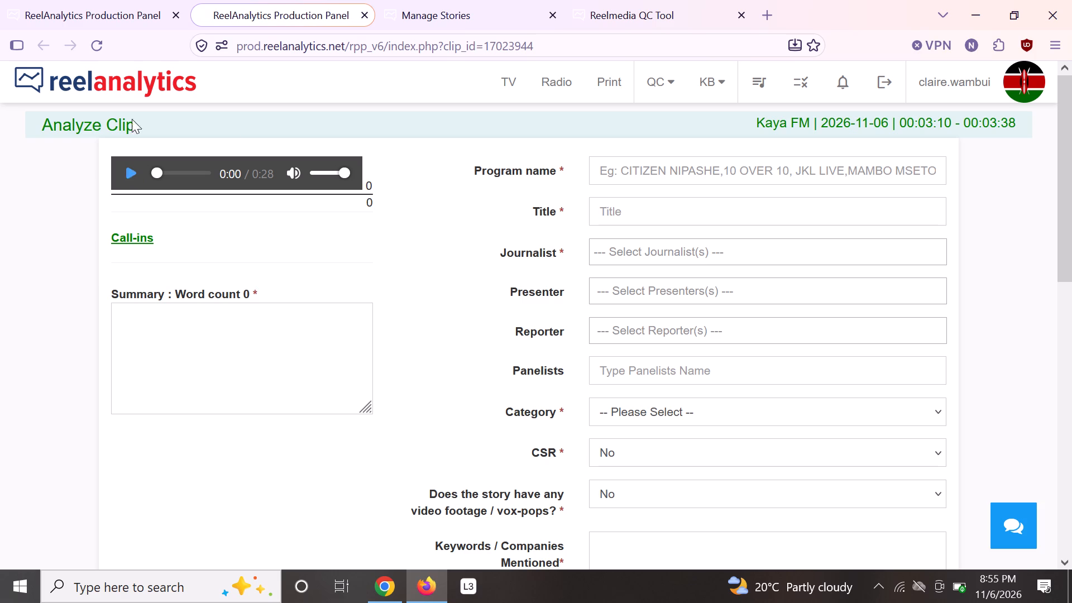
Set both the program name and the category of the 00:03:10 - 00:03:38 clip to News.
left_click(654, 176)
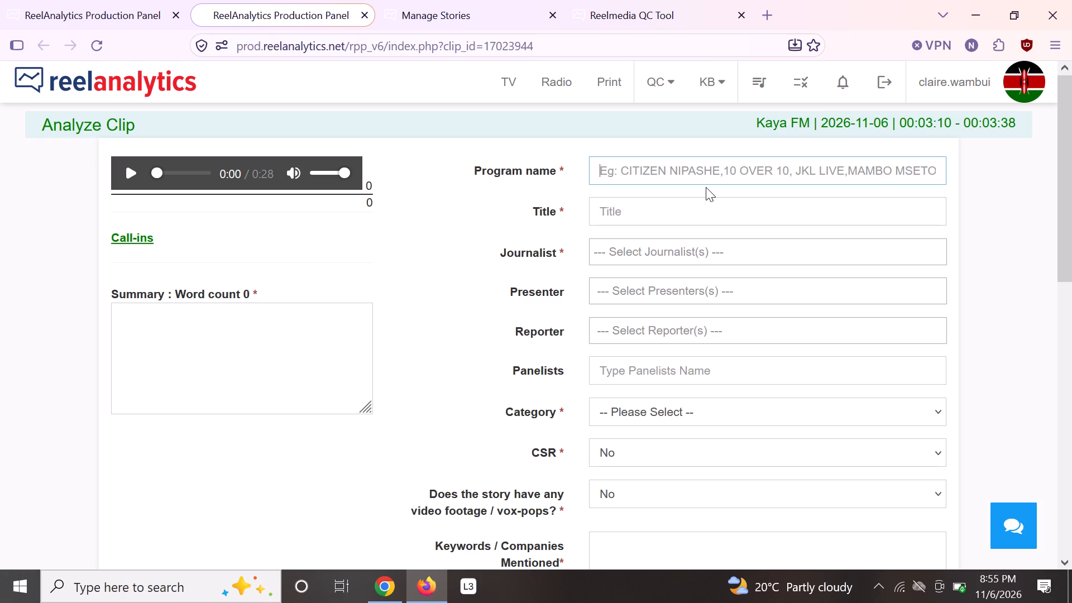
key("n")
key("e")
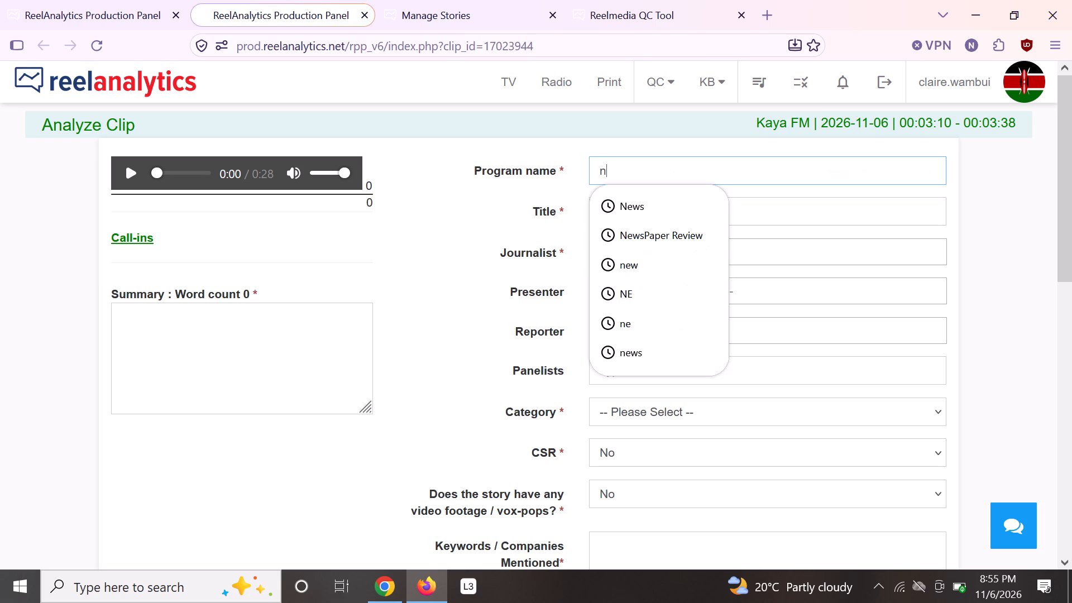
left_click(668, 208)
left_click(655, 253)
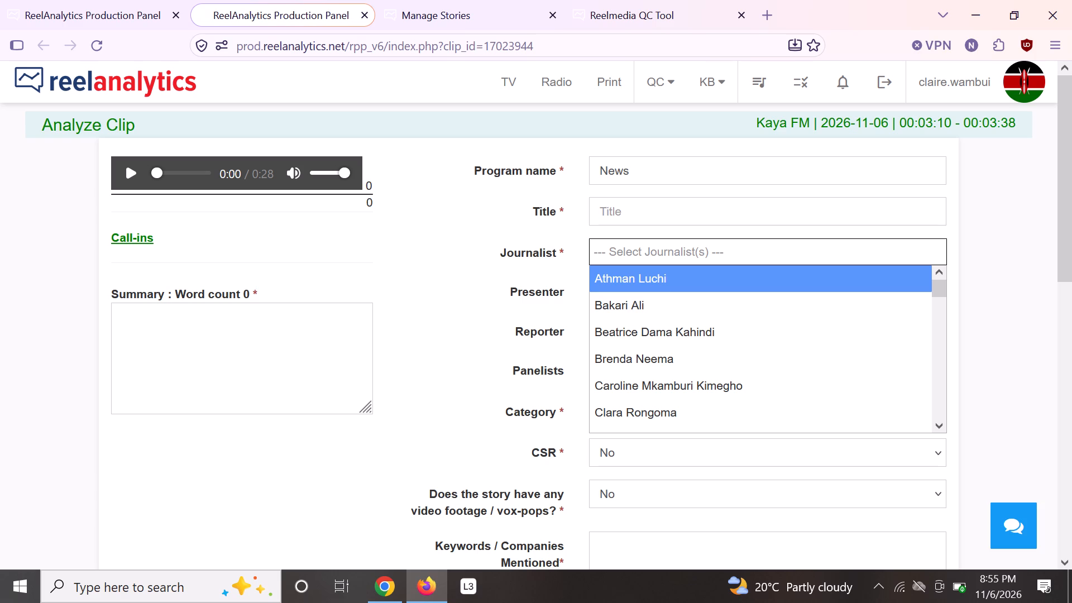
left_click(551, 288)
left_click(642, 405)
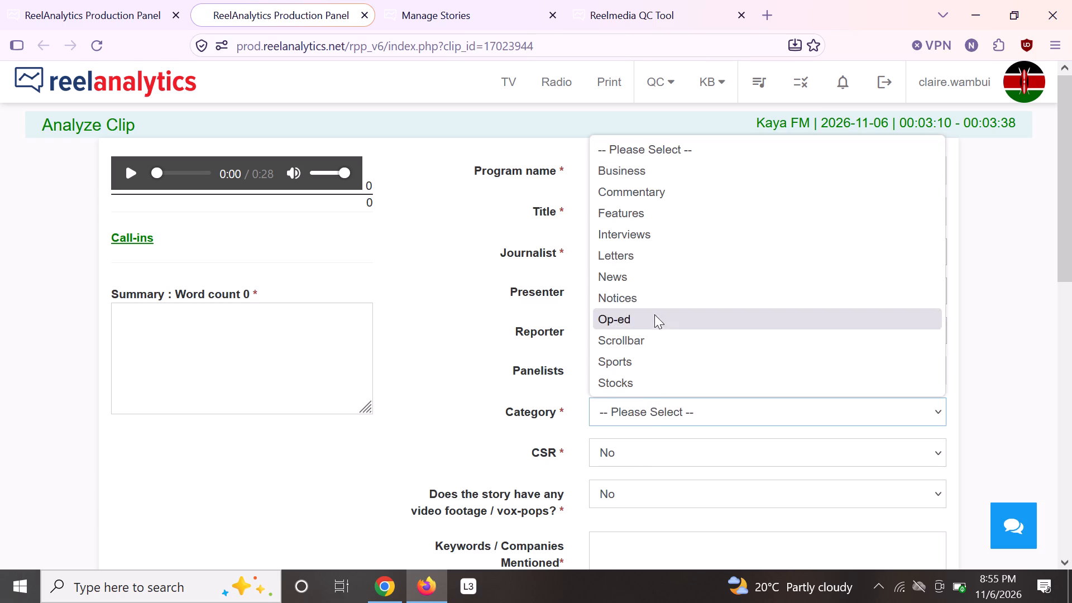
left_click(655, 279)
Switch to Chrome, search Google for "blood group liked by mosquitoes" and read the expanded AI overview.
left_click(387, 587)
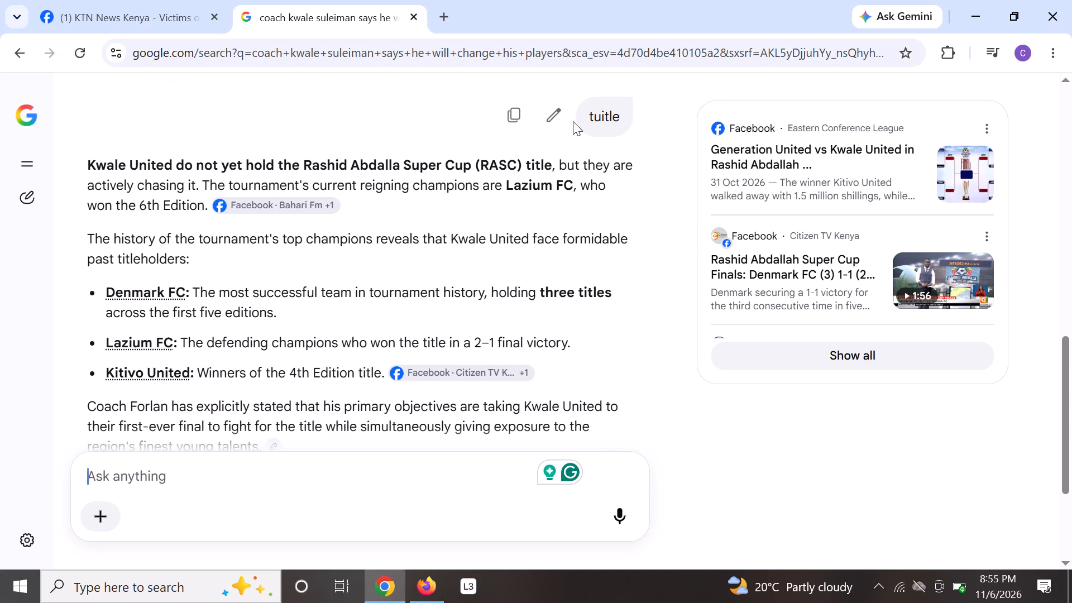
left_click(443, 12)
type("blood")
key("space")
type("group liked")
key("space")
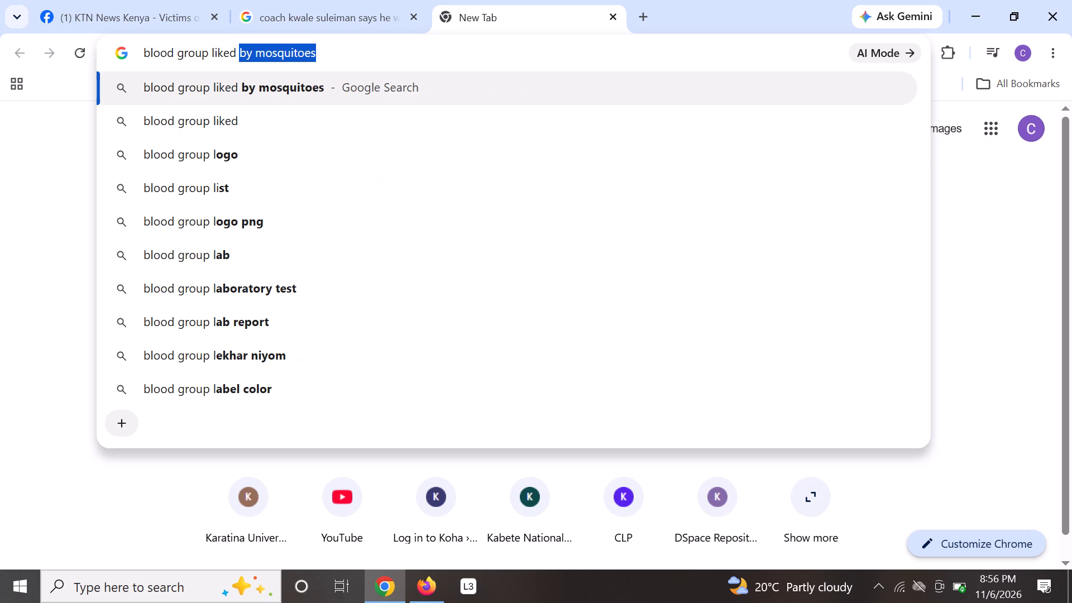
type("by moq")
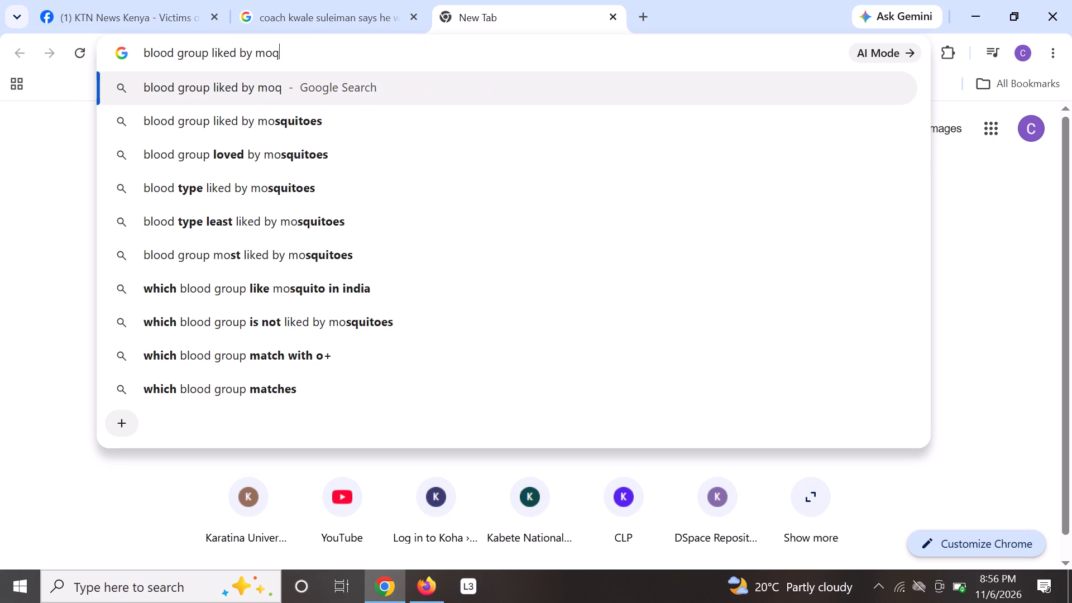
key("BackSpace")
type("squitor")
key("BackSpace")
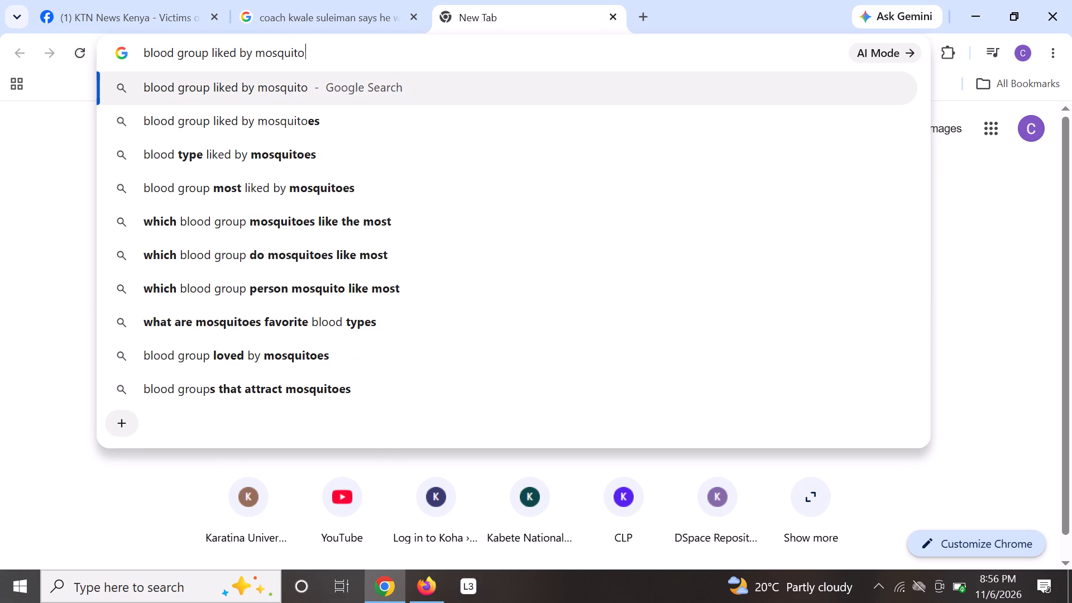
type("es")
key("Return")
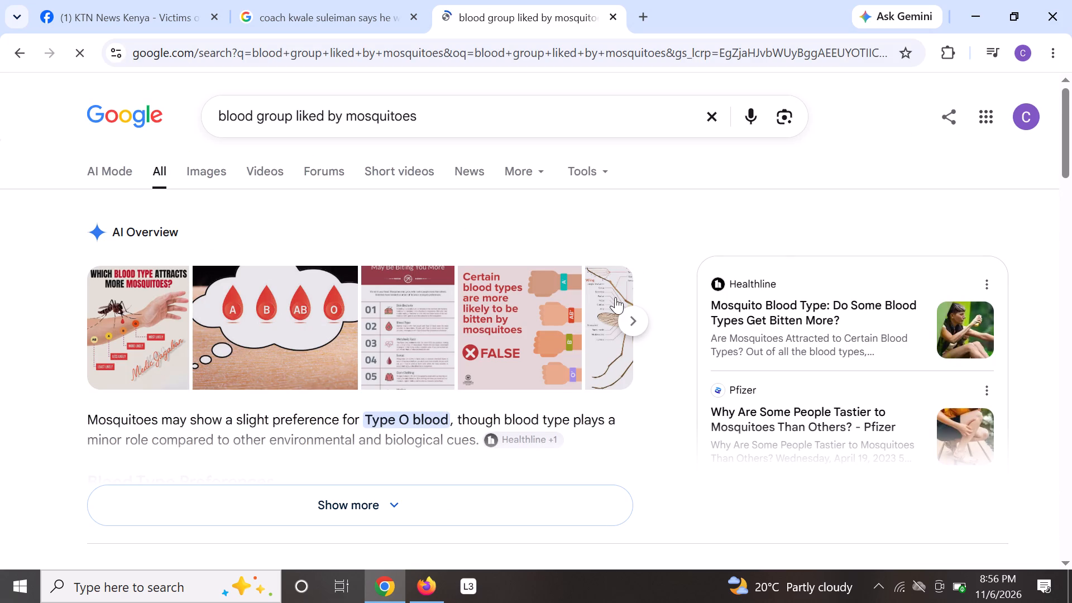
left_click(454, 495)
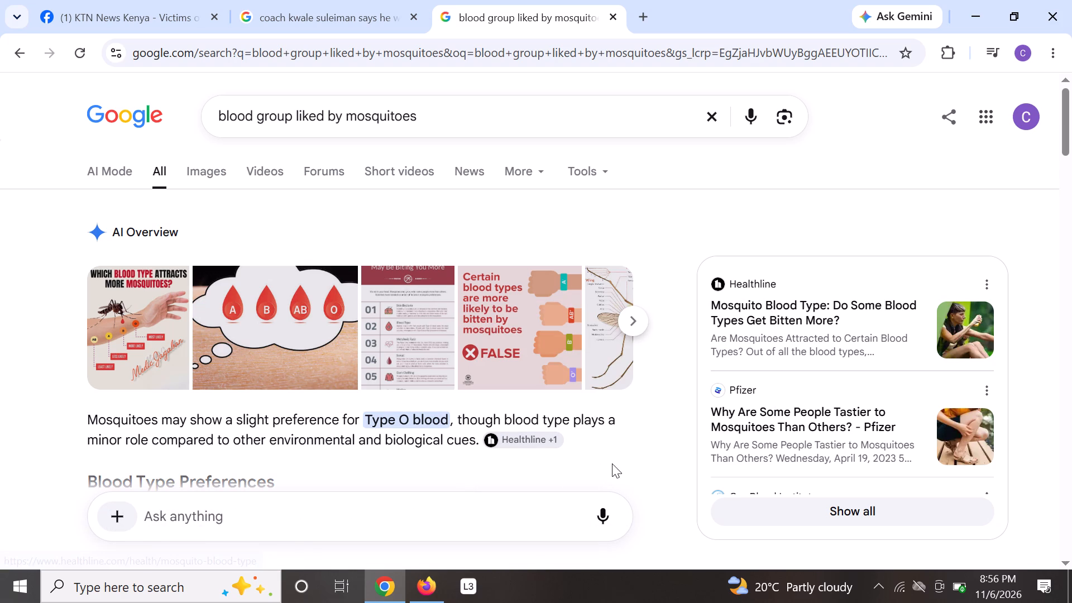
scroll(592, 423, "down", 3)
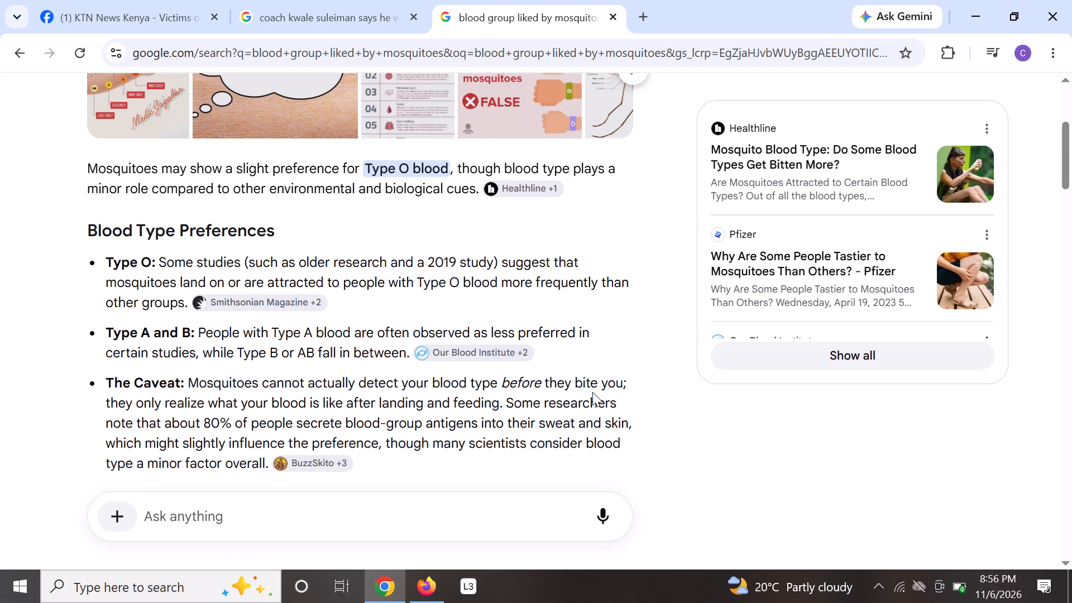
Return to the clip analysis form in Firefox, play the clip and select Doris as its journalist.
left_click(427, 587)
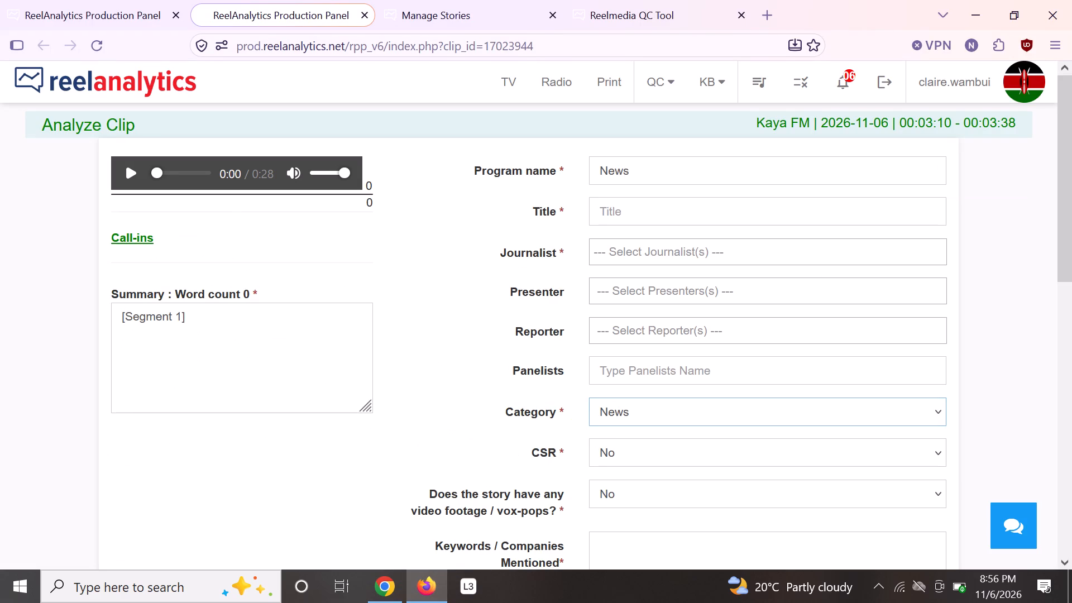
left_click(126, 169)
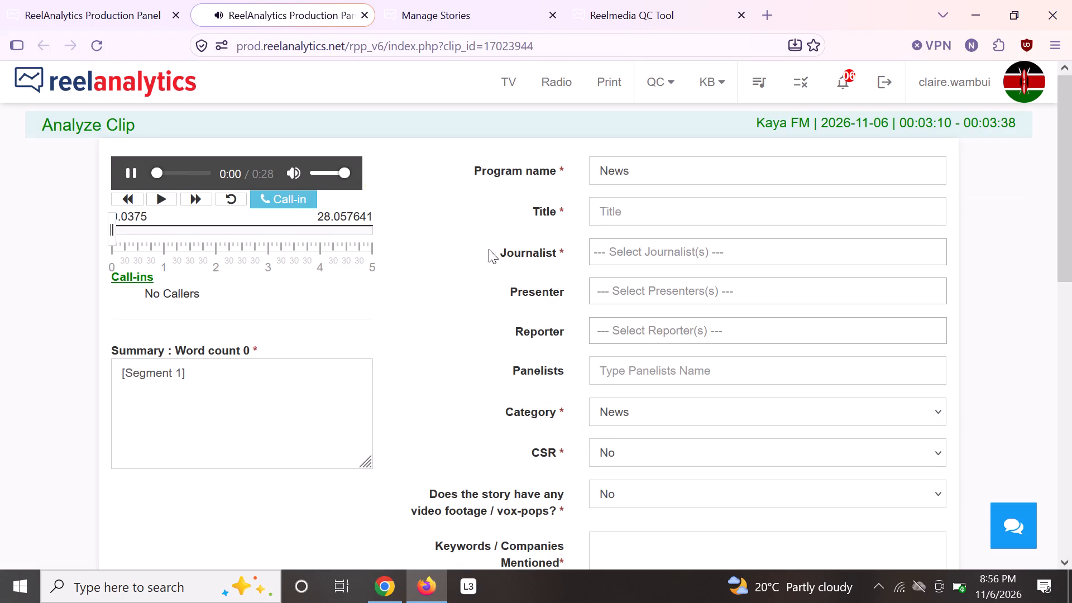
left_click(630, 252)
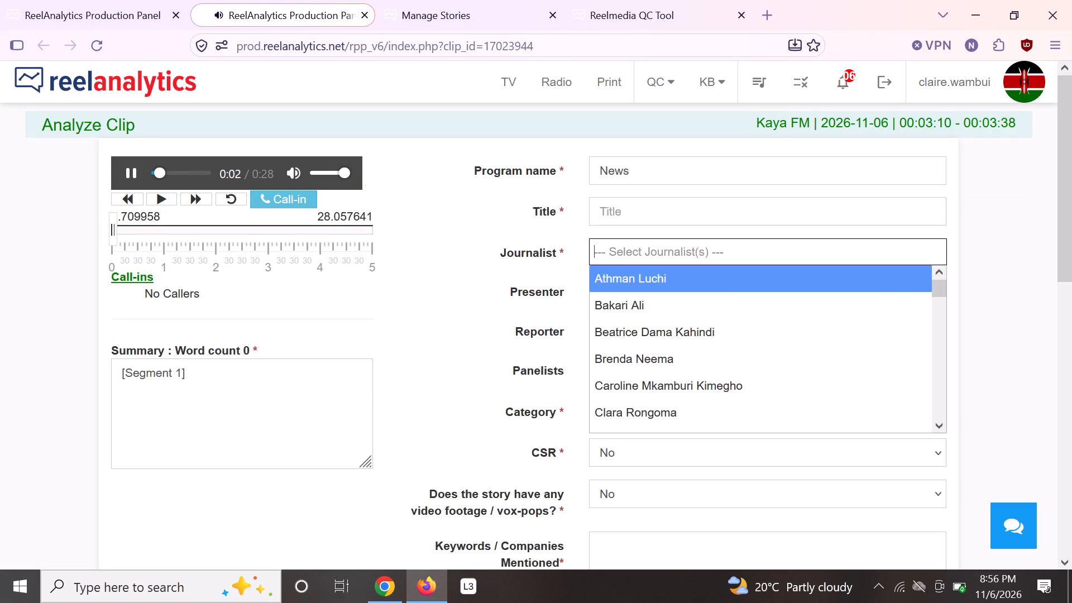
type("dor")
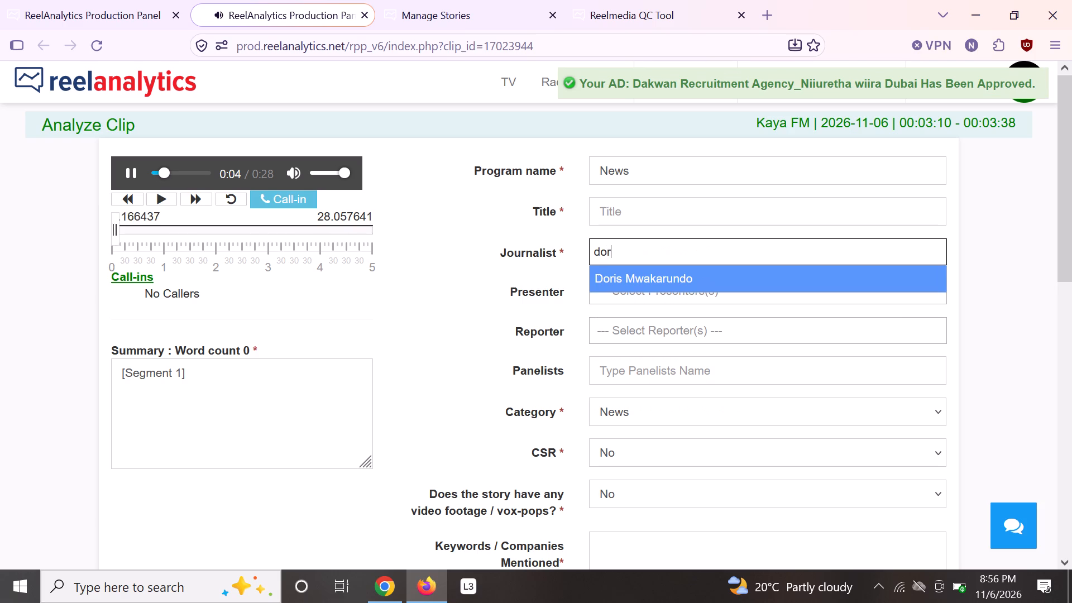
key("Return")
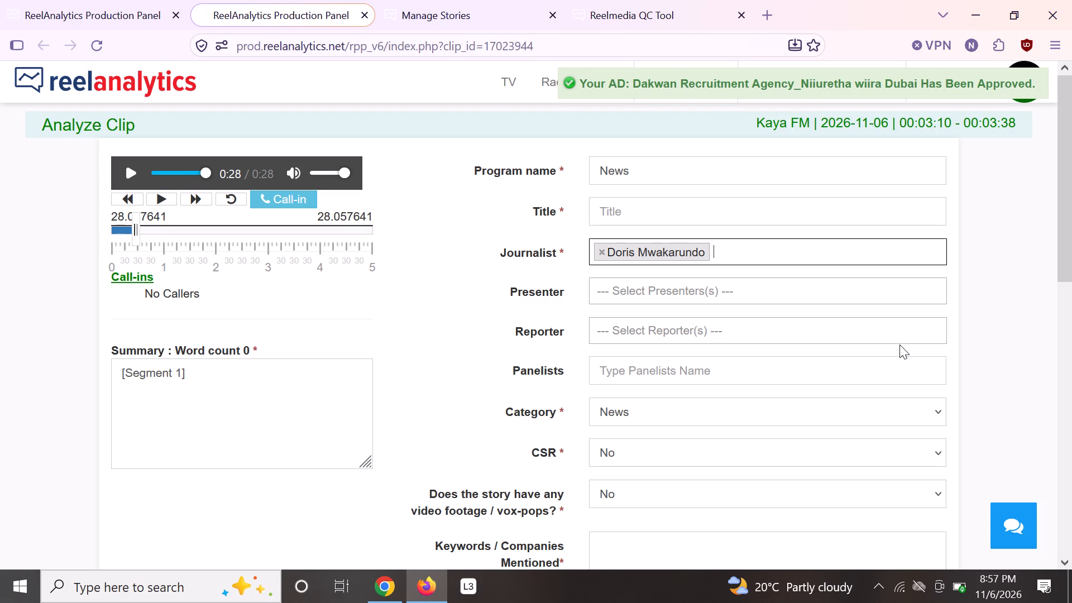
Replay the clip and add a summary under [Segment 1] saying that Samuel in Kilifi wants parents to know their children's whereabouts.
left_click(134, 175)
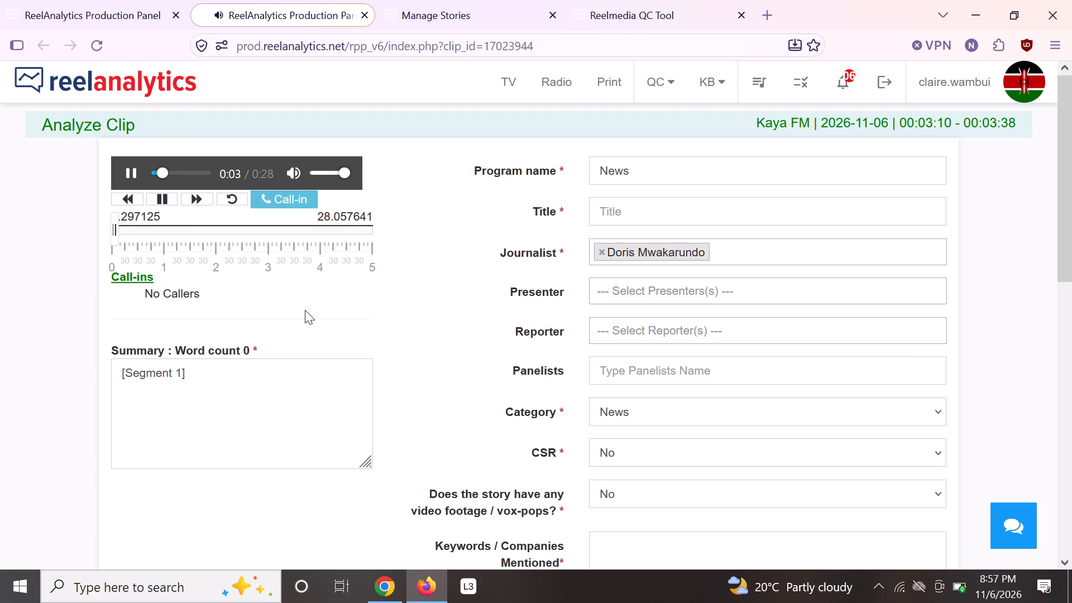
left_click(154, 395)
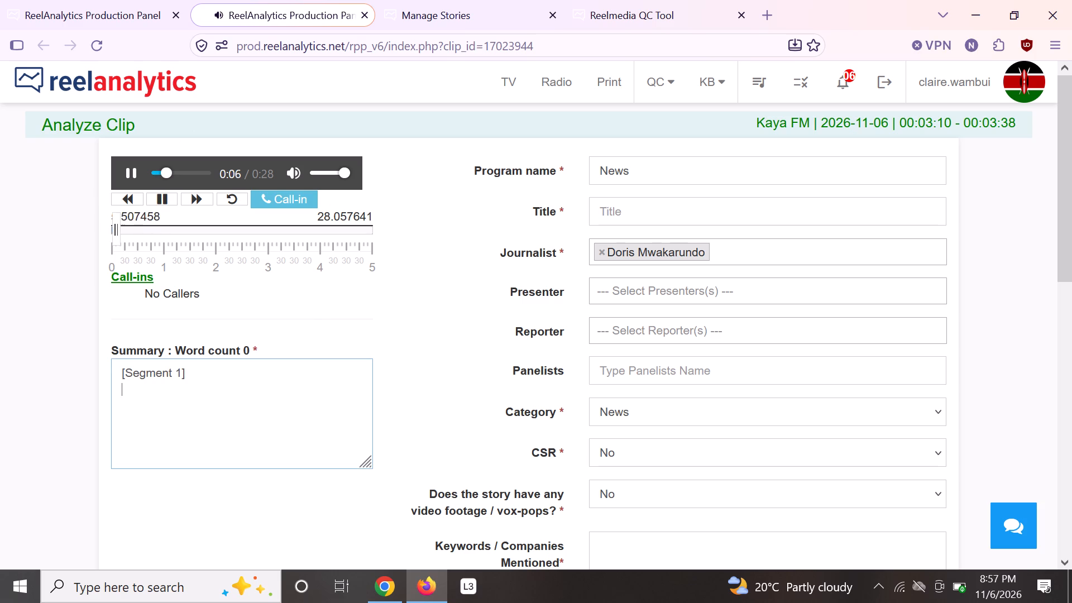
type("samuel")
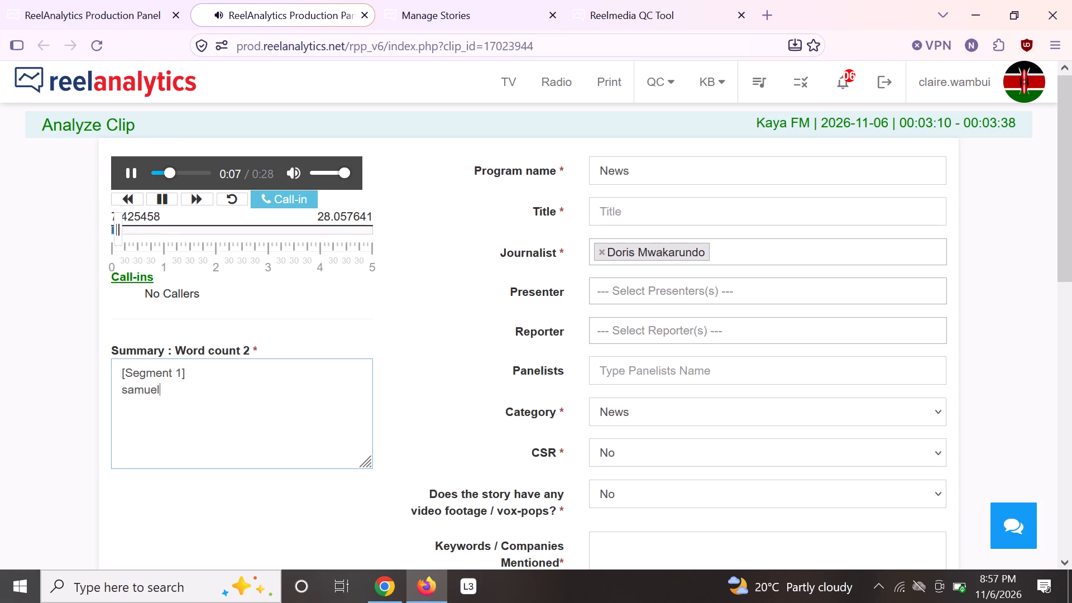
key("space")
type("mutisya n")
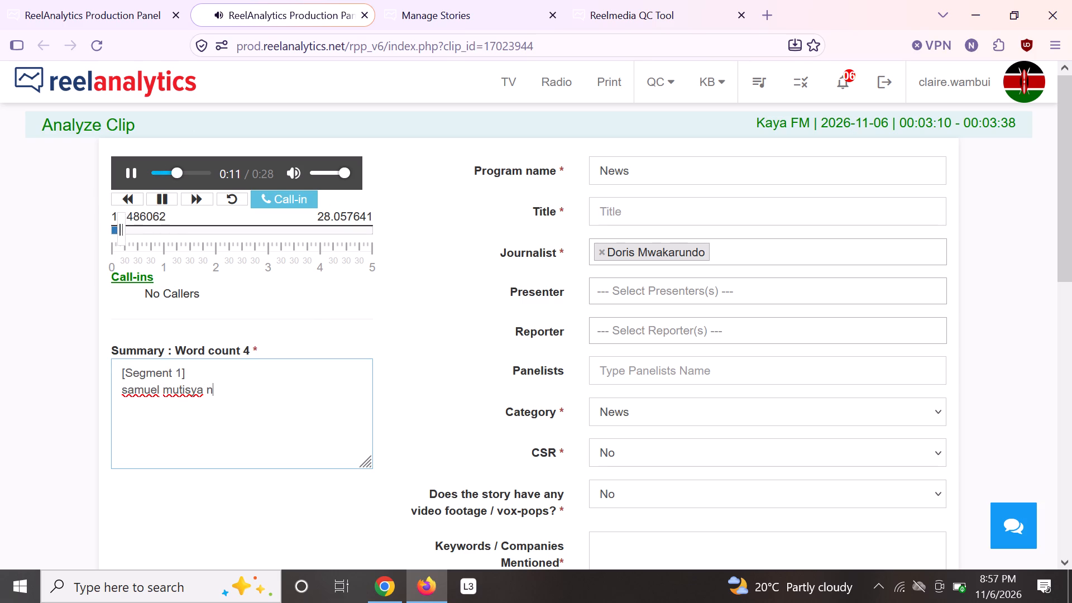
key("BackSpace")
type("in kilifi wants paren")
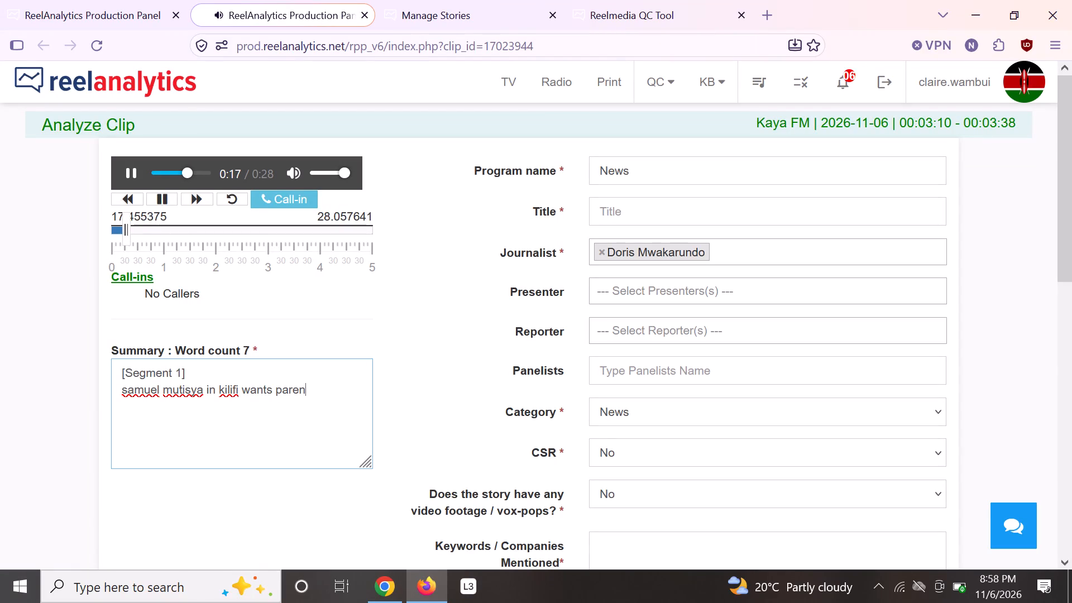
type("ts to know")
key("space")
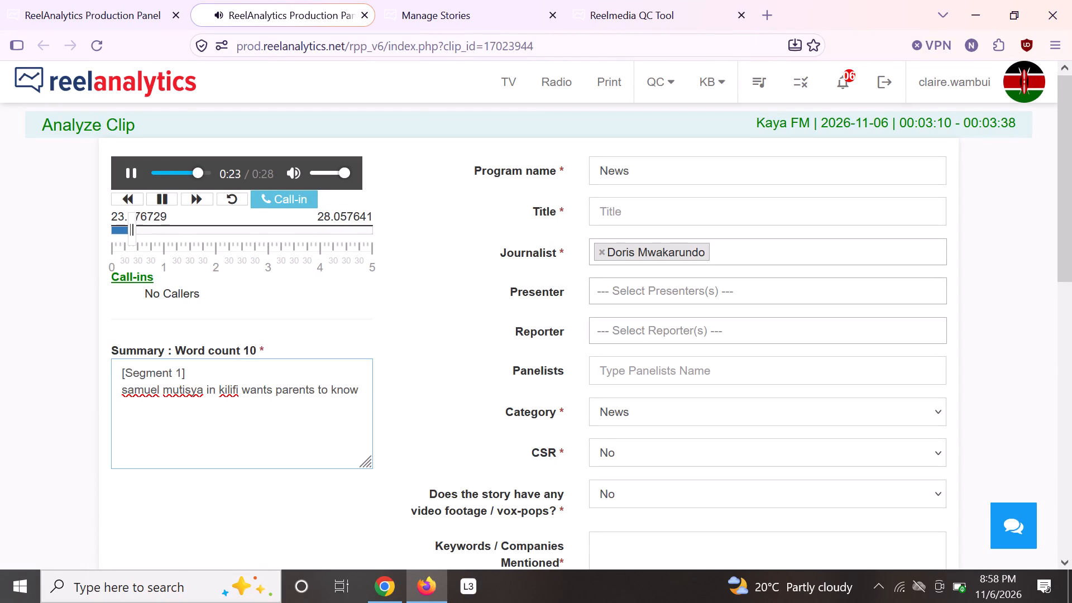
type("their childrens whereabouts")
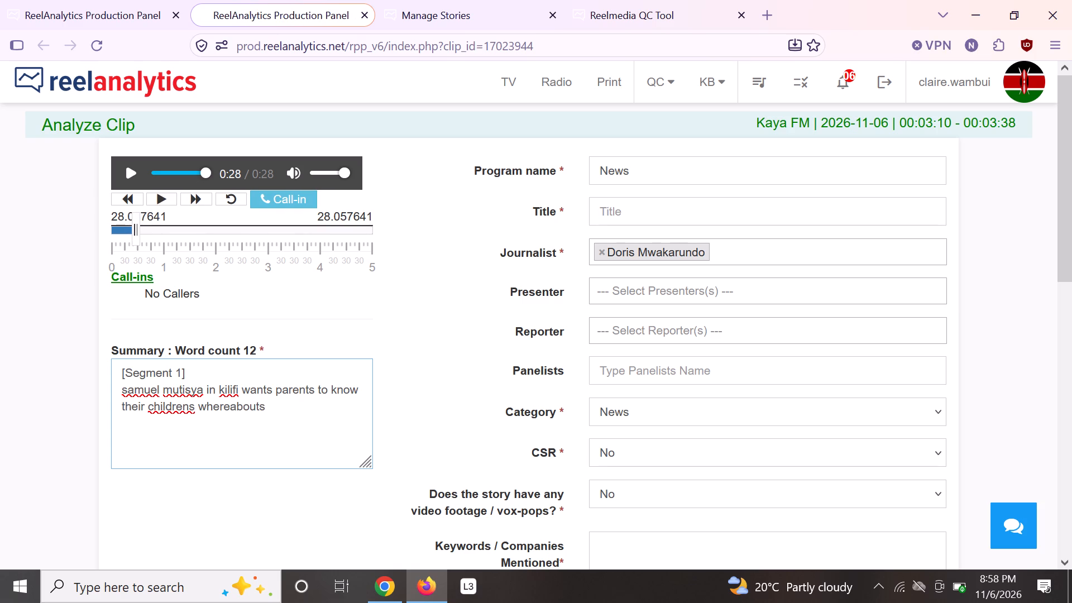
Open the 14:03:40 news clip (00:03:40 - 00:04:23) for analysis and listen to it from the beginning.
left_click(116, 9)
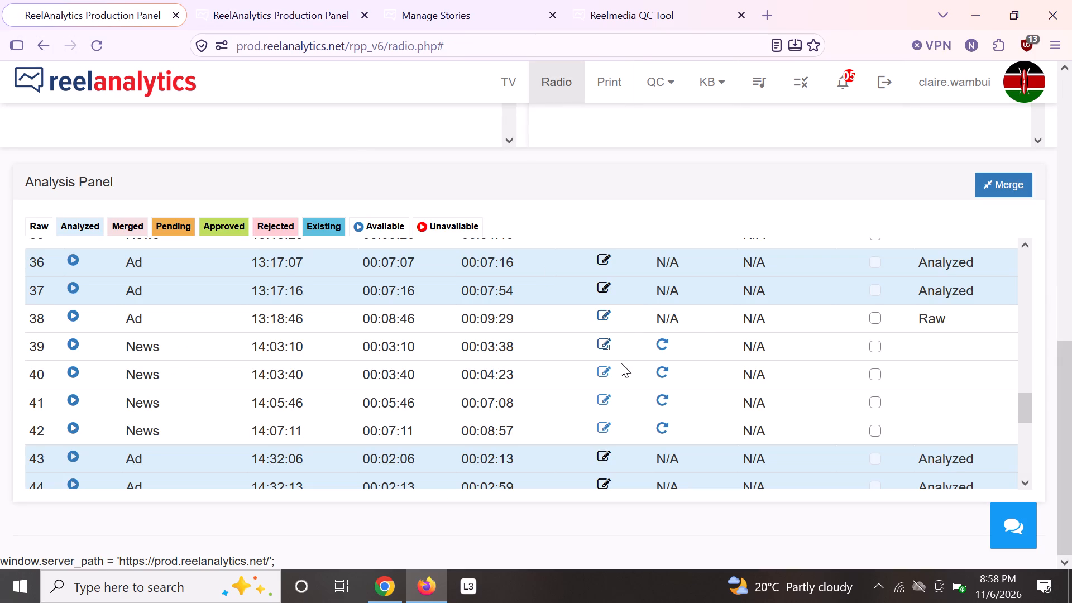
left_click(606, 374)
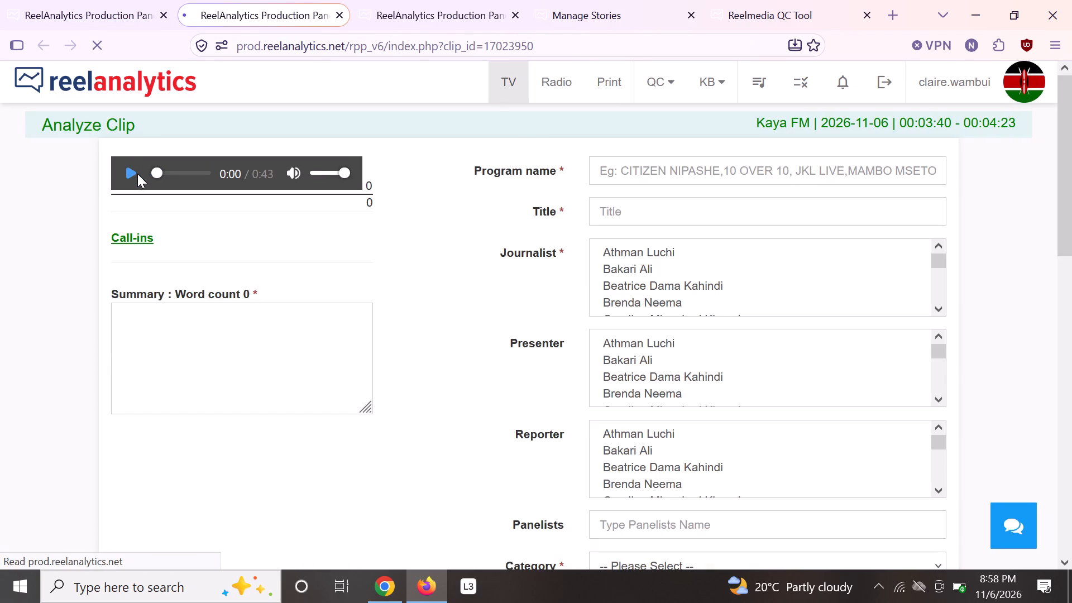
left_click(137, 174)
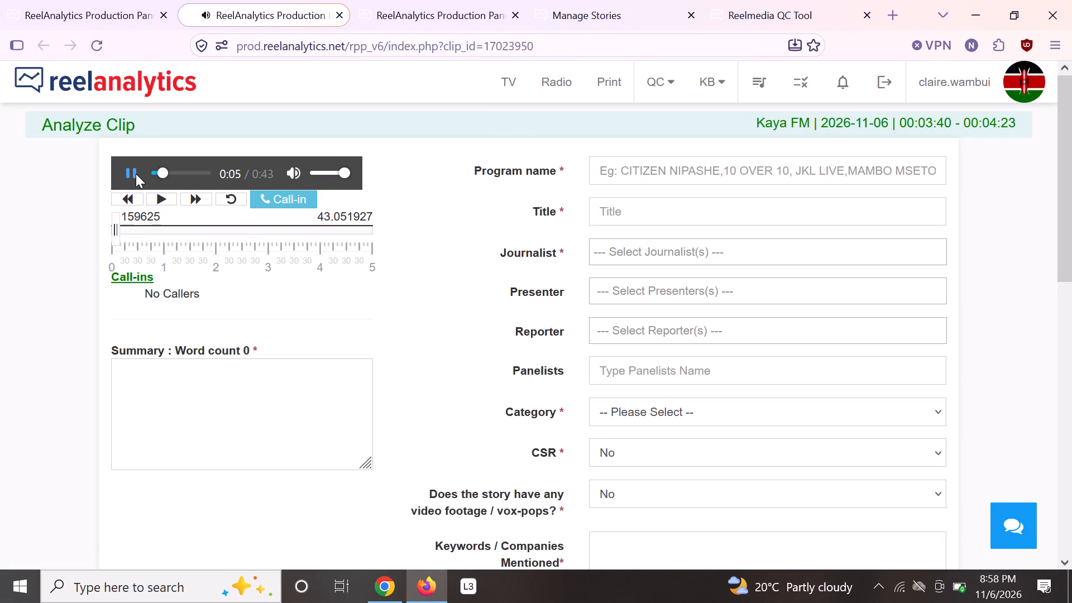
left_click_drag(162, 170, 146, 173)
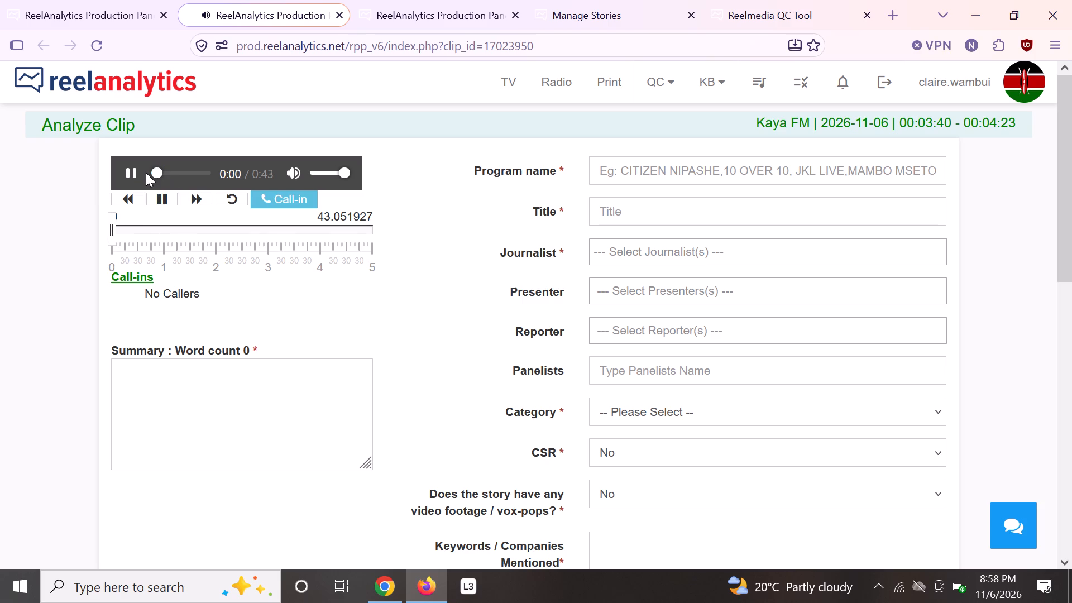
left_click(100, 19)
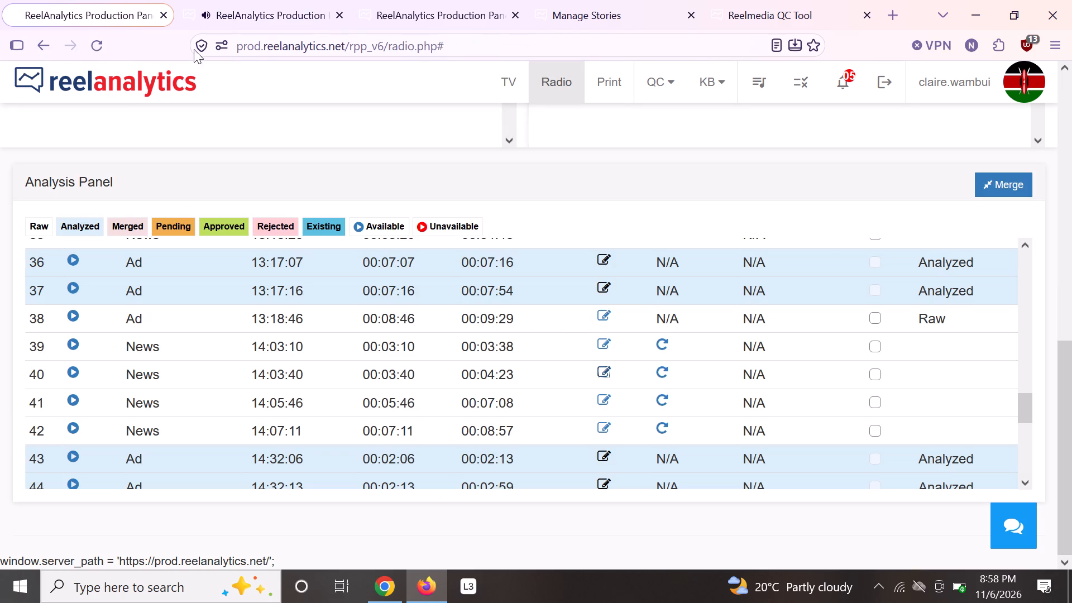
left_click(300, 15)
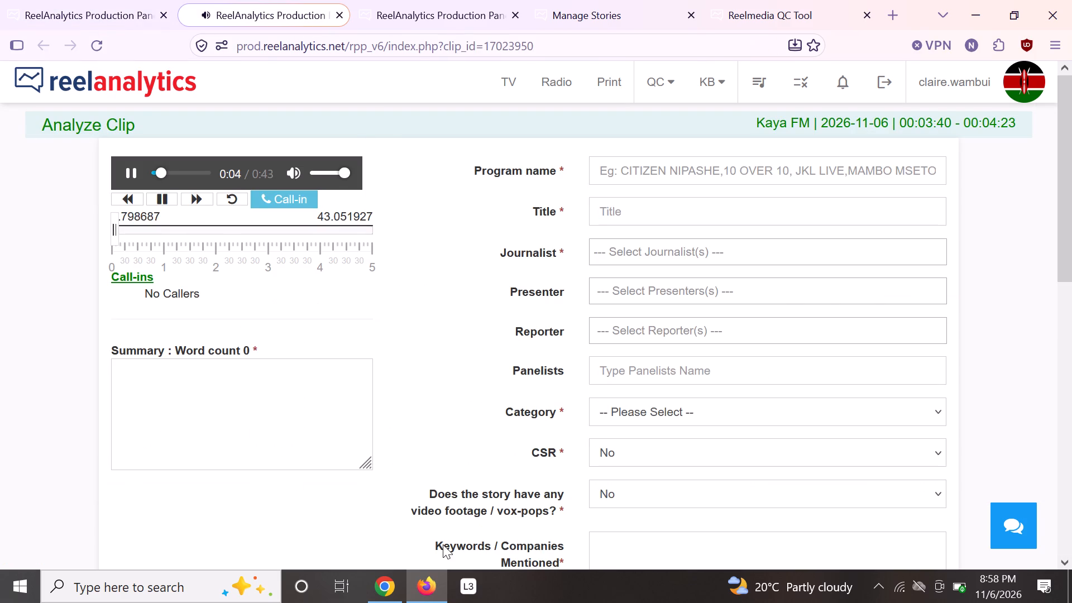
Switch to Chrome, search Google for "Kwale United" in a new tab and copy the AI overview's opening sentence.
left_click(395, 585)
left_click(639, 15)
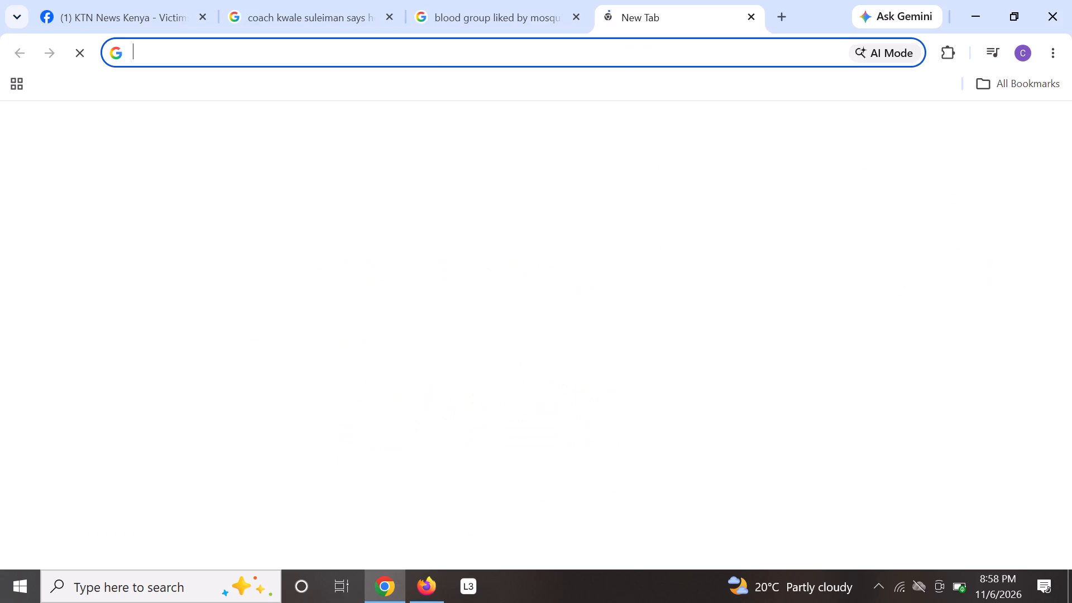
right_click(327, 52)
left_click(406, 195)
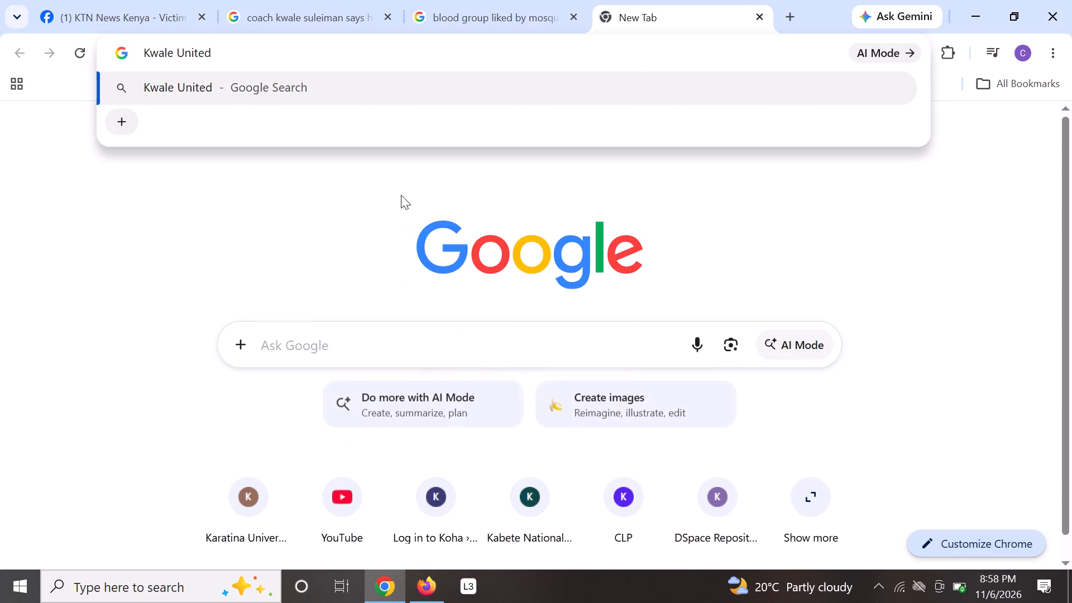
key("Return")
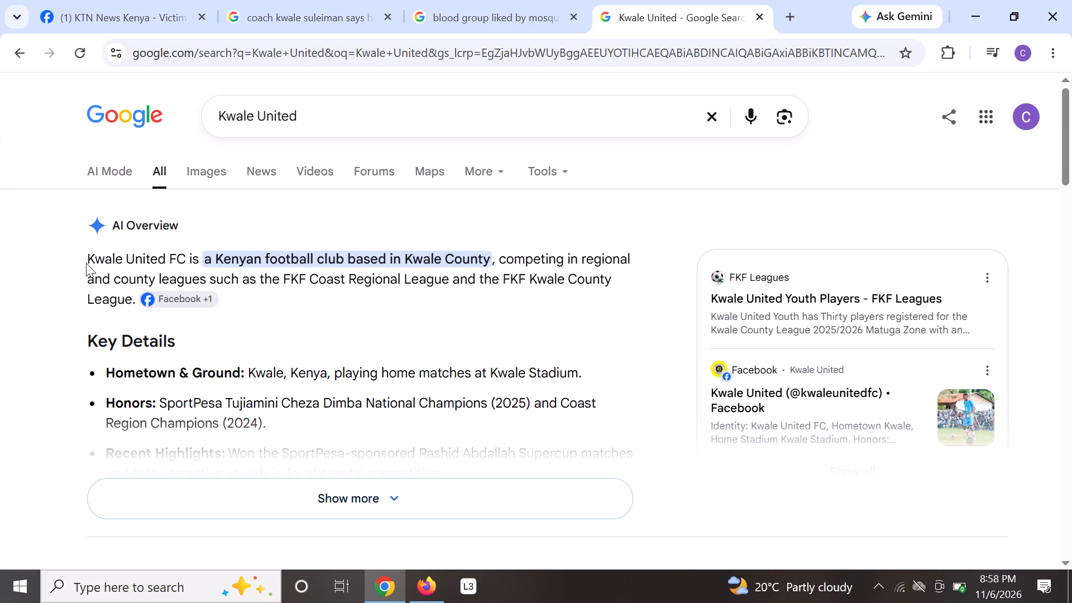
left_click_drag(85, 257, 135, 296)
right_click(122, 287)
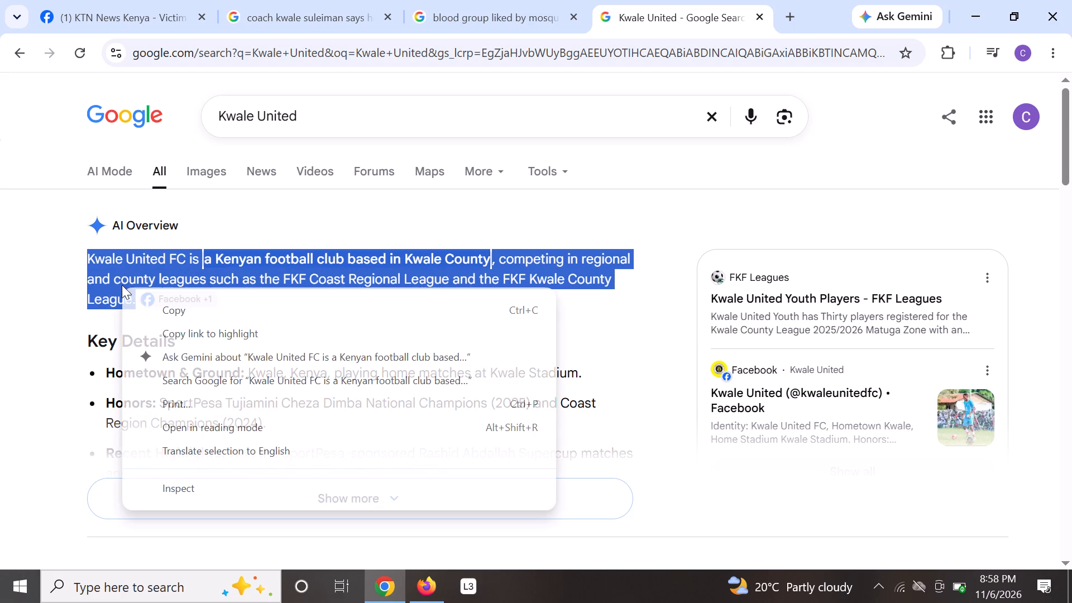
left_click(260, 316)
Return to the clip analysis form in Firefox and set the clip's category to News.
left_click(432, 591)
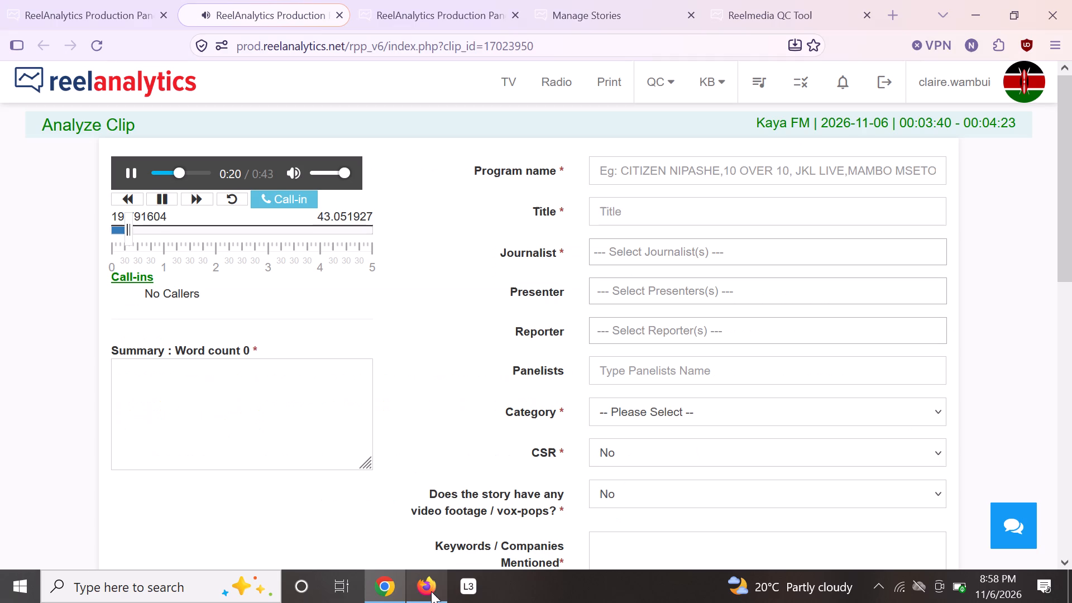
left_click(655, 408)
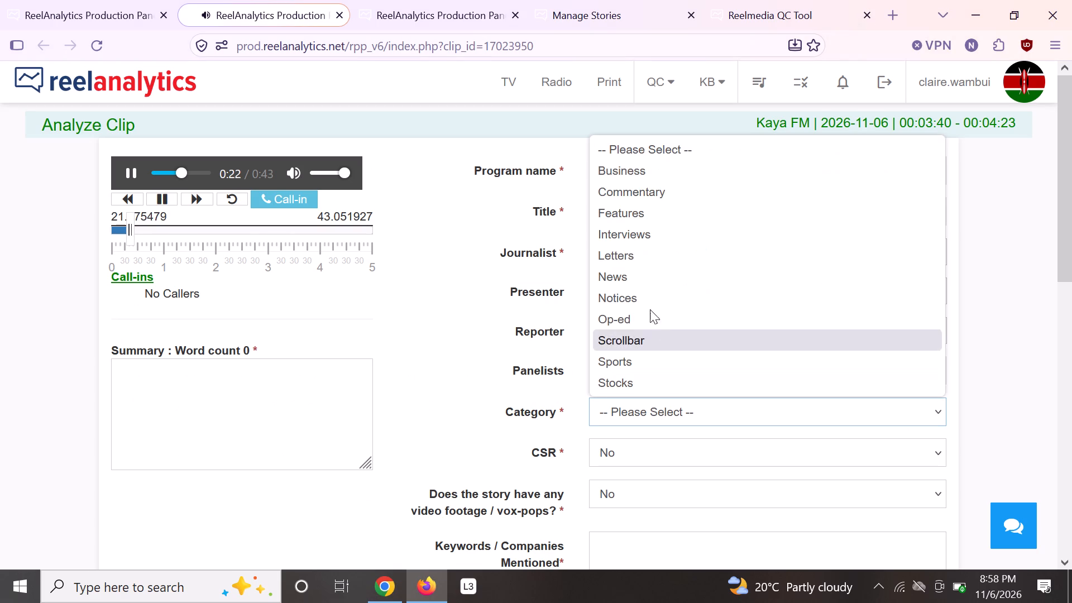
left_click(649, 276)
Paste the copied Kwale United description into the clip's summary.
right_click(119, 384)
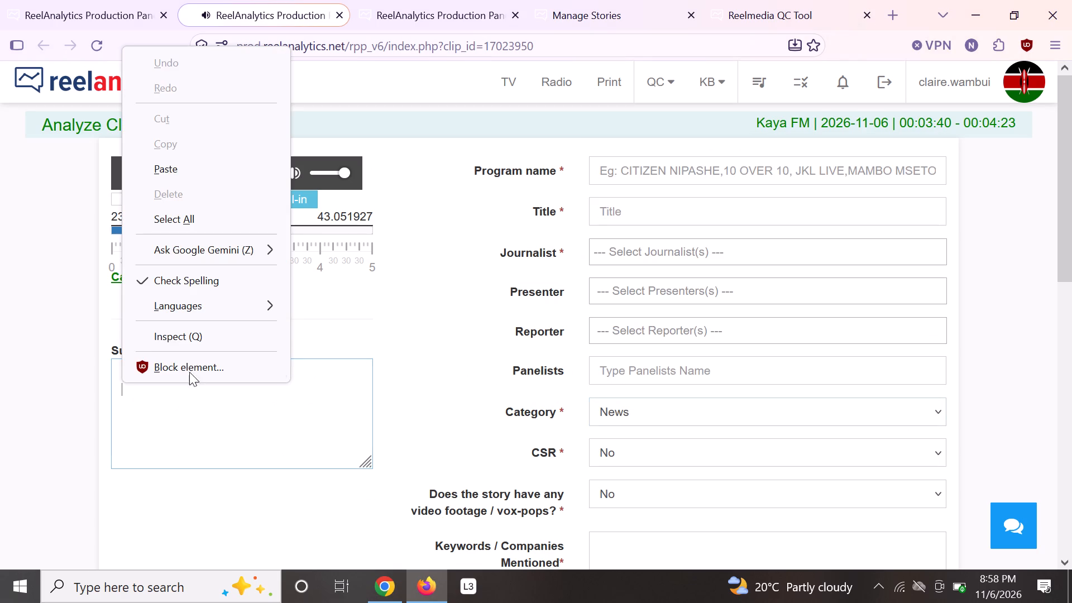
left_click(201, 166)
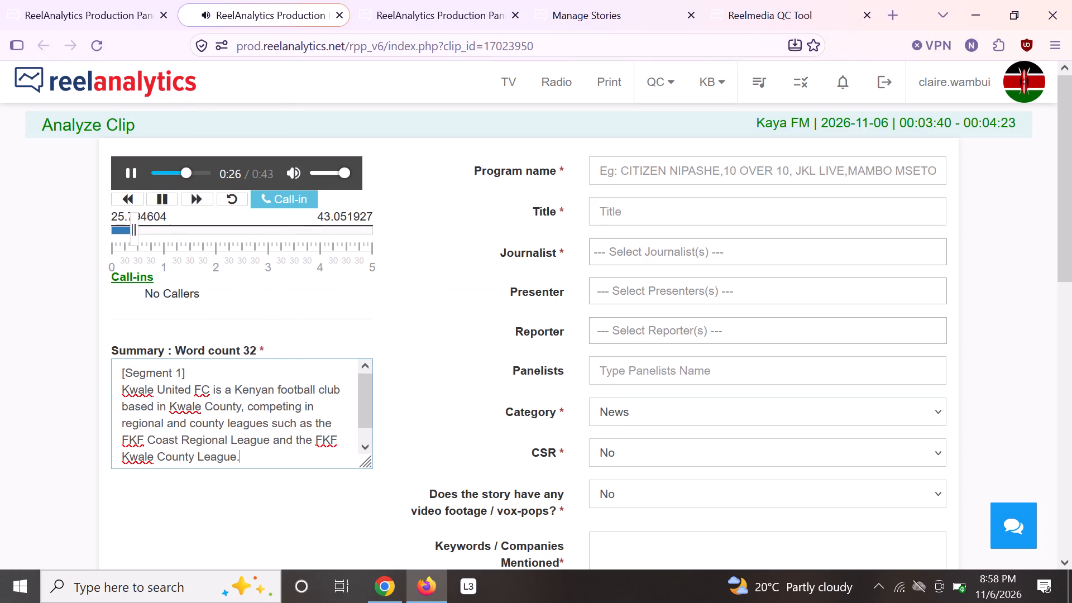
Select Doris as the clip's journalist and enter News as the program name.
left_click(633, 250)
type("dori")
key("Return")
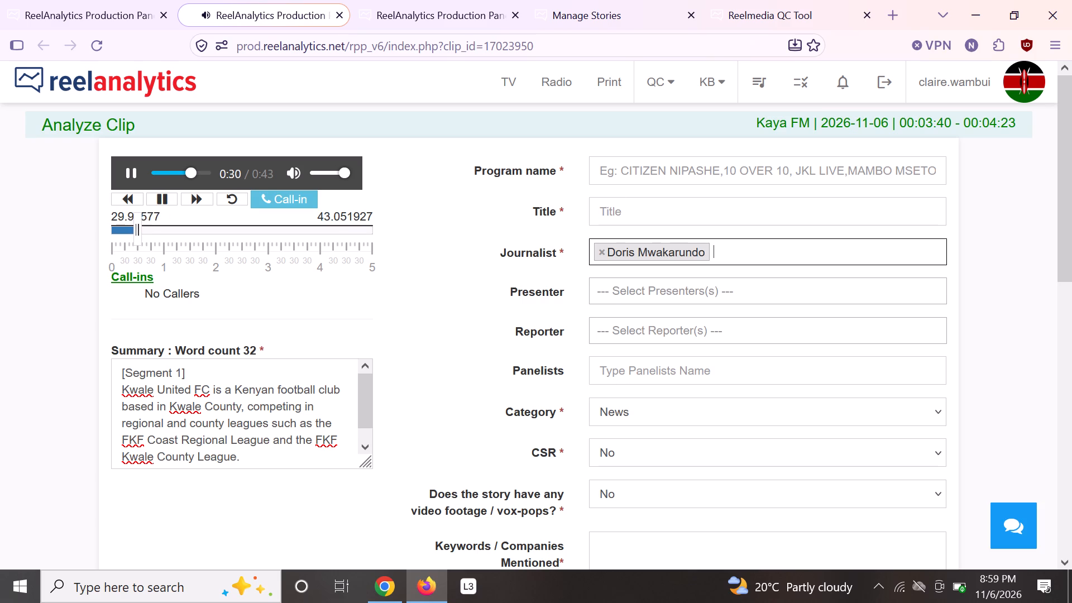
left_click(617, 171)
key("n")
left_click(631, 195)
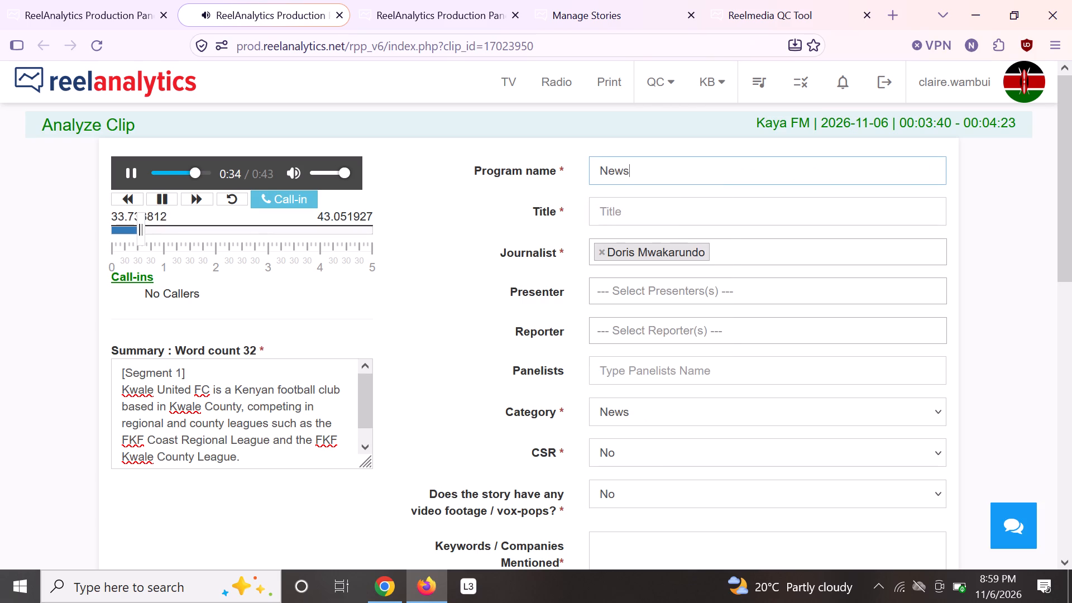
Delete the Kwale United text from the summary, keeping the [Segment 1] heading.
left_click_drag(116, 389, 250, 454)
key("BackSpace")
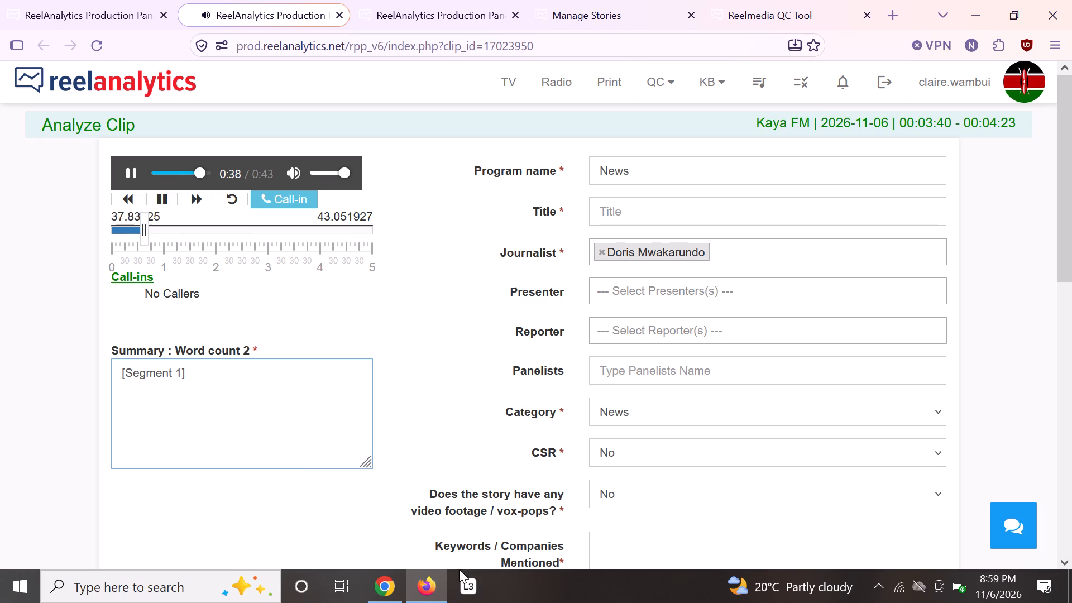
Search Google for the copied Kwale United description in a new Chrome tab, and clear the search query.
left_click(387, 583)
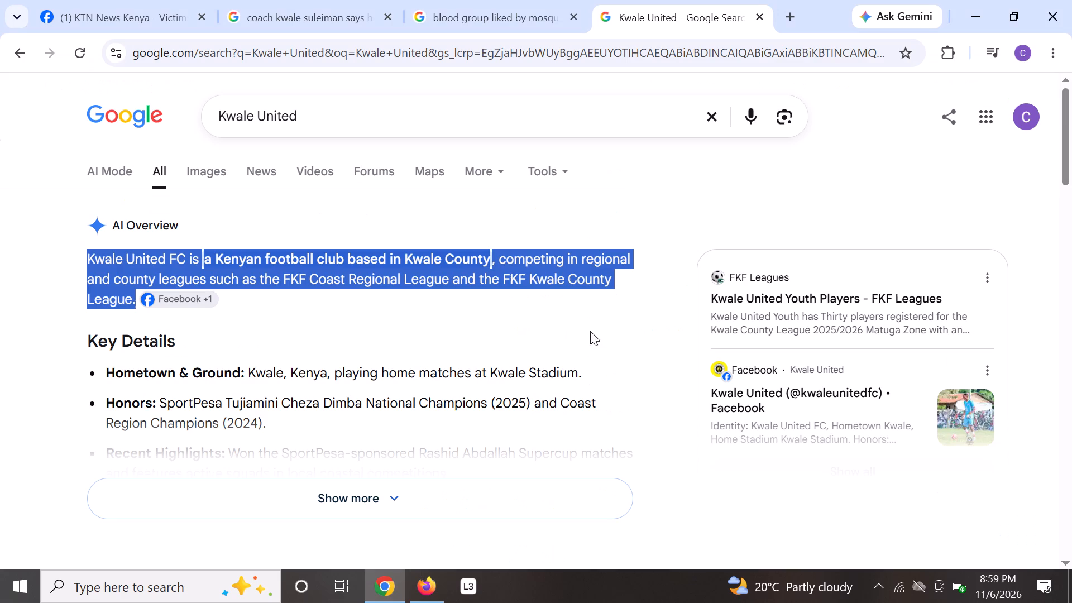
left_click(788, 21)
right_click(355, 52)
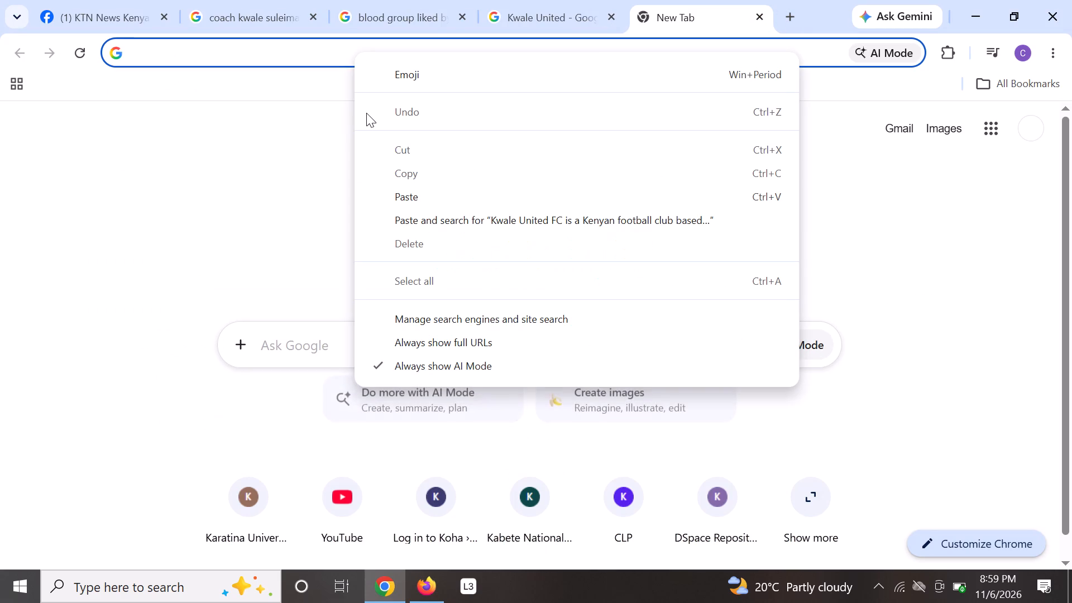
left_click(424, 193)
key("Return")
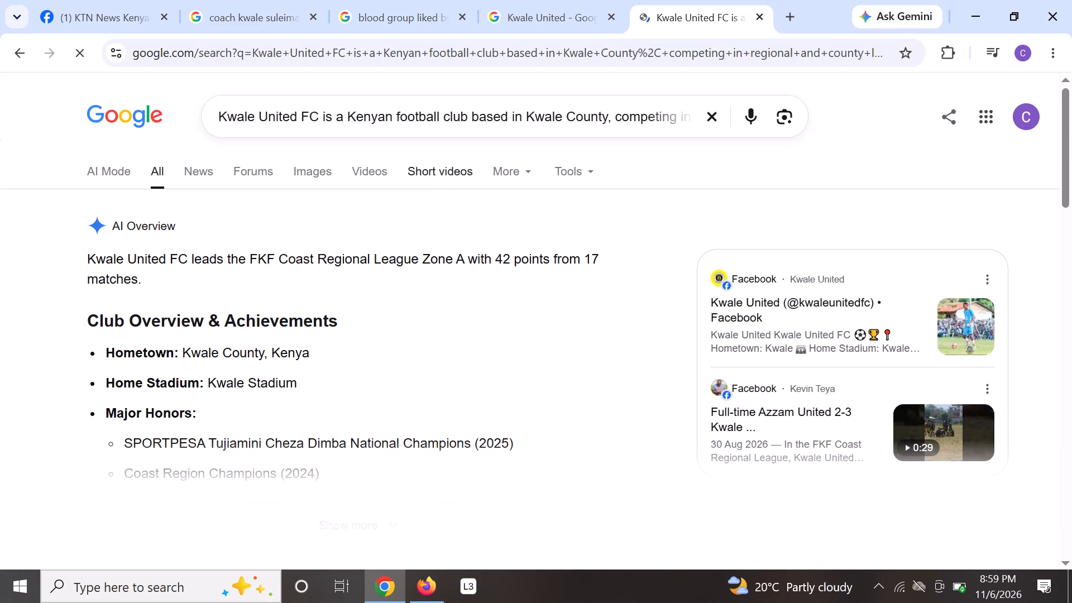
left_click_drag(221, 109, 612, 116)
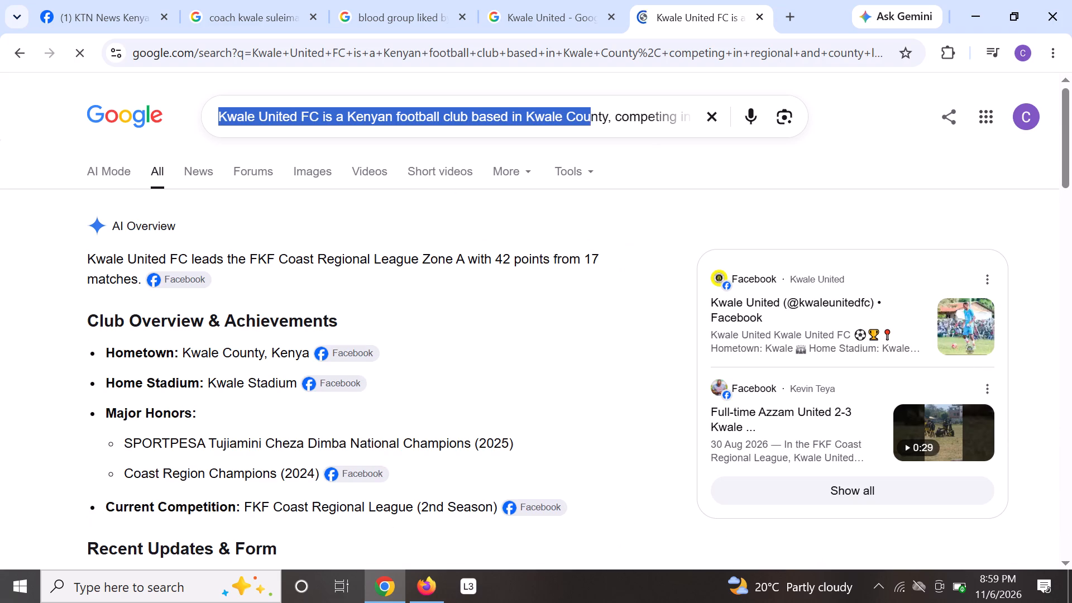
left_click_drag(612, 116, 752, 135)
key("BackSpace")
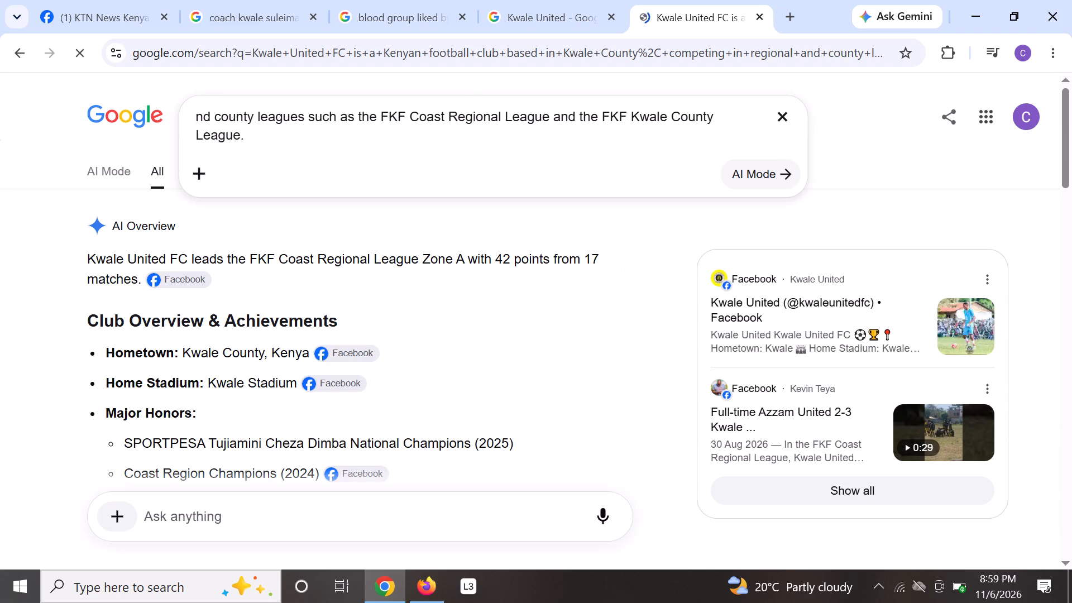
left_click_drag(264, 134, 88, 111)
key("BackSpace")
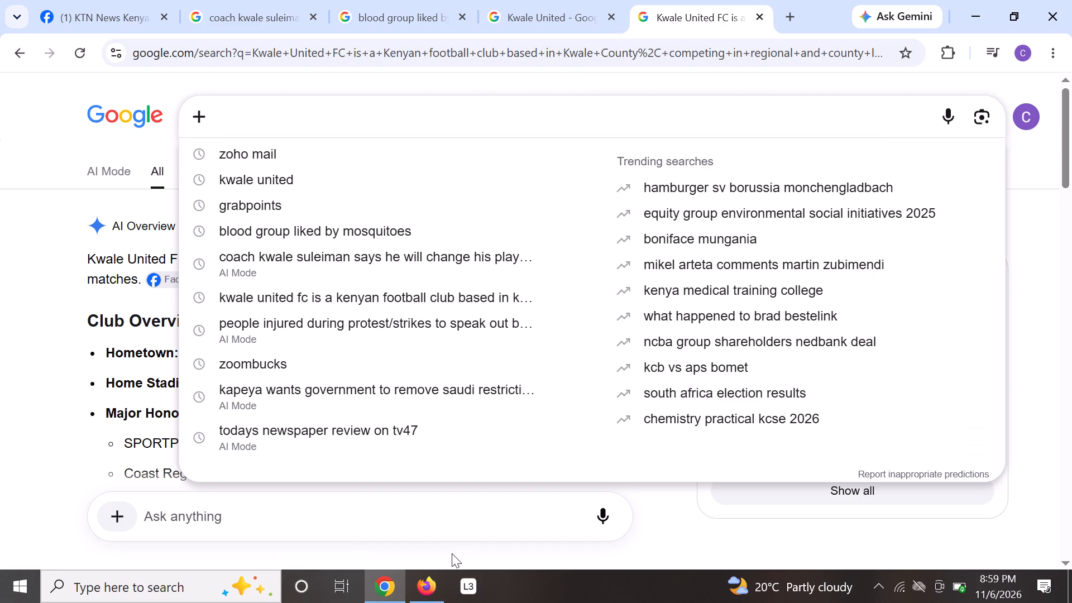
Return to the clip analysis form in Firefox and replay the clip.
left_click(427, 594)
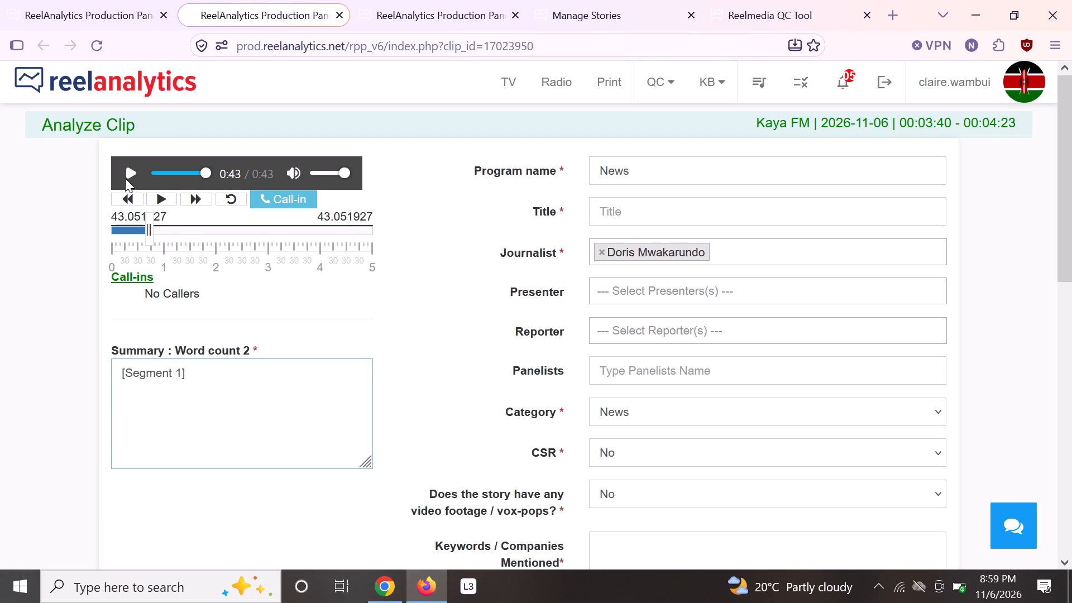
left_click(125, 176)
left_click(389, 602)
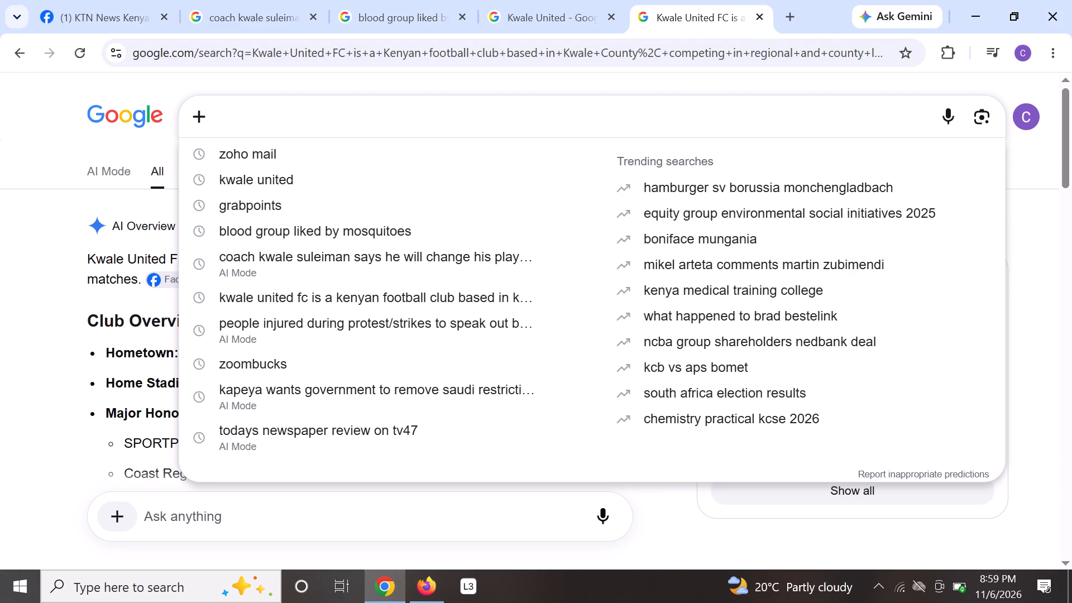
type("kanja wants more police in marsbai")
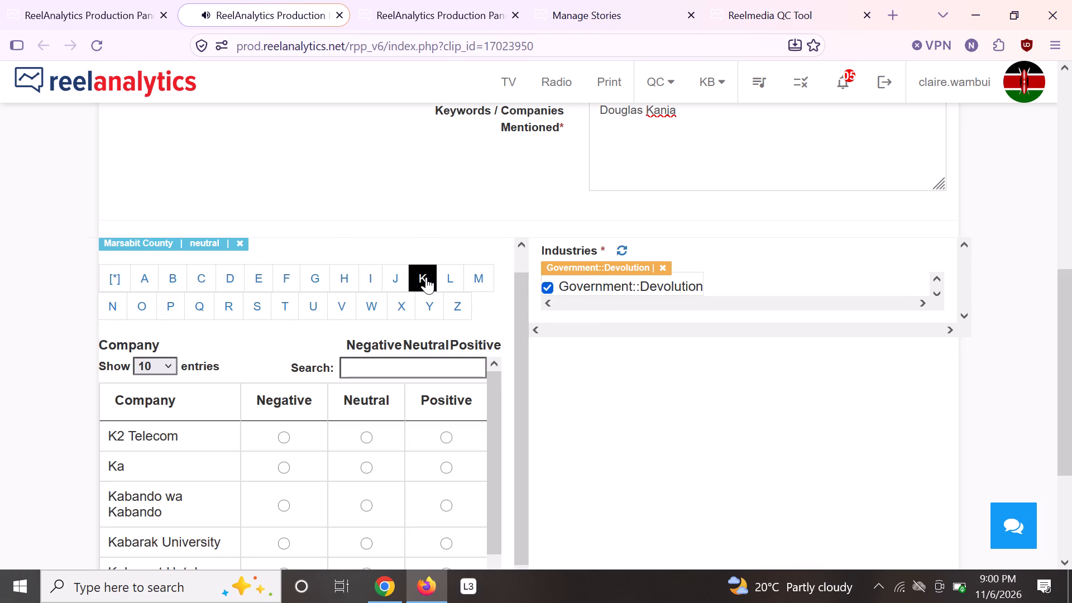
left_click(433, 366)
type("enya")
key("space")
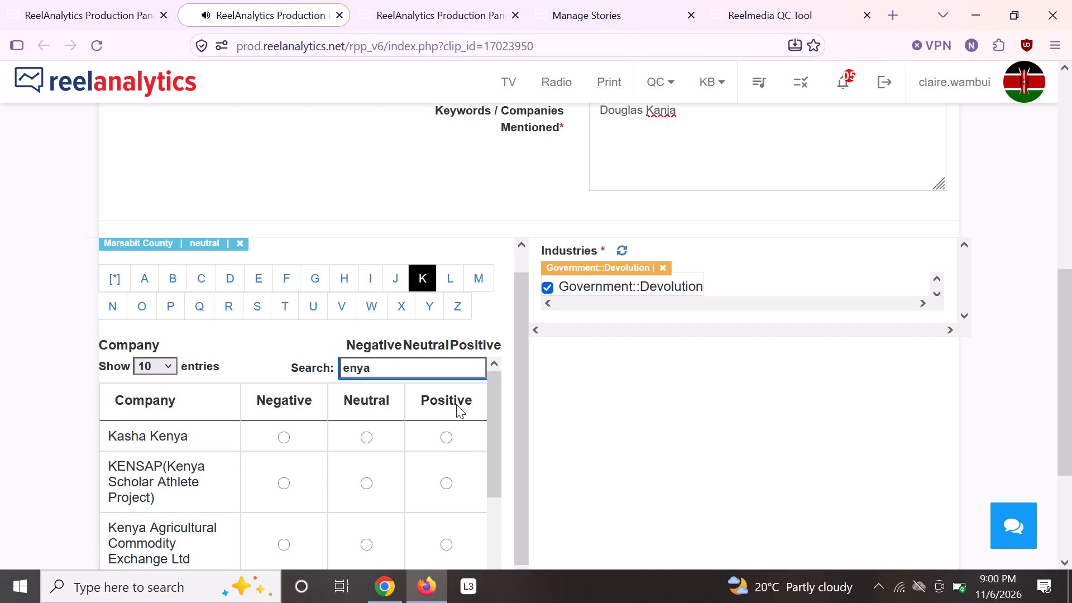
type("poli")
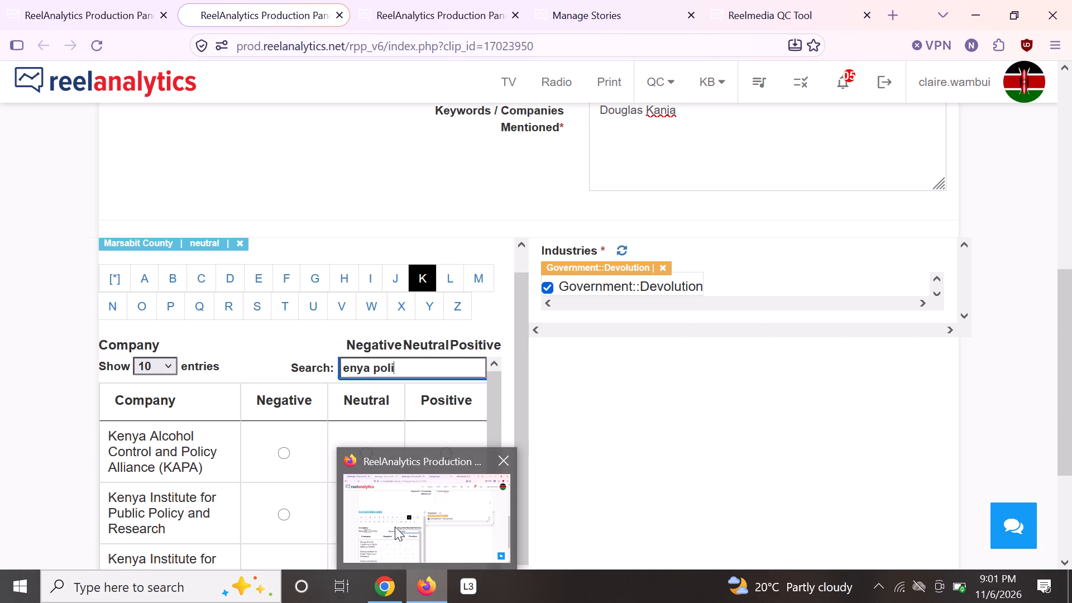
type("ce")
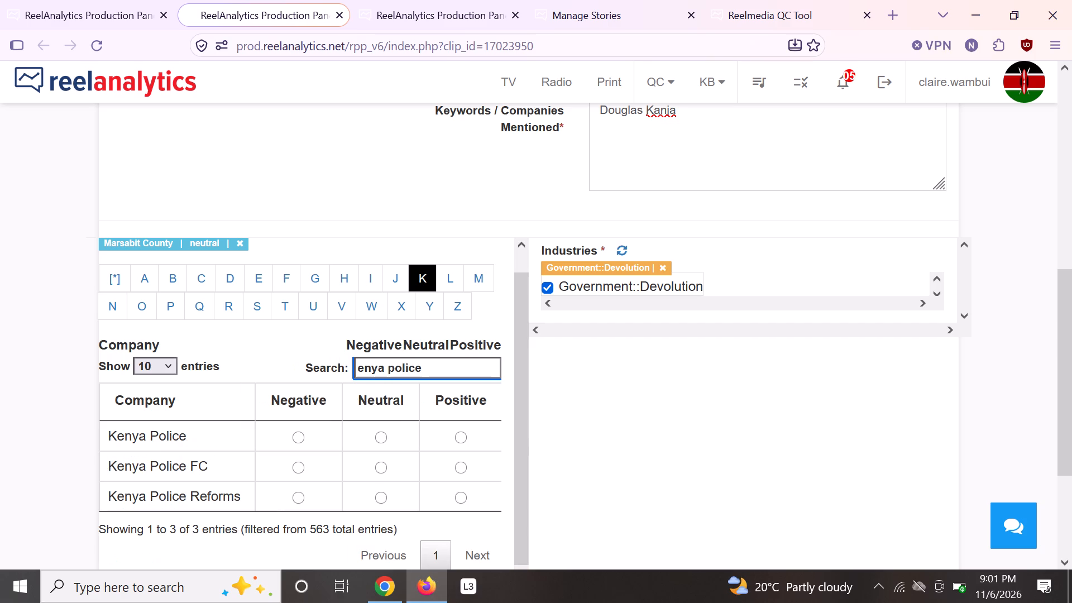
left_click(375, 435)
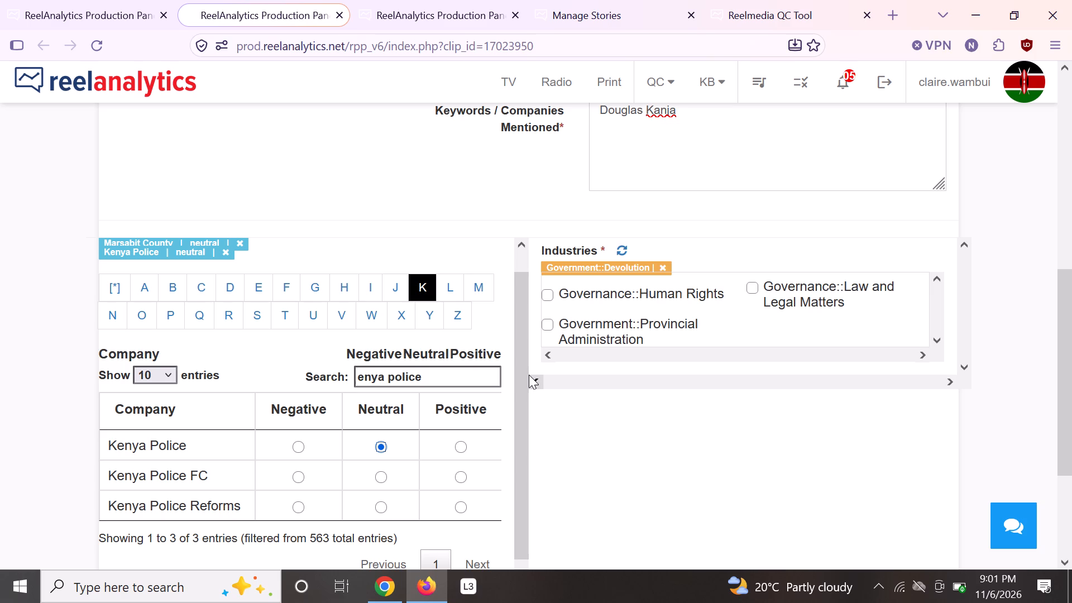
left_click(544, 293)
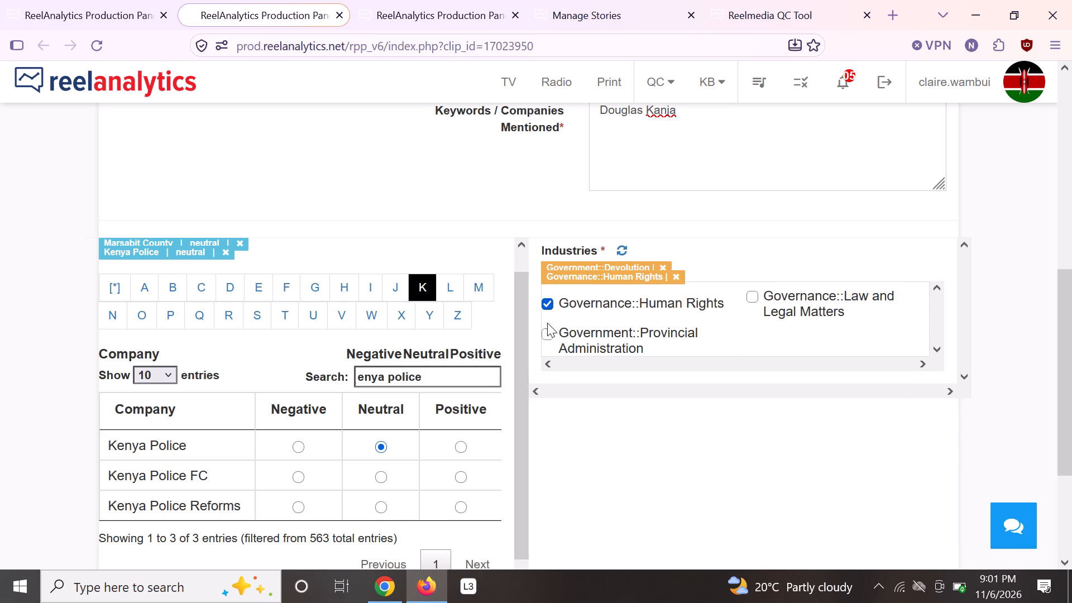
left_click(549, 332)
left_click(752, 302)
Replay the clip from the beginning and add a full stop after "Ethiopia" in the summary.
scroll(403, 243, "up", 4)
scroll(403, 242, "down", 3)
scroll(401, 242, "up", 2)
scroll(401, 242, "down", 1)
scroll(417, 245, "up", 3)
scroll(478, 204, "down", 2)
scroll(486, 203, "up", 1)
scroll(405, 181, "up", 10)
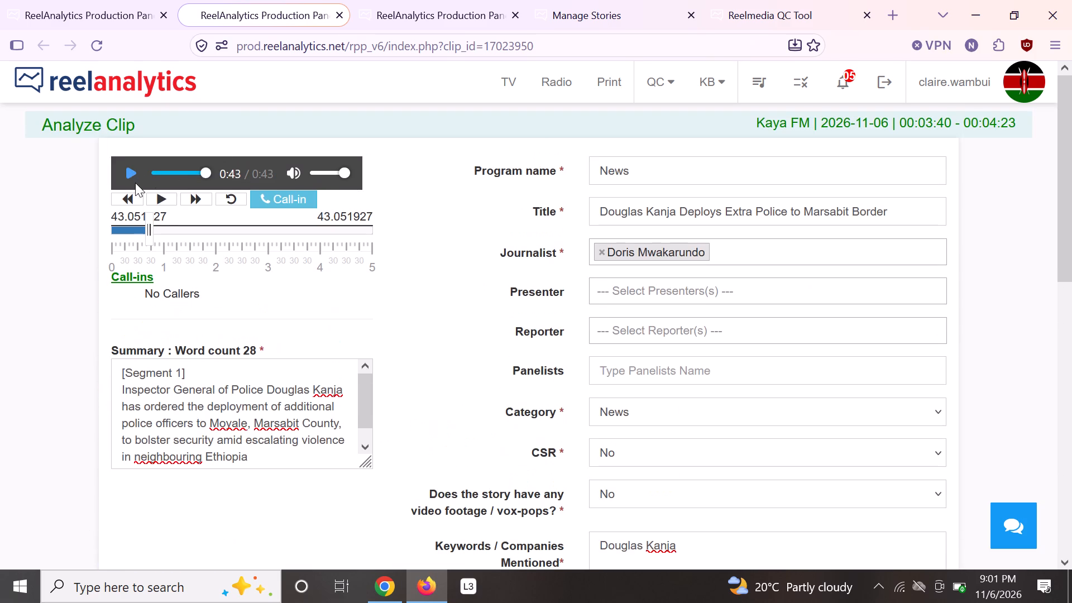
left_click(133, 179)
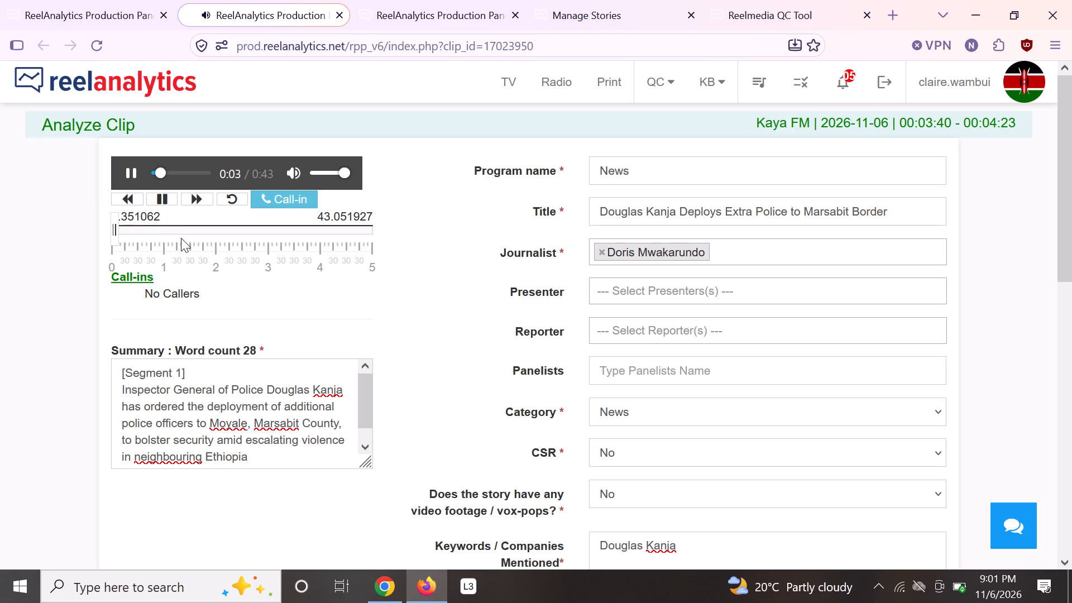
scroll(352, 417, "down", 3)
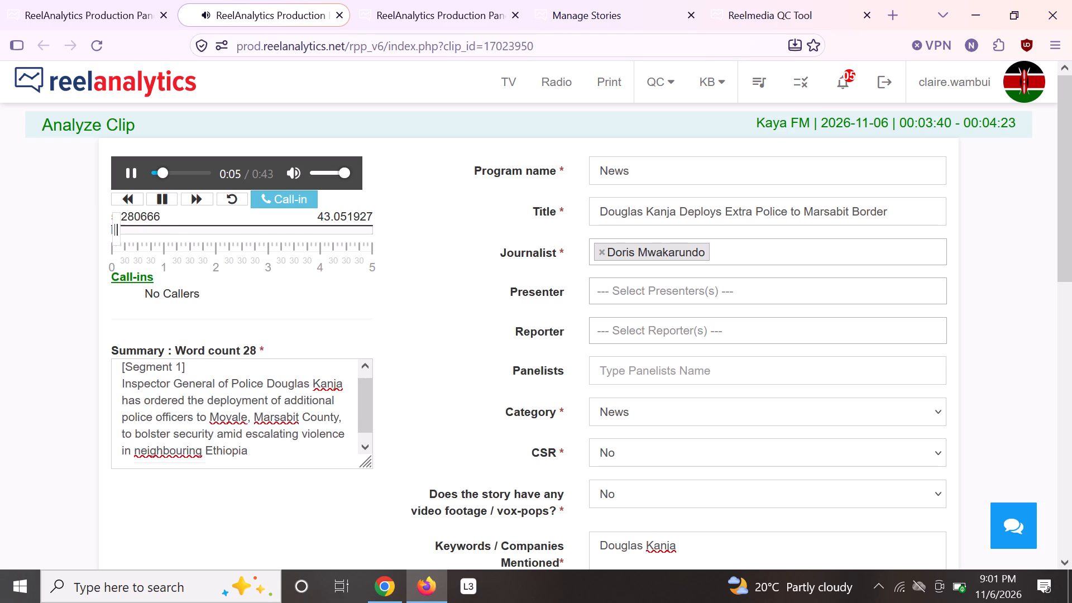
scroll(355, 419, "down", 2)
scroll(466, 408, "down", 1)
left_click(246, 351)
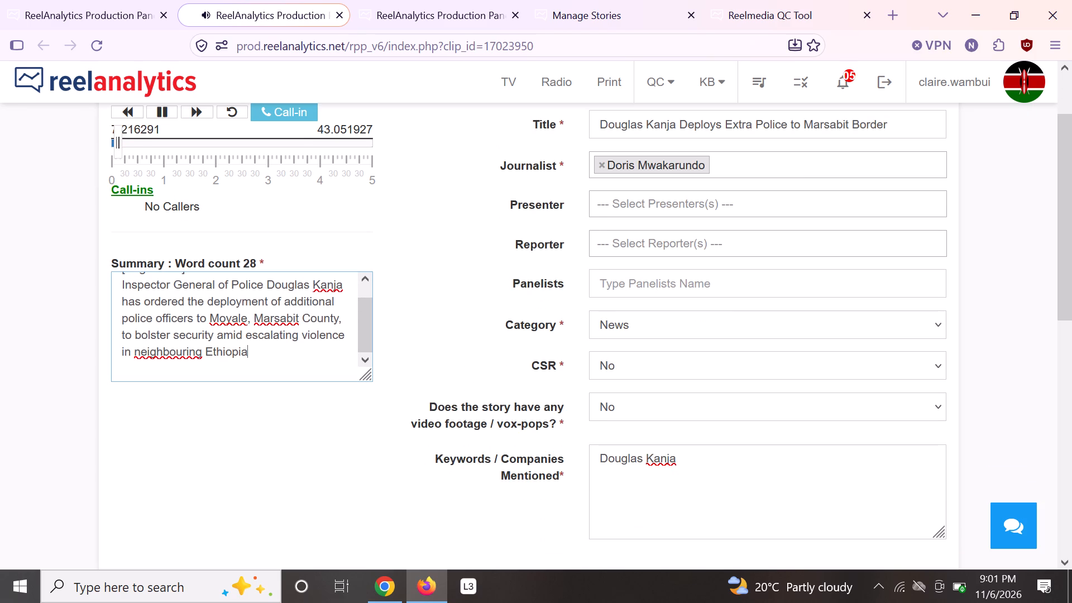
key("period")
Save the completed analysis of the 00:03:40 - 00:04:23 news clip.
scroll(453, 350, "down", 3)
scroll(457, 356, "up", 1)
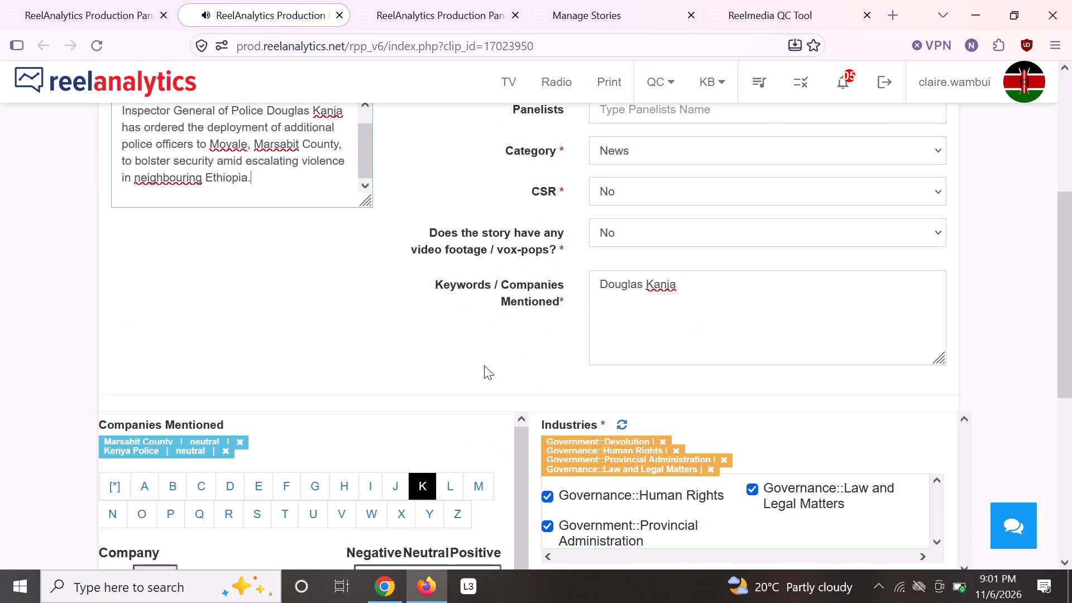
scroll(998, 408, "down", 1)
scroll(998, 408, "up", 2)
scroll(998, 409, "down", 1)
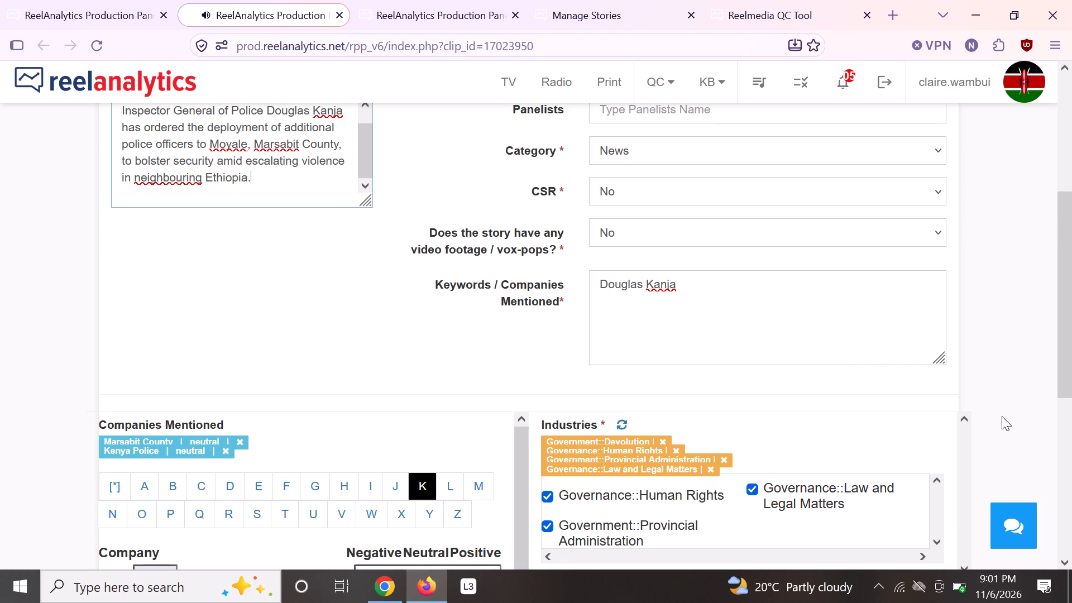
scroll(1013, 415, "down", 2)
scroll(1016, 422, "up", 2)
scroll(1017, 423, "down", 5)
scroll(1001, 442, "up", 4)
scroll(987, 404, "down", 1)
scroll(988, 405, "up", 1)
scroll(993, 410, "down", 4)
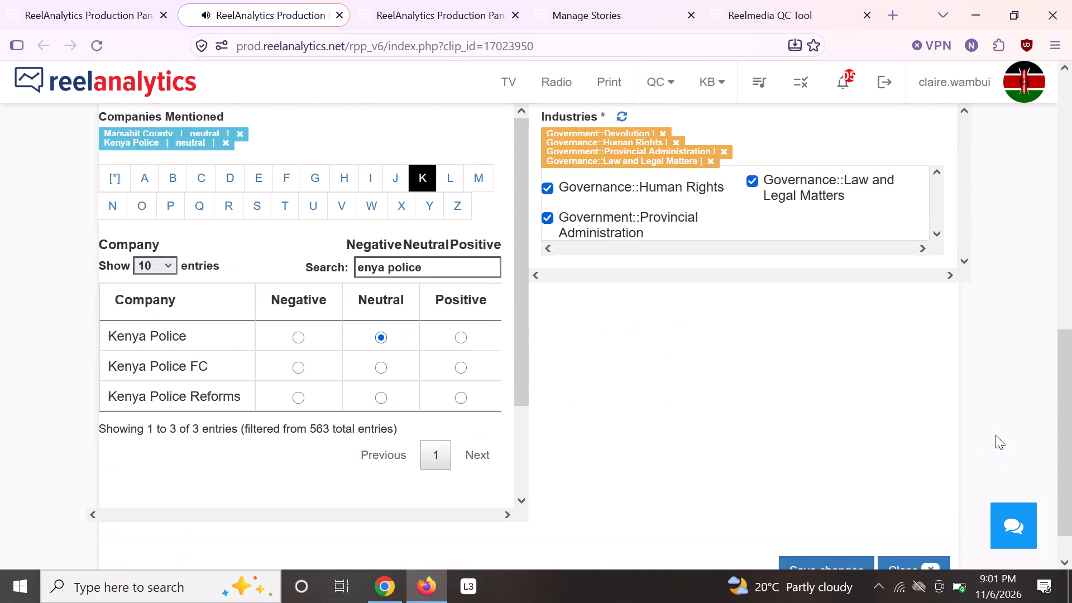
left_click(838, 524)
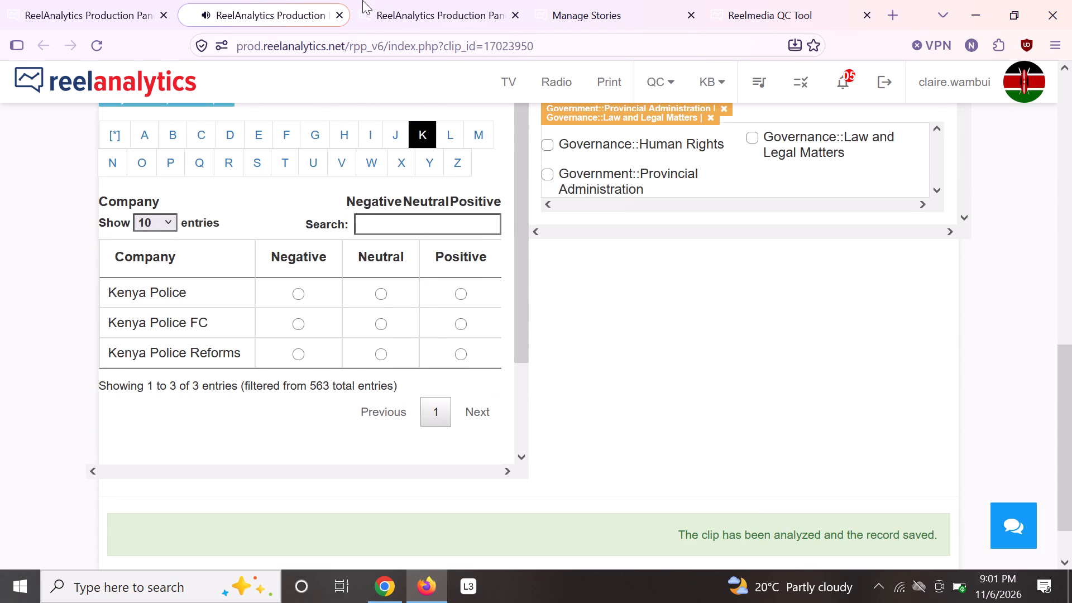
Close the analyzed clip's page and reload the Kaya FM clips for 2026-11-06 in the radio panel.
left_click(337, 14)
left_click(87, 12)
scroll(313, 94, "up", 4)
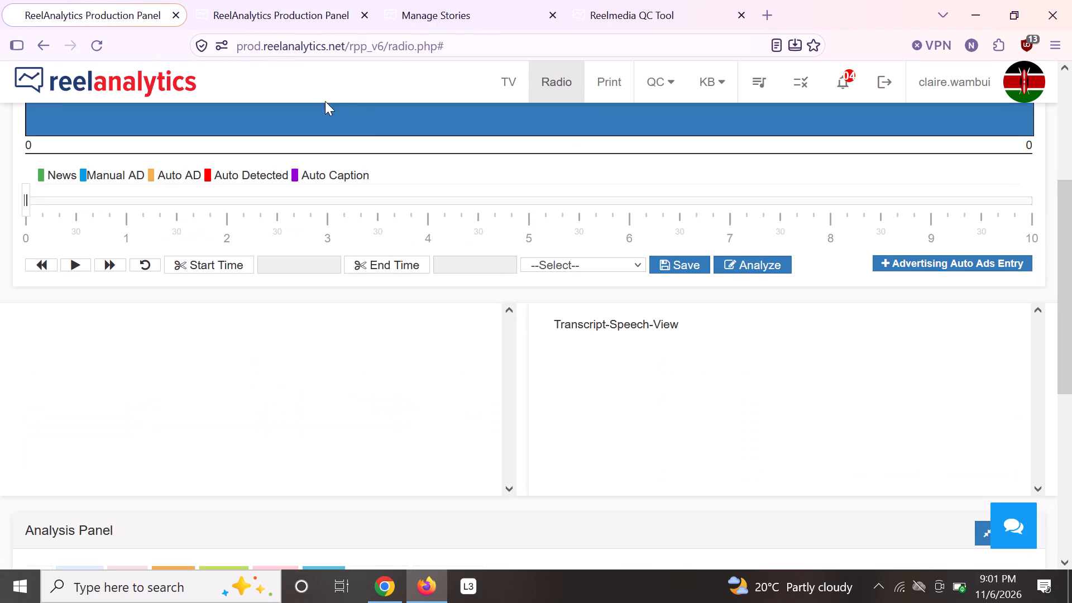
scroll(345, 136, "up", 2)
scroll(345, 136, "down", 1)
scroll(345, 136, "up", 4)
left_click(317, 200)
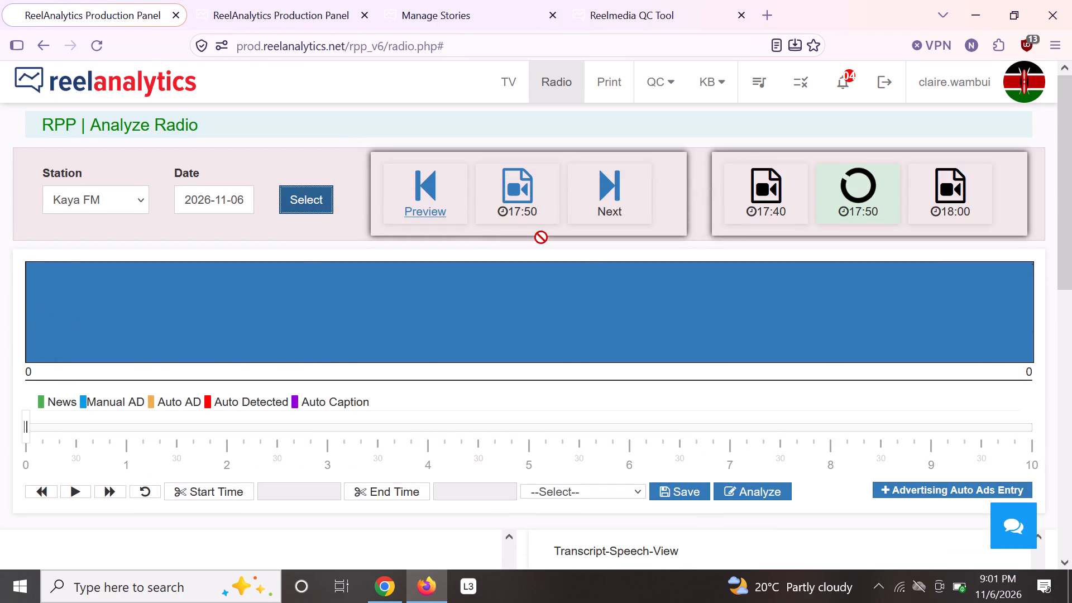
Open the 14:07:11 news clip (00:07:11 - 00:08:57) for analysis and start its playback.
scroll(588, 262, "down", 1)
scroll(590, 264, "up", 1)
scroll(592, 266, "down", 2)
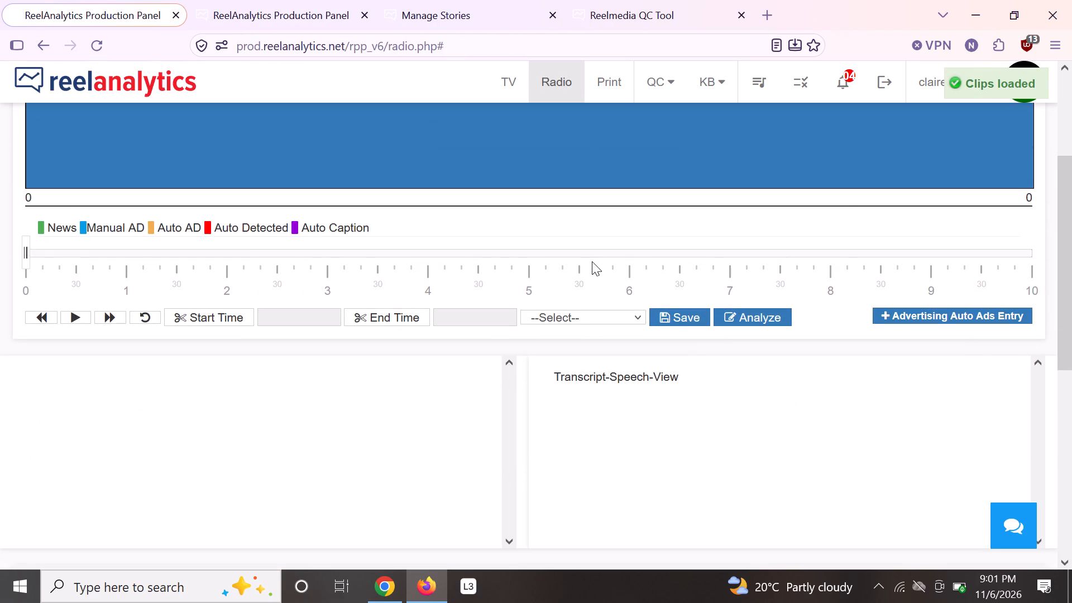
scroll(764, 290, "up", 1)
scroll(764, 296, "down", 4)
scroll(721, 329, "down", 4)
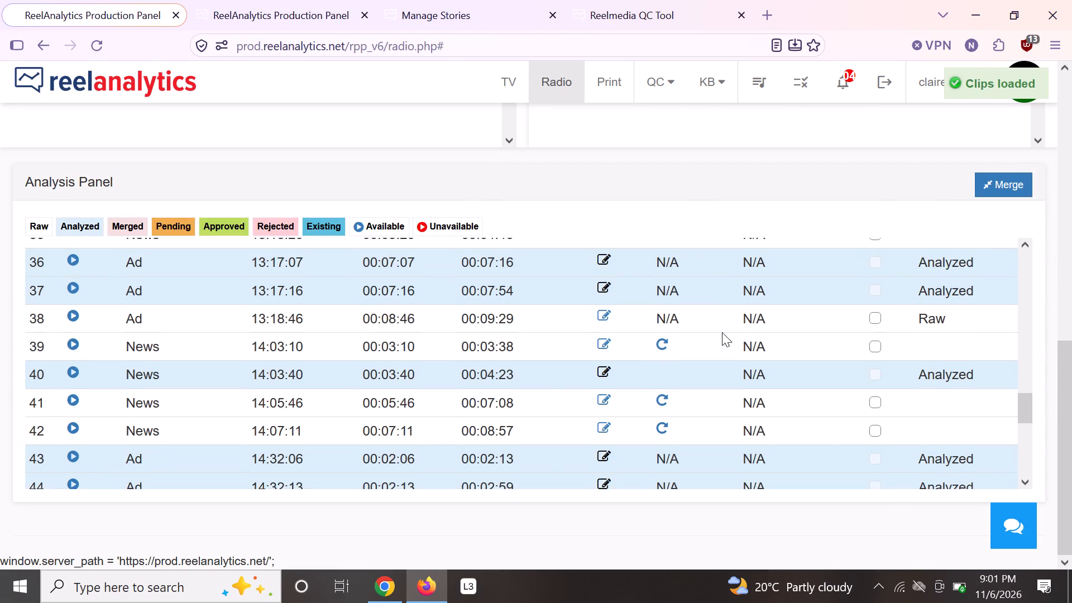
scroll(738, 322, "down", 1)
scroll(740, 326, "up", 1)
scroll(740, 326, "down", 2)
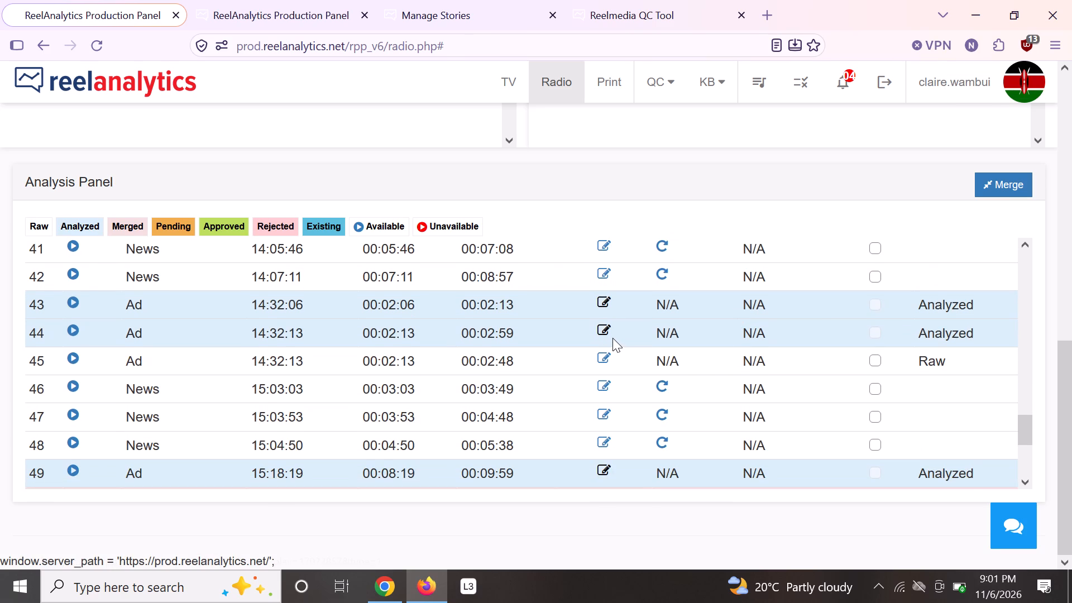
scroll(611, 336, "up", 1)
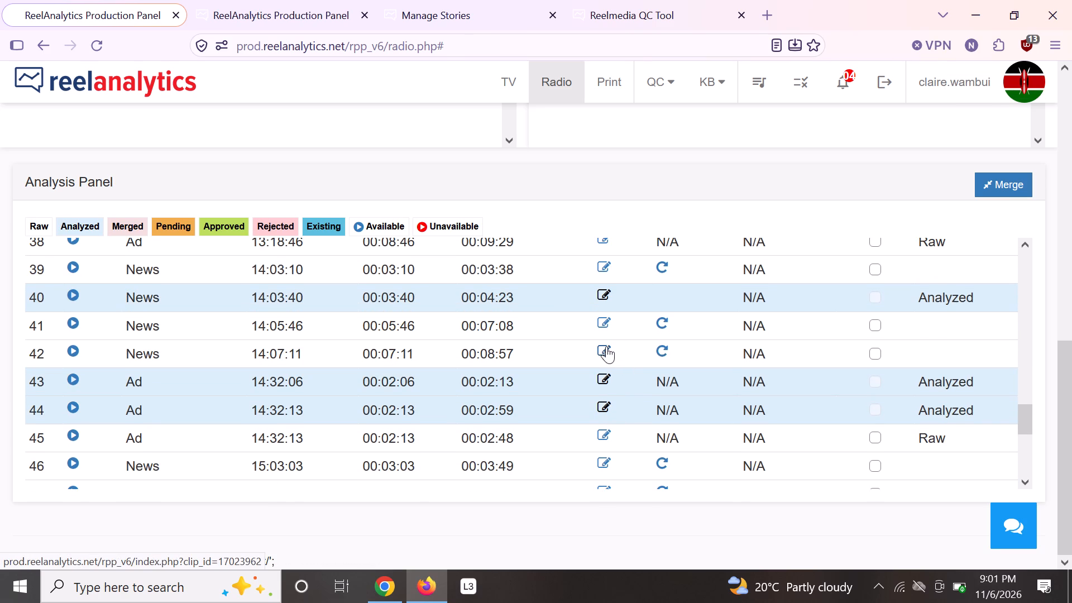
left_click(606, 346)
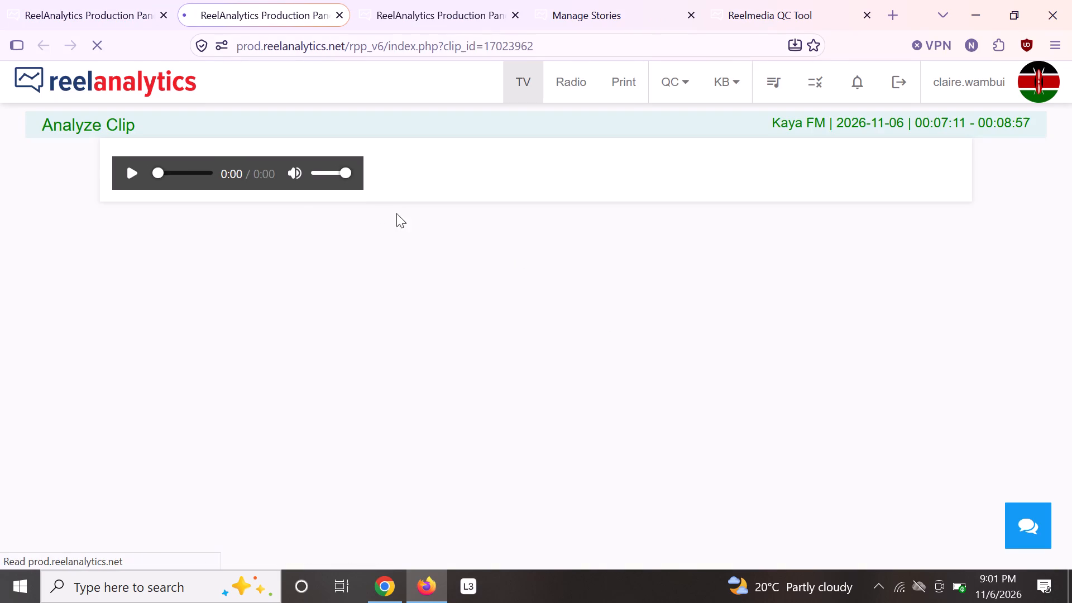
left_click(133, 166)
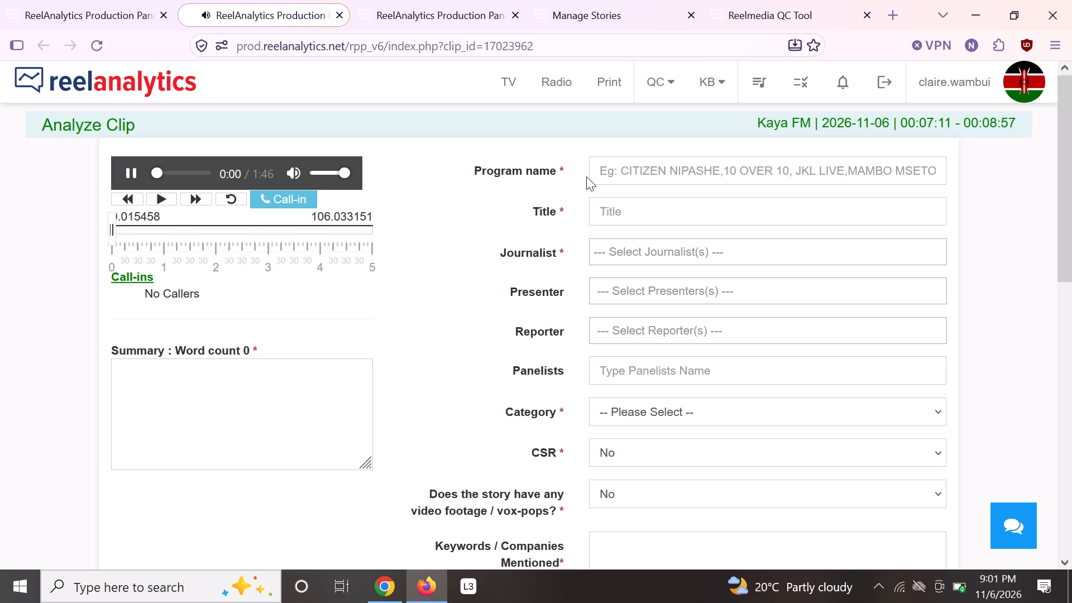
Set the clip's program name to News, the journalist to the "do" match Doris, and the category to News.
left_click(612, 161)
key("n")
left_click(635, 202)
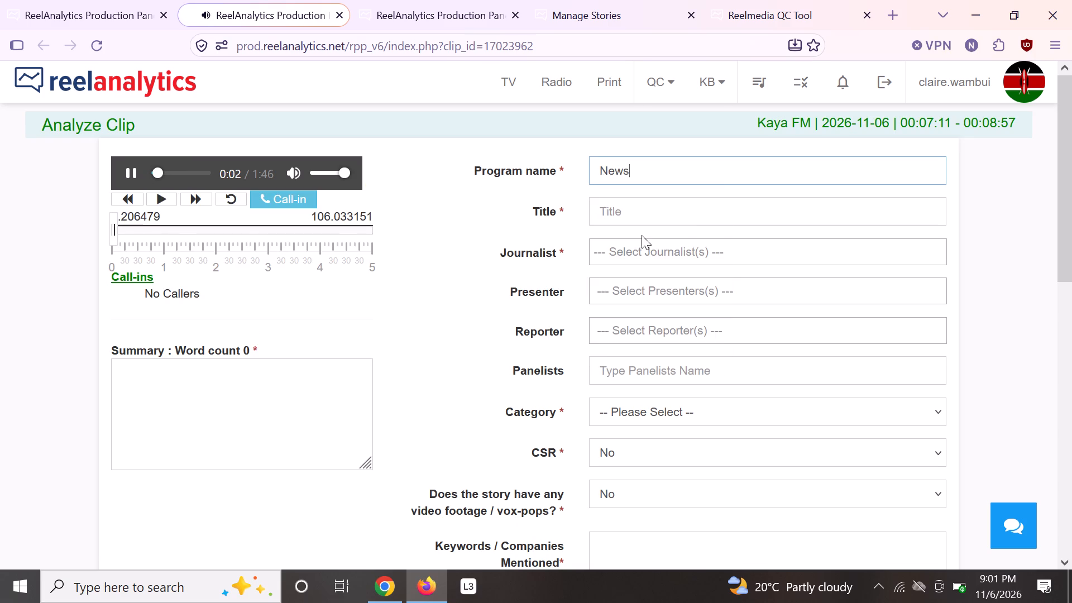
left_click(640, 243)
type("do")
key("Return")
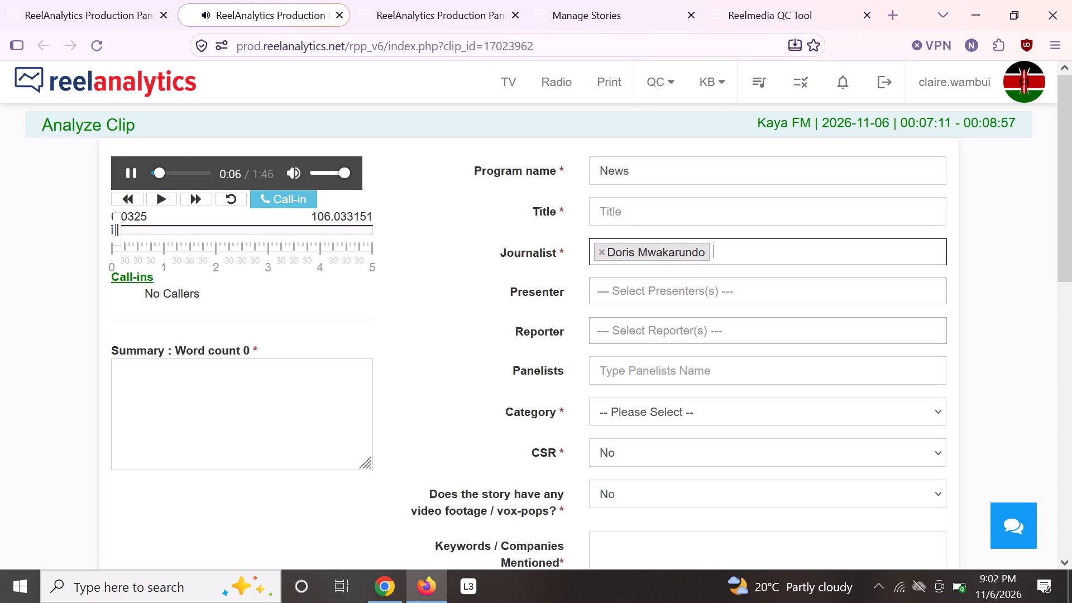
left_click(664, 408)
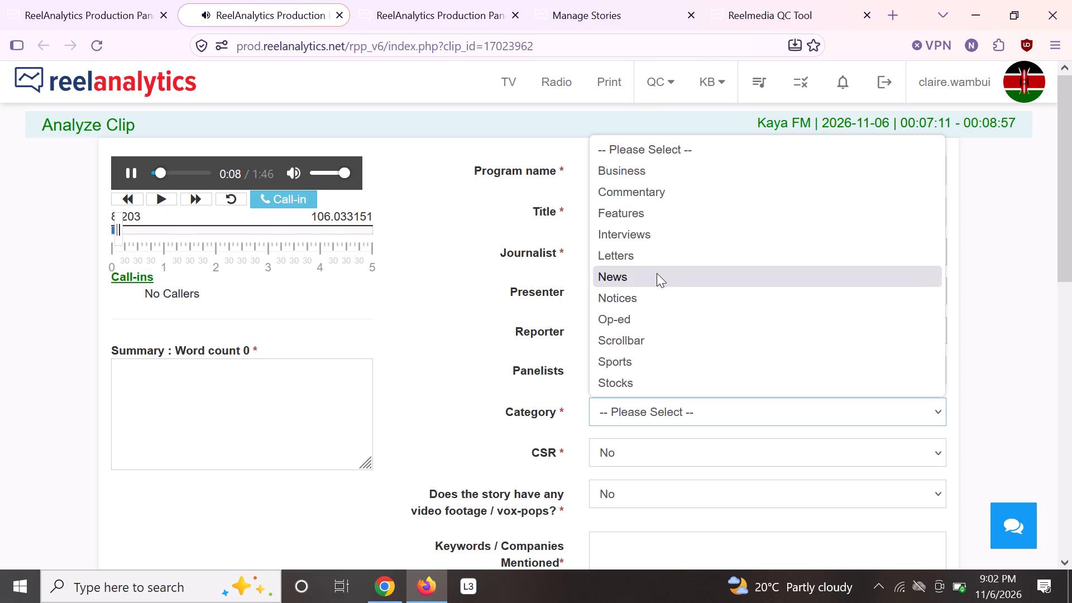
left_click(657, 273)
Start the clip's summary with the draft notes "tourism june chepkomoi" while the audio plays.
left_click(131, 399)
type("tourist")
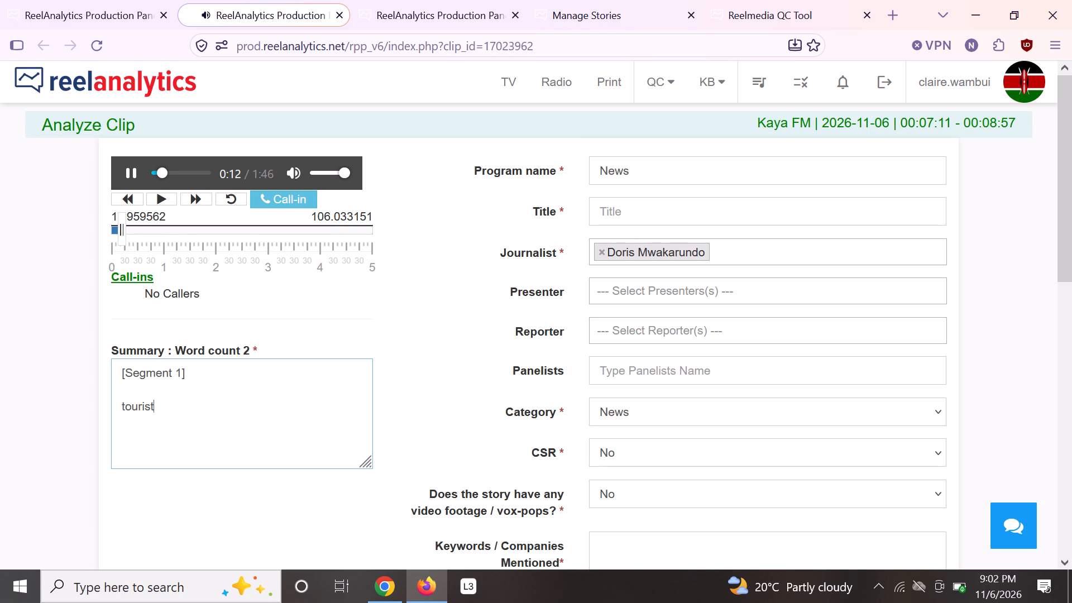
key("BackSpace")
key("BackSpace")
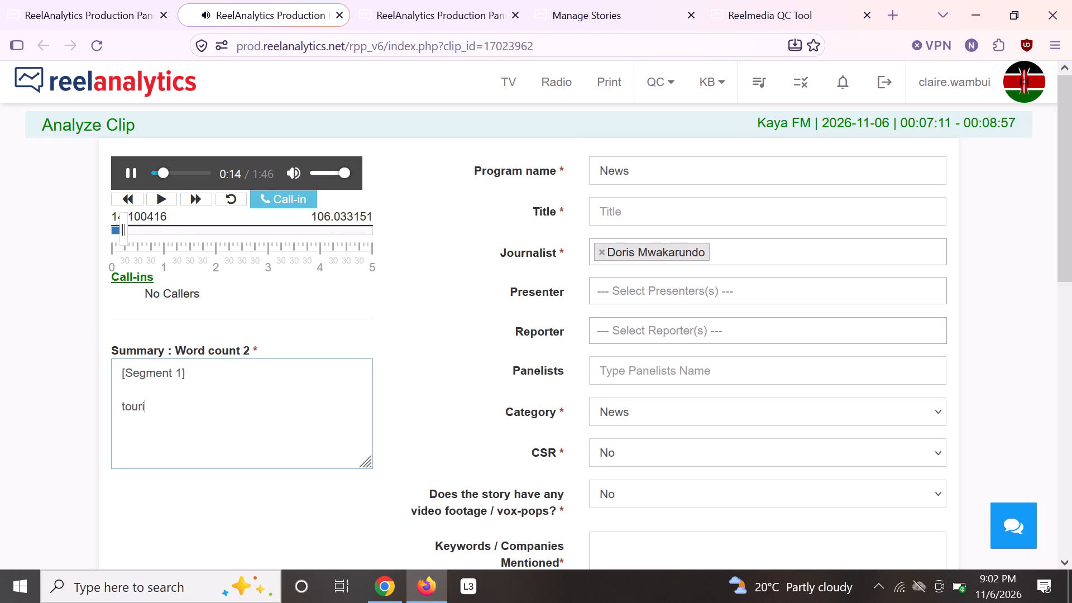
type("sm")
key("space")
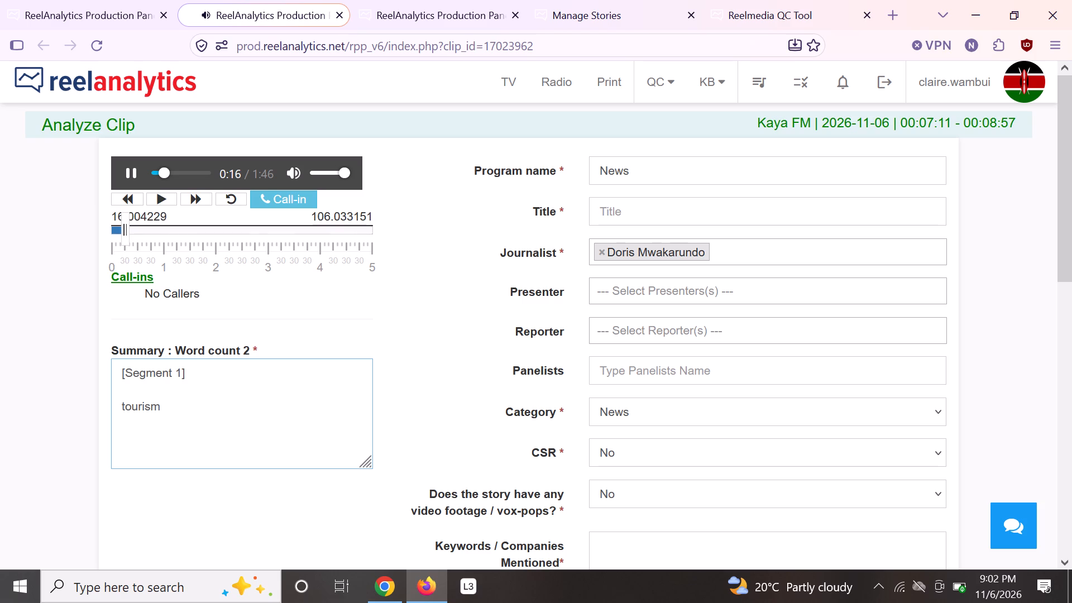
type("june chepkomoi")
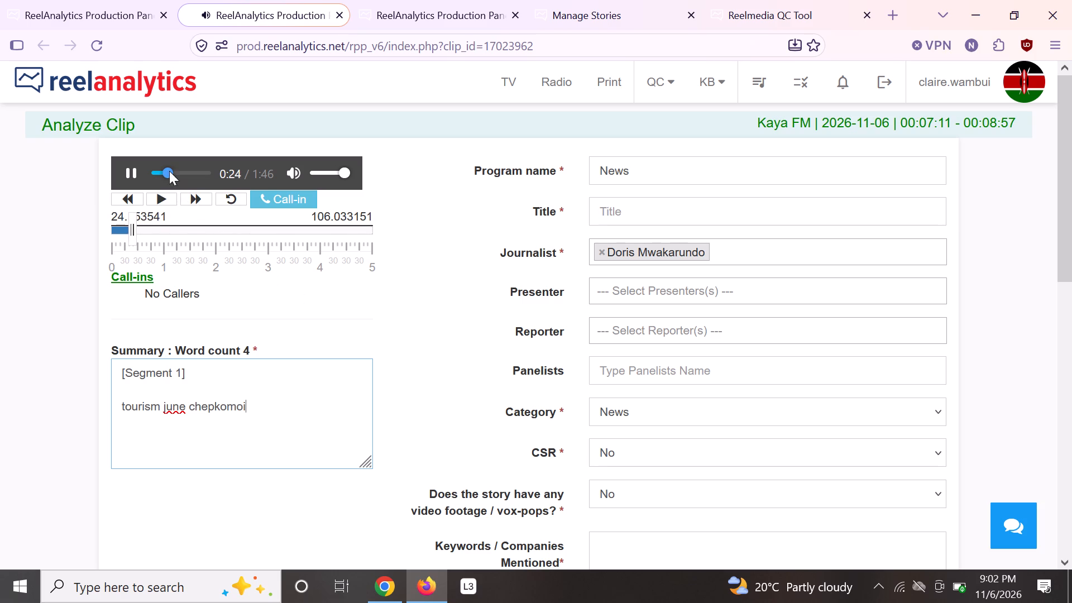
Replay the clip from the beginning and remove the word "tourism" from the summary notes.
left_click_drag(169, 170, 134, 171)
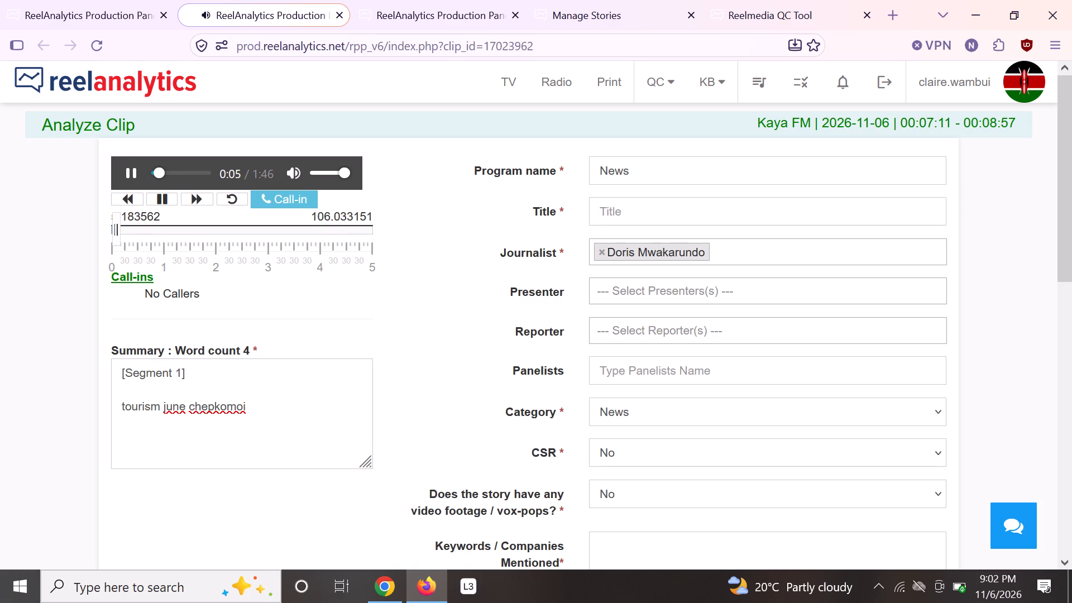
left_click_drag(162, 407, 77, 410)
key("BackSpace")
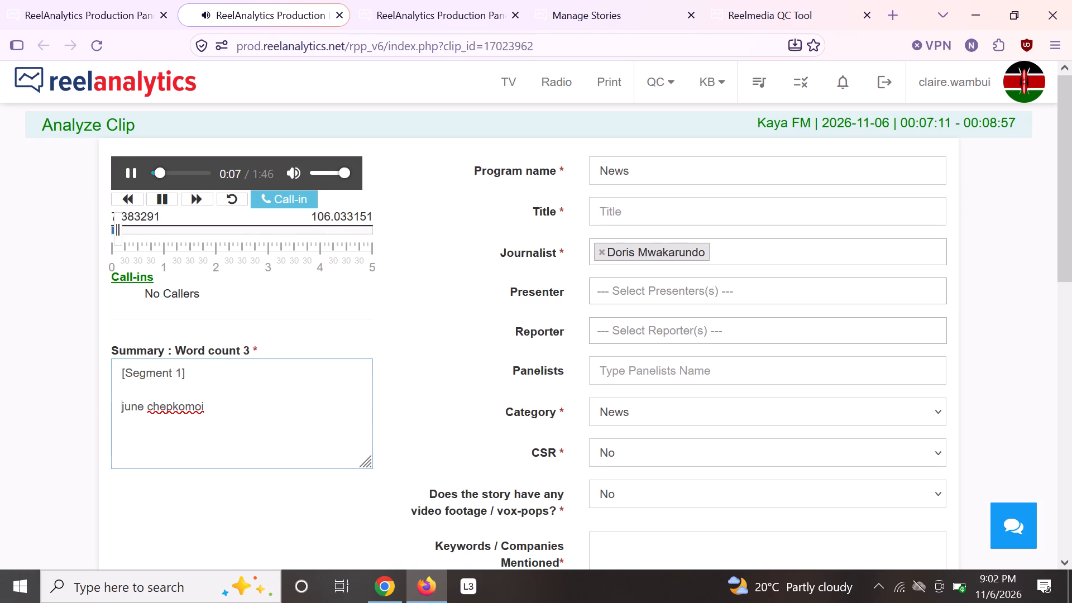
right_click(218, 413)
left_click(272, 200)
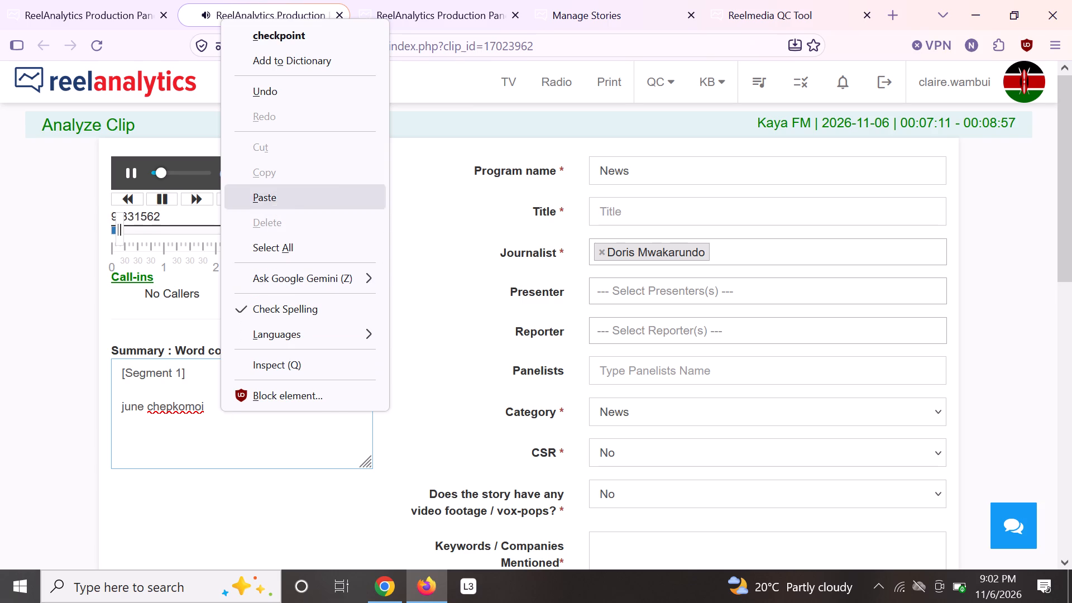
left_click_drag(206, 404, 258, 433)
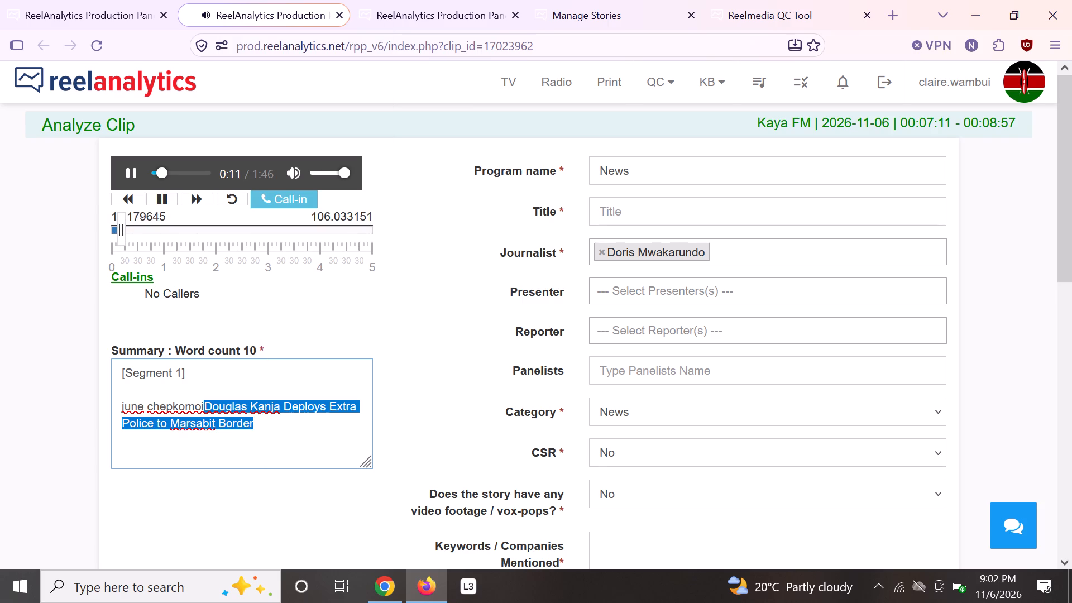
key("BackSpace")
Extend the summary notes with "ktb says more meetings centres will increase country more meetings".
key("space")
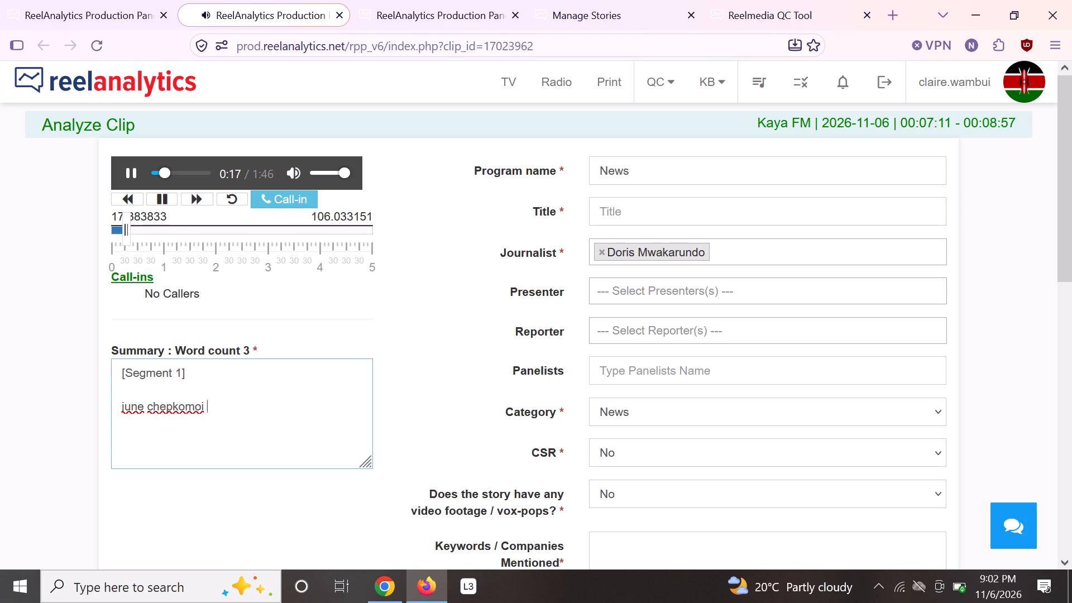
type("ktb says more")
key("space")
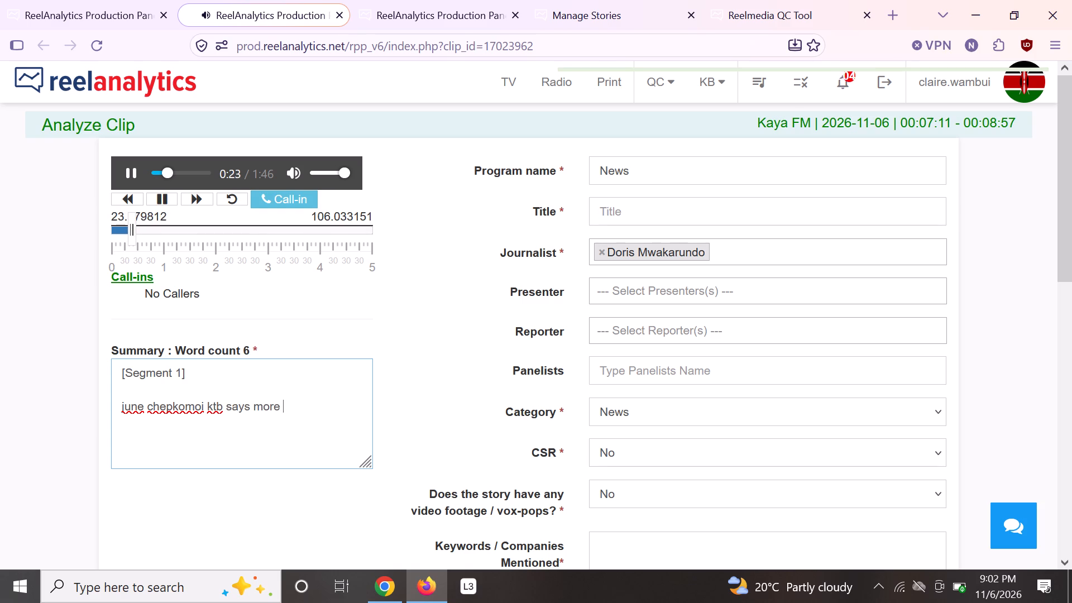
type("meetings")
key("space")
type("centres will increase country")
key("space")
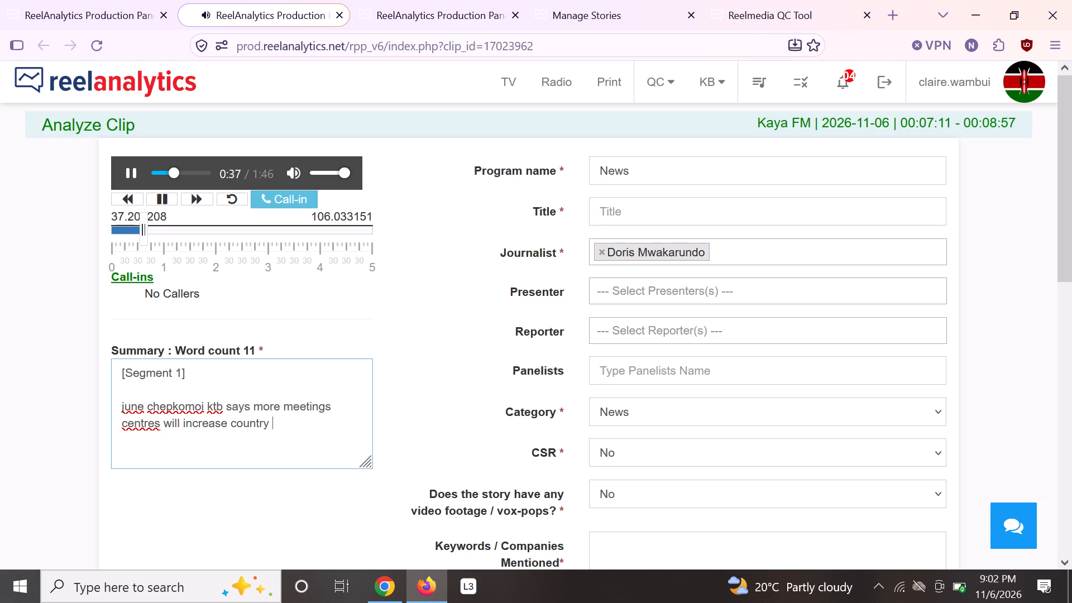
type("moe")
key("BackSpace")
type("re meetings")
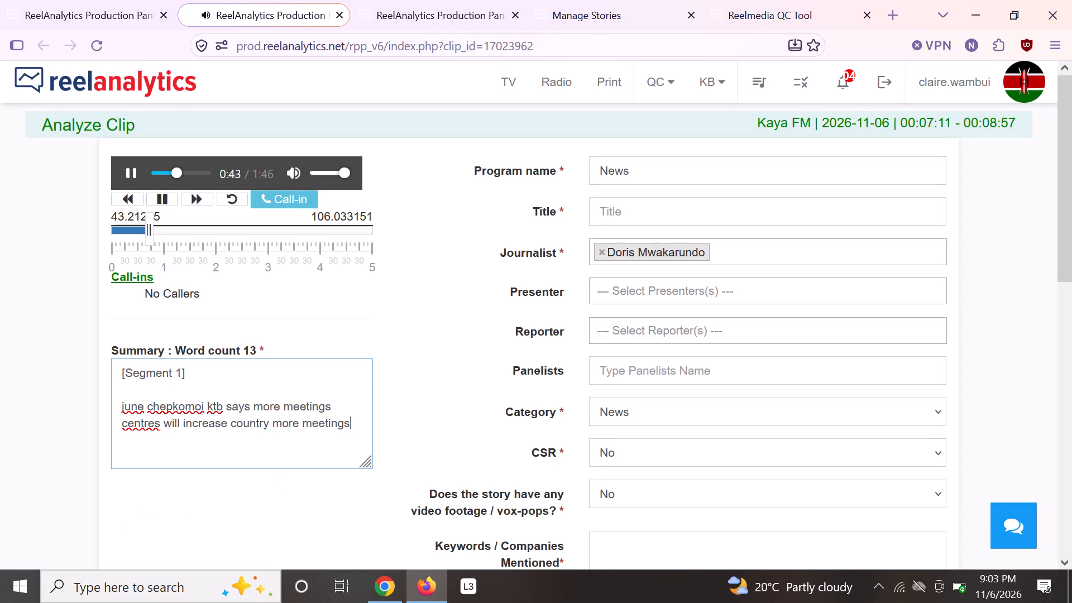
Cut the draft notes from the summary and search Google for them in a new Chrome tab.
left_click_drag(121, 404, 363, 429)
right_click(298, 423)
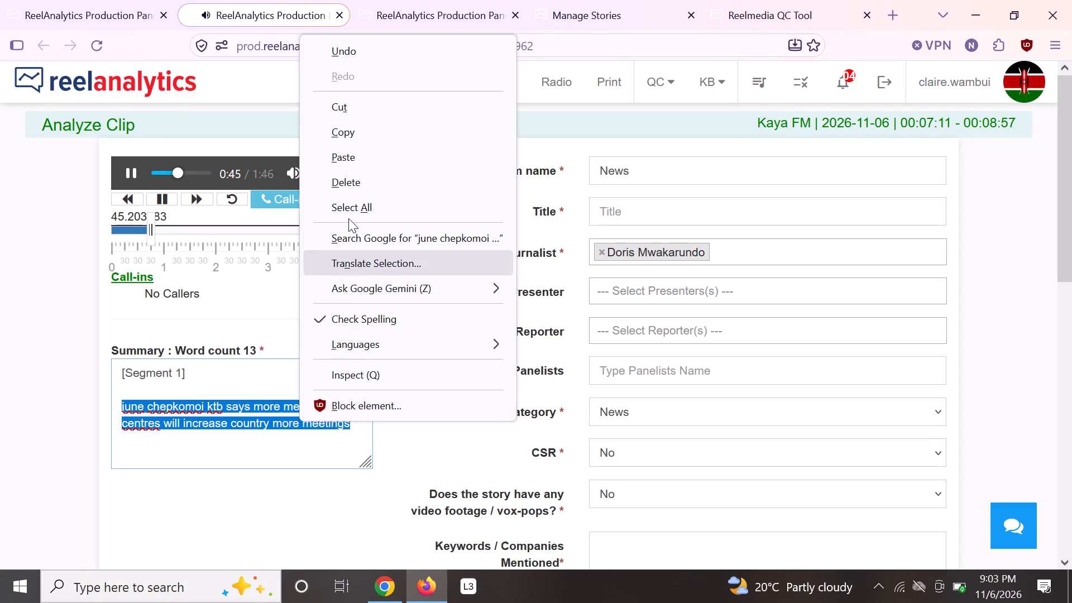
left_click(362, 103)
left_click(394, 585)
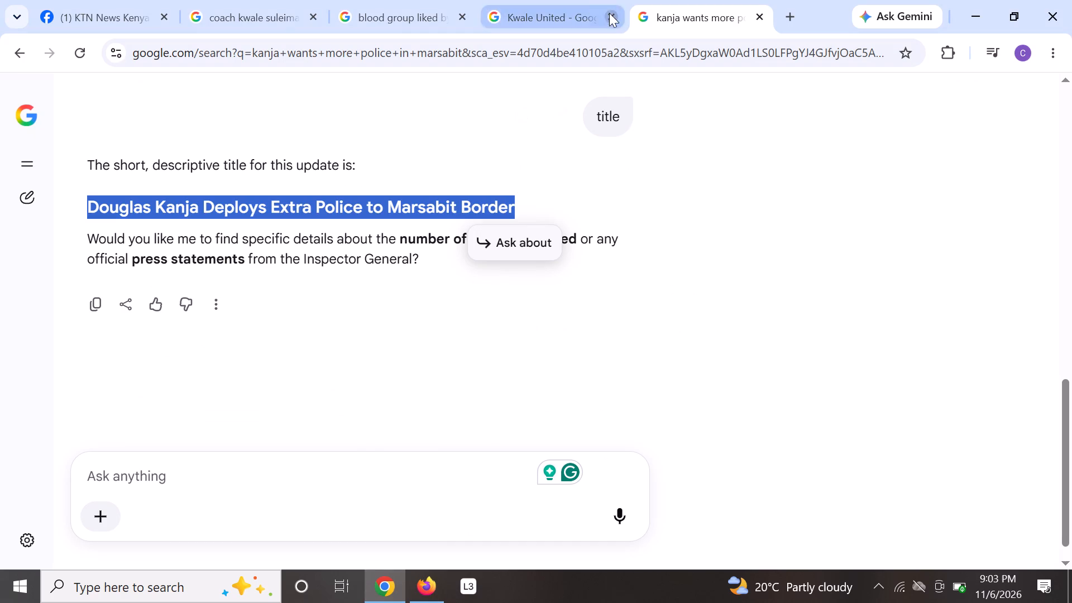
left_click(792, 17)
right_click(449, 59)
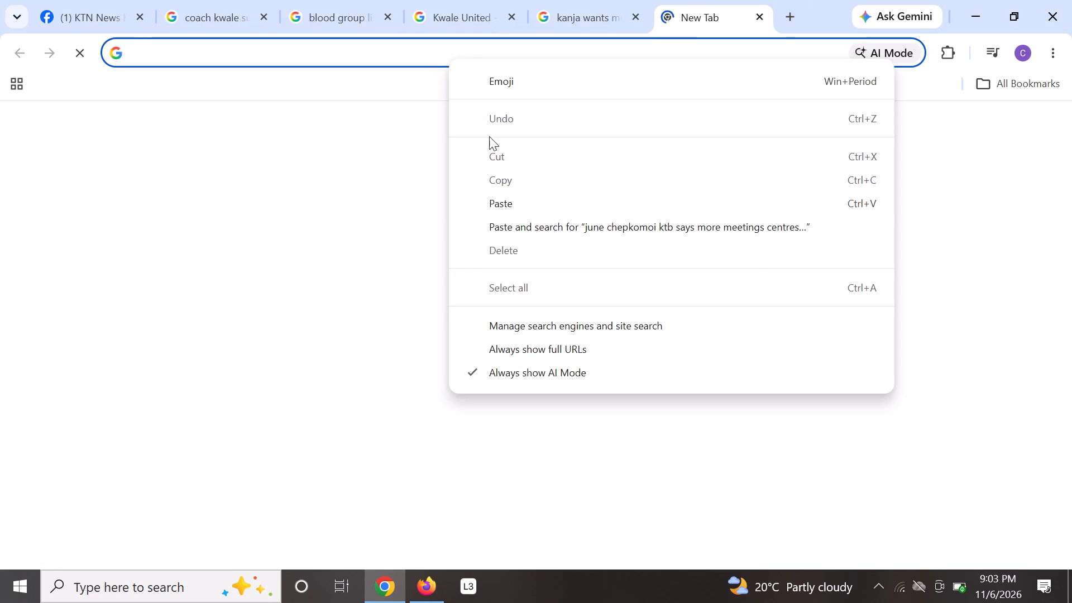
left_click(507, 207)
key("Return")
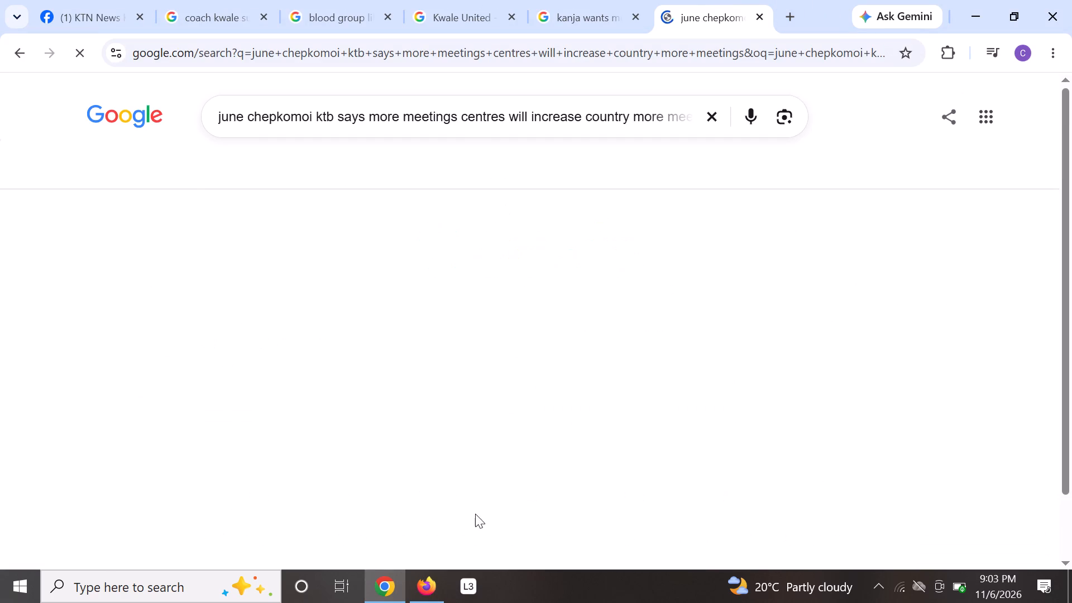
Back in the Firefox clip form, enter JKIA under Keywords / Companies Mentioned.
left_click(438, 591)
scroll(377, 375, "down", 1)
scroll(422, 368, "down", 6)
scroll(423, 370, "up", 3)
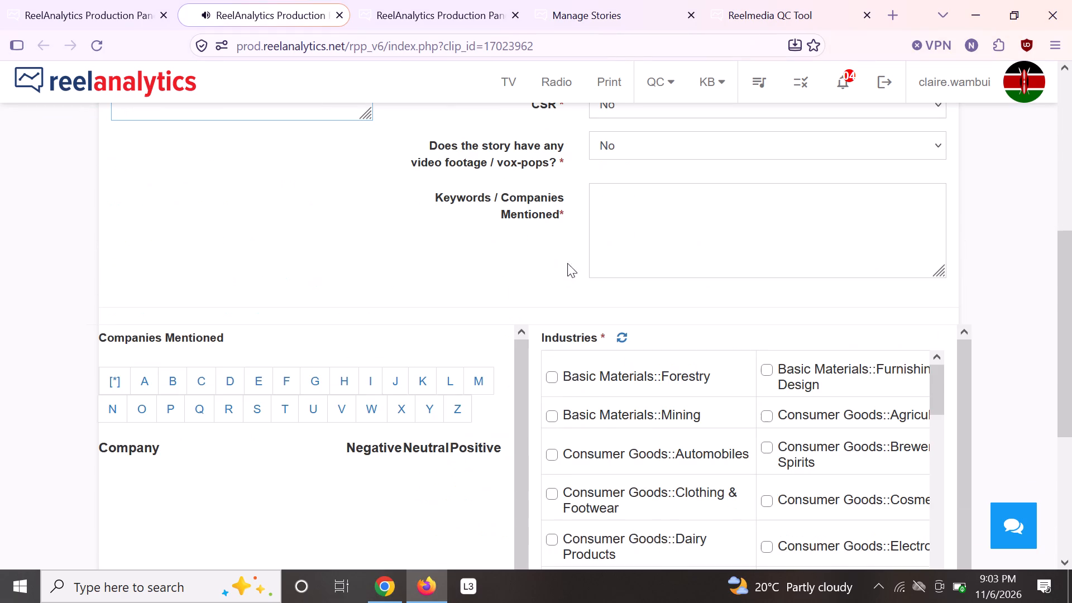
left_click(619, 209)
scroll(619, 209, "down", 1)
key("j")
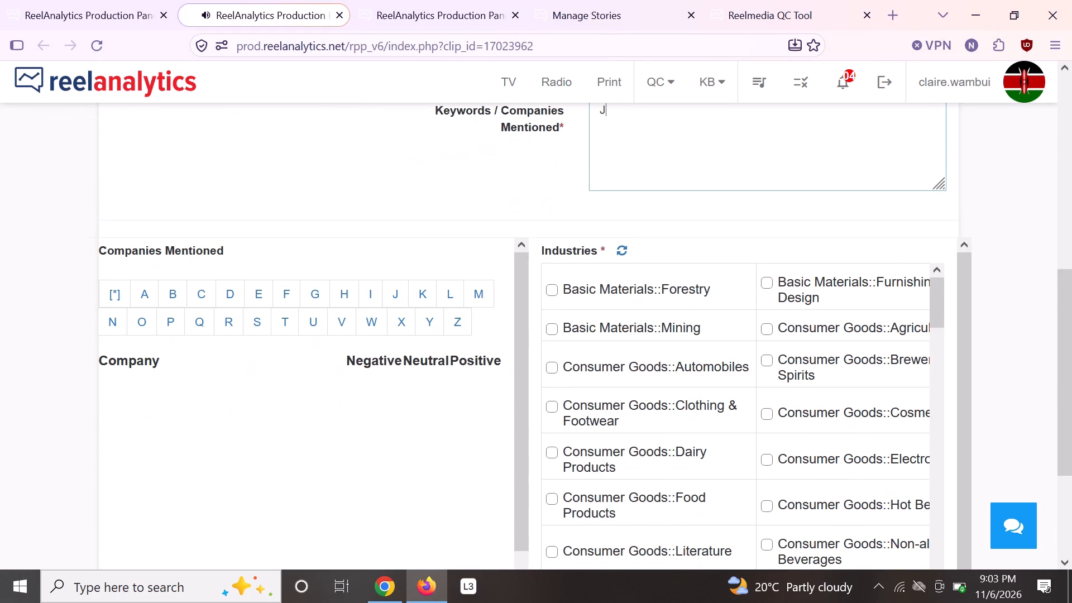
key("j")
key("BackSpace")
type("KIA")
Add Jomo Kenyatta International Airport (JKIA) as a neutral company mention with the Consumer Services::Aviation industry.
left_click(395, 299)
left_click(390, 380)
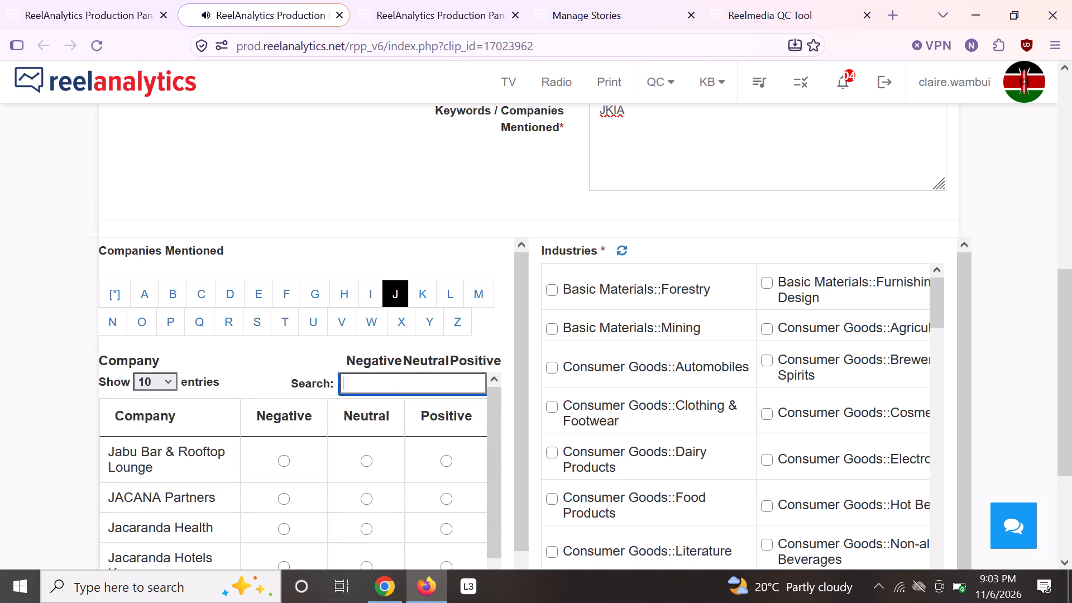
type("KIA")
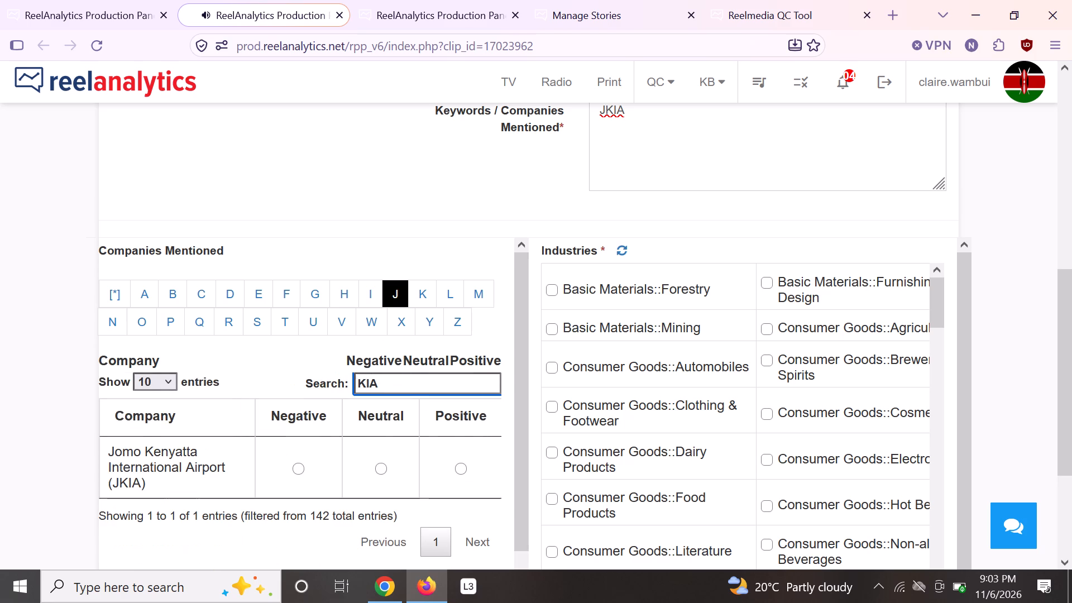
left_click(377, 466)
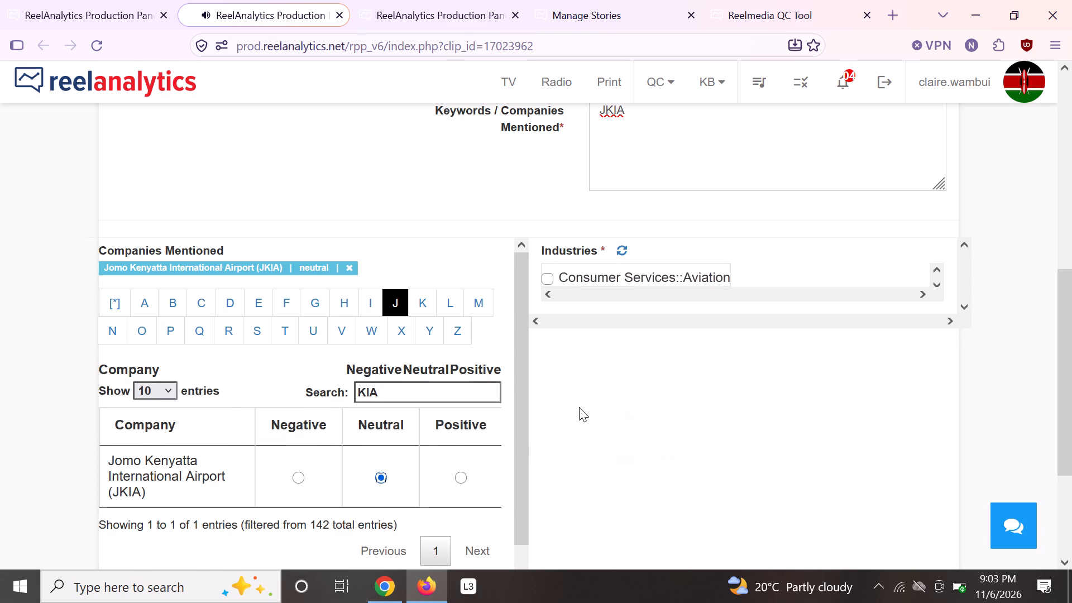
left_click(549, 275)
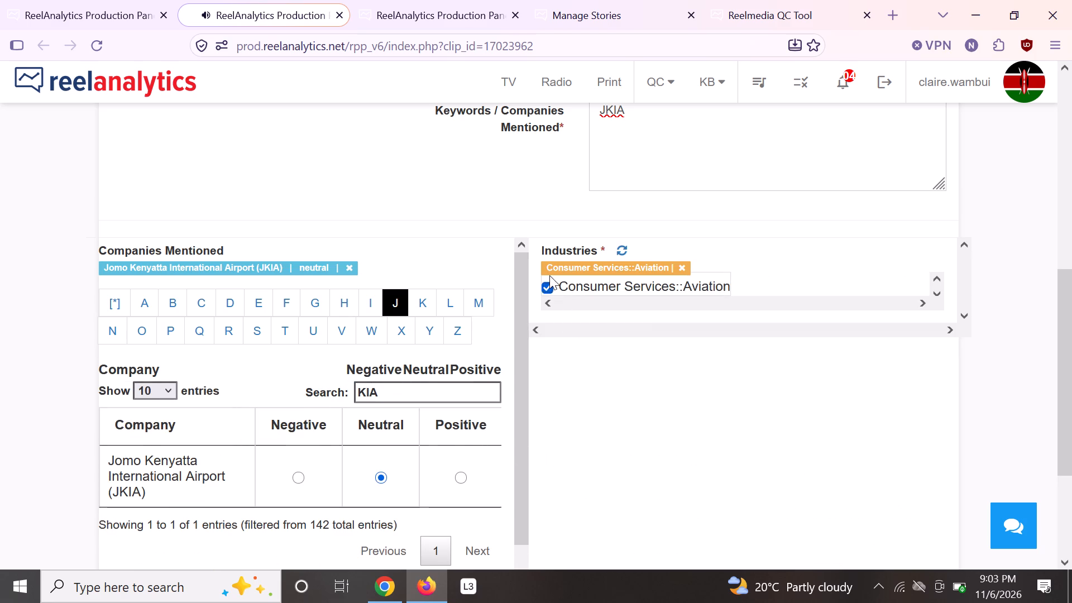
Add Bomas of Kenya as a neutral mention with the Consumer Services industries Hotels, Restaurants and Resorts and Tourism.
left_click(176, 305)
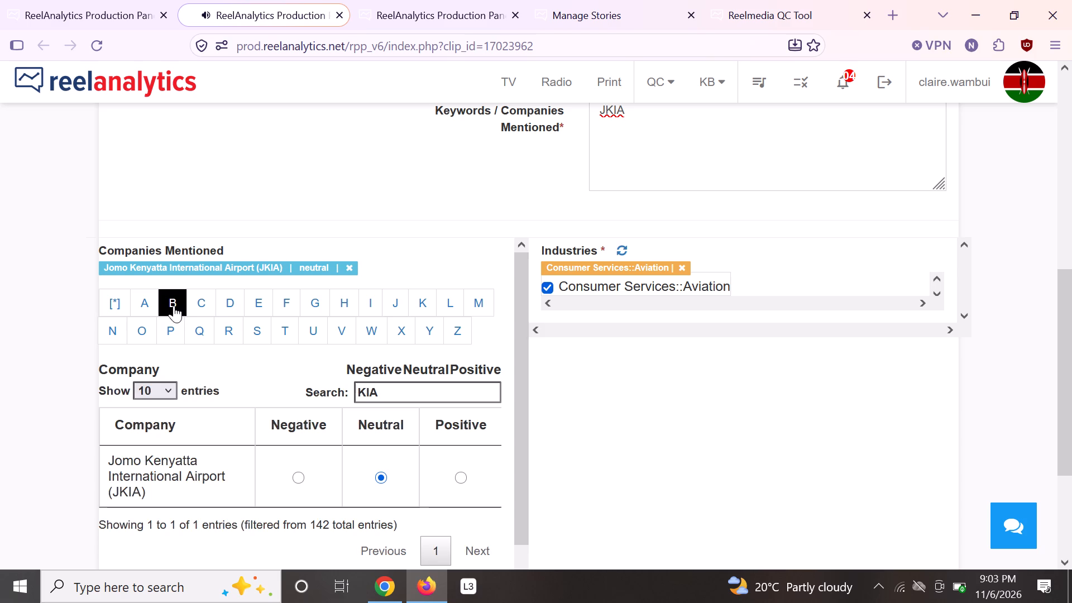
left_click(374, 446)
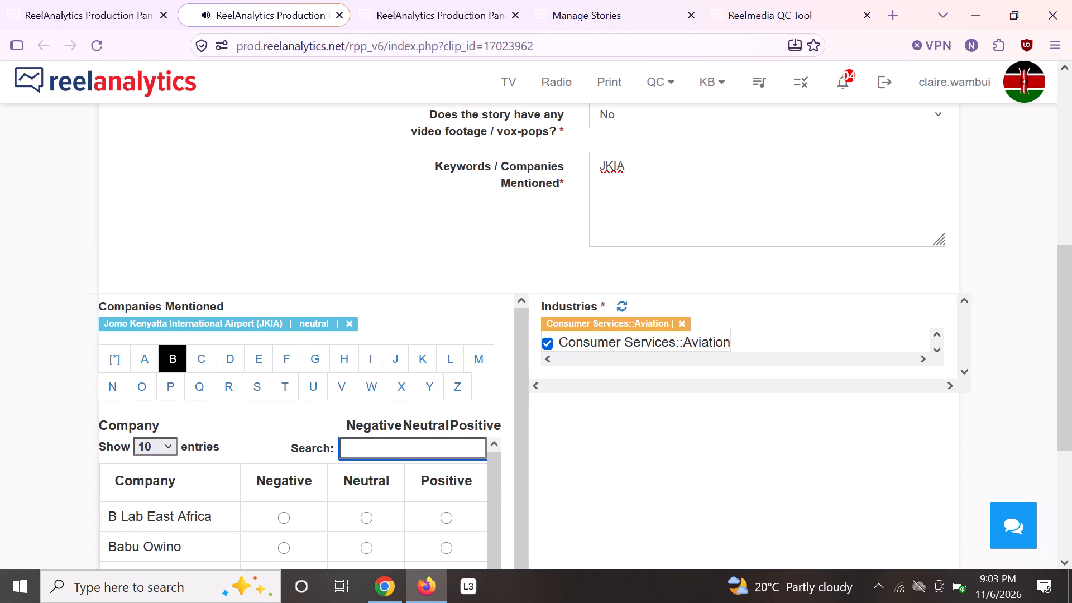
type("OMAS")
key("space")
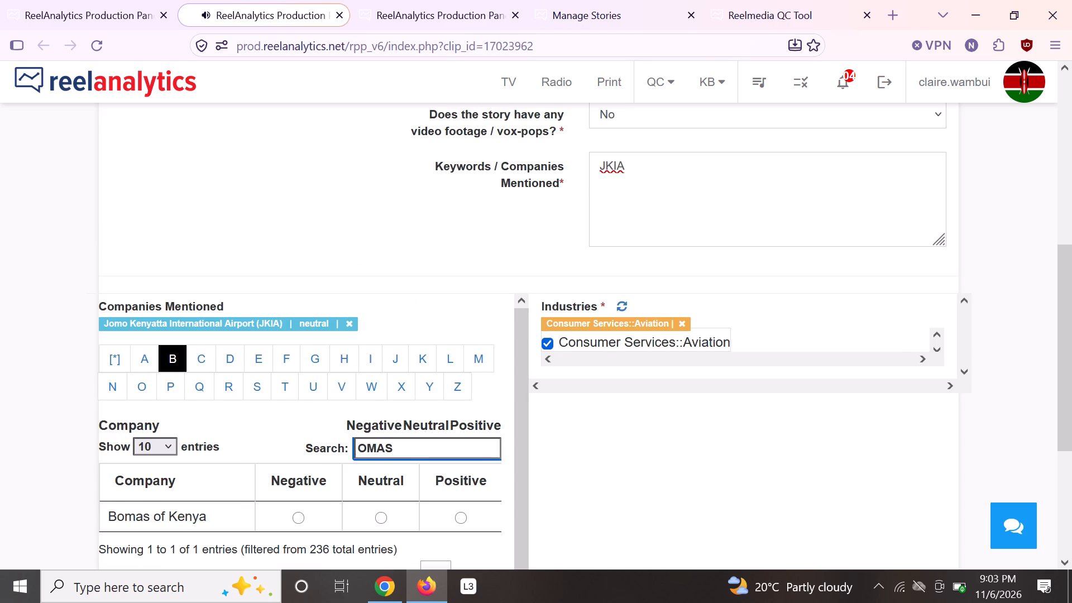
left_click(382, 518)
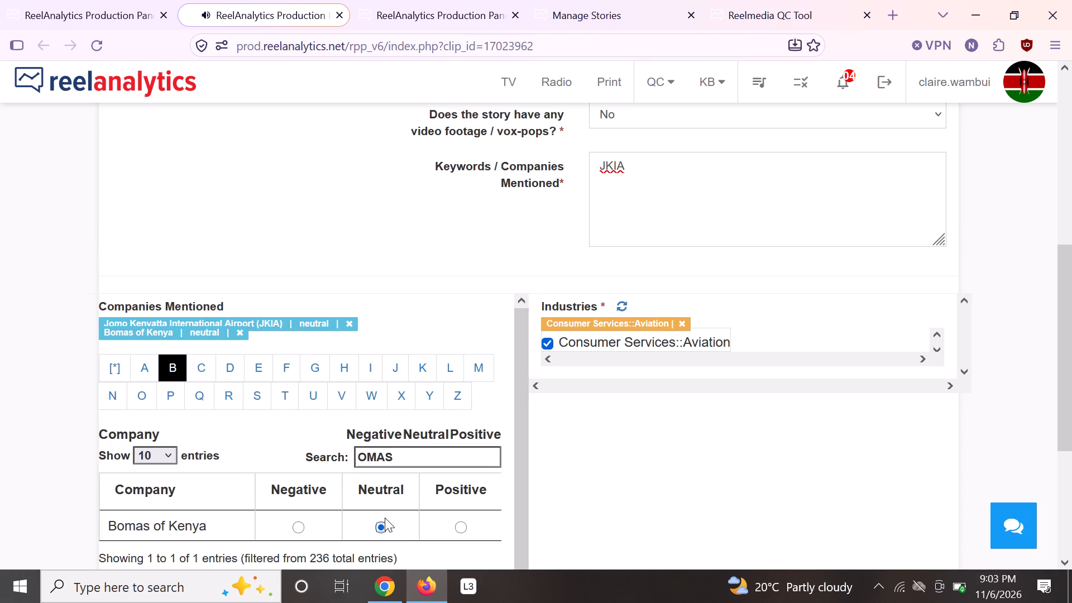
left_click(548, 344)
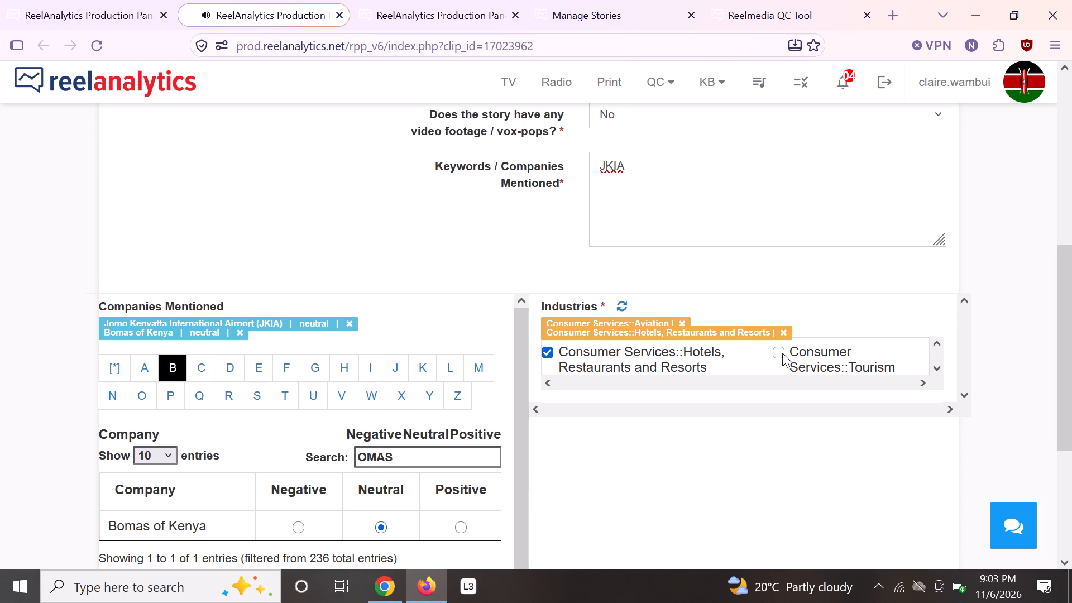
left_click(779, 352)
Copy the Citizen Digital headline "Kenya targets 60% growth in conference tourism" from the Chrome search results into the clip's Title in Firefox.
left_click(392, 590)
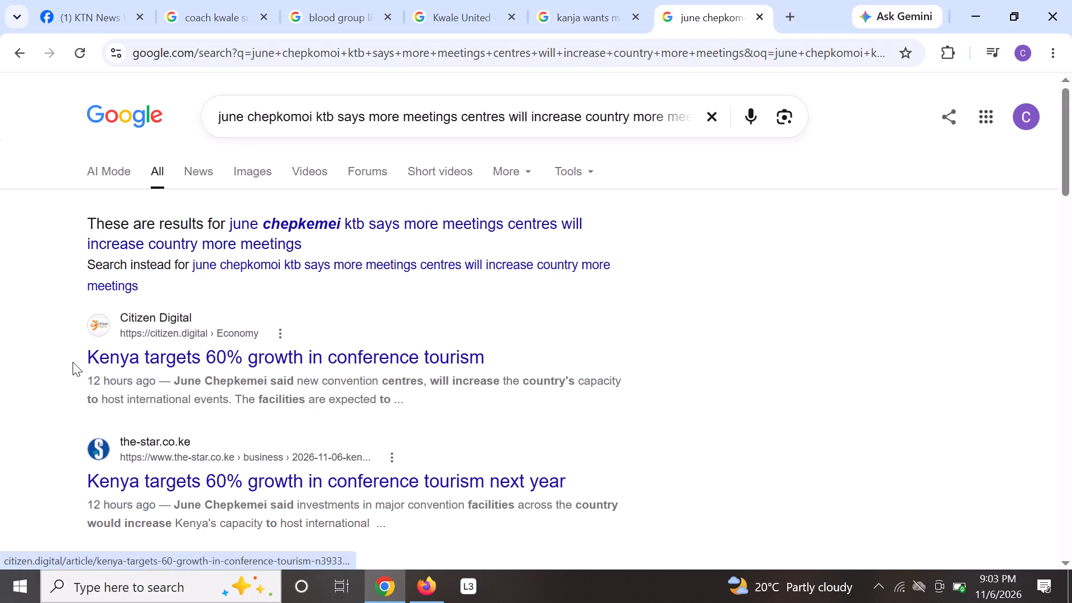
left_click_drag(76, 350, 93, 353)
right_click(134, 355)
scroll(134, 355, "up", 3)
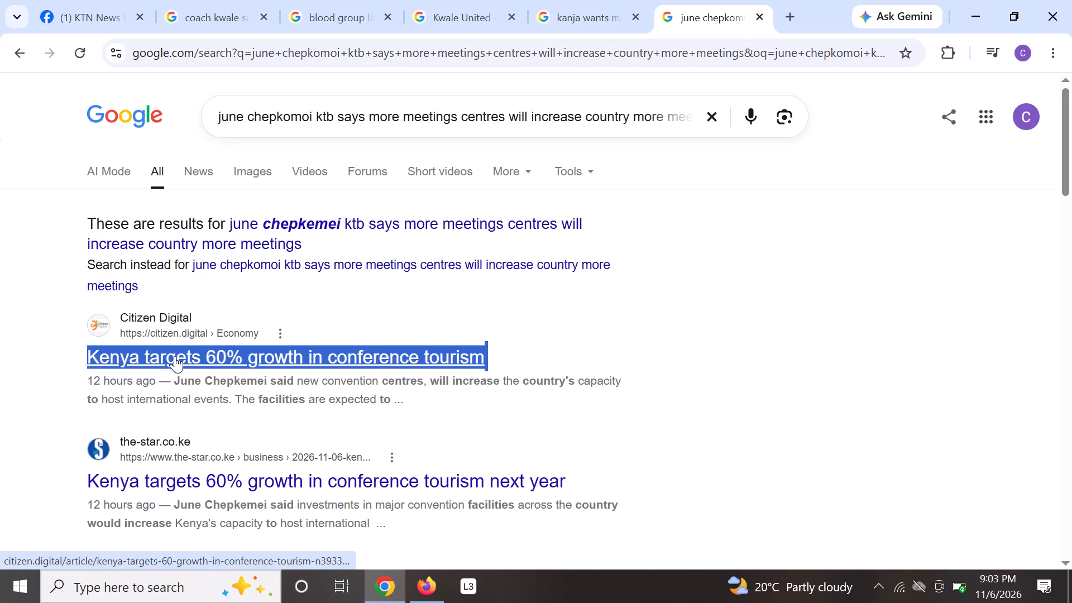
right_click(200, 357)
scroll(202, 357, "up", 1)
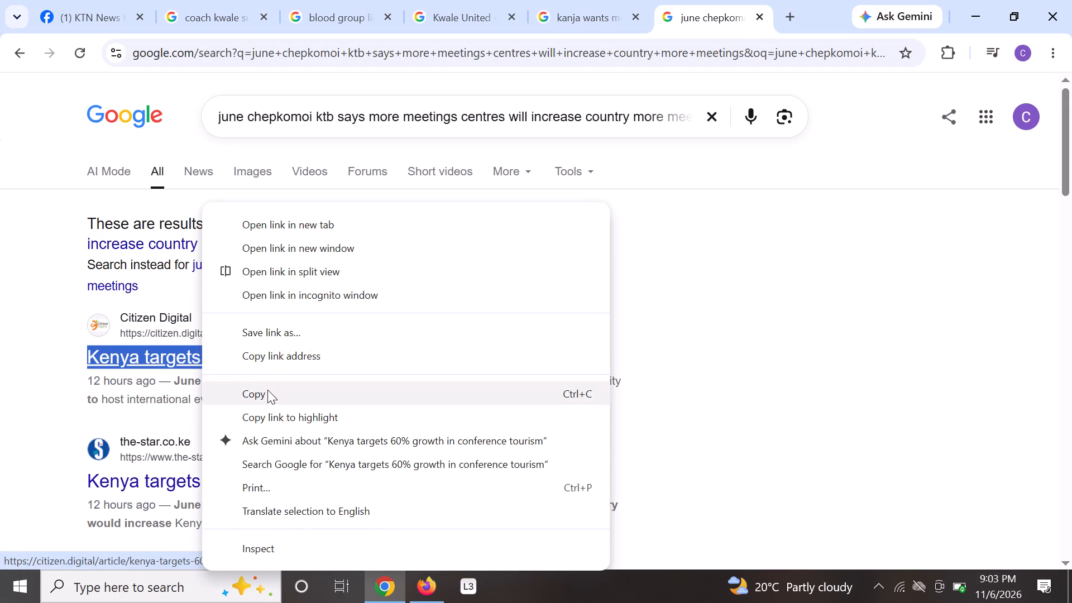
left_click(267, 391)
left_click(442, 583)
scroll(543, 276, "up", 3)
scroll(543, 276, "down", 4)
scroll(610, 254, "up", 5)
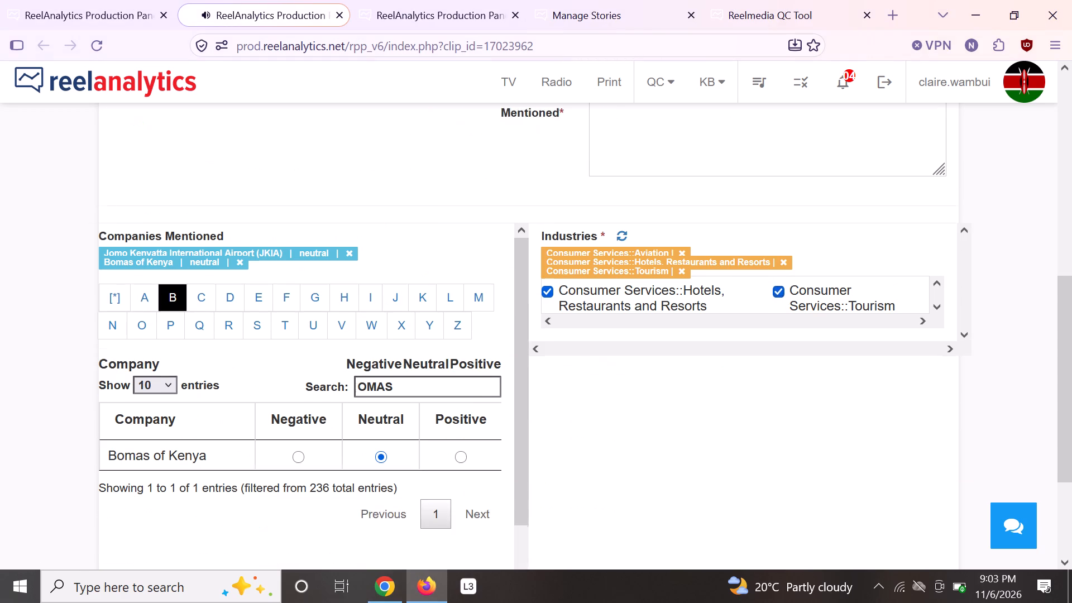
scroll(623, 233, "up", 5)
right_click(617, 212)
left_click(651, 331)
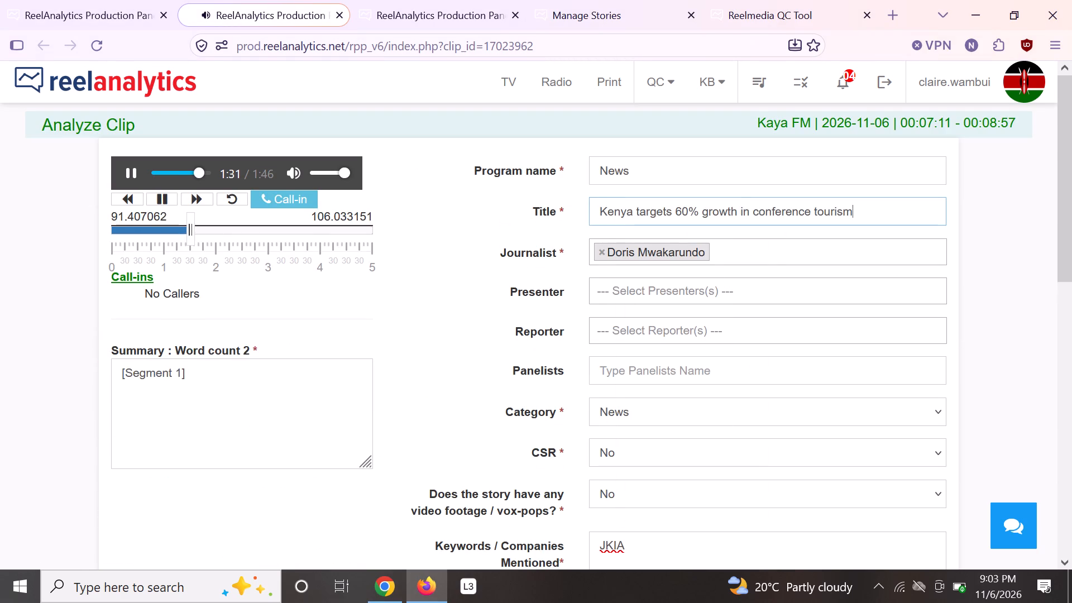
Add Kenya Wildlife Service (KWS) as a neutral company mention, searching the K companies for WS.
scroll(573, 399, "down", 3)
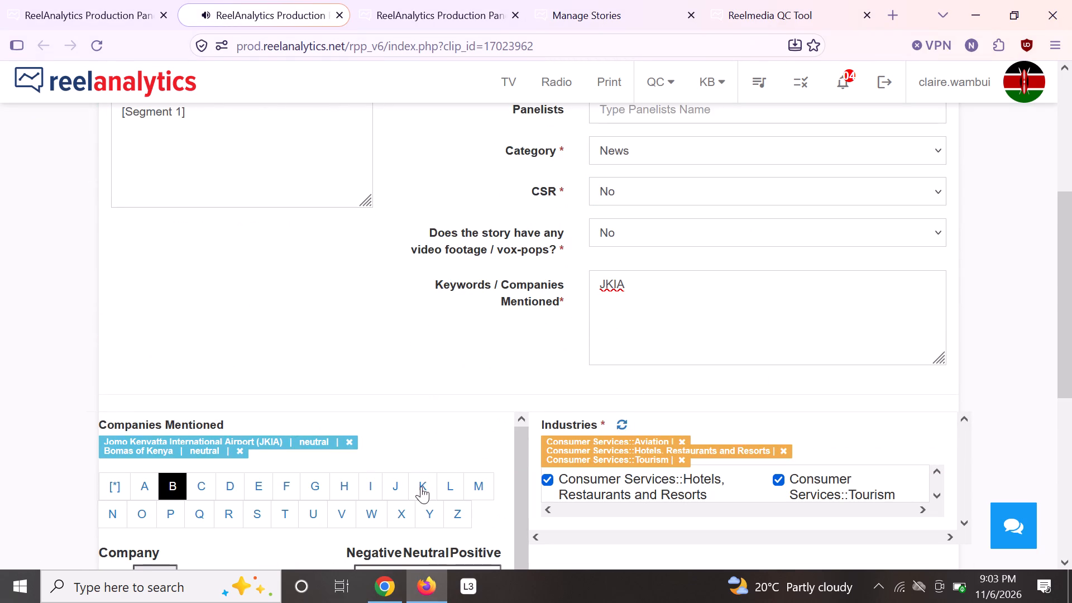
left_click(421, 486)
scroll(429, 389, "down", 1)
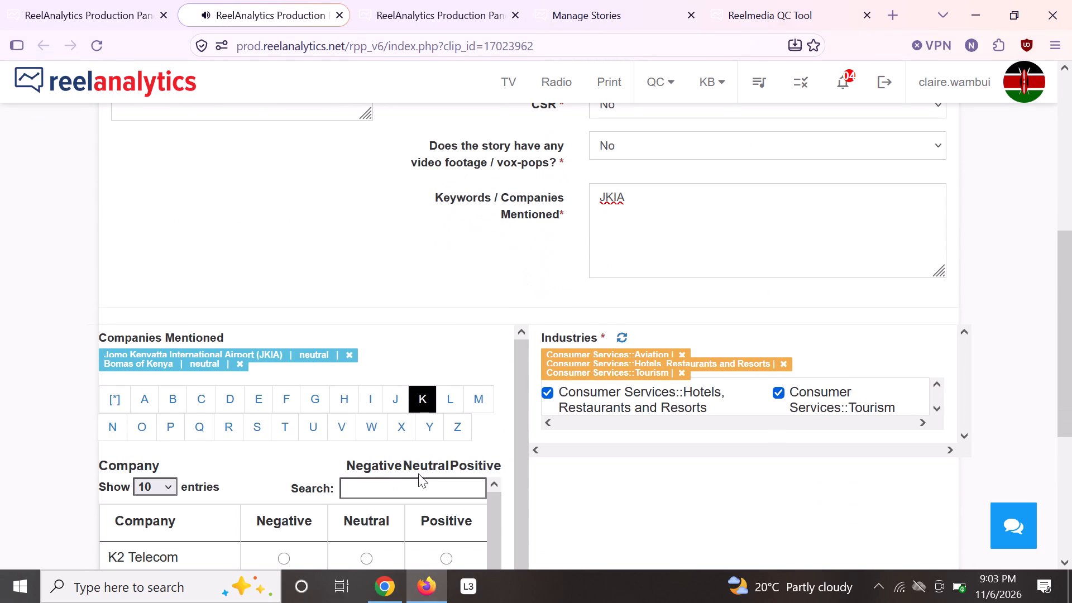
left_click(411, 484)
key("e")
key("BackSpace")
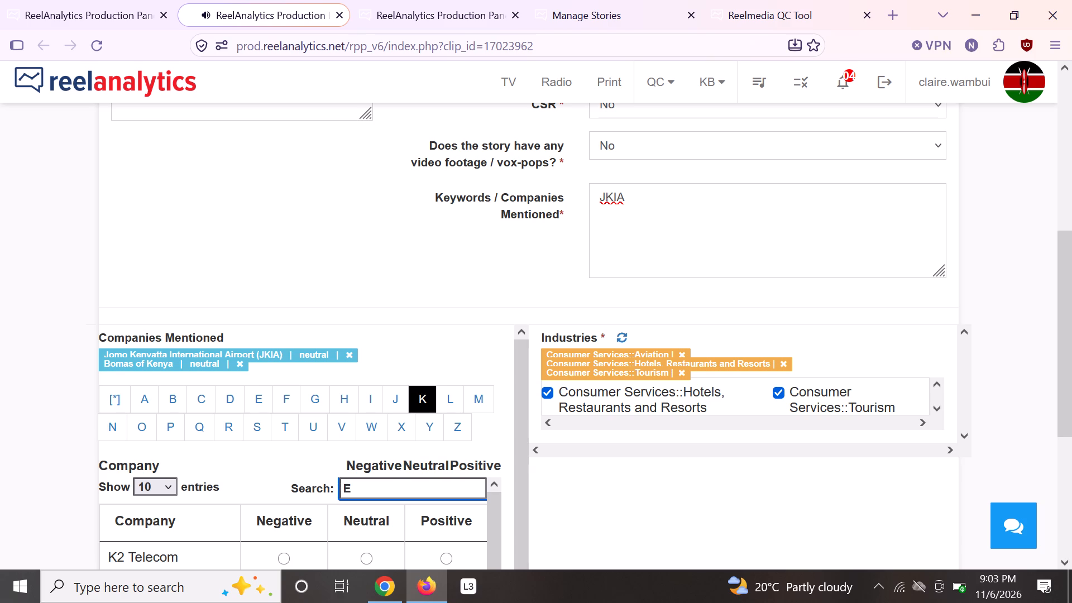
type("WS")
scroll(317, 360, "down", 2)
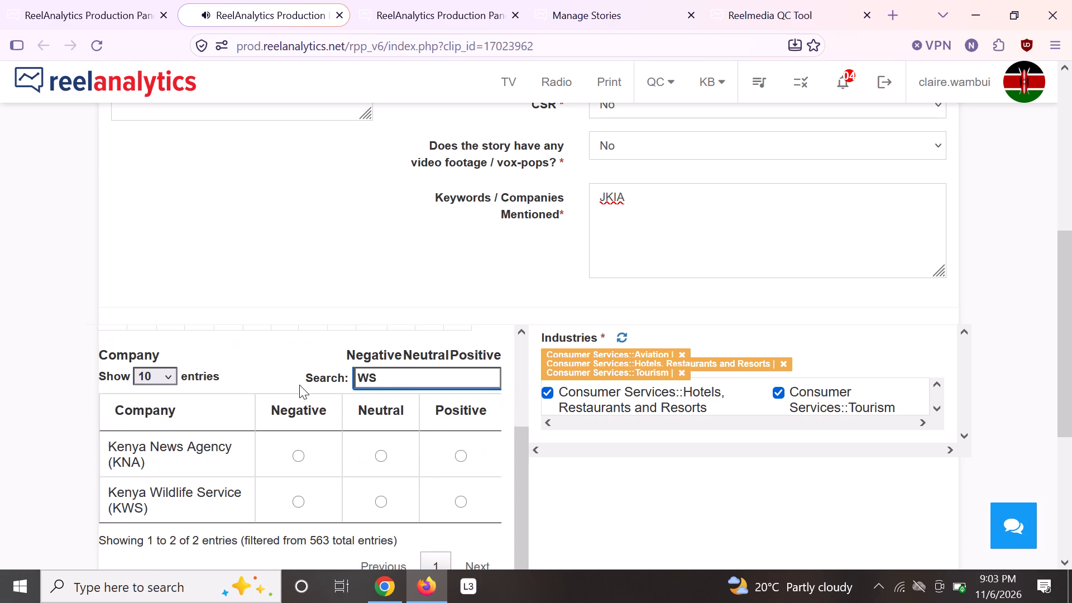
left_click(381, 502)
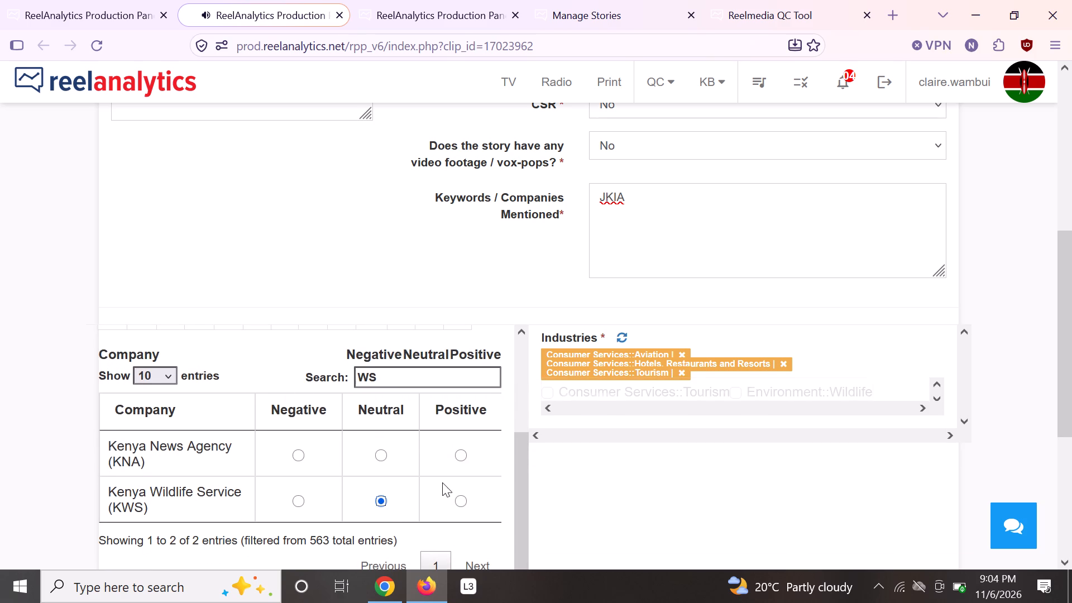
Append KWS after JKIA in Keywords / Companies Mentioned, copying the abbreviation from the Kenya Wildlife Service entry.
left_click(634, 185)
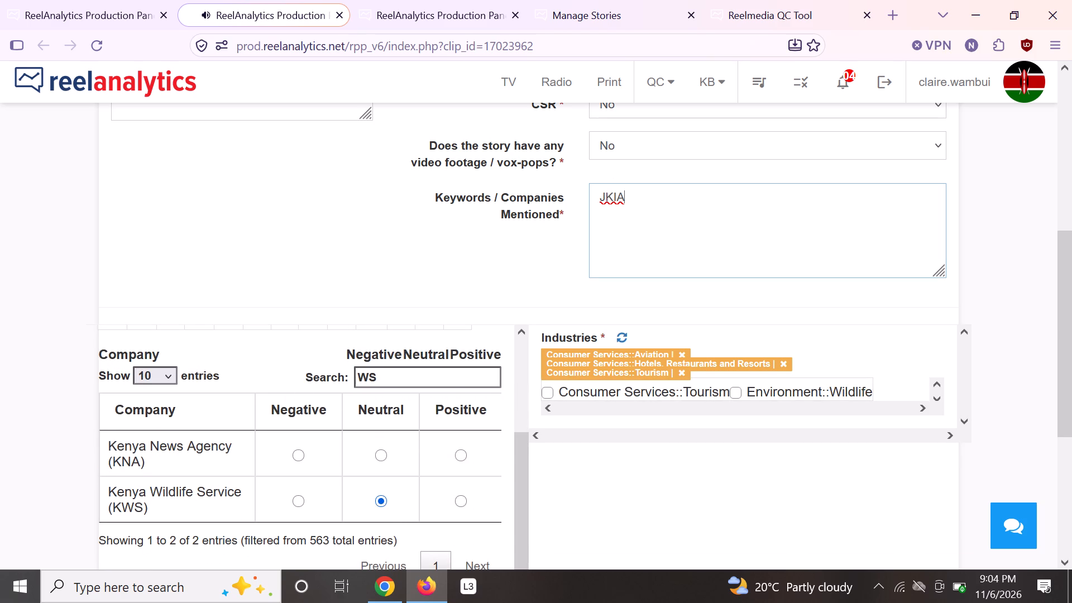
key("comma")
key("space")
left_click_drag(116, 504, 119, 505)
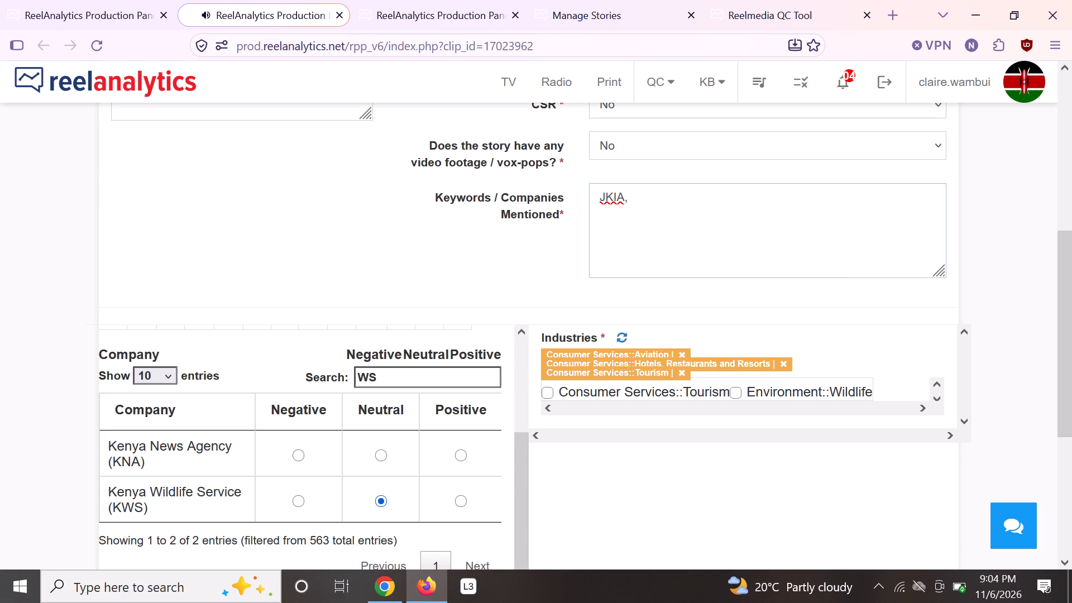
left_click_drag(119, 505, 140, 511)
right_click(128, 505)
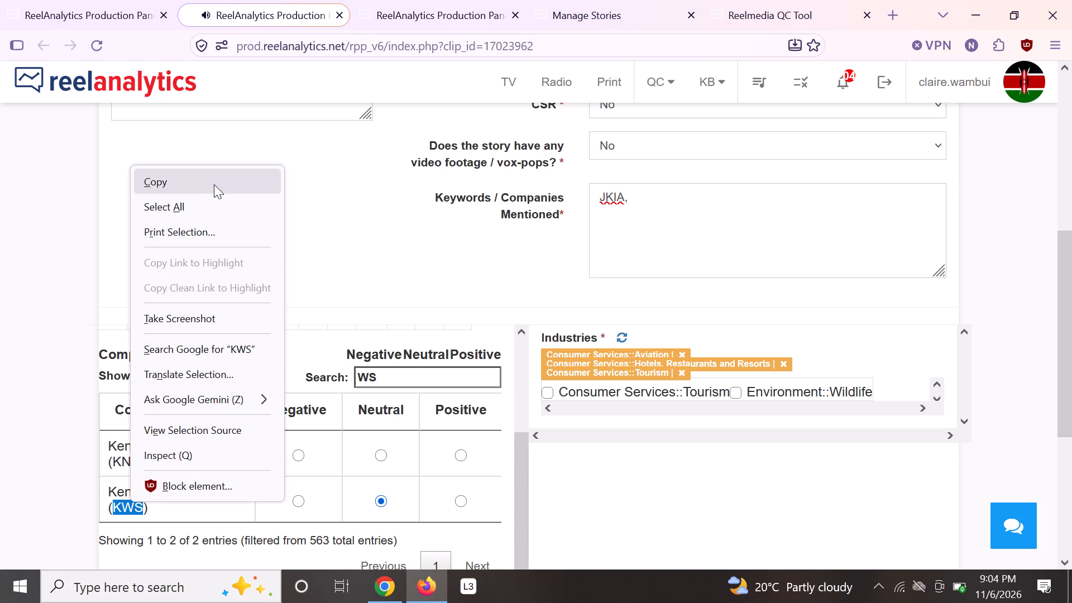
left_click(214, 184)
right_click(642, 203)
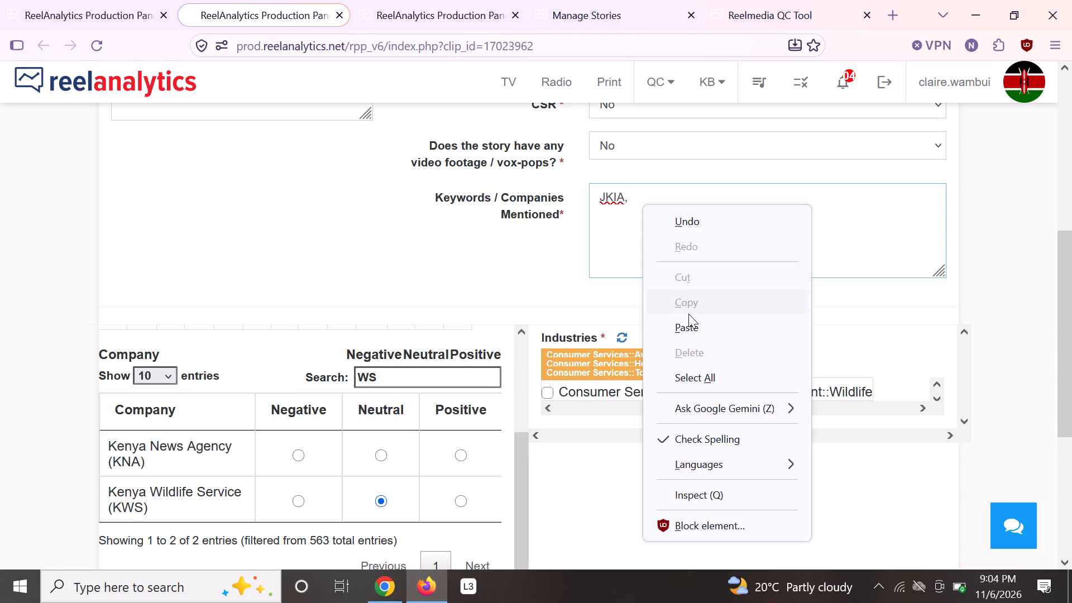
left_click(685, 329)
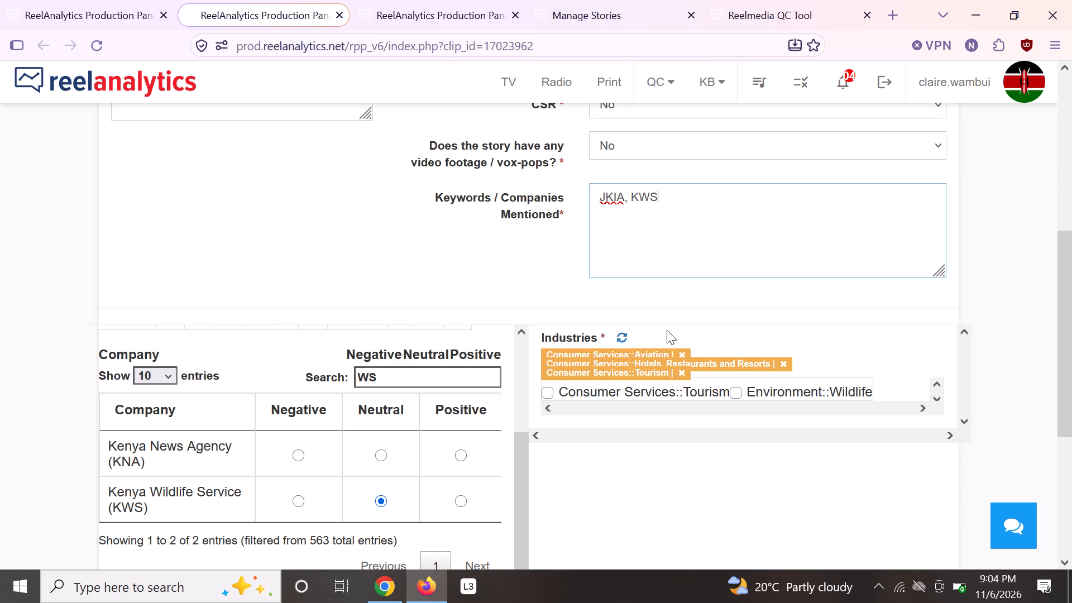
Select the Consumer Services::Tourism and Environment::Wildlife industries for Kenya Wildlife Service.
left_click(552, 391)
left_click(736, 395)
Replay the clip's audio from the beginning.
scroll(505, 274, "up", 3)
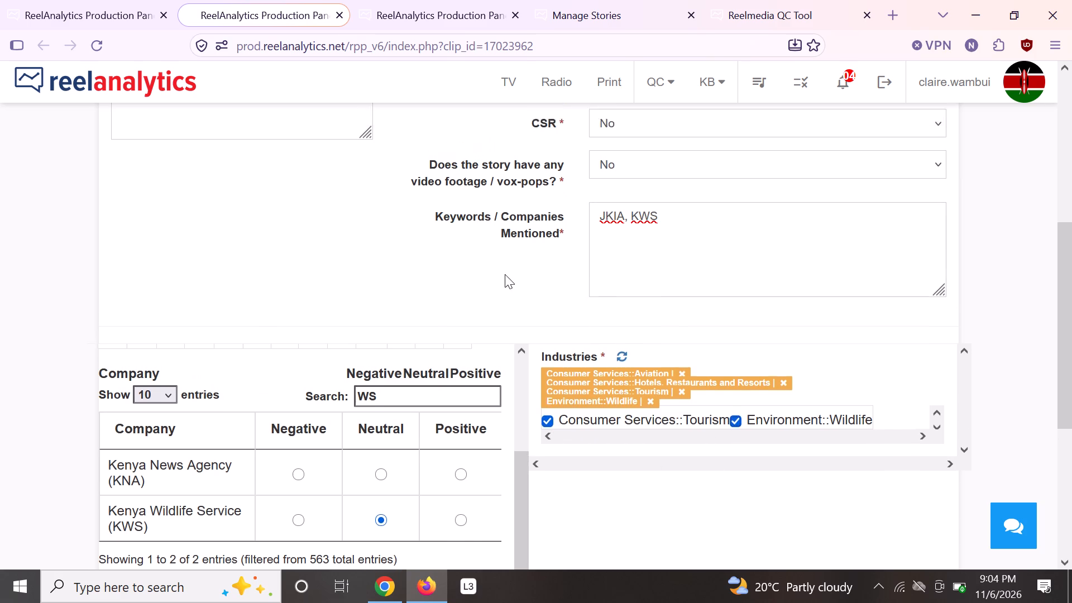
scroll(505, 274, "up", 4)
scroll(501, 273, "down", 4)
scroll(501, 273, "up", 1)
scroll(392, 239, "up", 4)
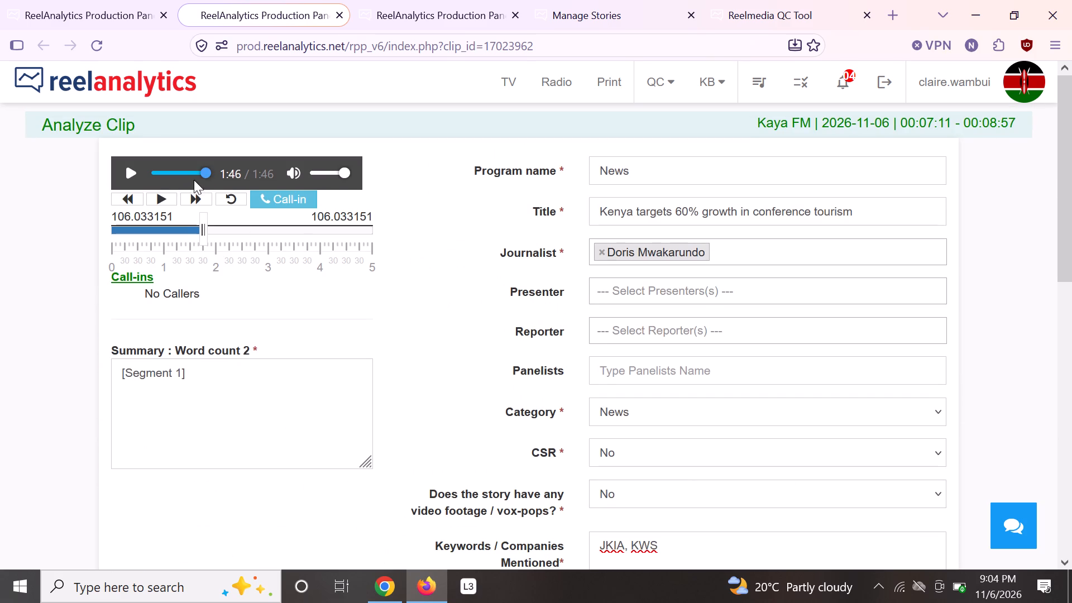
left_click_drag(202, 173, 130, 171)
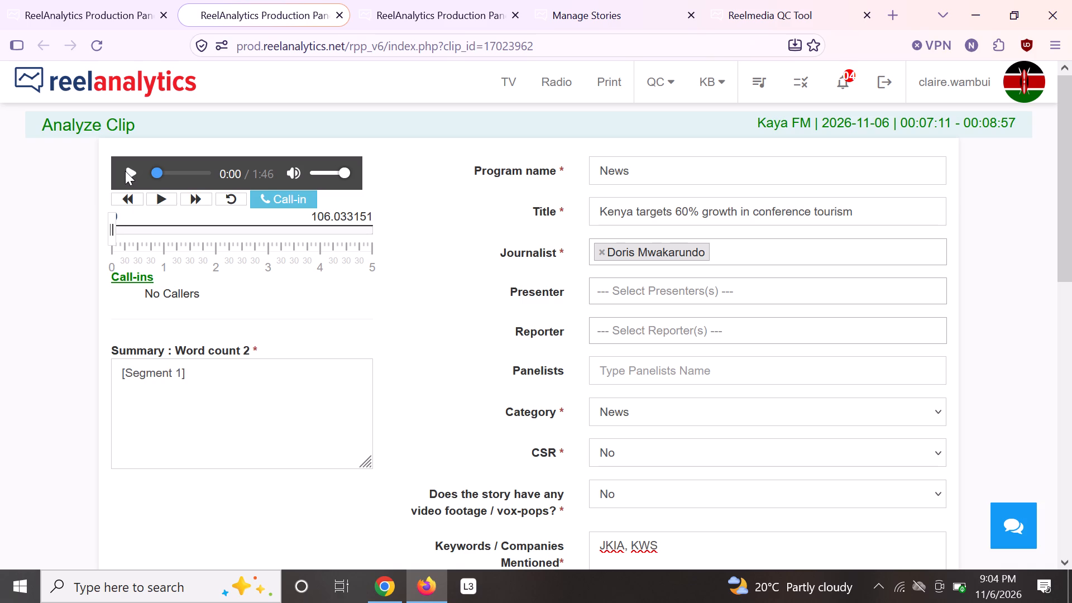
left_click(125, 171)
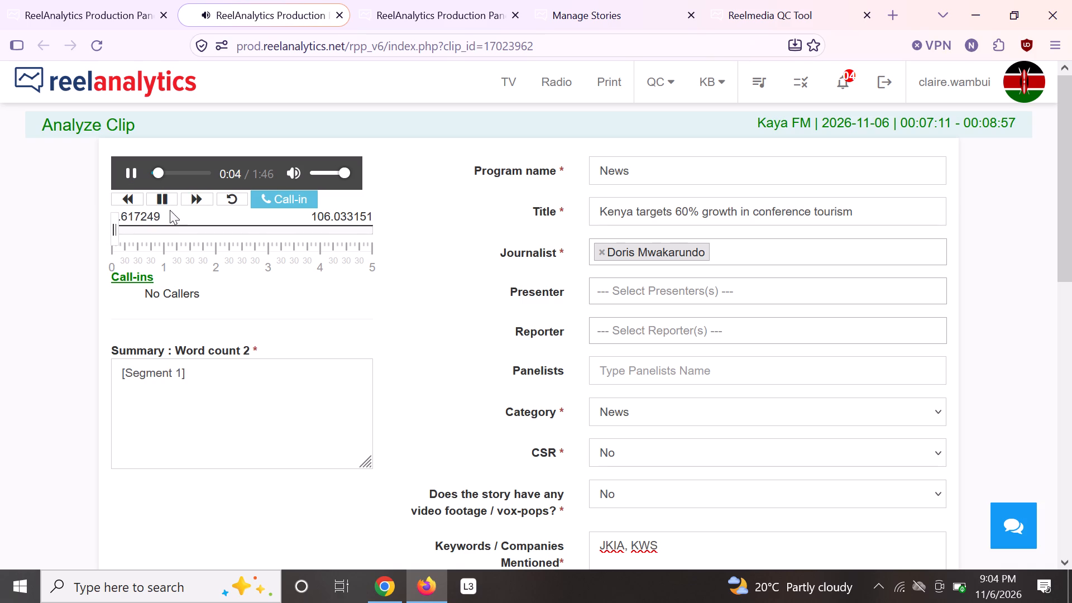
Switch to Chrome, open the Citizen Digital article "Kenya targets 60% growth in conference tourism" and look through it for summary text.
left_click(387, 575)
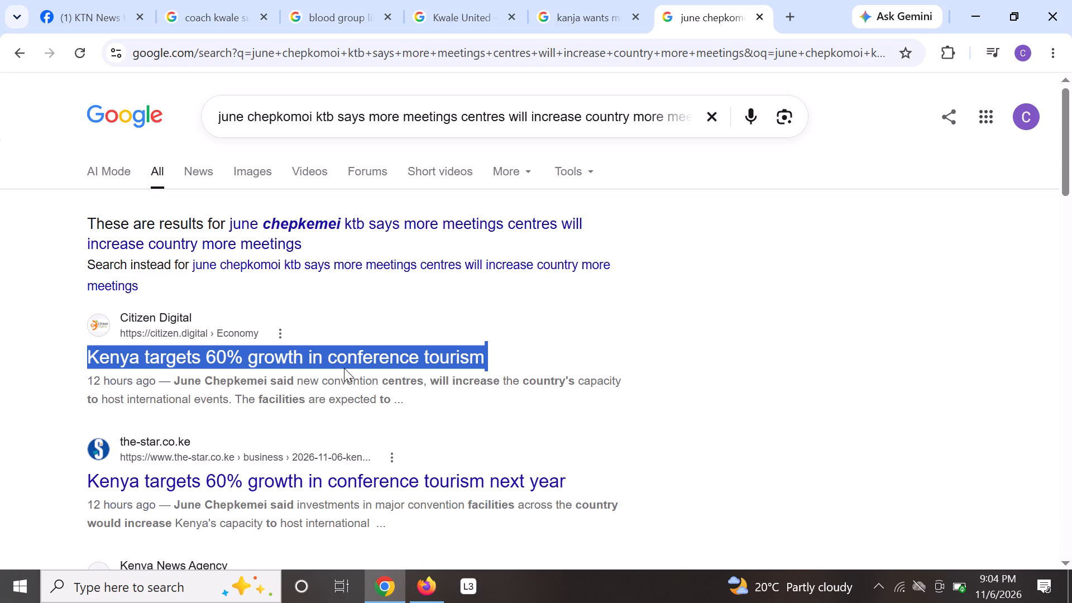
left_click(344, 365)
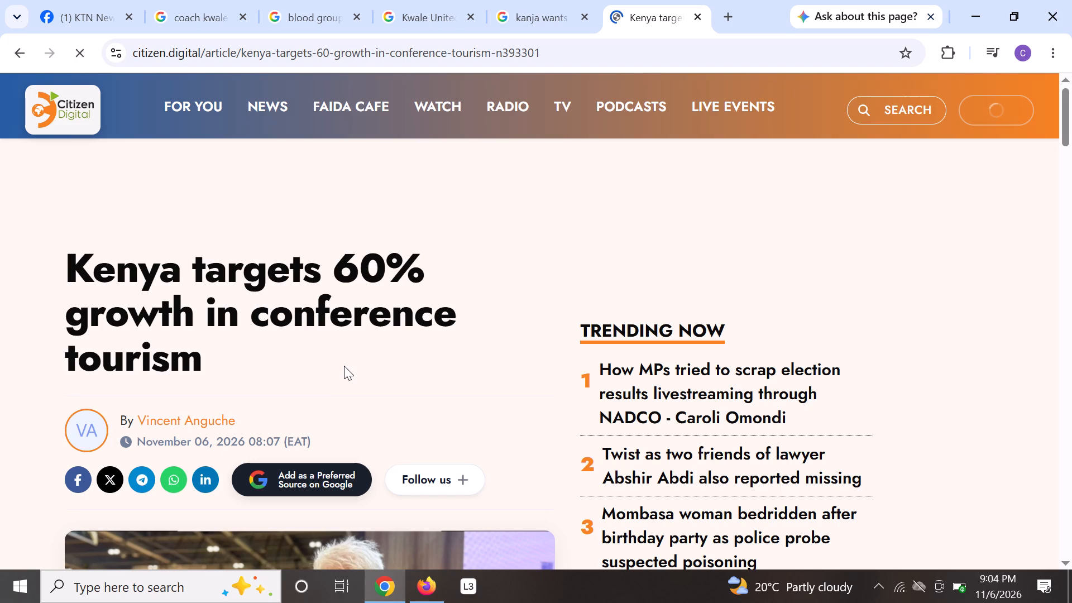
scroll(460, 377, "down", 5)
scroll(467, 401, "up", 1)
scroll(466, 403, "down", 2)
scroll(466, 404, "up", 1)
scroll(417, 391, "down", 4)
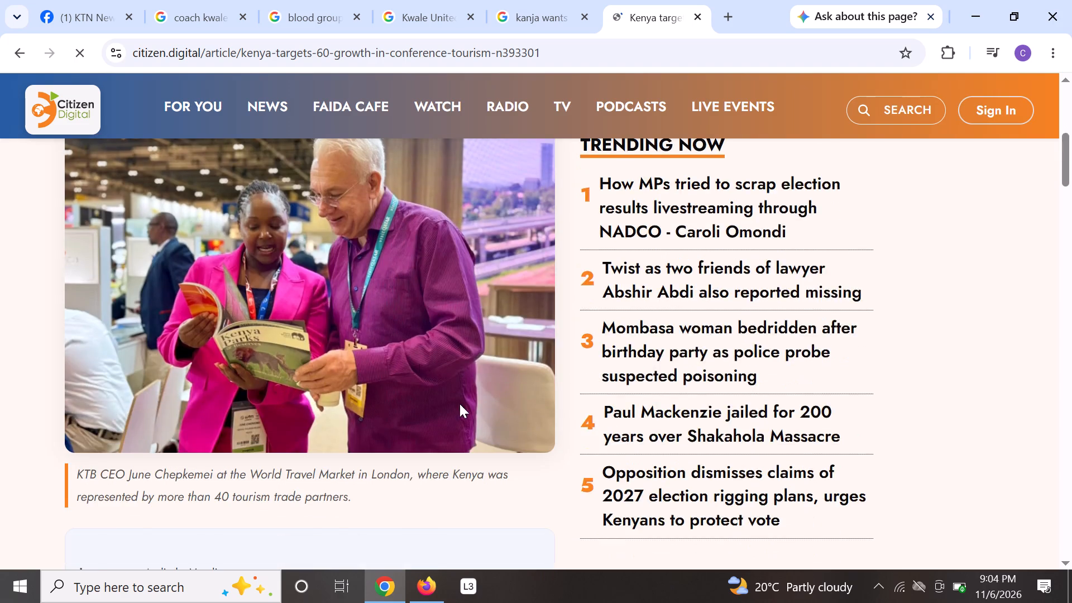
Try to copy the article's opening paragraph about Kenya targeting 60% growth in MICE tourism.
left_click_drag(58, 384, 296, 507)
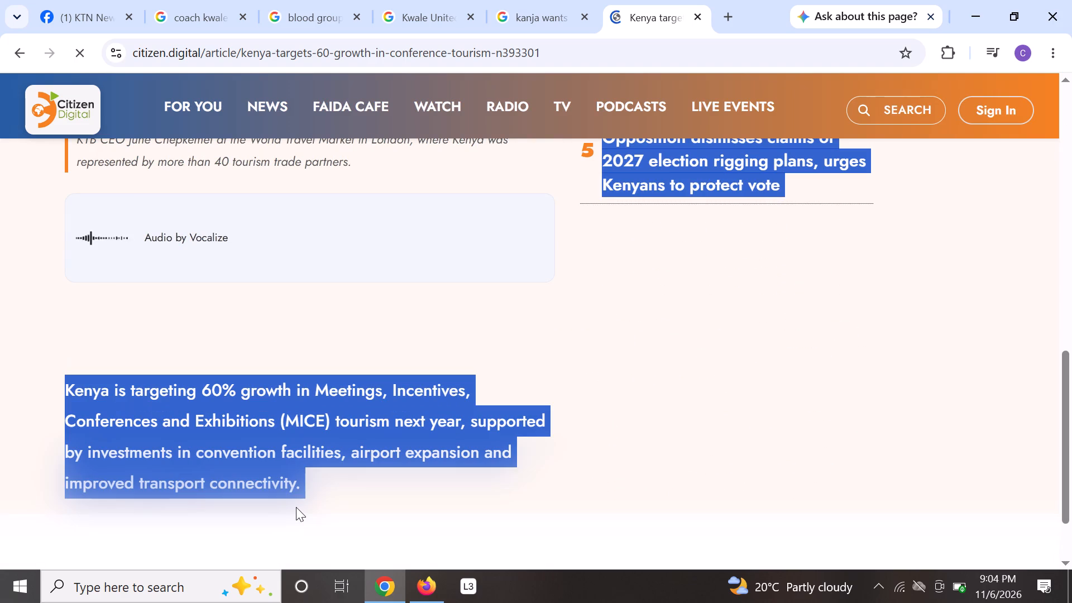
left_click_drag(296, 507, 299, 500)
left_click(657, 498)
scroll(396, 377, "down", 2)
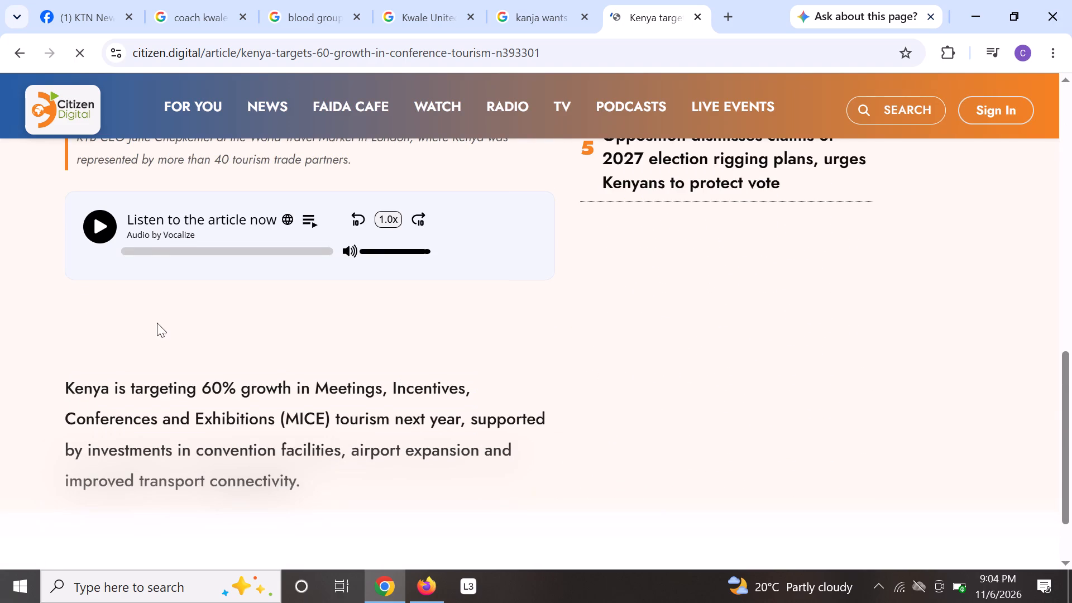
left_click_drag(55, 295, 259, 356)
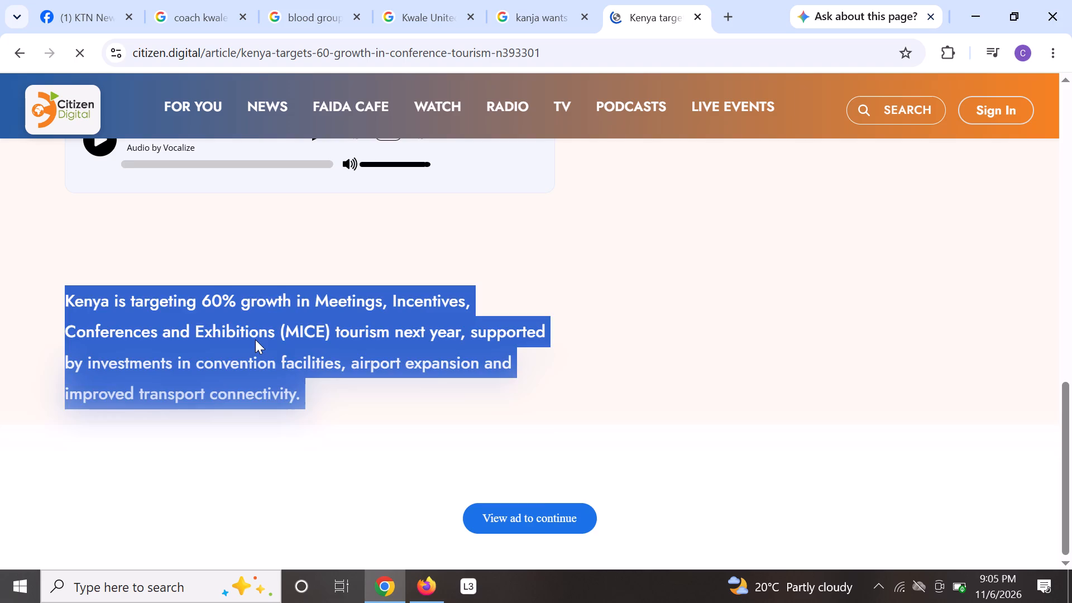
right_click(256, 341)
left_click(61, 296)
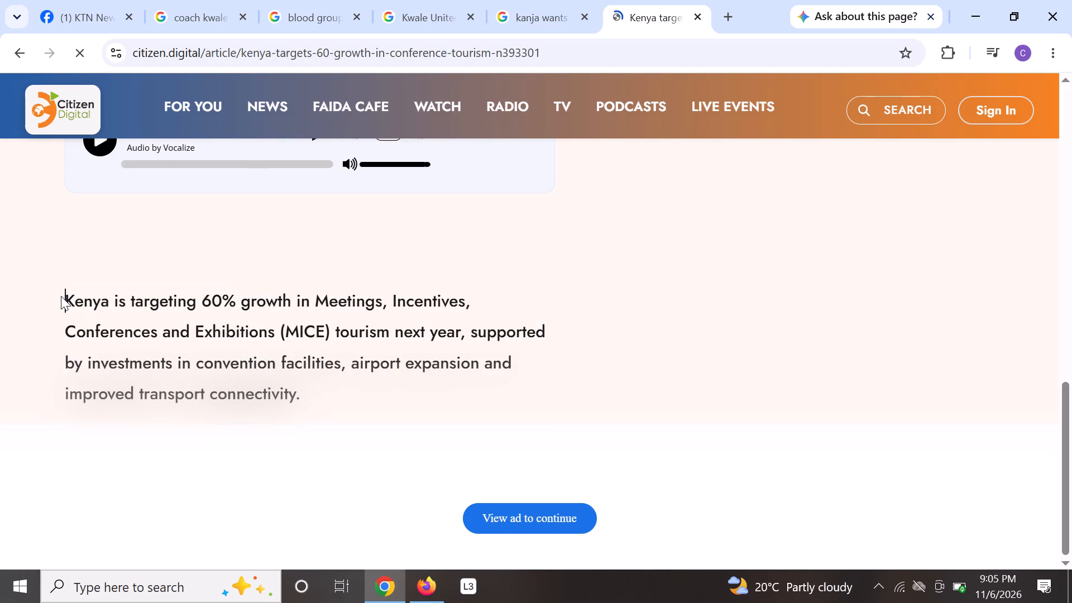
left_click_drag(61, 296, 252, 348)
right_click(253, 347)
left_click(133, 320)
scroll(267, 361, "up", 6)
scroll(310, 366, "down", 1)
scroll(310, 366, "up", 1)
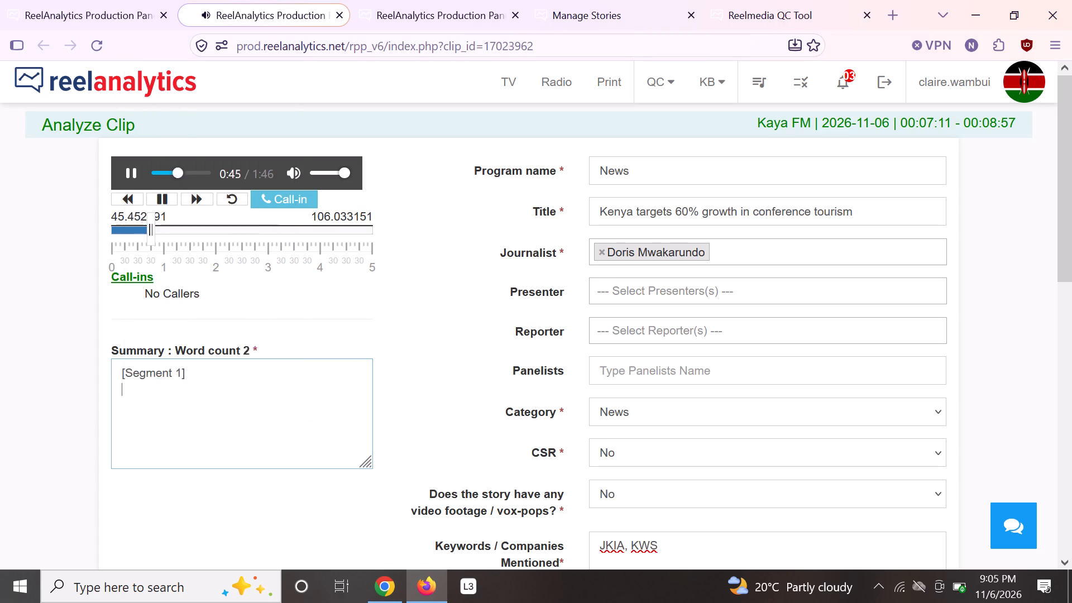
Find the Kenya Tourism Board (KTB) in the company list, mark it Neutral, and tick the Consumer Services::Tourism industry.
scroll(476, 415, "down", 2)
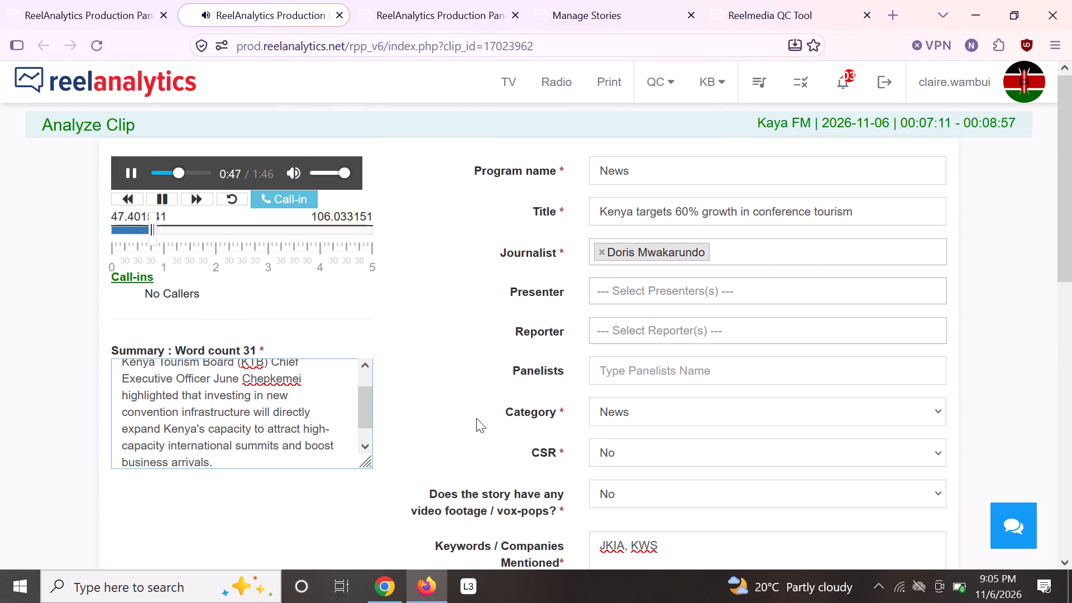
scroll(506, 449, "down", 1)
scroll(507, 451, "up", 2)
scroll(499, 404, "up", 1)
scroll(501, 405, "down", 2)
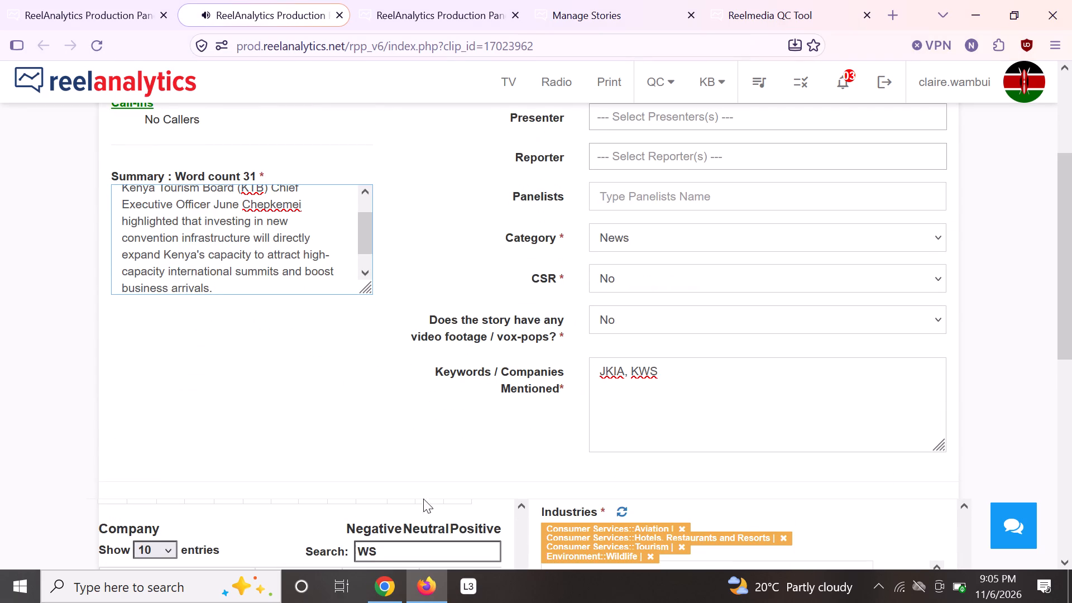
scroll(507, 410, "down", 2)
scroll(509, 417, "up", 1)
left_click_drag(398, 461, 297, 469)
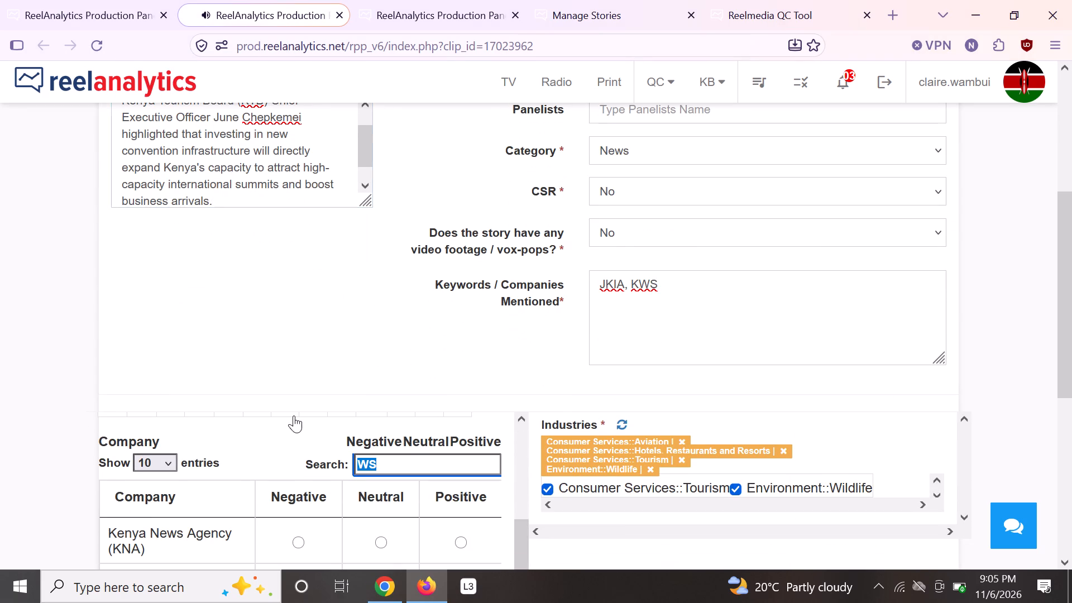
type("ENYA TOURU")
key("BackSpace")
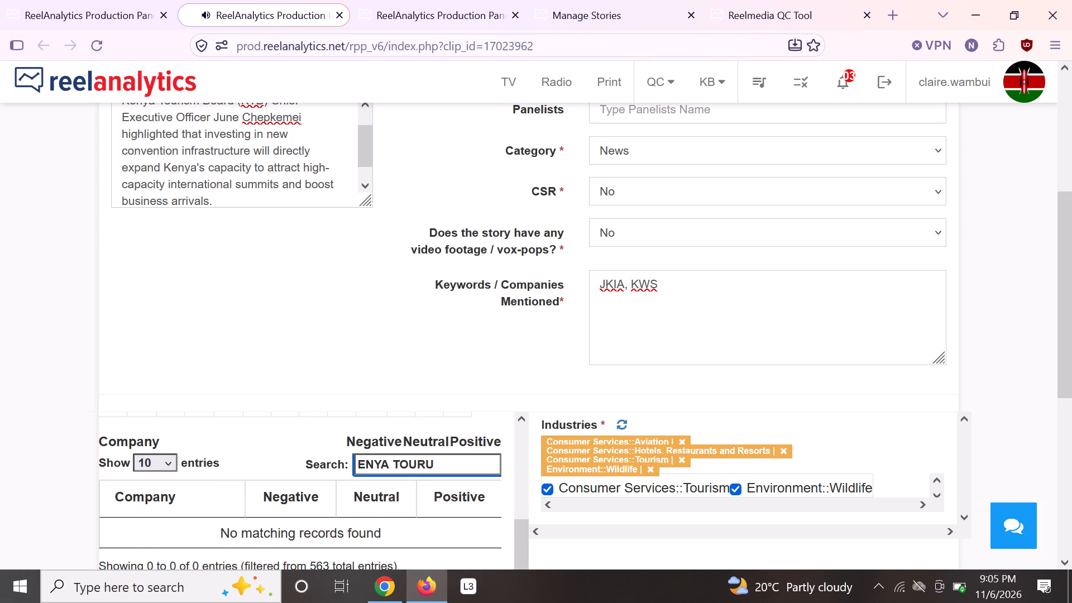
type("ISM")
key("space")
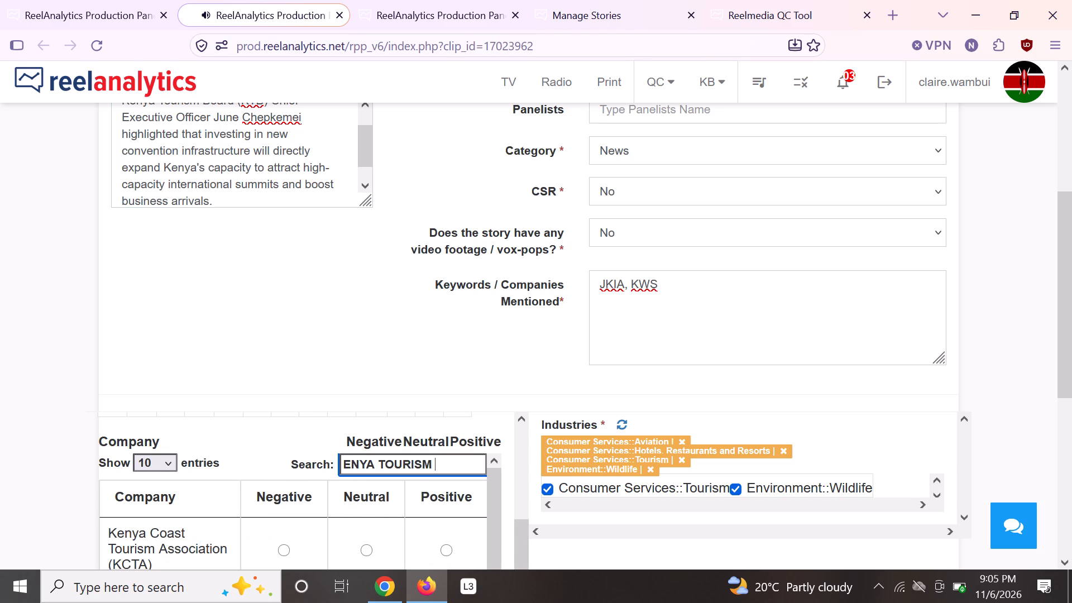
type("BO")
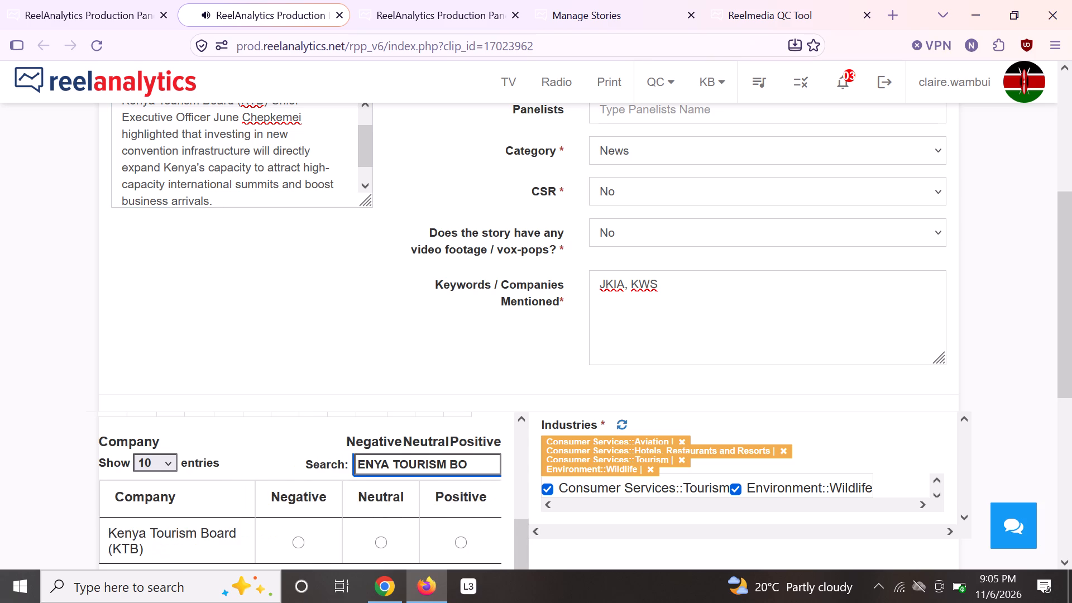
left_click(379, 540)
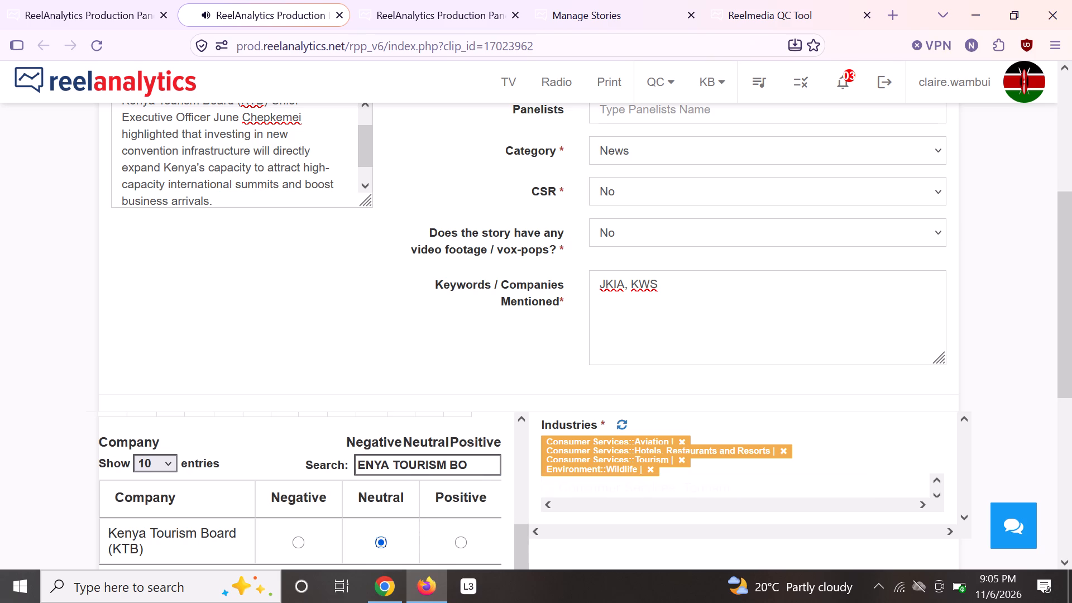
left_click(548, 489)
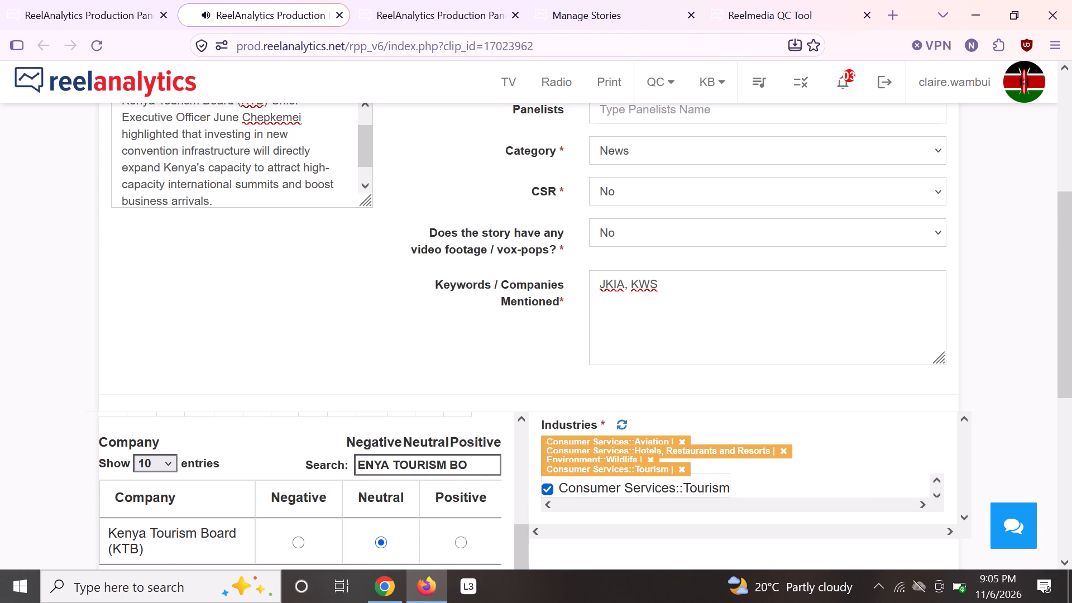
Add KTB after KWS in the clip's Keywords / Companies Mentioned, copying the abbreviation from the company name.
left_click_drag(114, 547, 135, 551)
right_click(135, 551)
left_click(216, 224)
left_click(671, 284)
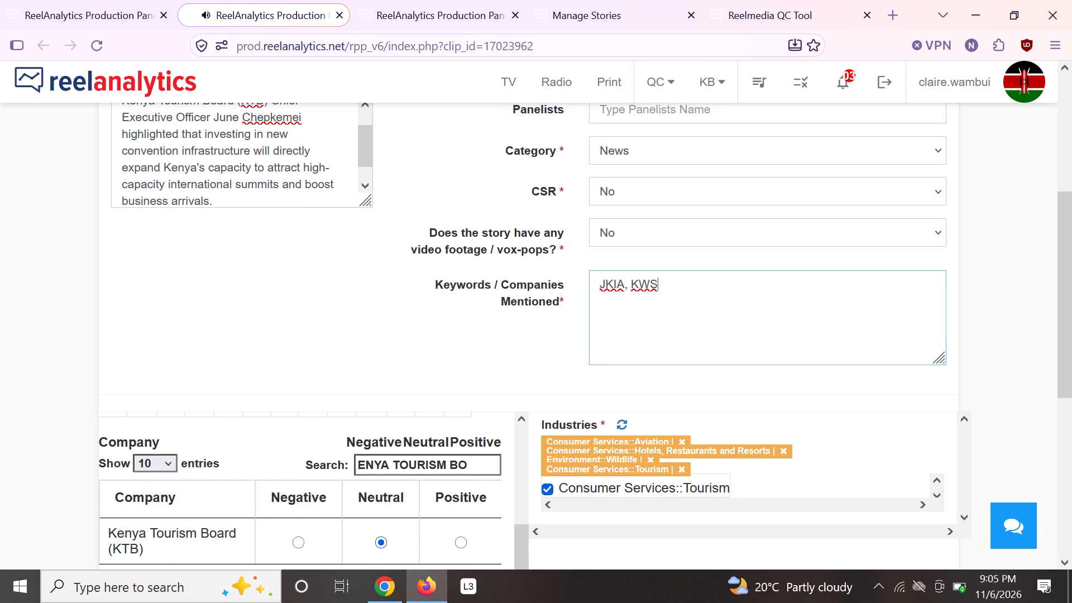
type(",")
key("space")
right_click(670, 281)
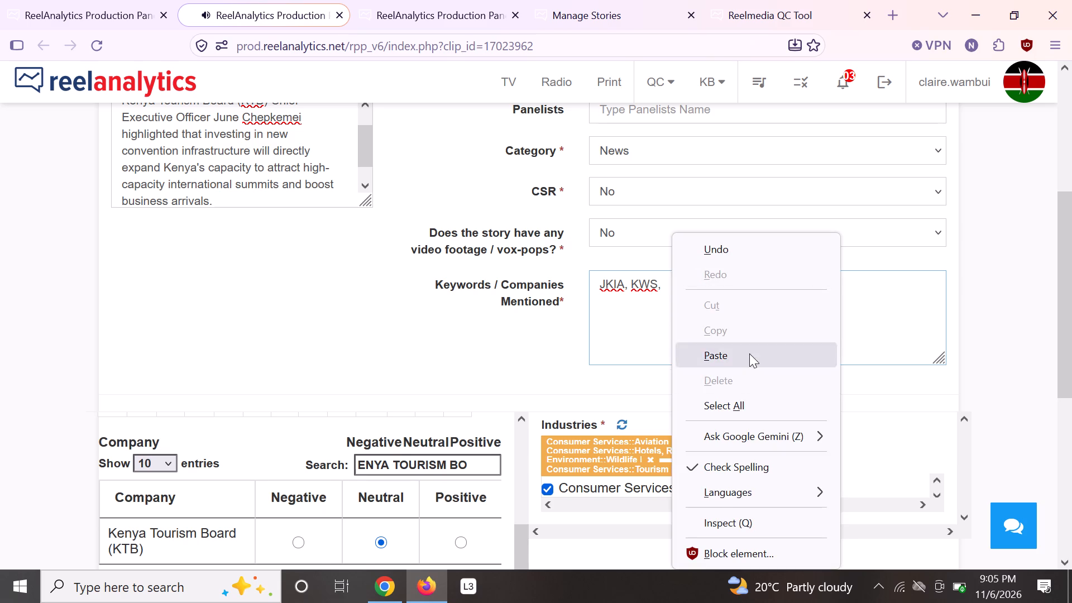
left_click(750, 353)
Change the clip's category to Business.
scroll(453, 264, "up", 9)
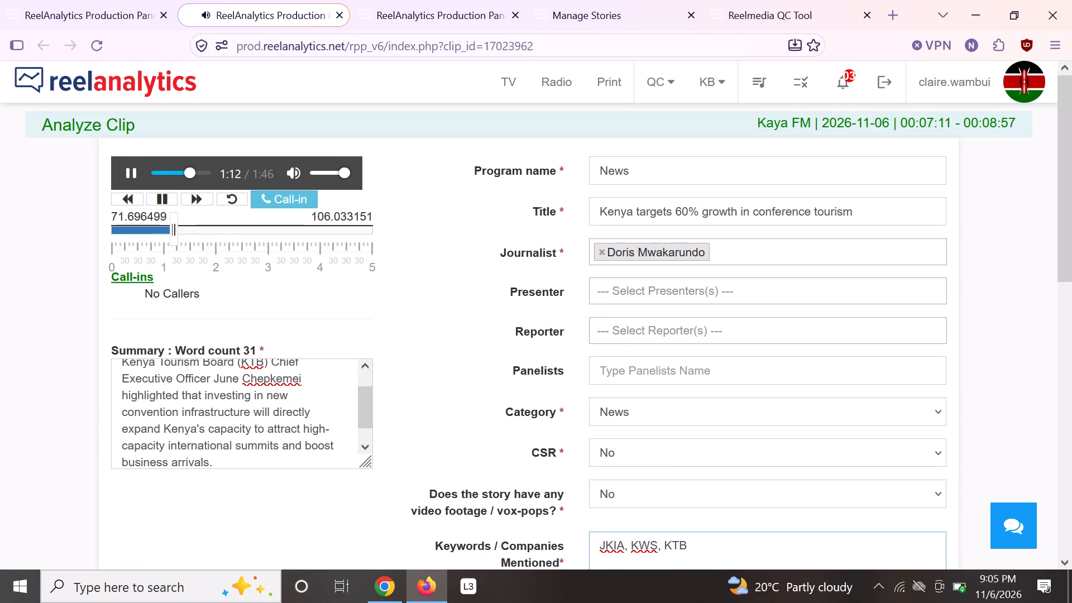
left_click(722, 411)
left_click(734, 175)
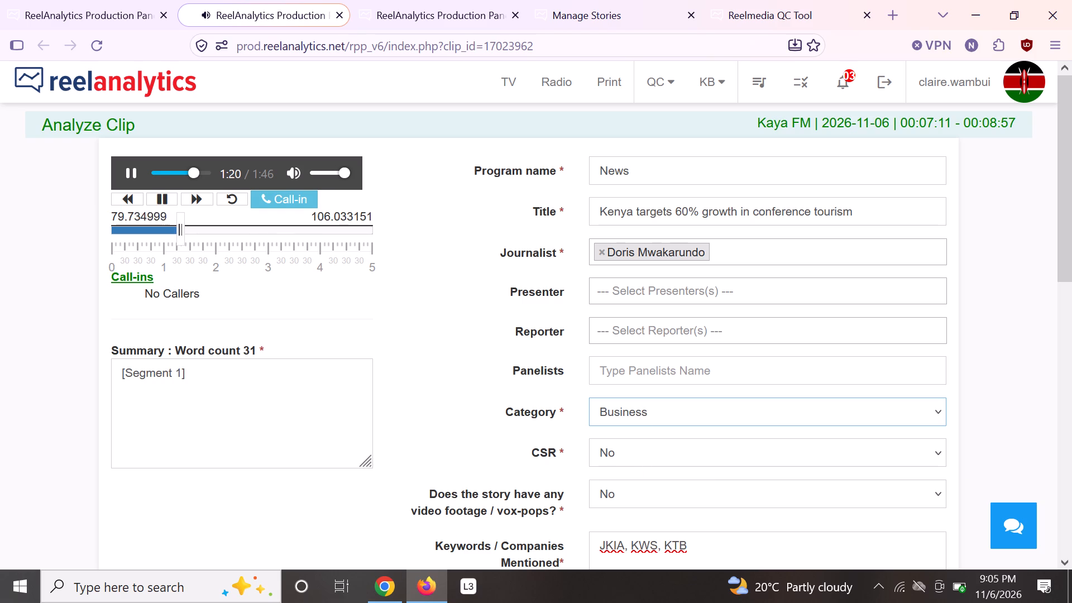
Copy the Kenya Tourism Board paragraph again from Google's AI Mode answer in Chrome into the Firefox clip's Summary, below [Segment 1].
scroll(147, 381, "up", 1)
left_click(389, 587)
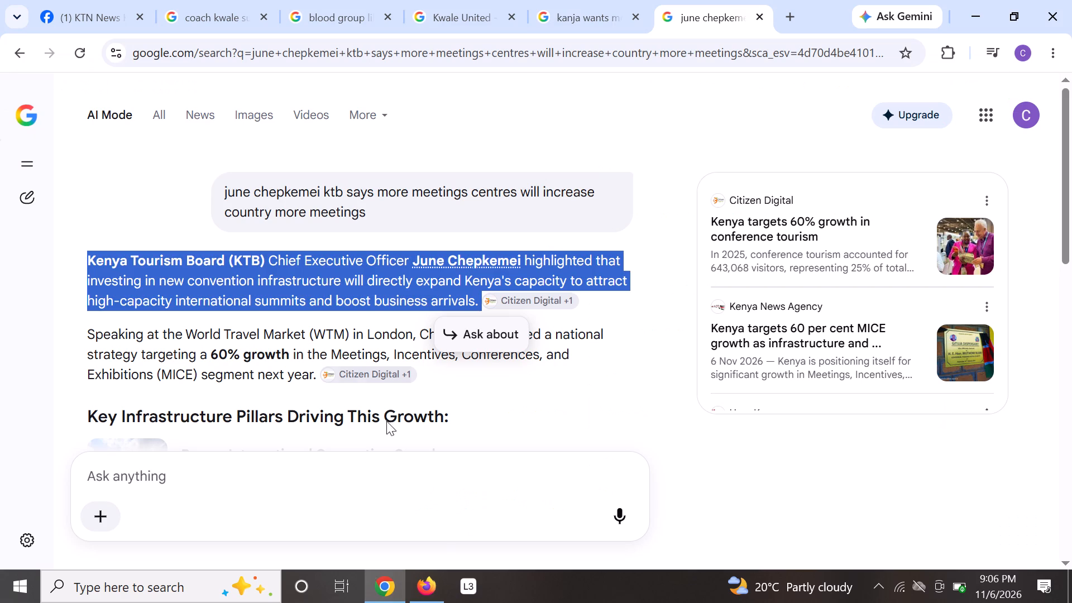
right_click(275, 279)
left_click(345, 304)
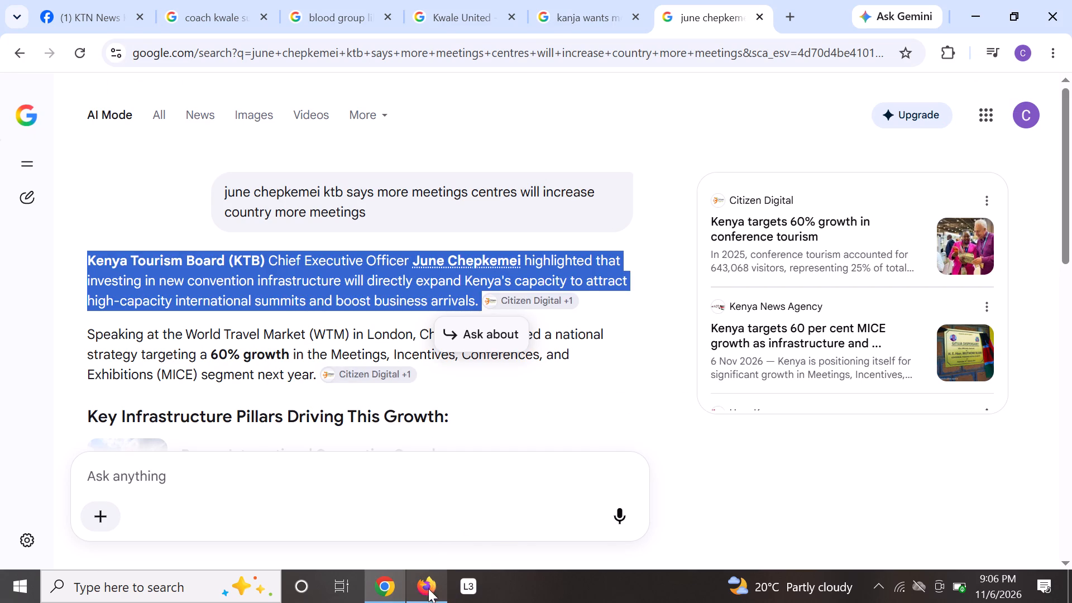
left_click(424, 595)
right_click(122, 390)
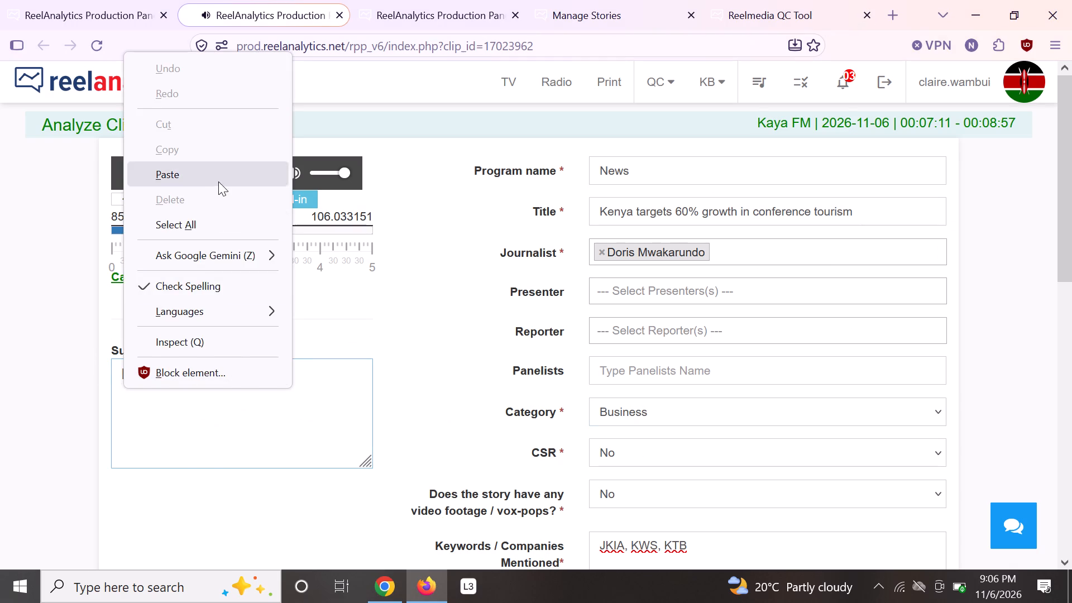
left_click(218, 181)
Save the analysis of the 00:07:11 conference tourism clip.
scroll(229, 413, "up", 4)
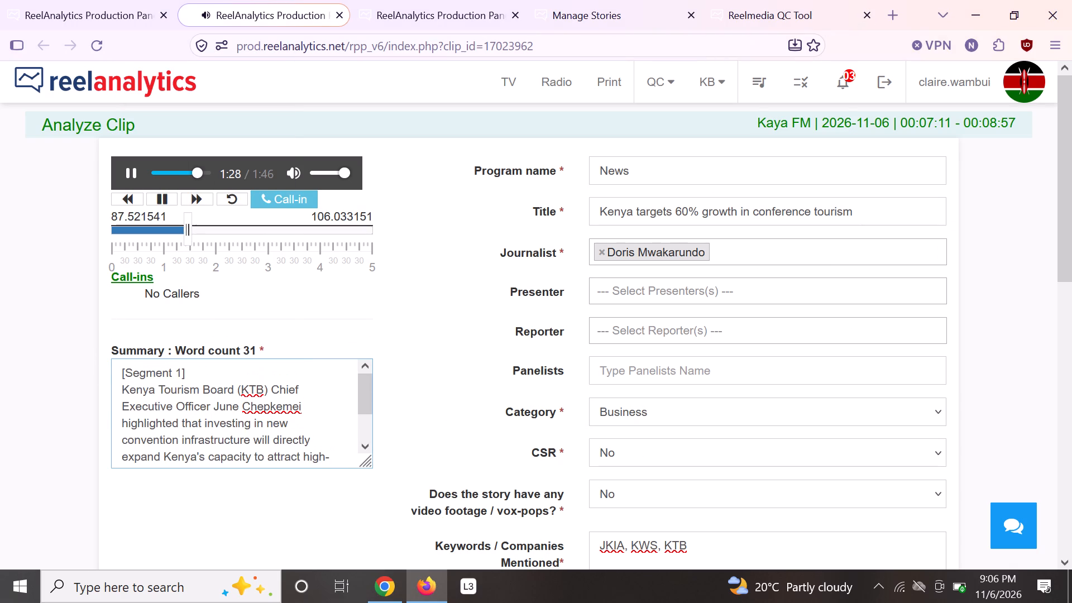
scroll(993, 407, "down", 6)
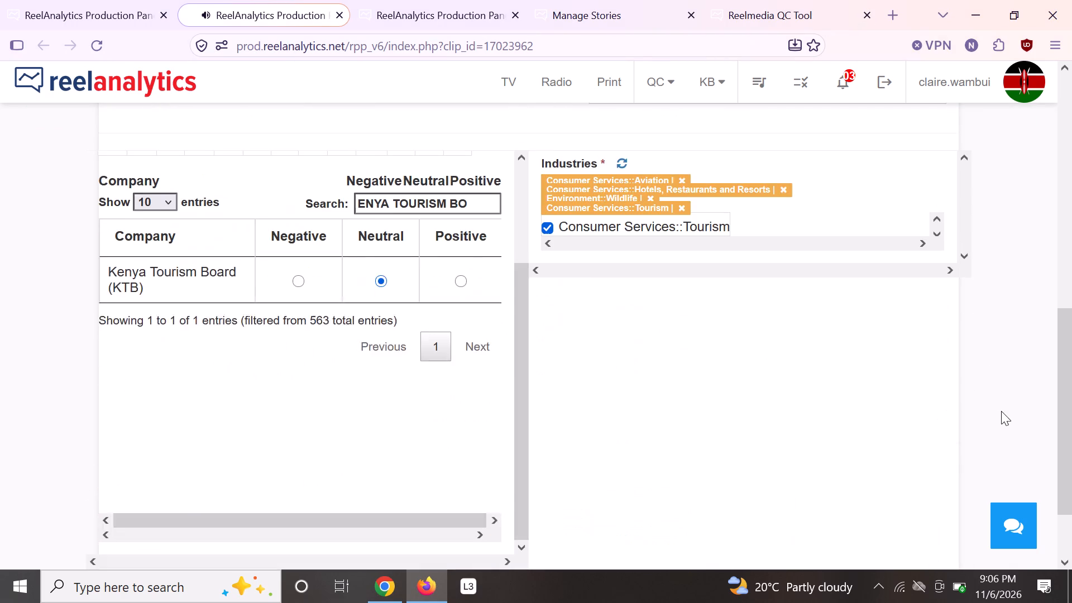
scroll(1002, 401, "down", 4)
scroll(1002, 404, "up", 1)
scroll(1002, 404, "down", 1)
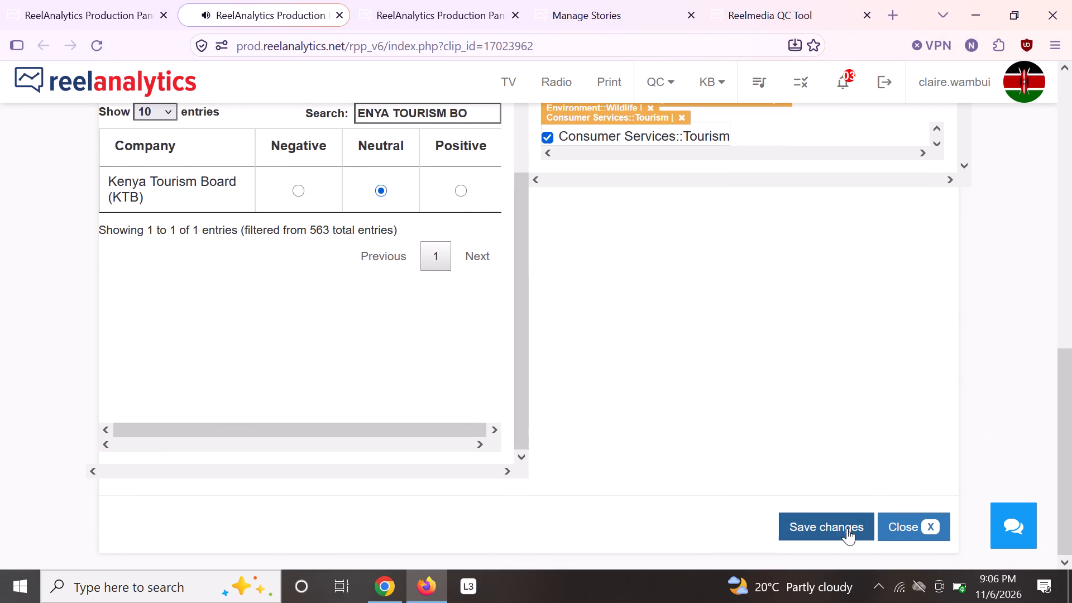
left_click(846, 527)
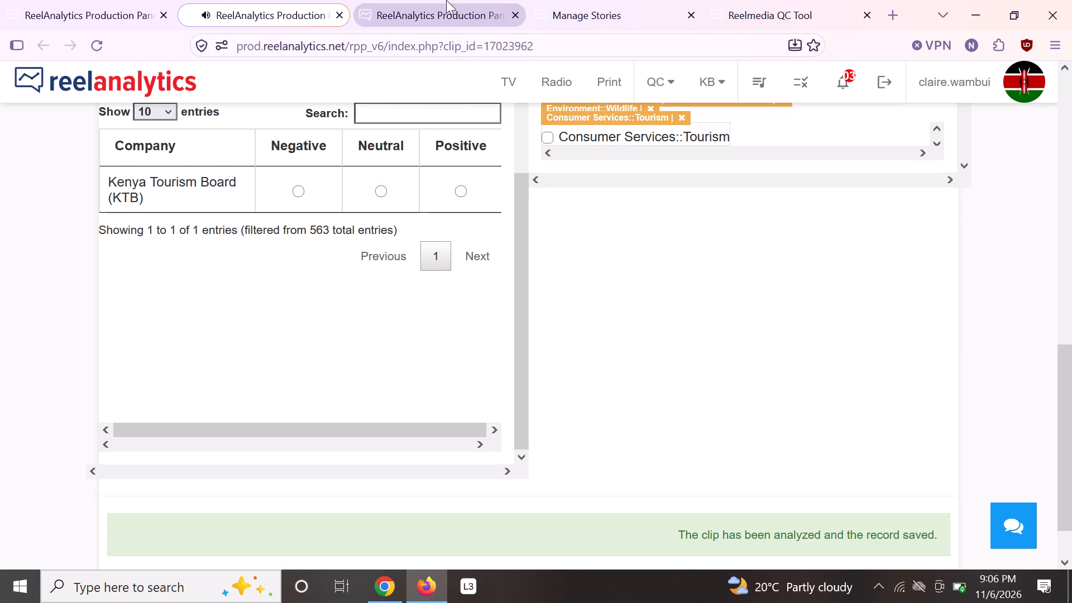
Close the finished clip's page and reload the Kaya FM clip list for 2026-11-06.
left_click(345, 12)
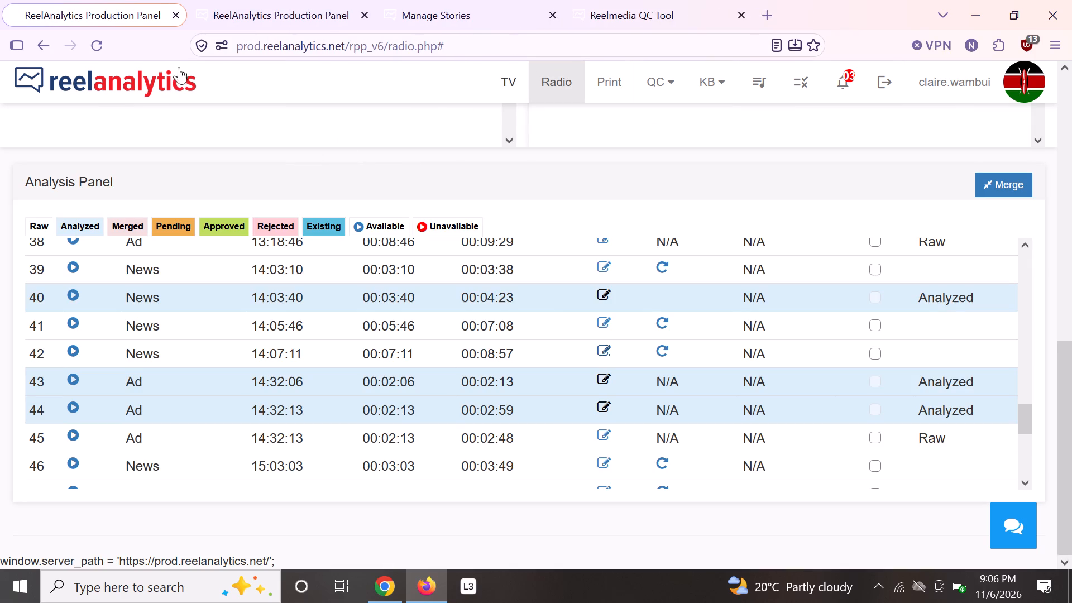
scroll(340, 111, "down", 1)
scroll(340, 111, "up", 2)
scroll(341, 111, "down", 3)
scroll(341, 111, "up", 13)
left_click(306, 200)
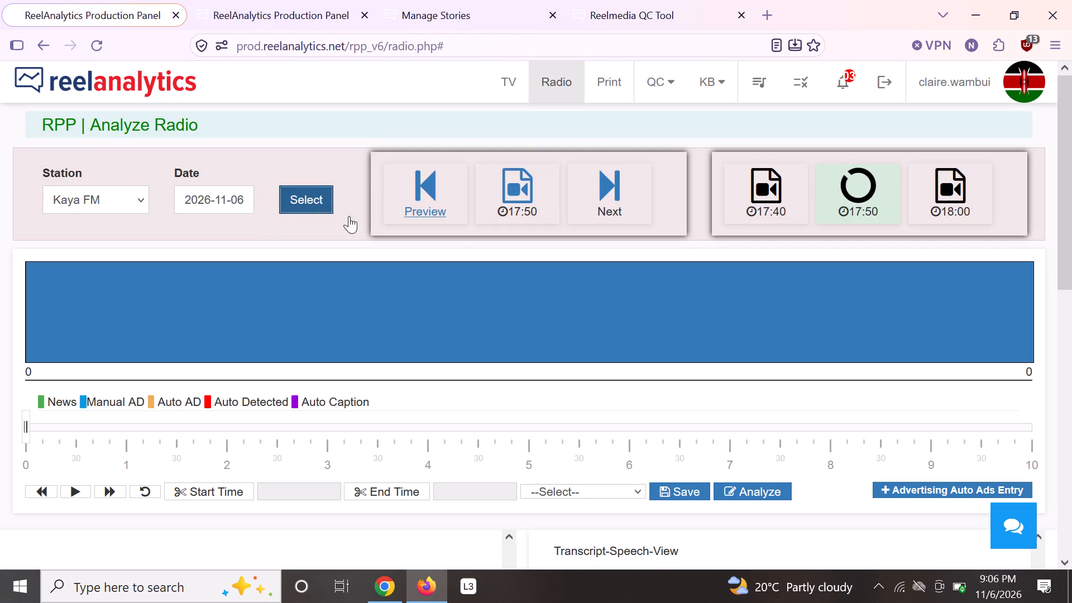
Open the 00:05:46 to 00:07:08 News clip for analysis and start its audio.
scroll(456, 226, "down", 6)
scroll(482, 245, "up", 2)
scroll(485, 249, "down", 3)
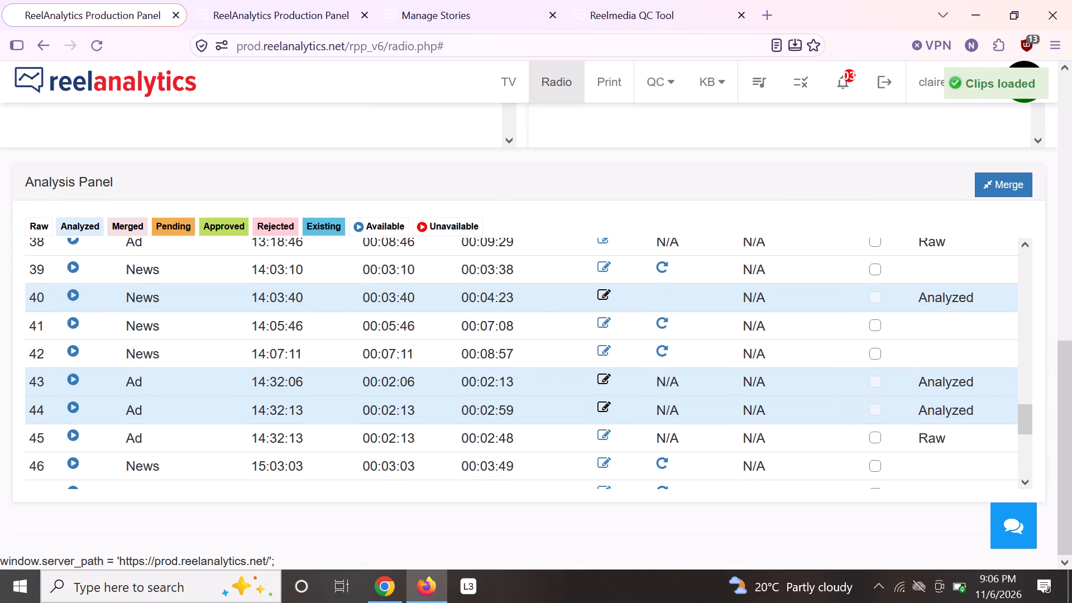
left_click(602, 323)
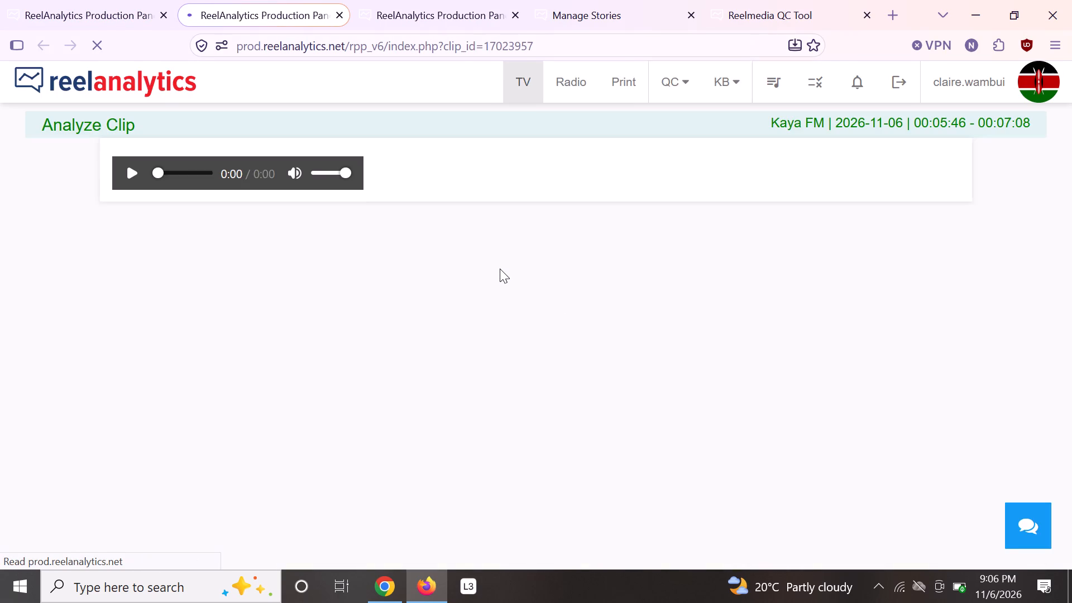
left_click(121, 171)
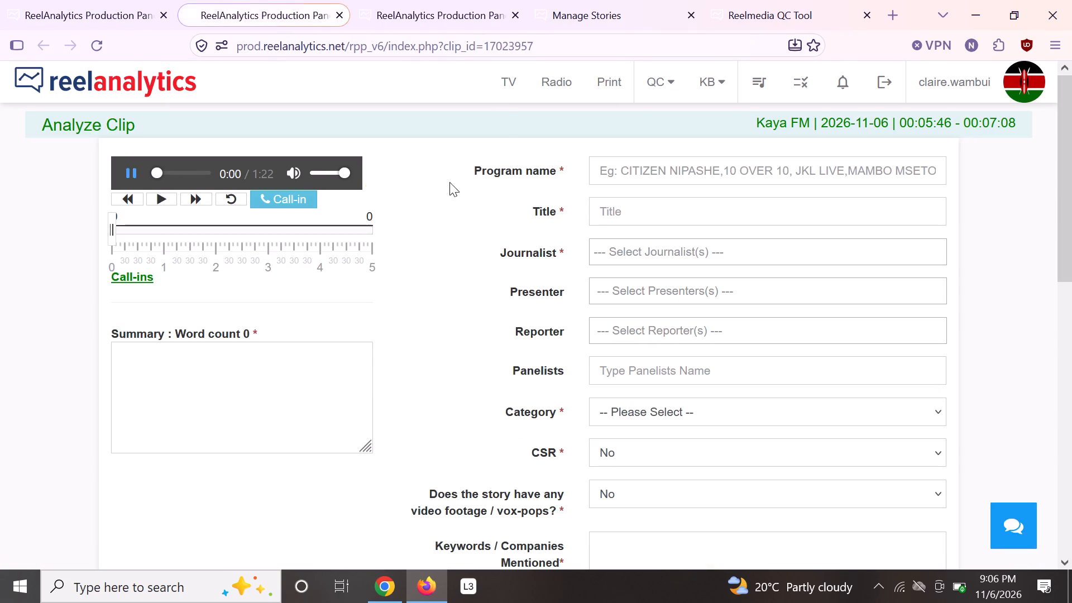
Set the clip's program name to News, its journalist to the previous clip's journalist, and its category to Business.
left_click(648, 167)
key("n")
left_click(641, 211)
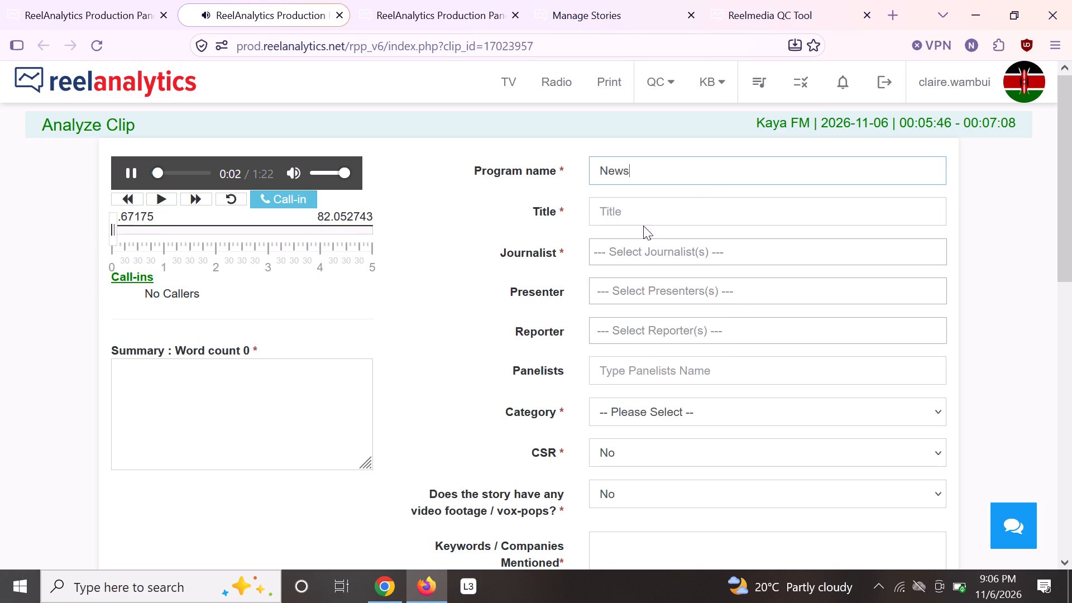
left_click(640, 248)
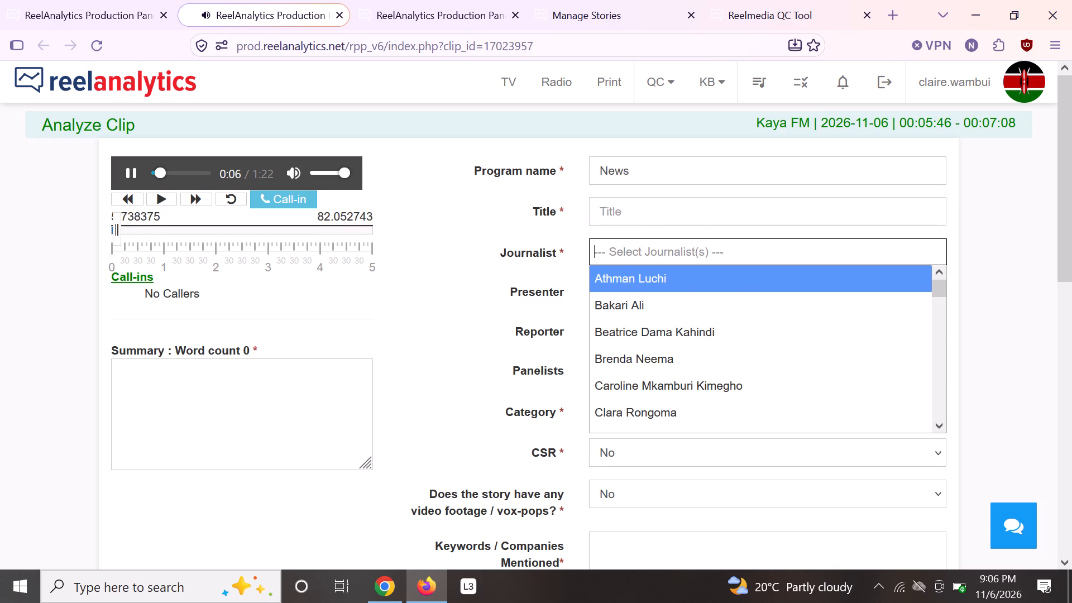
type("do")
key("Return")
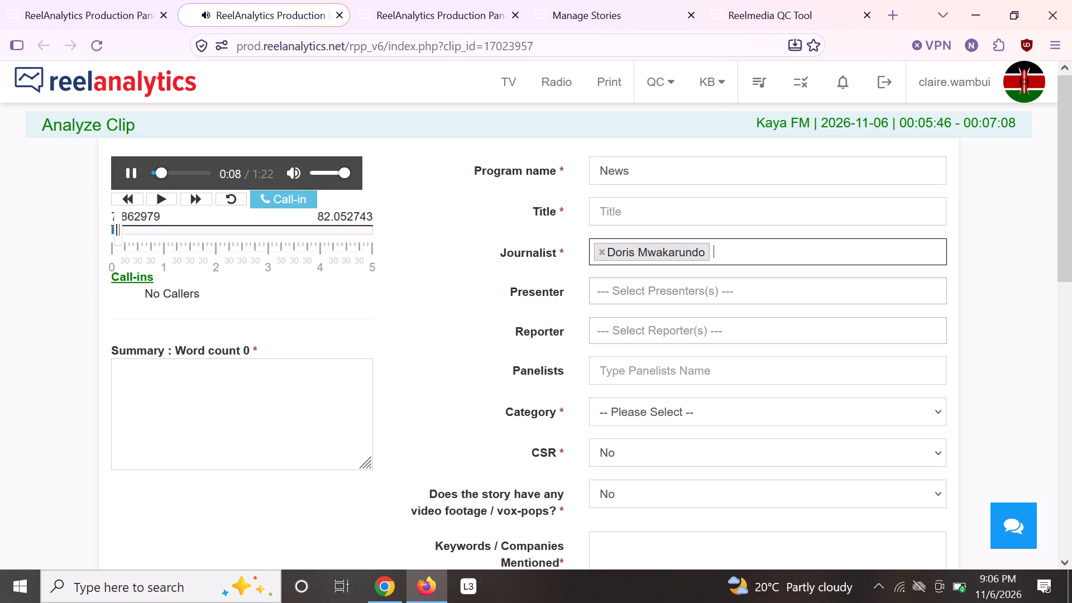
left_click(648, 403)
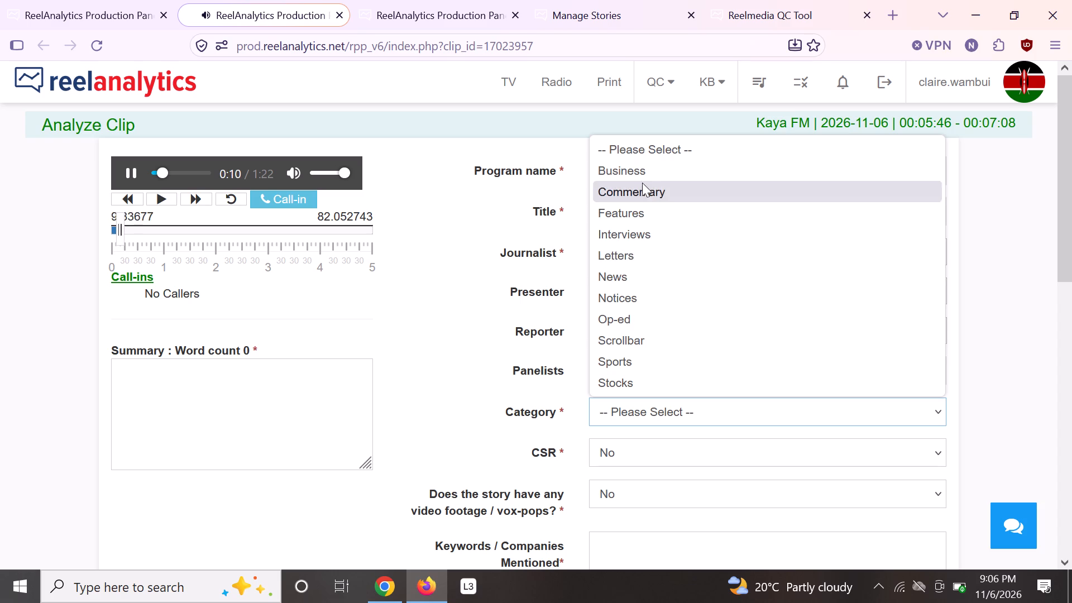
left_click(644, 172)
Restart the clip's audio and draft "peppers farmers to open their business after china wants to buy" in the summary.
left_click_drag(149, 174, 130, 170)
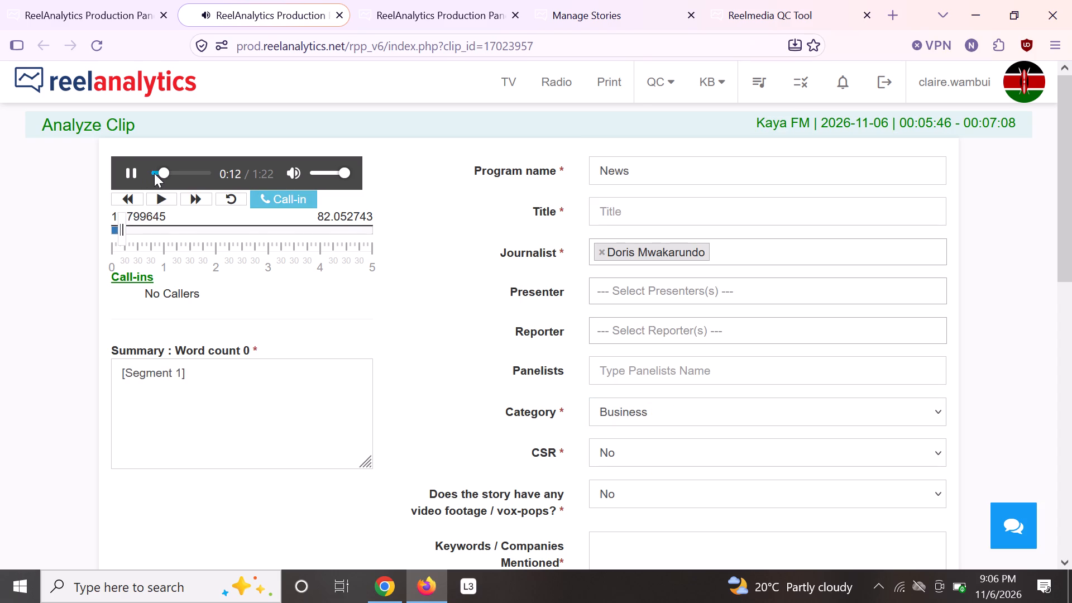
left_click_drag(159, 172, 139, 171)
left_click(142, 387)
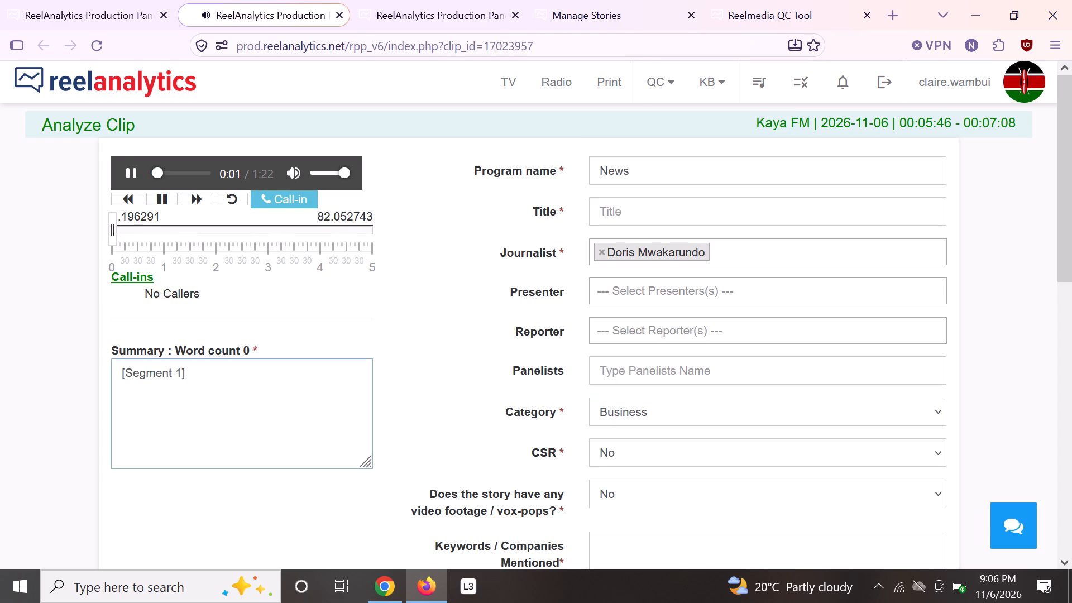
type("peppers farmers")
key("space")
type("to opn")
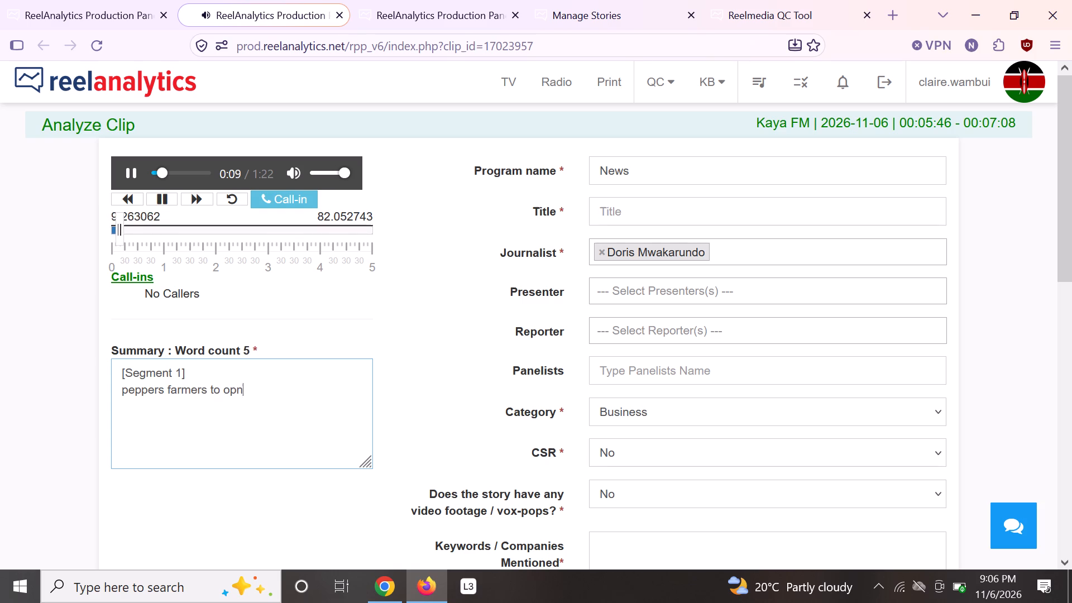
key("BackSpace")
type("en thei")
type("r b")
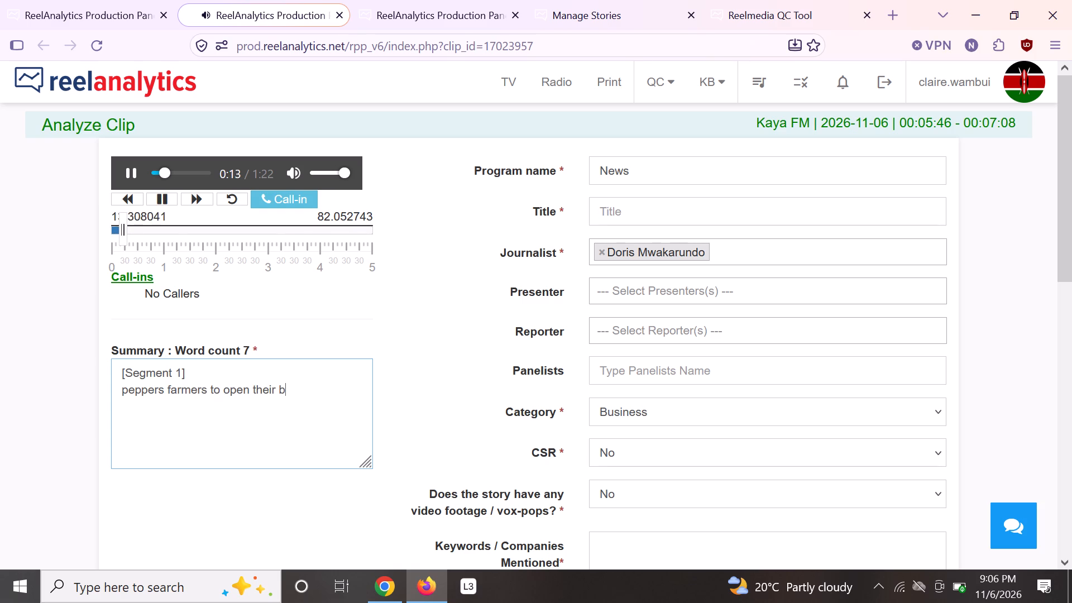
type("us")
type("iness")
key("space")
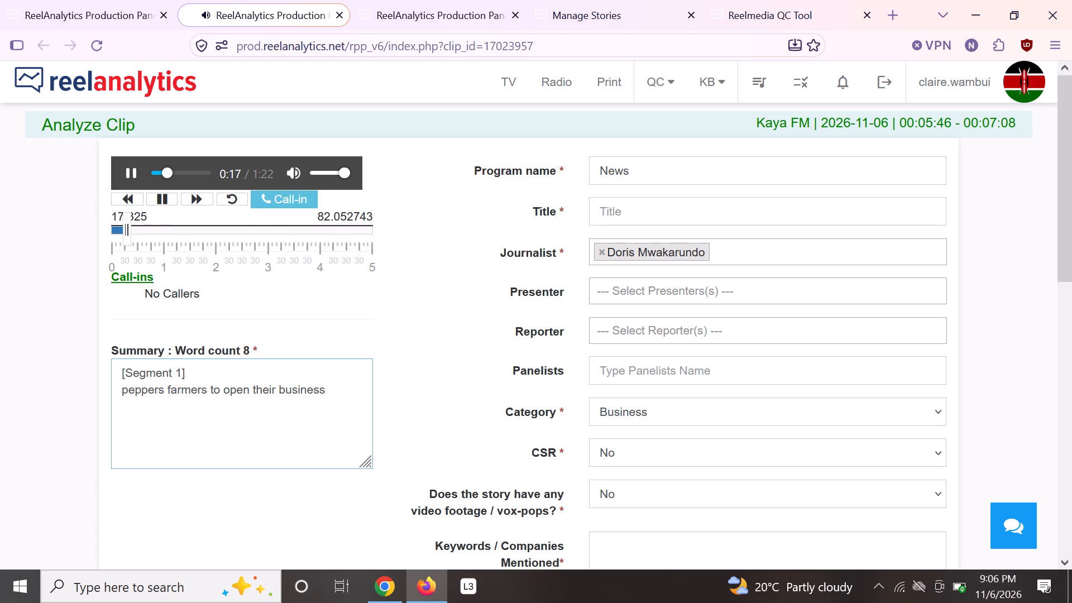
type("after china wants to buy")
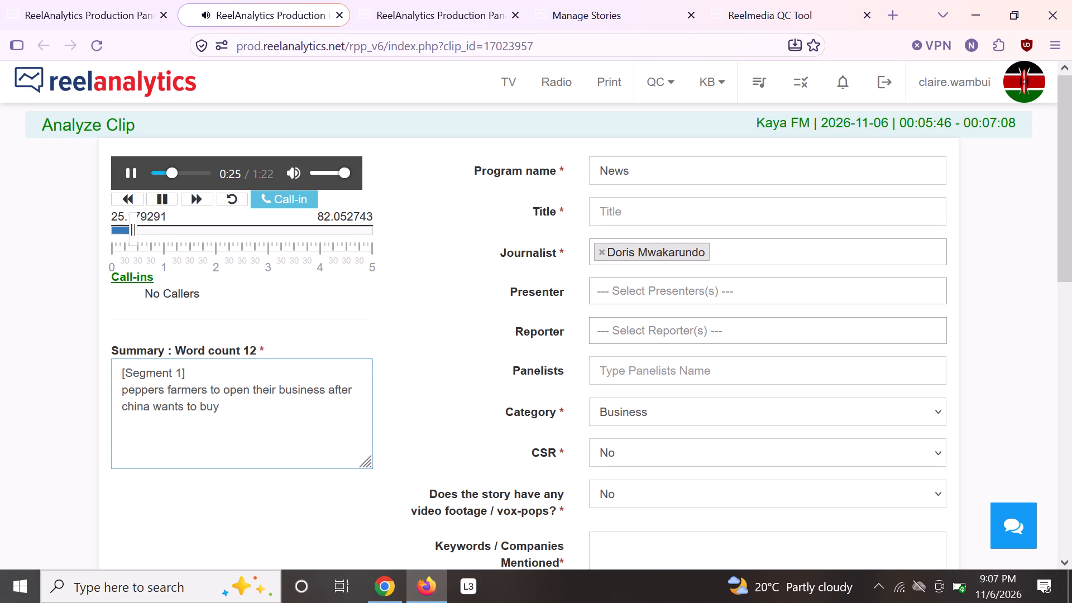
Cut the draft text out of the summary and search Google for it in a new Chrome tab, adding "-kefis approves".
left_click_drag(120, 391, 156, 396)
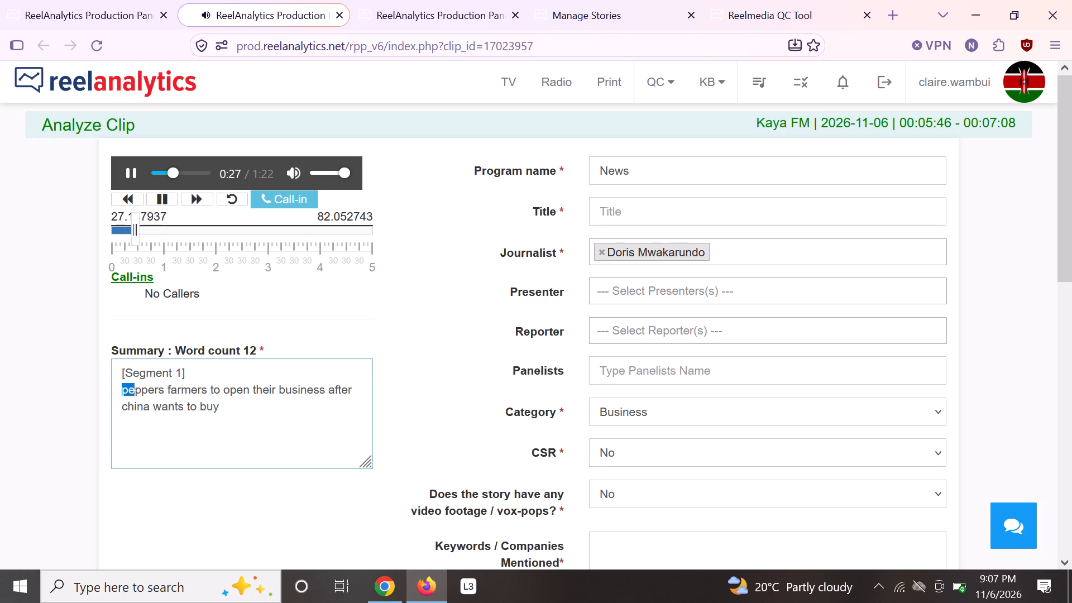
left_click_drag(156, 396, 221, 402)
right_click(206, 403)
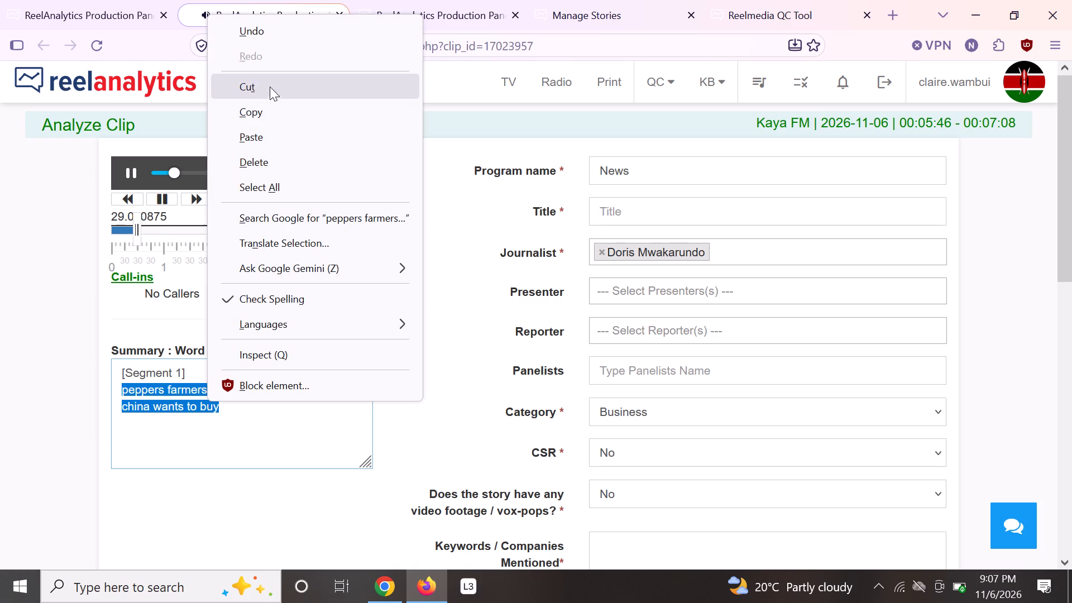
left_click(270, 87)
left_click(379, 583)
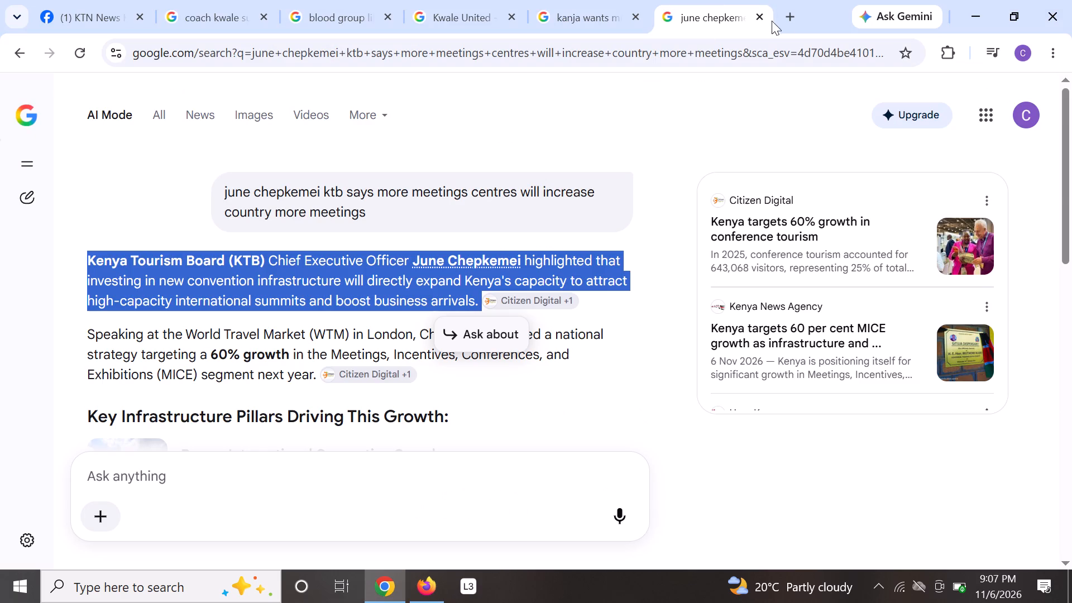
left_click(784, 13)
right_click(391, 64)
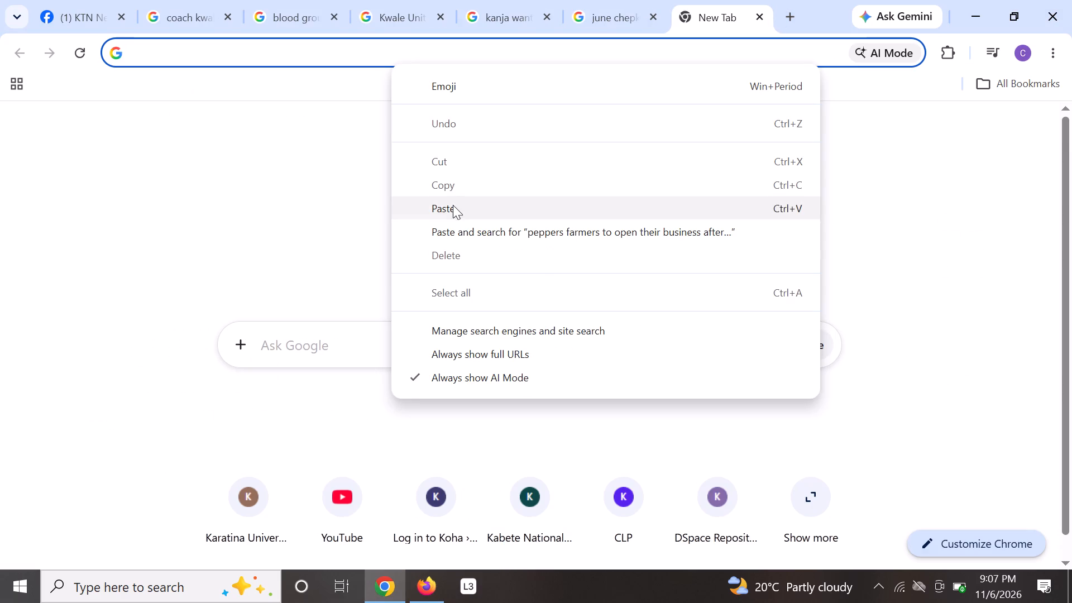
left_click(453, 208)
type("-kefis approves")
key("Return")
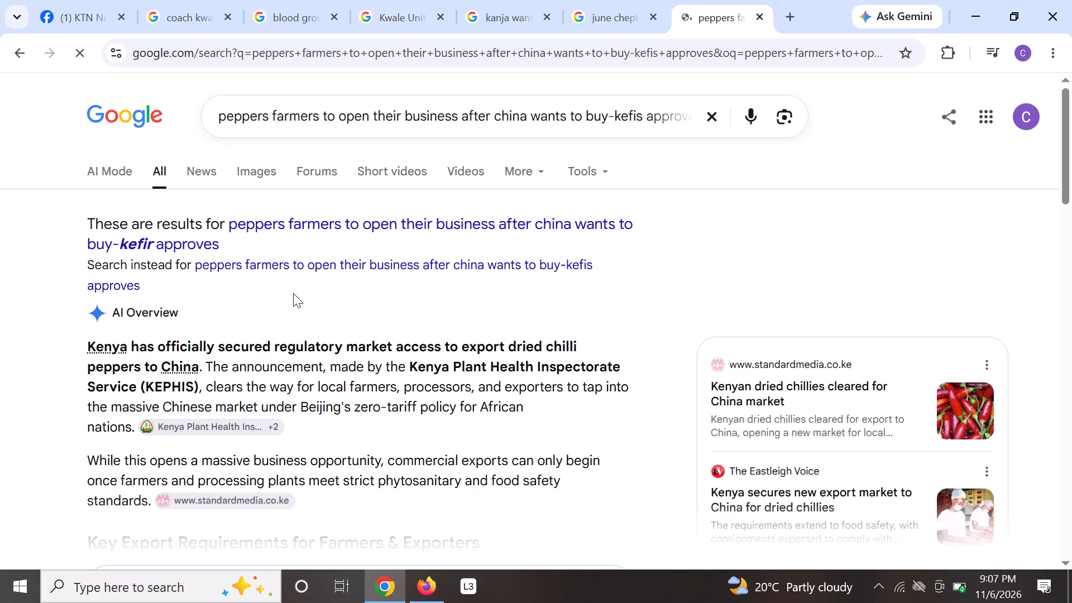
Copy the AI Overview's first paragraph on Kenya's dried chilli pepper exports to China into the clip's summary in Firefox.
left_click_drag(89, 332, 139, 358)
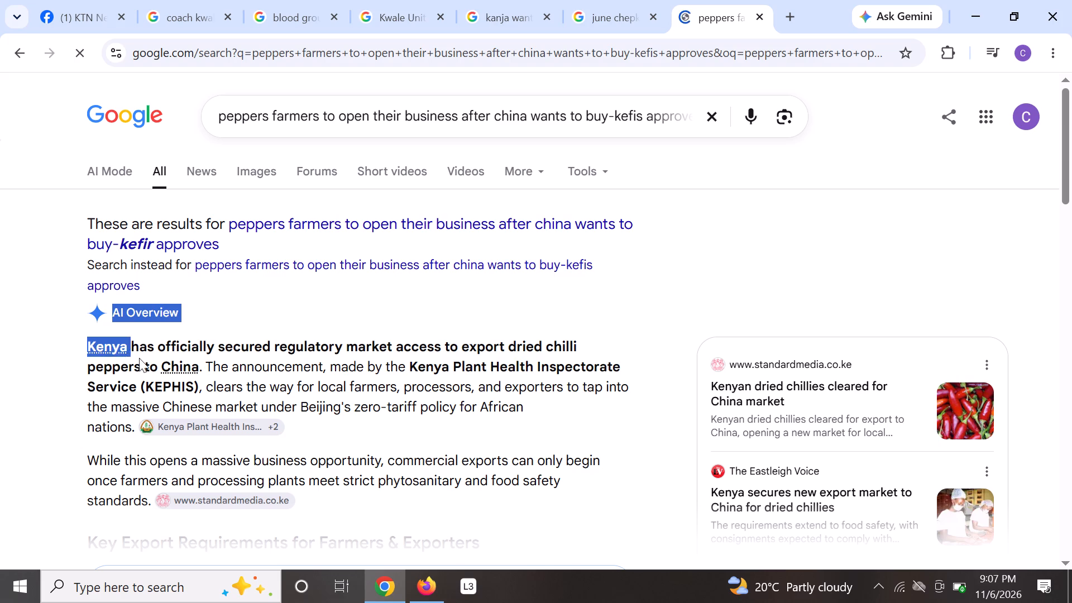
left_click_drag(139, 358, 193, 393)
left_click(608, 419)
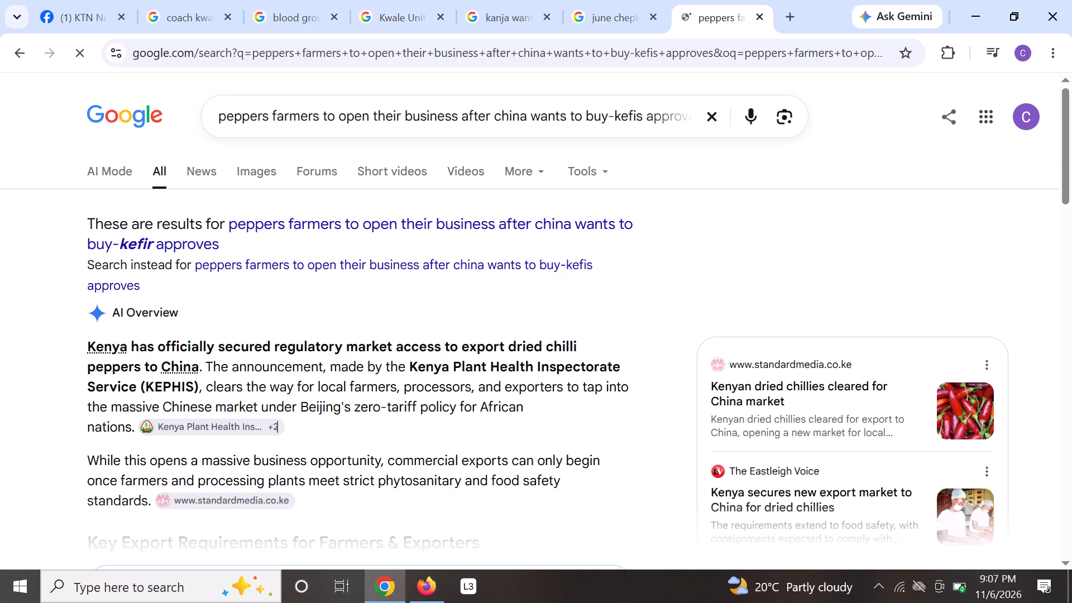
left_click_drag(88, 341, 136, 413)
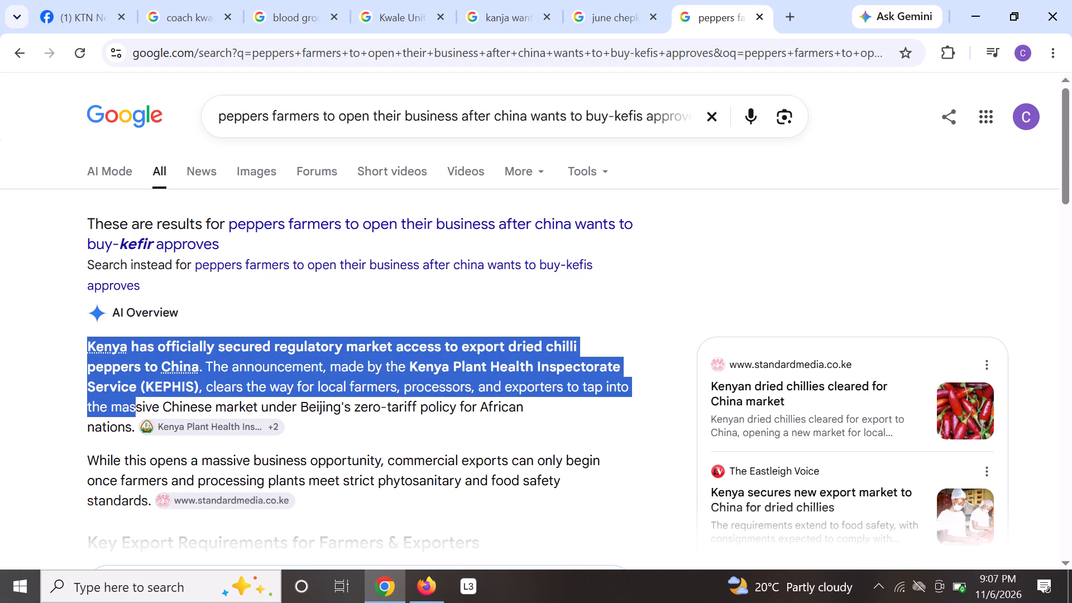
left_click_drag(136, 413, 137, 417)
right_click(132, 405)
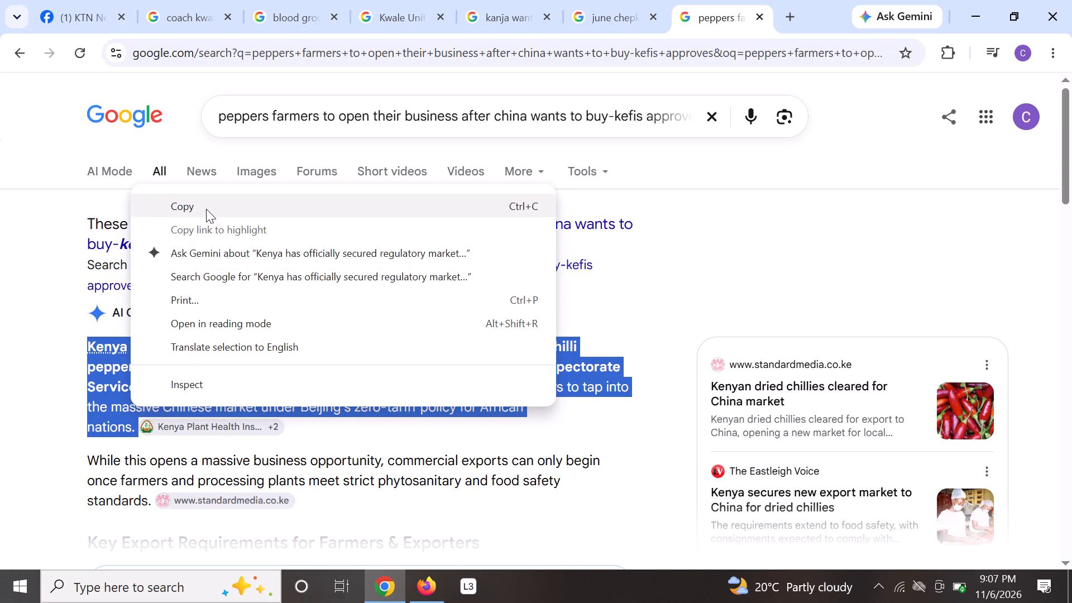
left_click(207, 208)
left_click(418, 595)
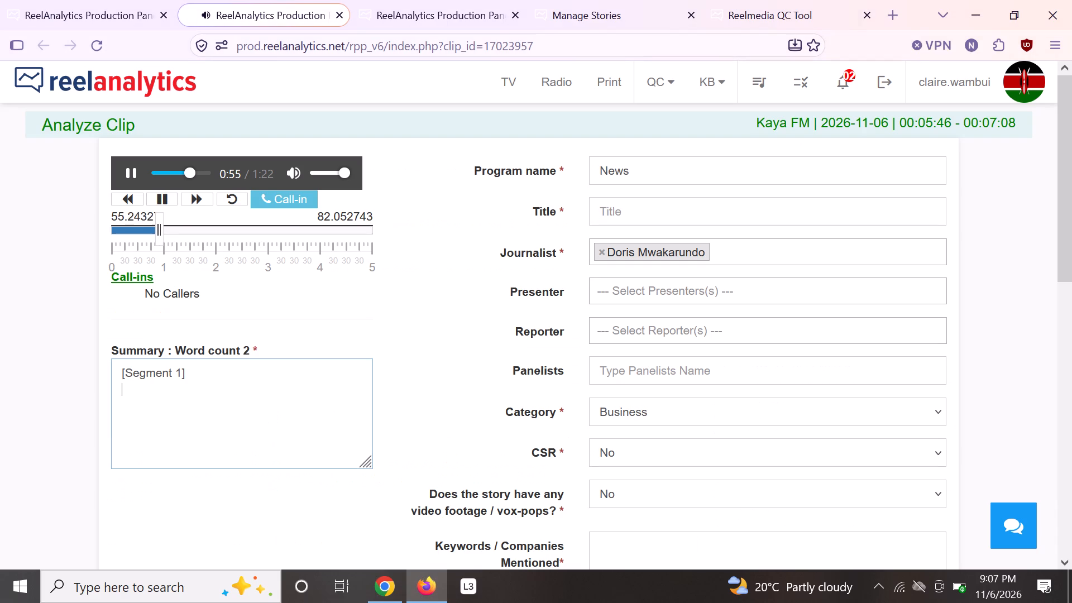
right_click(119, 393)
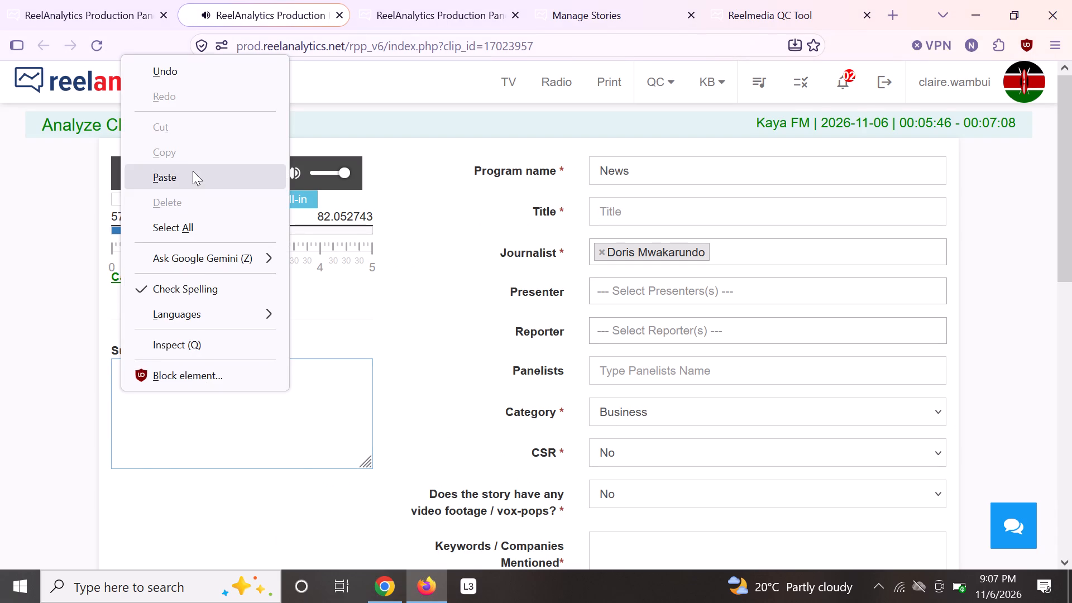
left_click(193, 171)
Answer No for whether the story has any video footage or vox-pops.
left_click(635, 489)
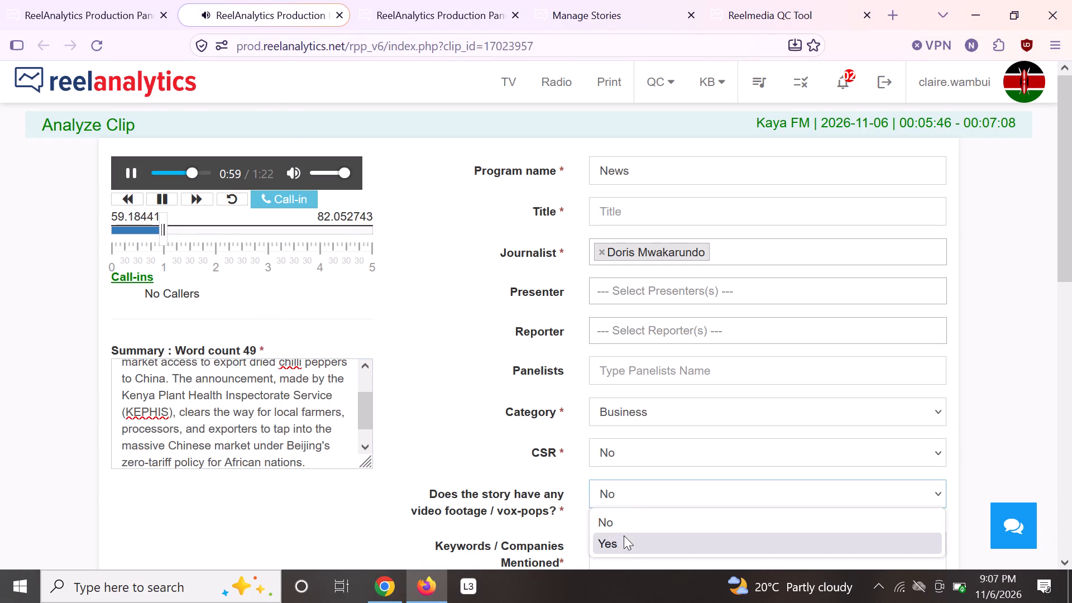
left_click(630, 520)
Move "(KEPHIS)" from the summary into Keywords / Companies Mentioned and strip its parentheses so it reads KEPHIS.
left_click_drag(119, 415, 147, 408)
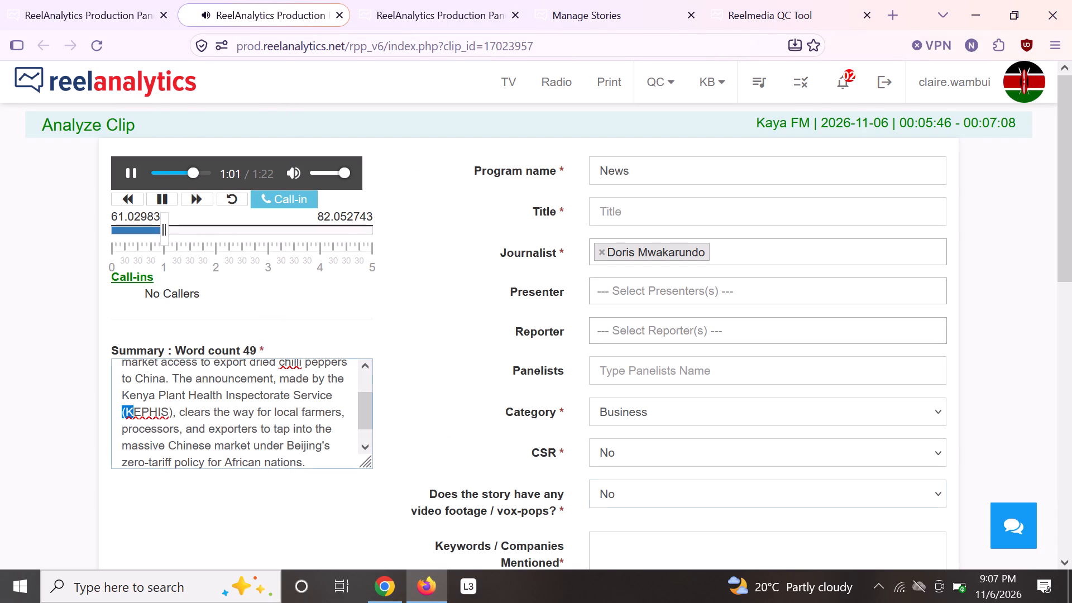
left_click_drag(147, 408, 174, 409)
right_click(167, 409)
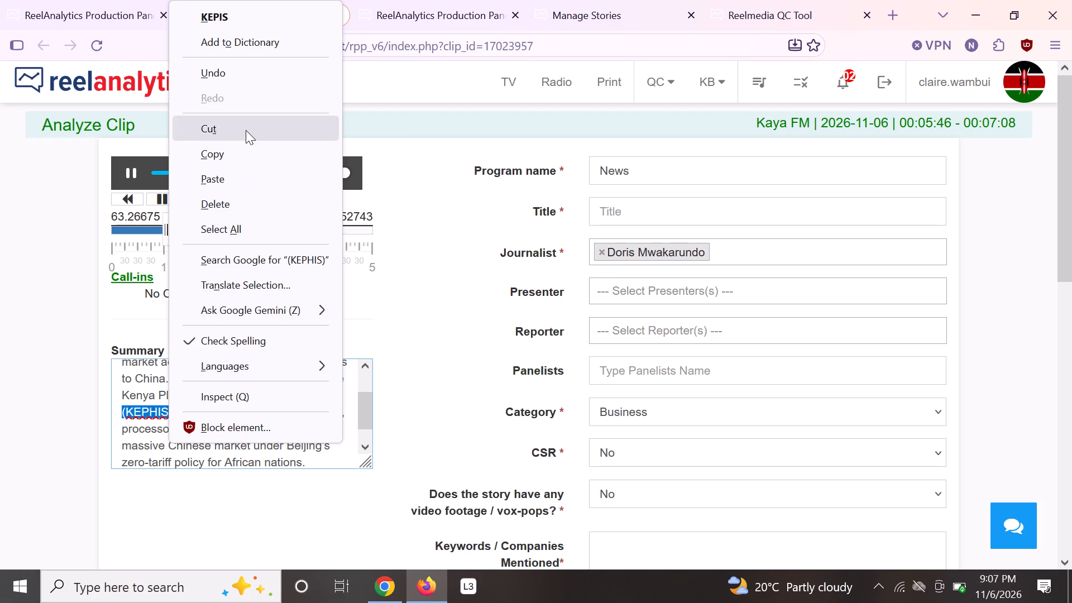
left_click(246, 130)
key("BackSpace")
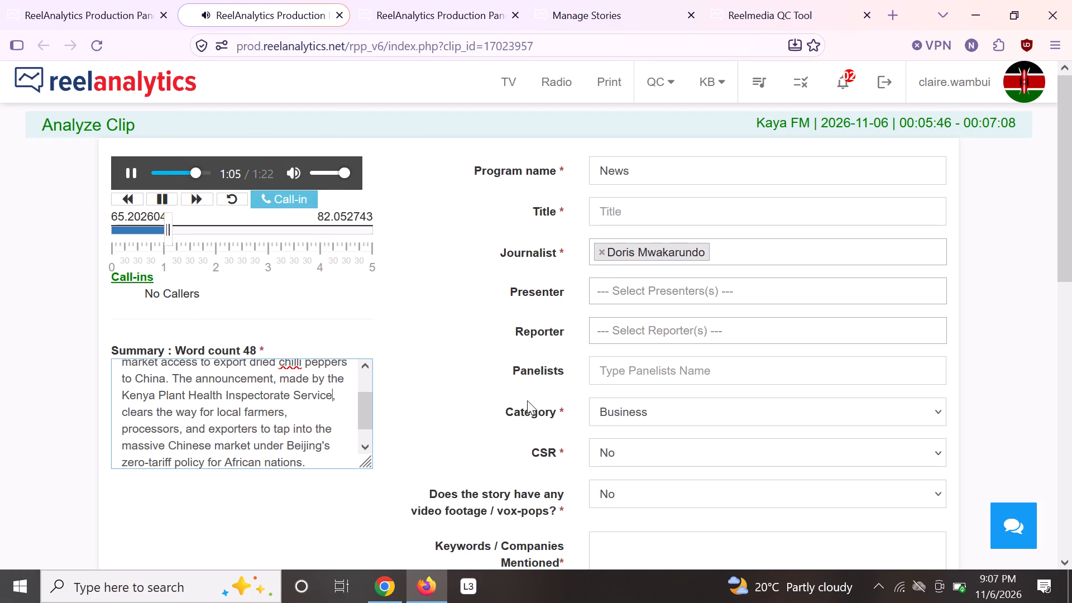
right_click(591, 538)
left_click(688, 326)
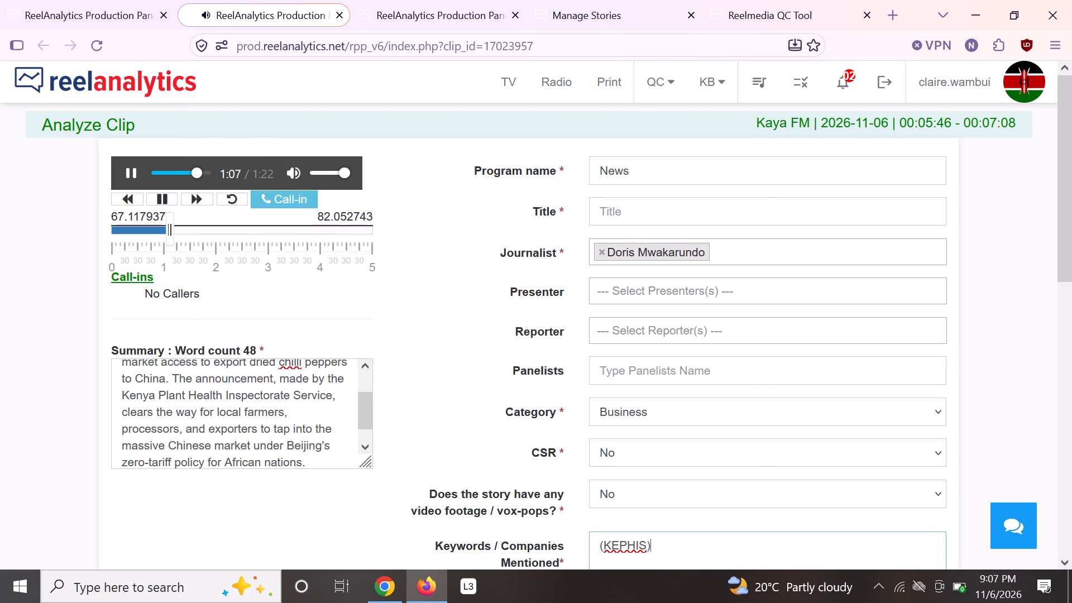
key("BackSpace")
left_click(604, 542)
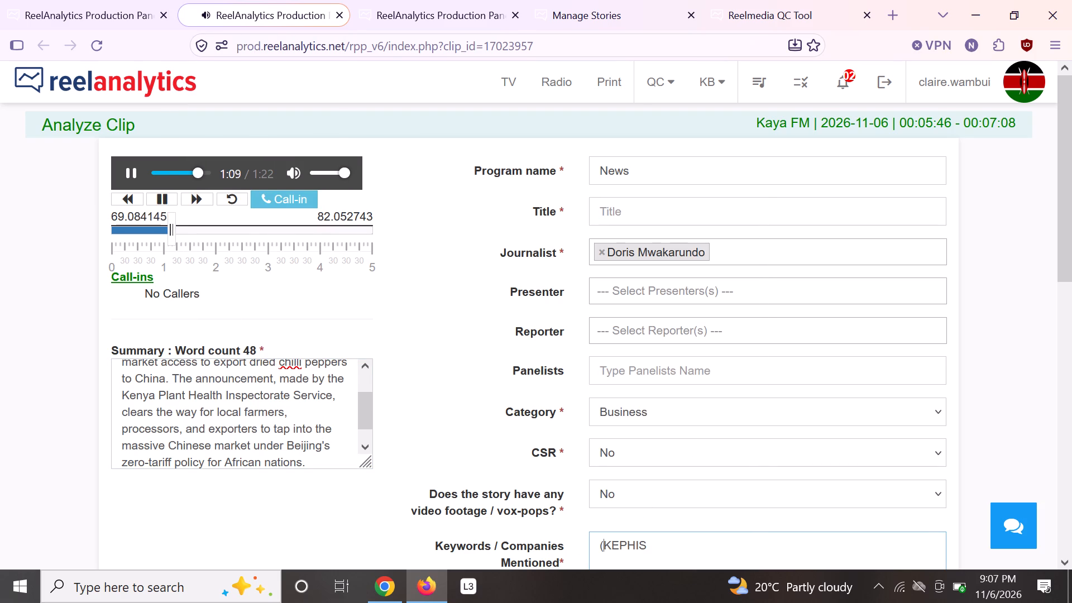
key("BackSpace")
Copy The Eastleigh Voice headline "Kenya secures new export market to China for dried chillies" from the Google results into the clip's title.
left_click(397, 589)
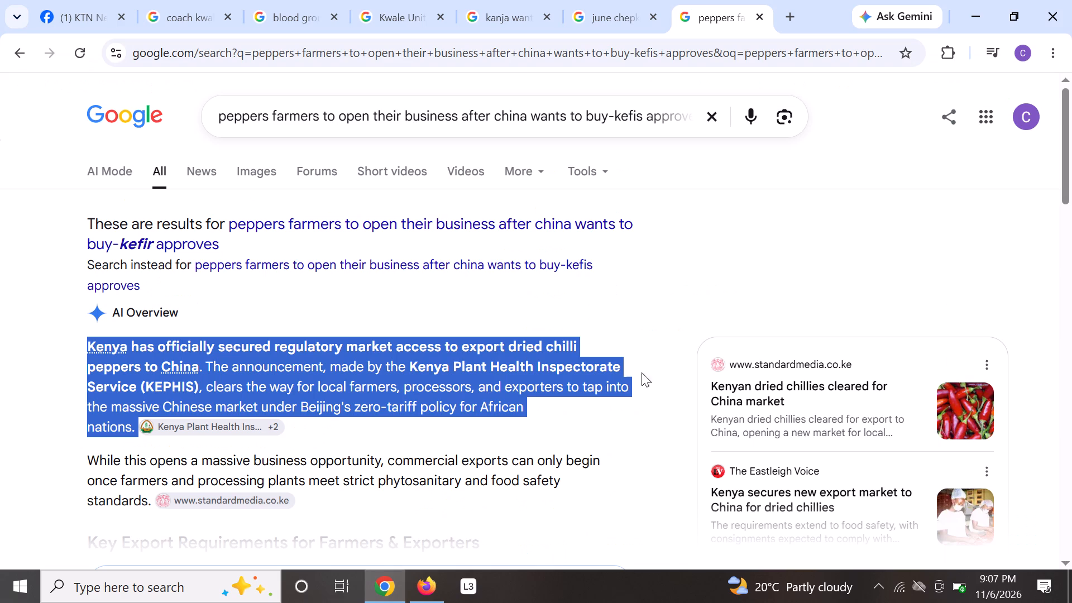
left_click(650, 413)
scroll(430, 369, "down", 3)
scroll(451, 381, "up", 1)
scroll(453, 383, "down", 4)
scroll(453, 383, "up", 1)
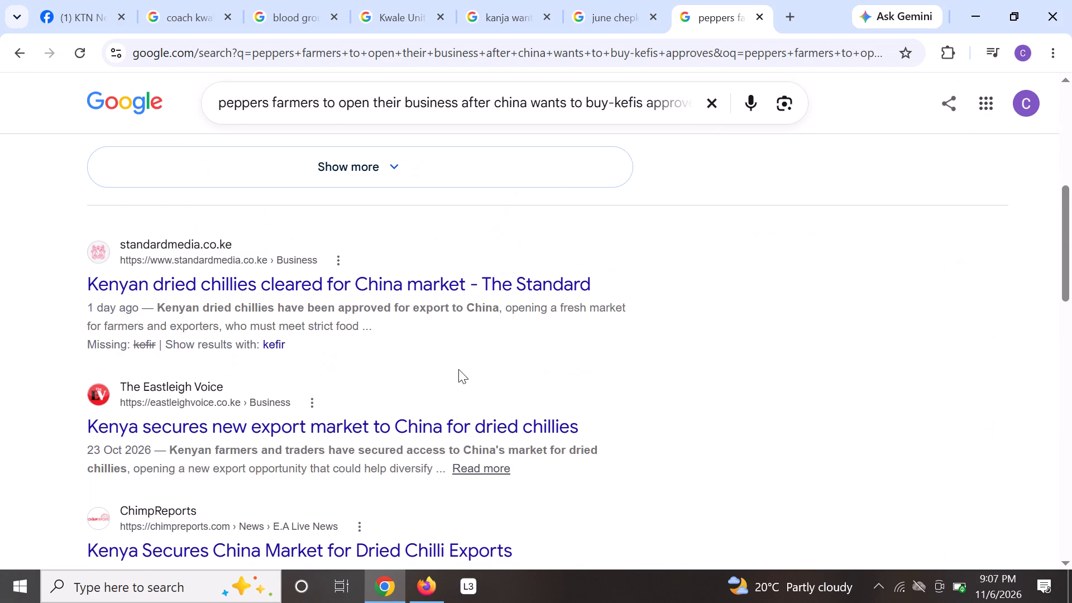
left_click_drag(75, 285, 87, 284)
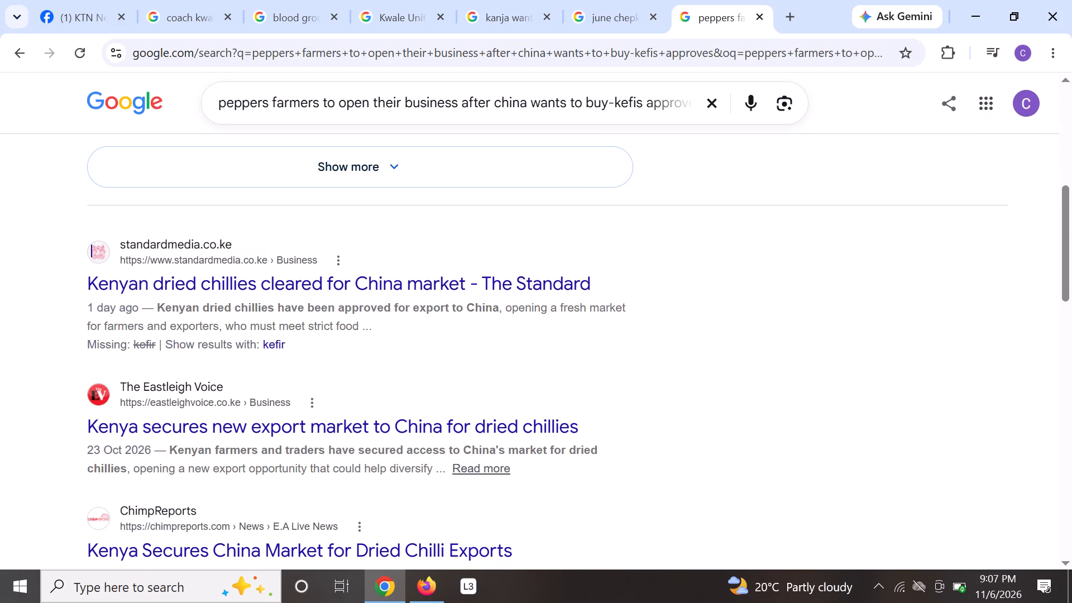
left_click_drag(87, 284, 89, 284)
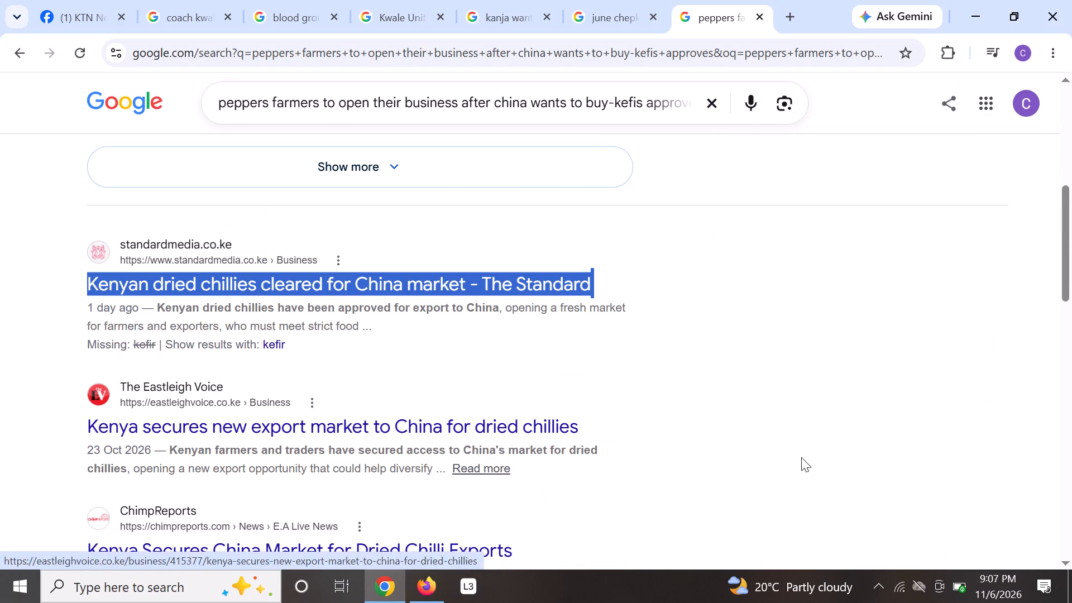
left_click(894, 435)
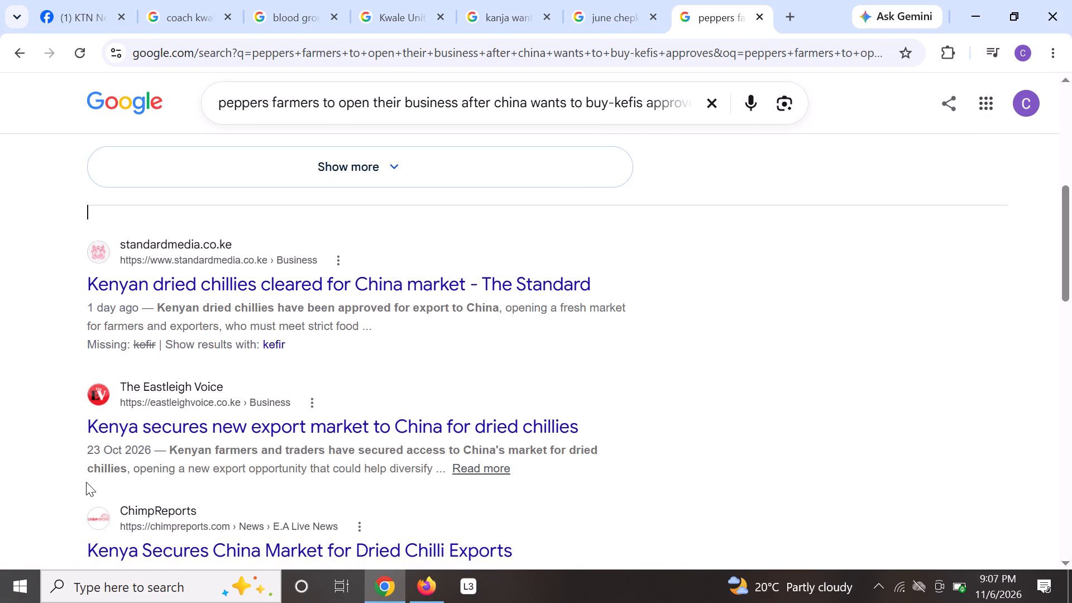
left_click_drag(87, 423, 94, 427)
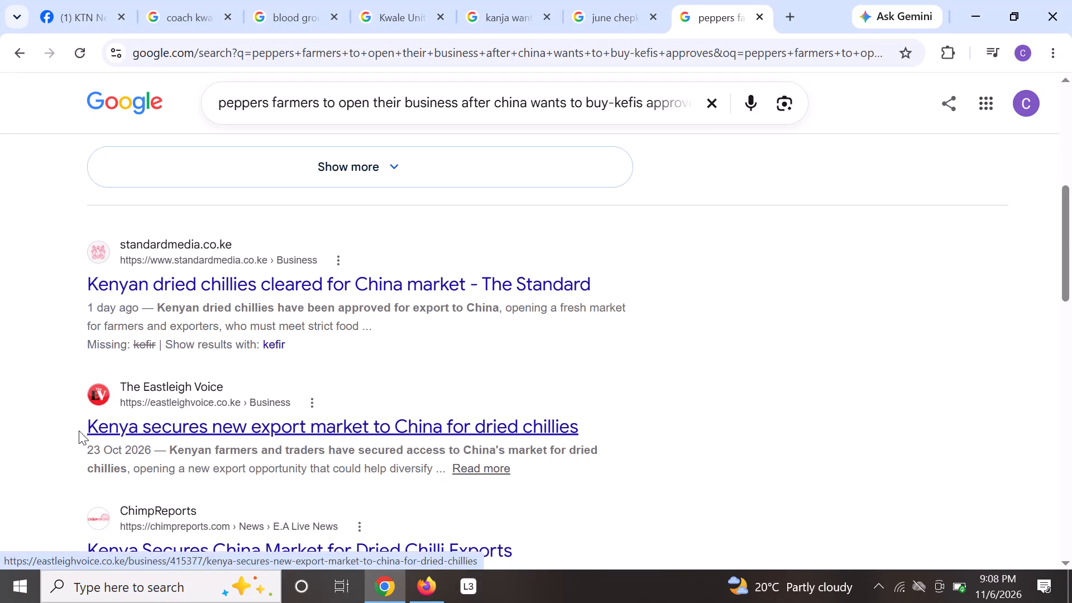
left_click_drag(83, 425, 93, 425)
left_click(606, 441)
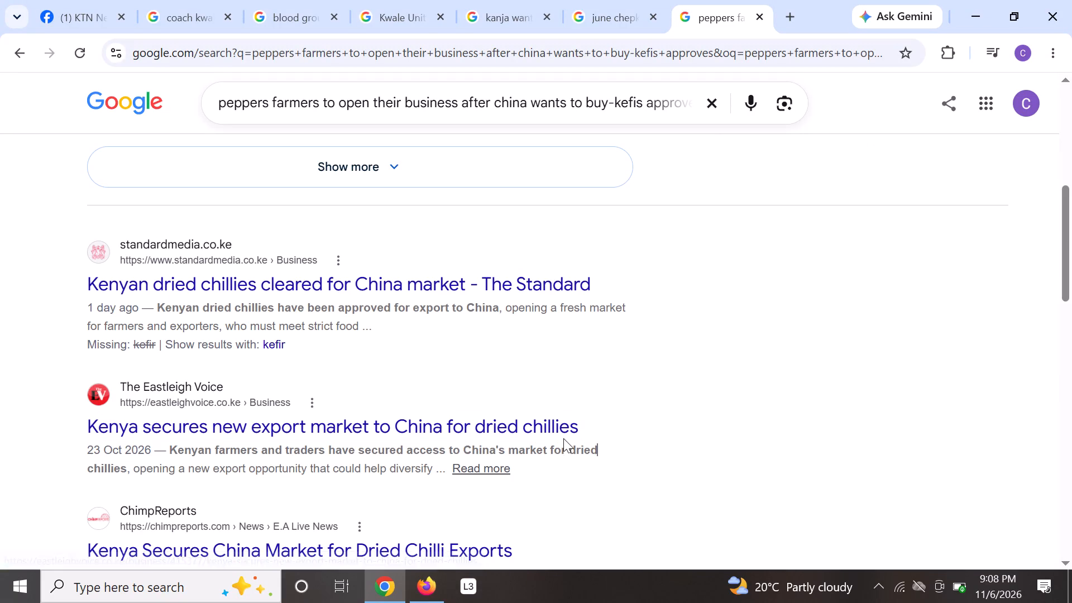
left_click_drag(78, 421, 89, 422)
right_click(107, 427)
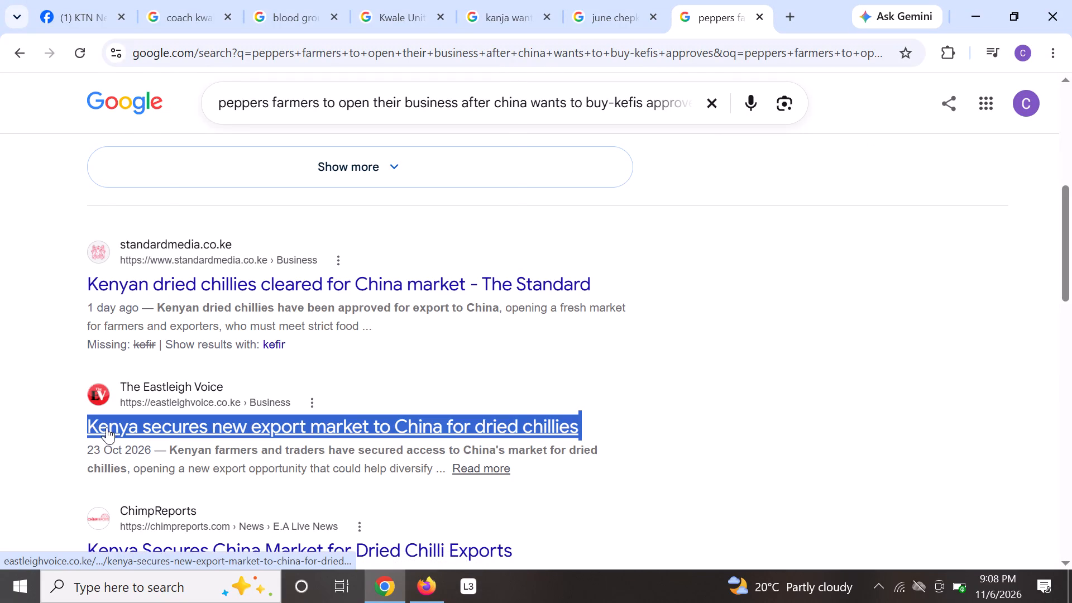
left_click(180, 251)
left_click(440, 587)
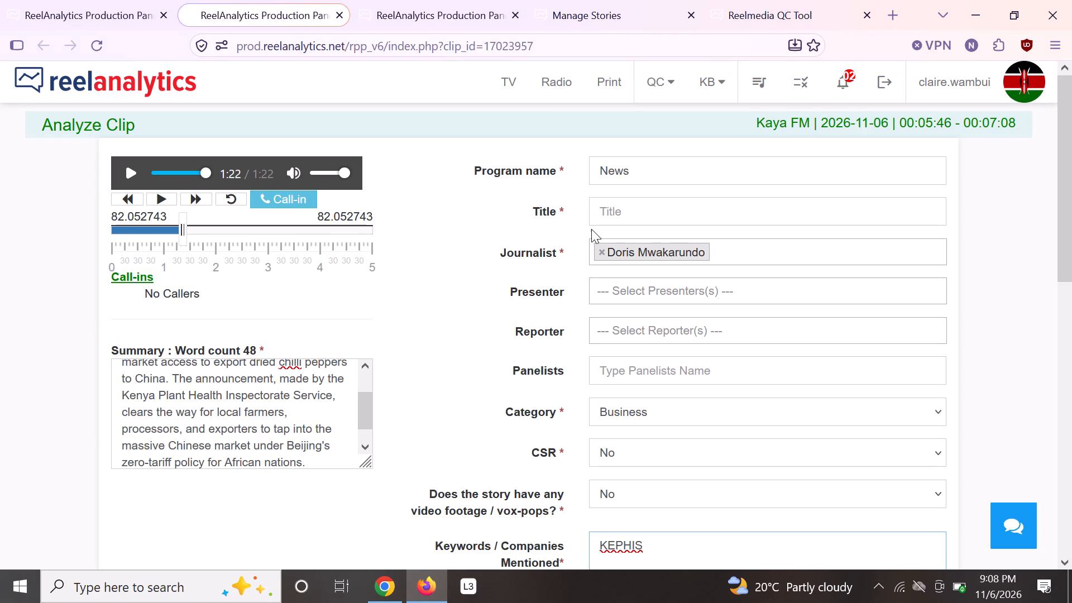
right_click(615, 210)
left_click(655, 329)
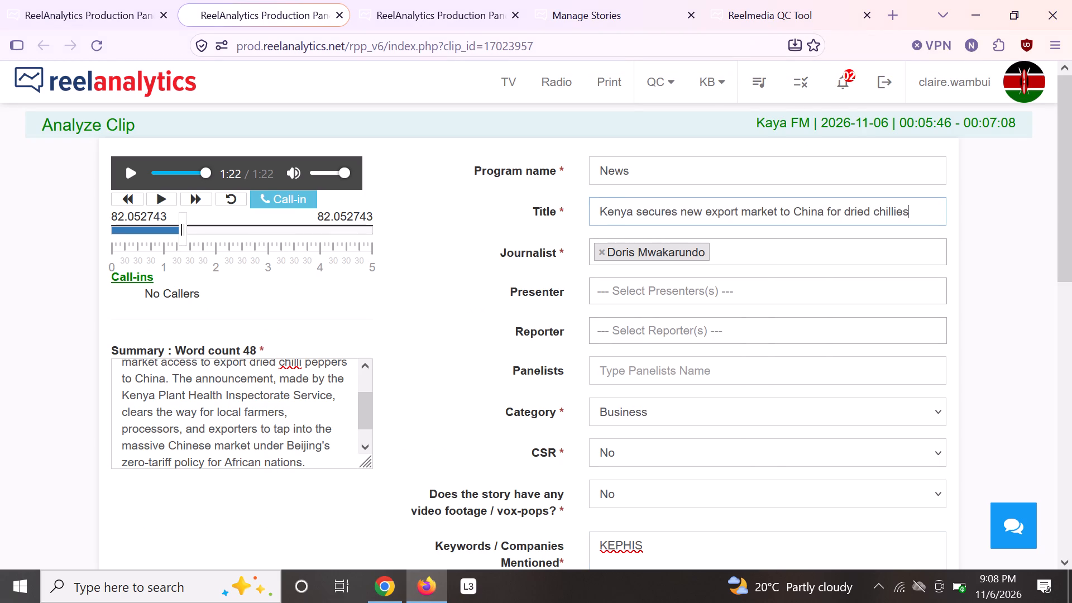
Tick Consumer Goods::Agriculture as the chilli export clip's industry.
scroll(446, 385, "down", 1)
scroll(446, 385, "up", 2)
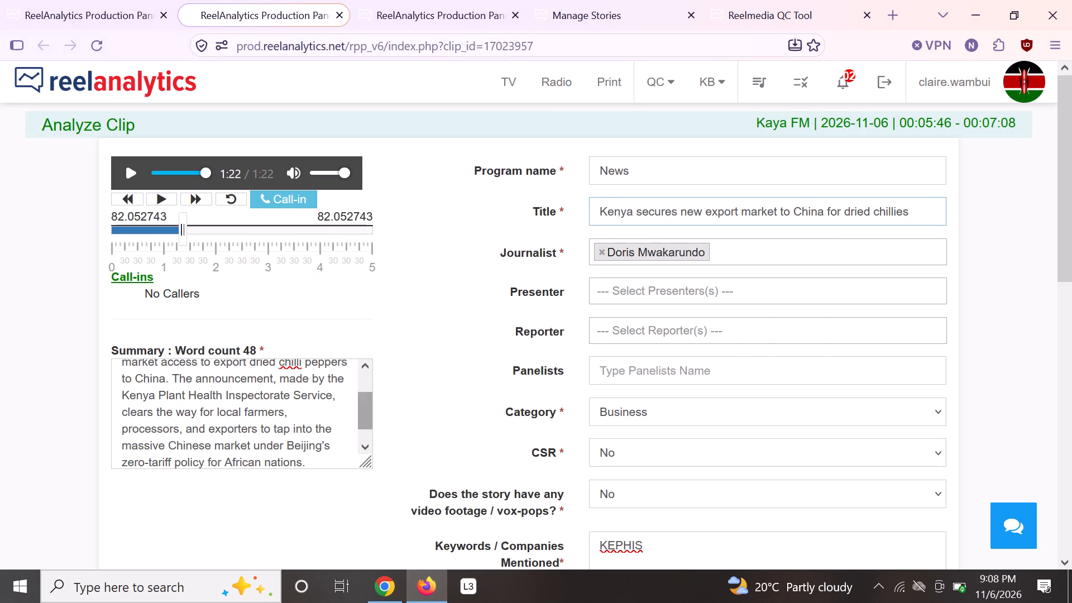
scroll(241, 422, "down", 1)
scroll(241, 422, "up", 3)
scroll(444, 417, "down", 2)
scroll(844, 437, "down", 4)
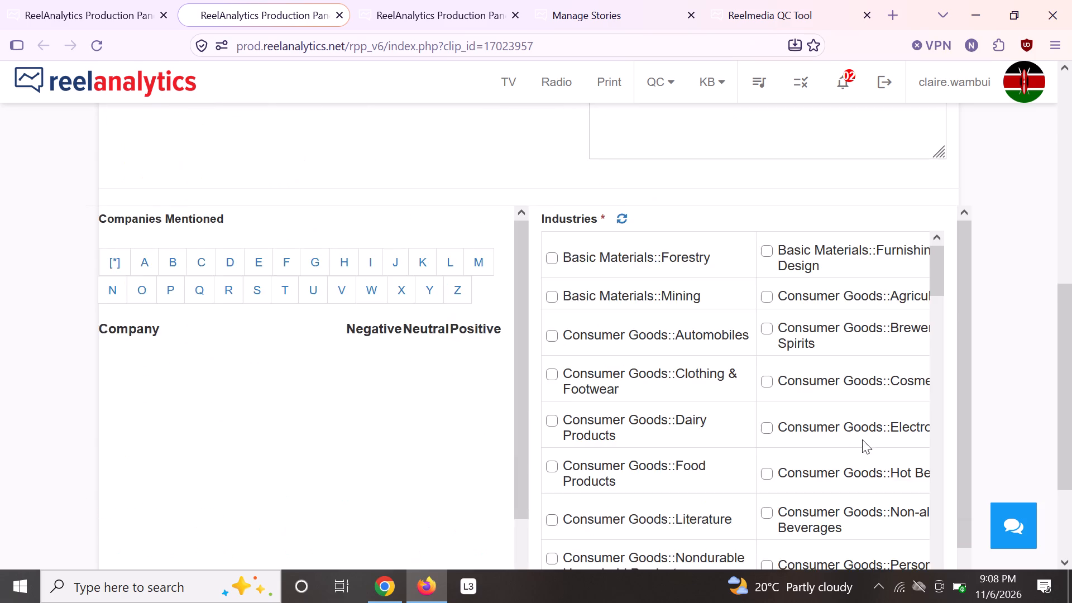
left_click(764, 242)
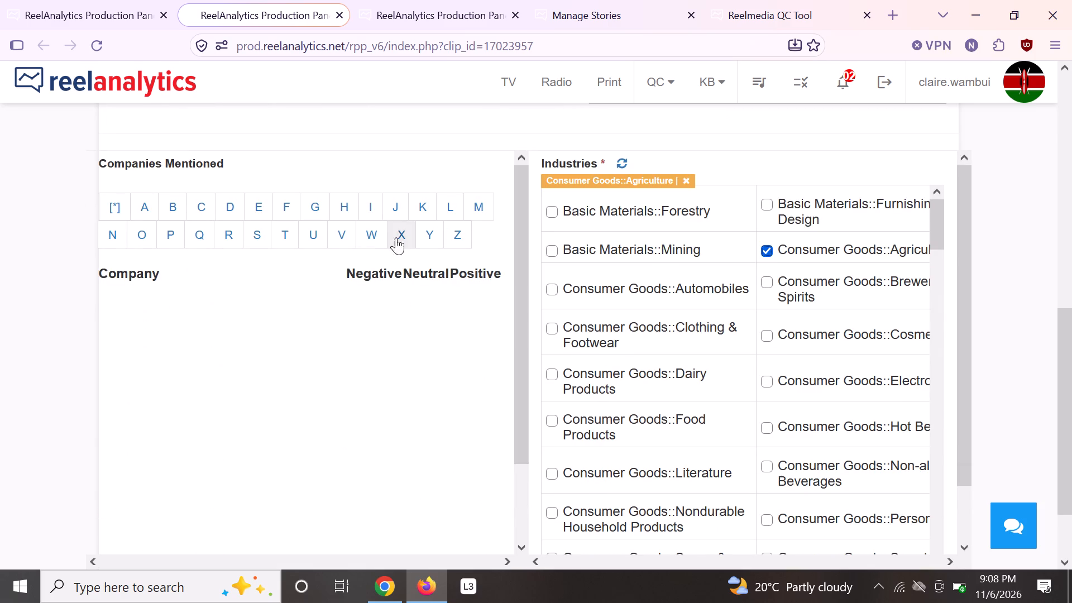
Find Kenya Plant Health Inspectorate Service (Kephis) among the companies under K by searching "ephis" and rate its mention Neutral.
left_click(420, 203)
scroll(379, 165, "up", 6)
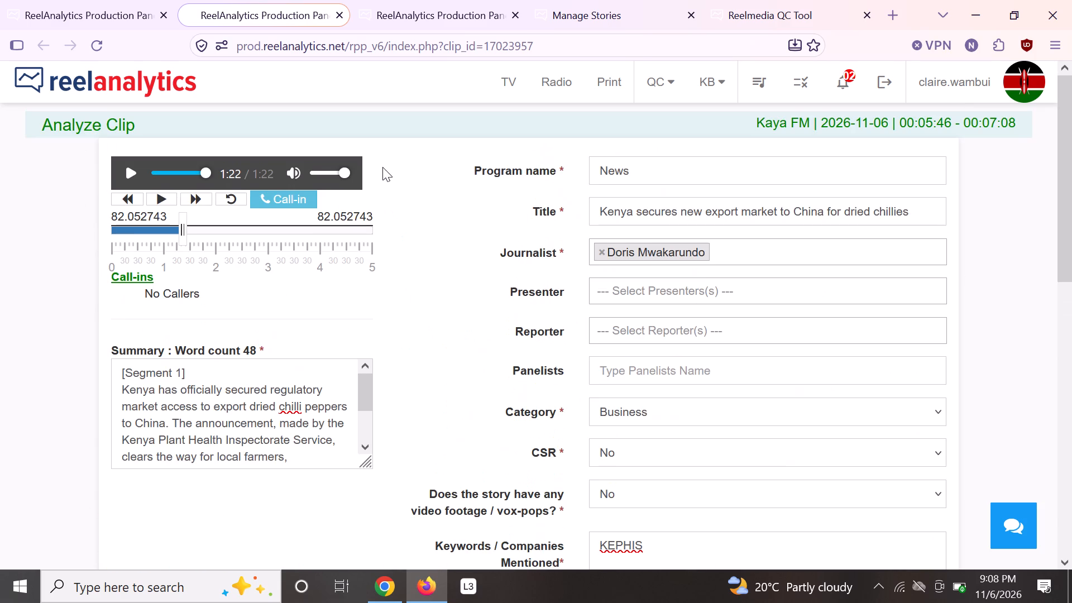
scroll(441, 244, "down", 2)
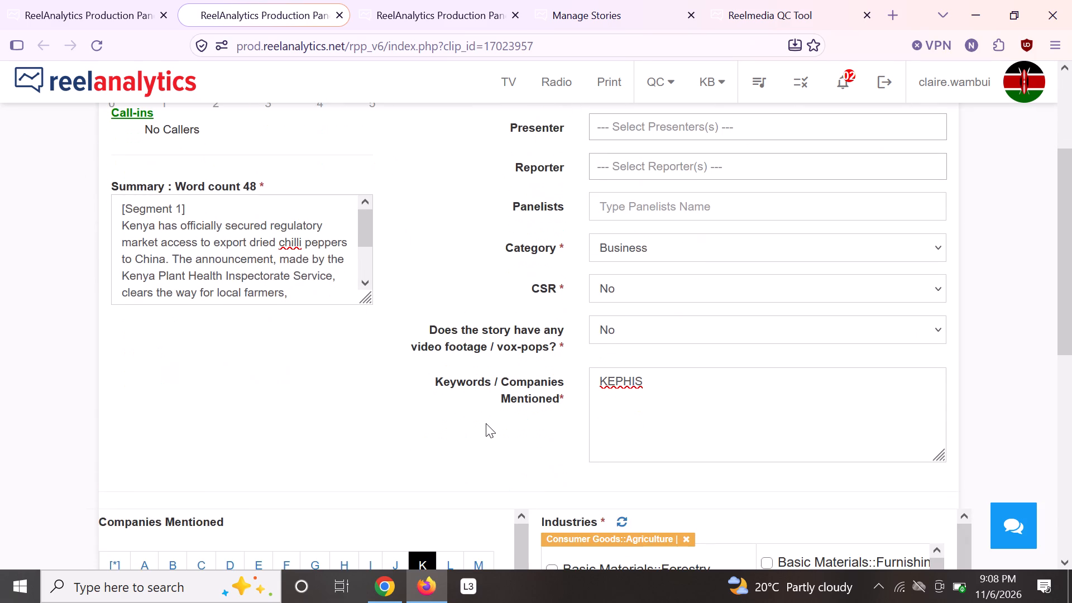
scroll(486, 423, "down", 1)
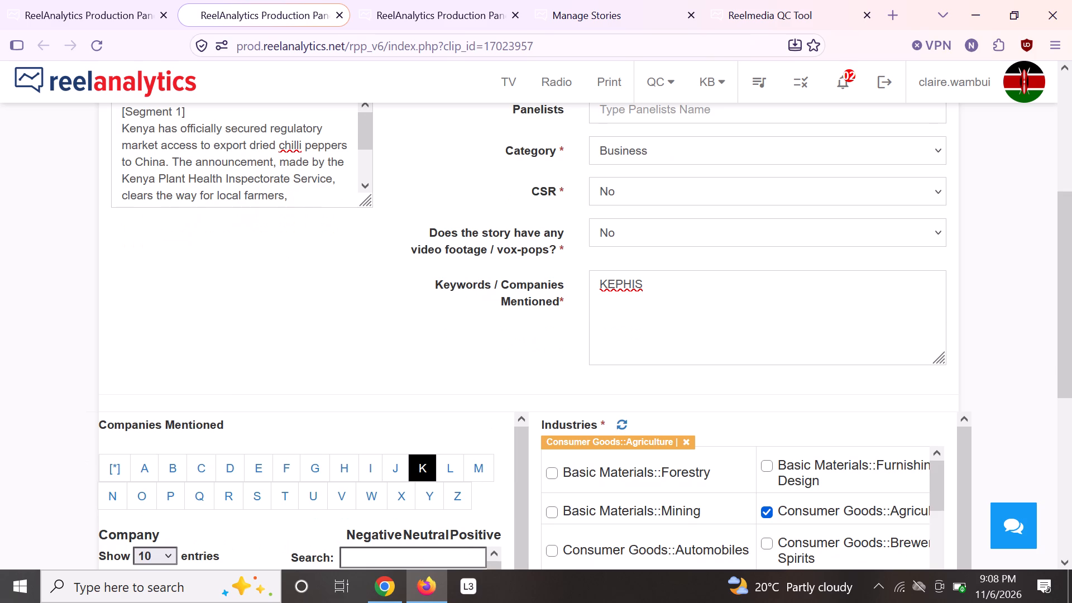
left_click(396, 551)
key("e")
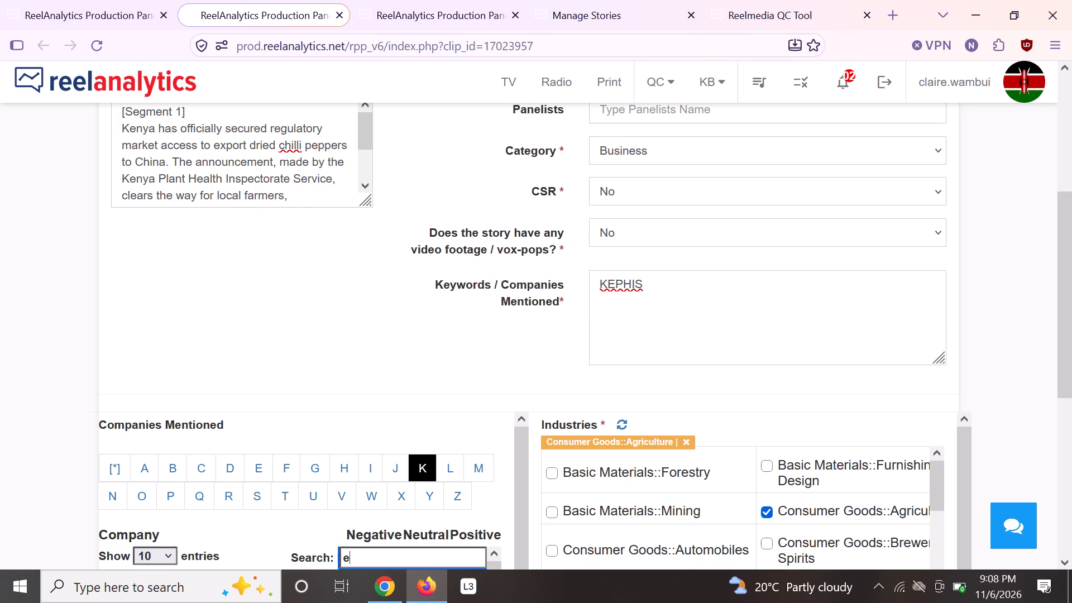
type("phis")
scroll(435, 336, "down", 2)
left_click(382, 476)
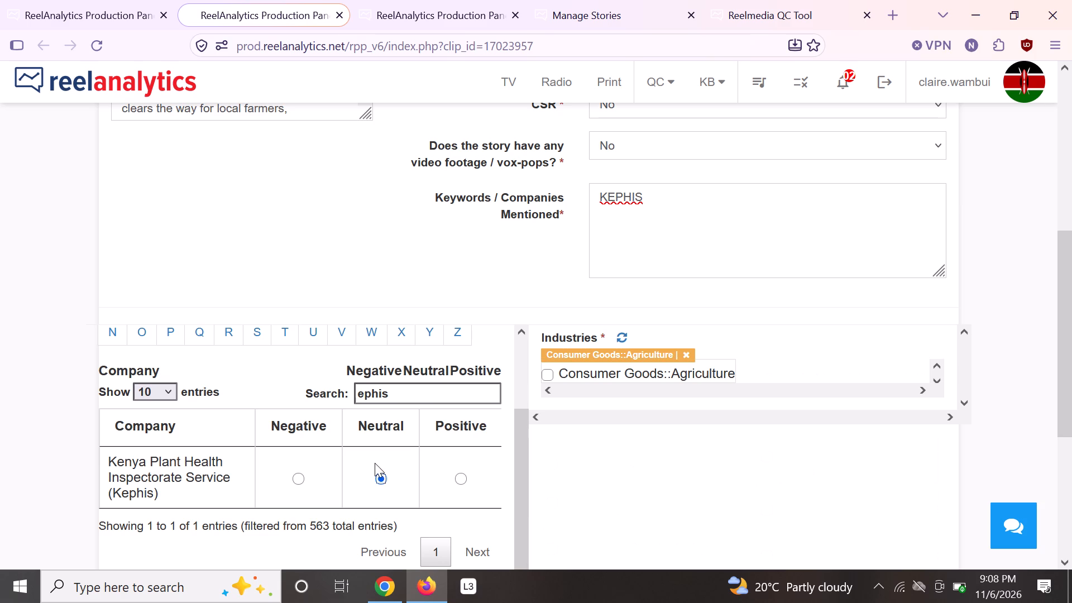
Tick Consumer Goods::Agriculture in the refreshed industries list.
left_click(545, 370)
Check the completed form for the 00:05:46 clip and save its analysis.
scroll(518, 261, "up", 5)
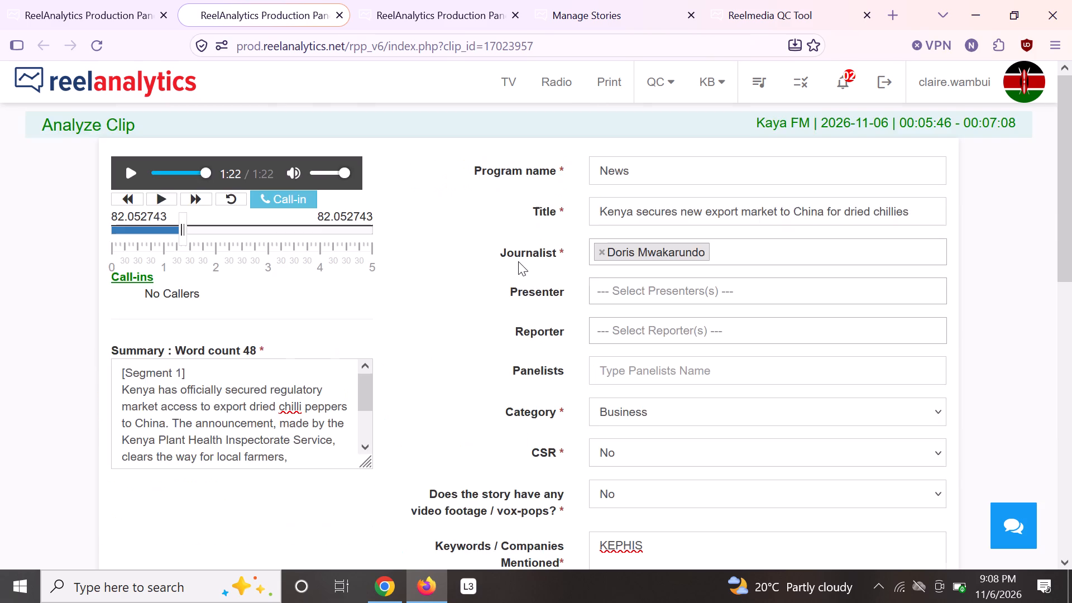
scroll(523, 256, "down", 3)
scroll(523, 256, "up", 3)
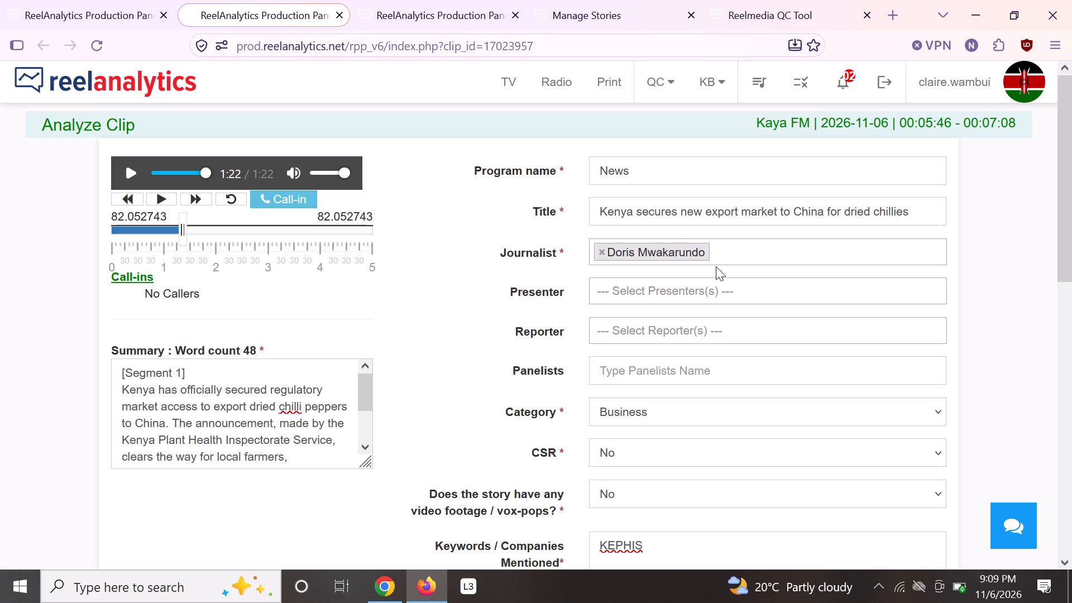
scroll(1017, 229, "down", 6)
scroll(1026, 222, "up", 1)
scroll(1026, 222, "down", 1)
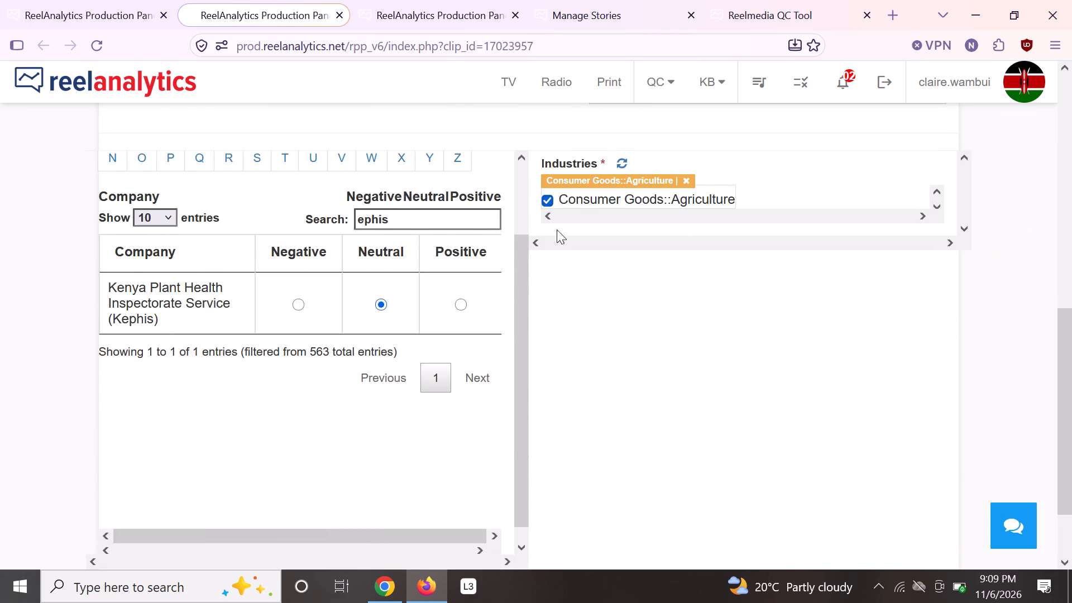
scroll(533, 229, "up", 3)
scroll(538, 216, "down", 3)
scroll(573, 235, "up", 5)
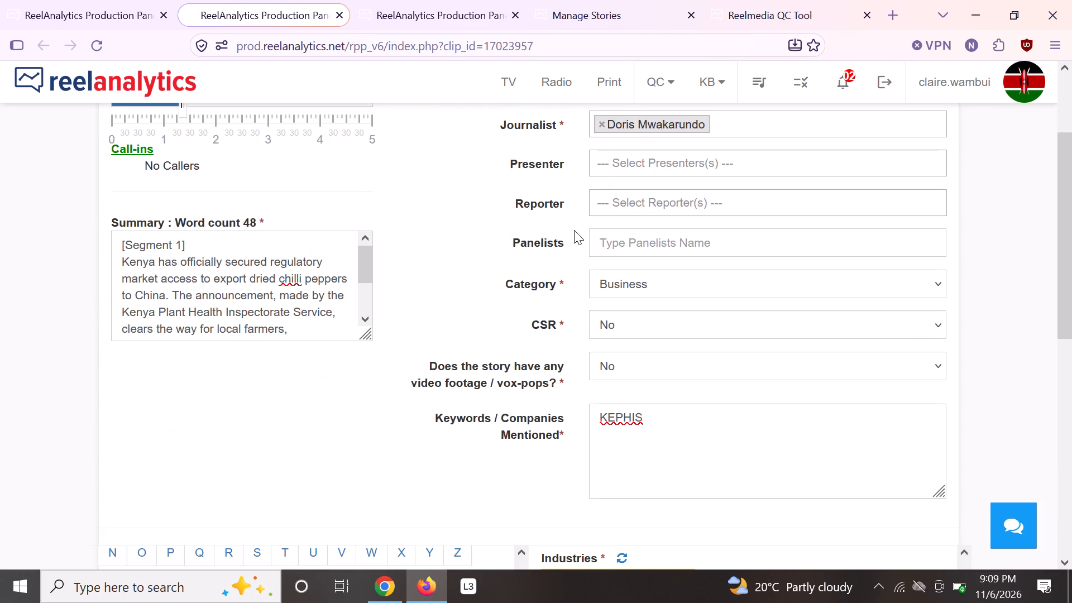
scroll(1057, 324, "down", 1)
scroll(1057, 324, "up", 2)
scroll(1057, 327, "down", 4)
scroll(1048, 367, "up", 1)
scroll(1048, 367, "down", 3)
scroll(990, 526, "down", 4)
left_click(843, 528)
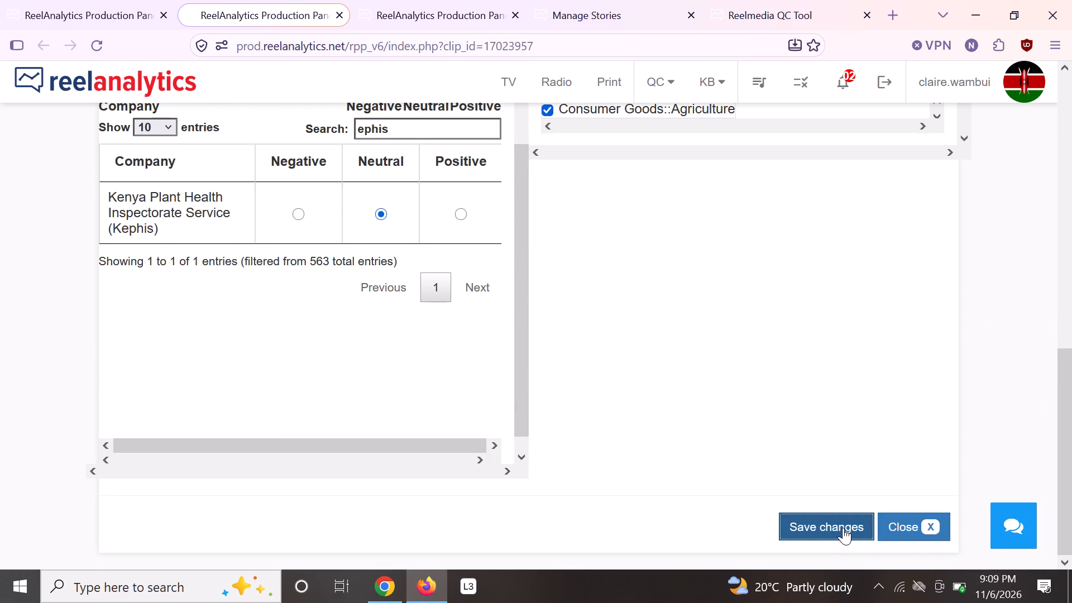
Close the finished clip, reload Kaya FM's 2026-11-06 clips and open the 00:03:10 news clip for analysis.
left_click(333, 12)
scroll(370, 160, "up", 8)
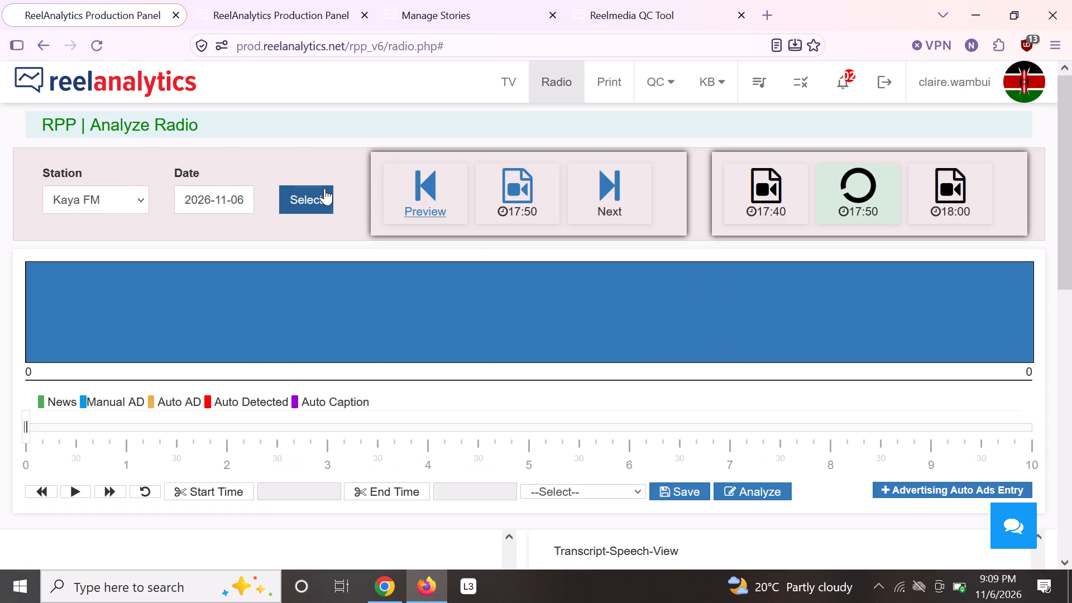
left_click(323, 190)
scroll(415, 207, "down", 6)
scroll(544, 265, "down", 2)
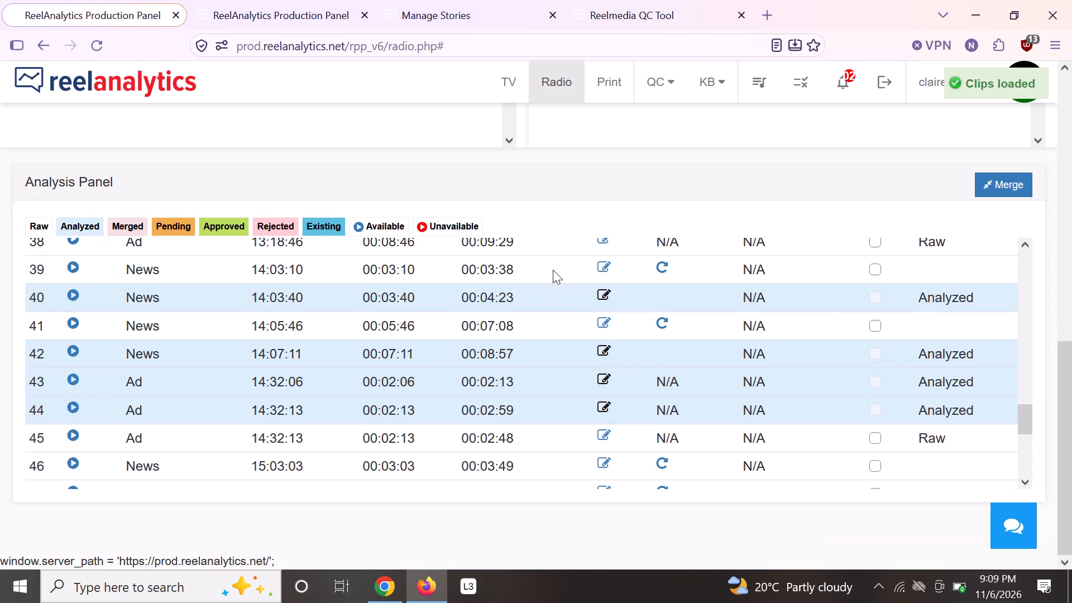
scroll(562, 315, "up", 1)
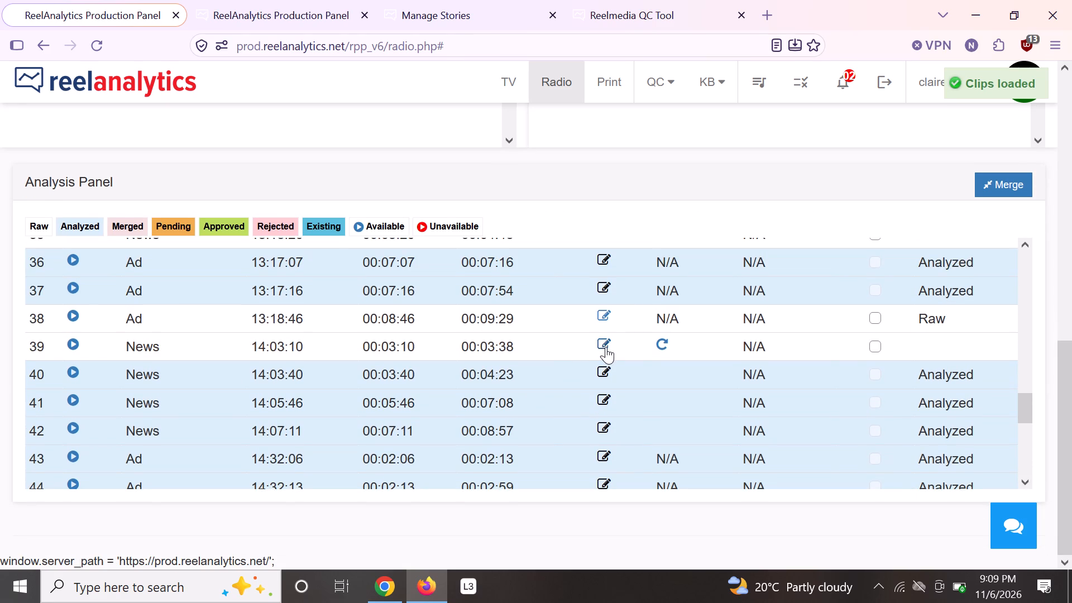
left_click(606, 347)
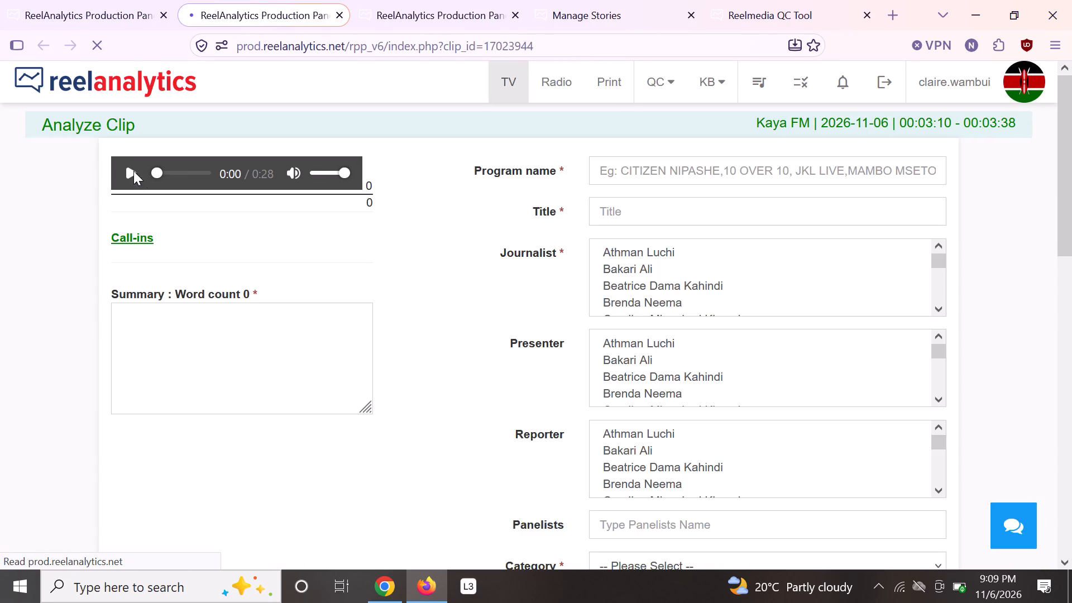
Set the clip's program name to News.
left_click(133, 171)
left_click(619, 176)
key("n")
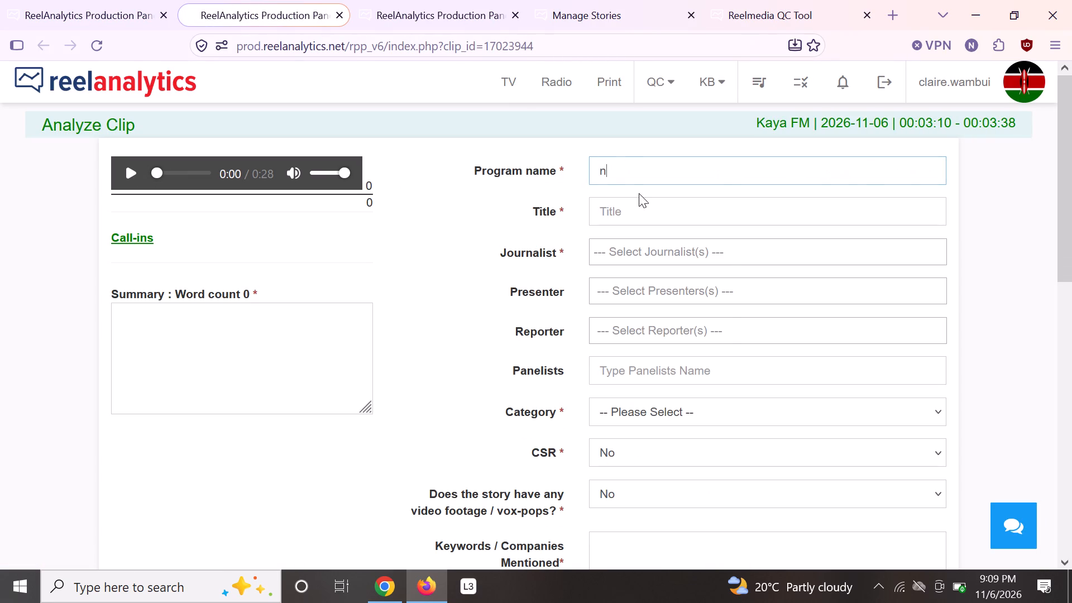
left_click(645, 209)
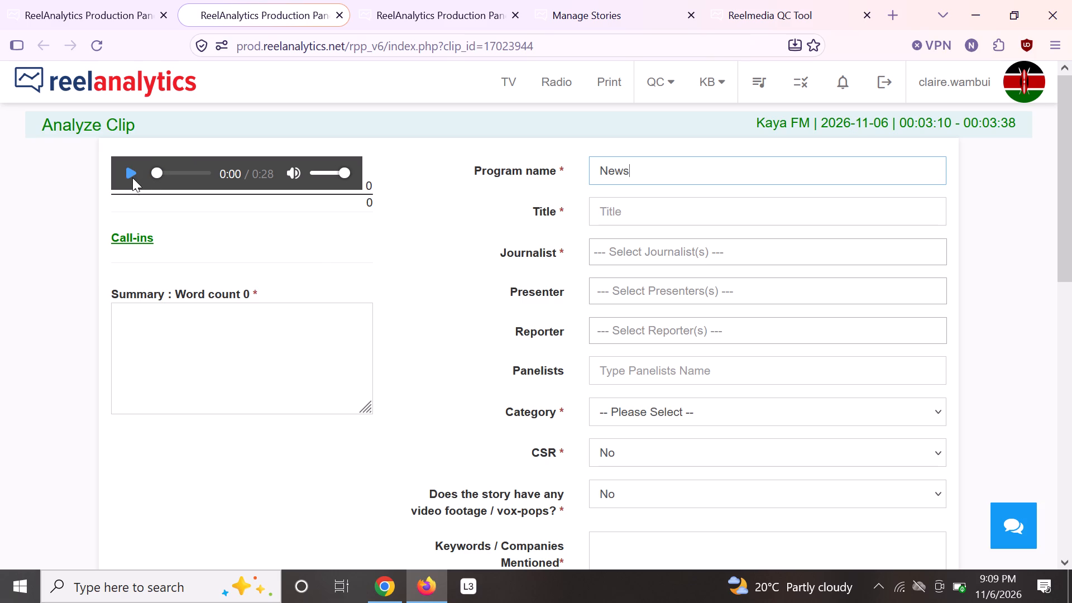
Start the clip's playback and select Doris as its journalist.
left_click(132, 176)
left_click(619, 254)
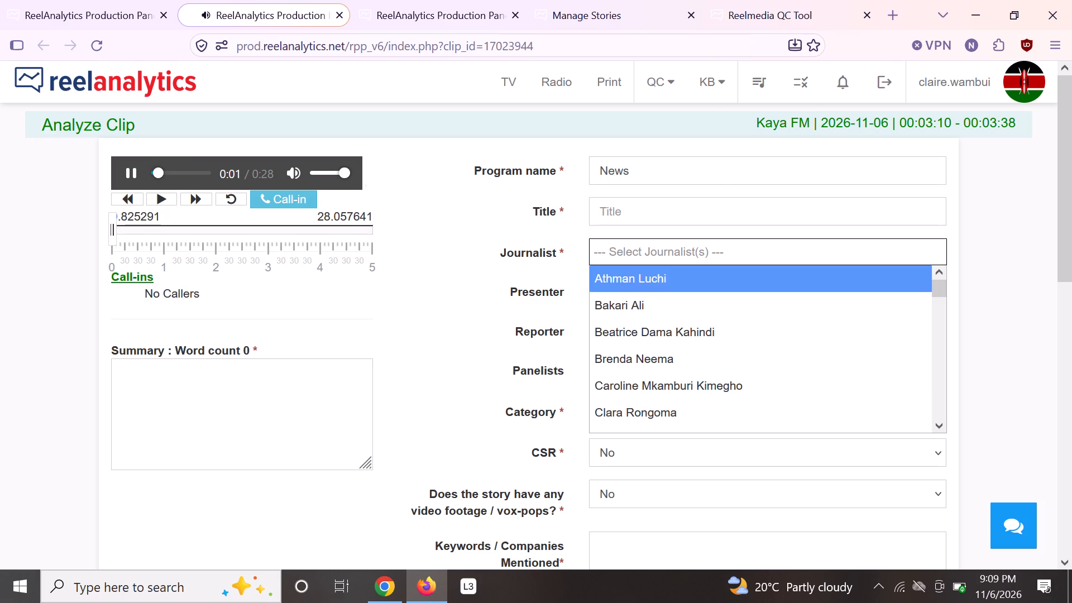
type("dori")
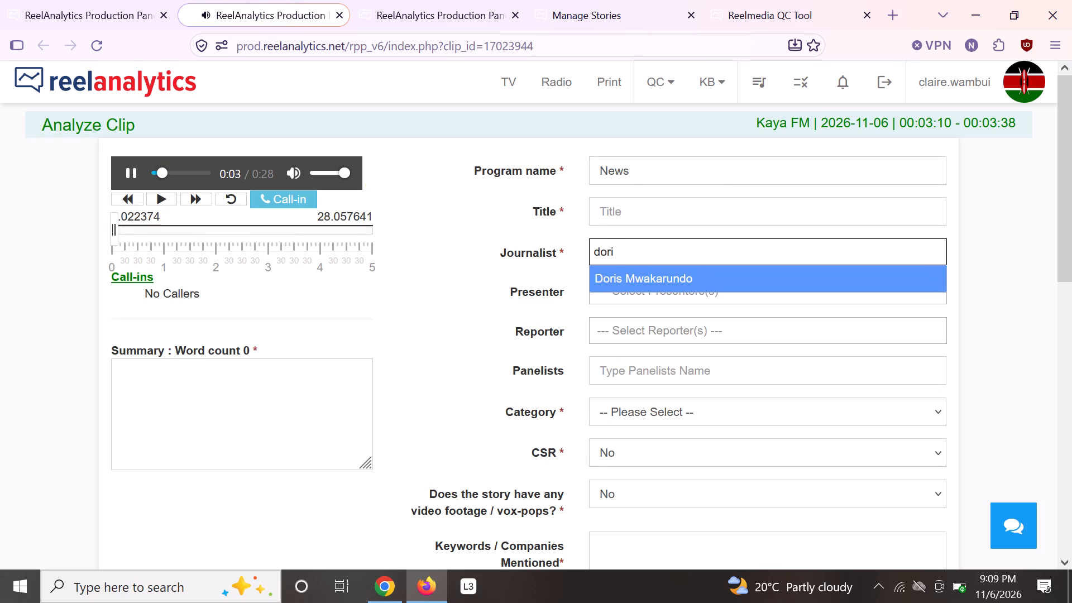
left_click(686, 275)
Set the clip's category to News.
left_click(679, 402)
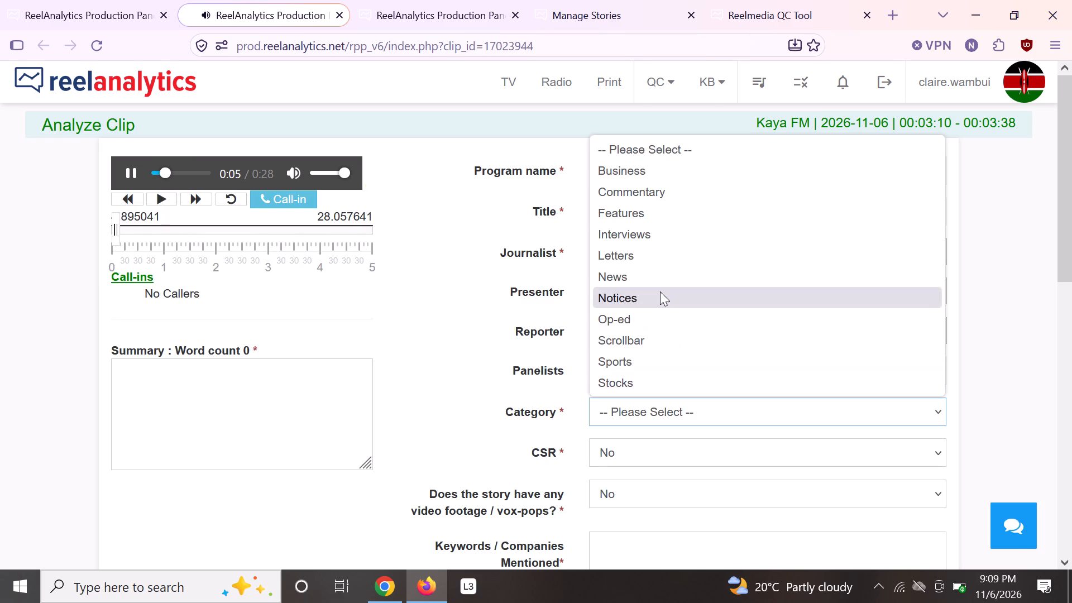
left_click(659, 279)
left_click(174, 394)
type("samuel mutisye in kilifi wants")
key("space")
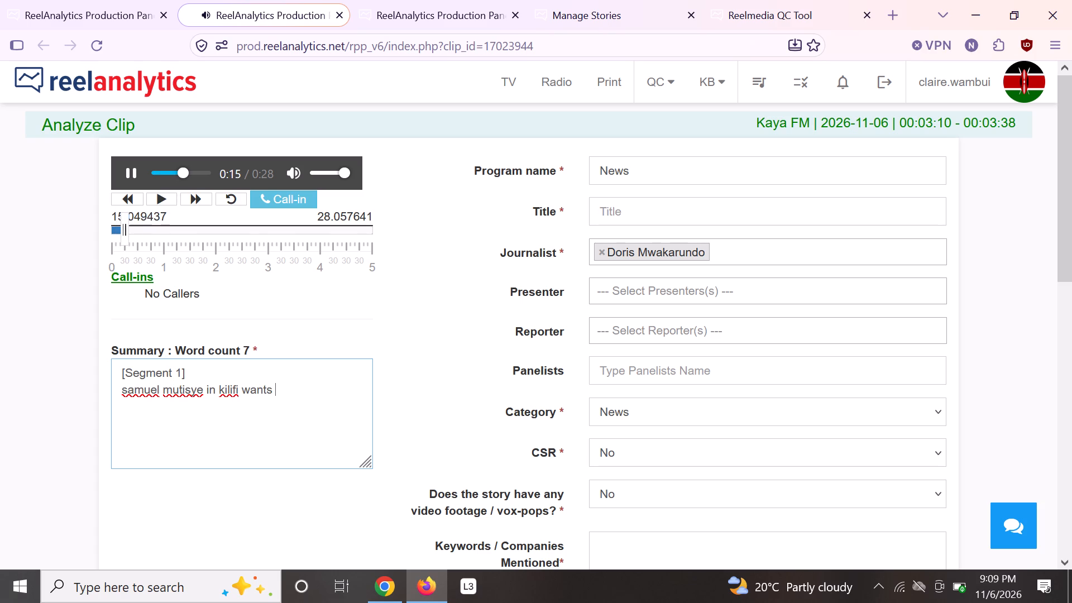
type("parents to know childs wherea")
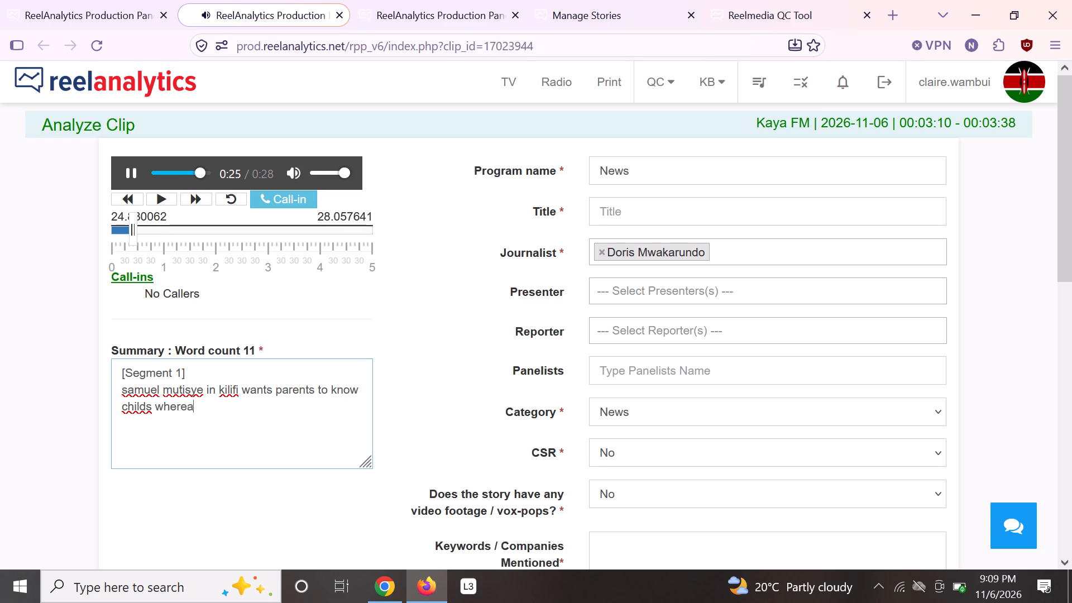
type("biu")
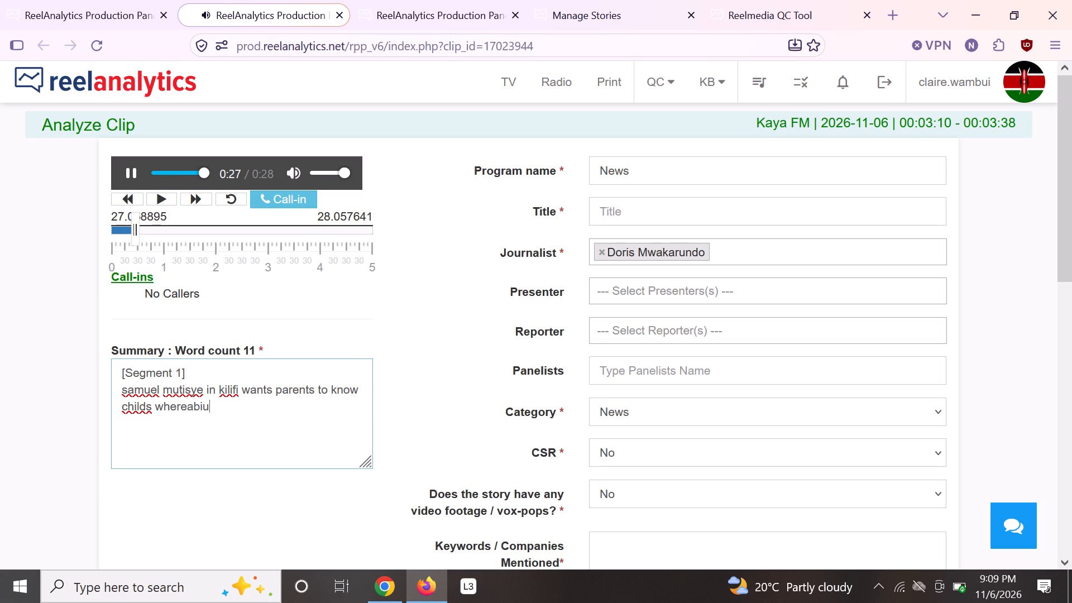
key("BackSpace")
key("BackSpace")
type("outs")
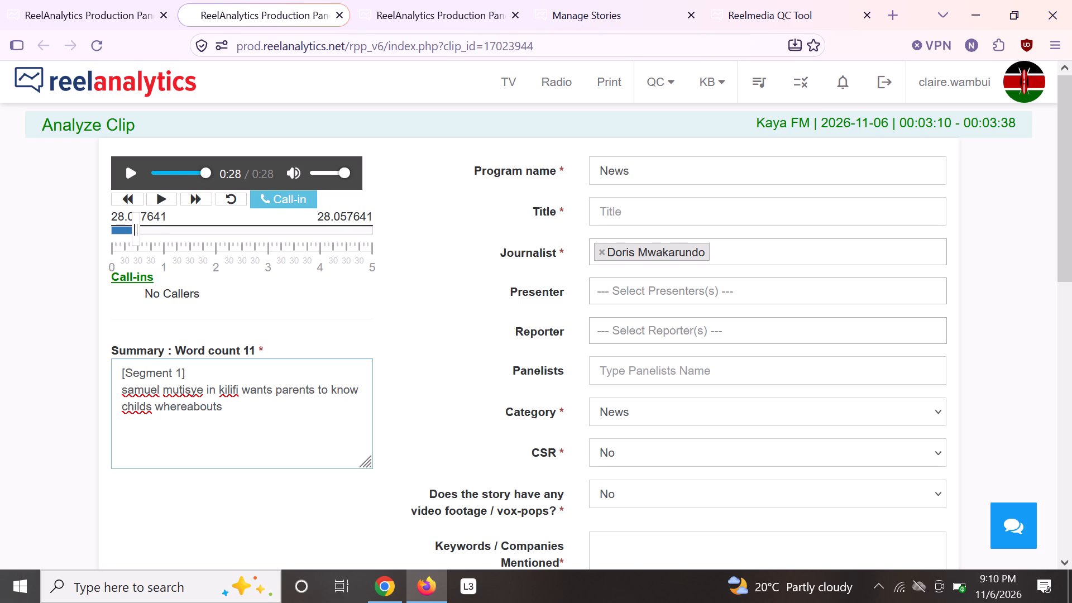
Cut the note out of the summary and search Google for it in a new Chrome tab.
left_click_drag(117, 395, 227, 405)
right_click(206, 392)
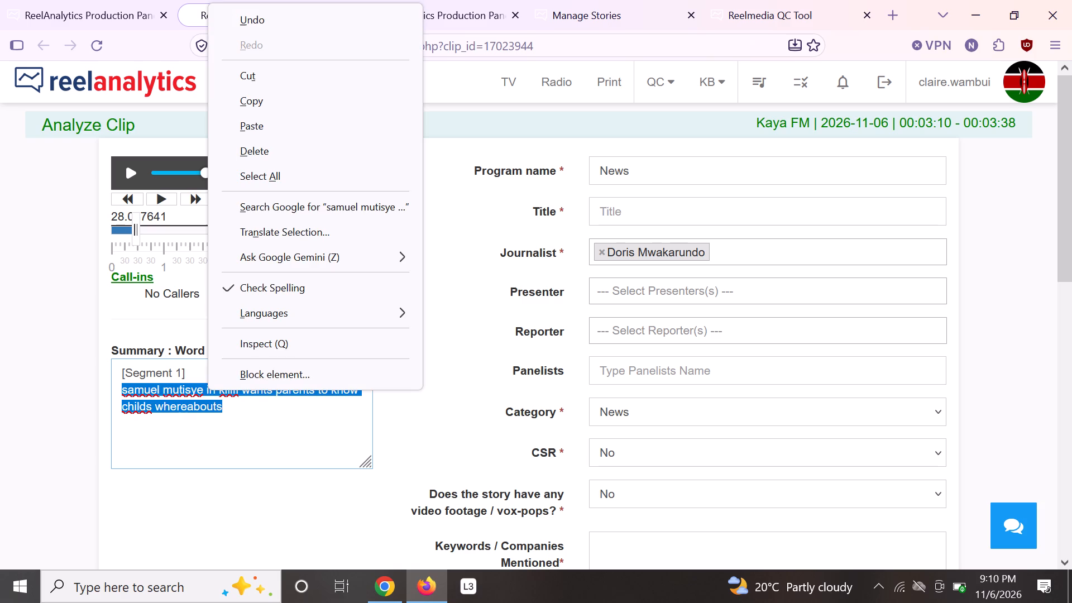
left_click(297, 82)
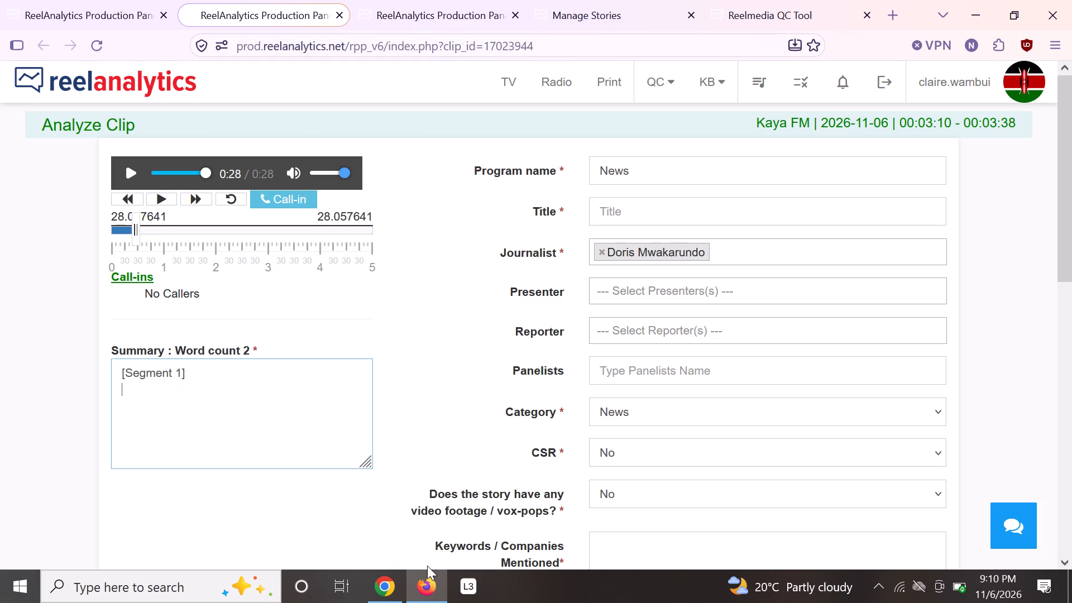
left_click(390, 586)
left_click(793, 19)
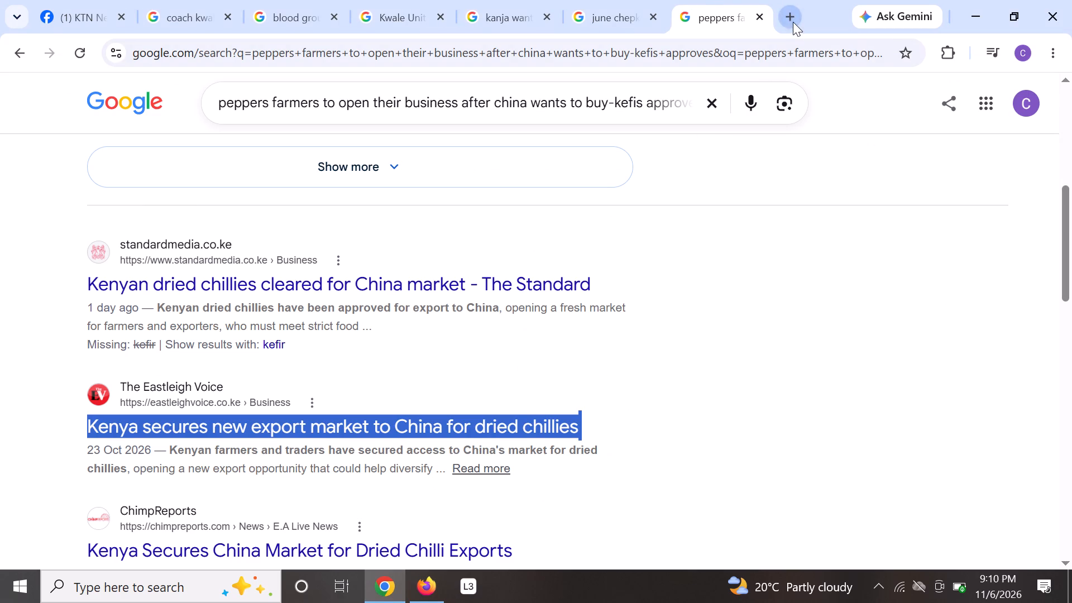
right_click(502, 50)
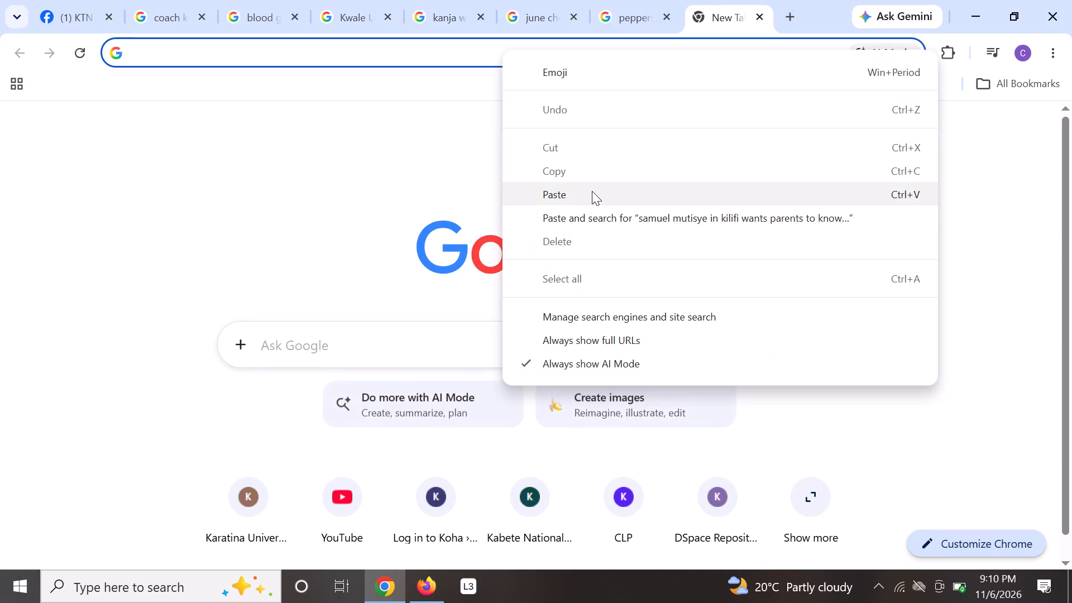
left_click(592, 190)
key("Return")
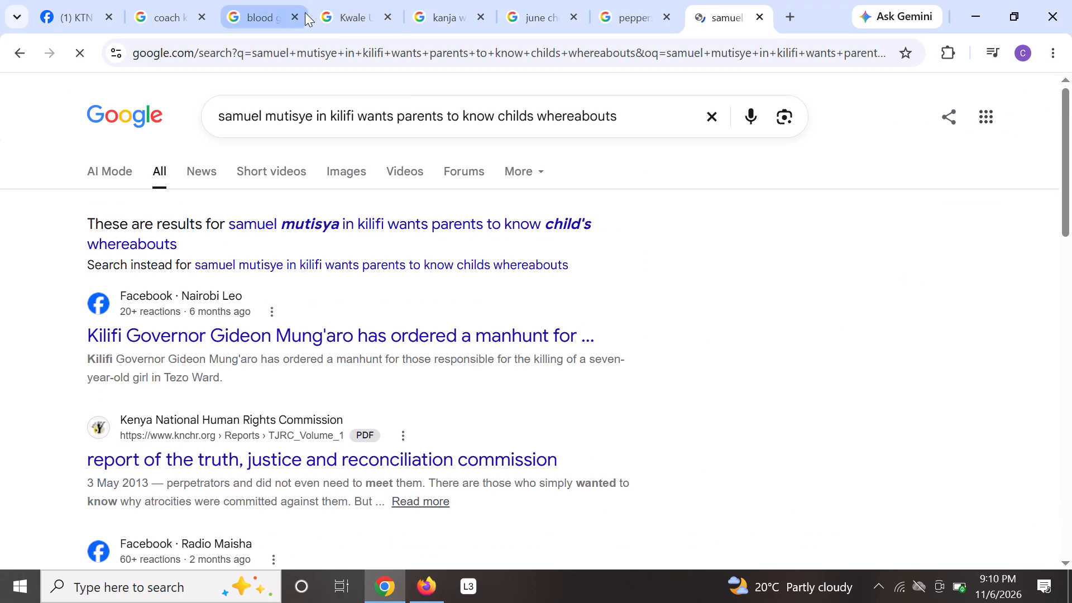
Close the four old search tabs between the coach Kwale and peppers farmers searches.
left_click(300, 15)
left_click(300, 15)
left_click(299, 15)
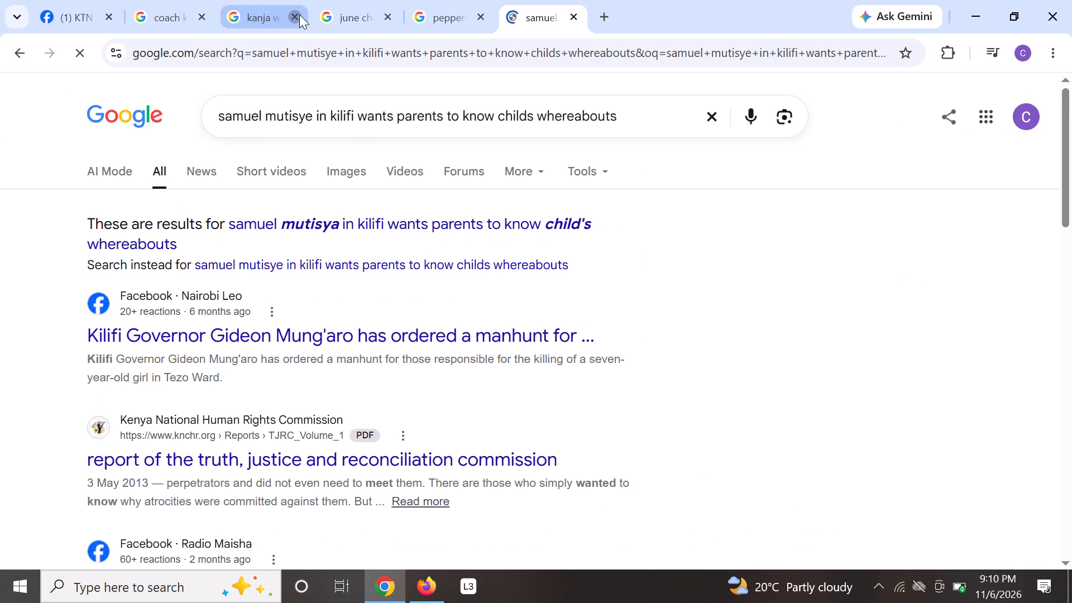
left_click(299, 15)
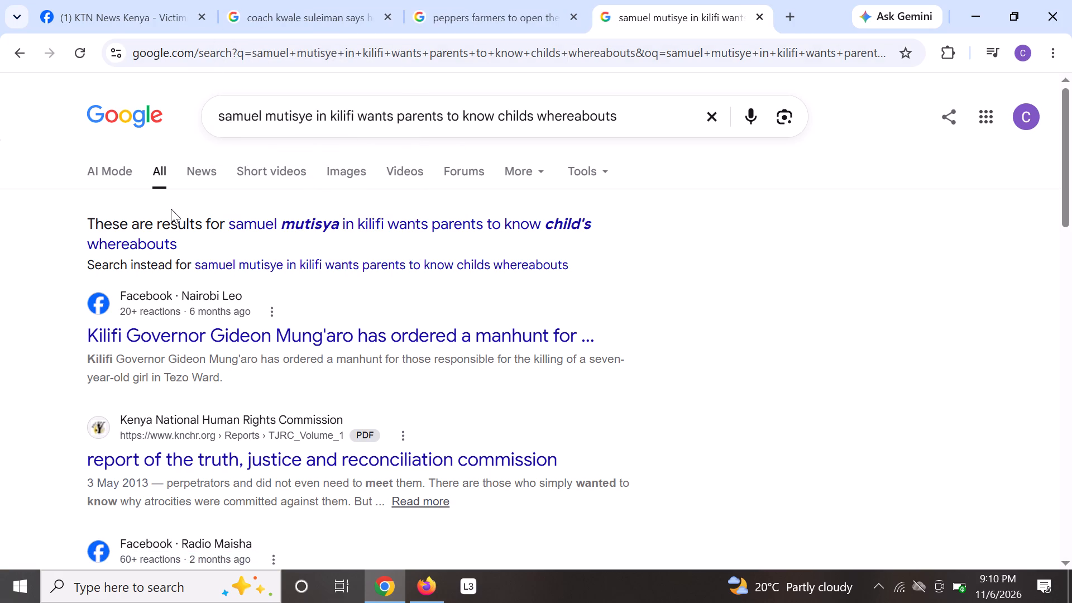
Open the AI Mode answer for the search and copy its opening sentence about the Deputy County Commissioner's child-safety warning.
left_click(119, 176)
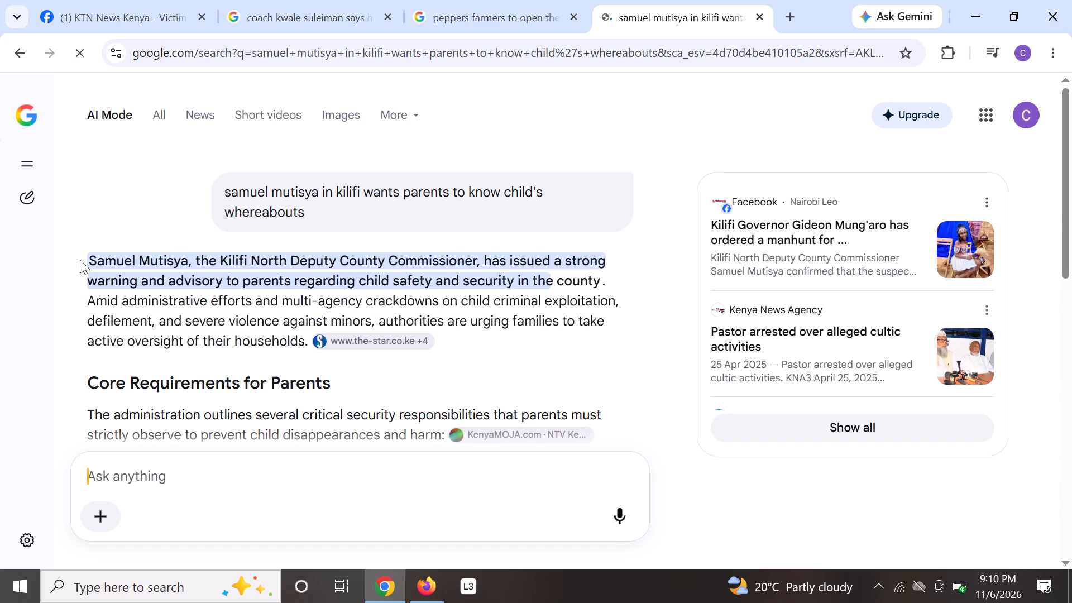
left_click_drag(82, 256, 569, 293)
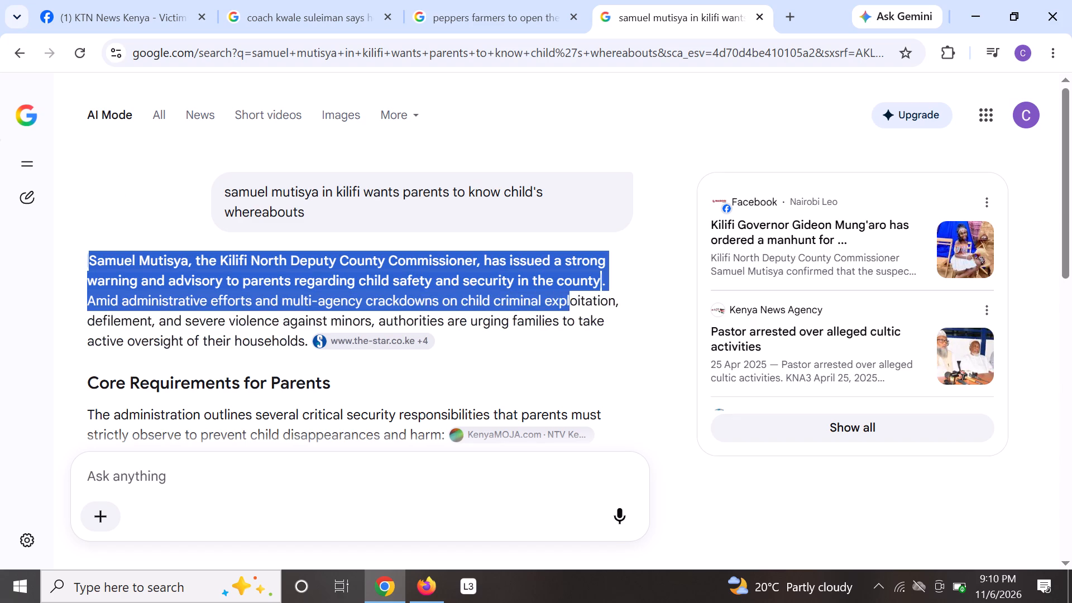
left_click_drag(569, 293, 606, 275)
right_click(564, 266)
left_click(606, 288)
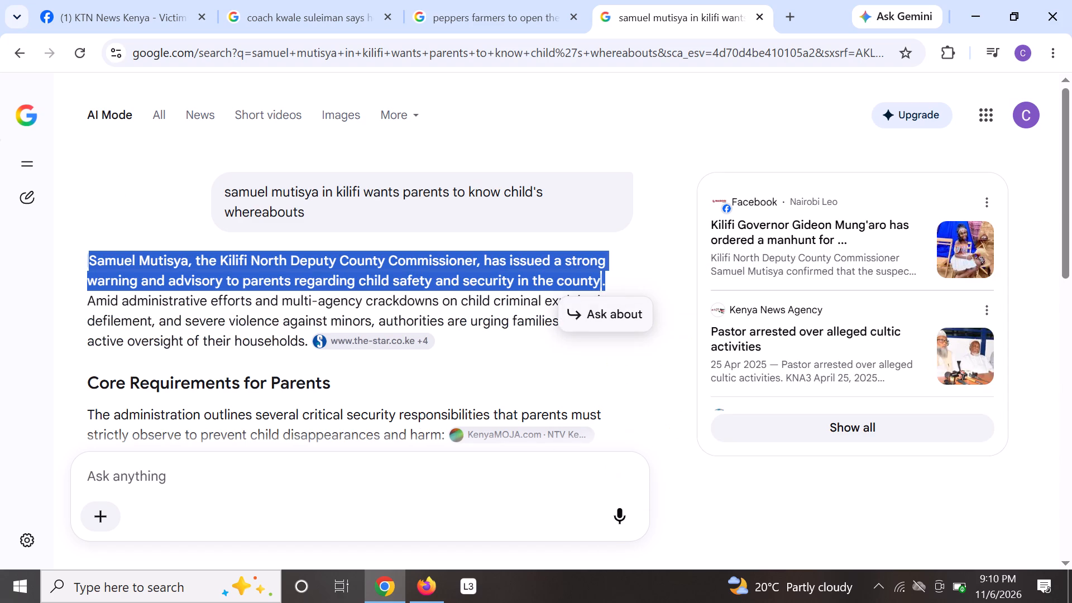
Ask AI Mode for a title for the story with the prompt "title".
left_click(168, 465)
type("title")
key("Return")
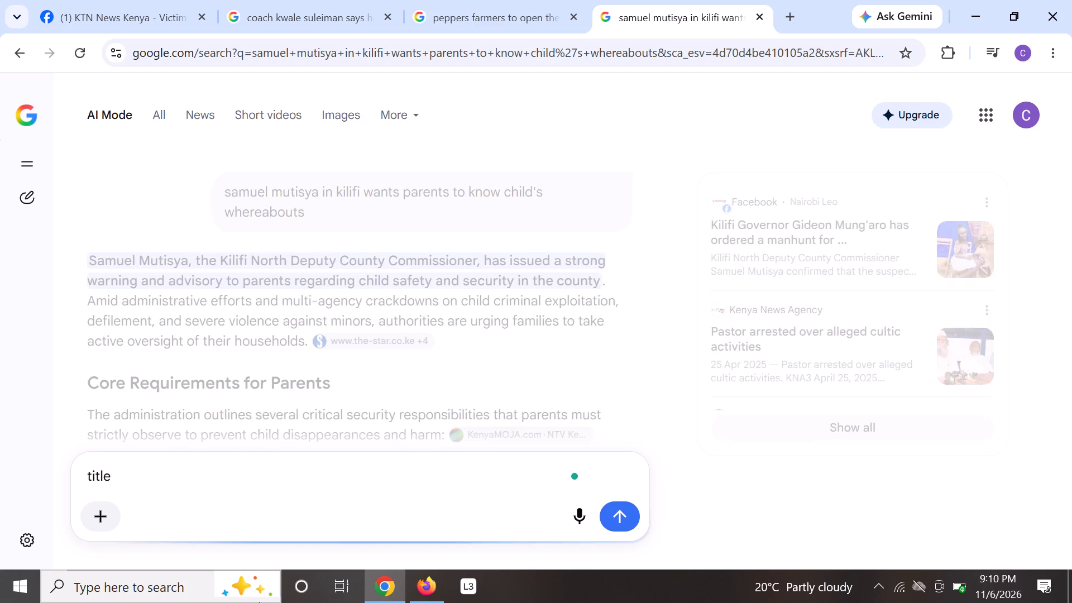
Switch to Firefox and paste the copied sentence beneath [Segment 1] in the clip's summary.
left_click(415, 585)
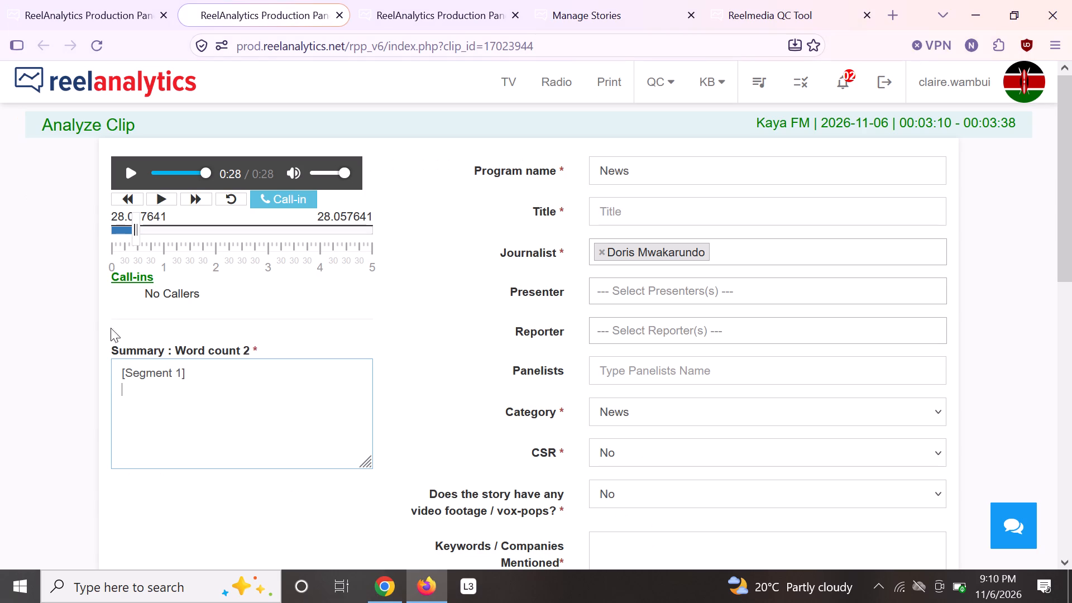
right_click(130, 384)
left_click(219, 166)
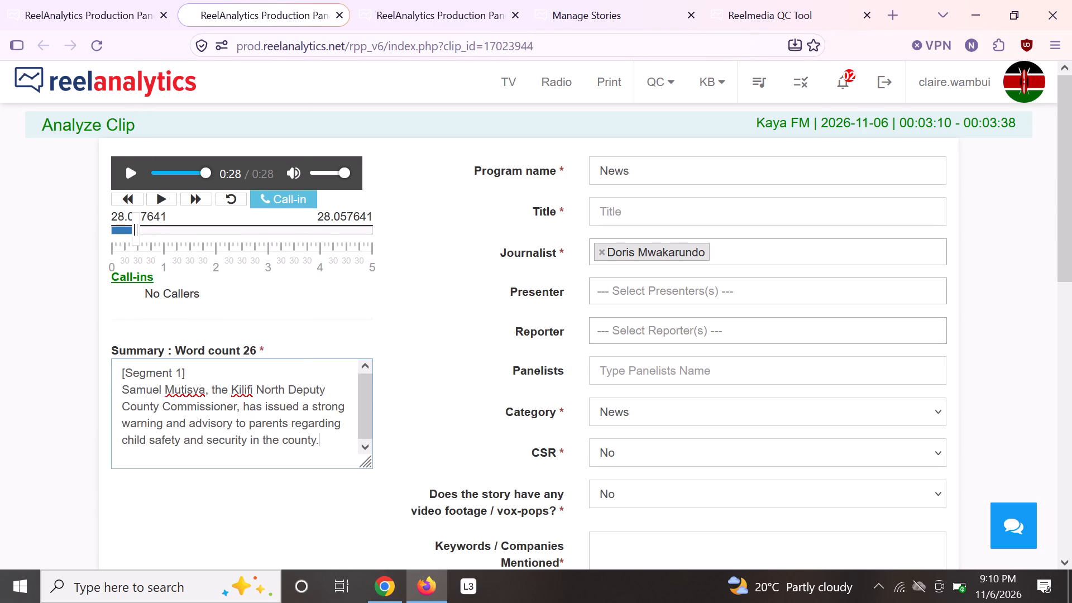
Enter "Kilifi County" as the clip's mentioned keyword or company.
left_click(618, 532)
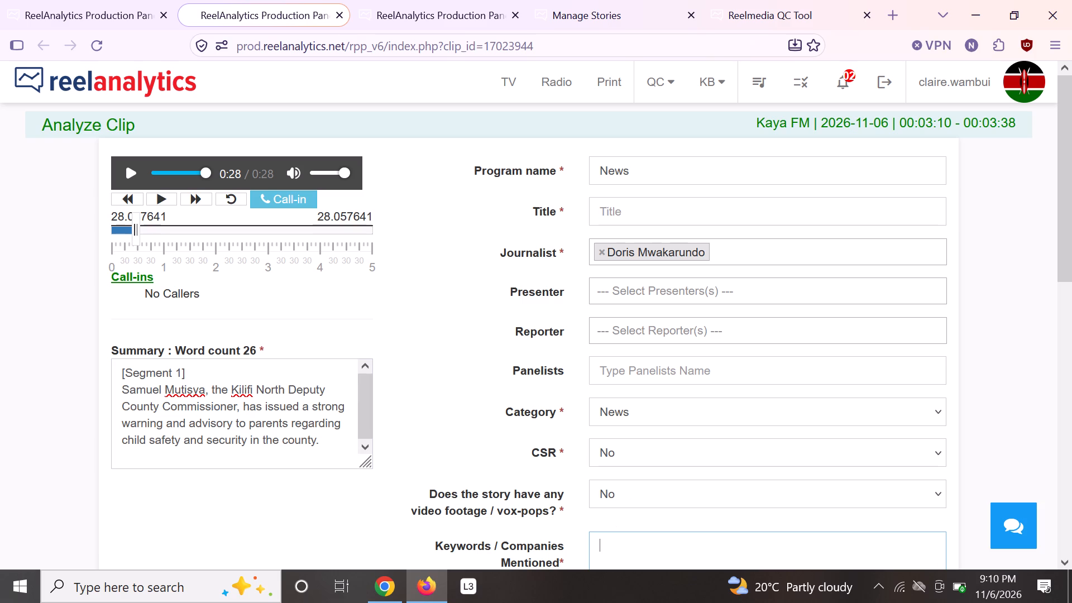
type("KC")
key("Left")
type("ilifi")
key("space")
key("Right")
type("ounty")
Copy AI Mode's title "Kilifi Parents Urged to Monitor Children's Whereabouts Amid Safety Concerns" from Chrome into the clip's title in Firefox.
left_click(383, 587)
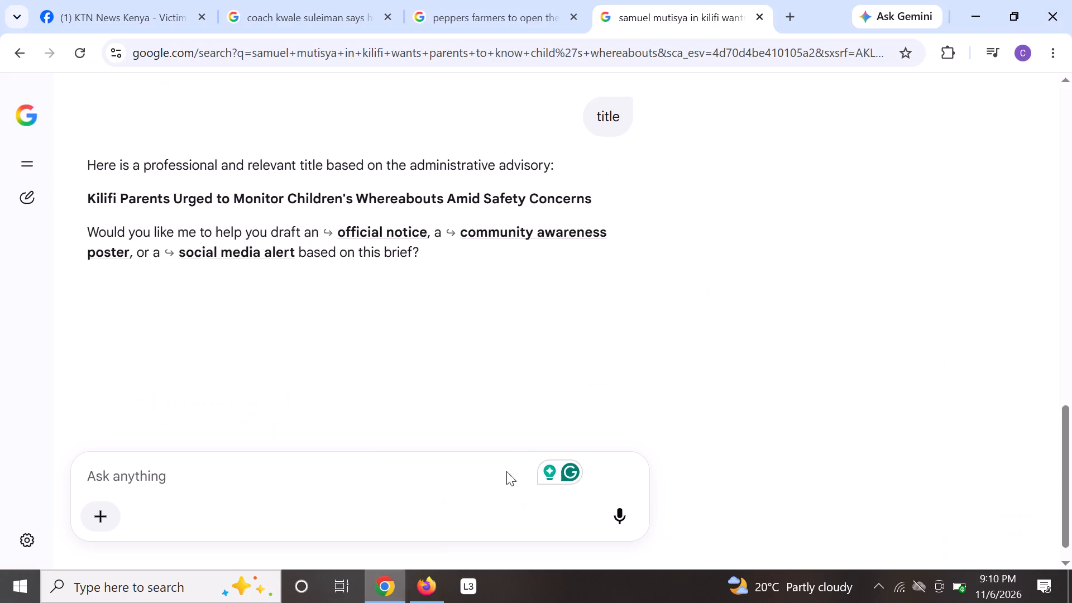
left_click(563, 363)
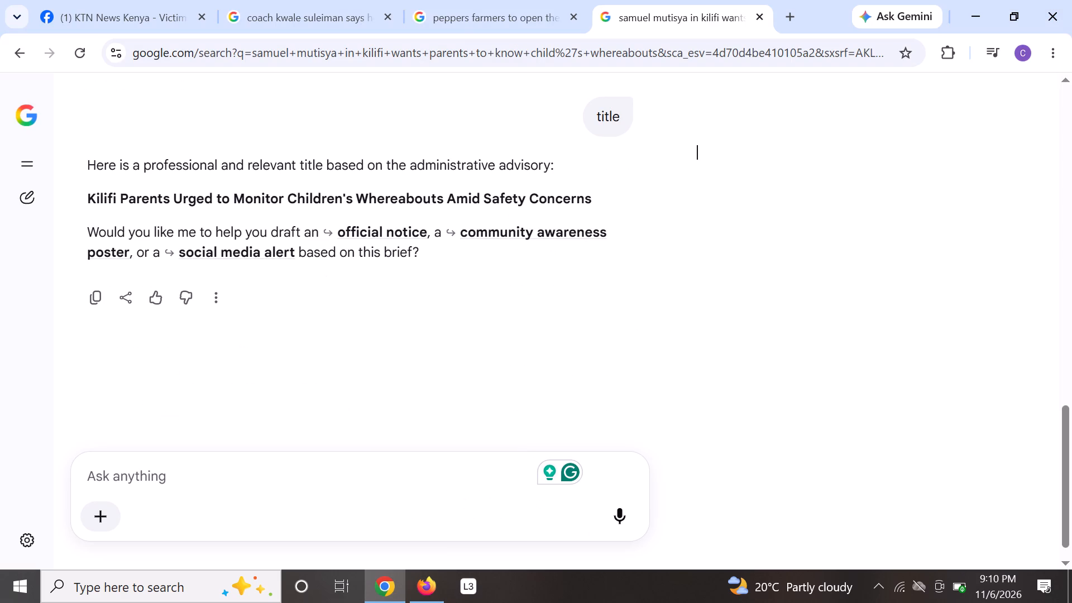
left_click_drag(90, 193, 468, 203)
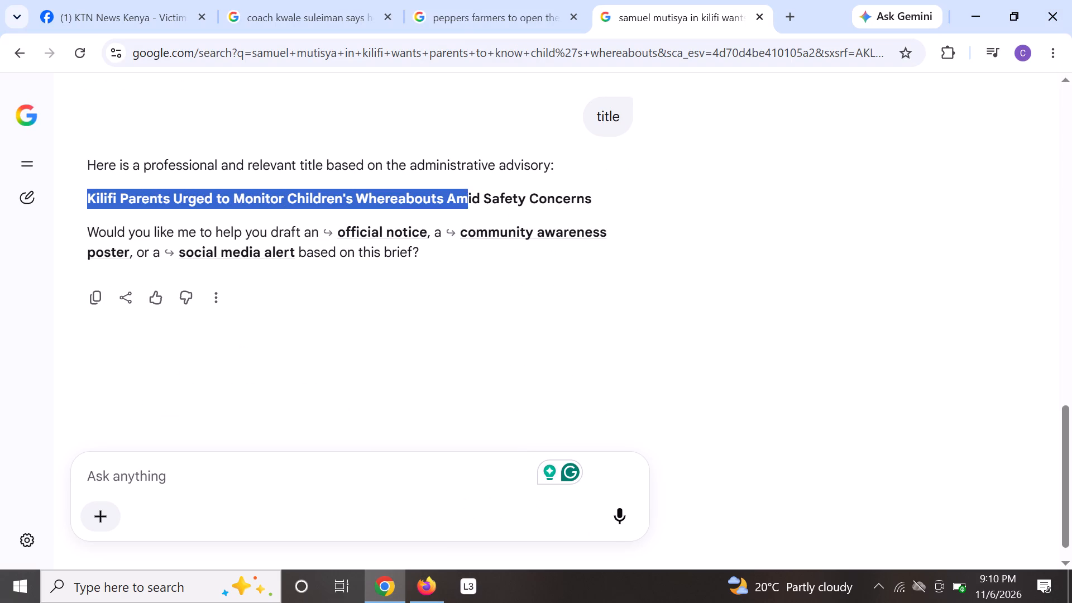
left_click_drag(468, 203, 592, 203)
right_click(587, 197)
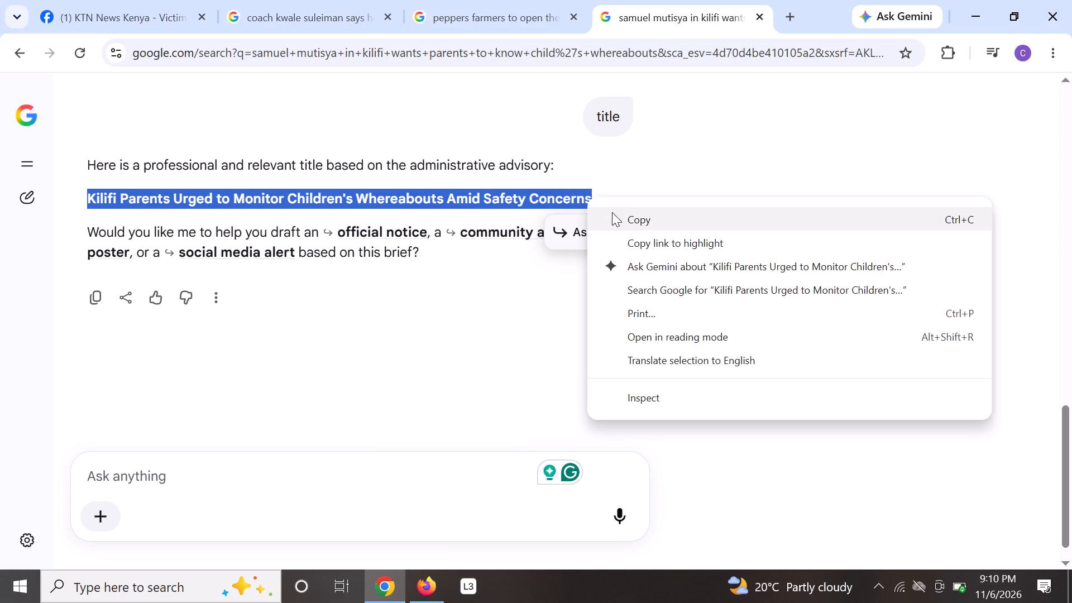
left_click(633, 223)
left_click(425, 585)
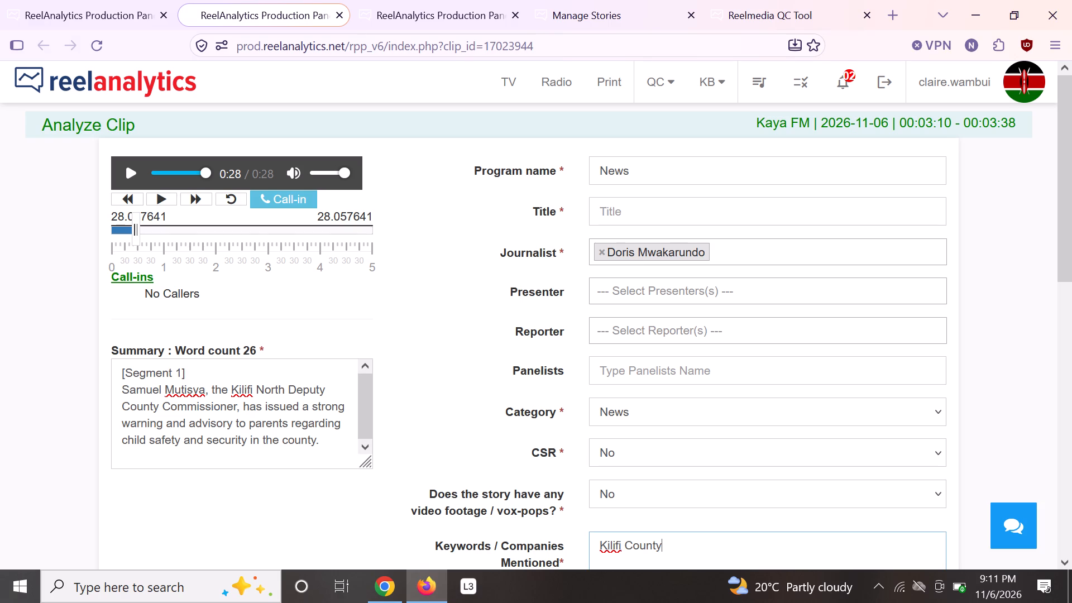
right_click(639, 214)
left_click(662, 341)
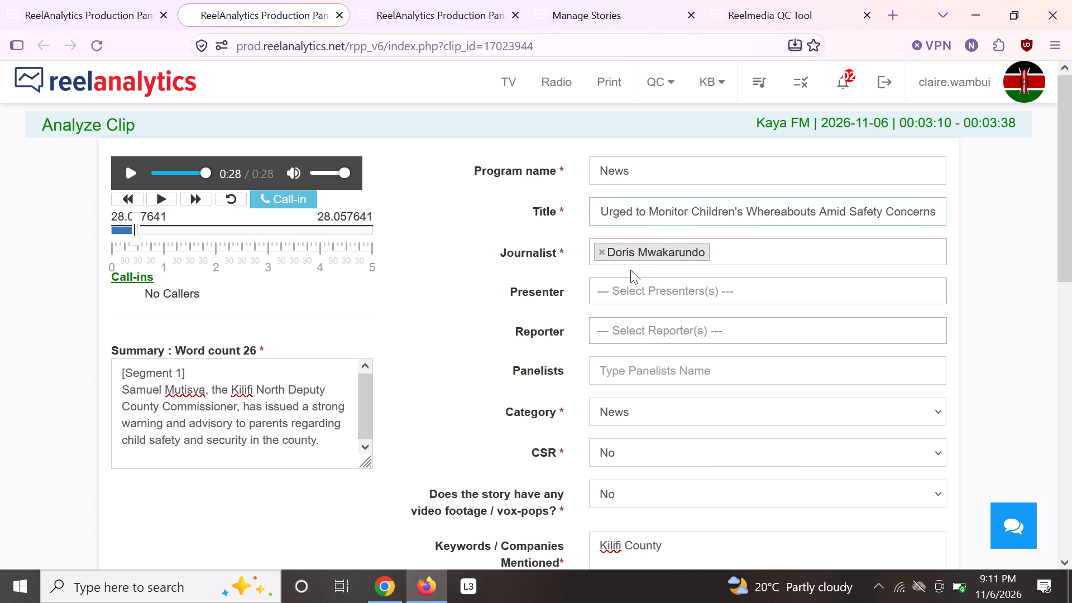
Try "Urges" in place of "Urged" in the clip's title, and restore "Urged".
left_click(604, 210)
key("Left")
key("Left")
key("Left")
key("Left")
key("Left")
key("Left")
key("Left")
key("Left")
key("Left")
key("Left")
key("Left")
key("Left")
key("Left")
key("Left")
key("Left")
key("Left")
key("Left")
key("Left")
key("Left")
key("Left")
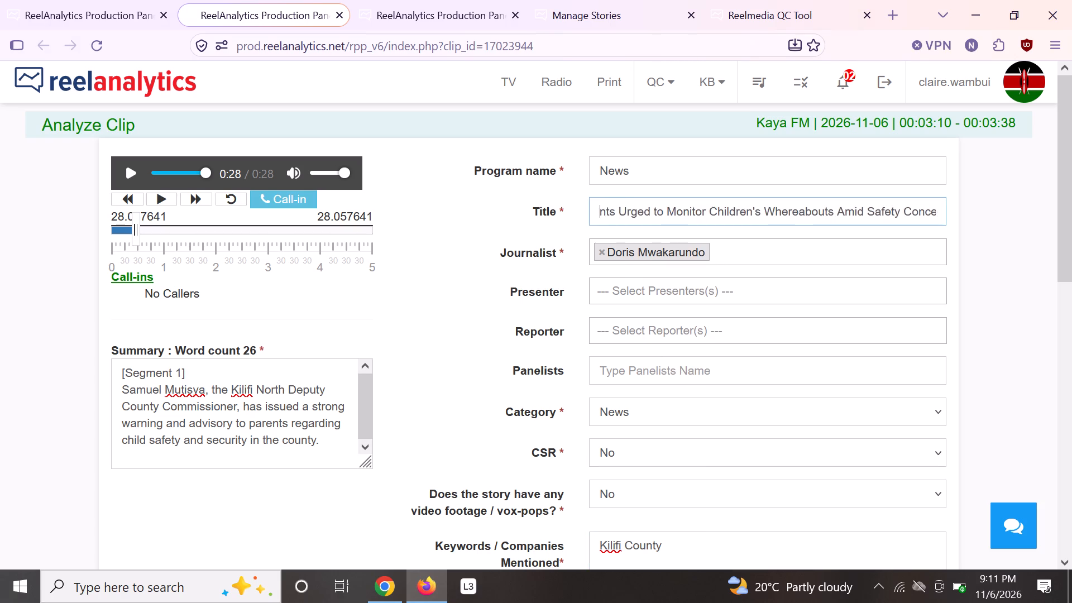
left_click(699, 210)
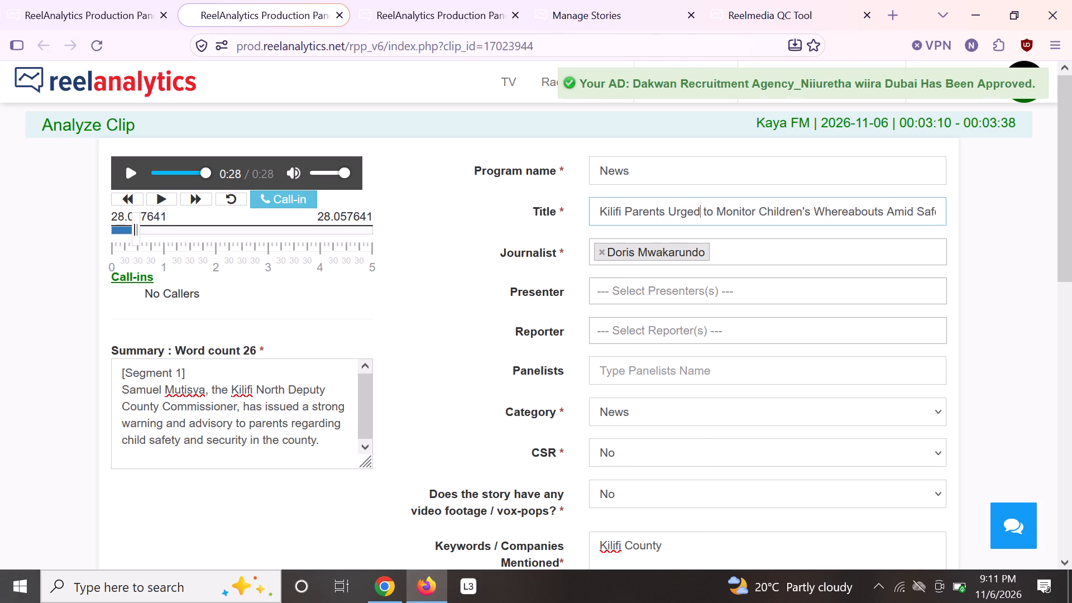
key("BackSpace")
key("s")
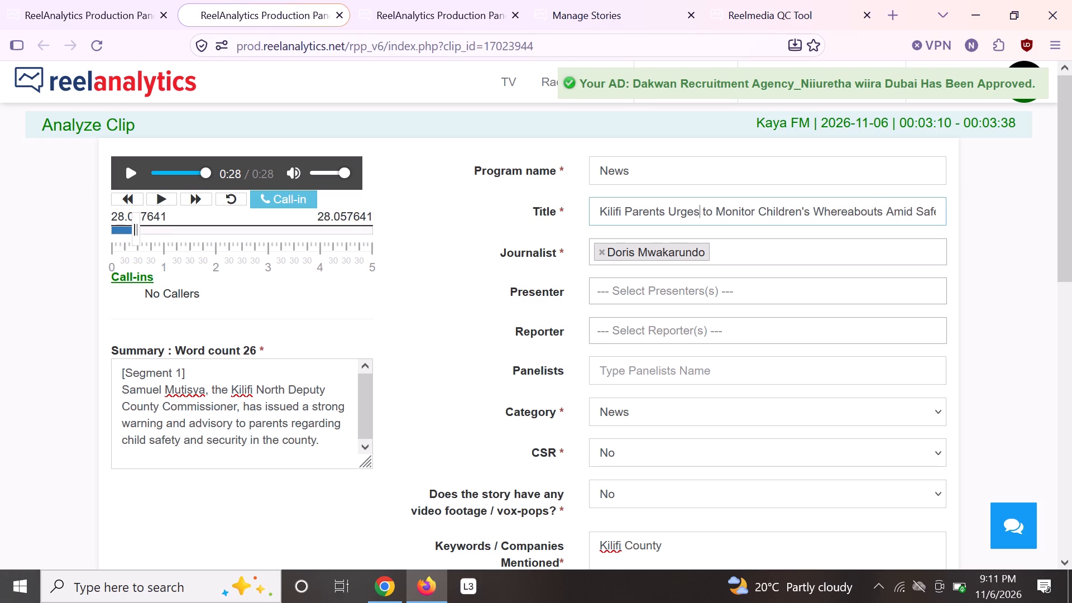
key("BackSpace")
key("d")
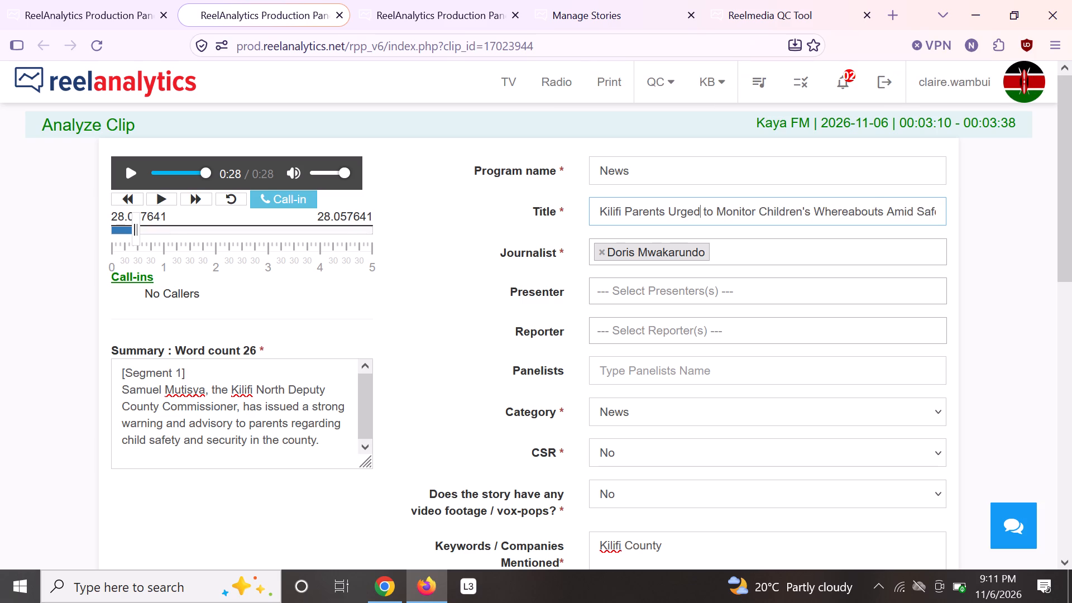
Remove "Amid Safety Concerns" from the end of the clip's title.
left_click_drag(887, 211, 1040, 237)
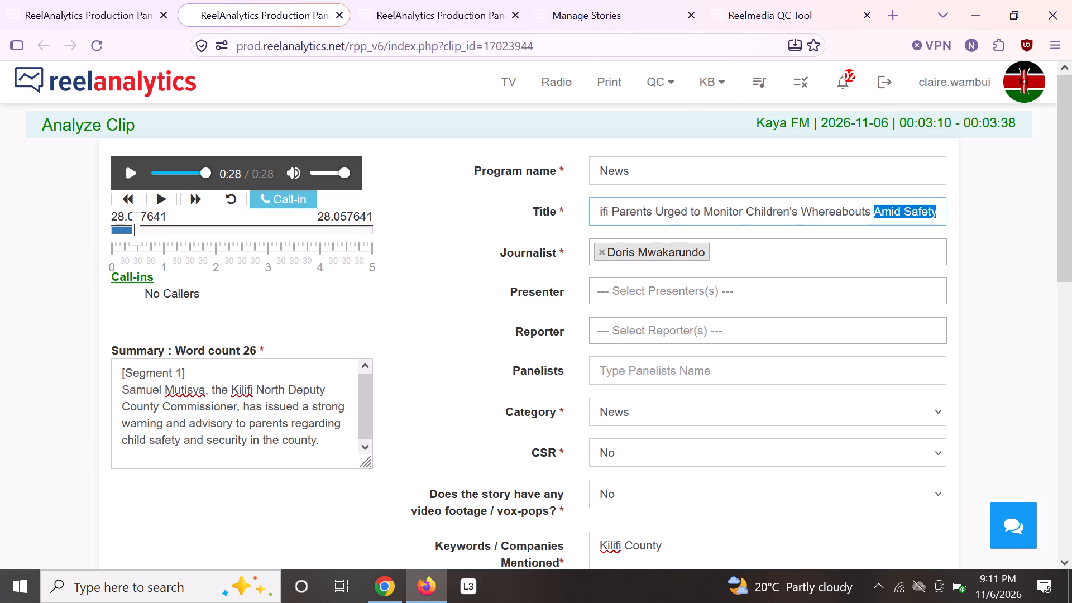
left_click_drag(1040, 237, 1071, 247)
key("BackSpace")
Tag Kilifi County as a neutral company mention and assign the Government::Devolution industry.
scroll(422, 238, "down", 1)
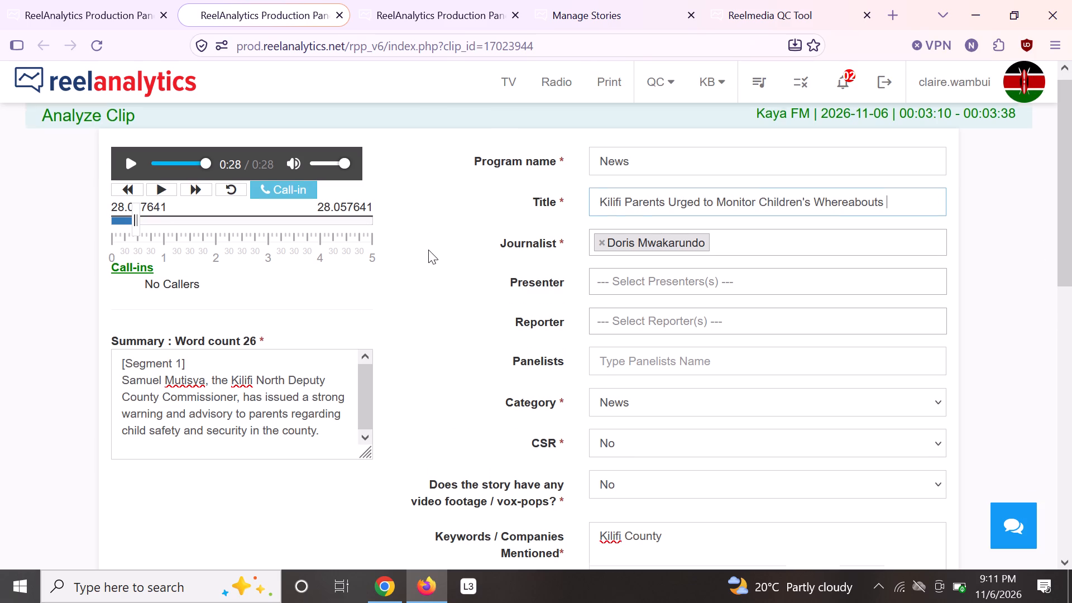
scroll(440, 269, "down", 4)
left_click(427, 293)
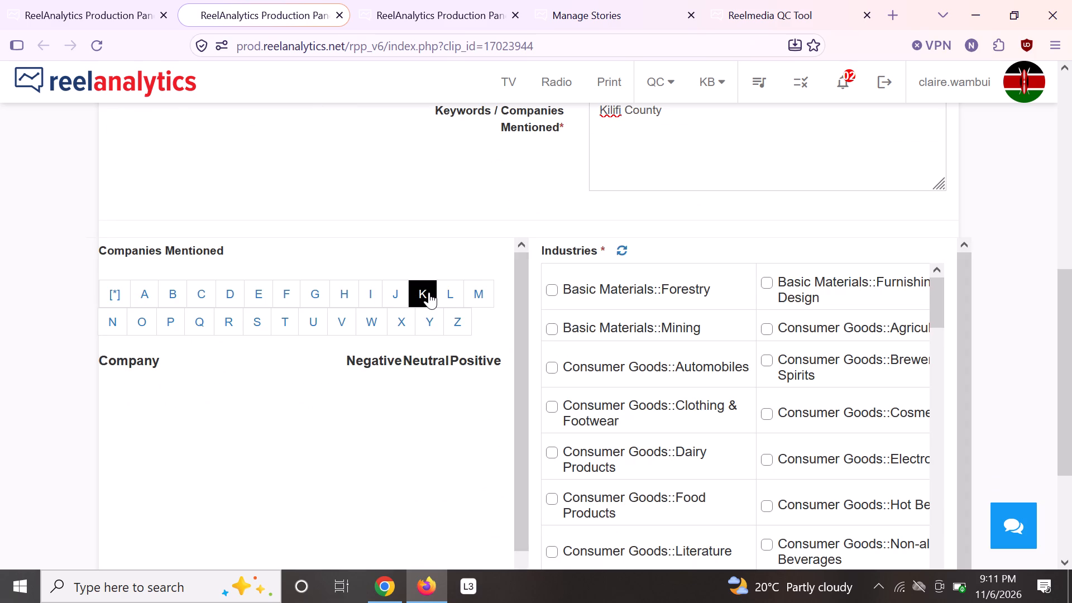
left_click(391, 367)
left_click(394, 381)
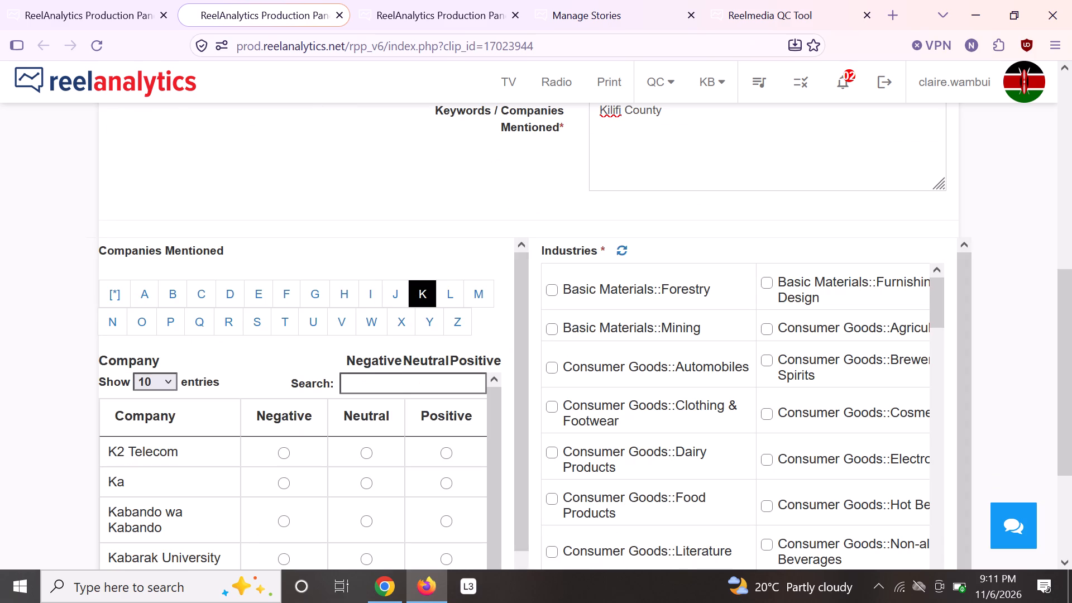
type("ilifi")
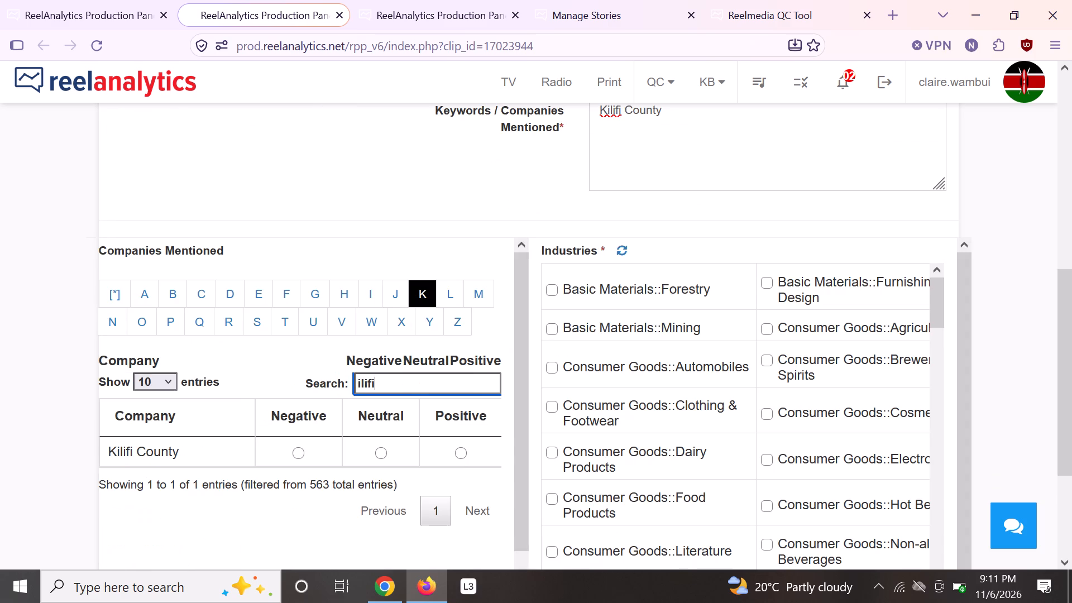
key("space")
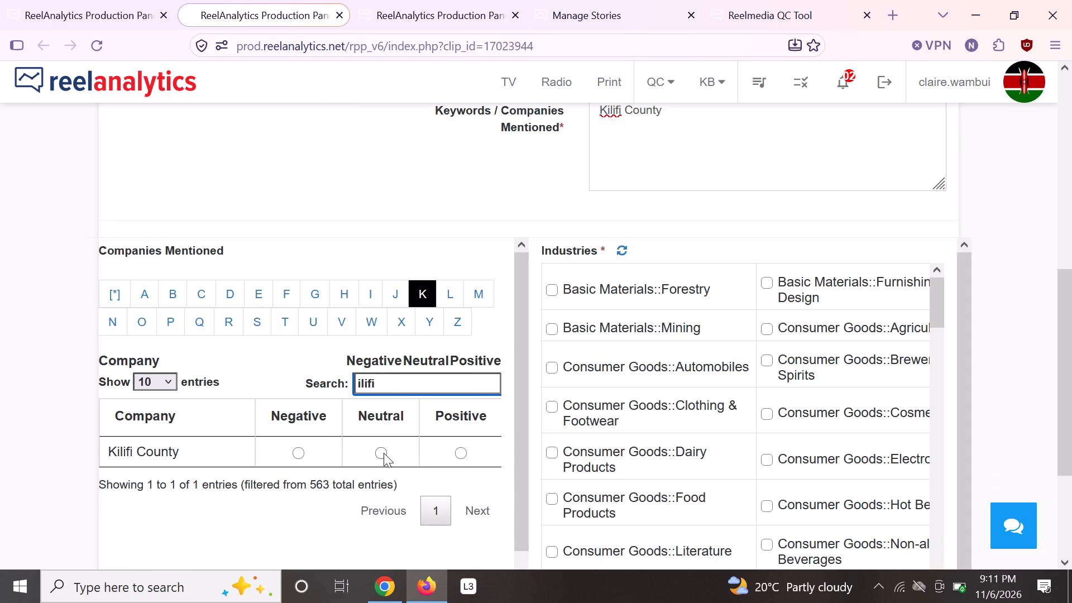
left_click(384, 451)
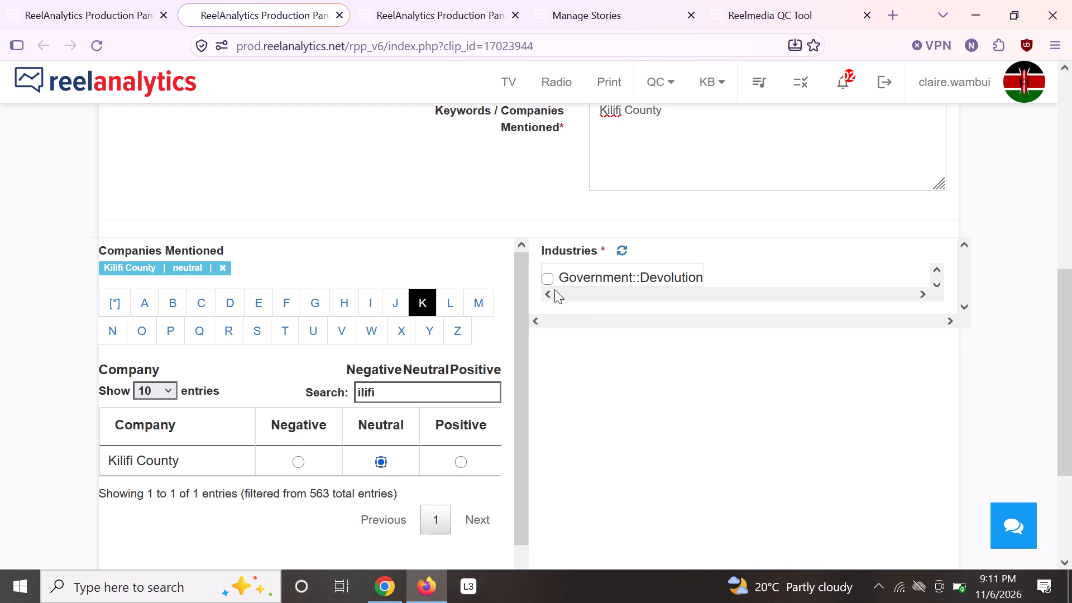
left_click(546, 273)
Review the completed clip form and save the analysis.
scroll(512, 239, "up", 5)
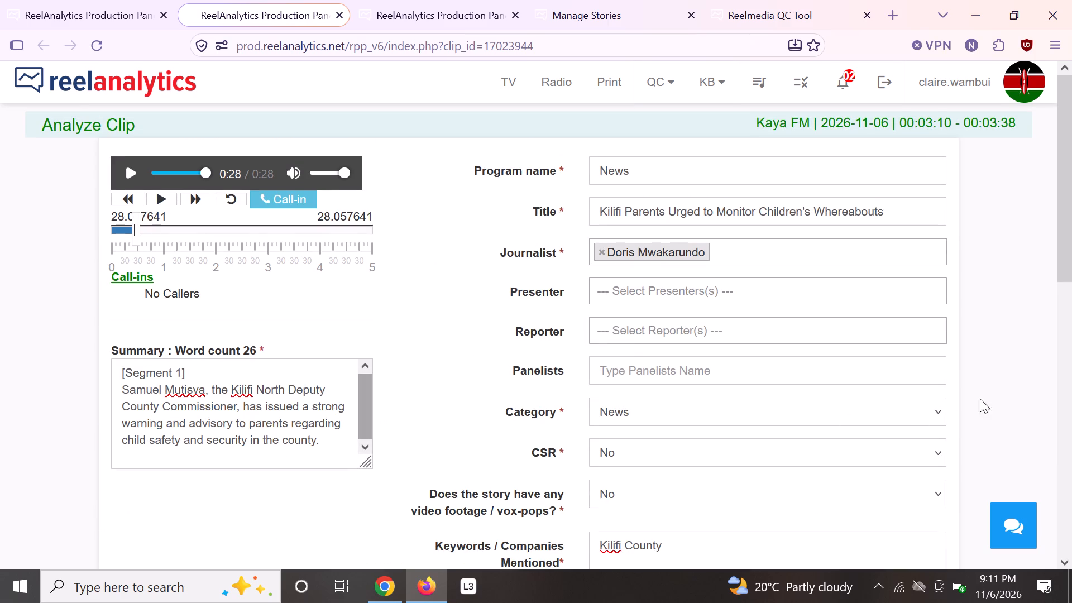
scroll(1027, 408, "down", 8)
scroll(1031, 431, "up", 2)
scroll(857, 529, "up", 3)
scroll(1004, 418, "down", 4)
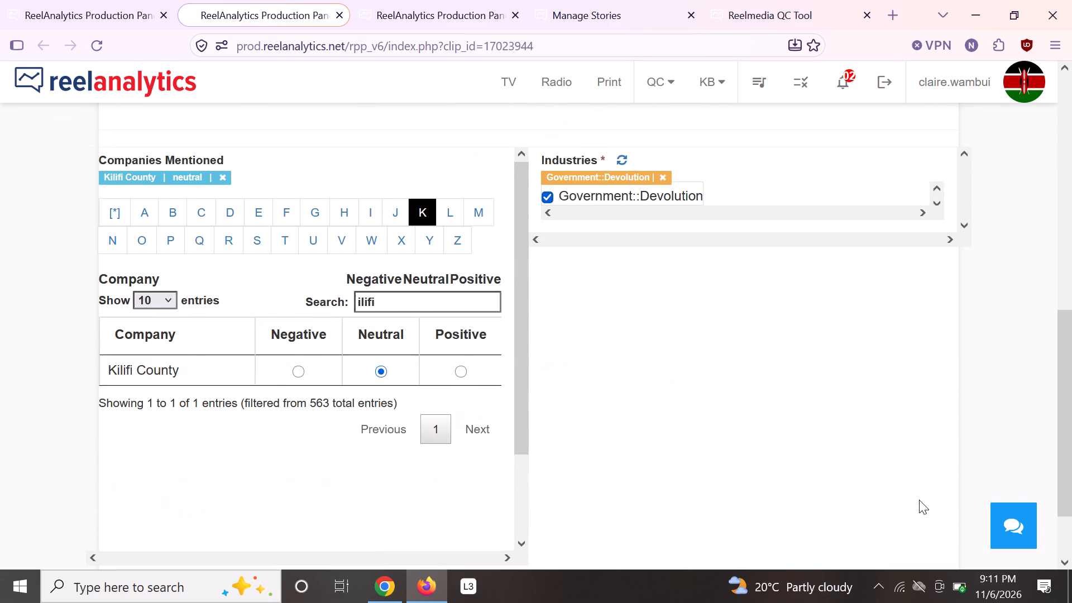
scroll(973, 381, "down", 3)
scroll(974, 385, "up", 1)
scroll(974, 386, "down", 2)
left_click(819, 521)
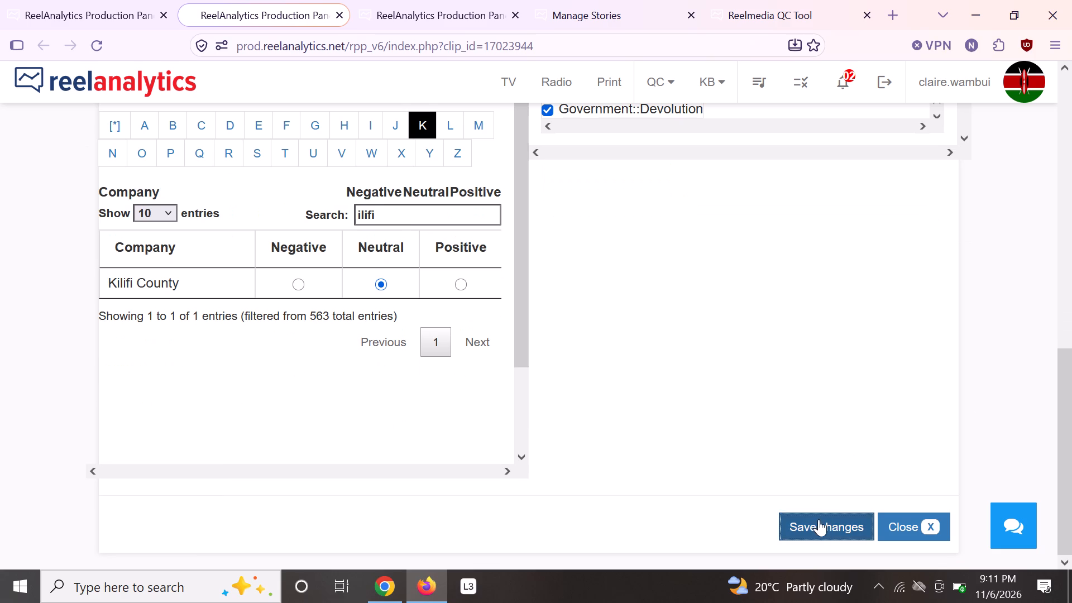
Close the finished clip's tab and reload the Kaya FM radio clips for 2026-11-06.
left_click(343, 12)
left_click(99, 11)
scroll(260, 131, "up", 1)
scroll(260, 131, "down", 1)
scroll(260, 131, "up", 8)
scroll(413, 207, "down", 4)
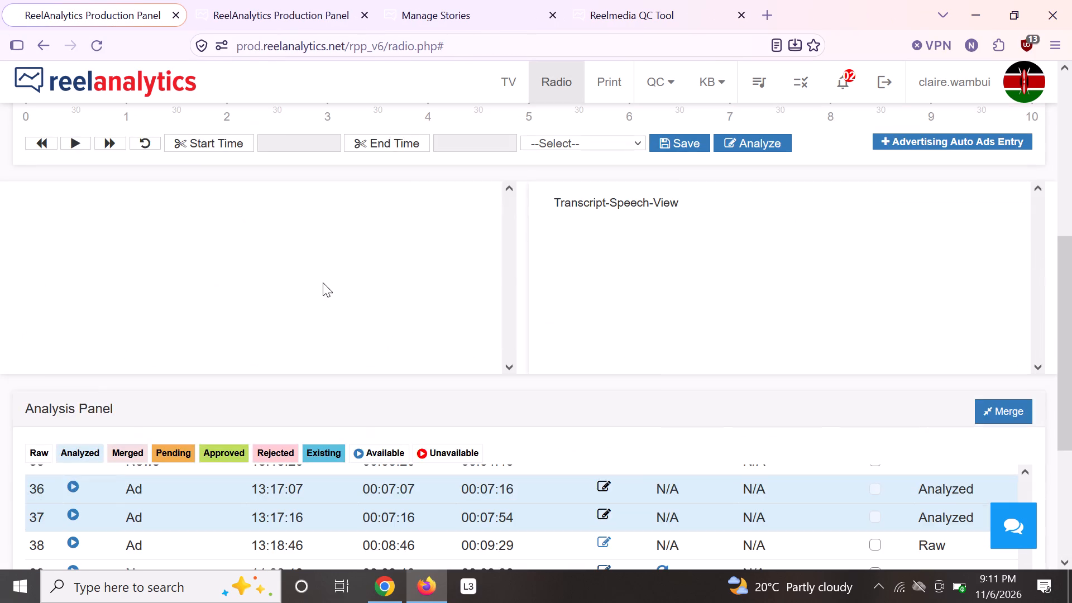
scroll(348, 212, "up", 1)
scroll(348, 212, "down", 1)
scroll(348, 212, "up", 1)
scroll(348, 212, "down", 1)
scroll(348, 211, "up", 6)
left_click(300, 201)
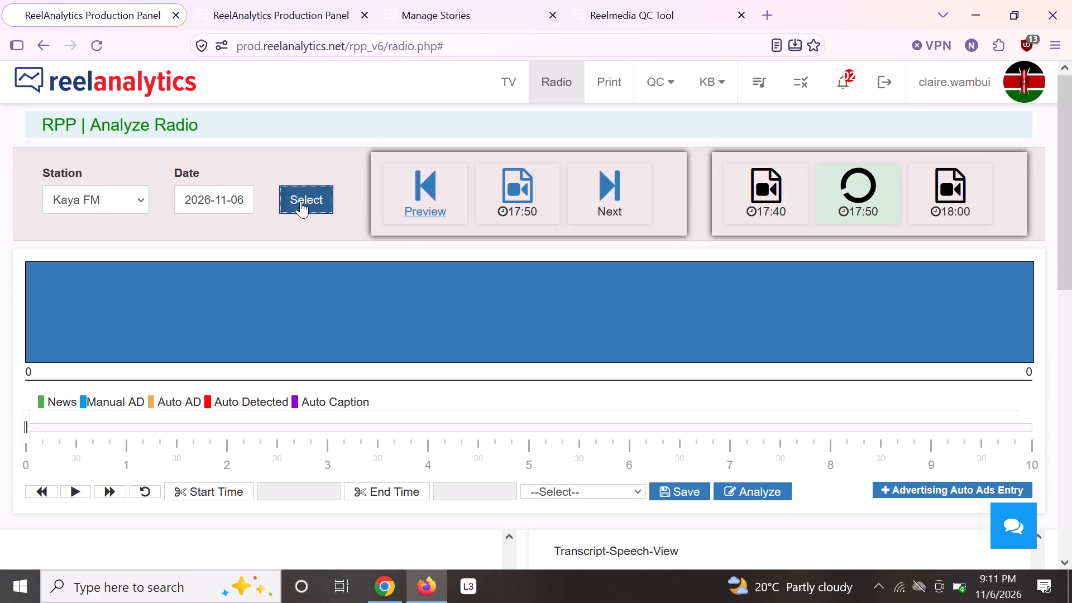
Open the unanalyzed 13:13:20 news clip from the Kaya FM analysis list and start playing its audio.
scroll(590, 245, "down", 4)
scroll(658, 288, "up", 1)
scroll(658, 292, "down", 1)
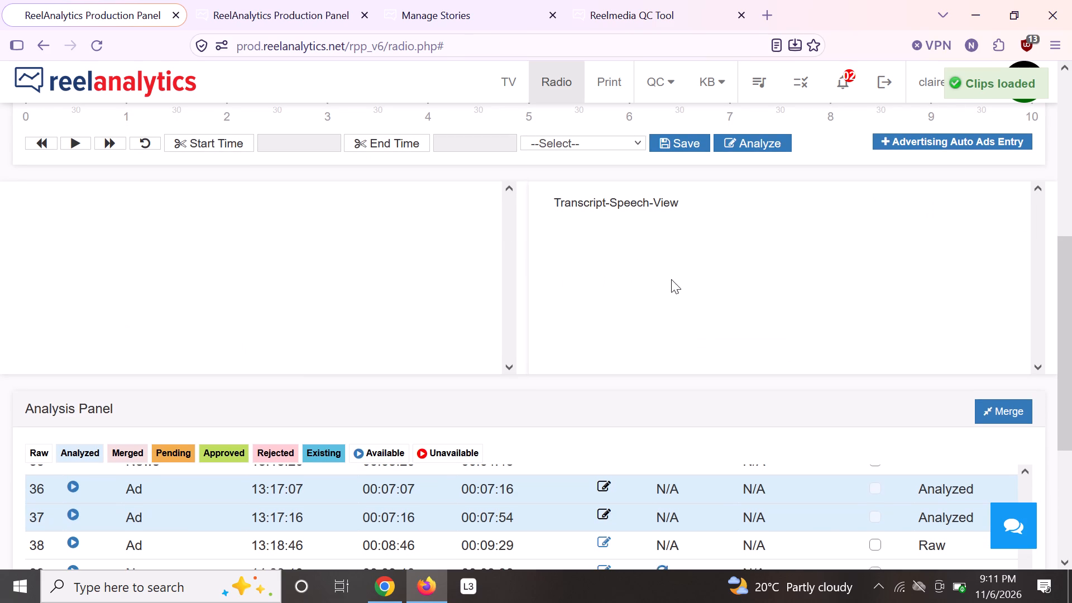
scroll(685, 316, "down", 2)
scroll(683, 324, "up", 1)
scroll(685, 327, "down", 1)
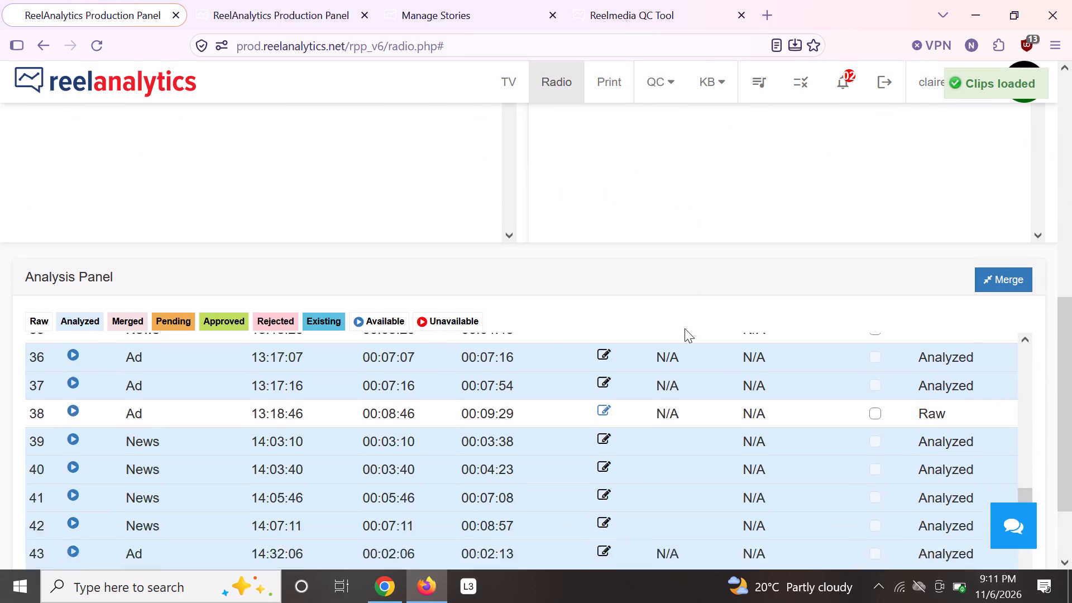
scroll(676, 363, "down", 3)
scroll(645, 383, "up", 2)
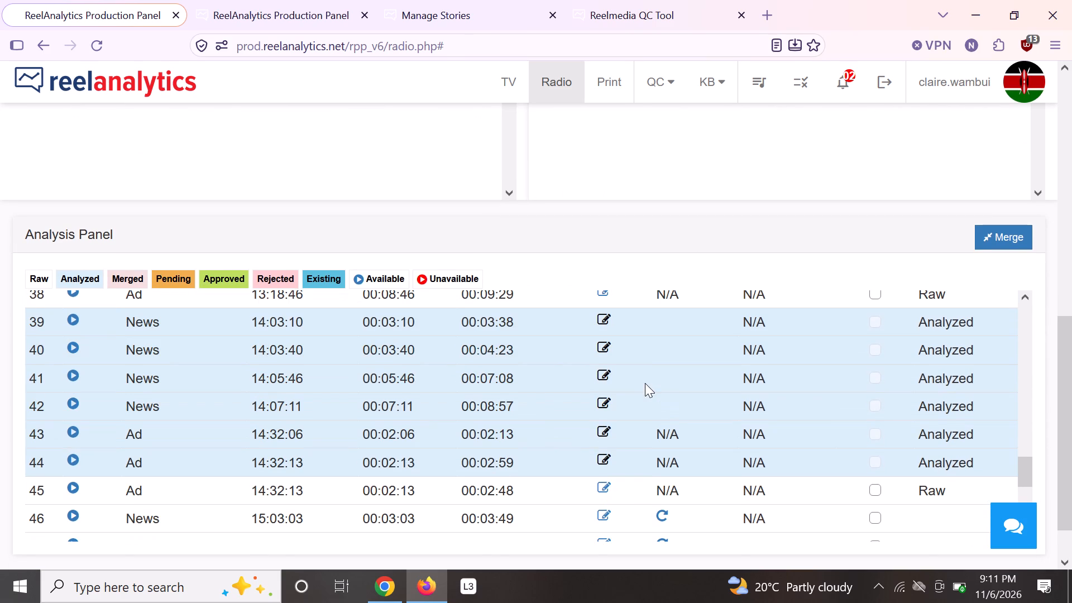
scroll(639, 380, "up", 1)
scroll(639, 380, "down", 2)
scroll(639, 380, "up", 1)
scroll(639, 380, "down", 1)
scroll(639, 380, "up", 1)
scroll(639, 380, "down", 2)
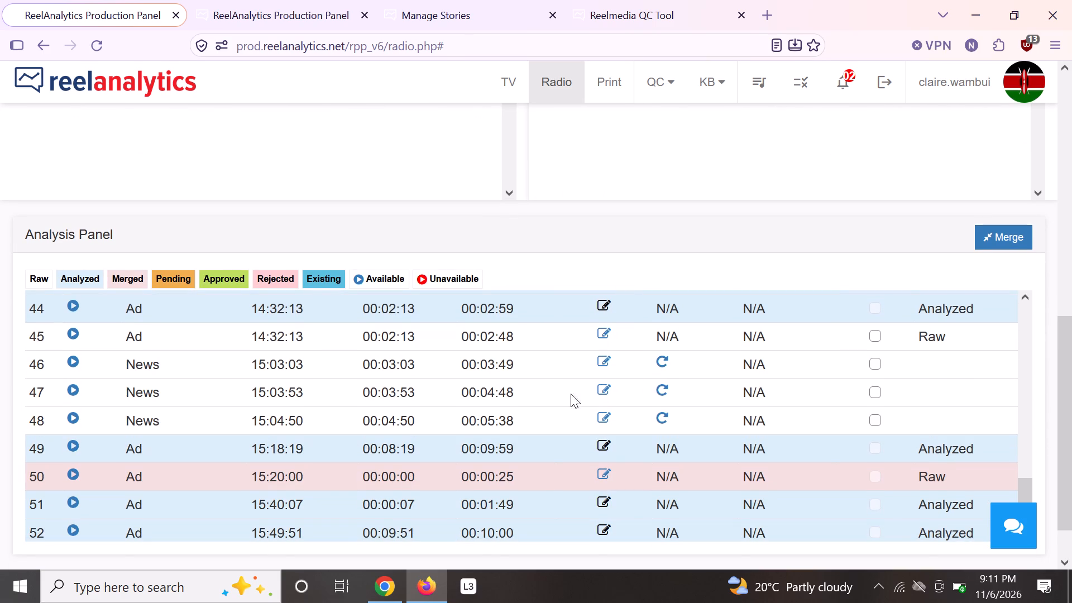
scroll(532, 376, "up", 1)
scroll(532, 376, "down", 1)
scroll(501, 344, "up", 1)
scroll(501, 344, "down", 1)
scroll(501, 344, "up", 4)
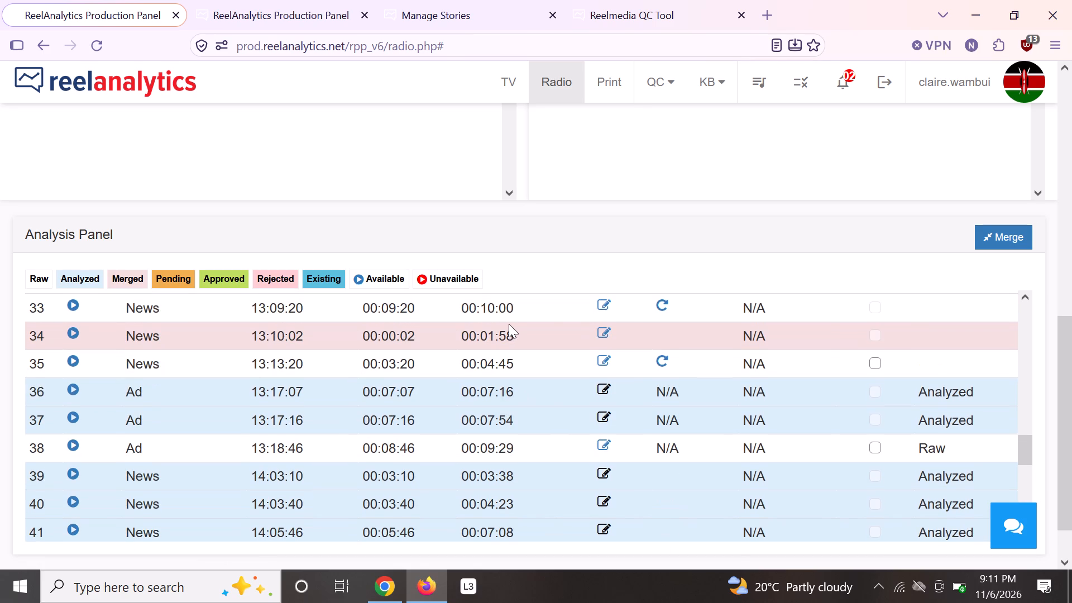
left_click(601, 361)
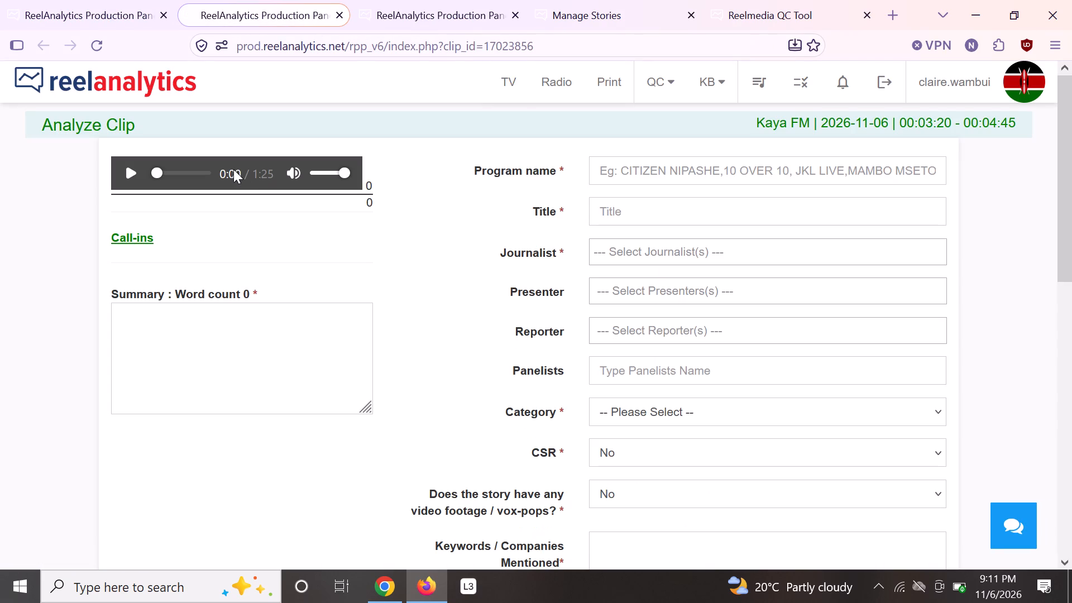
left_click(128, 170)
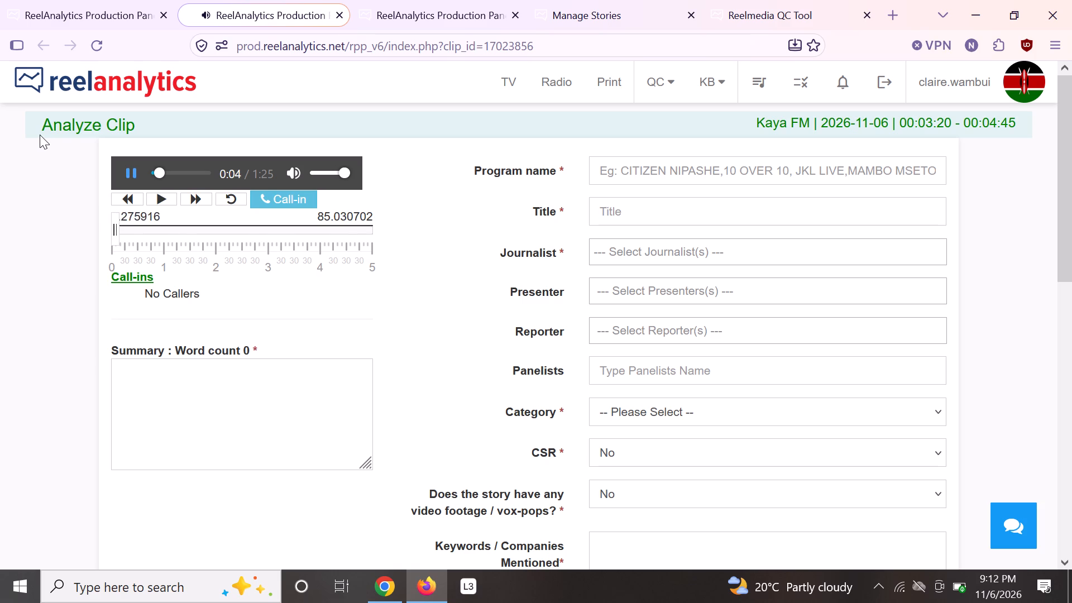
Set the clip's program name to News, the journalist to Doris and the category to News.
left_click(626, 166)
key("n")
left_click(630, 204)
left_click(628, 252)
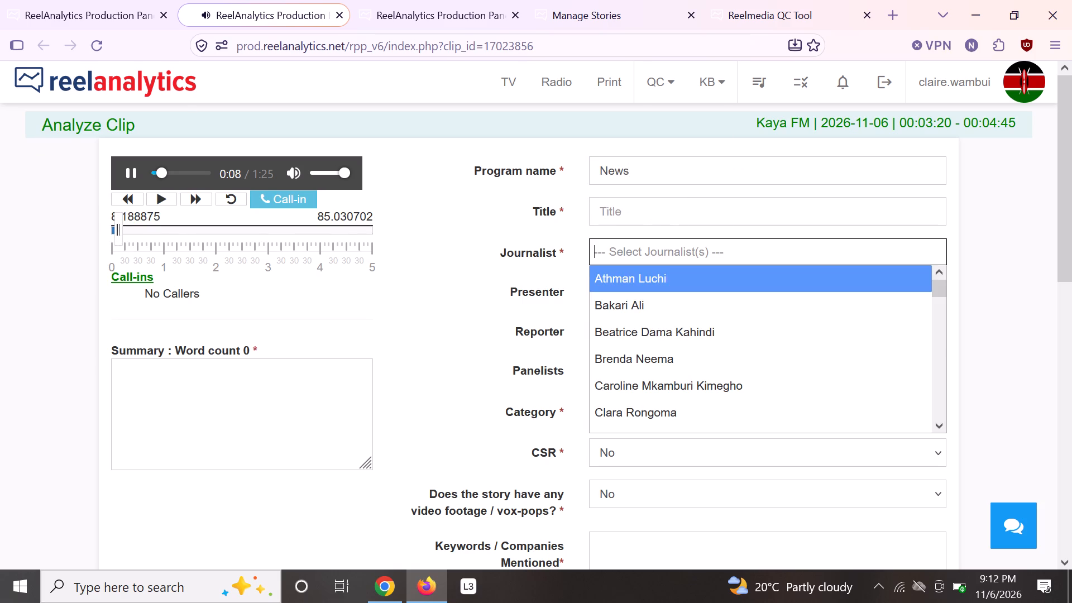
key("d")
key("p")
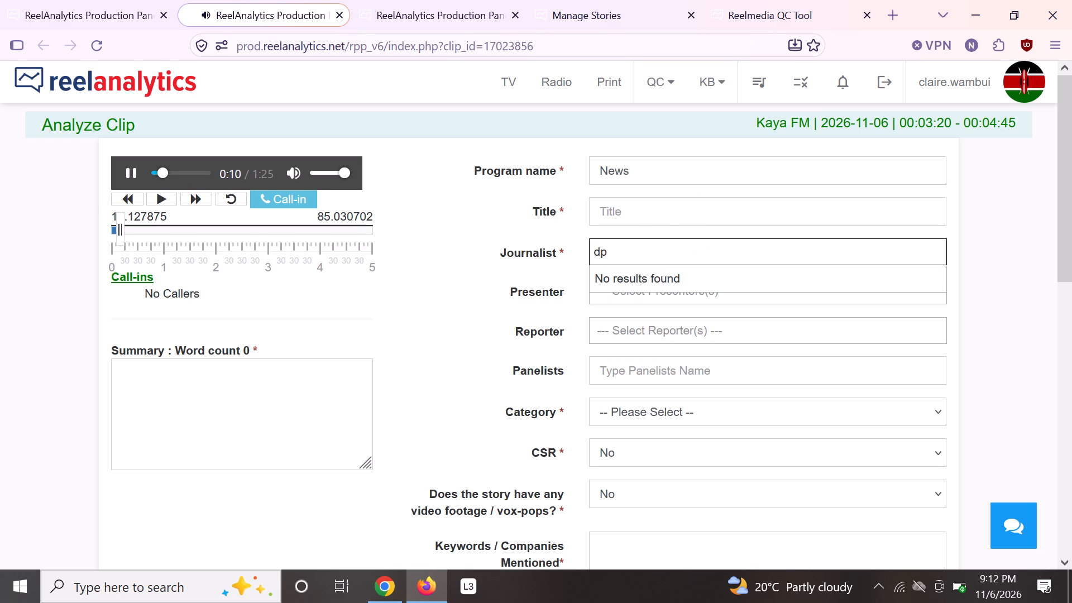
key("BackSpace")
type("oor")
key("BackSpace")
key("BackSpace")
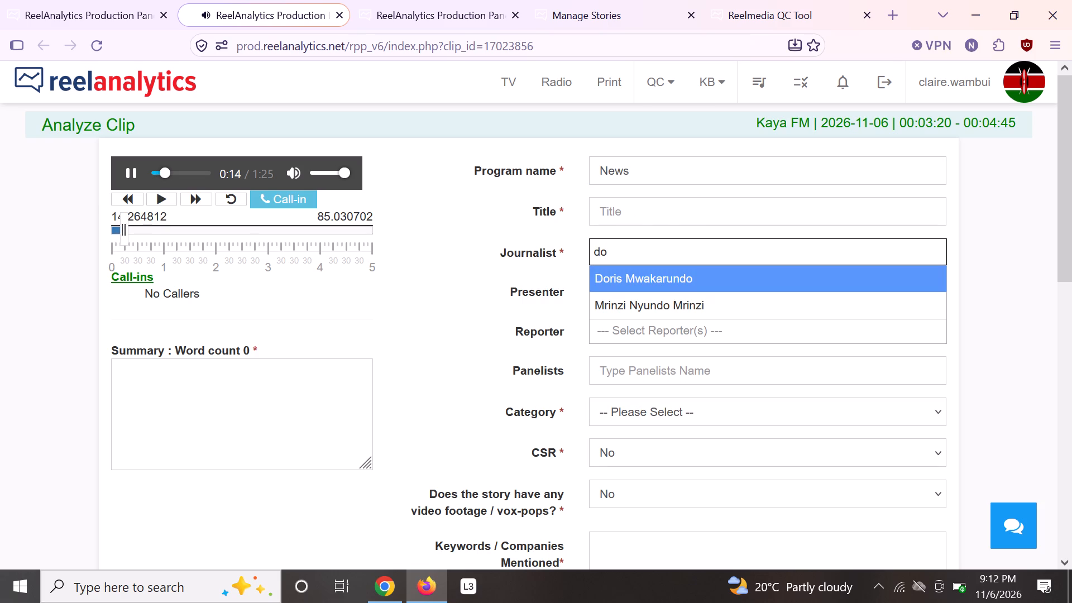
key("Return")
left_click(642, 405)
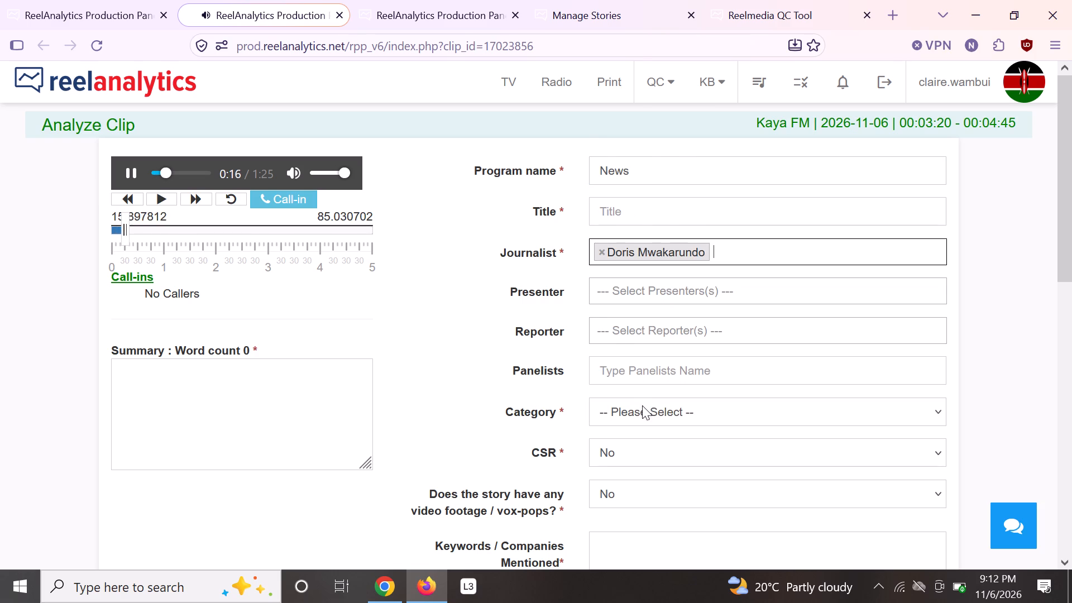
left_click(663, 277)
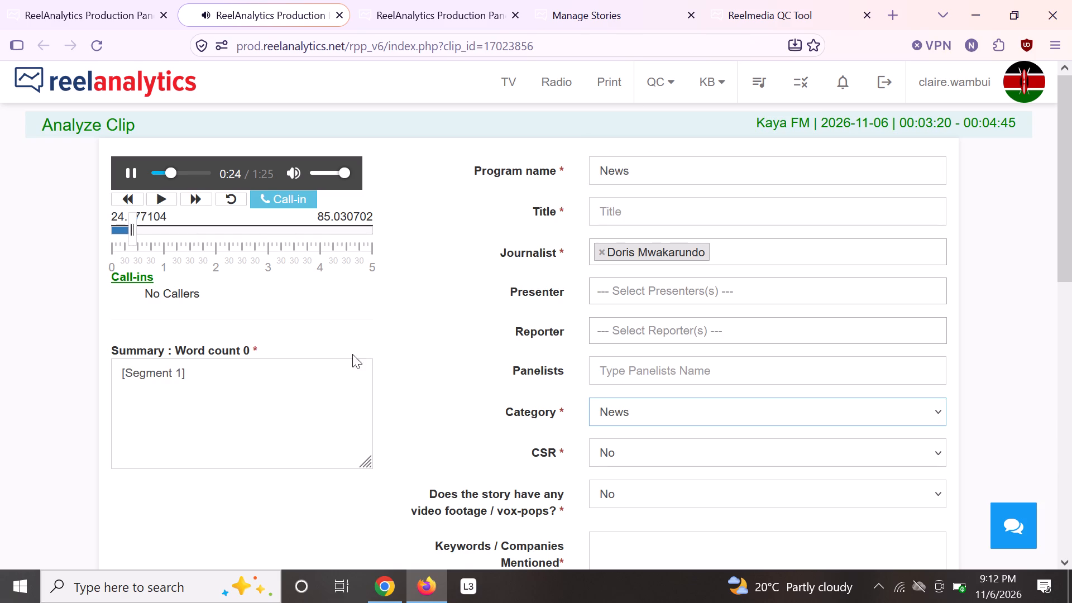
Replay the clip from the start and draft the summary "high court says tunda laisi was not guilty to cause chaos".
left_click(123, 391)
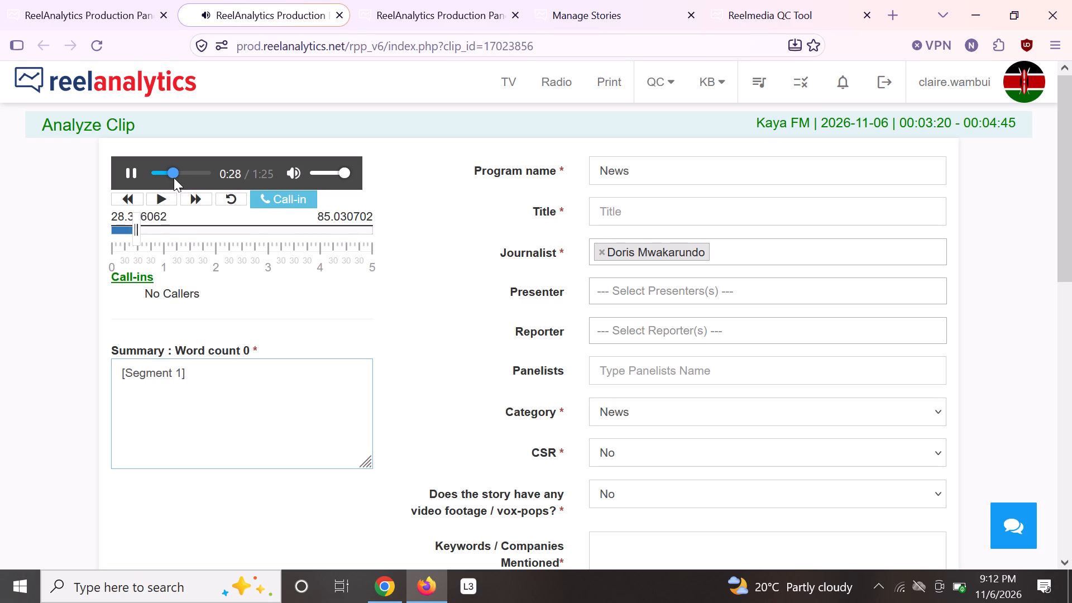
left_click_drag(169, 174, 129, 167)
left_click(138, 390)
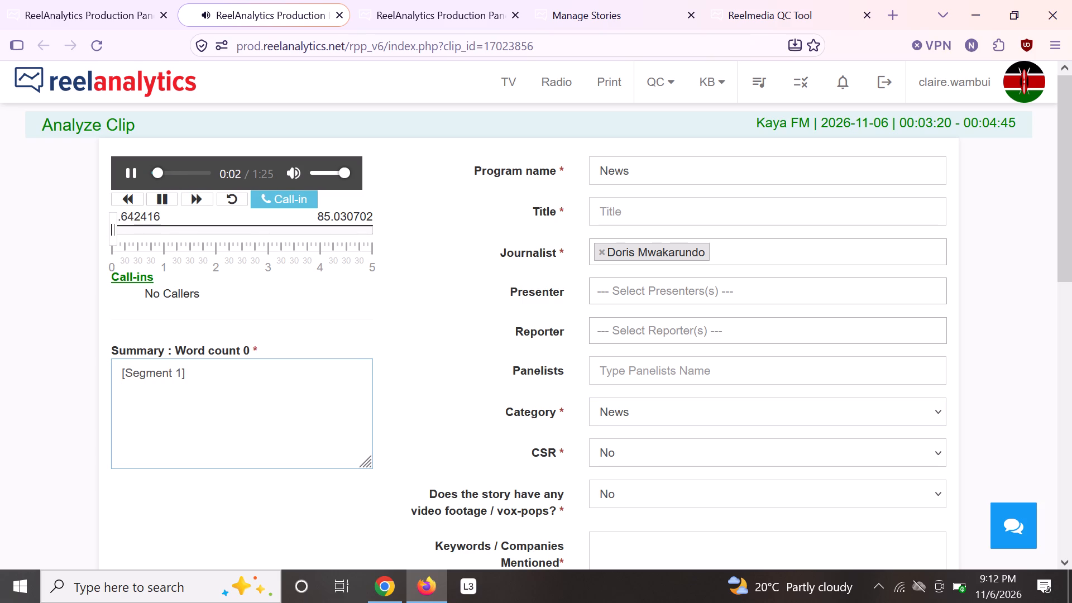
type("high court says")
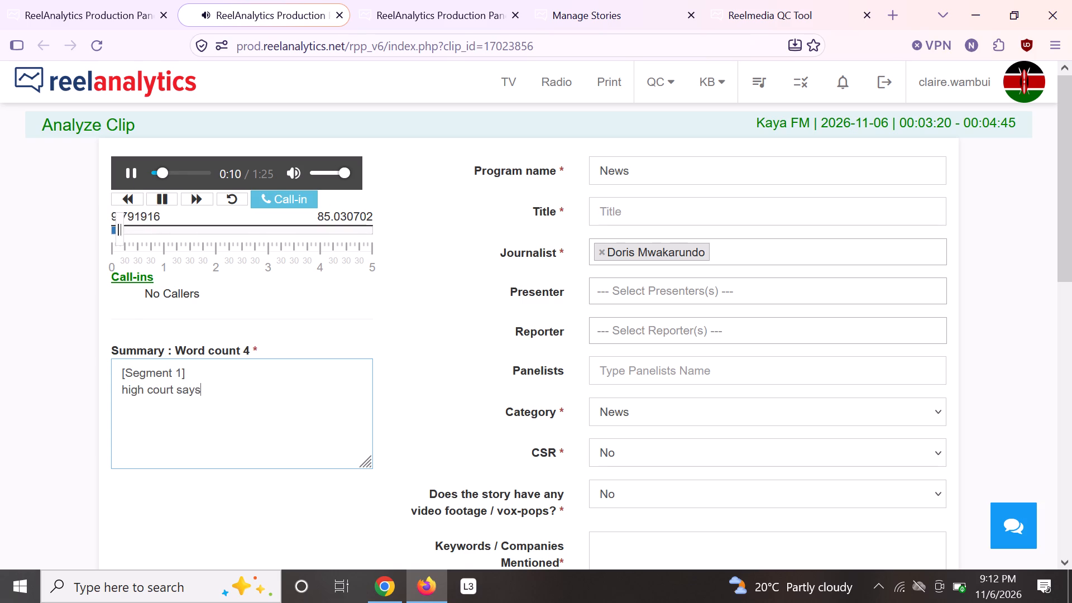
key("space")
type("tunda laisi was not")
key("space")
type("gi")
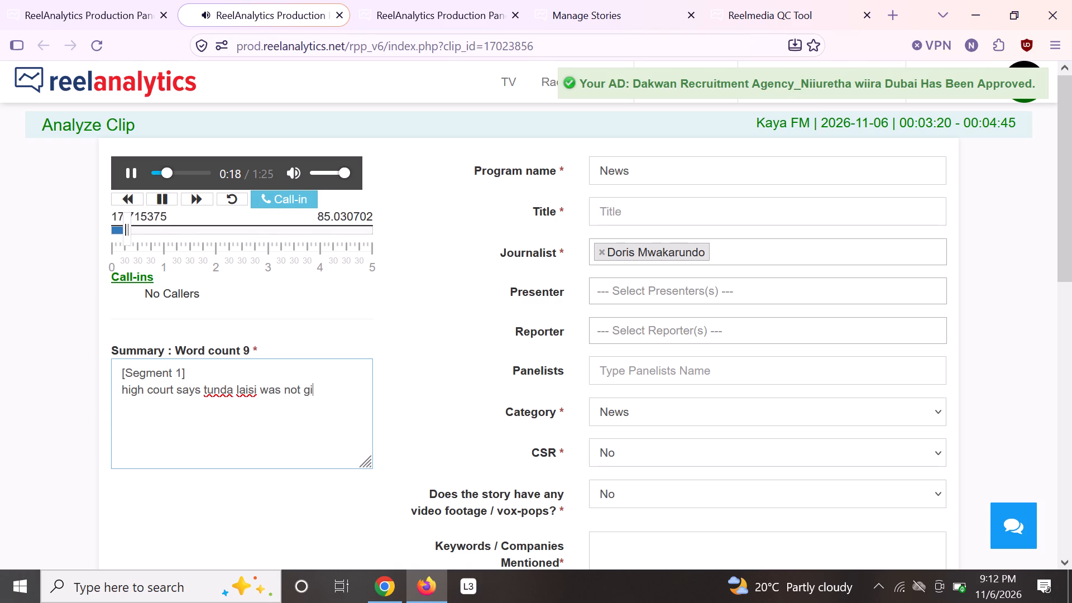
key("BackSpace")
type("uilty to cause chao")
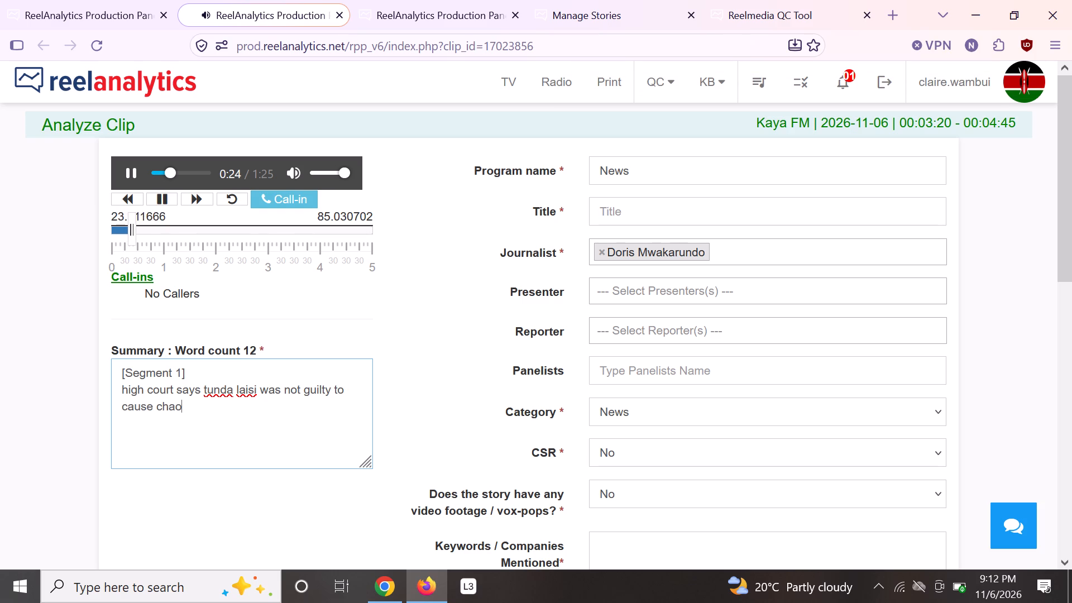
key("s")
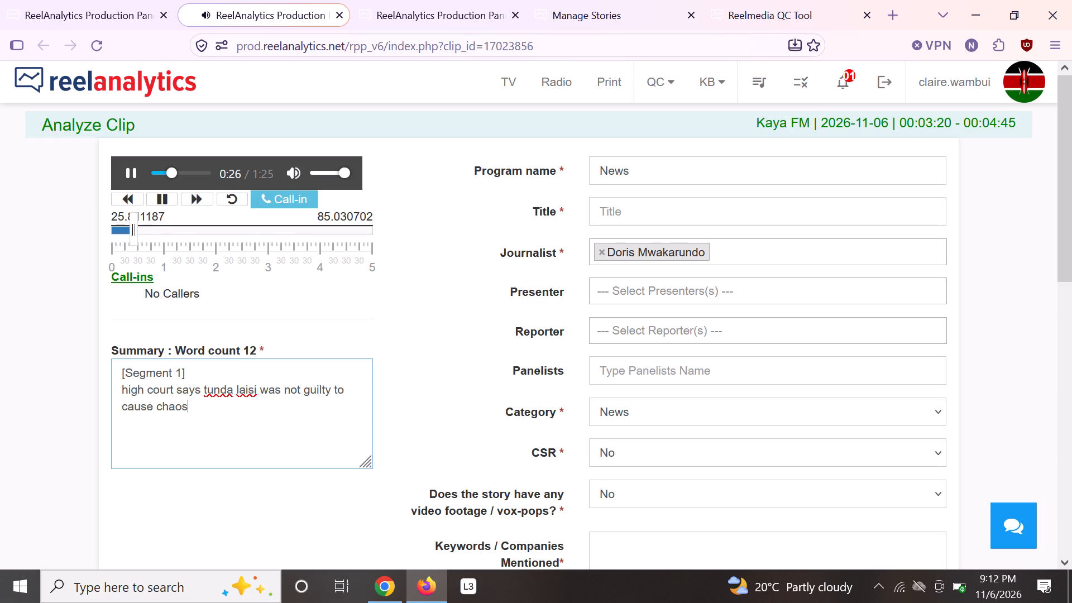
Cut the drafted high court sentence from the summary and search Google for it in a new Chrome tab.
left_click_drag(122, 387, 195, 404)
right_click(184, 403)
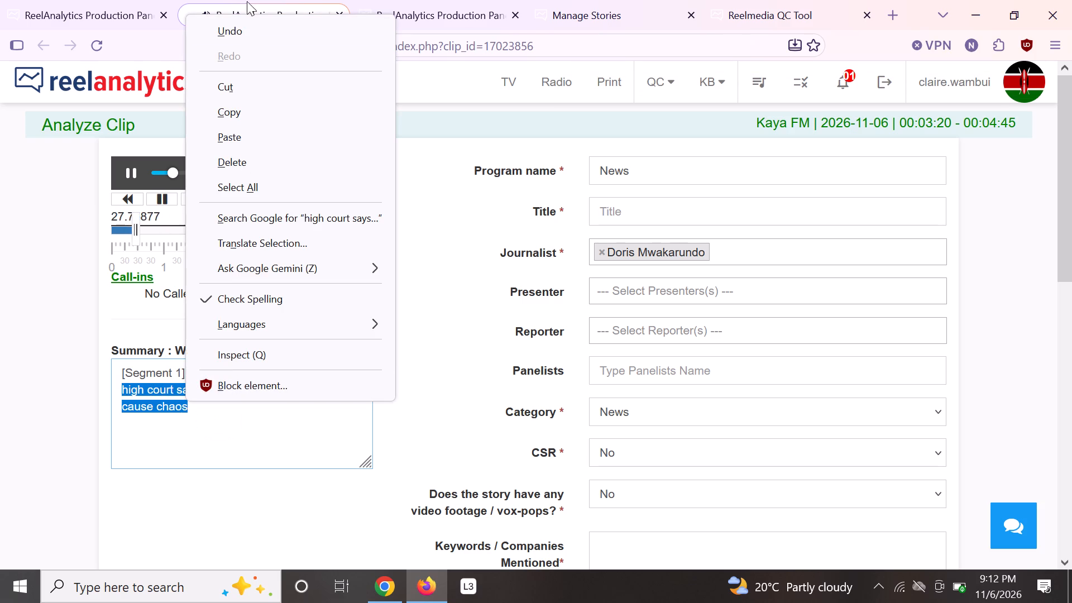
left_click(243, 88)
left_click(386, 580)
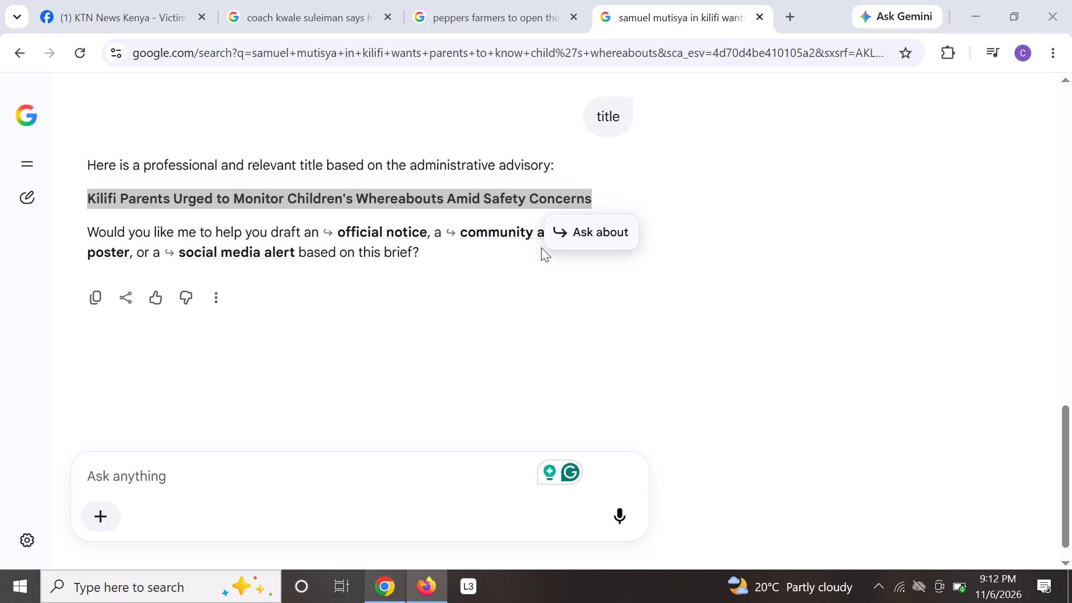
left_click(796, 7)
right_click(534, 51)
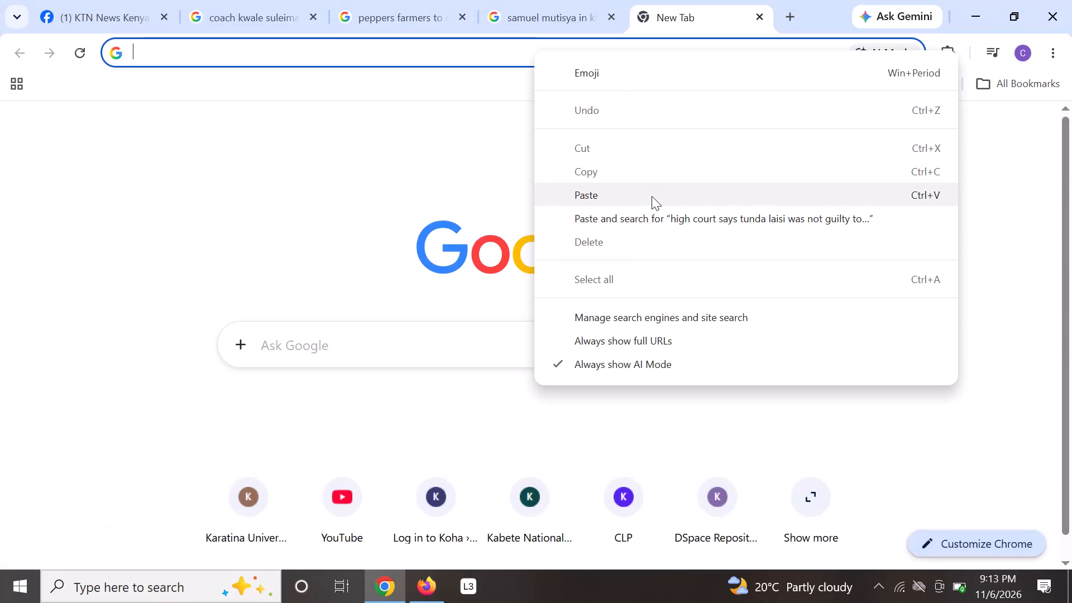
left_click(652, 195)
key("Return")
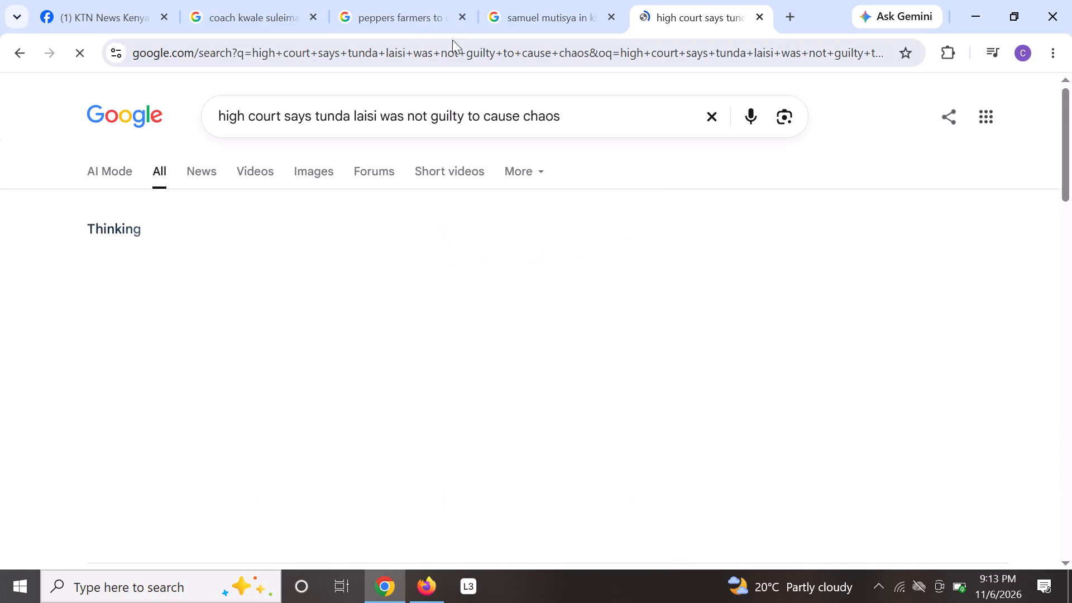
Close the two older search tabs about pepper farmers and the Kilifi child-safety story.
left_click(458, 12)
left_click(458, 12)
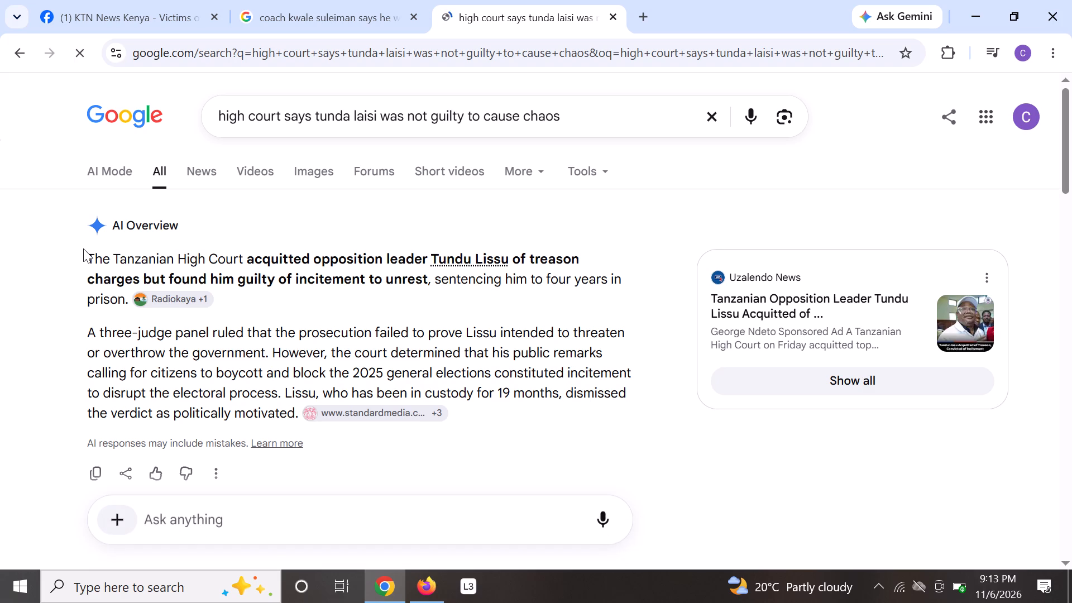
Highlight and read the AI Overview's opening paragraph on the Tundu Lissu ruling.
left_click_drag(83, 252, 113, 283)
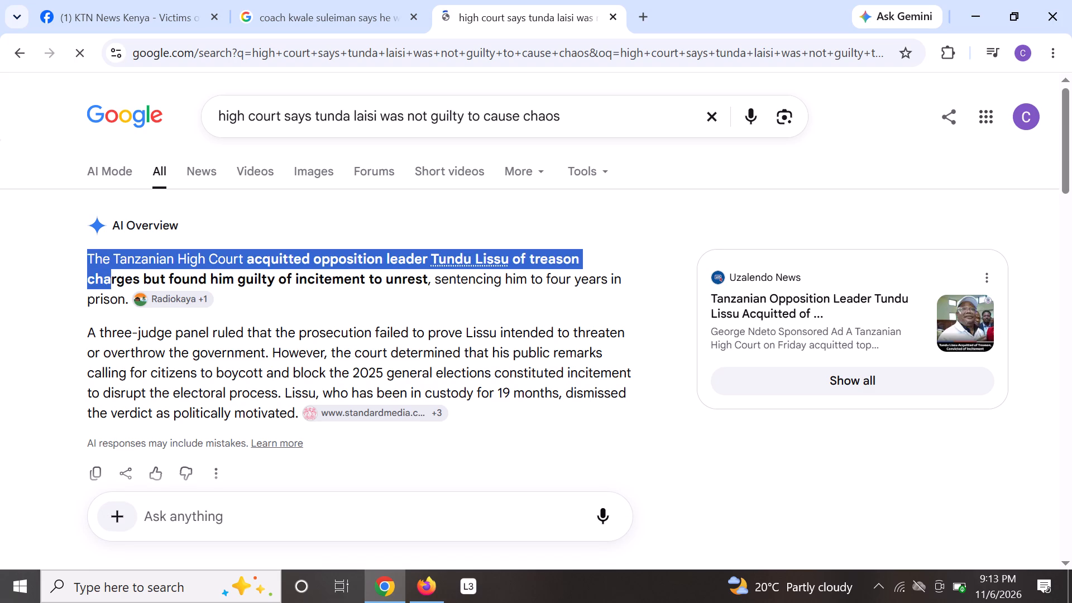
left_click_drag(113, 283, 127, 293)
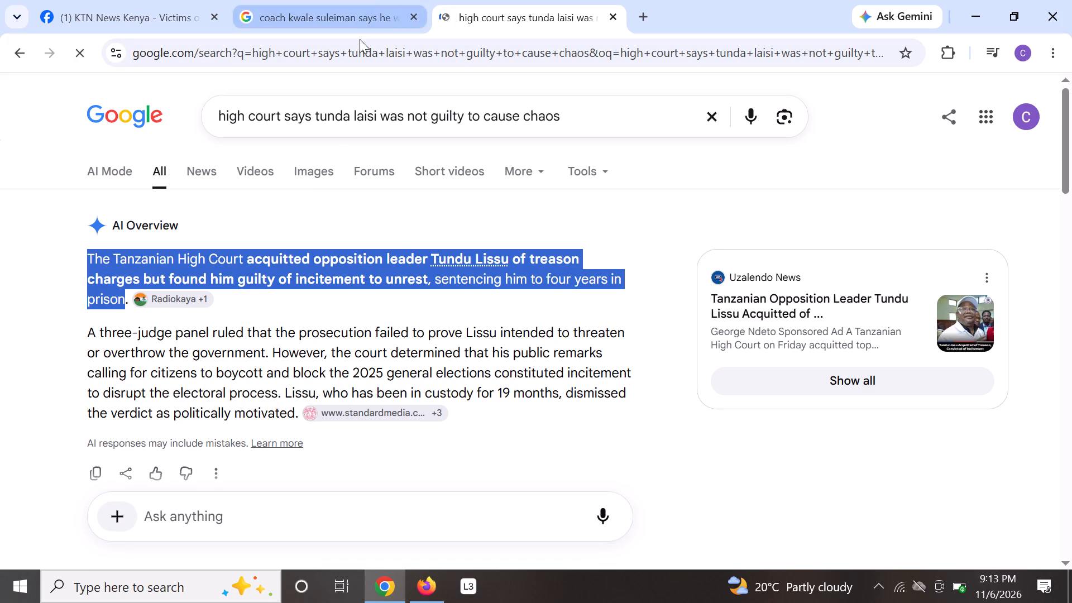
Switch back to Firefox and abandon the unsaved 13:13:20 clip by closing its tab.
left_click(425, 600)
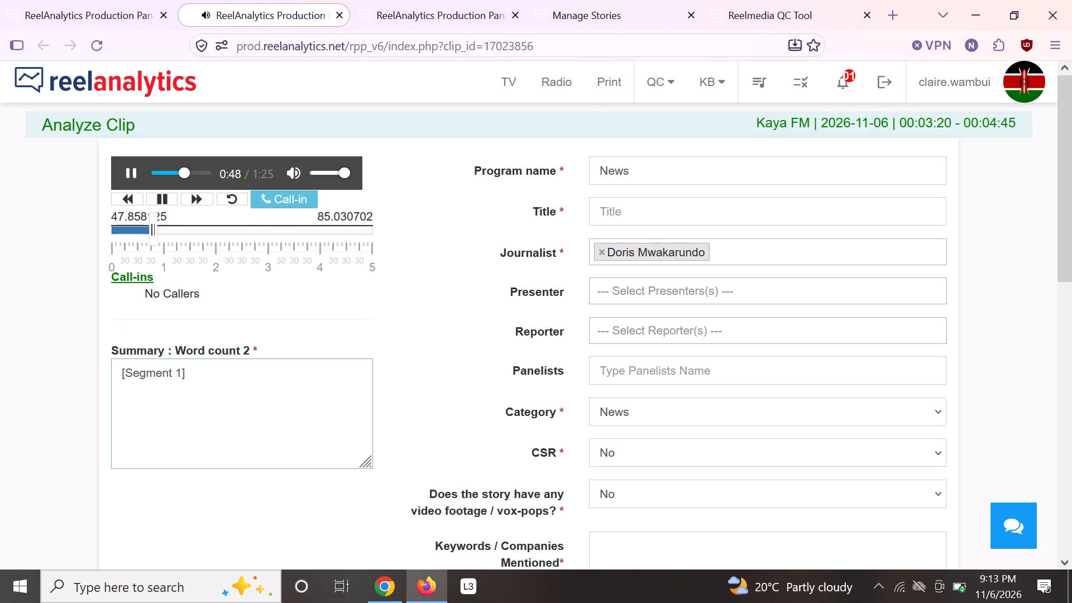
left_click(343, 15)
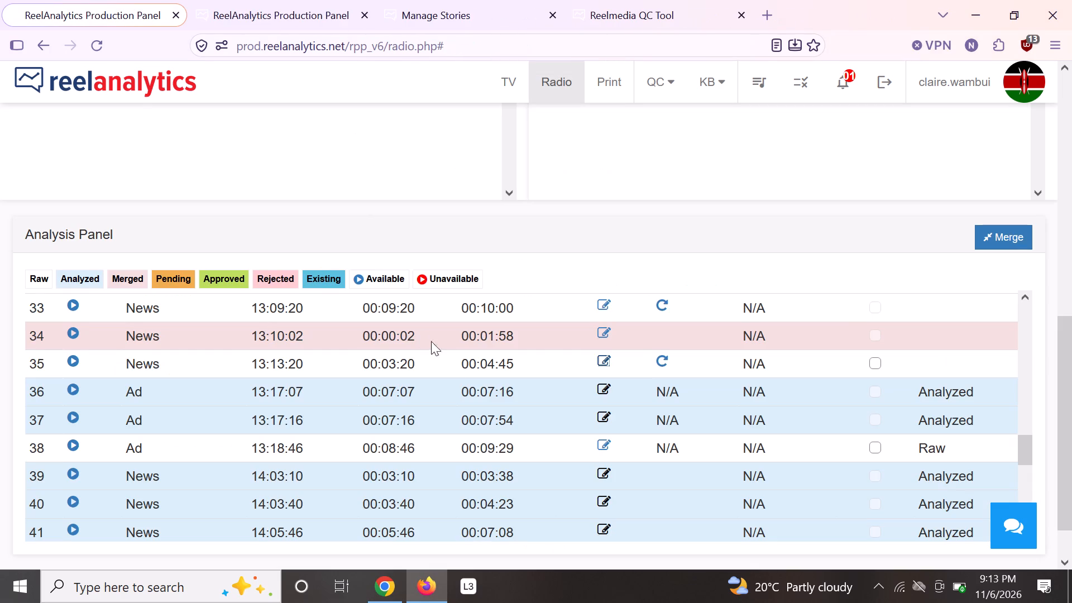
Open the unanalyzed 13:09:20 news clip from the analysis list and start playing its audio.
scroll(477, 406, "up", 3)
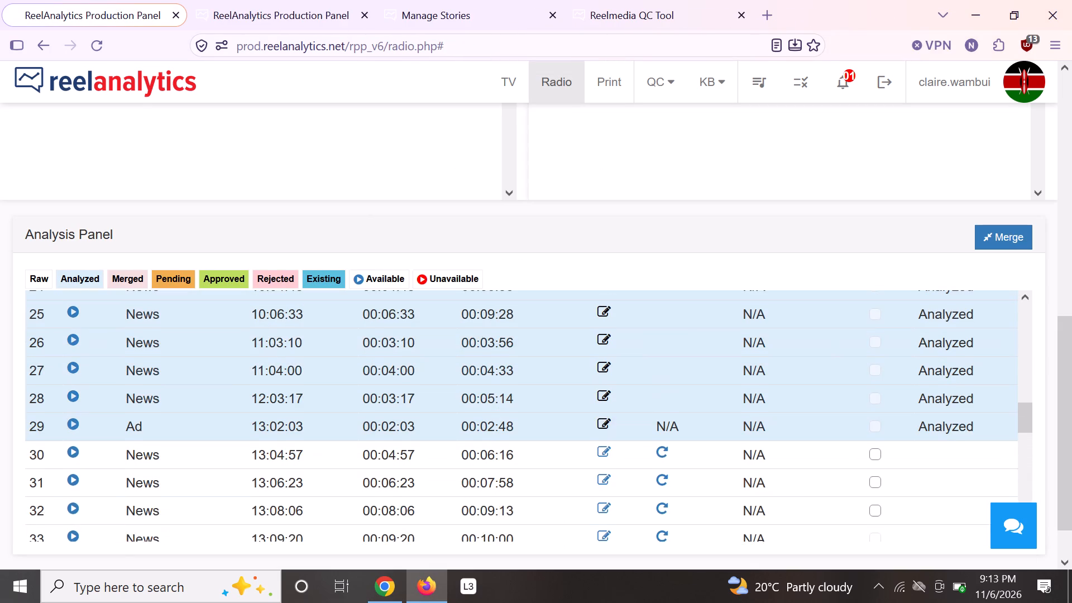
scroll(499, 404, "down", 1)
left_click(604, 462)
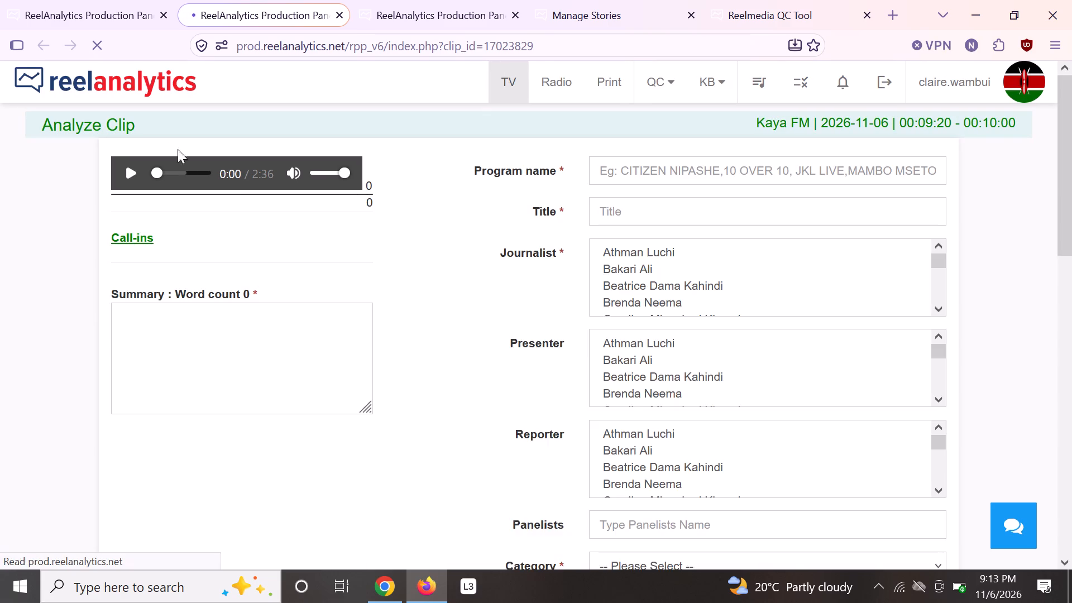
left_click(125, 174)
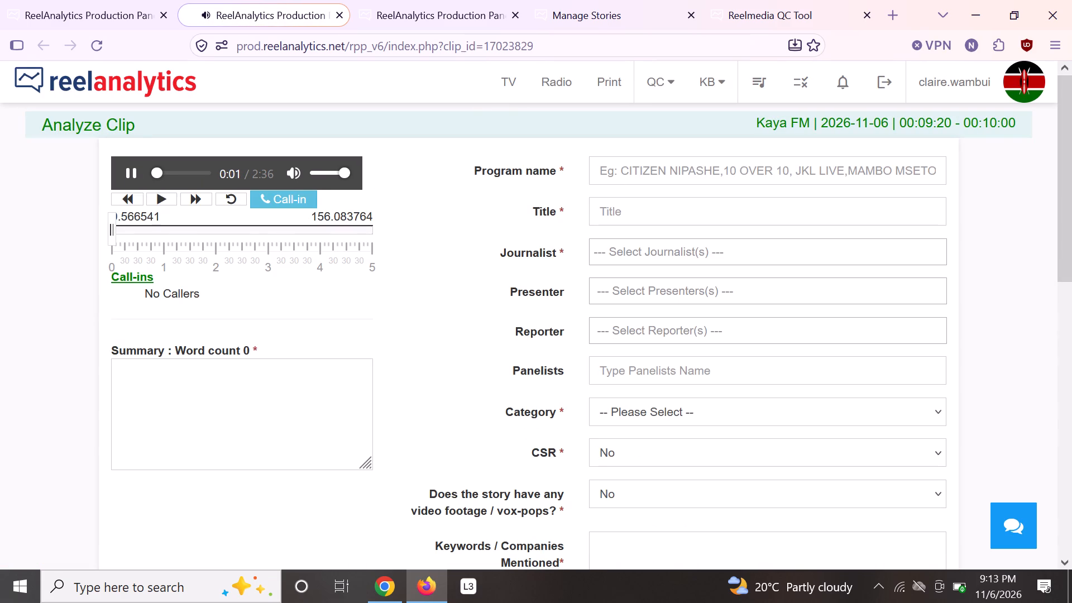
Set the clip's program name to News, the journalist to Doris and the category to News.
left_click(630, 160)
key("n")
left_click(639, 204)
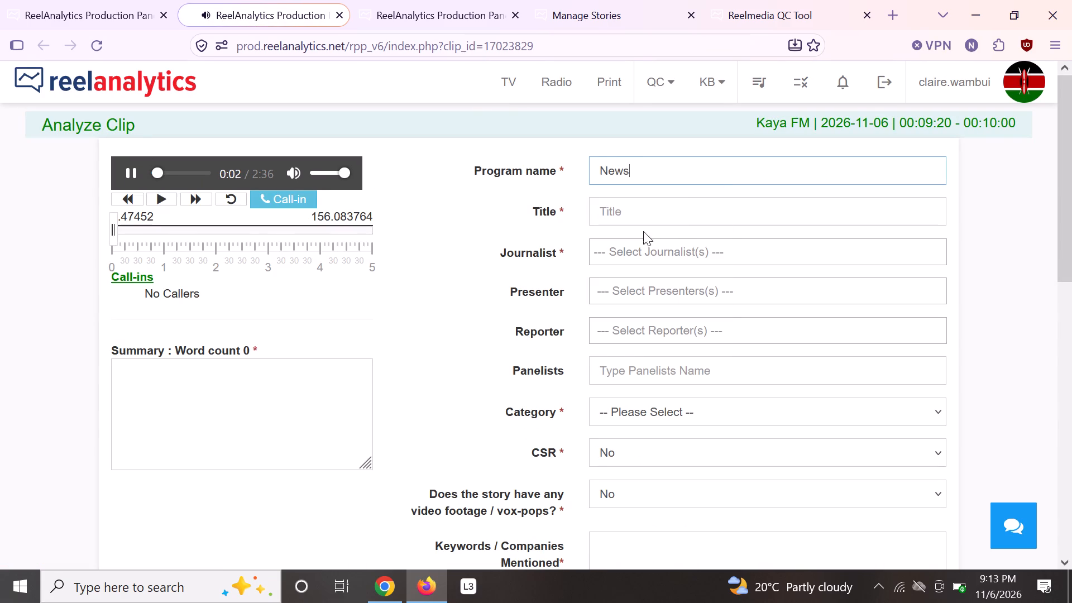
left_click(641, 243)
type("dori")
key("Return")
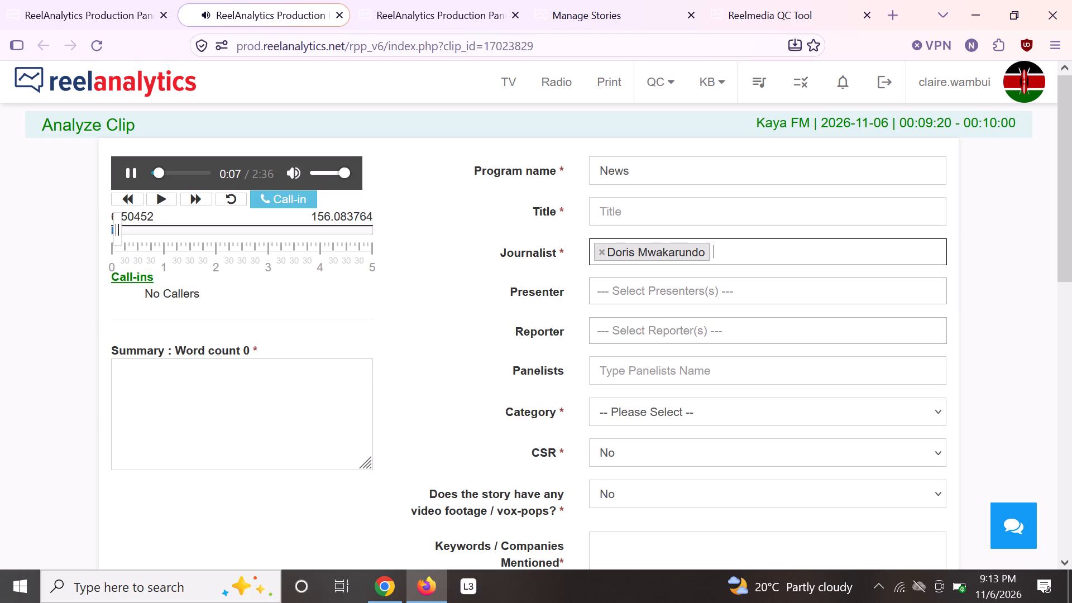
left_click(670, 410)
left_click(679, 280)
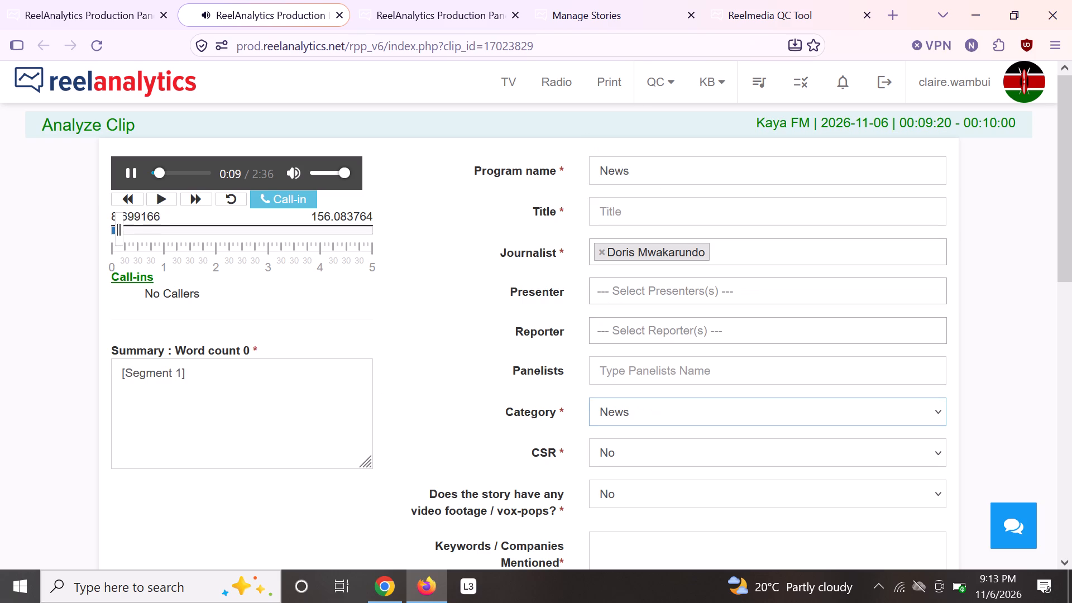
Draft the clip's summary under Segment 1 as "opposition says there is plan to steal votes".
left_click(186, 404)
type("opposir")
key("BackSpace")
type("tion says there is plan to steal votes")
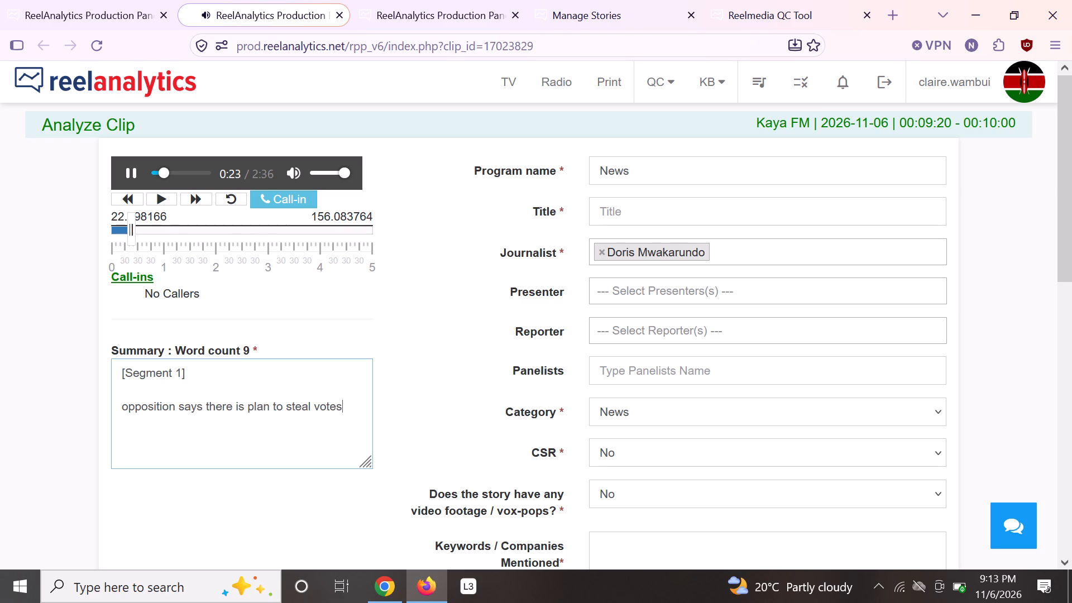
Cut the draft summary text from Segment 1 and search Google for it in a new Chrome tab with "-ndindi" appended.
left_click_drag(118, 406, 352, 413)
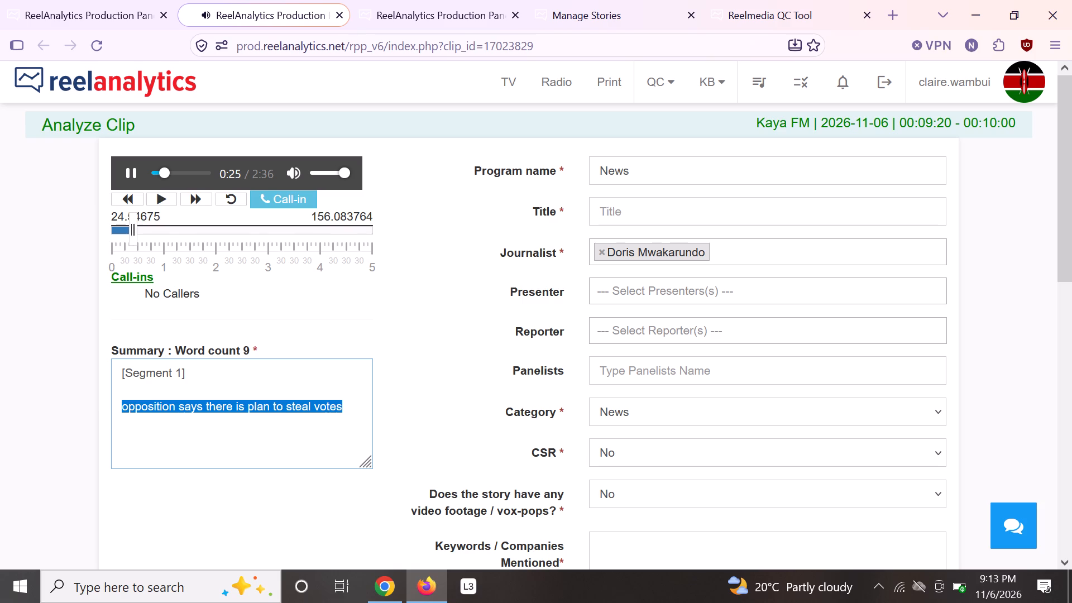
left_click_drag(352, 413, 353, 411)
right_click(317, 409)
left_click(414, 93)
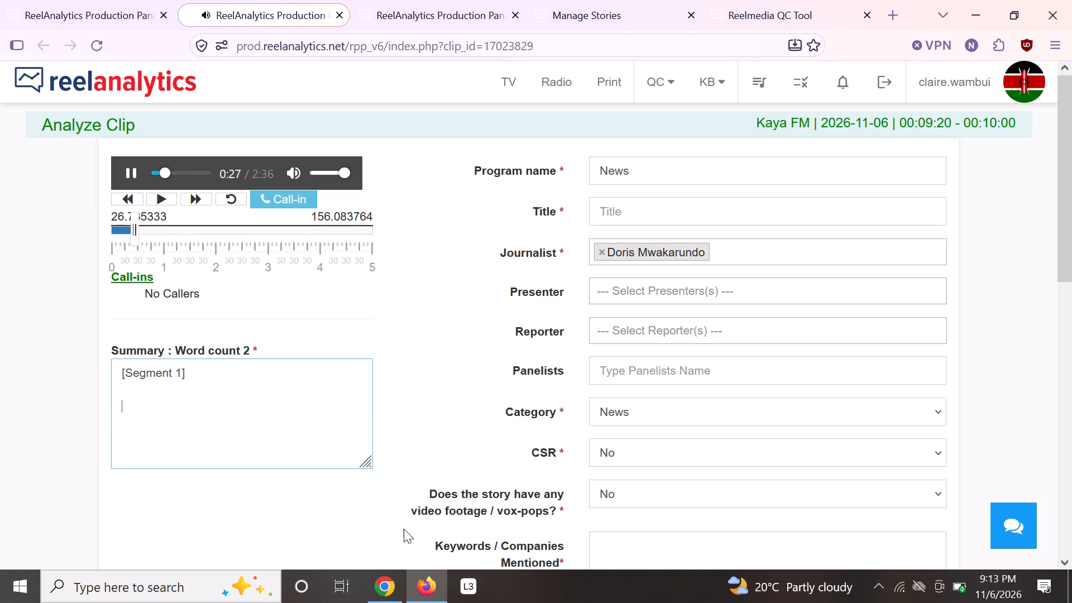
left_click(382, 591)
left_click(652, 24)
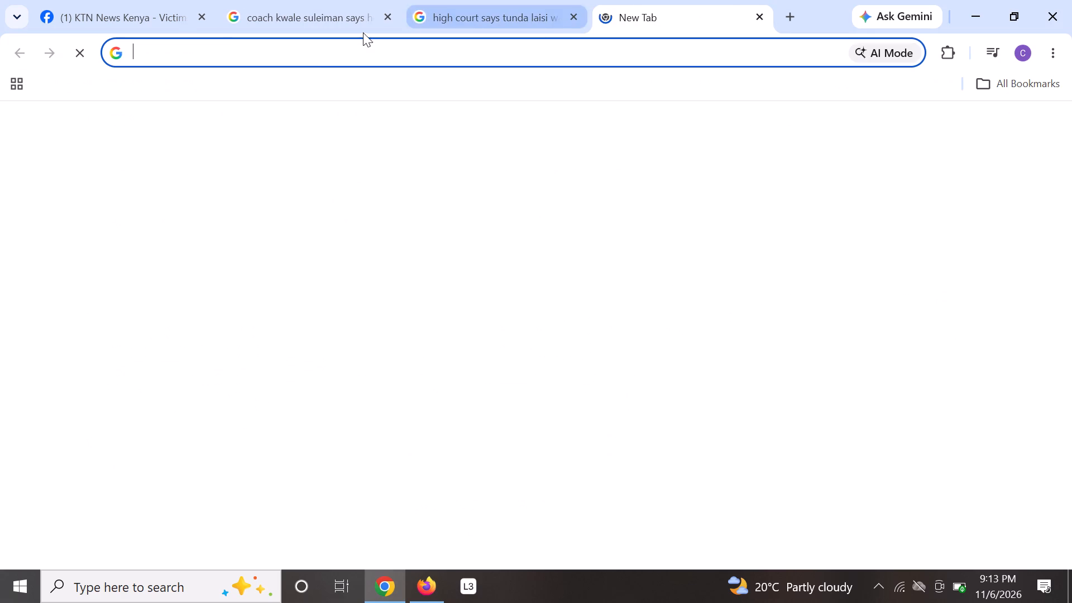
right_click(317, 49)
left_click(382, 194)
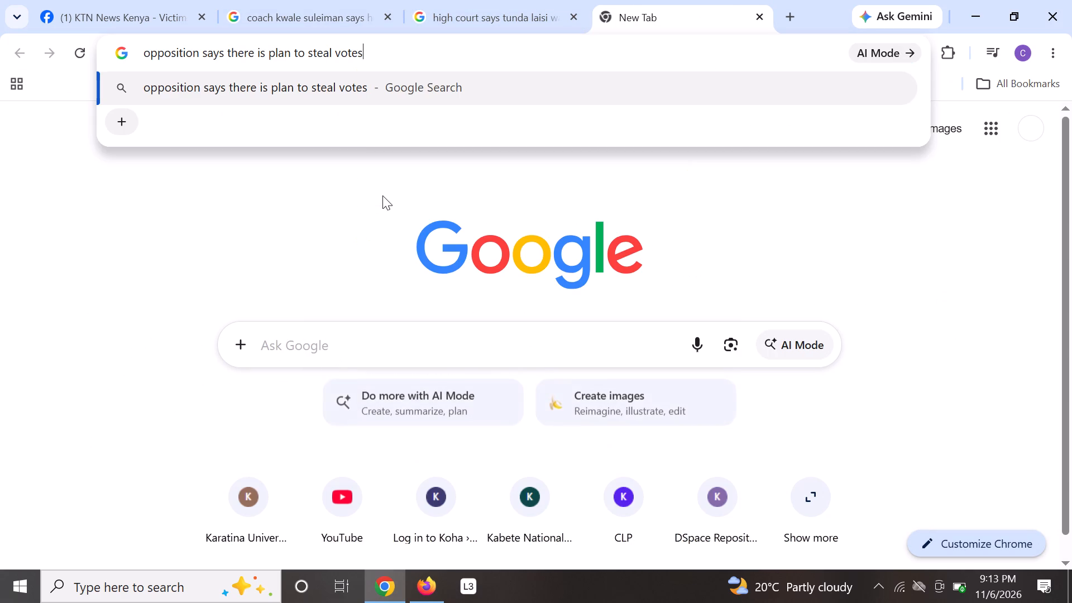
type("-ndindi")
key("Return")
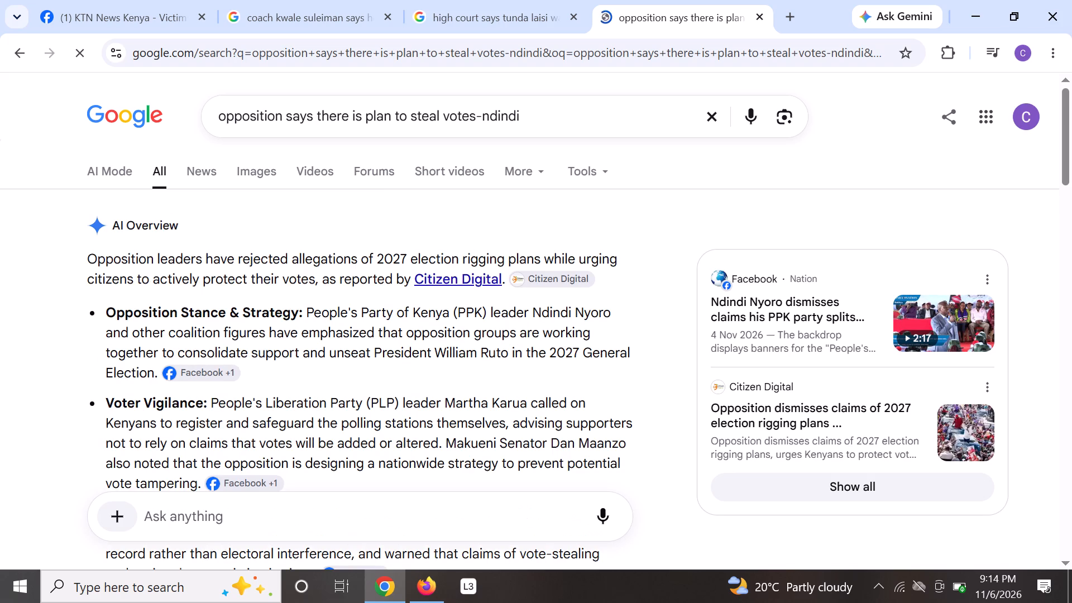
Copy the AI Overview's opening sentence up to "protect their votes," into the Firefox clip's Segment 1 summary, starting it with "The".
left_click_drag(83, 254, 87, 254)
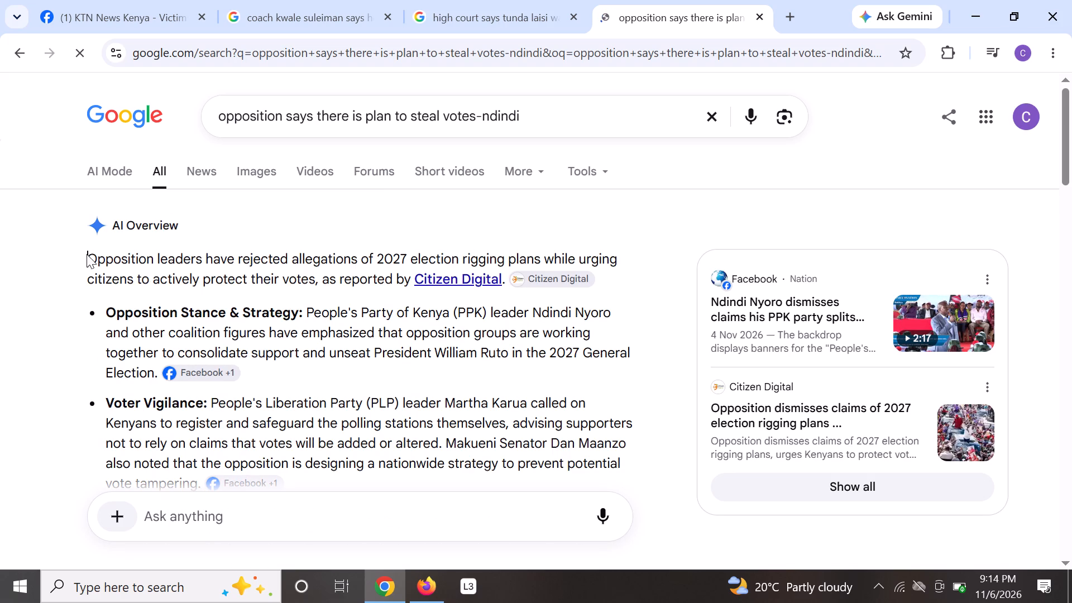
left_click_drag(87, 254, 381, 275)
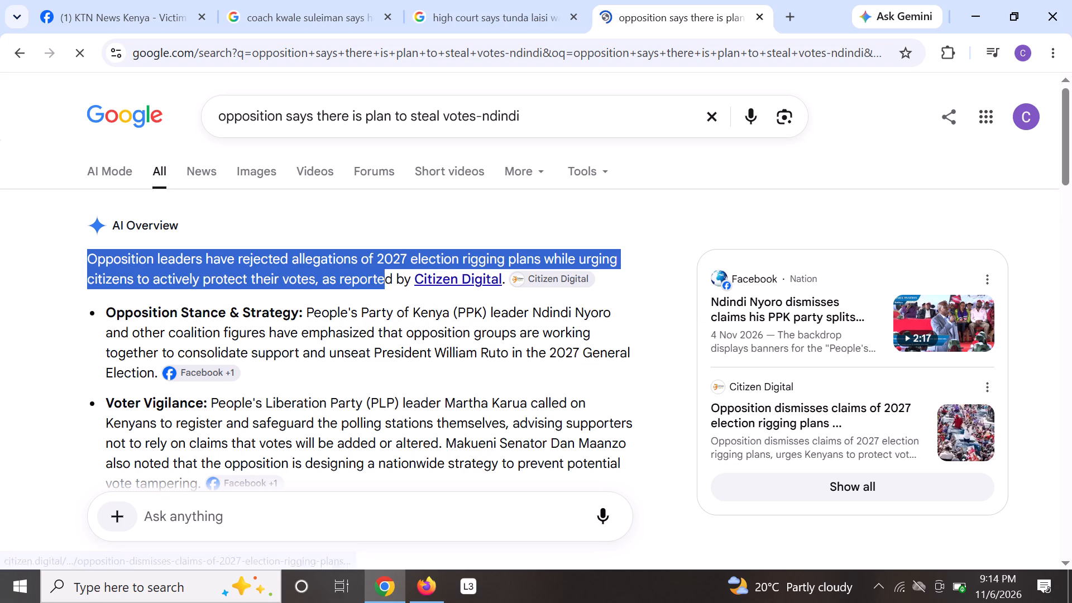
left_click_drag(381, 275, 318, 275)
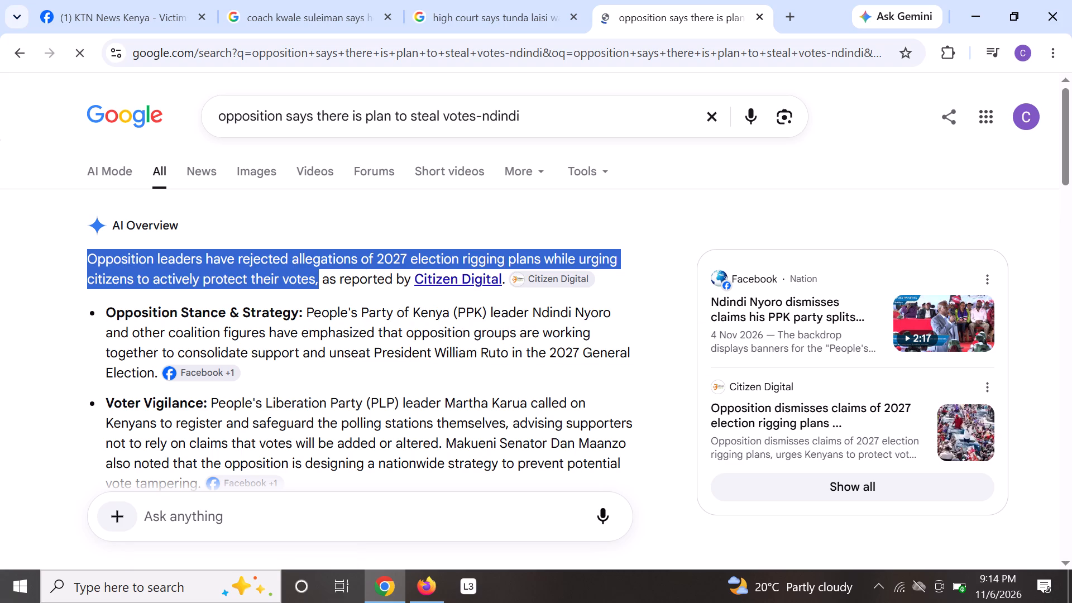
right_click(274, 272)
left_click(326, 300)
left_click(424, 595)
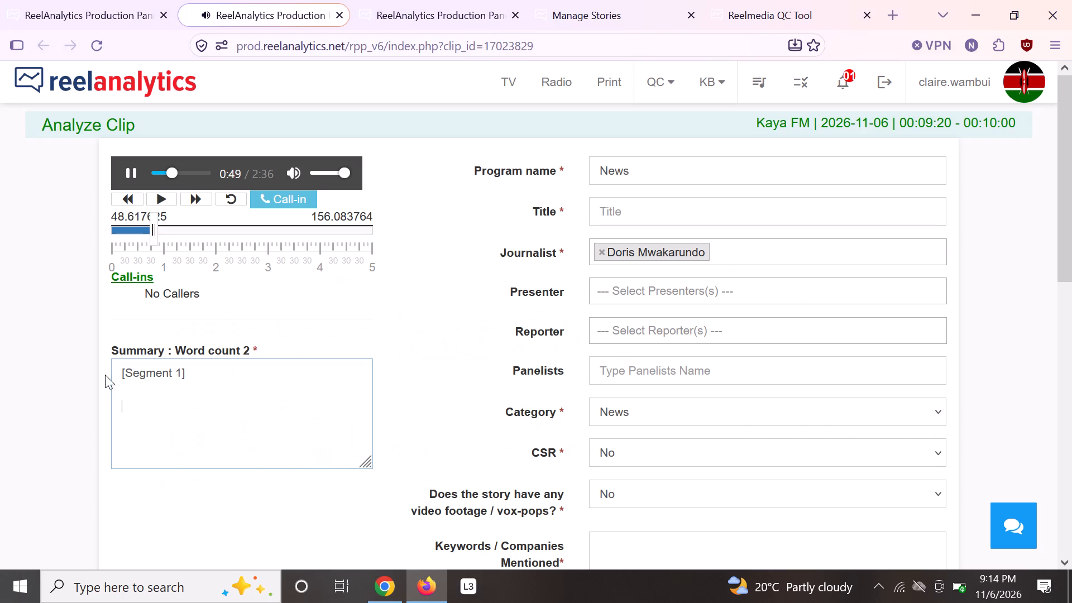
right_click(121, 381)
left_click(184, 163)
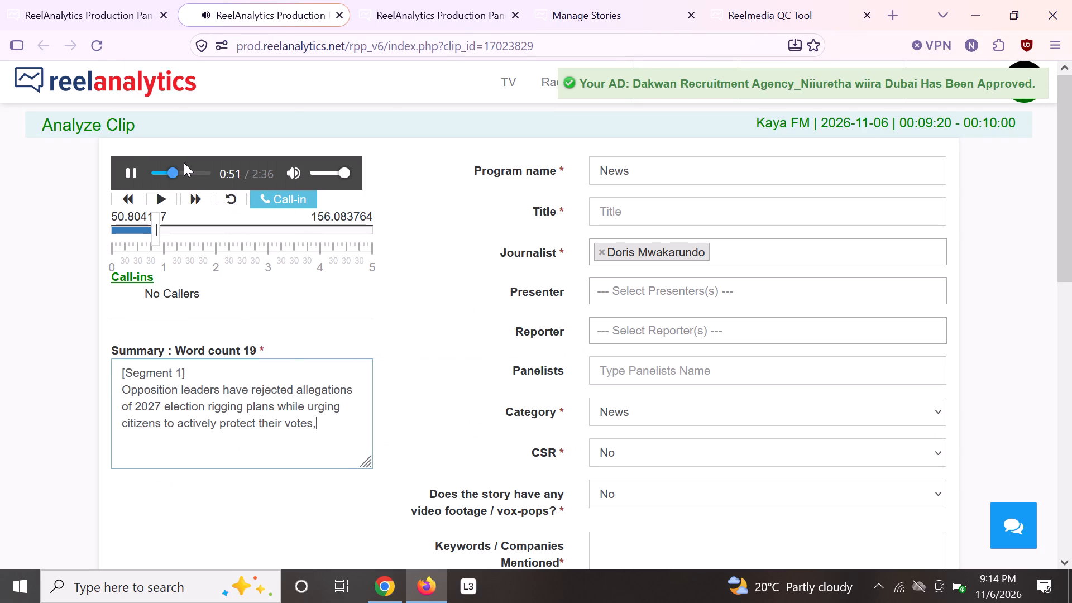
left_click(119, 386)
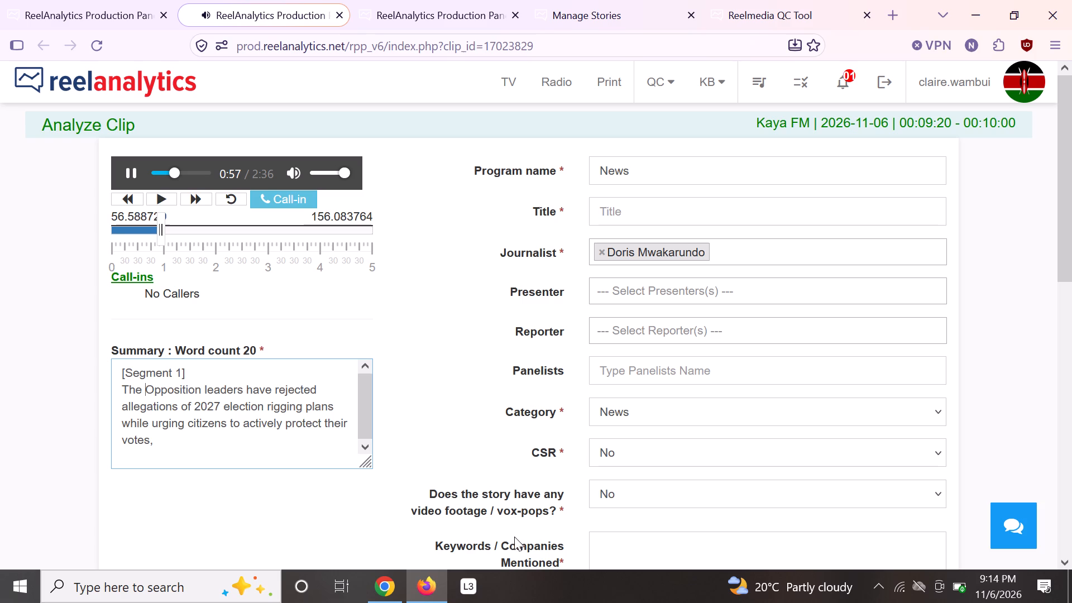
Set the story's video footage / vox-pops answer to Yes.
left_click(607, 491)
left_click(611, 548)
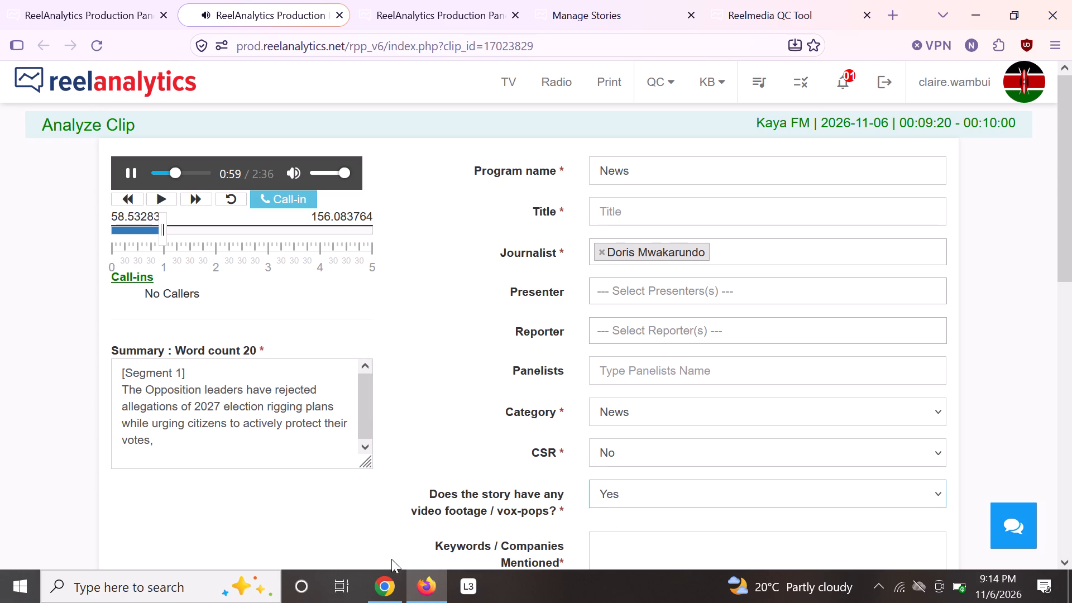
Copy Citizen Digital's headline from the Chrome results into the clip's title, trimmed to "Opposition dismisses claims of 2027 election rigging plans".
left_click(391, 569)
scroll(540, 381, "down", 5)
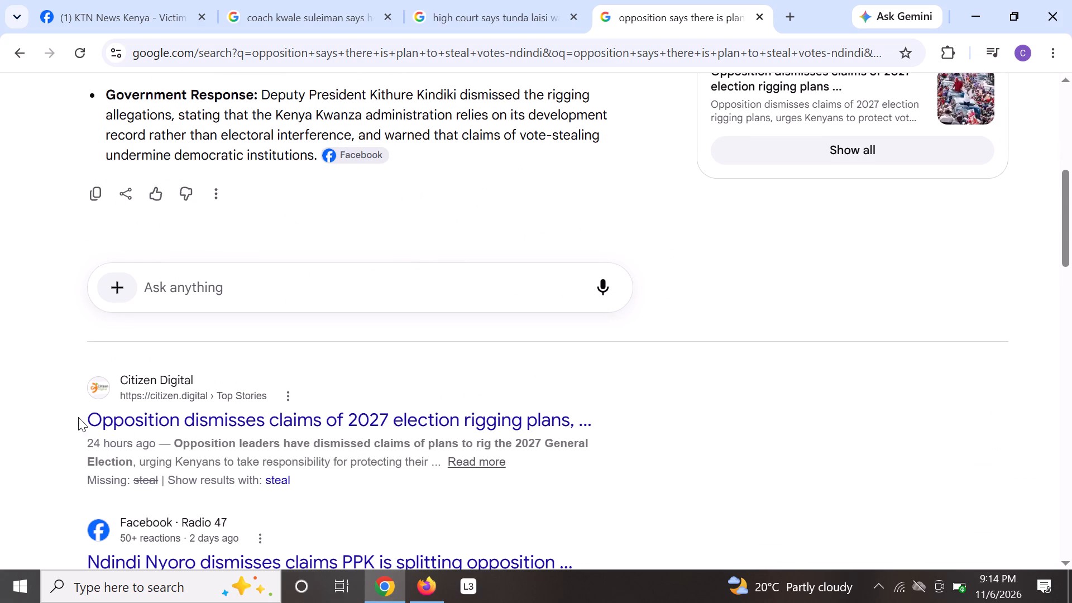
left_click_drag(75, 414, 89, 419)
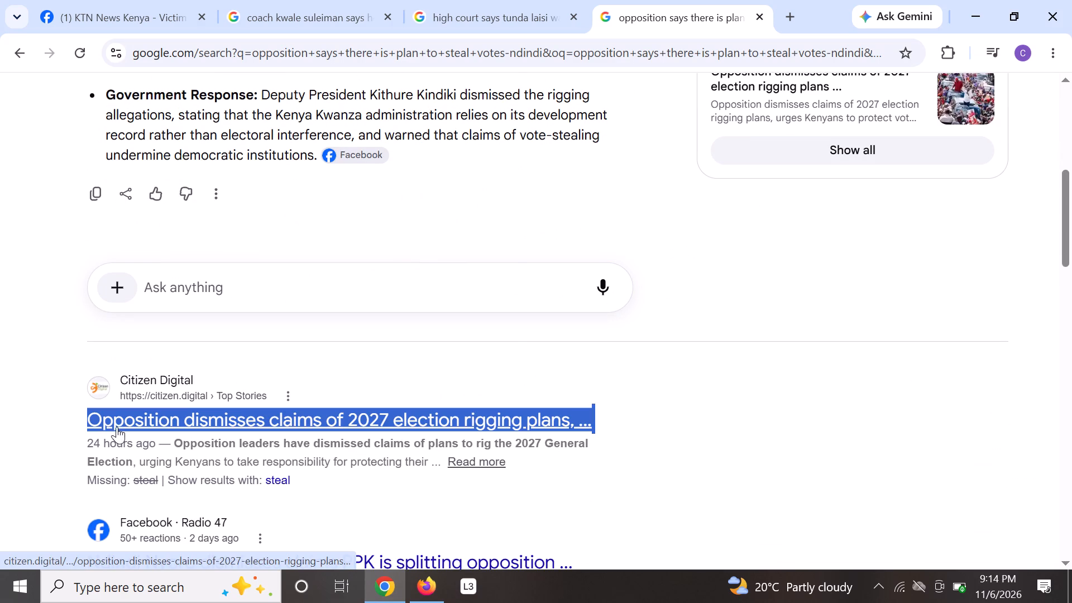
right_click(117, 427)
left_click(198, 255)
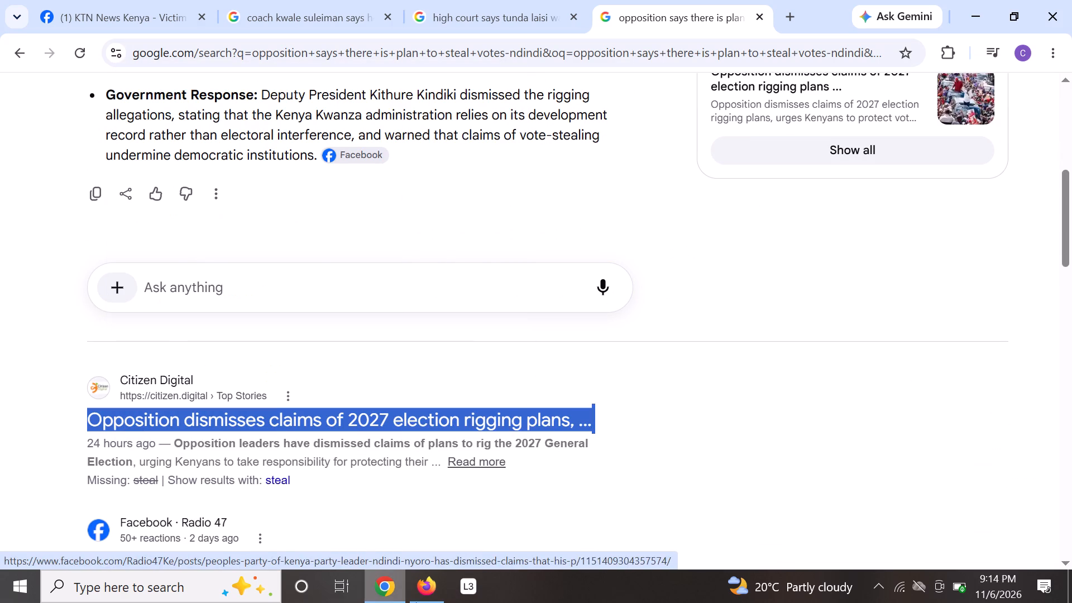
left_click(423, 596)
right_click(620, 210)
left_click(688, 342)
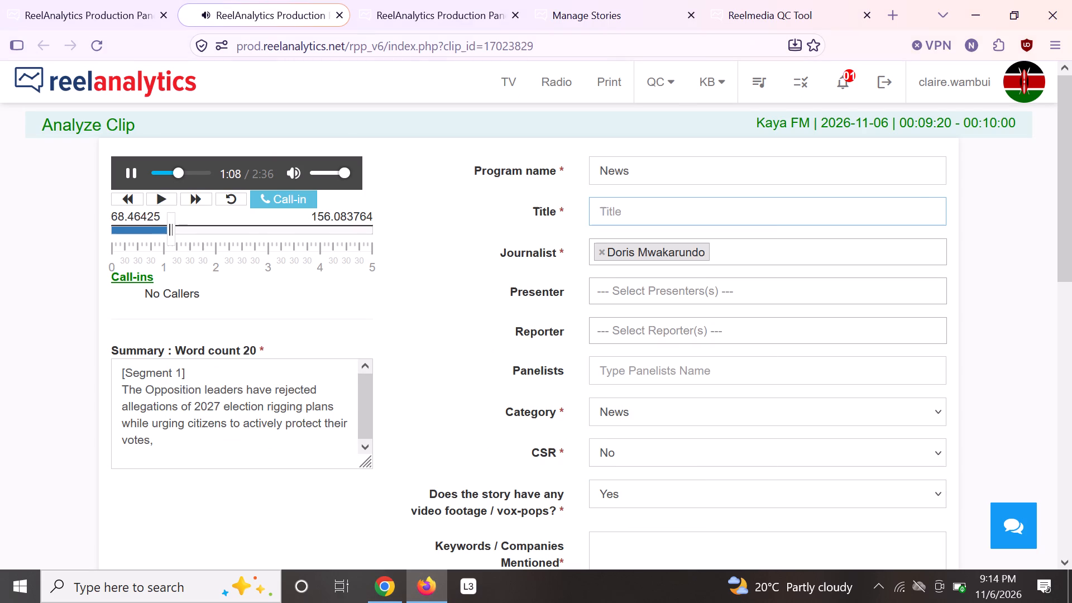
left_click_drag(904, 210, 956, 219)
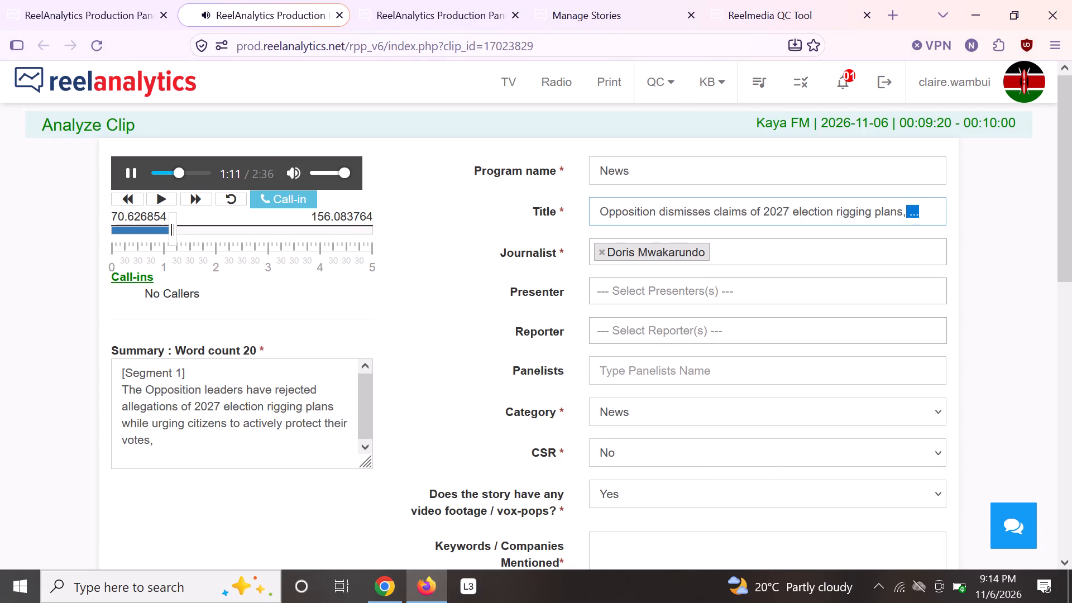
left_click_drag(956, 219, 963, 220)
key("BackSpace")
key("BackSpace")
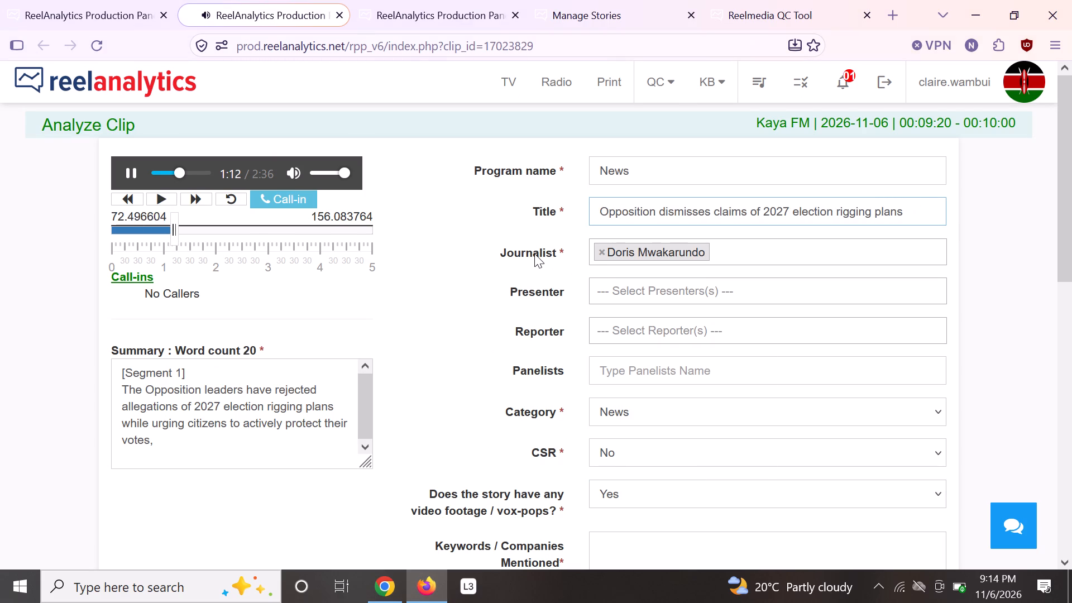
Replace the trailing comma after "votes" in the summary with a full stop.
scroll(534, 253, "down", 1)
scroll(534, 253, "up", 1)
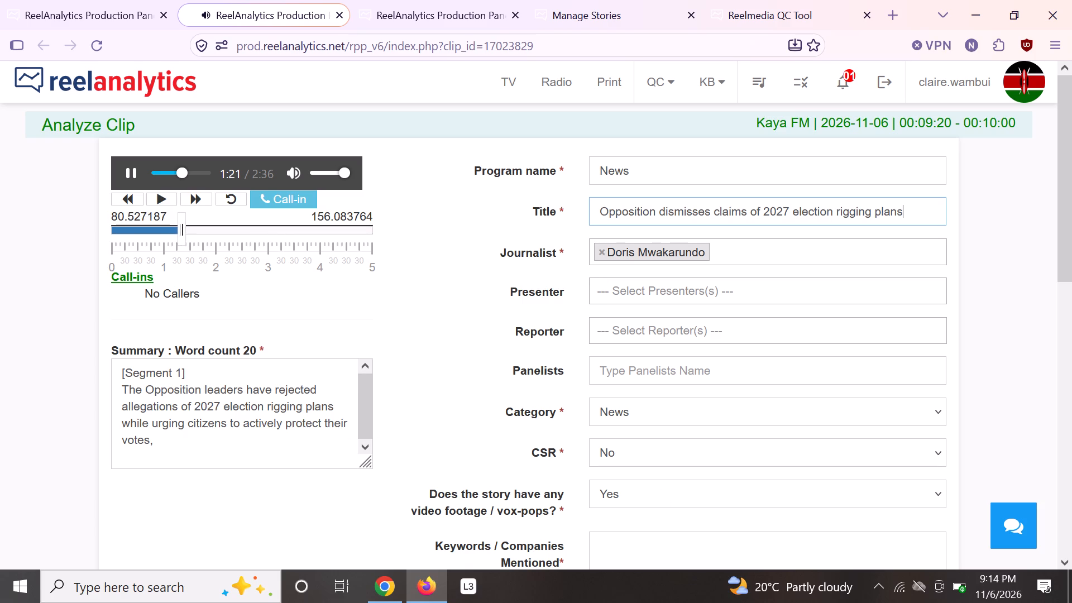
scroll(479, 385, "down", 2)
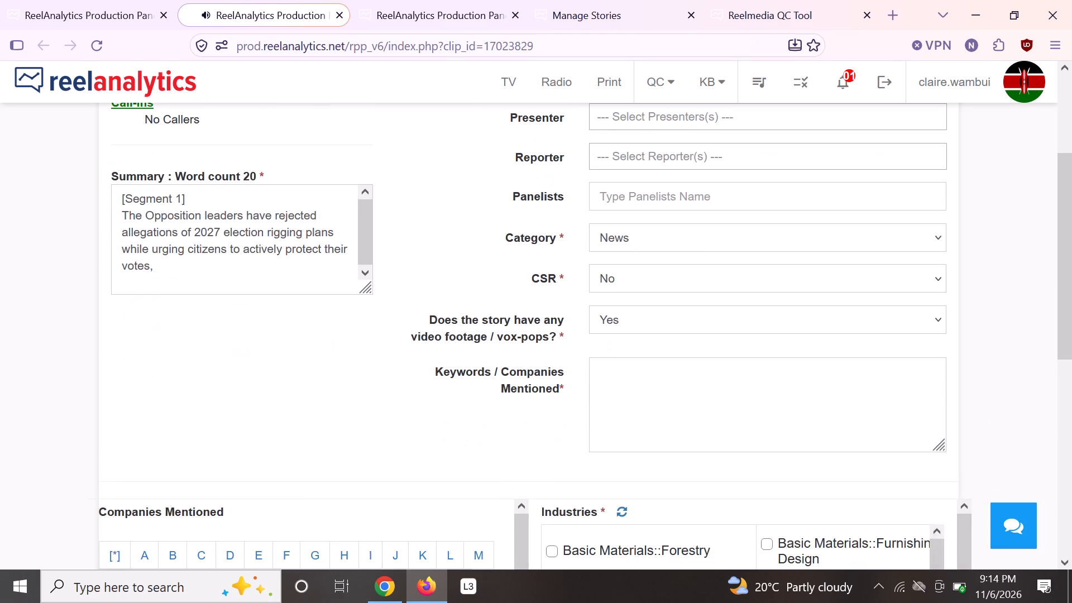
left_click(179, 265)
key("BackSpace")
key("period")
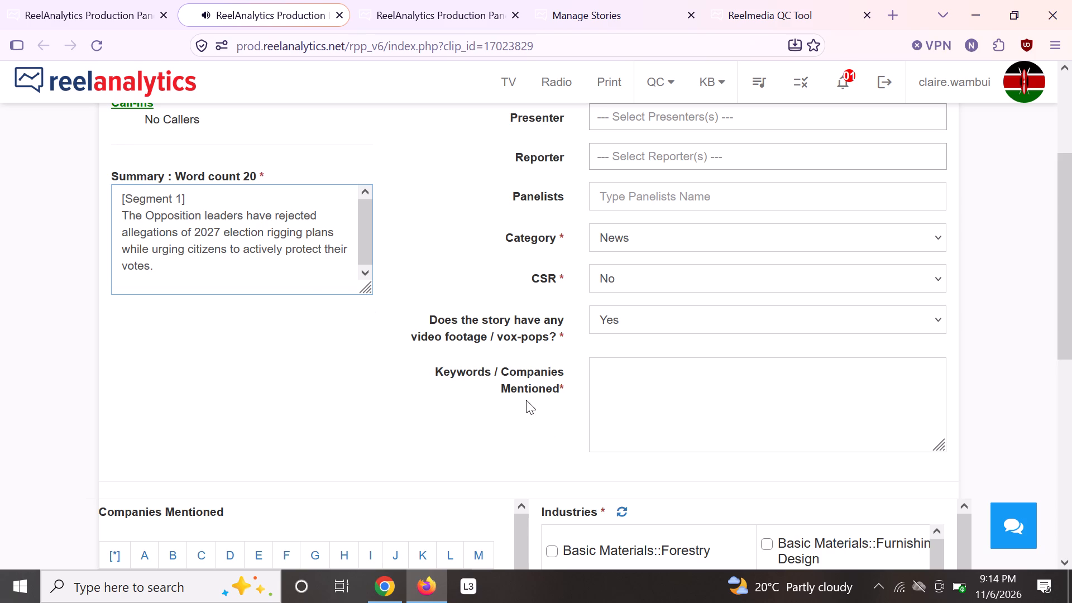
Add Martha Karua as a neutral mention under Companies Mentioned and select the Politics::General politics industry.
scroll(488, 456, "down", 3)
left_click(491, 295)
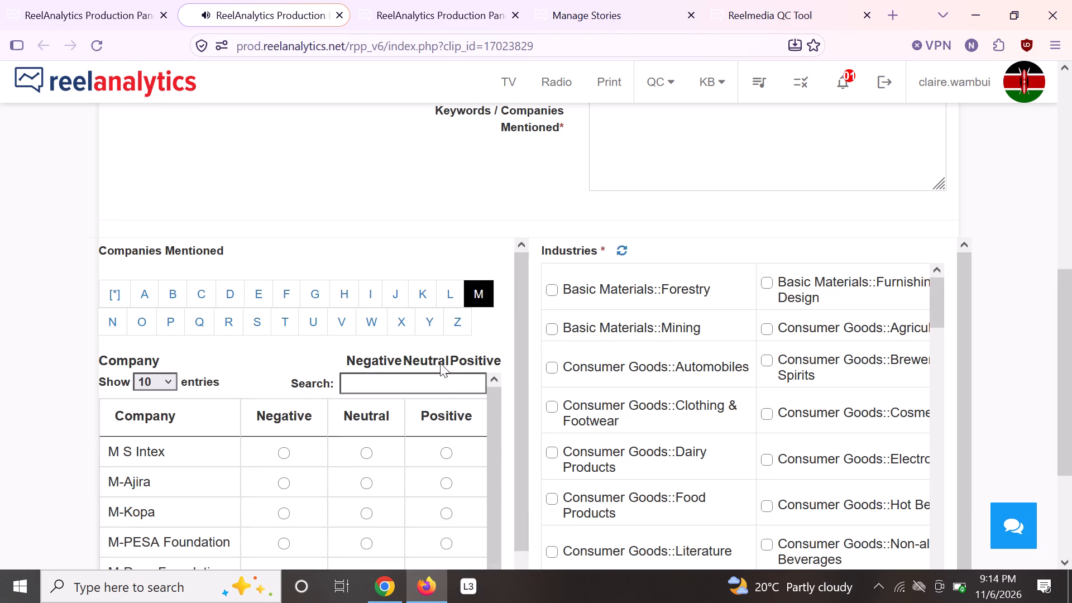
left_click(422, 392)
type("artha")
key("space")
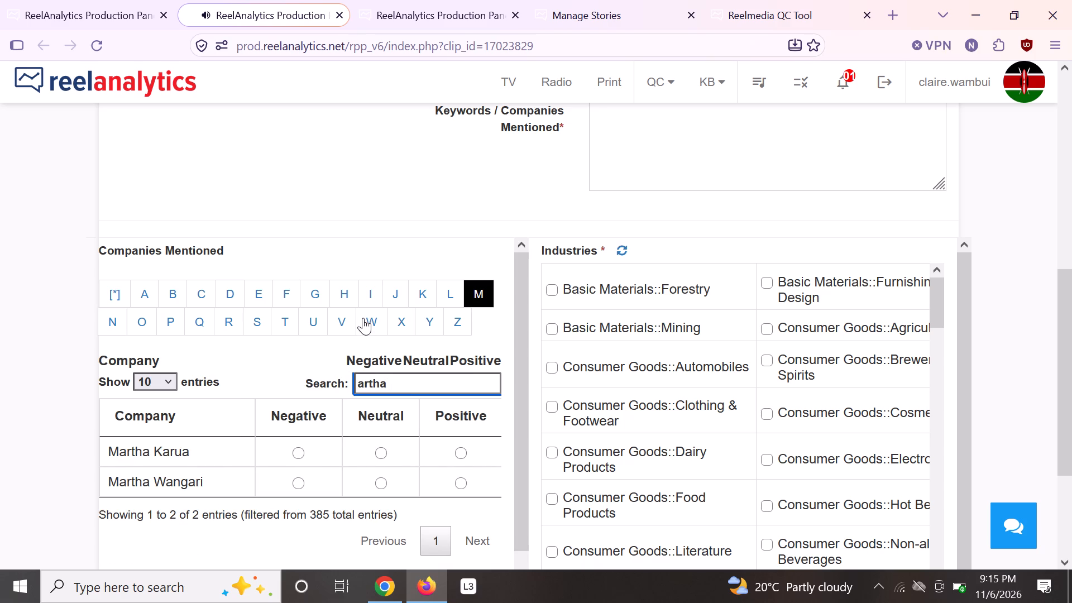
left_click(379, 452)
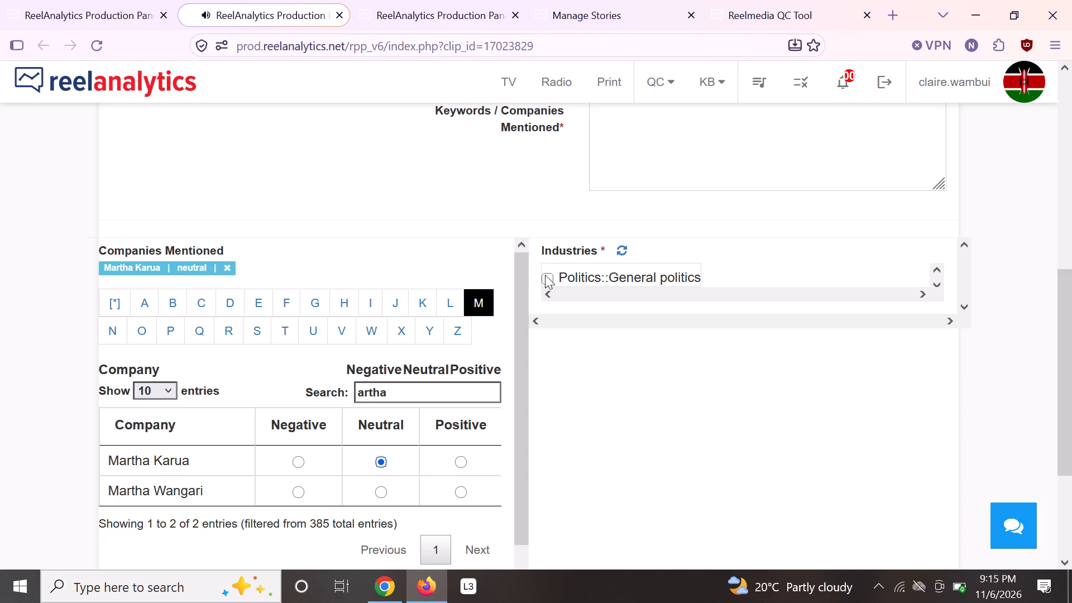
left_click(545, 276)
Copy the name Martha Karua from the company list into the clip's Keywords / Companies Mentioned.
left_click_drag(190, 458, 135, 462)
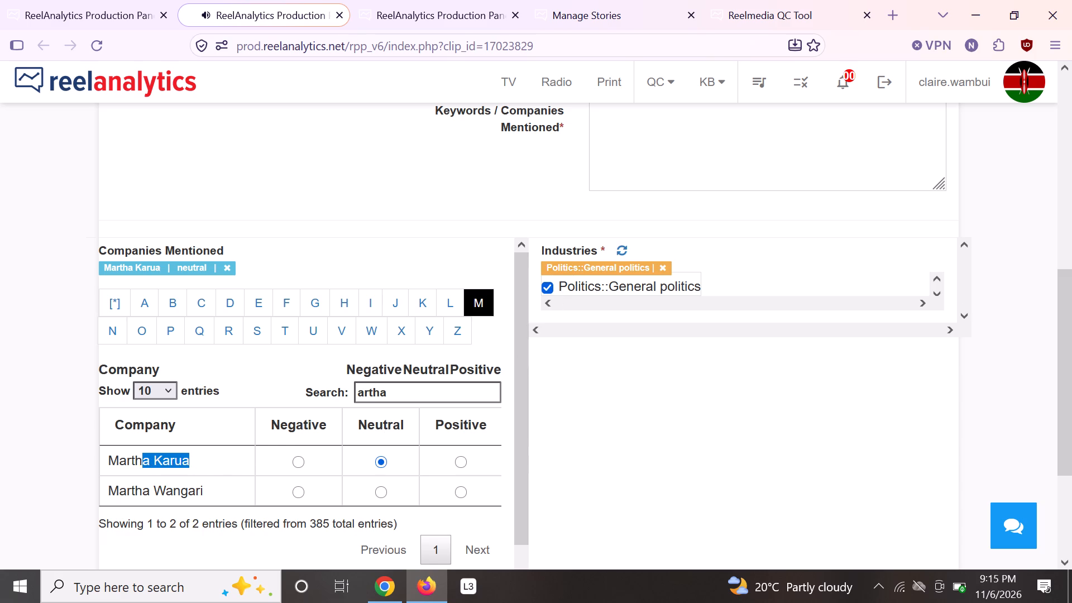
left_click_drag(135, 462, 108, 465)
right_click(128, 458)
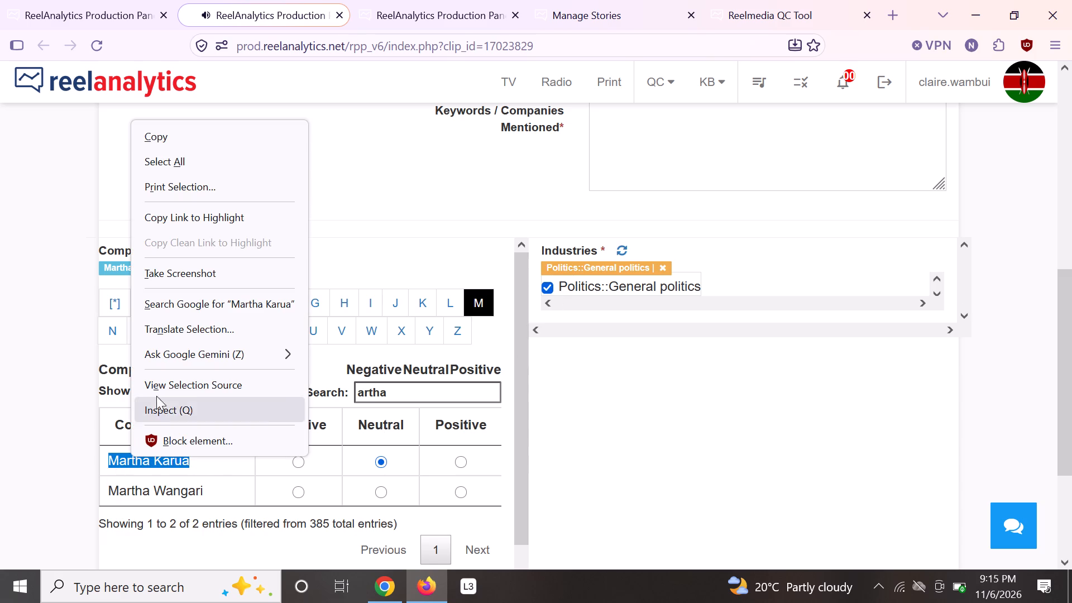
left_click(162, 135)
scroll(457, 264, "up", 2)
scroll(457, 264, "down", 4)
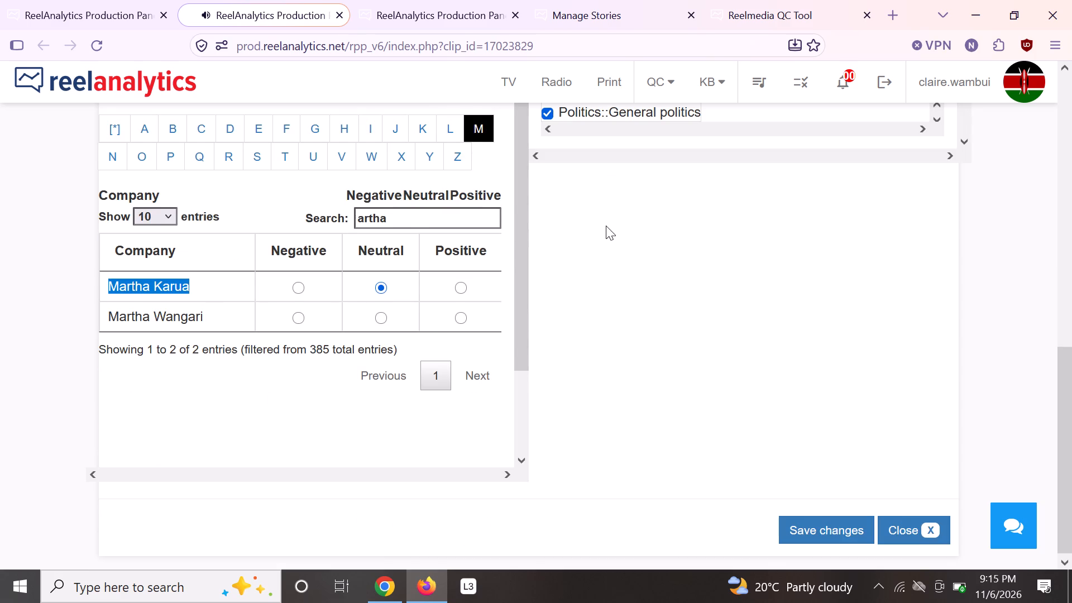
scroll(605, 225, "up", 2)
scroll(605, 225, "down", 2)
scroll(583, 217, "up", 2)
scroll(585, 217, "down", 1)
scroll(585, 217, "up", 4)
right_click(609, 381)
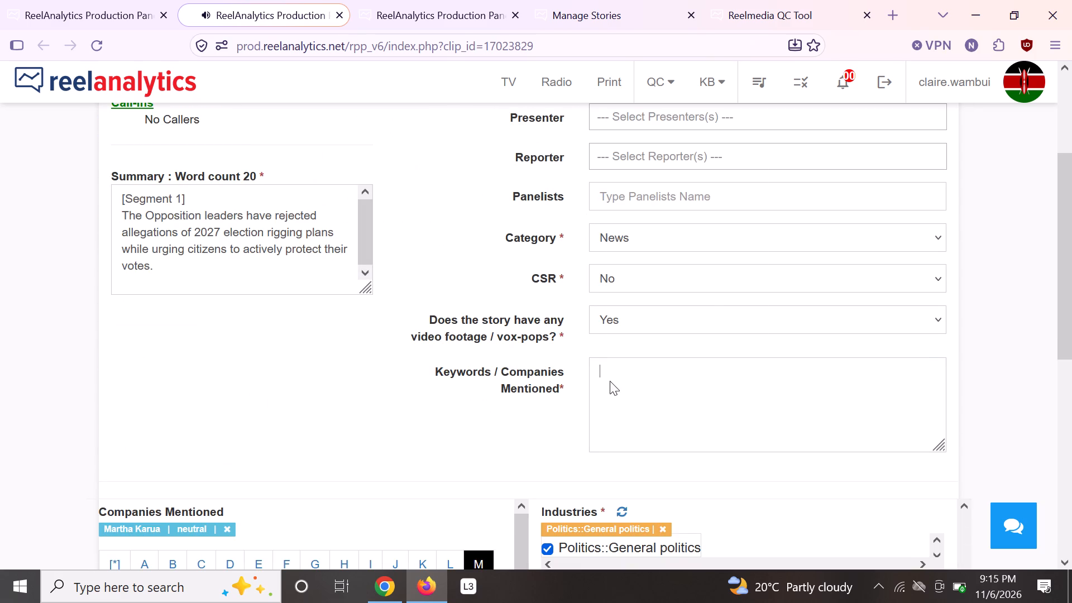
left_click(680, 208)
Find William Ruto among the companies under W and add him as a neutral mention.
scroll(355, 338, "down", 2)
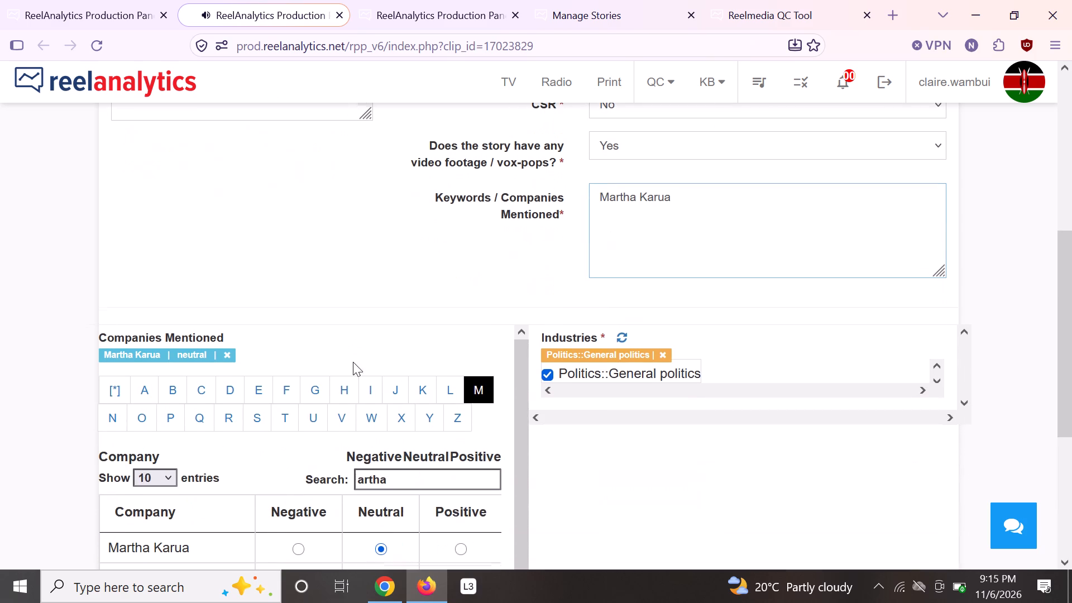
left_click(366, 422)
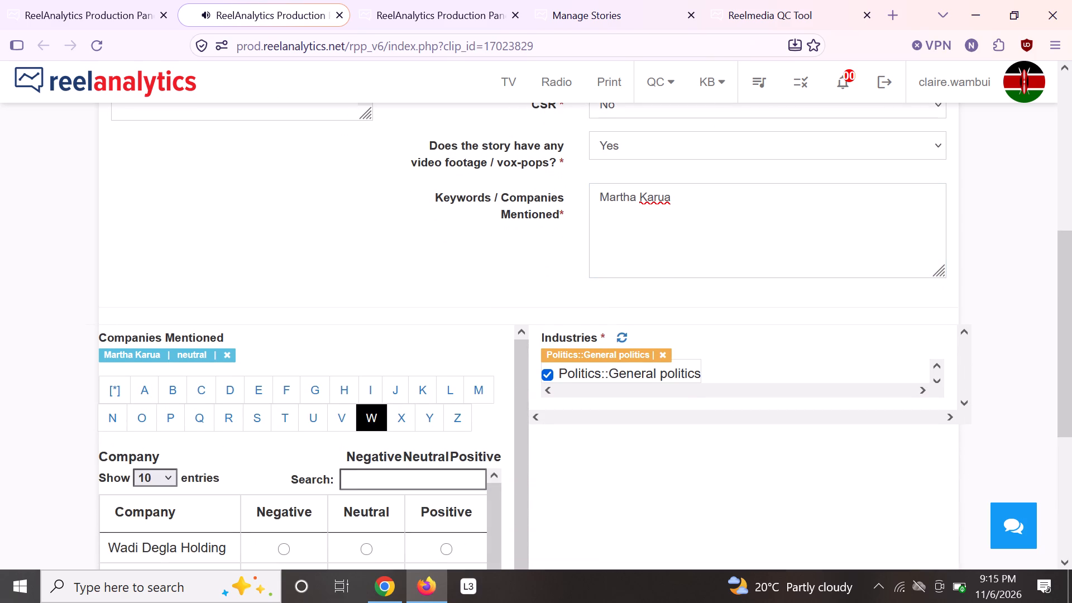
left_click(382, 488)
type("illiam ru")
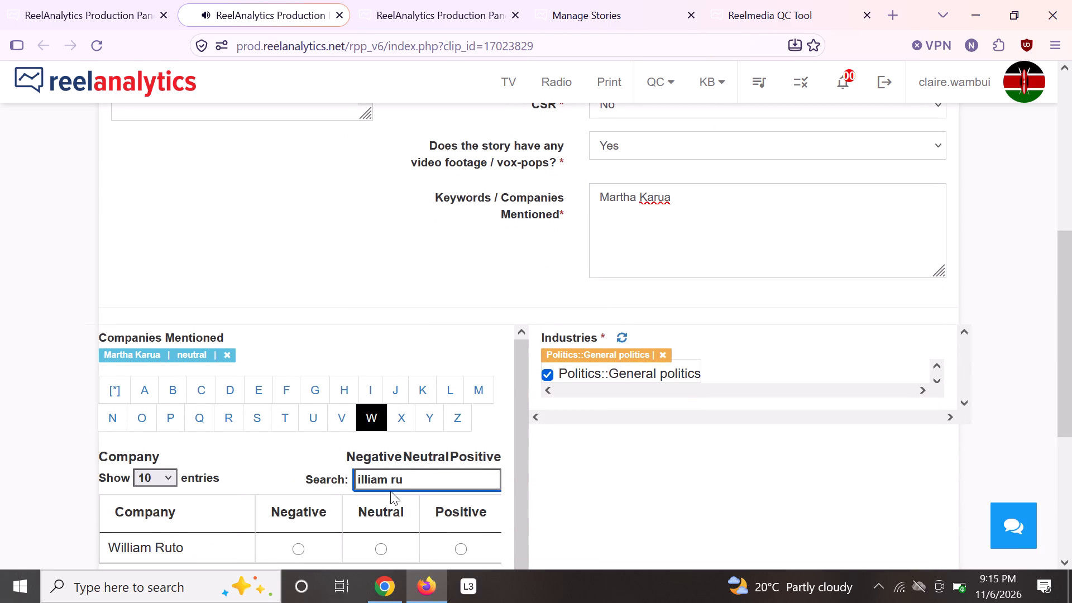
scroll(428, 465, "down", 1)
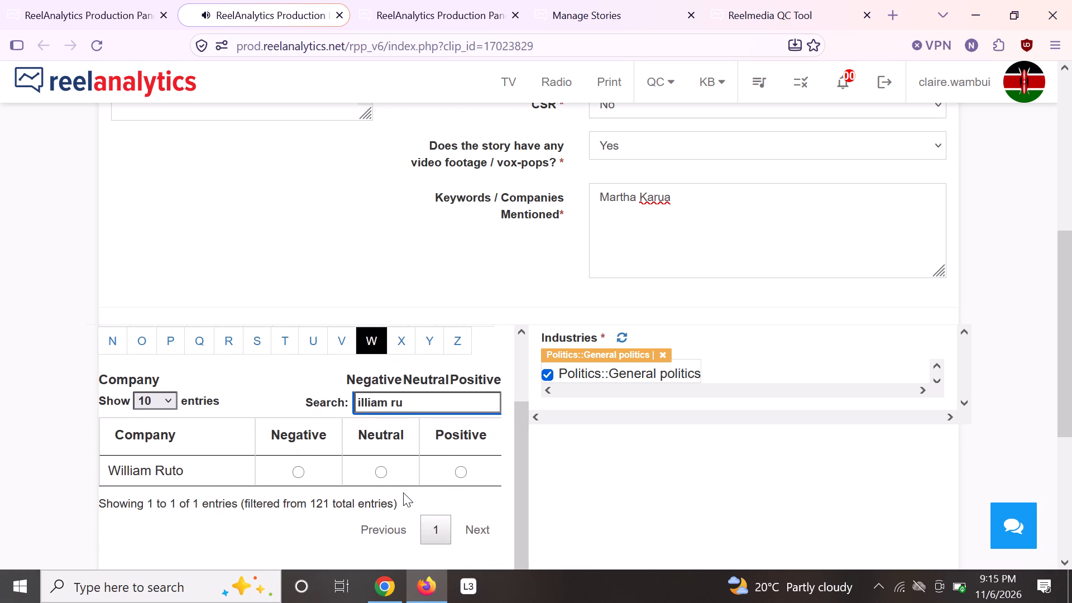
left_click(379, 469)
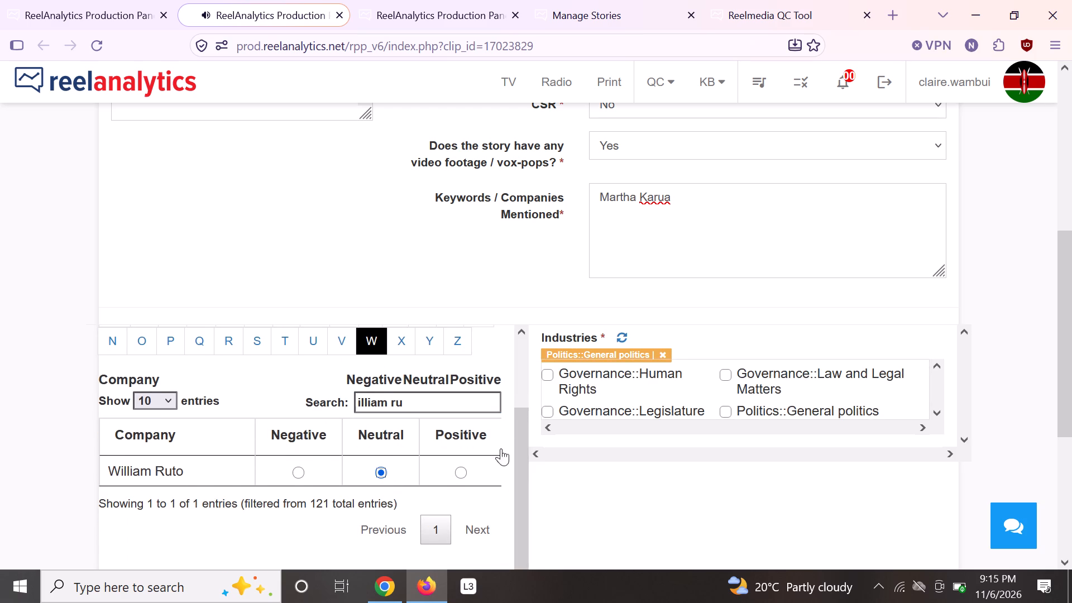
Select the industries Governance::Human Rights, Governance::Legislature, Governance::Law and Legal Matters and Politics::General politics for the William Ruto mention.
left_click(553, 375)
left_click(548, 412)
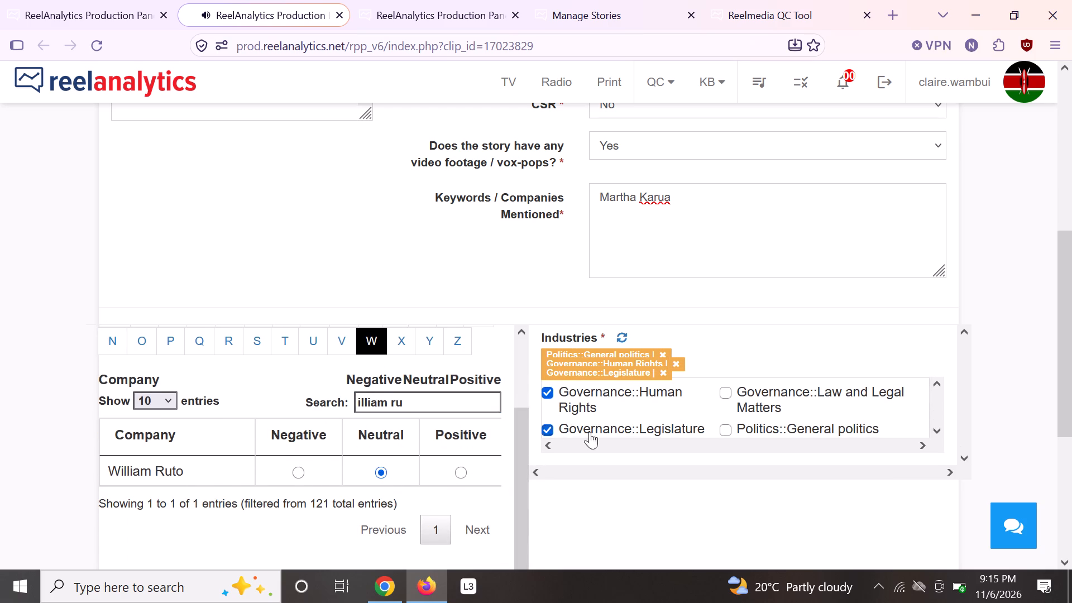
left_click(735, 399)
left_click(717, 442)
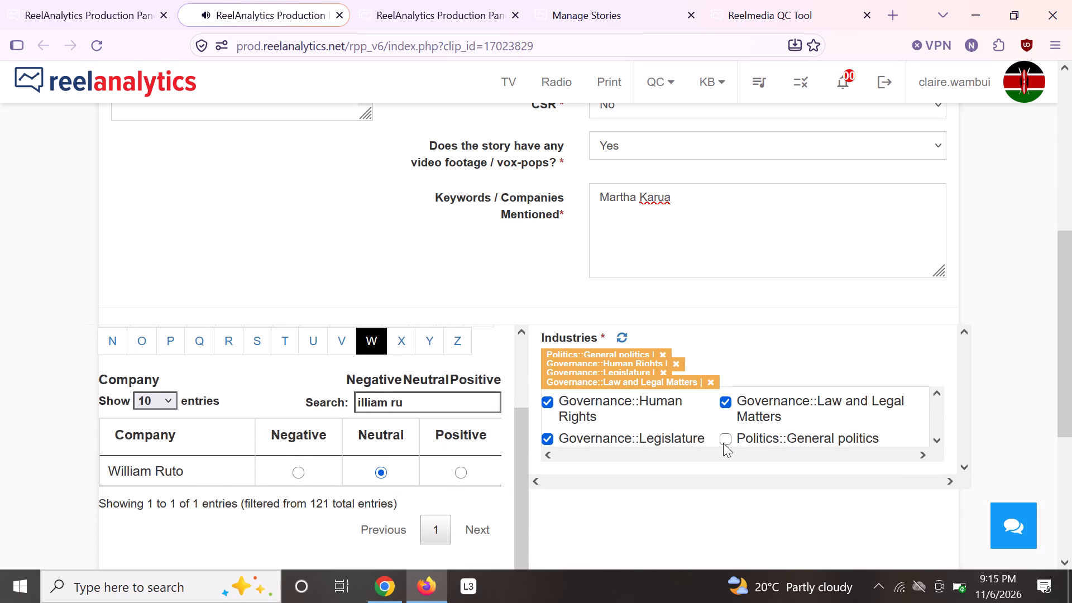
left_click(726, 443)
Search the companies under N for "dindi".
scroll(350, 381, "up", 1)
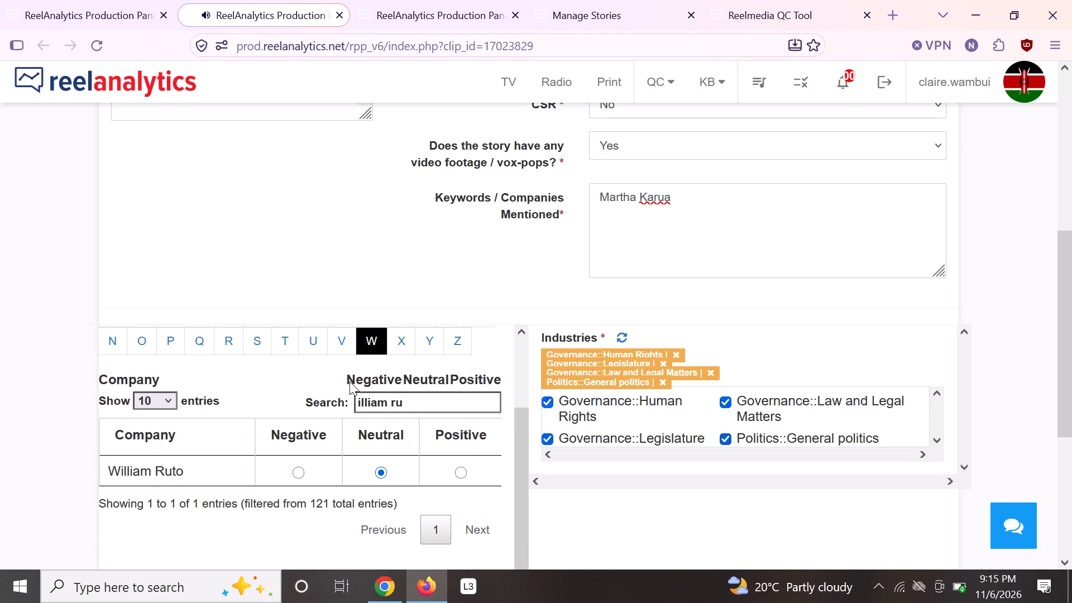
scroll(350, 381, "up", 1)
left_click(116, 428)
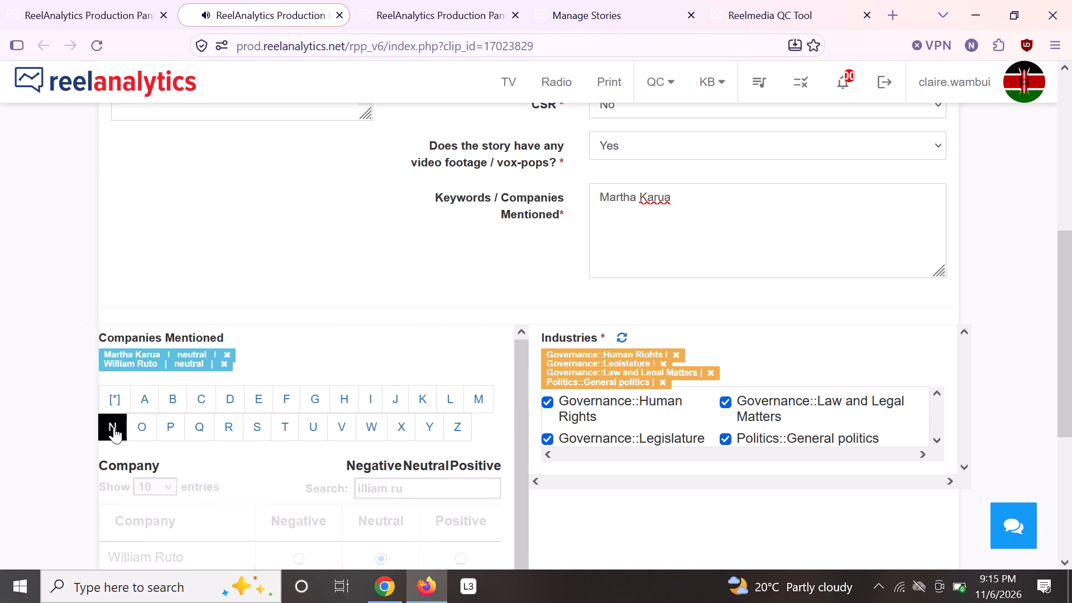
left_click(386, 483)
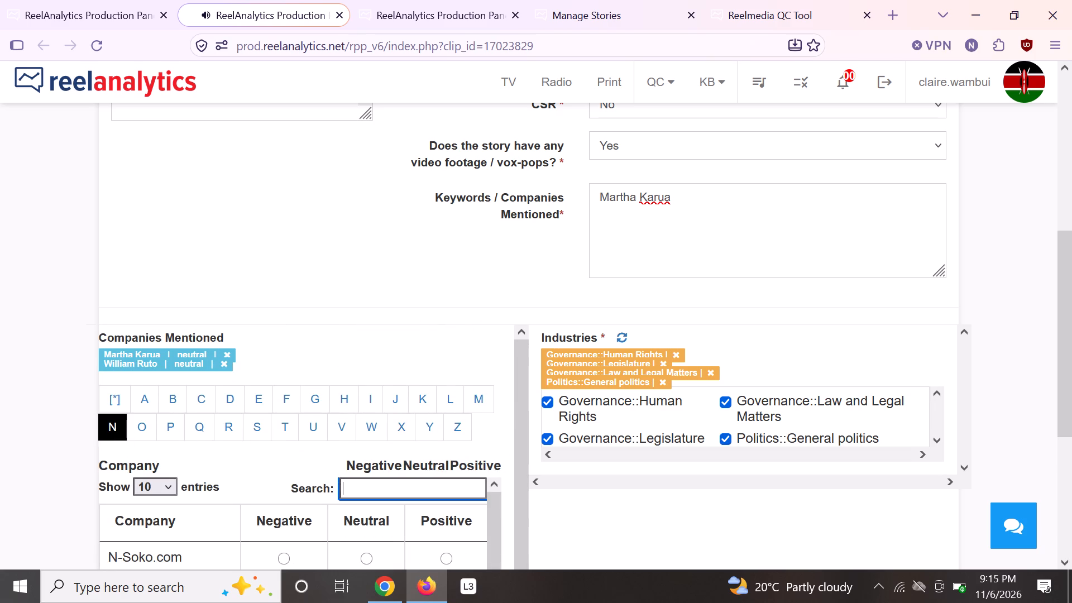
type("id")
key("BackSpace")
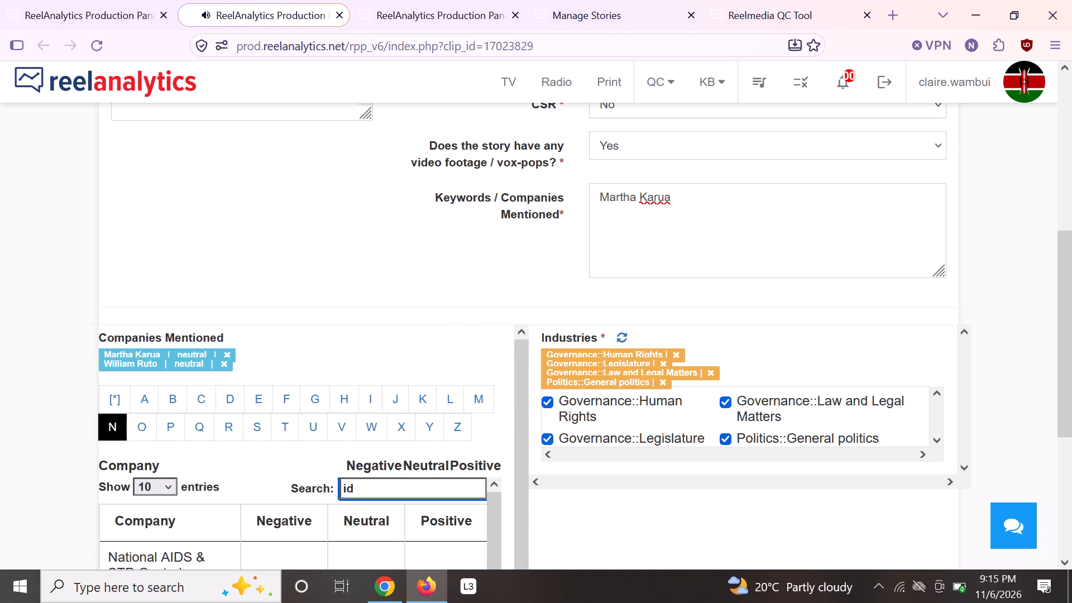
key("BackSpace")
type("dindi")
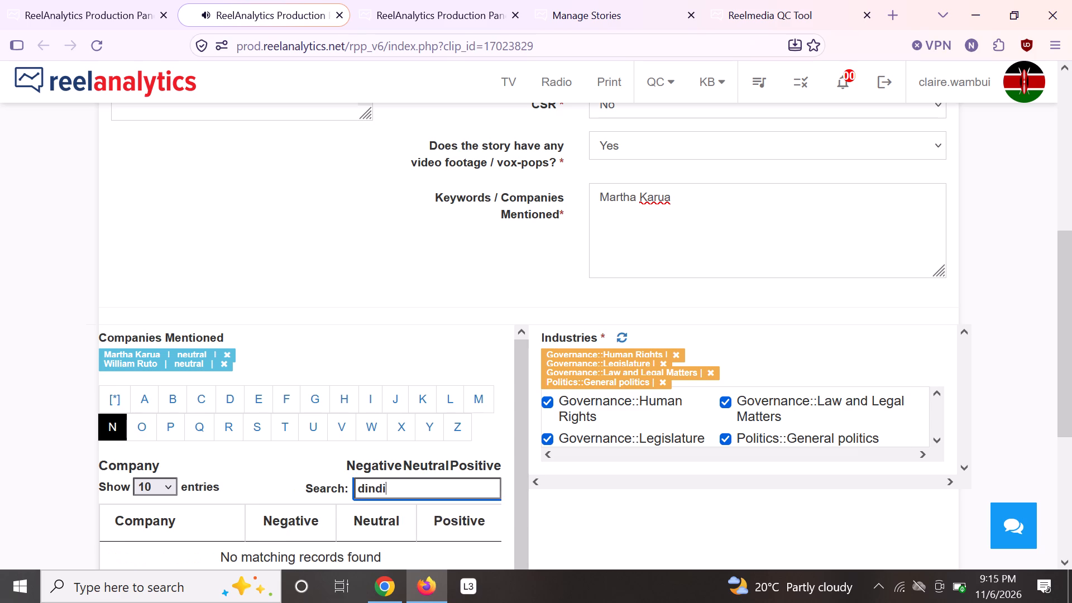
Find Eugene Wamalwa among the companies under E, add him as a neutral mention and select the Politics::General politics industry.
scroll(387, 352, "up", 6)
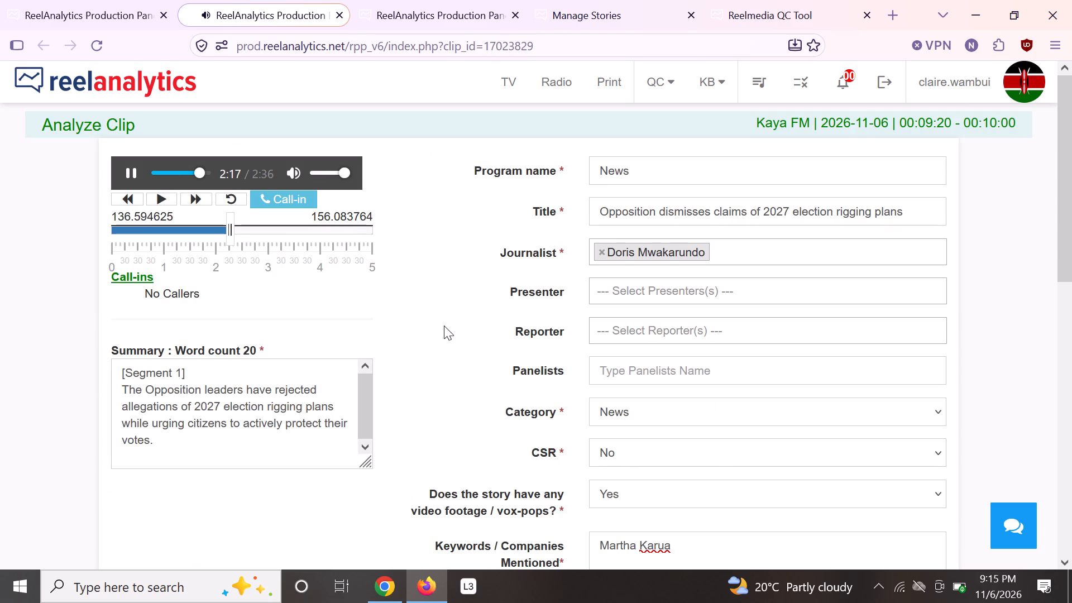
scroll(387, 383, "down", 4)
left_click(259, 398)
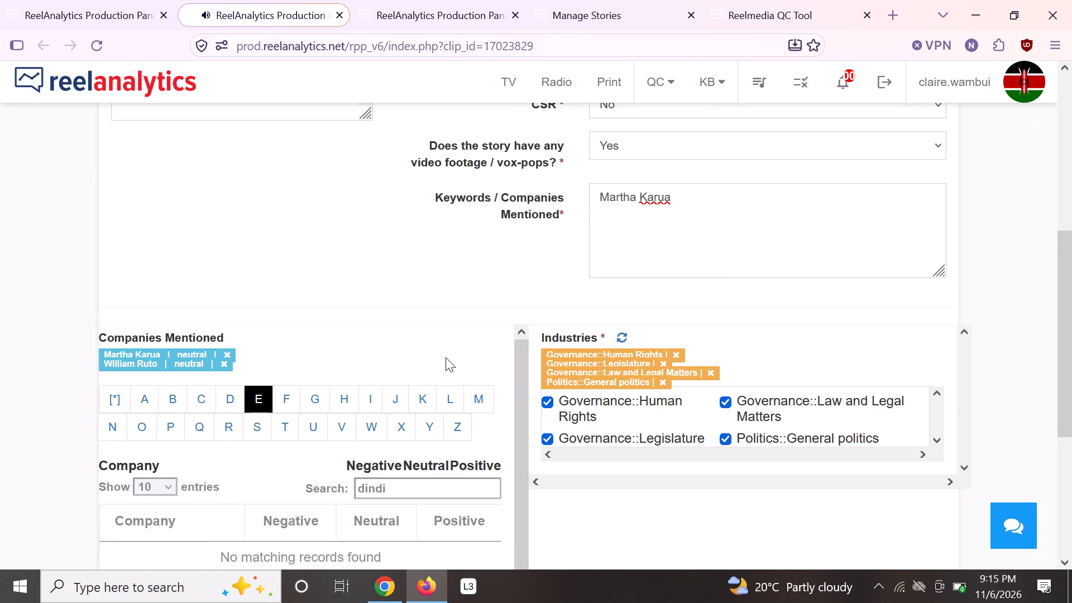
scroll(446, 358, "down", 2)
left_click(400, 381)
type("ugene")
key("space")
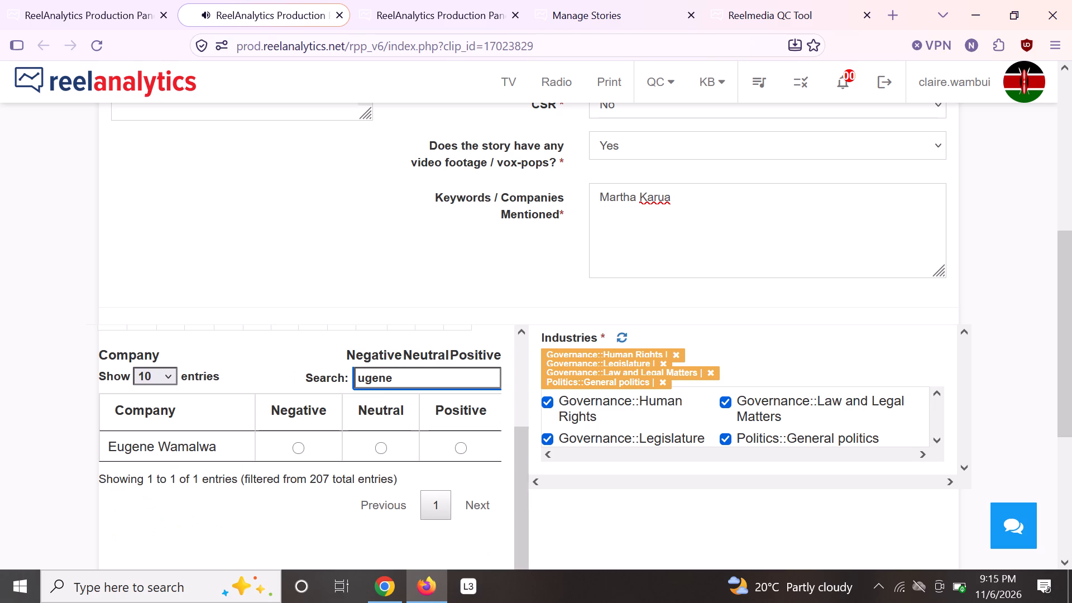
left_click(381, 449)
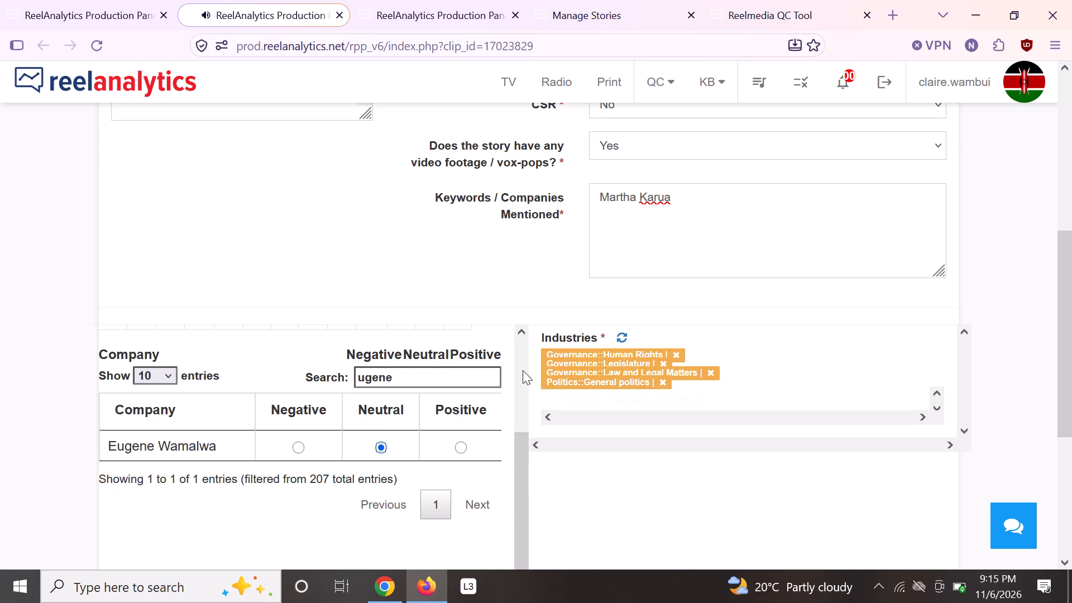
left_click(544, 396)
Save the completed analysis of the 2027 election rigging clip and close its page.
scroll(504, 328, "up", 6)
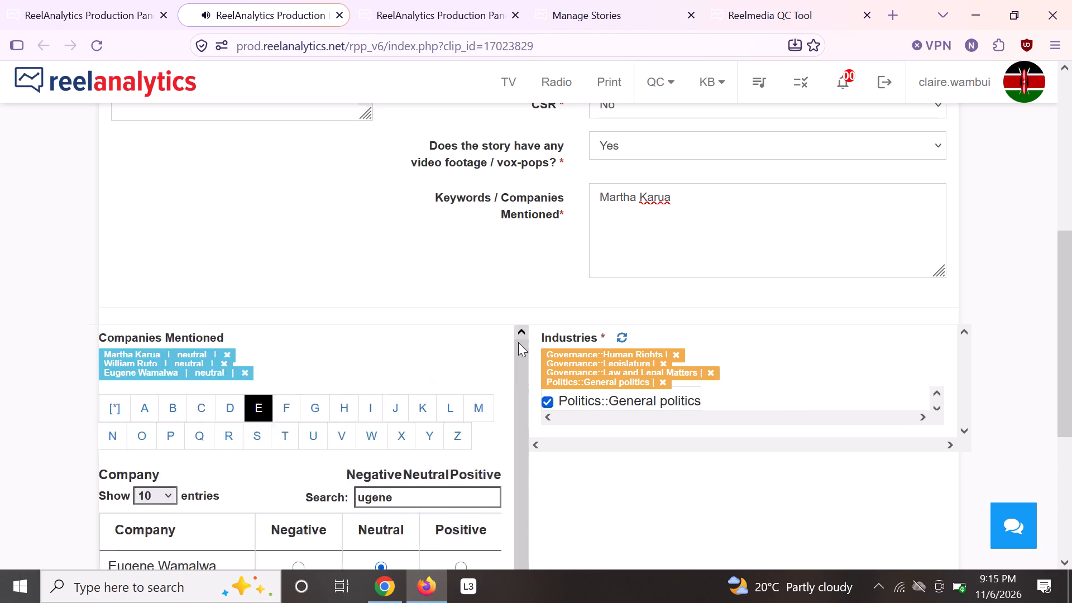
scroll(518, 342, "up", 2)
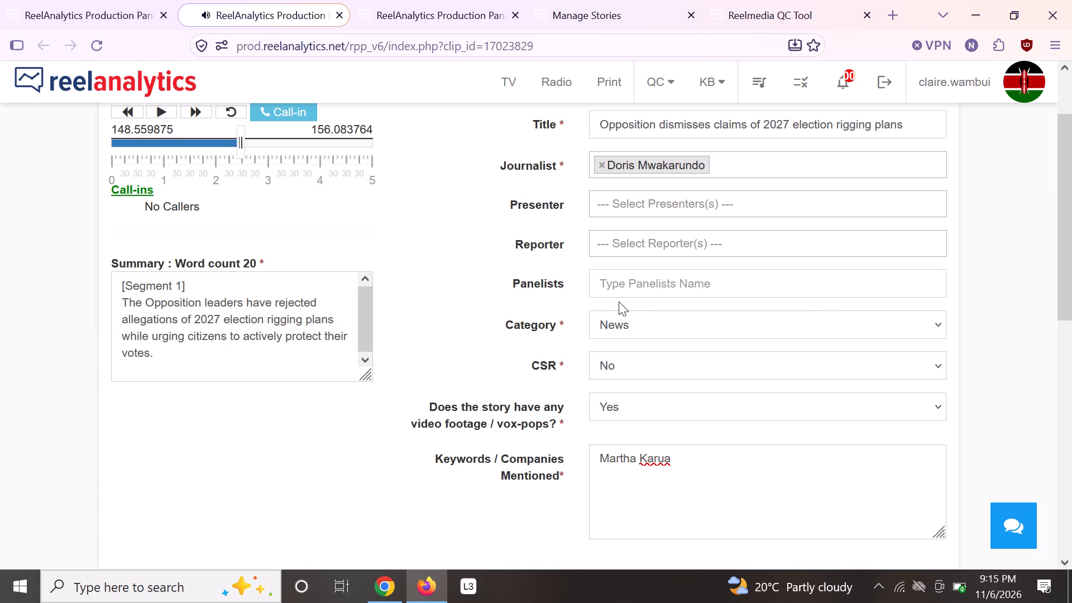
scroll(658, 285, "up", 3)
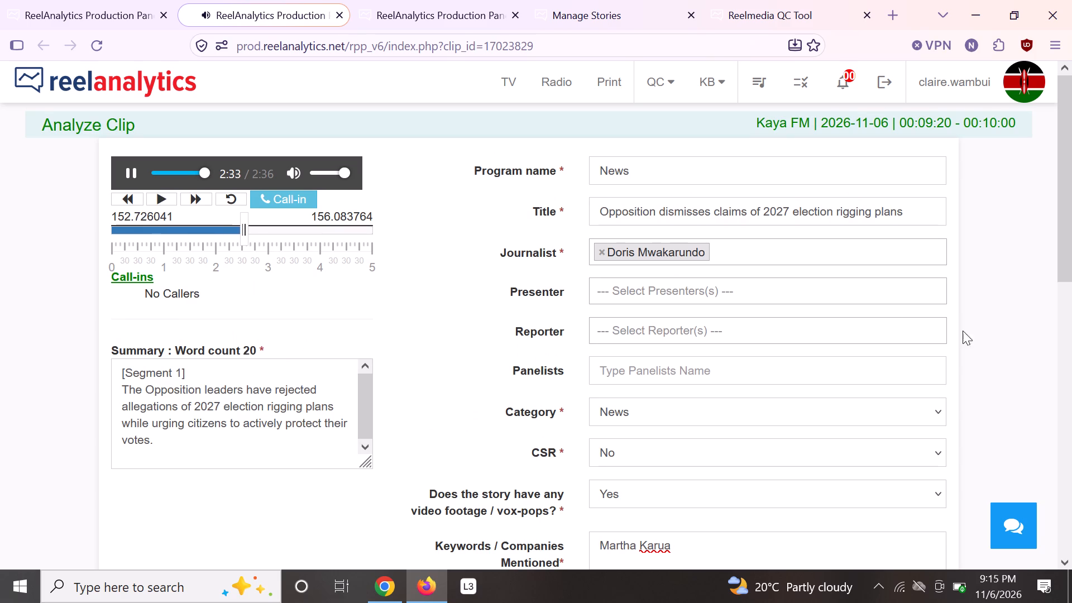
scroll(1020, 354, "down", 4)
scroll(1022, 371, "up", 1)
scroll(1022, 375, "down", 3)
scroll(841, 480, "down", 4)
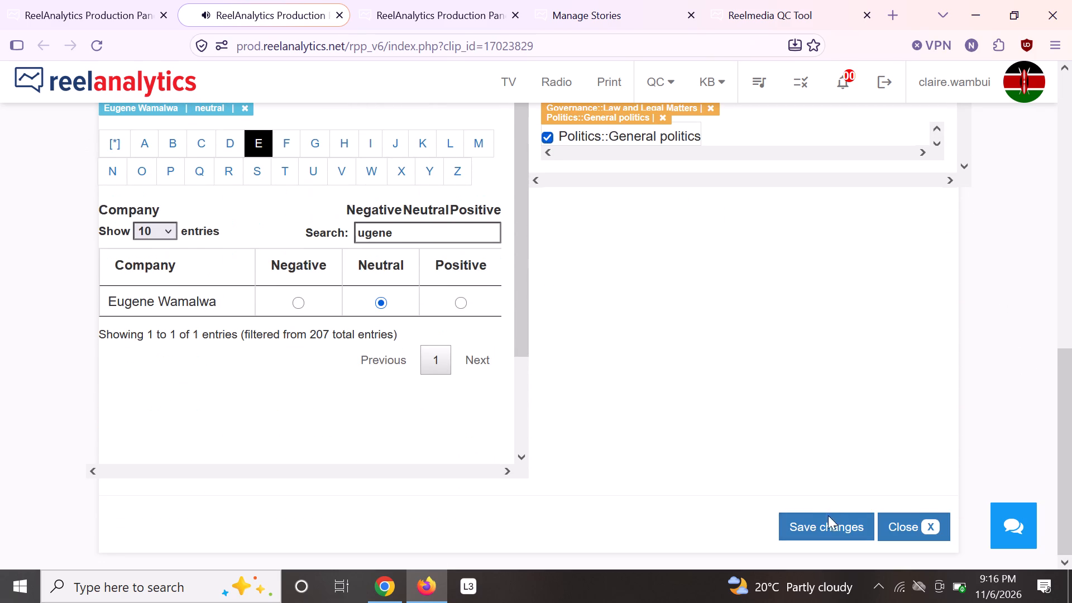
left_click(826, 529)
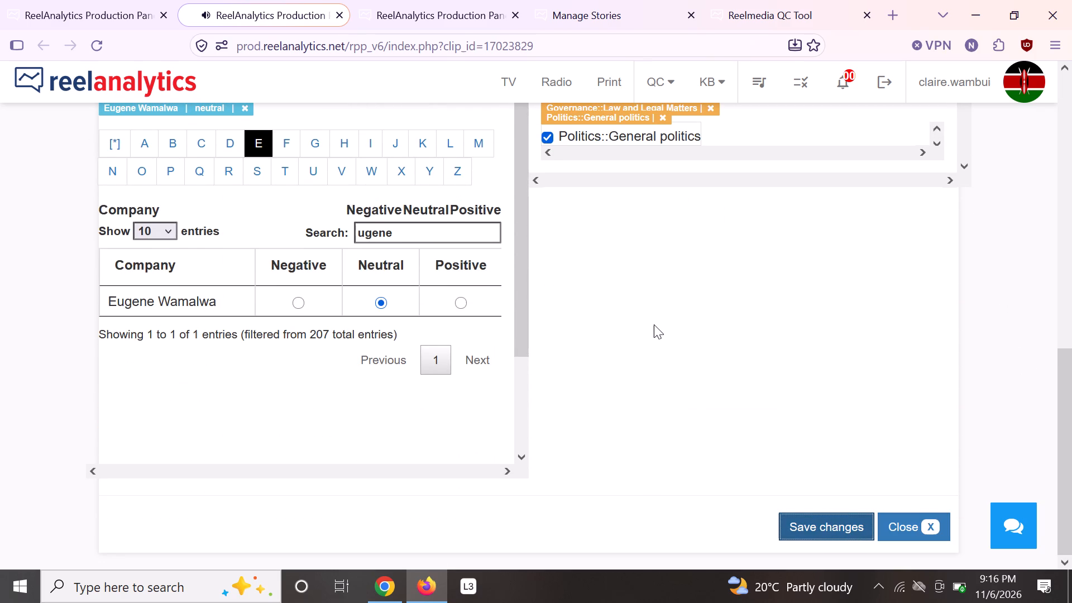
left_click(343, 11)
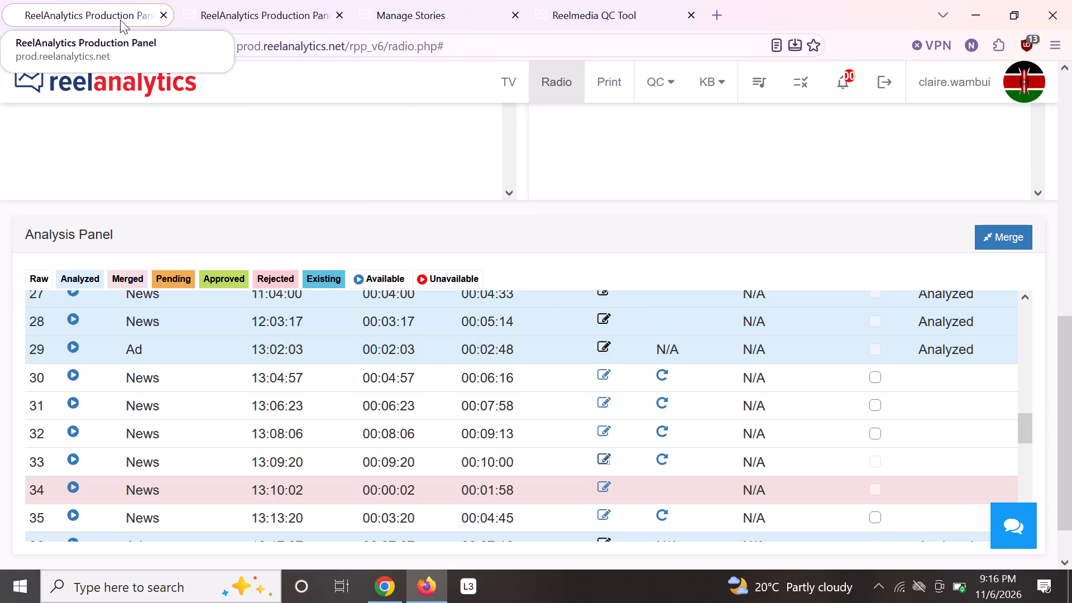
Reload the Kaya FM clips for 2026-11-06 in the radio analysis list.
left_click(111, 14)
scroll(305, 150, "up", 11)
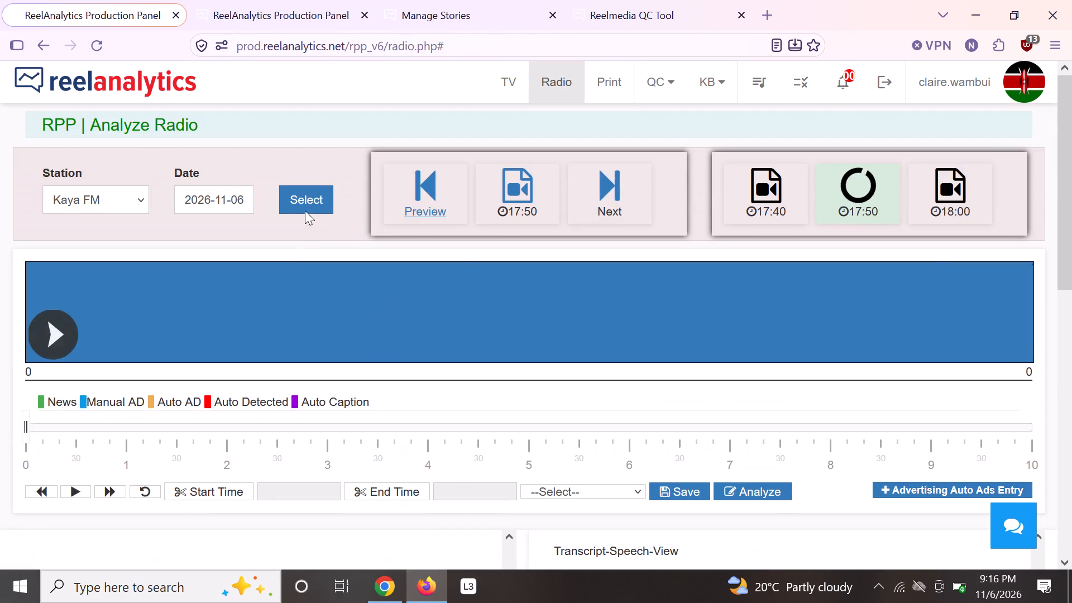
left_click(295, 191)
scroll(454, 252, "down", 1)
scroll(454, 253, "up", 1)
scroll(454, 253, "down", 6)
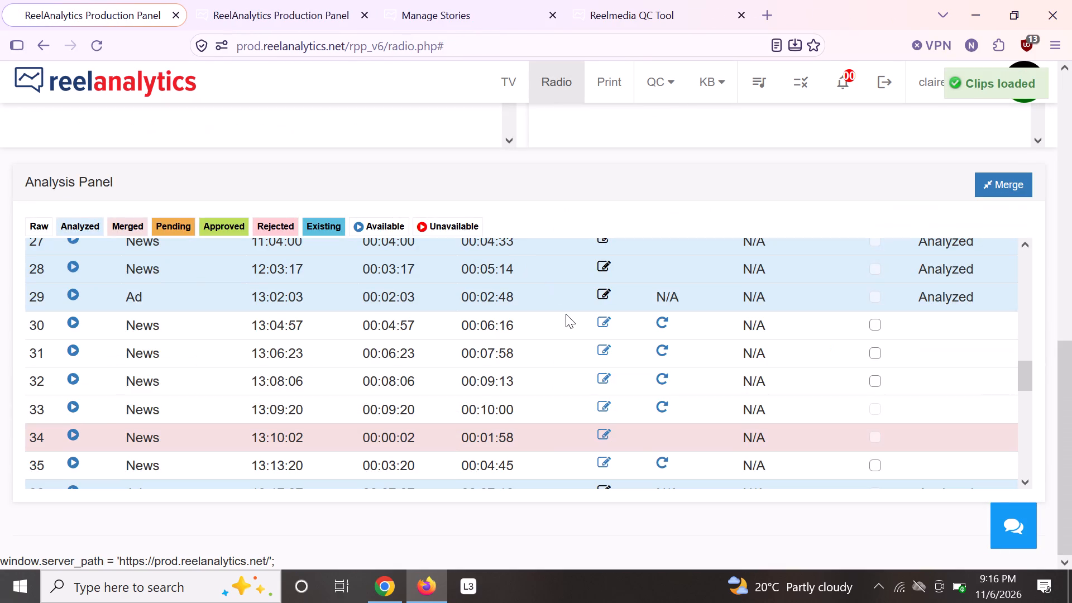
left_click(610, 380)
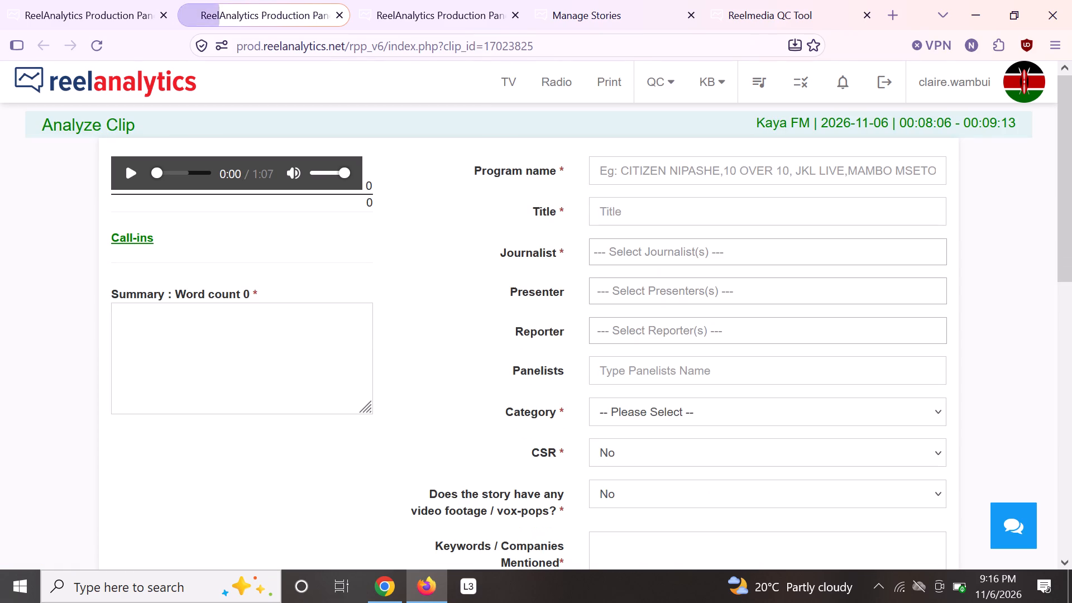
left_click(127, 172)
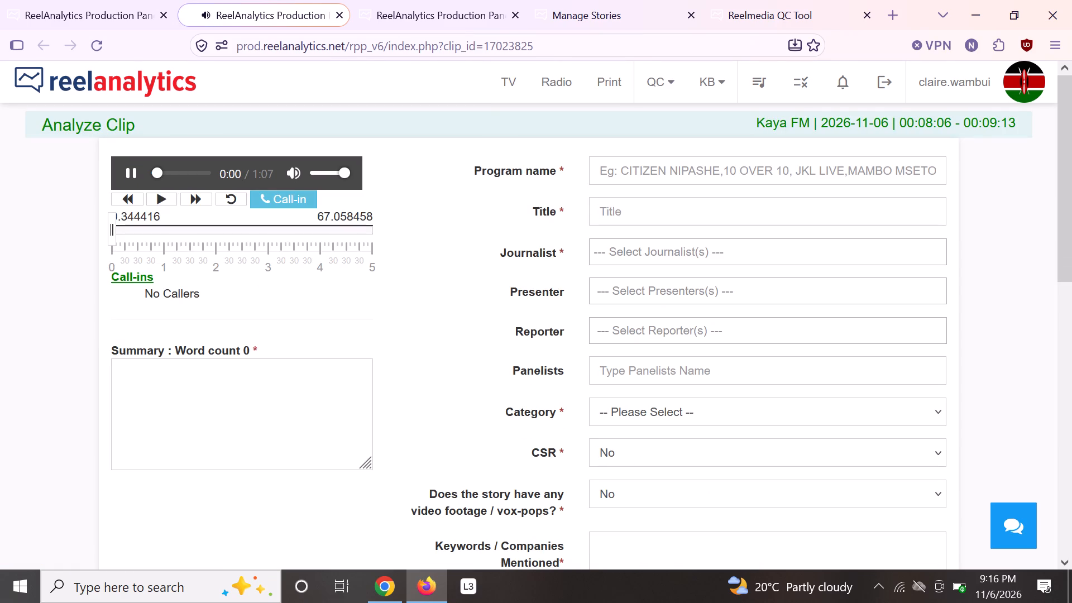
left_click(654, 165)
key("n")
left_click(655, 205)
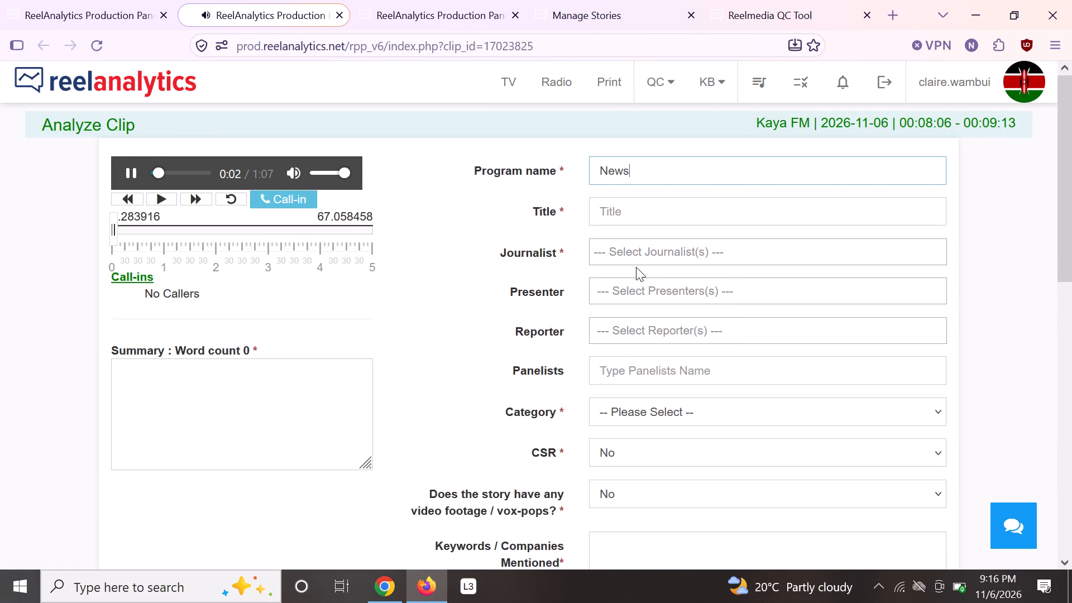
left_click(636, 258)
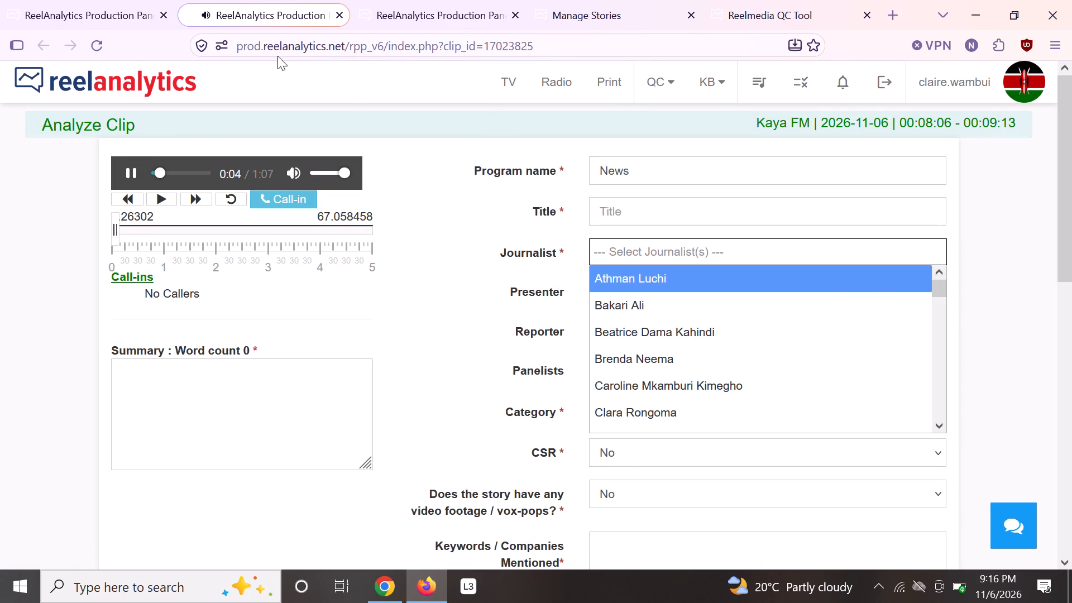
Log the 13:08:06 news clip as a repeat of "Victims of human rights violations to submit claims for compensation" and save it.
left_click(118, 9)
left_click(664, 375)
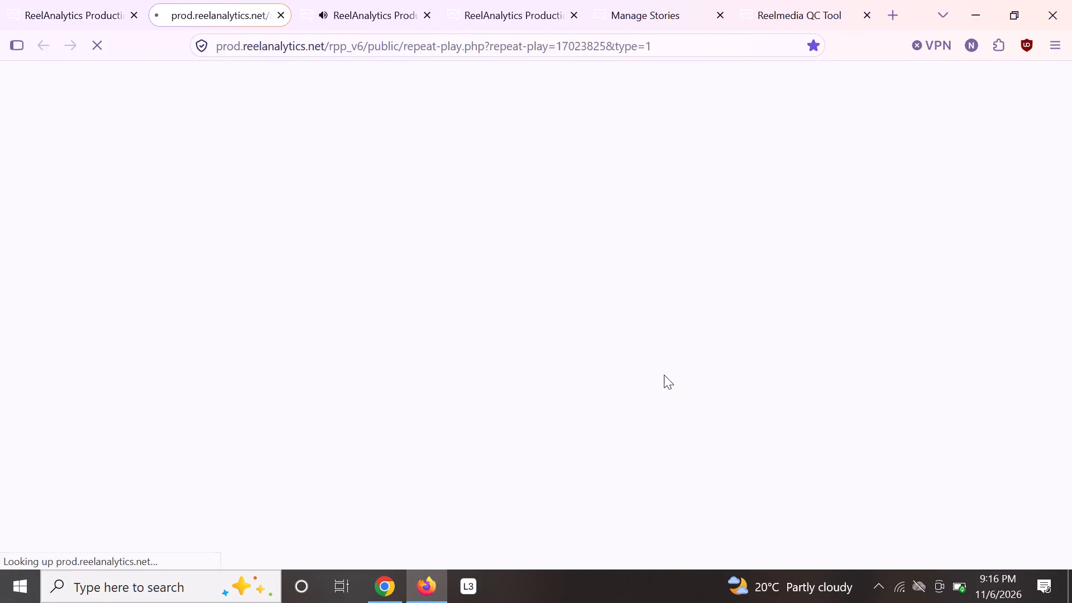
left_click(428, 13)
left_click(269, 297)
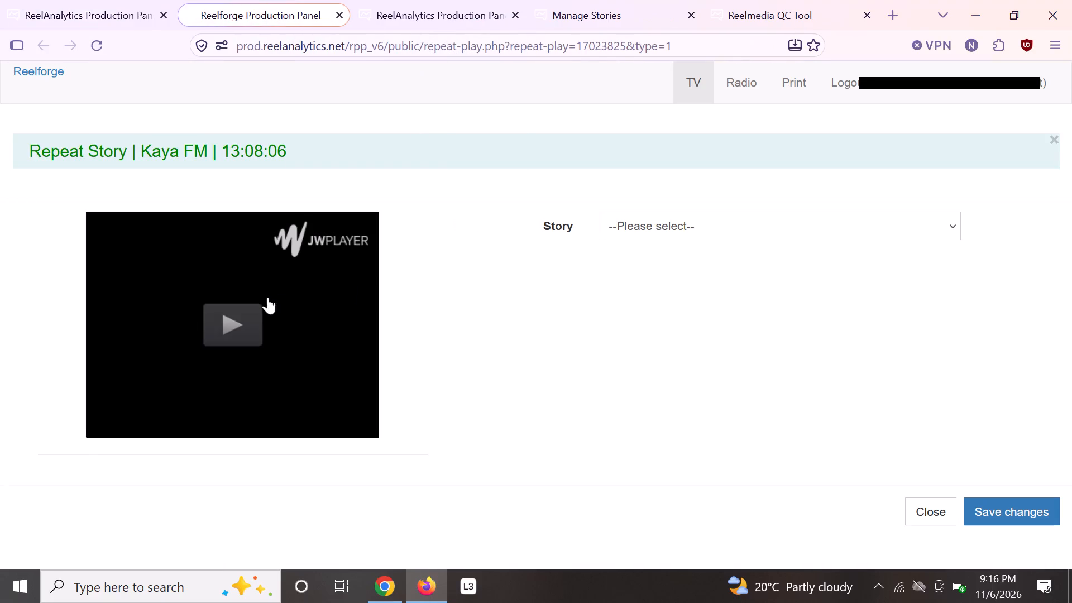
left_click(671, 222)
scroll(803, 347, "down", 3)
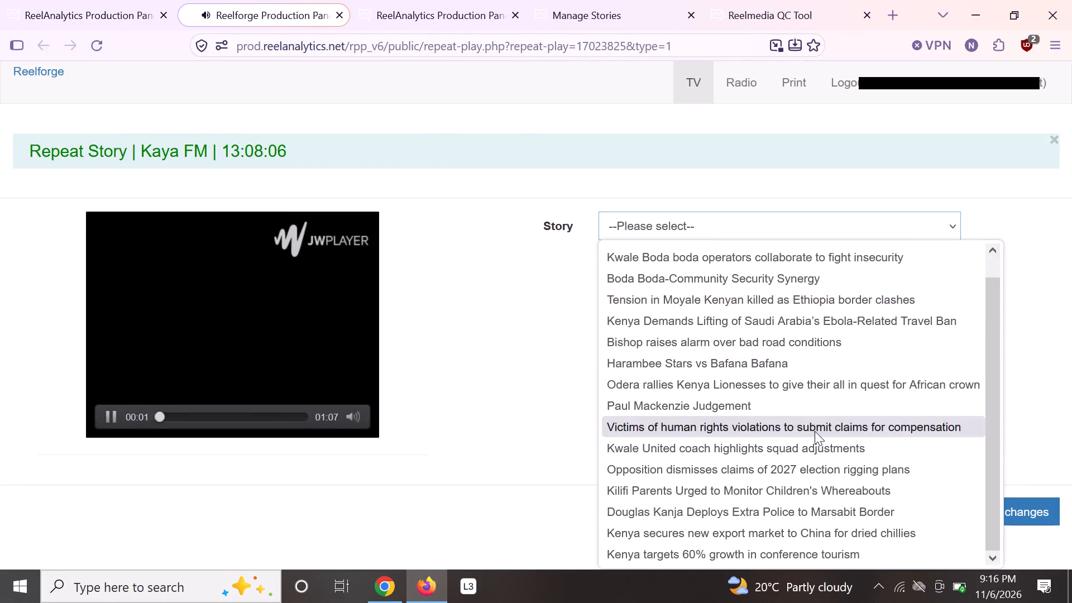
left_click(815, 432)
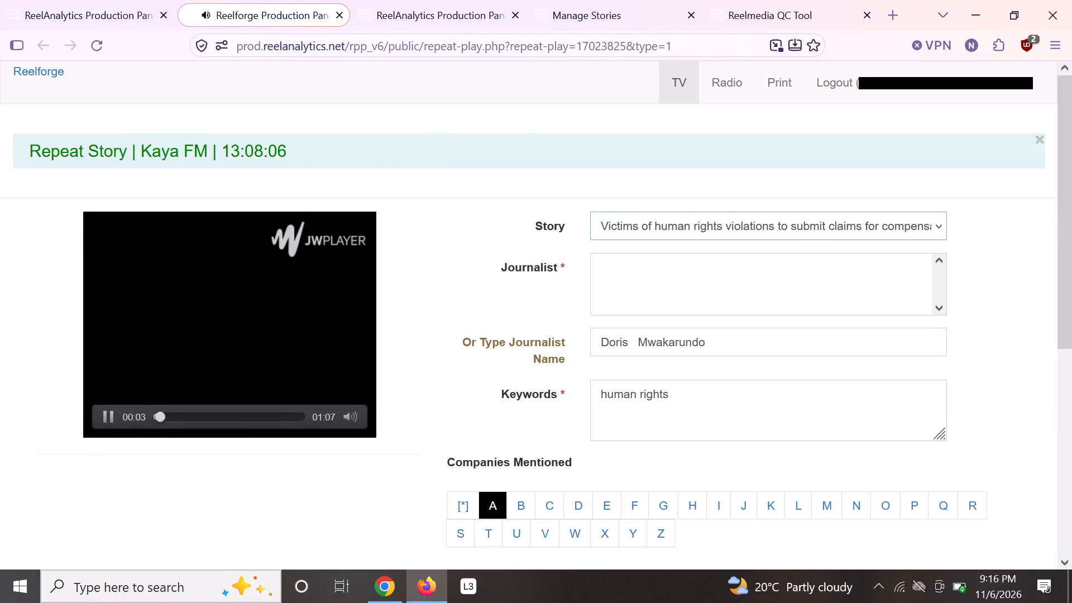
scroll(1022, 447, "down", 9)
left_click(1011, 545)
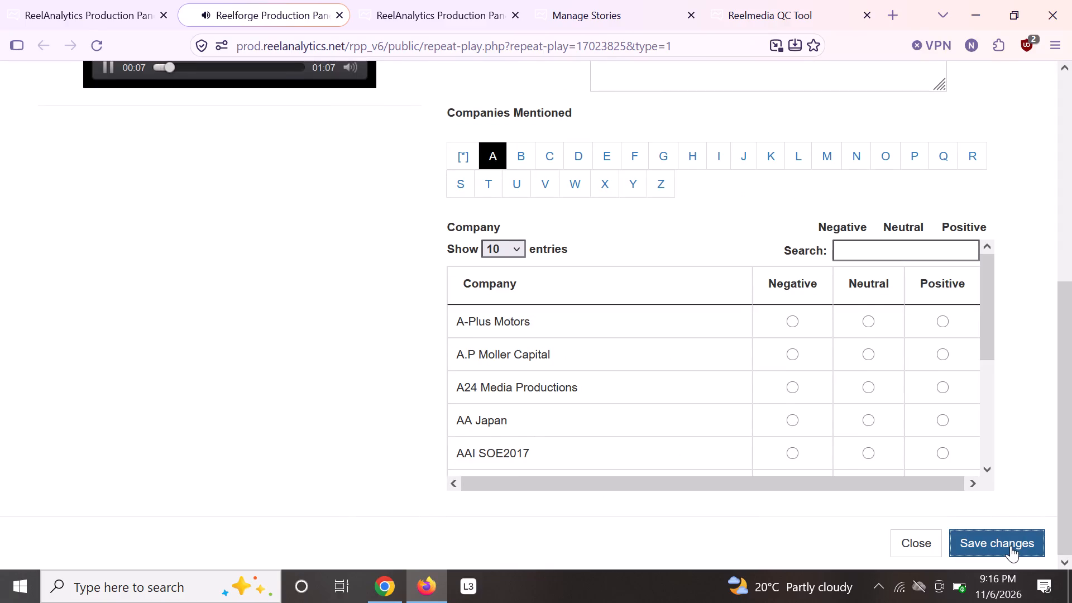
left_click(931, 558)
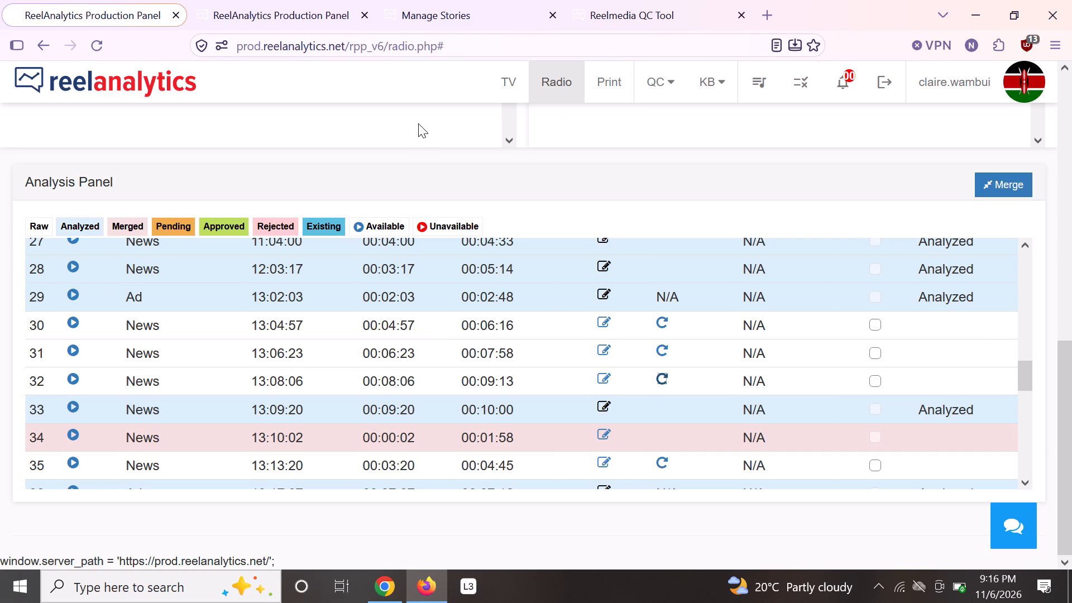
Reload the Kaya FM 2026-11-06 clip list after logging the repeat story.
scroll(417, 111, "up", 10)
left_click(306, 208)
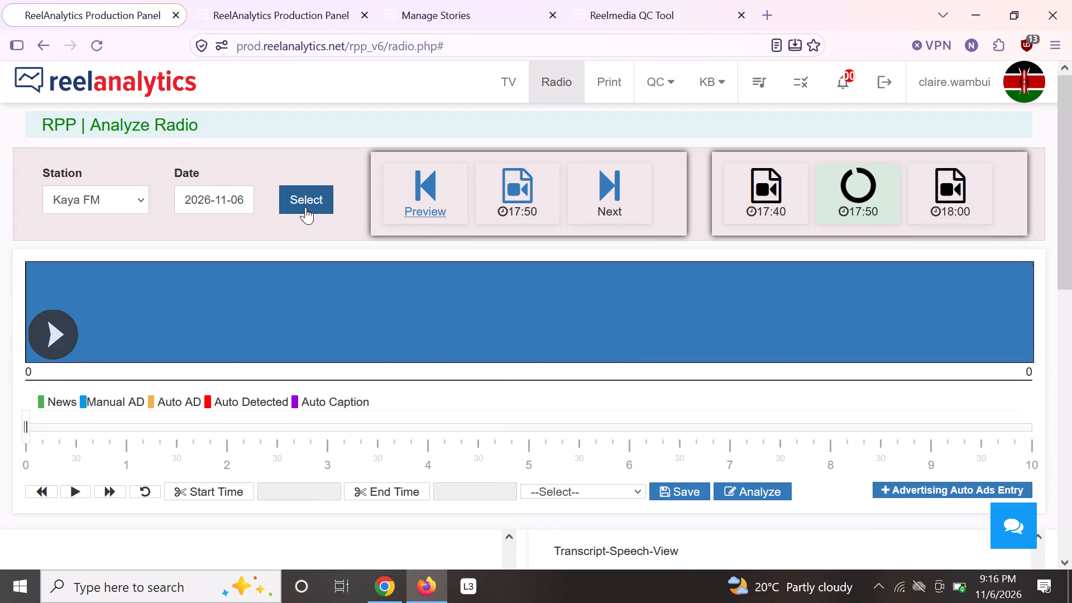
scroll(423, 232, "down", 2)
scroll(423, 235, "up", 1)
scroll(423, 235, "down", 3)
scroll(597, 390, "down", 6)
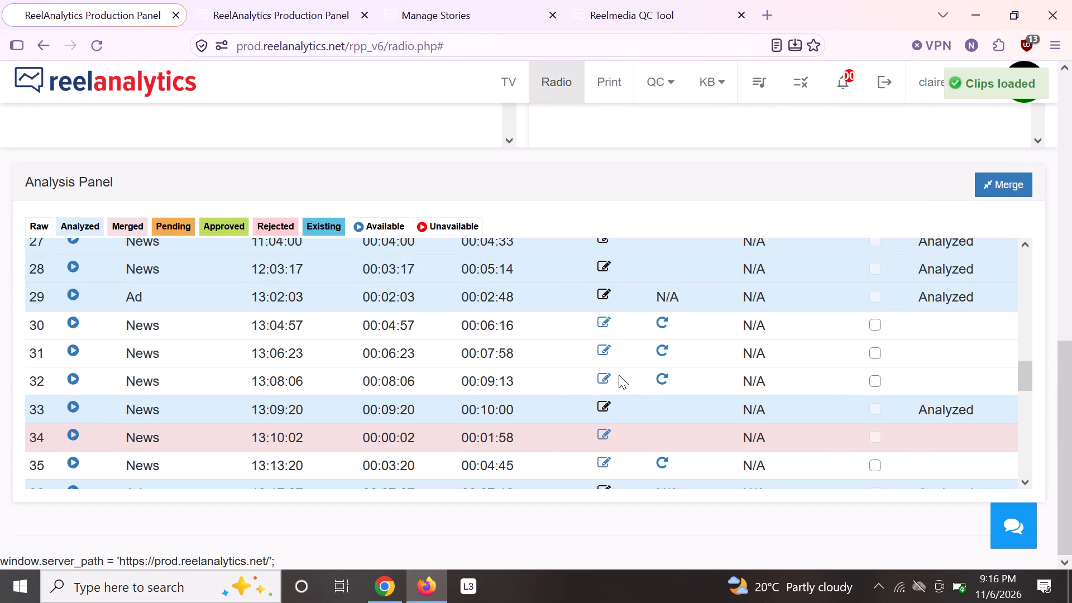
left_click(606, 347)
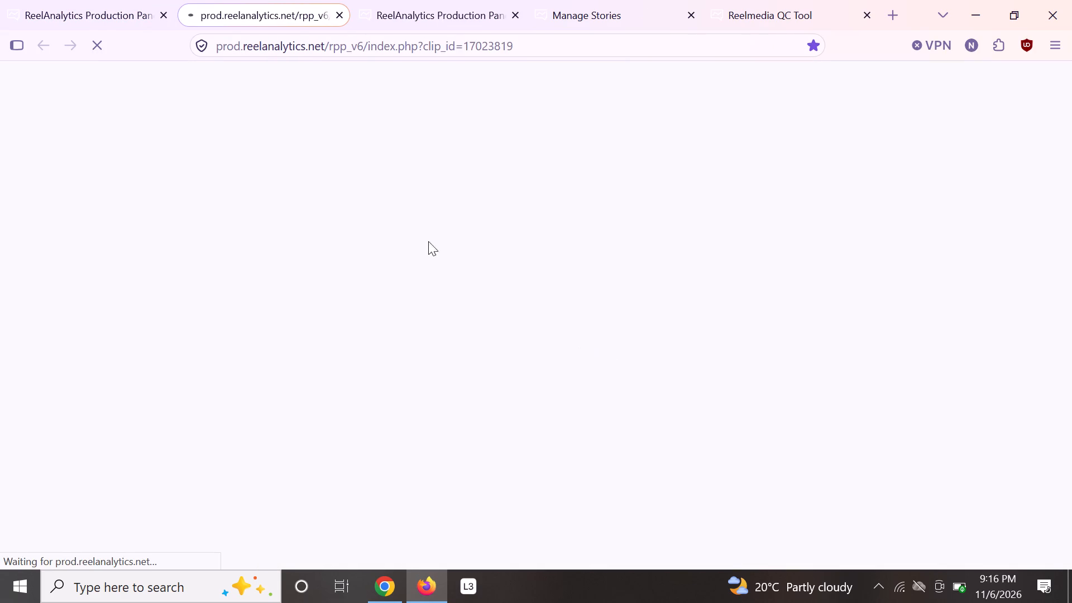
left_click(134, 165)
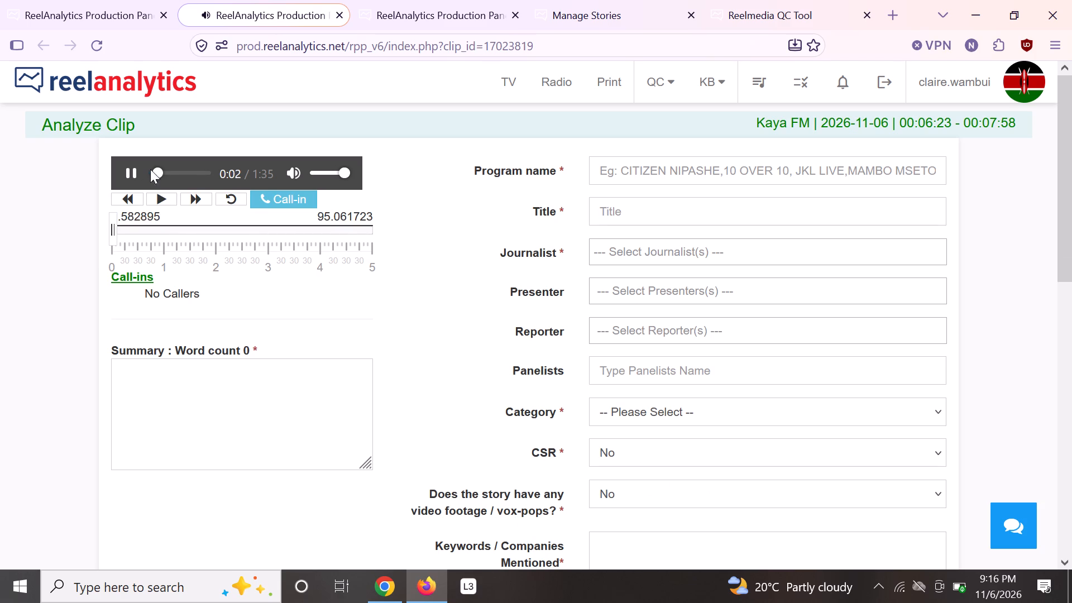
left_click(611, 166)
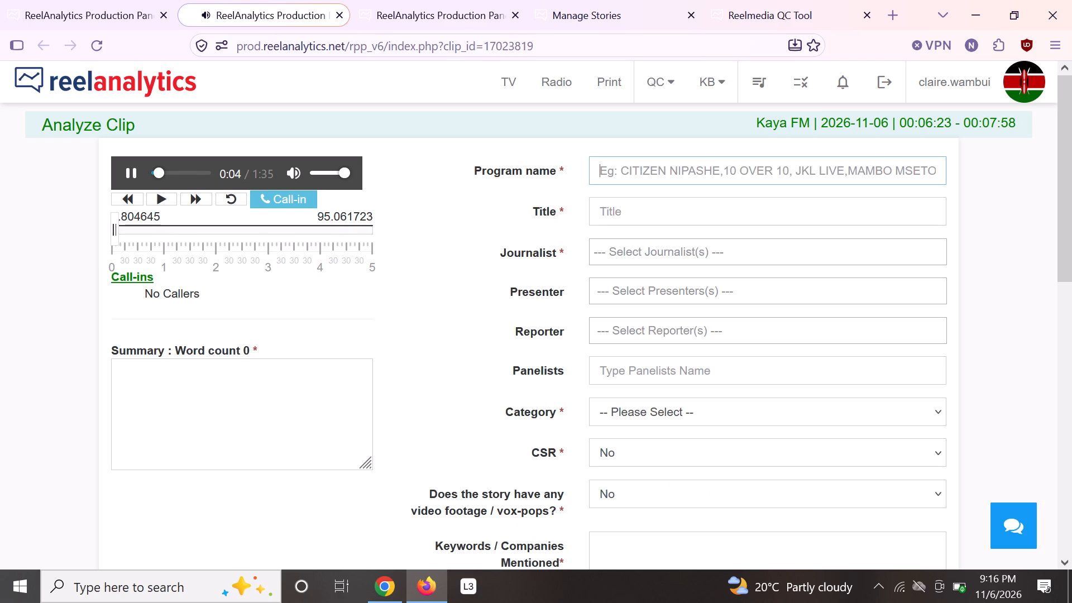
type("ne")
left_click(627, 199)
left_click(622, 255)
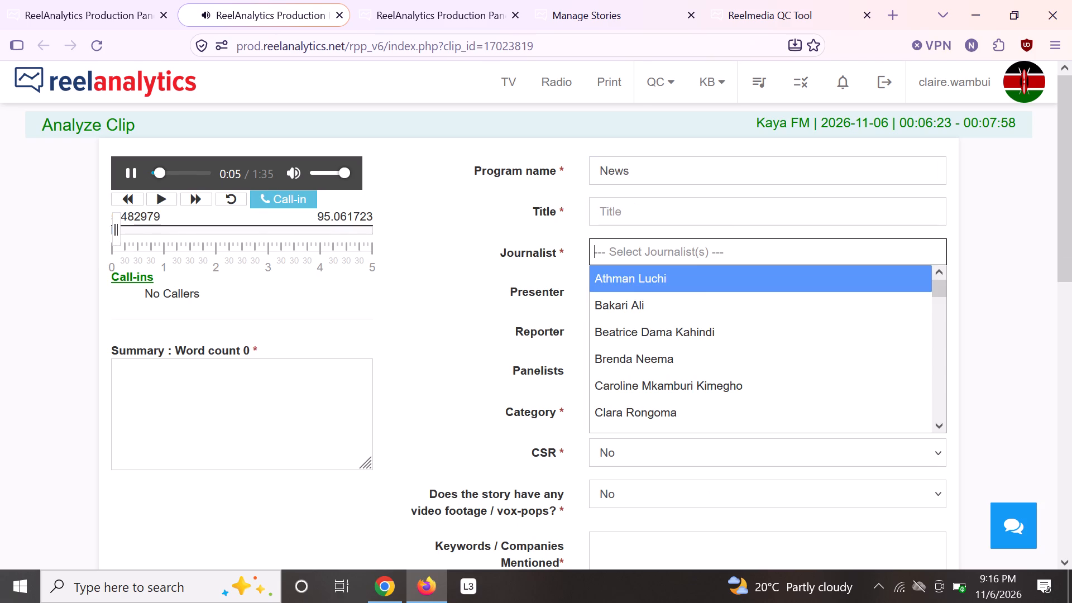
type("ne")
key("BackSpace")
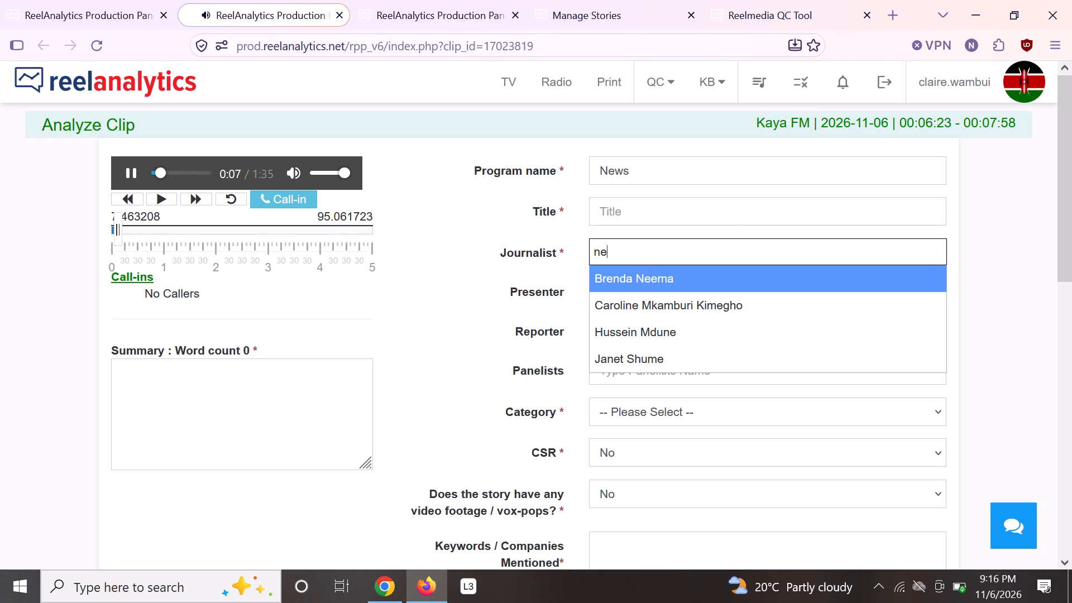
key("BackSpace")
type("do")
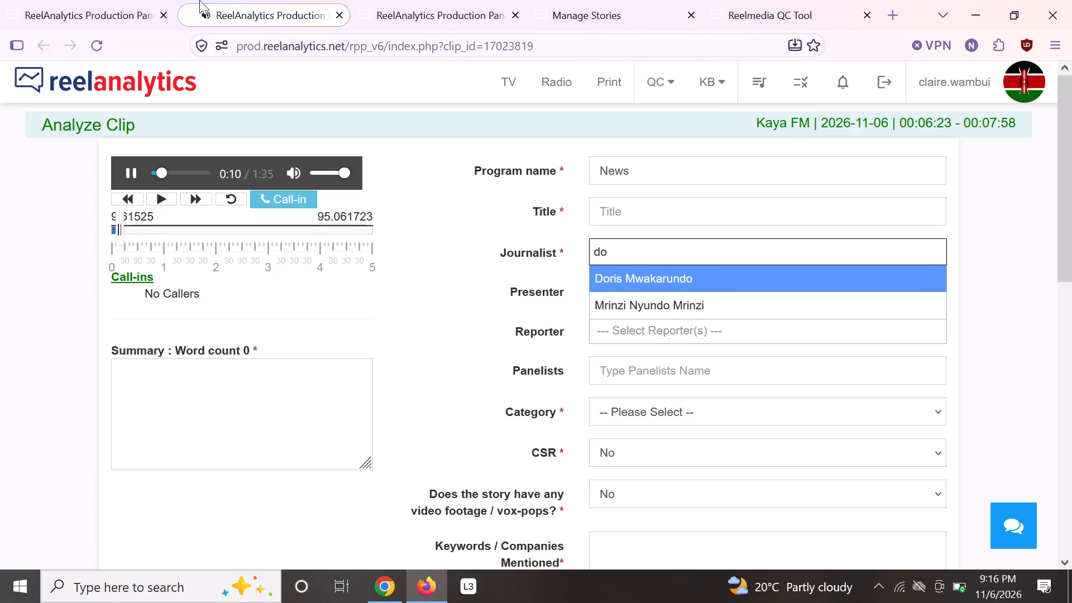
Log the 13:06:23 news clip as a repeat of "Bishop raises alarm over bad road conditions", save it and close its page.
left_click(41, 22)
left_click(666, 354)
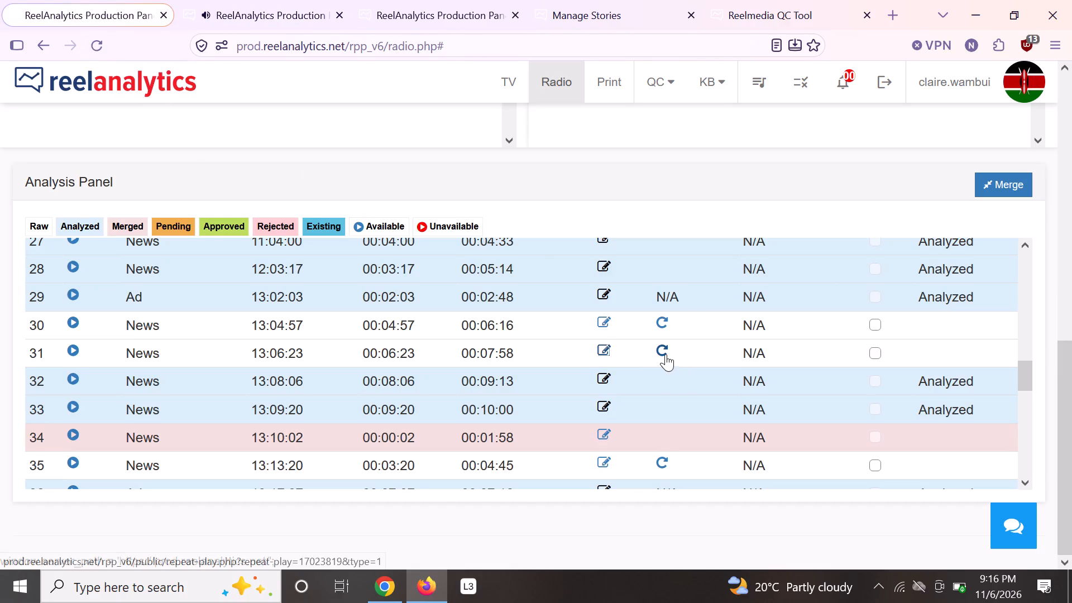
left_click(428, 16)
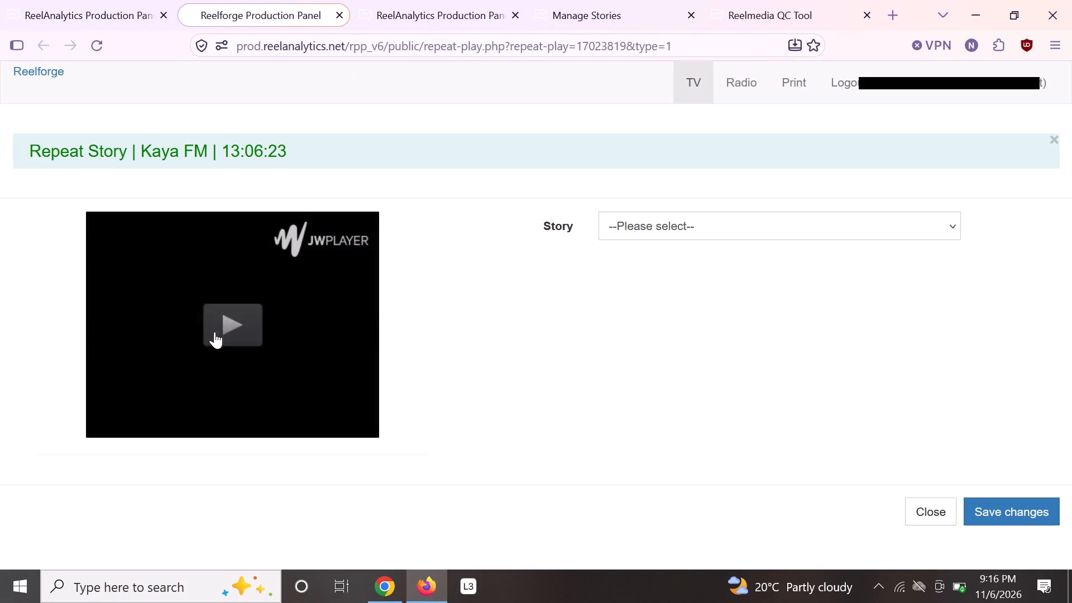
left_click(214, 332)
left_click(690, 224)
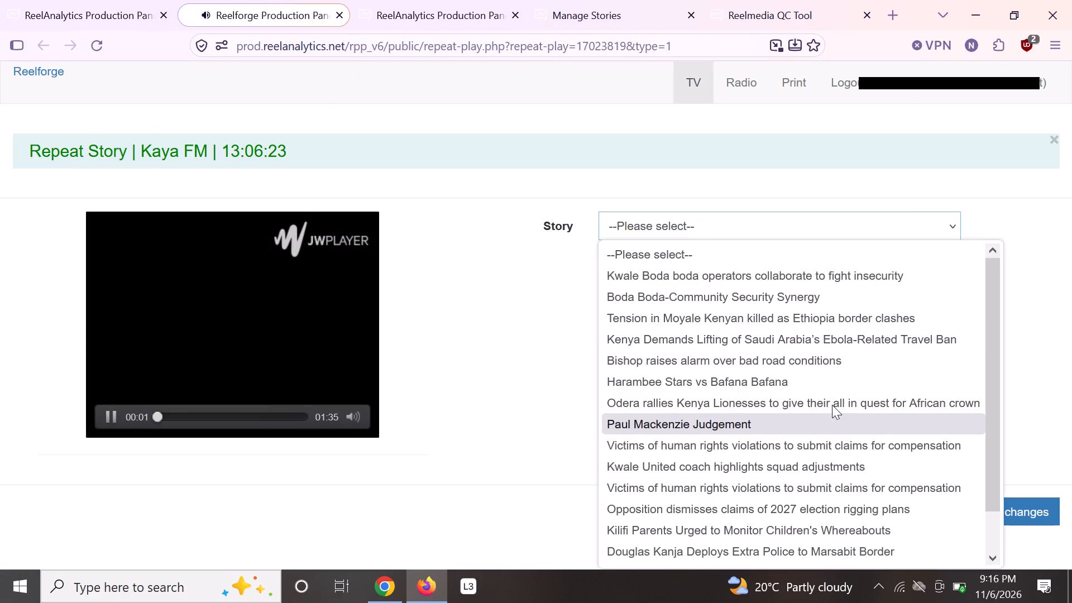
left_click(832, 355)
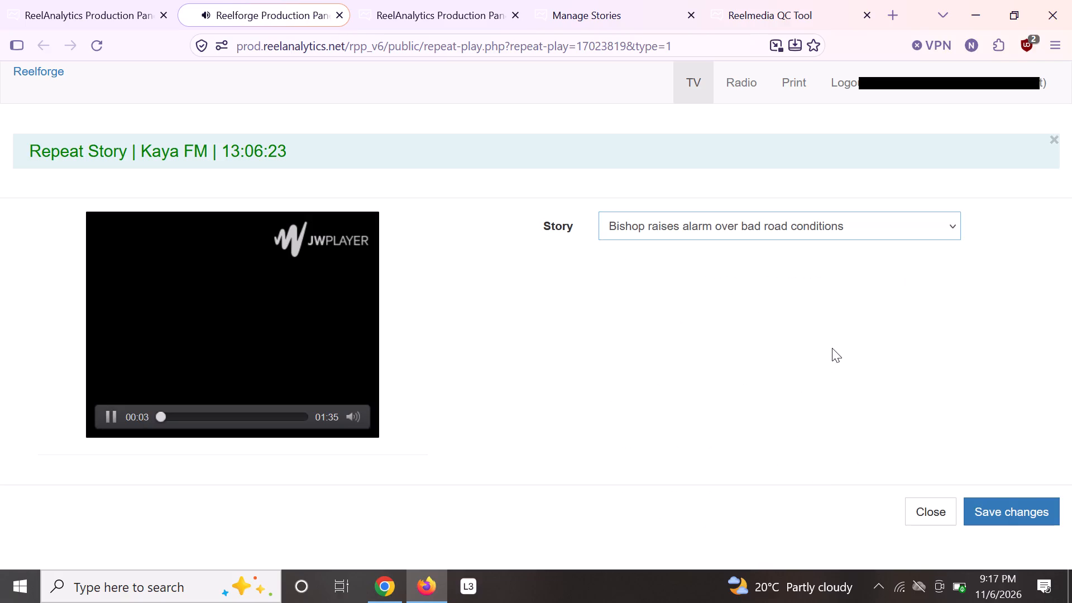
scroll(1047, 377, "down", 1)
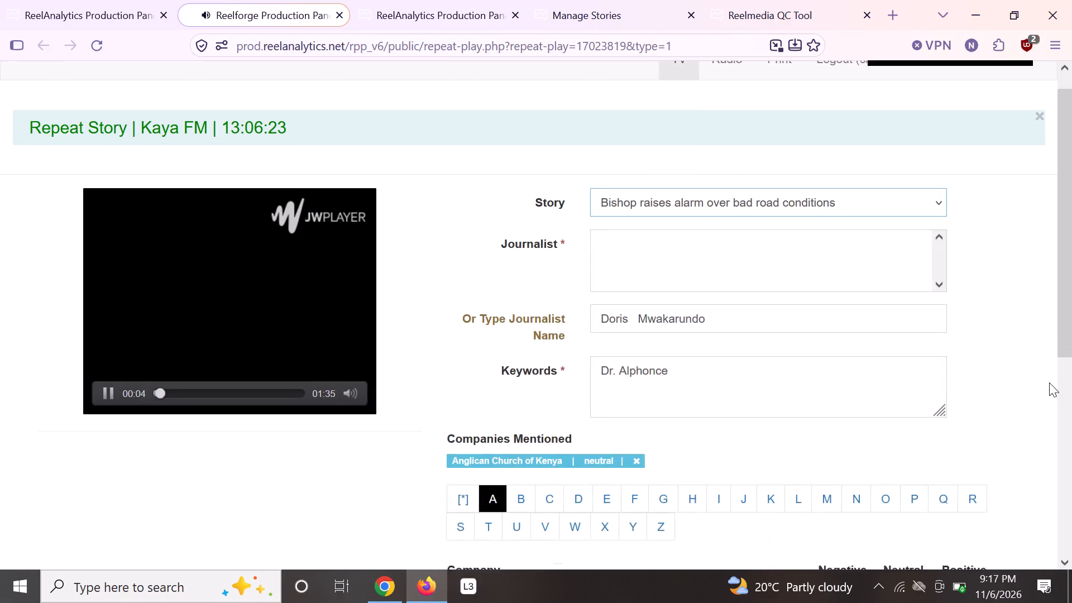
scroll(1050, 385, "down", 6)
scroll(1051, 390, "up", 1)
scroll(1051, 390, "down", 2)
left_click(1017, 545)
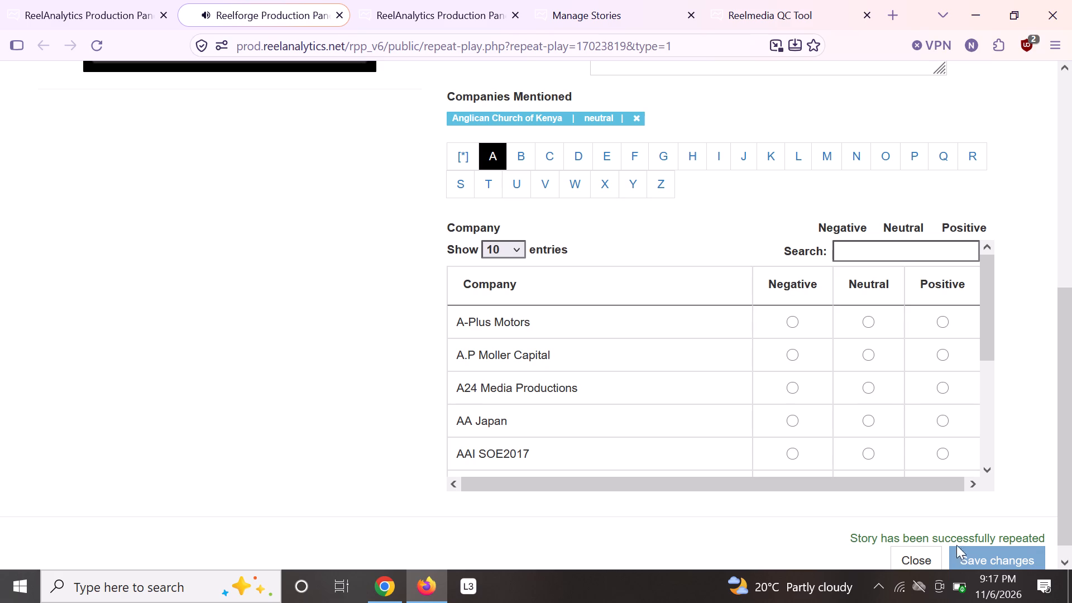
left_click(923, 551)
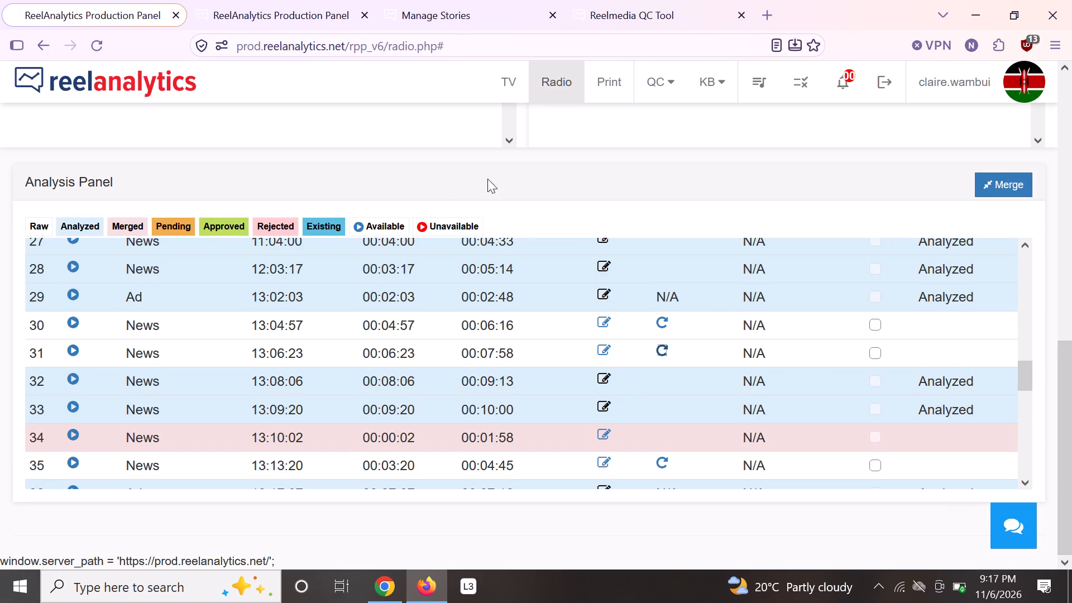
Reload the Kaya FM clip list for 2026-11-06 and return to the 13:00 news clips.
scroll(466, 167, "up", 10)
scroll(439, 159, "down", 1)
scroll(439, 159, "up", 2)
left_click(309, 195)
scroll(428, 239, "down", 2)
scroll(492, 255, "down", 3)
scroll(496, 261, "up", 1)
scroll(497, 263, "down", 3)
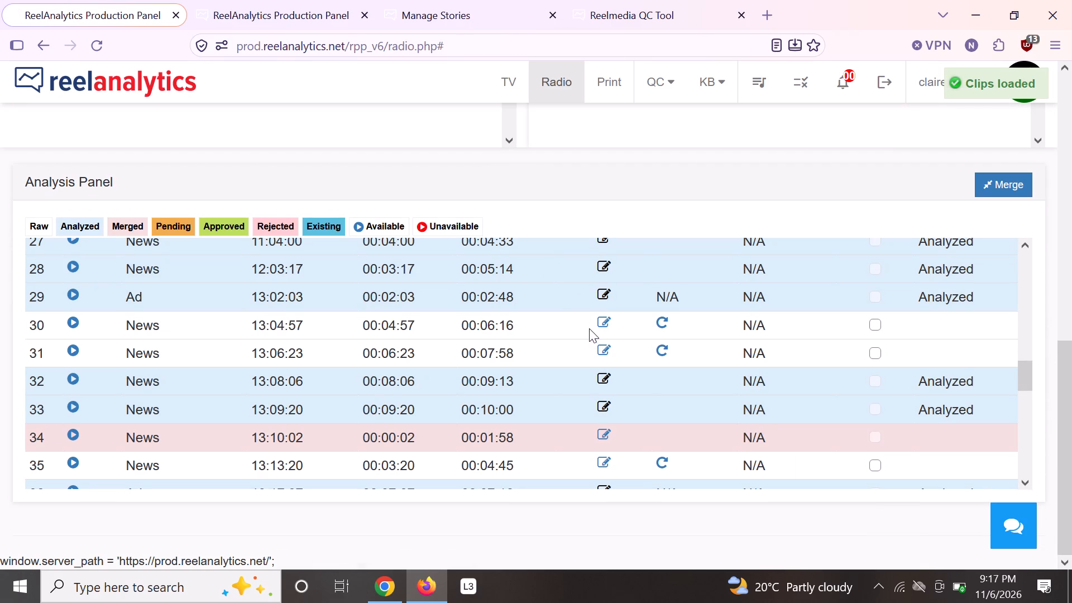
Open the 13:04:57 news clip for analysis and listen to its audio to identify the story.
left_click(612, 320)
left_click(605, 322)
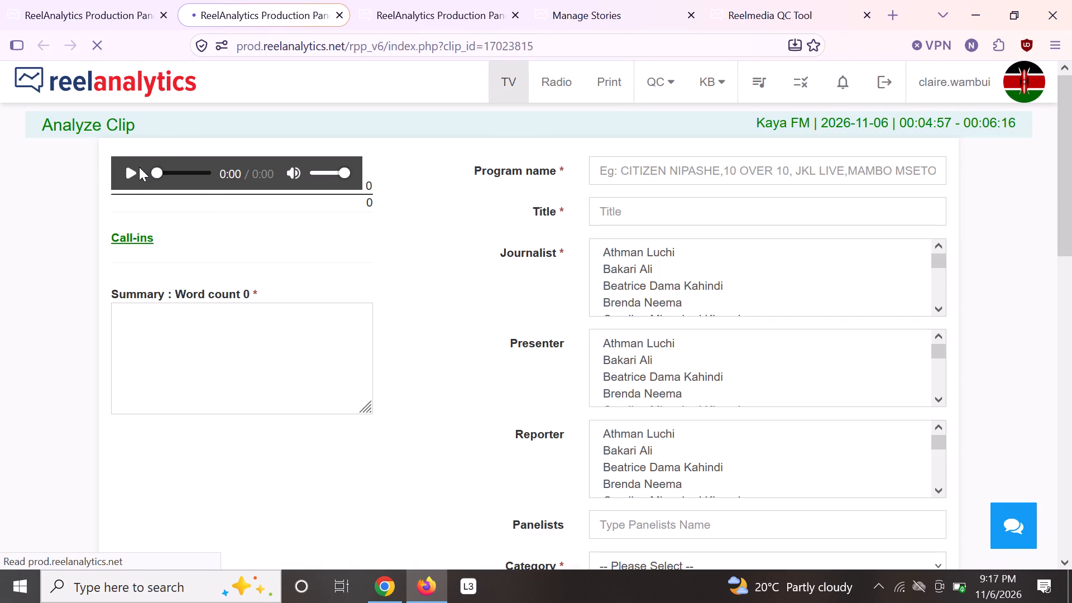
left_click(129, 173)
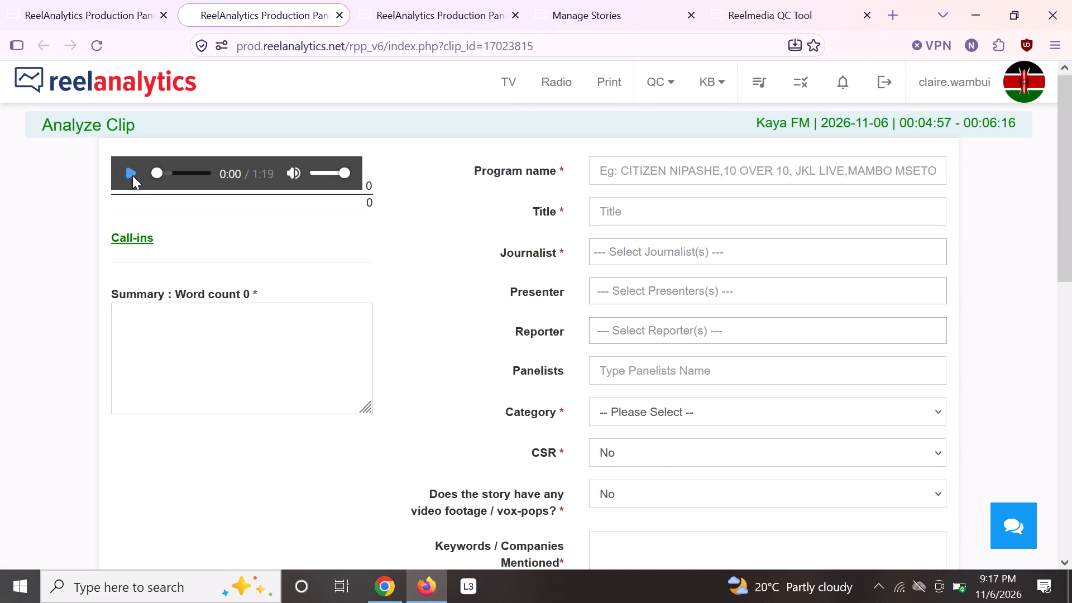
left_click(127, 180)
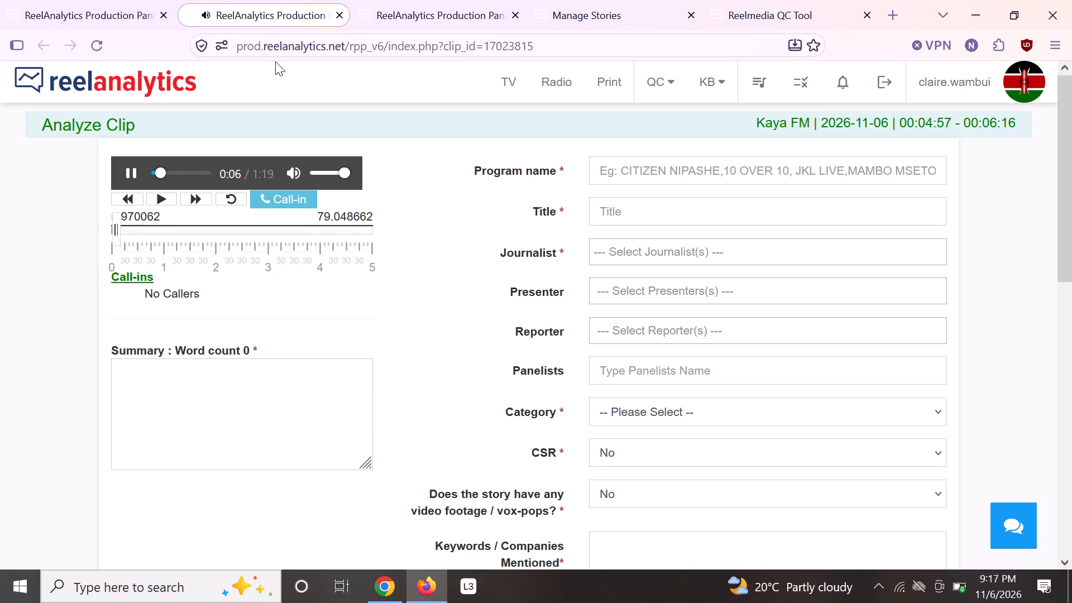
Log the 13:04:57 news clip as a repeat of "Paul Mackenzie Judgement", save it and close its repeat and analysis pages.
left_click(130, 4)
left_click(663, 319)
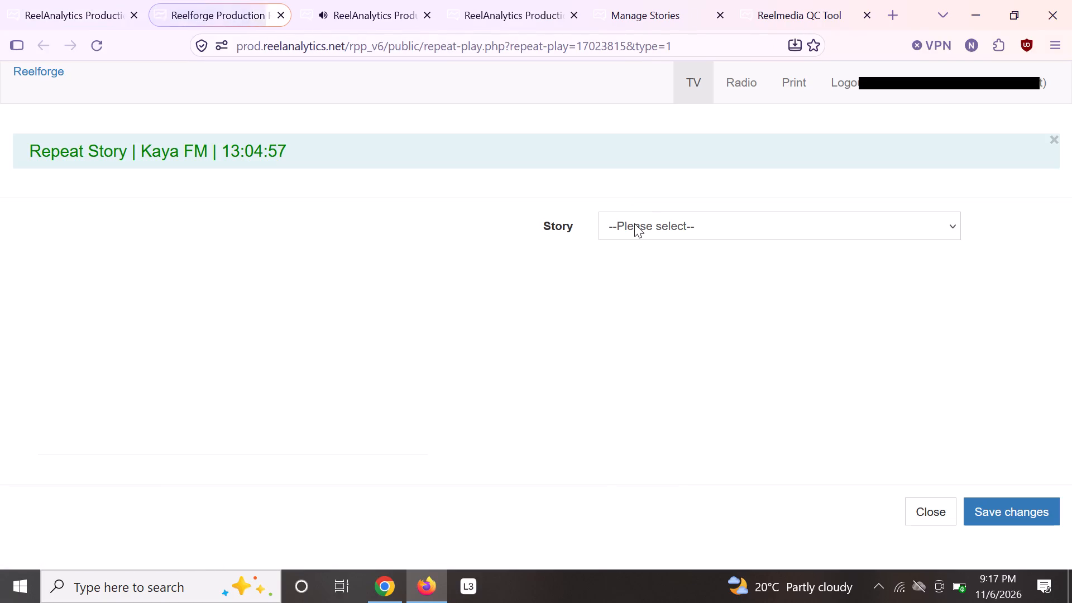
left_click(637, 223)
left_click(739, 427)
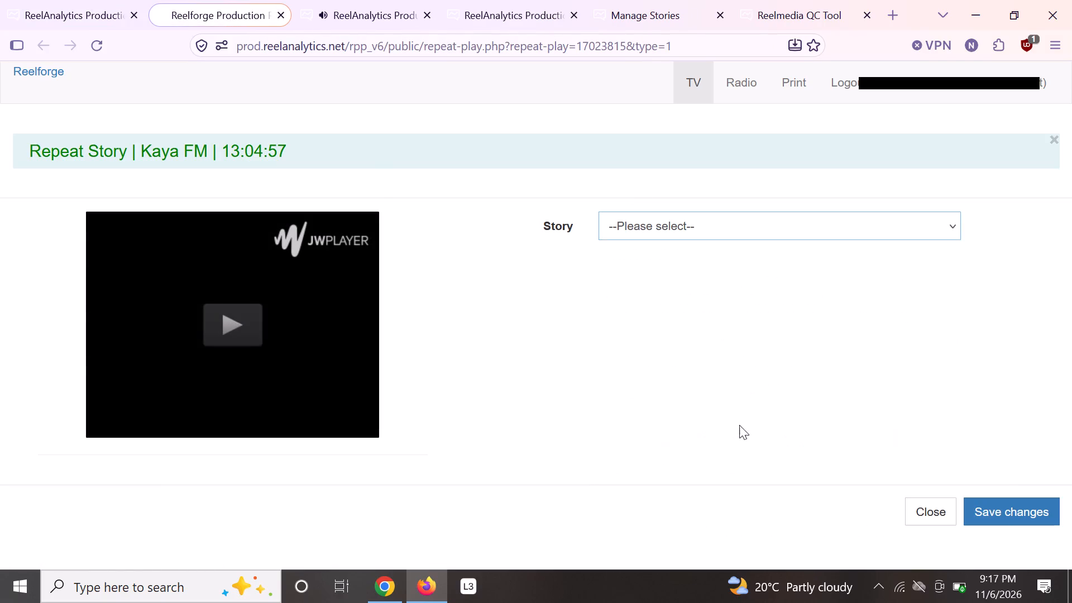
scroll(1033, 468, "down", 8)
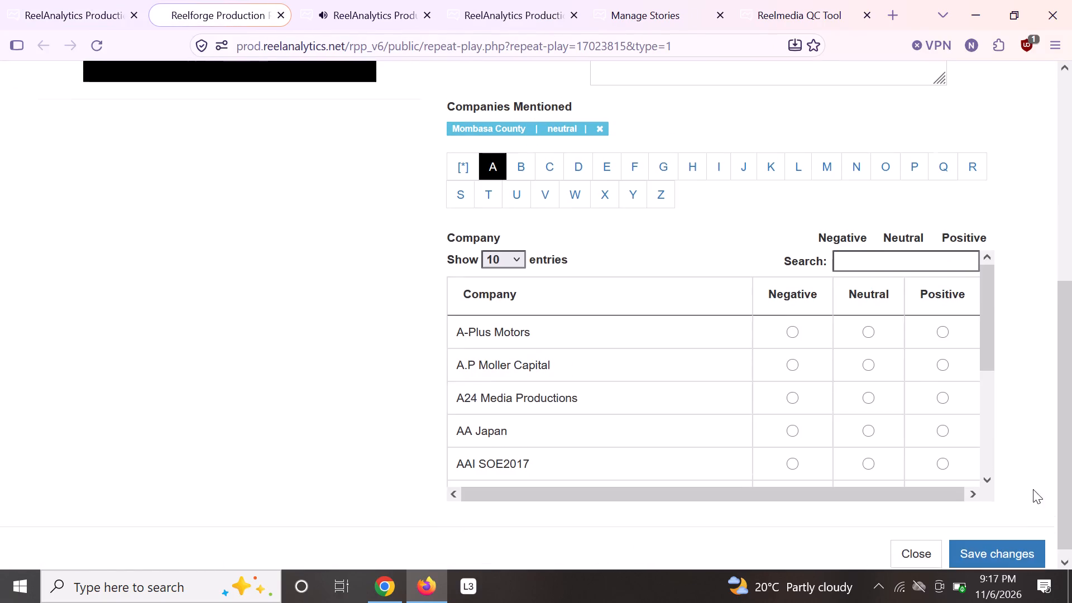
left_click(1004, 543)
left_click(930, 557)
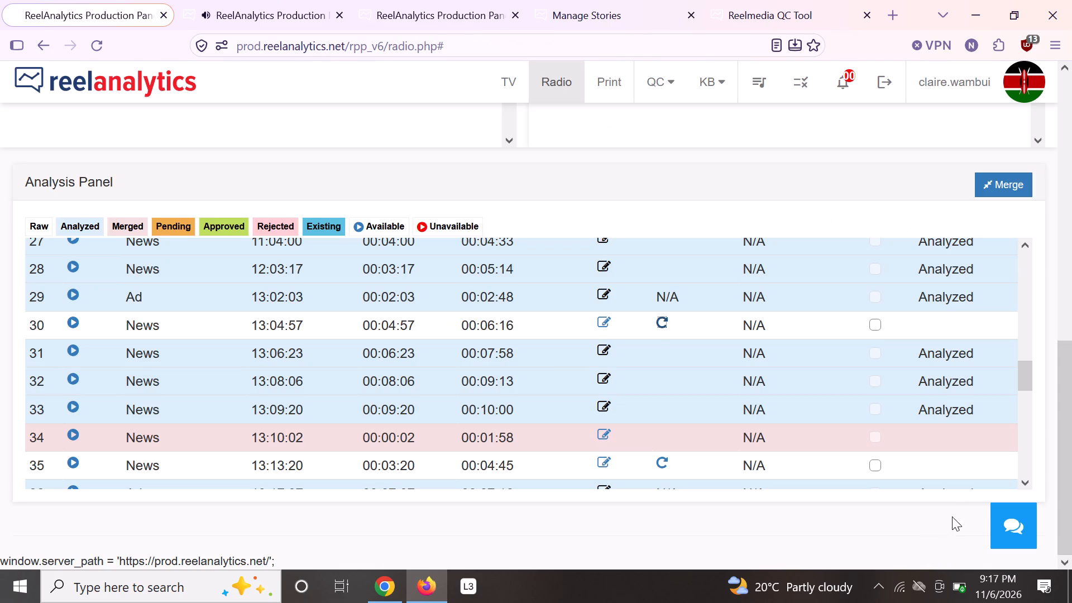
left_click(346, 14)
Reload the Kaya FM 2026-11-06 clip list and check the 13:00 news clips.
scroll(252, 146, "up", 2)
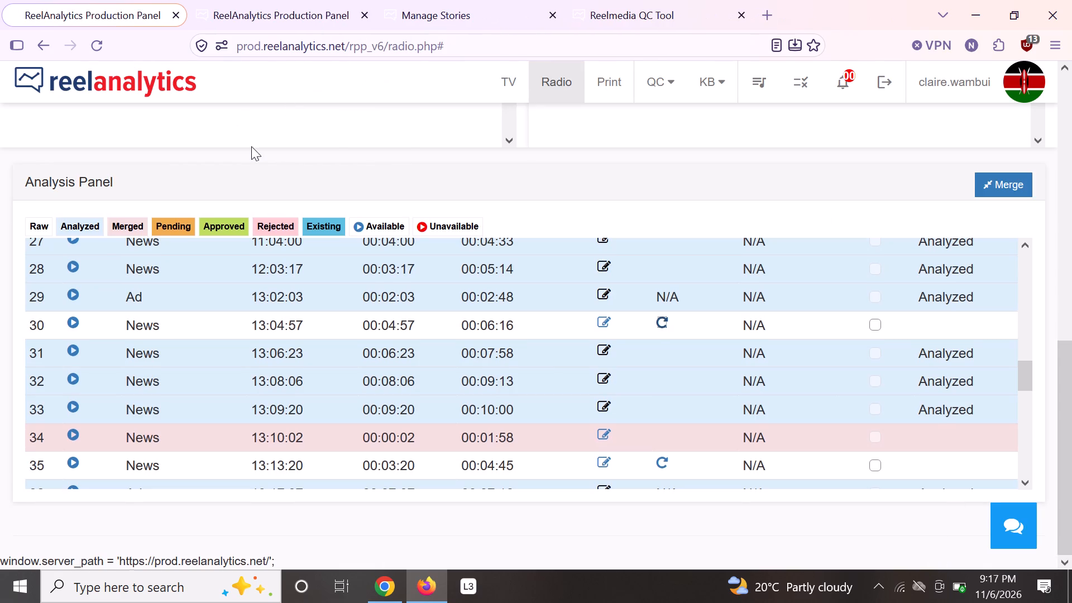
scroll(251, 146, "up", 9)
left_click(314, 199)
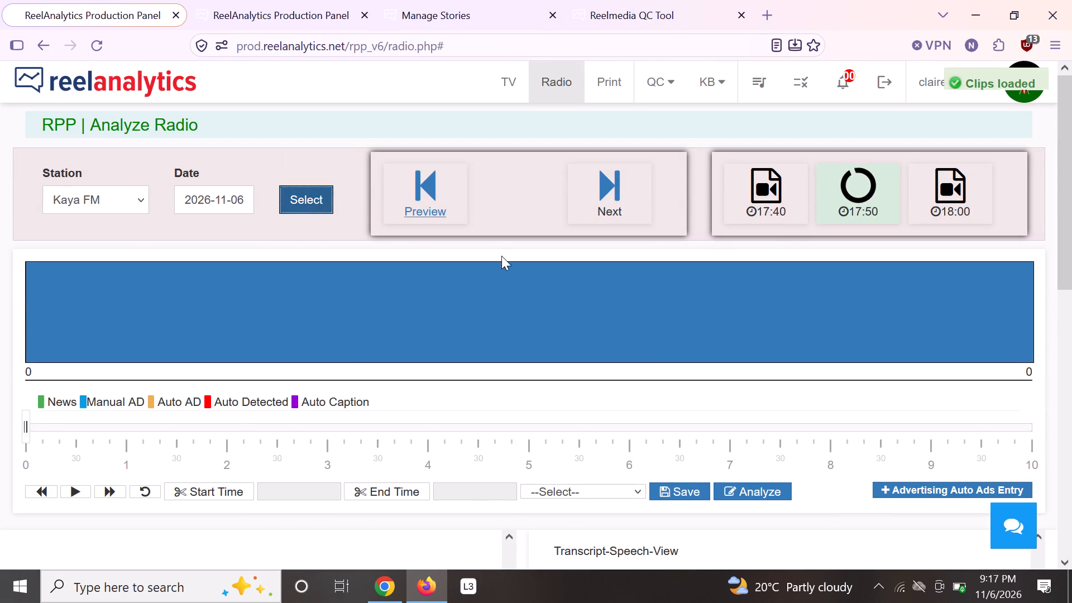
scroll(503, 259, "down", 8)
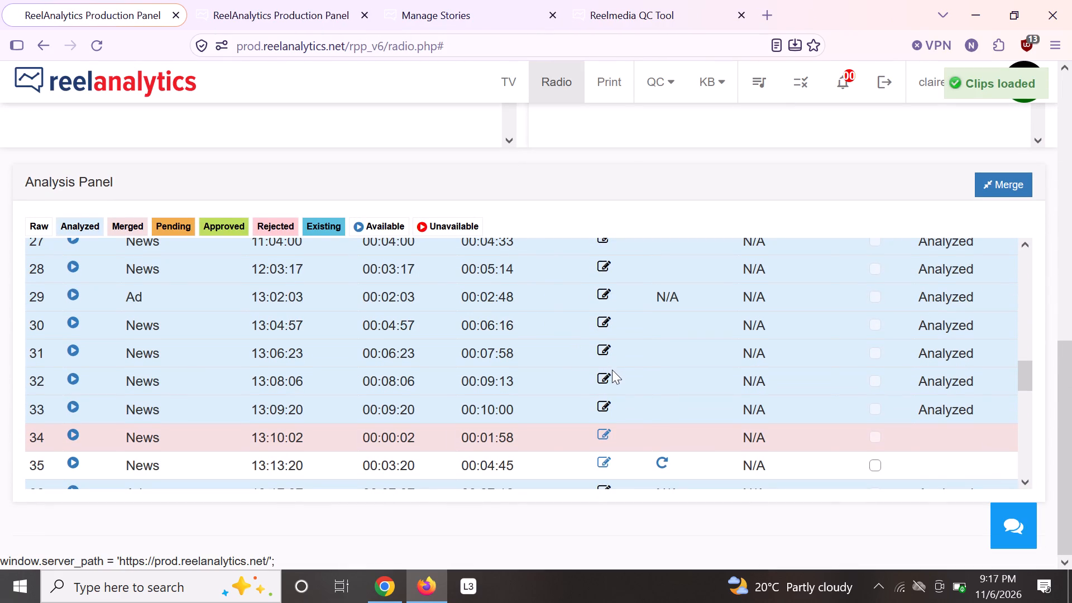
Open and play the 09:04:11 news clip, setting program name News, journalist Doris and category News.
scroll(613, 370, "up", 4)
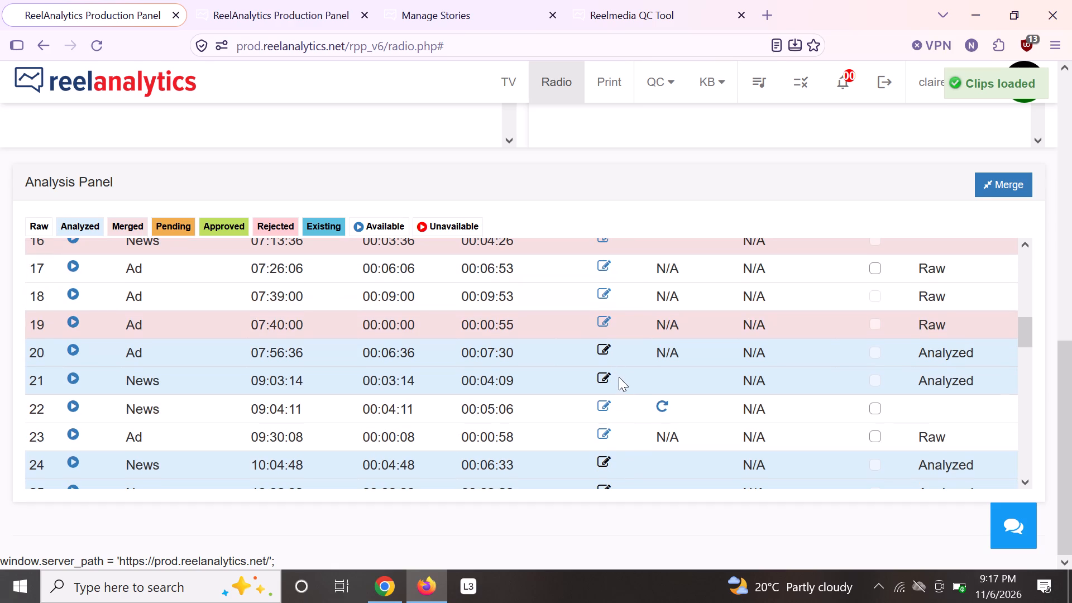
left_click(605, 407)
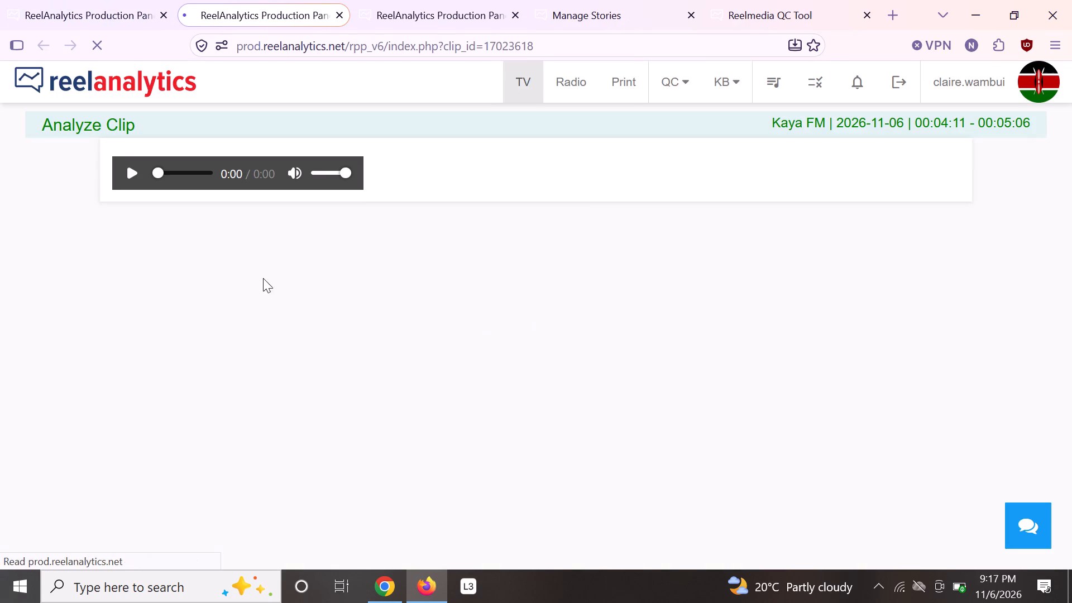
left_click(136, 169)
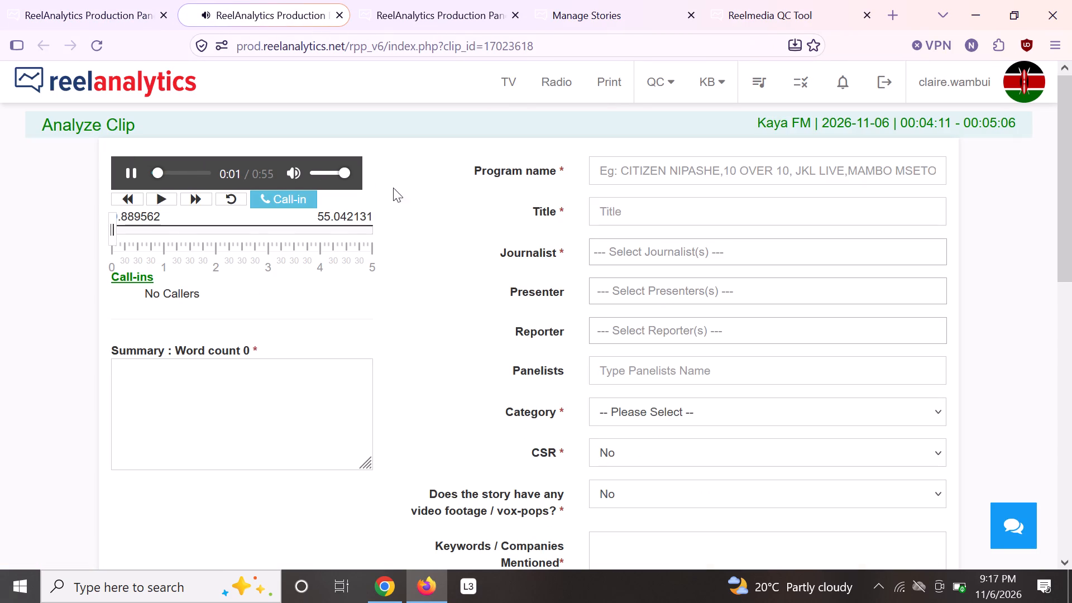
left_click(616, 175)
type("ne")
left_click(628, 207)
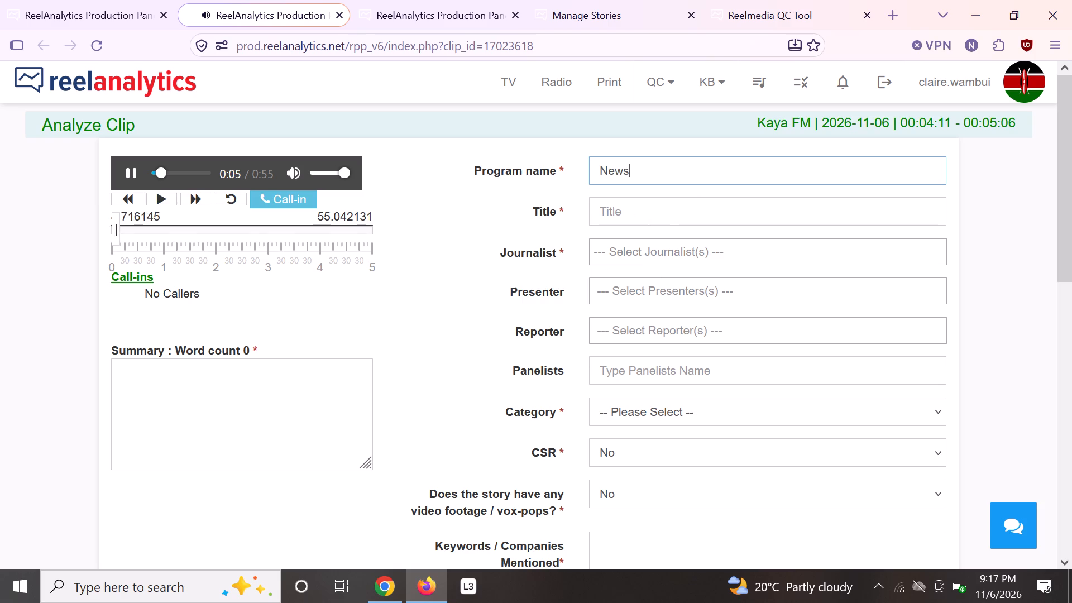
left_click(650, 257)
type("dori")
key("Return")
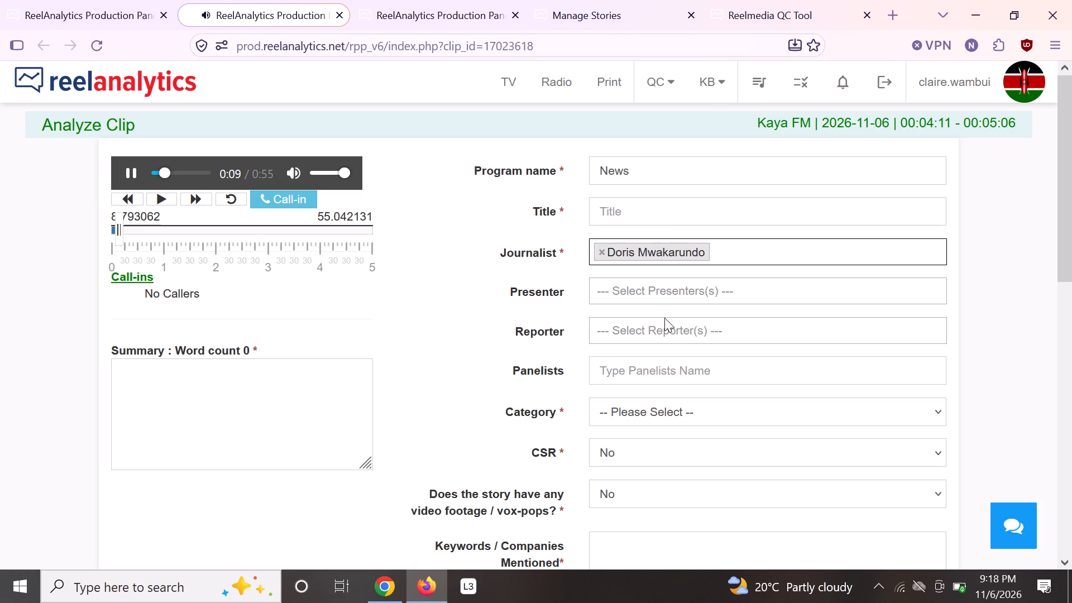
left_click(679, 406)
left_click(653, 283)
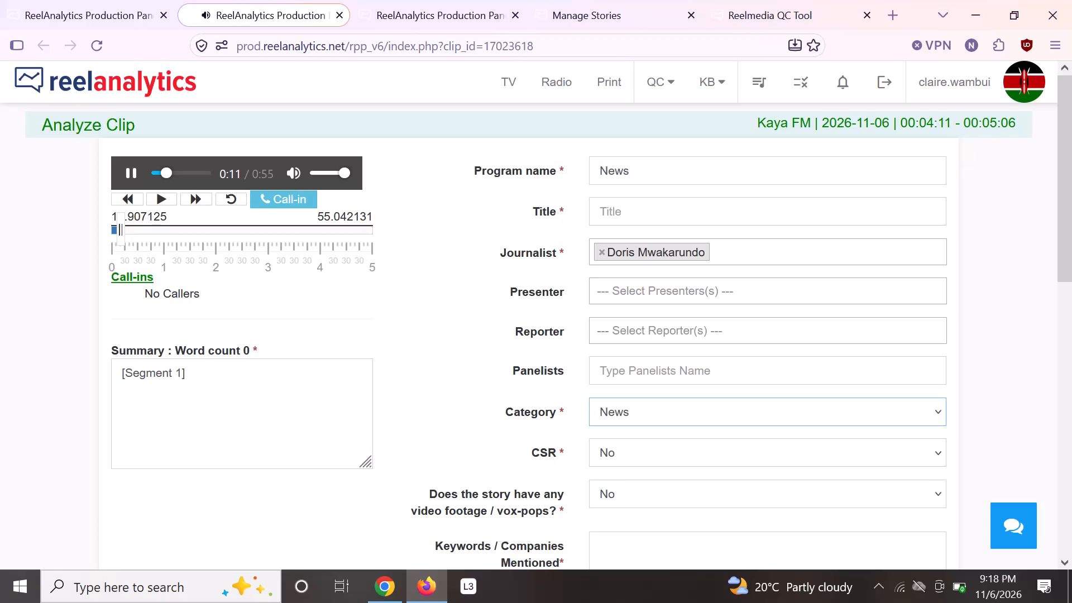
Write the Segment 1 summary of the 09:04:11 clip: "if parliament approves alcohol will not be sold in supermarkets".
left_click(189, 400)
type("if parliament app")
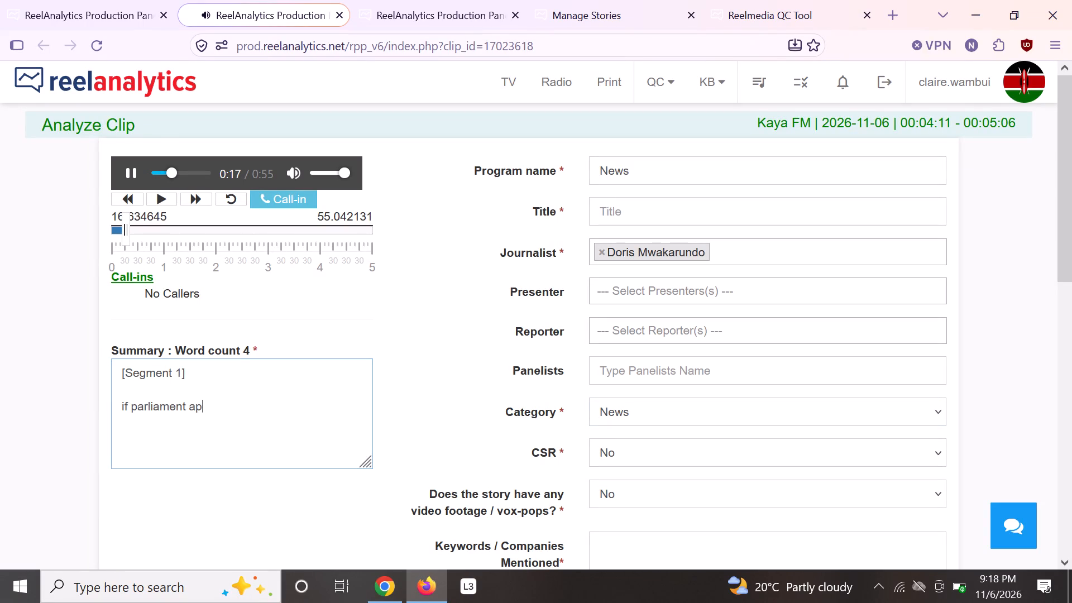
type("roves alcohol will not be sold i")
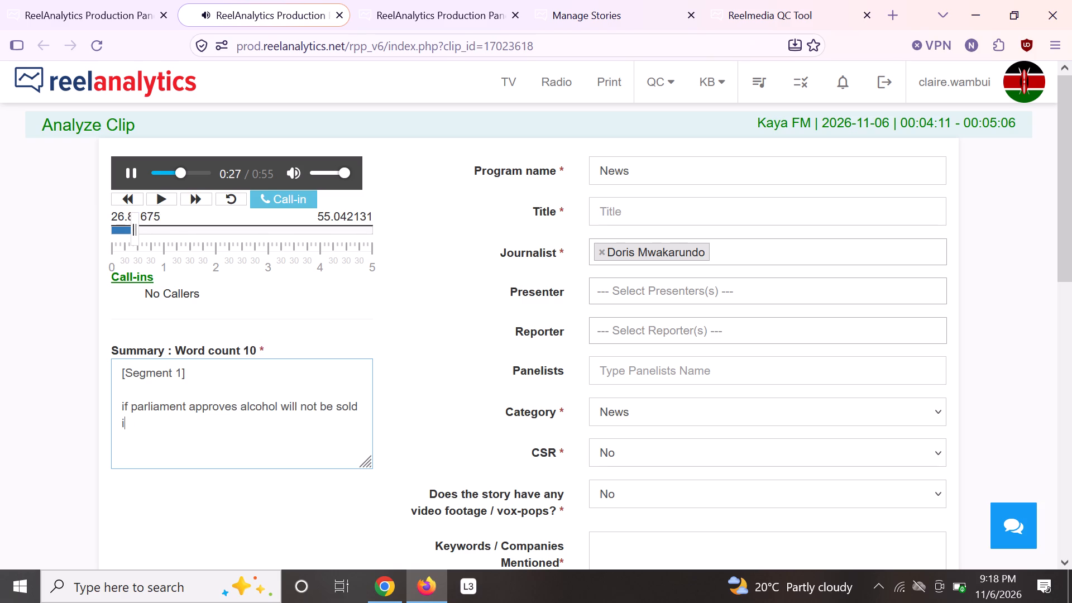
type("n hospi")
key("BackSpace")
key("BackSpace")
key("BackSpace")
key("BackSpace")
key("BackSpace")
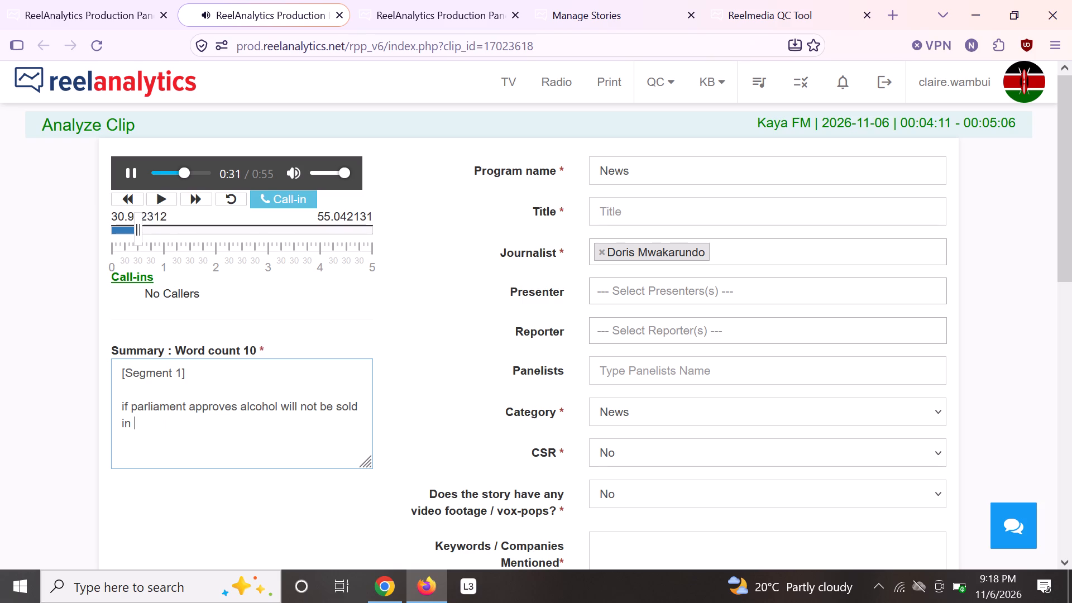
type("supermarkets")
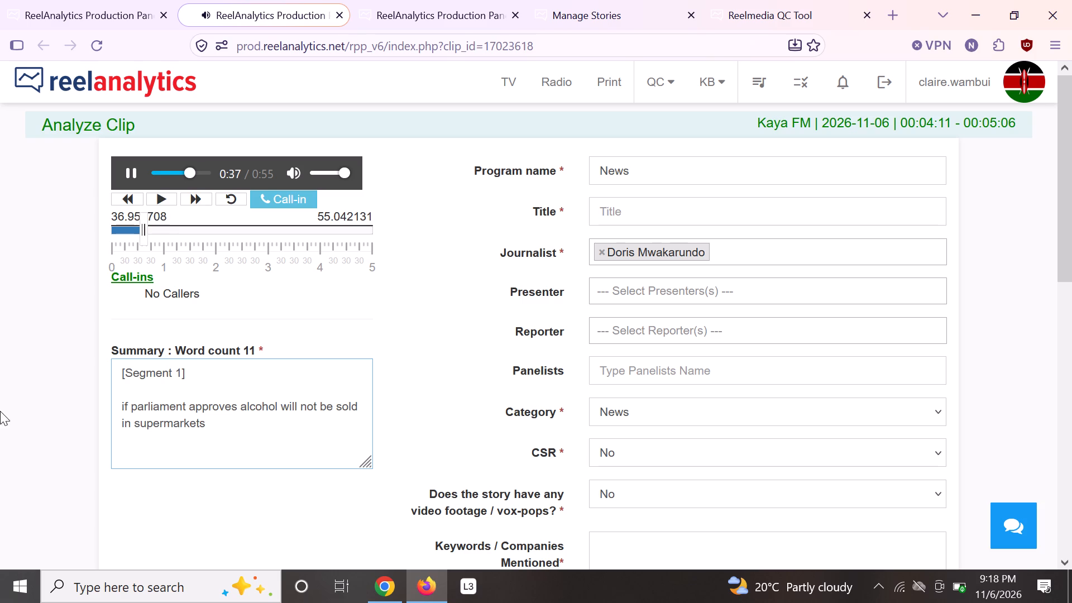
Cut the sentence about alcohol not being sold in supermarkets from the Segment 1 summary.
left_click_drag(117, 401, 218, 420)
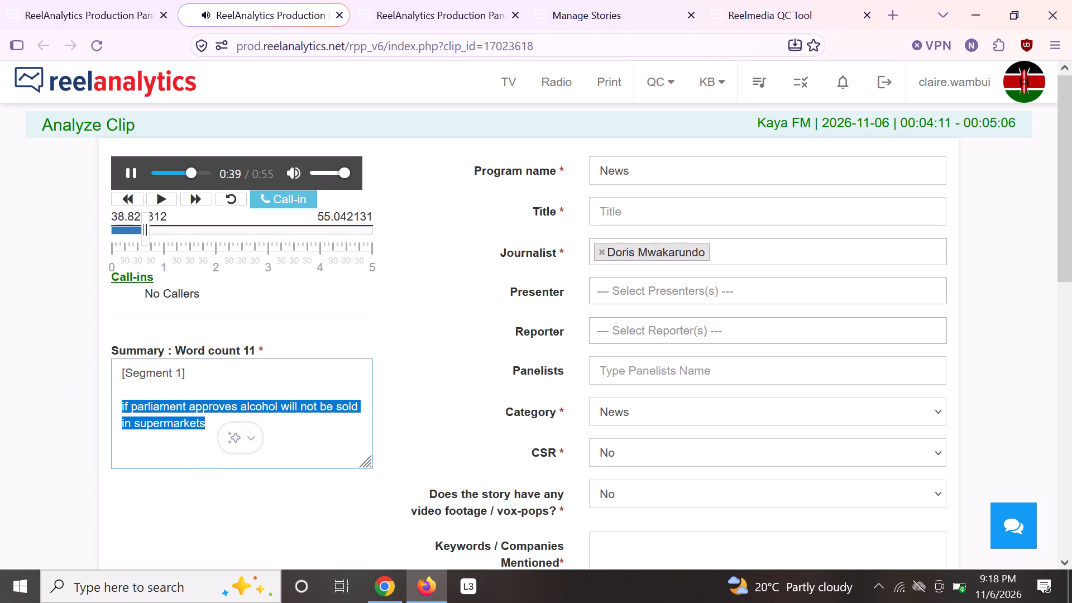
right_click(180, 415)
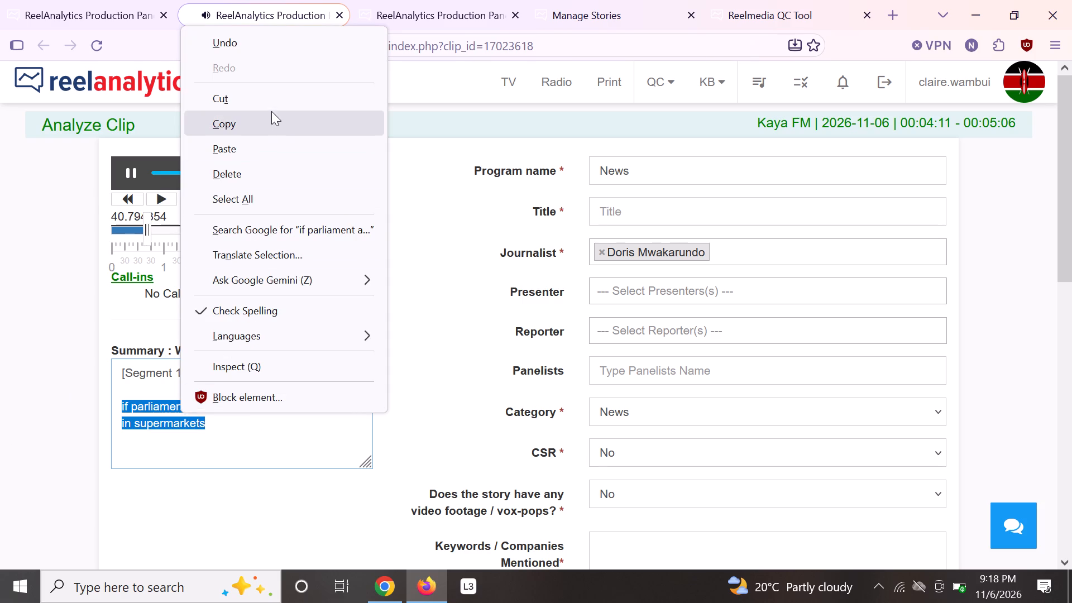
left_click(273, 105)
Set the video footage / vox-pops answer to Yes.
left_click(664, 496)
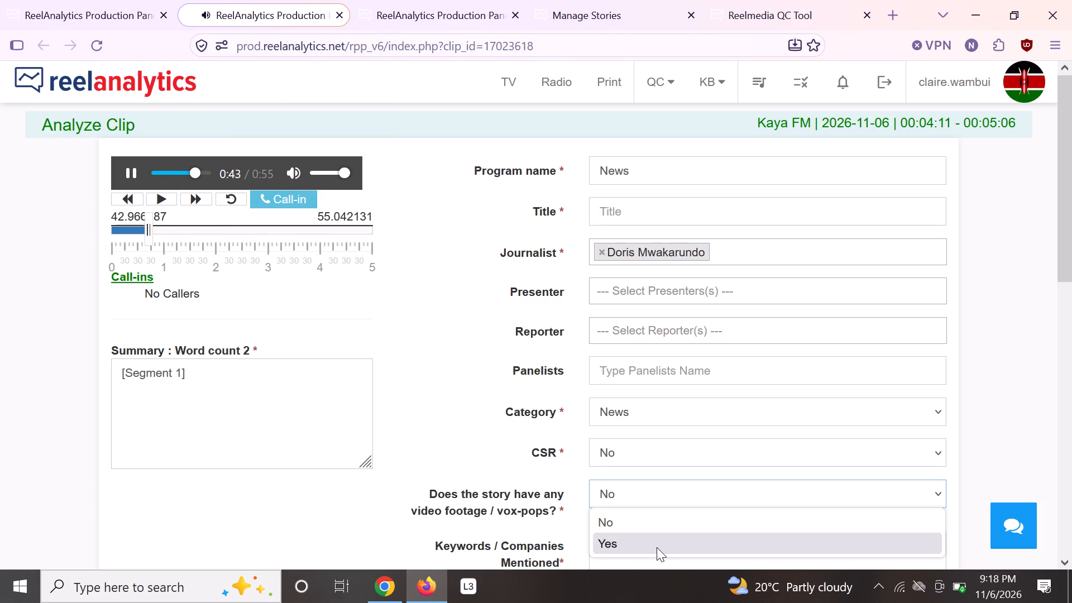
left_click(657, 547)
Switch to Chrome and search Google in a new tab for "if parliament approves alcohol will not be sold in supermarkets".
left_click(386, 573)
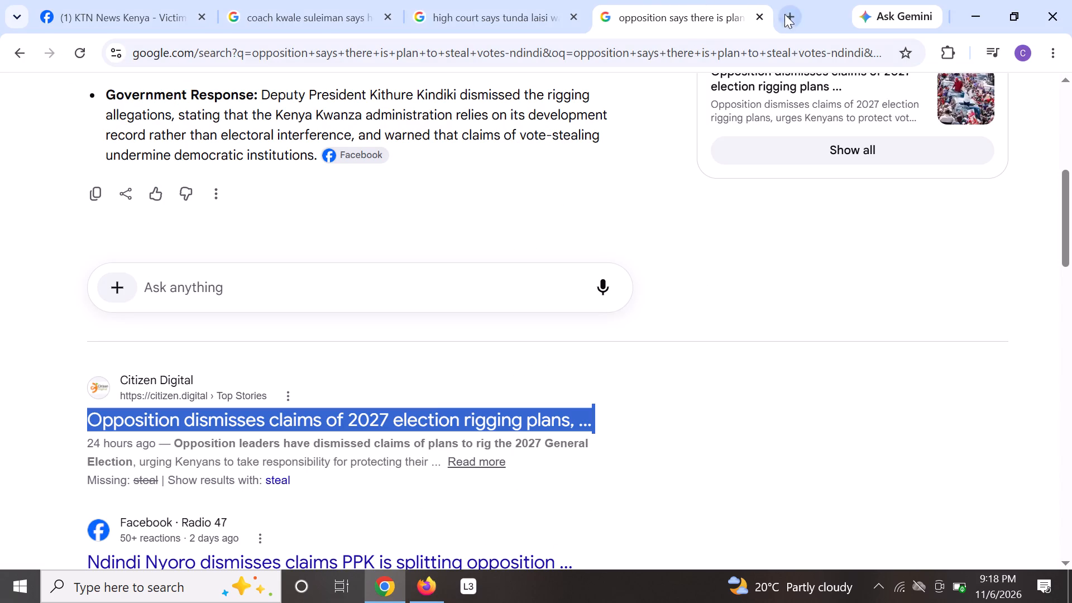
left_click(787, 15)
right_click(421, 56)
left_click(484, 193)
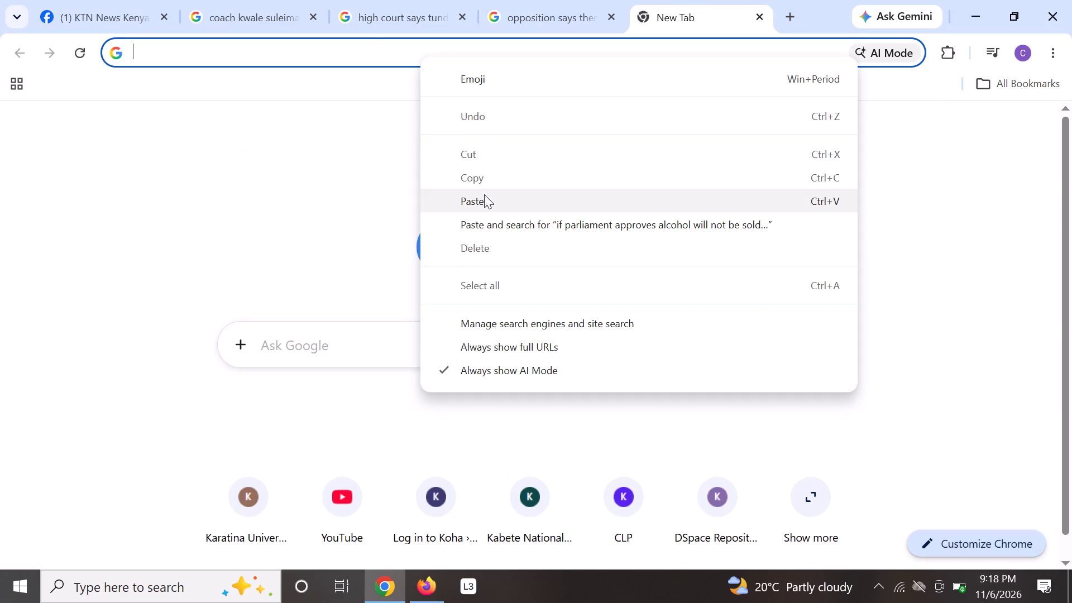
key("Return")
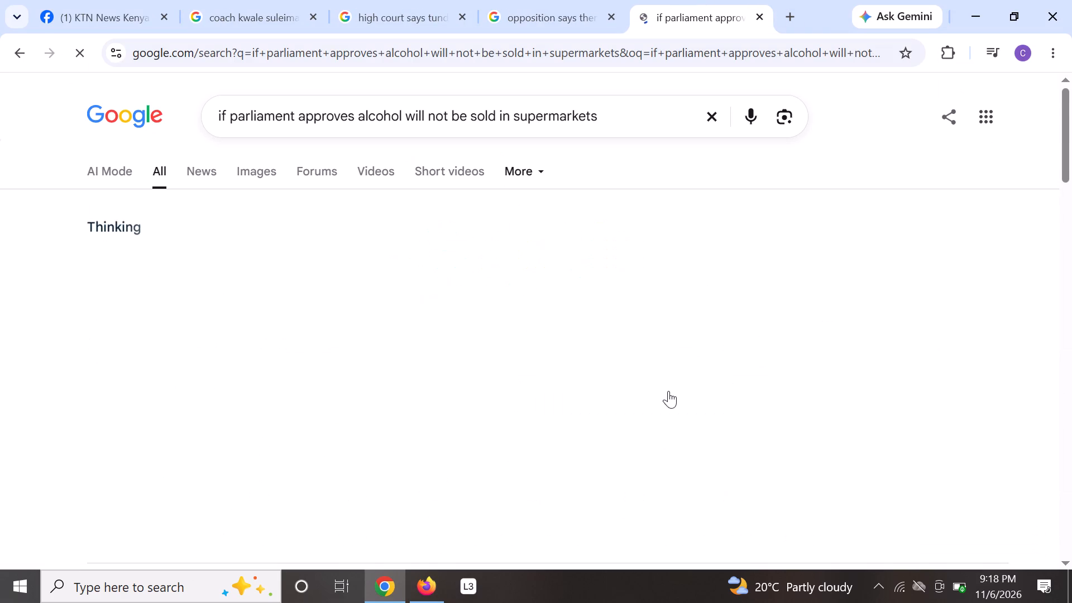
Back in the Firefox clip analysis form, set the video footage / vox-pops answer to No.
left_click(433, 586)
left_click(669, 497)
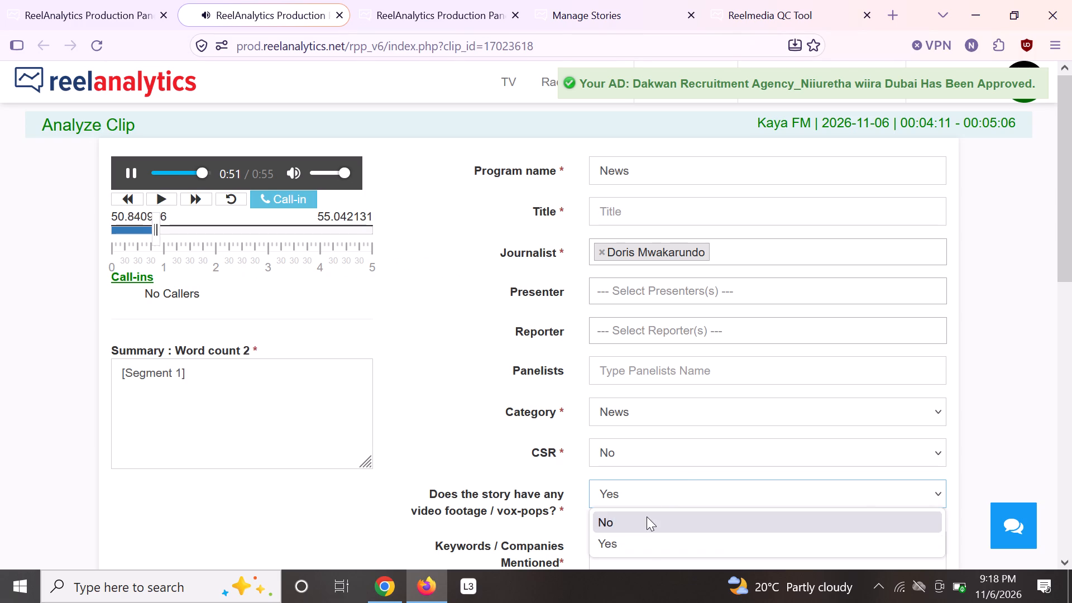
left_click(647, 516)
In Chrome, open the search in AI Mode and copy the answer's opening sentence about the Alcoholic Drinks and Drugs Control Laws (Amendment) Bill, 2026.
left_click(386, 591)
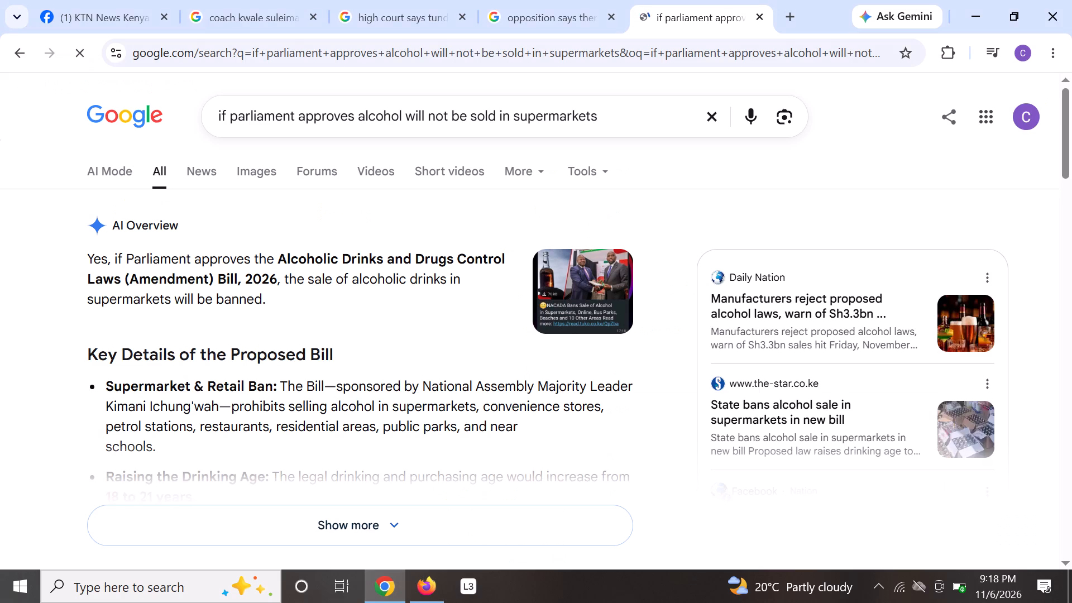
left_click(108, 177)
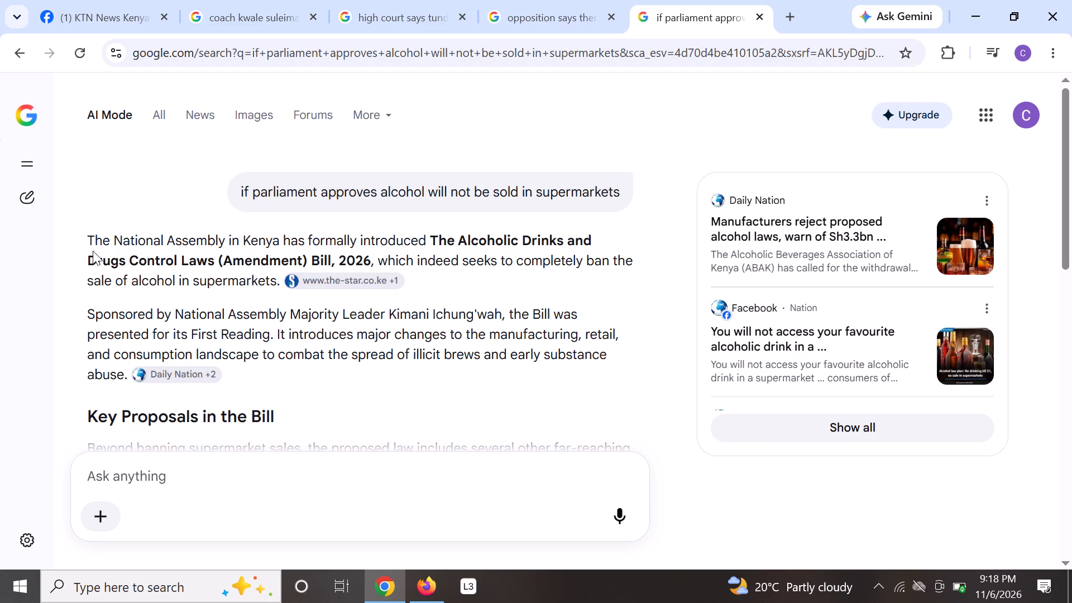
left_click_drag(89, 239, 277, 271)
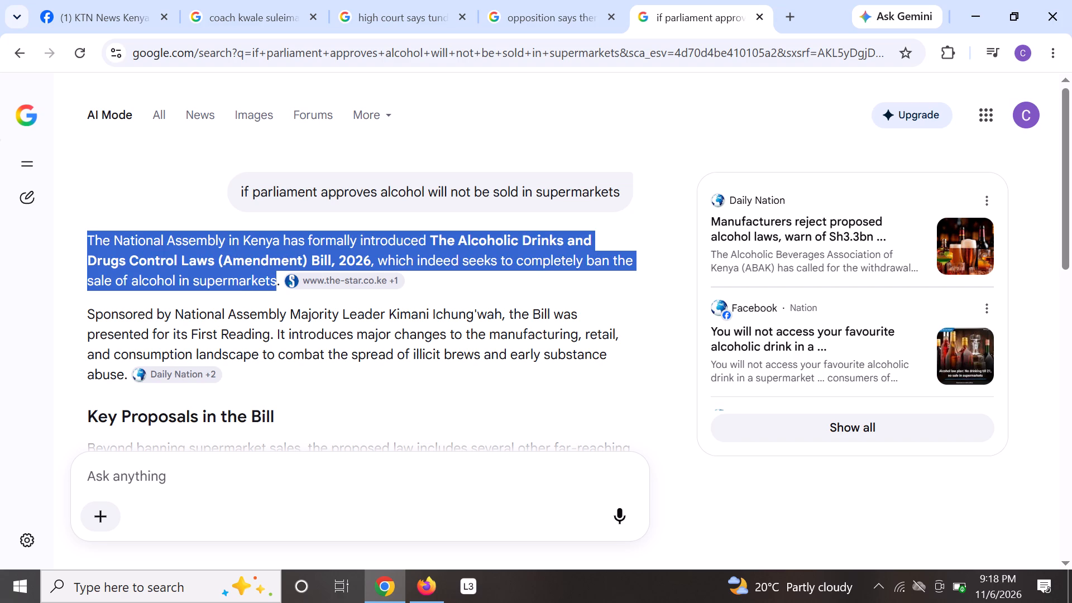
left_click_drag(277, 271, 280, 276)
right_click(264, 277)
left_click(323, 305)
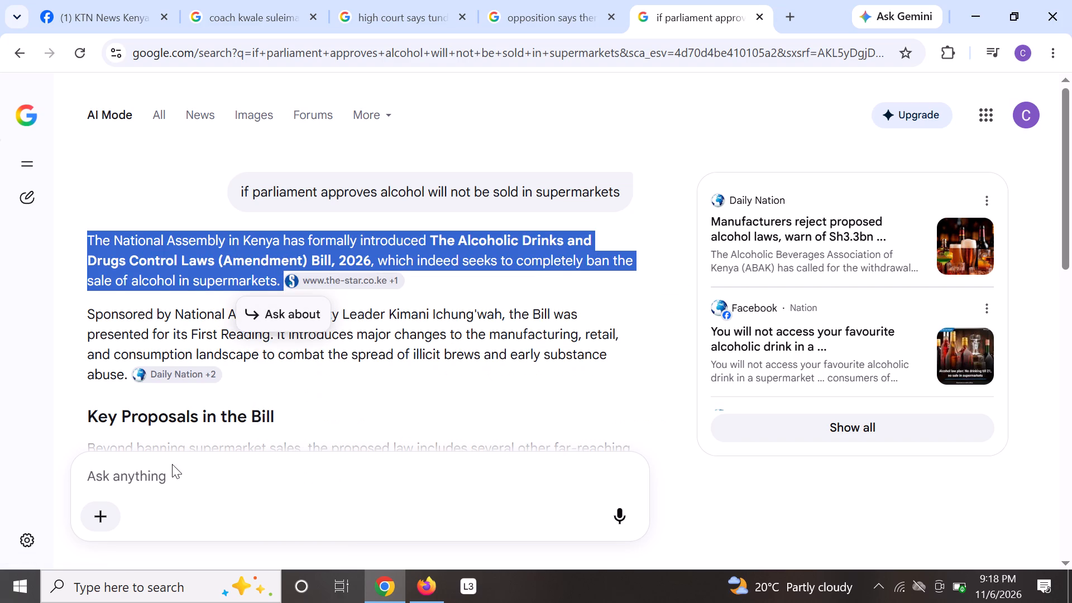
Ask AI Mode the follow-up "title".
left_click(162, 481)
type("title")
key("Return")
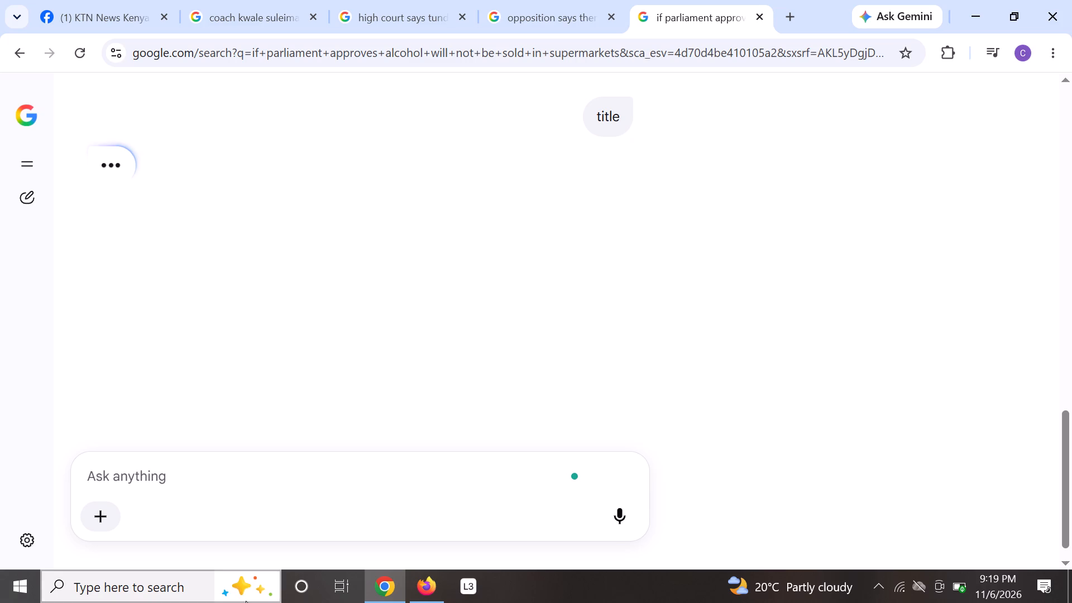
Paste the copied sentence on the Alcoholic Drinks bill under [Segment 1] in the clip's summary in Firefox.
left_click(424, 592)
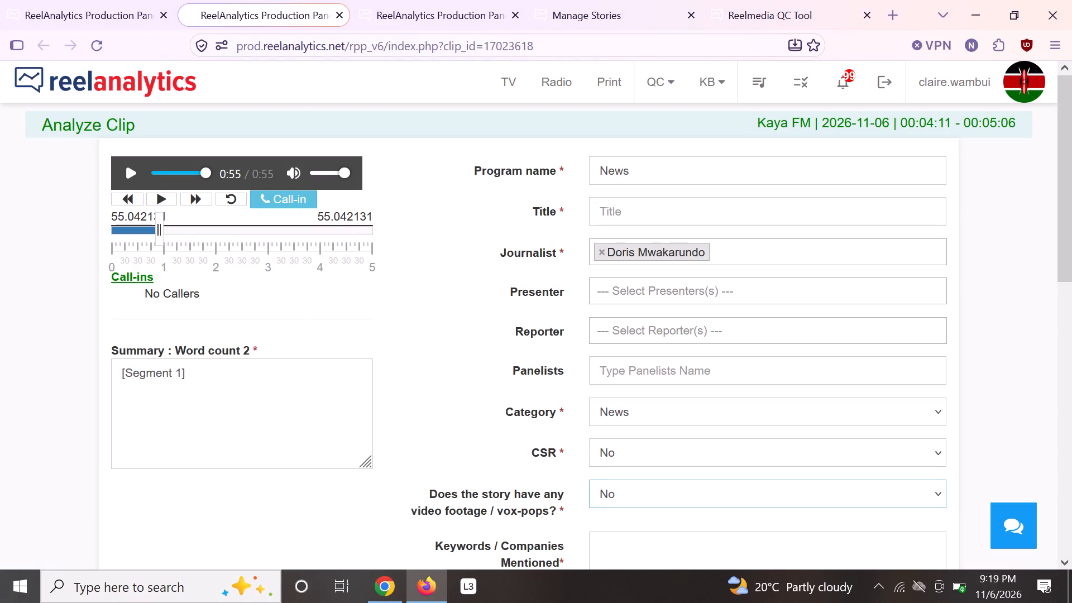
right_click(129, 389)
left_click(232, 171)
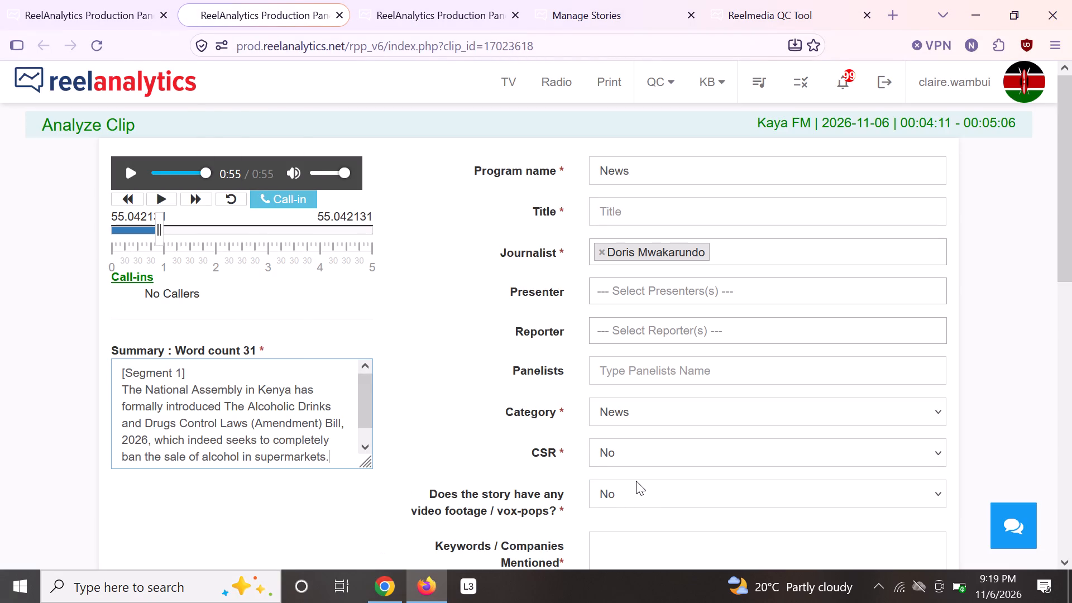
Copy "The Alcoholic Drinks and Drugs Control Laws" from the AI Mode title answer in Chrome and paste it as the clip's title in Firefox.
left_click(380, 596)
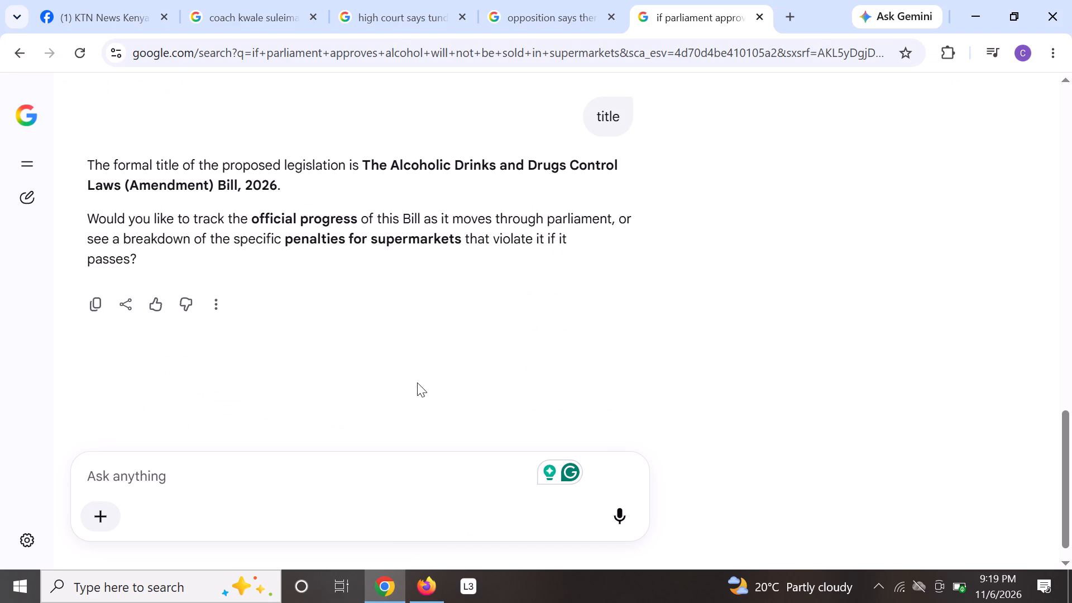
scroll(390, 207, "up", 1)
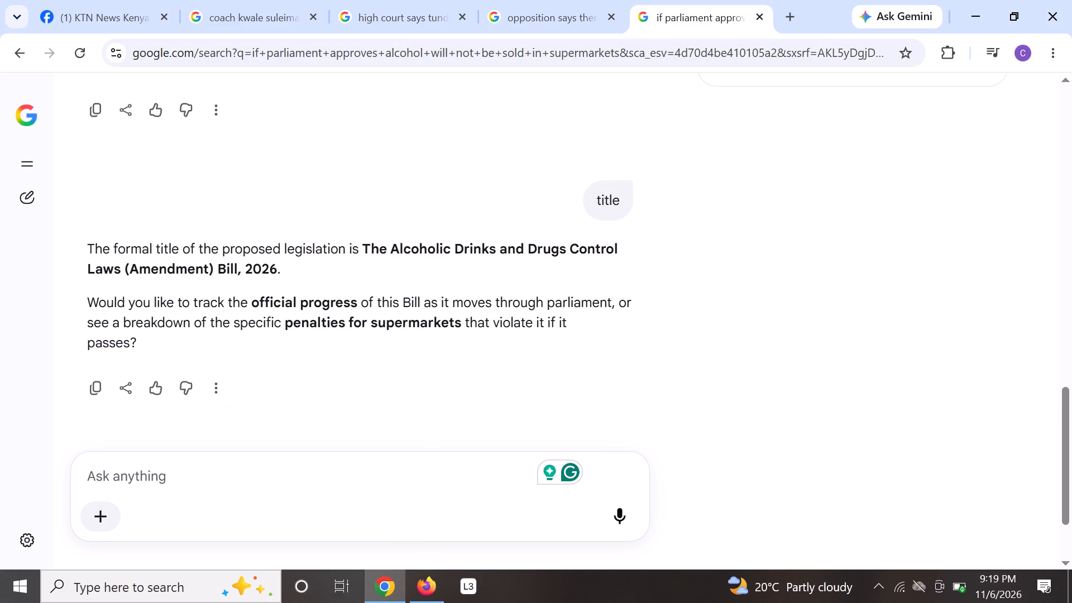
left_click_drag(365, 242, 102, 256)
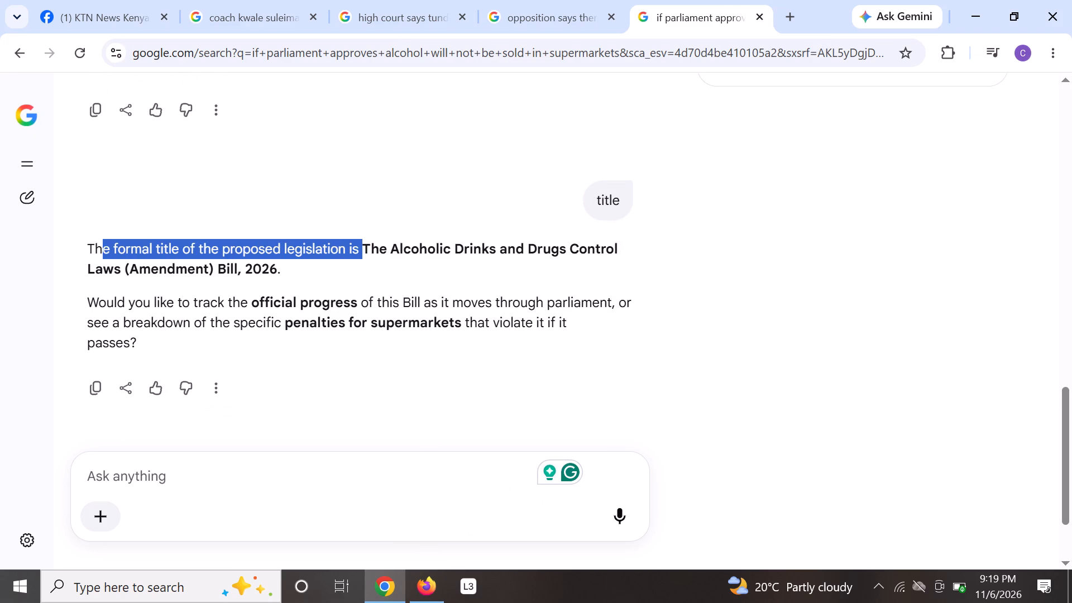
left_click_drag(102, 256, 122, 265)
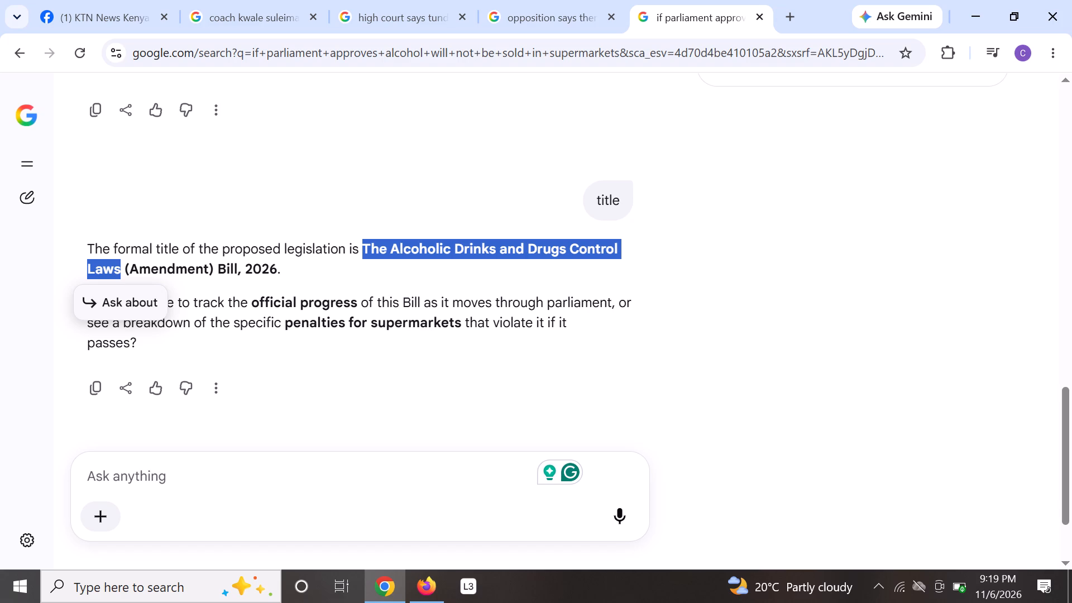
right_click(113, 264)
left_click(170, 285)
scroll(155, 171, "up", 6)
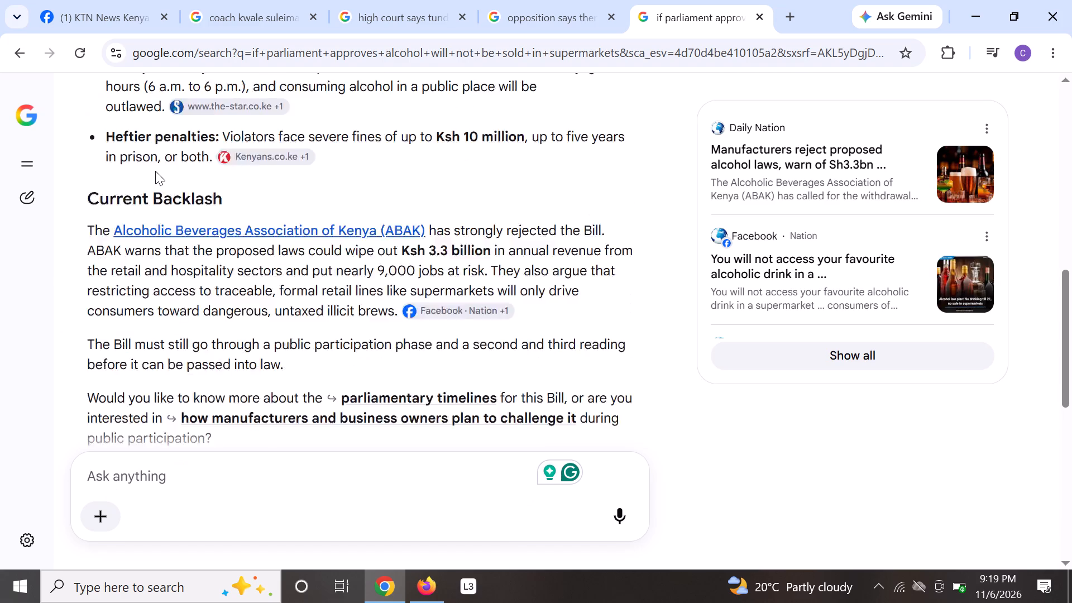
scroll(193, 186, "up", 4)
scroll(193, 186, "down", 1)
scroll(222, 198, "up", 1)
scroll(165, 156, "up", 7)
left_click(159, 119)
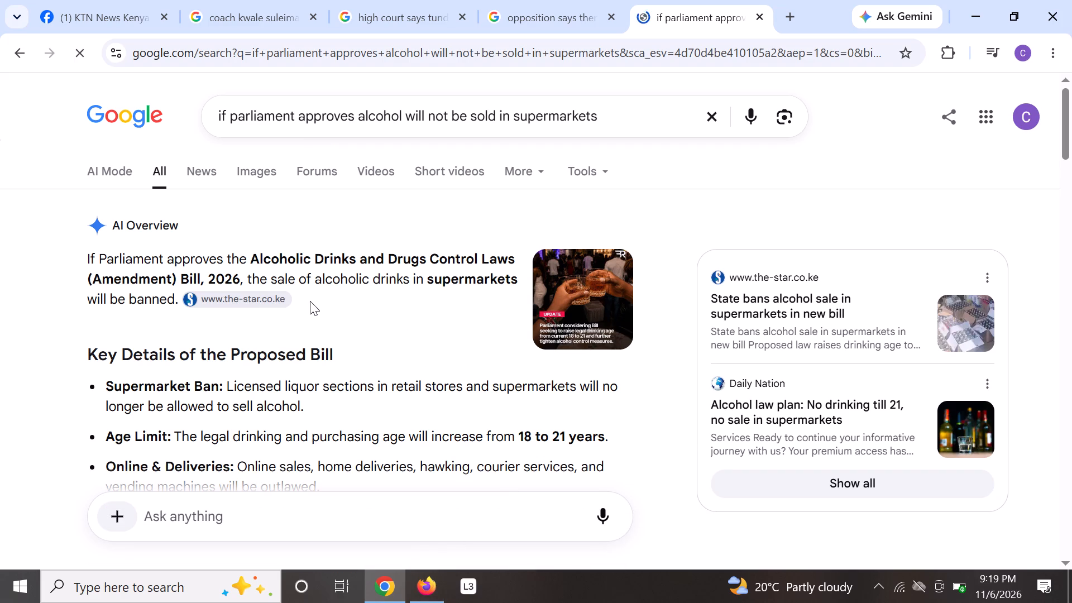
left_click(435, 591)
right_click(616, 204)
left_click(666, 323)
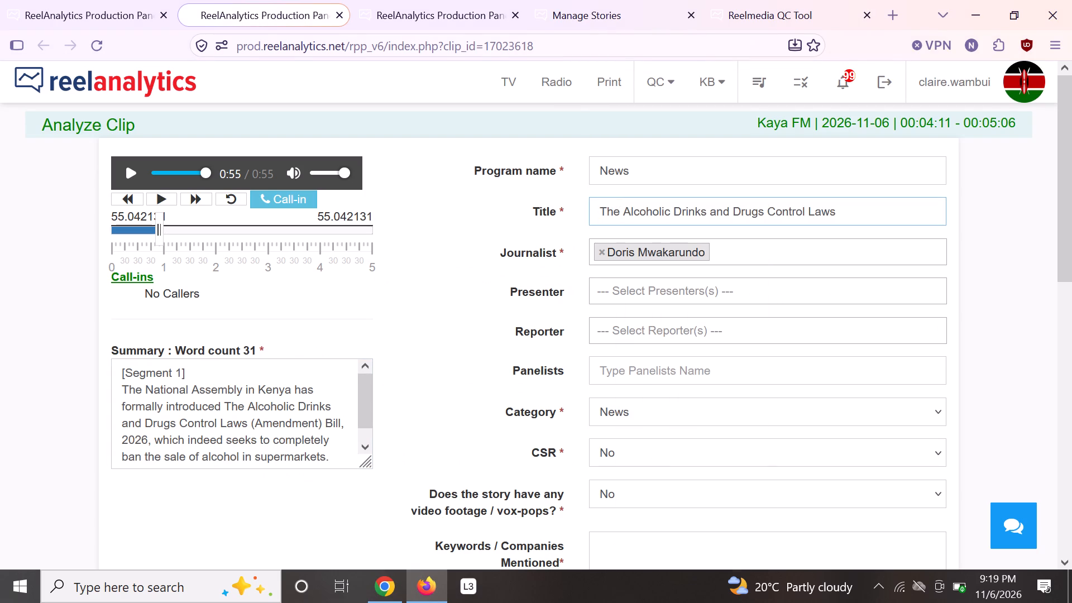
Fill Keywords / Companies Mentioned with "The Alcoholic Drinks and Drugs Control Laws".
scroll(657, 485, "down", 1)
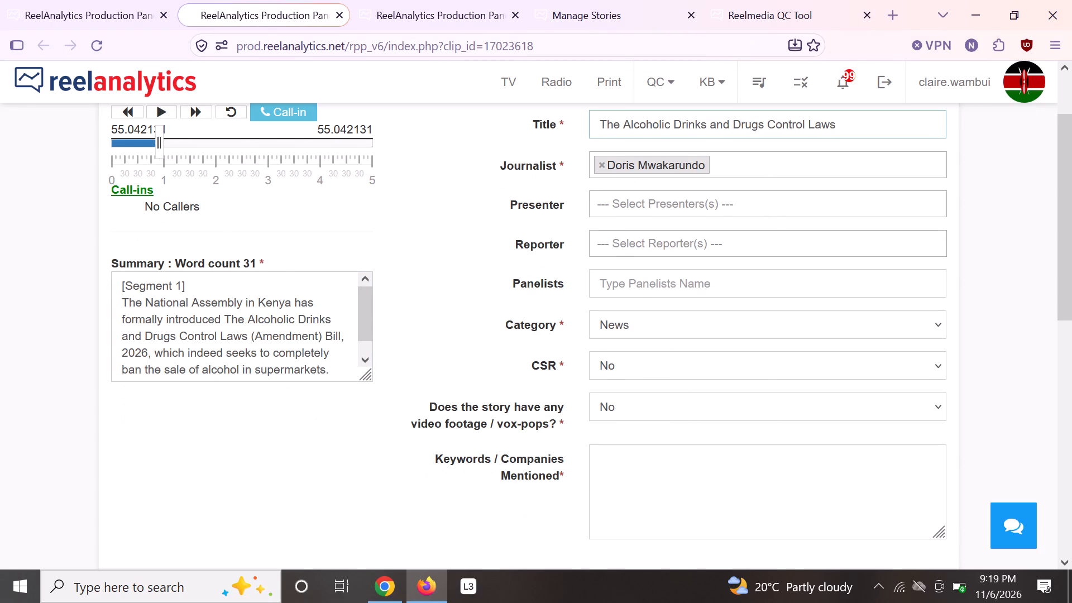
right_click(617, 463)
left_click(693, 307)
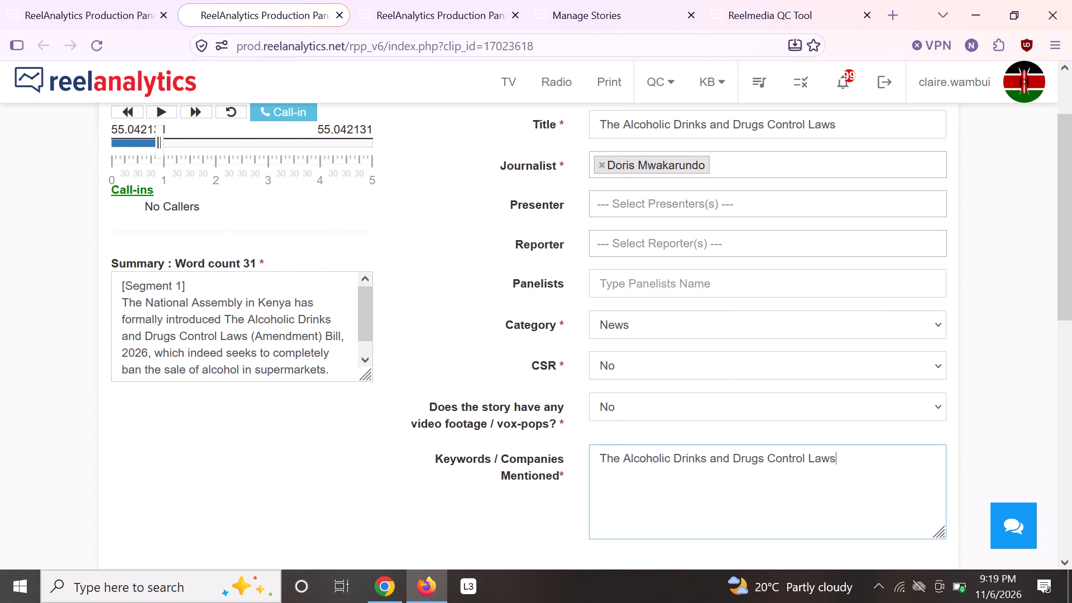
Select the Consumer Goods brewing and spirits industry for the clip.
scroll(489, 387, "down", 4)
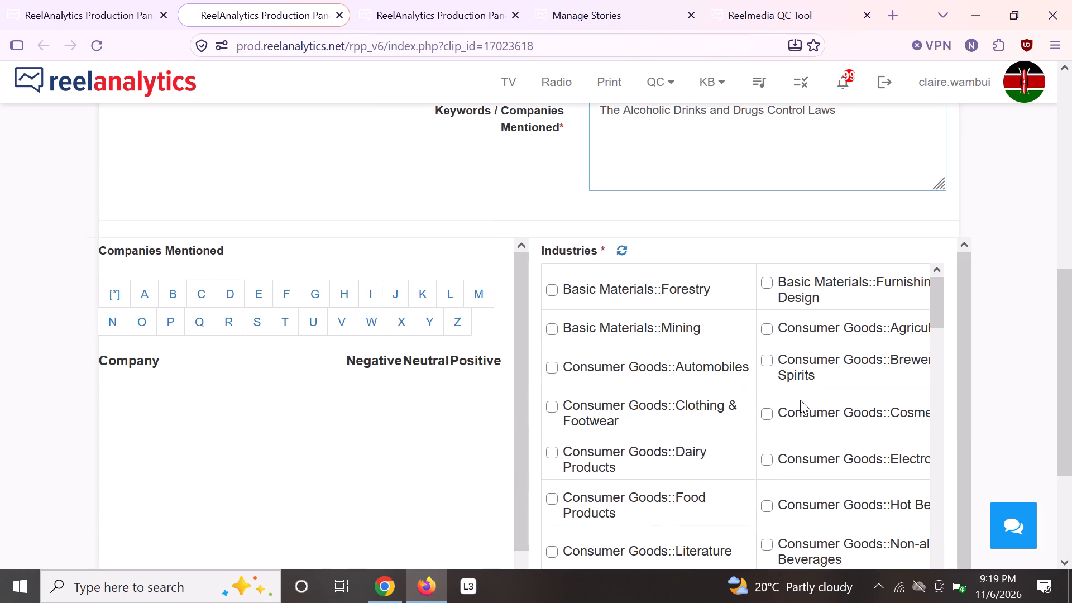
left_click(767, 357)
Replay the 09:04:11 clip from its beginning.
scroll(436, 248, "up", 6)
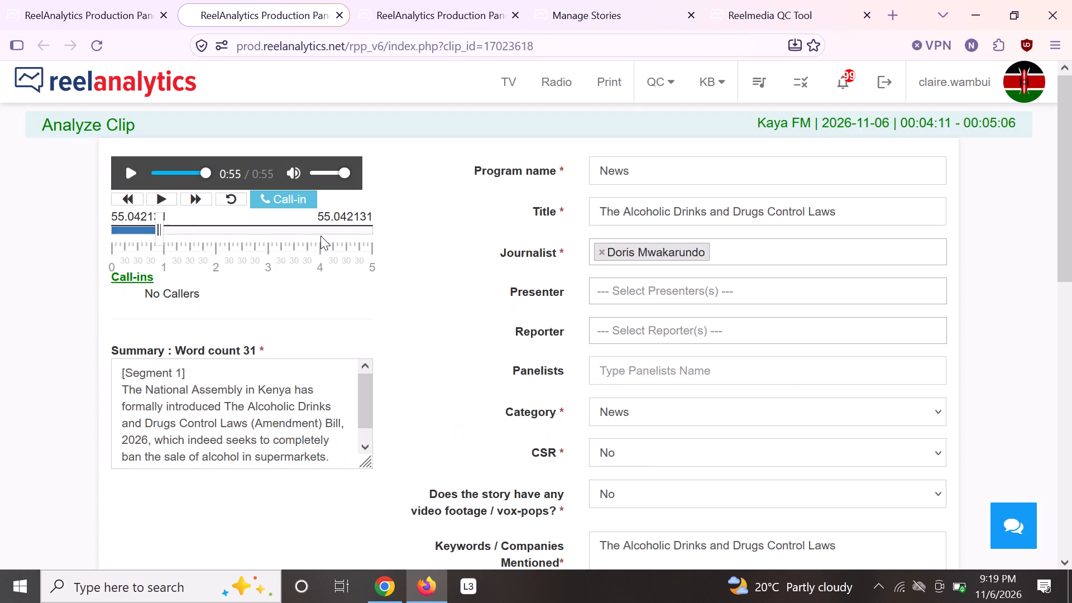
left_click(135, 174)
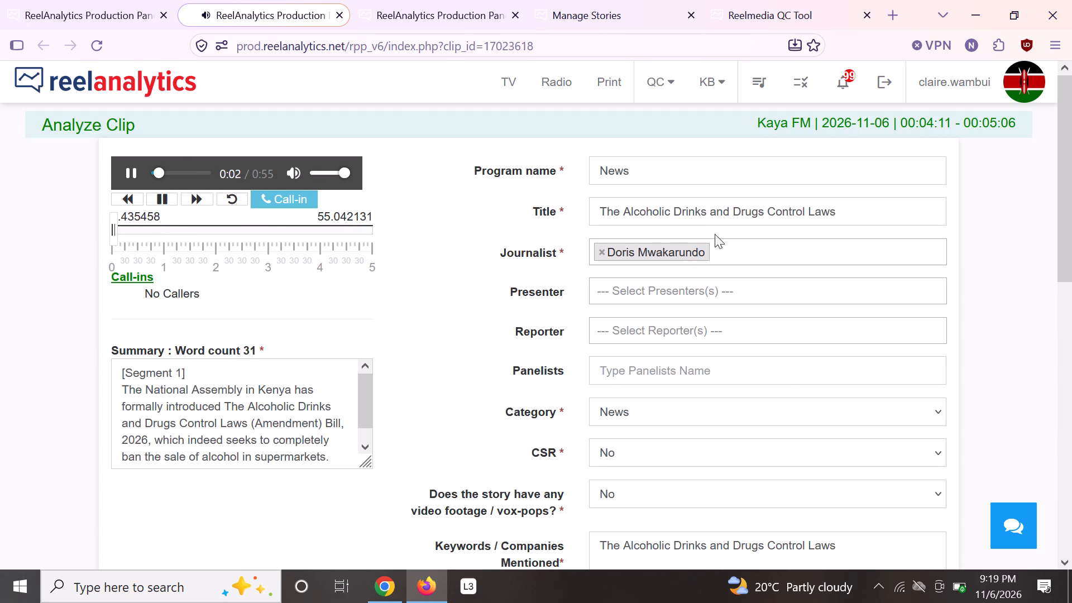
Review the completed form, save the 09:04:11 clip's analysis and close its page.
scroll(998, 288, "down", 1)
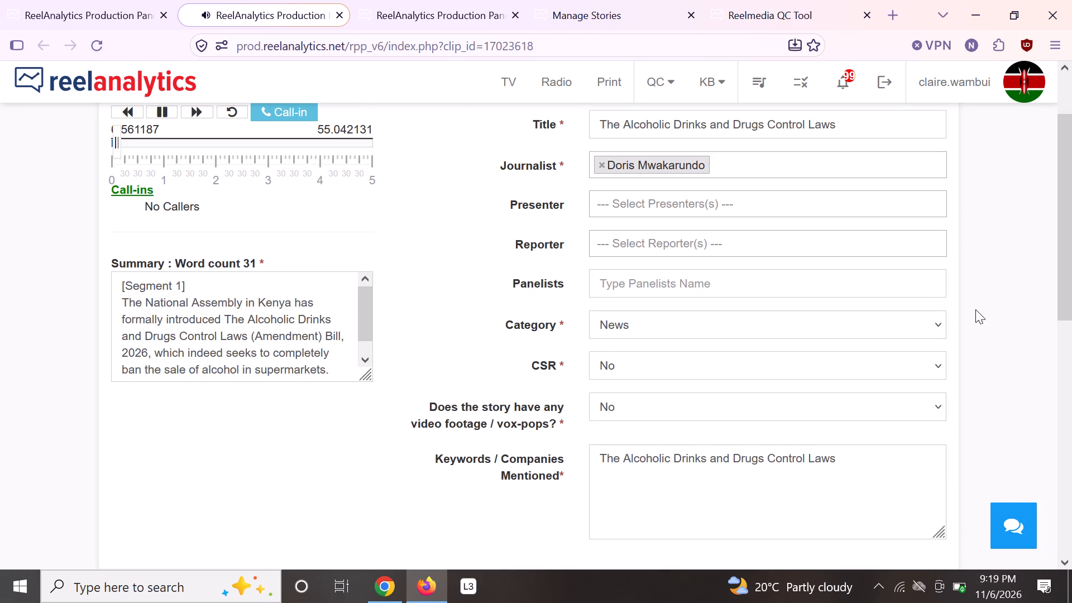
scroll(977, 336, "down", 11)
scroll(982, 349, "up", 4)
scroll(982, 360, "down", 7)
scroll(990, 401, "up", 1)
scroll(991, 403, "down", 1)
scroll(991, 404, "up", 2)
scroll(991, 404, "down", 4)
left_click(836, 521)
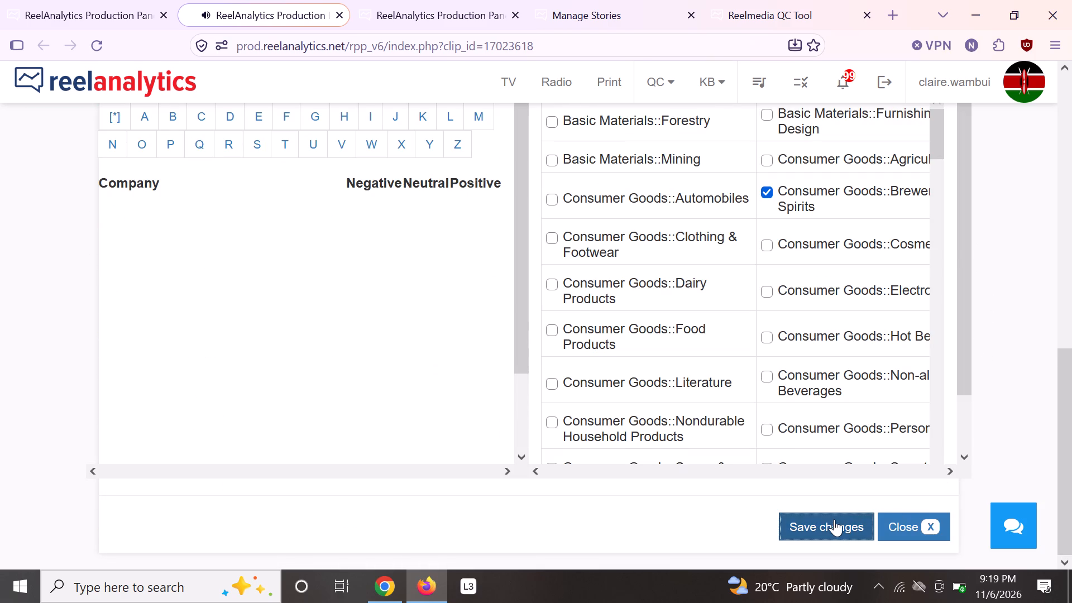
left_click(337, 12)
Reload the Kaya FM clip list for 2026-11-06.
scroll(305, 113, "up", 9)
scroll(328, 129, "down", 1)
scroll(328, 129, "up", 1)
scroll(328, 129, "down", 1)
scroll(328, 129, "up", 1)
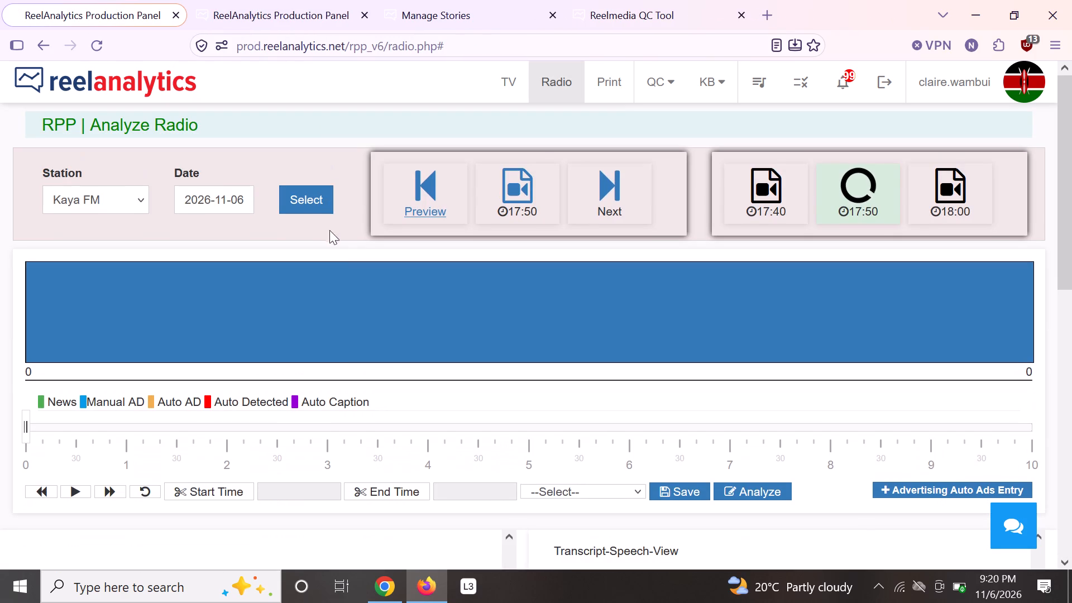
left_click(308, 204)
Examine the Kaya FM clip list in the Analysis Panel for the status of the morning and 13:00 news clips.
scroll(423, 228, "down", 6)
scroll(485, 262, "down", 2)
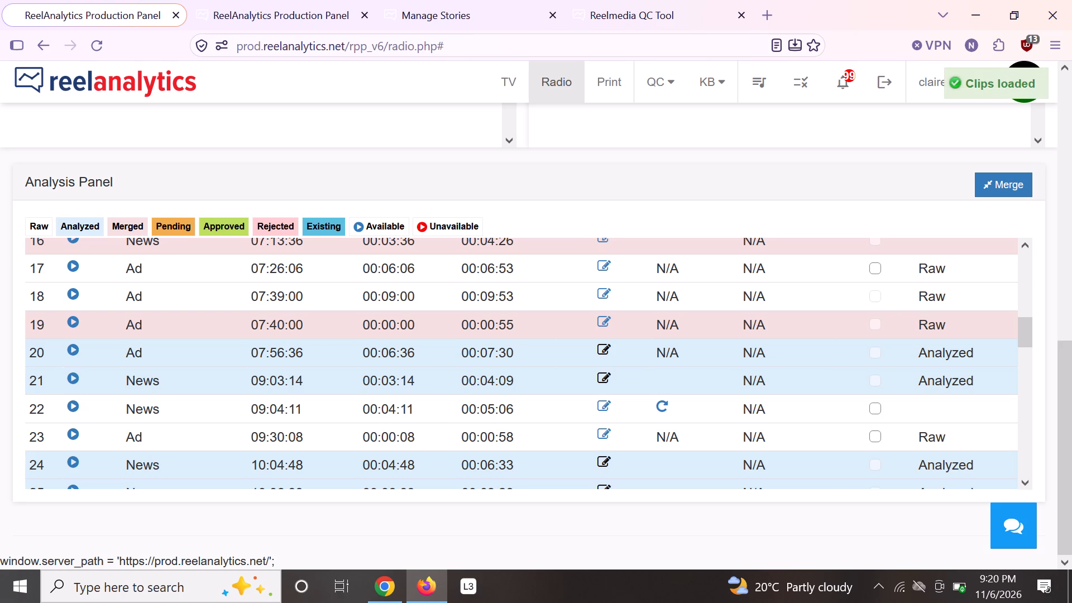
scroll(401, 368, "up", 1)
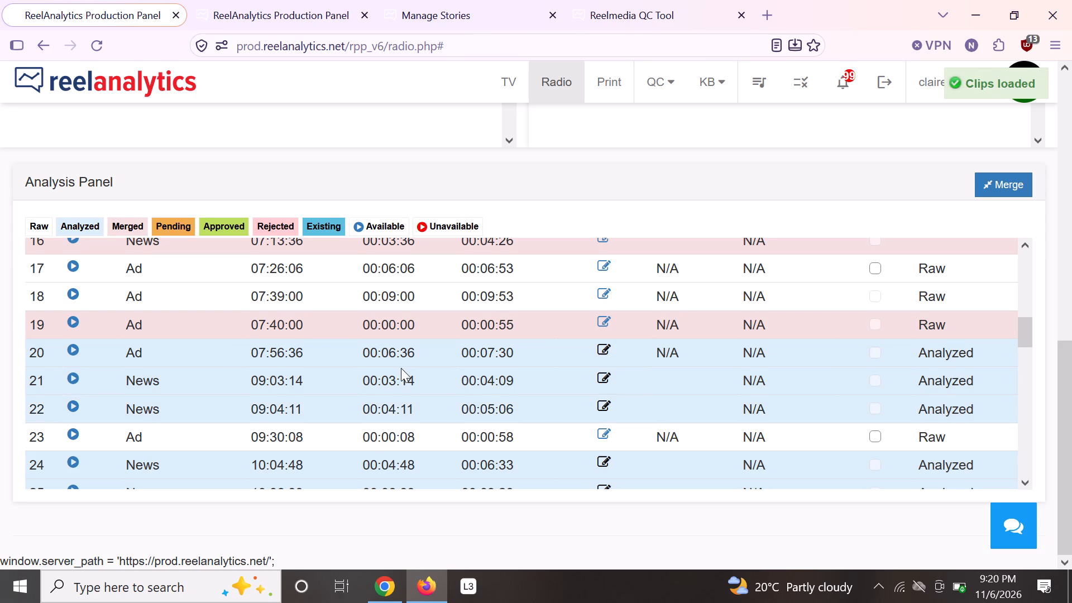
scroll(401, 368, "up", 4)
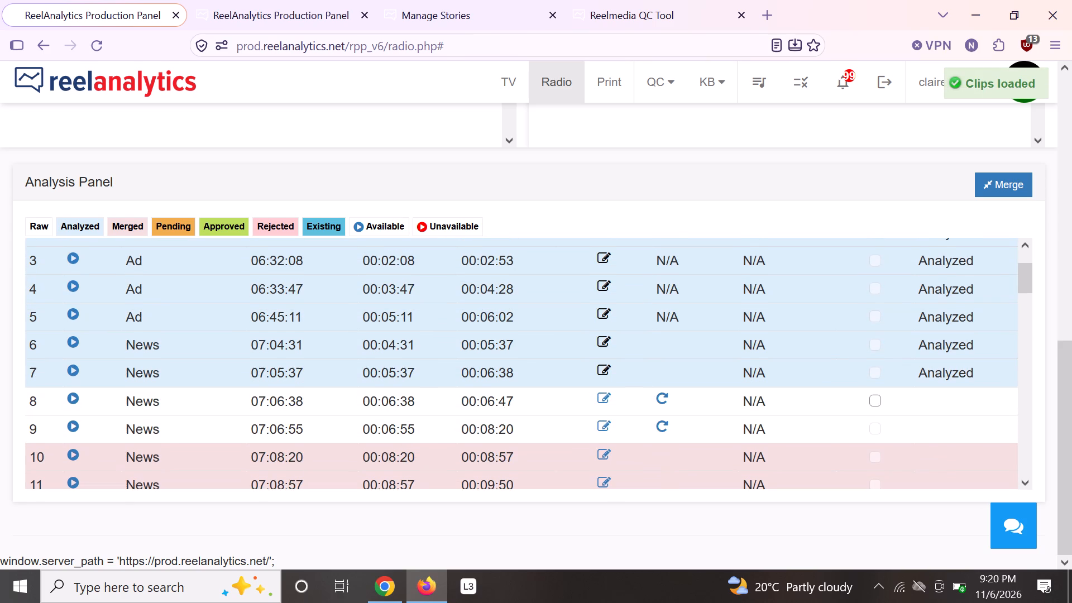
scroll(468, 375, "up", 2)
scroll(478, 371, "down", 11)
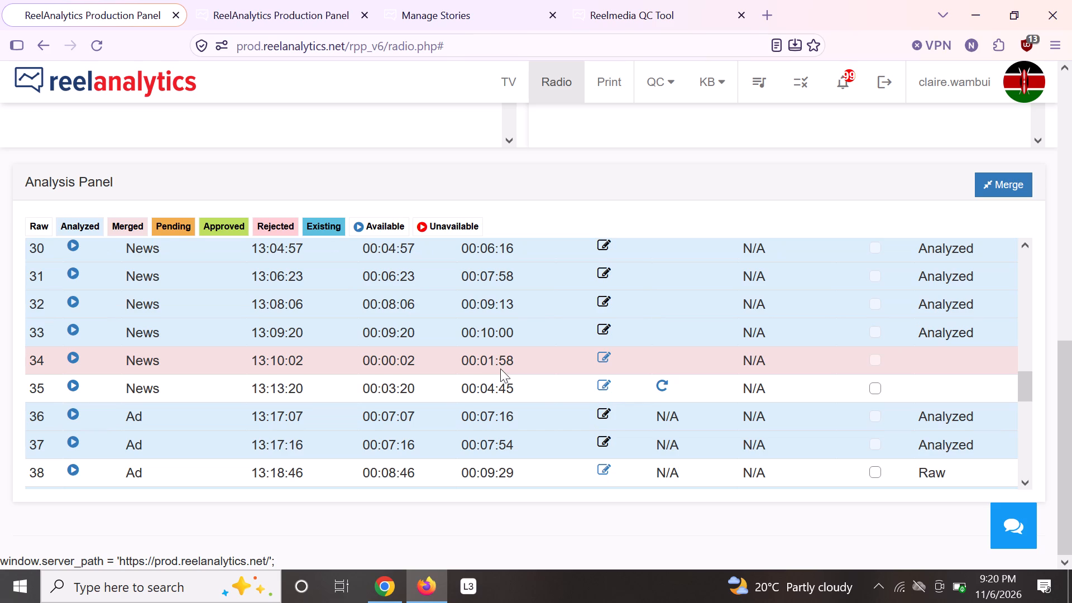
scroll(561, 384, "up", 2)
scroll(561, 384, "down", 1)
scroll(561, 384, "up", 1)
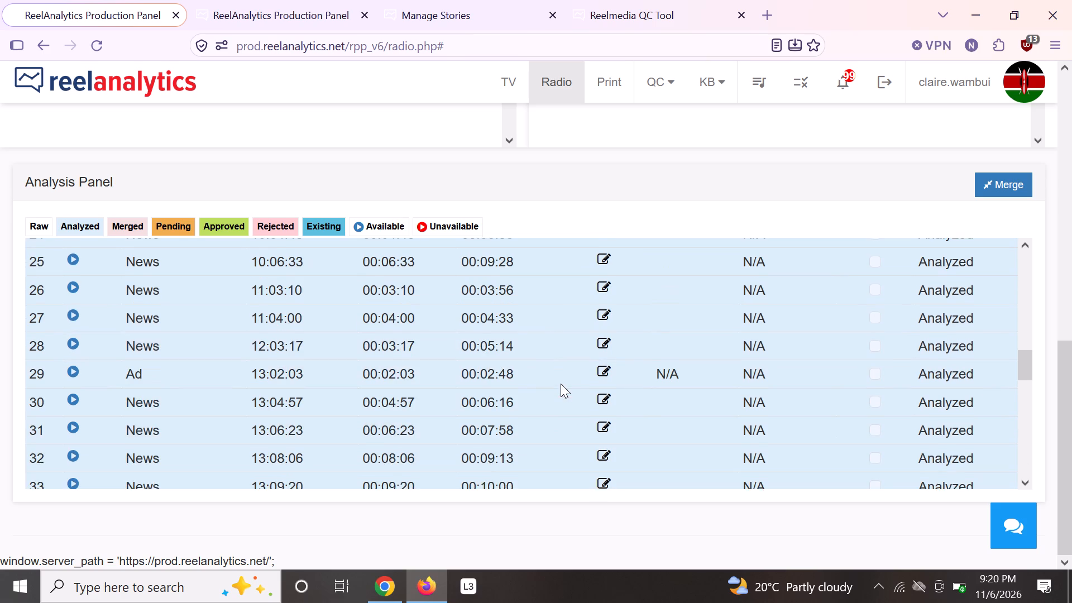
scroll(561, 384, "up", 3)
scroll(575, 380, "down", 1)
scroll(575, 380, "up", 1)
scroll(575, 380, "down", 1)
scroll(575, 380, "up", 1)
scroll(575, 380, "down", 2)
scroll(524, 350, "up", 4)
scroll(524, 350, "down", 1)
scroll(524, 350, "up", 1)
scroll(522, 295, "up", 1)
scroll(523, 295, "down", 3)
scroll(523, 295, "up", 9)
scroll(276, 155, "down", 1)
scroll(277, 154, "up", 7)
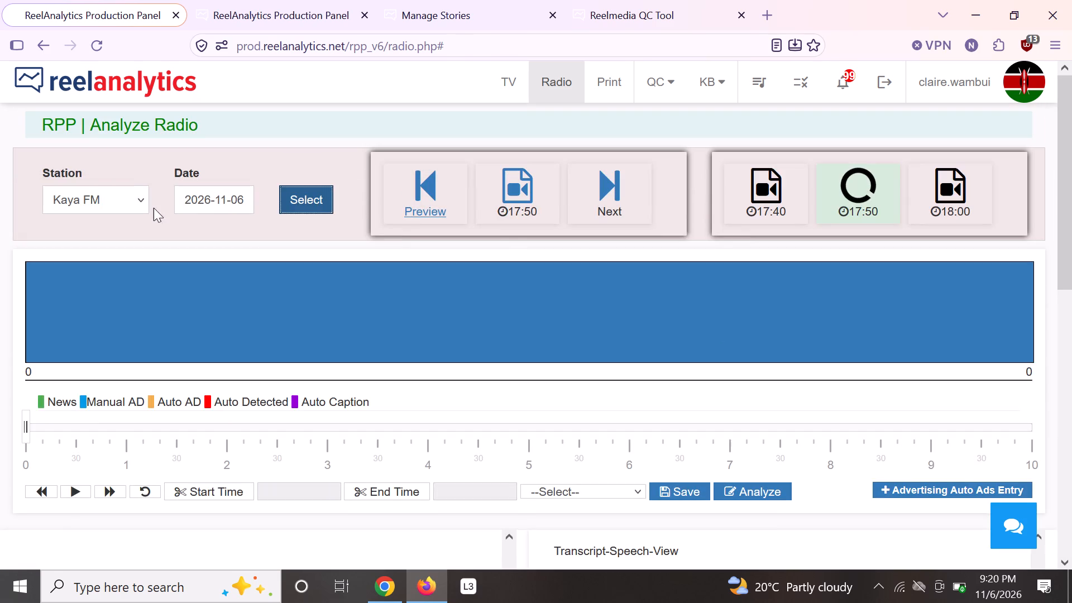
Load the clip list for station Inooro FM on 2026-11-06.
left_click(116, 197)
left_click(113, 307)
left_click(313, 194)
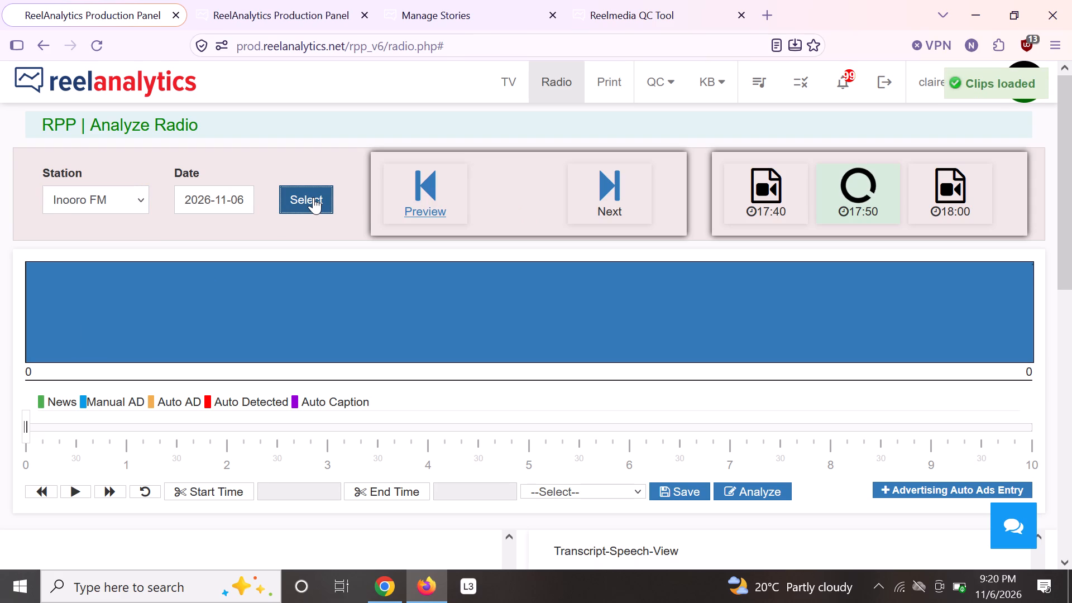
Examine the Inooro FM clip list in the Analysis Panel for the status of the day's news and ad clips.
scroll(460, 293, "down", 5)
scroll(498, 309, "up", 2)
scroll(508, 307, "down", 1)
scroll(508, 307, "up", 4)
scroll(508, 308, "down", 4)
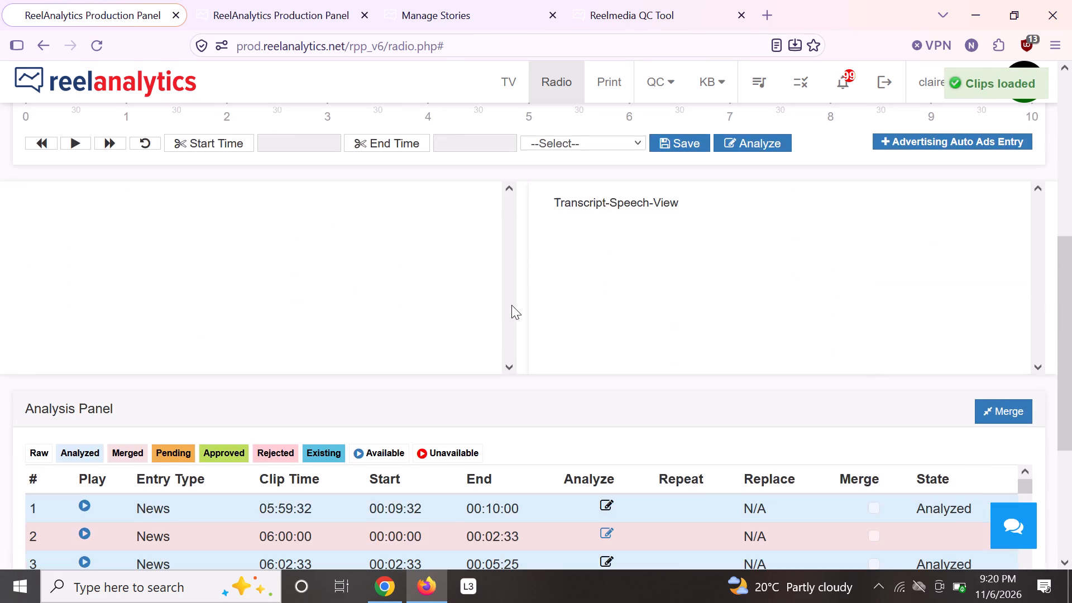
scroll(516, 306, "down", 10)
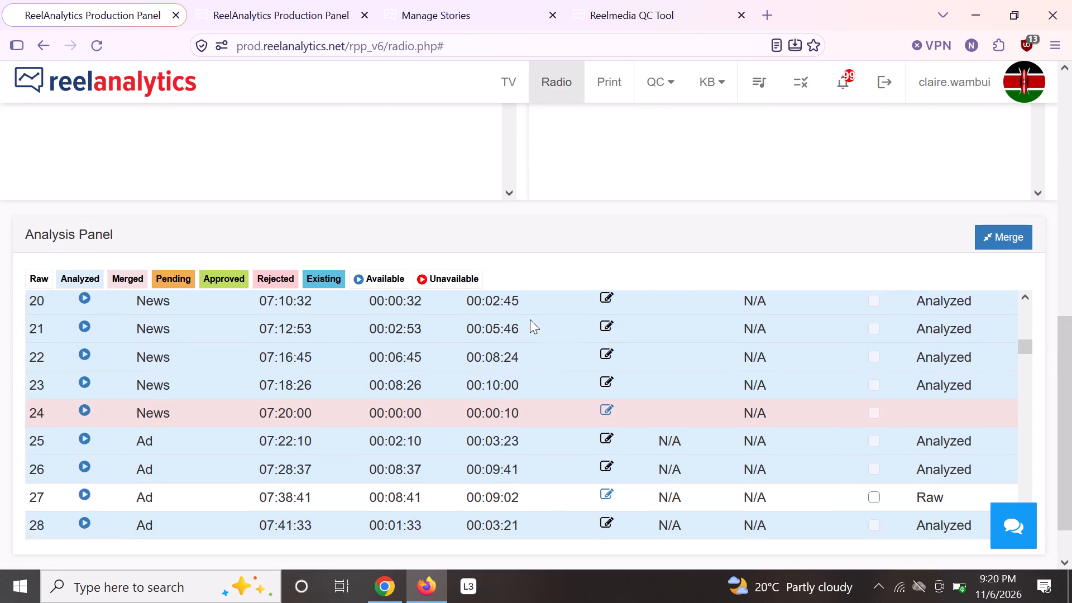
scroll(532, 319, "down", 7)
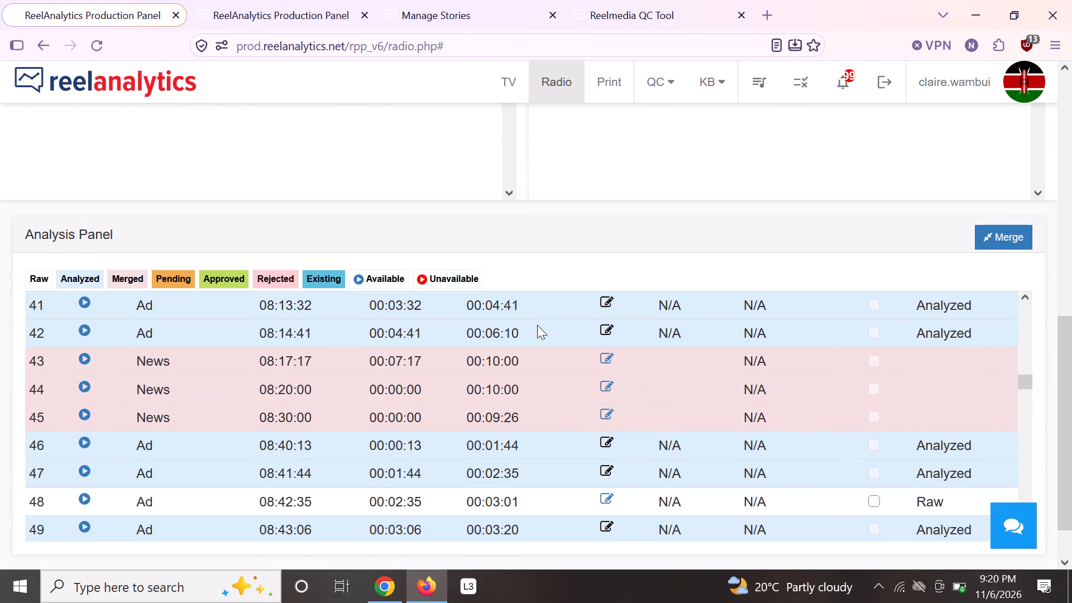
scroll(540, 322, "down", 1)
scroll(540, 322, "up", 1)
scroll(540, 322, "down", 3)
scroll(542, 322, "up", 1)
scroll(543, 319, "down", 5)
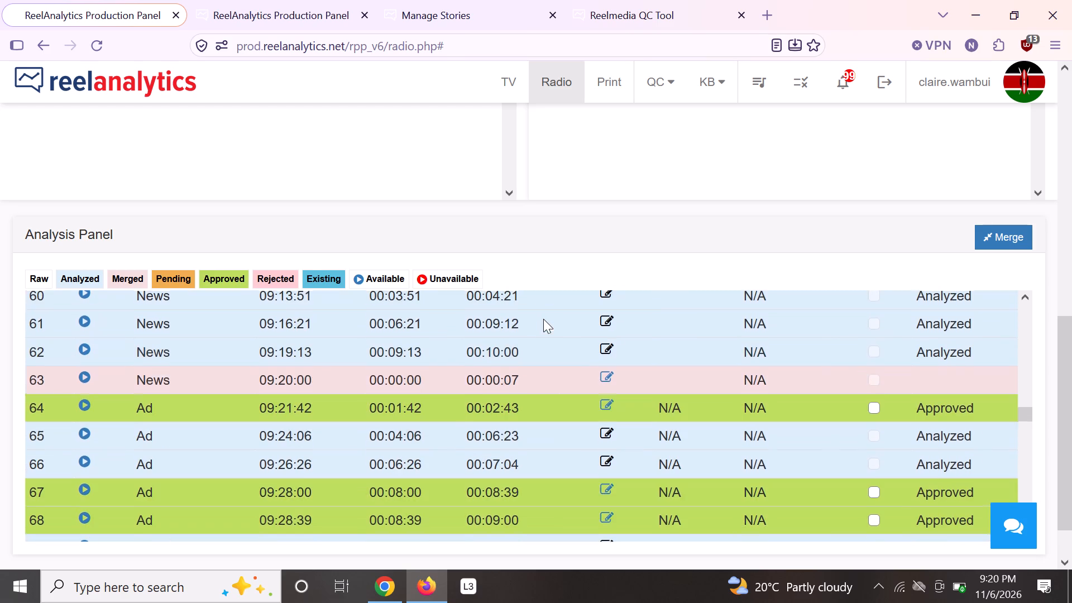
scroll(544, 318, "down", 8)
scroll(549, 323, "up", 1)
scroll(549, 323, "down", 4)
scroll(551, 320, "up", 1)
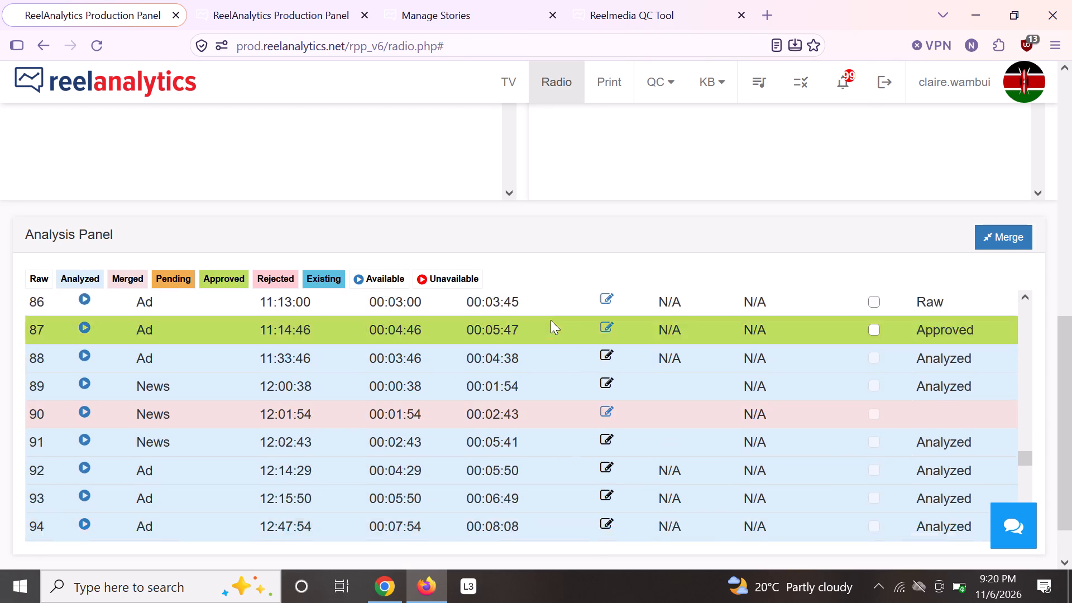
scroll(552, 319, "down", 1)
scroll(552, 319, "up", 1)
scroll(552, 320, "down", 6)
scroll(555, 322, "up", 2)
scroll(555, 322, "down", 10)
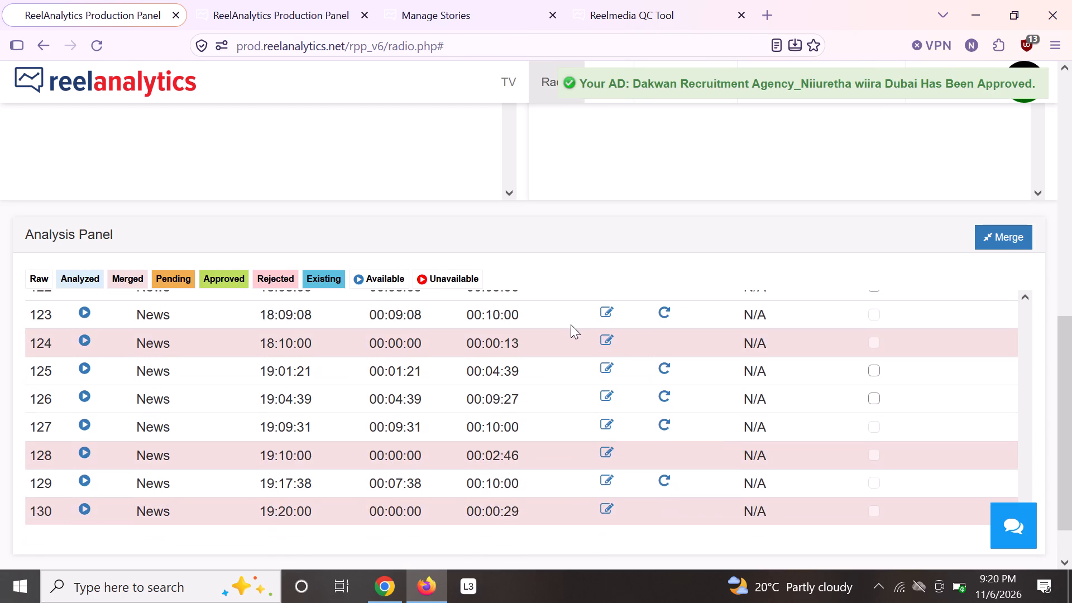
scroll(576, 323, "down", 2)
scroll(576, 323, "up", 1)
scroll(576, 323, "down", 1)
scroll(576, 323, "up", 1)
scroll(580, 318, "down", 4)
scroll(582, 321, "up", 2)
scroll(582, 323, "down", 3)
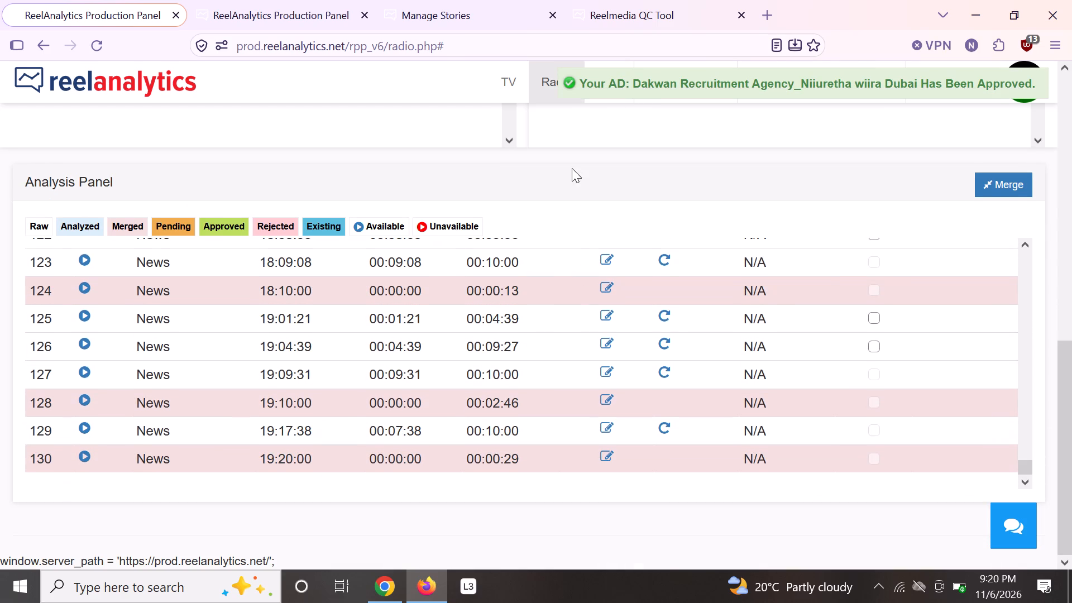
scroll(572, 168, "up", 3)
scroll(572, 168, "down", 1)
scroll(572, 168, "up", 4)
scroll(578, 175, "down", 1)
scroll(578, 175, "up", 3)
scroll(578, 174, "down", 1)
scroll(578, 174, "up", 1)
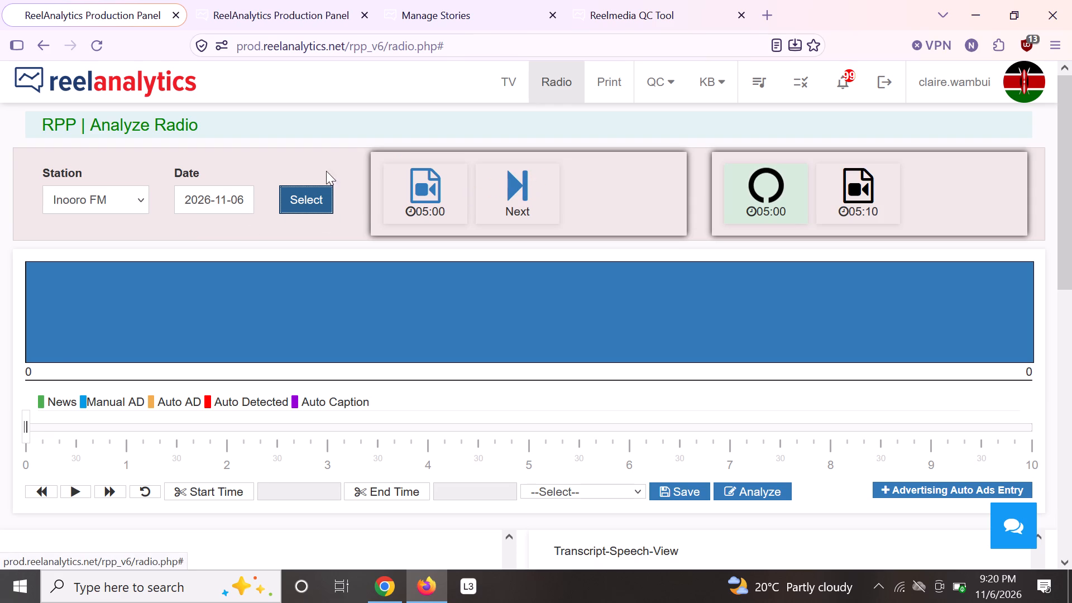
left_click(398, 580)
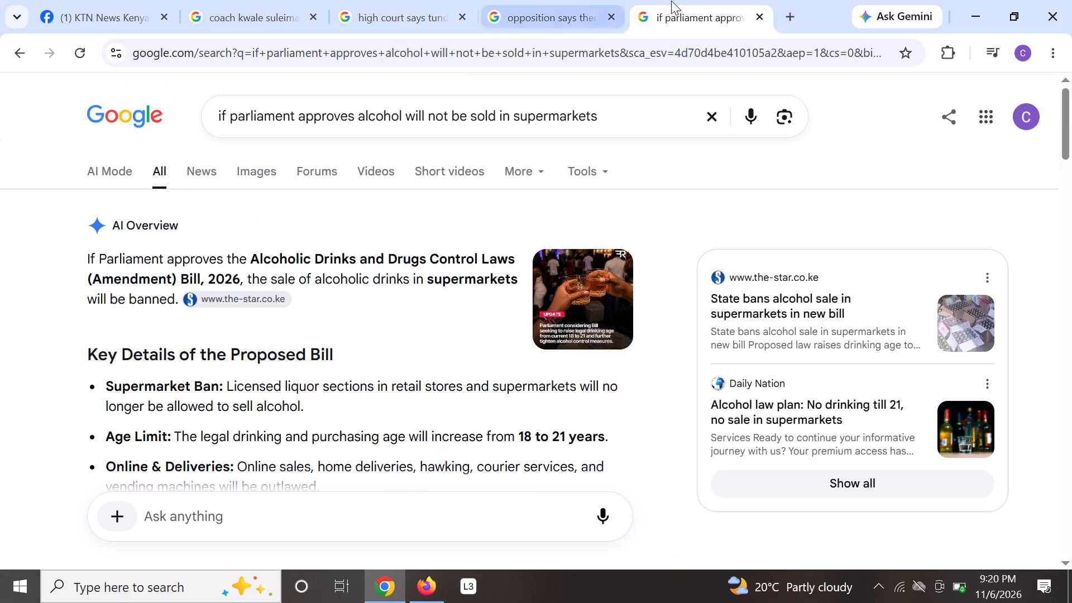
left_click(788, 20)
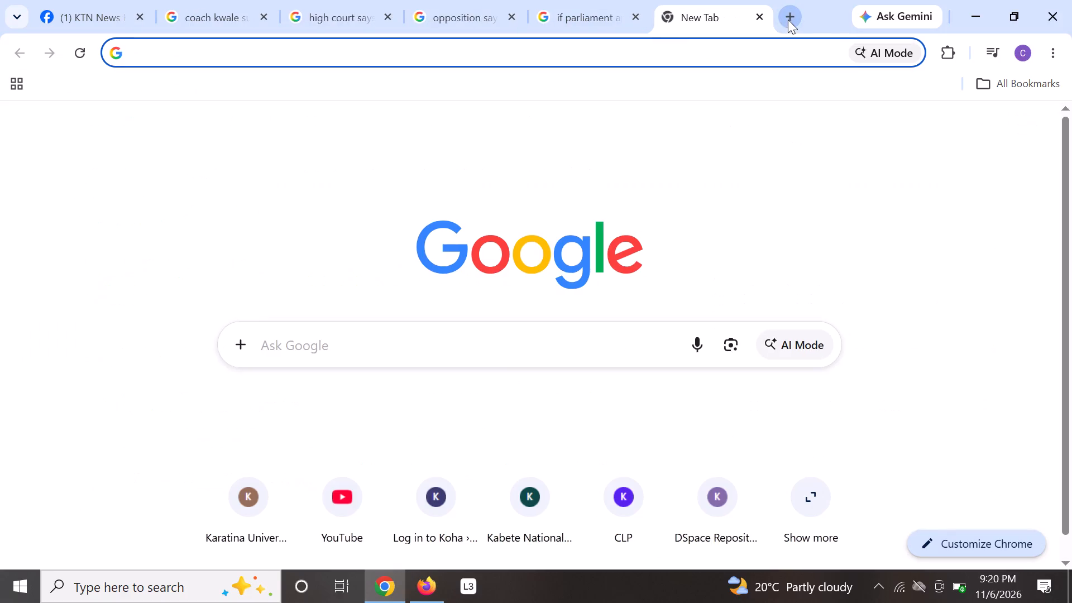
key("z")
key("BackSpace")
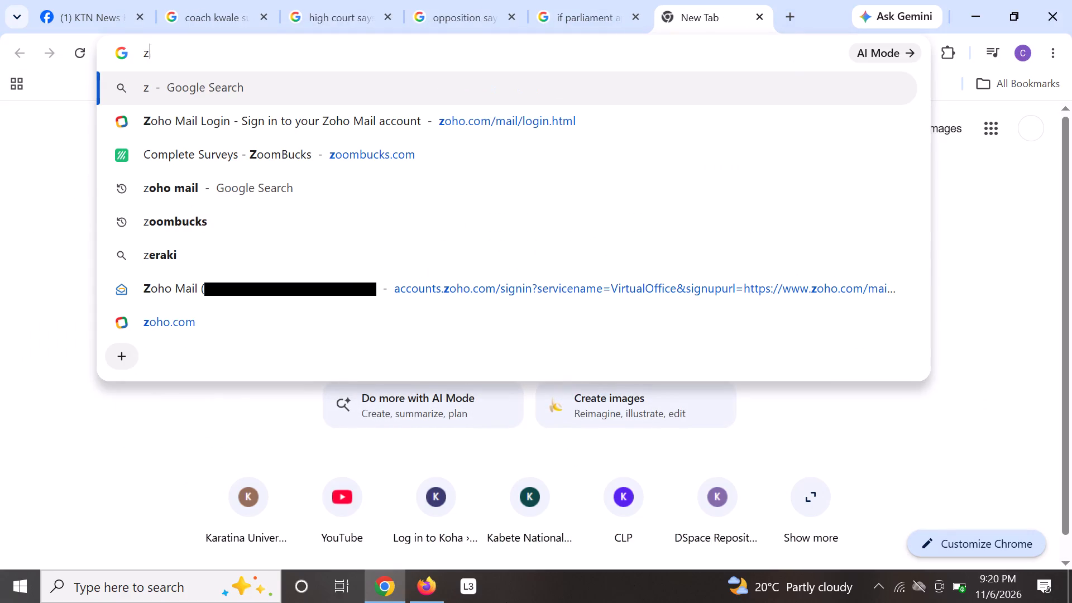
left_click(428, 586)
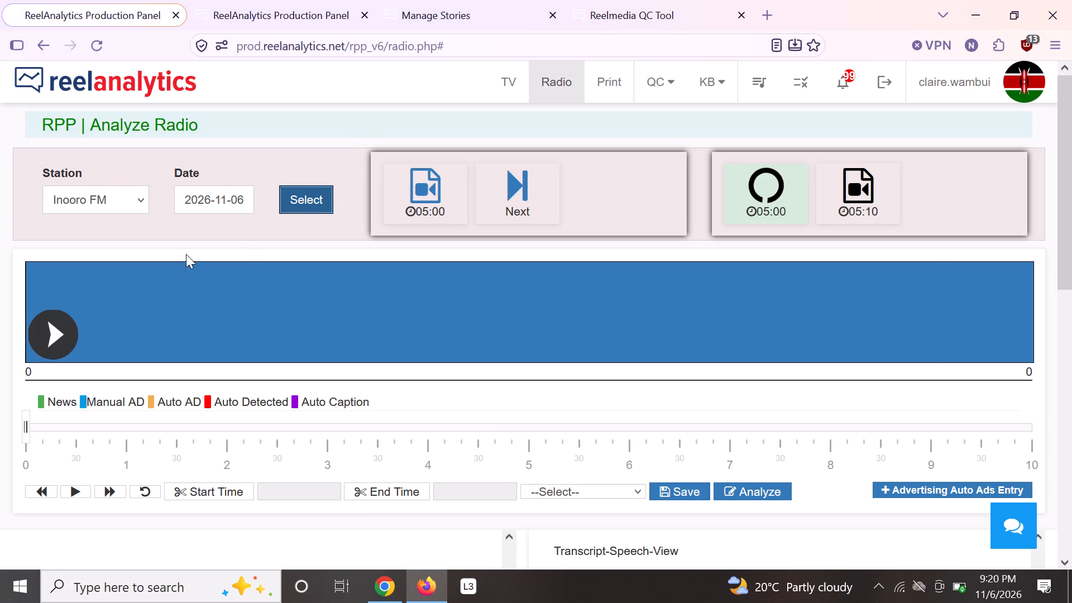
Play the 05:00 Inooro FM recording.
left_click(425, 188)
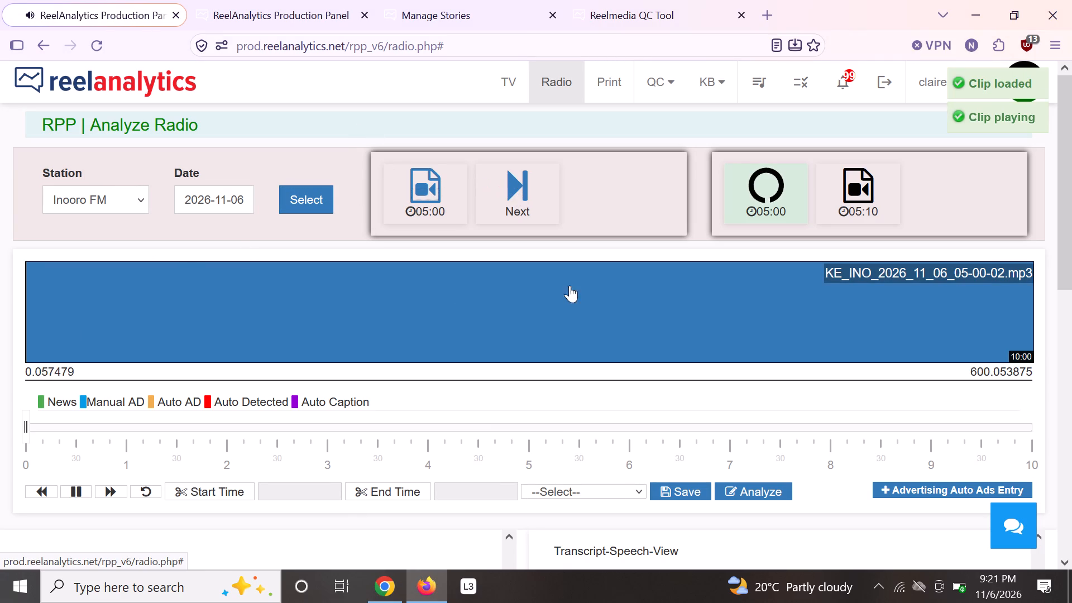
Advance to the 05:20 recording and submit its missing activity log with the reason Music.
left_click(513, 179)
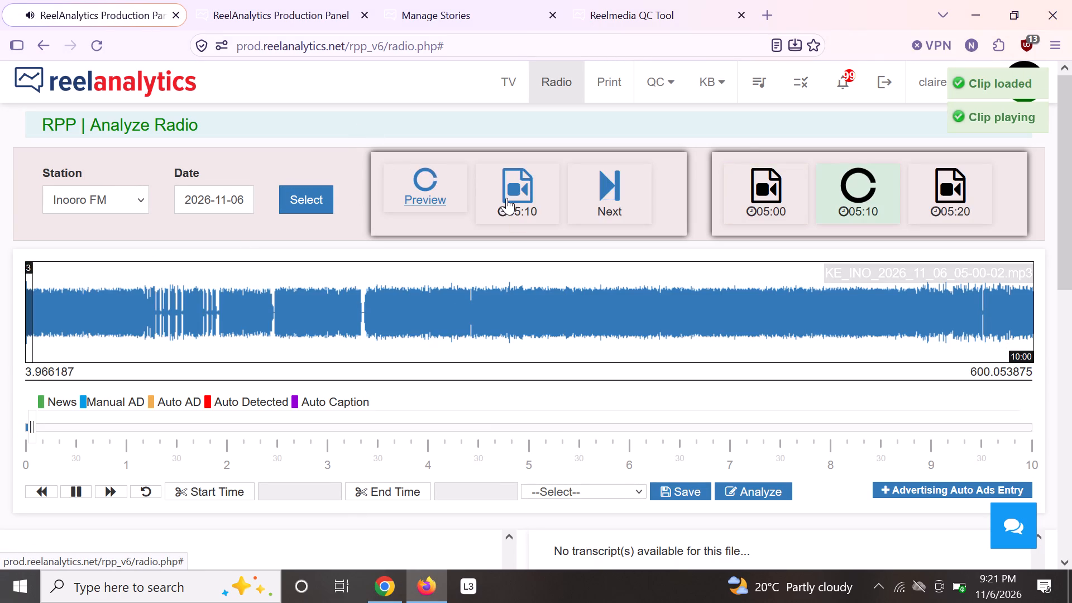
left_click(607, 180)
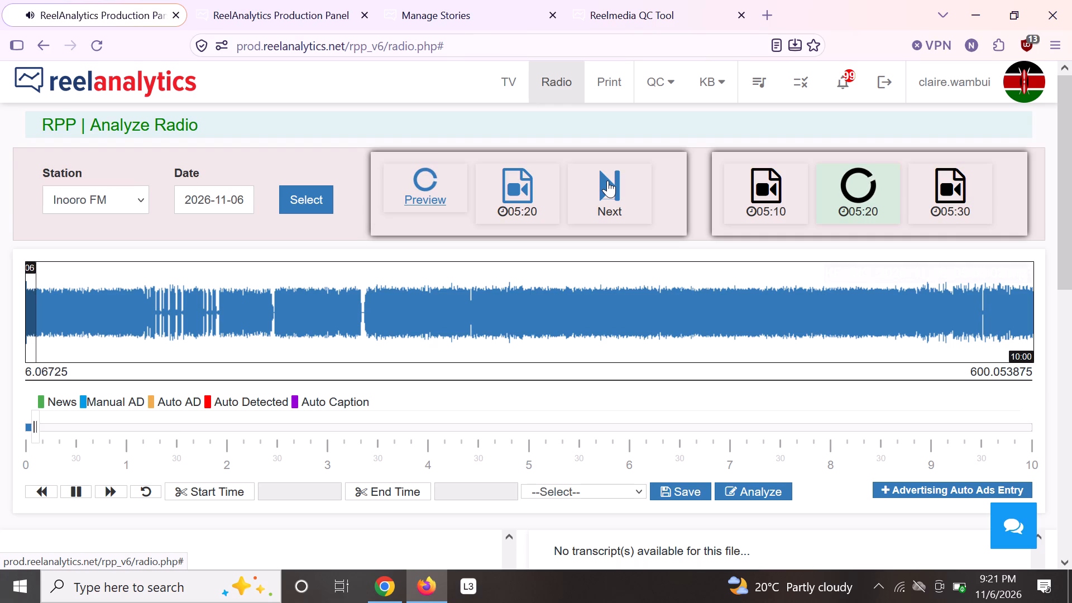
left_click(607, 180)
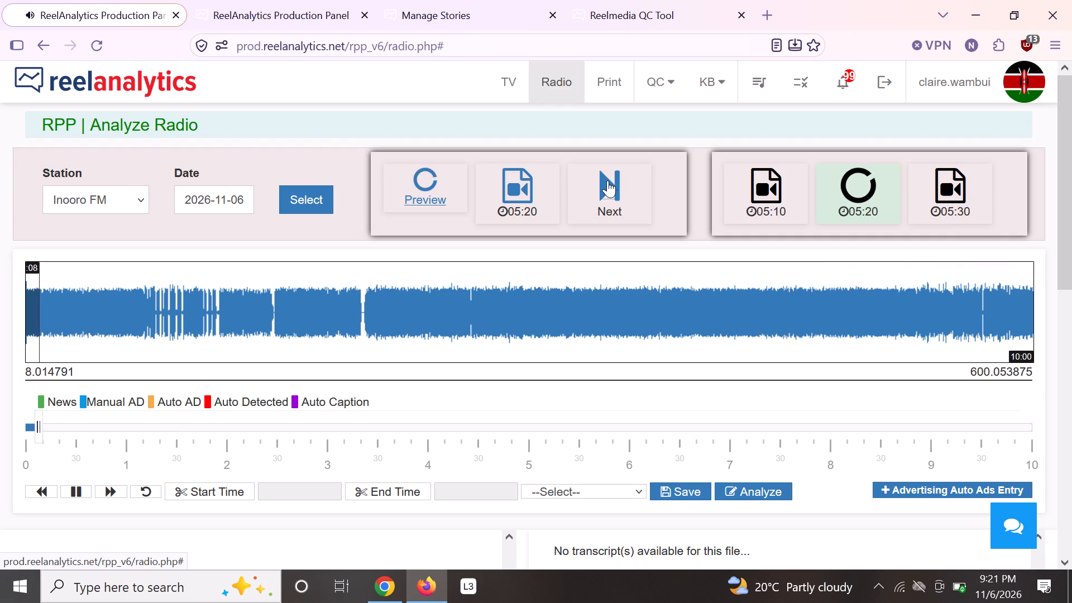
left_click(607, 180)
left_click(605, 162)
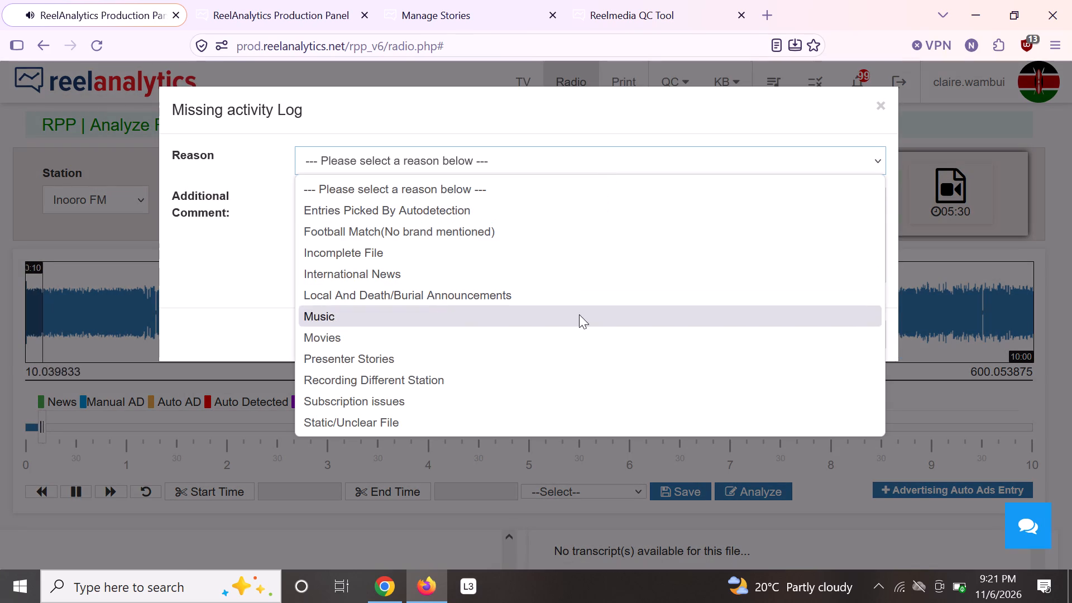
left_click(608, 310)
left_click(740, 331)
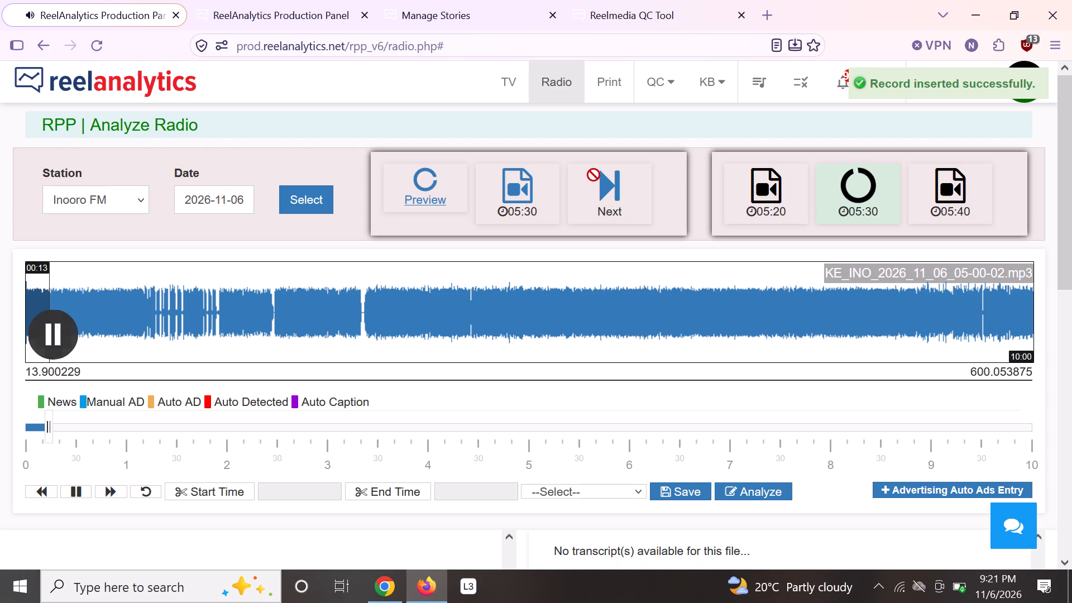
Advance through the recordings to 06:20 and submit its missing activity log with the reason Music.
left_click(606, 179)
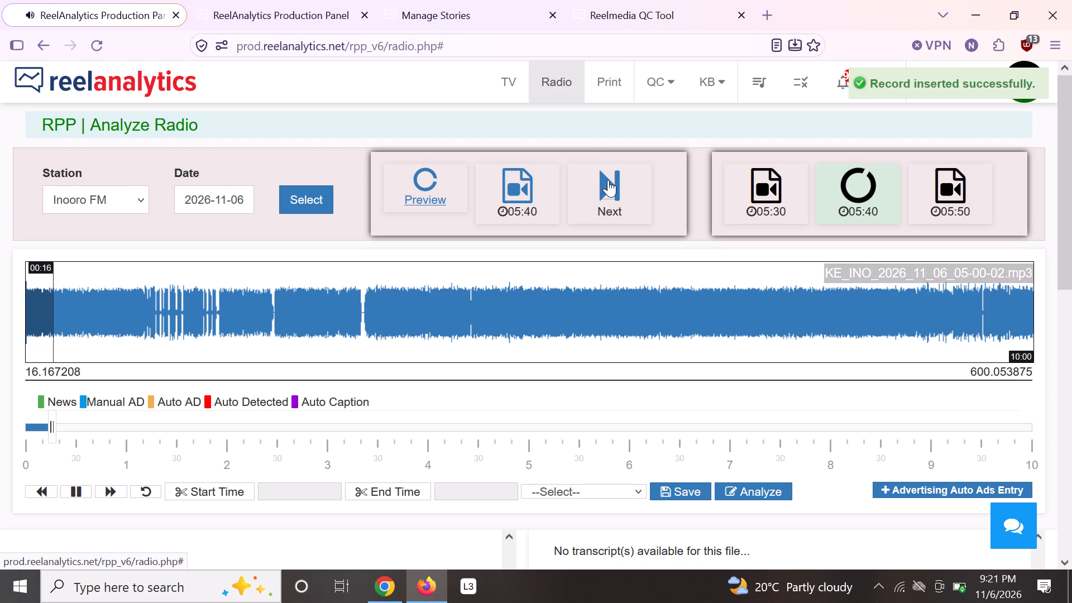
left_click(608, 180)
left_click(608, 180)
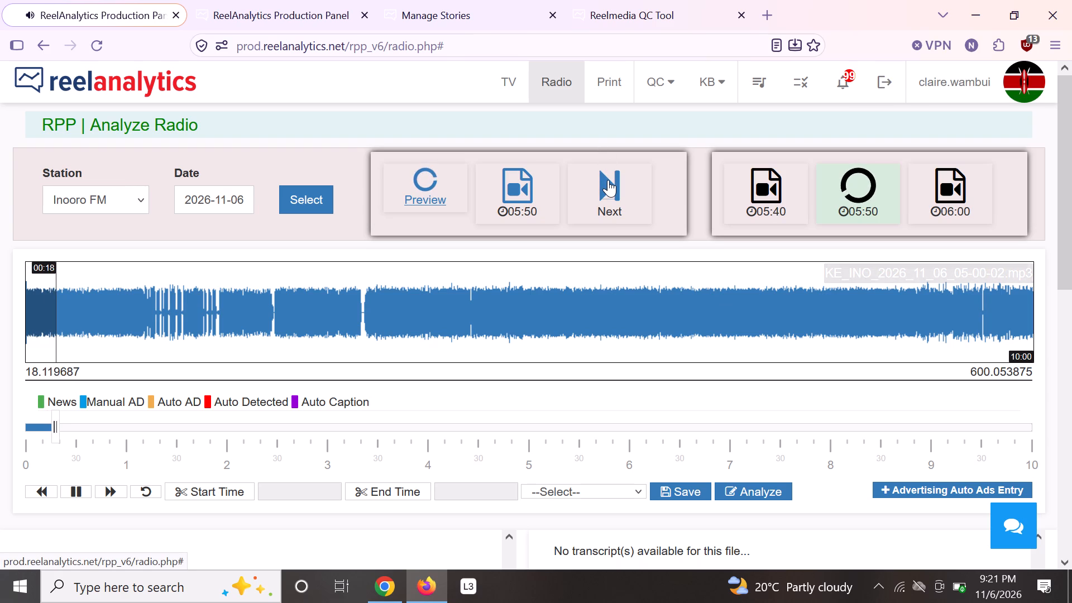
left_click(608, 180)
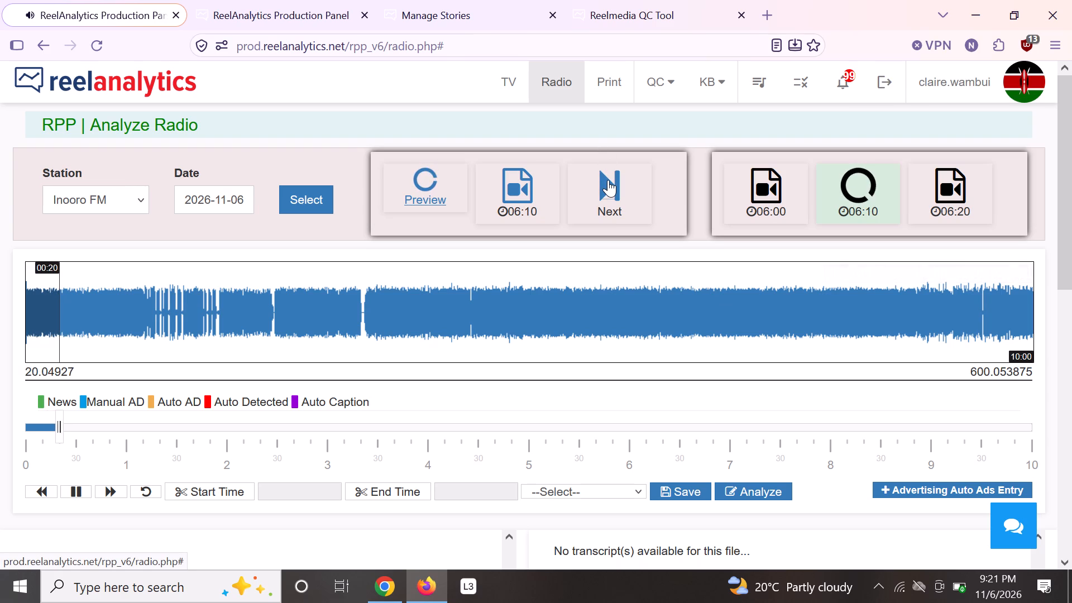
left_click(608, 180)
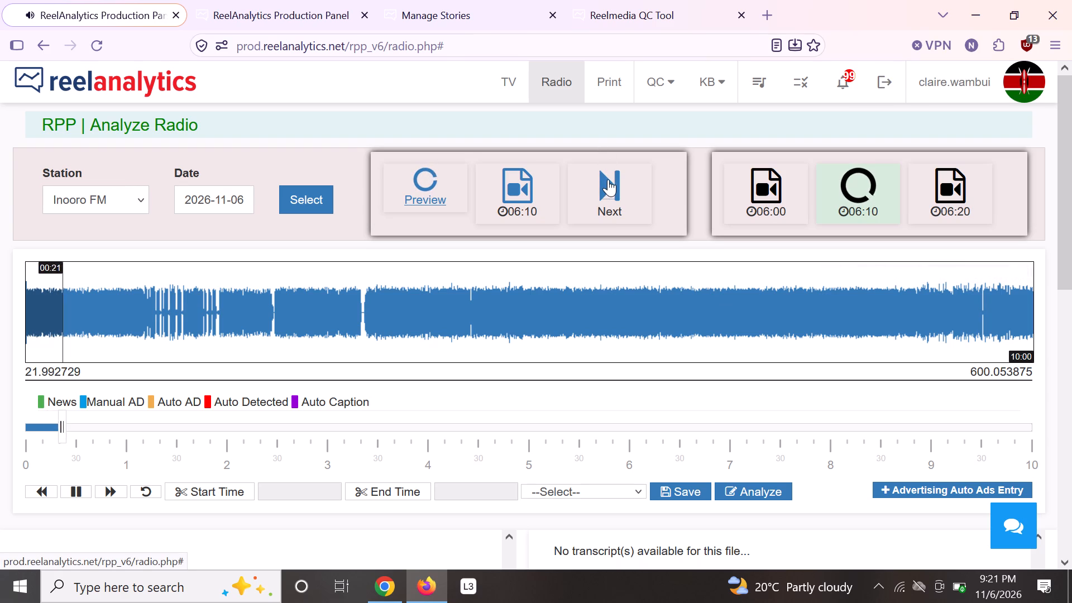
left_click(607, 182)
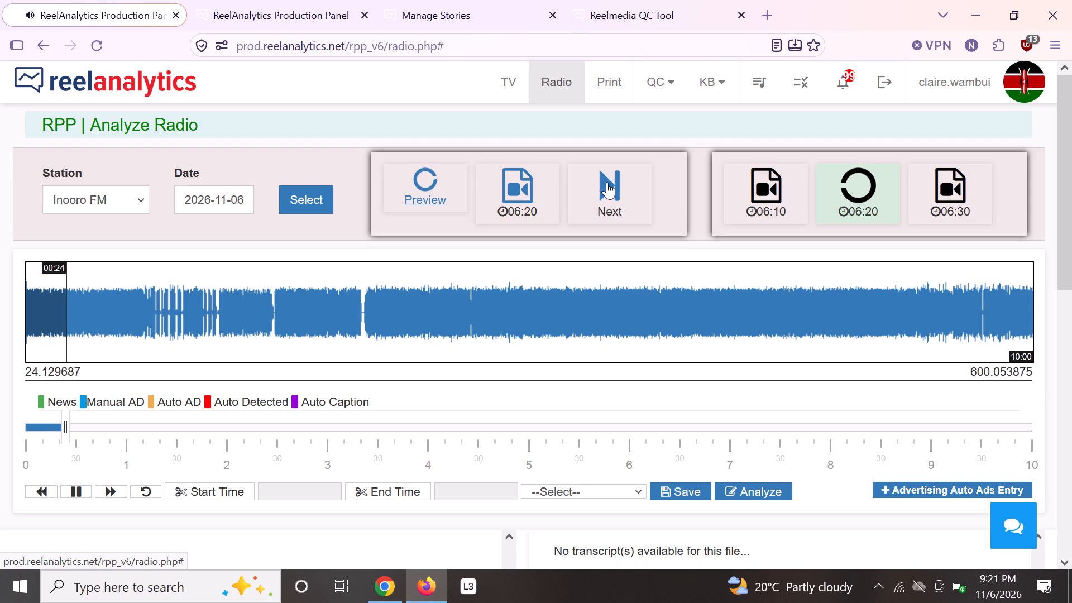
left_click(610, 154)
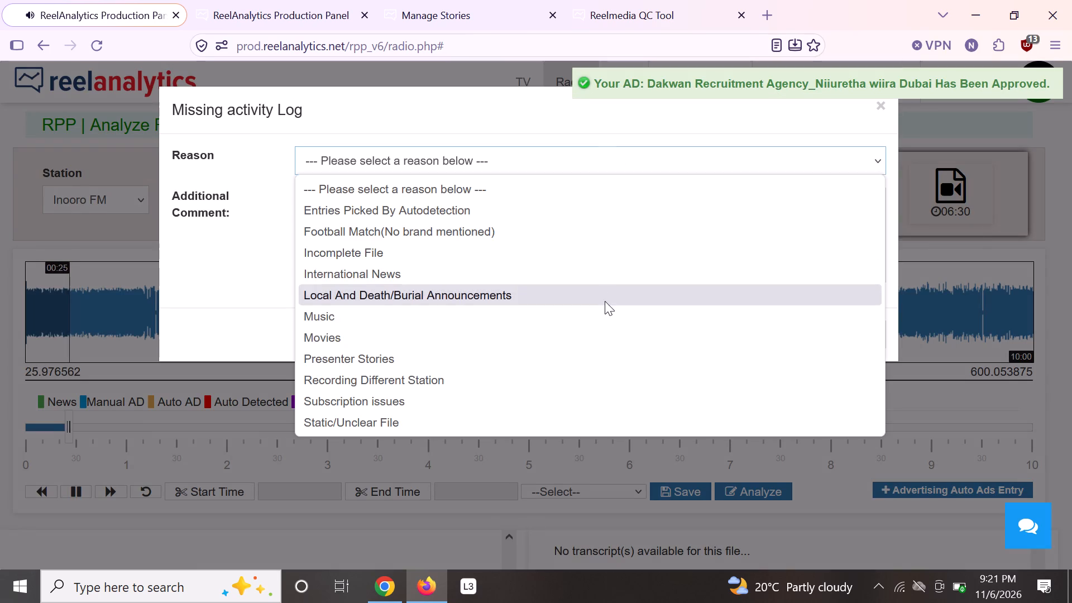
left_click(605, 312)
left_click(745, 331)
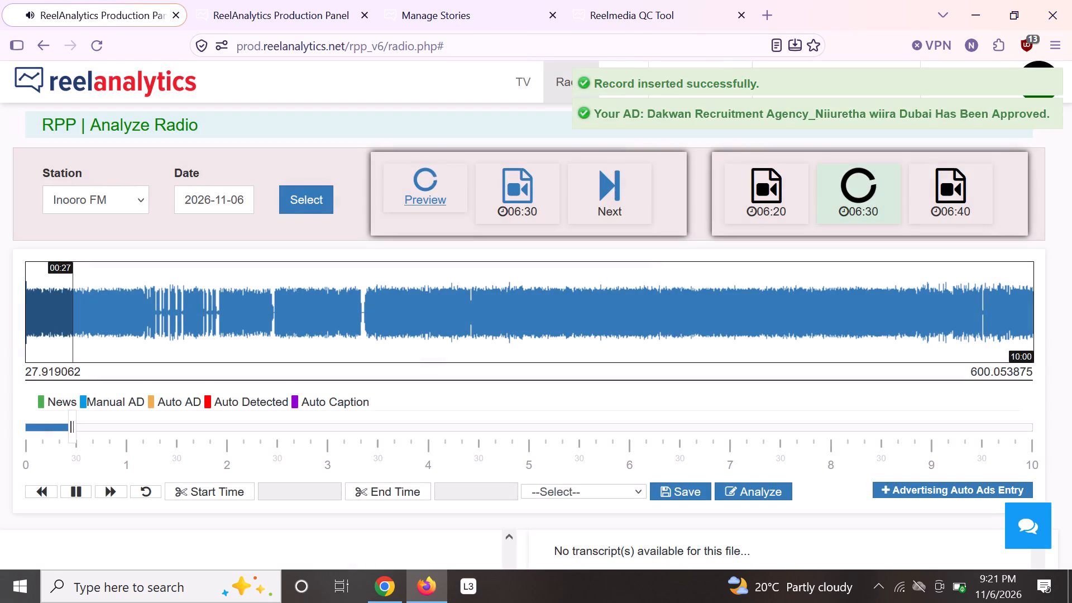
Play the 06:30 Inooro FM recording.
left_click(516, 186)
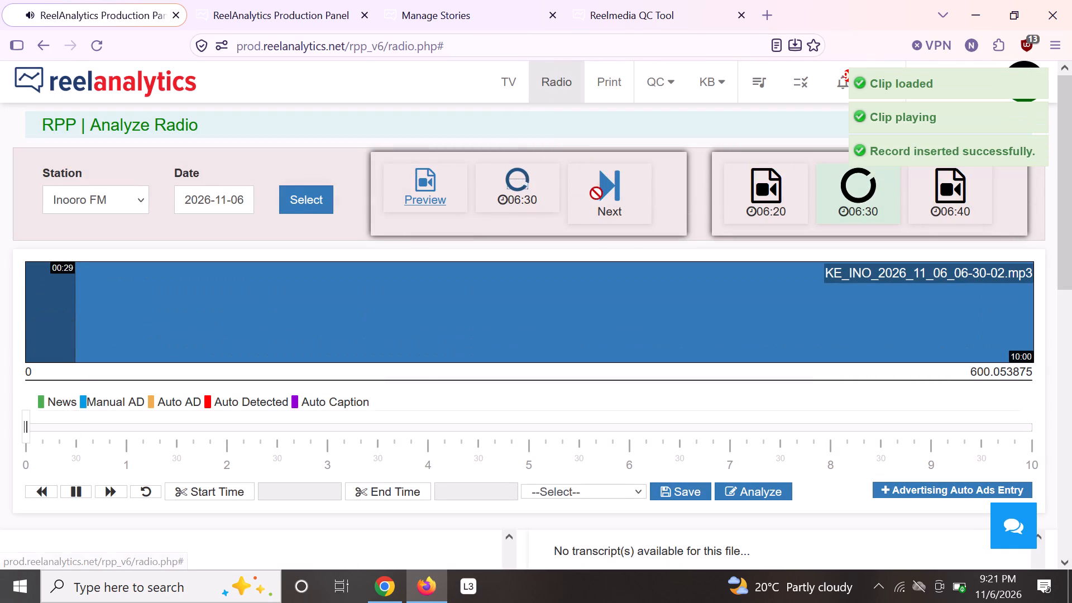
Advance to the 06:50 recording and submit its missing activity log with the reason Presenter Stories.
left_click(611, 180)
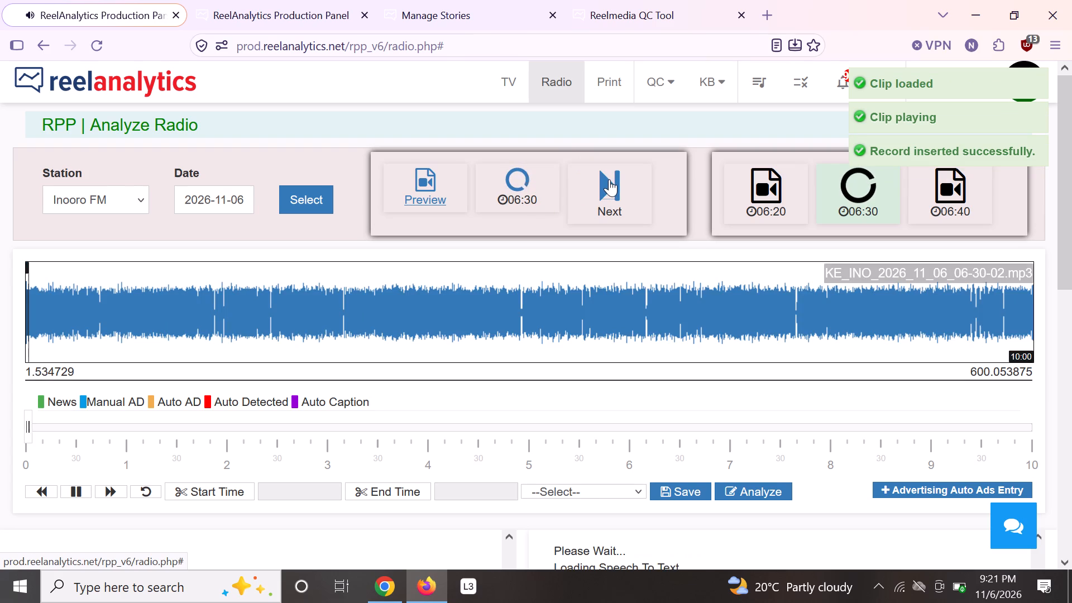
left_click(609, 180)
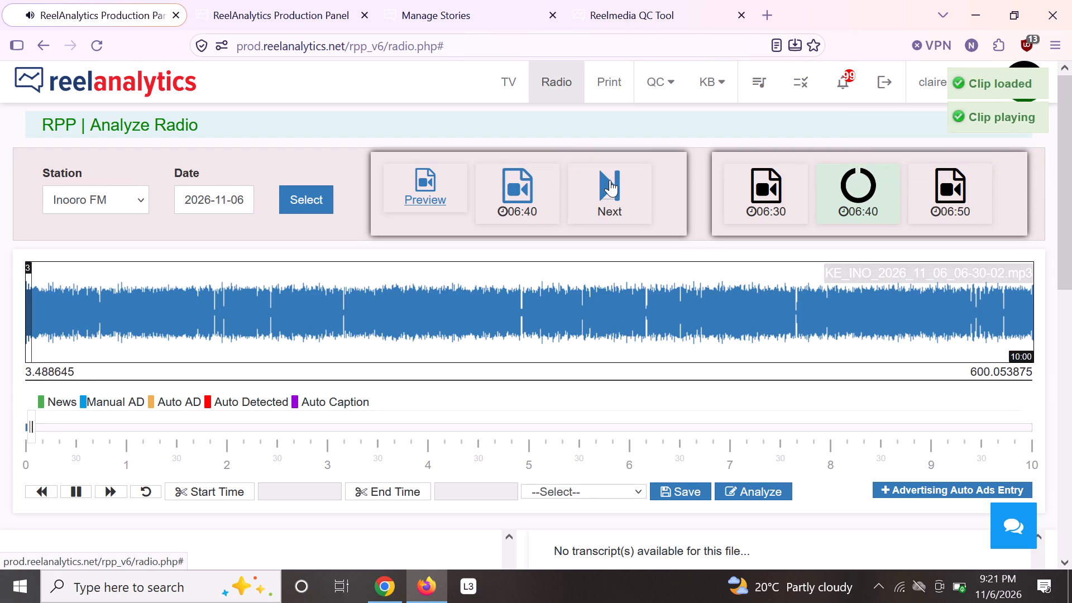
left_click(610, 180)
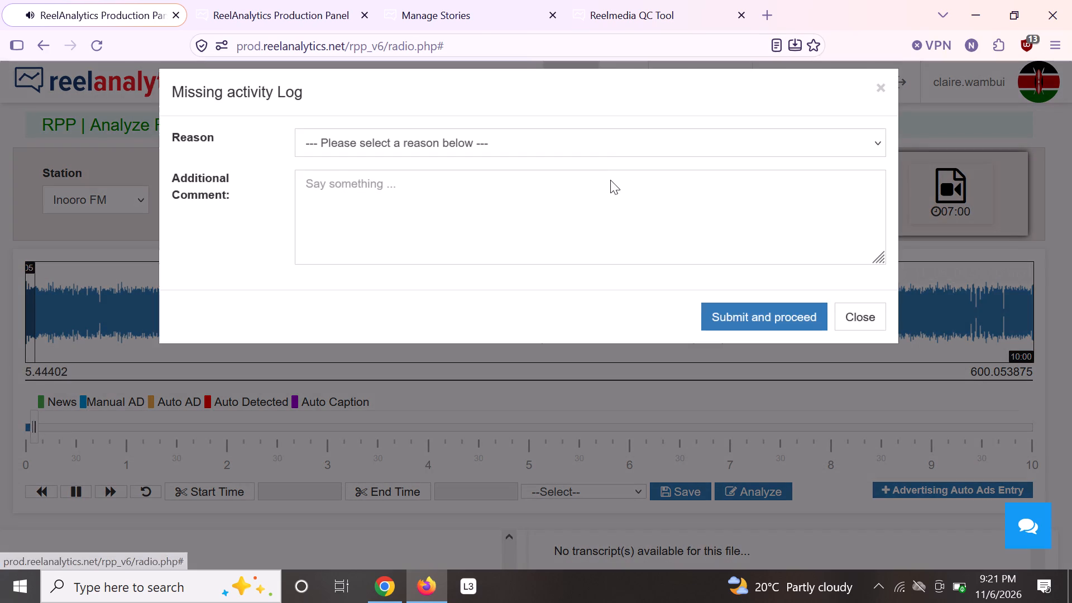
left_click(609, 159)
left_click(608, 358)
left_click(739, 339)
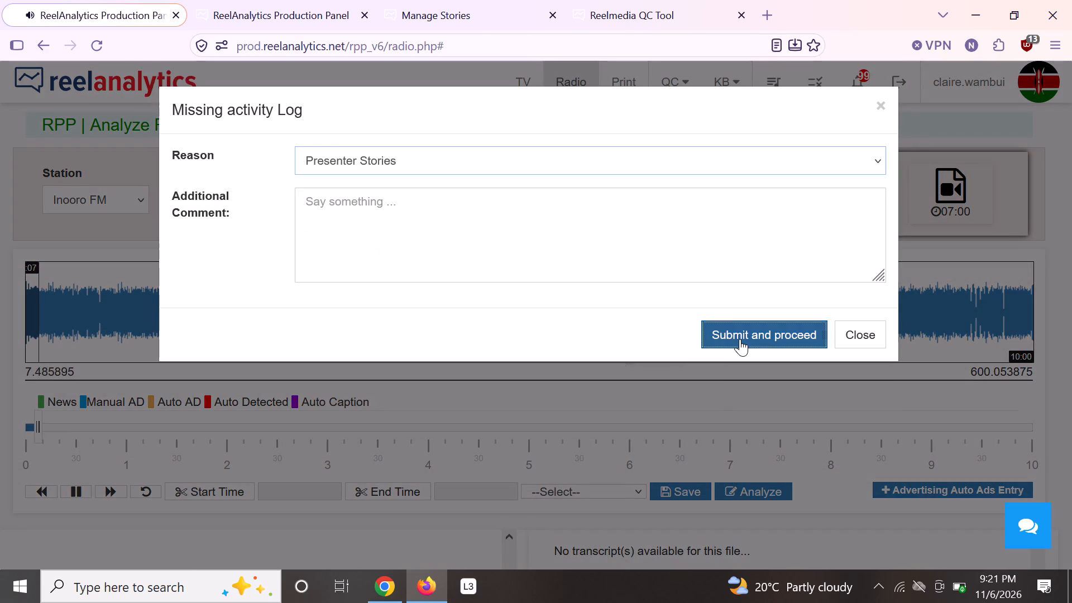
Advance through the recordings to 09:30 and submit its missing activity log with the reason Presenter Stories.
left_click(612, 180)
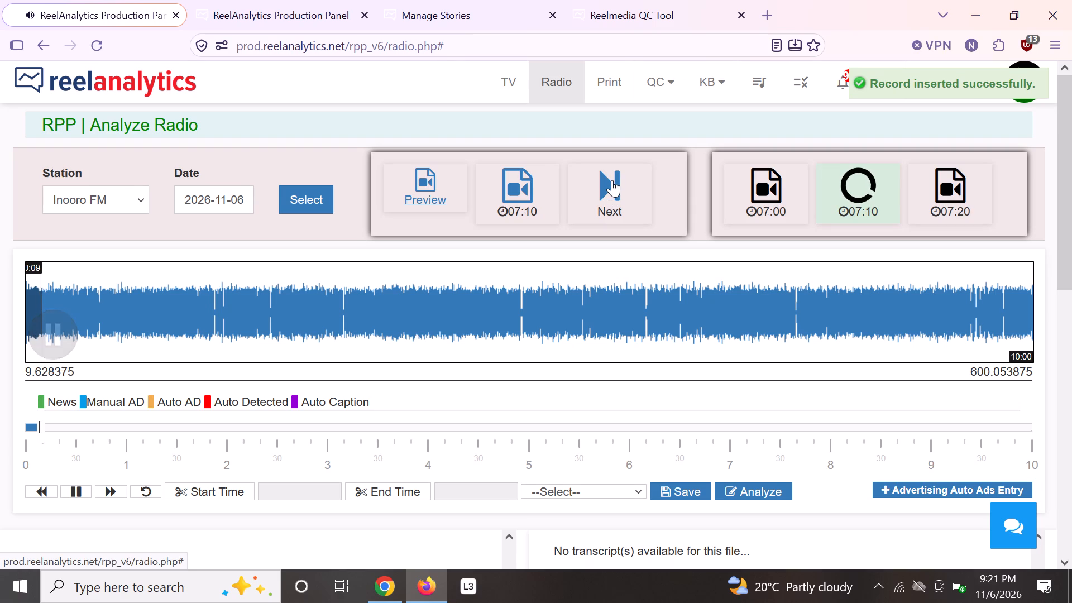
left_click(612, 180)
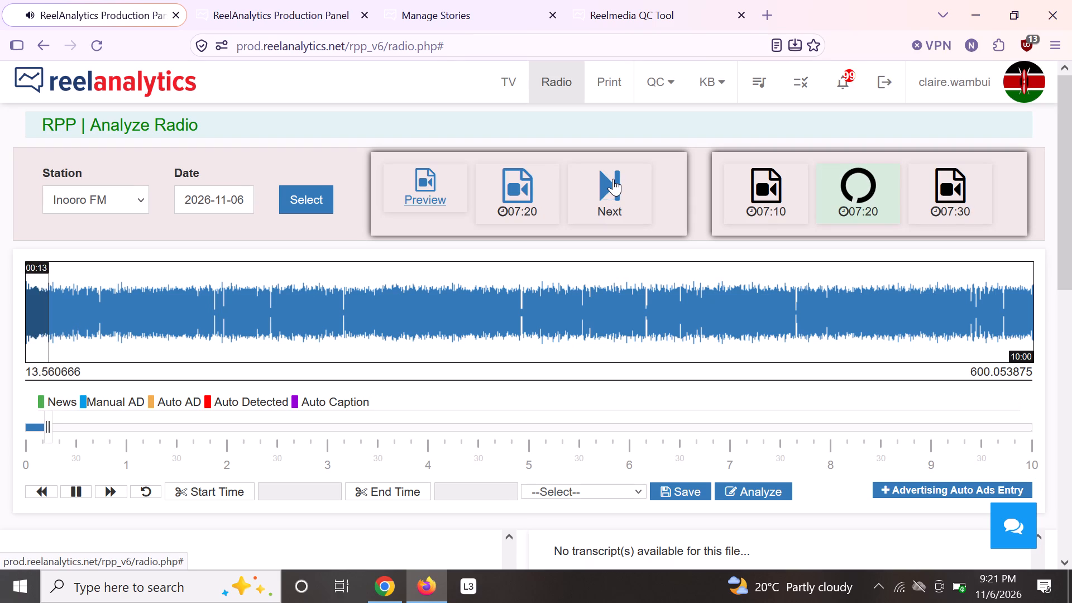
left_click(613, 179)
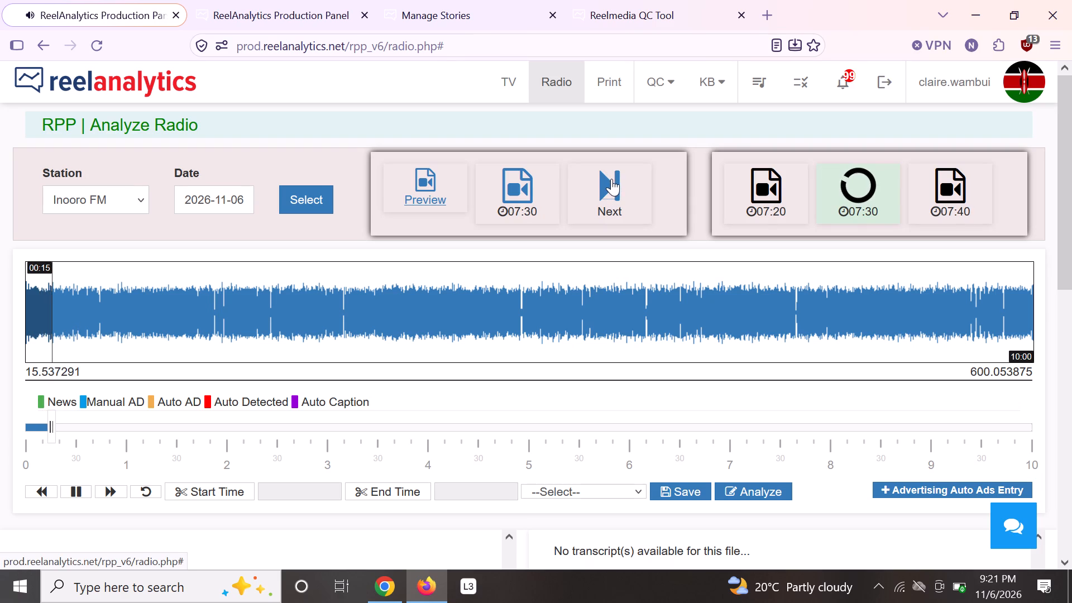
left_click(609, 180)
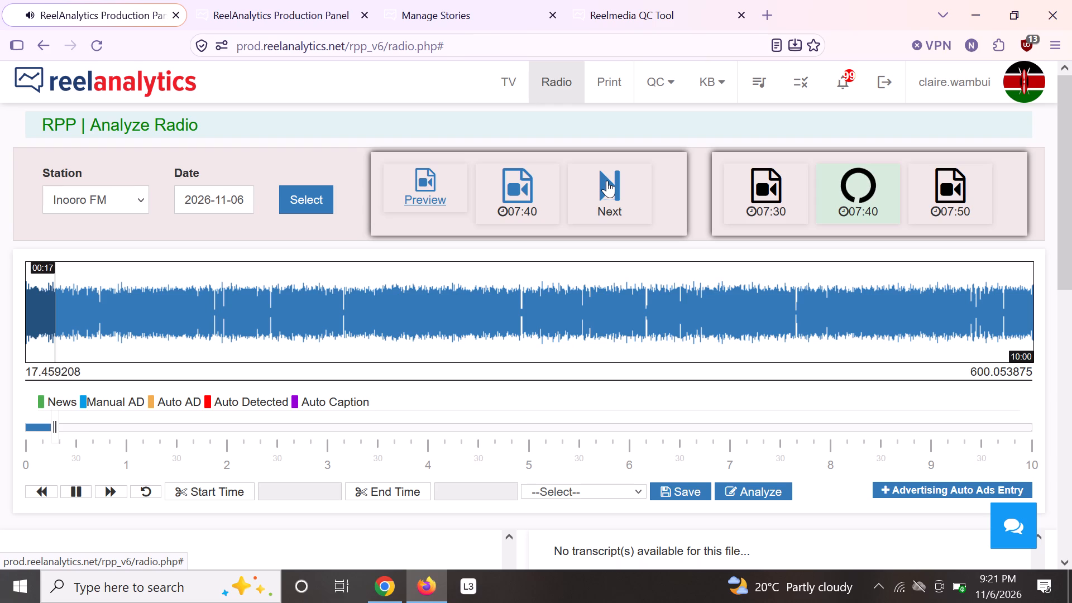
left_click(608, 180)
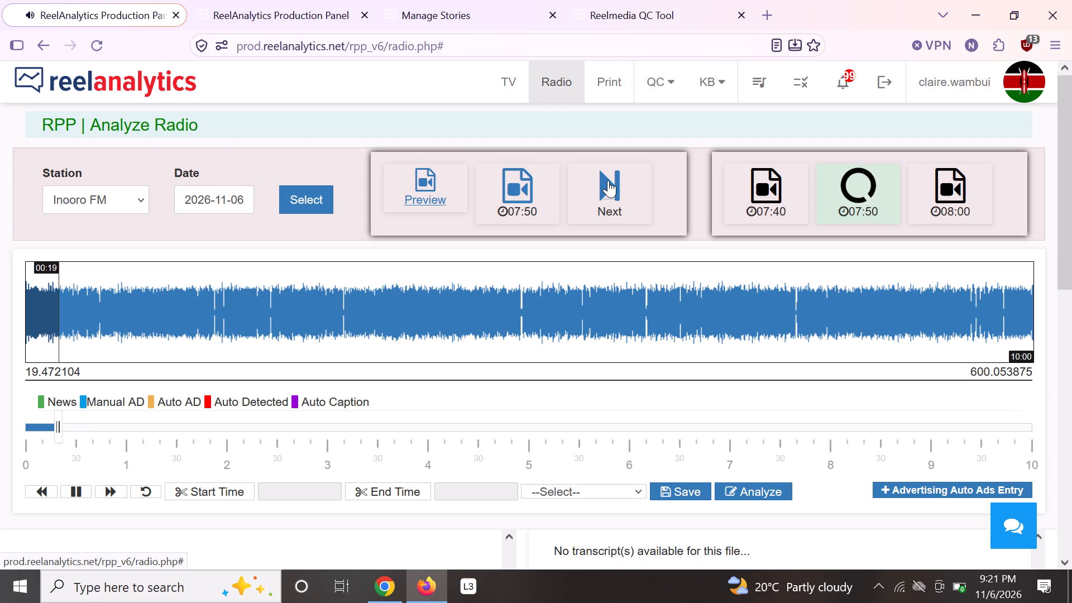
left_click(608, 180)
left_click(608, 180)
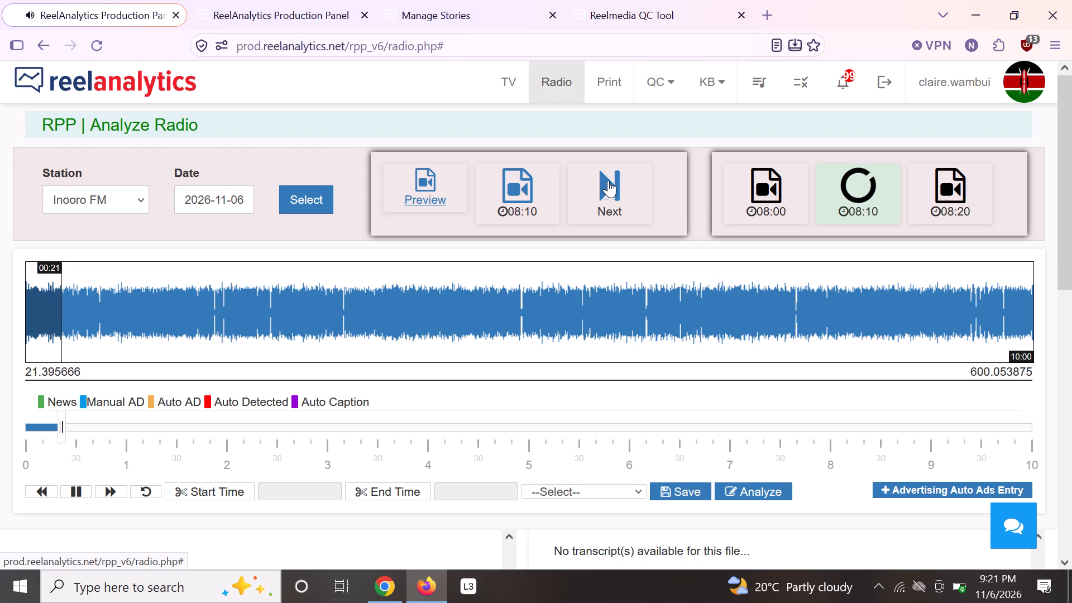
left_click(608, 180)
left_click(609, 180)
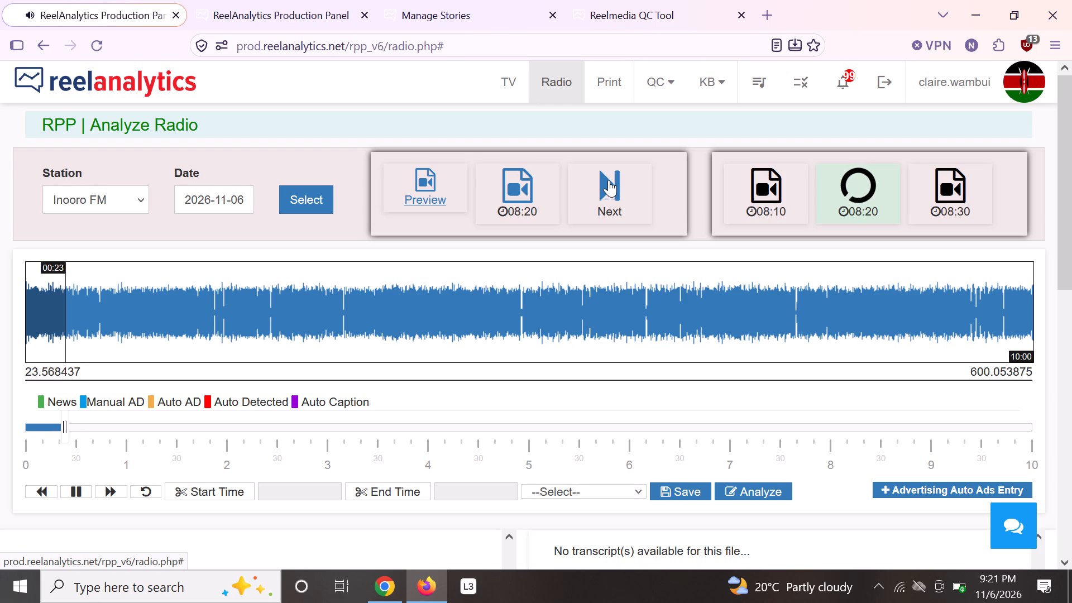
left_click(609, 180)
left_click(610, 179)
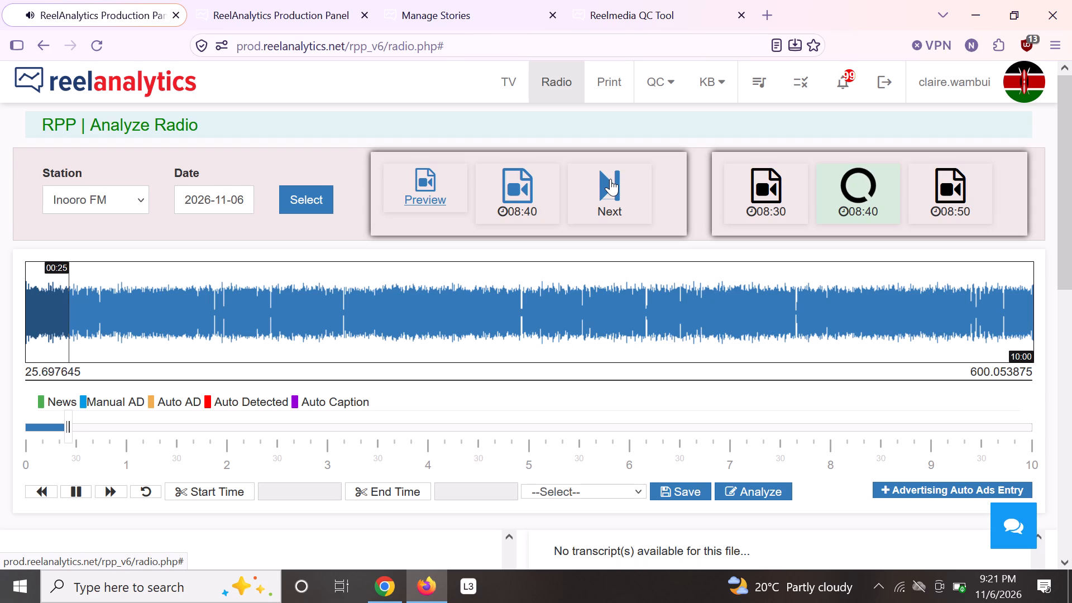
left_click(610, 179)
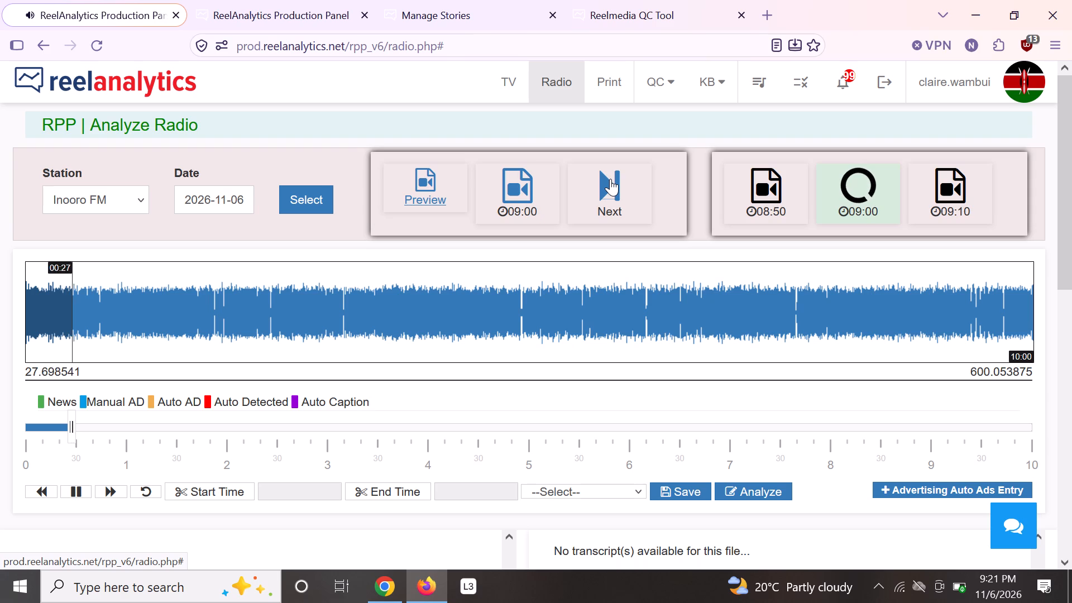
left_click(610, 179)
left_click(610, 179)
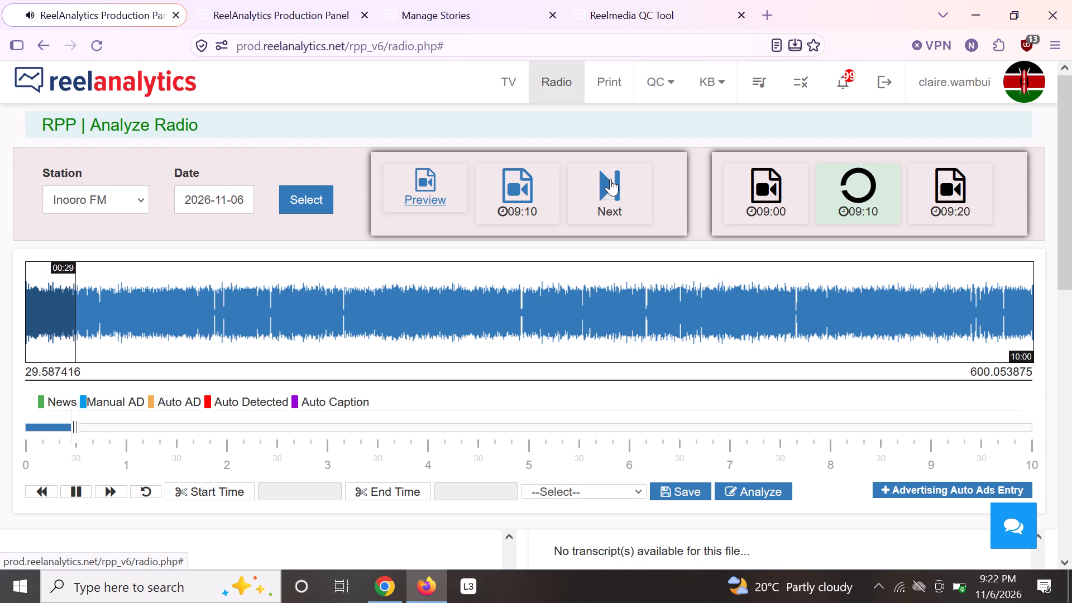
left_click(610, 179)
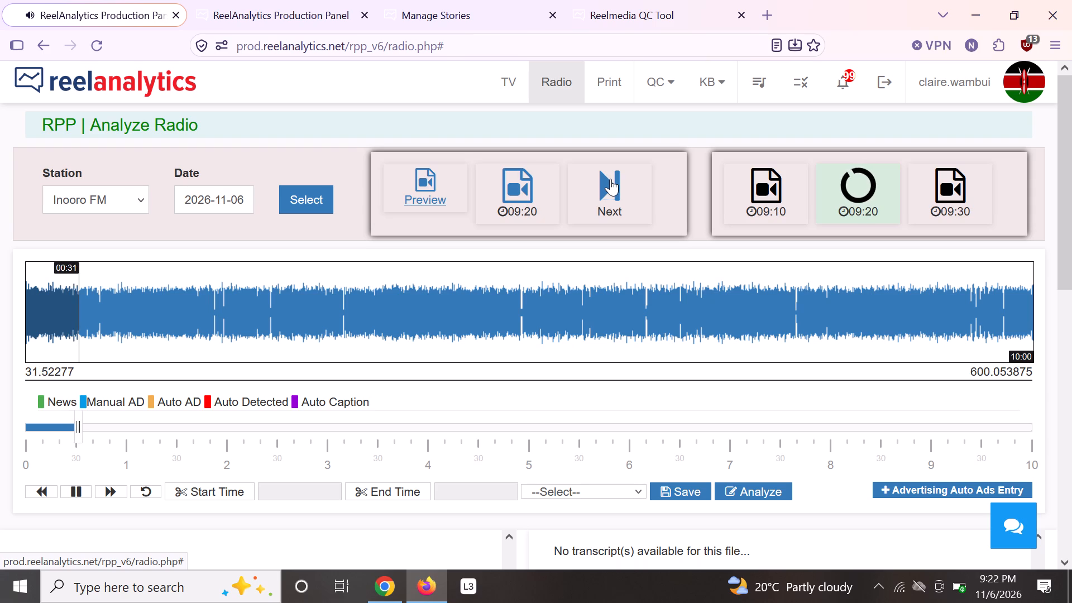
left_click(610, 179)
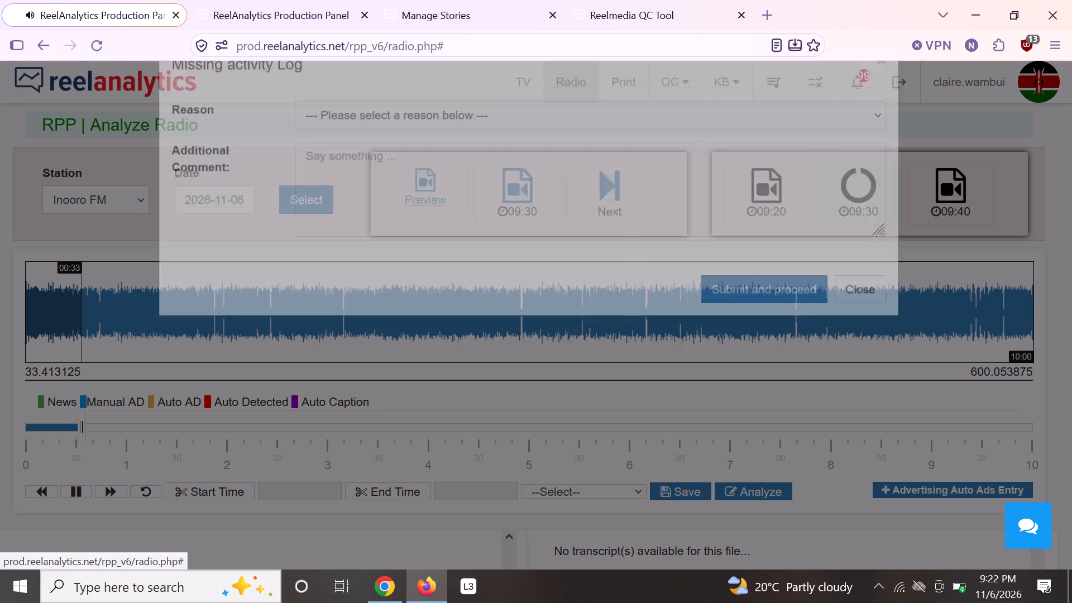
left_click(606, 160)
left_click(587, 356)
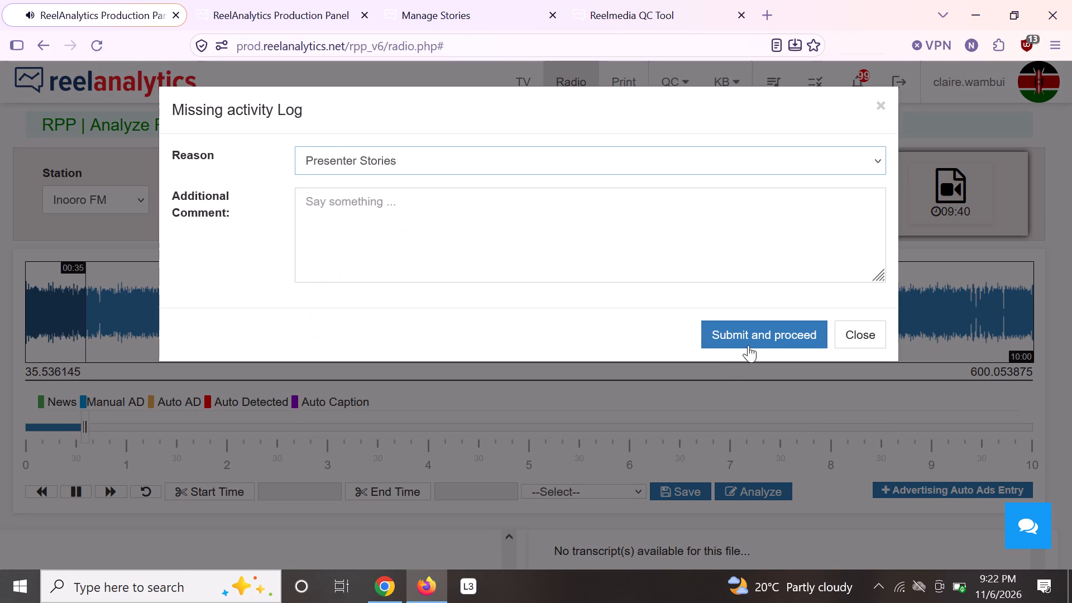
left_click(749, 333)
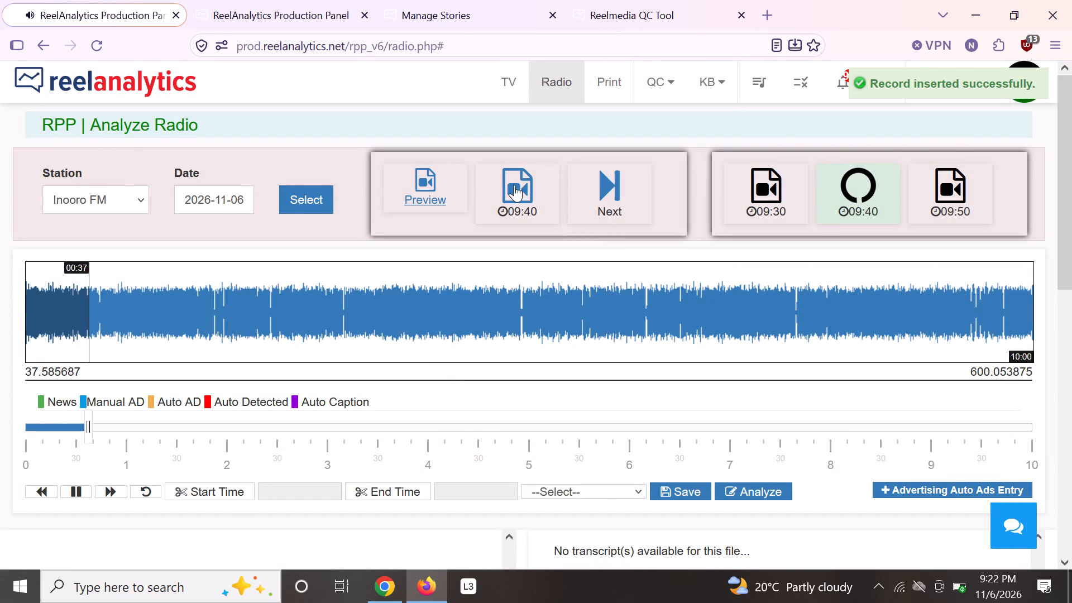
Play the 09:40 Inooro FM recording and look through the logged entries in the Analysis Panel.
left_click(514, 184)
scroll(633, 281, "up", 1)
scroll(634, 285, "down", 2)
scroll(636, 286, "up", 3)
scroll(660, 284, "down", 17)
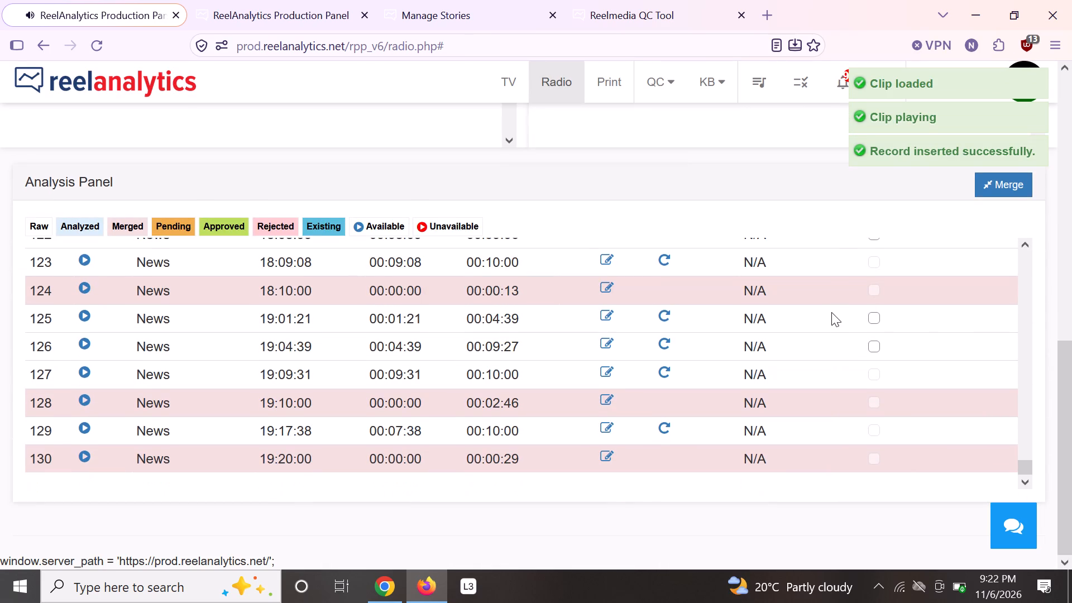
scroll(830, 318, "down", 2)
scroll(757, 314, "down", 2)
scroll(757, 314, "up", 11)
scroll(764, 295, "down", 3)
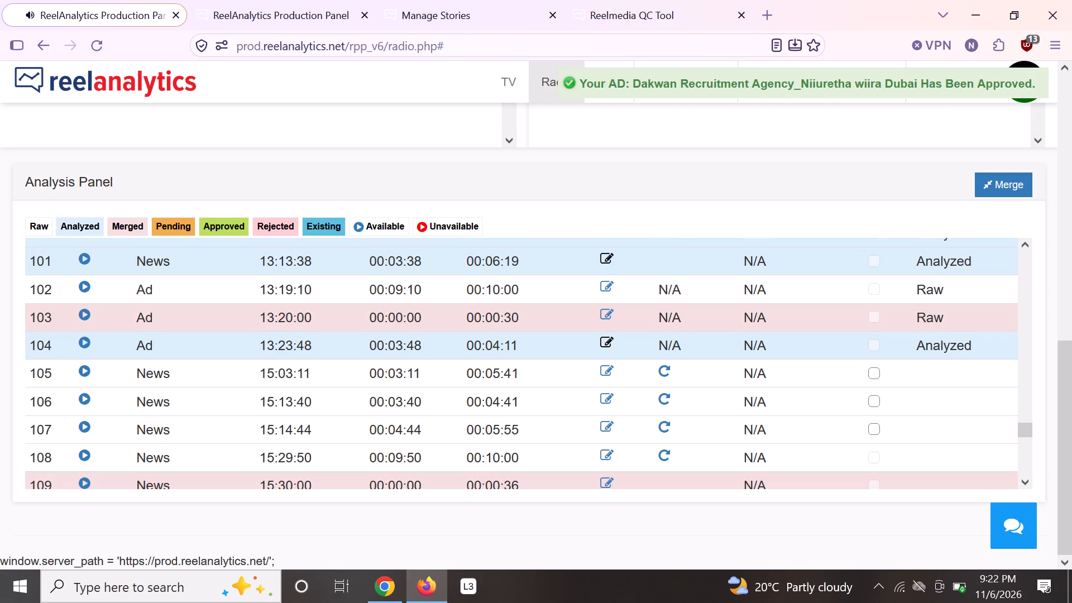
scroll(629, 169, "up", 9)
scroll(723, 226, "up", 7)
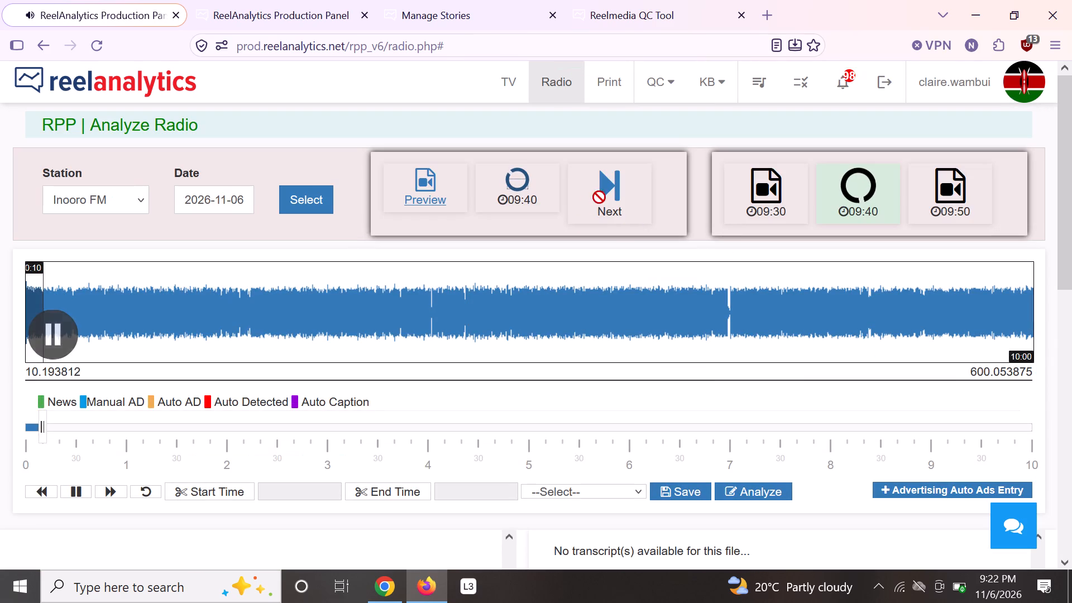
Advance through the recordings to 11:00 and submit its missing activity log with the reason Presenter Stories.
left_click(605, 181)
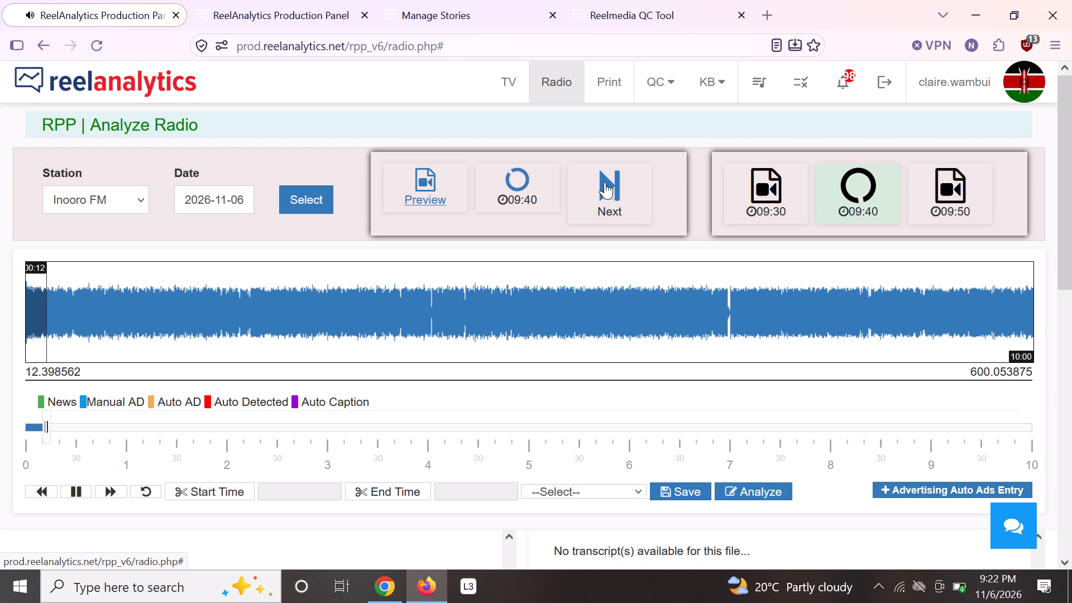
left_click(604, 184)
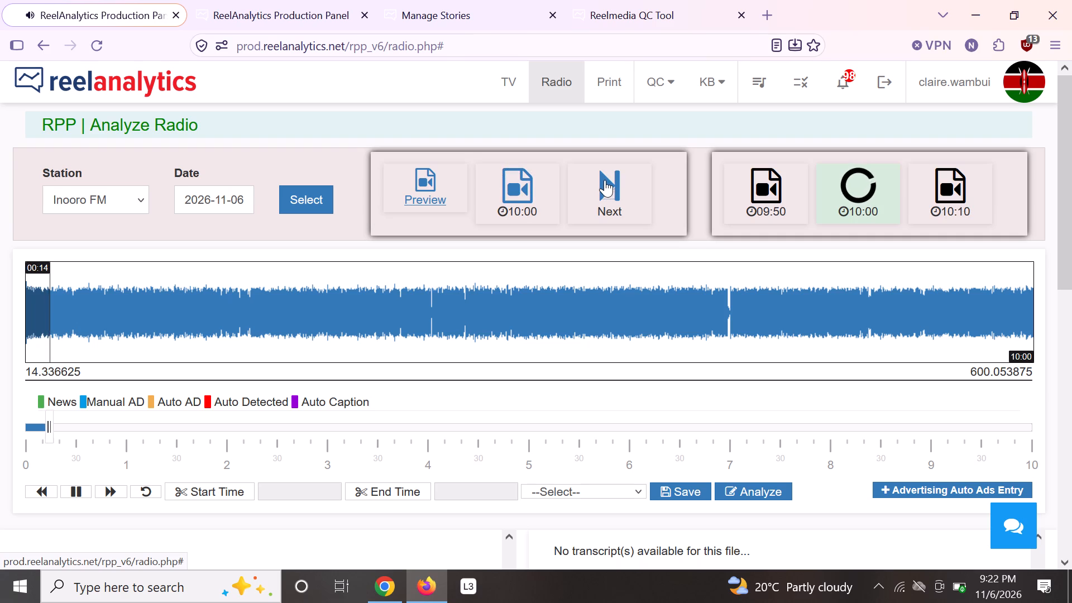
left_click(605, 180)
left_click(614, 176)
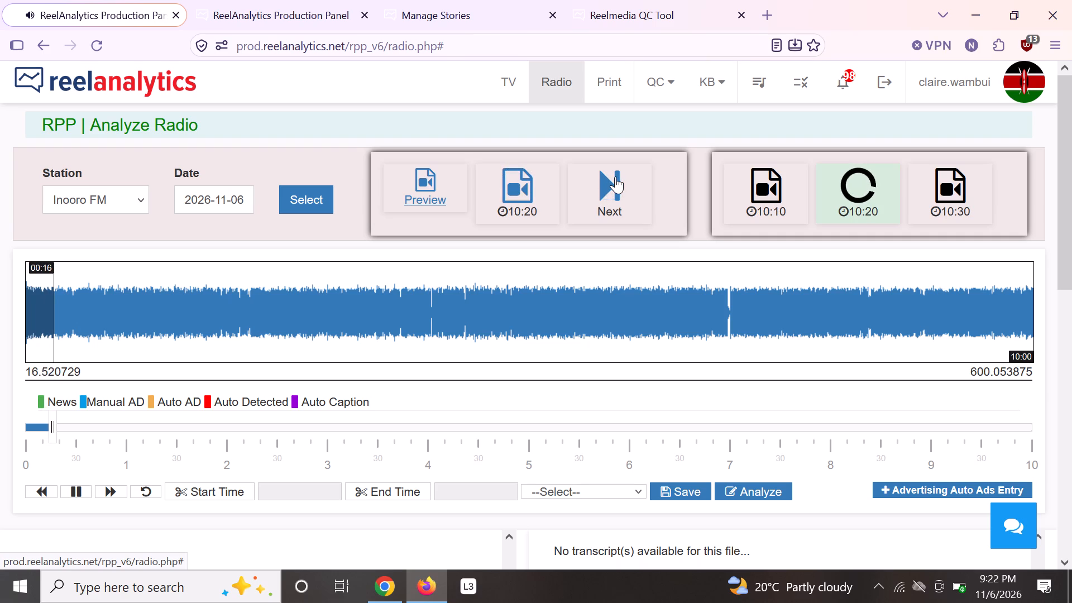
left_click(615, 176)
left_click(616, 176)
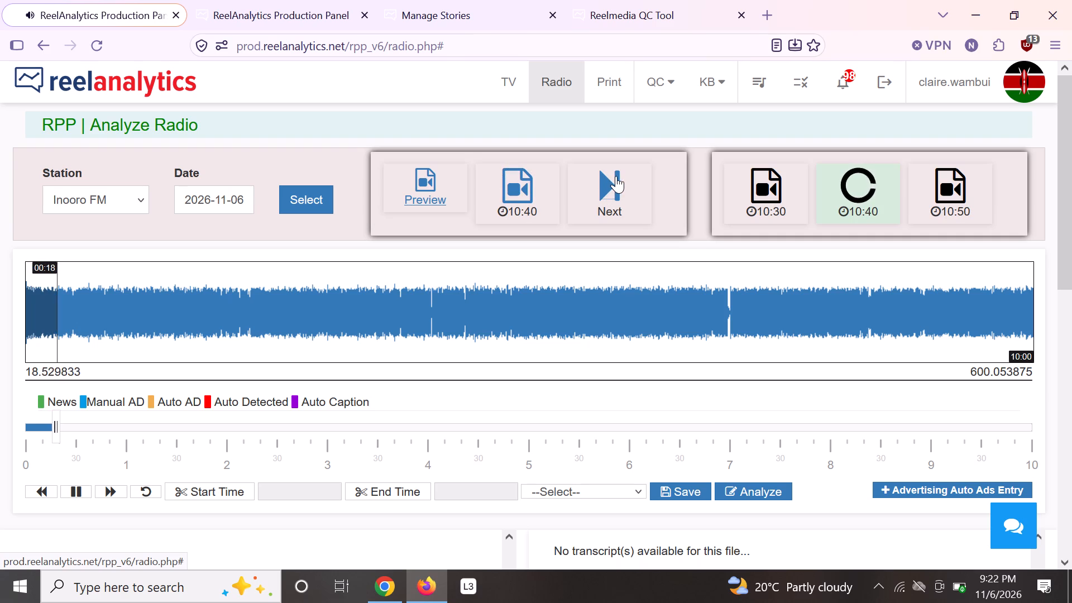
left_click(616, 176)
left_click(618, 170)
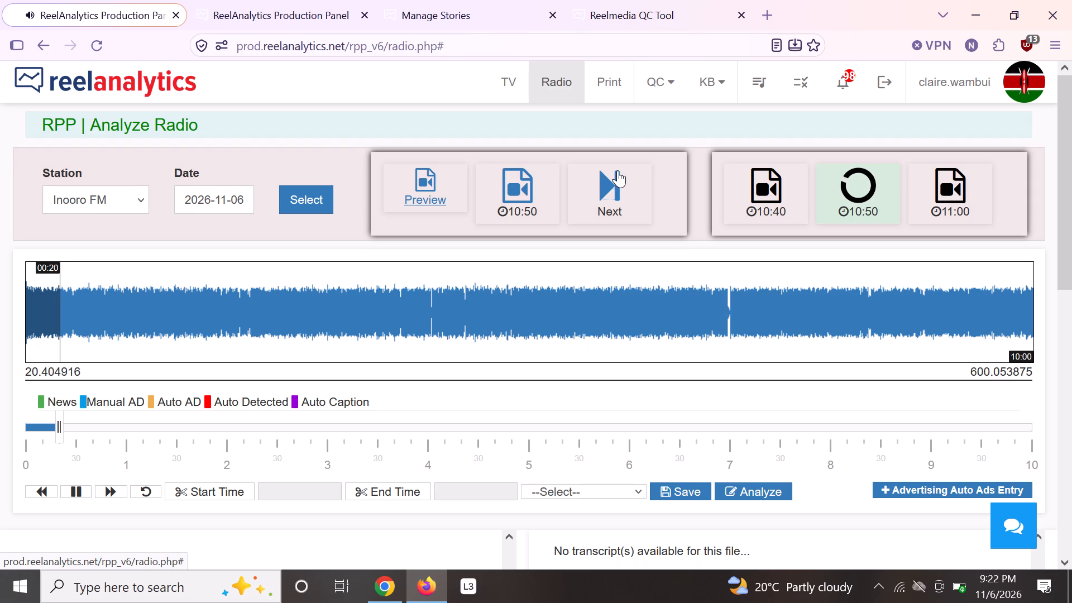
left_click(619, 171)
left_click(616, 164)
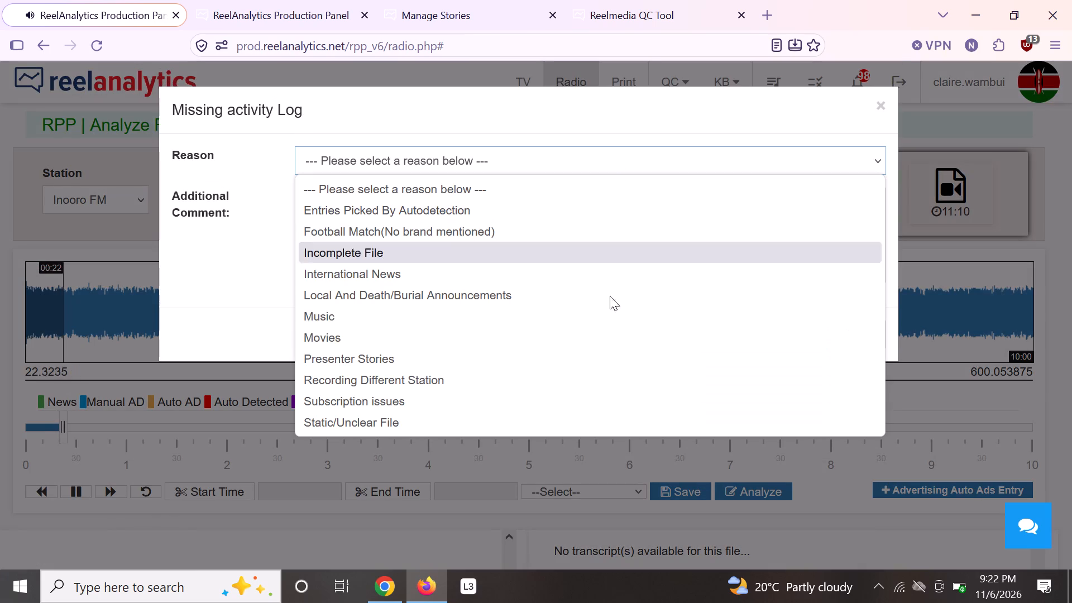
left_click(600, 355)
left_click(777, 336)
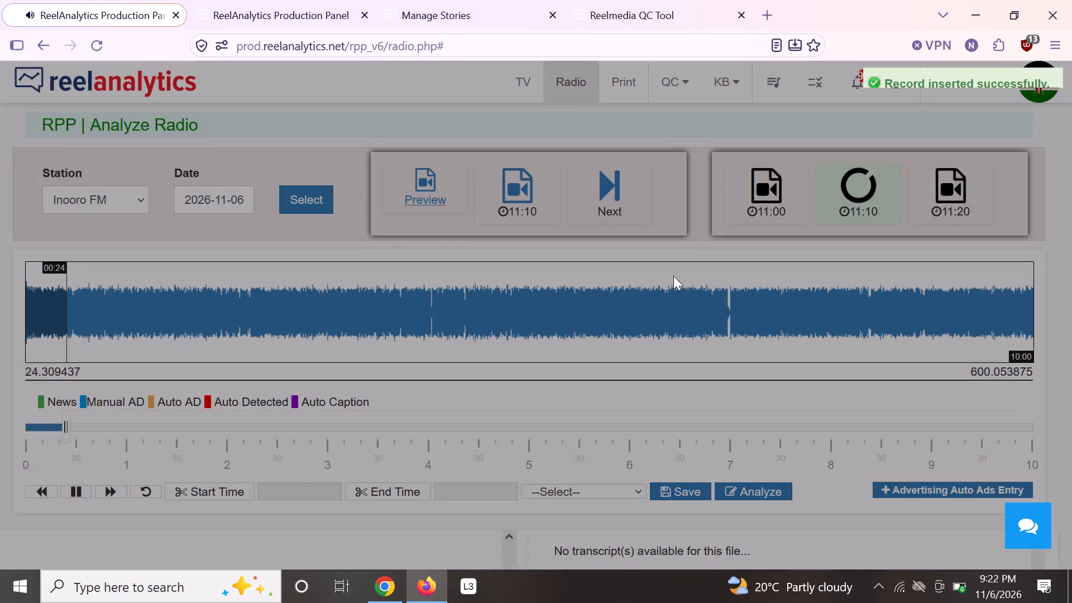
Advance through the recordings to 13:10 and play that Inooro FM recording.
left_click(611, 179)
left_click(612, 179)
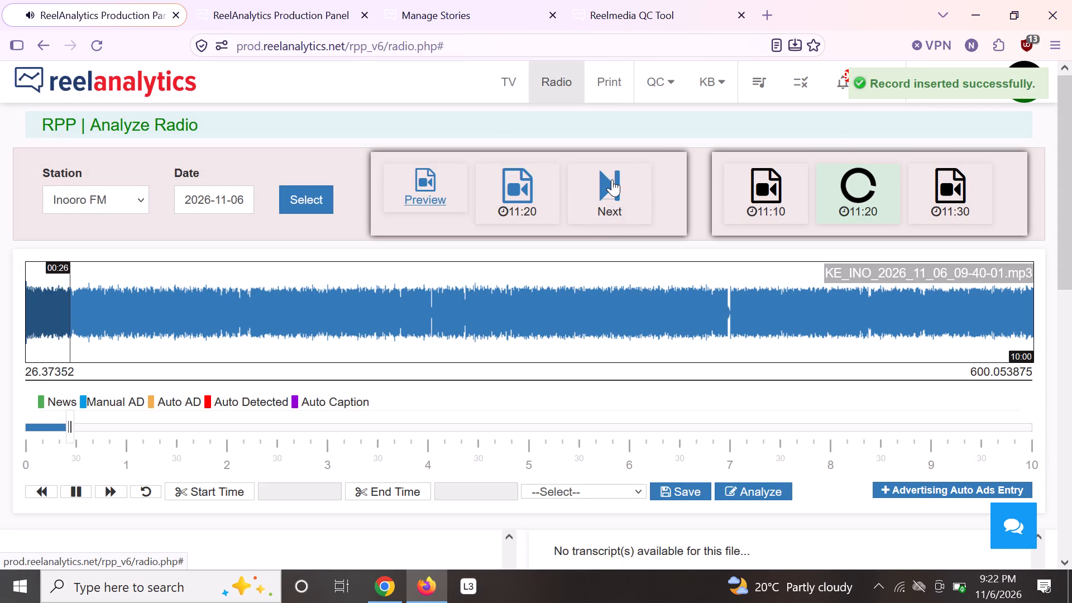
left_click(612, 179)
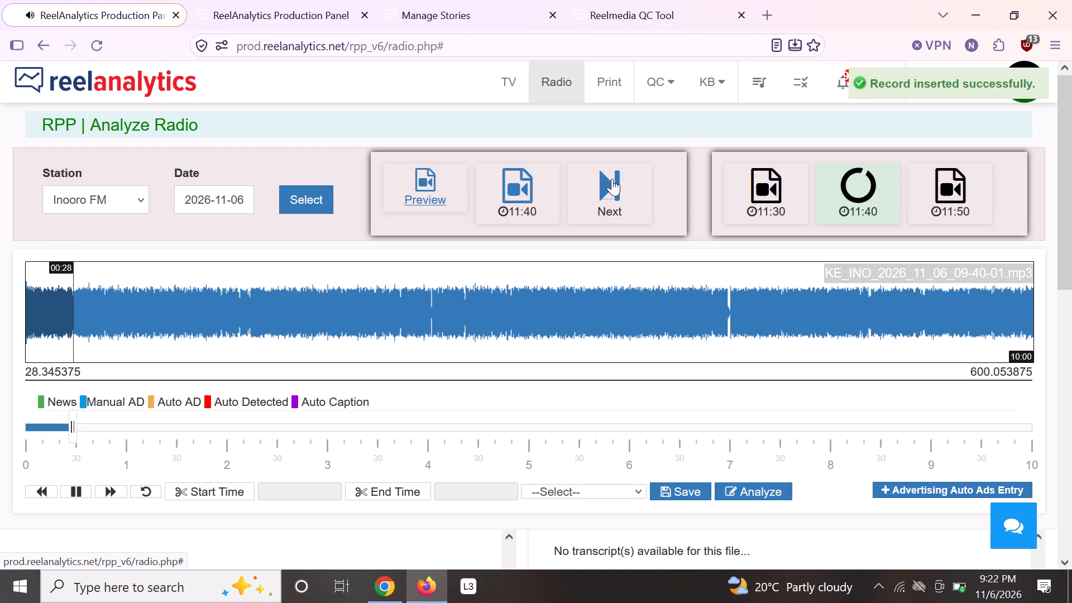
left_click(612, 179)
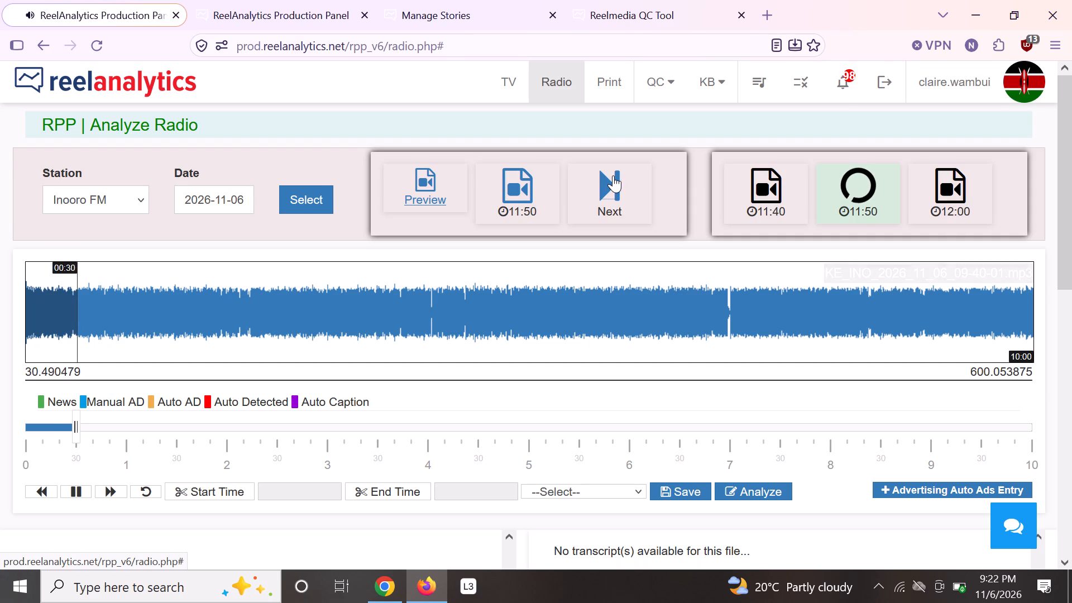
left_click(613, 175)
left_click(614, 175)
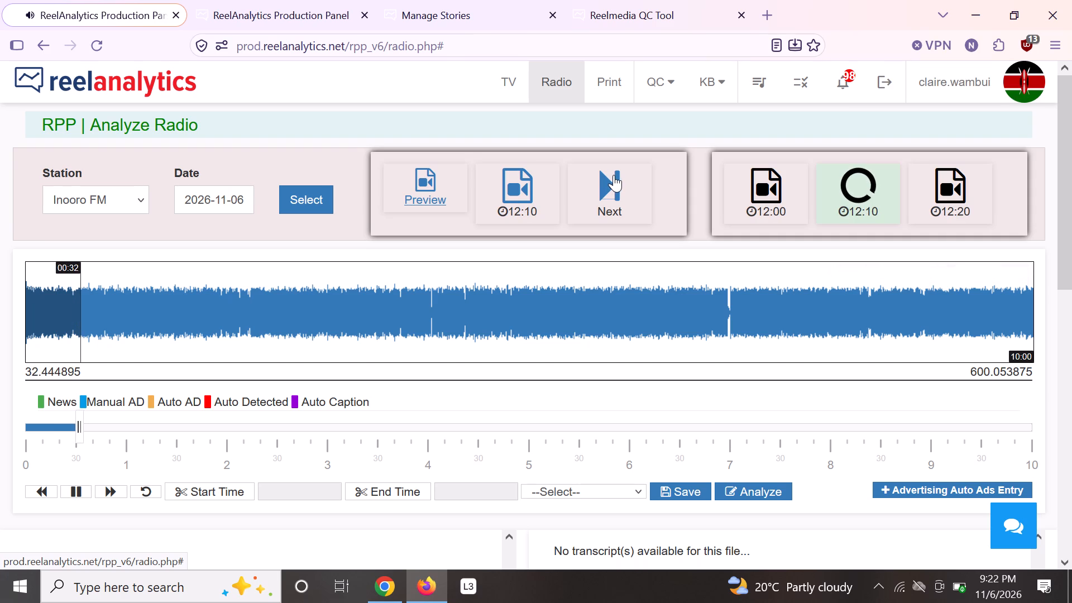
left_click(614, 175)
left_click(614, 174)
left_click(614, 174)
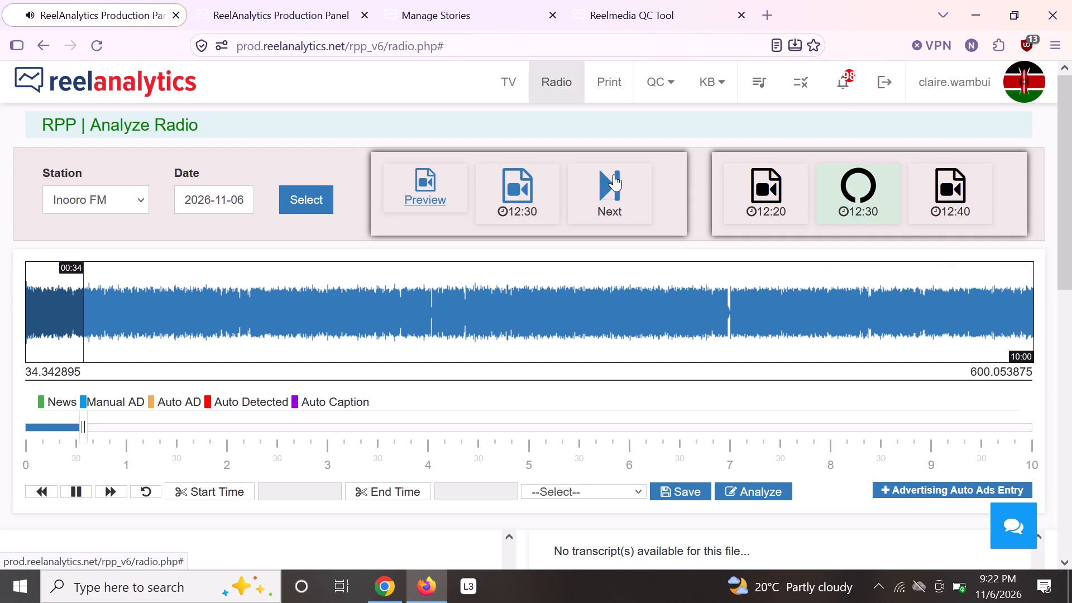
left_click(614, 174)
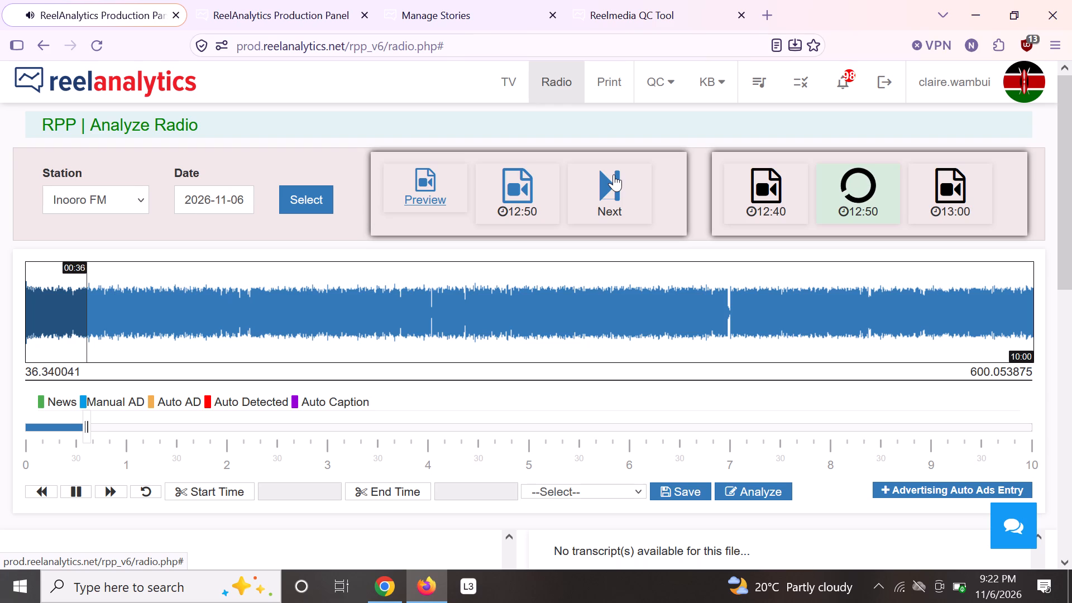
left_click(614, 174)
left_click(614, 174)
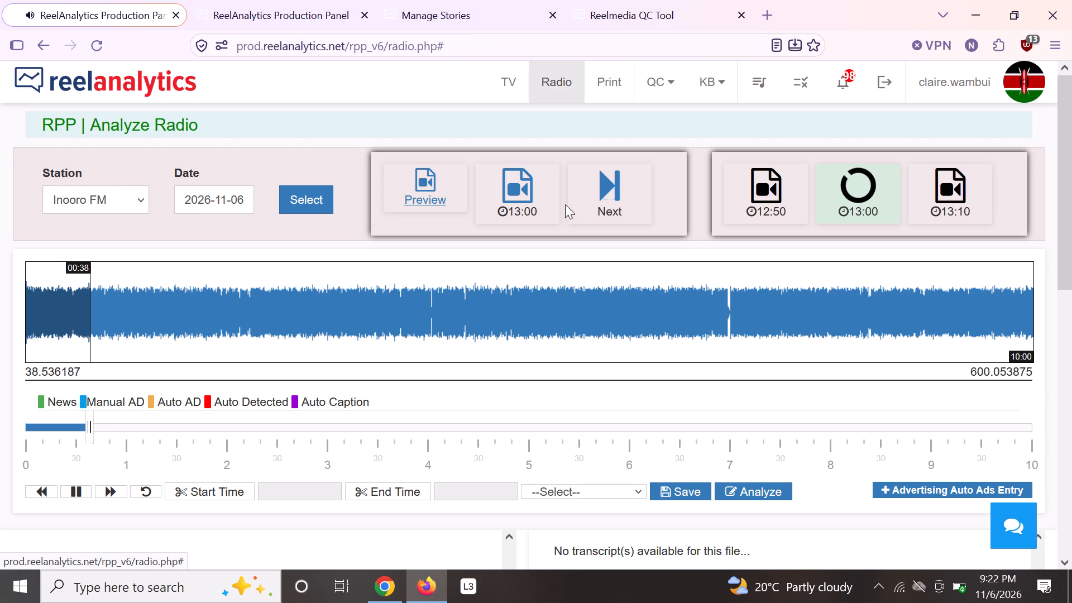
left_click(511, 183)
Look through the Analysis Panel entries from around the 13:10 recording onward.
scroll(592, 278, "up", 2)
scroll(610, 277, "down", 6)
scroll(630, 271, "up", 3)
scroll(635, 270, "down", 5)
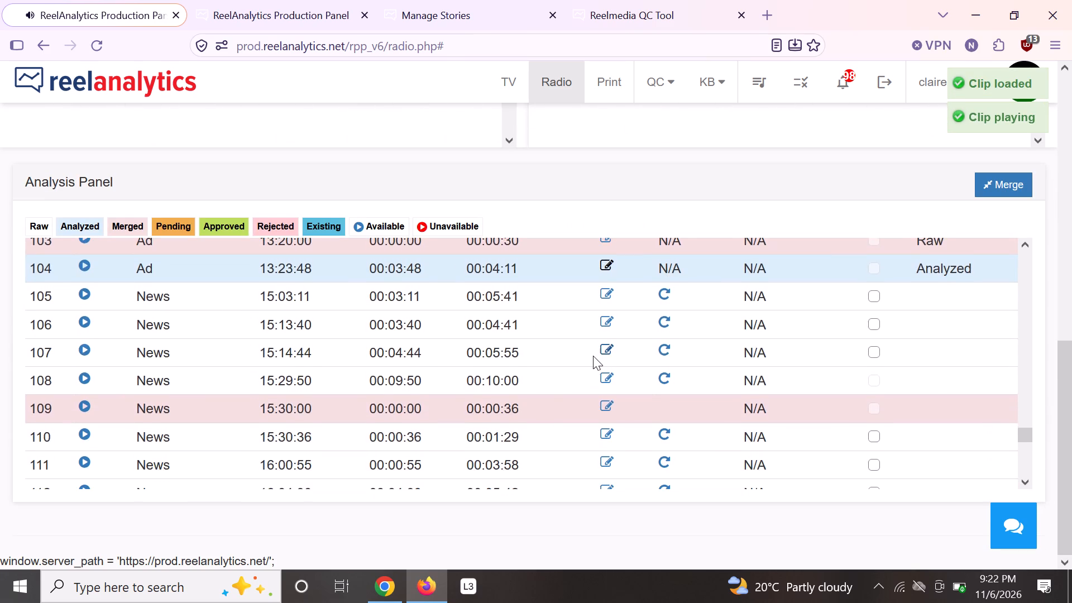
scroll(590, 356, "up", 2)
scroll(555, 150, "up", 3)
scroll(555, 150, "down", 1)
scroll(555, 150, "up", 4)
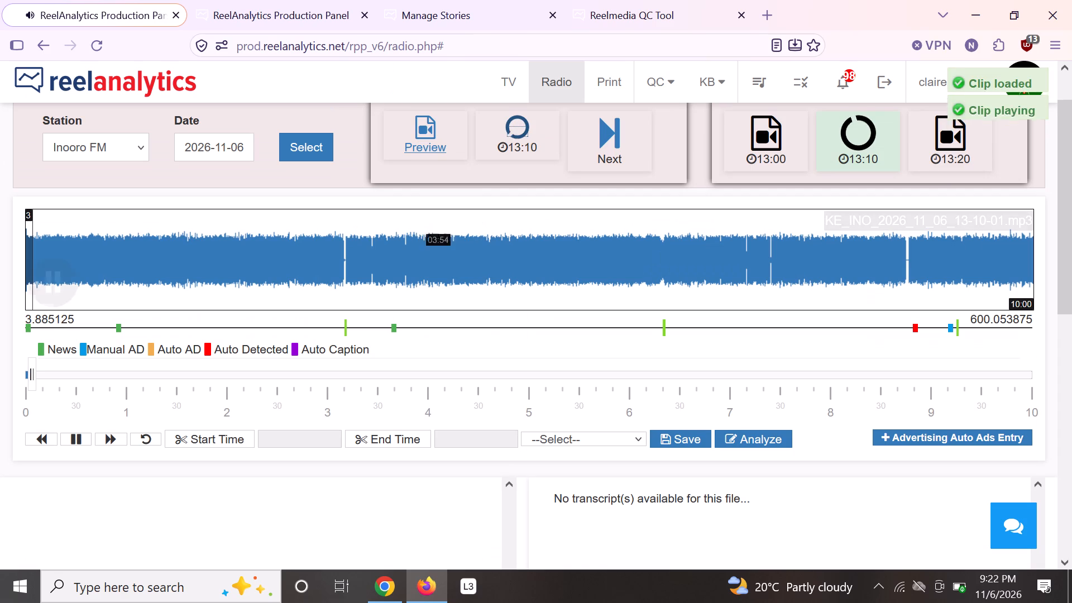
Skim the rest of the 13:10 recording and check the auto-detected ad entry near 8:50 without saving changes.
left_click(602, 264)
left_click(786, 264)
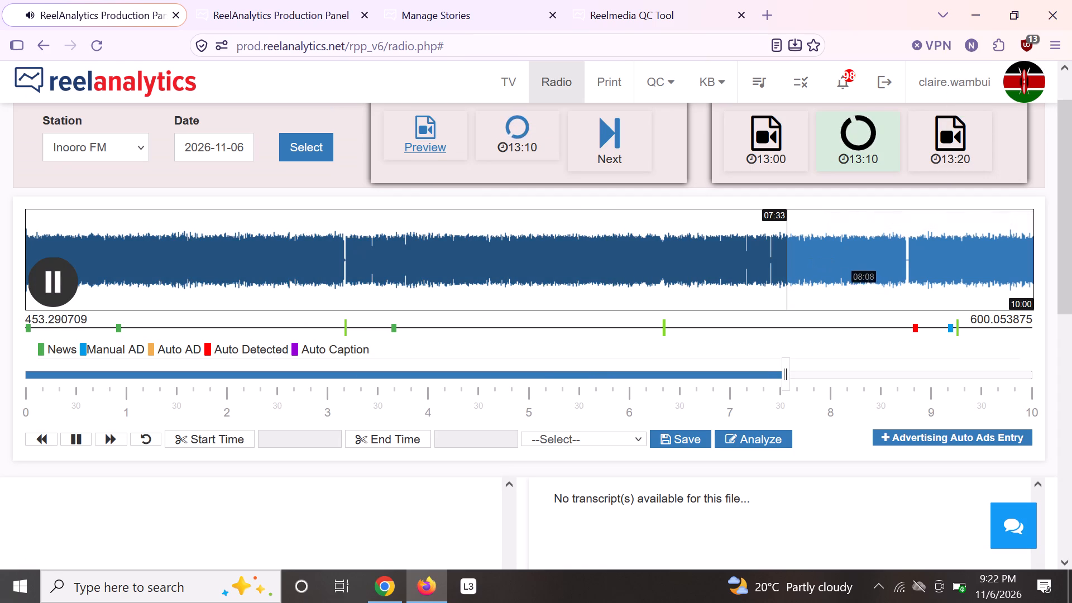
left_click(910, 299)
left_click(916, 324)
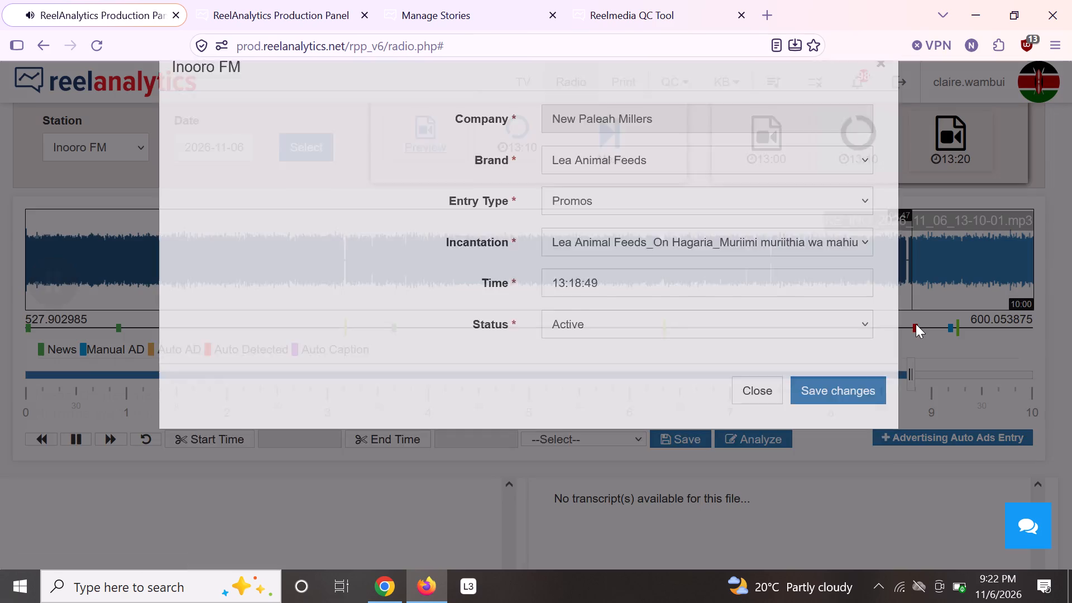
left_click(760, 432)
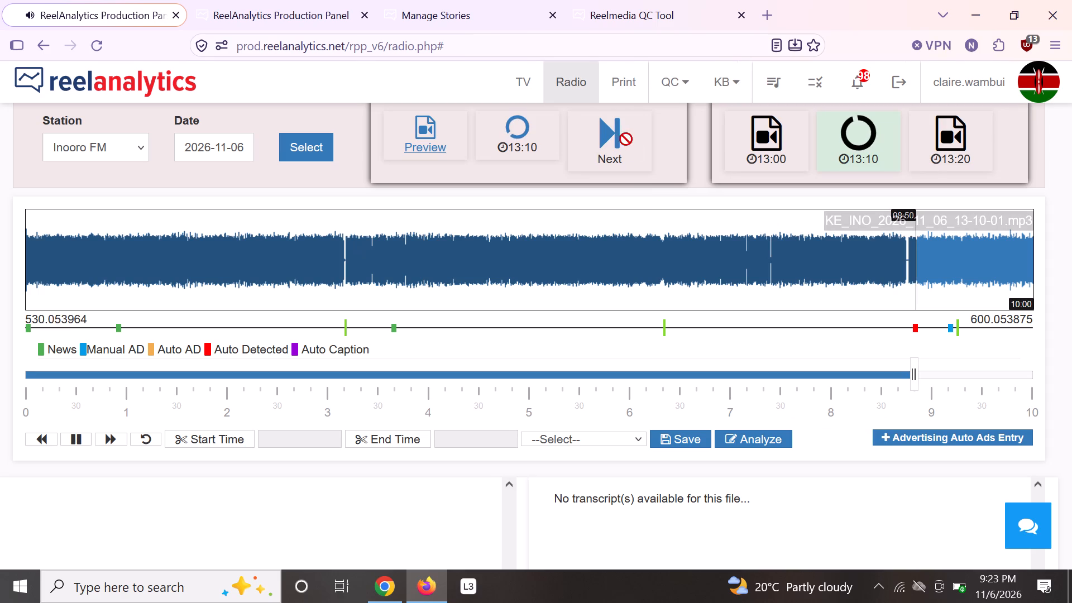
Advance to the 13:20 Inooro FM recording, play it and sample it at intervals up to about 9:31.
left_click(612, 130)
left_click(506, 127)
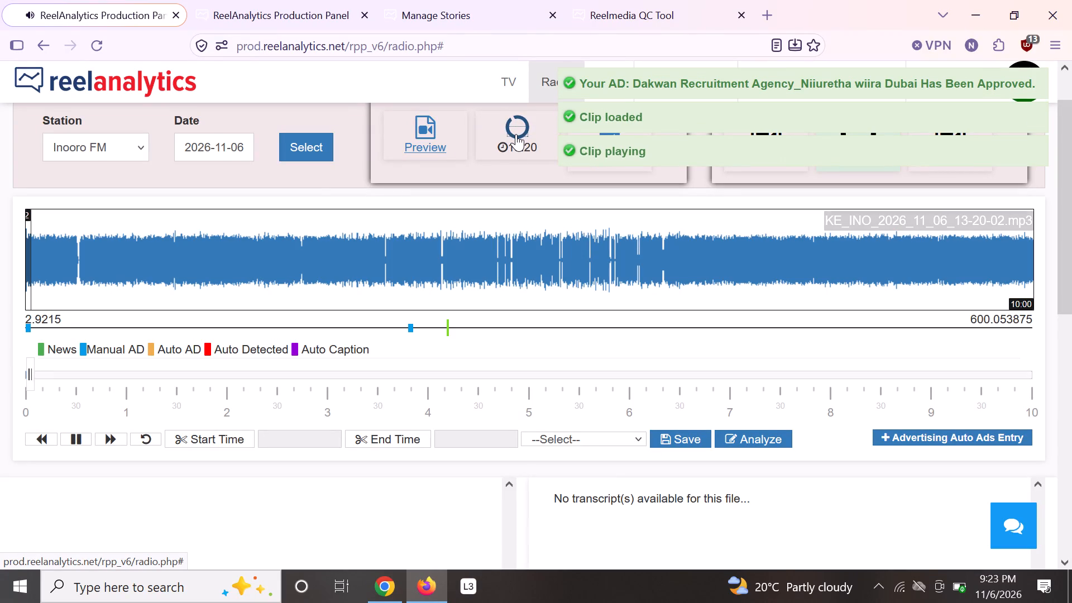
left_click(108, 243)
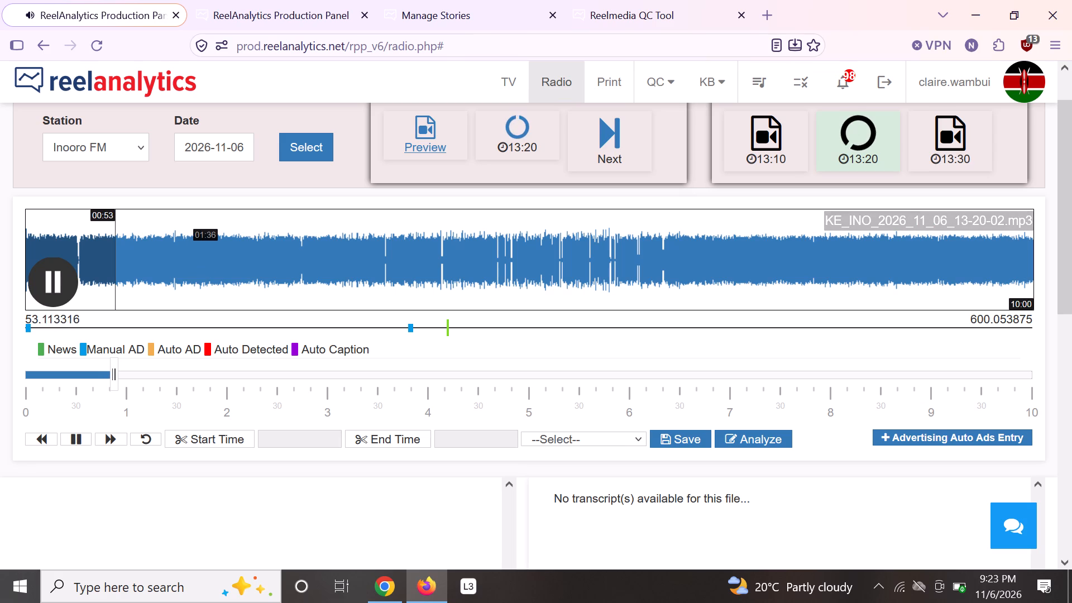
left_click(145, 264)
left_click(200, 260)
left_click(254, 266)
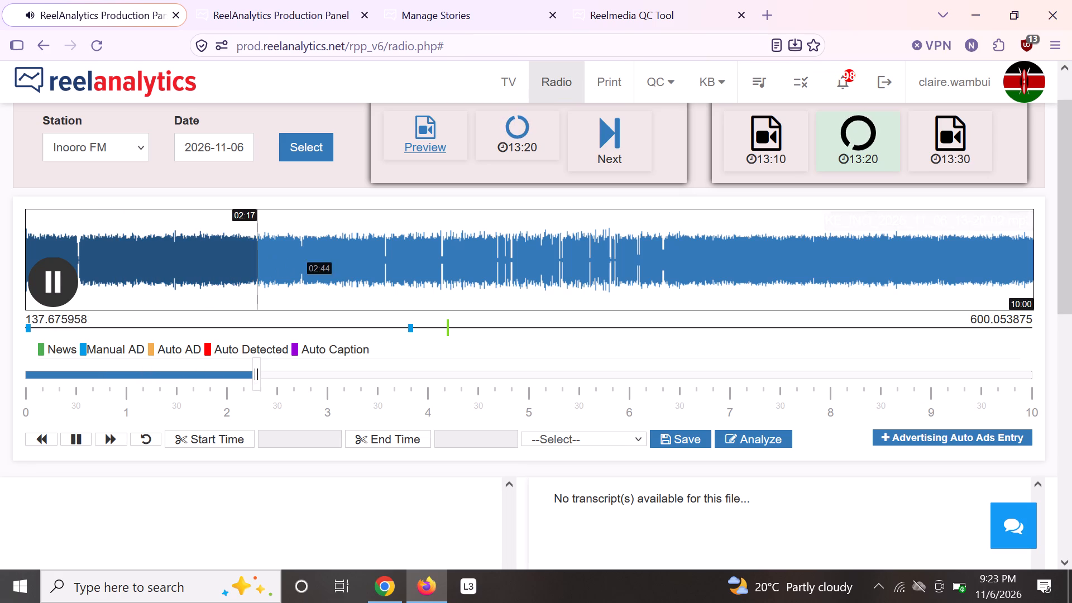
left_click(309, 269)
left_click(374, 271)
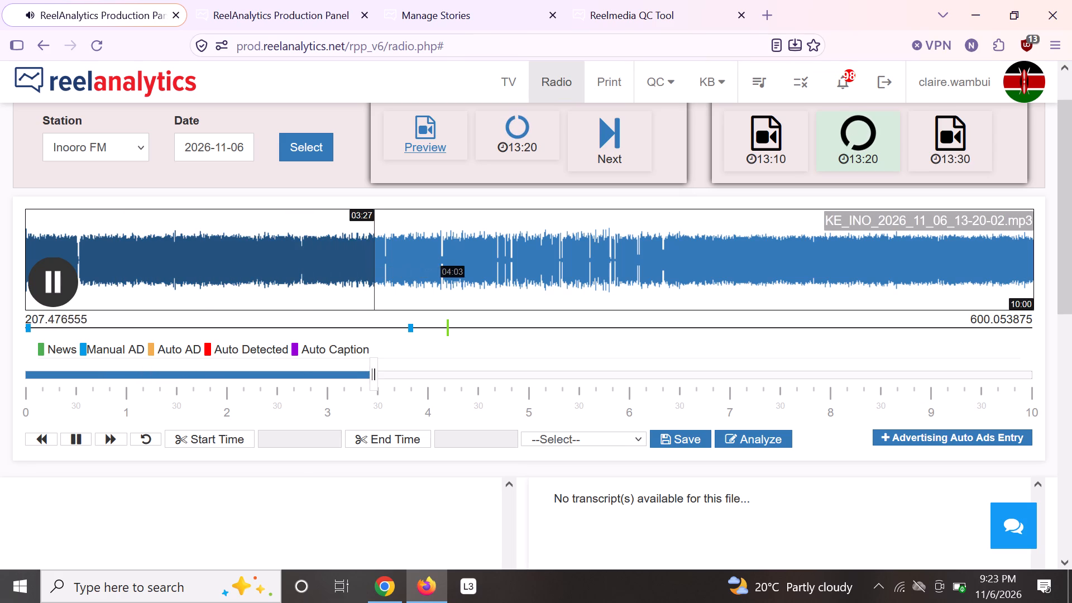
left_click(435, 270)
left_click(527, 269)
left_click(683, 275)
left_click(804, 278)
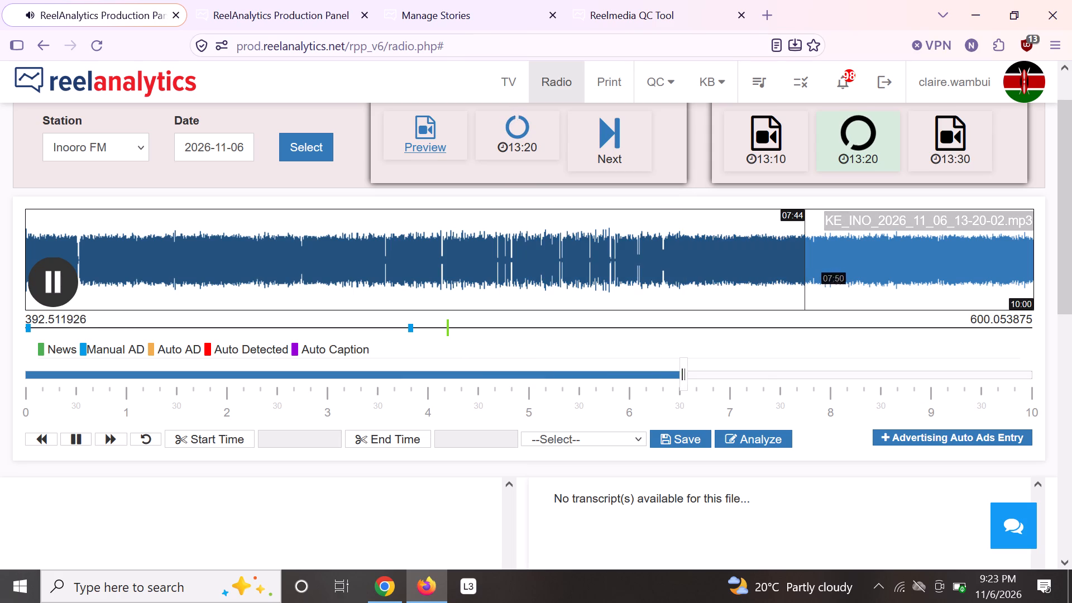
left_click(984, 235)
Advance to the 13:30 Inooro FM recording, play it and sample its opening up to about 1:45.
left_click(615, 128)
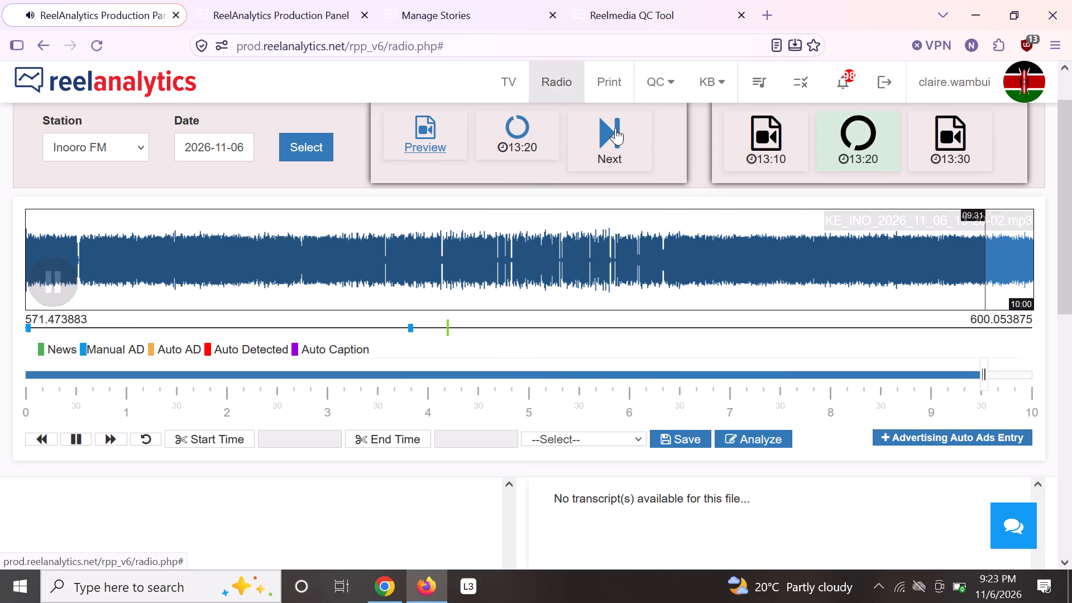
left_click(499, 126)
left_click(516, 133)
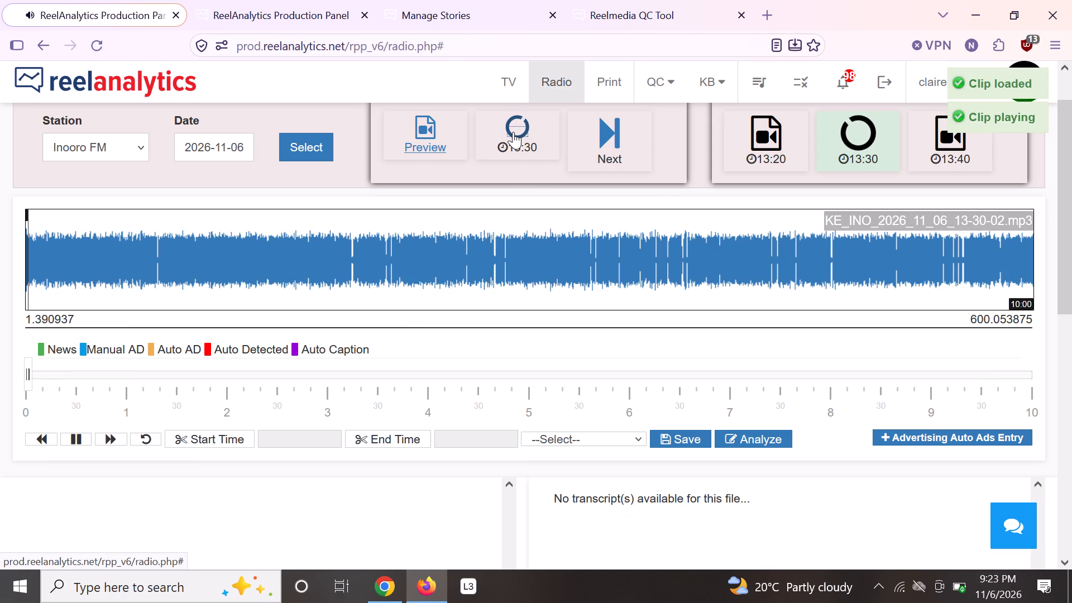
left_click(65, 241)
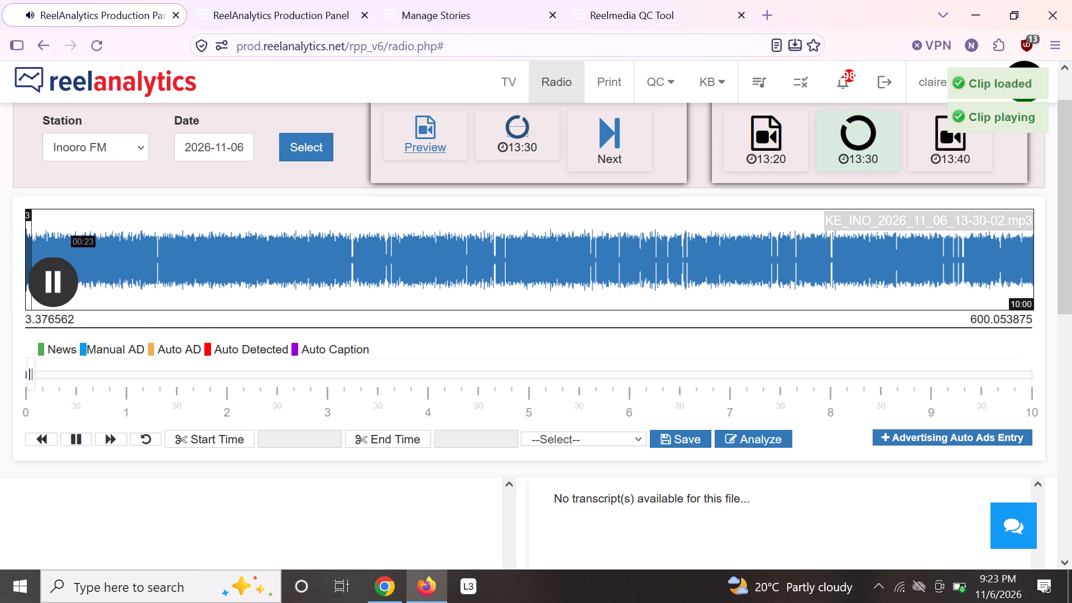
left_click(109, 238)
left_click(143, 239)
left_click(200, 250)
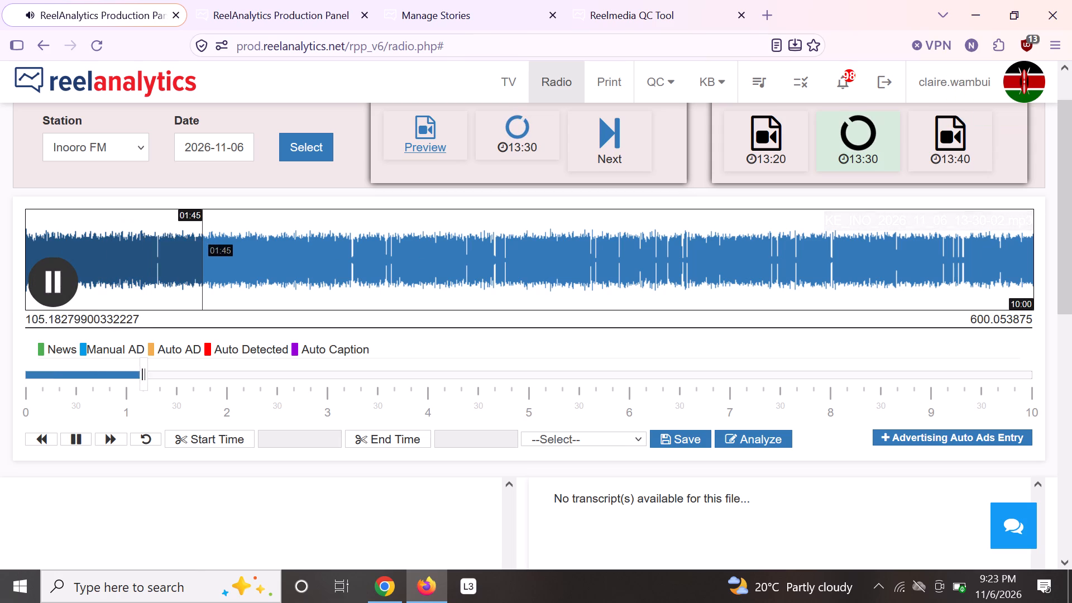
Minimize the open browser windows and launch Kuro from the desktop.
left_click(979, 11)
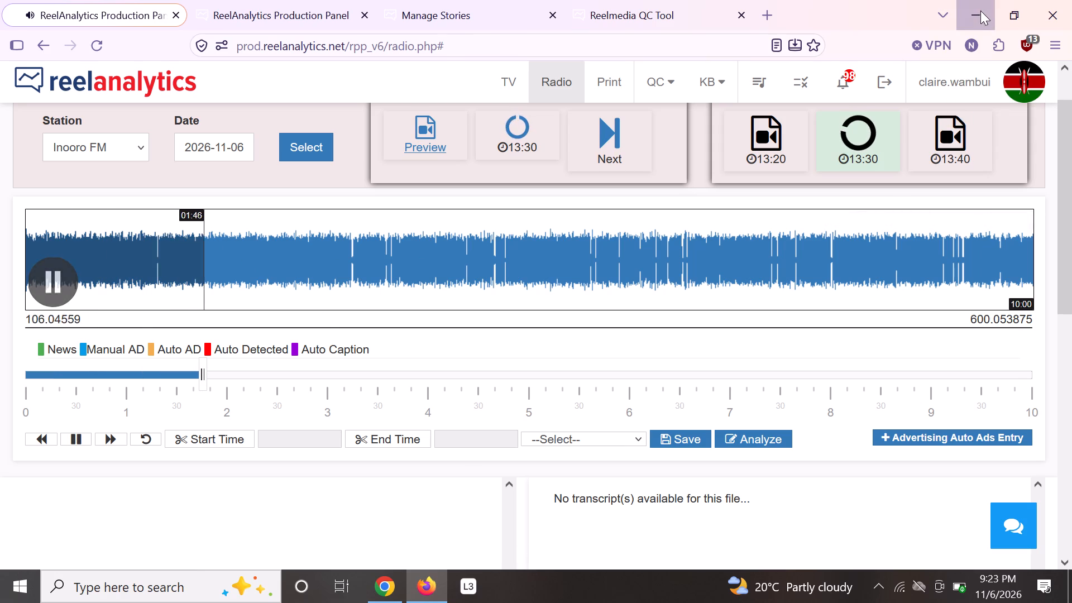
left_click(980, 11)
right_click(223, 302)
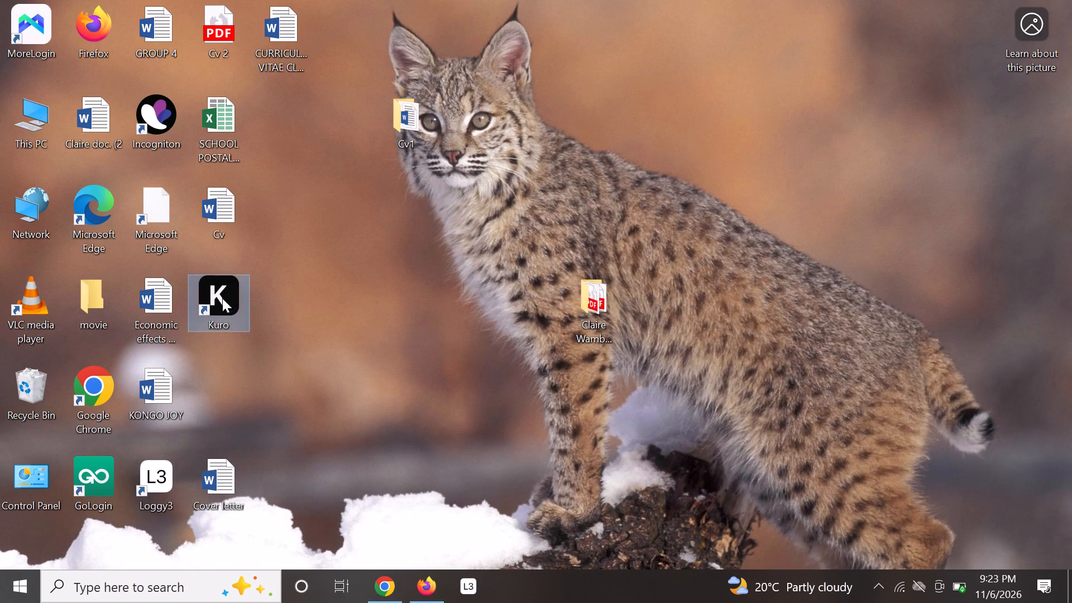
left_click(268, 254)
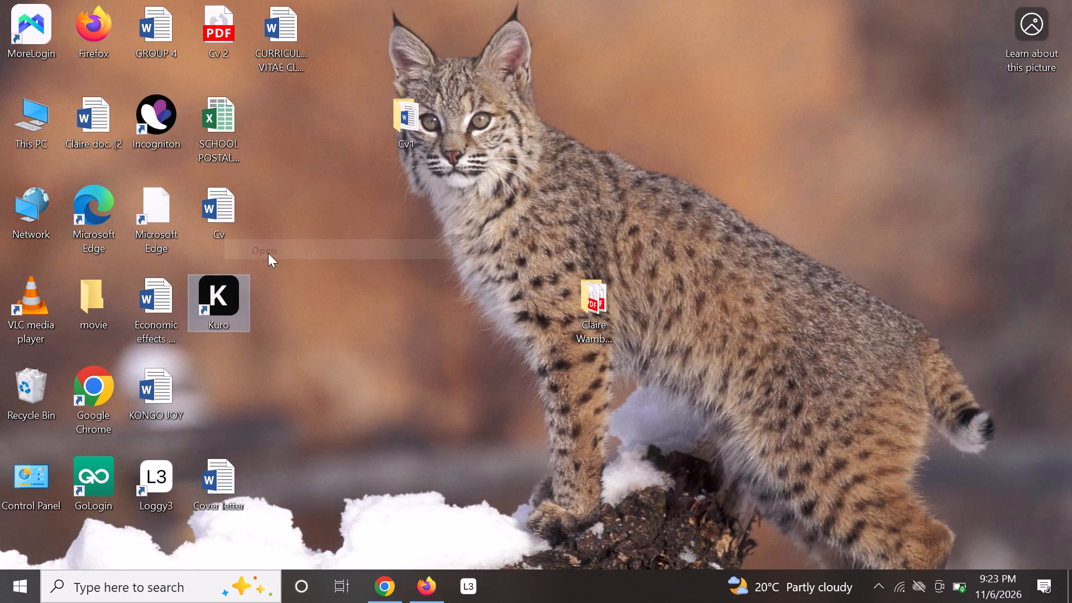
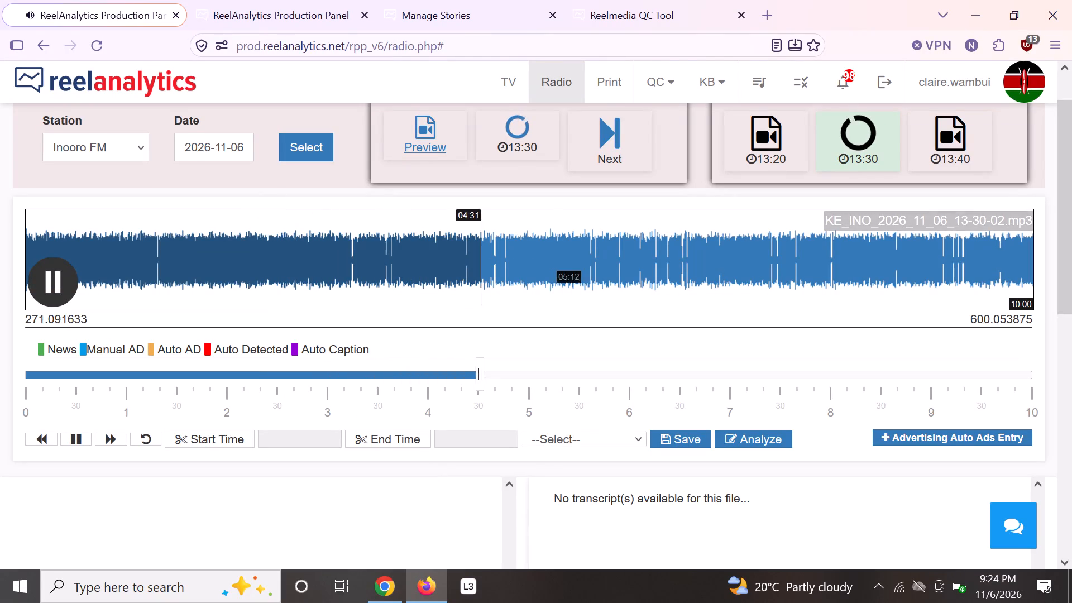
Skim the rest of the 13:30 clip from about 5:12 to near its end, listening for loggable content.
left_click(552, 275)
left_click(622, 276)
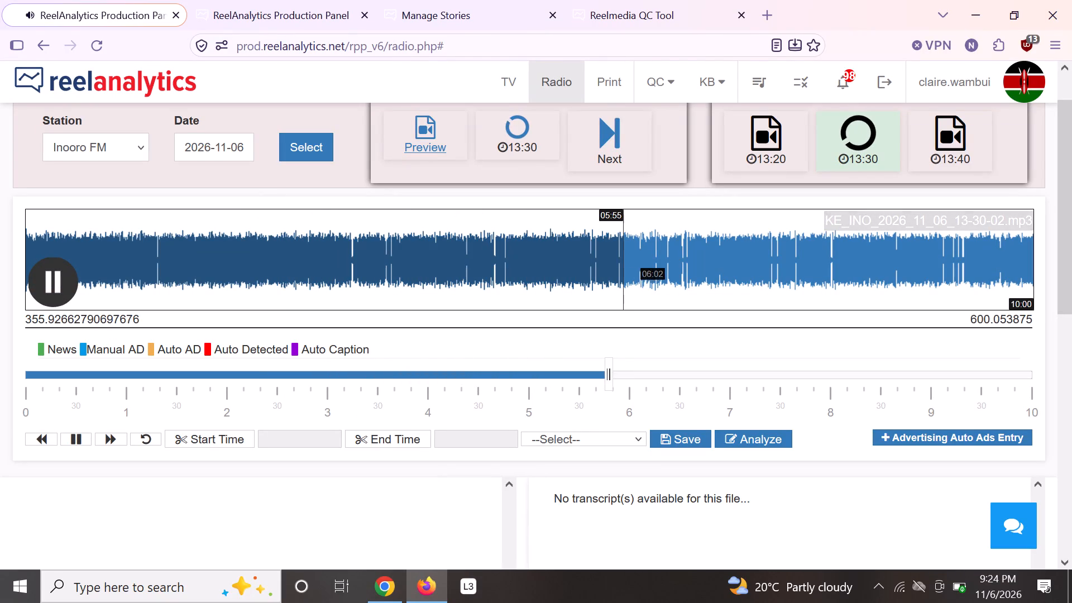
left_click(722, 262)
left_click(781, 262)
left_click(843, 262)
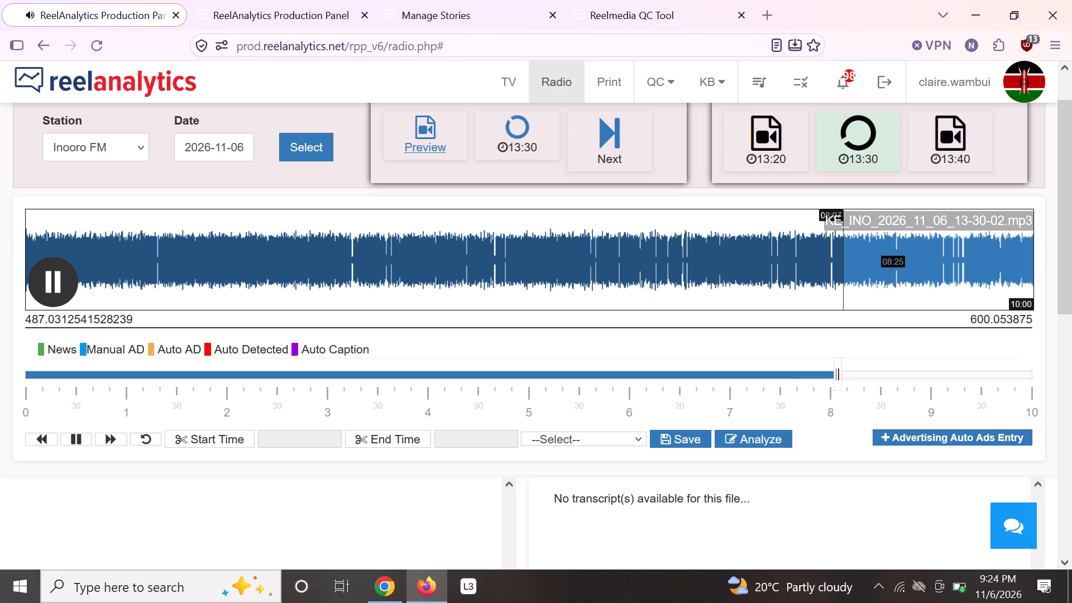
left_click(922, 260)
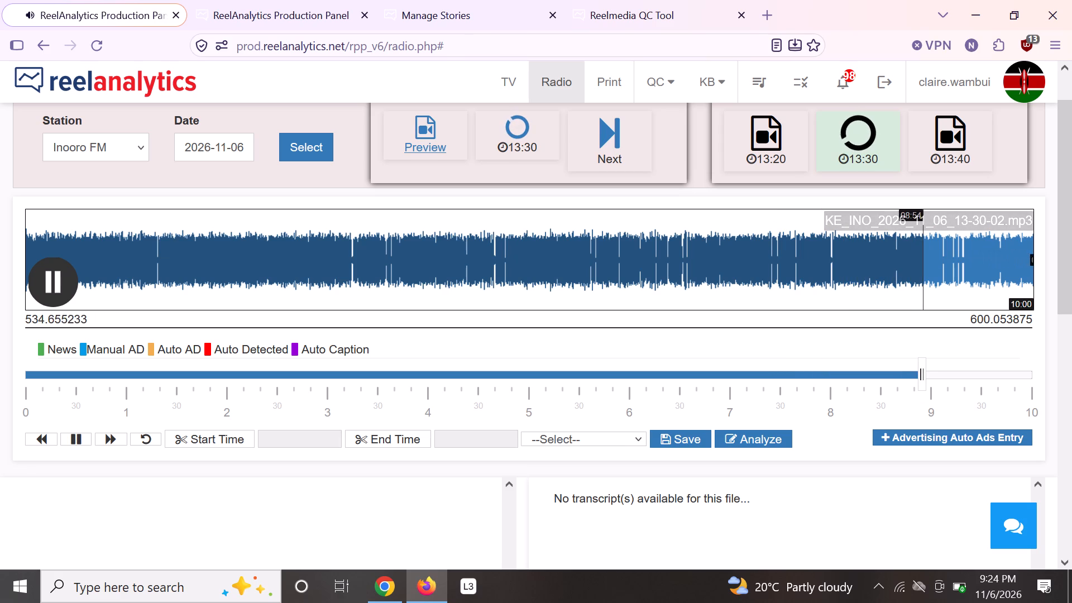
left_click(1042, 254)
left_click(977, 255)
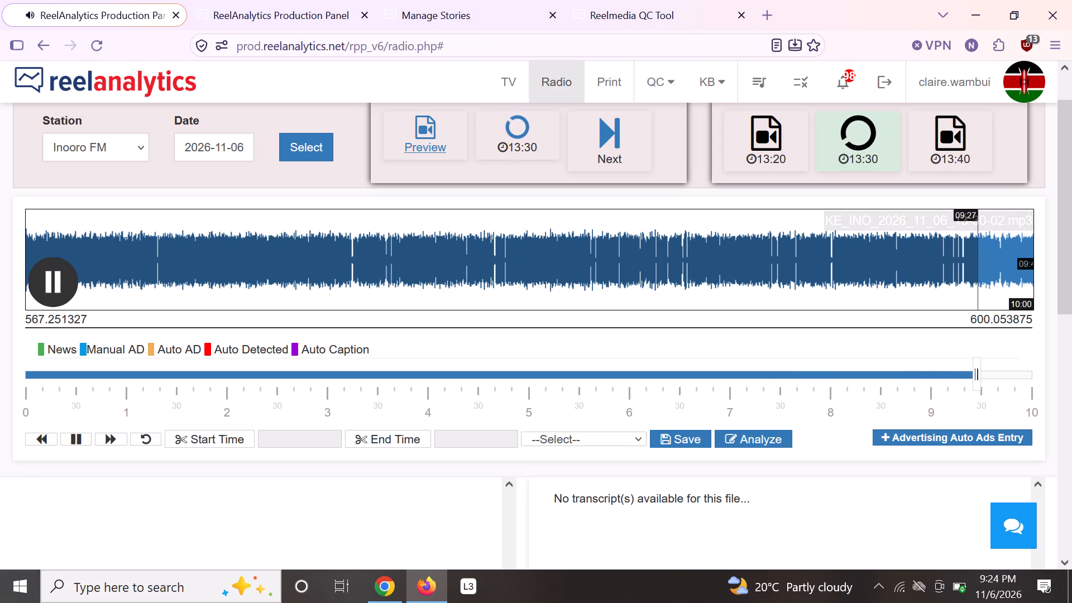
left_click(1011, 263)
Move on from the 13:30 clip, logging Presenter Stories as the missing activity reason.
scroll(663, 203, "up", 2)
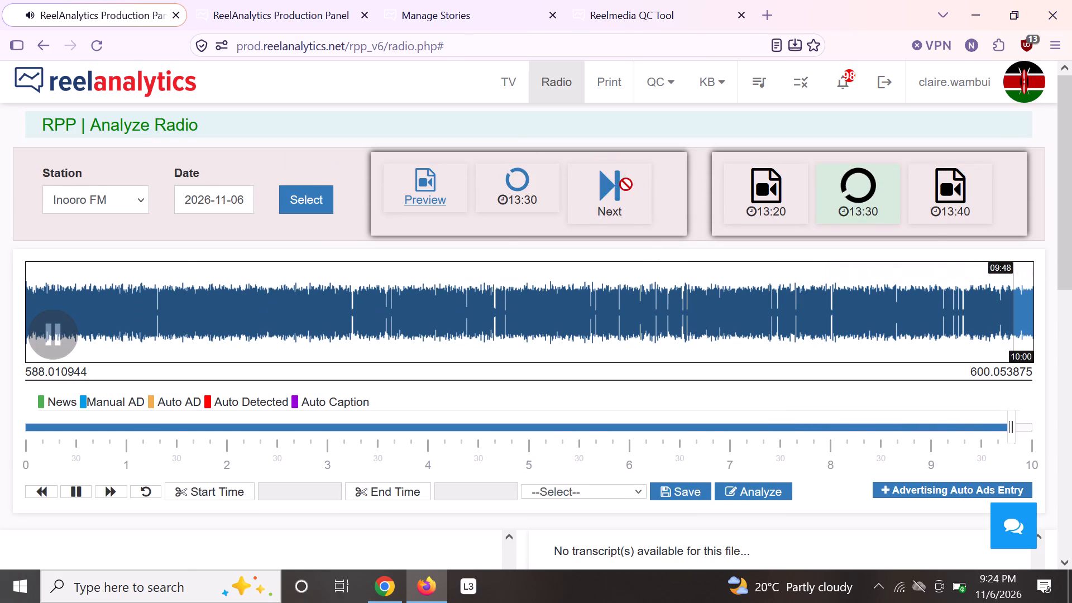
left_click(612, 182)
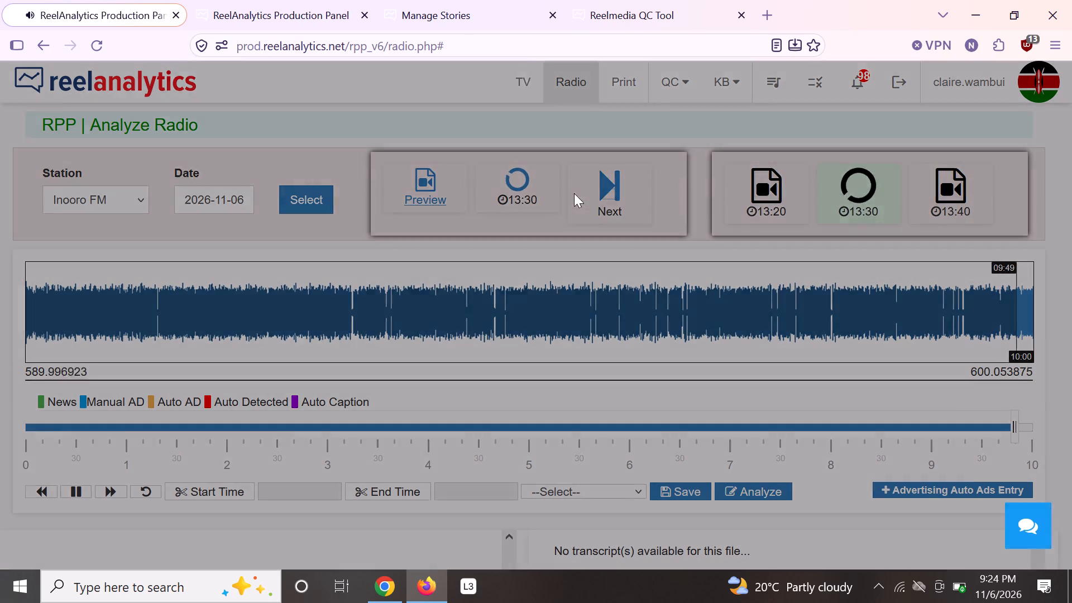
left_click(550, 168)
left_click(533, 351)
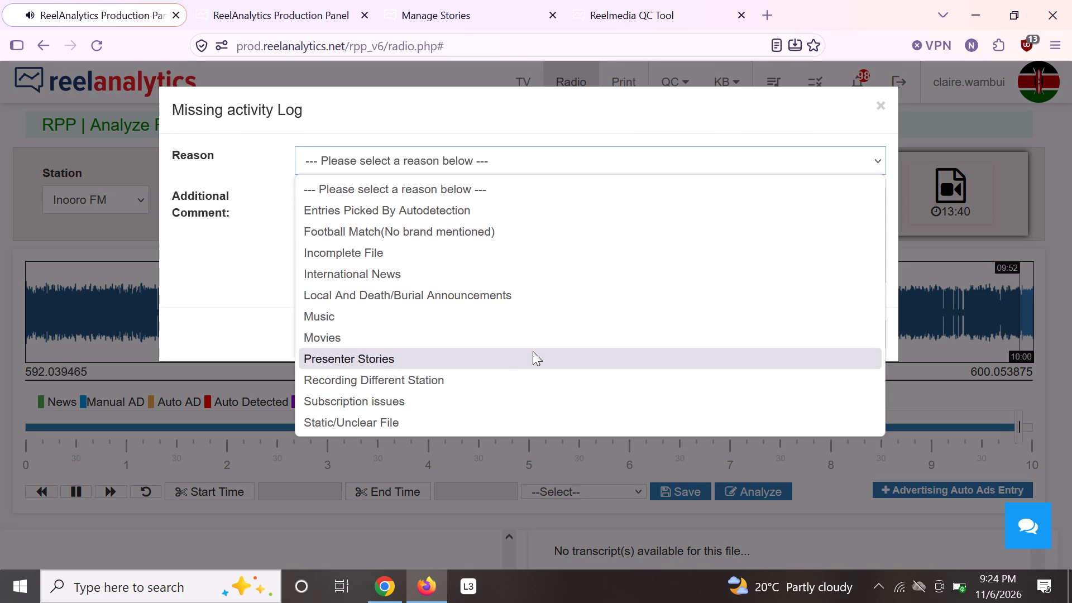
left_click(741, 338)
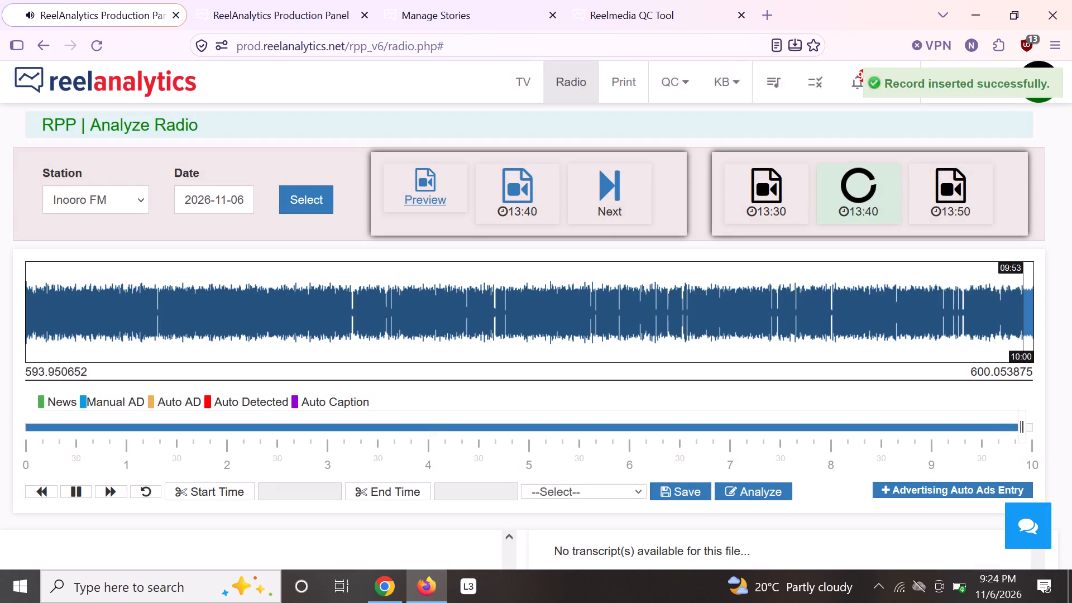
Load the 13:40 Inooro FM clip for playback.
left_click(518, 189)
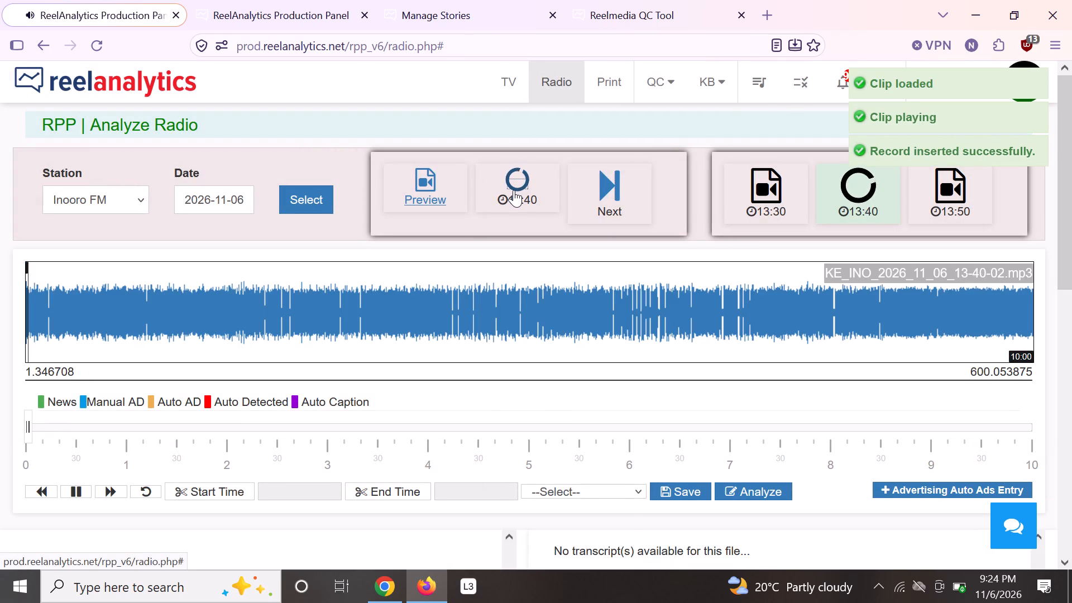
Skim roughly the first six minutes of the 13:40 clip, listening at successive points for ads or news.
left_click(48, 278)
left_click(95, 291)
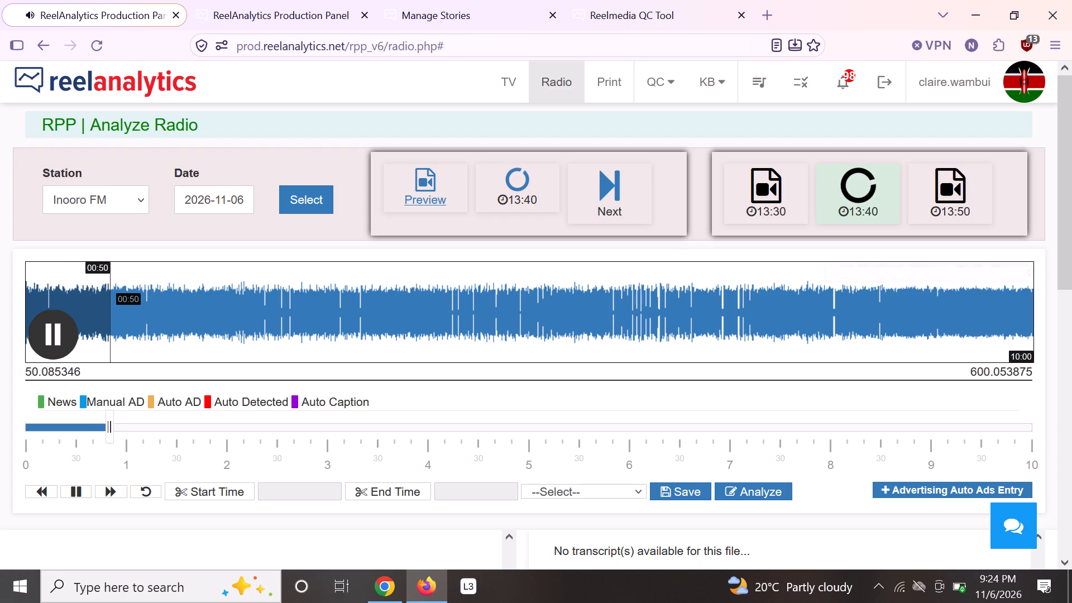
left_click(133, 300)
left_click(165, 304)
left_click(218, 309)
left_click(281, 312)
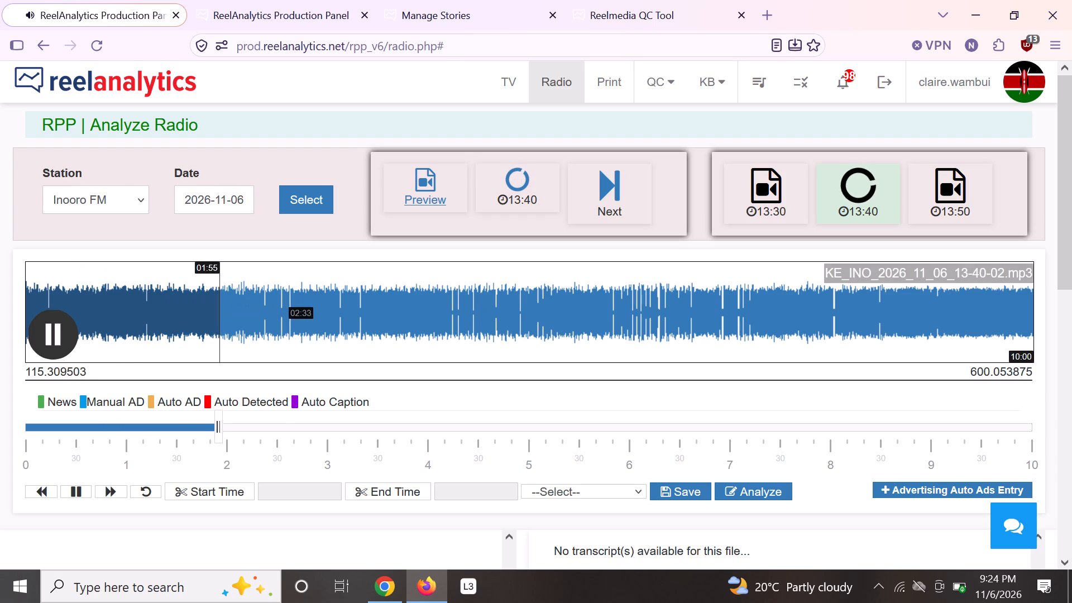
left_click(333, 310)
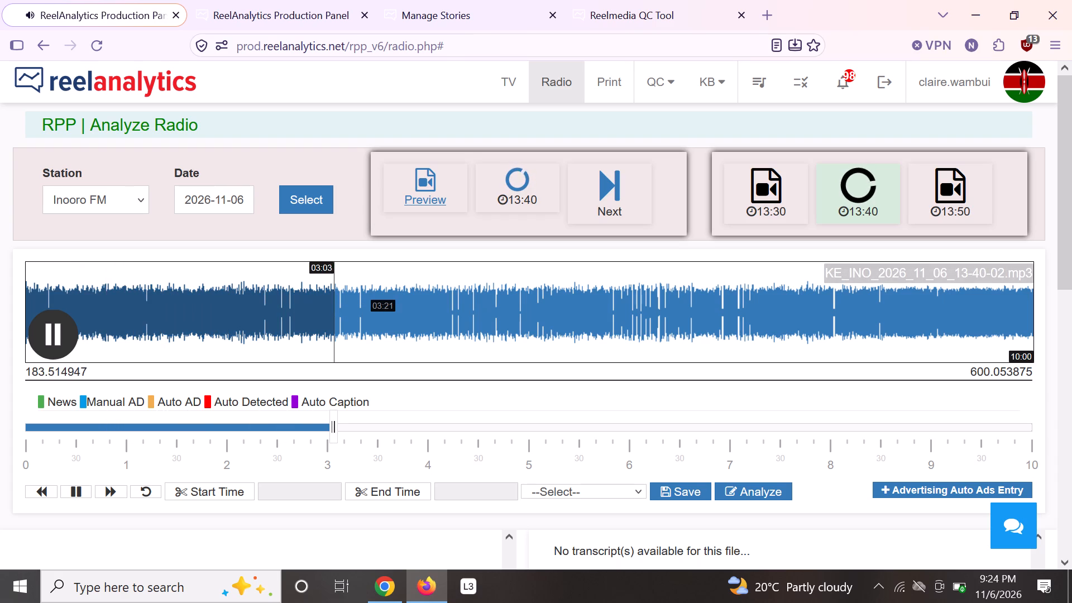
left_click(365, 304)
left_click(396, 303)
left_click(439, 305)
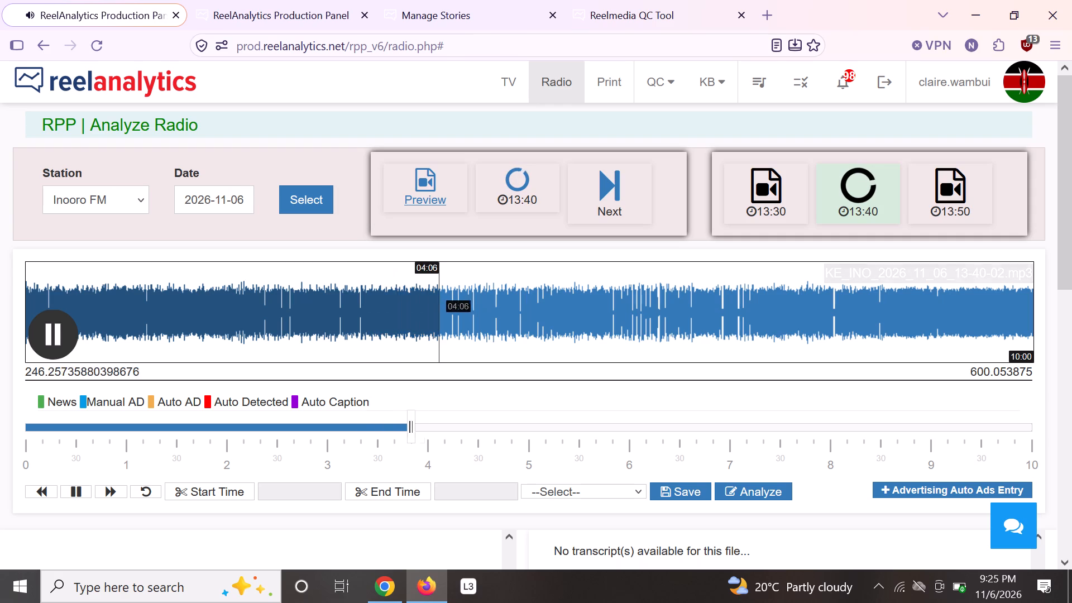
left_click(476, 307)
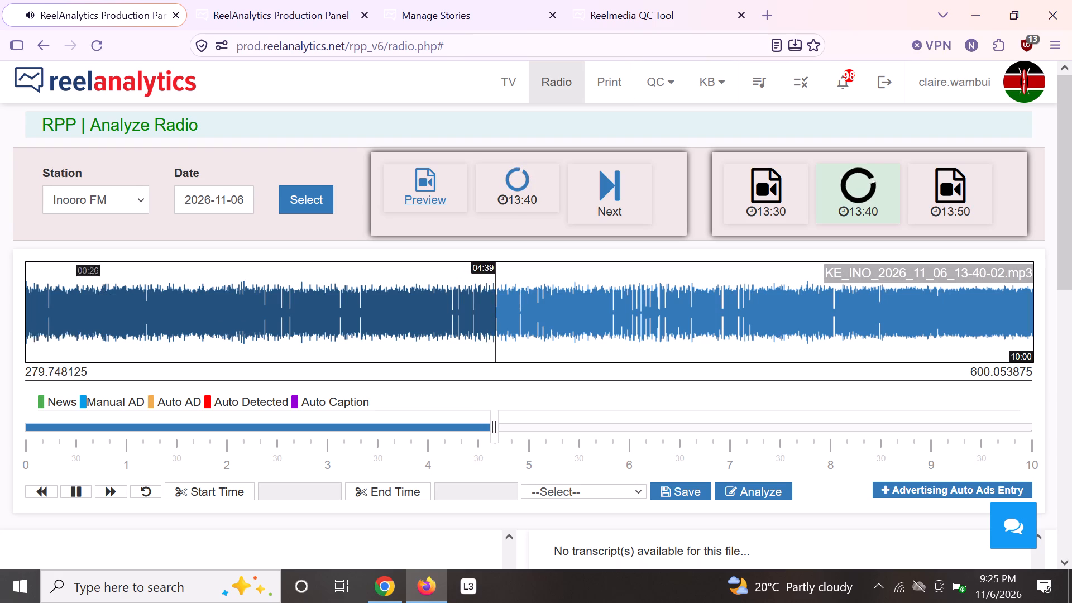
left_click(527, 311)
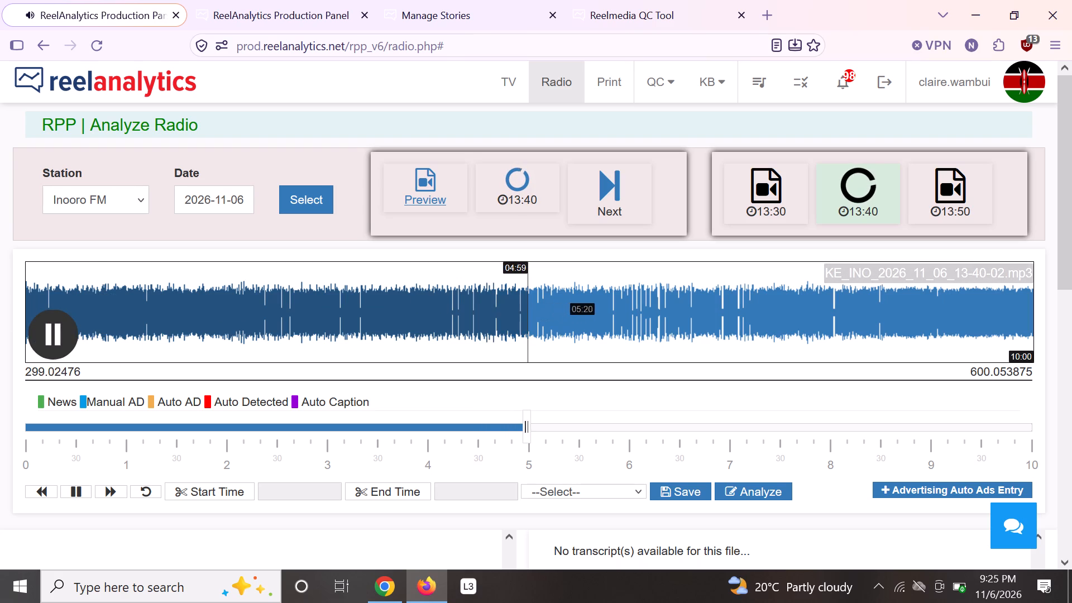
left_click(588, 308)
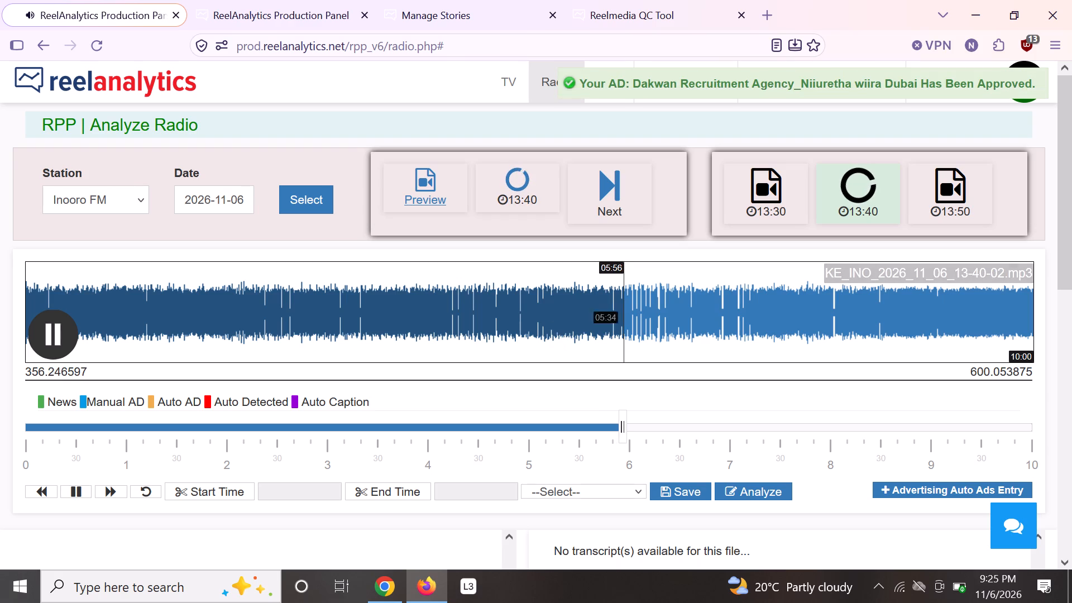
Skim the remainder of the 13:40 clip at successive points up to about 9:48.
left_click(659, 307)
left_click(700, 312)
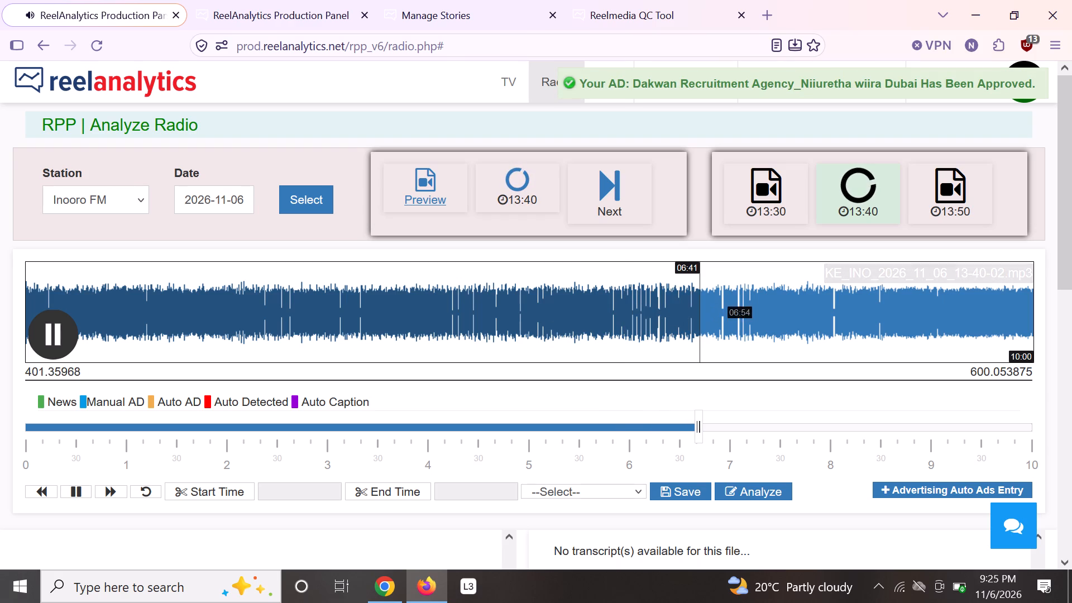
left_click(731, 311)
left_click(773, 311)
left_click(828, 311)
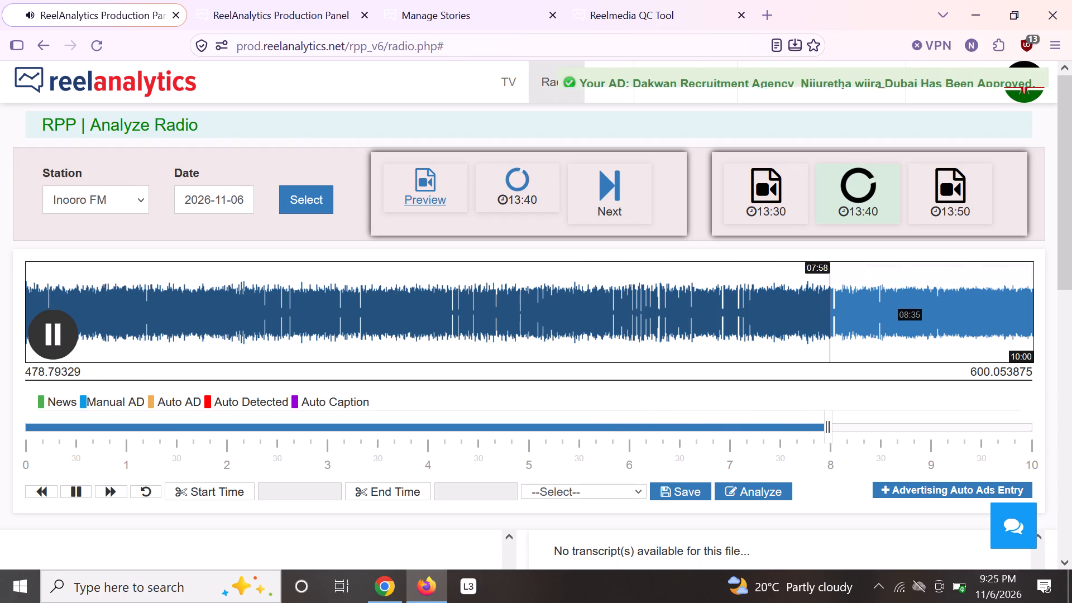
left_click(893, 314)
left_click(945, 315)
left_click(993, 318)
left_click(1011, 312)
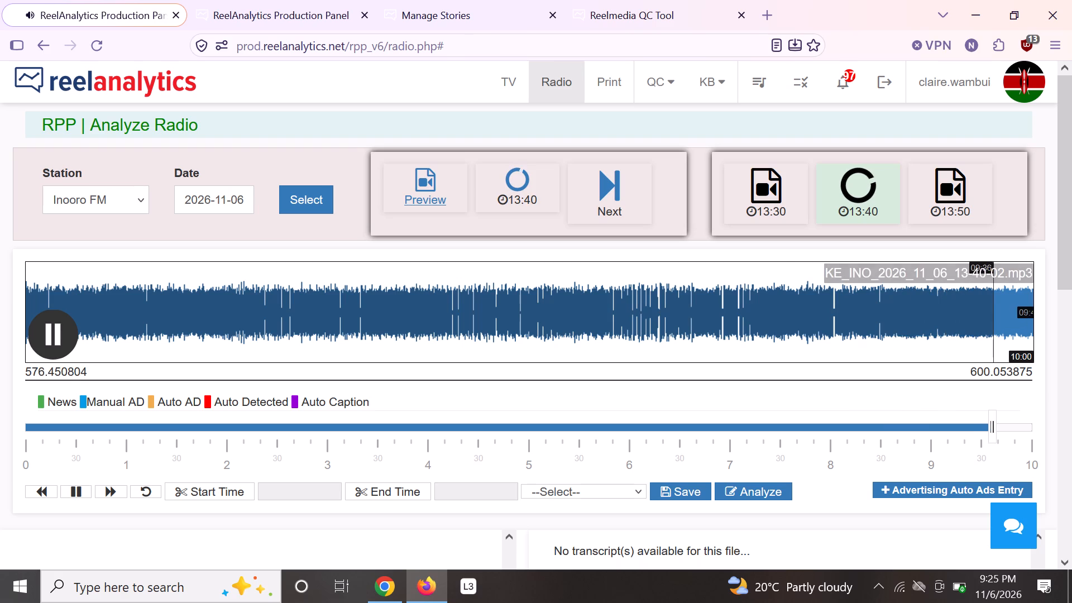
Move on from the 13:40 clip, logging Presenter Stories as the missing activity reason.
left_click(601, 178)
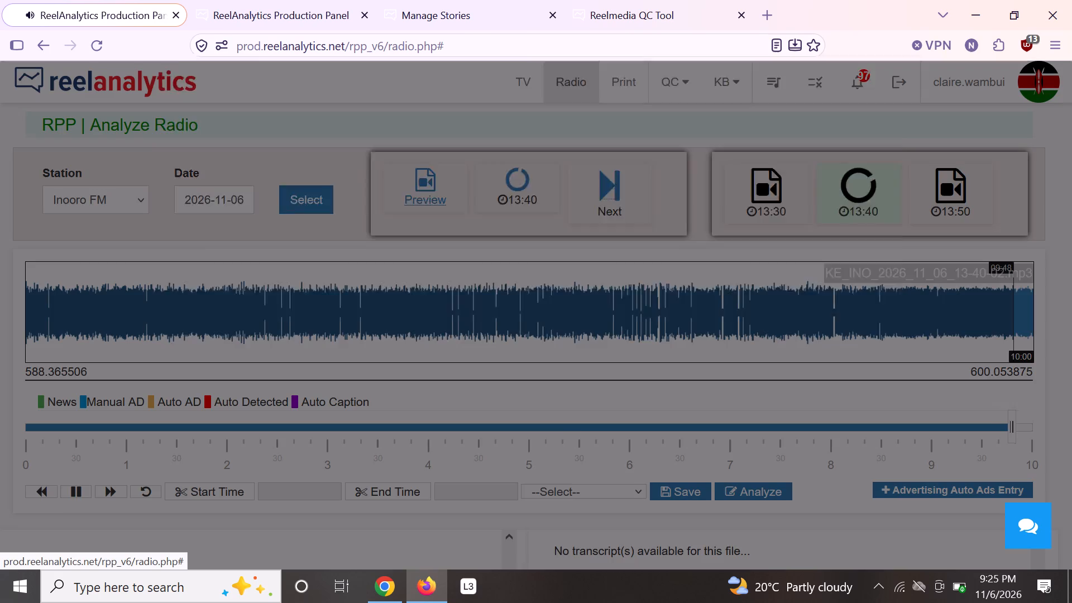
left_click(575, 161)
left_click(569, 355)
left_click(721, 334)
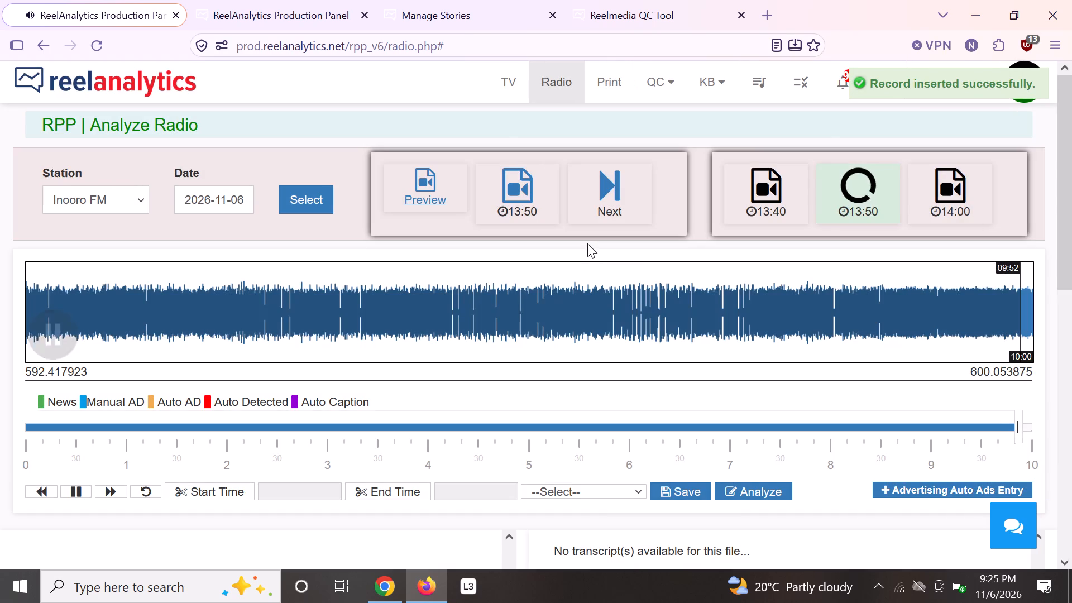
Load the 13:50 Inooro FM clip for playback.
left_click(527, 189)
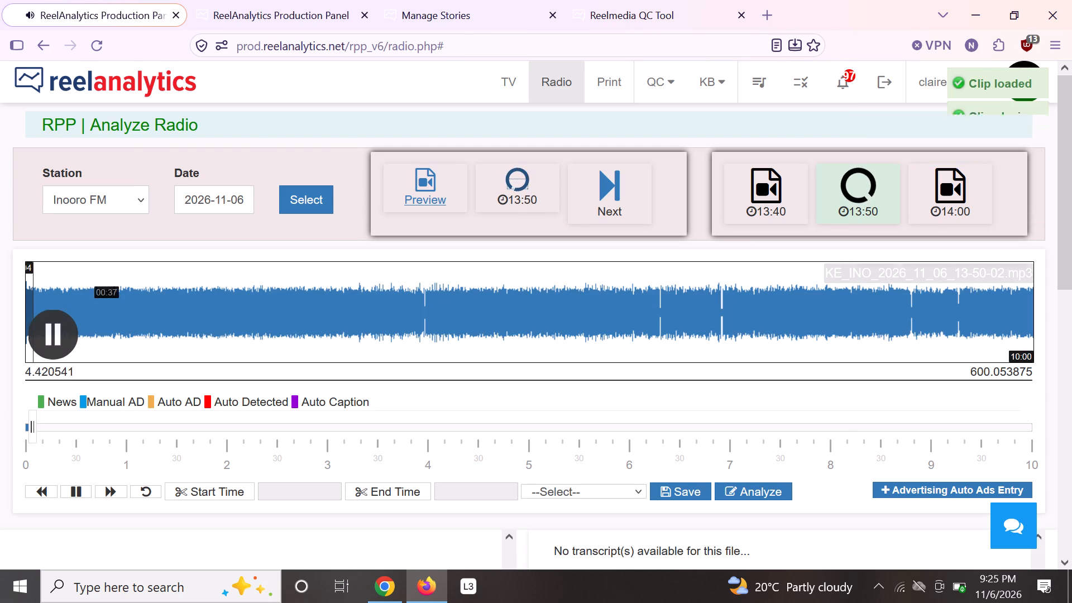
Skim the first five minutes of the 13:50 clip, listening at successive points for ads or news.
left_click(64, 291)
left_click(99, 294)
left_click(169, 303)
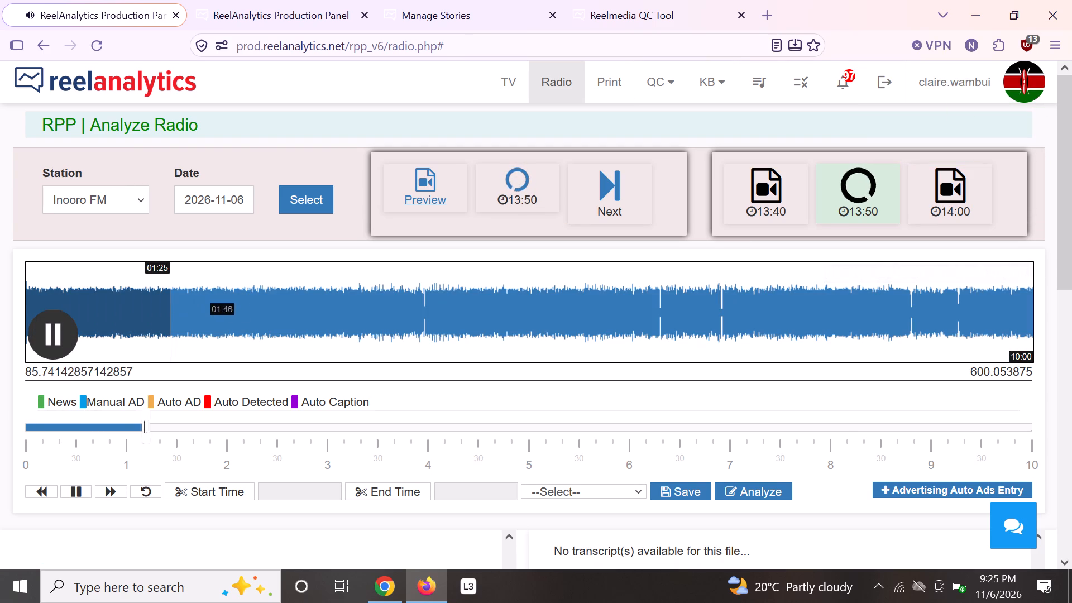
left_click(233, 313)
left_click(282, 321)
left_click(351, 325)
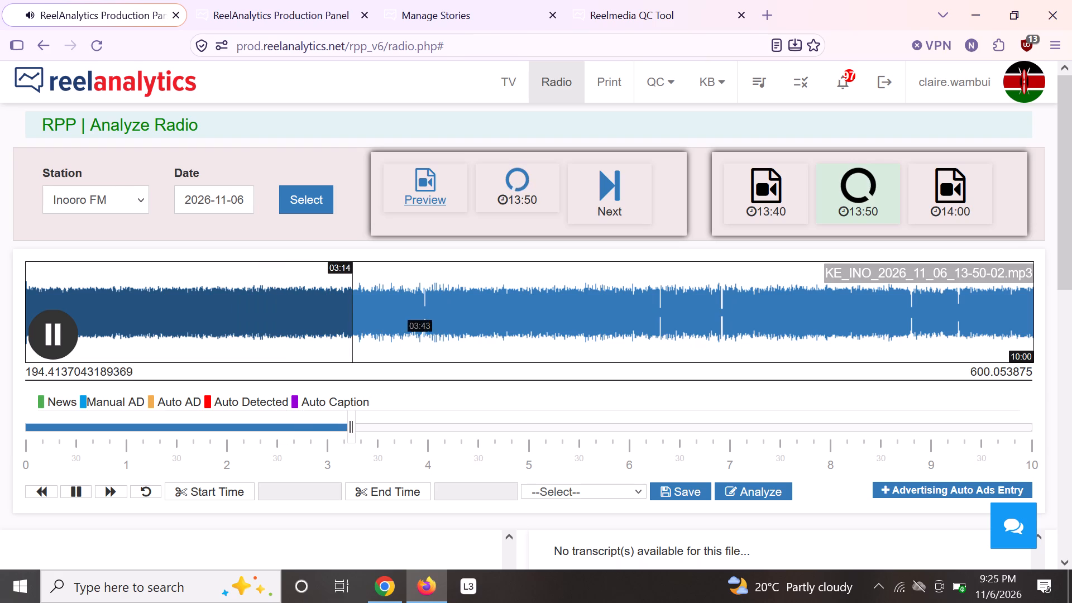
left_click(419, 327)
left_click(460, 326)
left_click(520, 325)
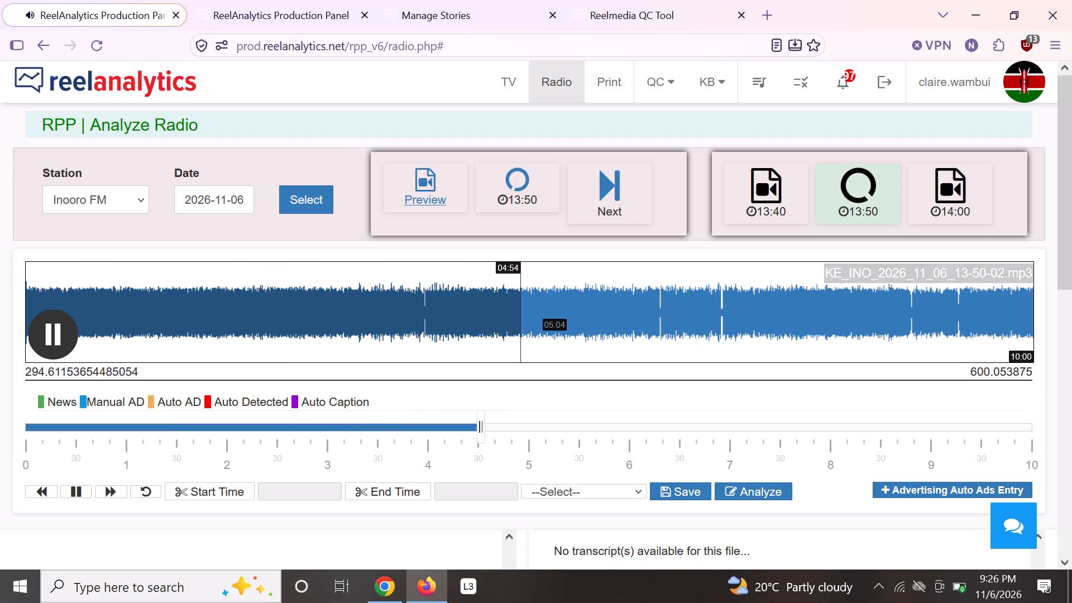
Skim the second half of the 13:50 clip at successive points up to about 9:40.
left_click(596, 326)
left_click(672, 326)
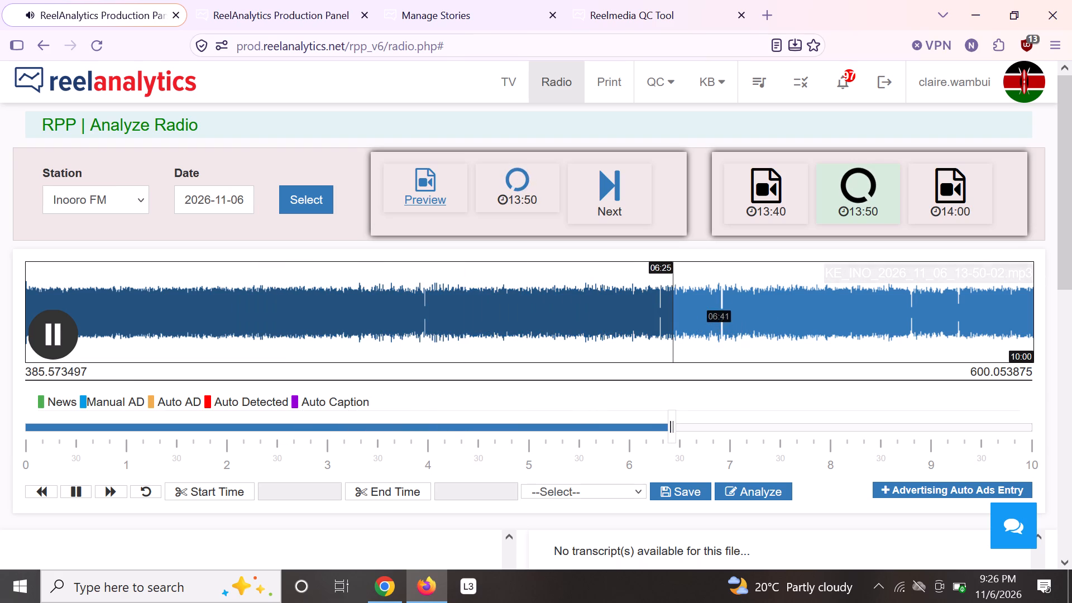
left_click(716, 311)
left_click(753, 306)
left_click(820, 318)
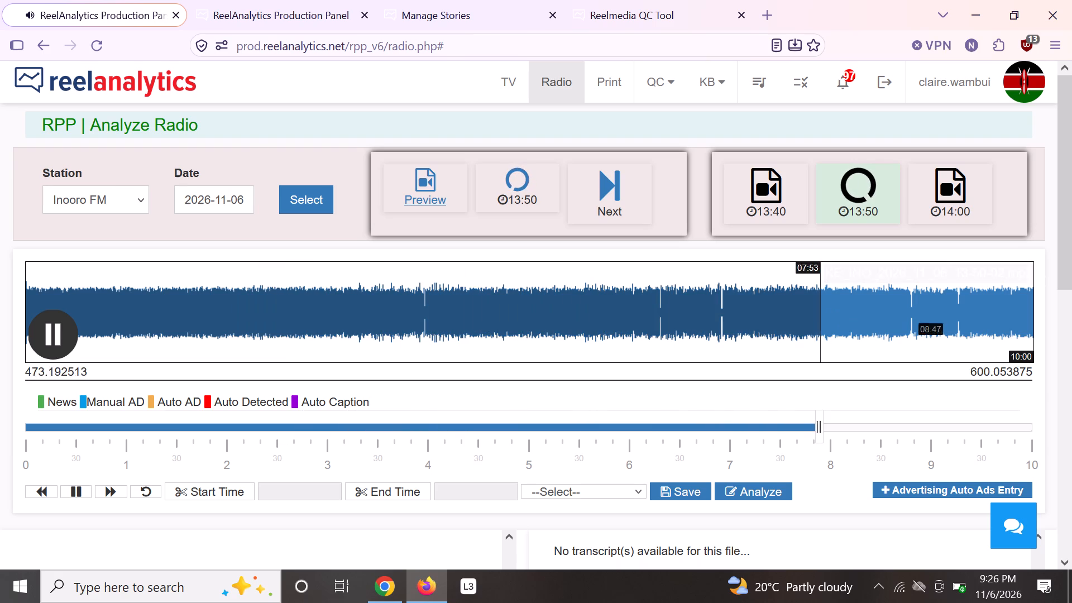
left_click(912, 328)
left_click(951, 318)
left_click(999, 314)
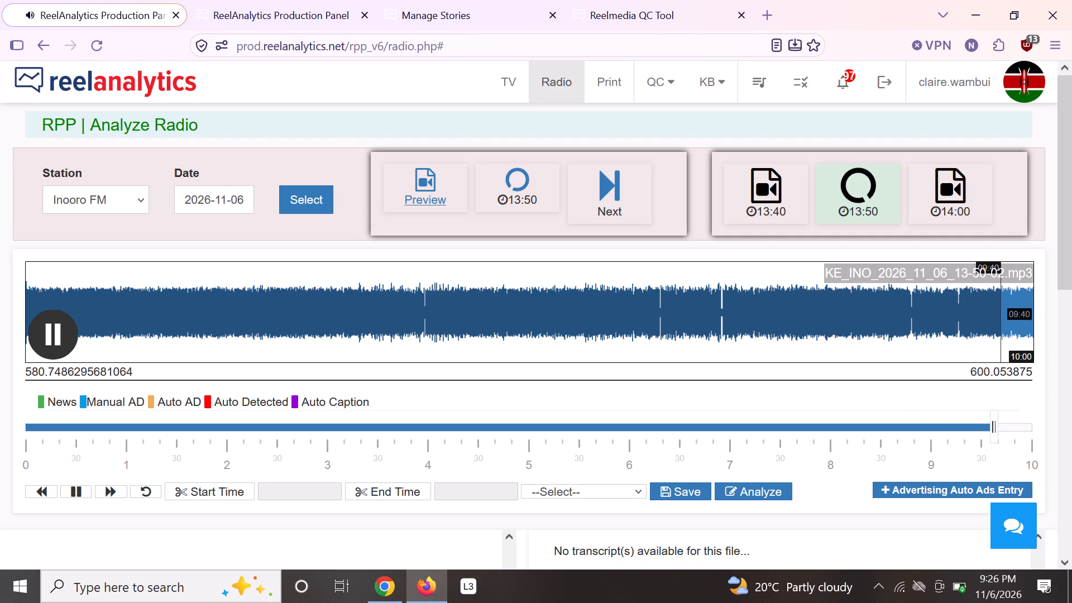
Mark the segment's start time at about 574.33 seconds in the 13:50 clip and classify it as News Item.
left_click(984, 313)
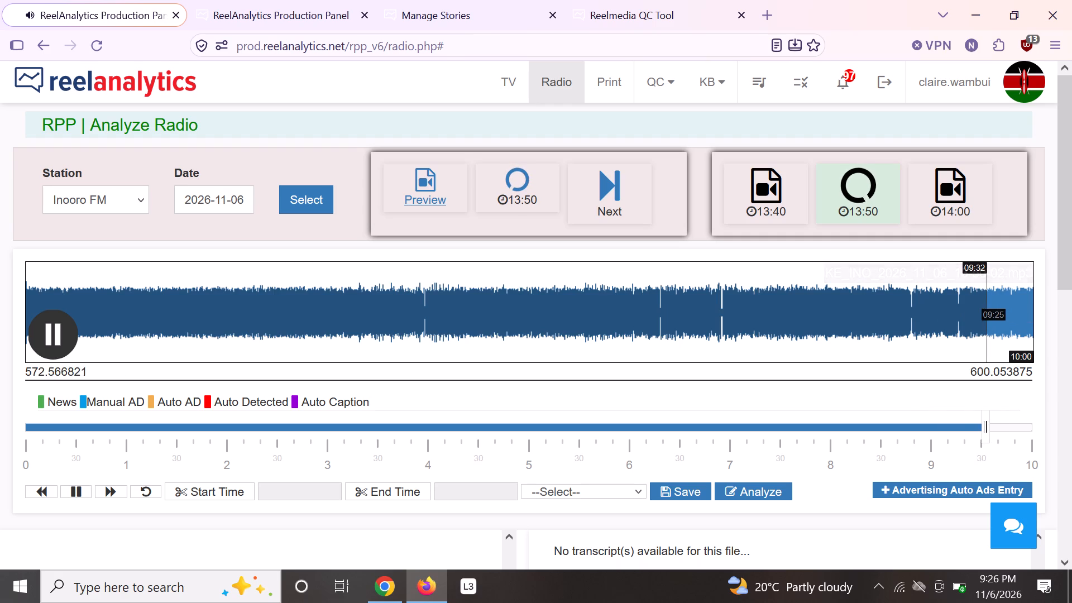
key("space")
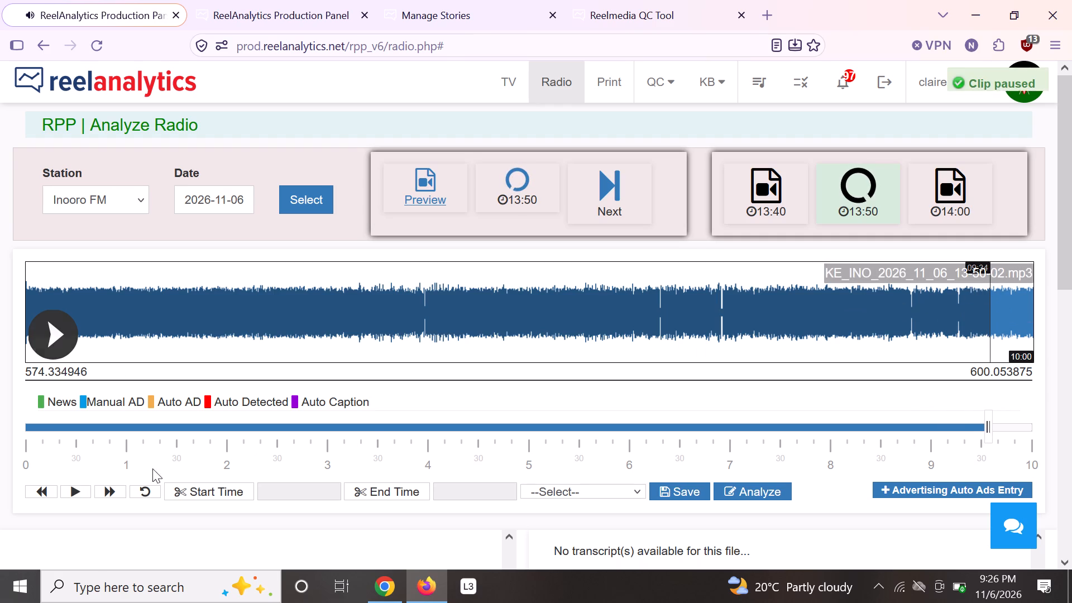
left_click(208, 494)
key("space")
left_click(553, 488)
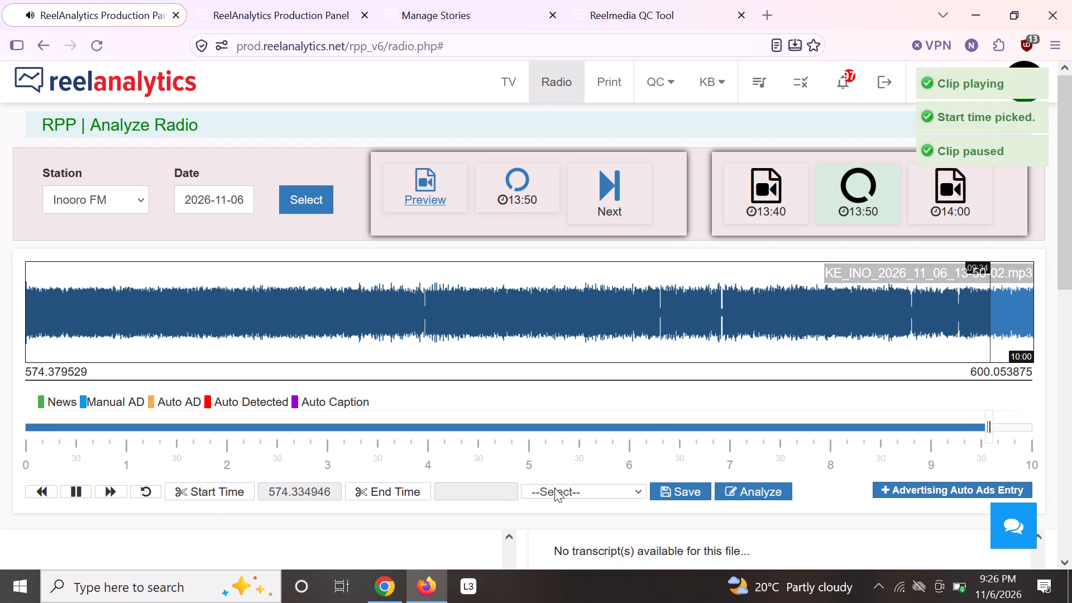
left_click(582, 429)
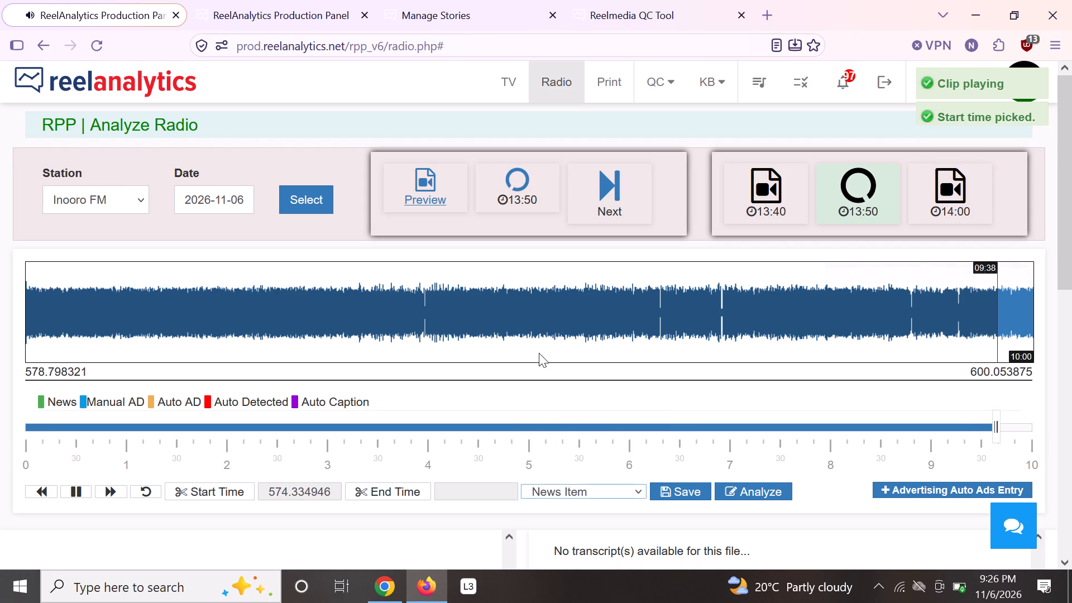
Mark the news segment's end time at the clip's end, about 600.05 seconds, and save the segment.
left_click(1024, 311)
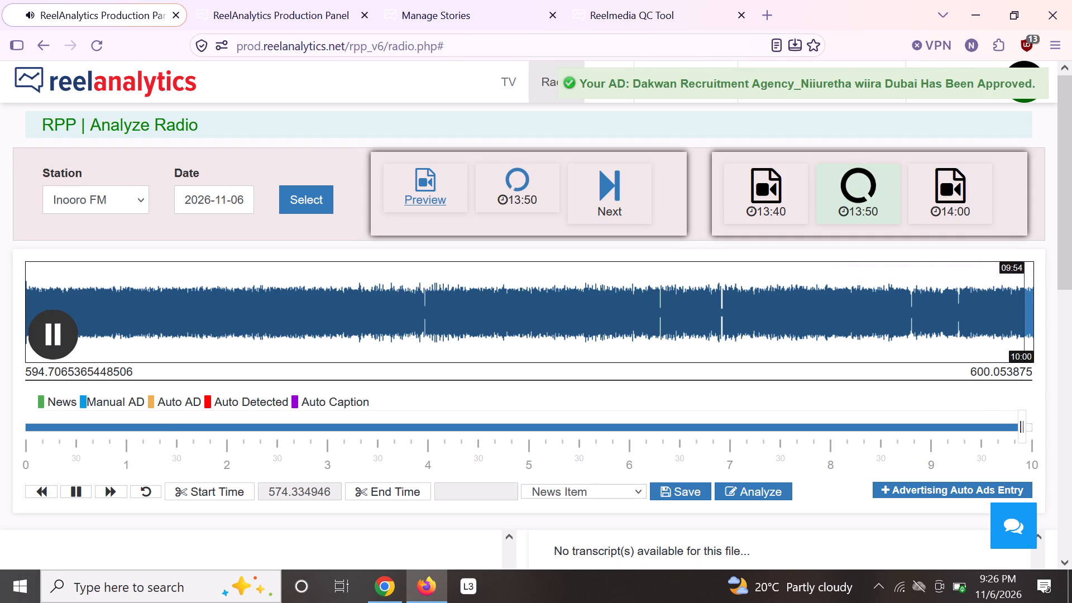
left_click(1030, 309)
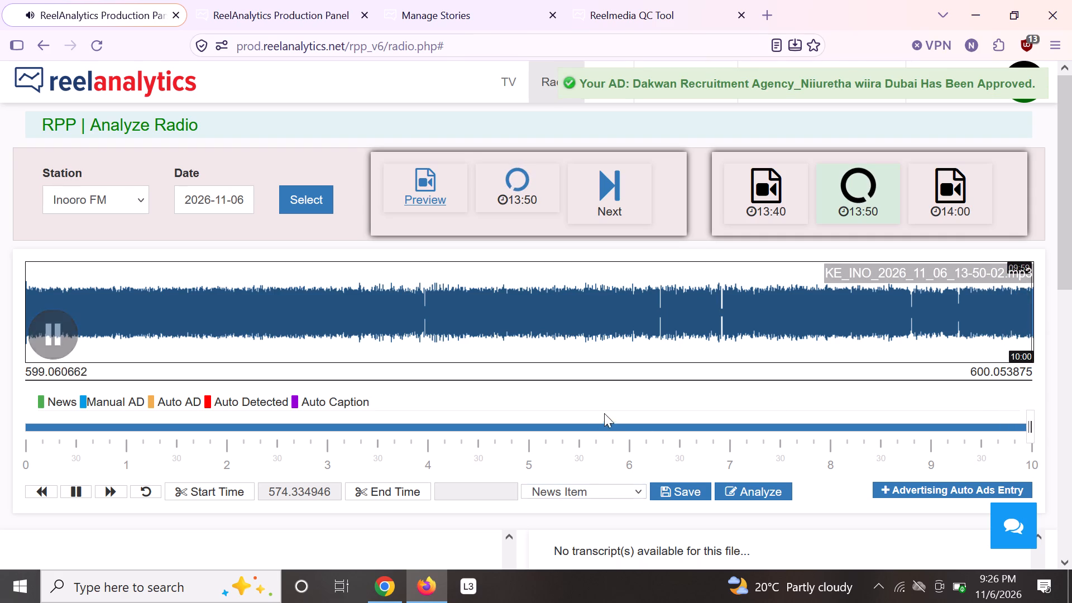
left_click(396, 494)
left_click(683, 491)
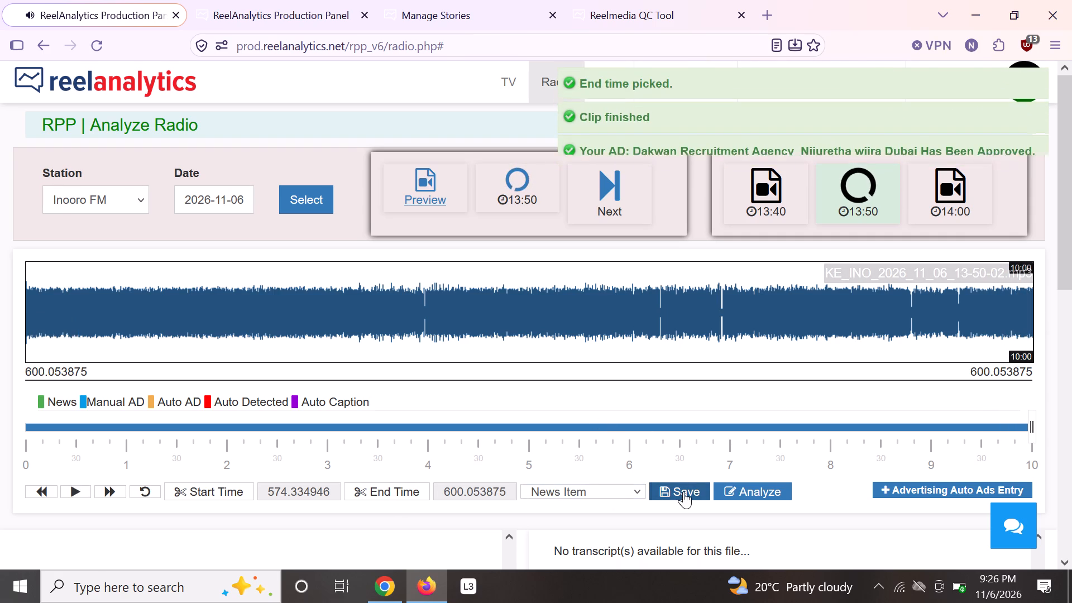
Move on from the 13:50 clip, logging Music as the missing-activity reason.
left_click(610, 183)
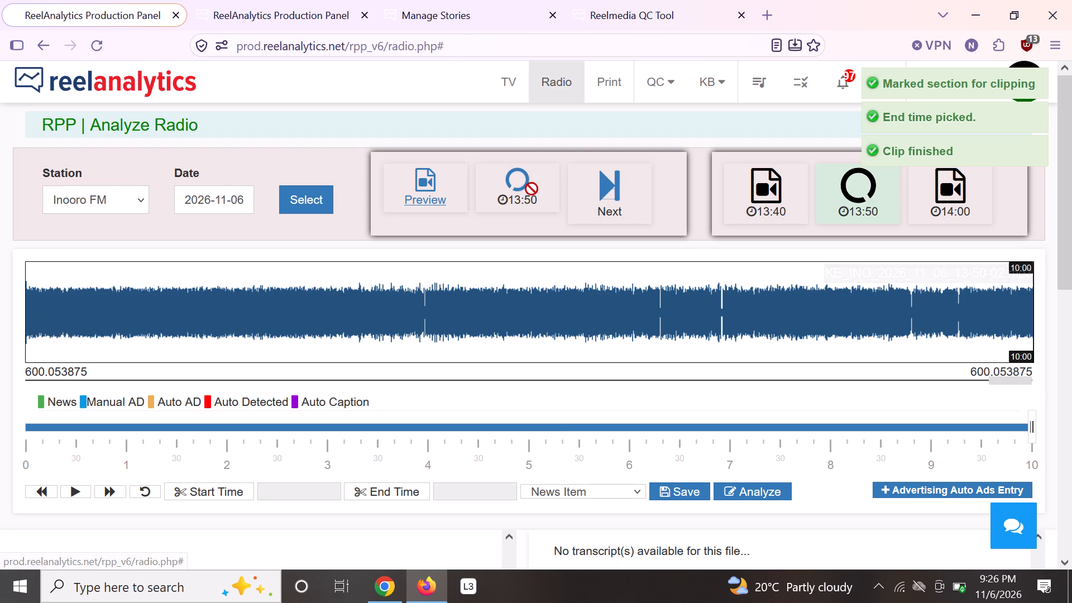
left_click(514, 160)
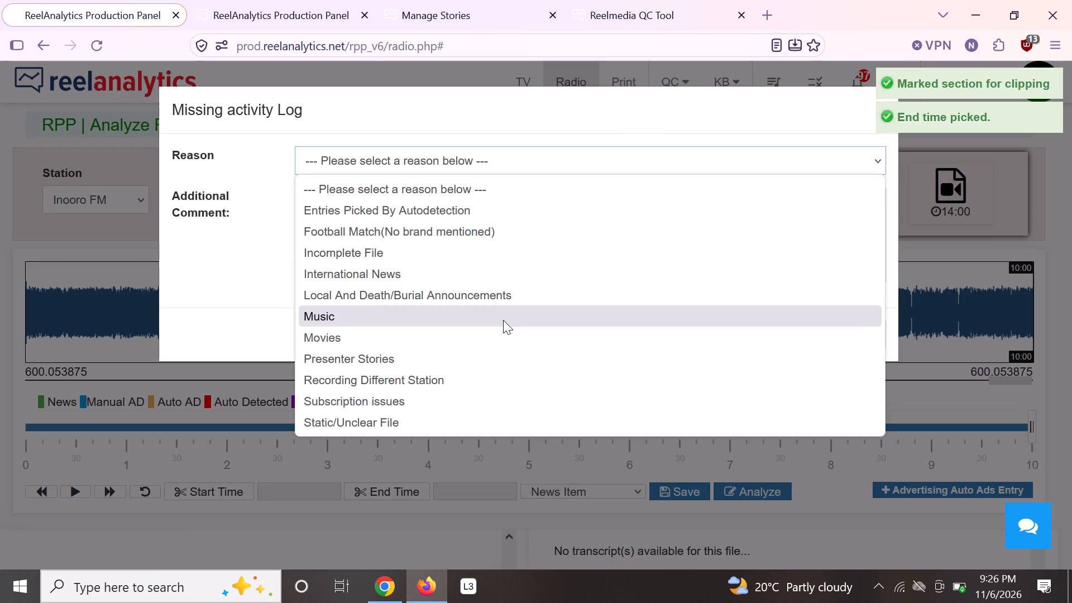
left_click(503, 320)
left_click(749, 345)
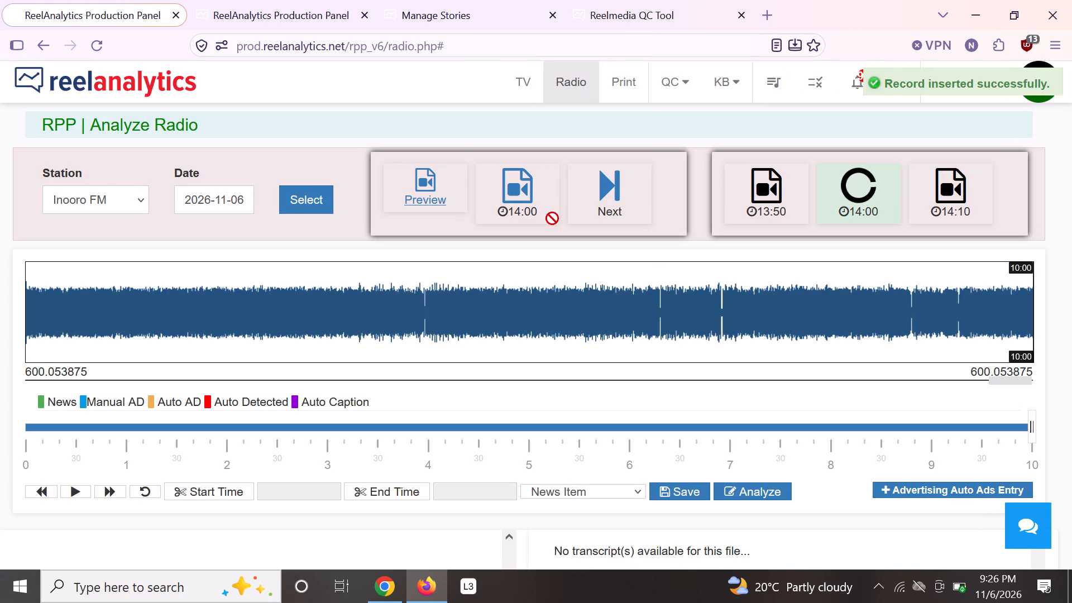
Load the 14:00 clip and mark a segment start time at 0 seconds.
left_click(509, 185)
key("space")
key("Left")
key("Left")
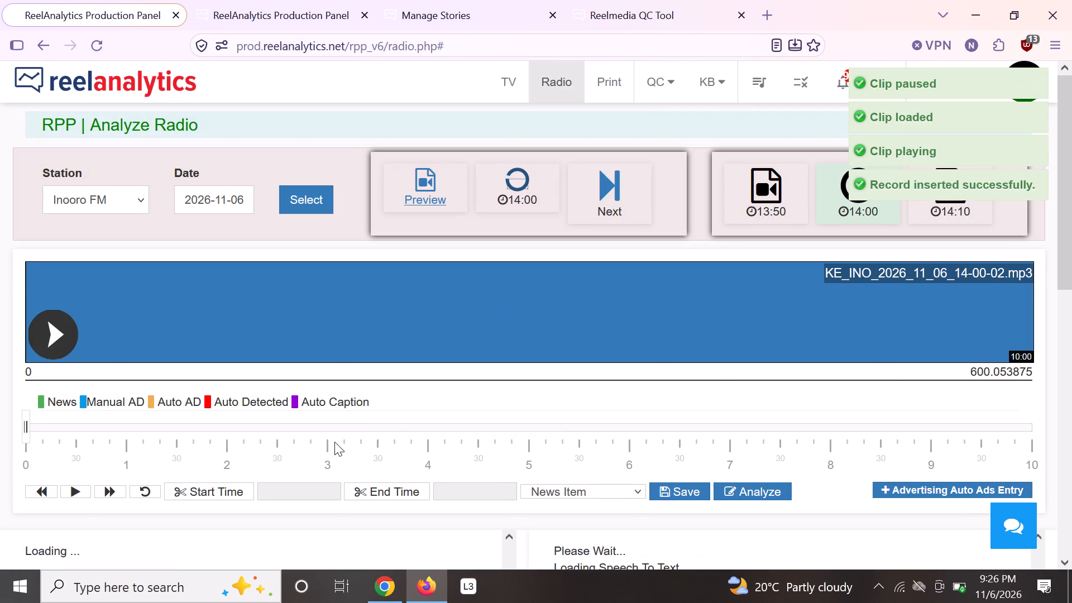
left_click(240, 490)
key("space")
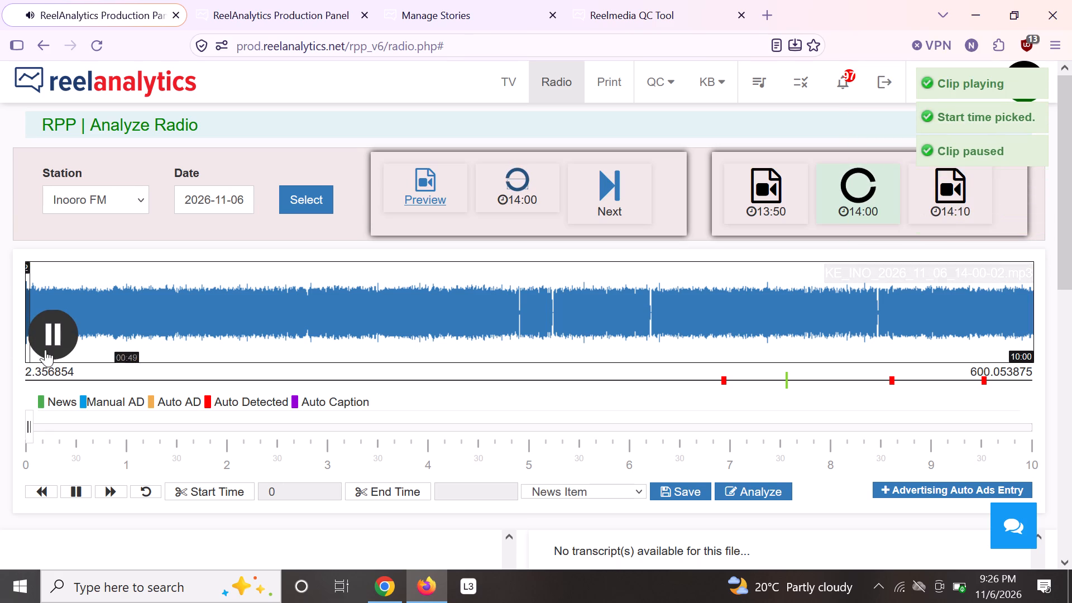
Listen ahead for the end of the opening news segment, mark its end time at about 90.57 seconds and save it as News Item.
left_click(54, 292)
left_click(92, 295)
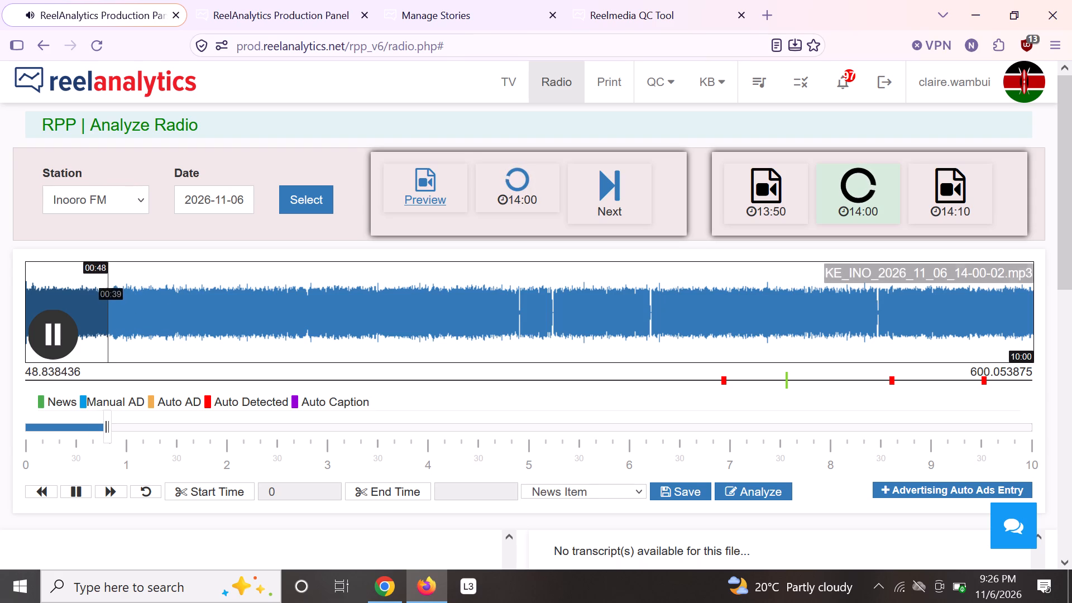
left_click(116, 291)
left_click(134, 293)
left_click(158, 298)
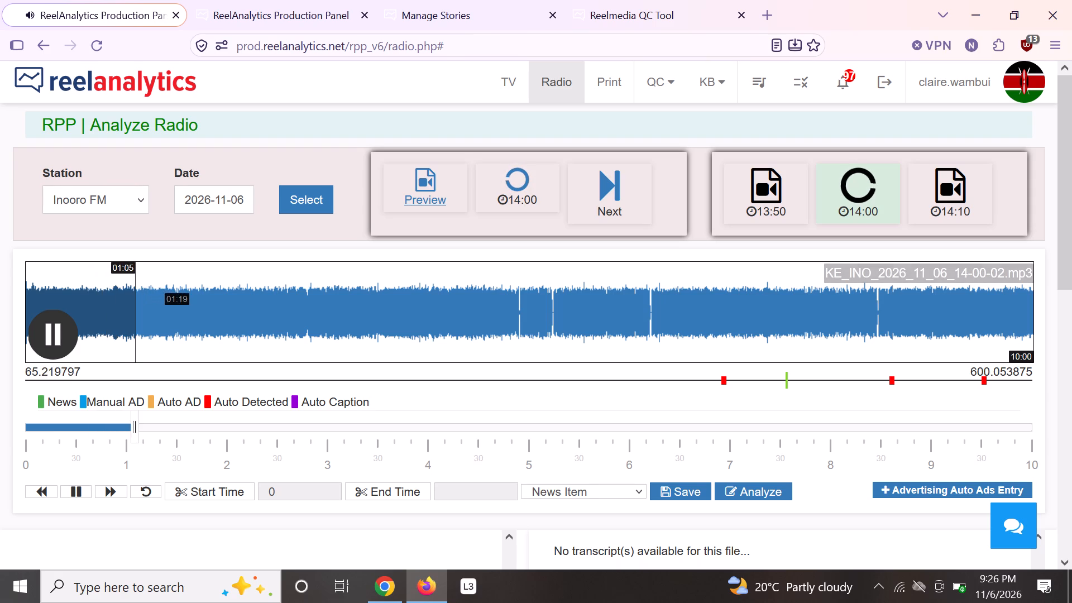
left_click(174, 301)
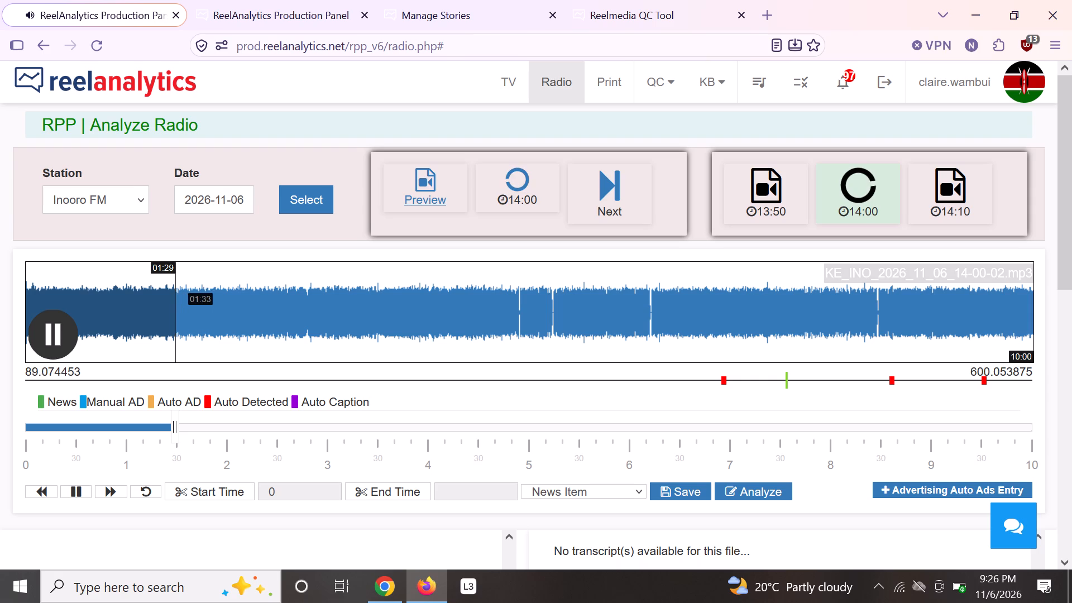
key("space")
left_click(402, 490)
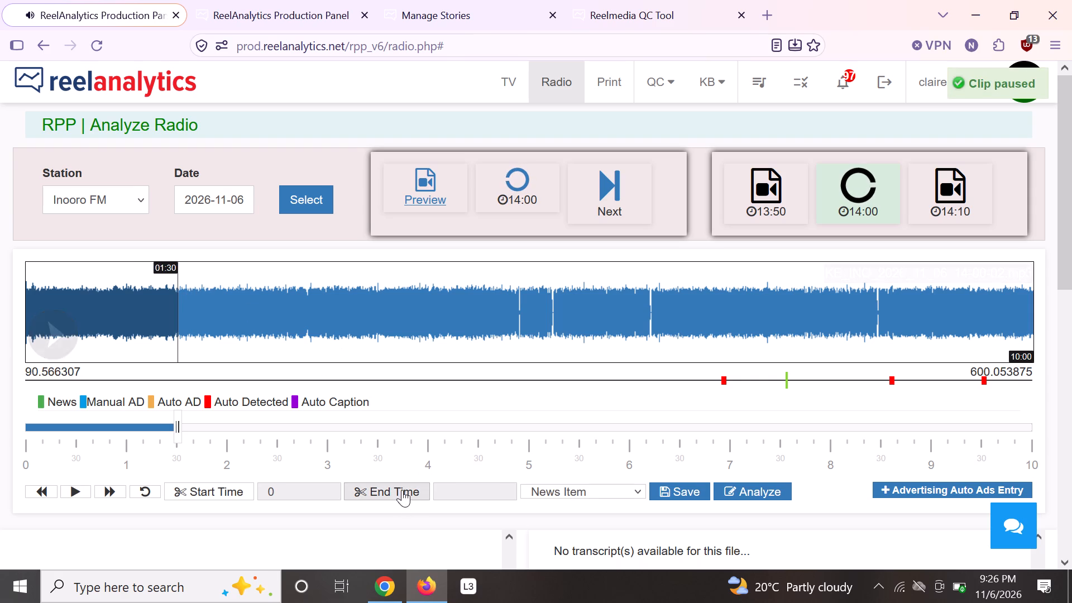
left_click(684, 488)
Mark the following segment's start time at about 90.57 seconds and resume playback.
left_click(229, 492)
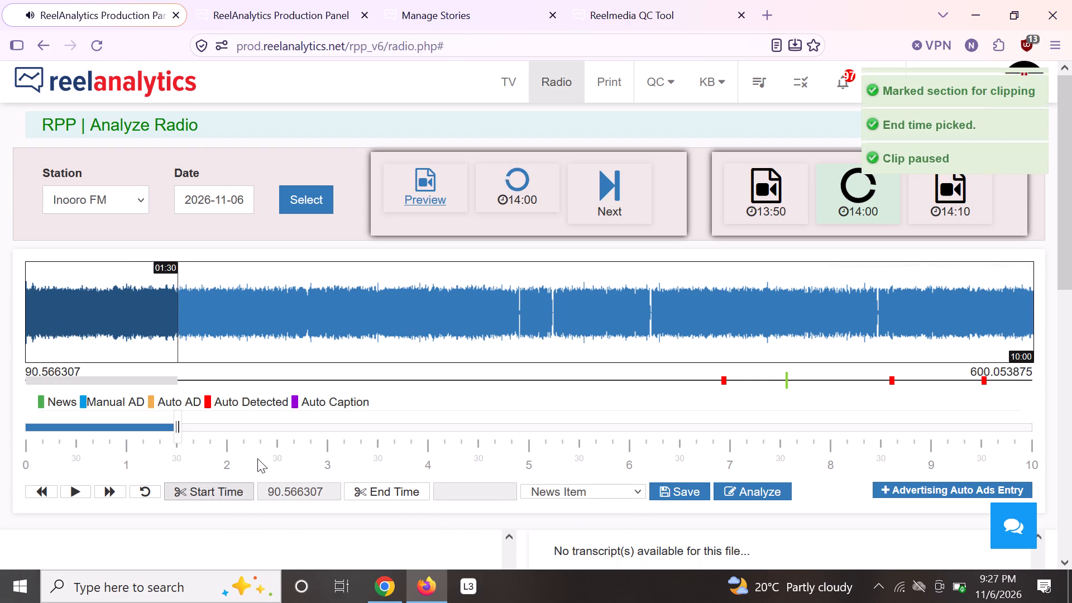
key("space")
Merge the 13:59:34 and 14:00:00 News entries in the Analysis Panel.
scroll(904, 298, "down", 6)
scroll(918, 304, "up", 1)
scroll(918, 307, "down", 1)
scroll(920, 311, "up", 1)
scroll(920, 312, "down", 3)
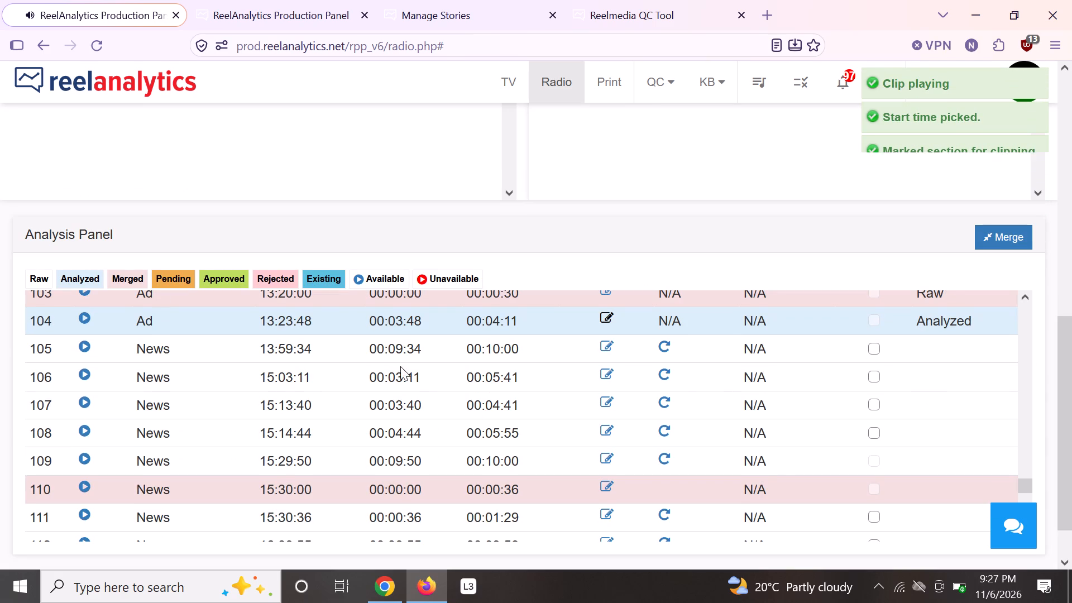
left_click(873, 348)
left_click(875, 376)
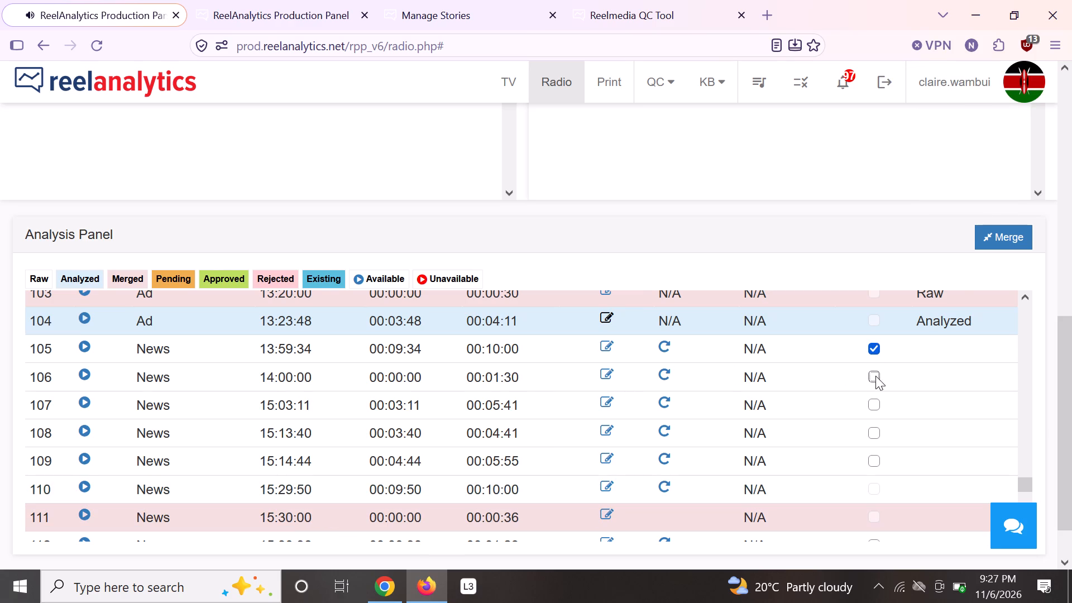
left_click(1014, 235)
left_click(586, 337)
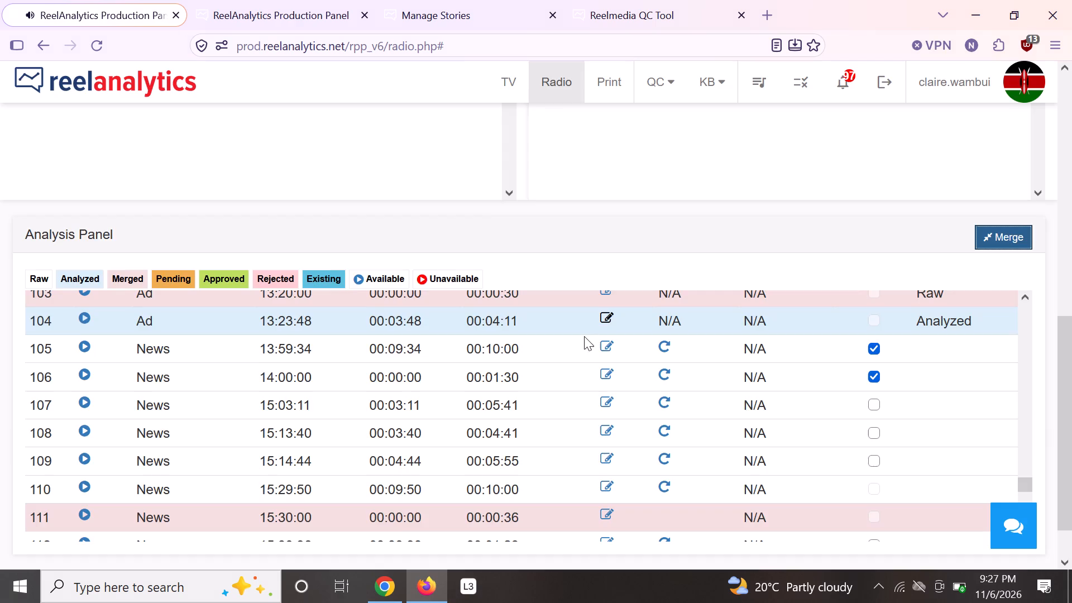
Skim the 14:00 clip at successive points from about 2:00 to 4:40 for the current segment's end.
scroll(497, 209, "up", 3)
scroll(497, 209, "down", 1)
scroll(497, 209, "up", 2)
scroll(494, 202, "down", 1)
scroll(494, 202, "up", 2)
left_click(227, 224)
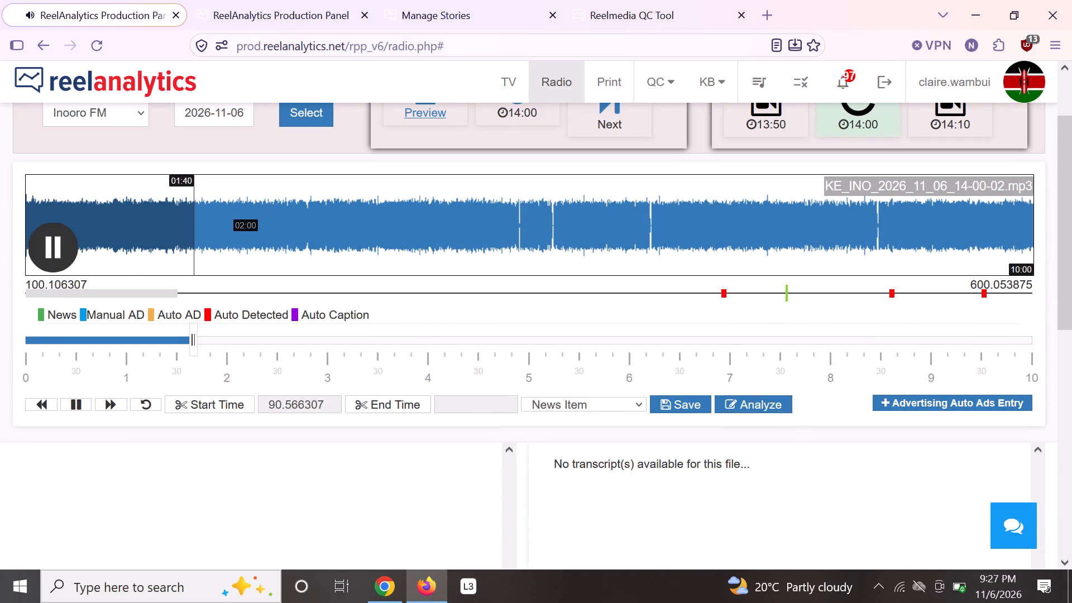
left_click(264, 228)
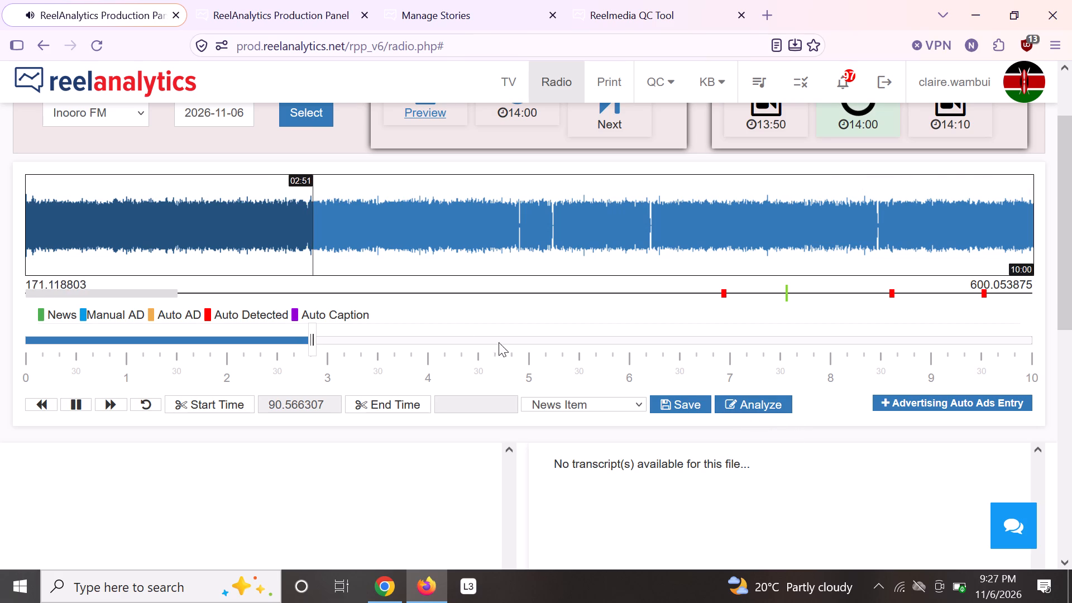
left_click(339, 219)
left_click(358, 217)
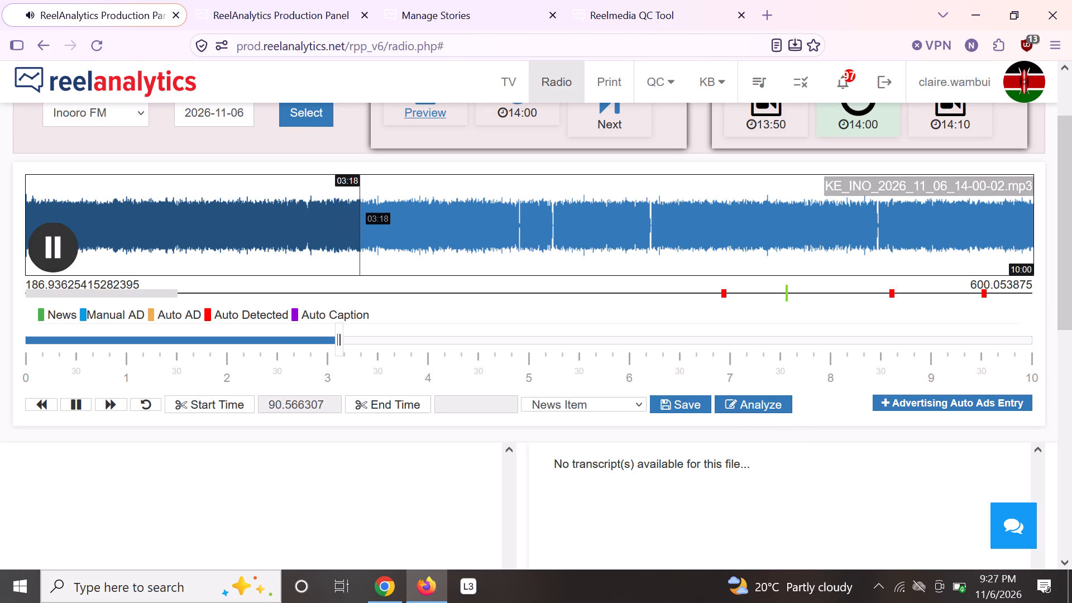
left_click(380, 218)
left_click(410, 227)
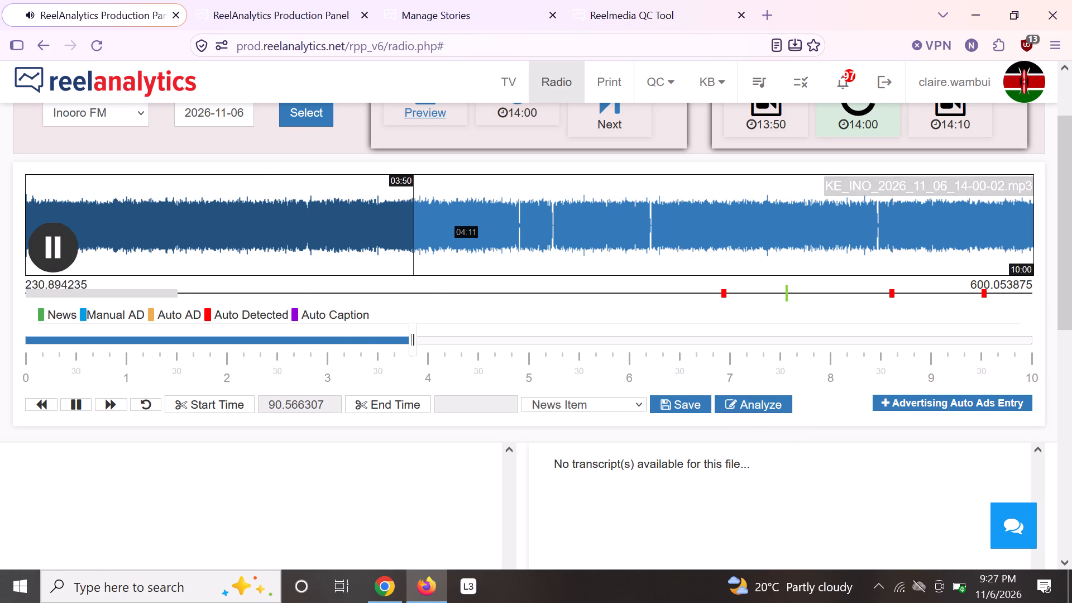
left_click(437, 231)
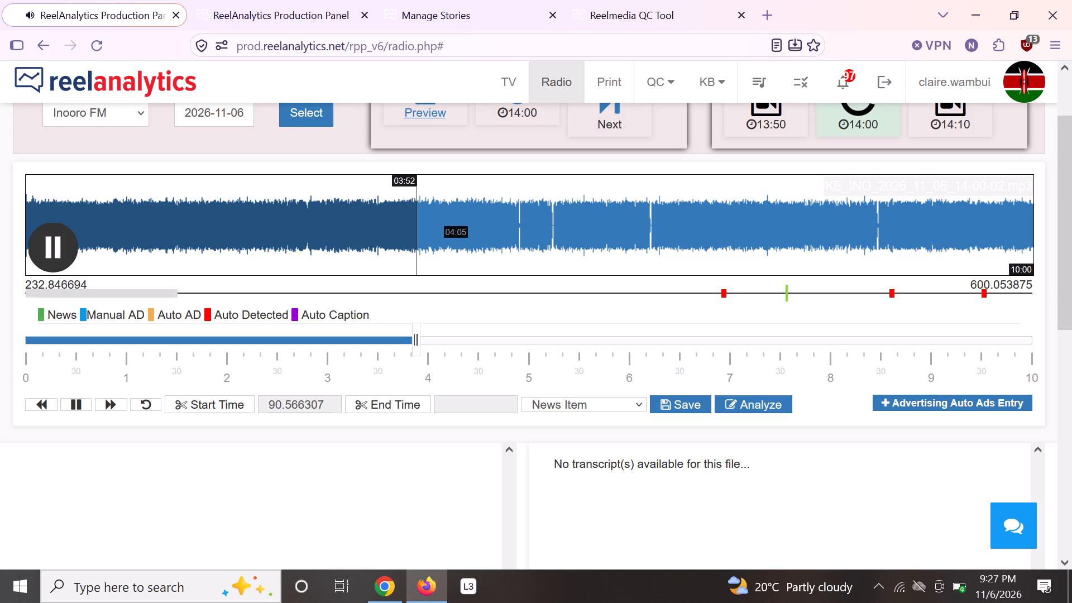
left_click(470, 227)
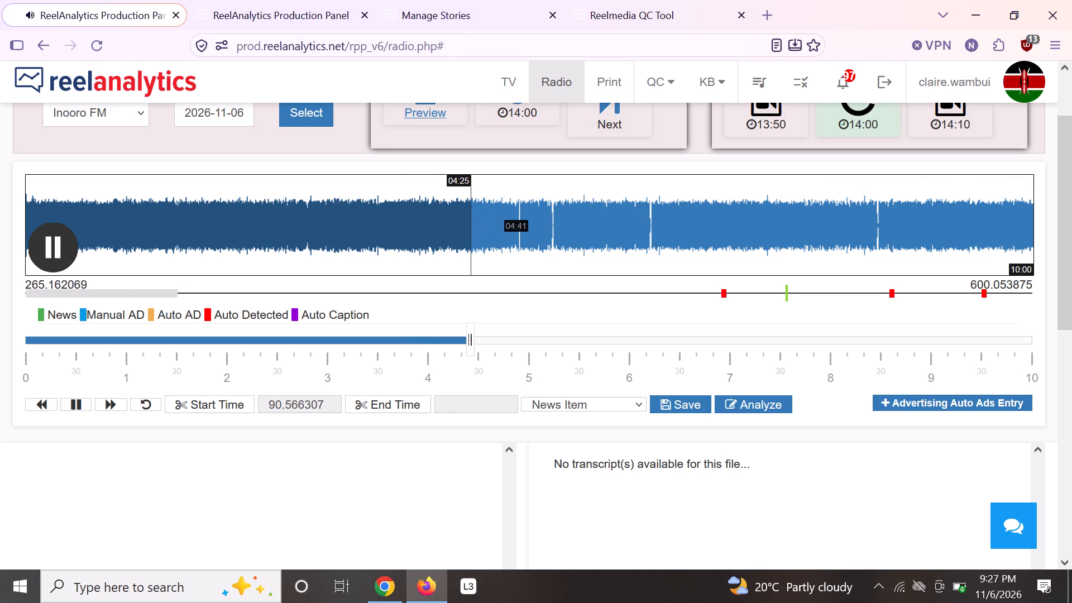
left_click(502, 220)
left_click(495, 214)
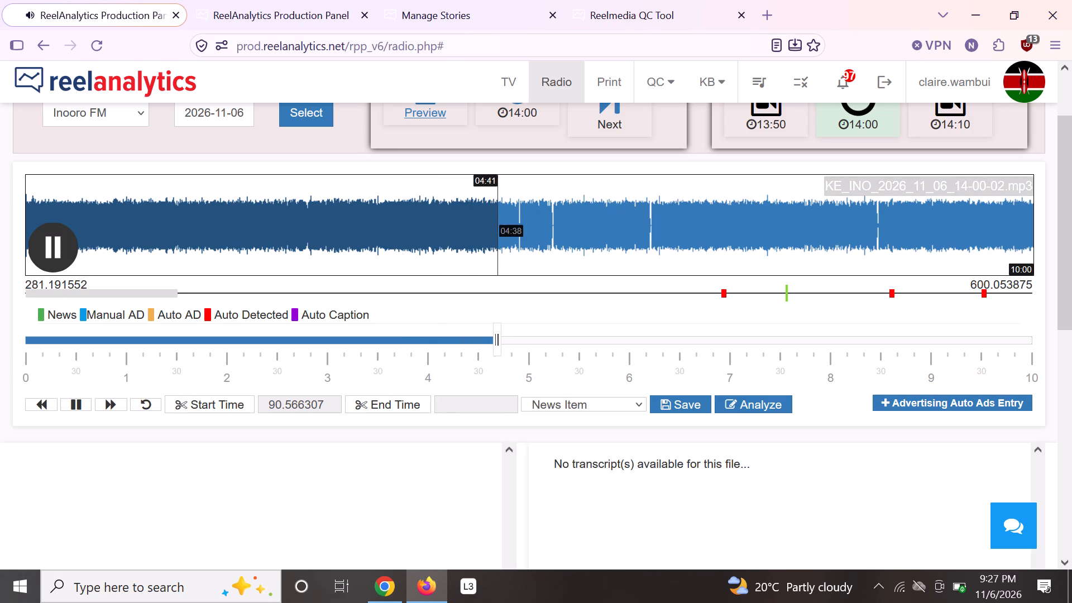
Mark the segment's end time at about 282.83 seconds and save it as News Item.
key("space")
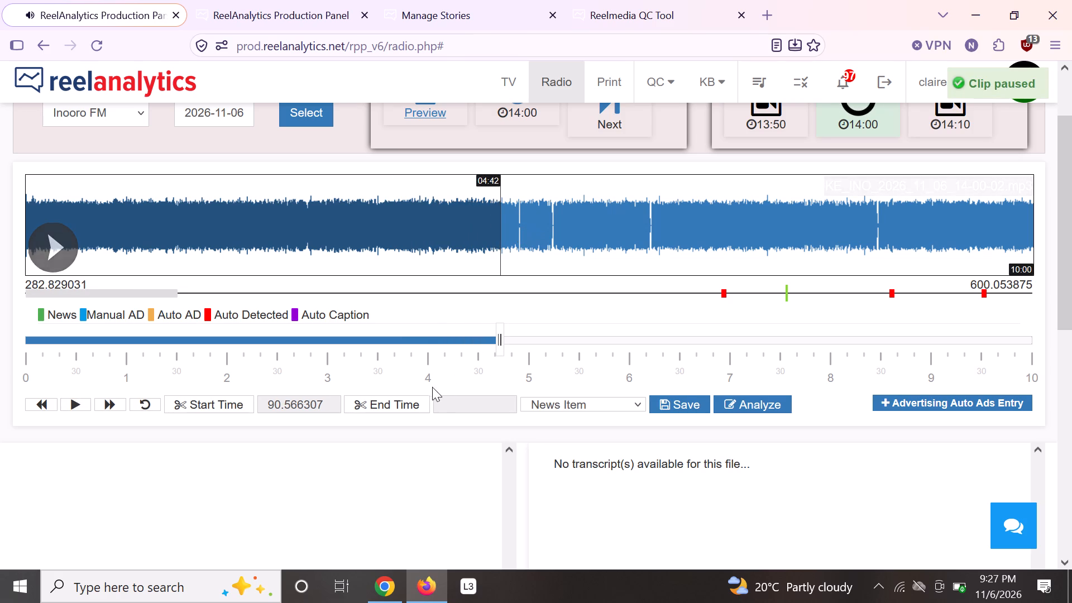
left_click(407, 399)
left_click(676, 408)
Skim the 14:00 clip from about 4:43 to 6:48 at successive points, listening for ads or news.
key("space")
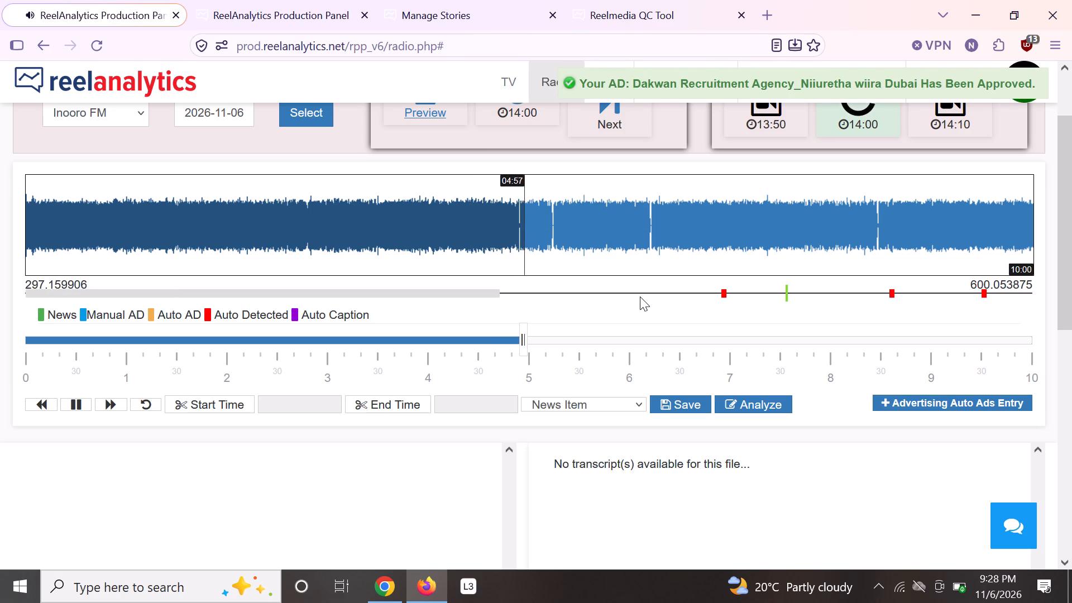
left_click(551, 227)
left_click(569, 230)
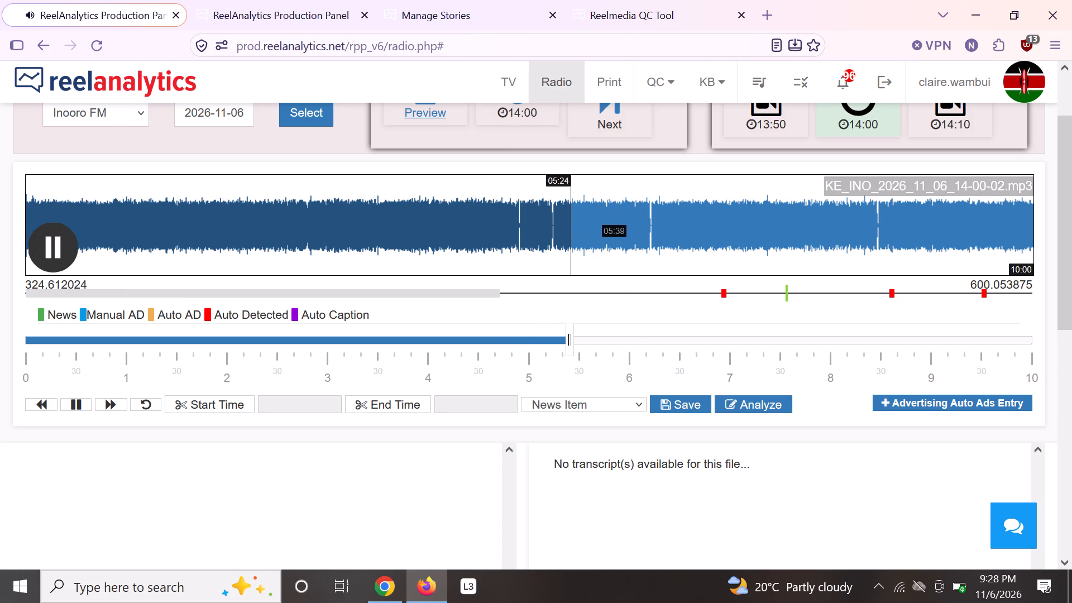
left_click(609, 232)
left_click(631, 233)
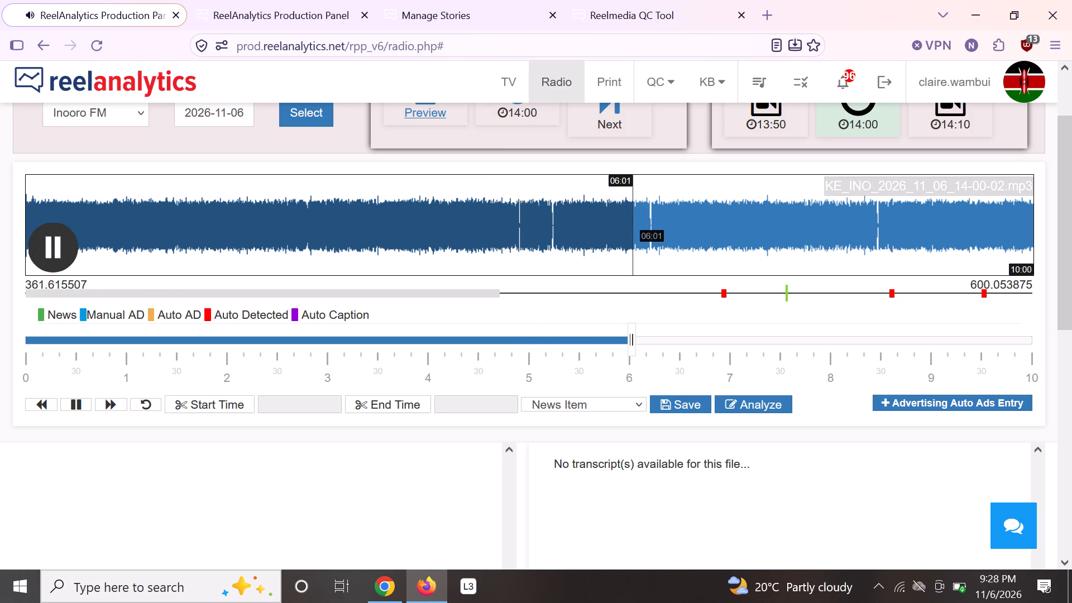
left_click(653, 236)
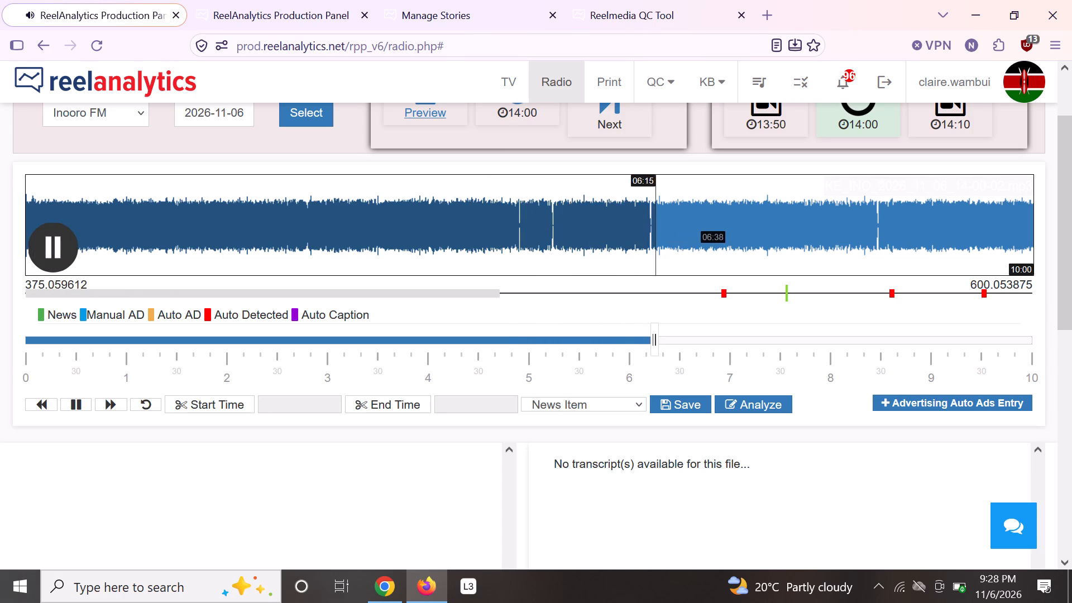
left_click(692, 236)
left_click(711, 237)
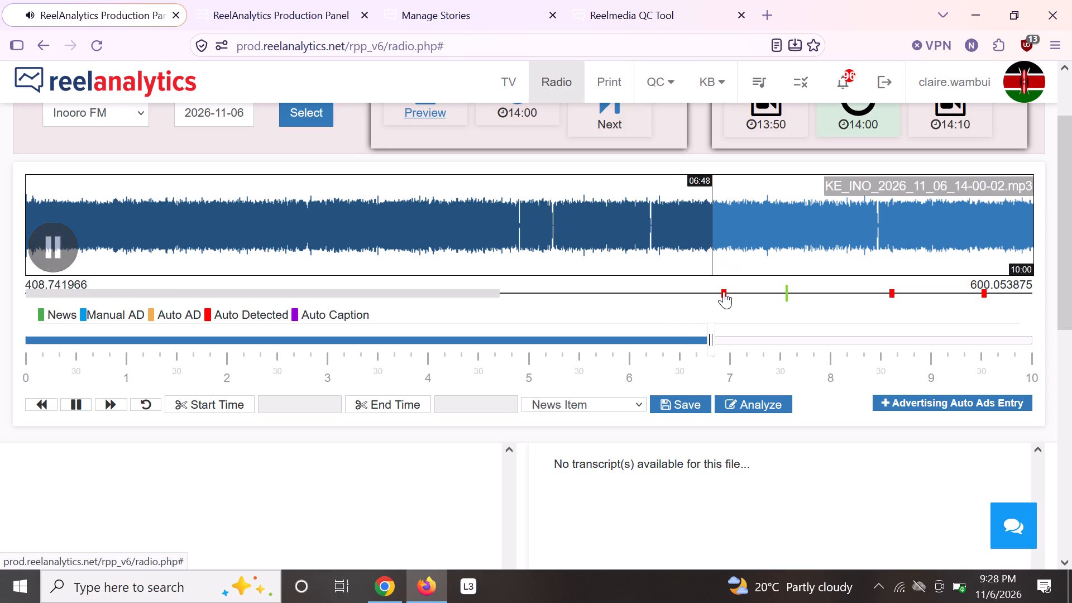
Check the details of the auto-detected ad near 6:55 and close them without saving.
left_click(725, 291)
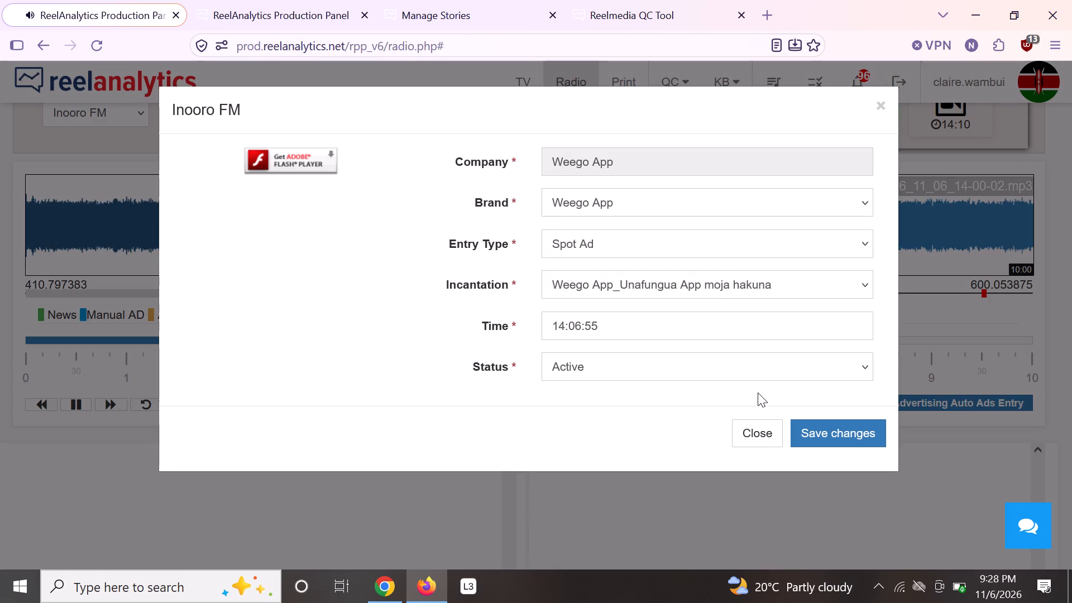
left_click(761, 434)
Locate the next segment's beginning after 7:00 and mark its start time at about 446.12 seconds.
left_click(746, 239)
left_click(798, 243)
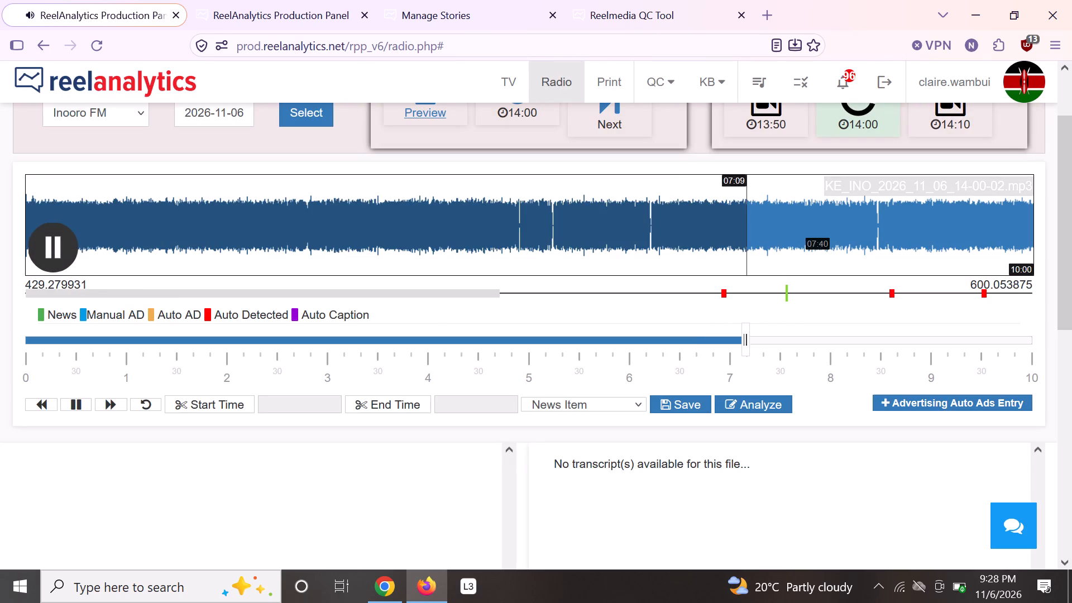
left_click(787, 222)
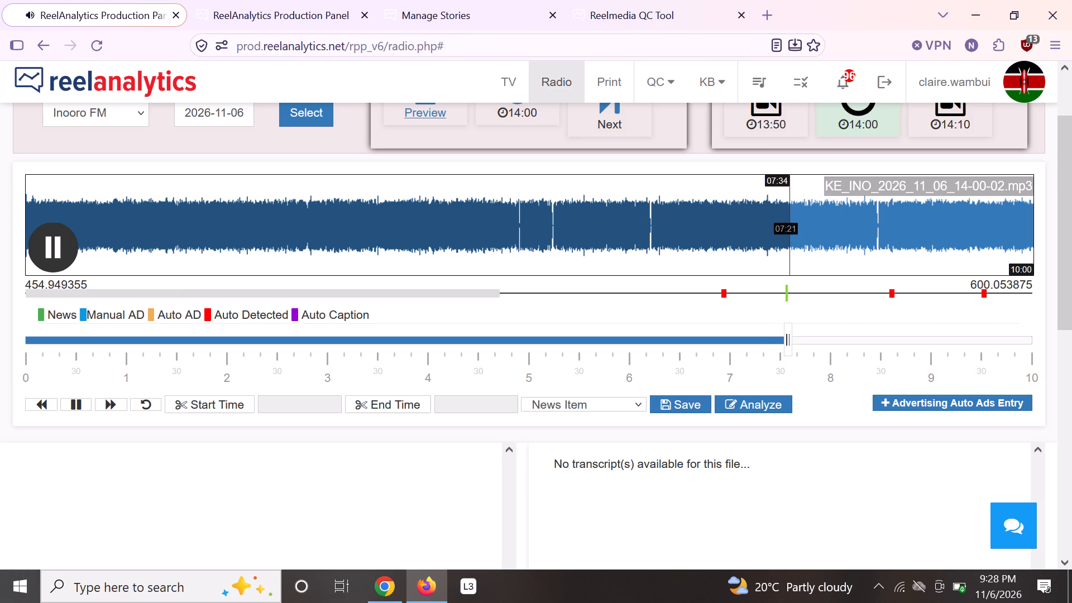
left_click(766, 226)
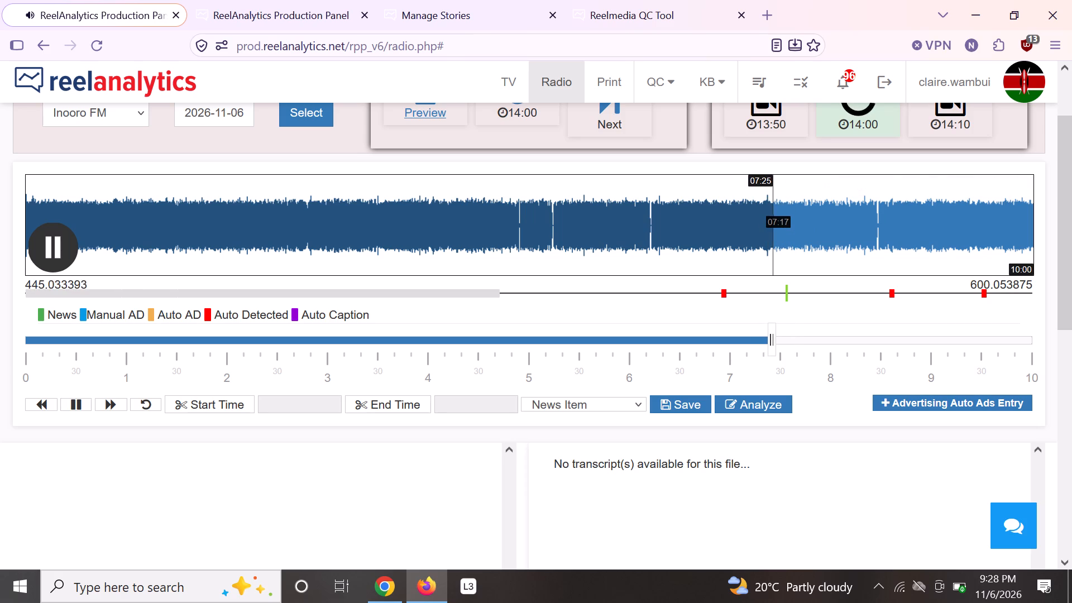
key("space")
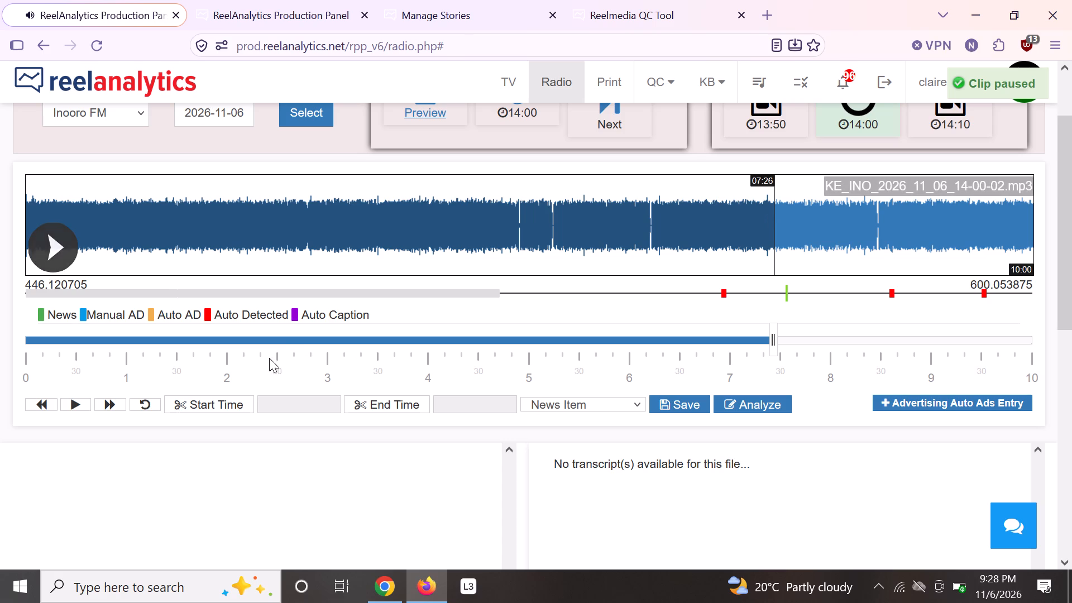
left_click(227, 407)
key("space")
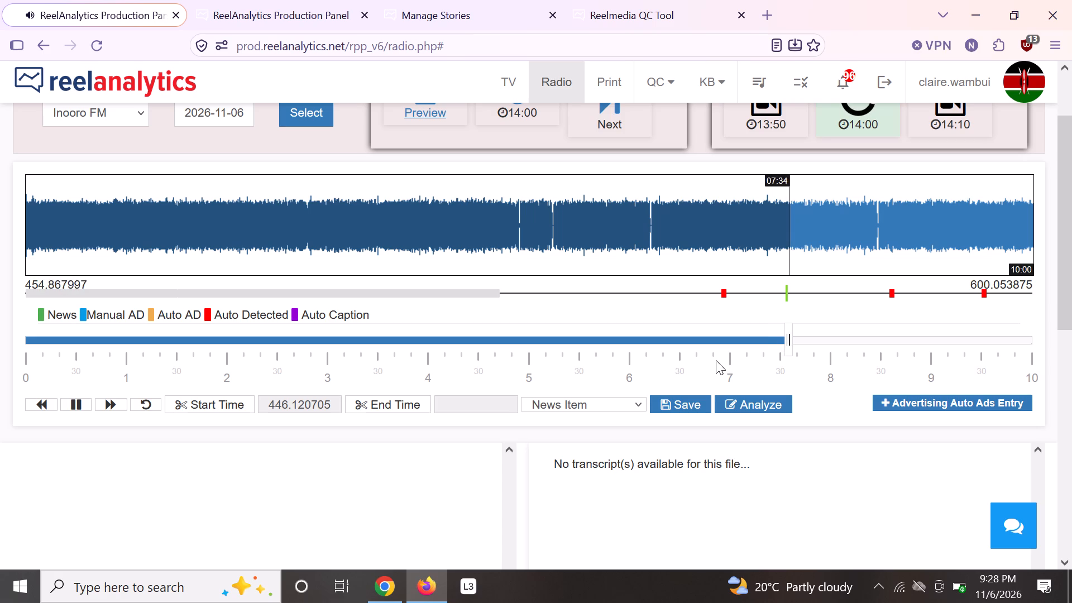
Find the segment's end, mark its end time at about 507.55 seconds, and open it for analysis as New Incantation (AD).
left_click(811, 233)
left_click(829, 231)
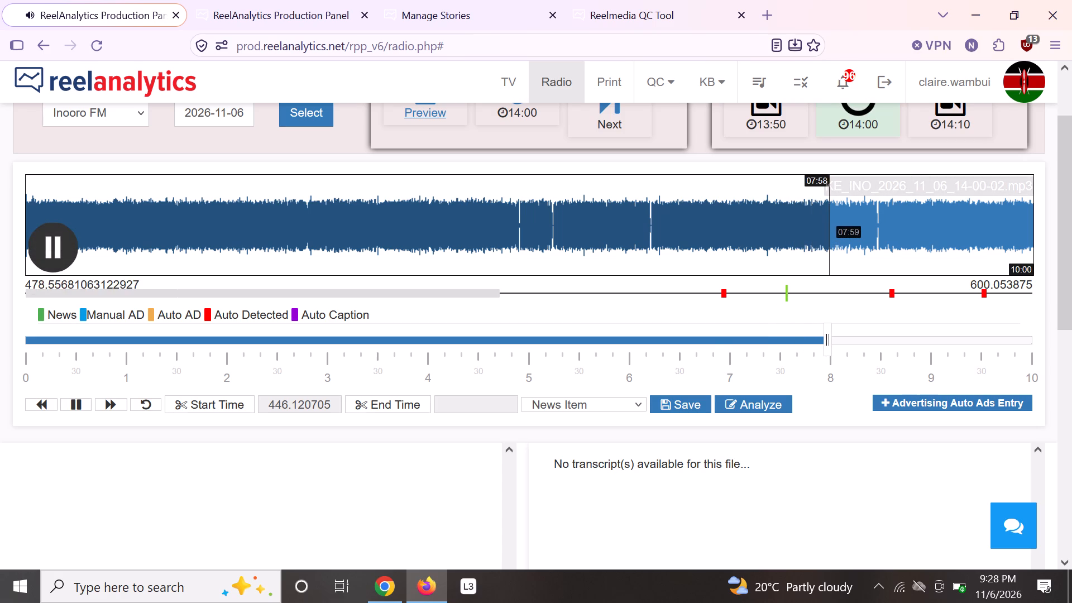
left_click(846, 227)
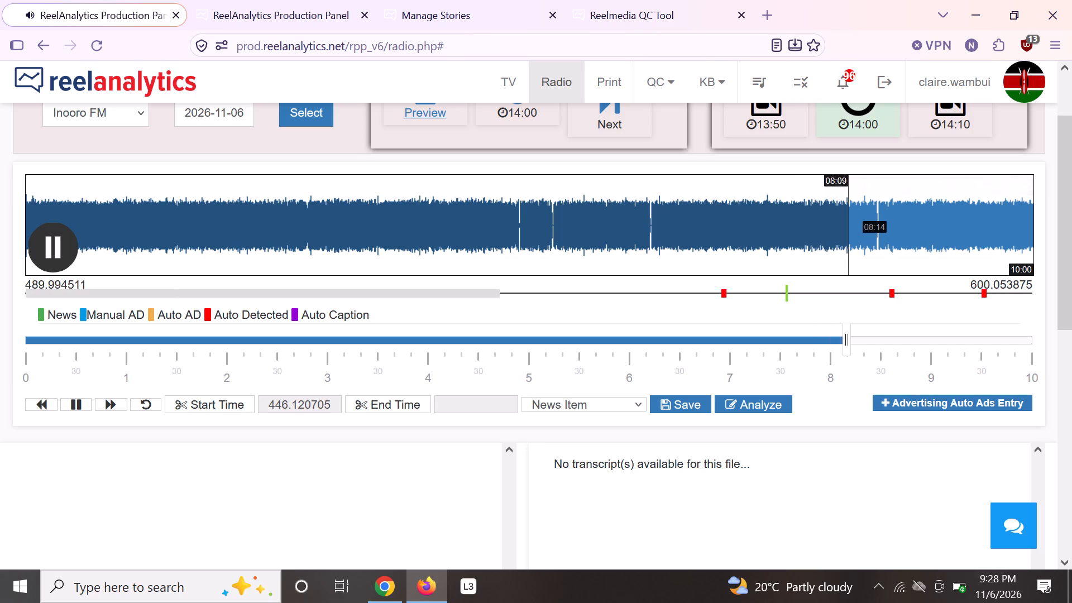
left_click(857, 225)
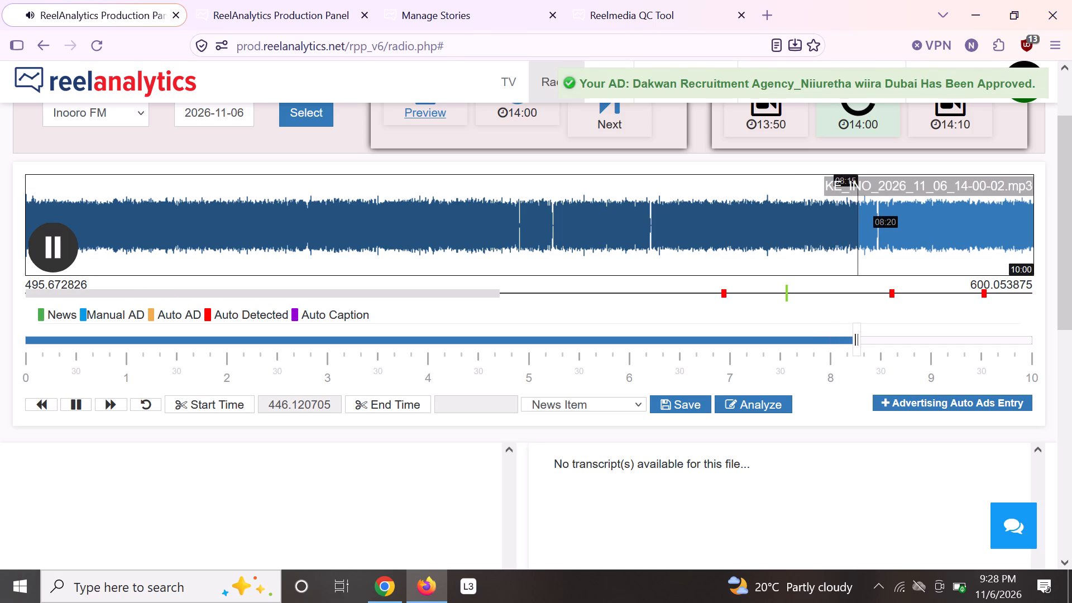
left_click(863, 218)
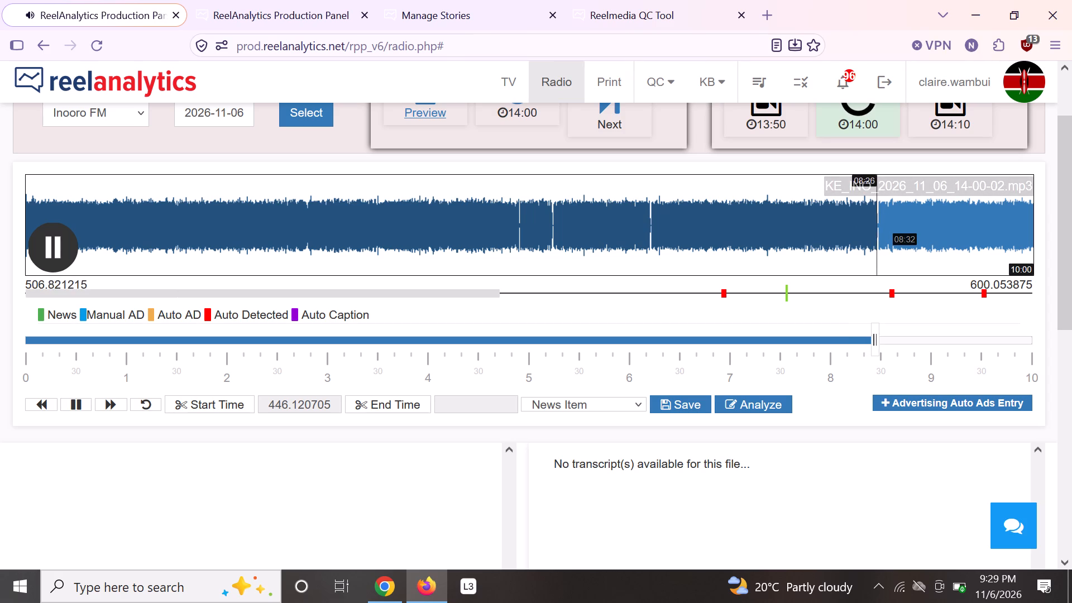
key("space")
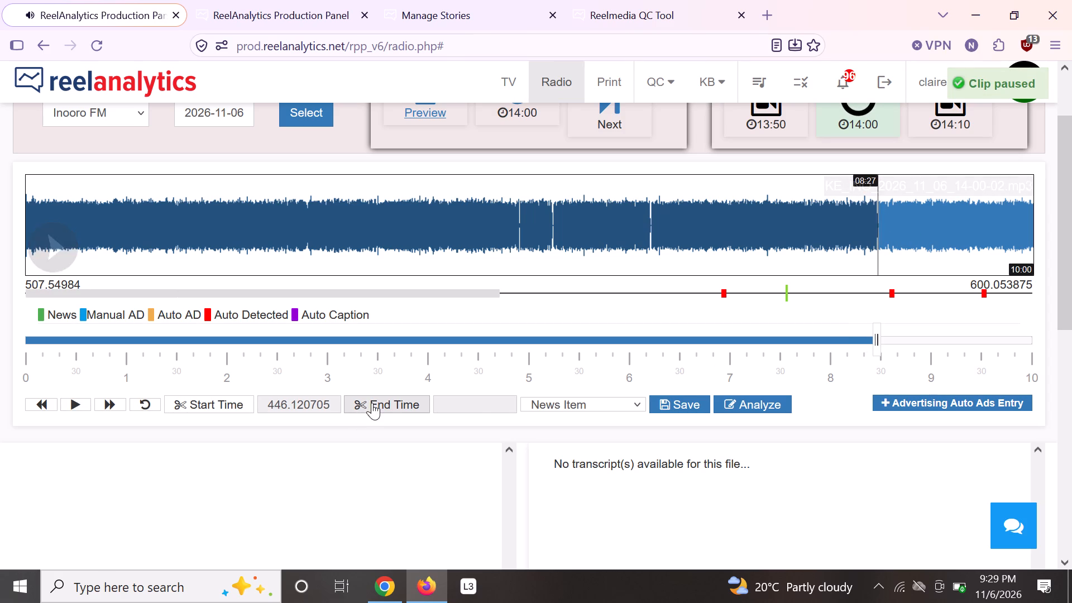
left_click(390, 403)
left_click(569, 405)
left_click(566, 472)
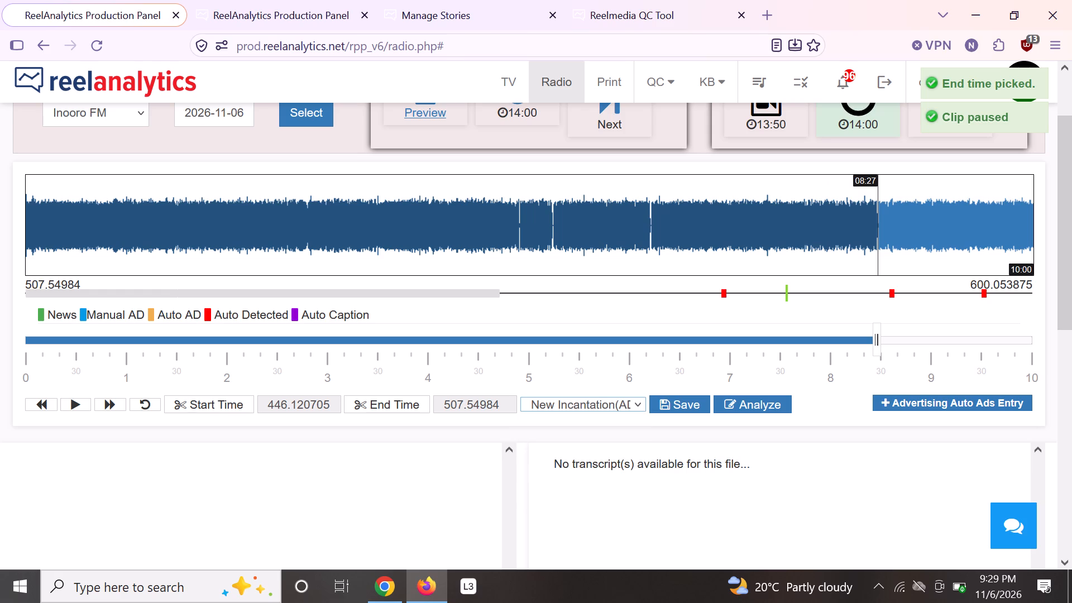
left_click(765, 405)
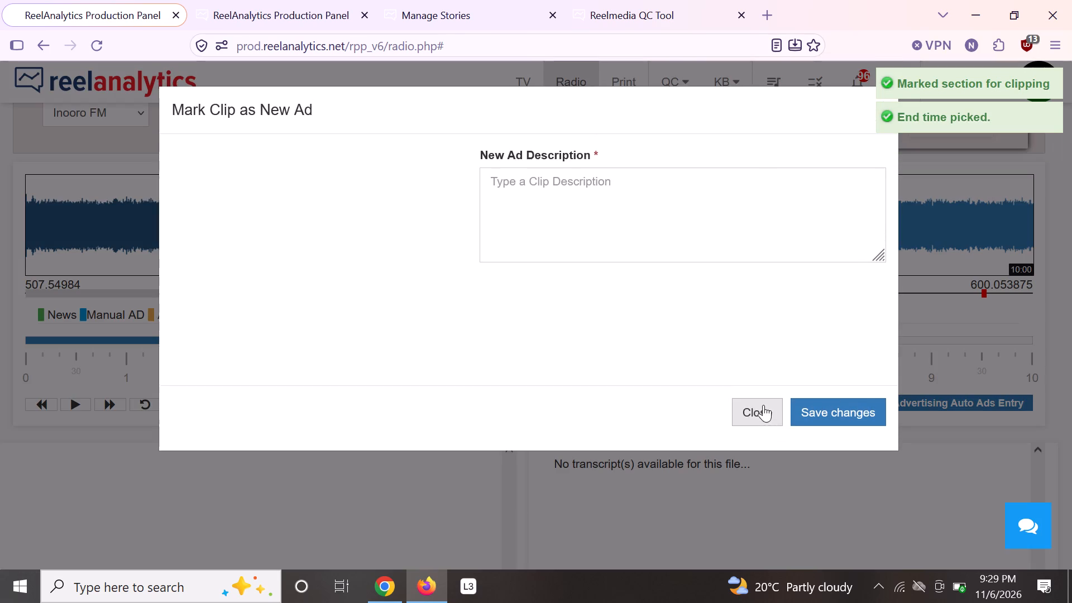
Describe the new ad as "Viutravel_Maugaga mbica ni makiria" while listening to its preview, and save the entry.
left_click(318, 256)
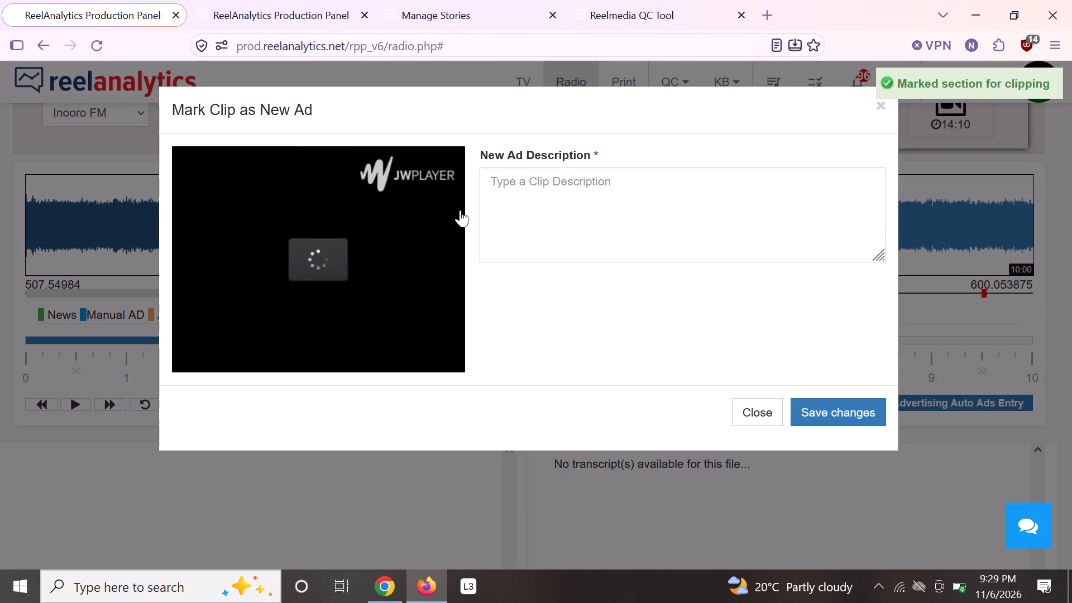
left_click(487, 177)
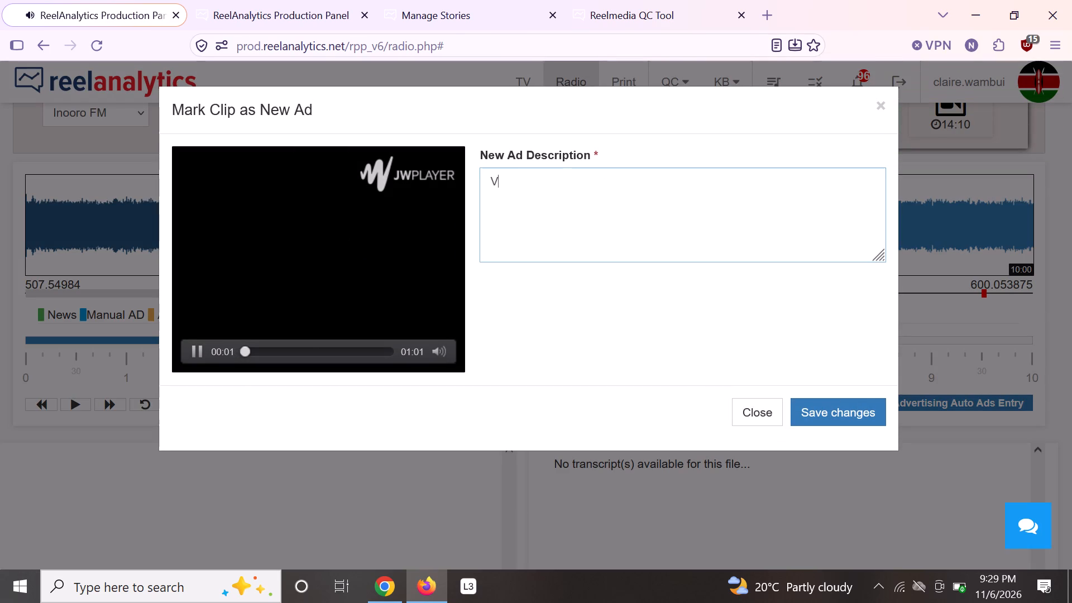
key("t")
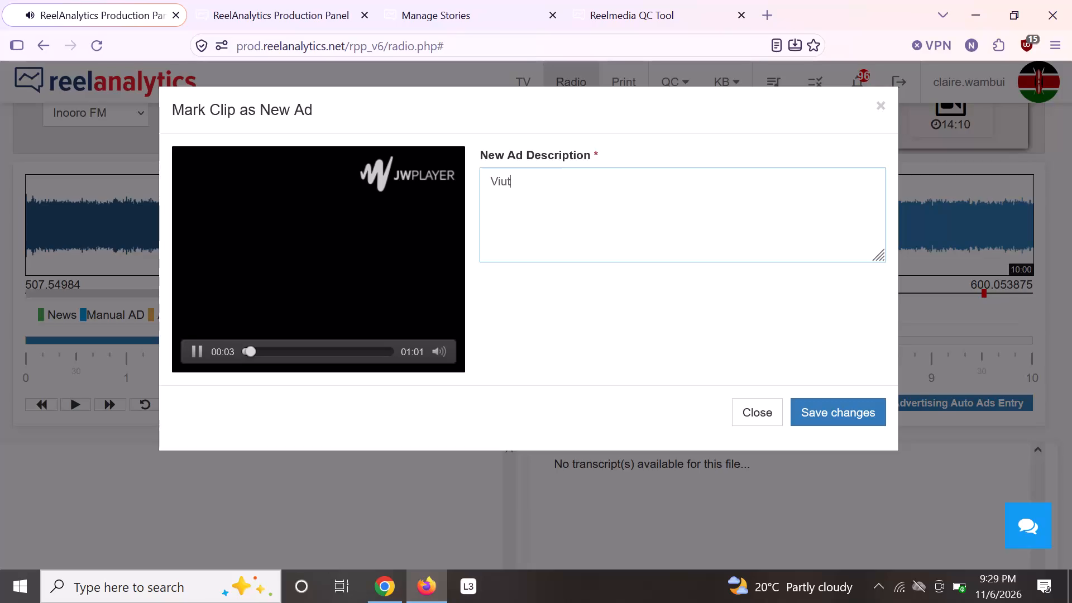
type("ravel")
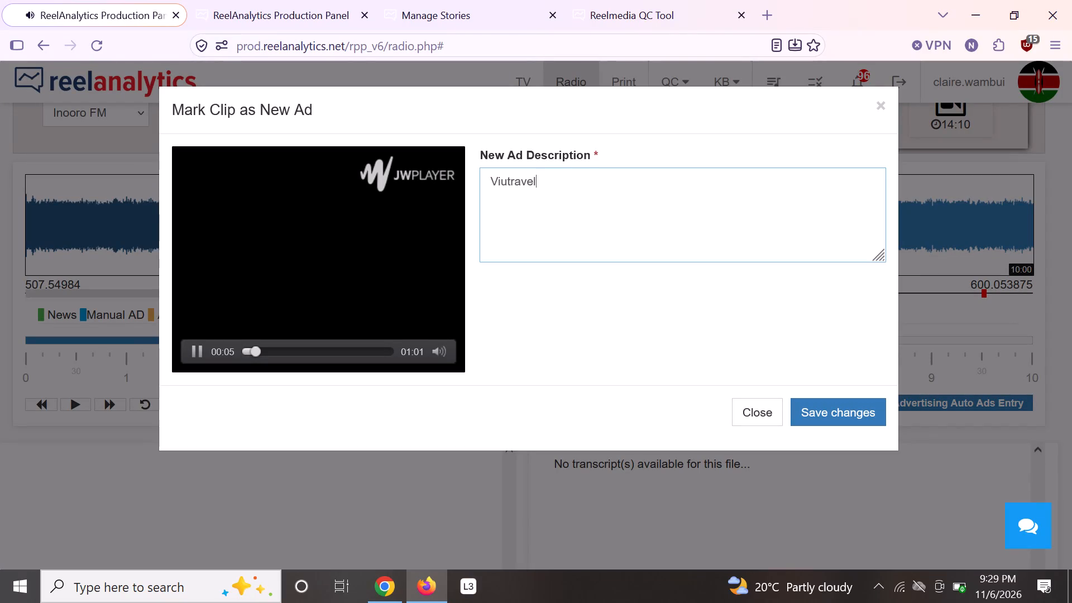
key("shift+underscore")
key("m")
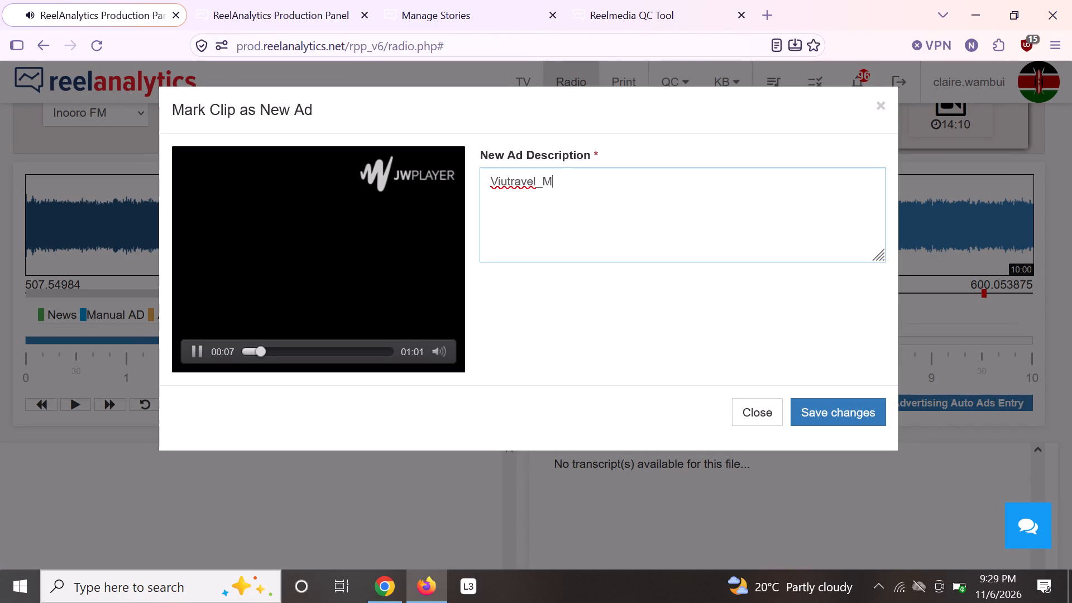
type("auga")
type("ga mbica ni")
key("space")
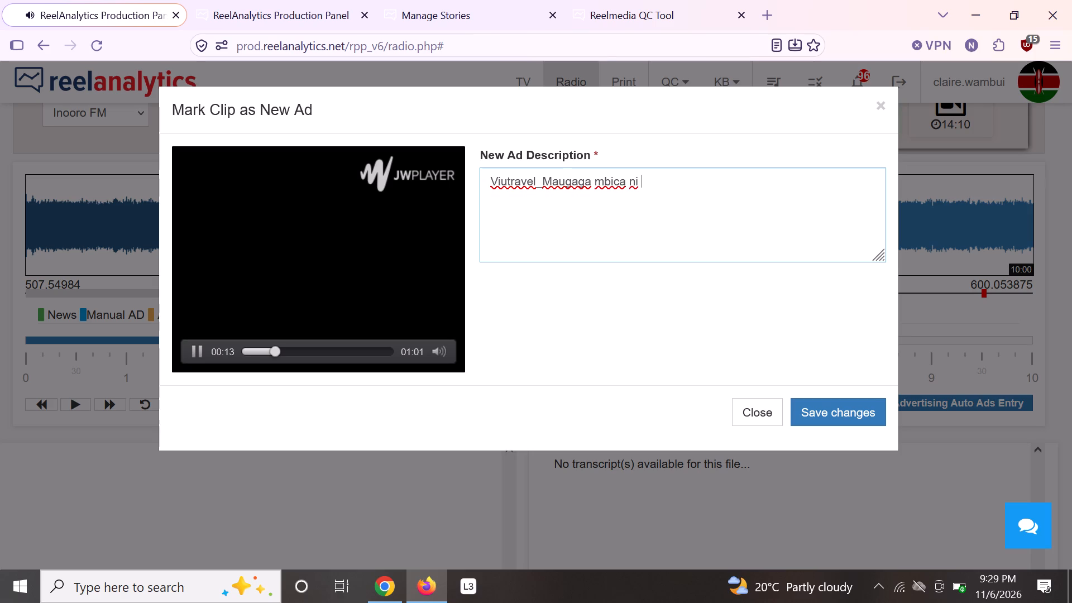
left_click_drag(285, 345, 196, 352)
left_click(666, 190)
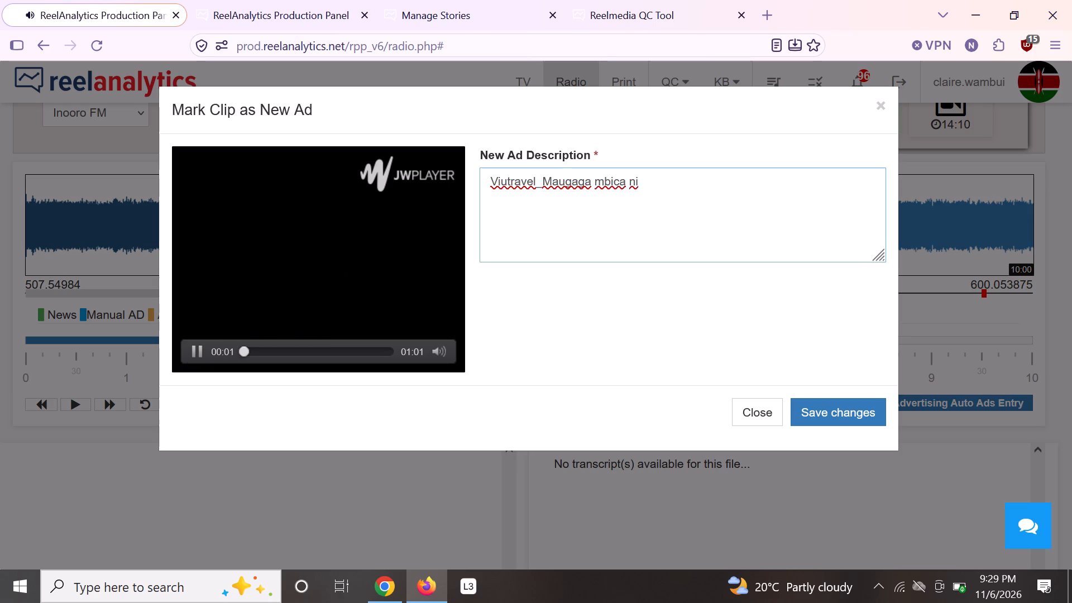
type("makiria")
key("space")
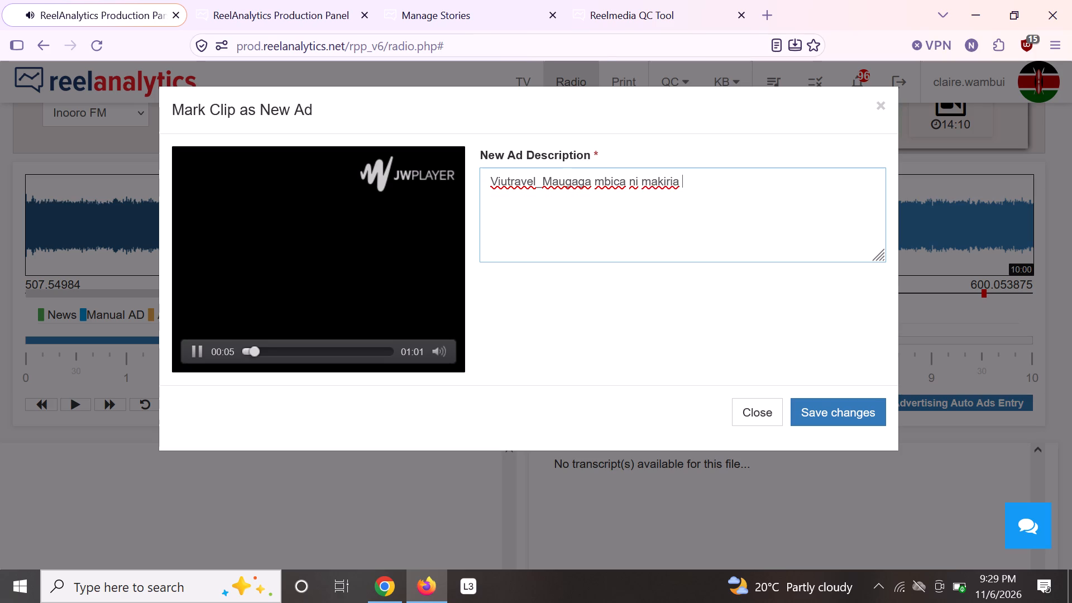
left_click_drag(644, 185, 731, 192)
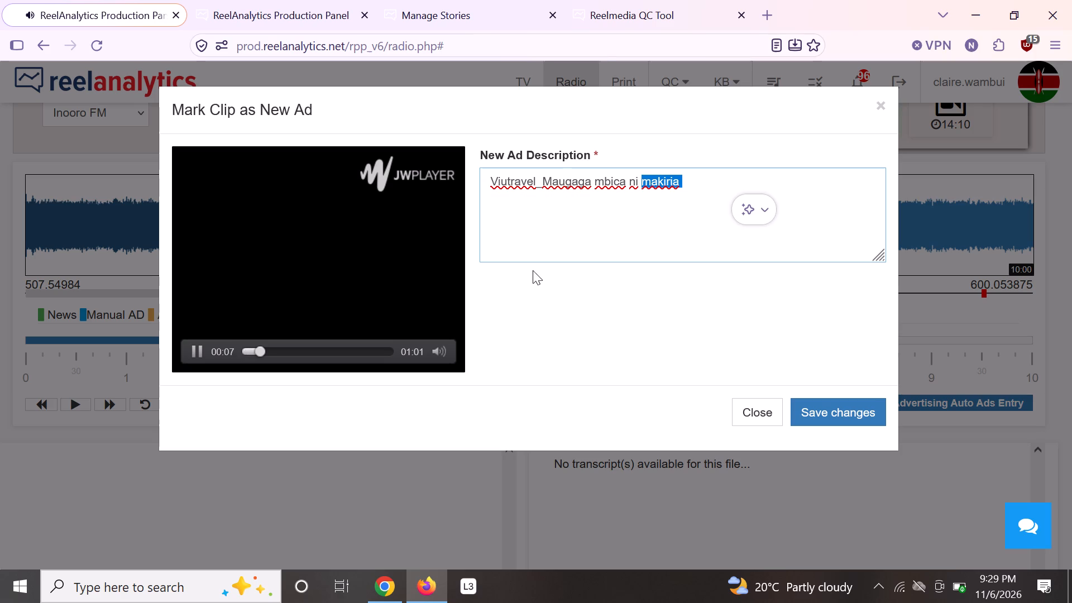
left_click(630, 284)
left_click(841, 417)
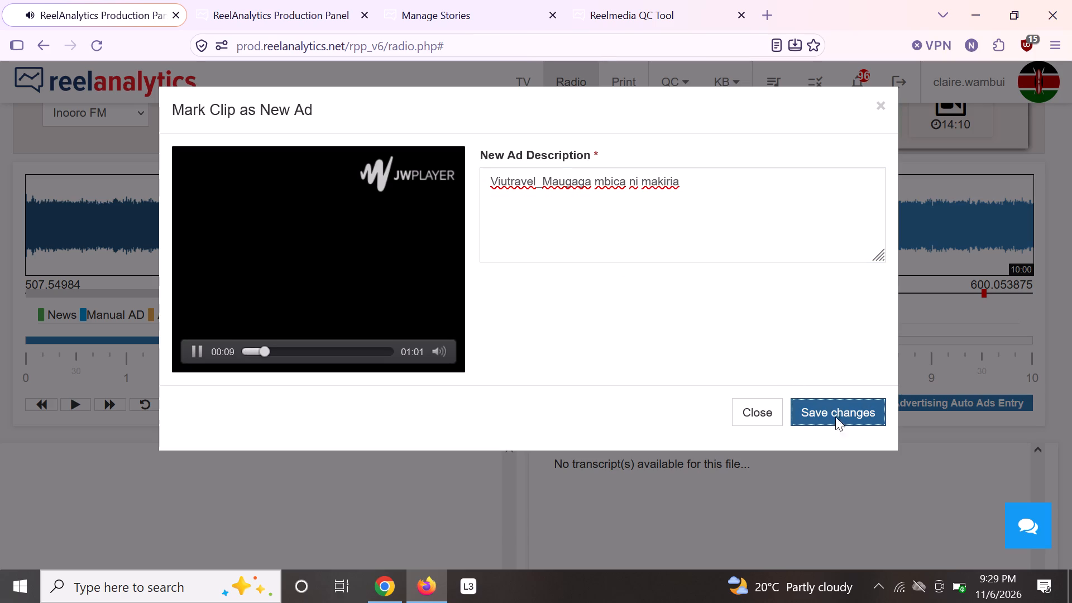
left_click(762, 513)
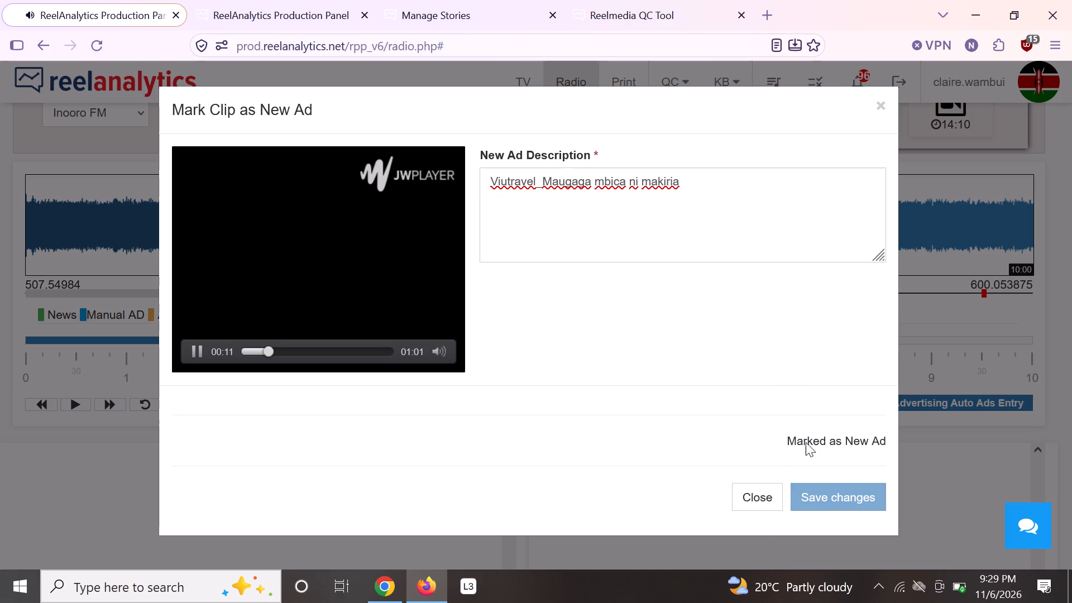
left_click(759, 499)
Skim the rest of the 14:00 clip from 8:27 to its end, checking the auto-detected ad near 9:30 without saving.
key("space")
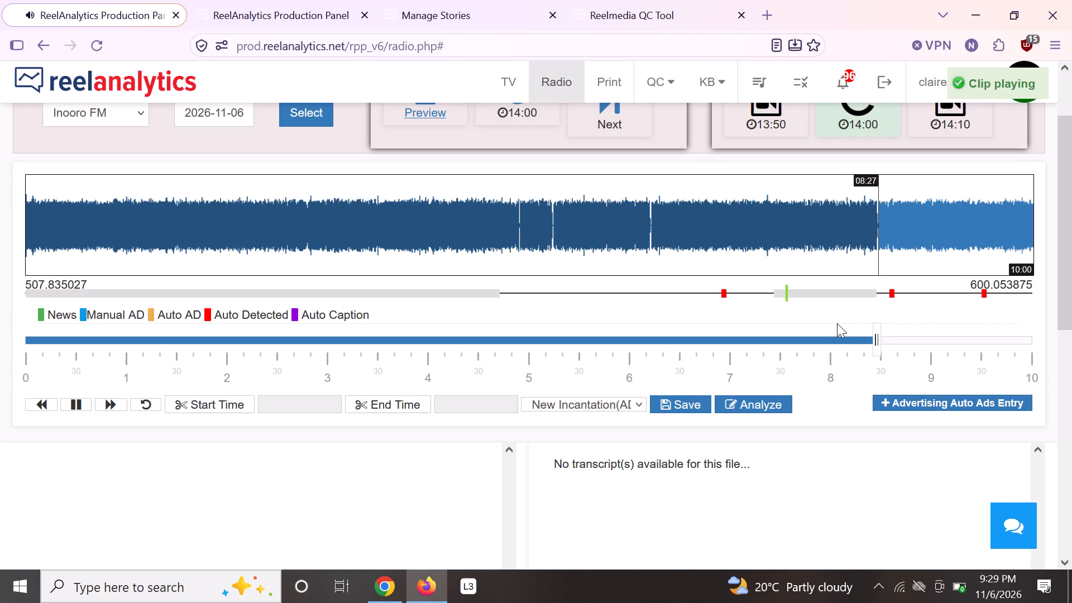
left_click(902, 233)
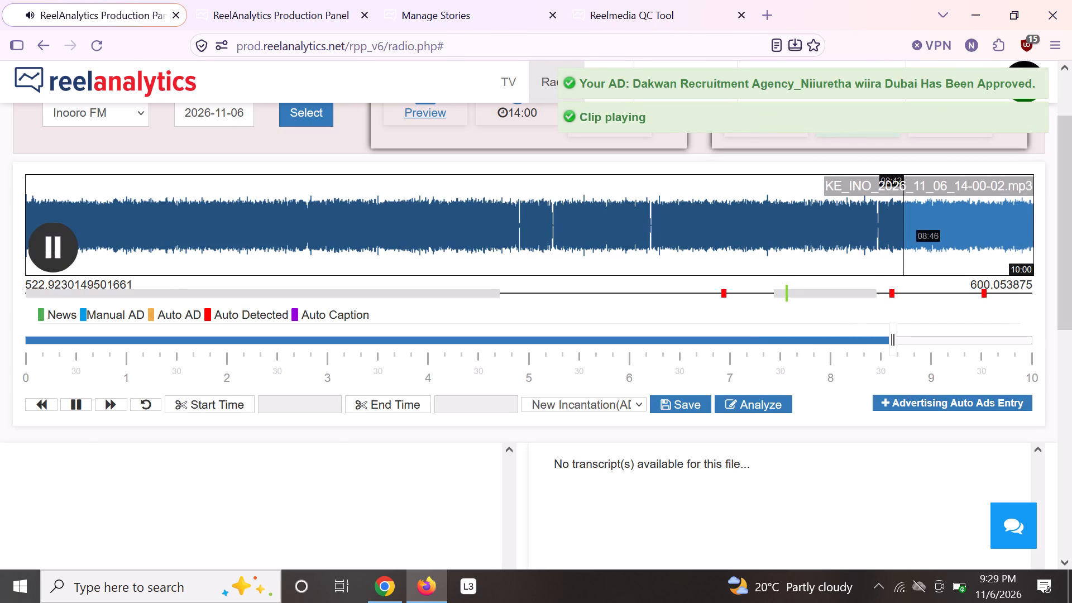
left_click(924, 237)
left_click(946, 242)
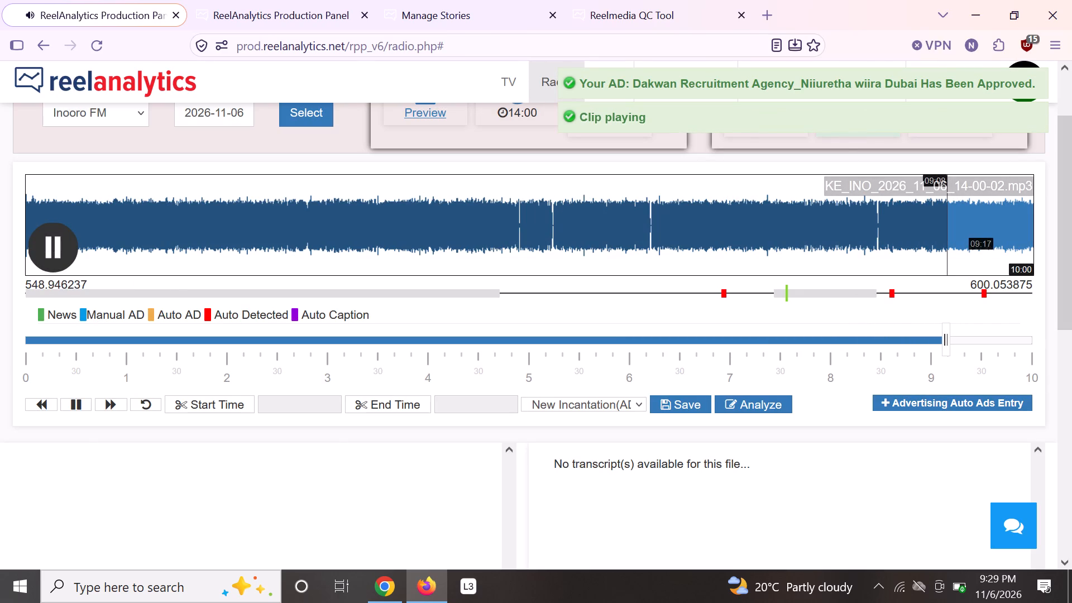
left_click(963, 242)
left_click(984, 293)
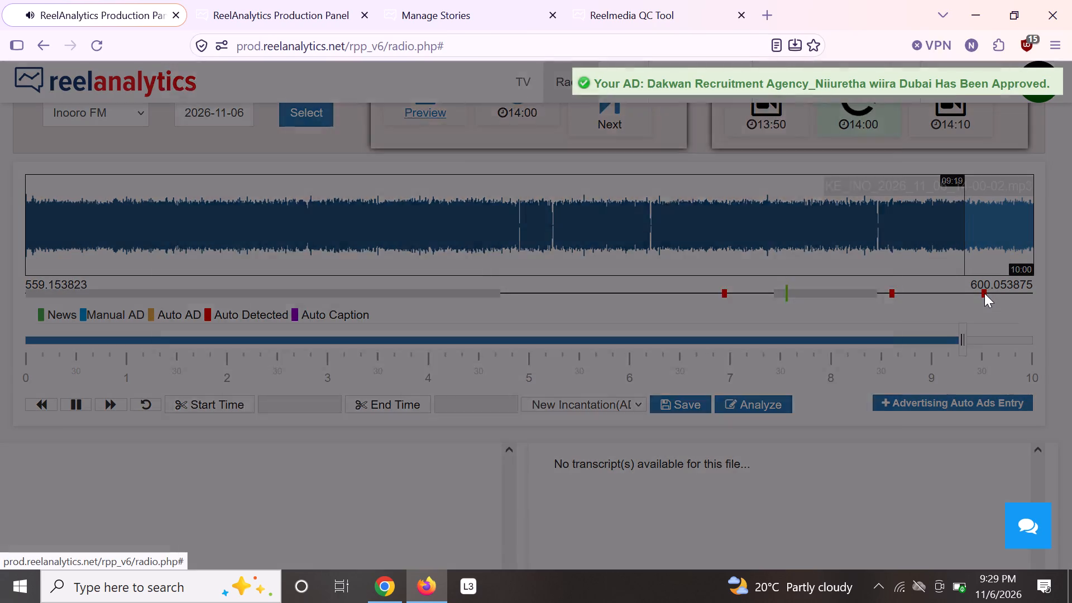
left_click(776, 435)
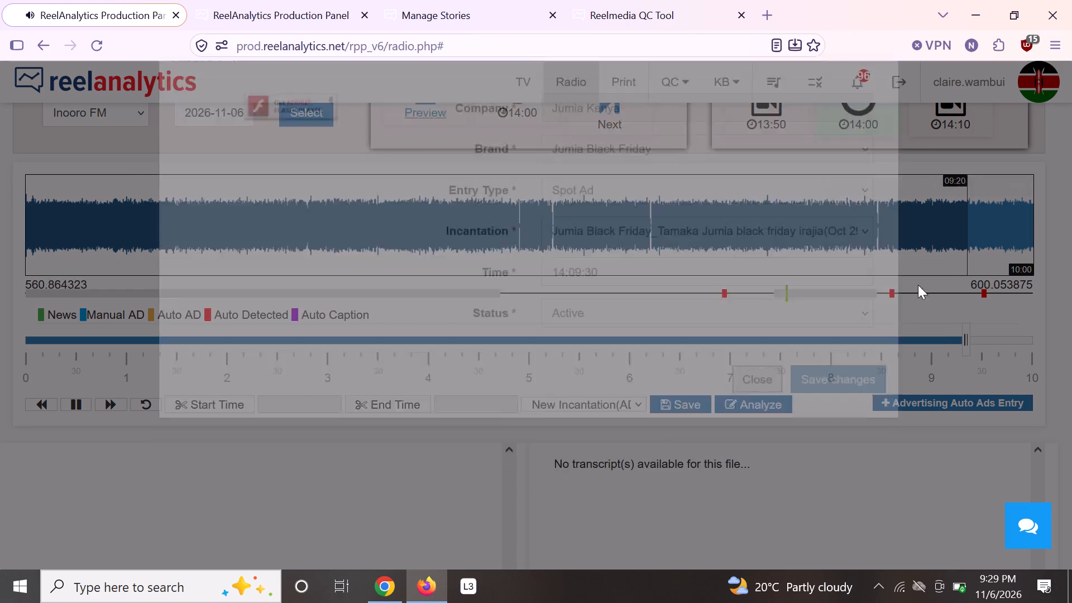
left_click(987, 238)
left_click(1024, 237)
Advance to the 14:10 Inooro FM clip and load it for playback.
scroll(571, 161, "up", 3)
scroll(570, 160, "down", 2)
scroll(570, 160, "up", 1)
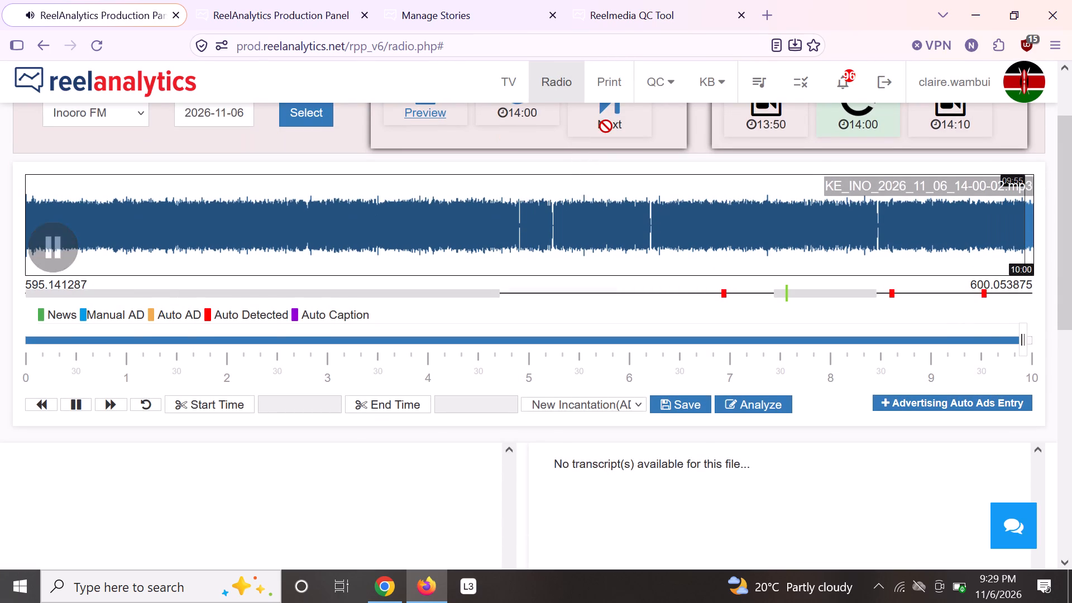
scroll(607, 126, "up", 1)
scroll(607, 126, "down", 3)
scroll(607, 126, "up", 2)
scroll(618, 126, "down", 1)
scroll(618, 126, "up", 1)
scroll(618, 126, "down", 1)
scroll(618, 126, "up", 1)
scroll(715, 144, "down", 1)
scroll(715, 145, "up", 5)
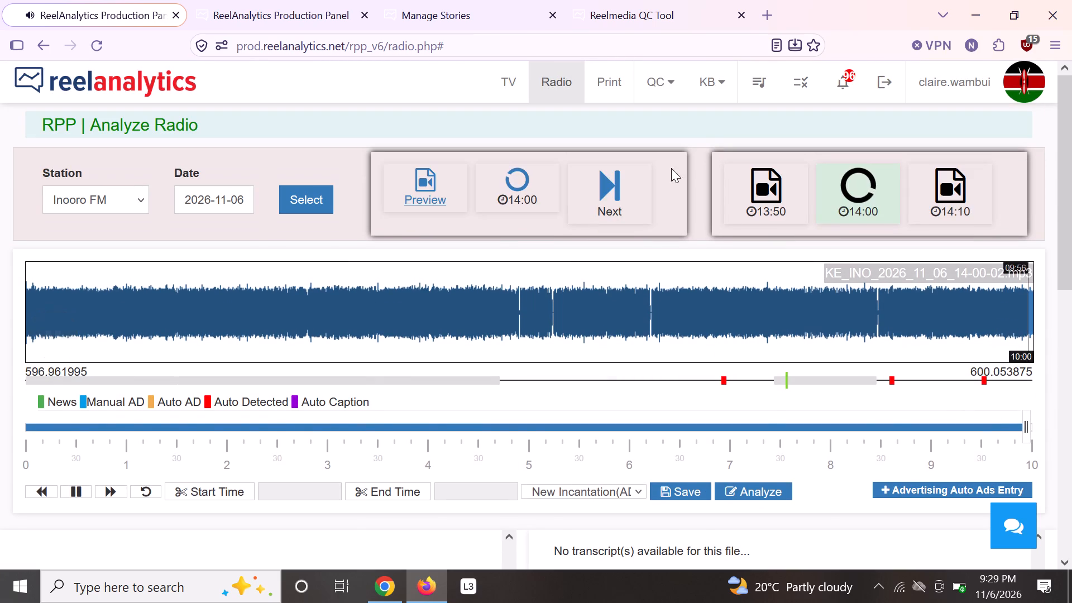
left_click(614, 184)
left_click(519, 189)
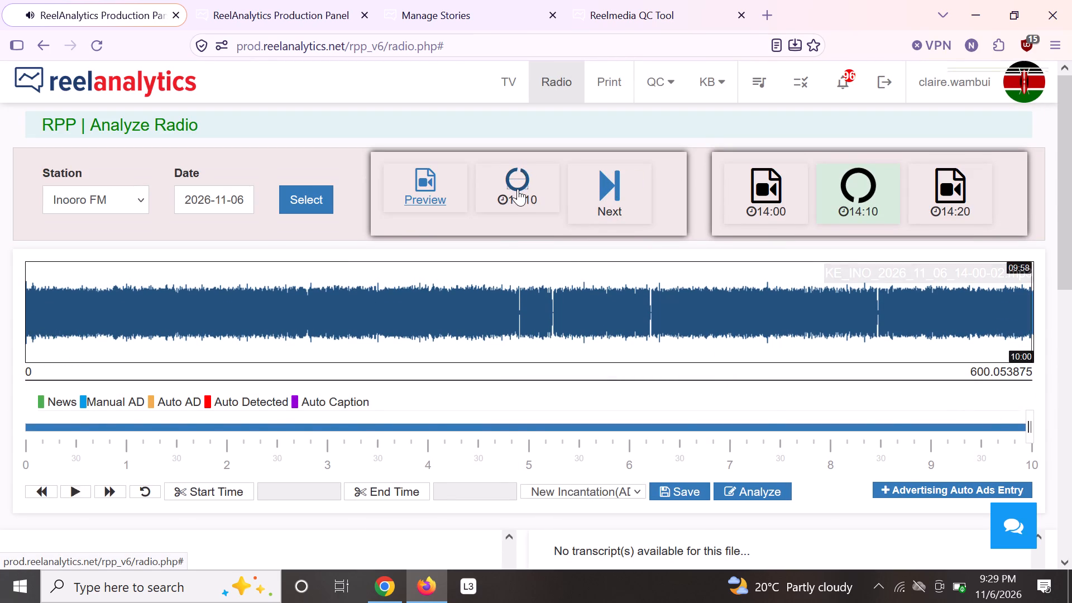
Listen to sections of the 14:10 clip's opening minute to check for unlogged ads.
left_click(64, 274)
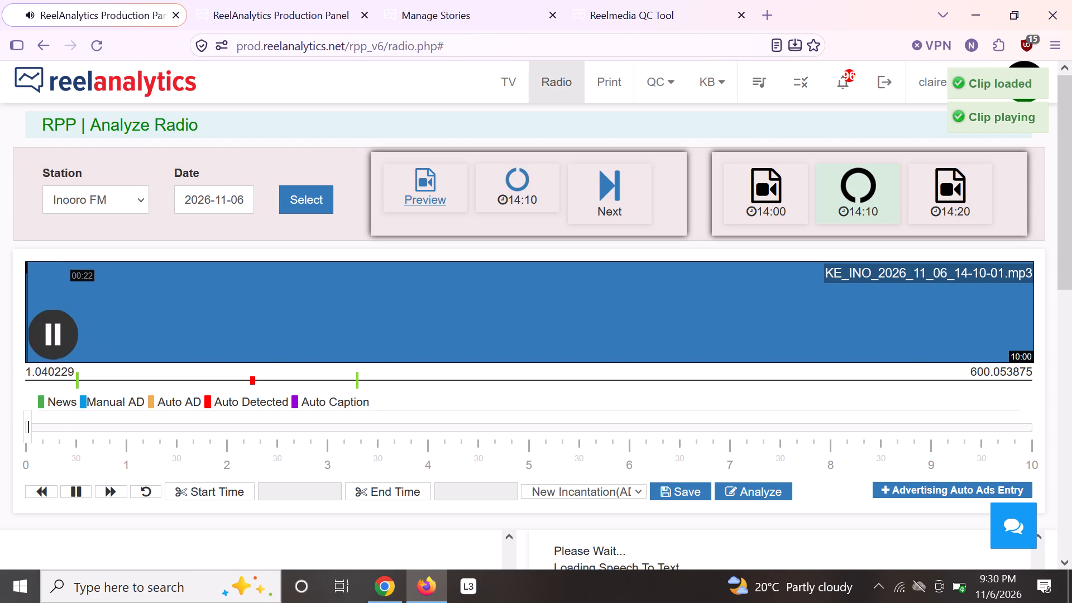
left_click(103, 289)
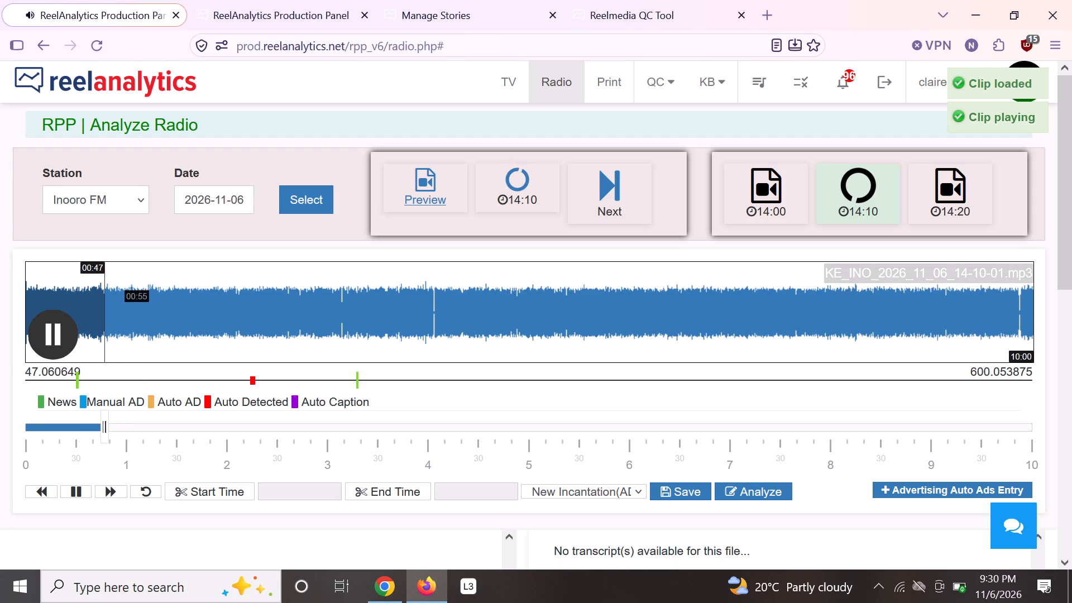
left_click(89, 310)
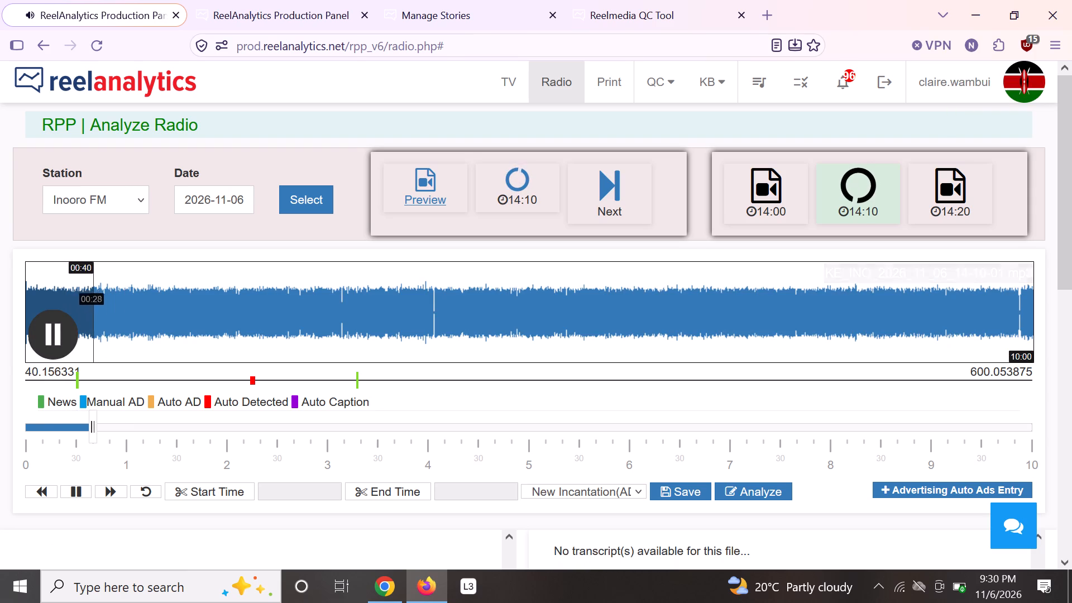
left_click(72, 296)
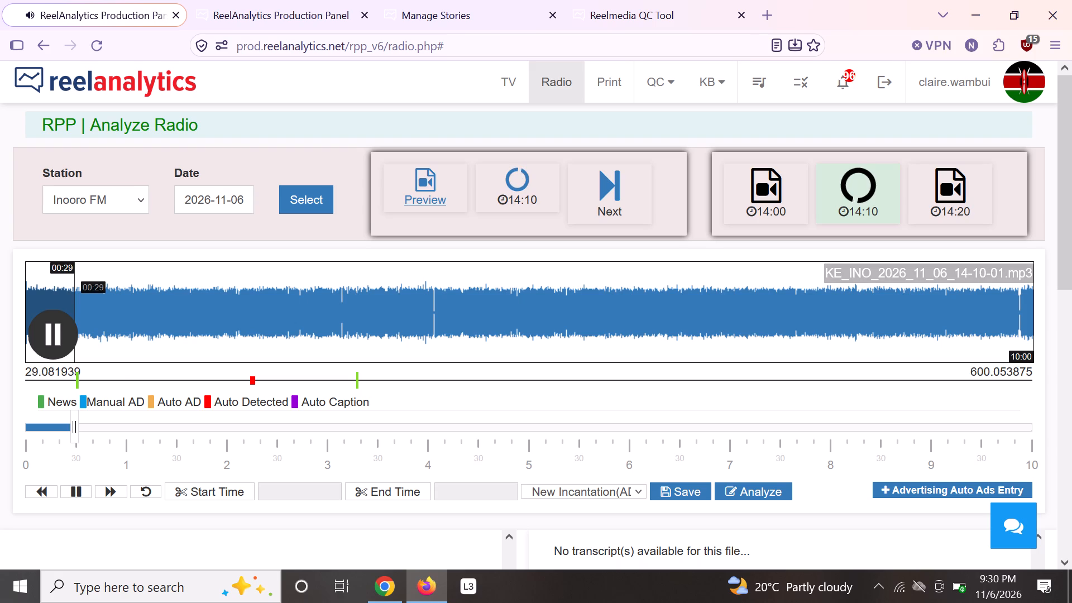
scroll(514, 337, "down", 1)
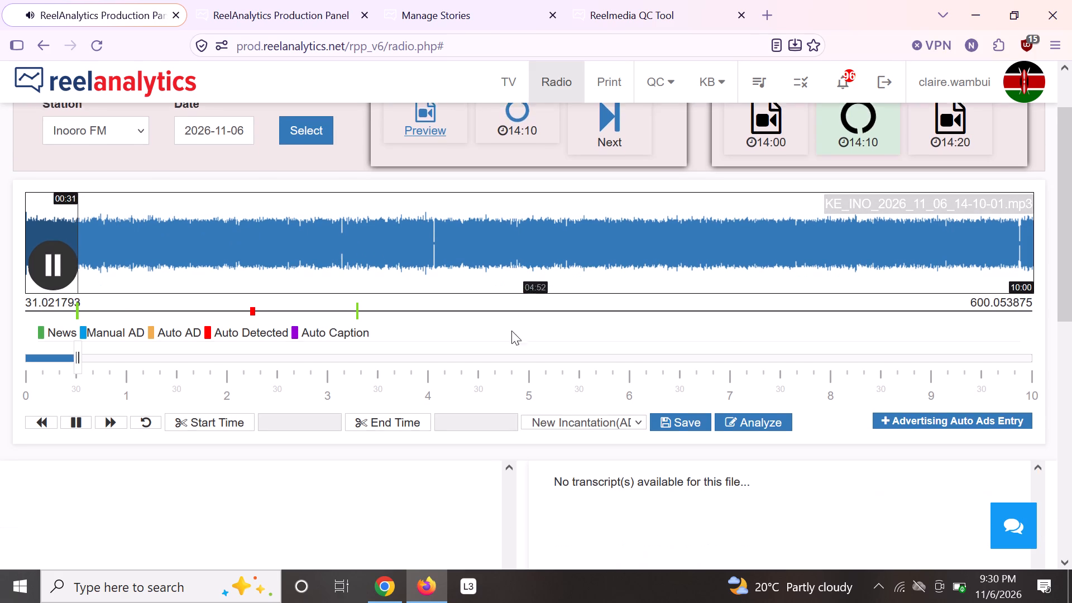
scroll(521, 315, "down", 1)
scroll(223, 250, "up", 3)
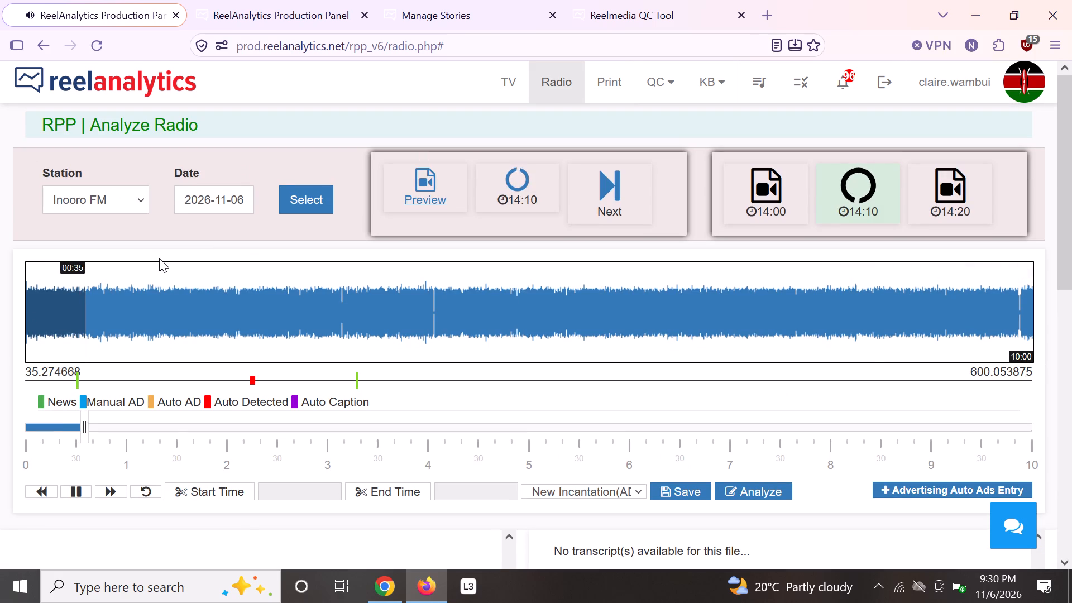
Find where the unlogged ad begins after 1:20 in the 14:10 clip and mark its start time at about 82.42 seconds.
left_click(109, 290)
left_click(137, 301)
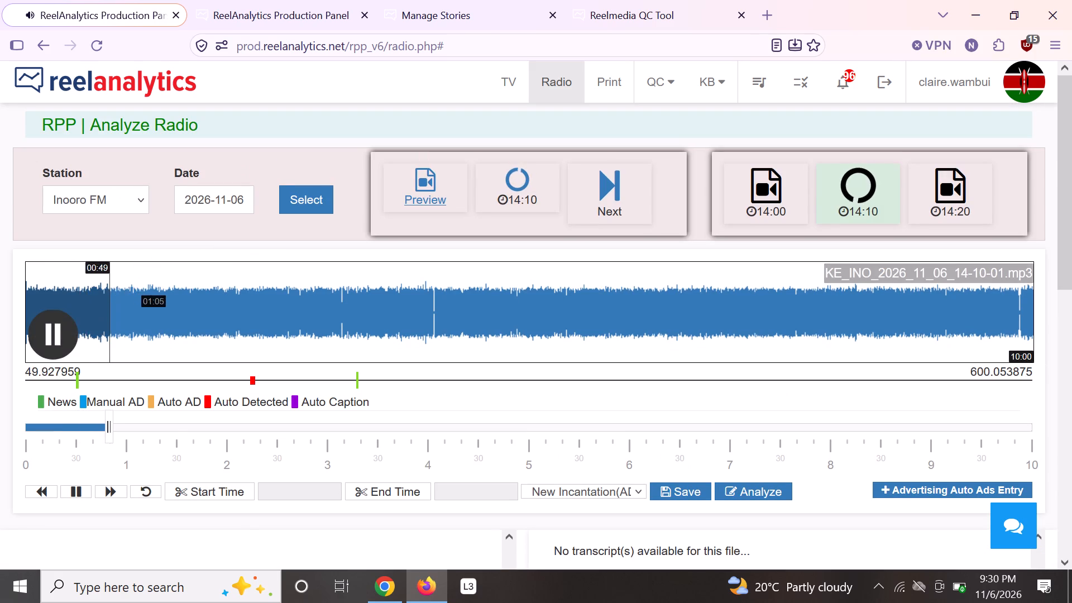
left_click(171, 306)
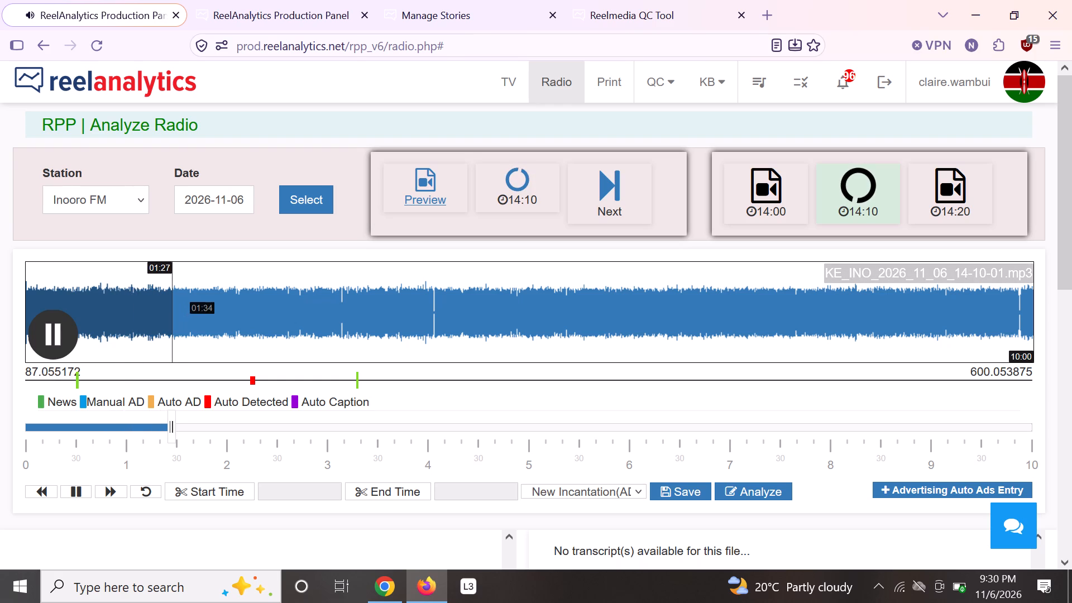
left_click(166, 305)
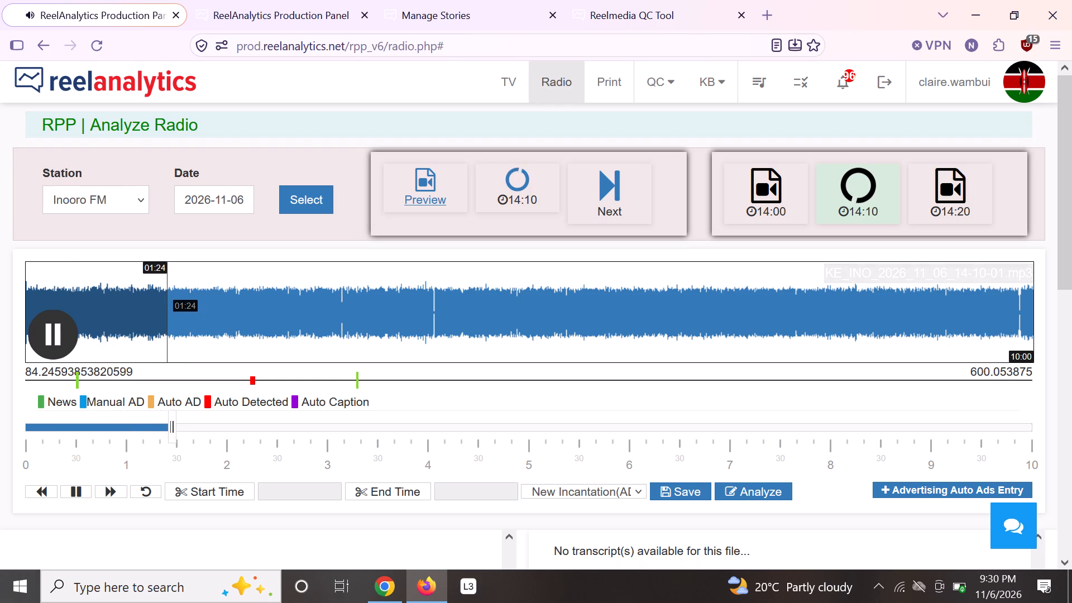
left_click(156, 299)
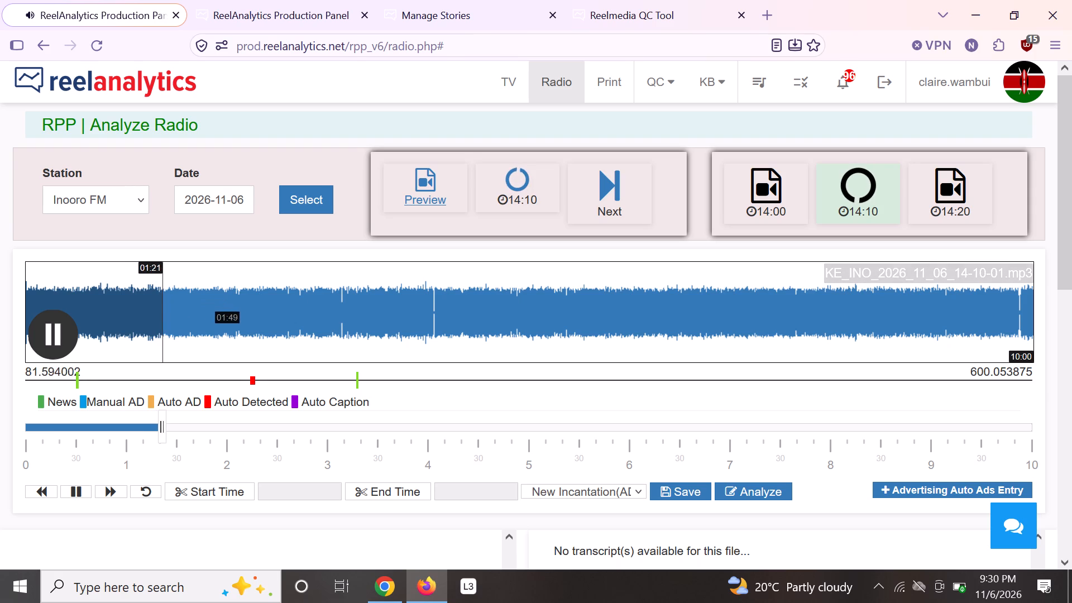
key("space")
left_click(231, 487)
key("space")
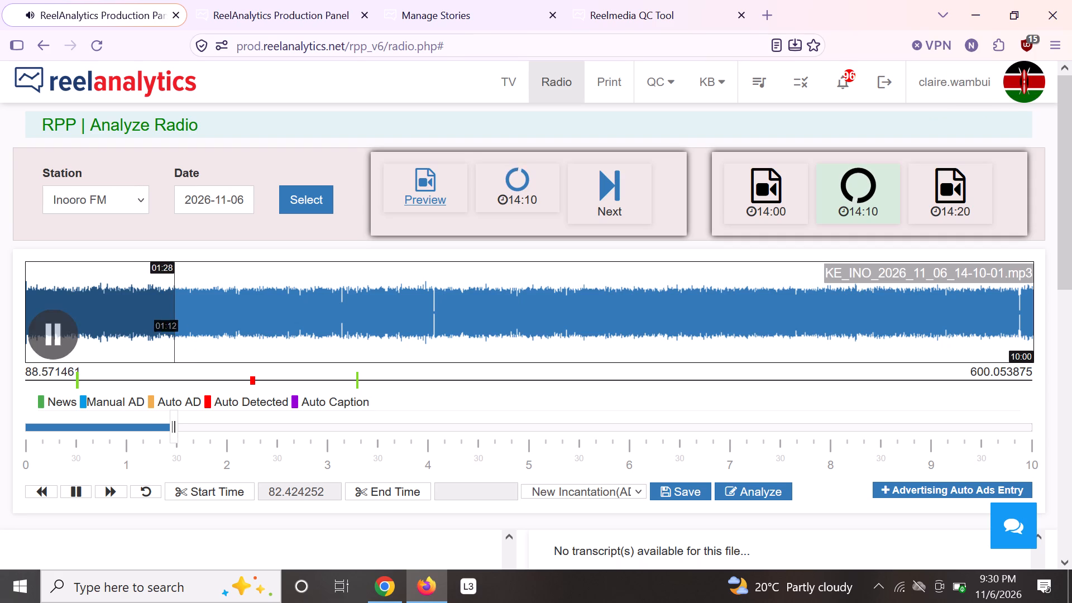
Find the ad's end, mark its end time at about 127.27 seconds, and open it for analysis as New Incantation (AD).
left_click(185, 323)
left_click(204, 322)
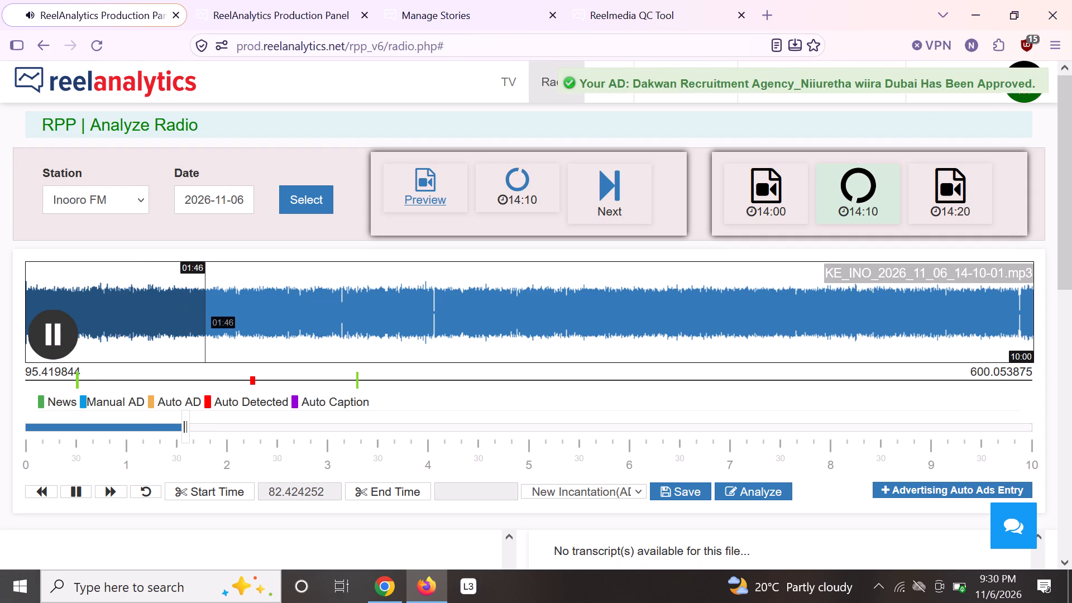
left_click(223, 318)
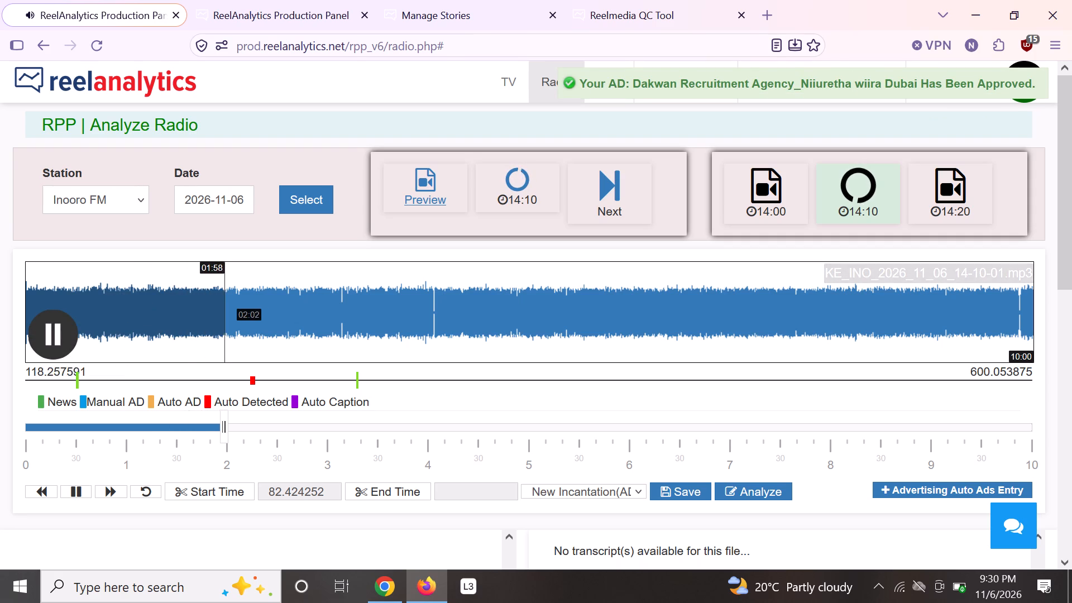
left_click(227, 313)
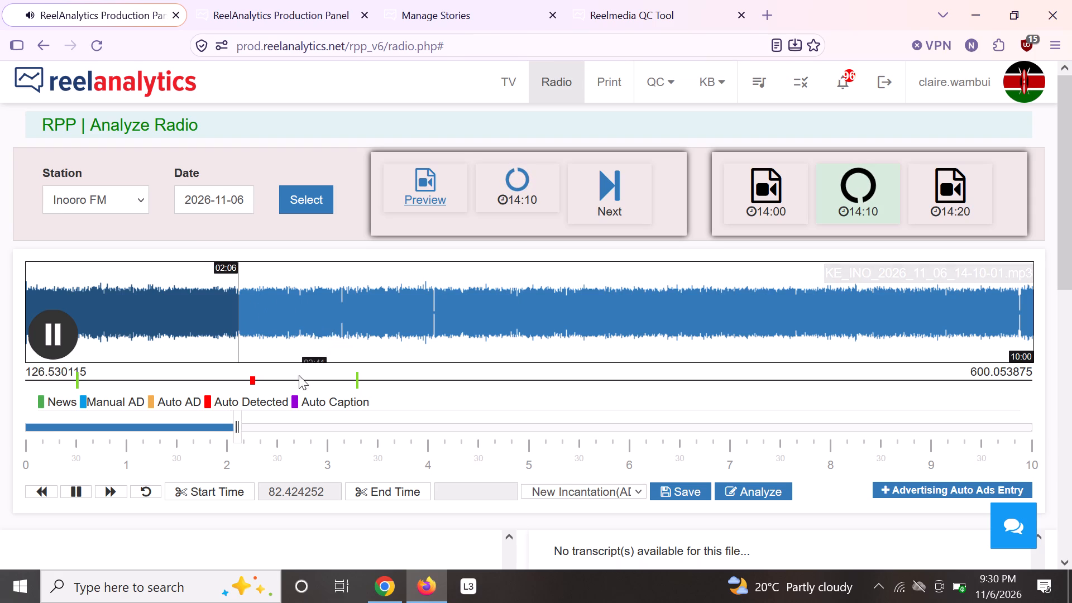
key("space")
left_click(401, 491)
left_click(750, 497)
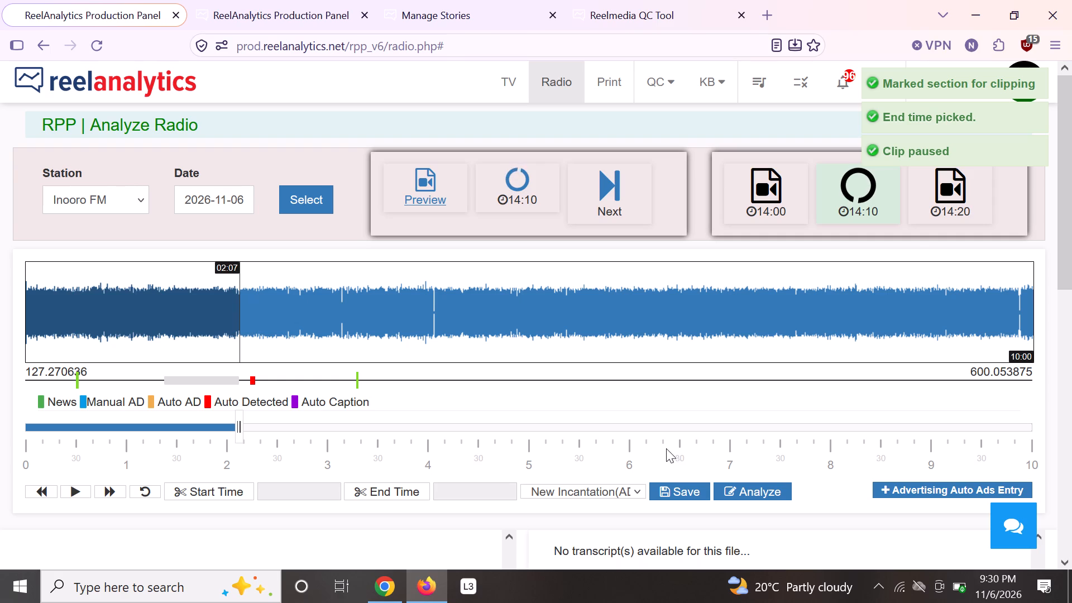
Describe the new ad as "PIMC Global_Oya..no urariha rent" while listening to its preview, and save the entry.
left_click(497, 173)
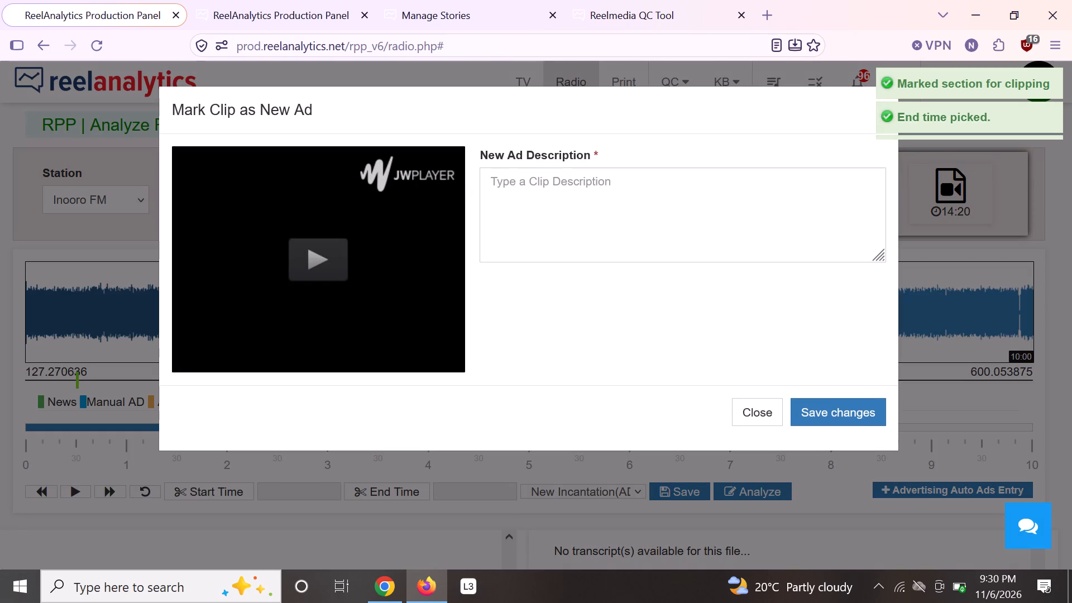
type("PIM")
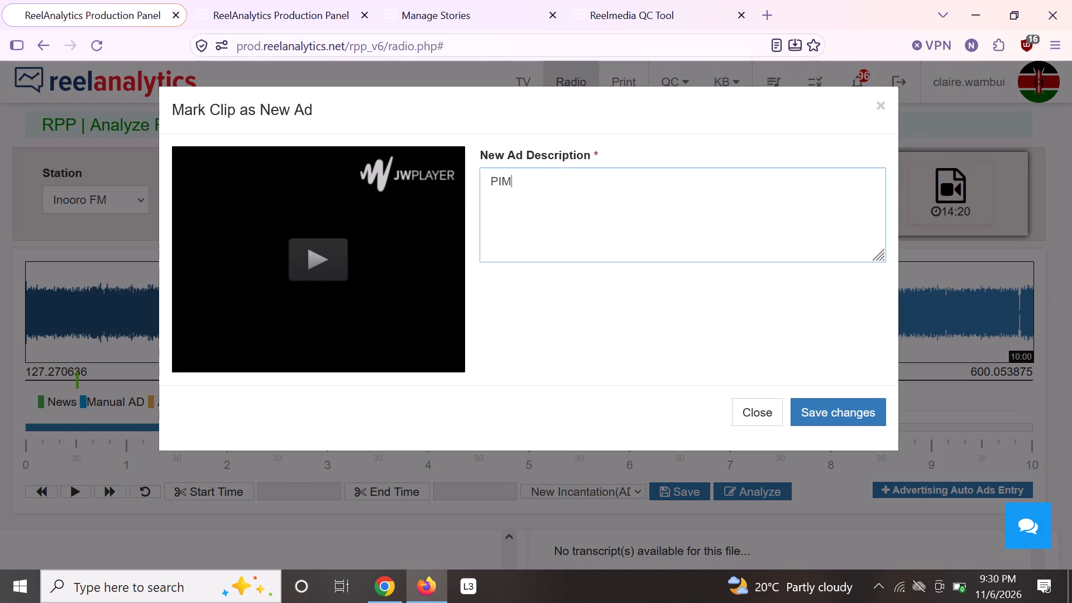
type("C G")
type("lobal")
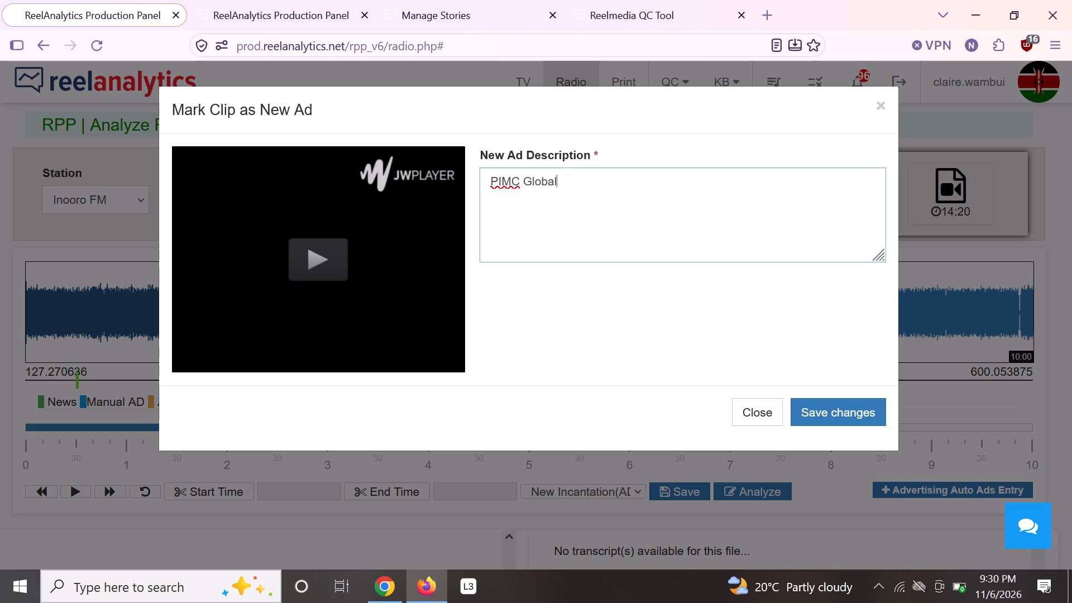
key("shift+underscore")
key("o")
type("..")
left_click(322, 255)
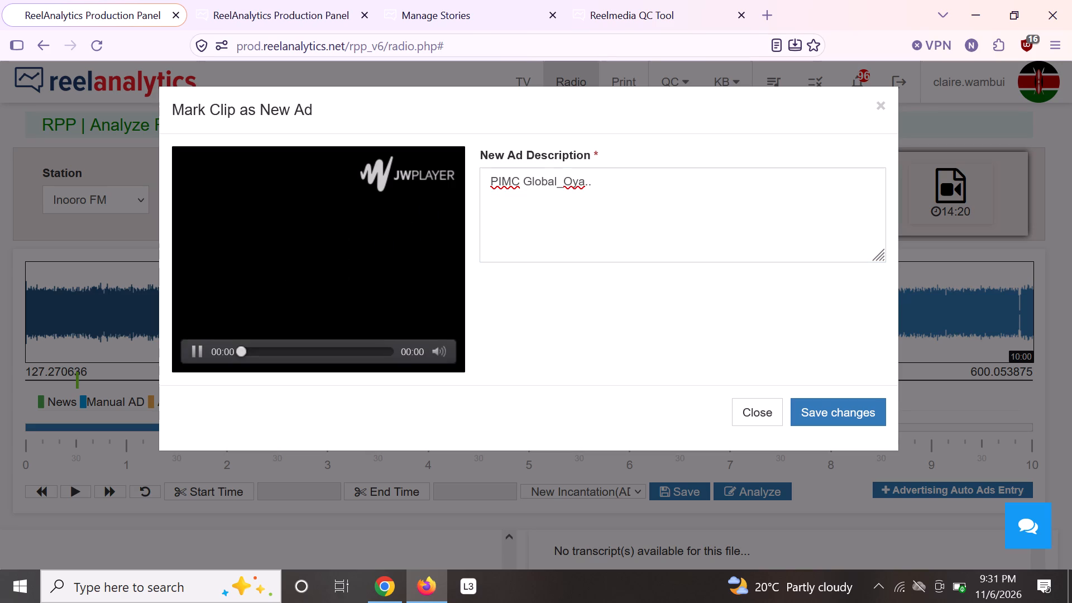
left_click(609, 186)
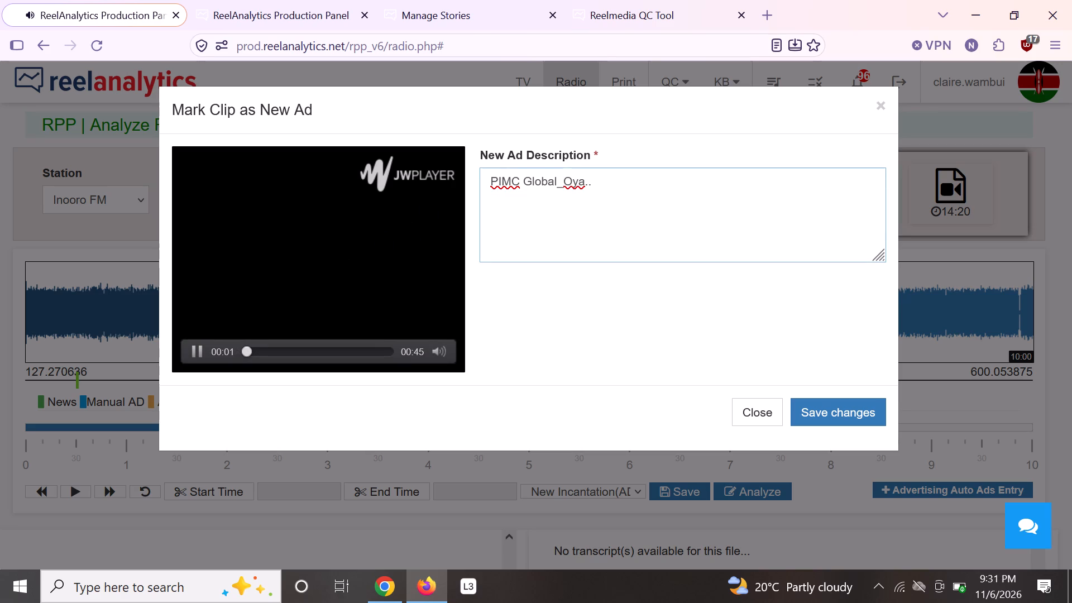
type("no ut")
key("BackSpace")
type("rariha rent")
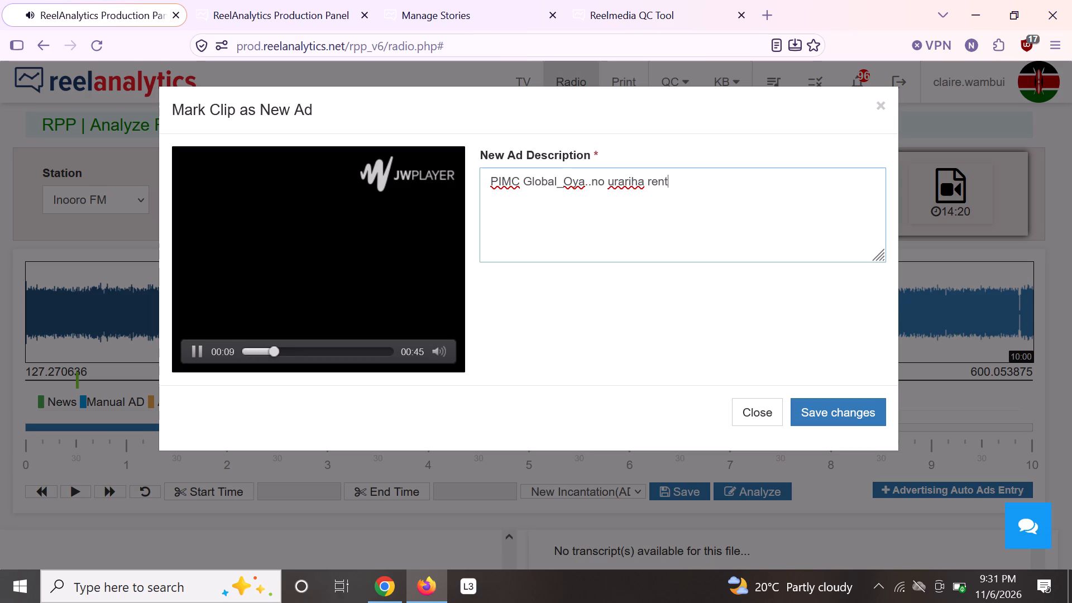
left_click(835, 409)
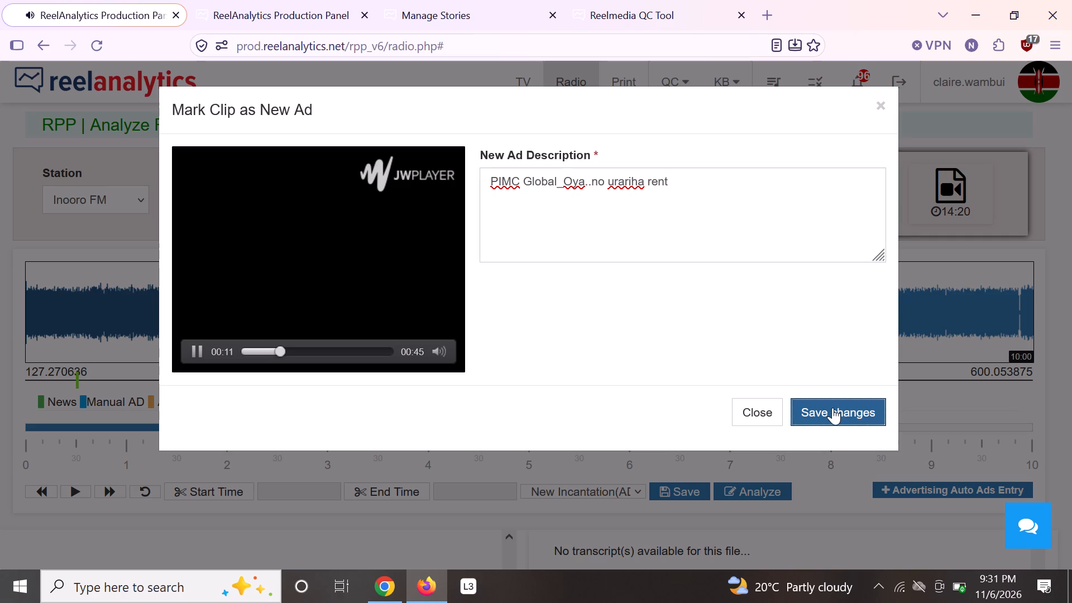
left_click(763, 497)
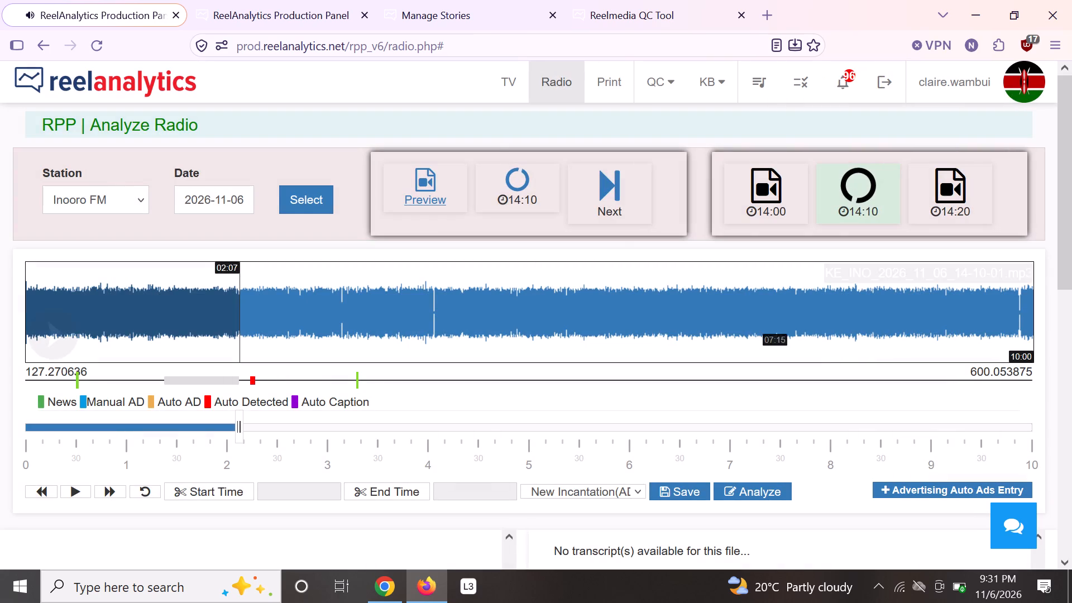
Resume playback from 2:07 and check the details of the auto-detected ad near 2:14 without saving.
key("space")
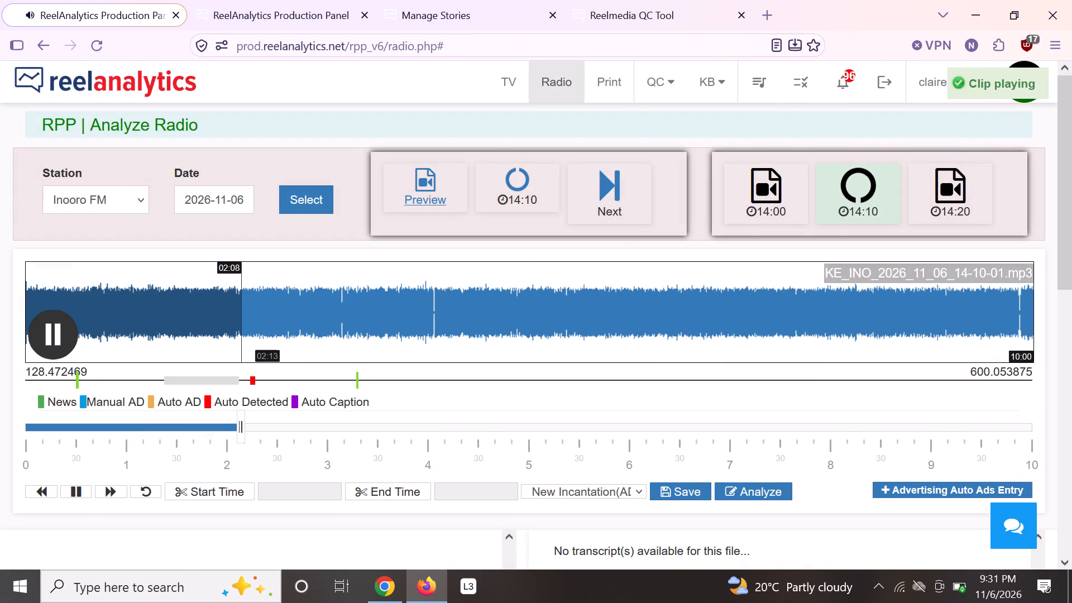
left_click(254, 379)
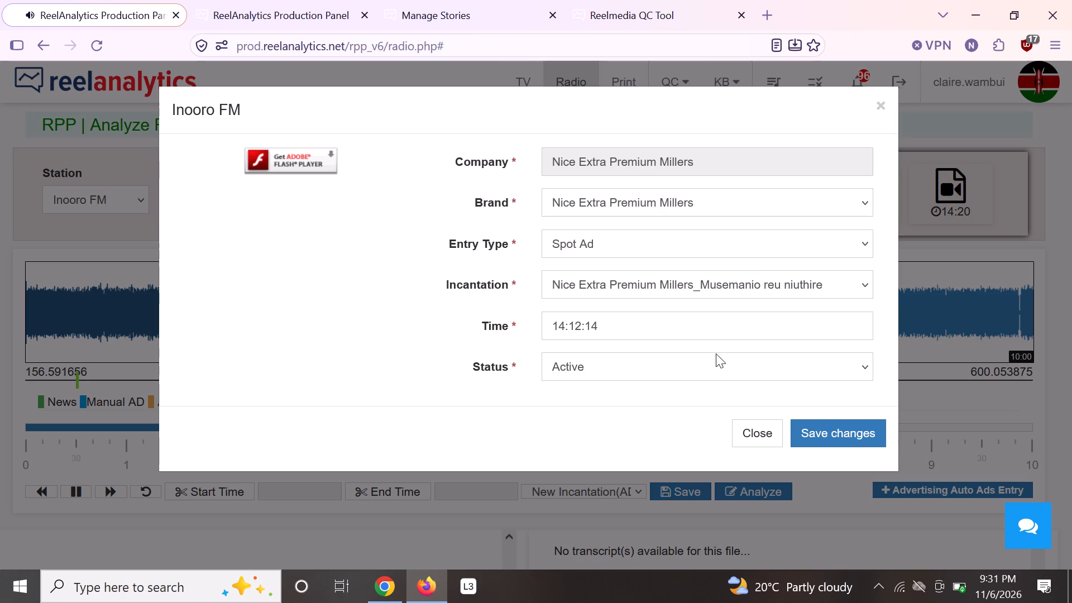
left_click(758, 439)
Leave the ad details and sample the rest of the 14:10 clip from about 3:06 to its end for unlogged content.
left_click(339, 312)
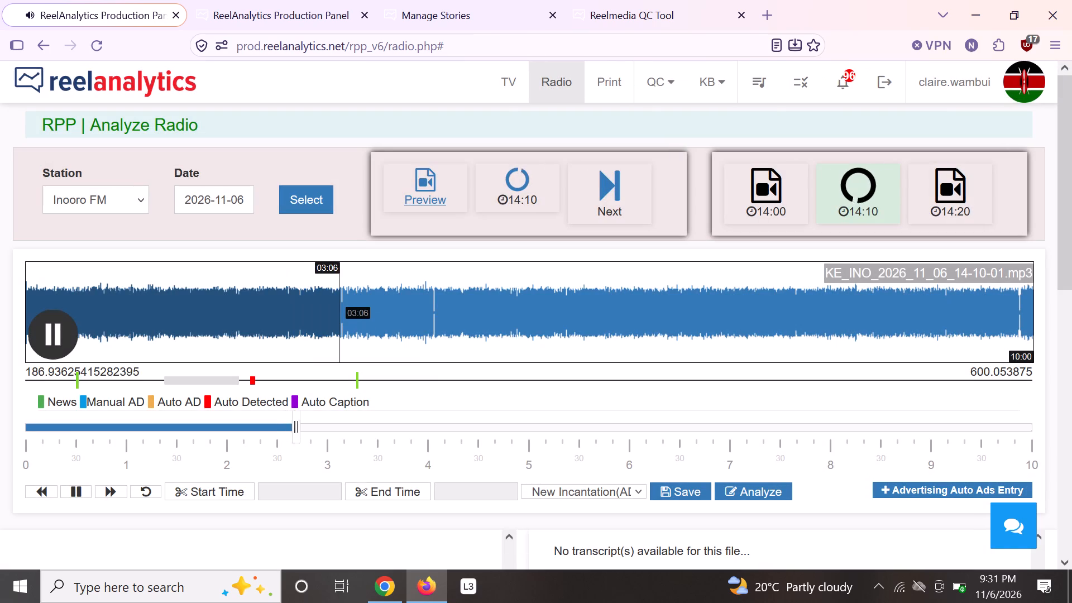
left_click(367, 312)
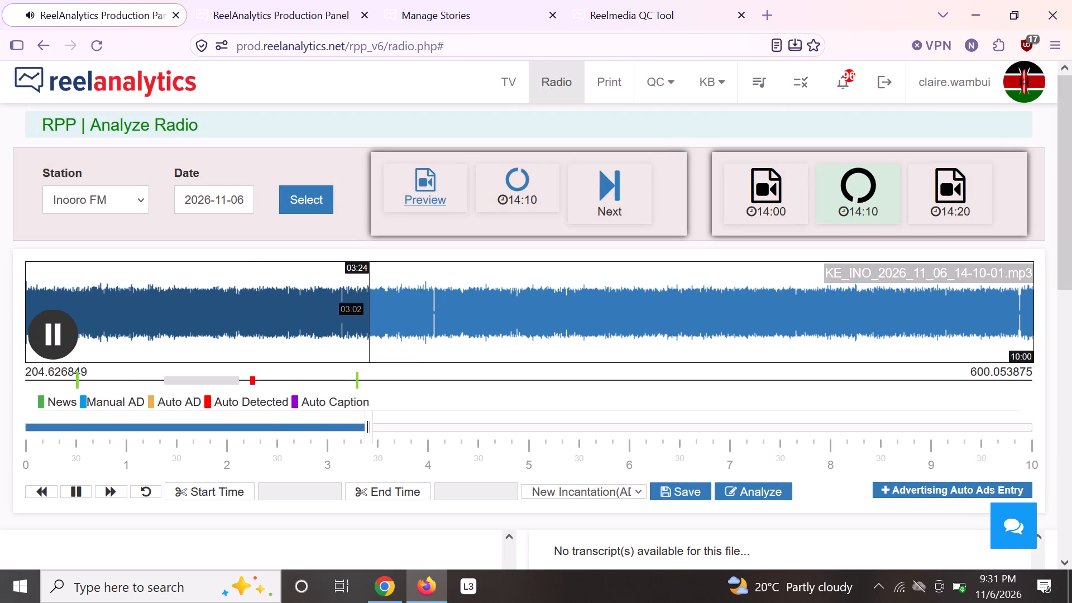
left_click(344, 305)
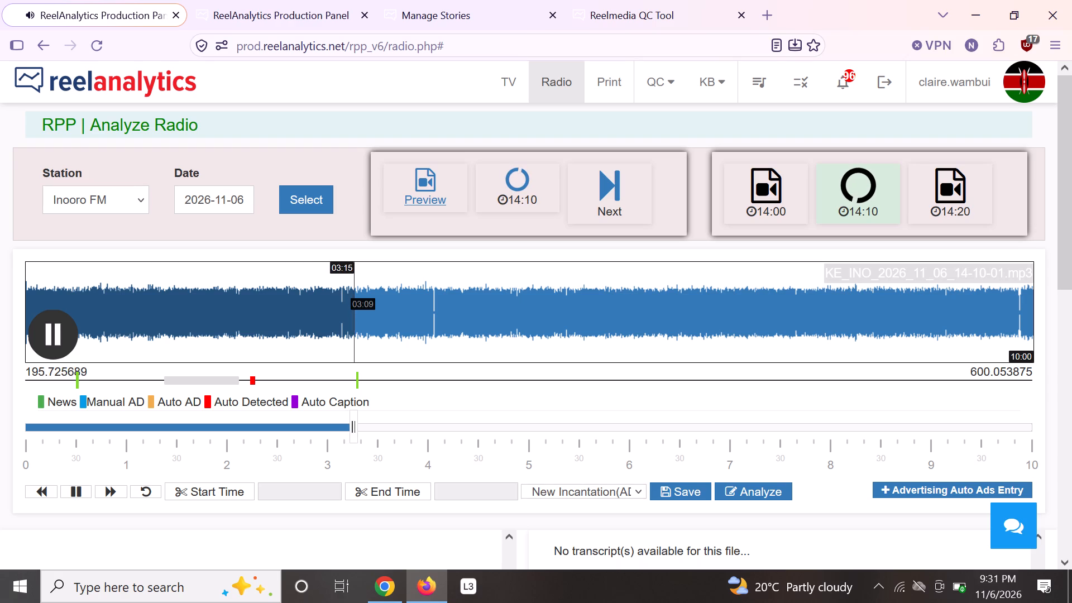
left_click(365, 309)
left_click(386, 315)
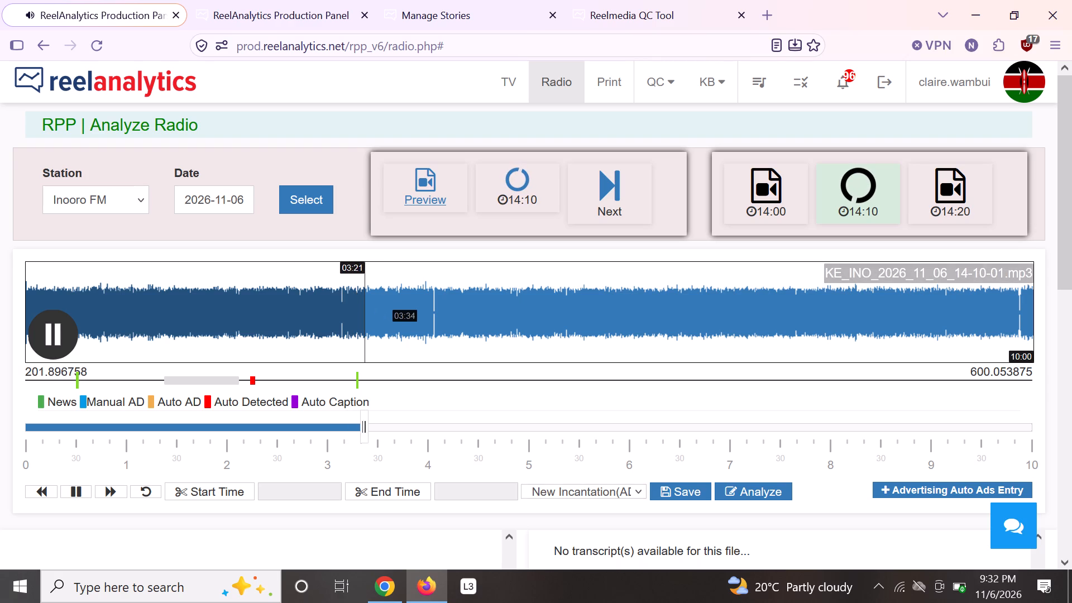
left_click(411, 315)
left_click(422, 315)
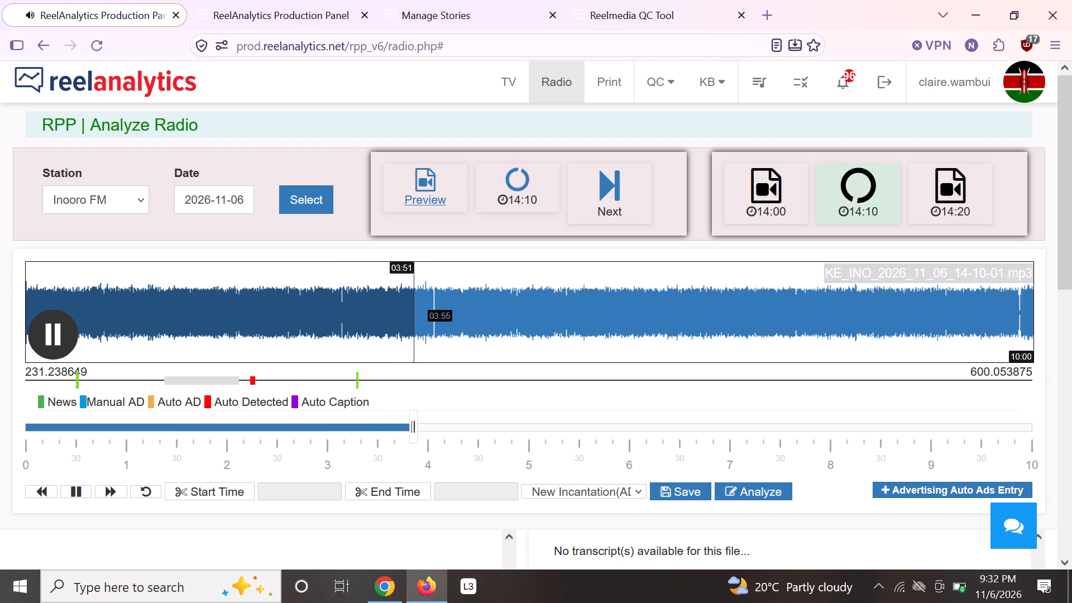
left_click(433, 313)
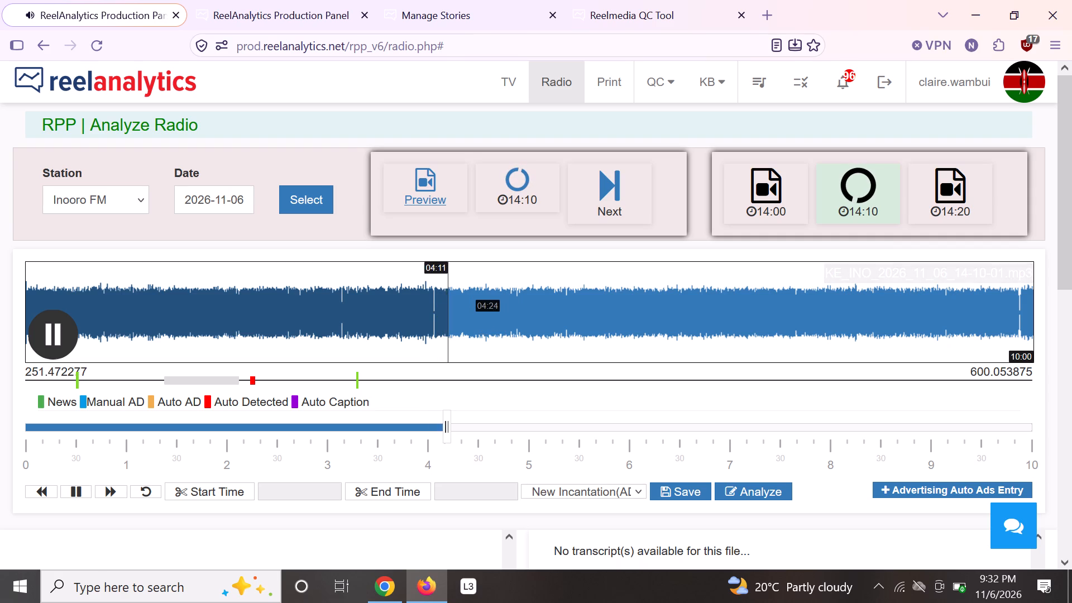
left_click(454, 322)
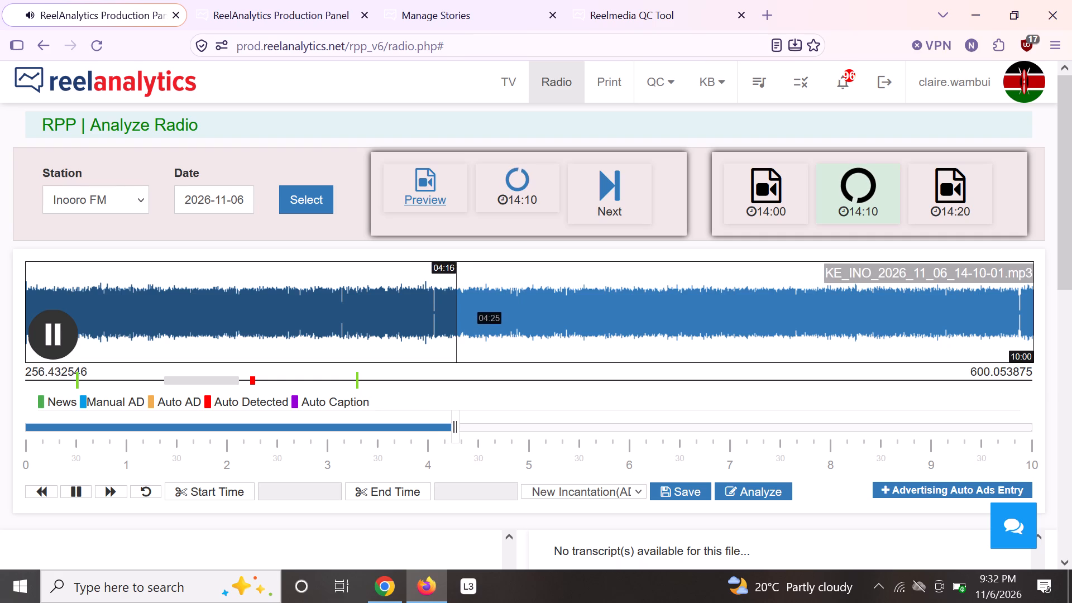
left_click(480, 314)
left_click(509, 316)
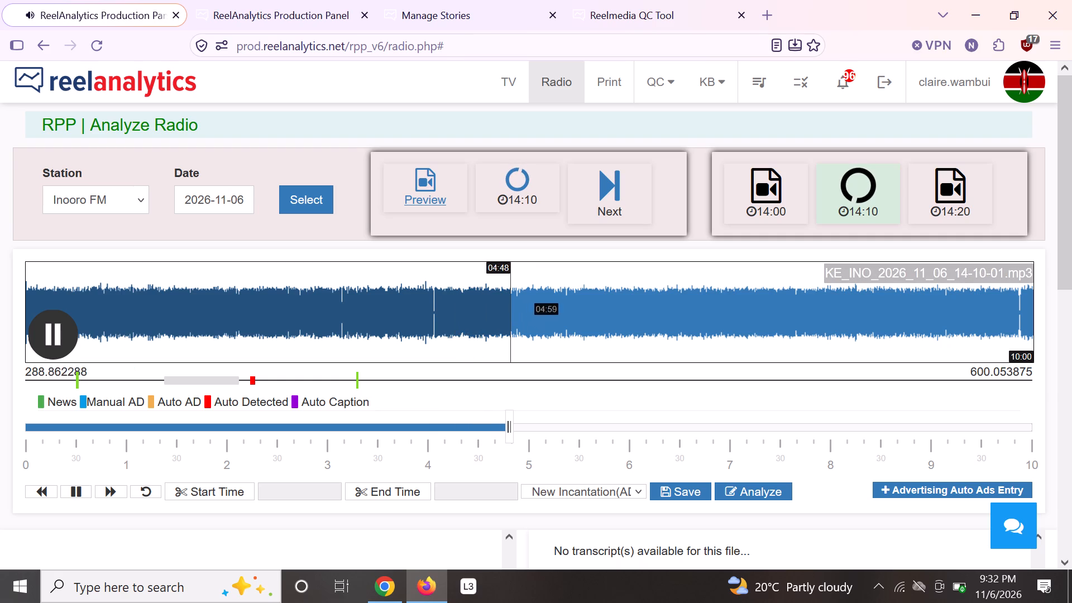
left_click(531, 305)
left_click(581, 303)
left_click(627, 303)
left_click(710, 314)
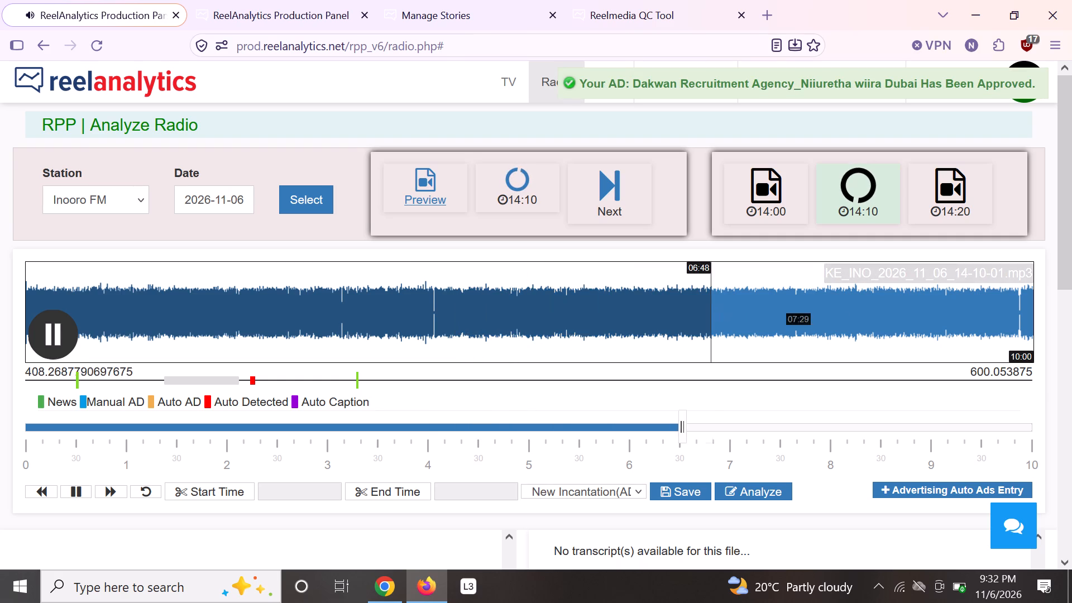
left_click(813, 321)
left_click(926, 319)
left_click(1021, 317)
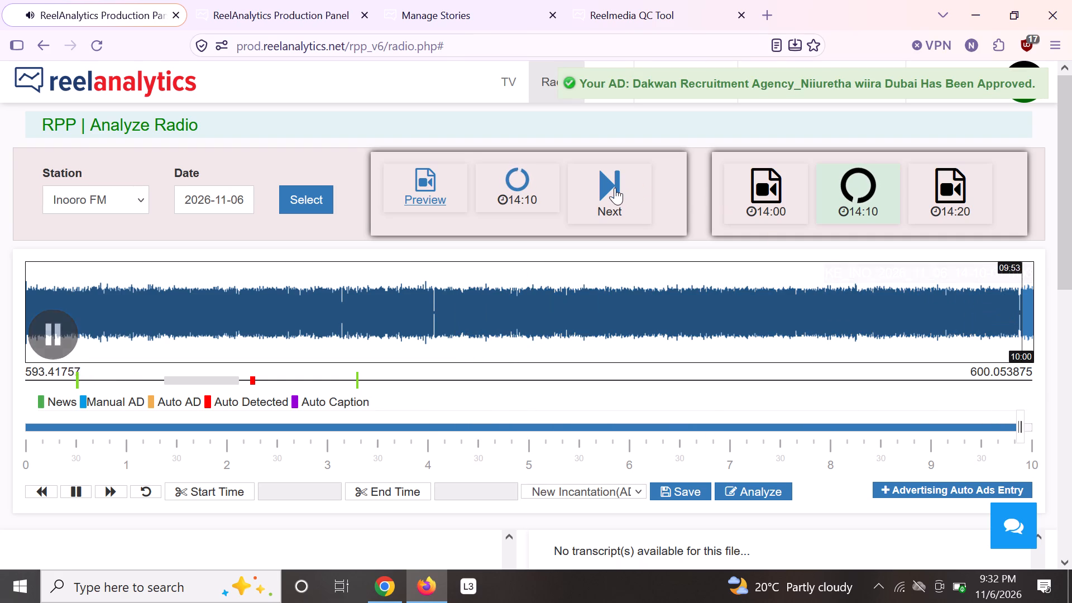
Load the next ten-minute clip, 14:20.
left_click(615, 187)
left_click(530, 188)
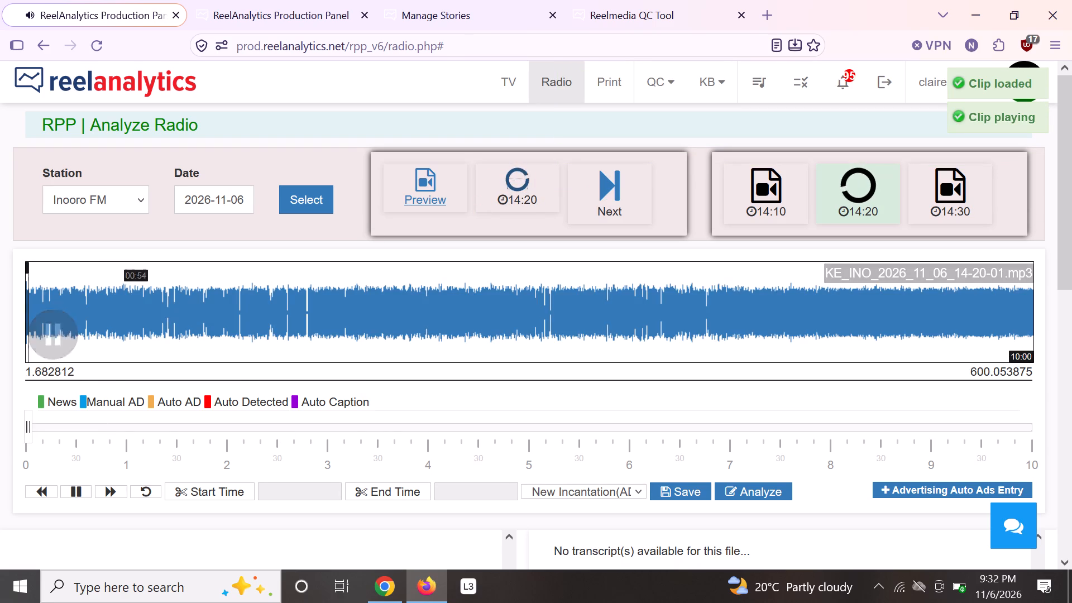
Sample the 14:20 clip from its beginning to past the eight-minute mark for ads or mentions.
left_click(82, 289)
left_click(124, 290)
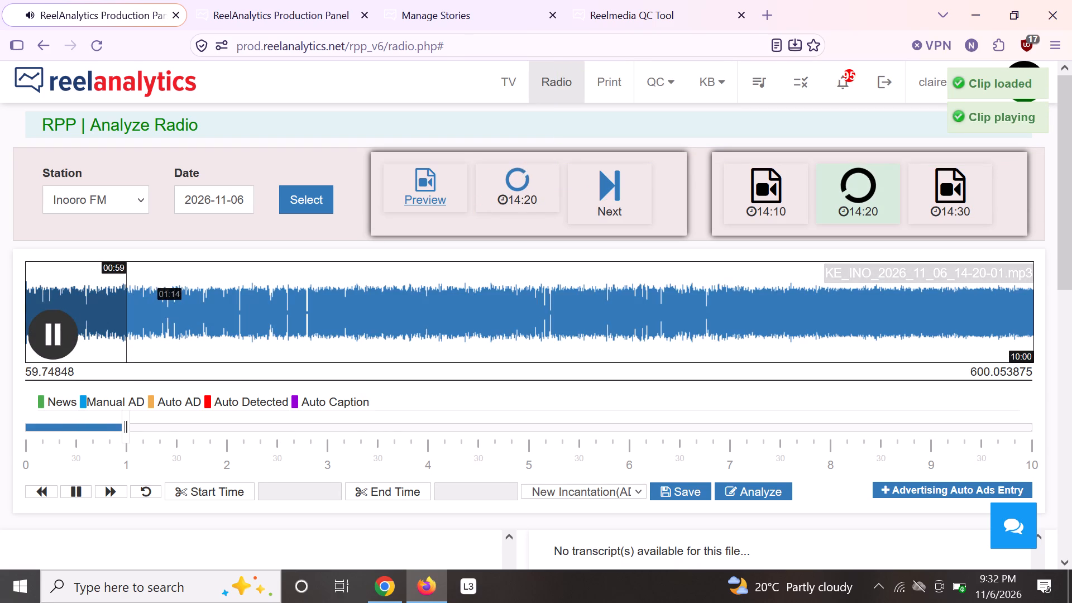
left_click(164, 301)
left_click(233, 312)
left_click(375, 320)
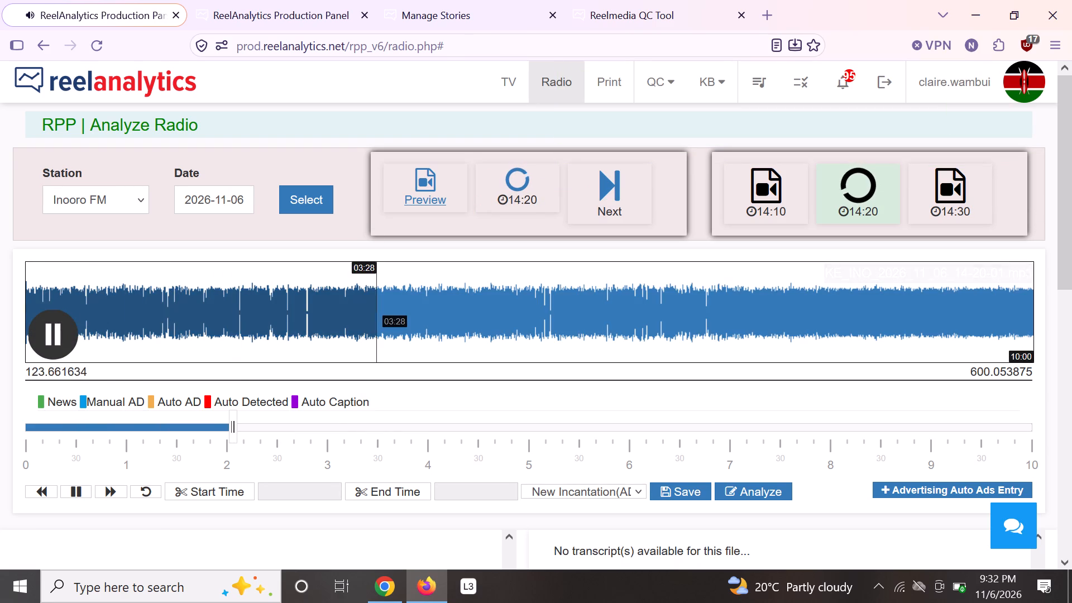
left_click(493, 333)
left_click(615, 337)
left_click(730, 334)
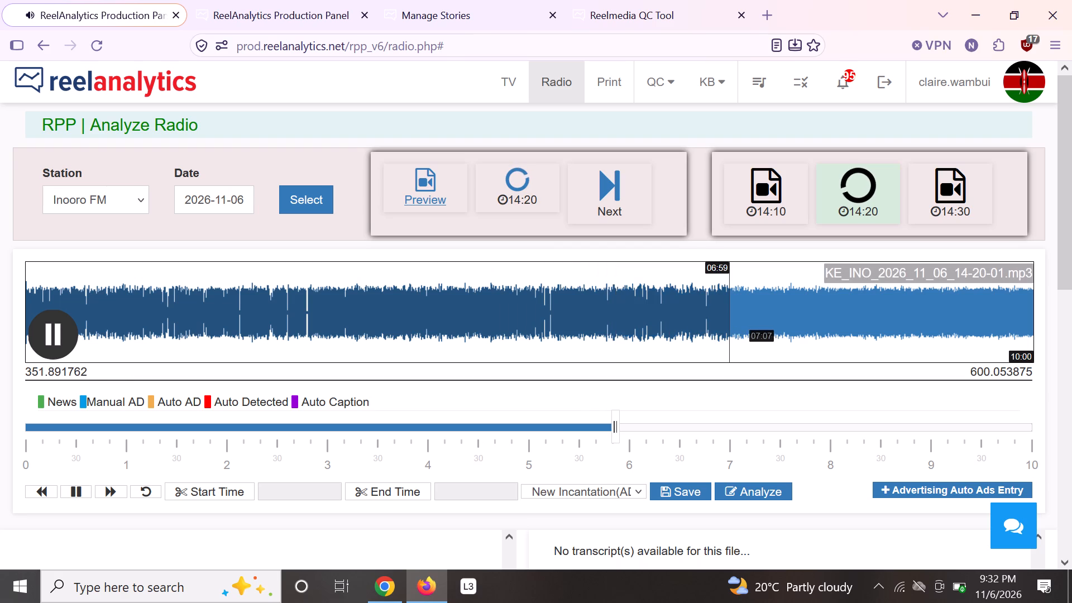
left_click(850, 334)
Trace back to where the unlogged mention begins after 5:14 and mark its start time at about 322.04 seconds.
left_click(720, 318)
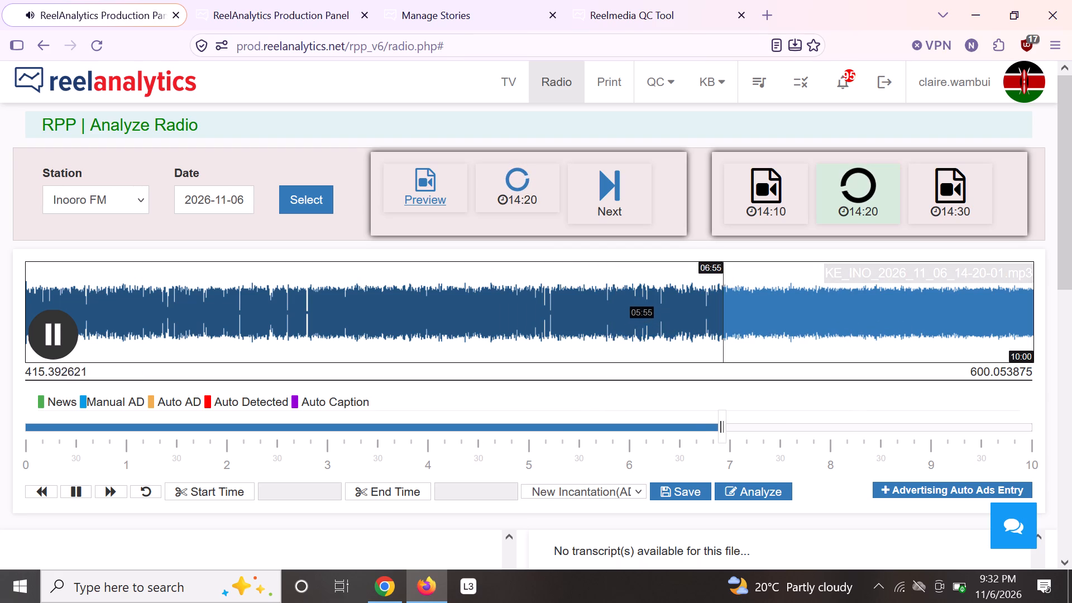
left_click(607, 310)
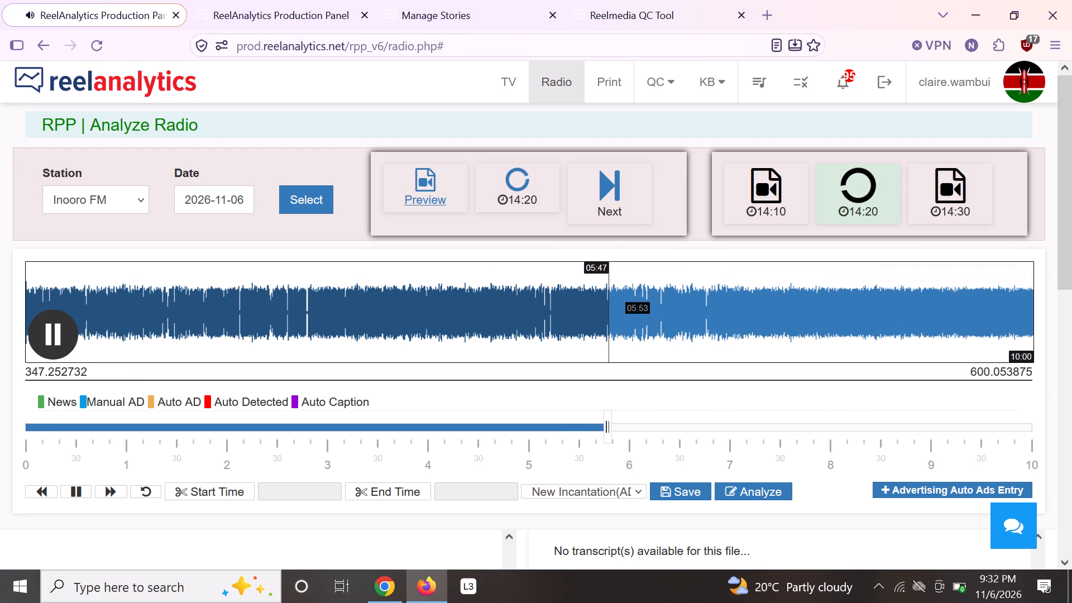
left_click(579, 313)
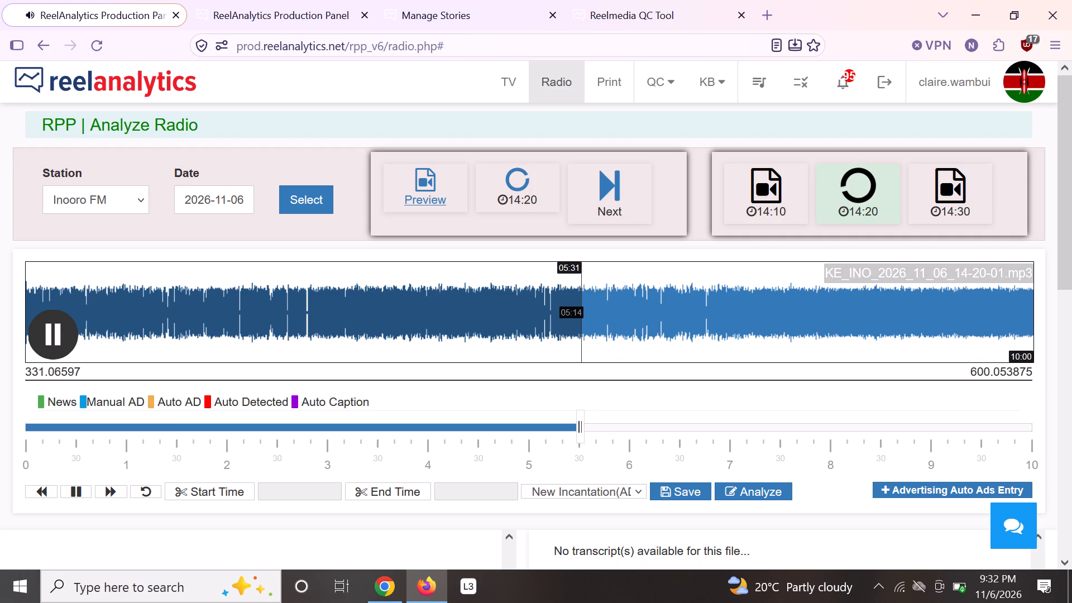
left_click(561, 310)
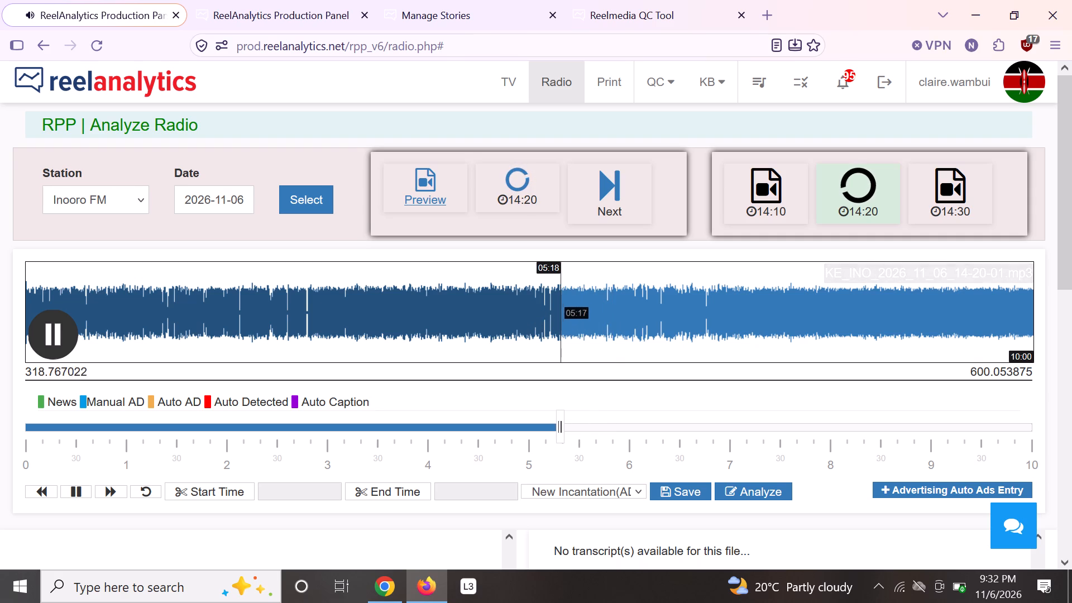
left_click(545, 314)
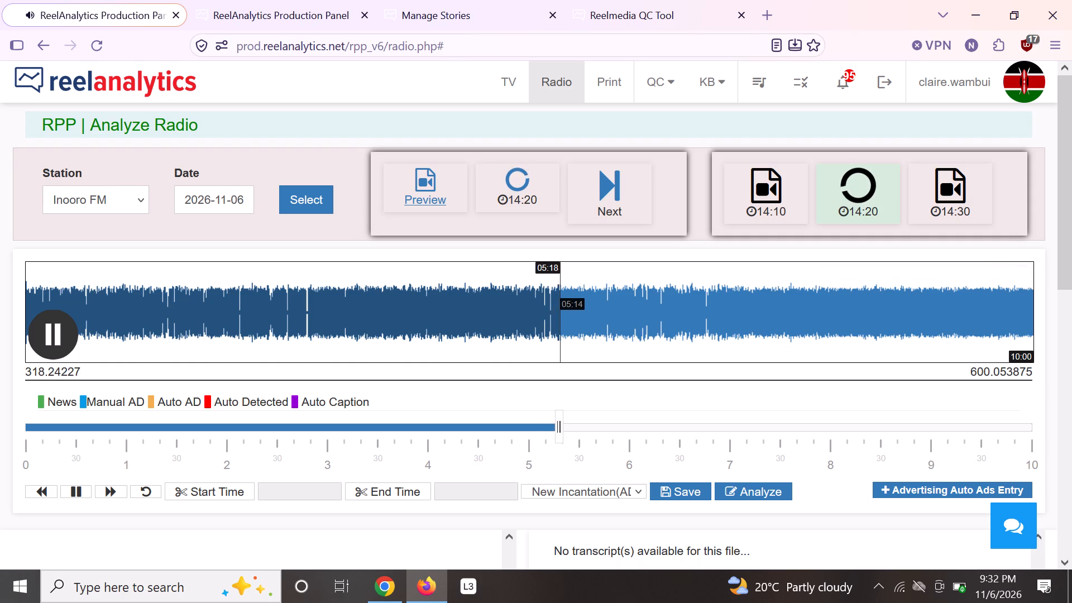
key("Right")
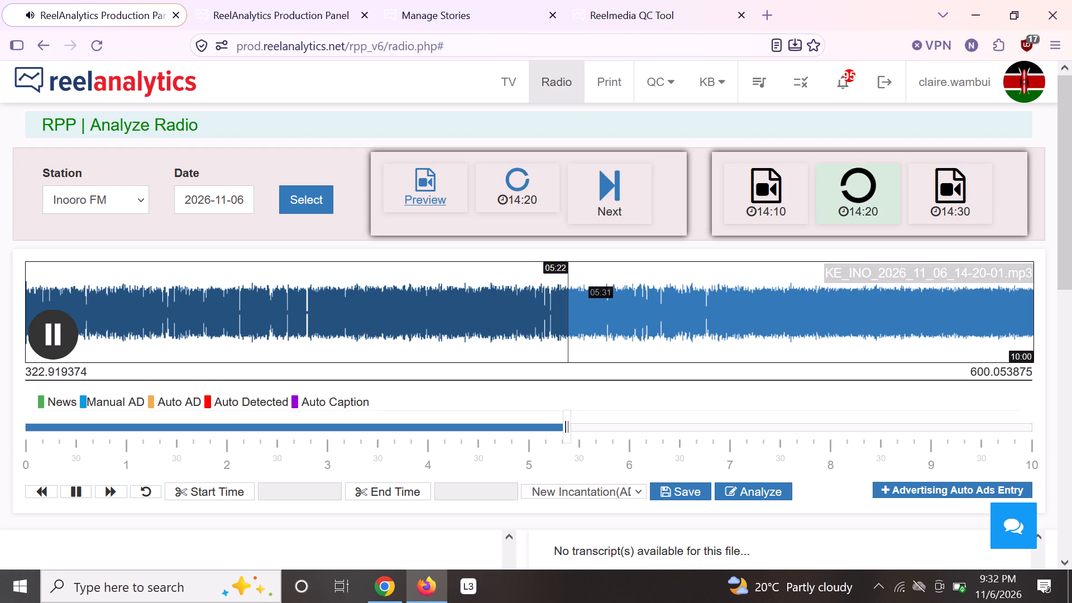
key("space")
key("Left")
key("Left")
key("space")
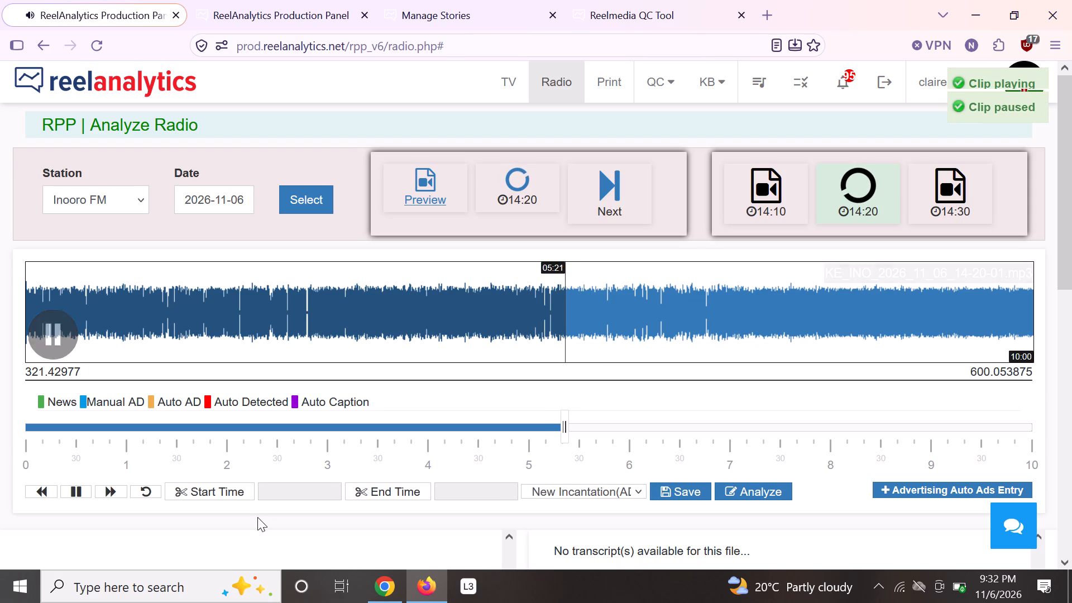
left_click(233, 492)
Set the segment as Manual AD Entry, find its end, mark the end time at about 406.23 seconds, and open it for analysis.
left_click(576, 496)
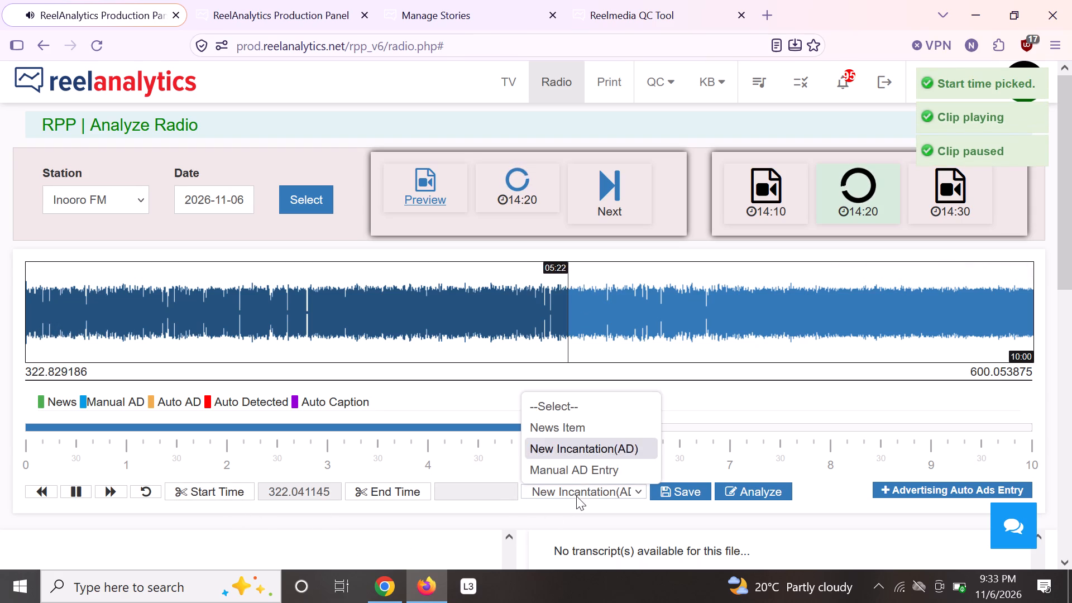
left_click(589, 472)
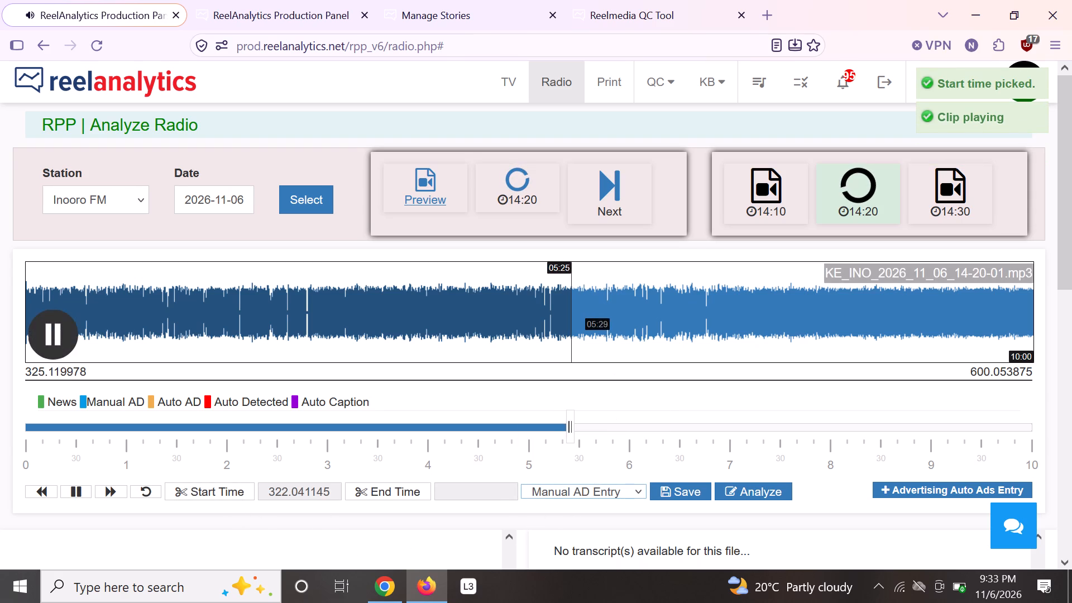
left_click(596, 327)
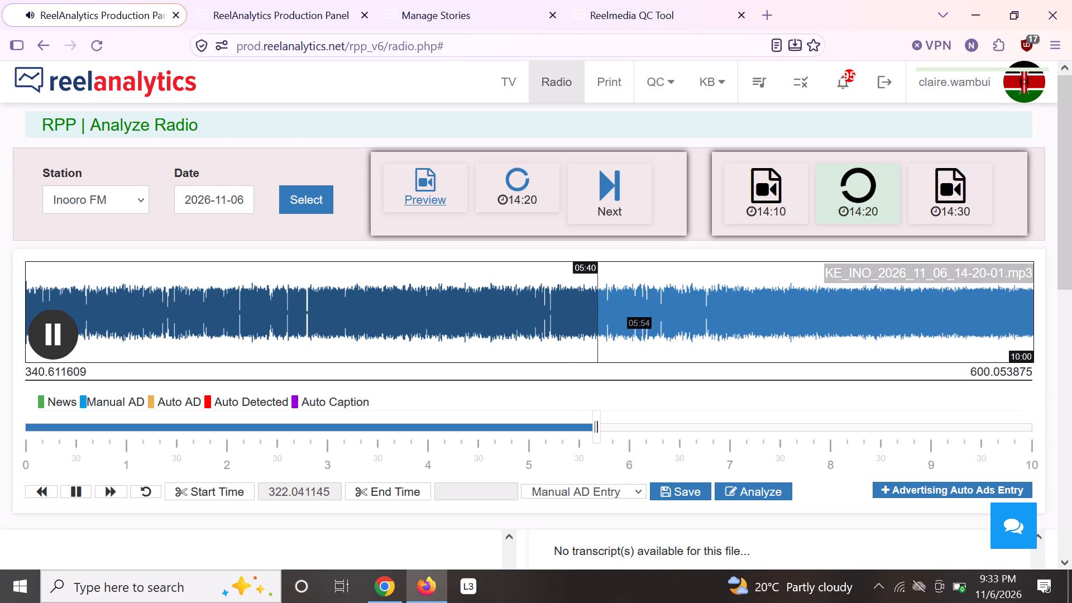
left_click(621, 322)
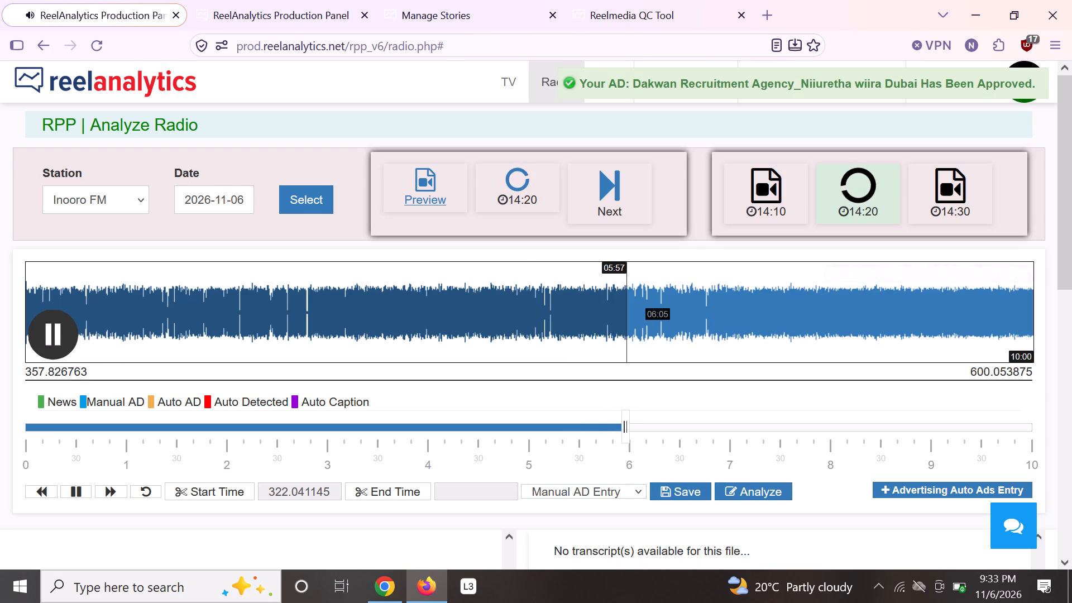
left_click(639, 313)
left_click(657, 313)
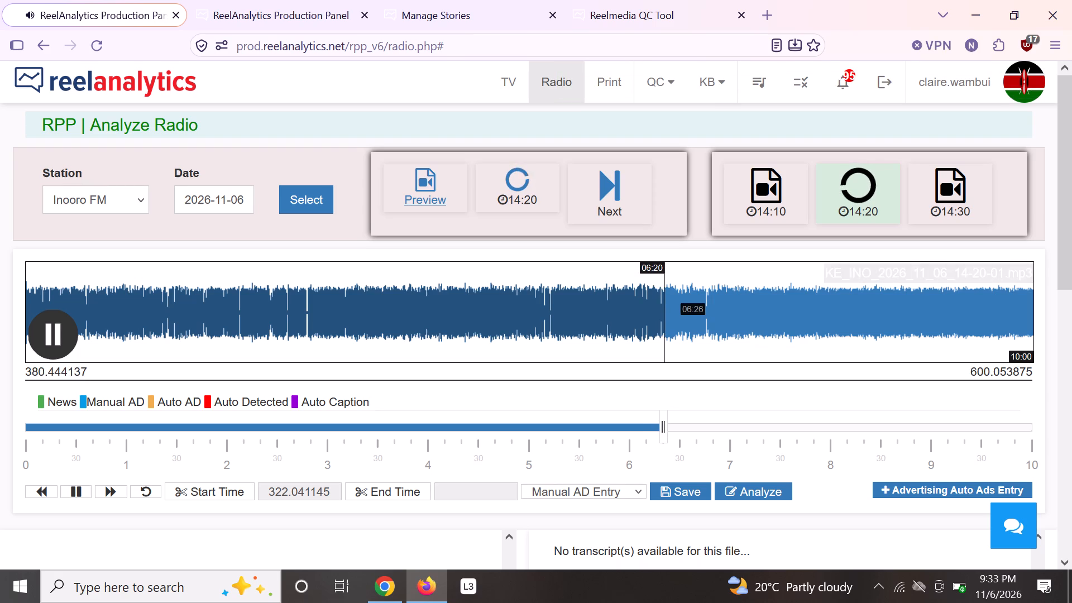
left_click(682, 308)
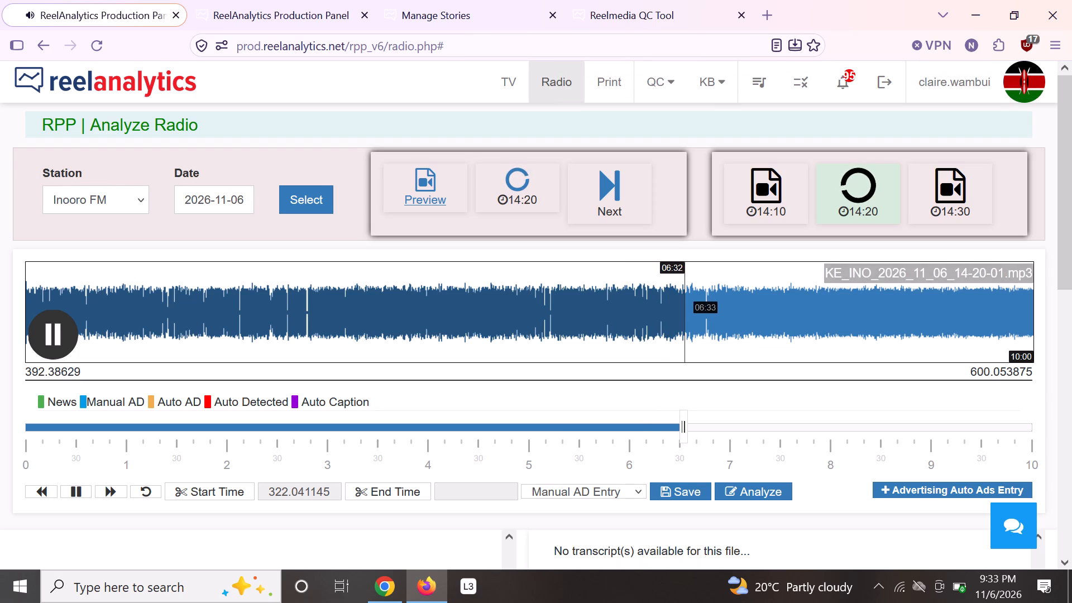
left_click(696, 304)
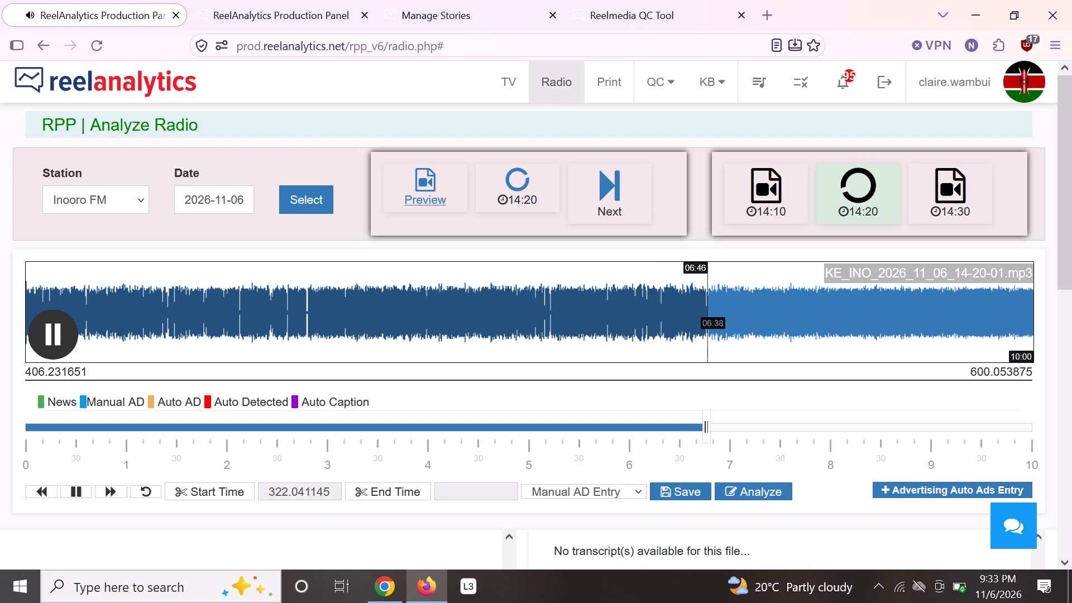
key("space")
left_click(401, 485)
left_click(760, 488)
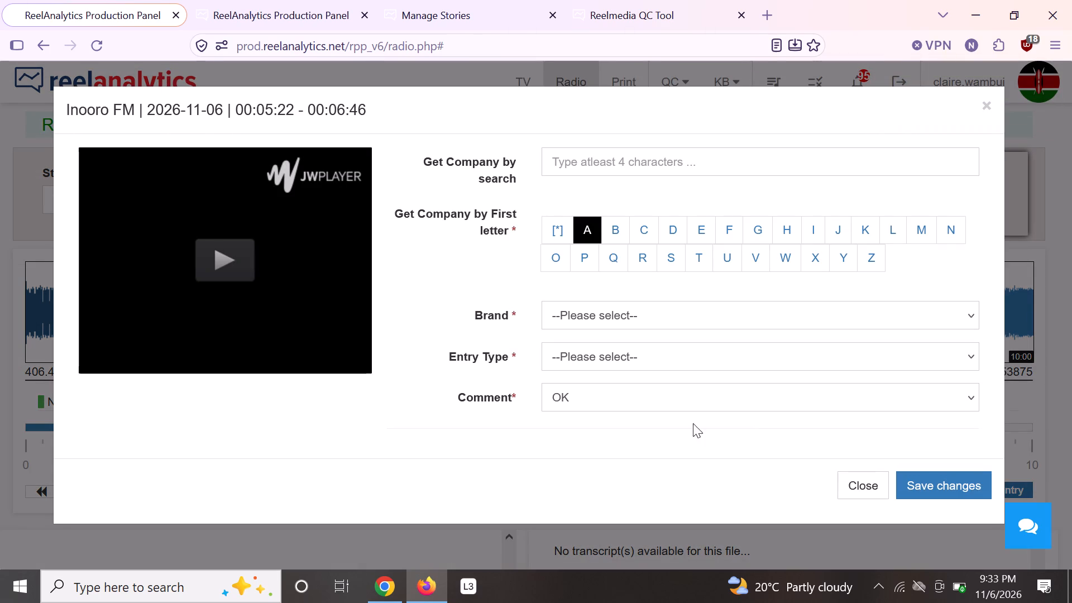
With the segment preview playing, set the company to PIMC Global and the entry type to Presenter Mention.
left_click(252, 277)
left_click(581, 256)
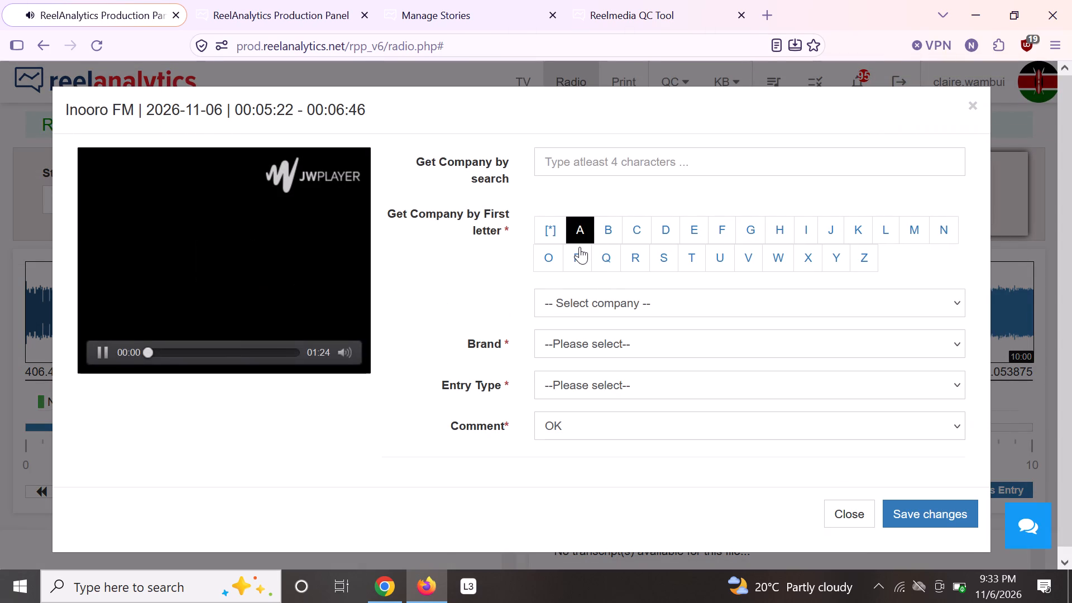
left_click(561, 309)
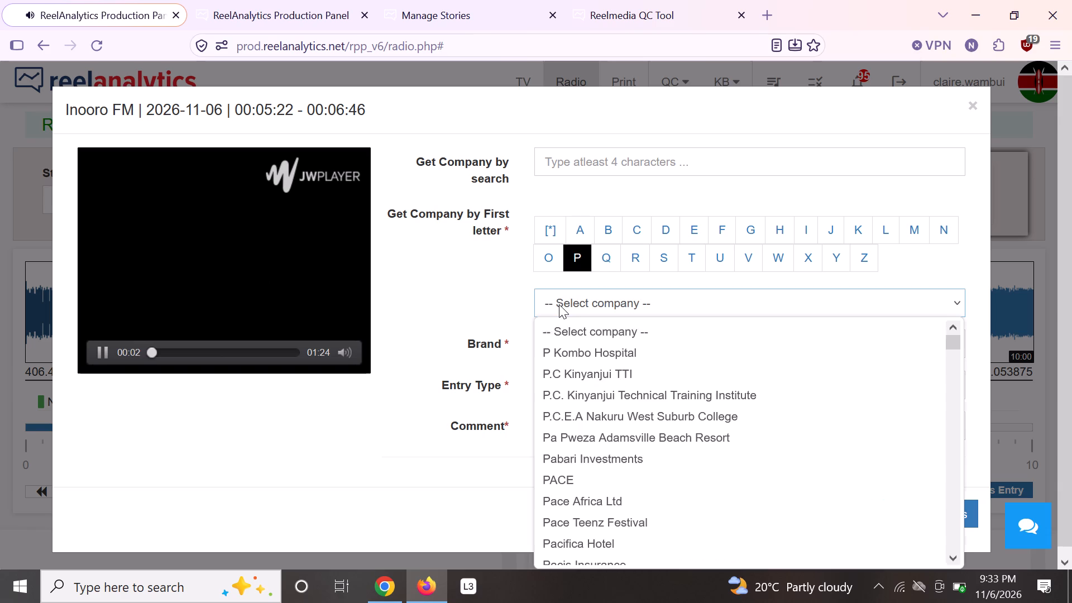
type("pimc g")
key("Return")
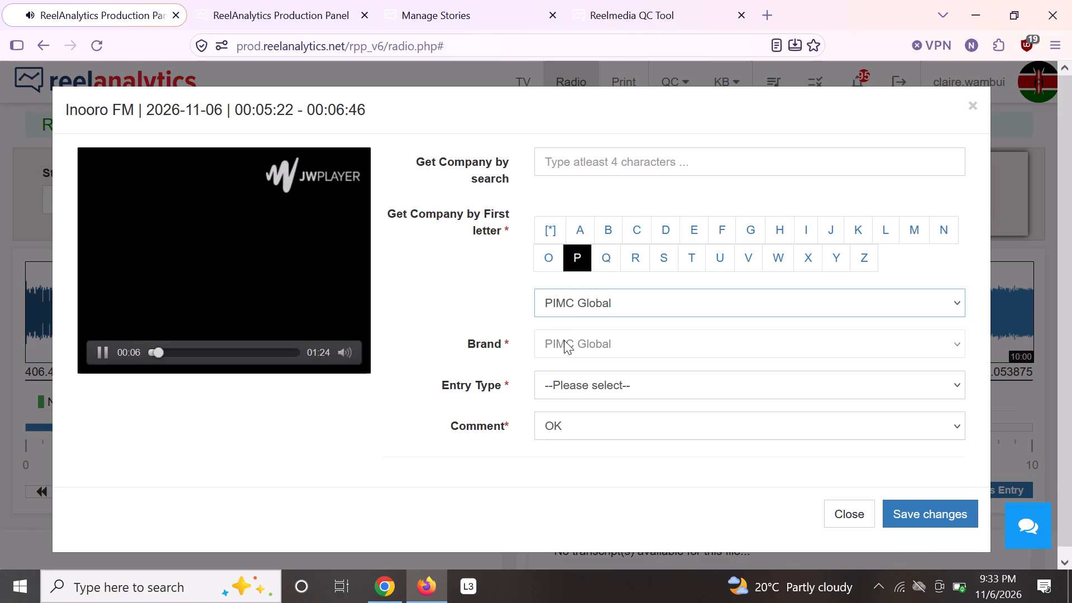
left_click(604, 383)
scroll(655, 298, "down", 2)
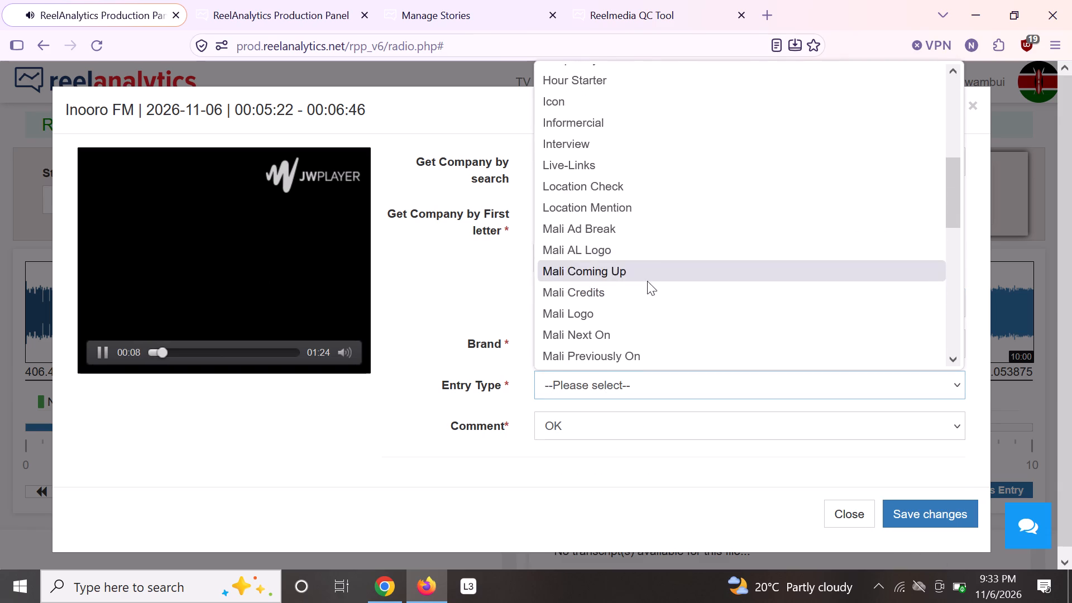
scroll(650, 286, "down", 3)
scroll(677, 99, "up", 1)
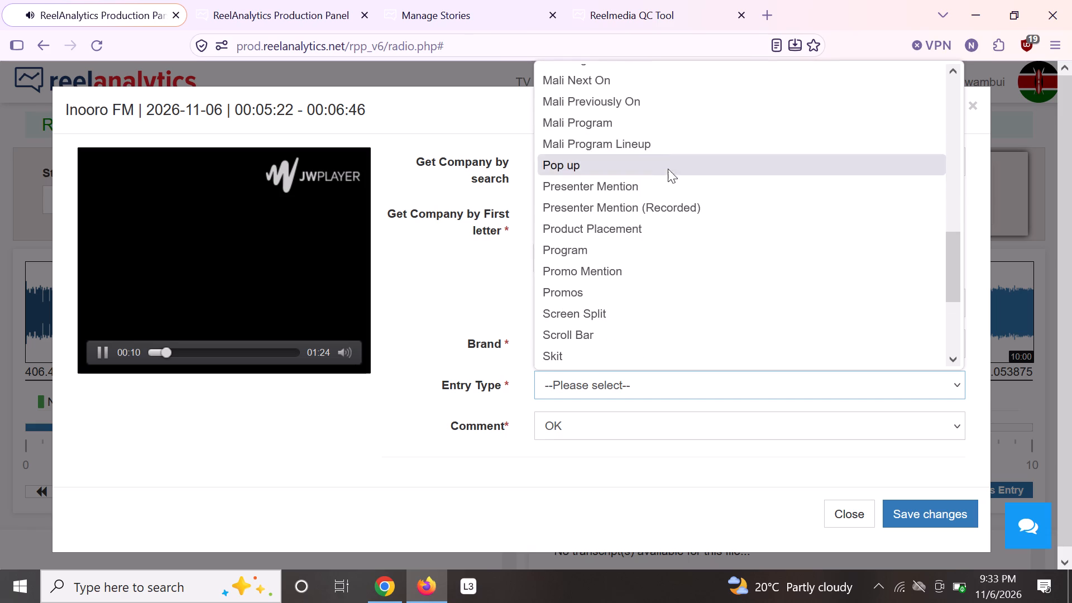
left_click(664, 184)
Look through the presenter list, save the PIMC Global presenter mention, and return to the playing 14:20 clip.
scroll(957, 400, "down", 2)
scroll(955, 410, "up", 3)
scroll(958, 457, "down", 5)
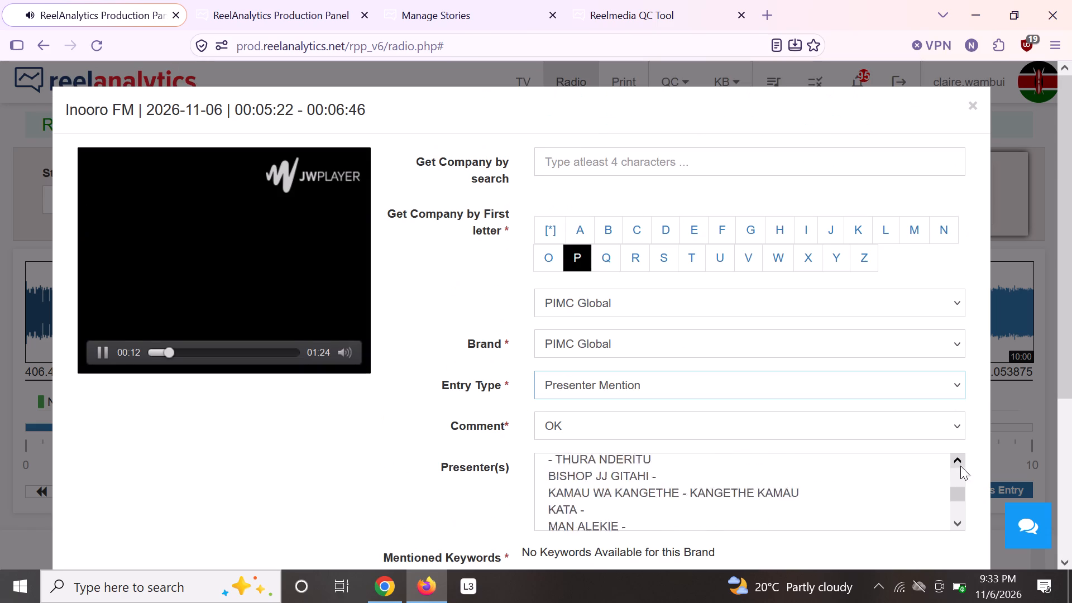
scroll(973, 473, "down", 5)
scroll(975, 479, "up", 1)
scroll(975, 479, "down", 1)
left_click(947, 513)
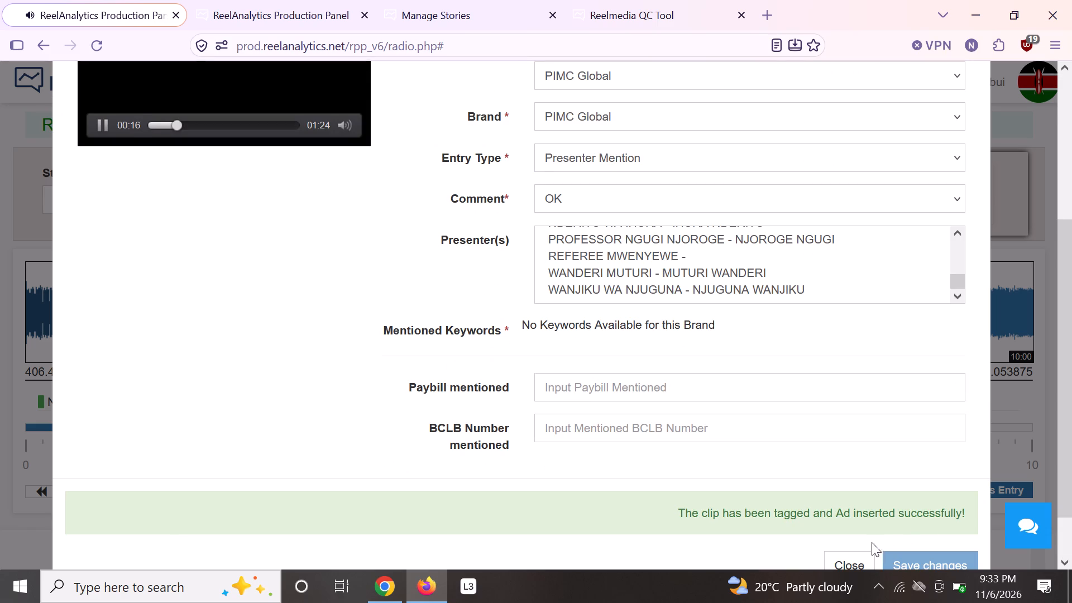
left_click(843, 559)
key("space")
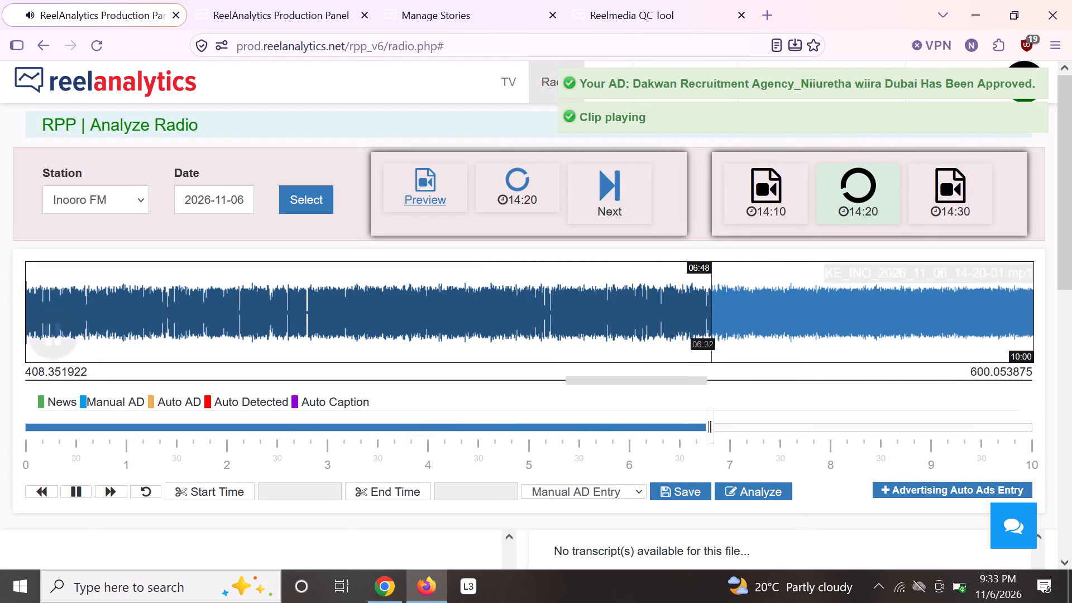
Sample the remainder of the 14:20 clip for ads or mentions and recheck the audio from about 4:31 to 4:57.
left_click(746, 313)
left_click(772, 310)
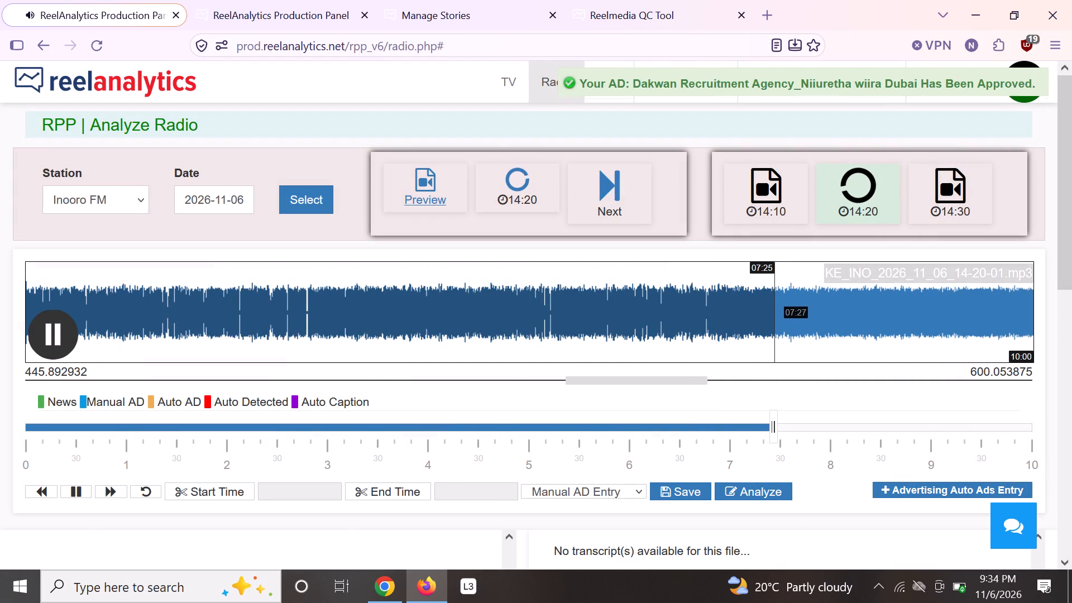
left_click(759, 307)
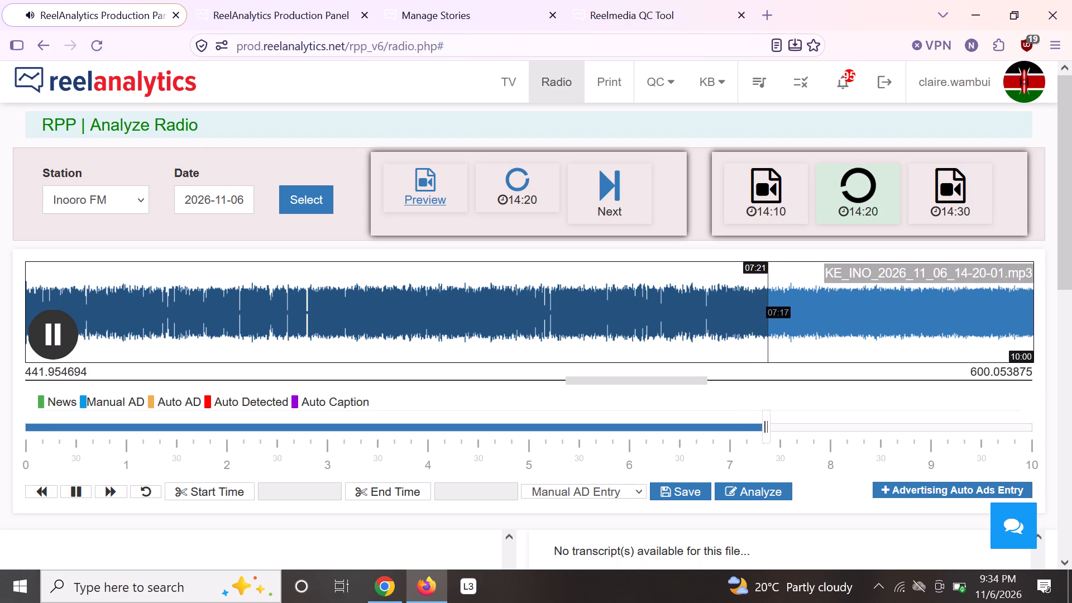
left_click(803, 315)
left_click(855, 327)
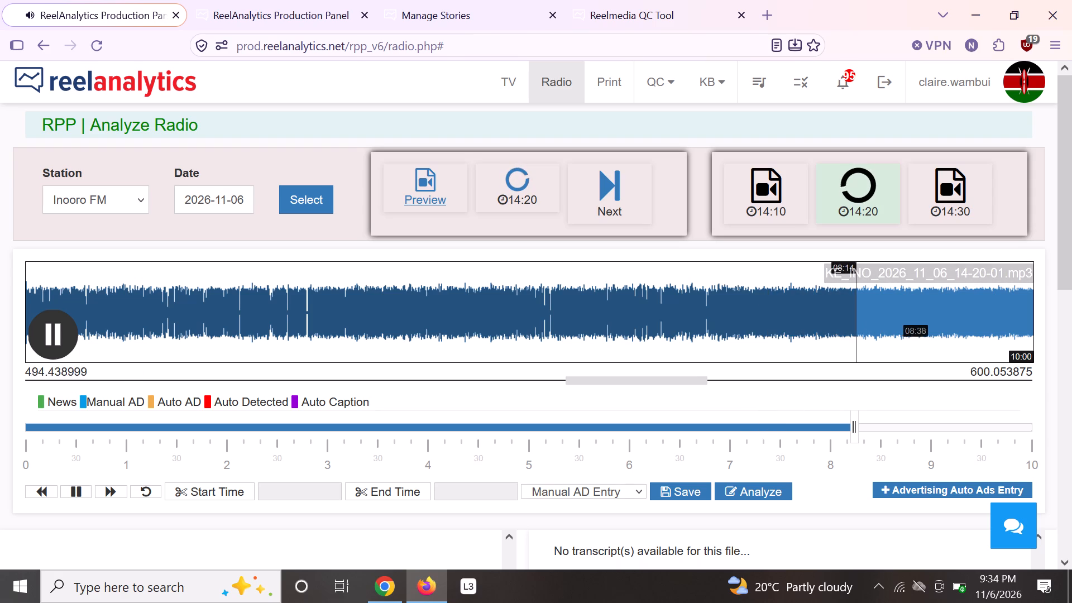
left_click(899, 329)
left_click(949, 329)
left_click(990, 325)
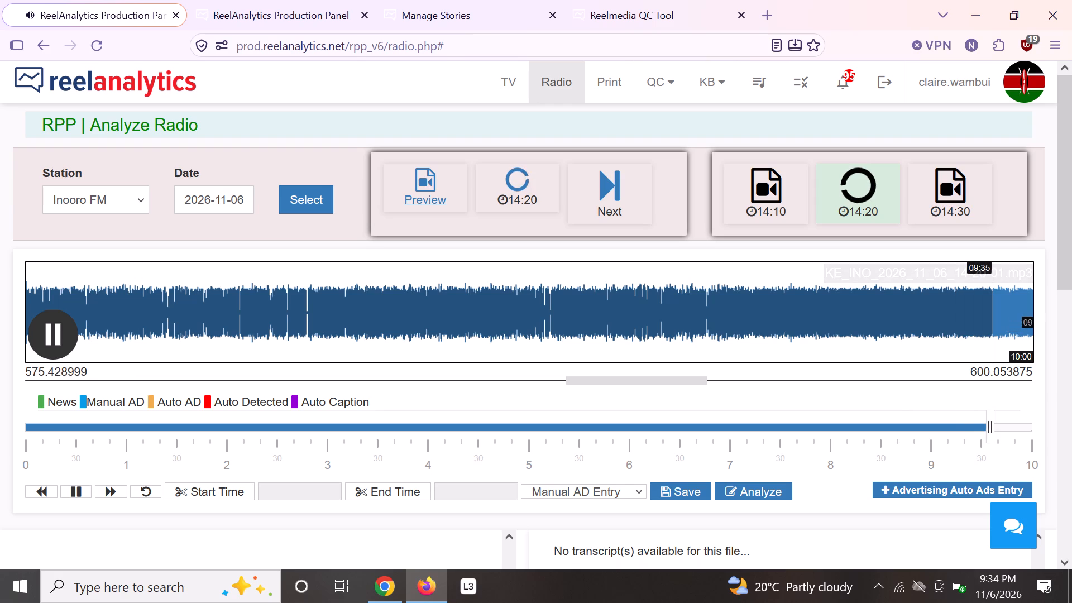
left_click(1016, 320)
left_click(480, 304)
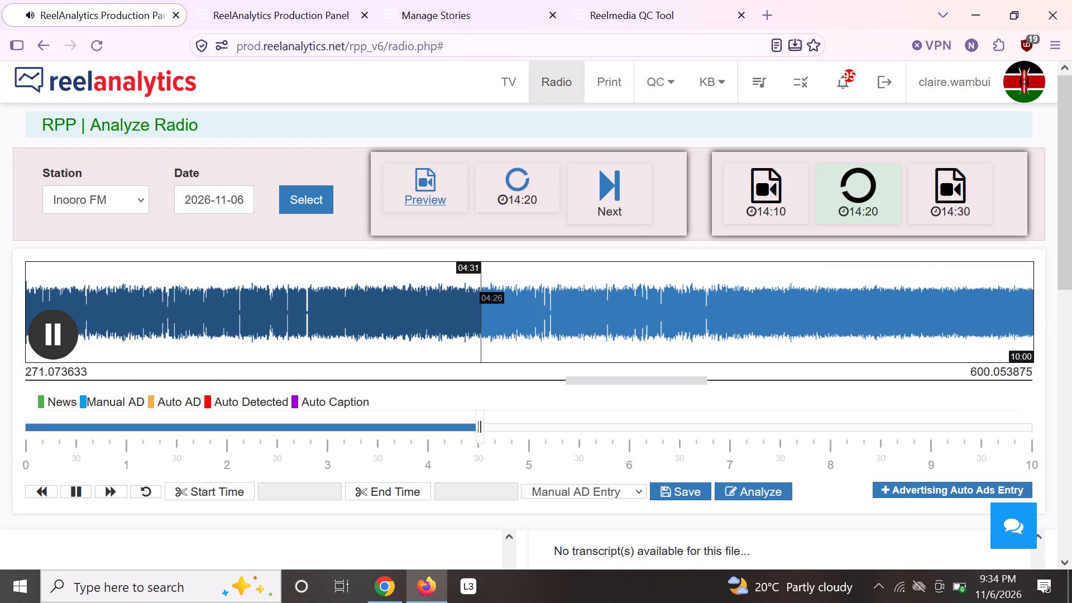
left_click(523, 313)
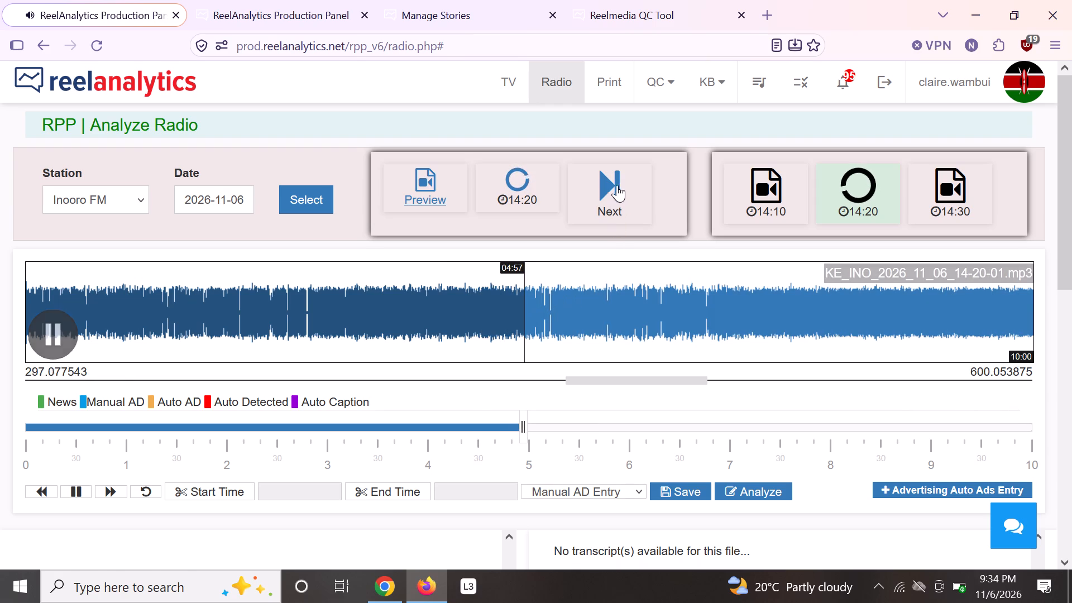
Load the 14:30 clip and sample it from its beginning to about 9:32 for ads or mentions.
left_click(615, 183)
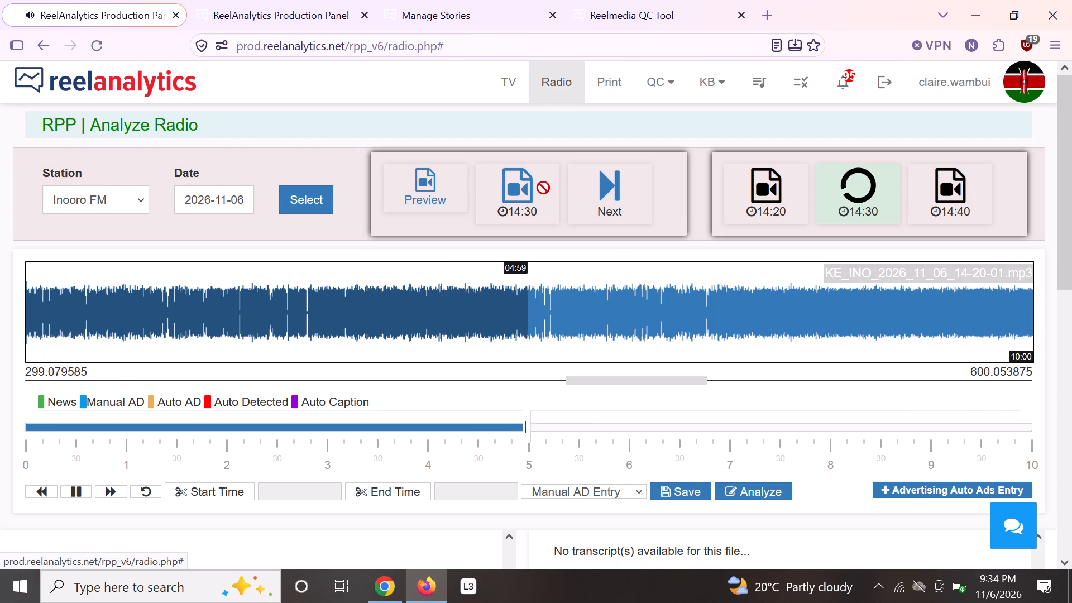
left_click(522, 179)
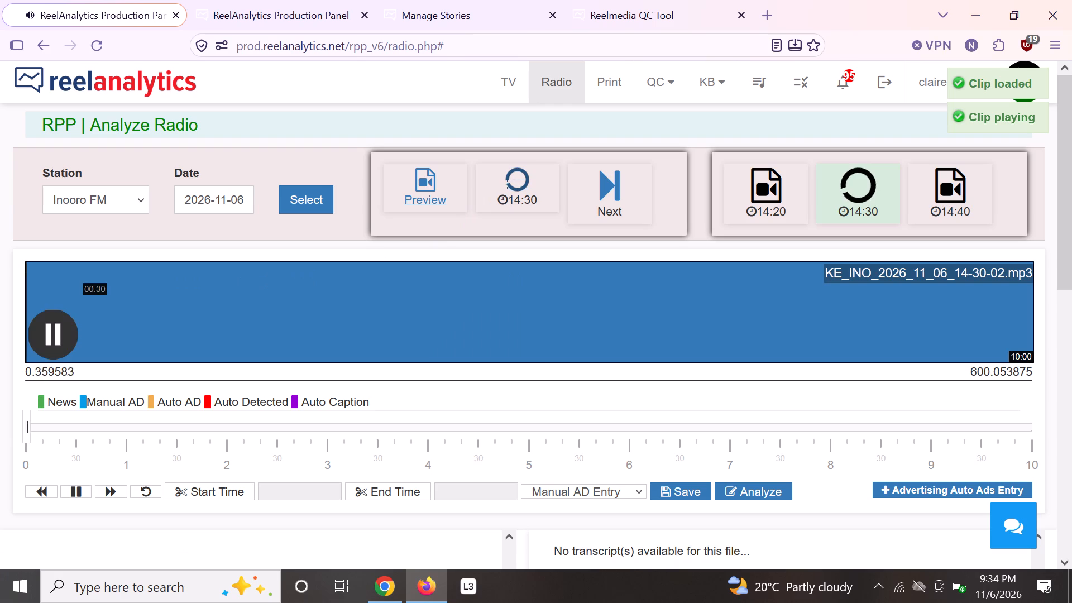
left_click(64, 295)
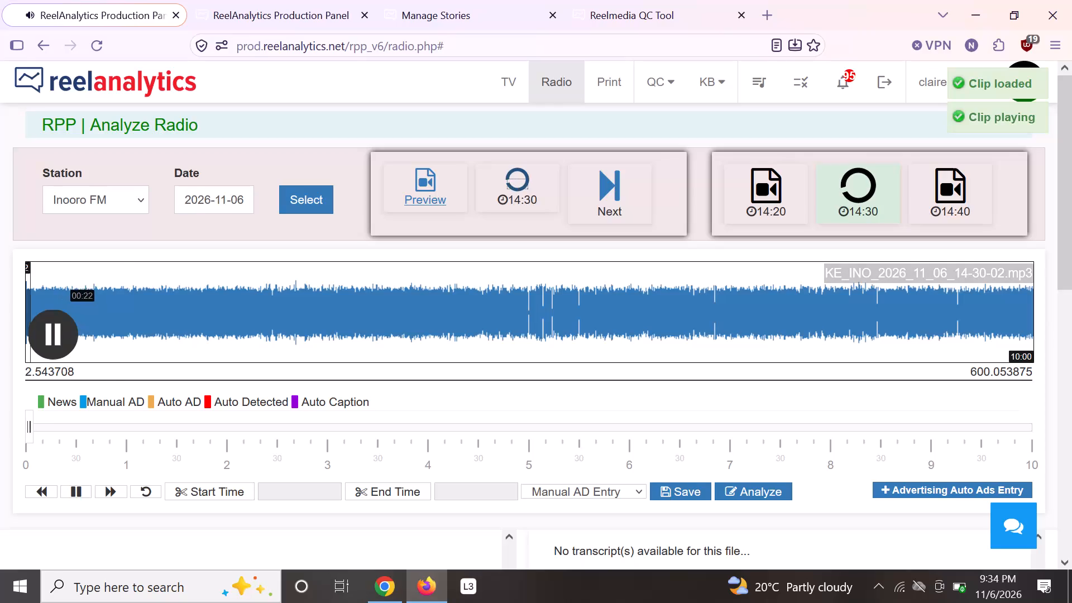
left_click(127, 296)
left_click(238, 303)
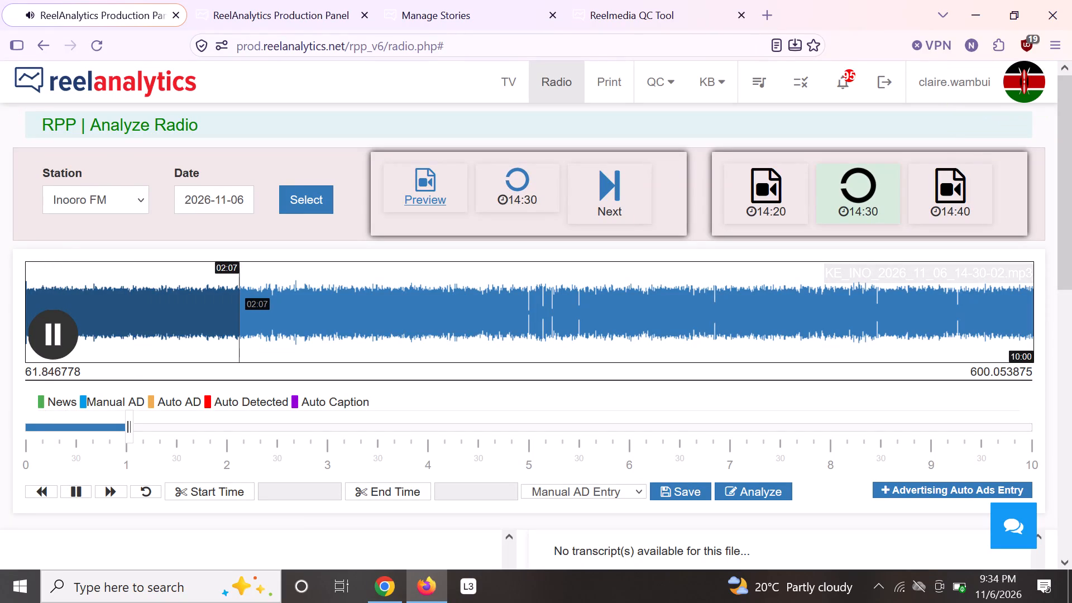
left_click(298, 309)
left_click(381, 314)
left_click(446, 310)
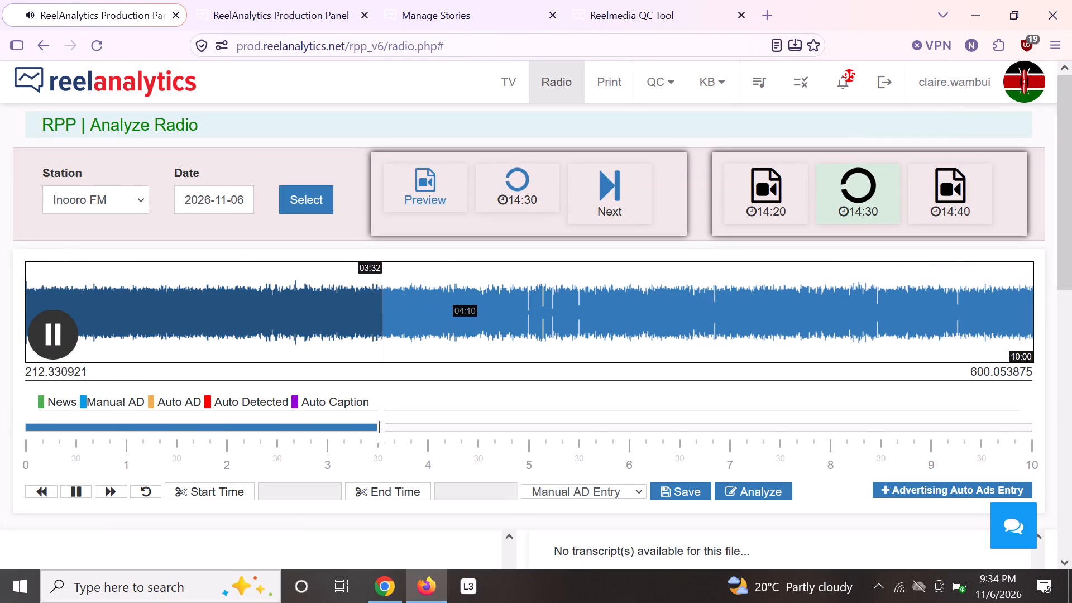
left_click(513, 309)
left_click(600, 306)
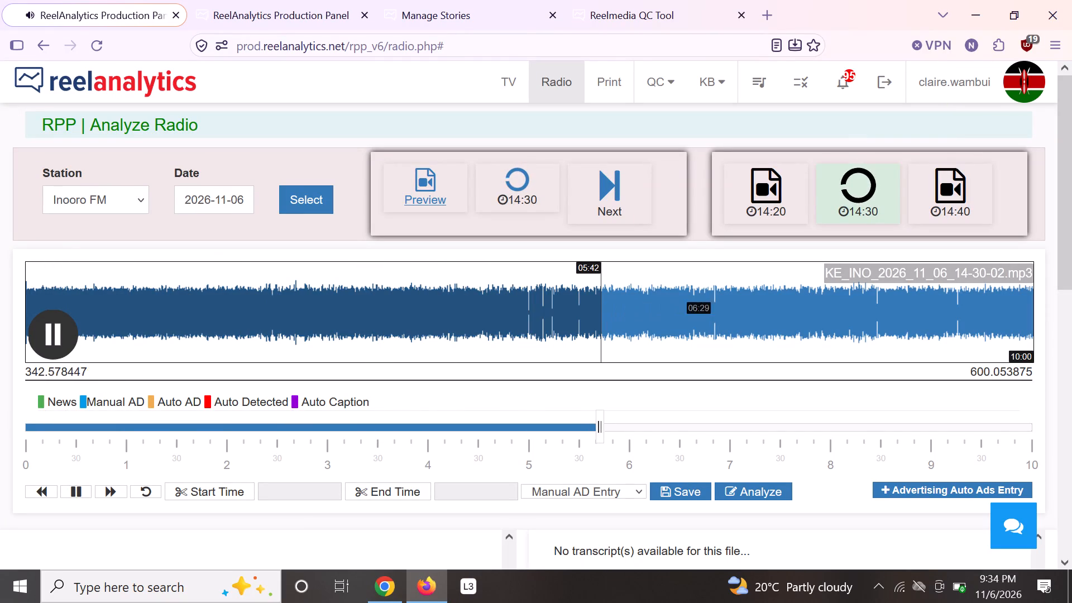
left_click(700, 309)
left_click(760, 309)
left_click(825, 310)
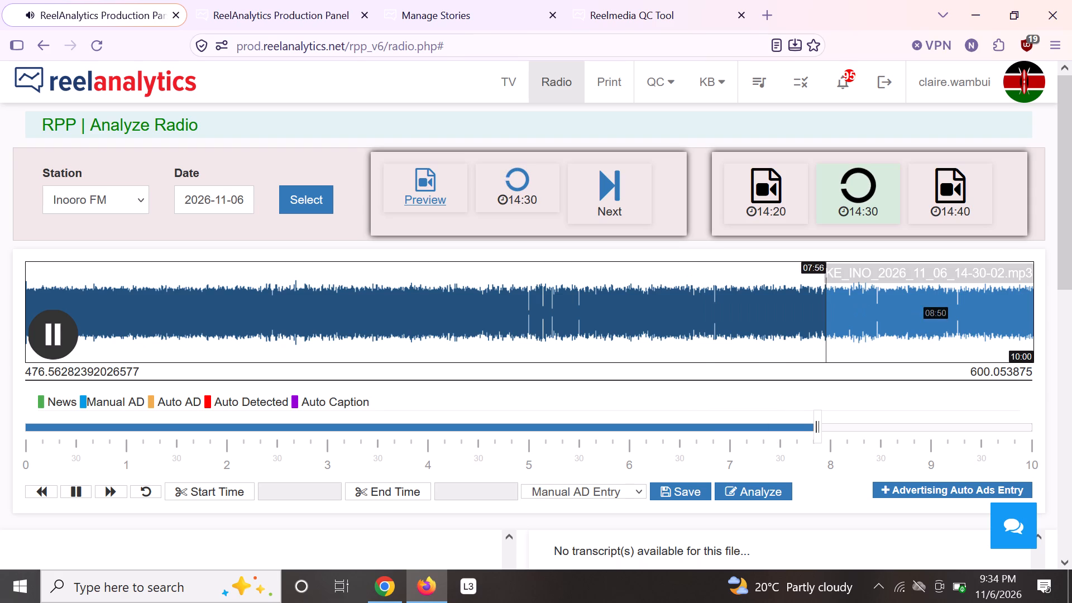
left_click(918, 312)
left_click(985, 317)
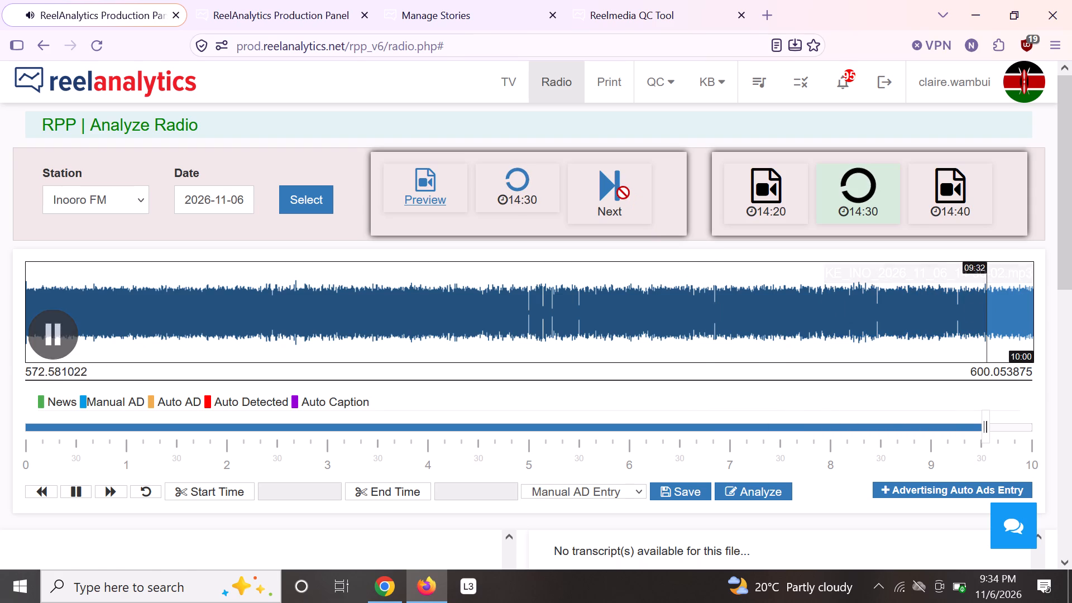
Log Music as the missing-activity reason for the 14:30 clip and proceed to the following clip.
left_click(615, 184)
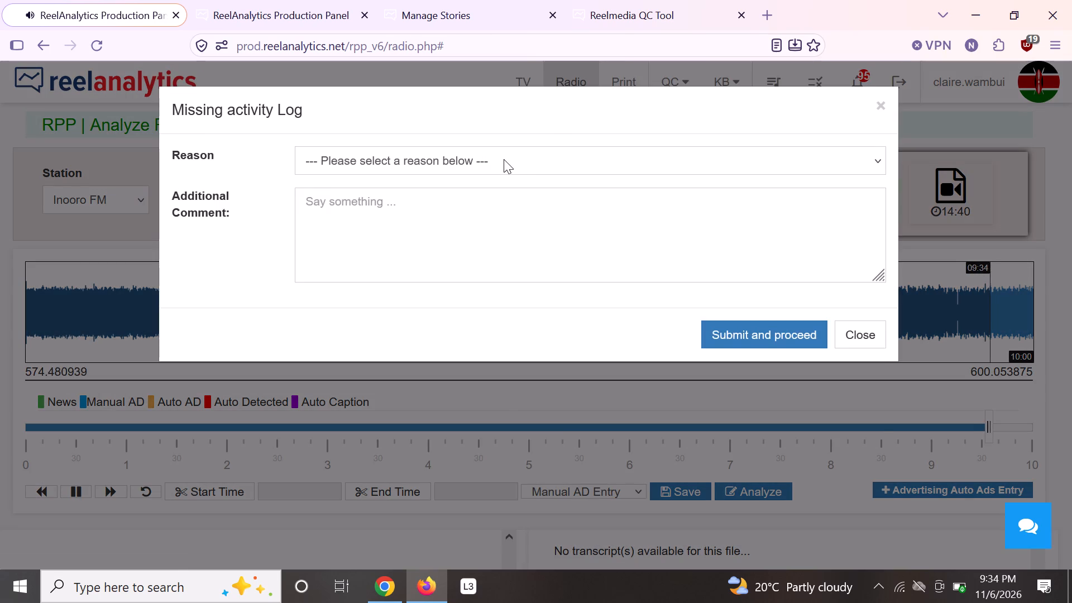
left_click(504, 159)
left_click(492, 310)
left_click(746, 341)
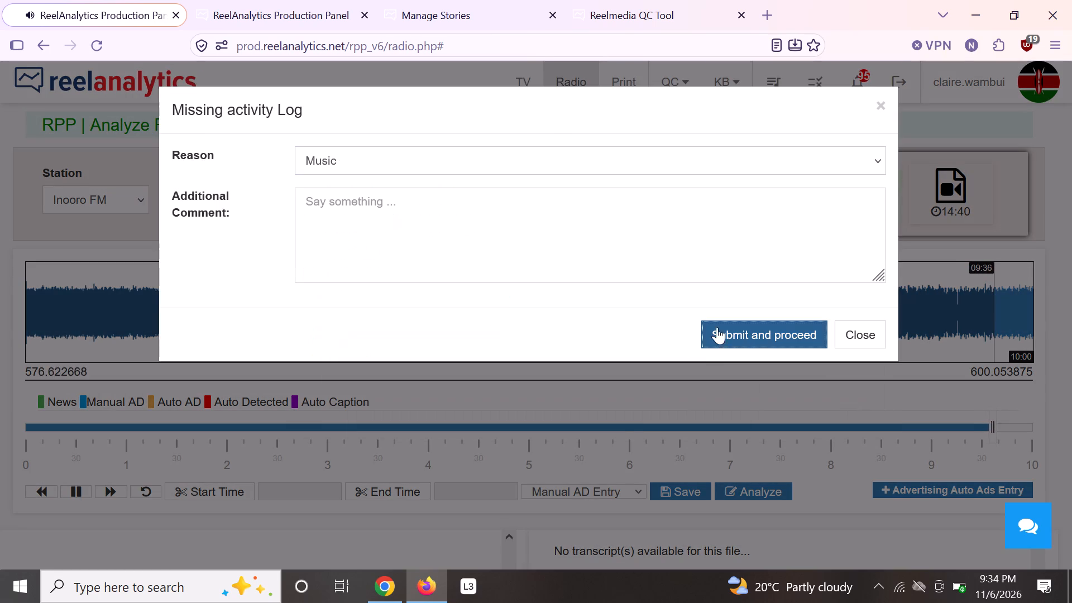
Load the 14:40 clip and sample it from its beginning to about 9:50 for ads or mentions.
left_click(513, 186)
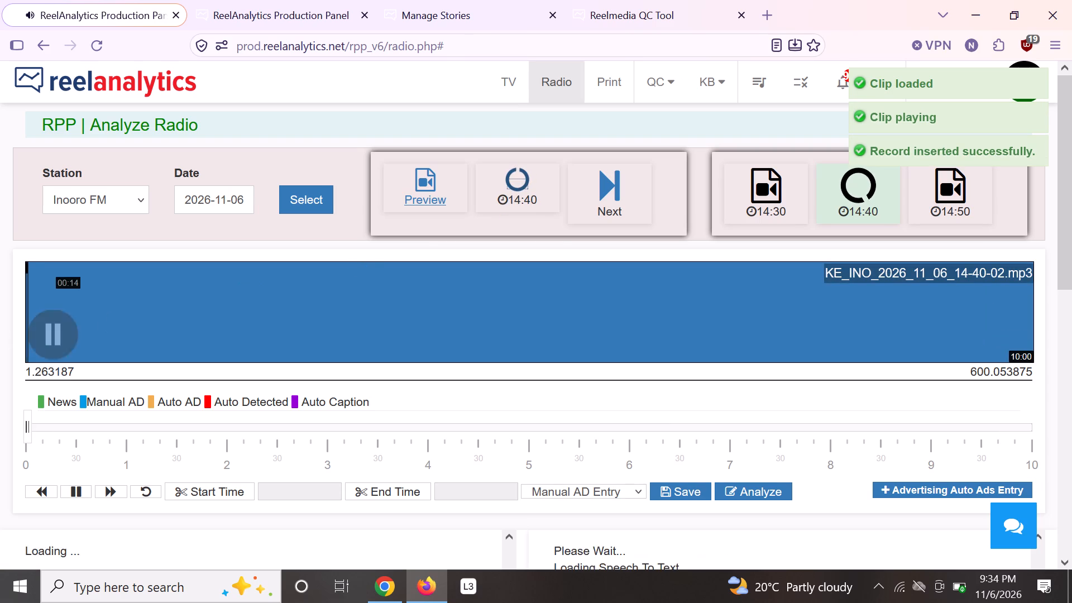
left_click(54, 276)
left_click(112, 276)
left_click(185, 280)
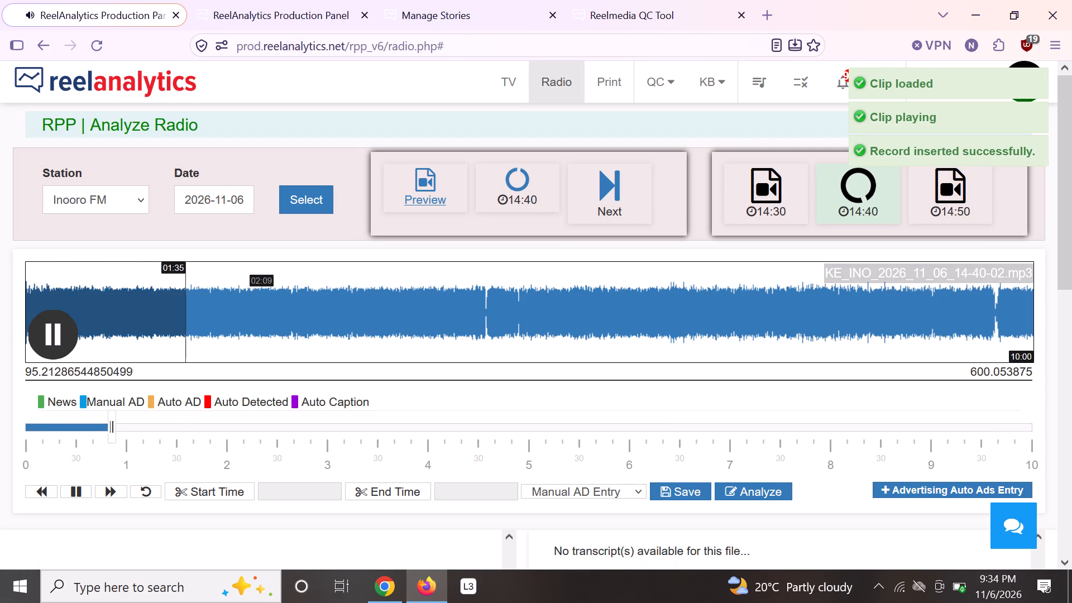
left_click(288, 288)
left_click(423, 290)
left_click(557, 291)
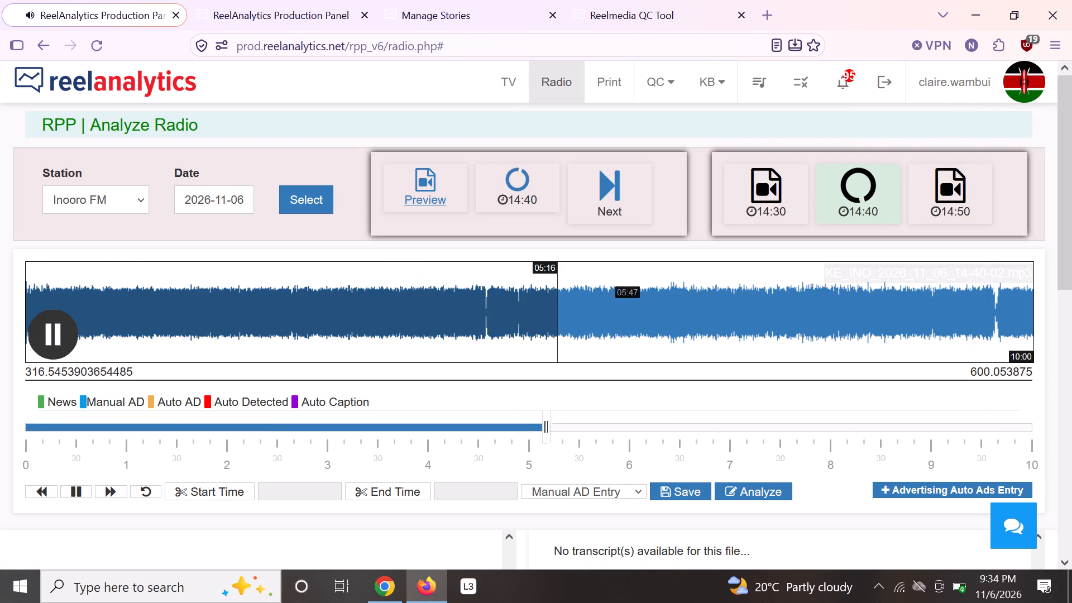
left_click(637, 291)
left_click(757, 306)
left_click(850, 312)
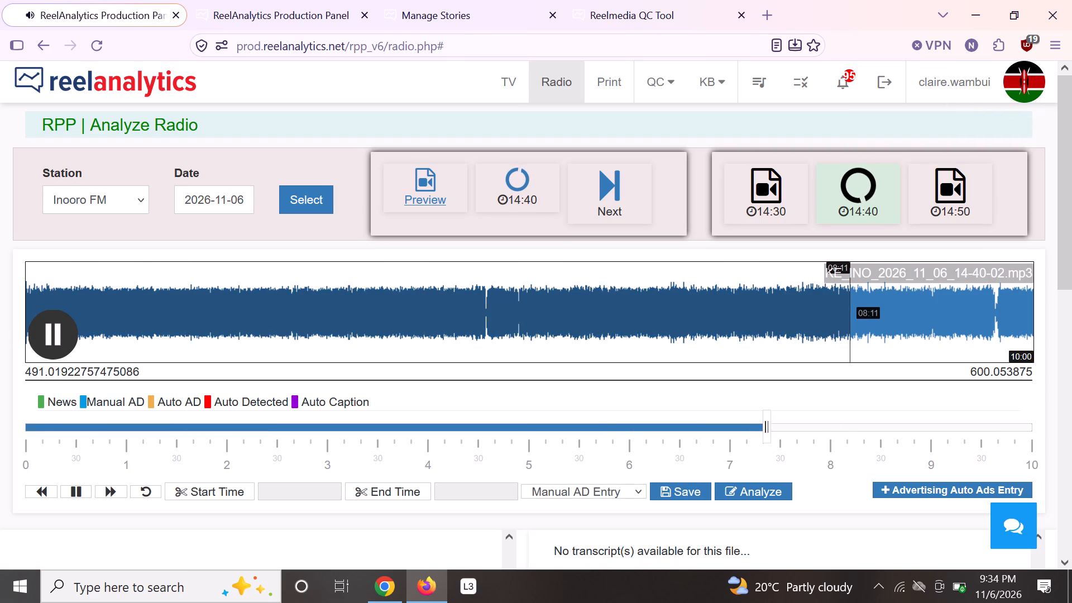
left_click(911, 321)
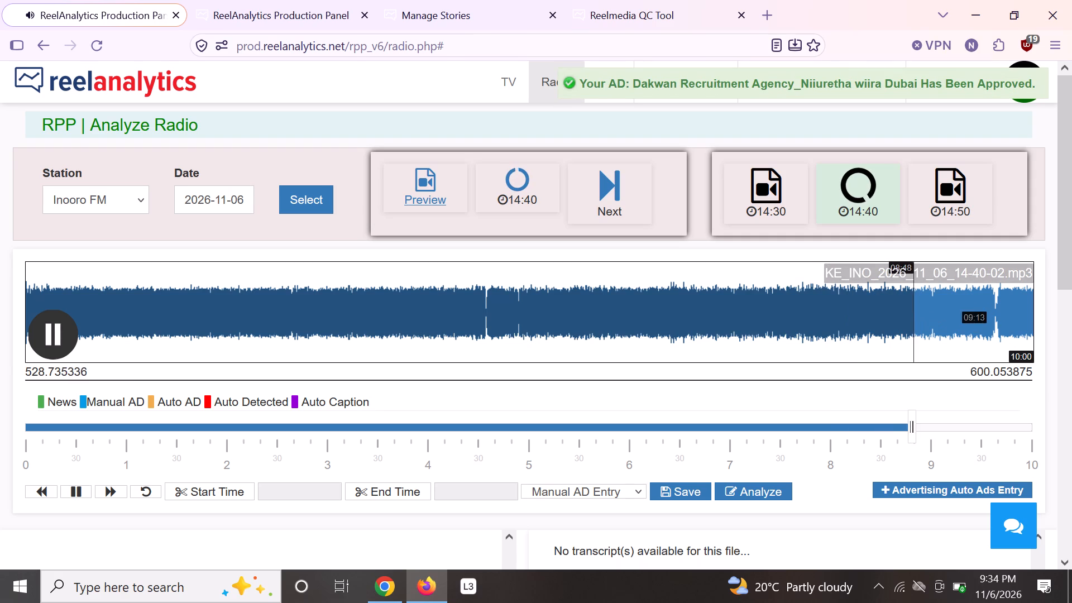
left_click(967, 308)
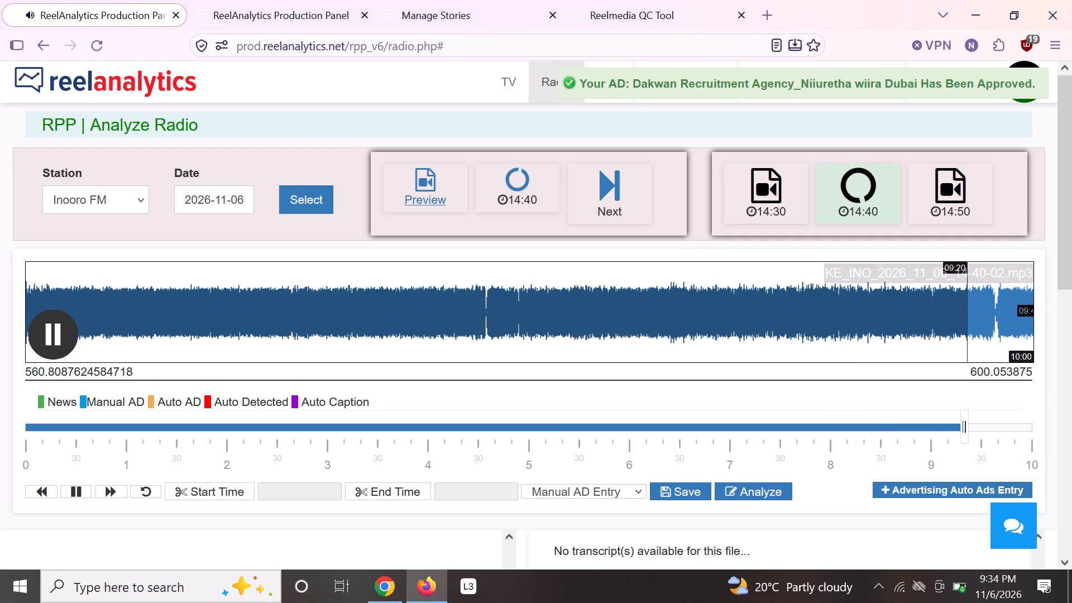
left_click(1035, 314)
left_click(1014, 304)
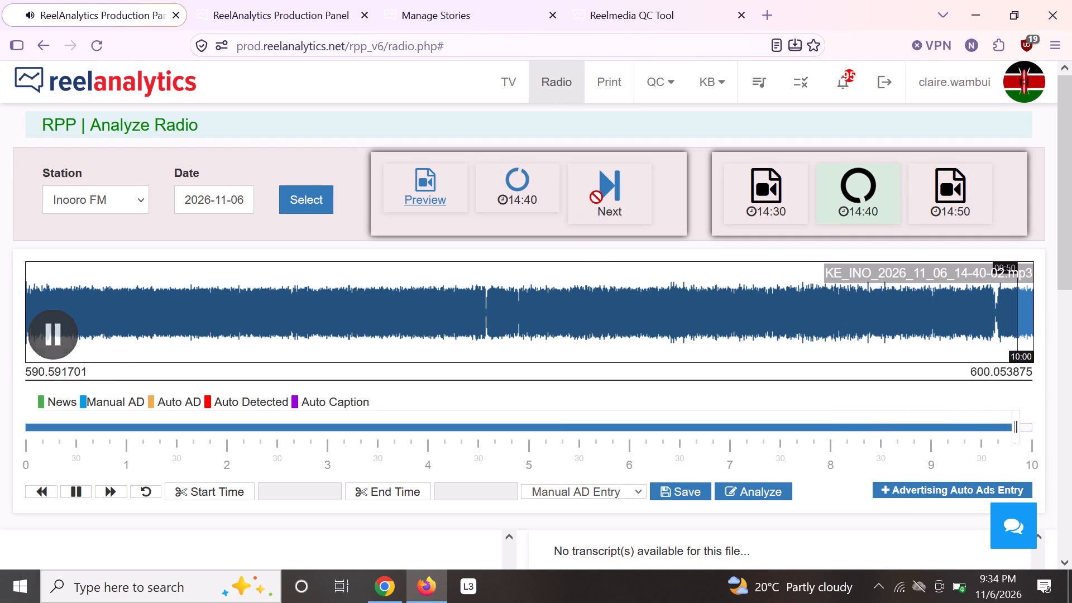
Log Presenter Stories as the missing-activity reason for the 14:40 clip and proceed to the following clip.
left_click(603, 183)
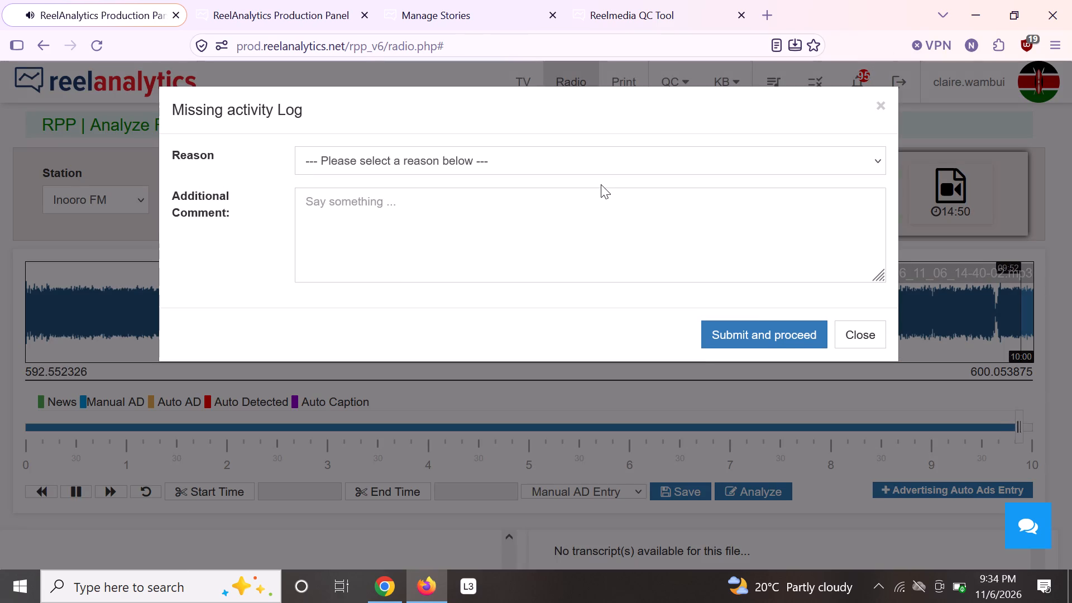
left_click(525, 168)
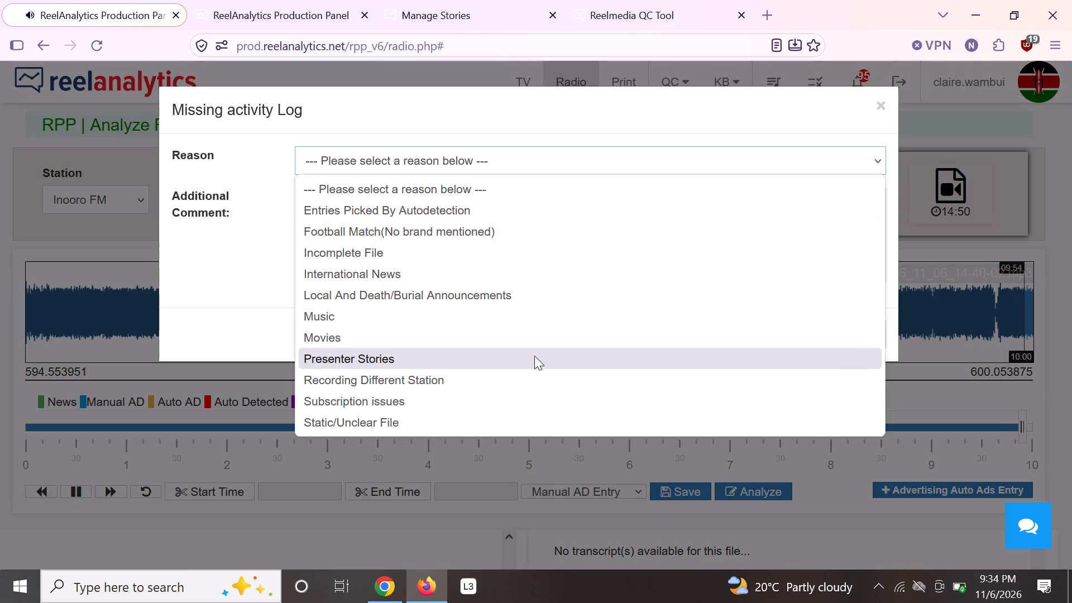
left_click(534, 356)
left_click(793, 332)
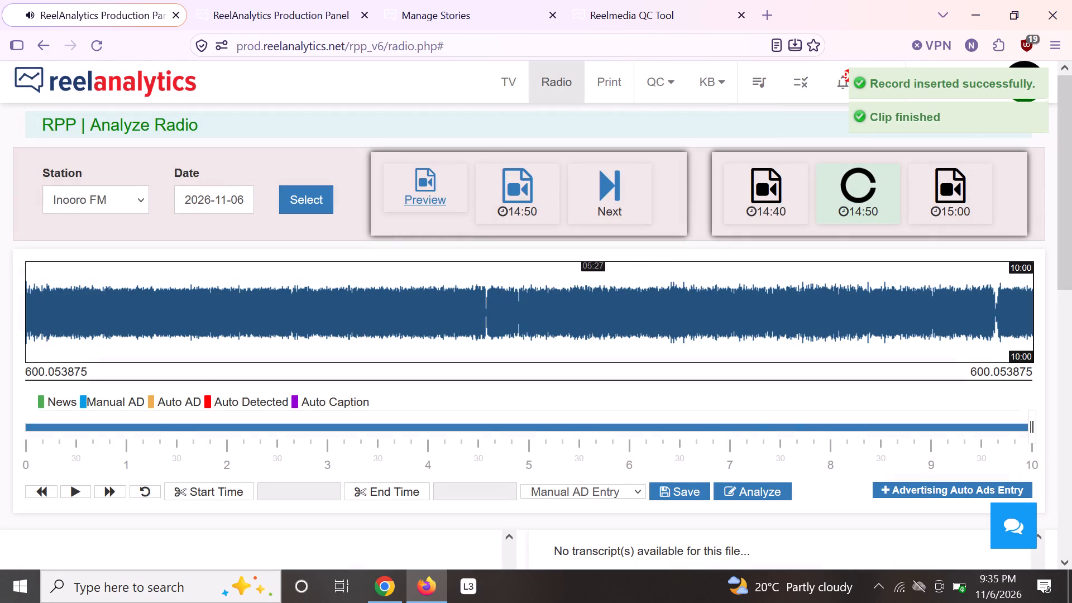
Load the 14:50 clip and sample it from its beginning to about 9:49 for ads, news or mentions.
left_click(518, 186)
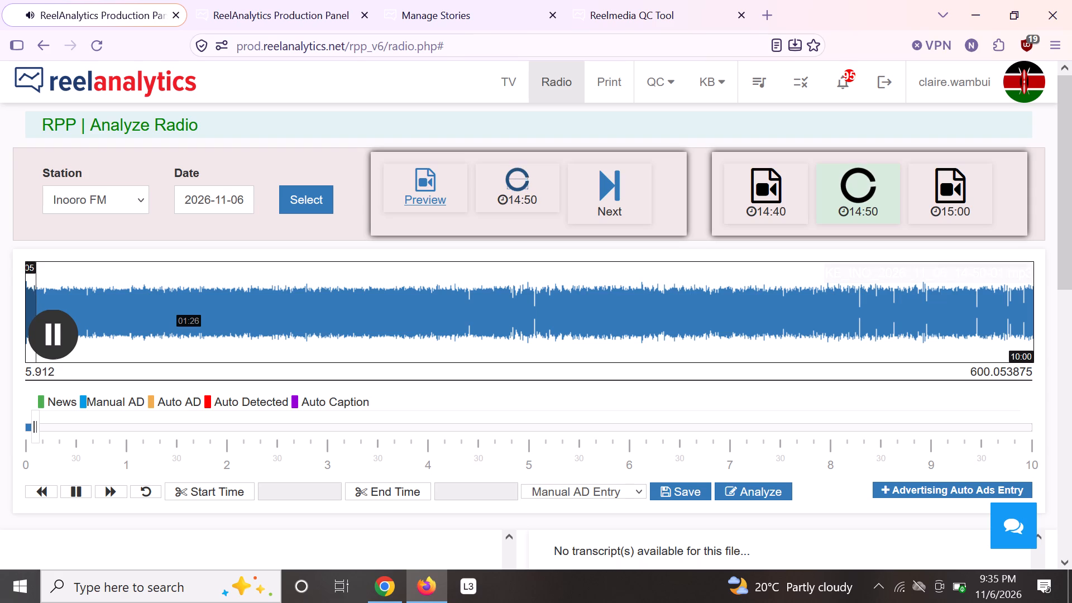
left_click(65, 291)
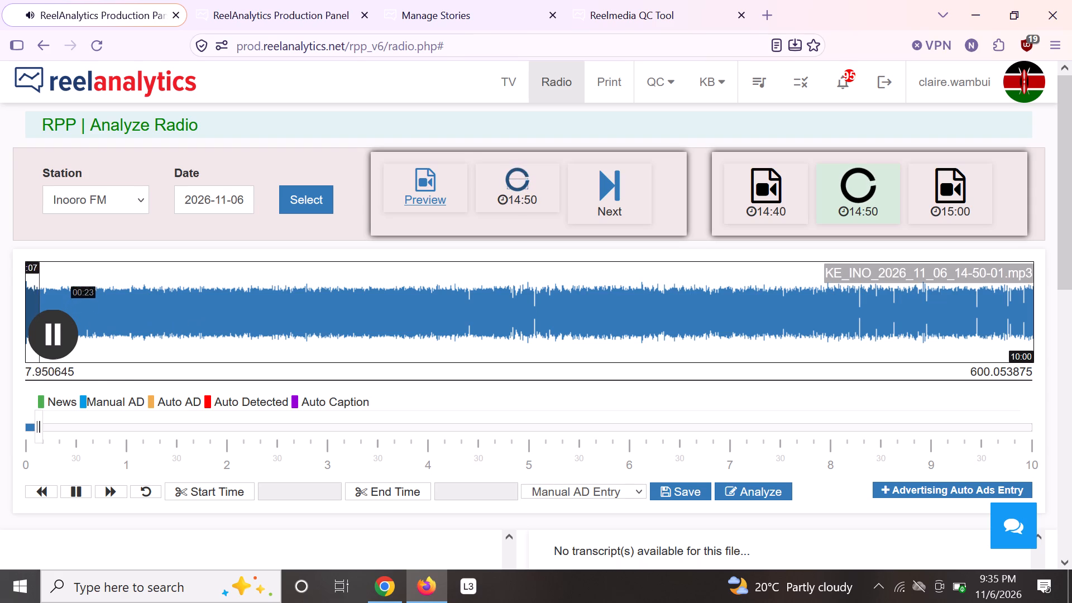
left_click(107, 285)
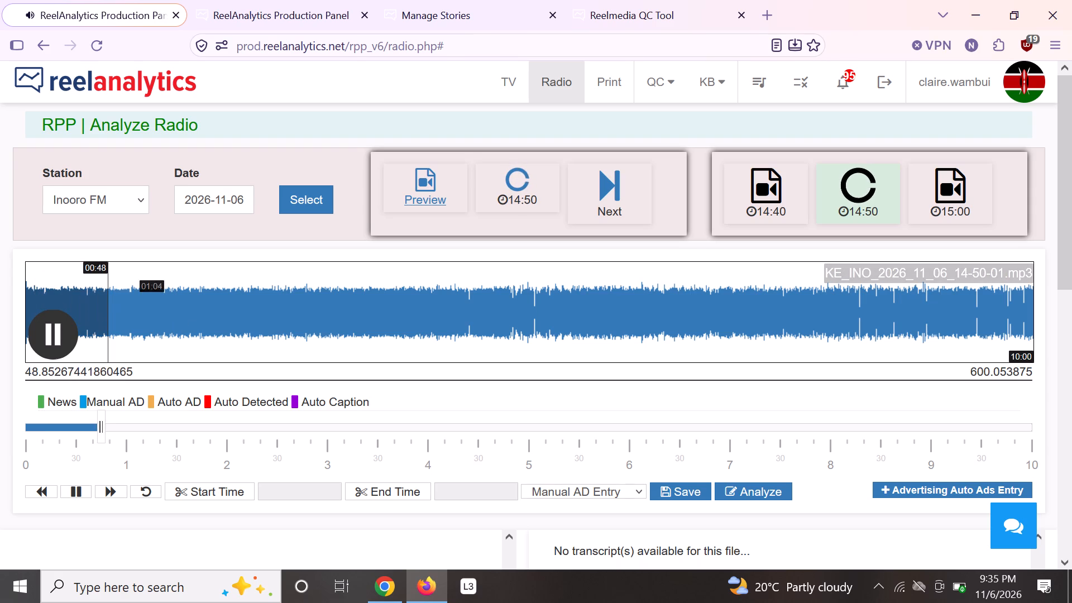
left_click(161, 285)
left_click(216, 285)
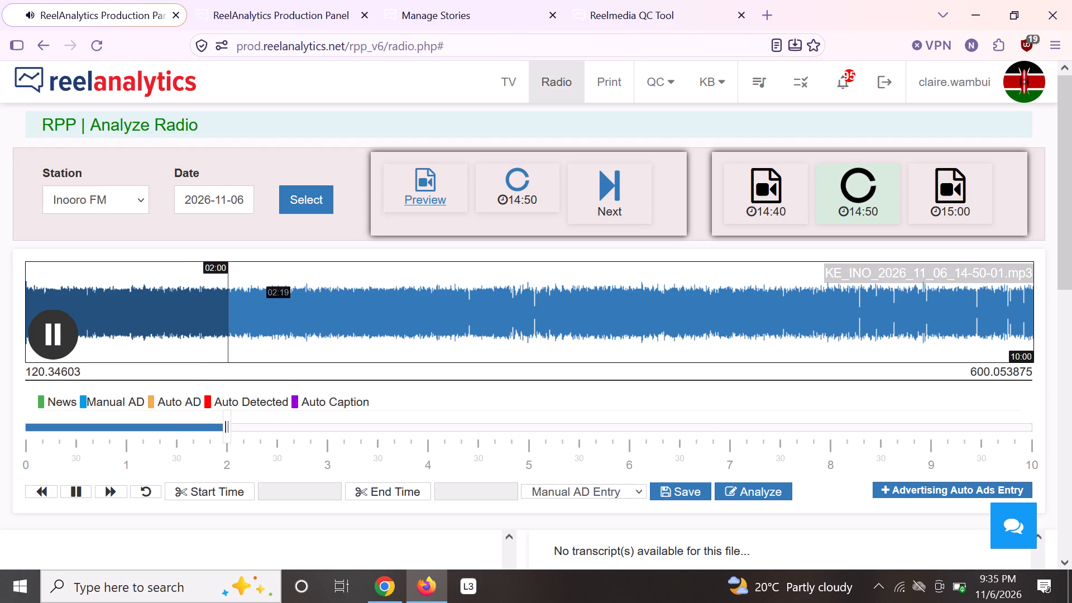
left_click(290, 296)
left_click(351, 299)
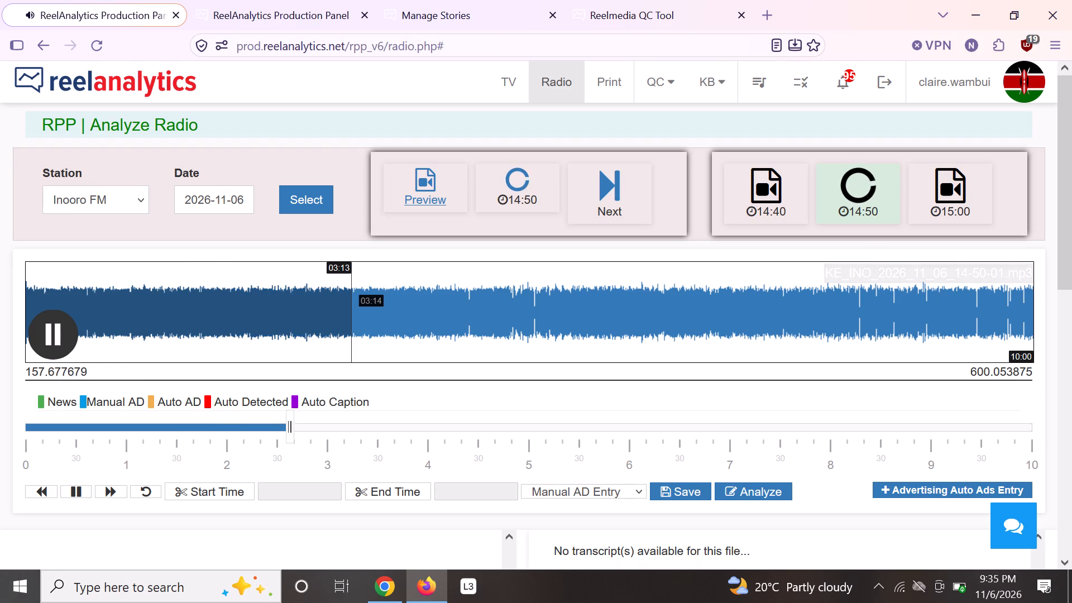
left_click(401, 299)
left_click(457, 307)
left_click(504, 306)
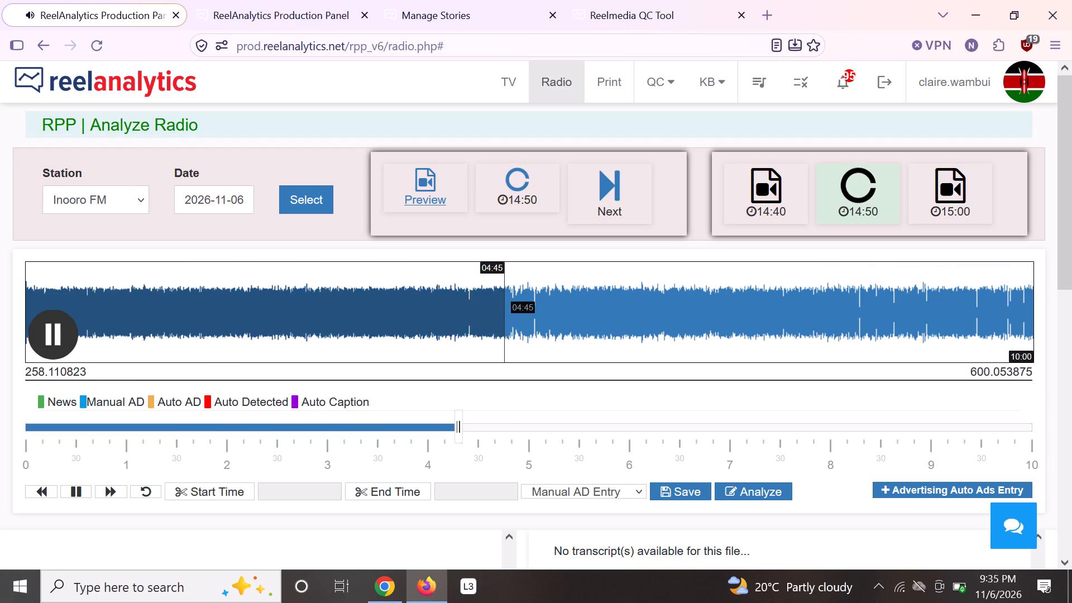
left_click(556, 305)
left_click(613, 307)
left_click(671, 309)
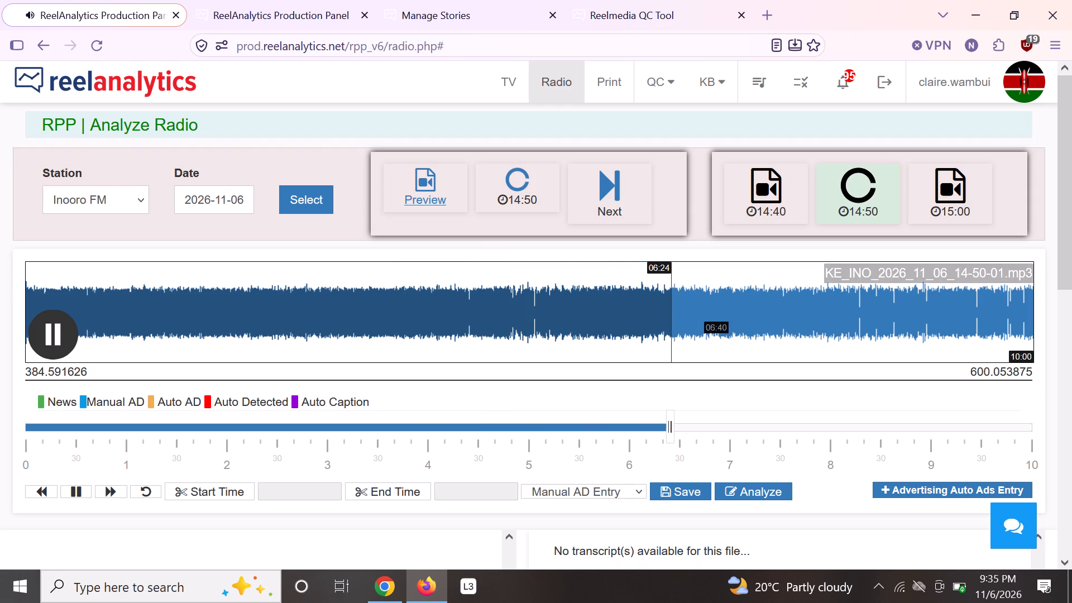
left_click(790, 309)
left_click(841, 311)
left_click(896, 323)
left_click(945, 326)
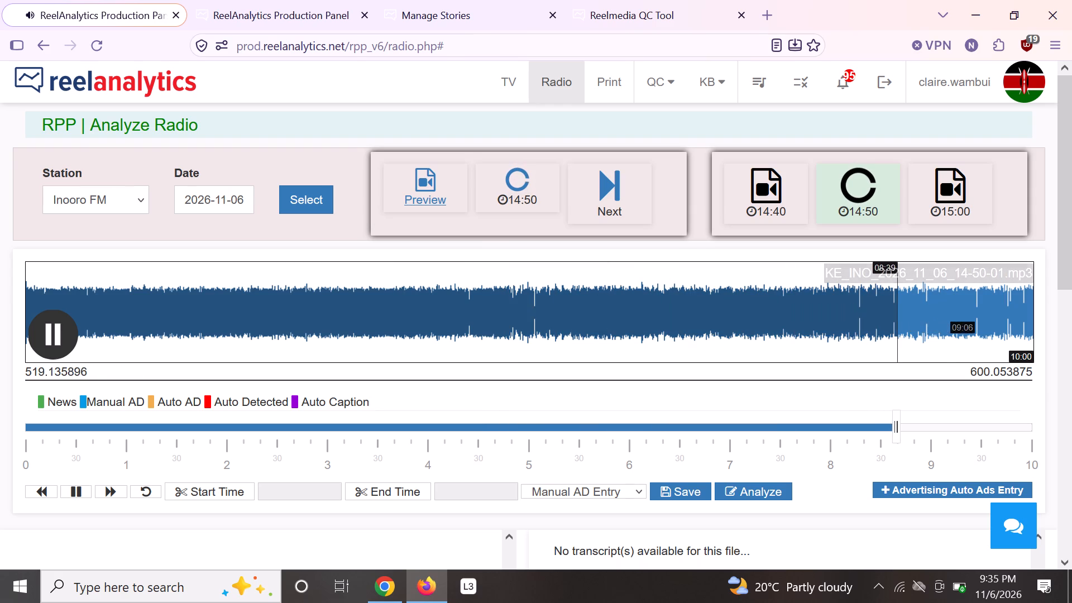
left_click(973, 307)
left_click(986, 309)
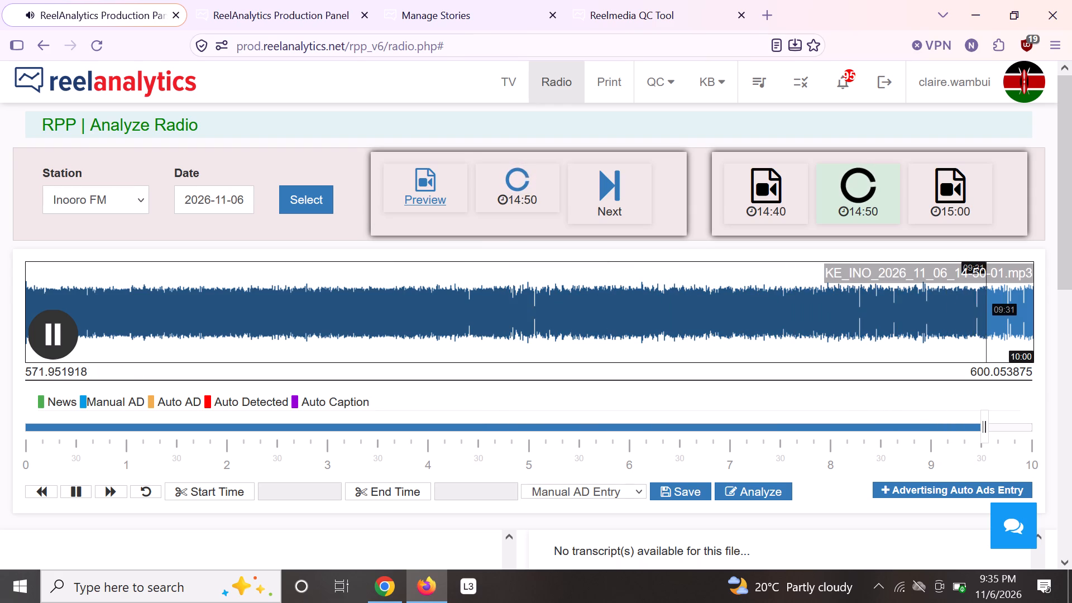
left_click(1006, 317)
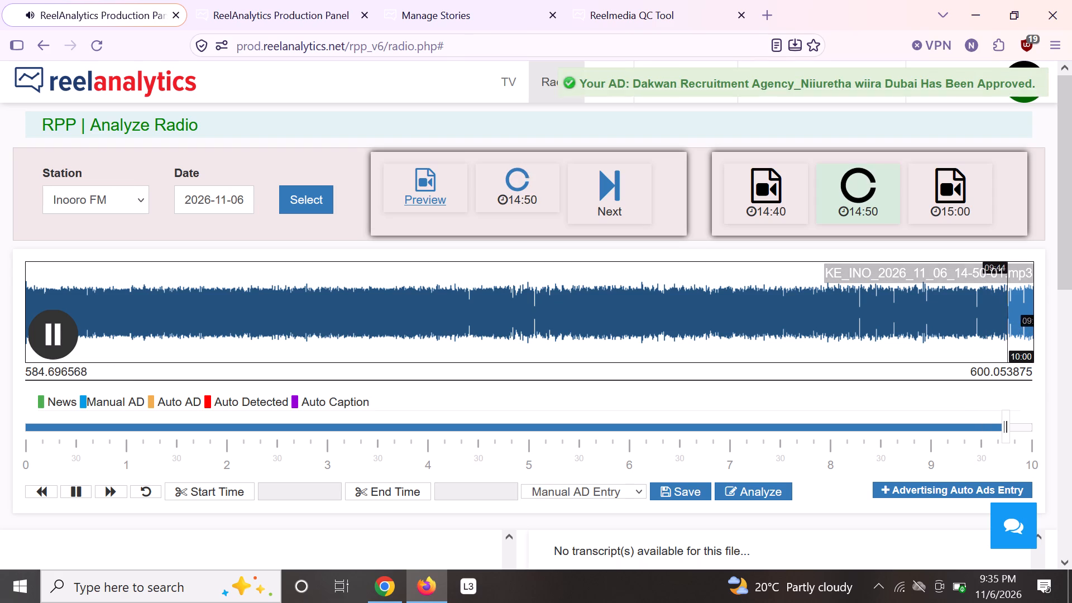
left_click(1016, 319)
Mark the 14:50 clip from about 9:44 to its end at 10:00 as a News Item and save the segment.
left_click(1001, 312)
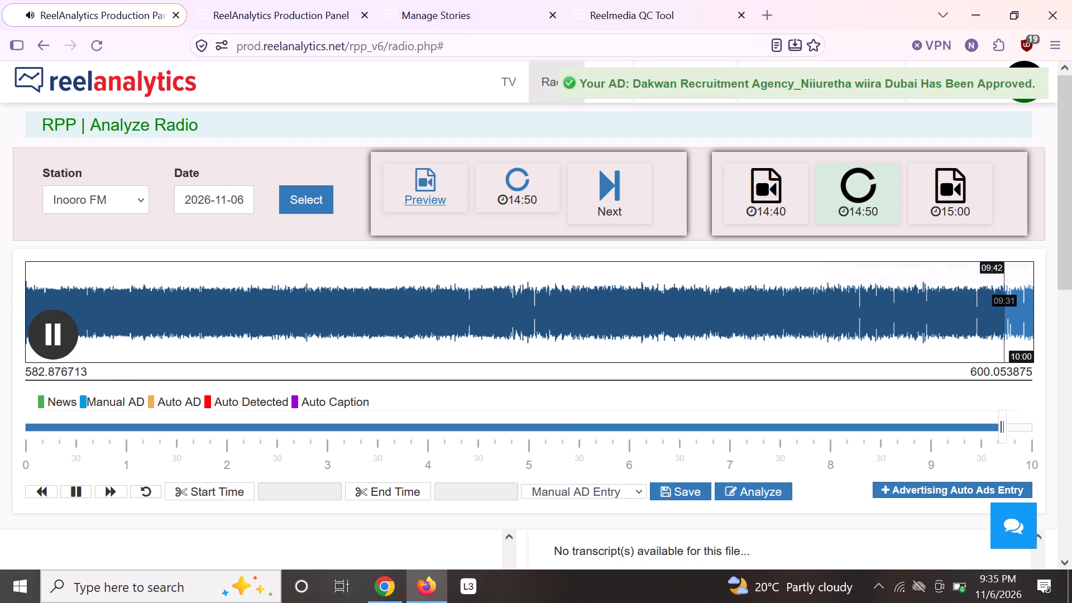
key("space")
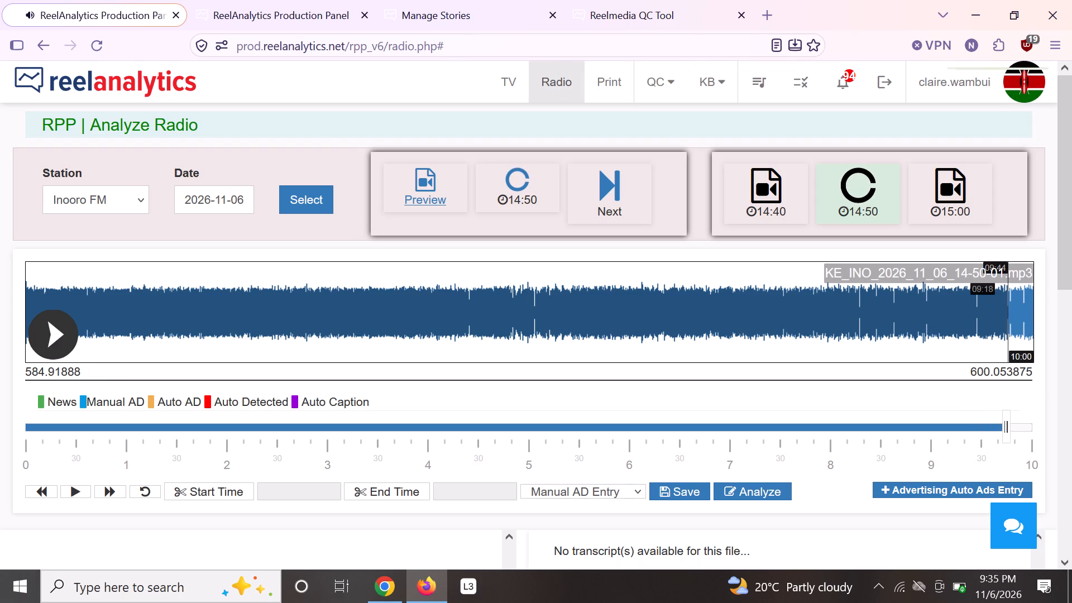
left_click(230, 494)
key("space")
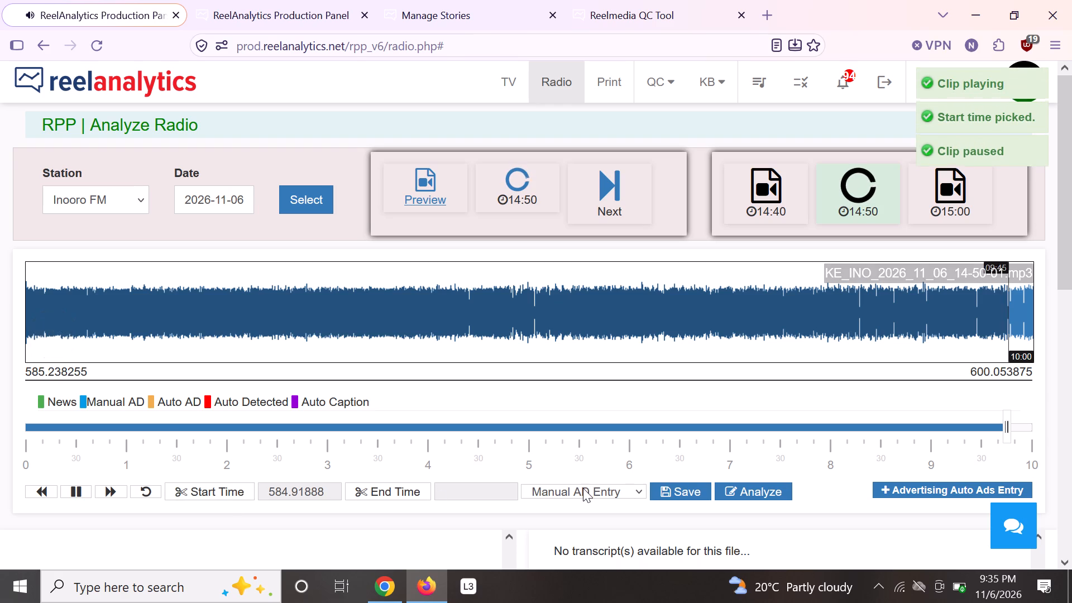
left_click(583, 488)
left_click(606, 427)
scroll(663, 389, "down", 2)
scroll(663, 390, "up", 2)
scroll(664, 391, "down", 6)
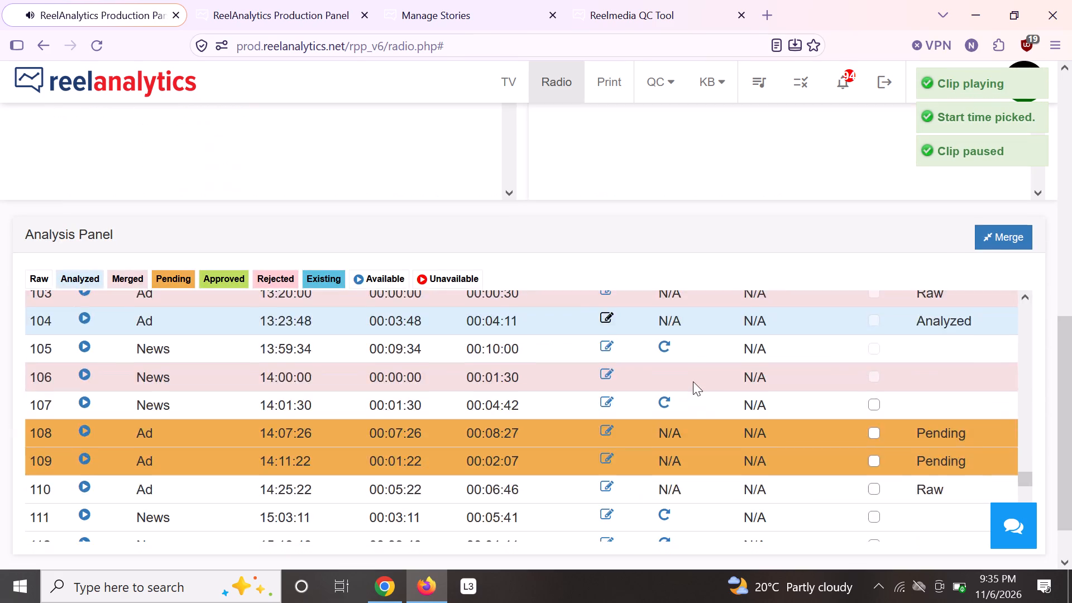
scroll(696, 384, "down", 3)
scroll(696, 384, "up", 1)
scroll(909, 338, "up", 3)
scroll(986, 231, "up", 5)
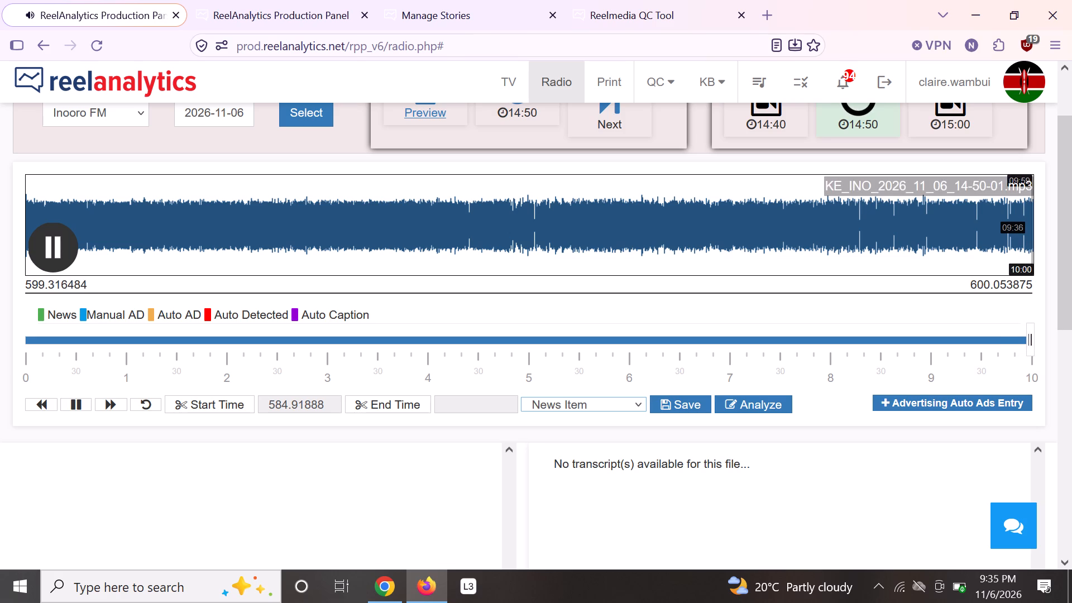
left_click(406, 409)
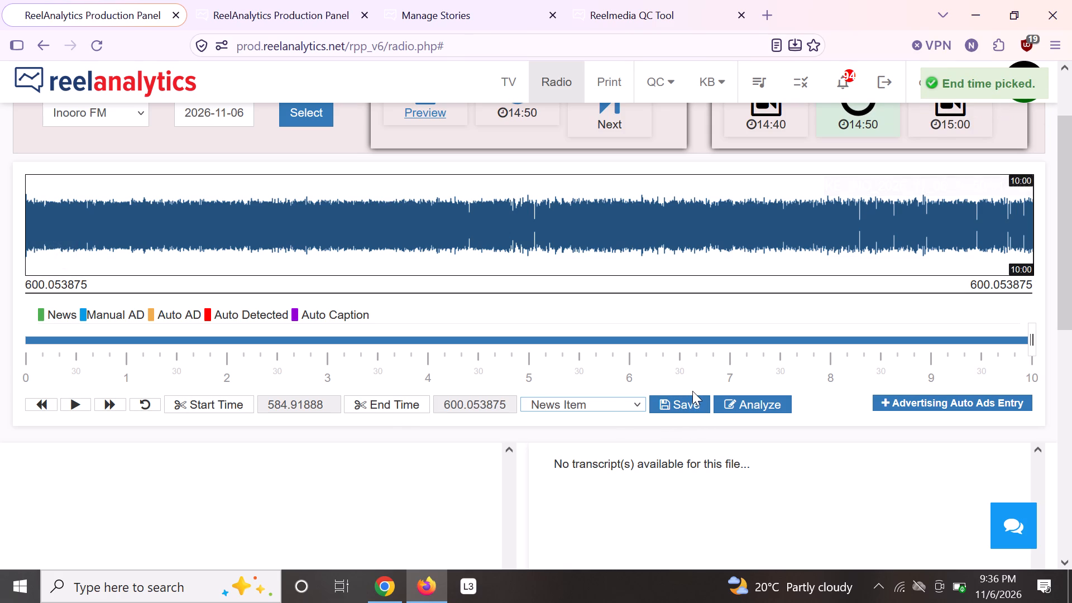
left_click(696, 410)
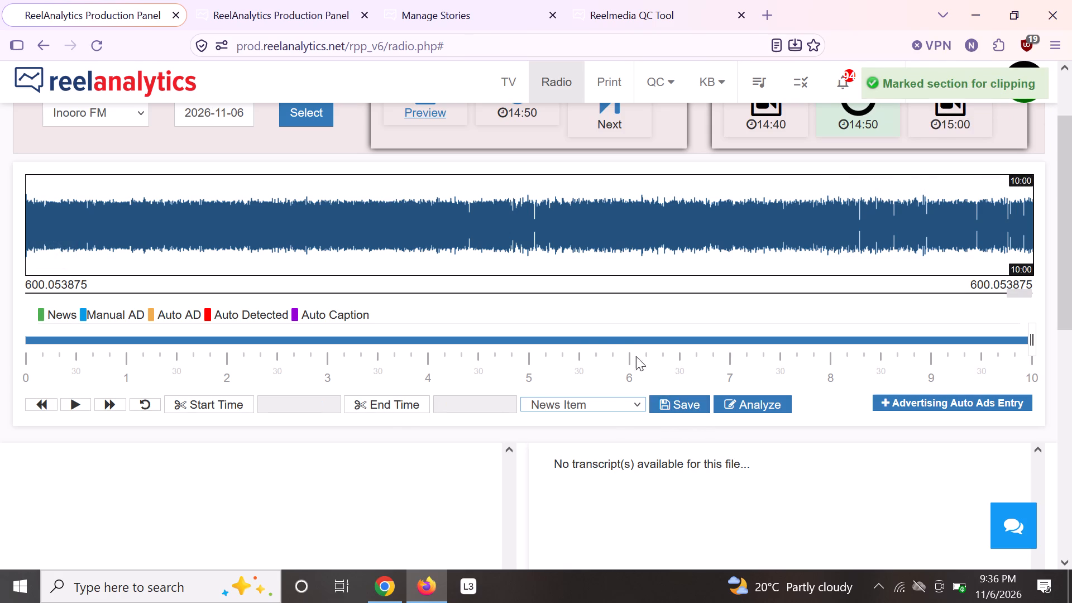
Open the 14:01:30 news segment from the analysis list for story analysis.
scroll(624, 324, "down", 7)
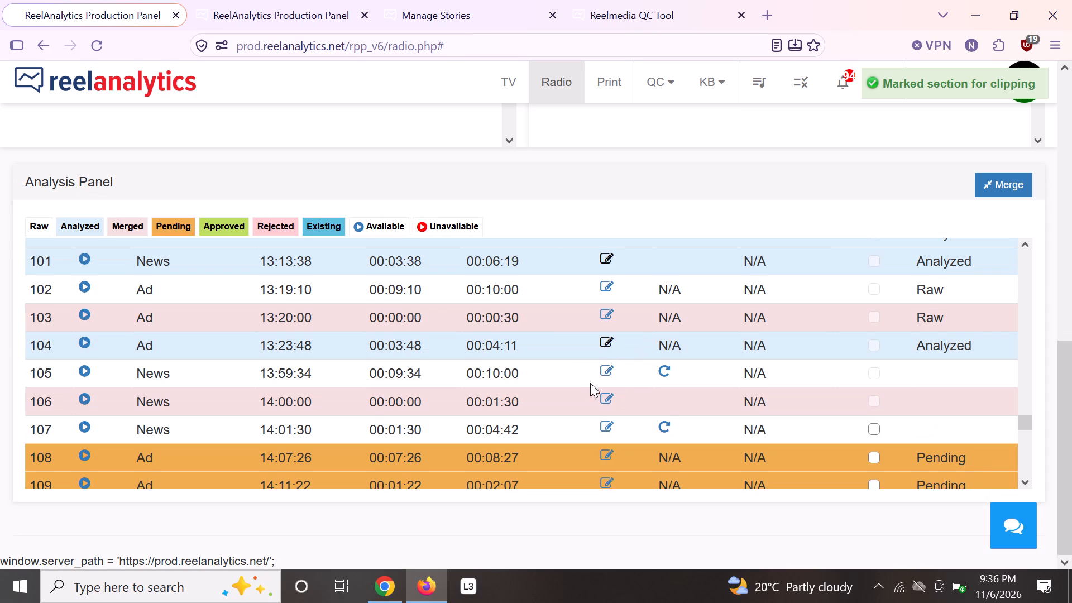
scroll(590, 353, "down", 2)
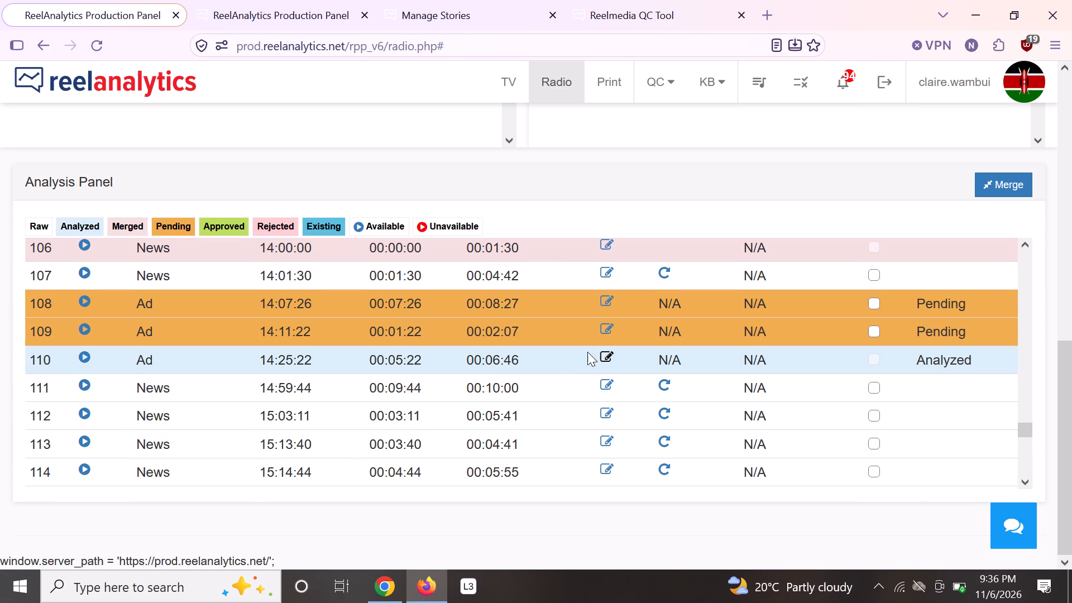
scroll(591, 329, "up", 1)
scroll(593, 336, "down", 1)
scroll(591, 331, "up", 1)
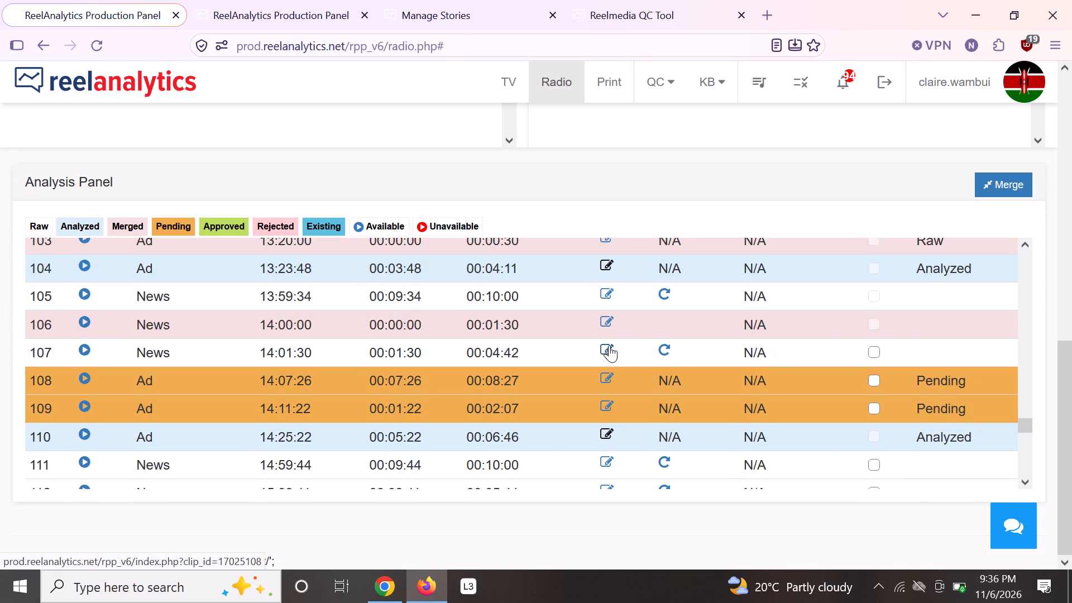
left_click(609, 345)
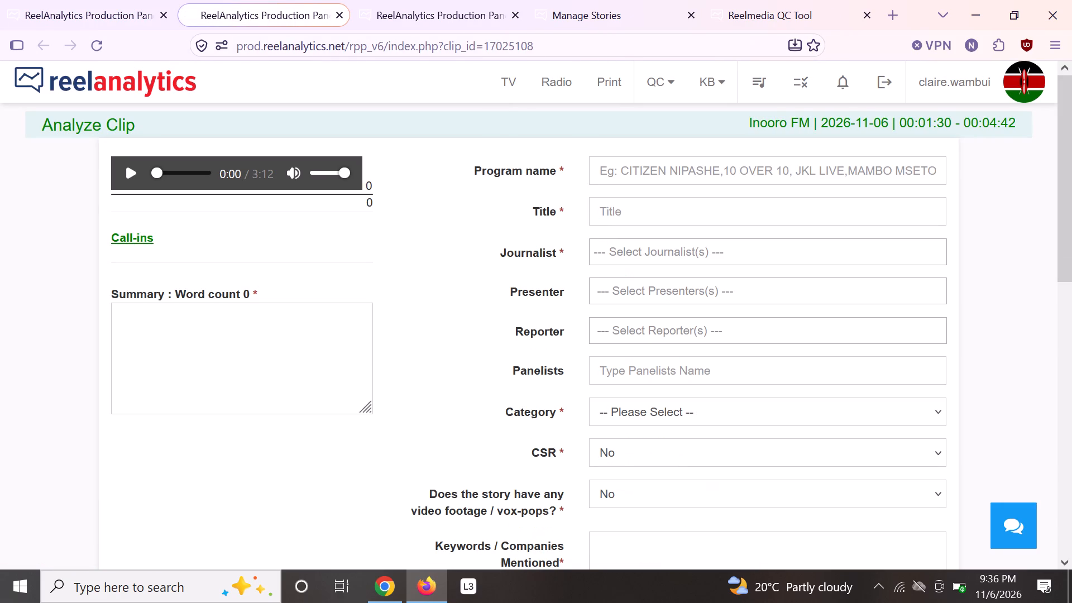
Fill in News as the program name, pick the newsreader as journalist, and set the category to News.
left_click(601, 167)
key("n")
left_click(640, 195)
left_click(618, 246)
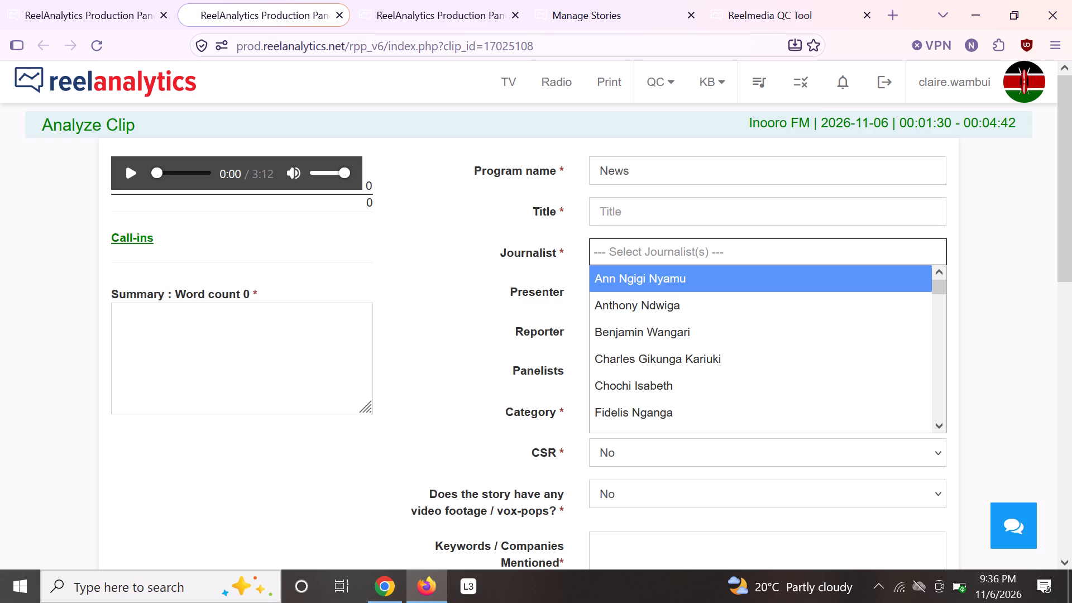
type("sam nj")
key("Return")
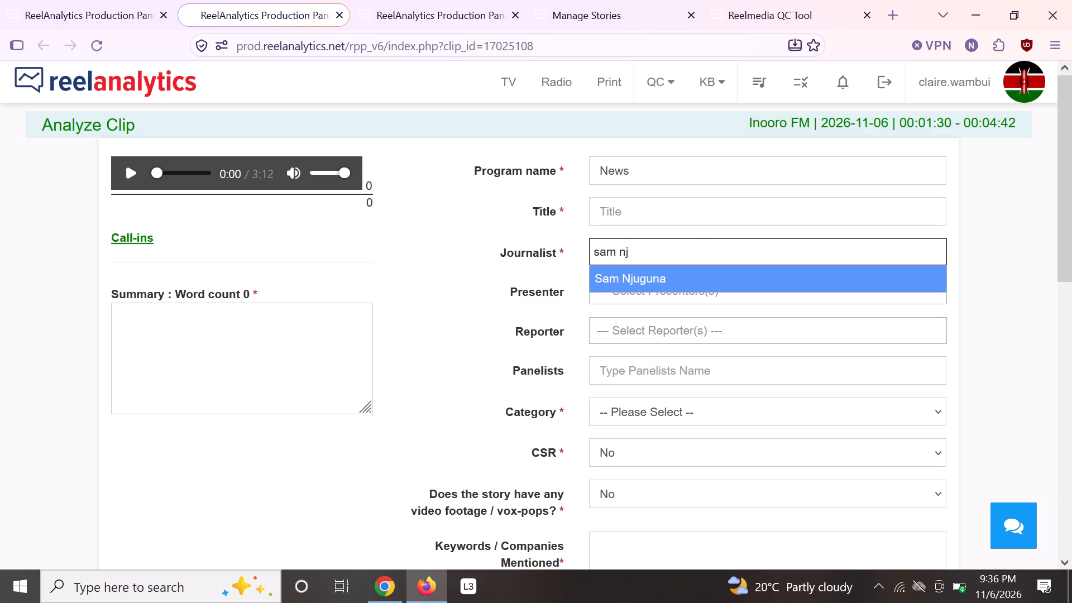
left_click(687, 408)
left_click(673, 272)
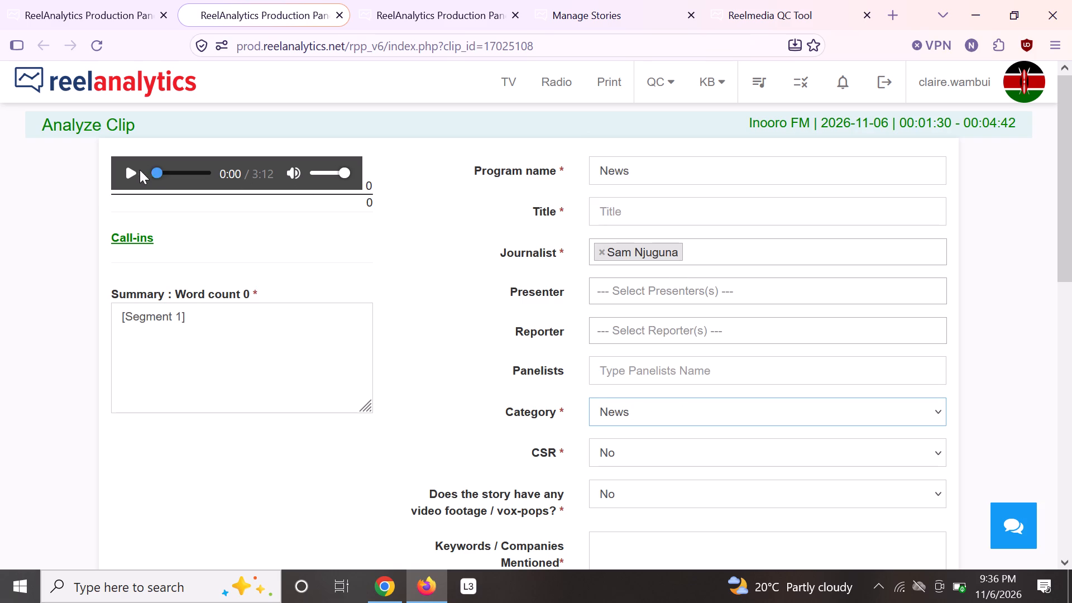
Listen to the story and draft the summary line "kiambu govt to review all plant seeds factories and manure sellers" under Segment 1.
left_click(129, 167)
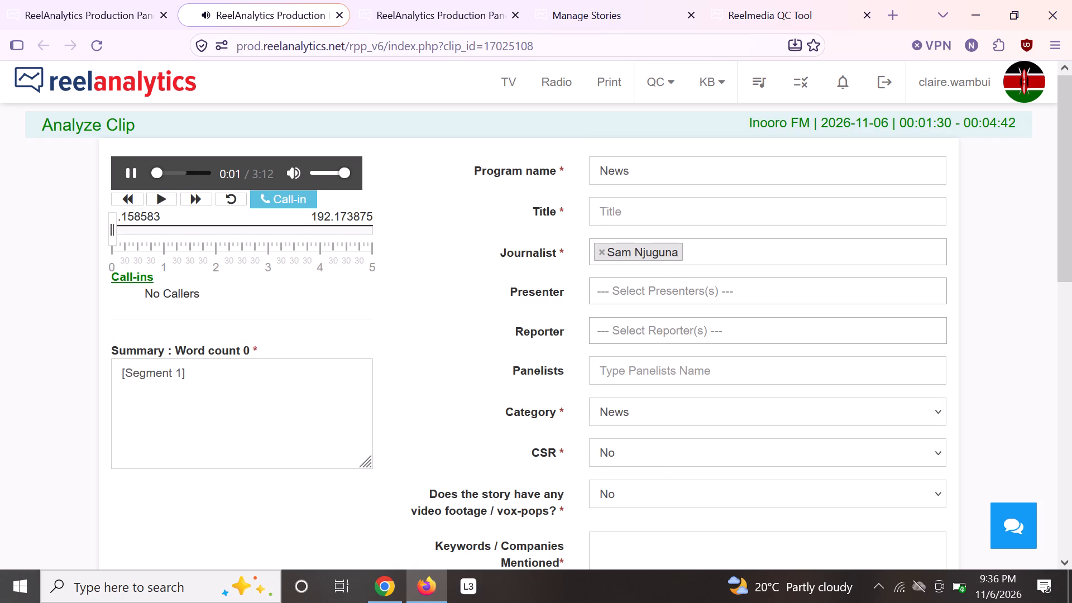
left_click(129, 390)
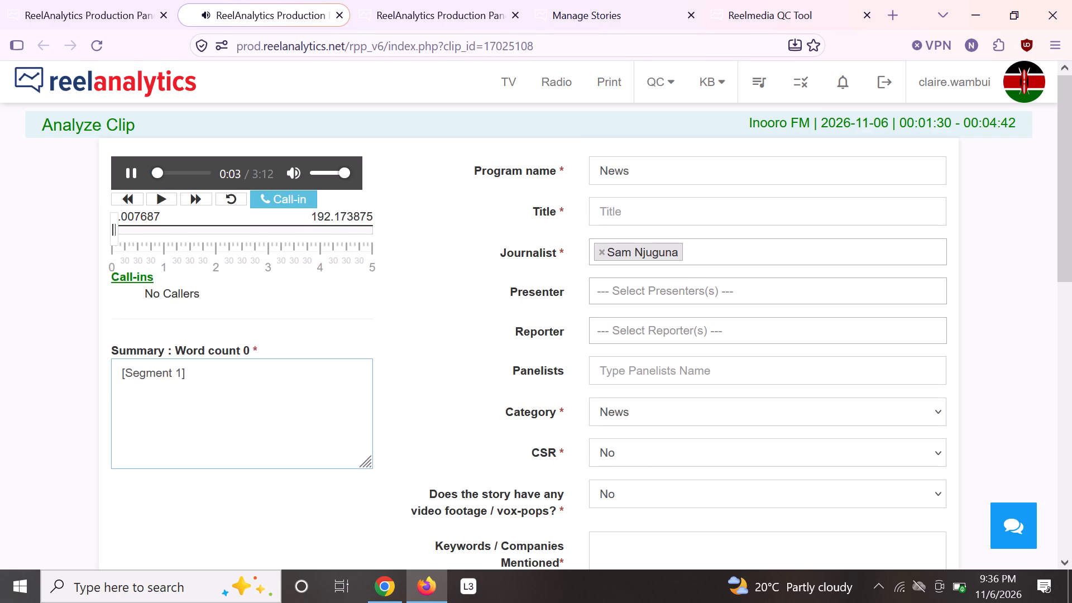
type("kiambu govt to review all")
key("space")
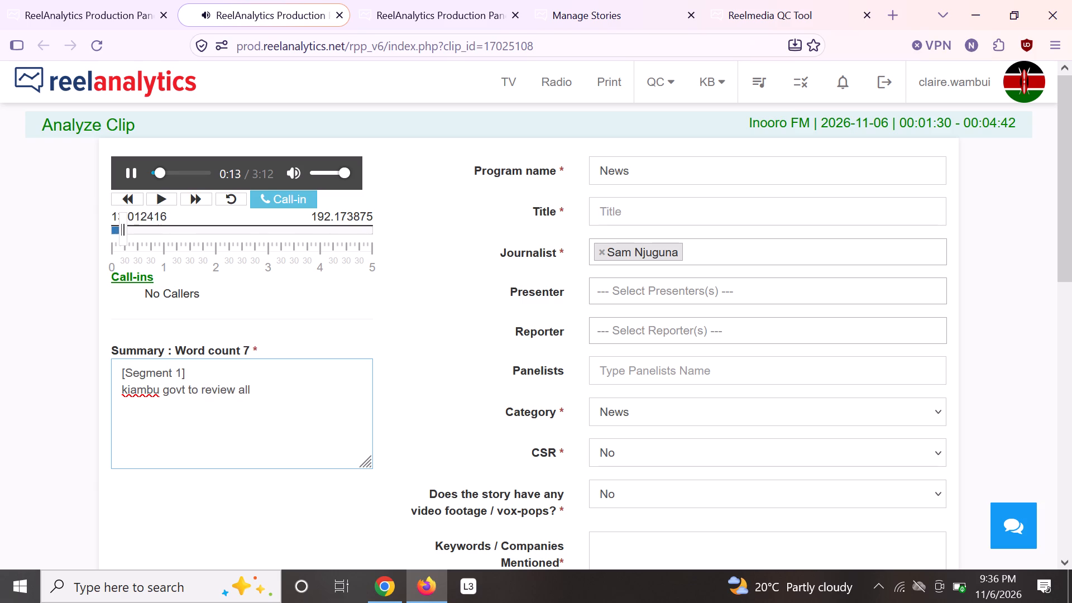
type("plan")
type("t seeds factories and")
key("space")
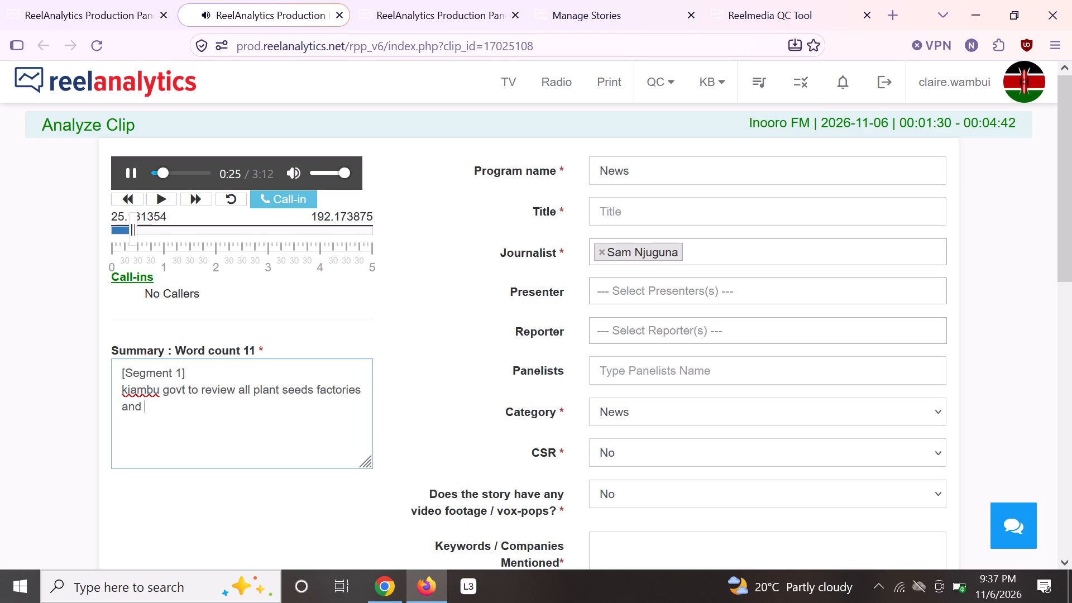
type("man")
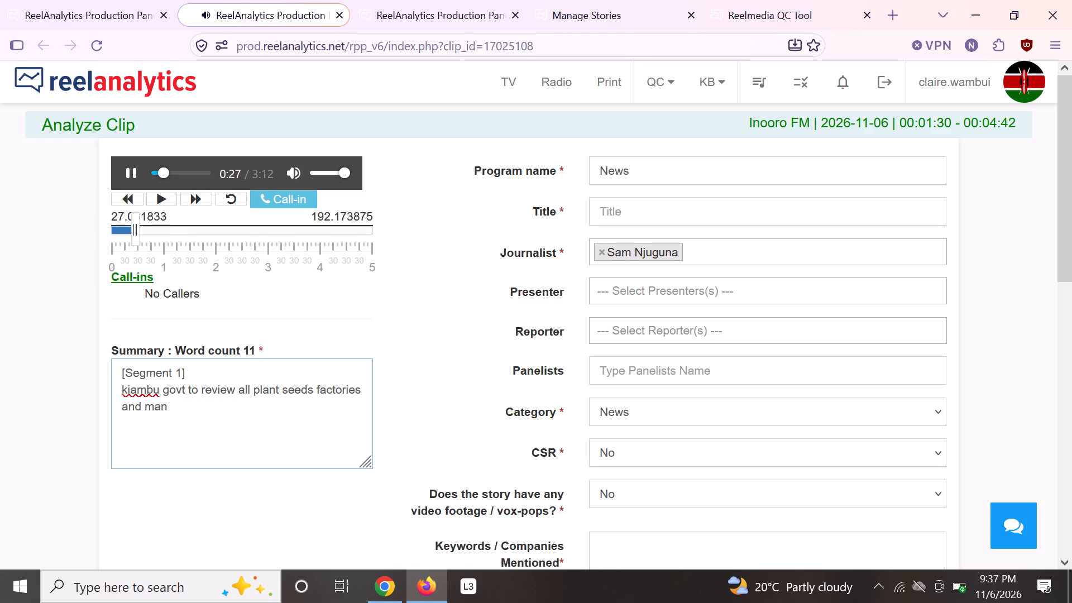
type("ure sellers")
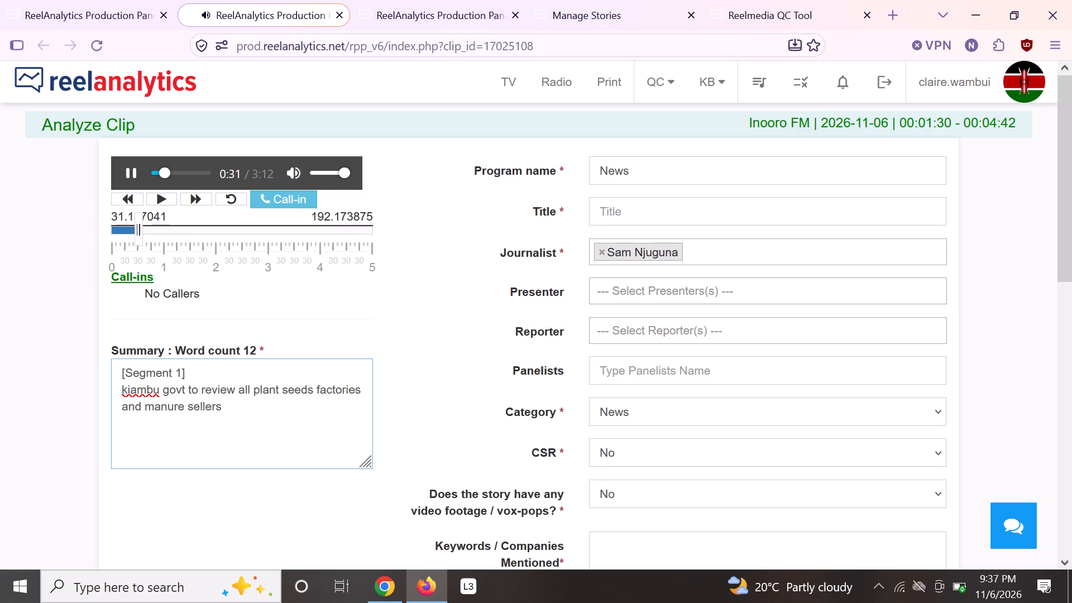
Cut the draft line from the Segment 1 summary and search Google for it in Chrome.
left_click_drag(122, 389, 241, 412)
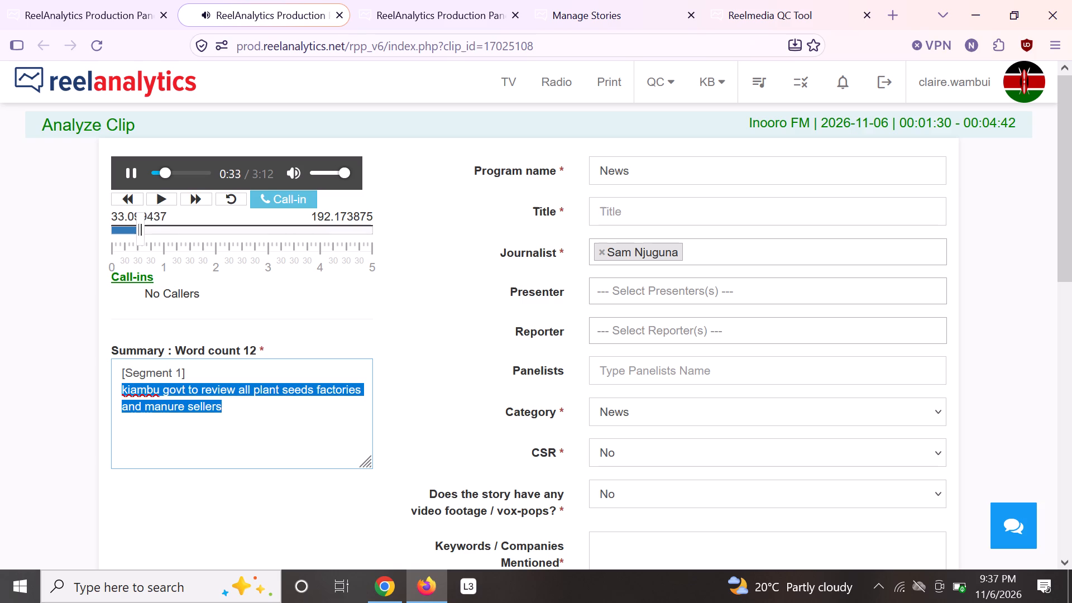
right_click(213, 402)
left_click(333, 91)
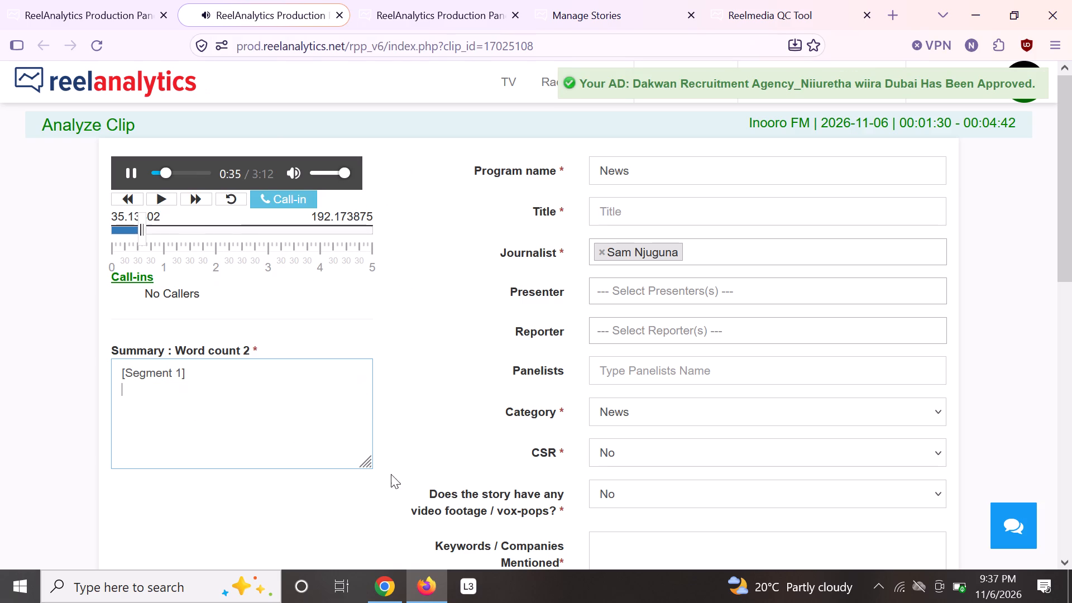
left_click(396, 591)
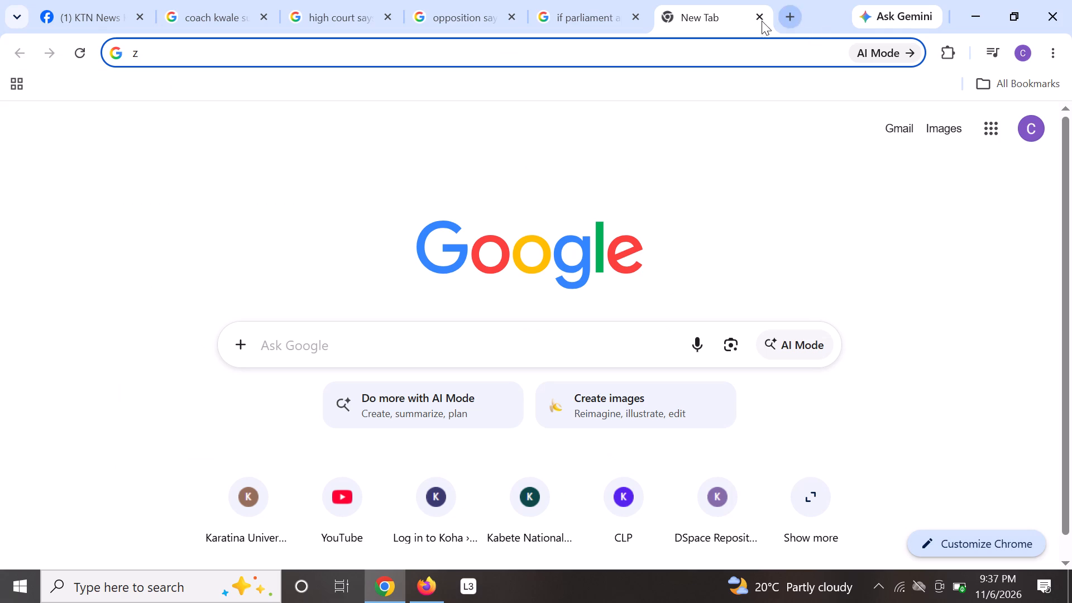
key("BackSpace")
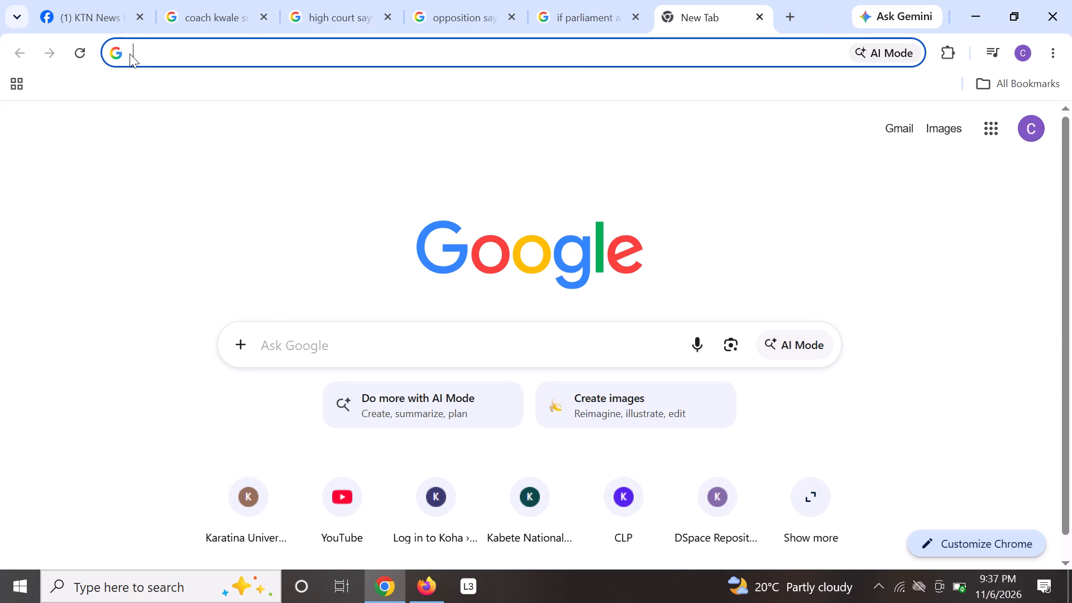
right_click(132, 52)
left_click(189, 192)
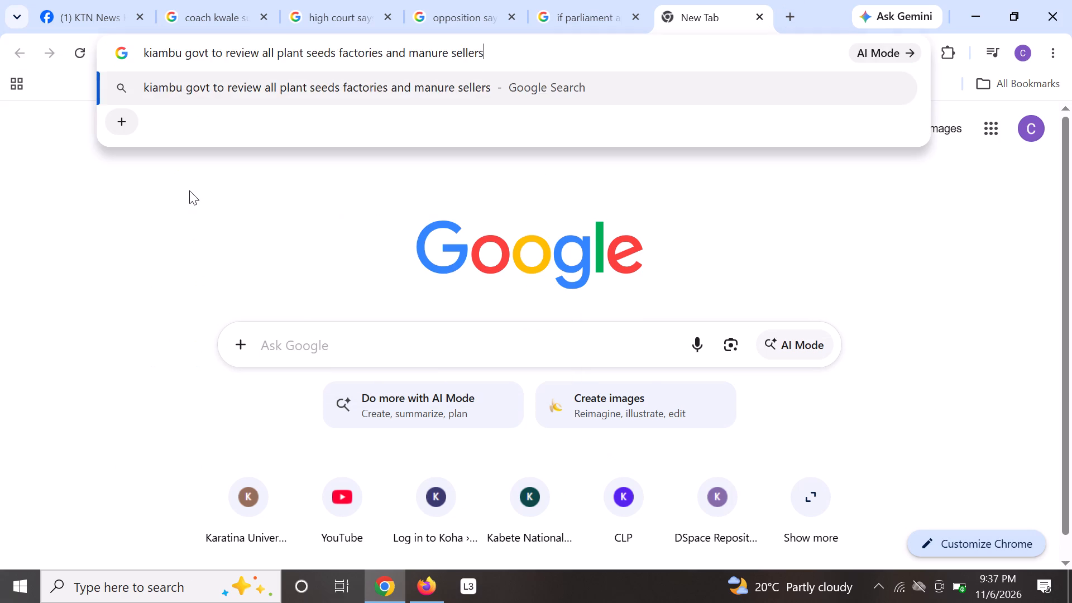
key("Return")
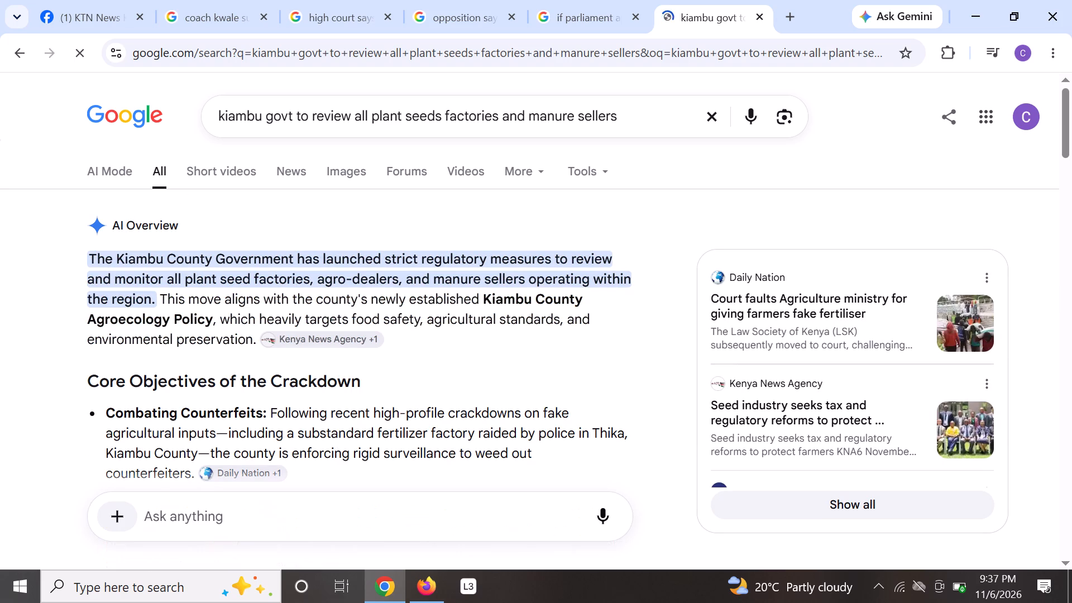
Copy the AI Overview's opening sentence on Kiambu County Government regulatory measures into the Segment 1 summary in Firefox, ending it with a period.
left_click_drag(90, 257, 153, 296)
right_click(149, 292)
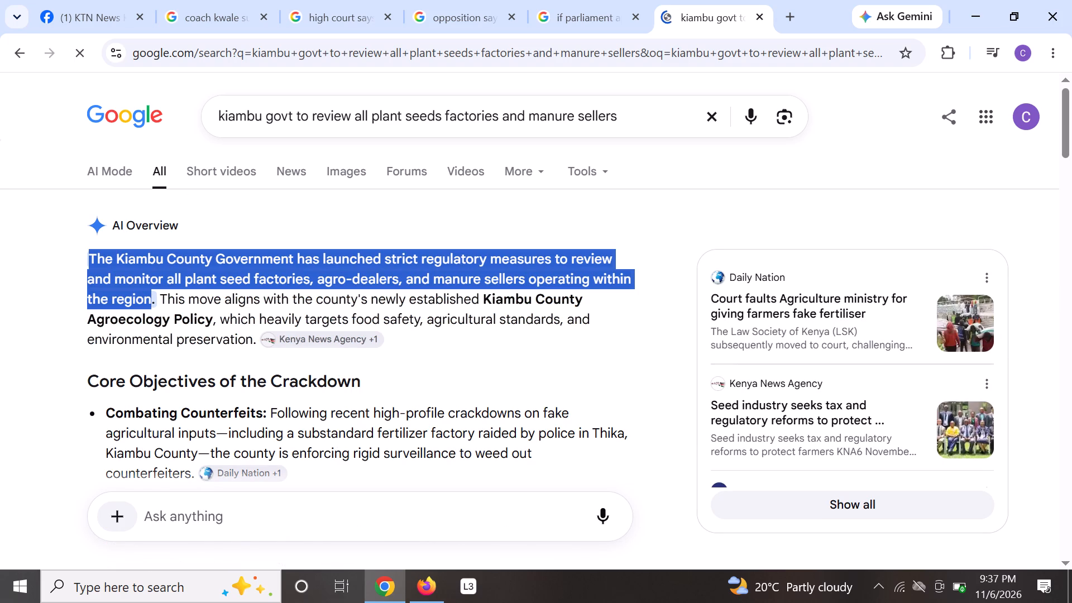
left_click(190, 320)
left_click(428, 572)
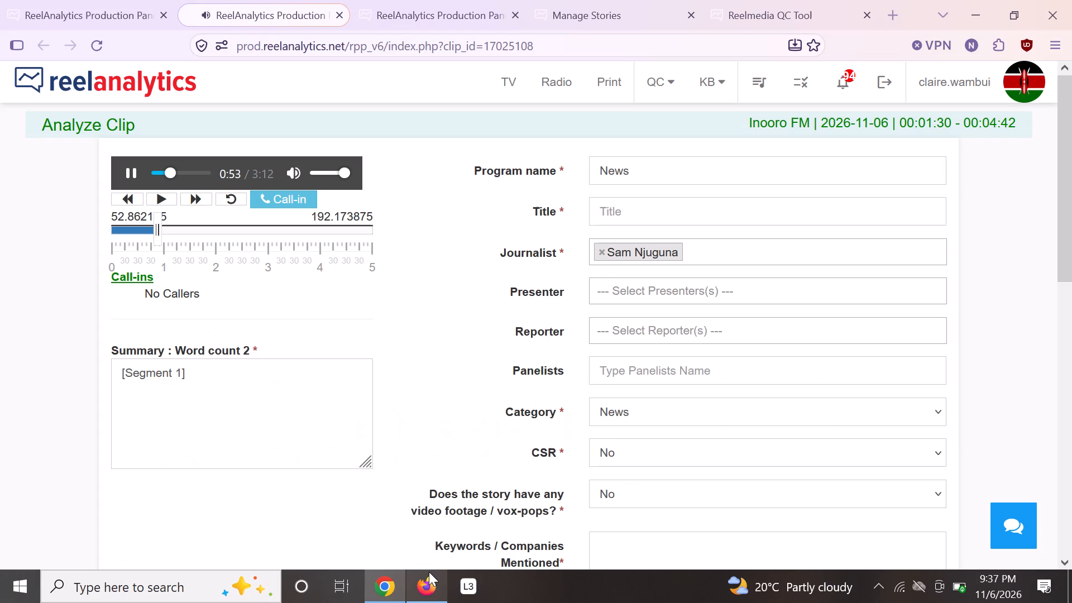
right_click(123, 390)
left_click(200, 176)
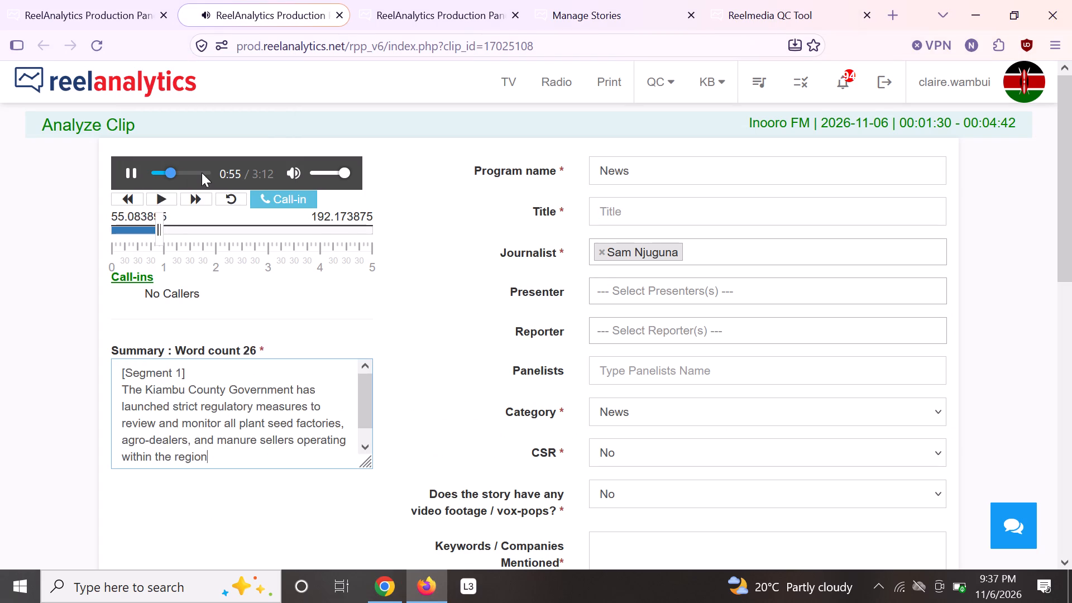
key("period")
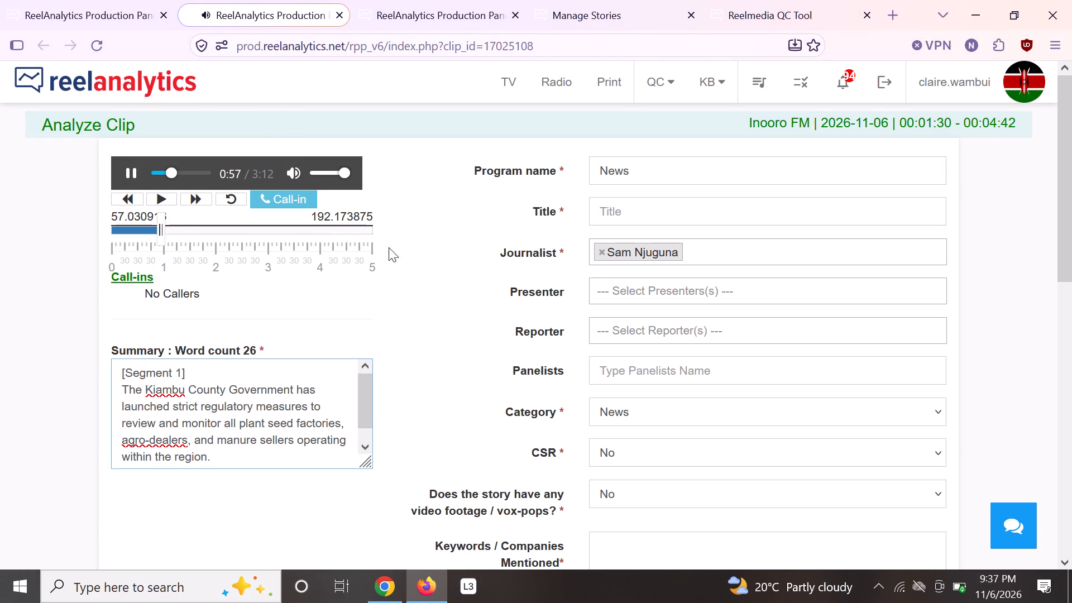
Set the video footage / vox-pops answer to Yes and copy "Kiambu County" from the summary into Keywords / Companies Mentioned.
left_click(641, 487)
left_click(631, 540)
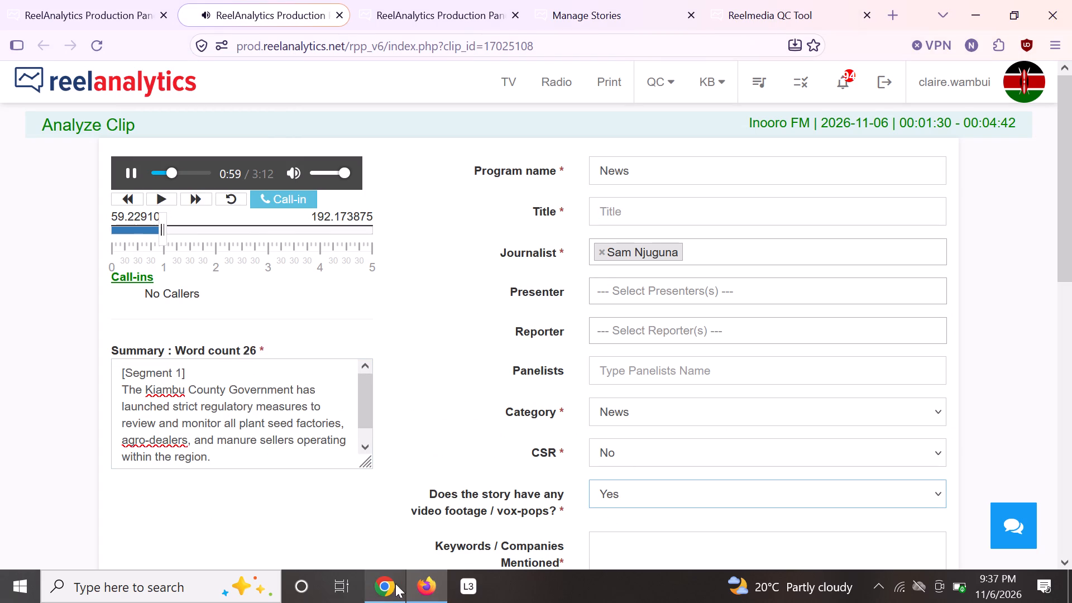
left_click_drag(146, 389, 175, 384)
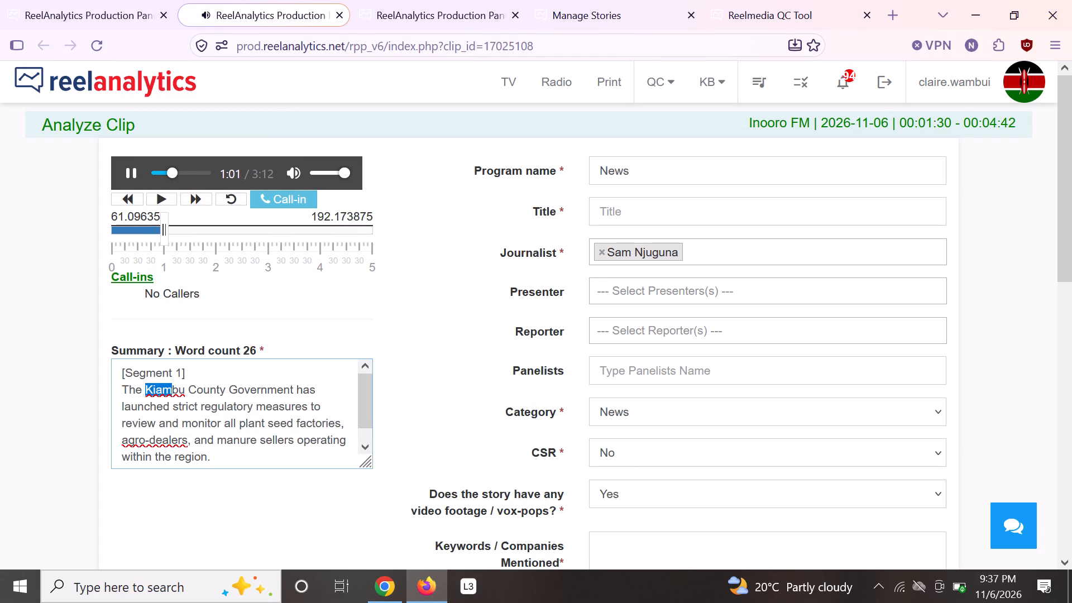
left_click_drag(175, 384, 227, 385)
right_click(225, 385)
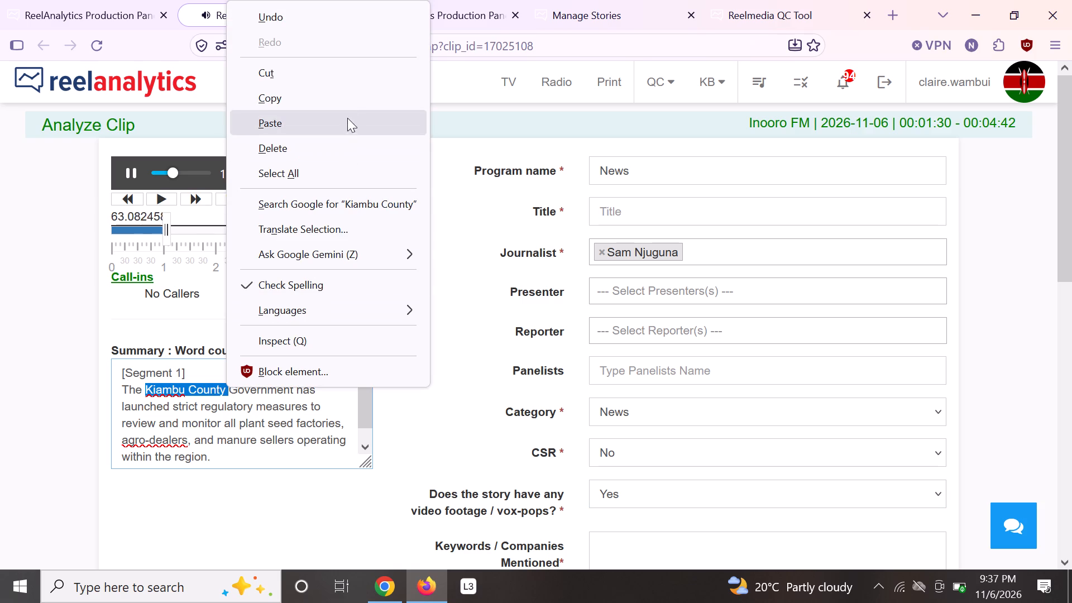
left_click(355, 99)
right_click(625, 532)
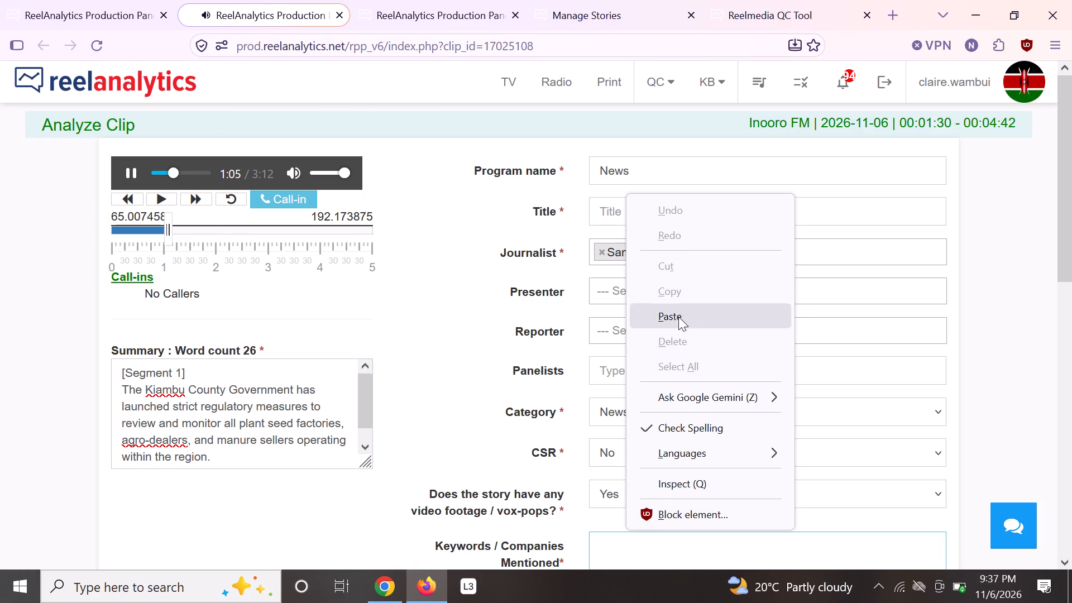
left_click(680, 314)
Return to the Kiambu search results in Chrome and submit the follow-up question "title" to Google's AI.
left_click(396, 594)
left_click(532, 390)
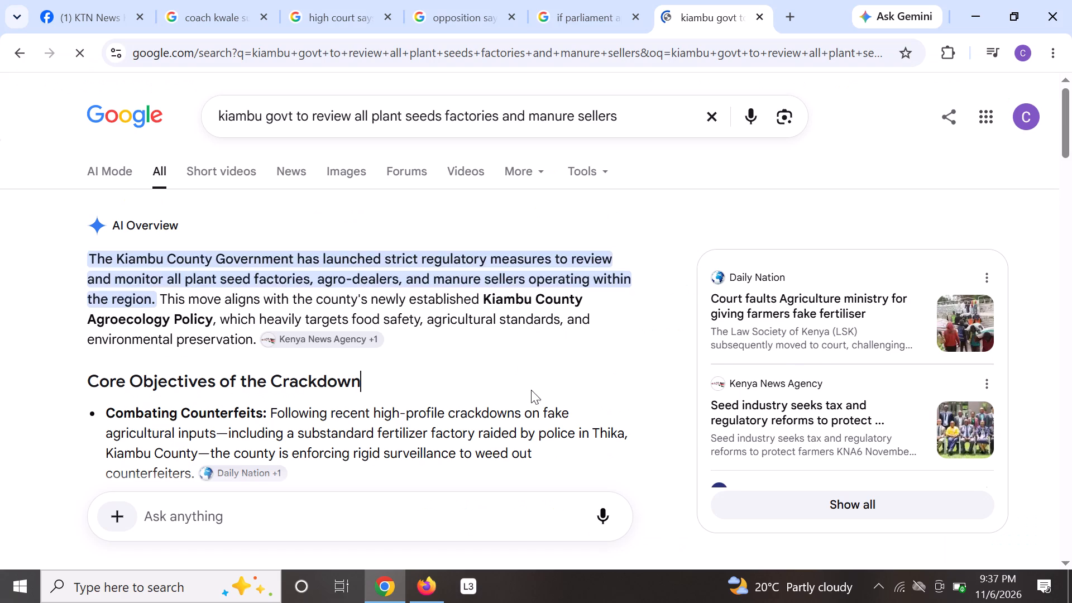
scroll(525, 387, "down", 1)
scroll(472, 326, "down", 2)
scroll(473, 328, "up", 2)
scroll(473, 336, "down", 1)
scroll(472, 338, "up", 3)
scroll(475, 350, "down", 7)
scroll(478, 354, "up", 2)
scroll(478, 355, "down", 7)
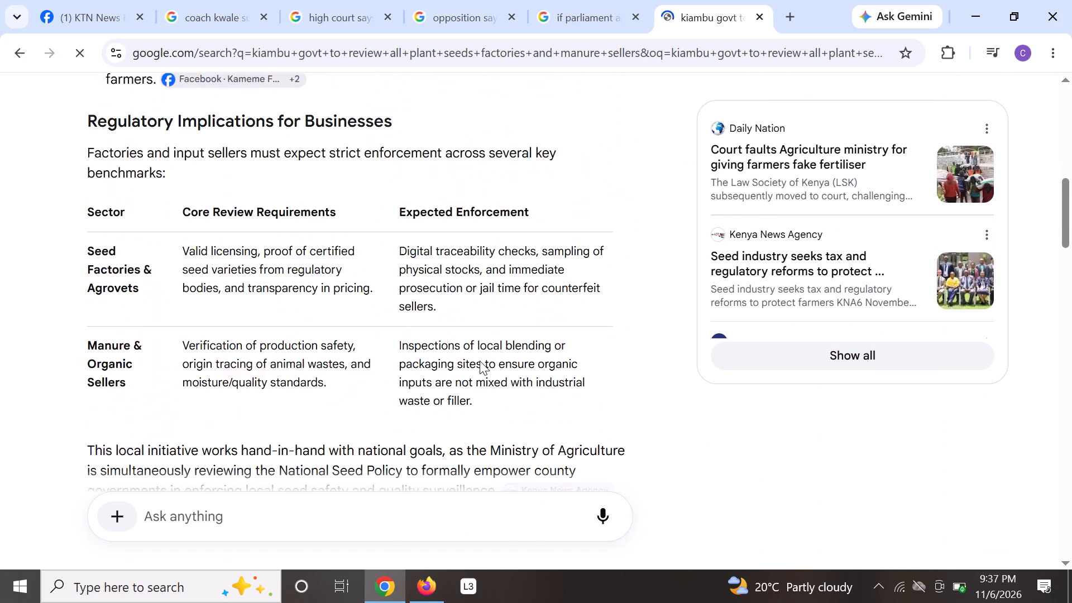
scroll(480, 362, "down", 3)
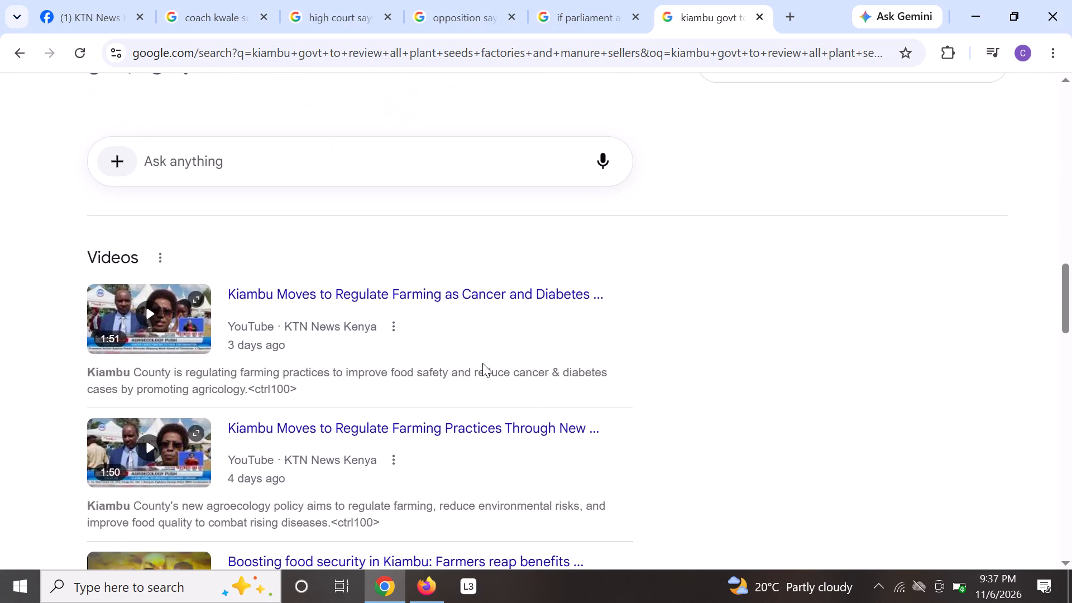
scroll(490, 363, "down", 1)
scroll(490, 363, "up", 2)
scroll(490, 363, "down", 1)
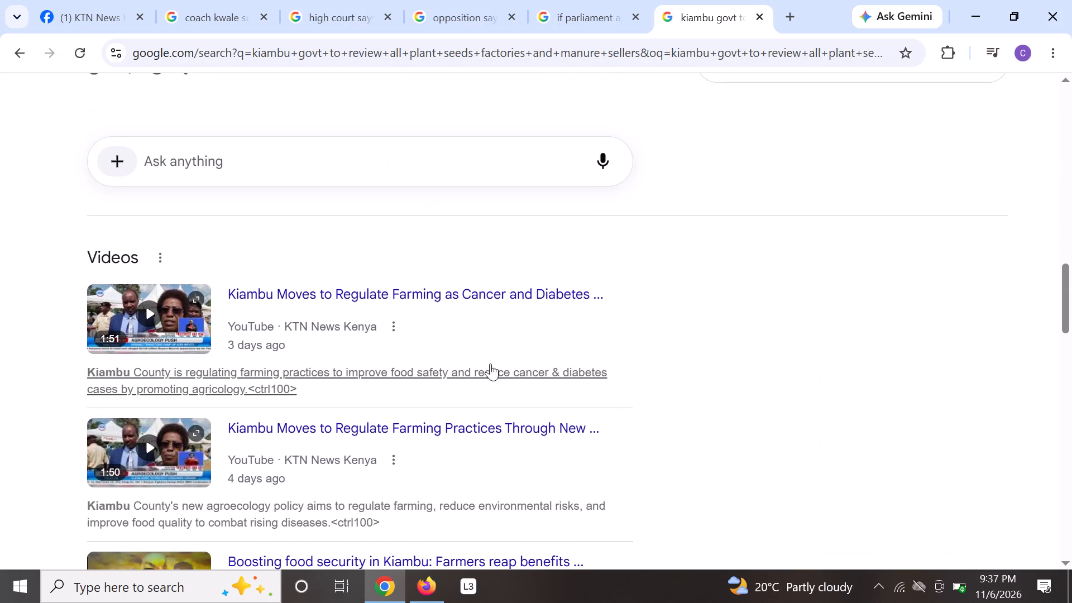
left_click(202, 164)
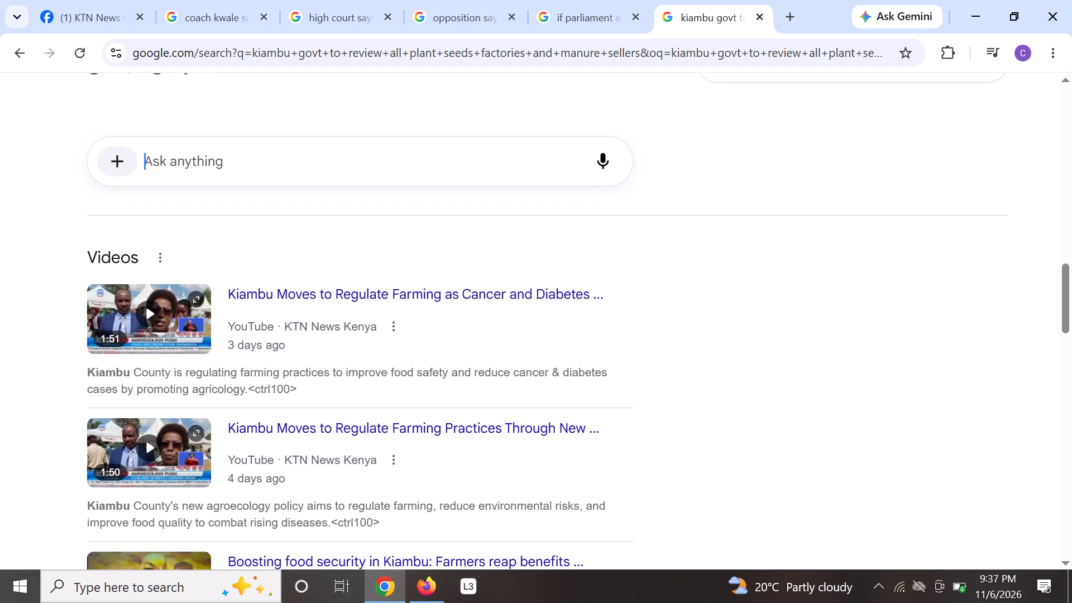
type("title")
key("Return")
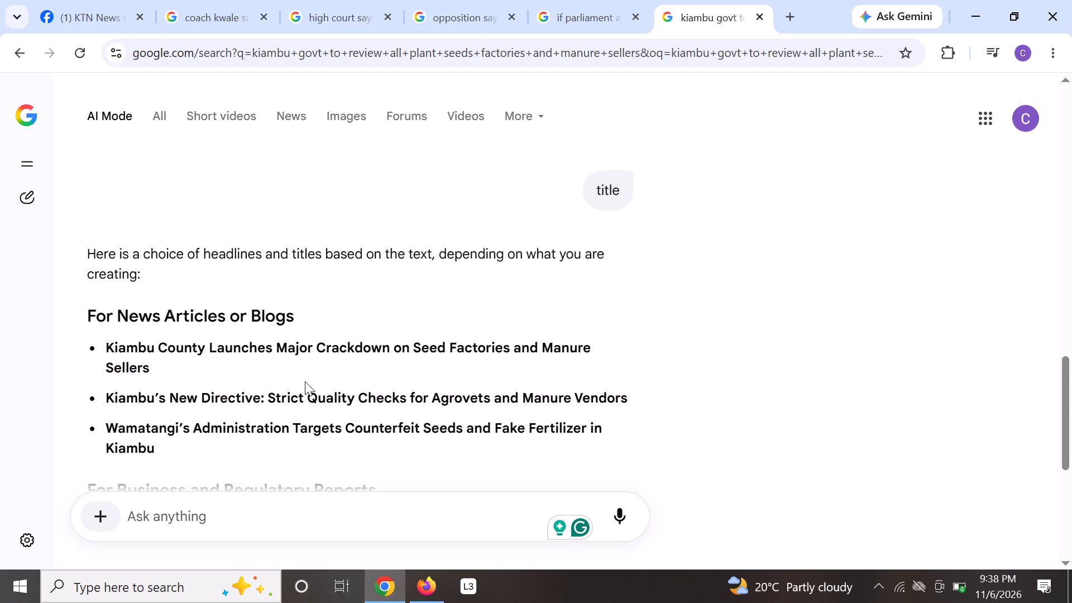
Copy the suggested headline on Kiambu County Agricultural Input Monitoring and Enforcement Framework into the story's Title in Firefox.
scroll(364, 405, "down", 1)
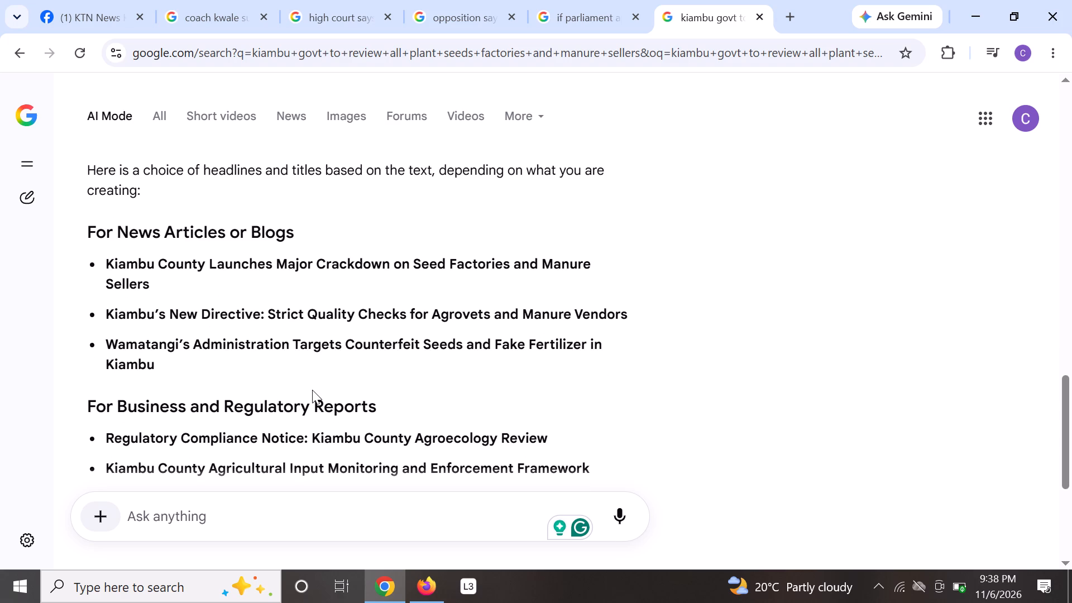
scroll(312, 390, "up", 2)
scroll(341, 373, "down", 1)
scroll(341, 373, "up", 1)
scroll(342, 373, "down", 1)
scroll(342, 374, "up", 1)
scroll(343, 377, "down", 3)
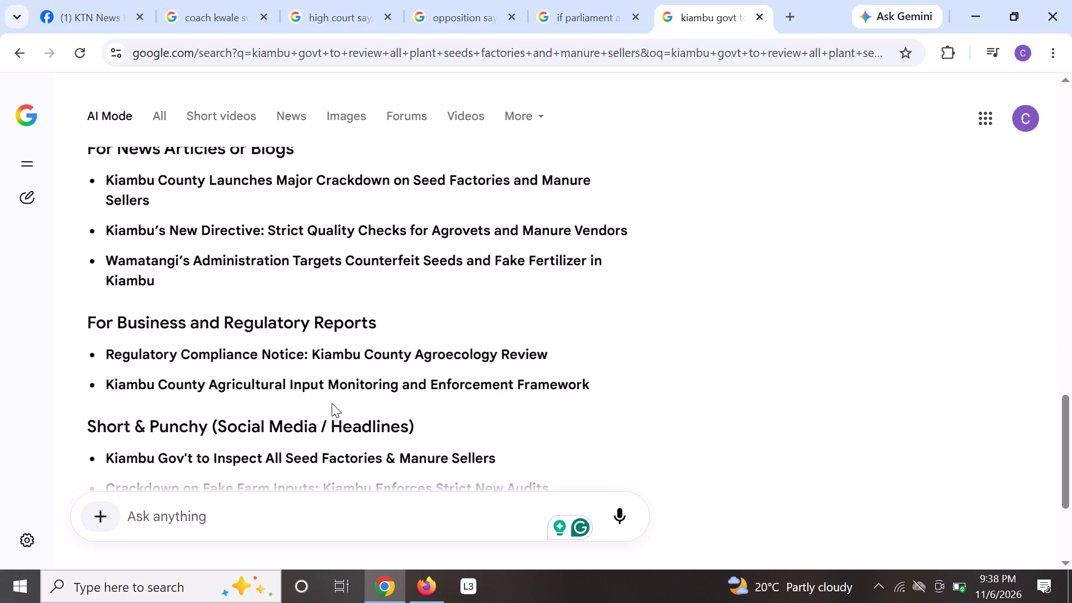
left_click_drag(110, 385, 111, 385)
left_click_drag(111, 385, 589, 378)
right_click(556, 386)
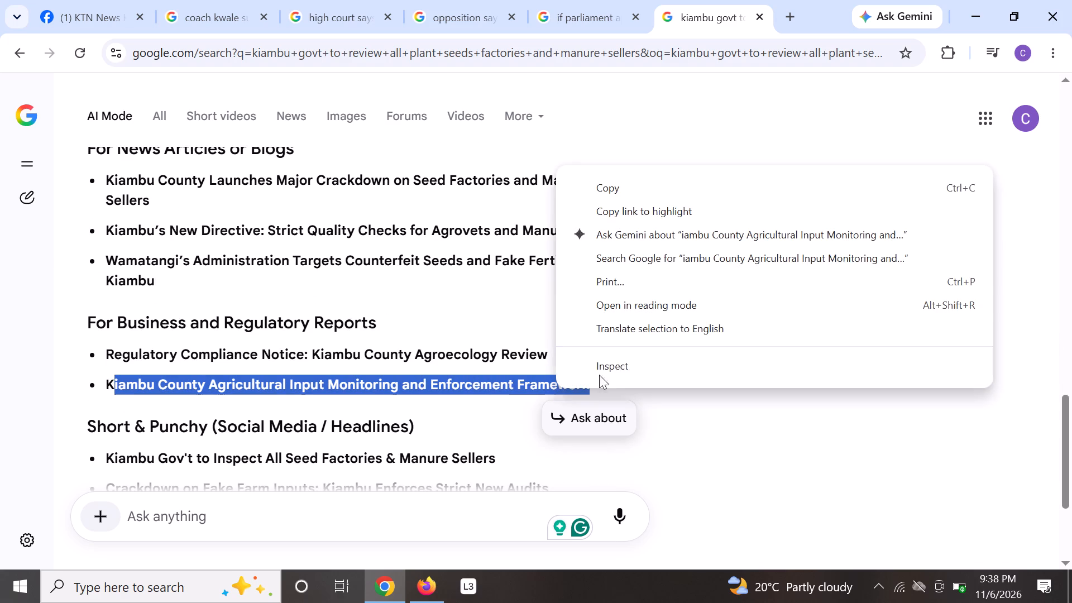
left_click(636, 189)
left_click(423, 591)
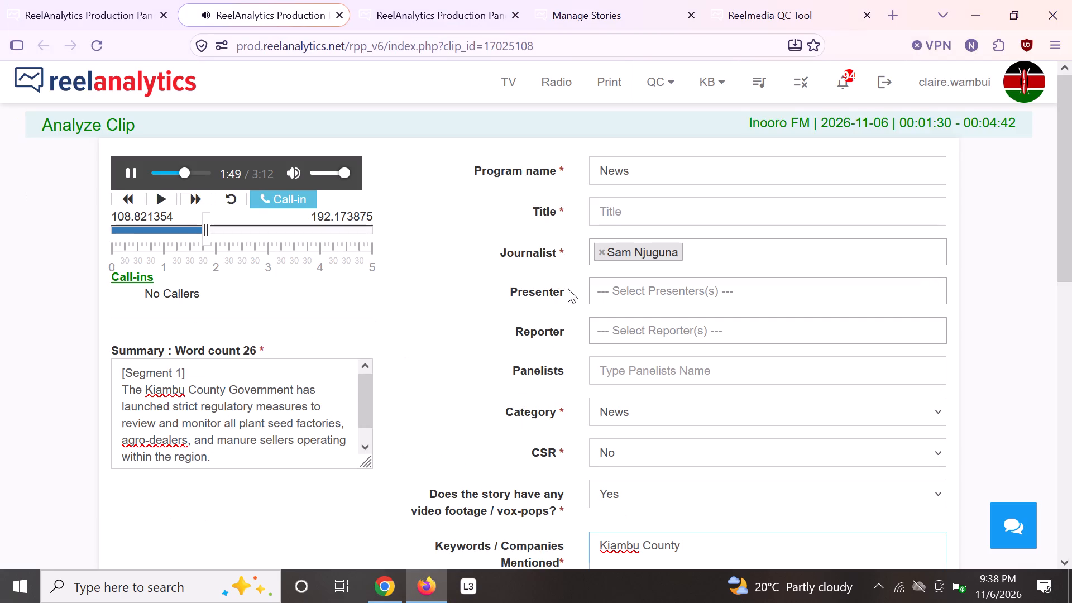
right_click(631, 208)
left_click(663, 327)
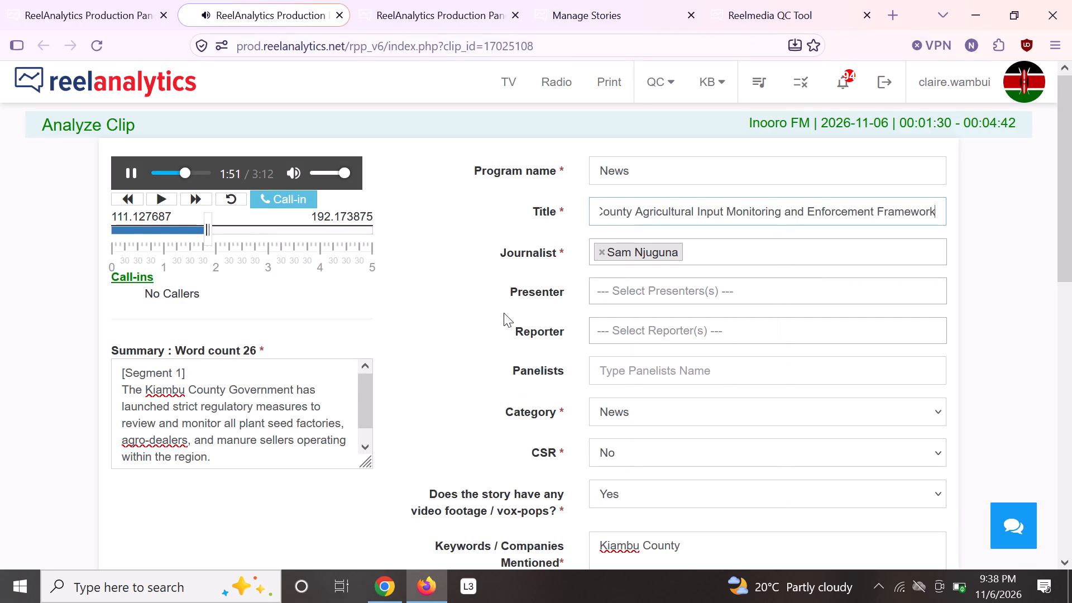
Find Kiambu County among the K companies using "iambu c" and mark its mention as Neutral.
scroll(484, 314, "down", 2)
scroll(482, 321, "up", 1)
scroll(481, 323, "down", 4)
left_click(423, 287)
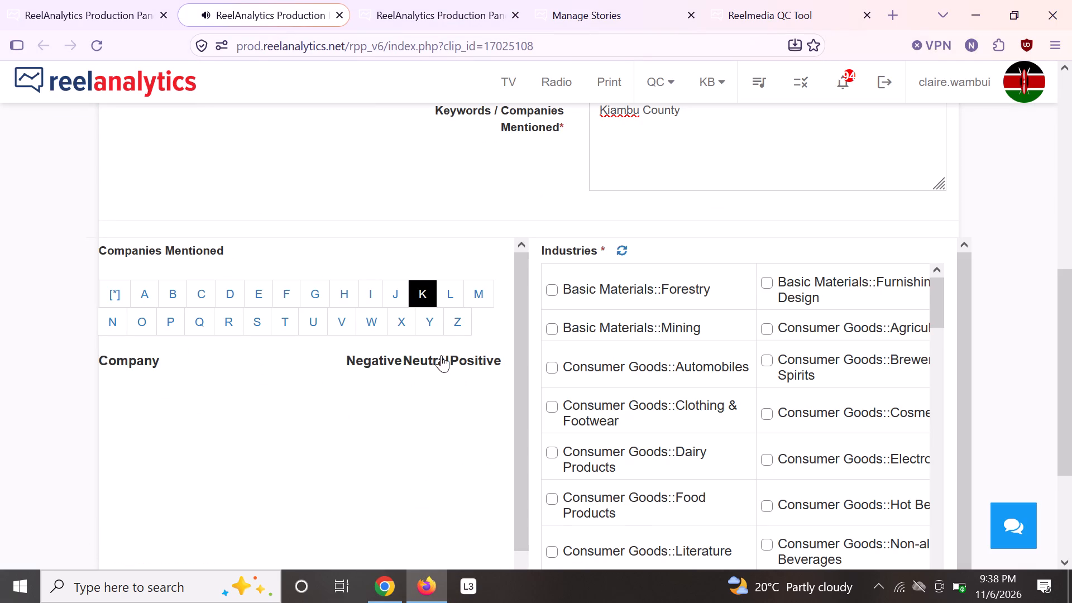
left_click(393, 378)
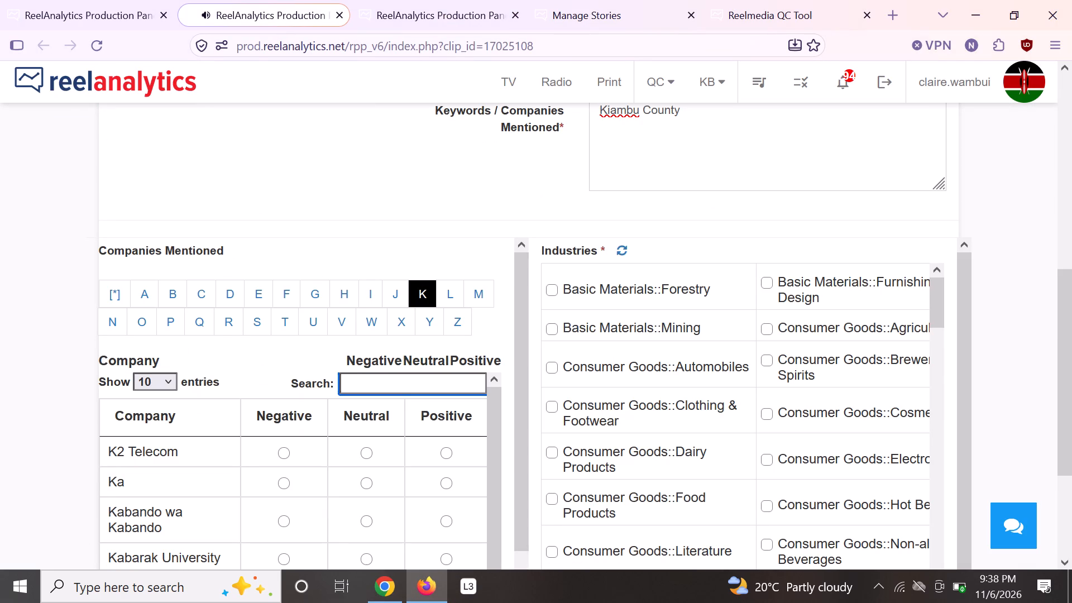
type("iamb")
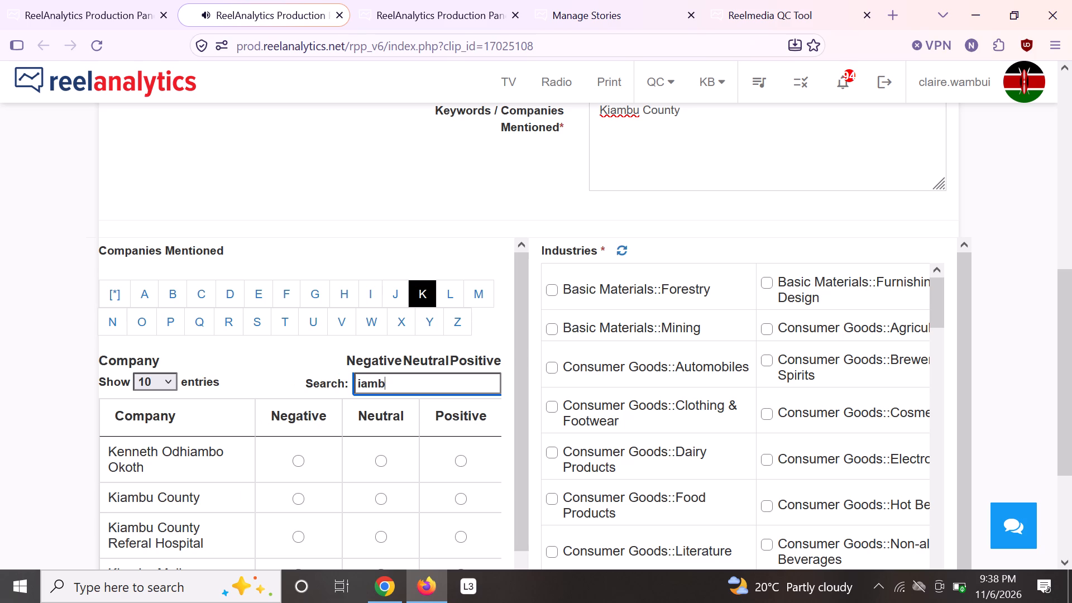
type("u c")
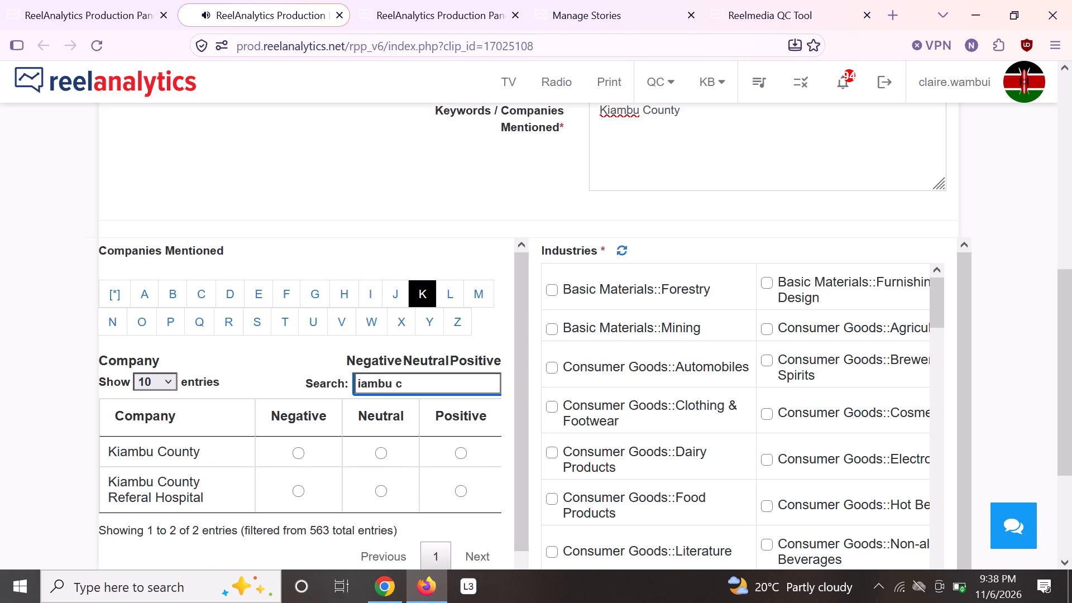
left_click(380, 454)
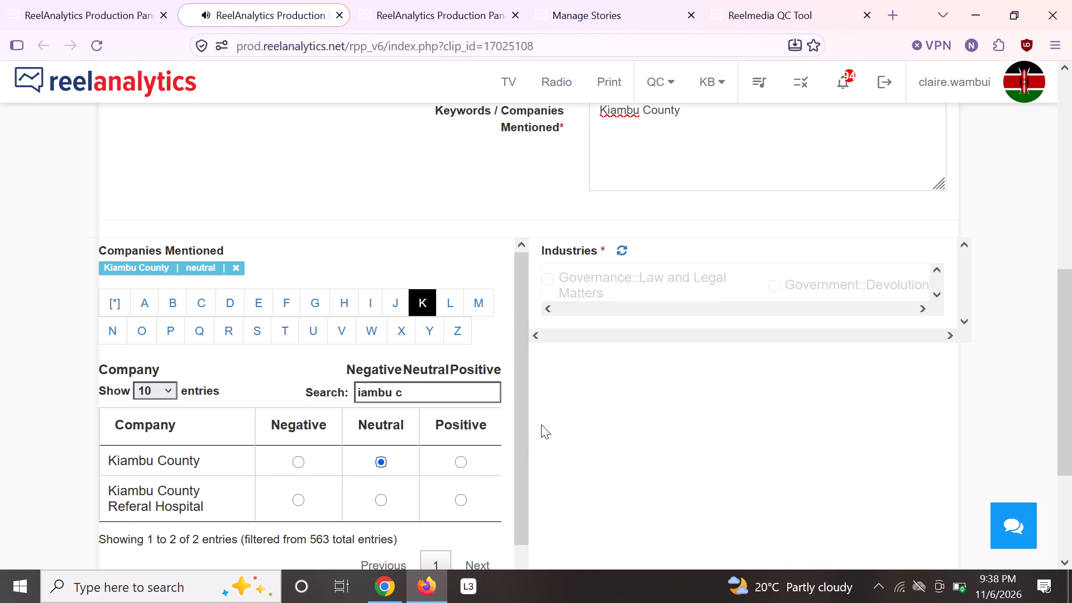
Select the industries Governance::Law and Legal Matters and Government::Devolution for the story.
left_click(548, 280)
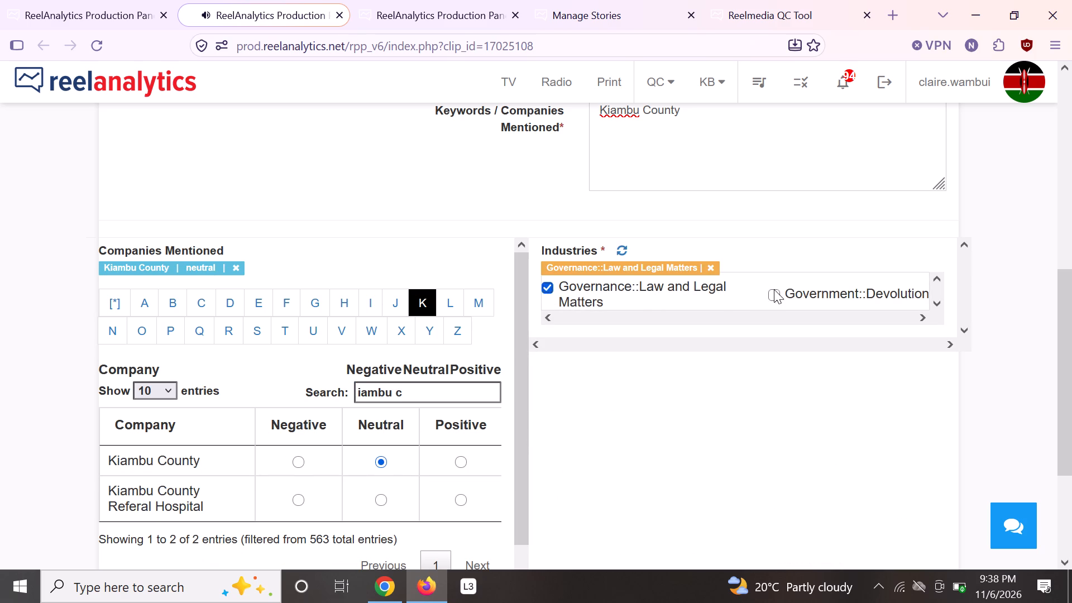
left_click(776, 290)
Check the wording of the story's Title from its end back towards its beginning.
scroll(625, 203, "up", 1)
scroll(625, 203, "down", 1)
scroll(625, 203, "up", 8)
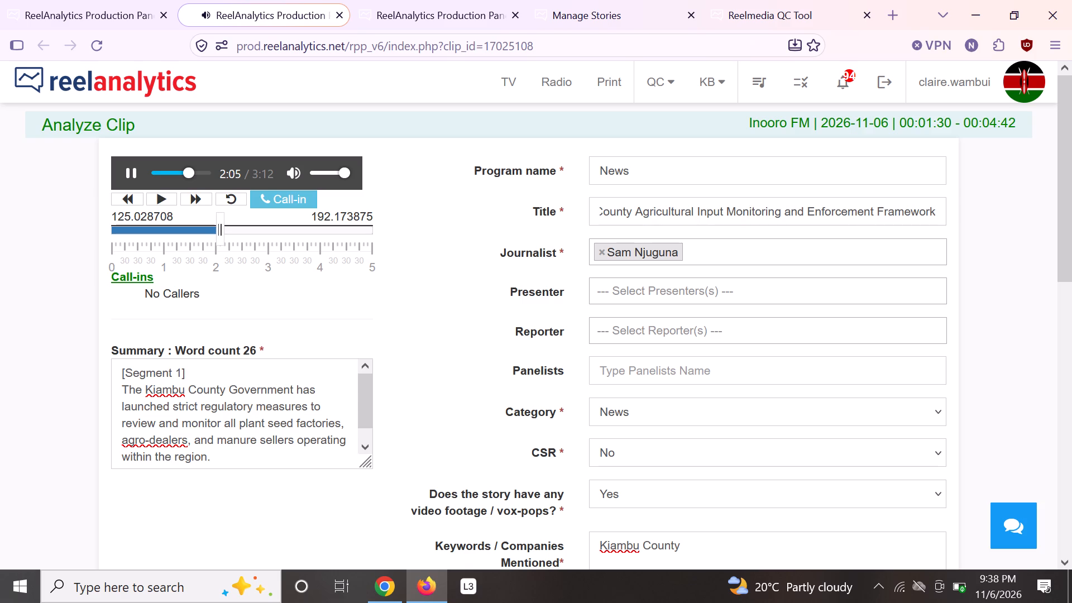
left_click(641, 209)
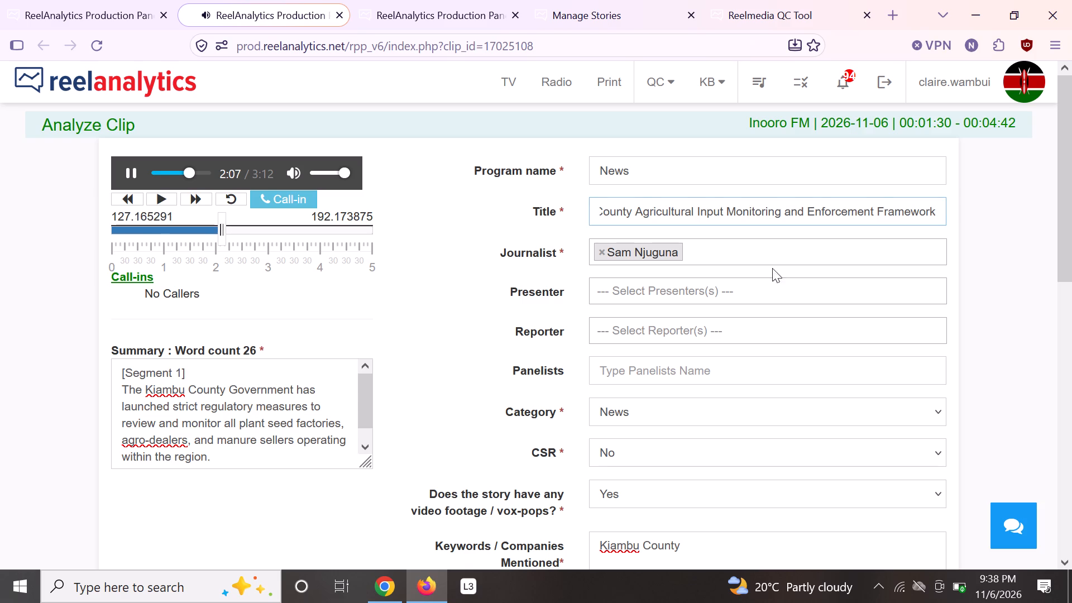
left_click(933, 203)
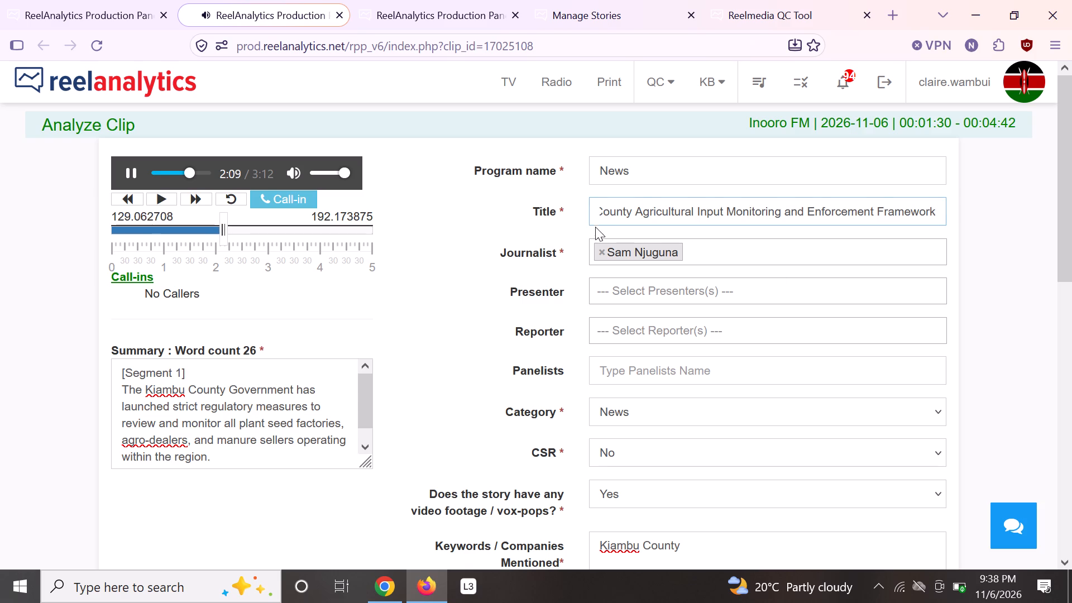
left_click(597, 220)
key("Left")
key("Left")
key("Left")
key("Left")
key("Left")
key("Left")
key("Left")
key("Left")
key("Left")
key("Left")
key("Left")
key("Left")
key("Left")
key("Left")
key("Left")
key("Left")
key("Left")
key("Left")
Refresh the Industries list and add Consumer Goods::Agriculture to the story's industries.
scroll(405, 348, "down", 1)
scroll(405, 348, "up", 1)
scroll(405, 348, "down", 1)
scroll(544, 355, "down", 2)
left_click(625, 333)
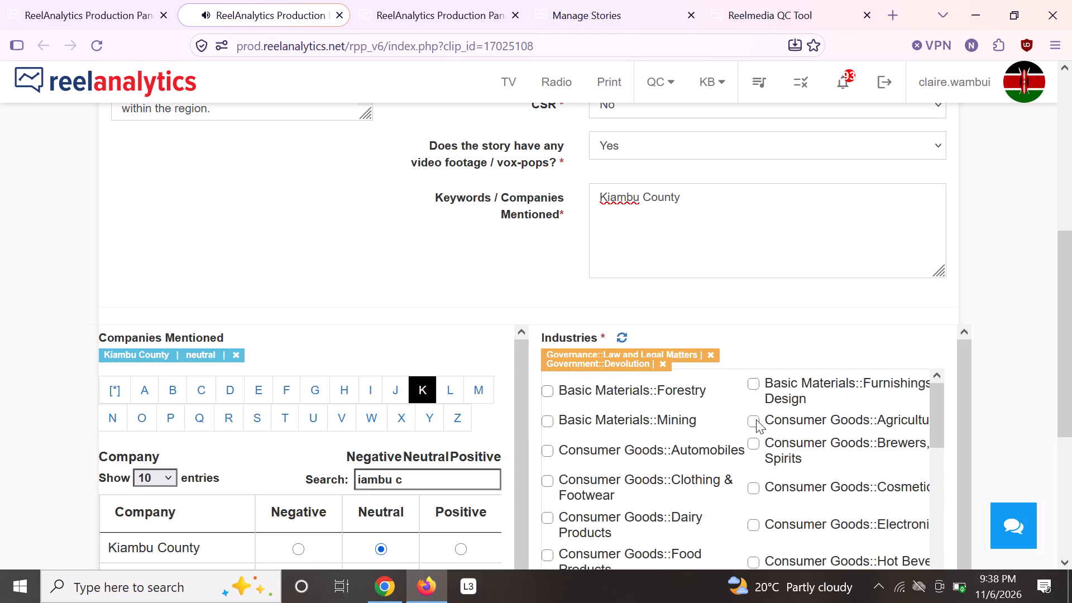
left_click(756, 419)
Check the completed form once more and save the analysis of the 00:01:30 - 00:04:42 news clip.
scroll(998, 357, "up", 3)
scroll(998, 355, "down", 1)
scroll(1005, 360, "up", 3)
scroll(1028, 370, "down", 2)
scroll(1028, 370, "up", 4)
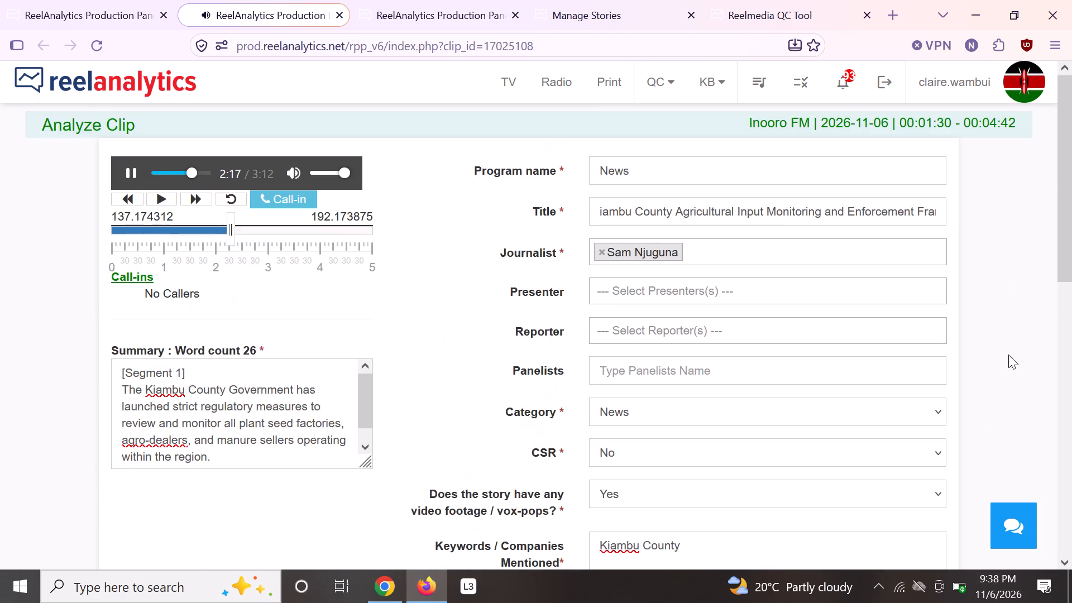
scroll(1012, 356, "down", 3)
scroll(1012, 359, "up", 1)
scroll(1012, 359, "down", 2)
scroll(1012, 362, "up", 1)
scroll(1012, 364, "down", 6)
left_click(830, 526)
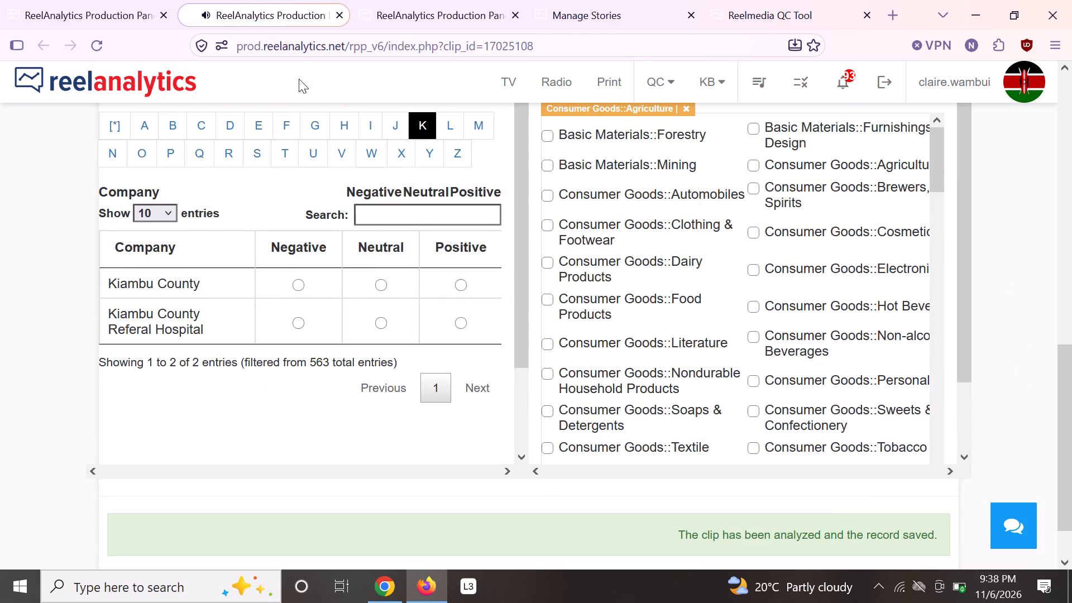
Close the analyzed clip's page and reload the Inooro FM clips for 2026-11-06 on the radio page.
left_click(342, 18)
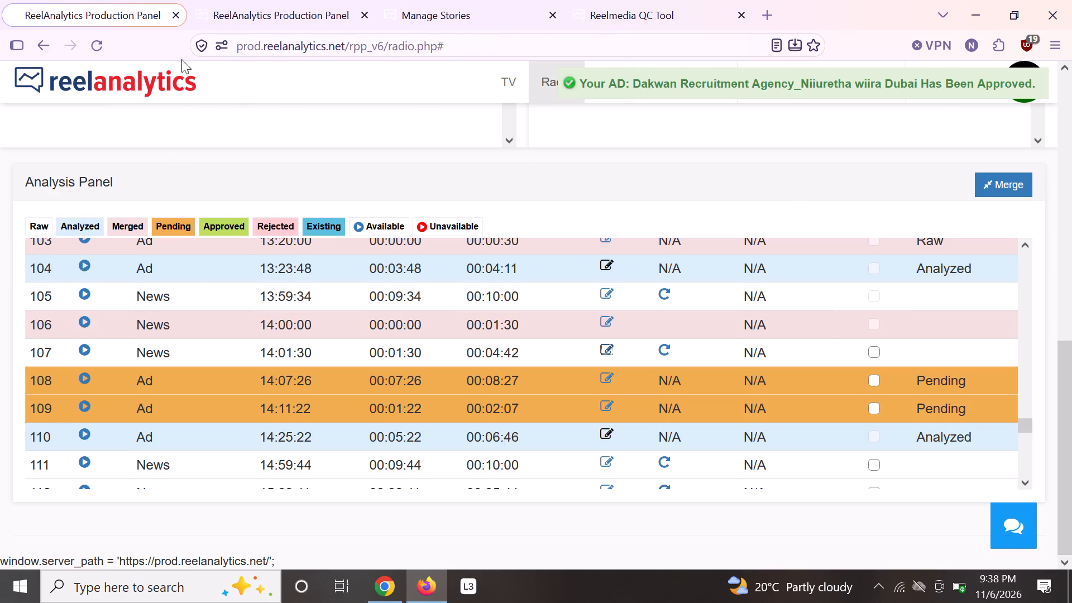
scroll(210, 77, "up", 5)
scroll(333, 184, "down", 4)
scroll(333, 184, "up", 1)
scroll(387, 221, "down", 2)
scroll(387, 221, "up", 9)
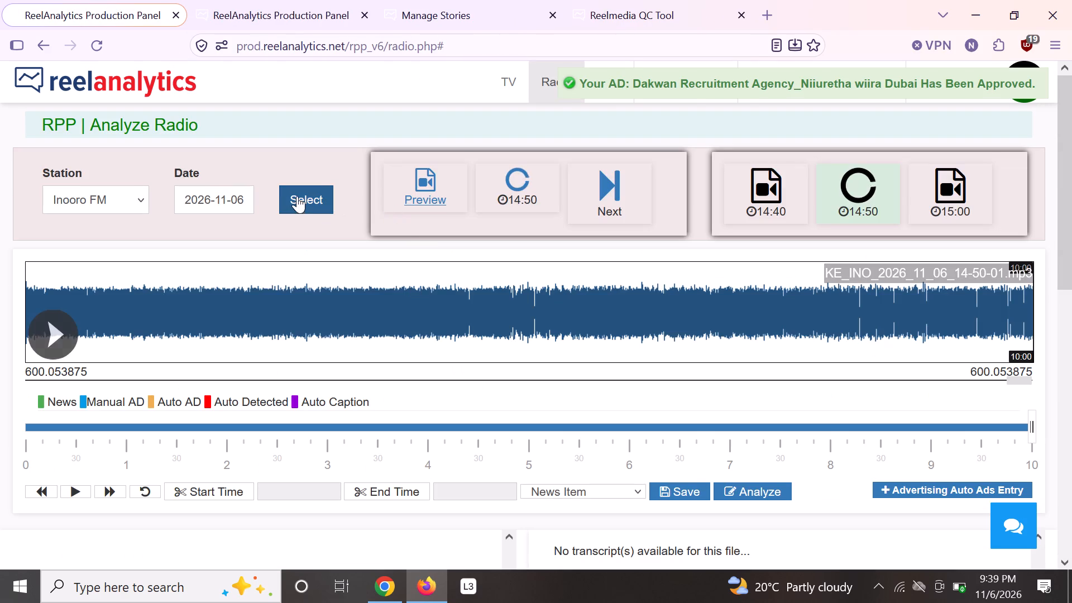
left_click(298, 196)
scroll(524, 248, "down", 6)
scroll(621, 257, "up", 1)
scroll(623, 259, "down", 2)
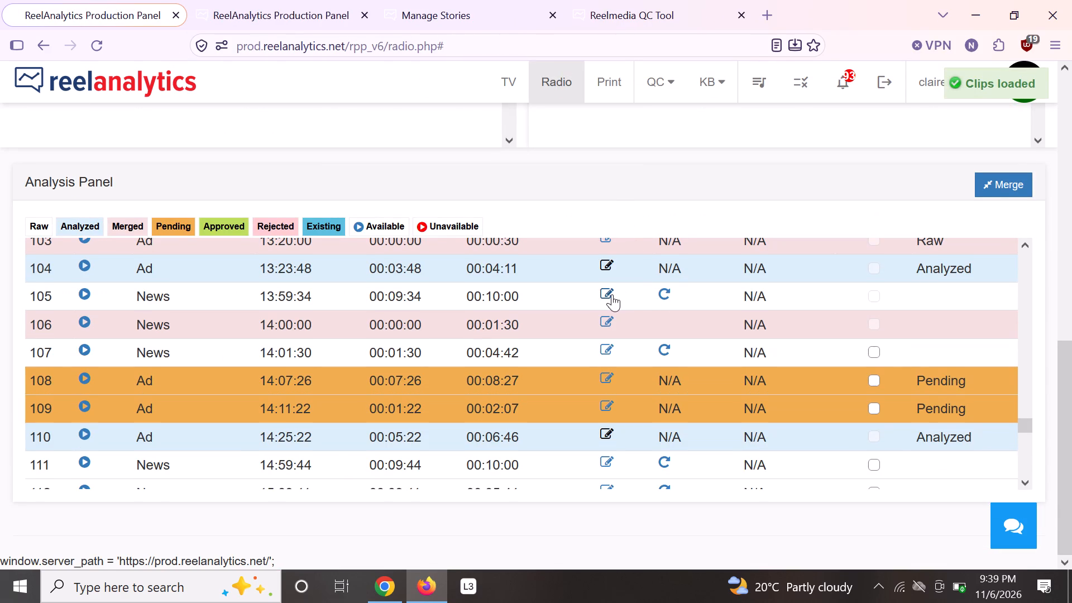
Open the 13:59:34 News clip for analysis and set program name News, the journalist matching "sam", and category News.
left_click(610, 290)
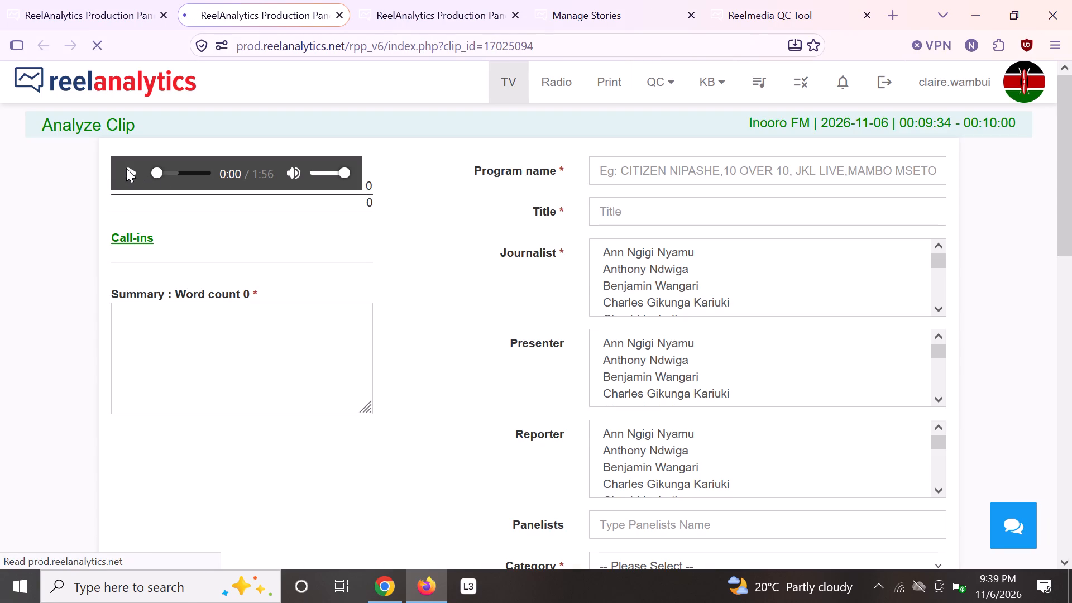
left_click(126, 168)
left_click(621, 169)
key("n")
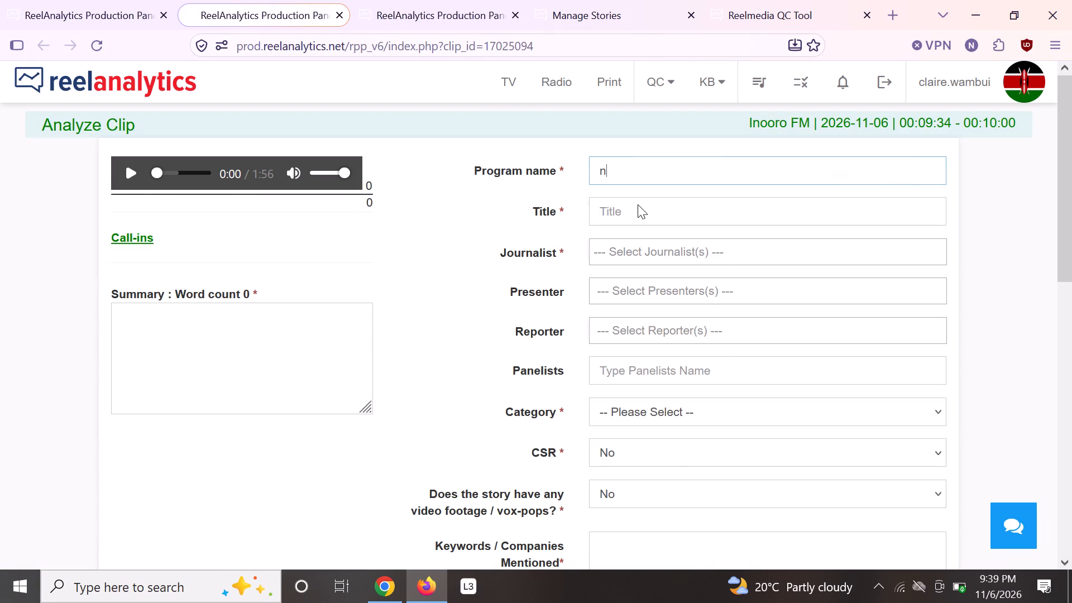
left_click(638, 204)
left_click(632, 255)
type("sam")
key("Down")
key("Return")
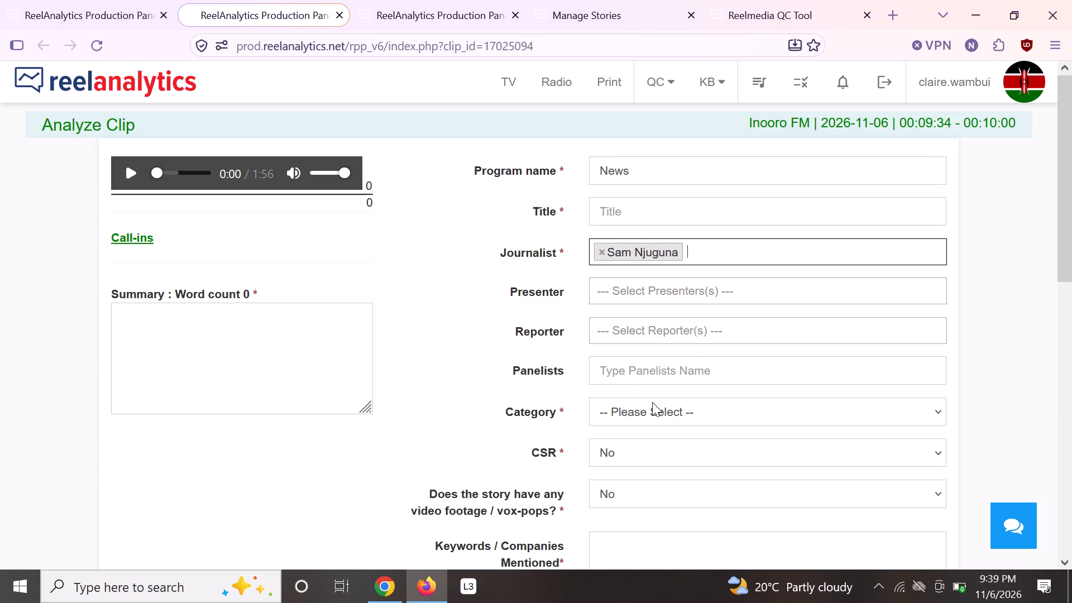
left_click(655, 407)
left_click(645, 274)
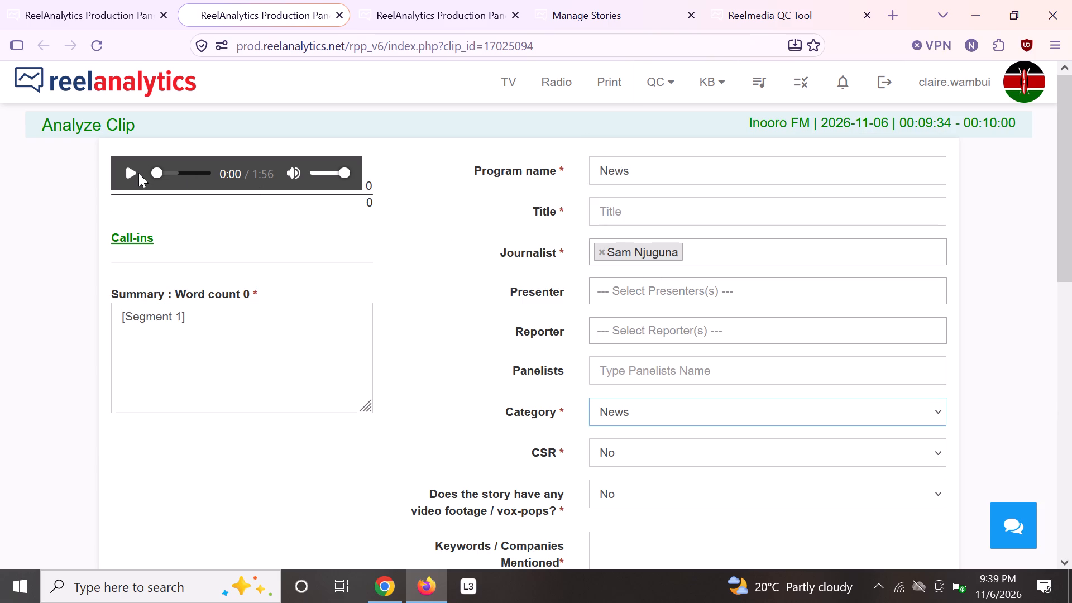
Play the clip and note "yamumbi in eldoret happy for" in the Summary under [Segment 1].
left_click(138, 173)
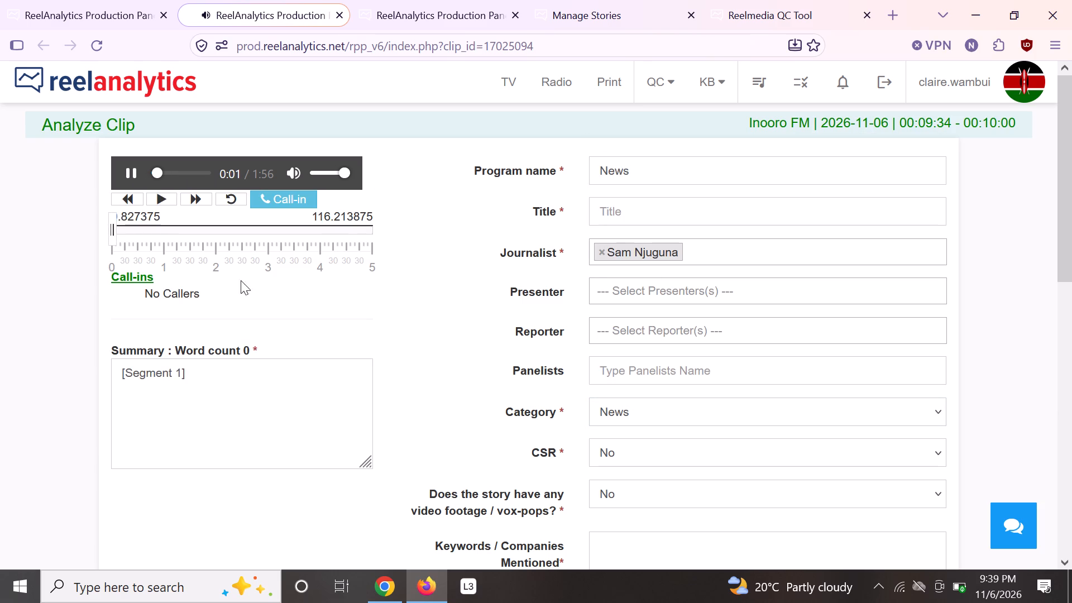
left_click(142, 394)
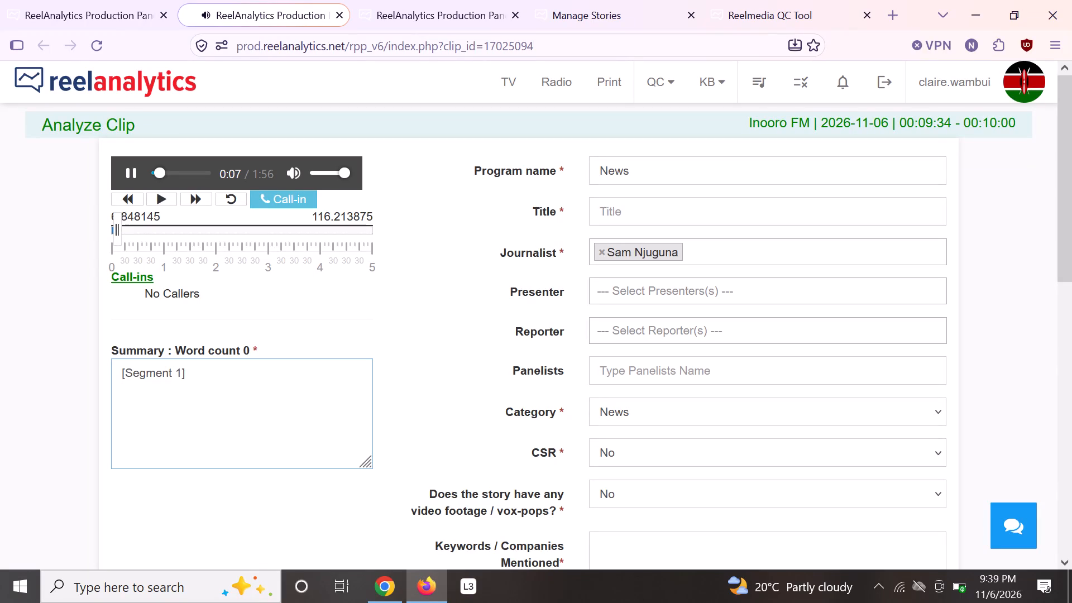
type("yamumbi")
key("space")
type("in eldoret happy for")
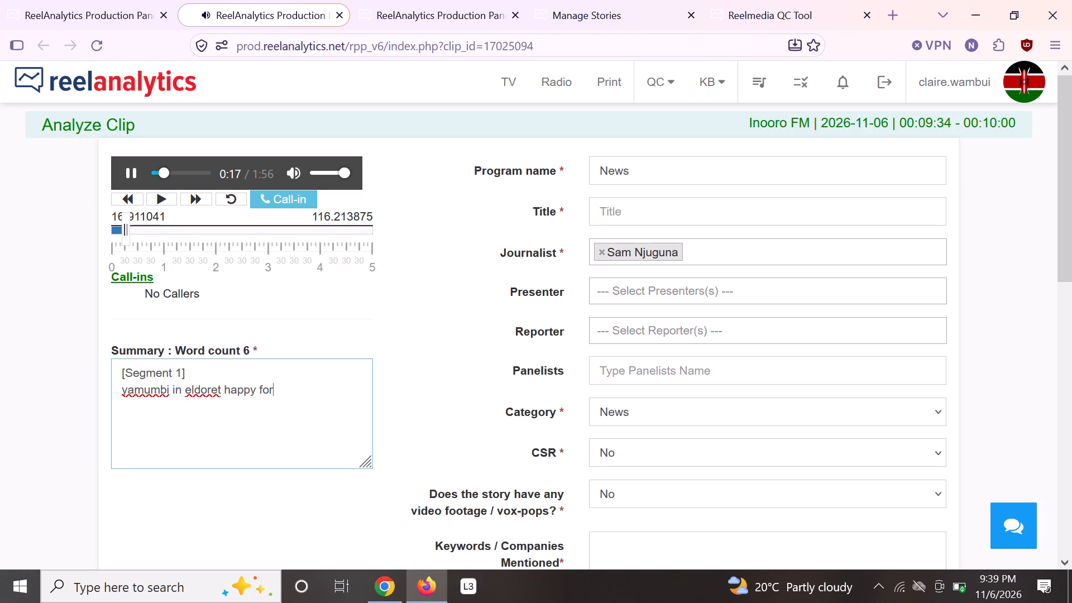
key("space")
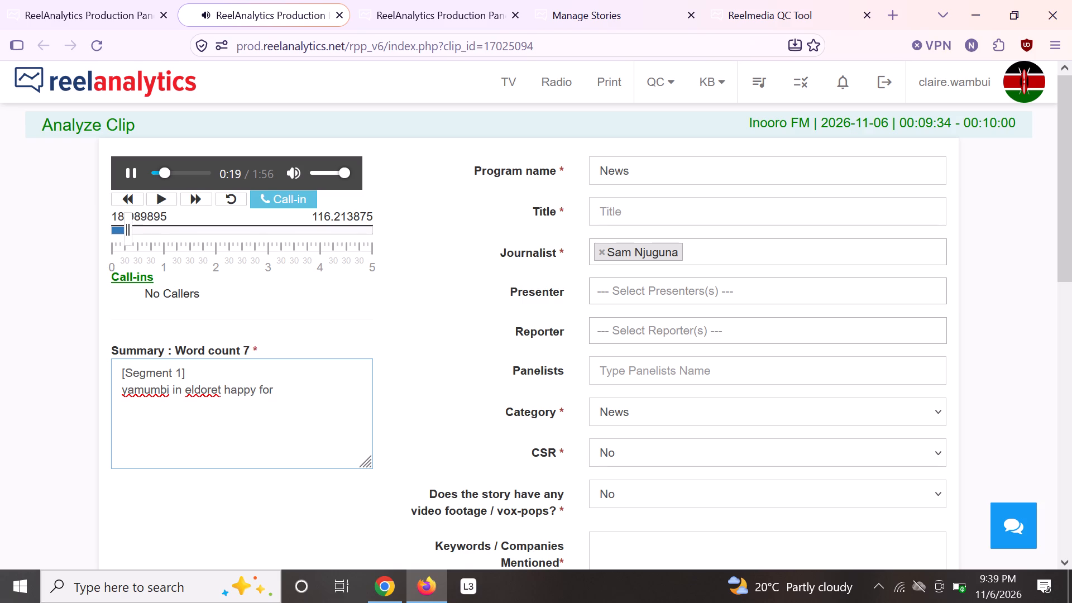
Move the note out of the Summary into a new Chrome tab and search Google for "yamumbi in eldoret happy for electricity".
left_click_drag(118, 396, 284, 396)
right_click(253, 385)
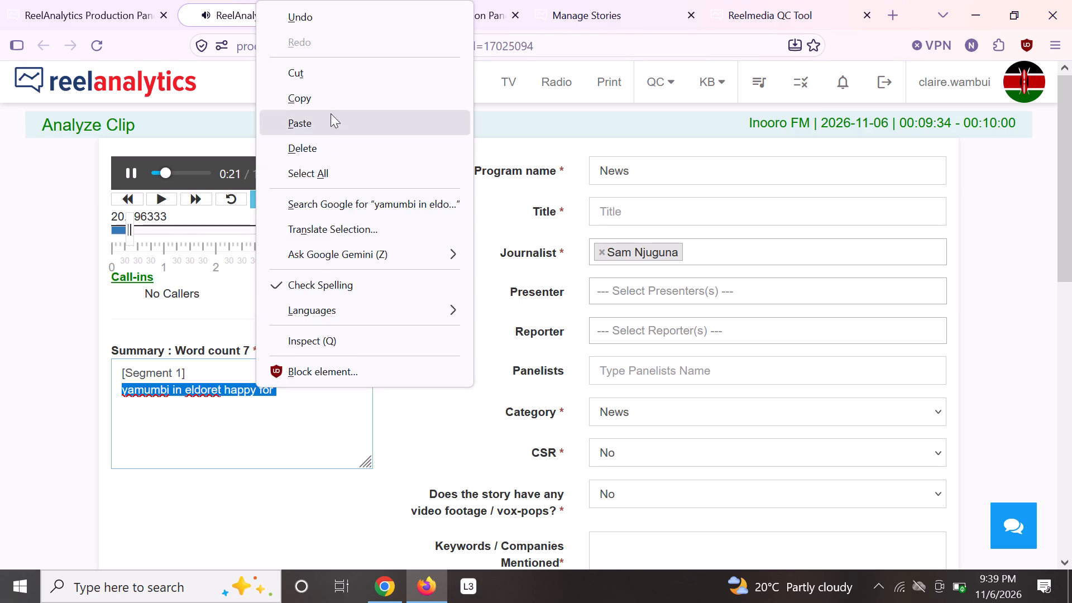
left_click(342, 69)
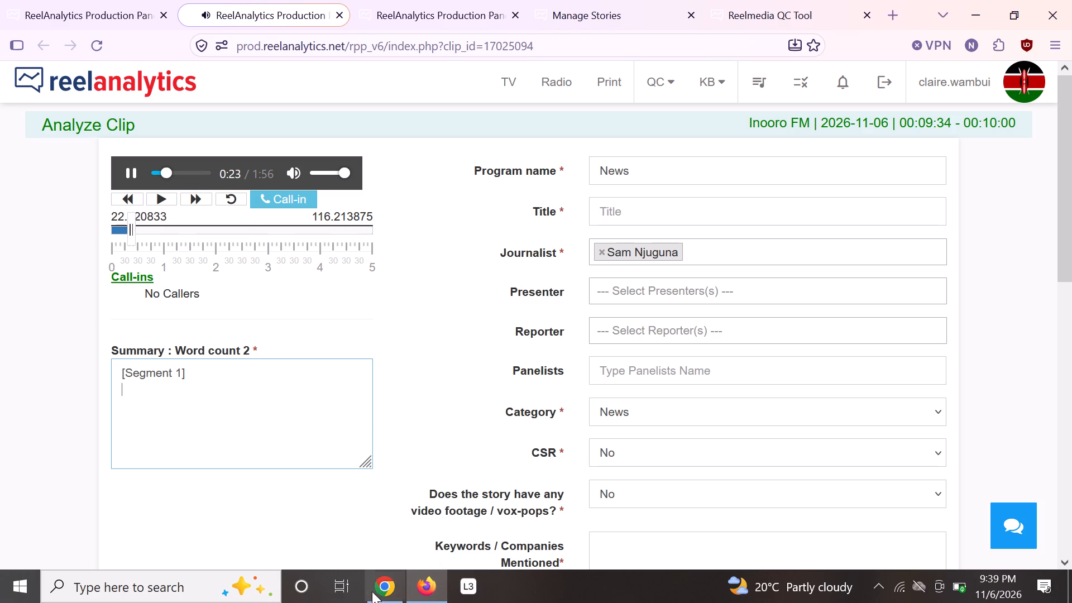
left_click(378, 590)
left_click(789, 16)
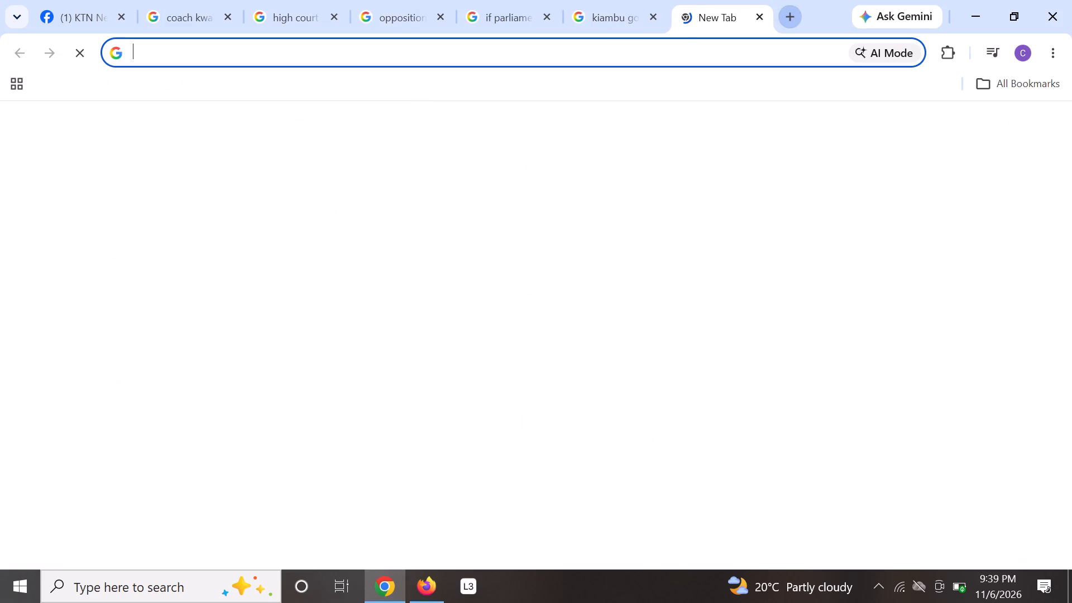
right_click(361, 55)
left_click(421, 204)
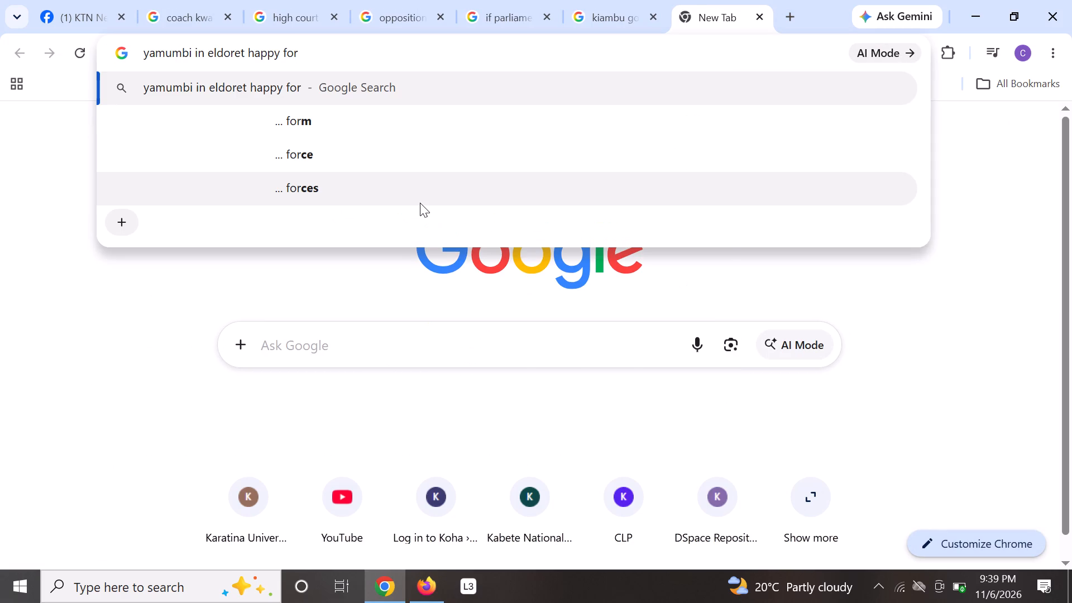
key("space")
type("electricity")
key("Return")
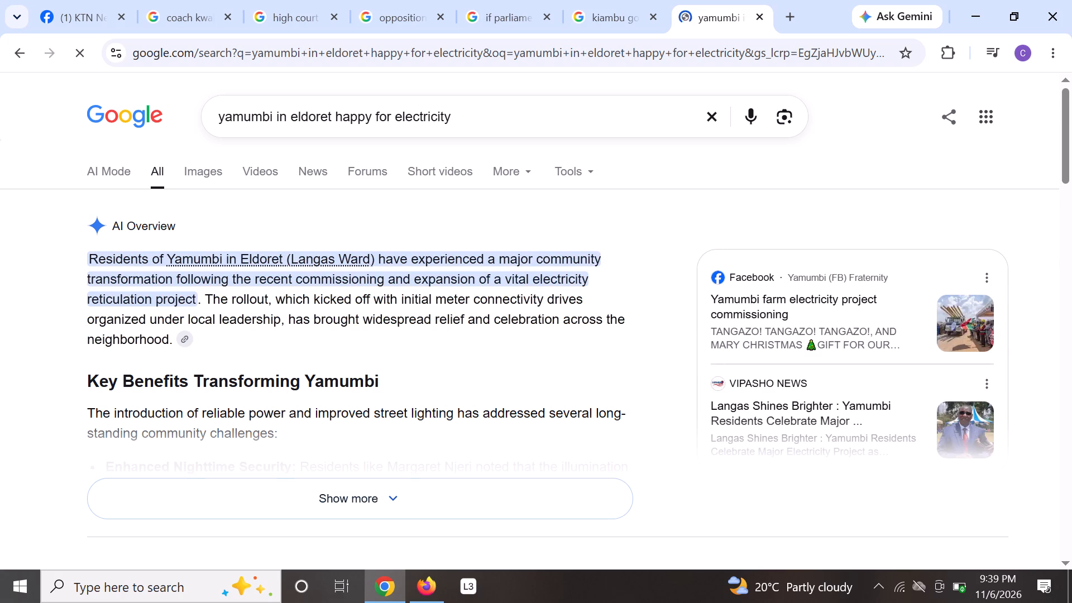
Copy the AI Overview's opening statement, through "electricity reticulation project", into the clip's Summary in Firefox.
left_click_drag(86, 257, 192, 300)
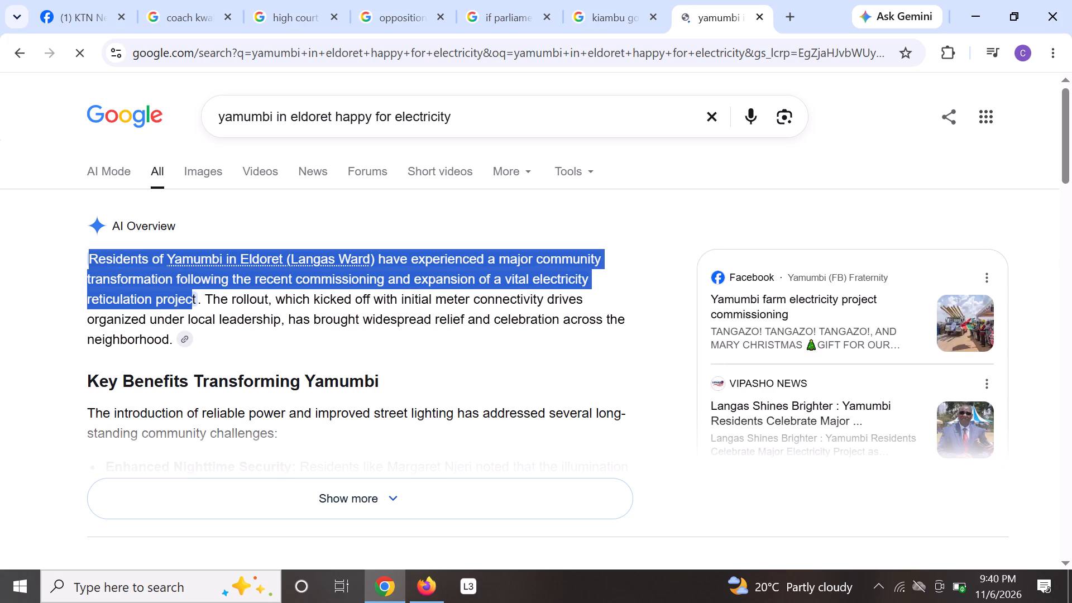
left_click_drag(192, 300, 197, 300)
right_click(173, 294)
left_click(222, 310)
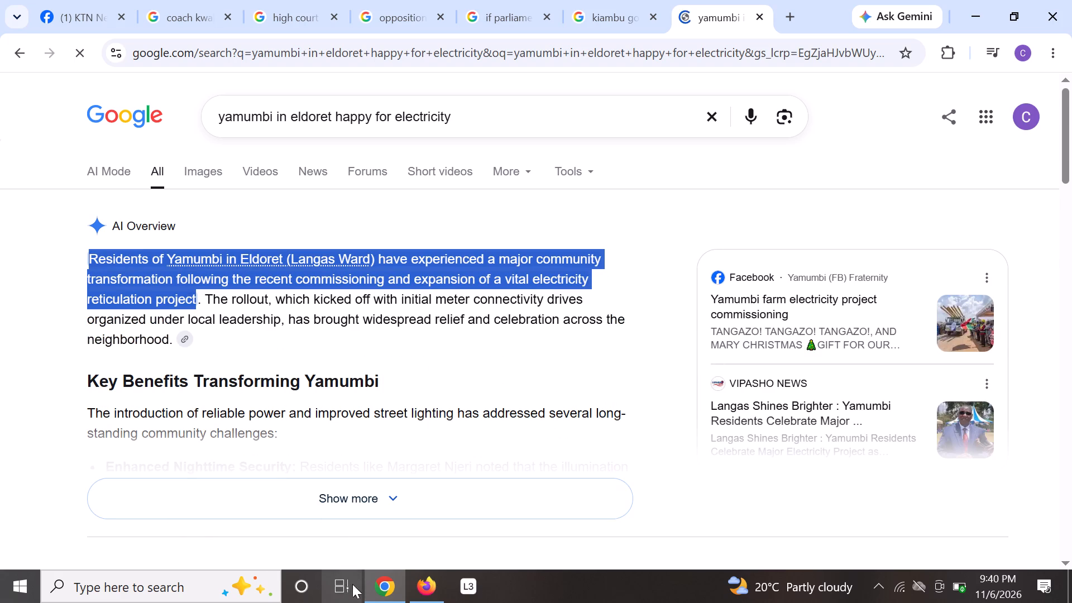
left_click(414, 588)
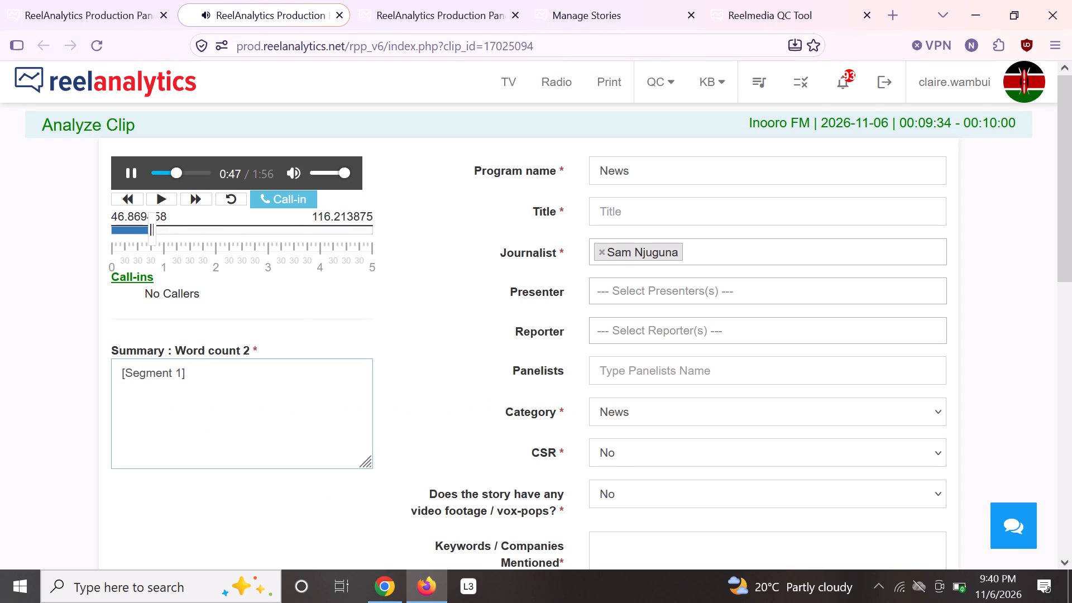
right_click(126, 387)
left_click(204, 167)
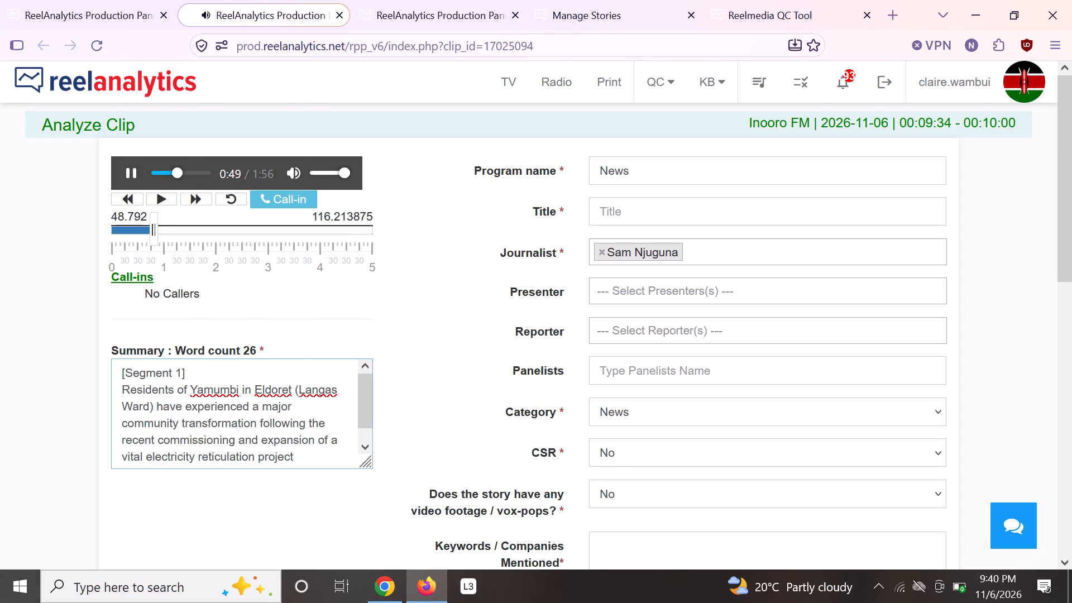
Remove "(Langas Ward)" from the Summary, keeping a space between "Eldoret" and "have".
left_click_drag(293, 390, 285, 404)
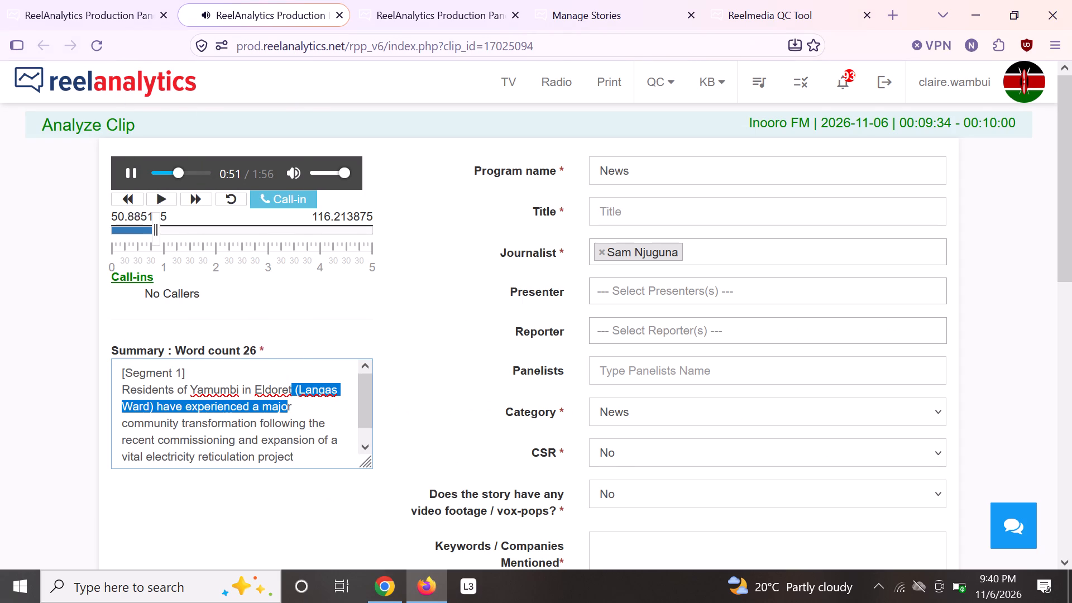
left_click_drag(285, 404, 157, 410)
key("BackSpace")
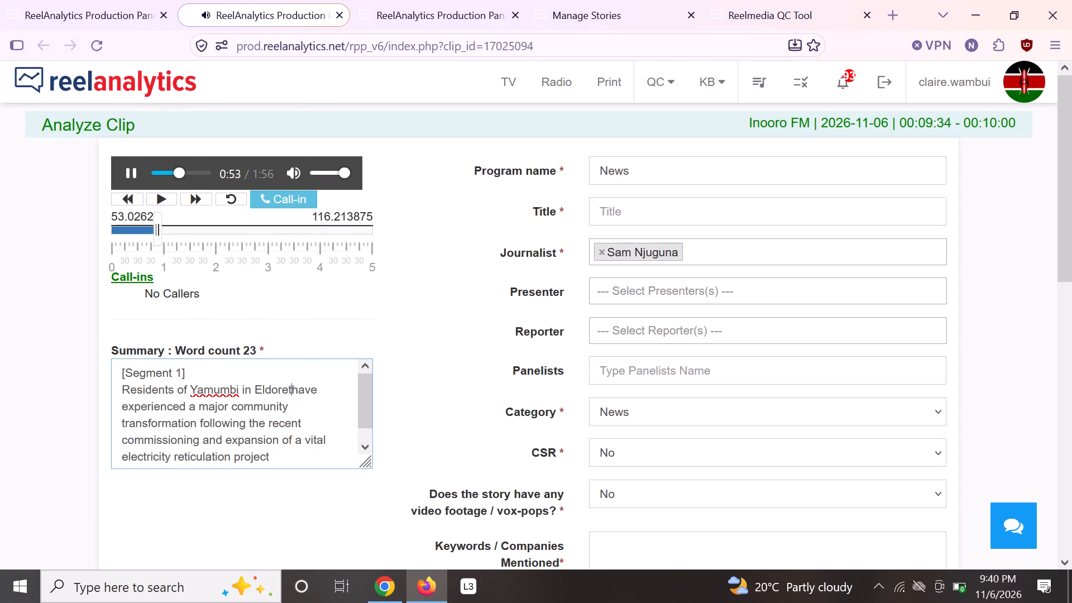
key("space")
Return to the search results in Chrome and open the VIPASHO NEWS article on Yamumbi residents celebrating electricity.
left_click(384, 592)
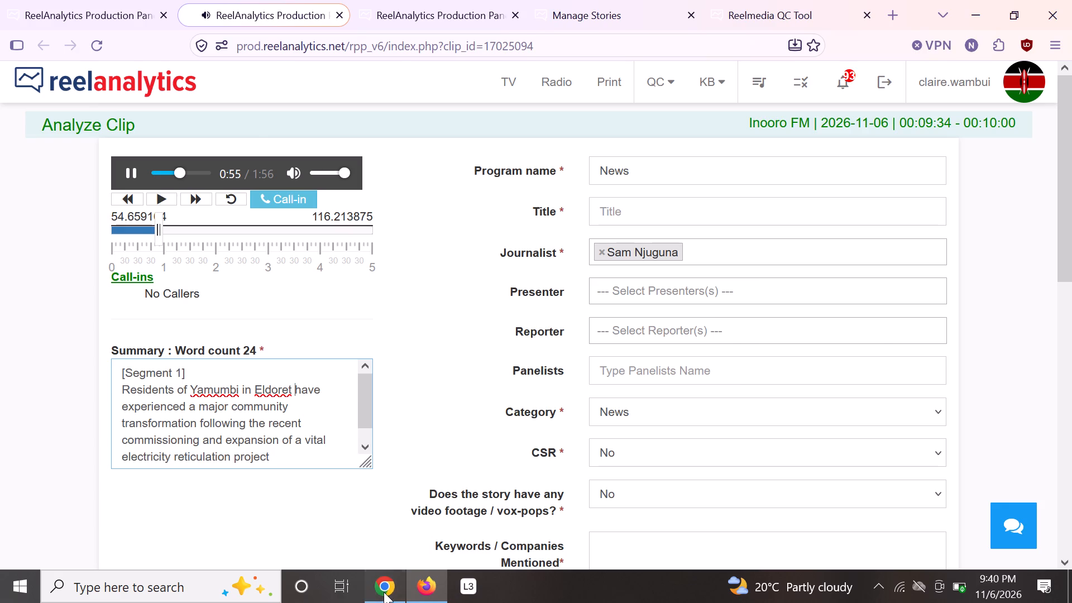
left_click(467, 372)
scroll(442, 341, "down", 5)
scroll(448, 334, "up", 1)
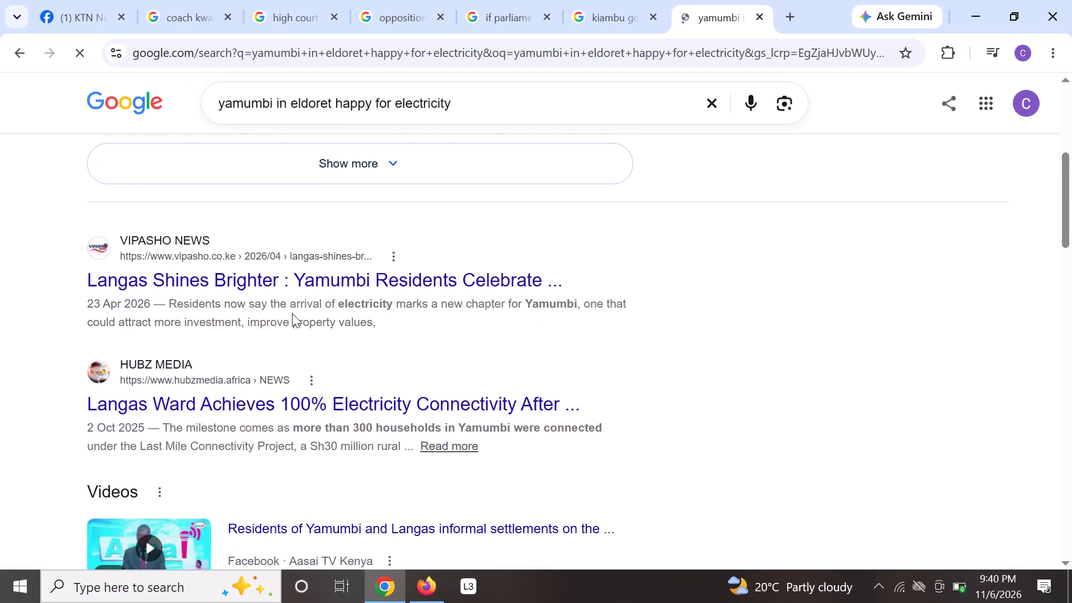
left_click(301, 281)
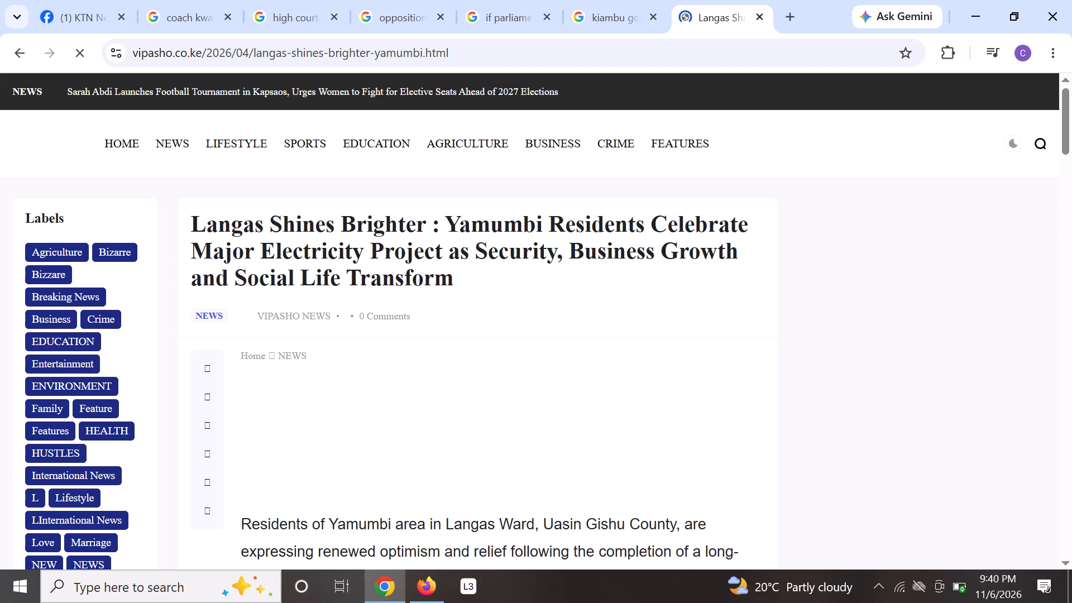
Copy "Yamumbi Residents Celebrate Major Electricity Project" from the article headline into the clip's Title in Firefox.
left_click_drag(448, 214, 438, 239)
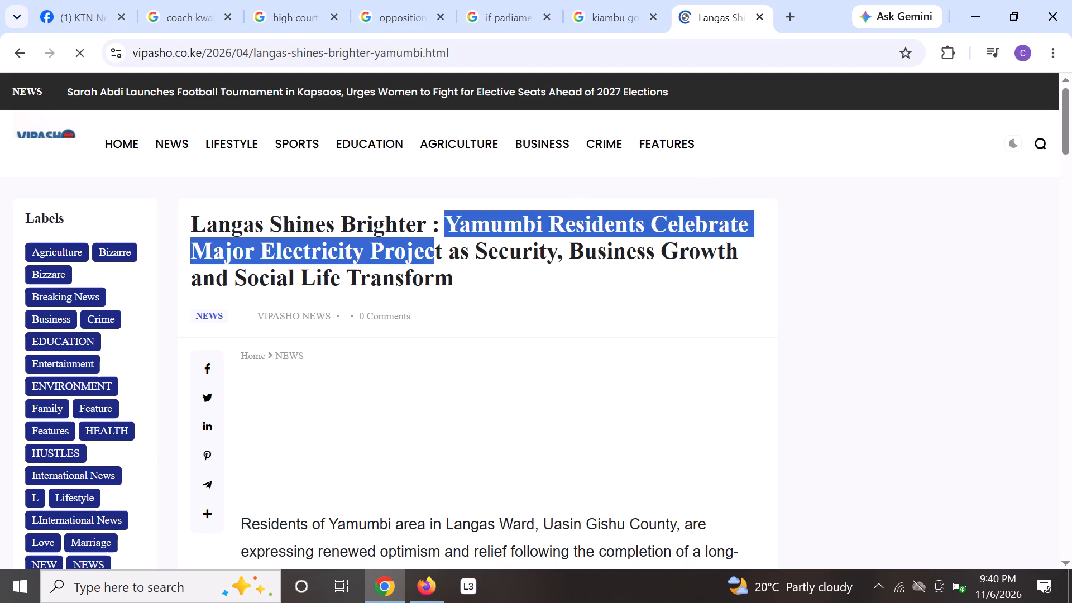
left_click_drag(438, 239, 440, 244)
right_click(544, 516)
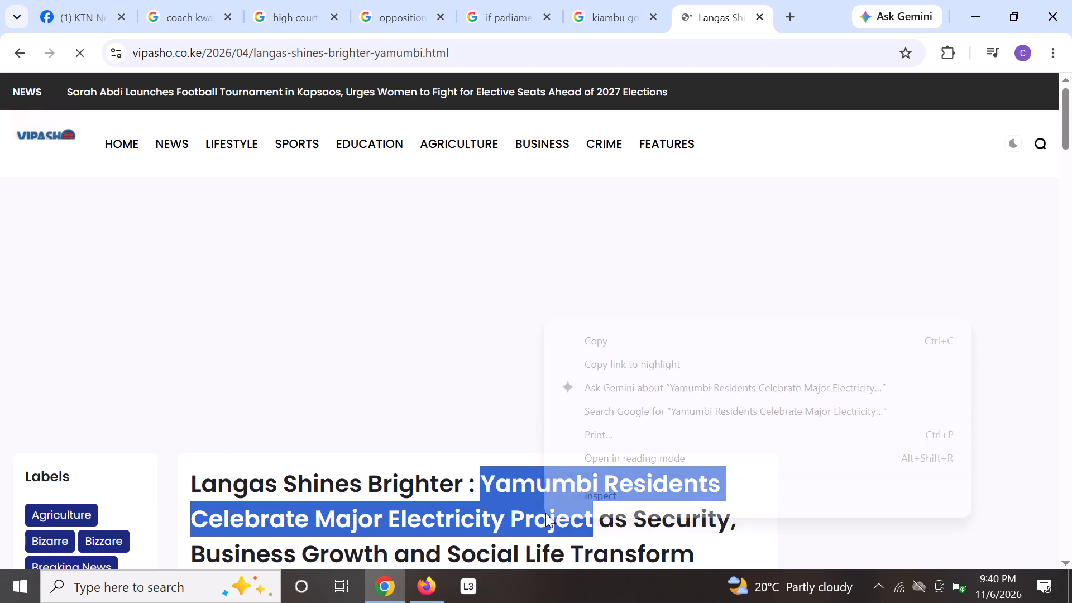
left_click(591, 339)
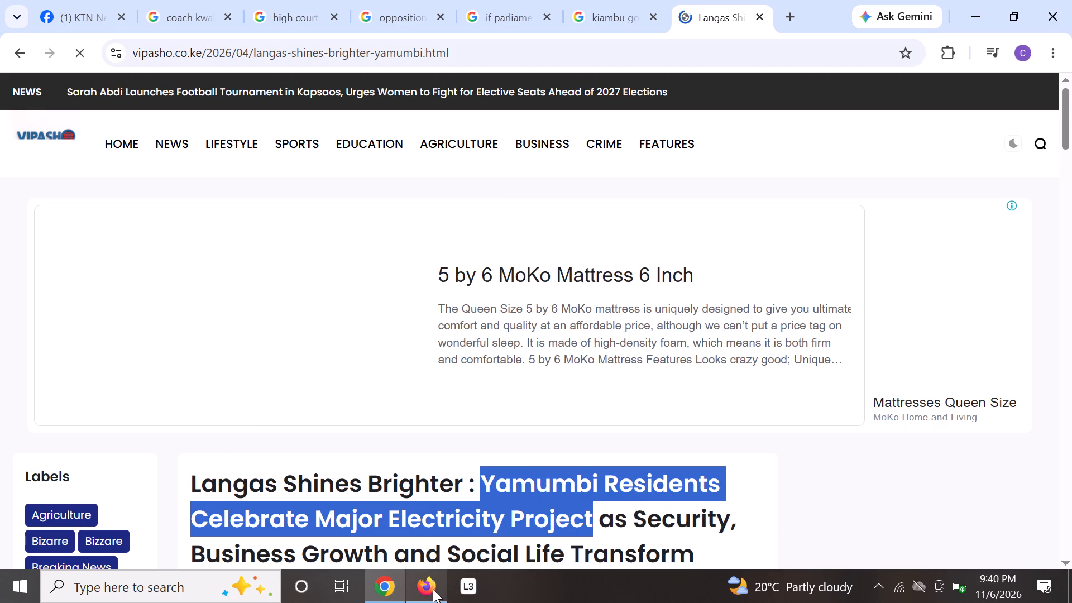
left_click(432, 590)
right_click(615, 213)
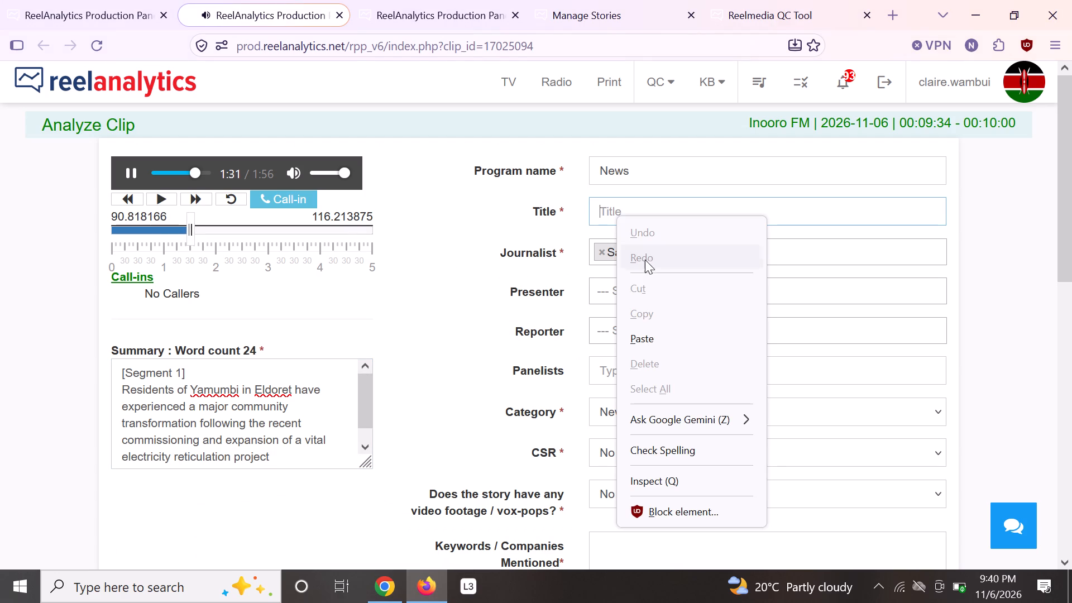
left_click(661, 344)
Set the clip's video footage / vox-pops answer to Yes.
scroll(599, 400, "down", 1)
scroll(599, 402, "up", 1)
scroll(598, 405, "down", 1)
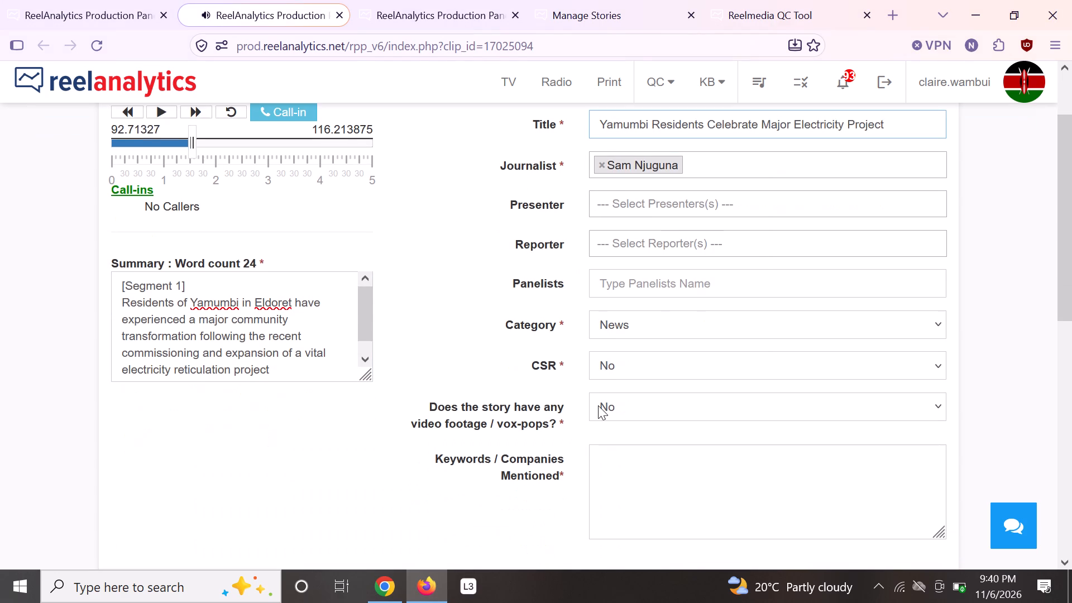
left_click(613, 411)
left_click(614, 457)
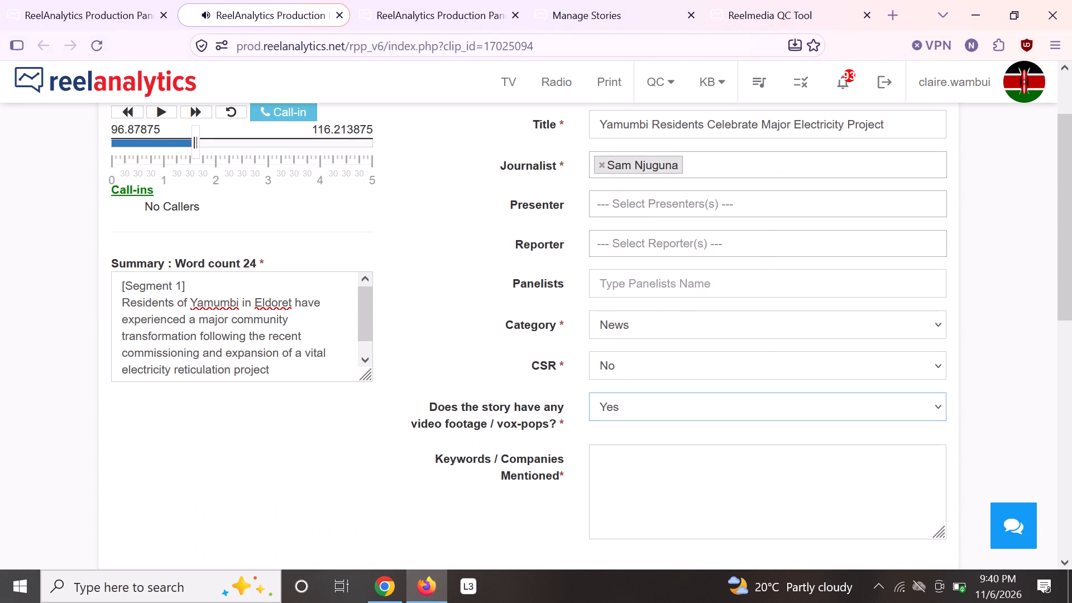
Copy "Yamumbi" from the Summary into Keywords / Companies Mentioned.
left_click_drag(192, 300, 240, 295)
right_click(231, 296)
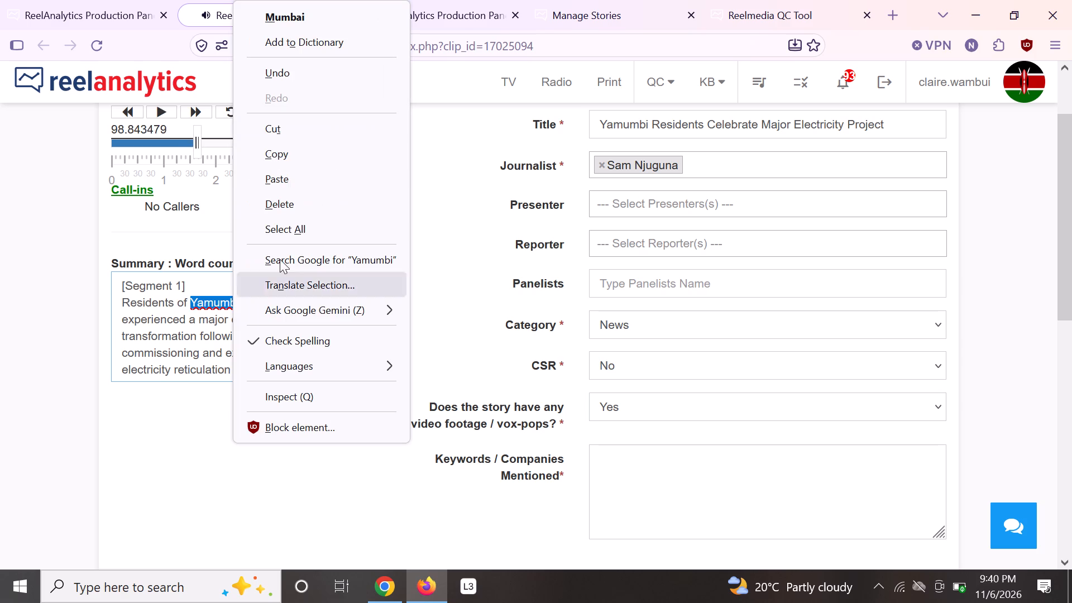
left_click(334, 156)
right_click(614, 452)
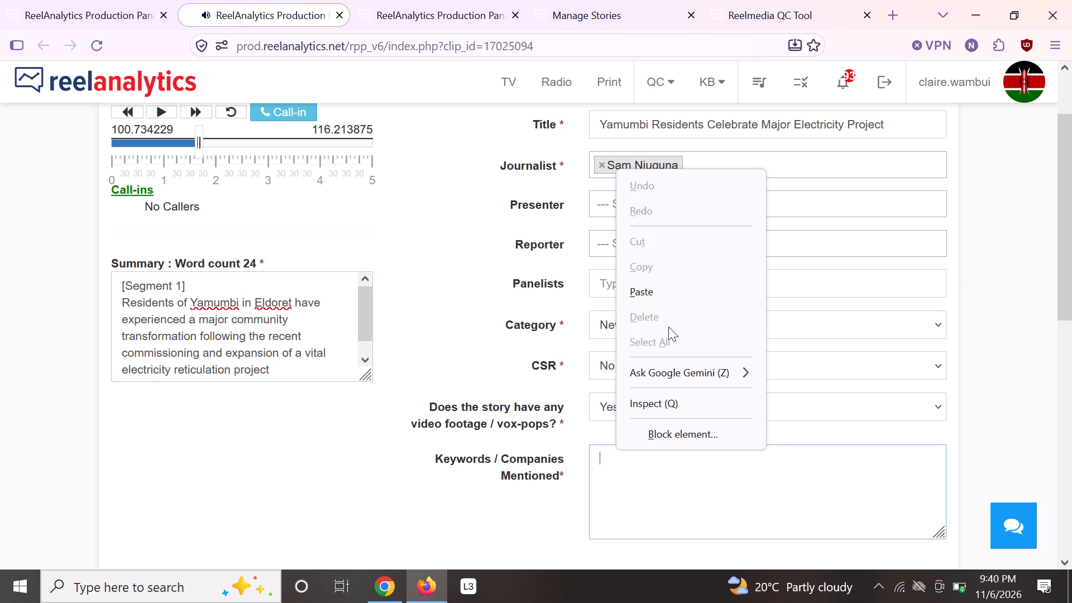
left_click(660, 296)
Find Uasin Gishu County among the companies starting with U and mark its mention as neutral.
scroll(425, 409, "down", 3)
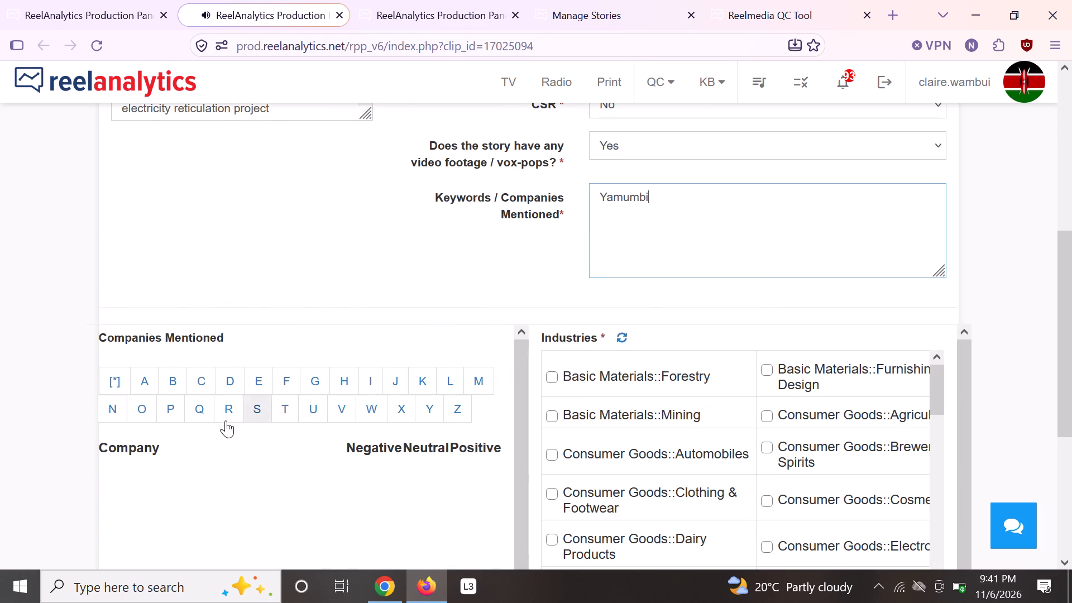
left_click(319, 411)
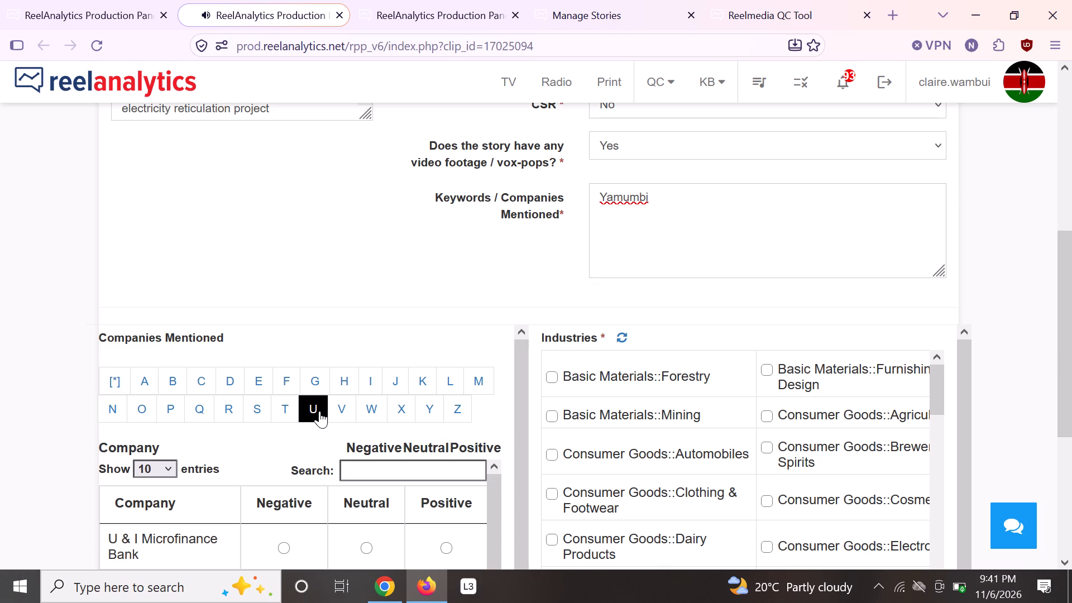
left_click(395, 461)
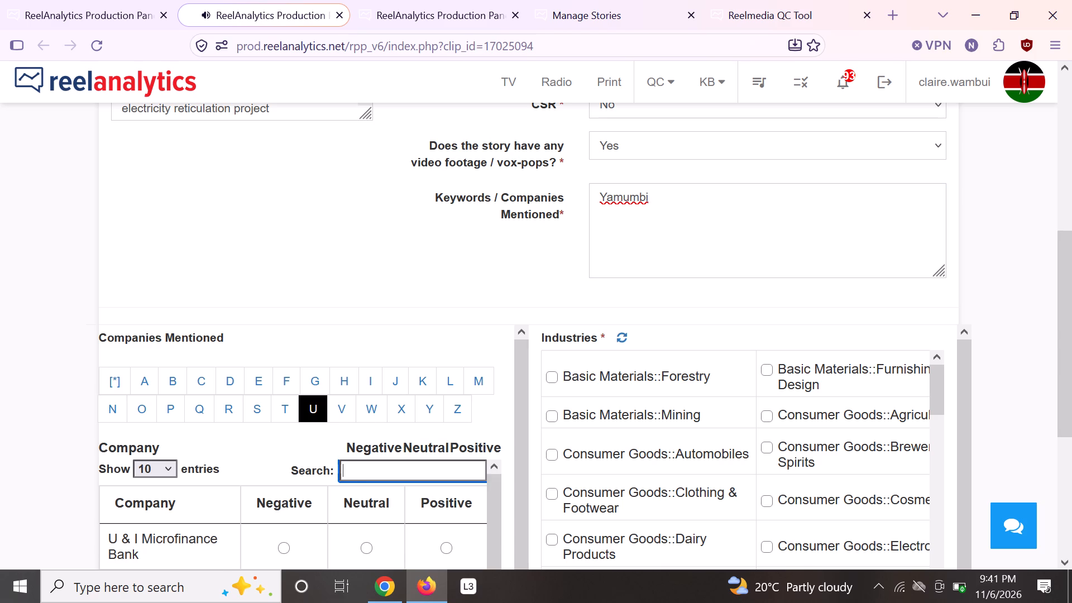
key("a")
key("s")
type("in")
key("space")
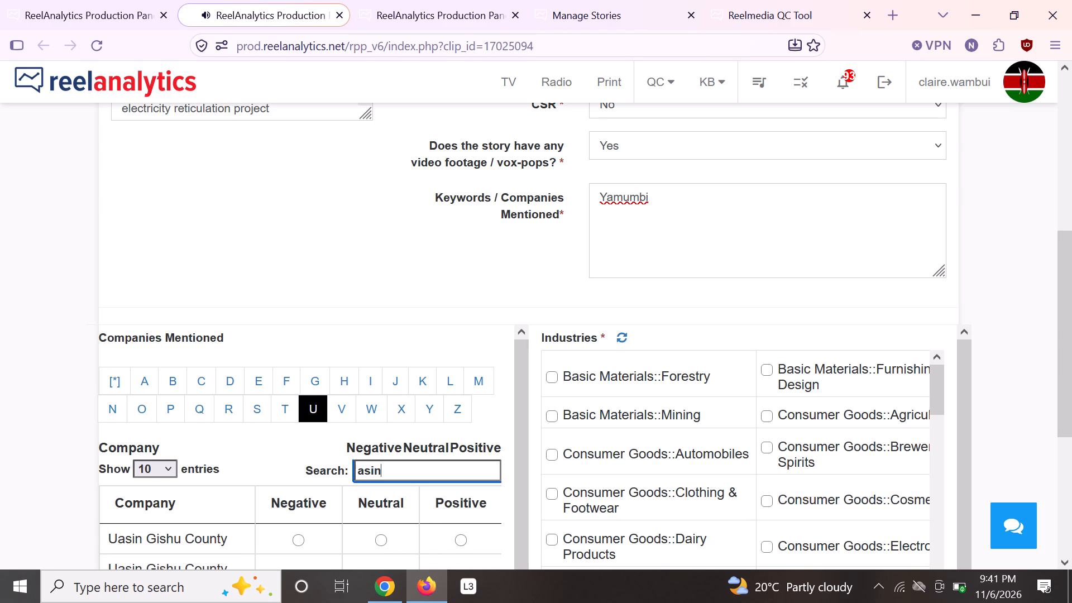
left_click(382, 538)
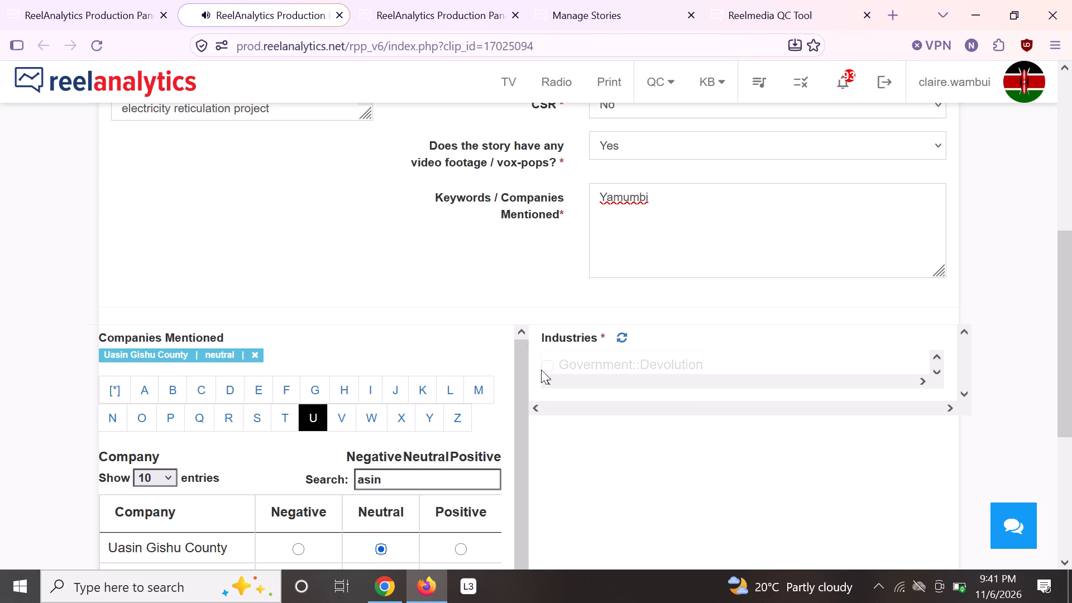
Assign the Government::Devolution industry and save the clip's analysis.
left_click(543, 368)
scroll(486, 229, "up", 3)
scroll(486, 229, "down", 1)
scroll(486, 228, "up", 2)
scroll(568, 264, "up", 3)
scroll(568, 264, "down", 1)
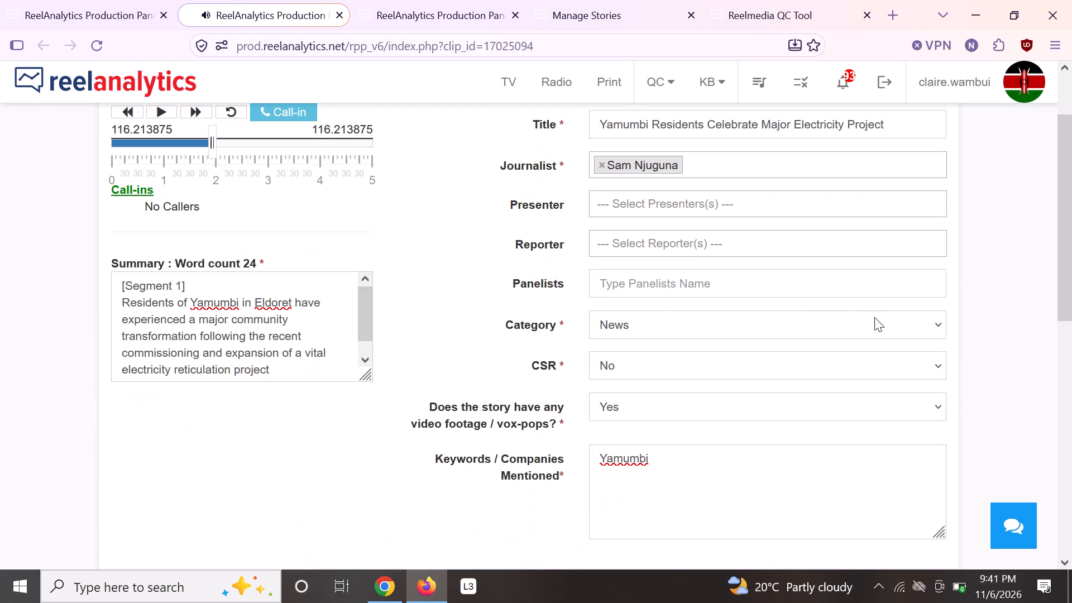
scroll(988, 377, "down", 4)
scroll(989, 381, "up", 1)
scroll(989, 381, "down", 7)
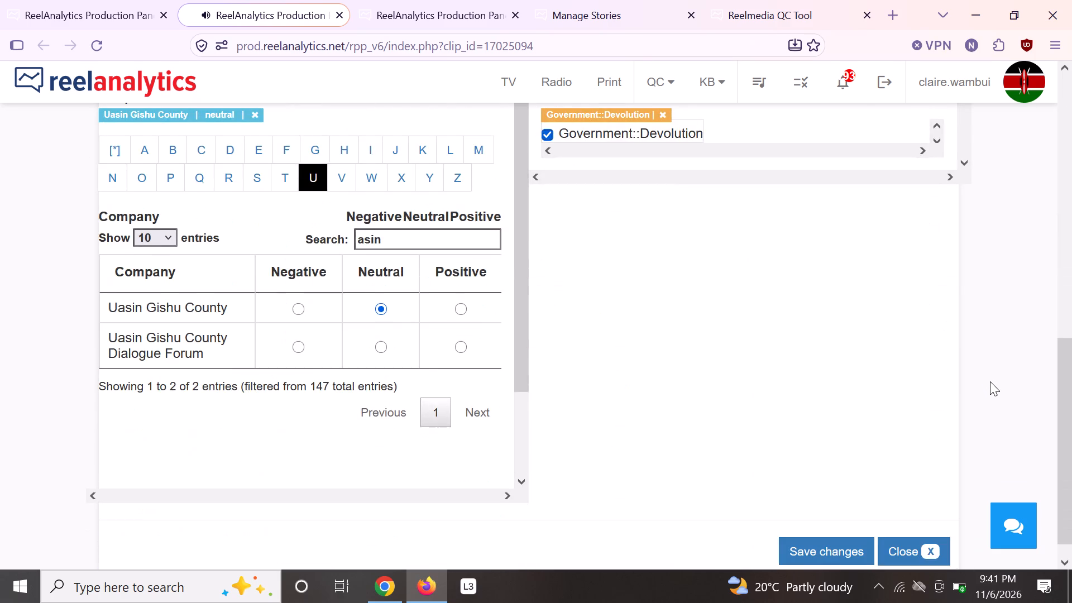
scroll(990, 384, "down", 1)
scroll(990, 384, "up", 1)
scroll(990, 387, "down", 5)
scroll(990, 396, "up", 1)
scroll(967, 431, "down", 5)
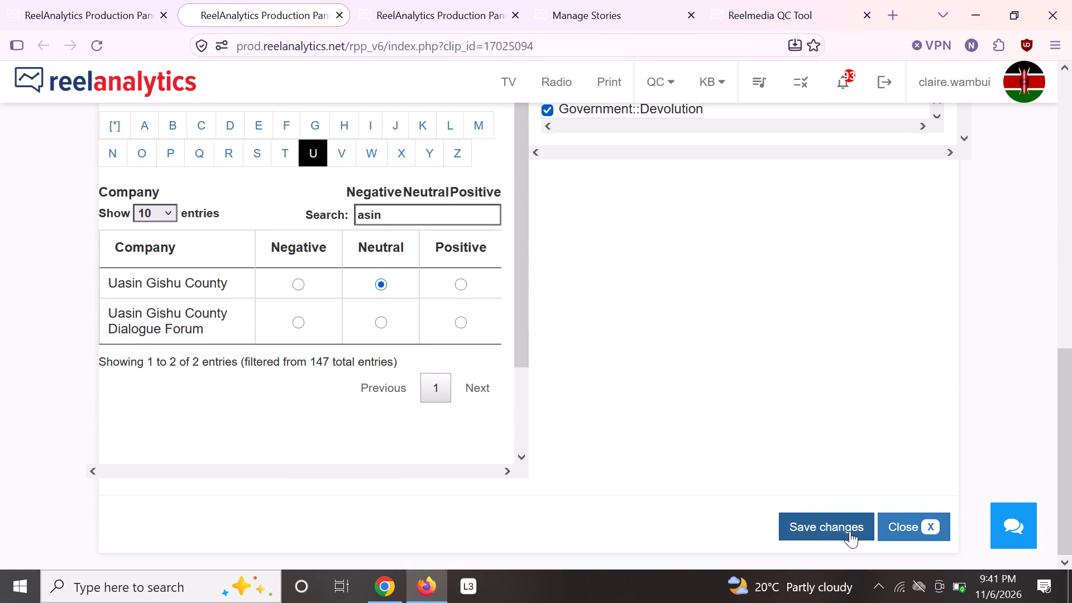
left_click(850, 531)
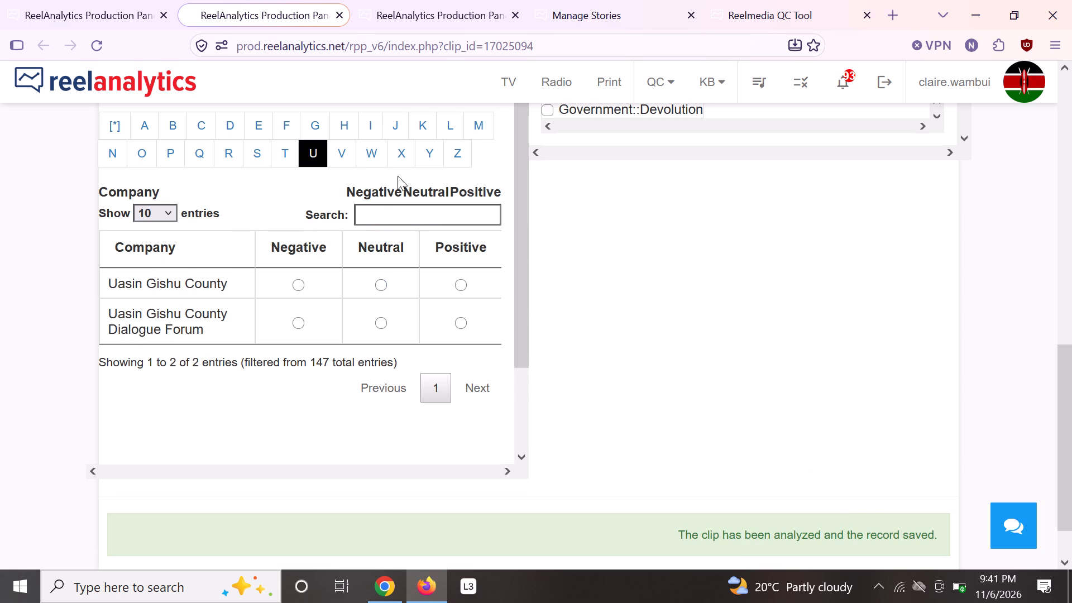
Close the finished Inooro FM clip's tab and return to the Radio production page.
left_click(108, 3)
left_click(285, 9)
left_click(341, 11)
scroll(202, 81, "up", 5)
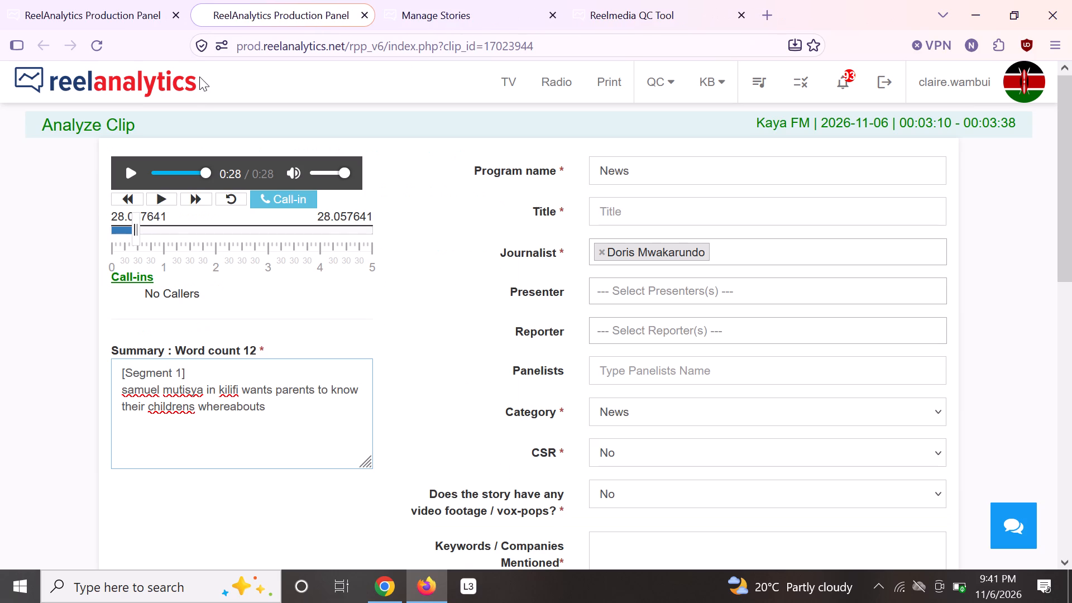
left_click(107, 0)
Reload the Inooro FM clips shown in the Analysis Panel.
scroll(423, 279, "down", 2)
scroll(423, 277, "up", 8)
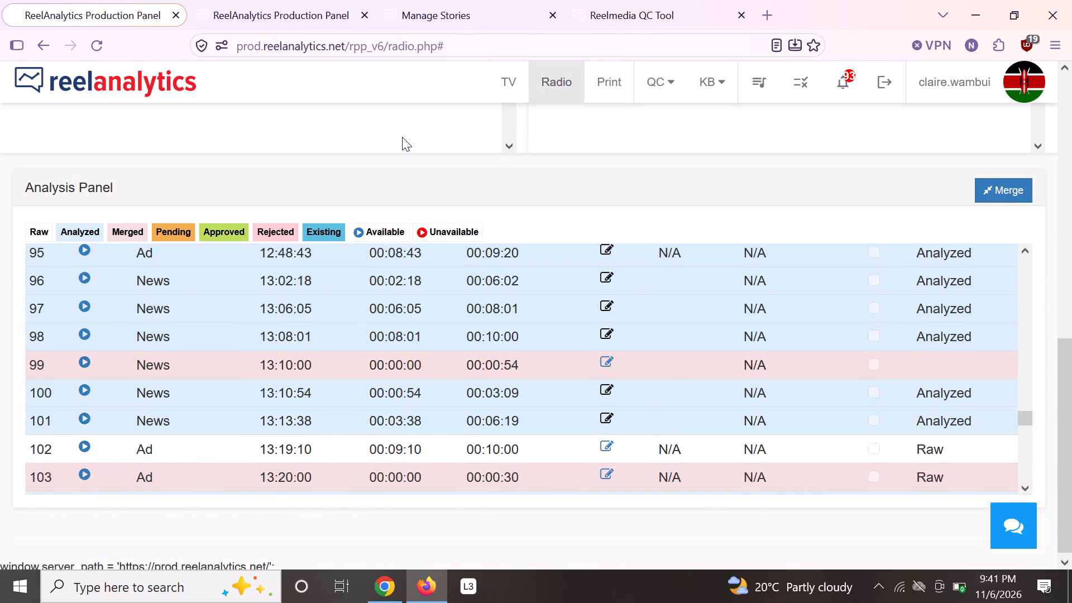
scroll(402, 137, "up", 5)
left_click(311, 196)
scroll(571, 290, "down", 2)
scroll(571, 290, "up", 1)
scroll(571, 290, "down", 1)
scroll(600, 280, "up", 1)
scroll(600, 281, "down", 1)
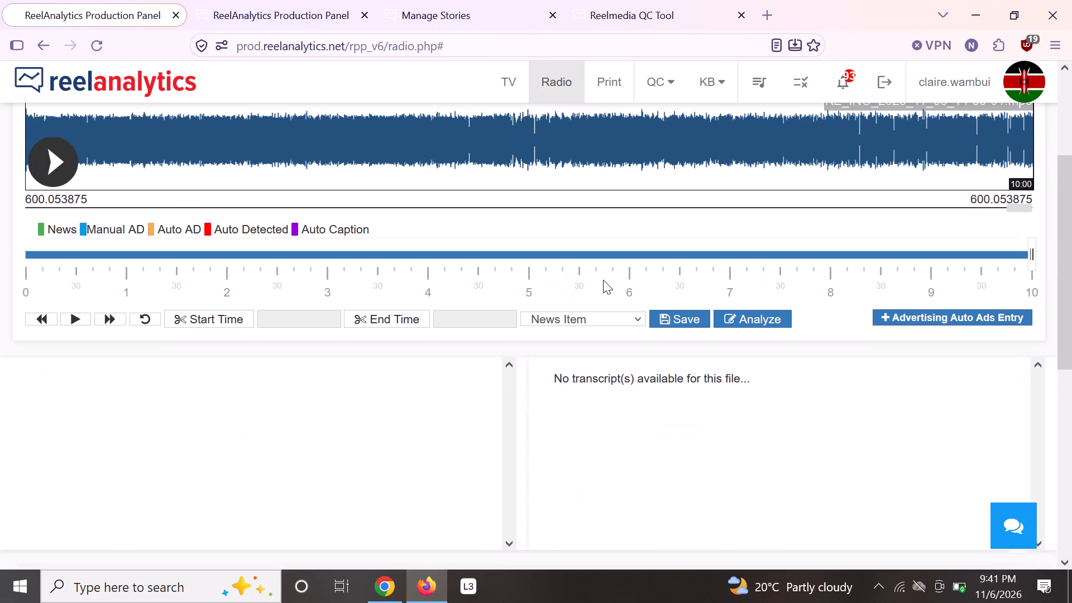
scroll(609, 293, "up", 2)
scroll(610, 299, "down", 1)
scroll(610, 299, "up", 3)
scroll(610, 299, "down", 6)
scroll(614, 299, "up", 2)
scroll(614, 299, "down", 1)
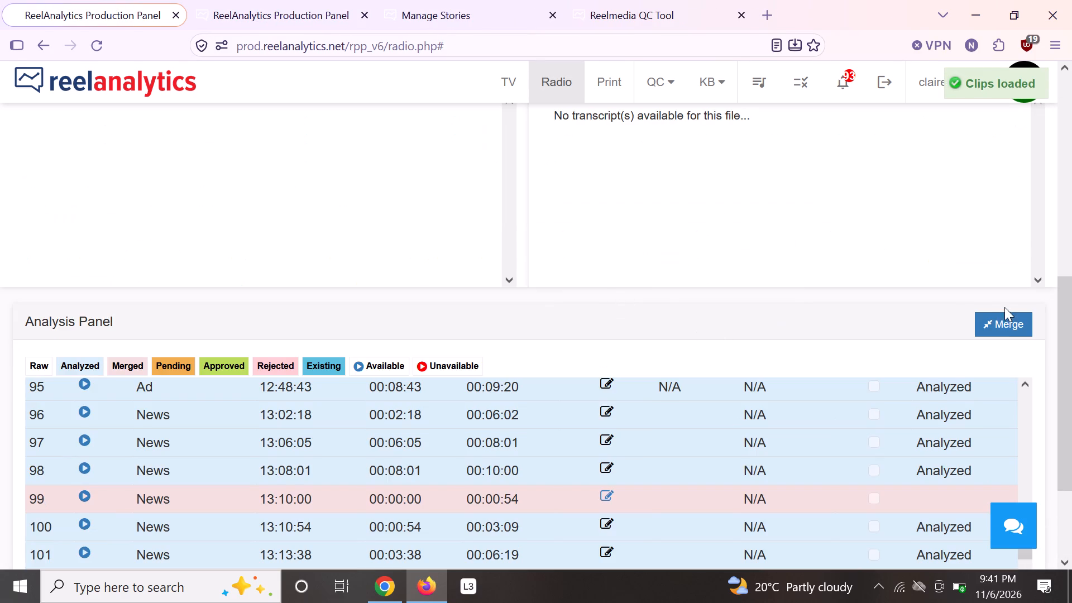
Open the approved ad clip 87 at 11:14:46 for tagging and choose Daquan Recruitment Limited as its company.
scroll(1071, 318, "down", 5)
scroll(751, 333, "down", 2)
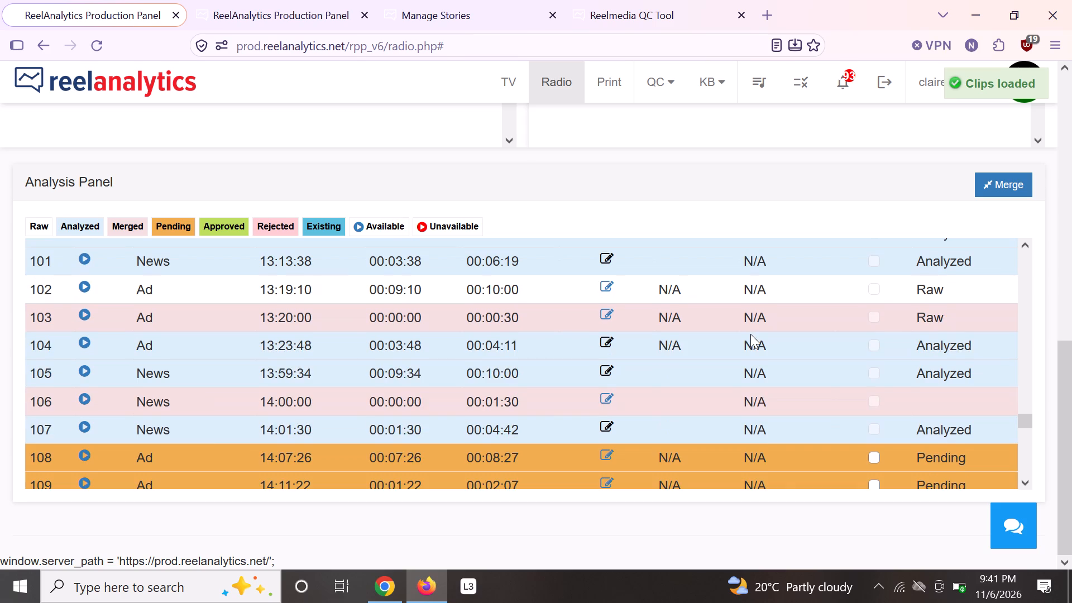
scroll(750, 326, "down", 2)
scroll(750, 327, "up", 1)
scroll(750, 327, "down", 1)
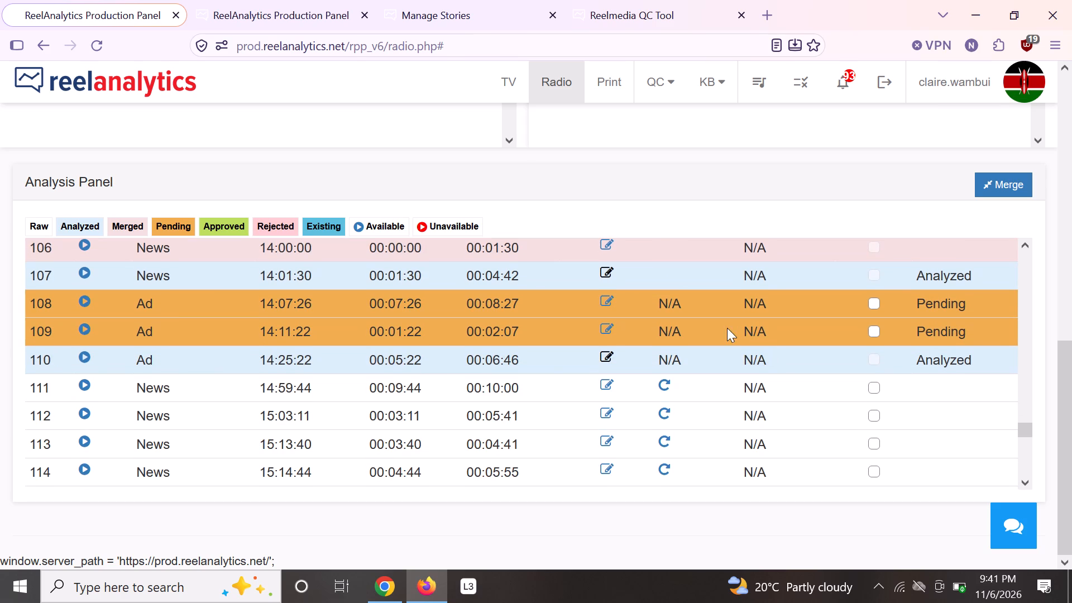
scroll(666, 318, "up", 2)
scroll(666, 318, "down", 1)
scroll(666, 318, "up", 5)
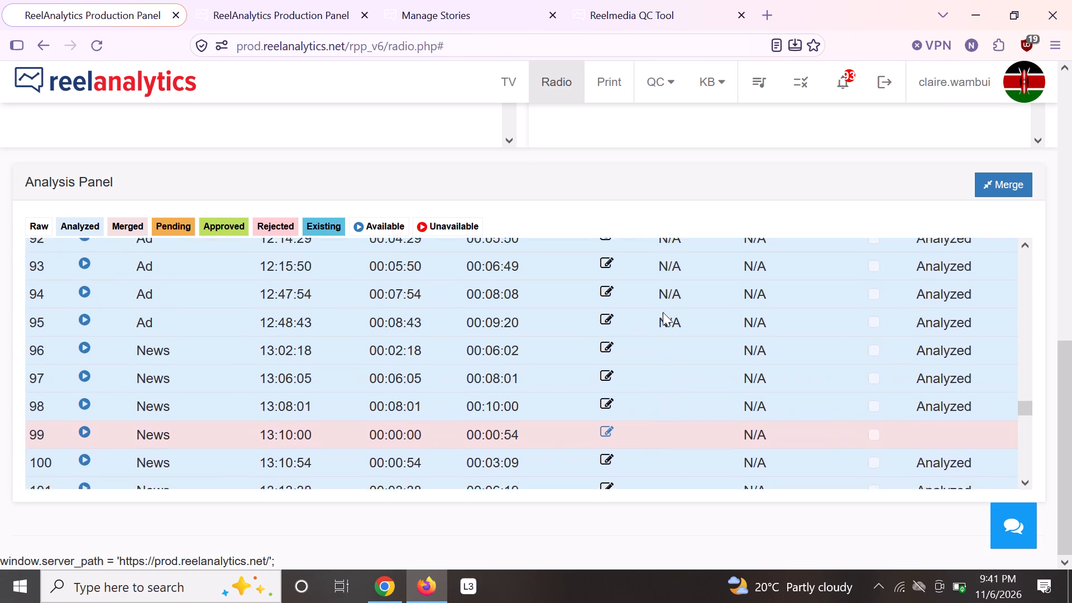
scroll(663, 312, "up", 3)
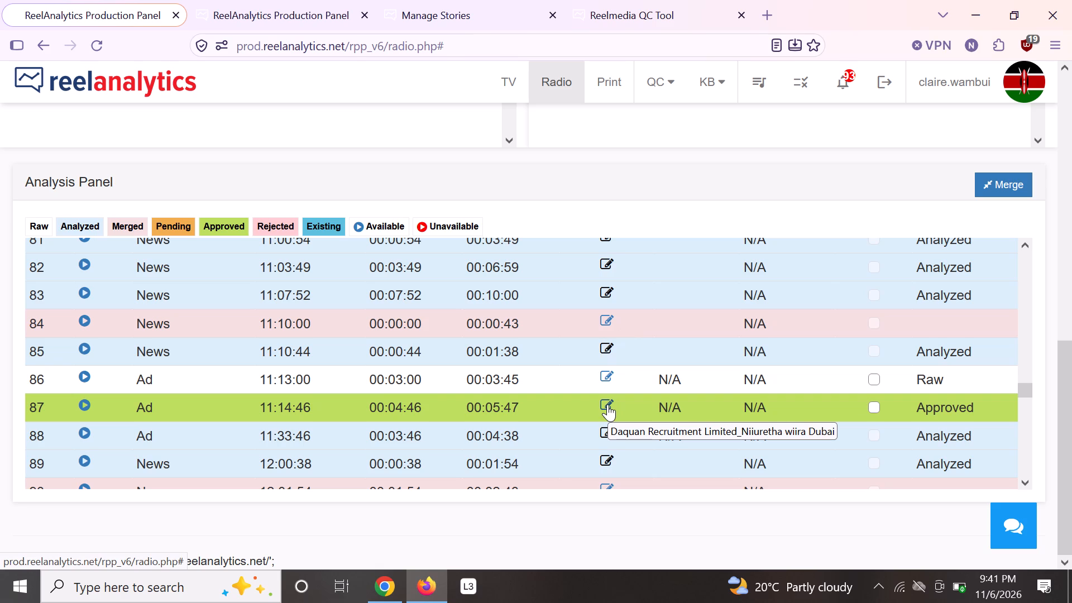
left_click(607, 404)
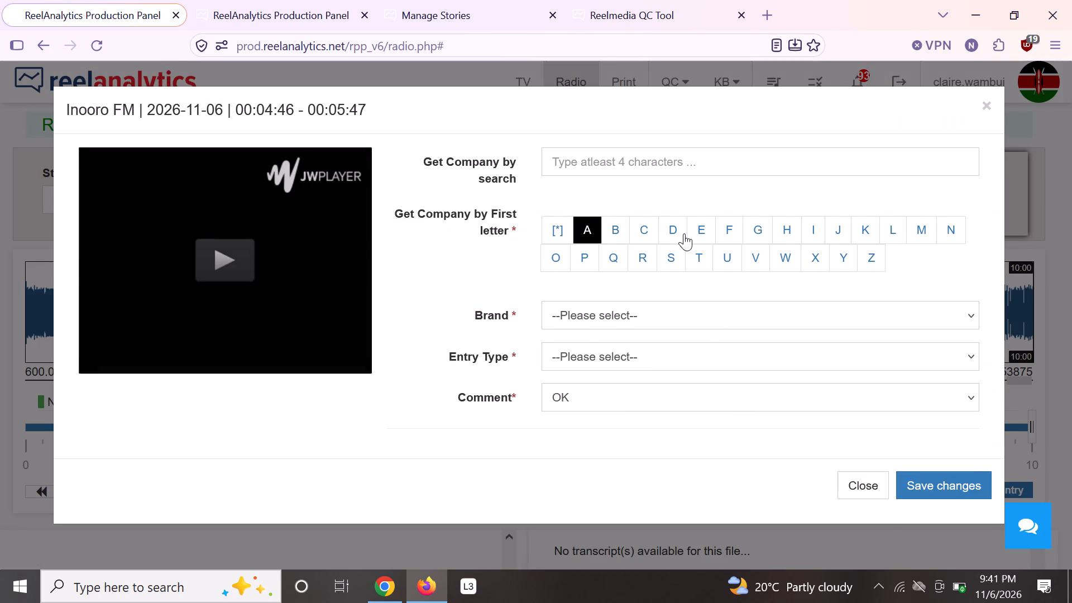
left_click(661, 228)
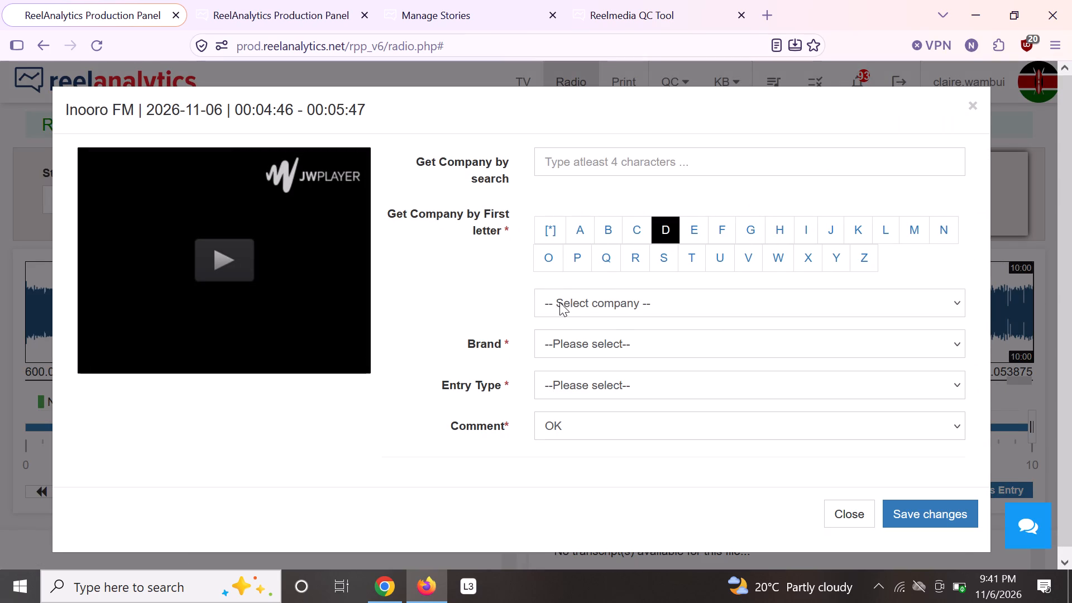
left_click(560, 301)
type("daqu")
key("Return")
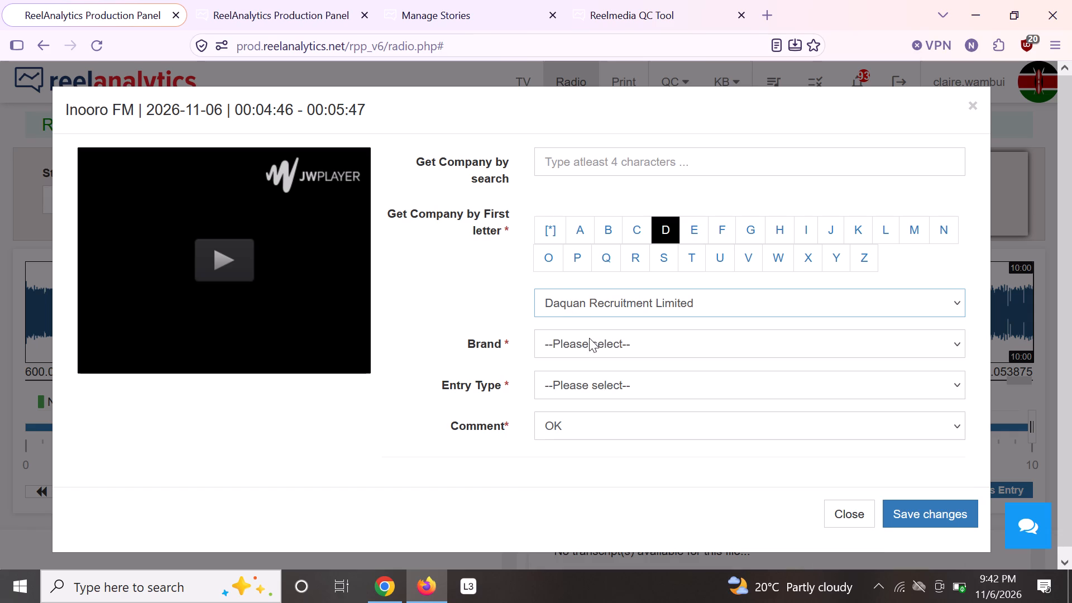
Set the ad's entry type to Spot Ad.
left_click(592, 377)
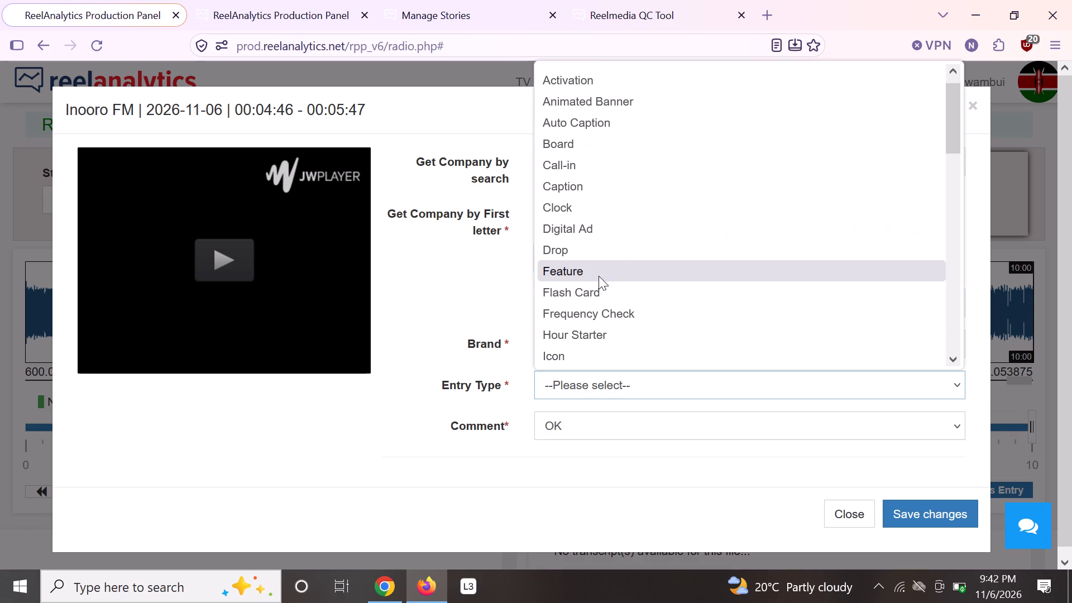
scroll(579, 362, "down", 2)
scroll(602, 298, "down", 1)
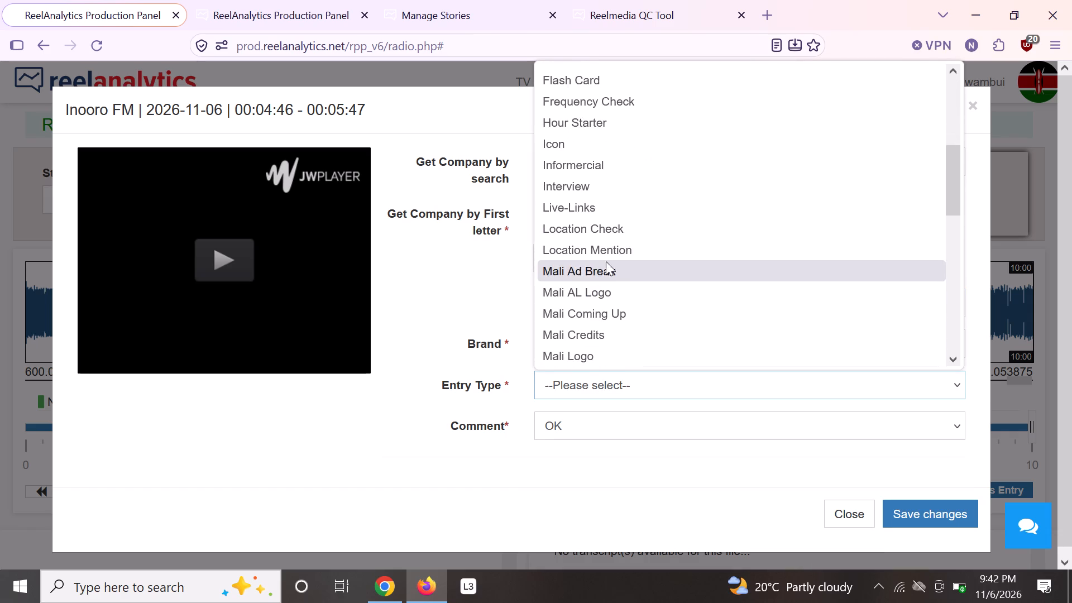
scroll(616, 217, "down", 4)
left_click(607, 201)
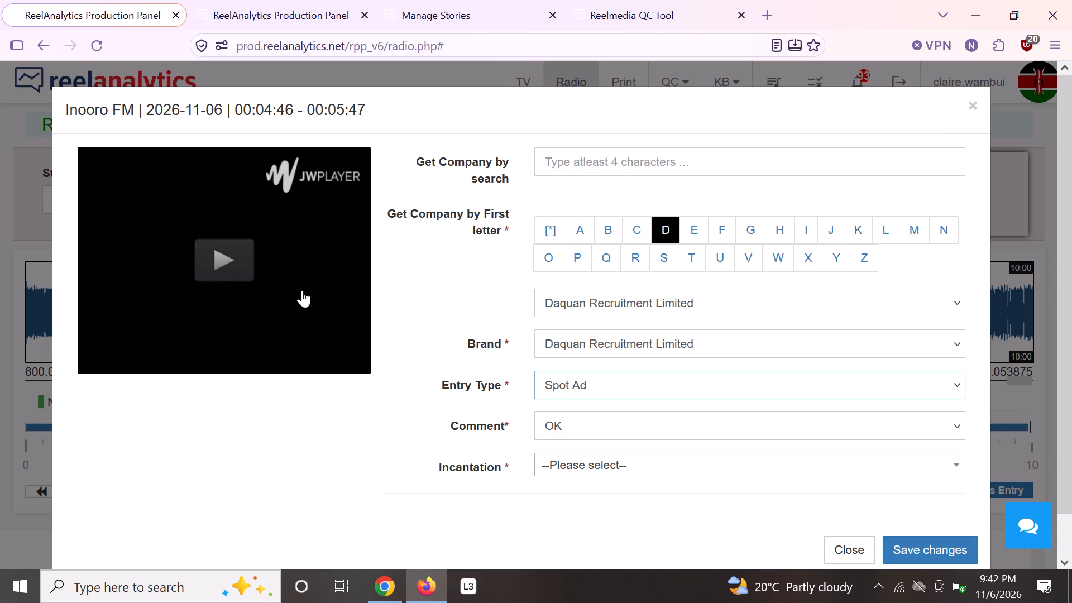
Play the ad, choose the incantation "Daquan Recruitment Limited_Niiuretha wiira Dubai" and save the tagging.
left_click(234, 264)
left_click(587, 463)
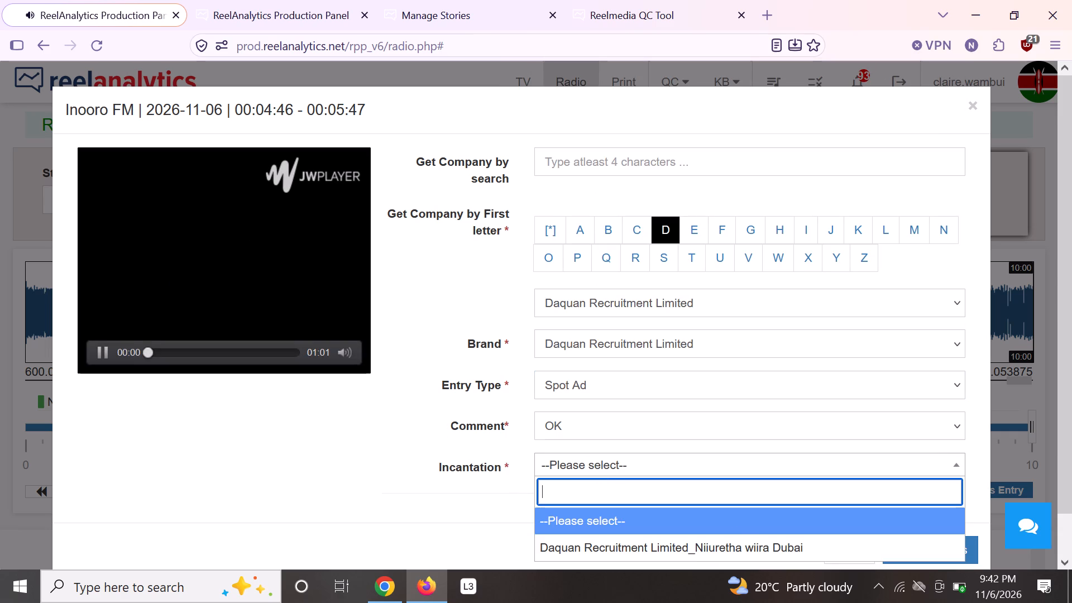
left_click(739, 549)
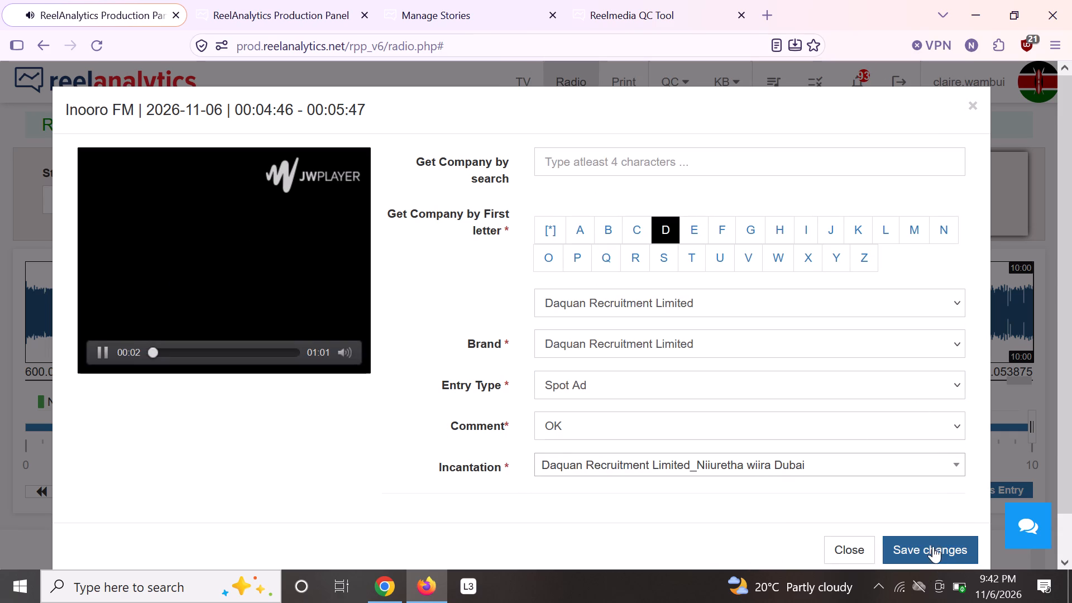
left_click(935, 545)
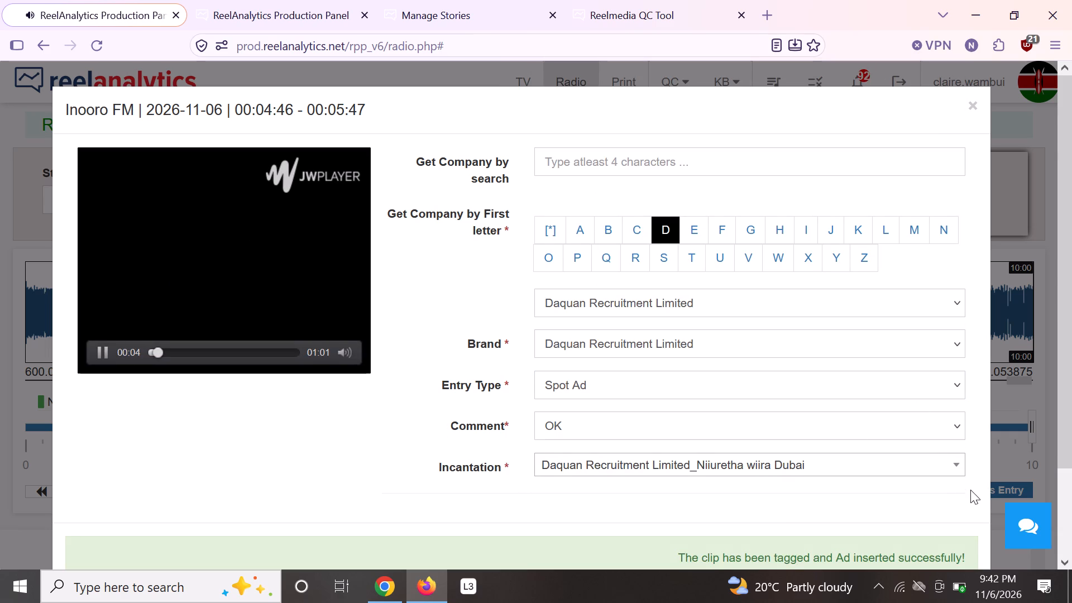
Close the tagging form of the Daquan Recruitment Limited ad.
scroll(971, 492, "down", 2)
scroll(972, 492, "up", 1)
scroll(972, 493, "down", 5)
left_click(849, 497)
Open the approved ad clip 79 at 10:14:29 for tagging and choose Royal Media Services as its company.
scroll(614, 367, "down", 1)
scroll(614, 367, "up", 1)
scroll(614, 368, "down", 10)
scroll(606, 400, "up", 5)
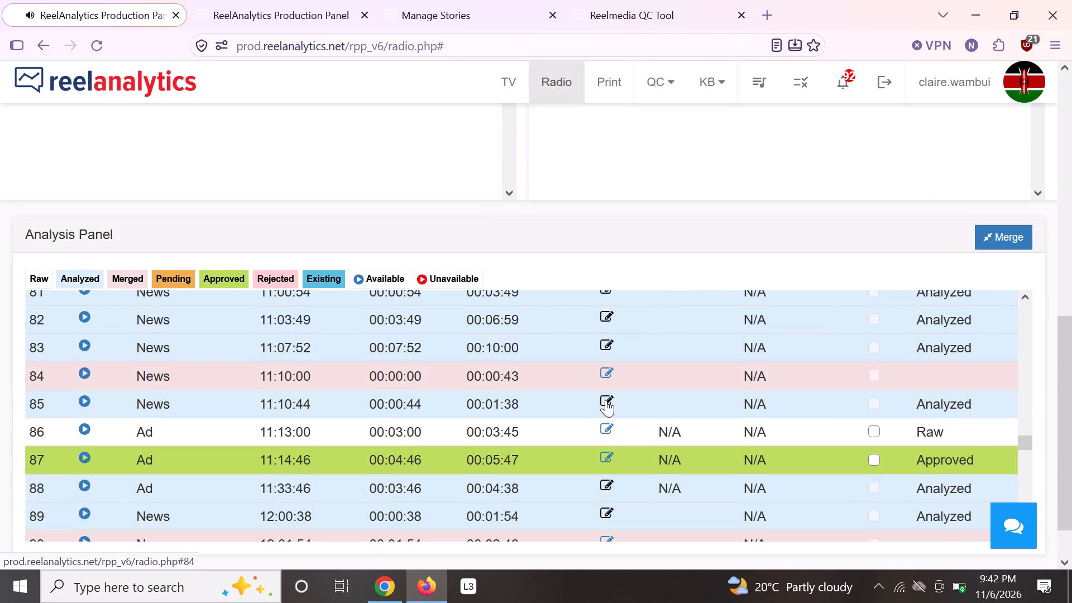
scroll(596, 413, "up", 2)
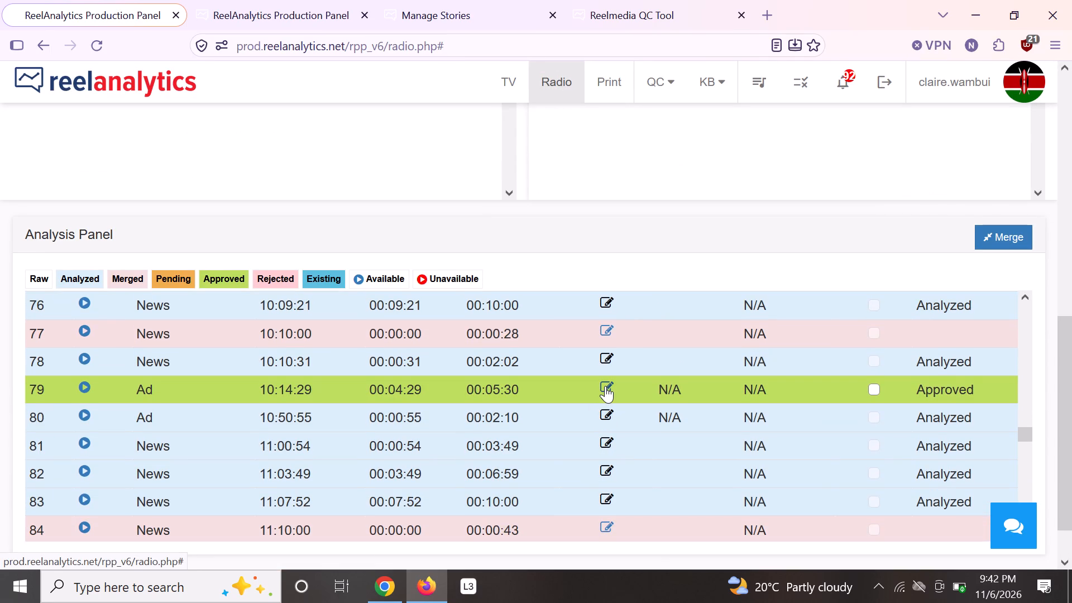
left_click(605, 386)
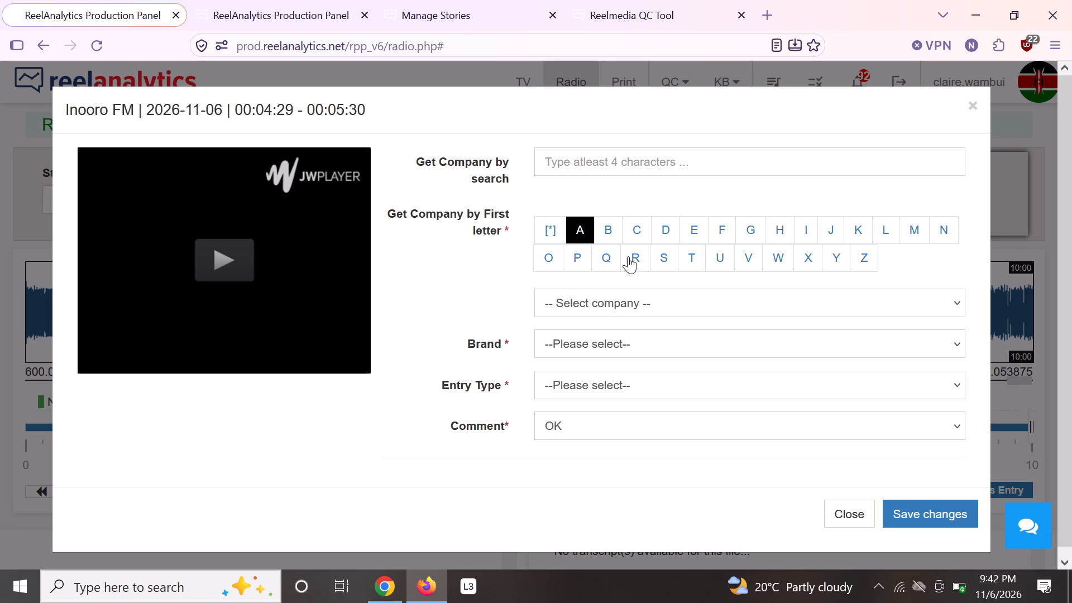
left_click(632, 255)
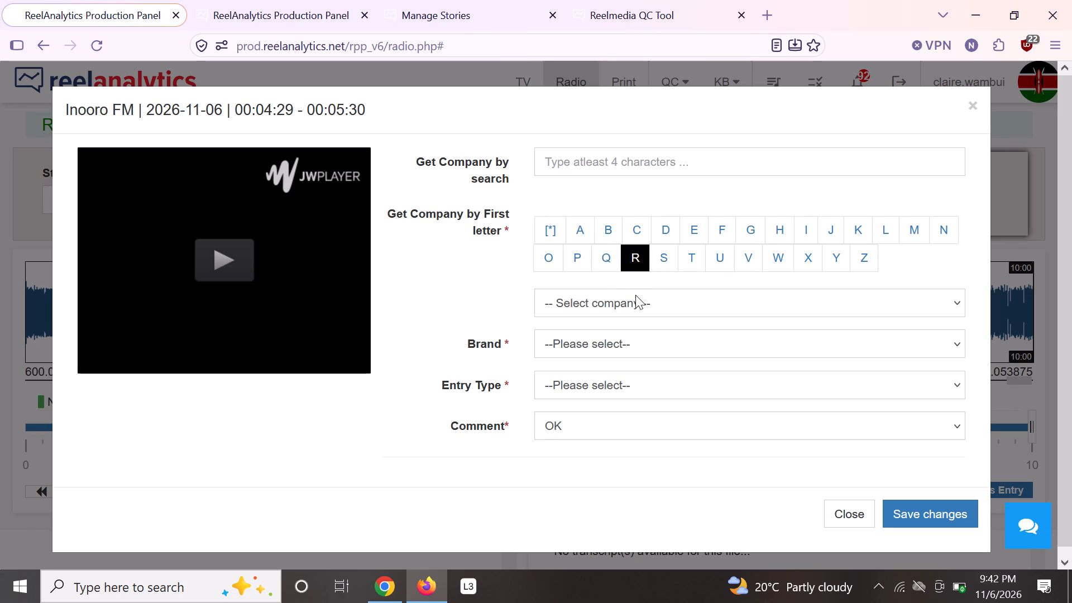
left_click(616, 308)
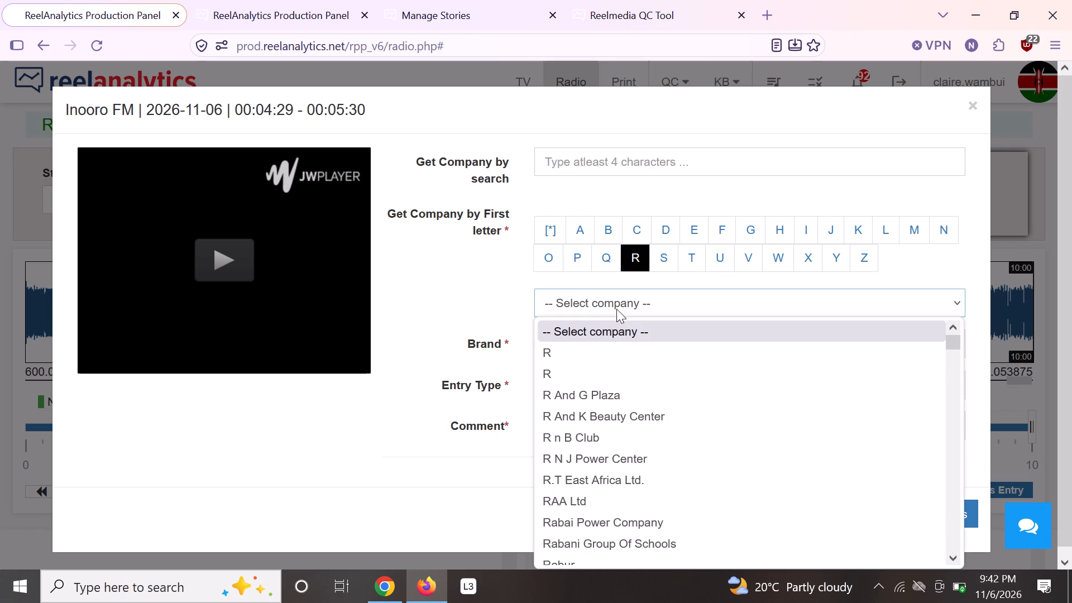
type("royal me")
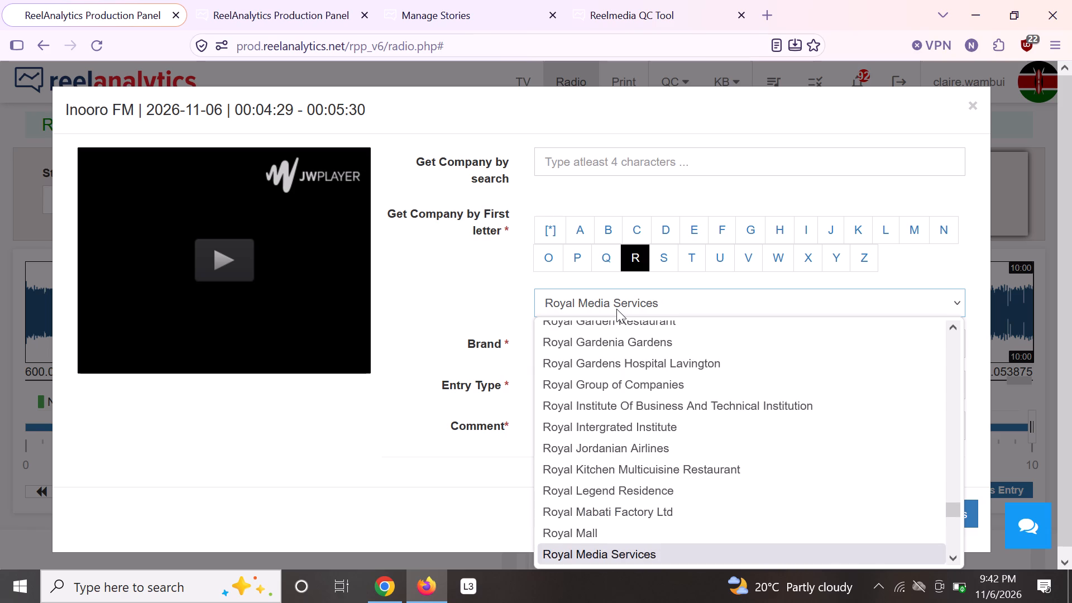
key("Return")
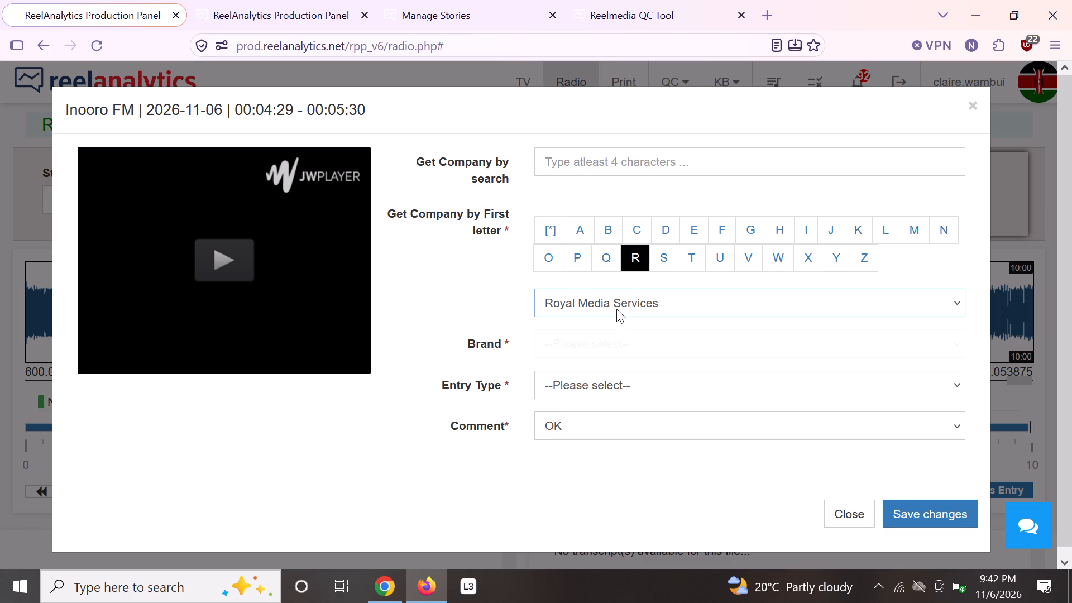
Set the ad's brand to Viutravel.
left_click(609, 339)
scroll(692, 237, "down", 4)
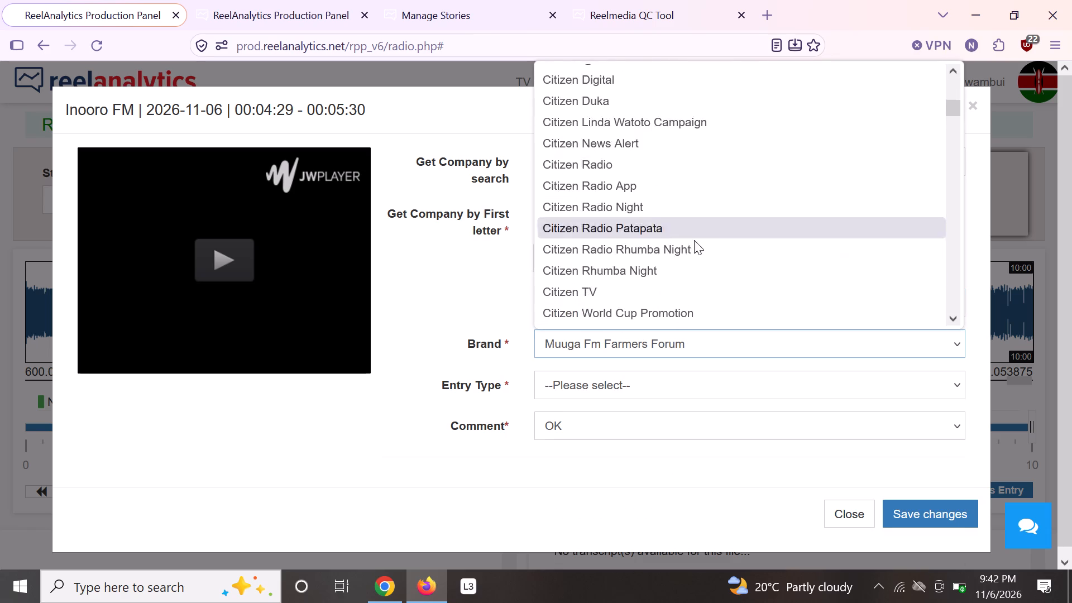
scroll(694, 240, "down", 6)
scroll(696, 250, "up", 1)
scroll(696, 251, "down", 9)
scroll(700, 257, "up", 1)
scroll(697, 256, "down", 4)
scroll(697, 260, "up", 1)
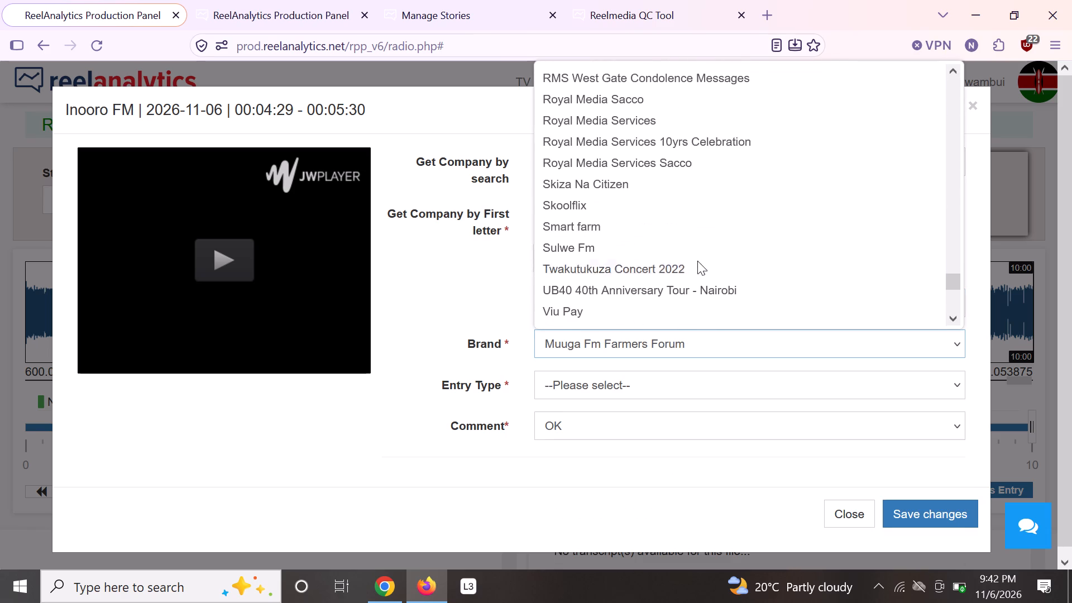
scroll(691, 211, "down", 1)
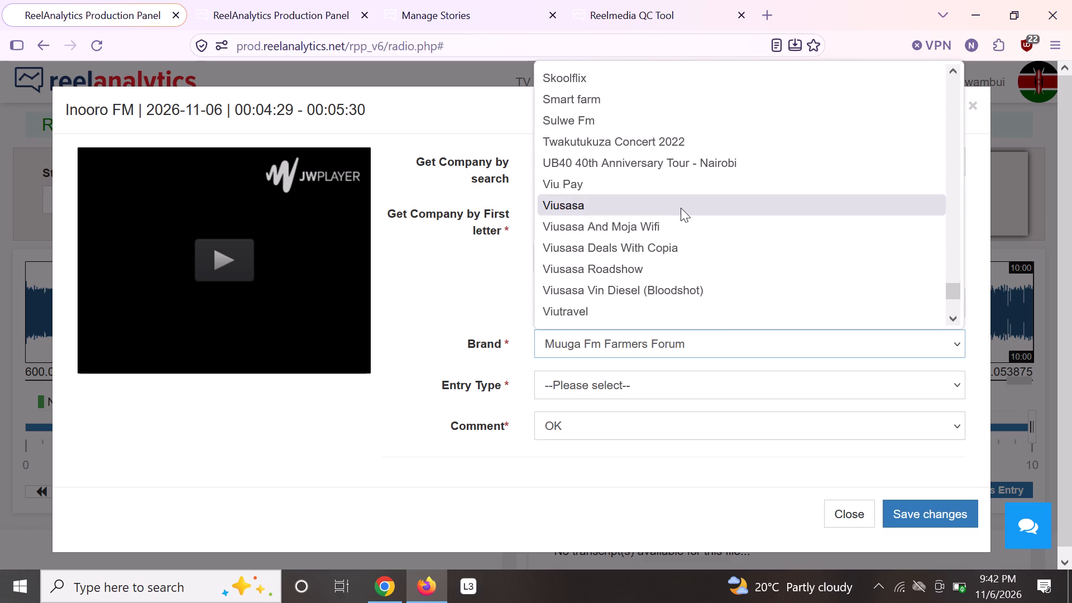
scroll(684, 221, "down", 1)
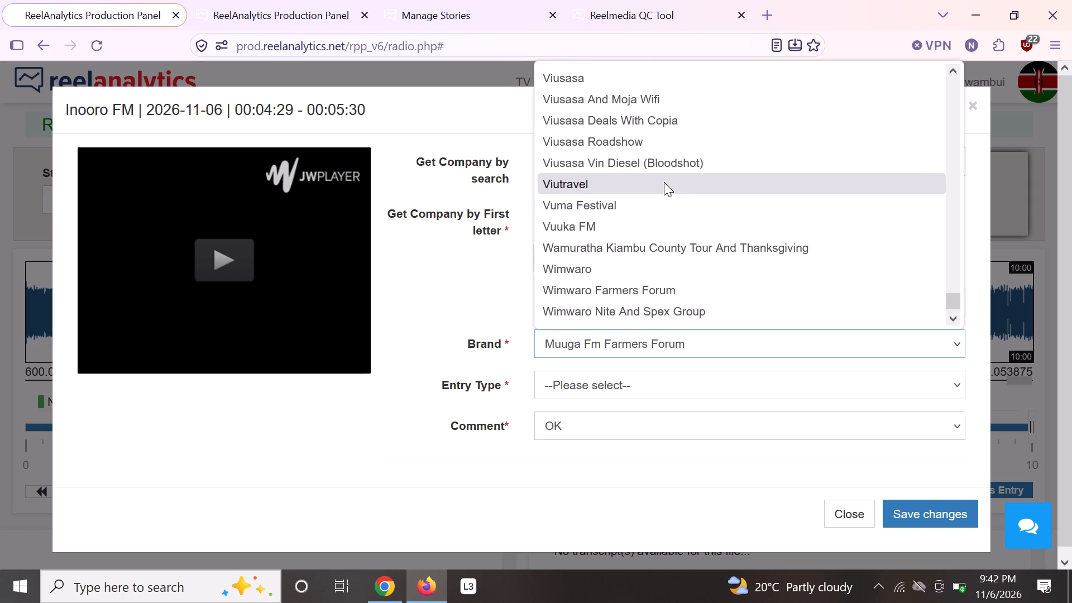
left_click(661, 185)
Play the ad and set its entry type to Spot Ad.
left_click(240, 261)
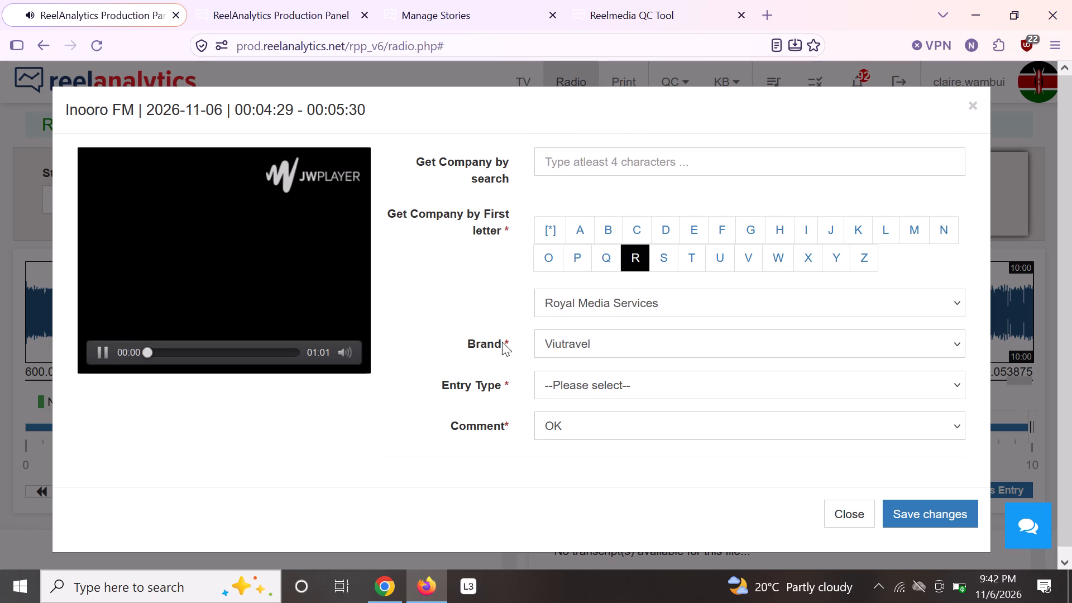
left_click(575, 392)
scroll(600, 257, "down", 5)
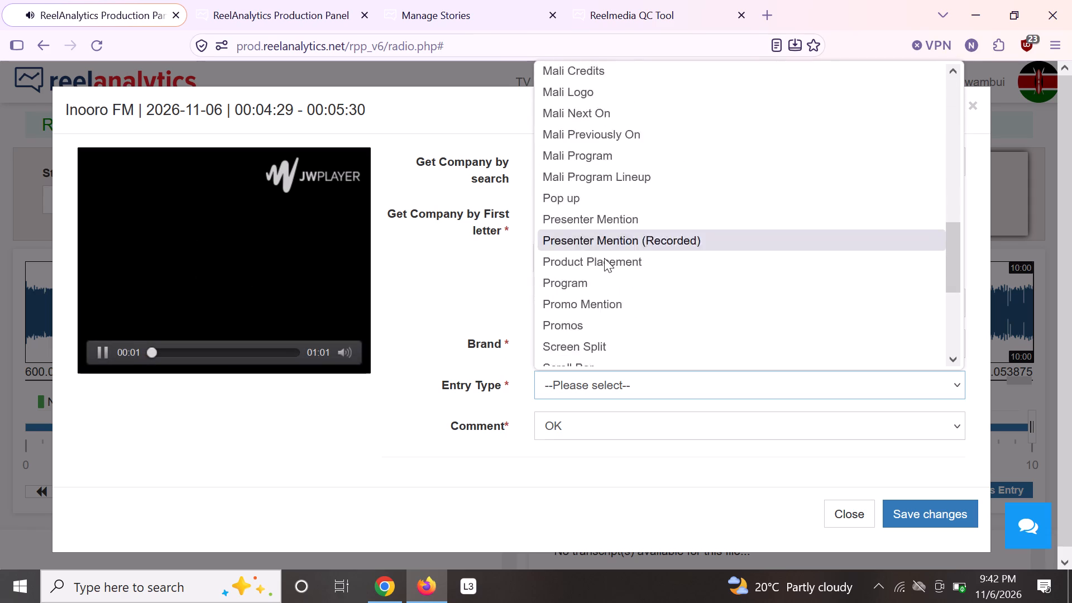
left_click(607, 241)
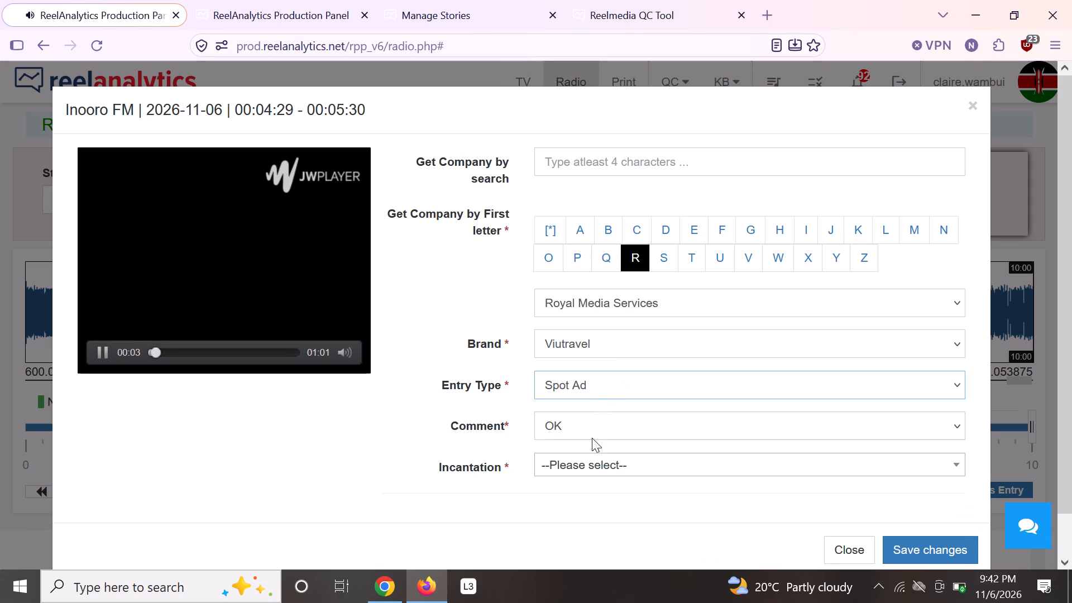
Choose the incantation "Viutravel_Thiguku imwe andu nimacaguraga", recheck it against the replayed ad, save the tagging and close the form.
left_click(589, 453)
type("thi")
key("Return")
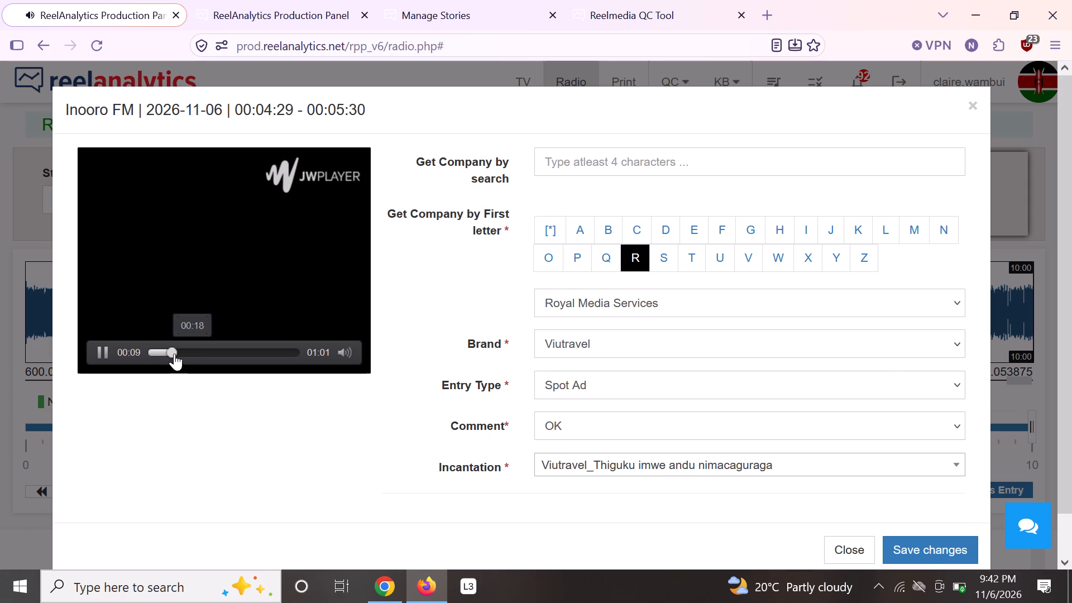
left_click_drag(164, 353, 120, 352)
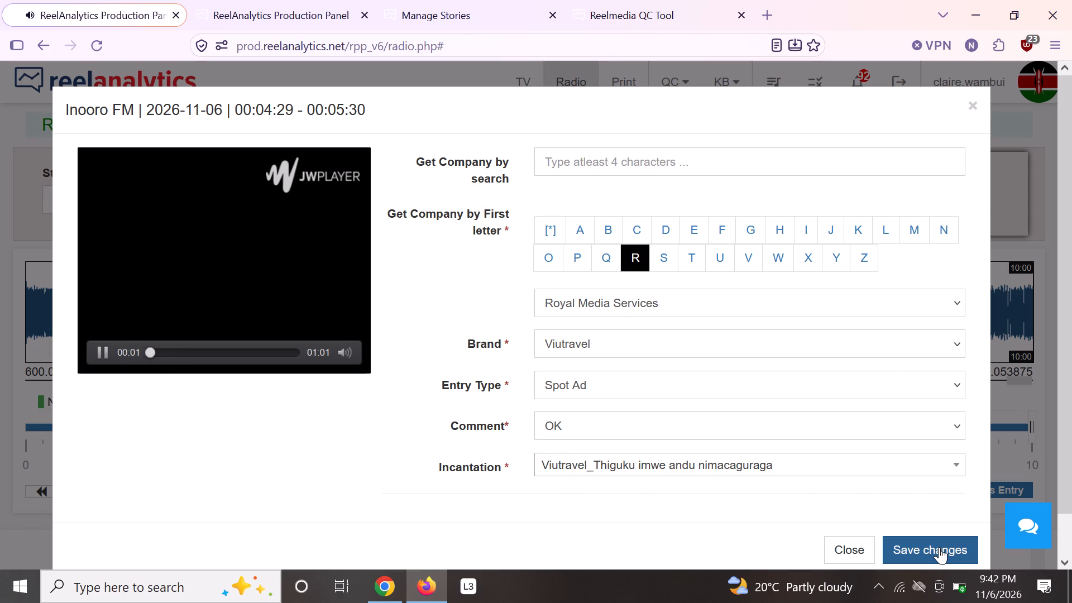
left_click(695, 464)
scroll(699, 529, "down", 3)
scroll(699, 532, "up", 1)
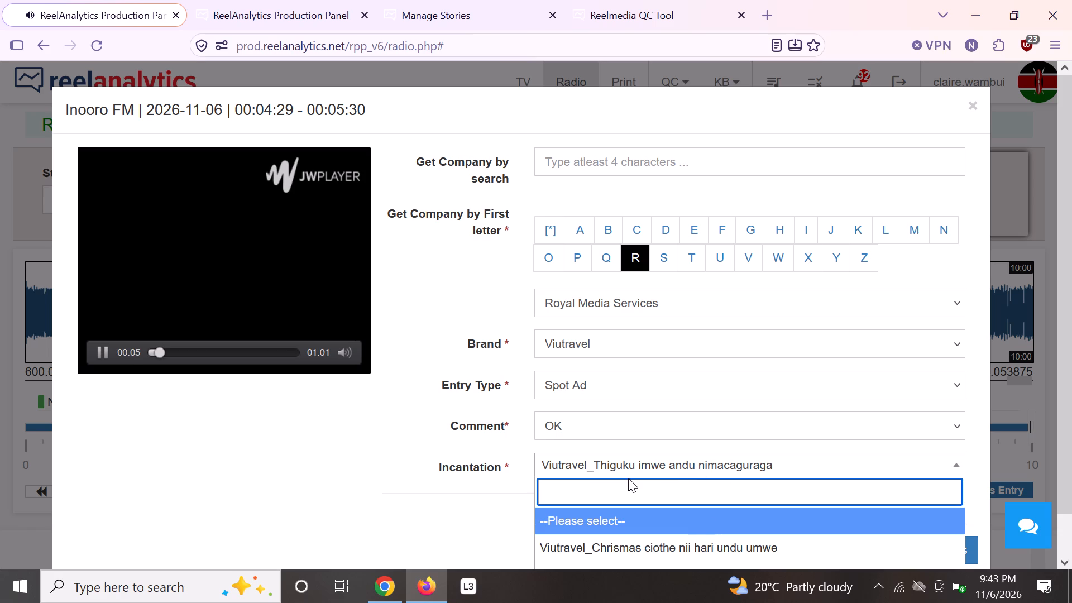
type("mu")
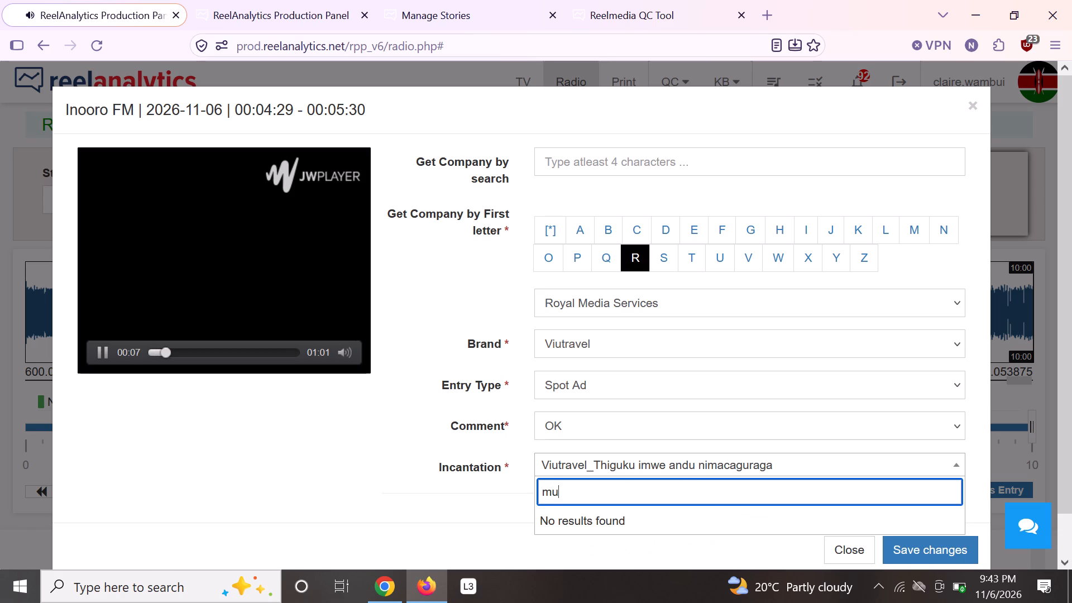
left_click(947, 546)
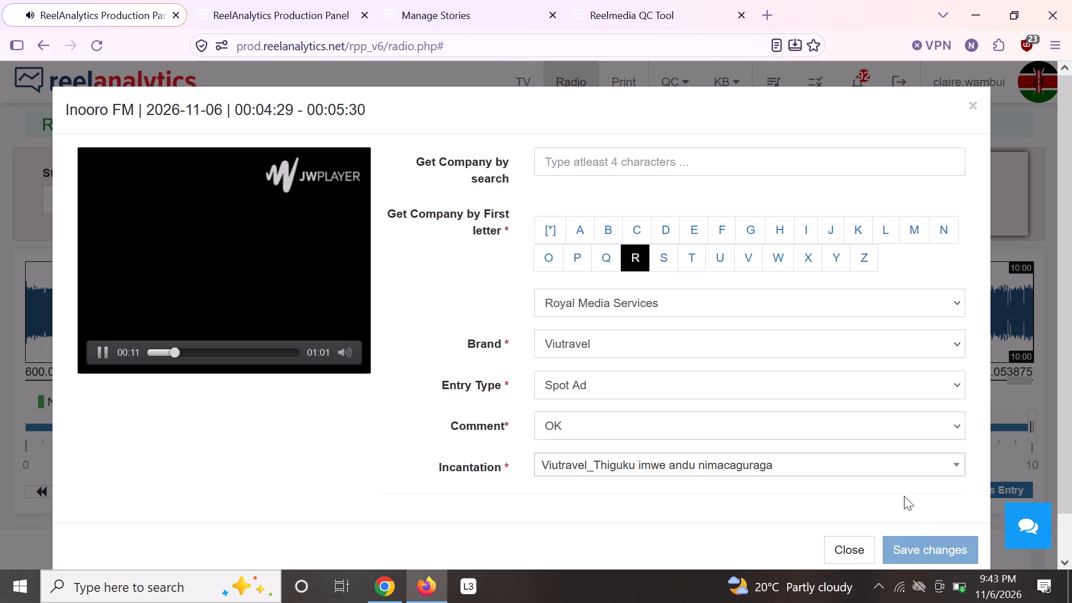
scroll(880, 514, "down", 2)
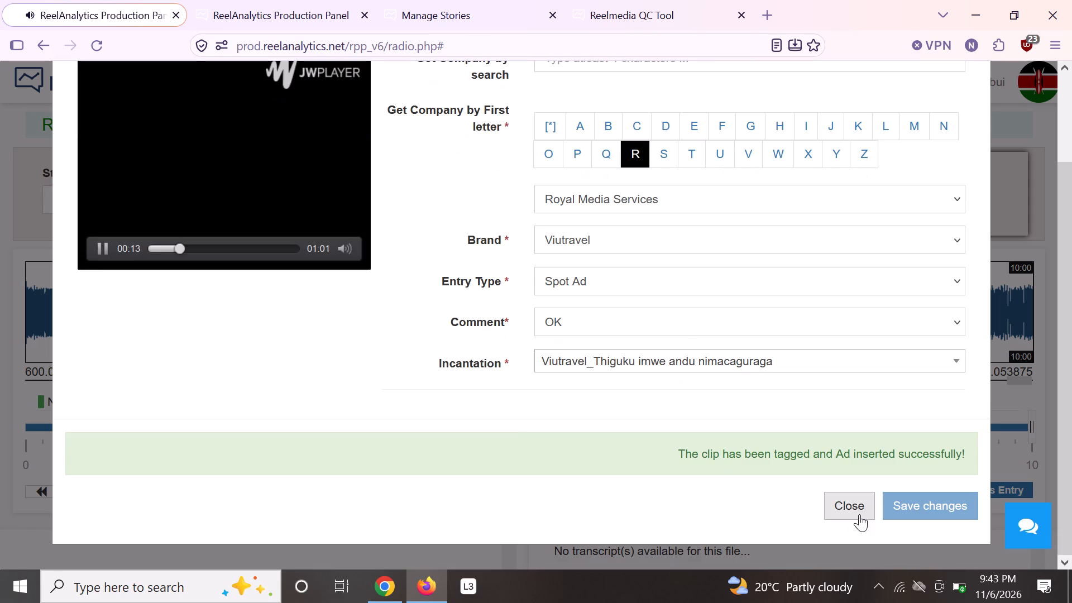
left_click(857, 506)
Reload the Inooro FM clips for 2026-11-06.
scroll(607, 376, "up", 1)
scroll(607, 377, "down", 3)
scroll(610, 381, "up", 1)
scroll(610, 385, "down", 5)
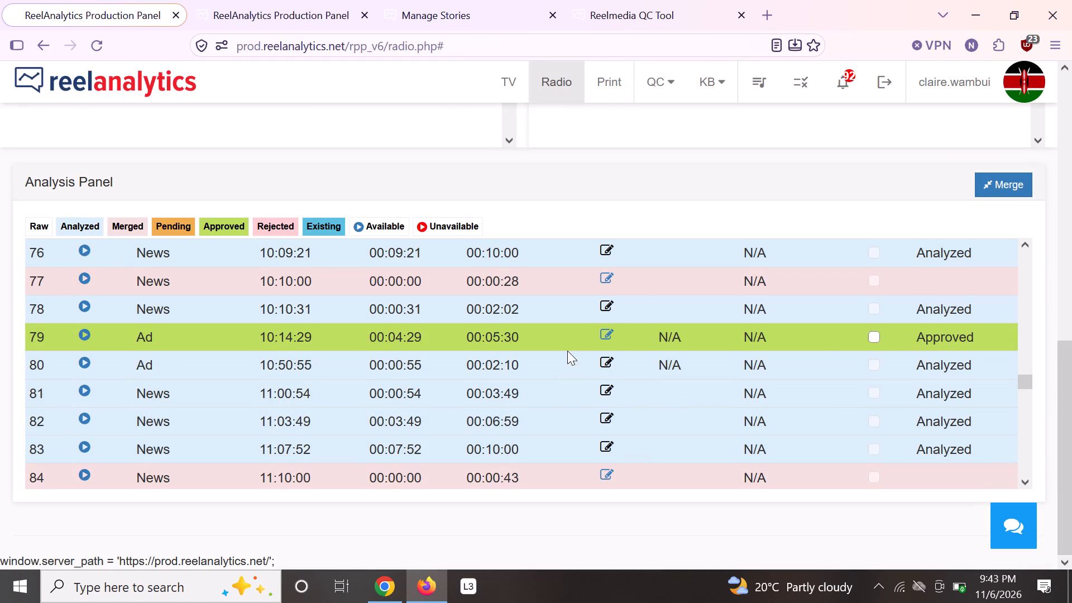
scroll(548, 351, "up", 2)
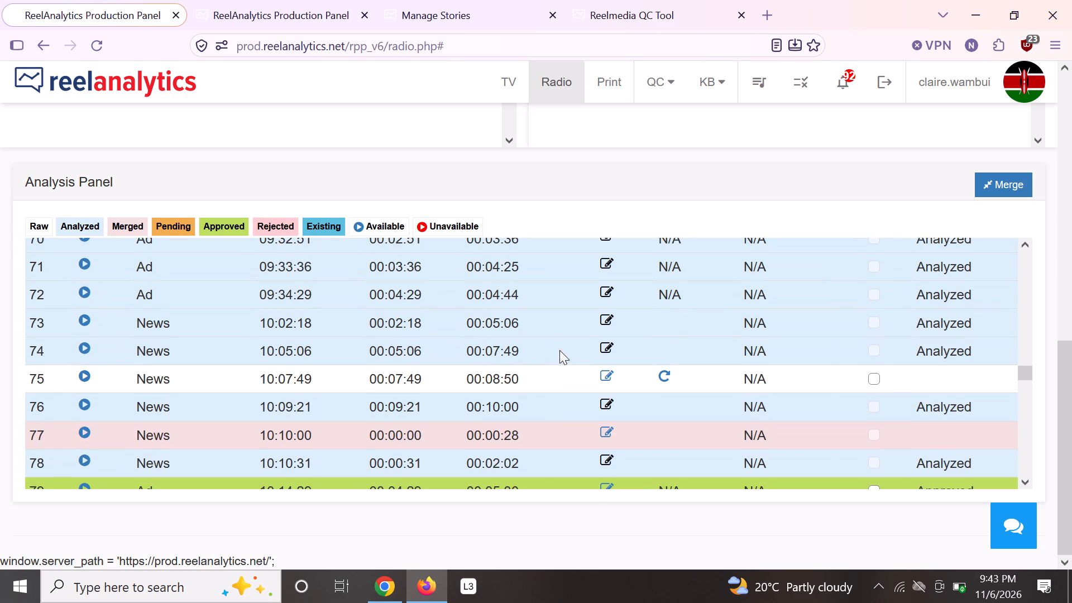
scroll(375, 210, "up", 3)
scroll(282, 159, "up", 3)
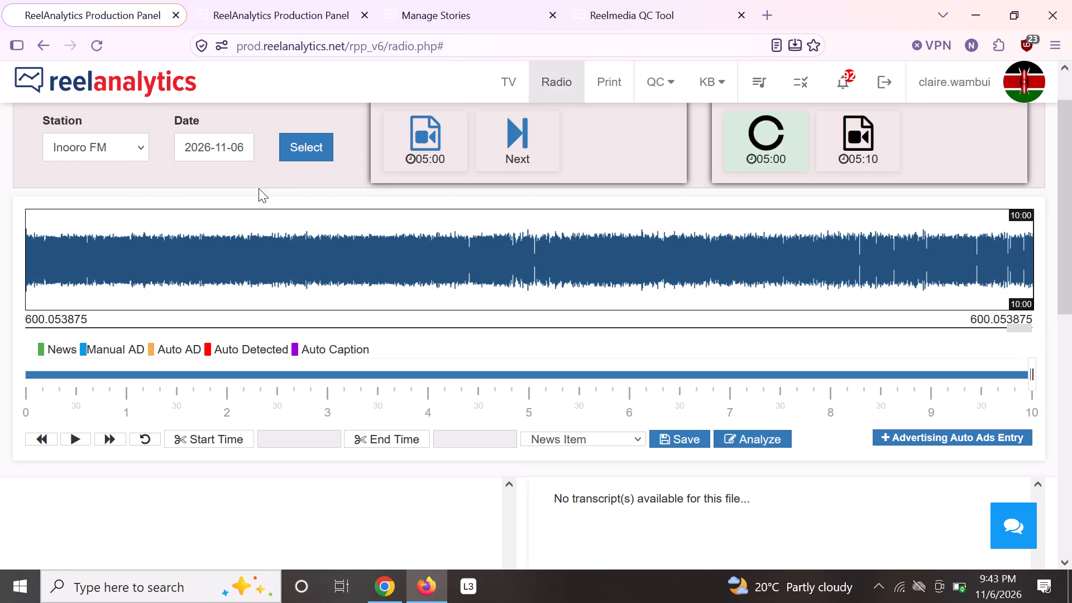
left_click(307, 145)
Look through the Analysis Panel's clip list for clips that still need analysis or tagging.
scroll(462, 167, "down", 2)
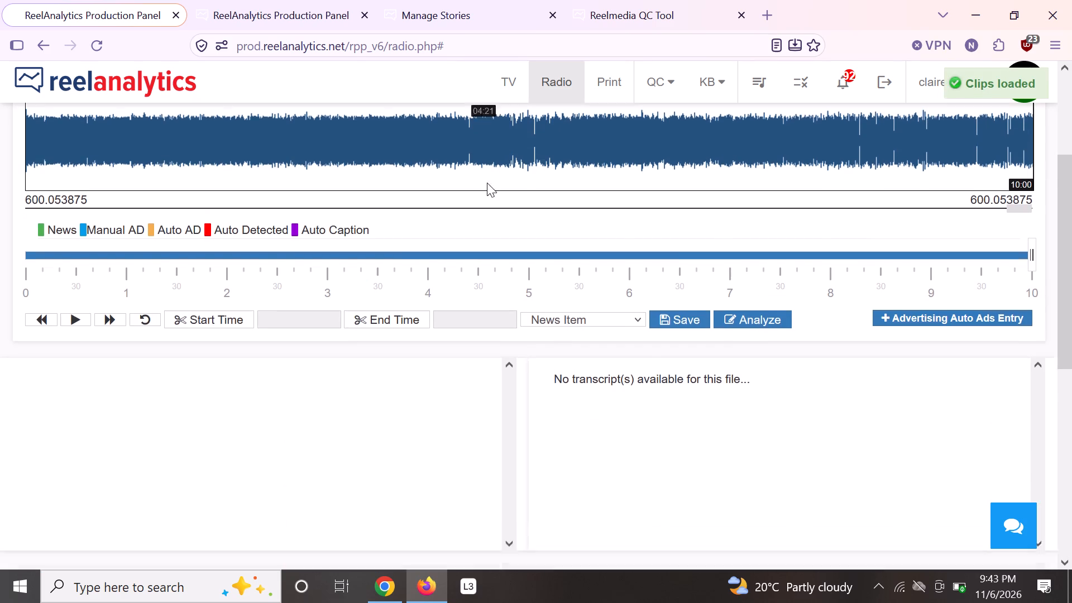
scroll(519, 185, "down", 7)
scroll(522, 200, "up", 1)
scroll(523, 202, "down", 1)
scroll(625, 284, "down", 1)
scroll(626, 286, "up", 1)
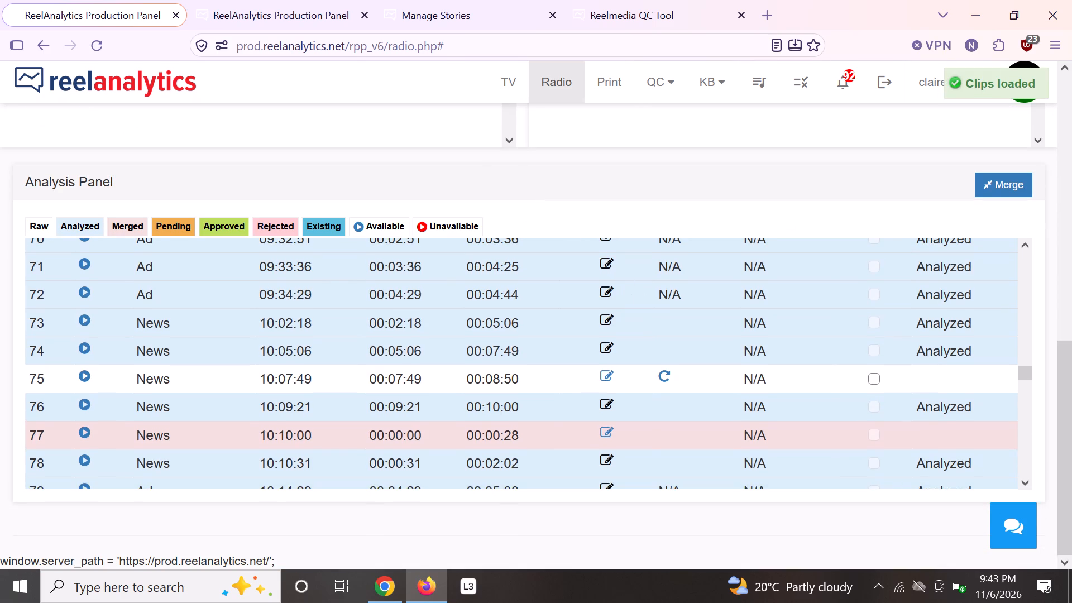
scroll(668, 294, "down", 7)
scroll(668, 298, "up", 1)
scroll(663, 315, "down", 4)
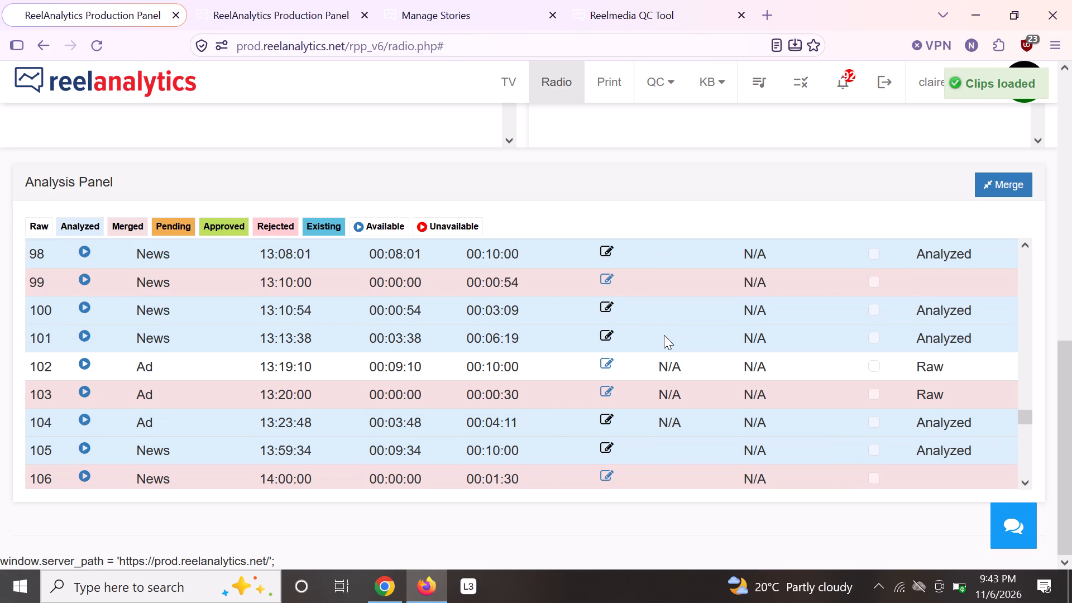
scroll(667, 338, "down", 2)
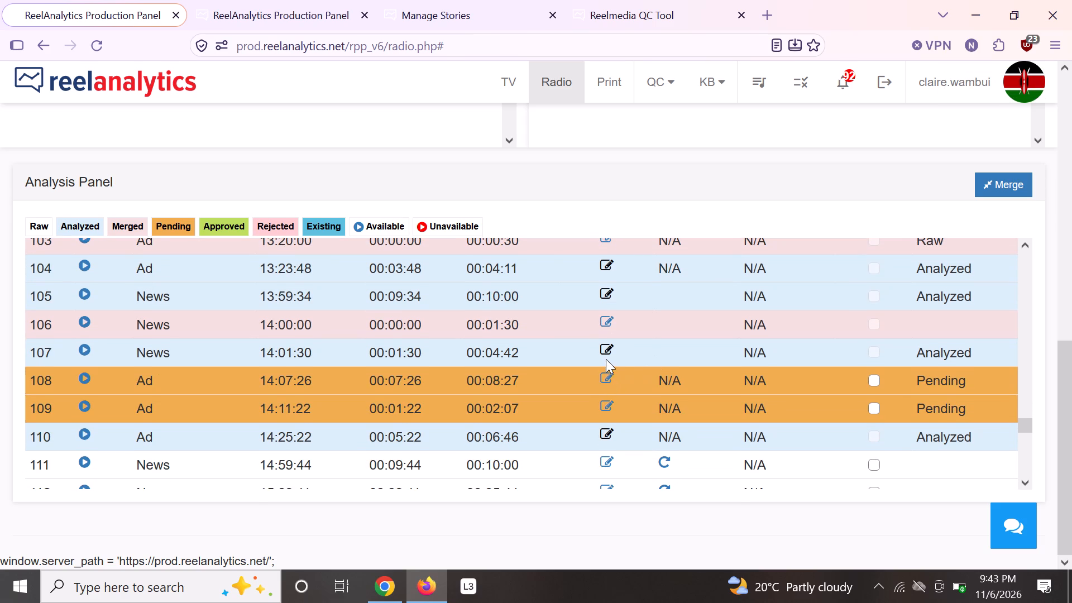
scroll(607, 360, "down", 1)
scroll(598, 356, "up", 3)
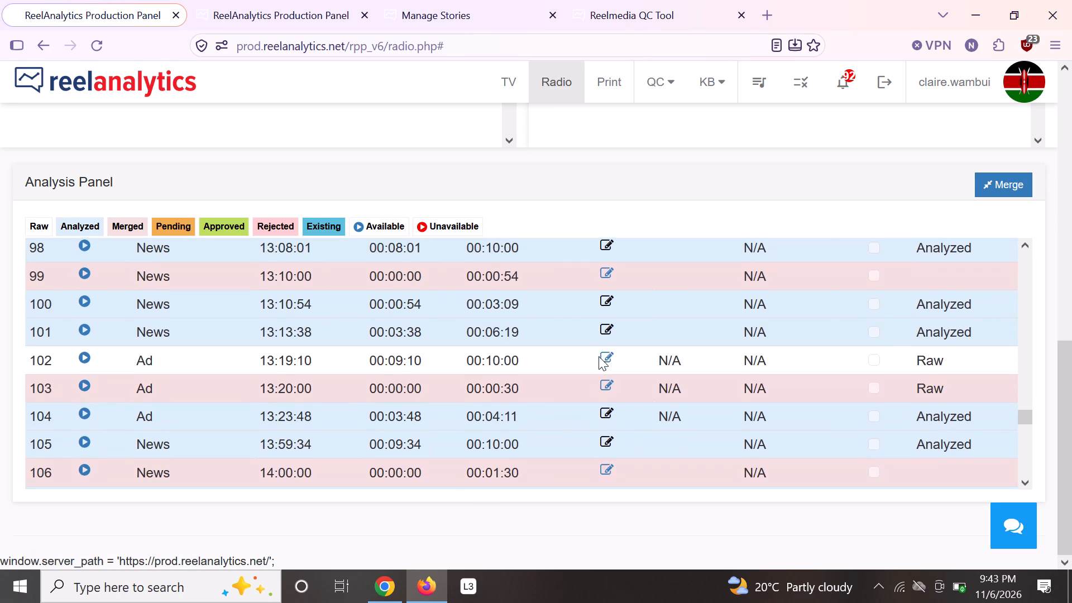
scroll(600, 355, "up", 6)
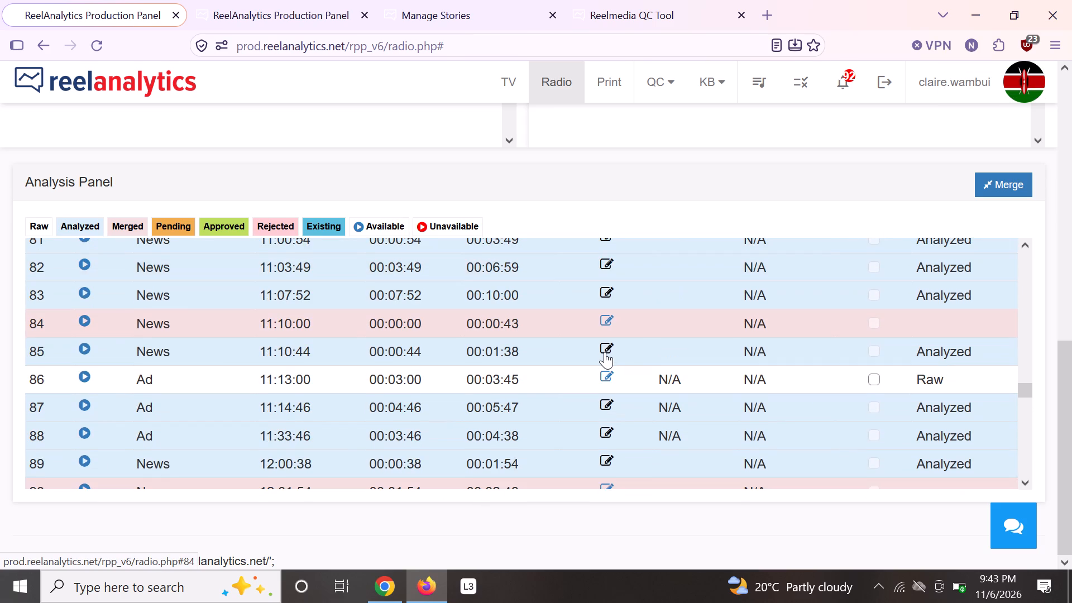
scroll(605, 352, "up", 5)
scroll(606, 350, "down", 2)
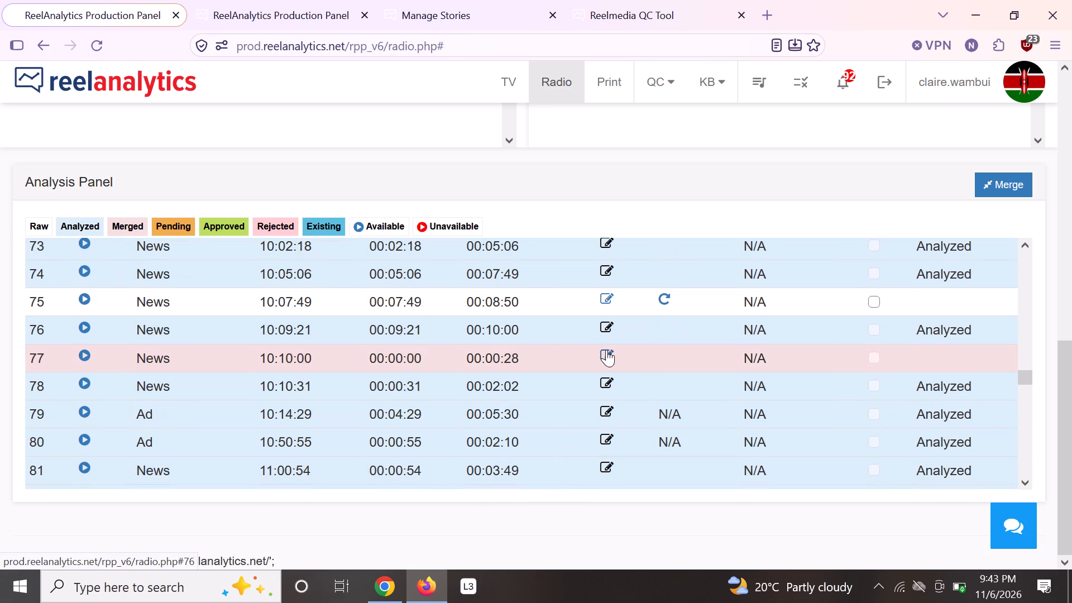
Open the unanalyzed news clip 75 at 10:07:49, listen to its beginning and close its analysis page.
scroll(609, 349, "up", 1)
scroll(609, 349, "down", 1)
scroll(609, 349, "up", 1)
scroll(609, 349, "down", 1)
scroll(609, 349, "up", 2)
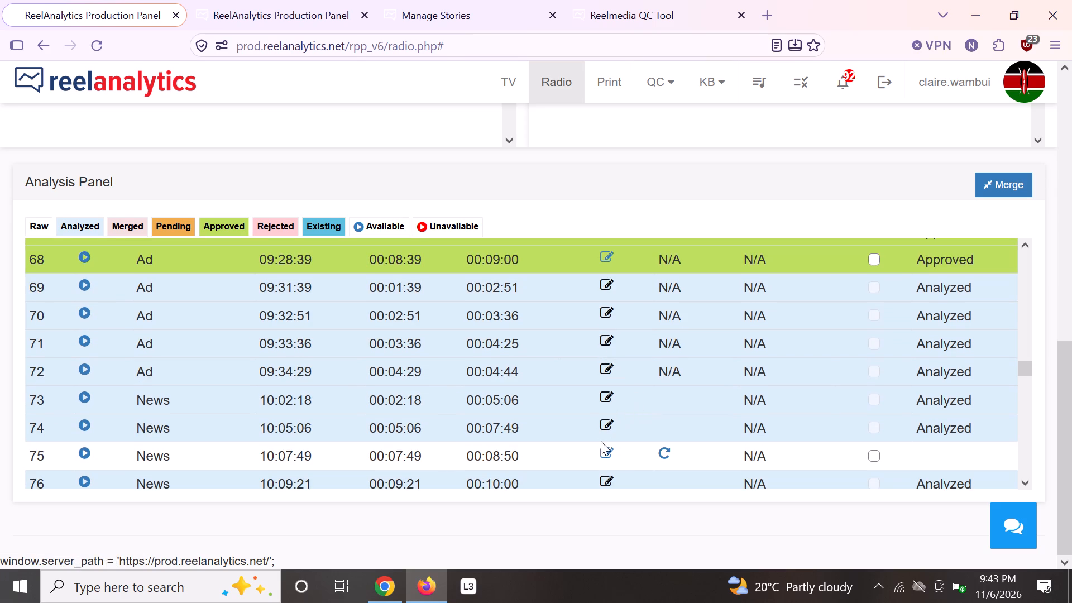
left_click(607, 453)
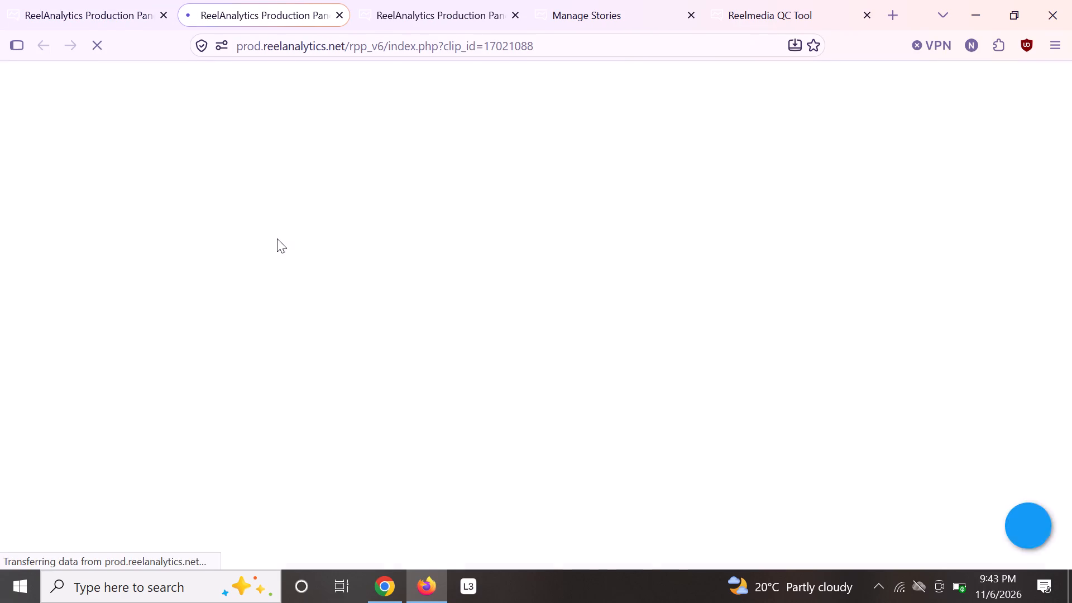
left_click(133, 171)
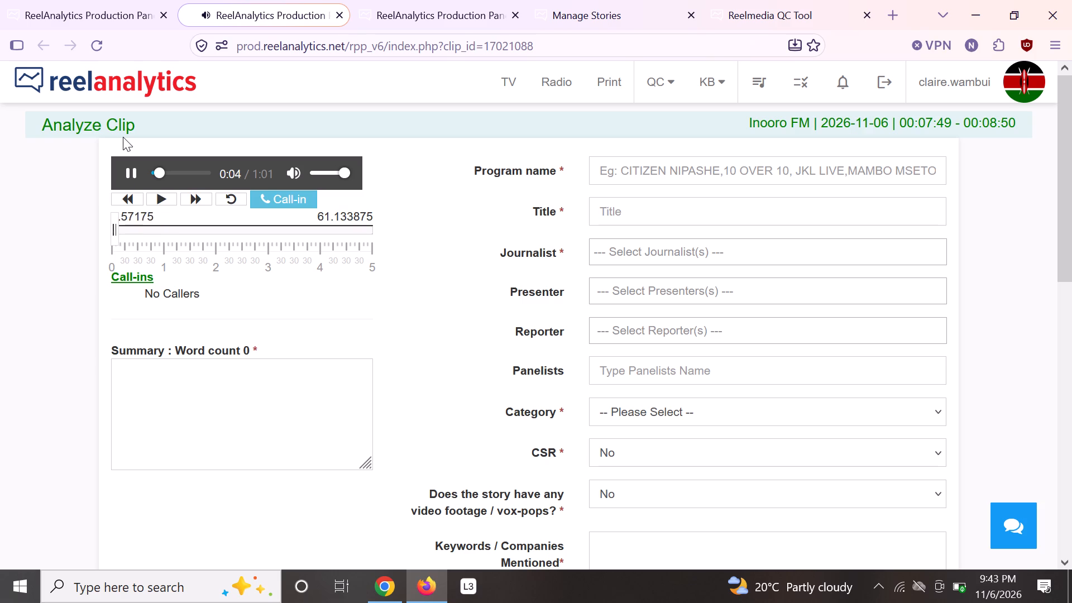
left_click(336, 15)
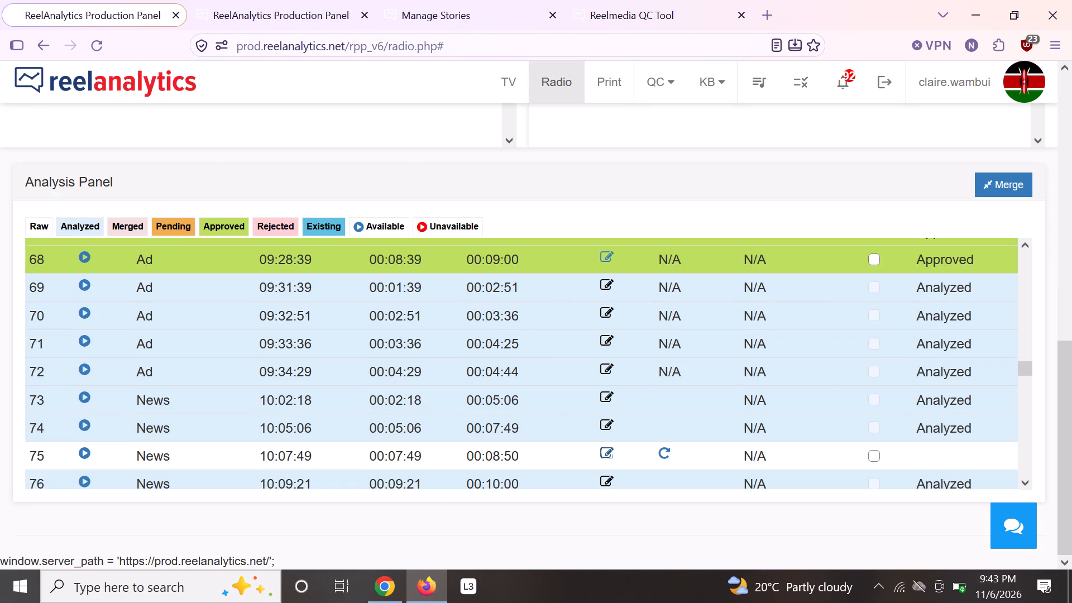
Open approved ad clip 68 at 09:28:39 for tagging, set company Cosmos Ltd with brand Delete EC, and start playing the ad.
scroll(572, 330, "up", 4)
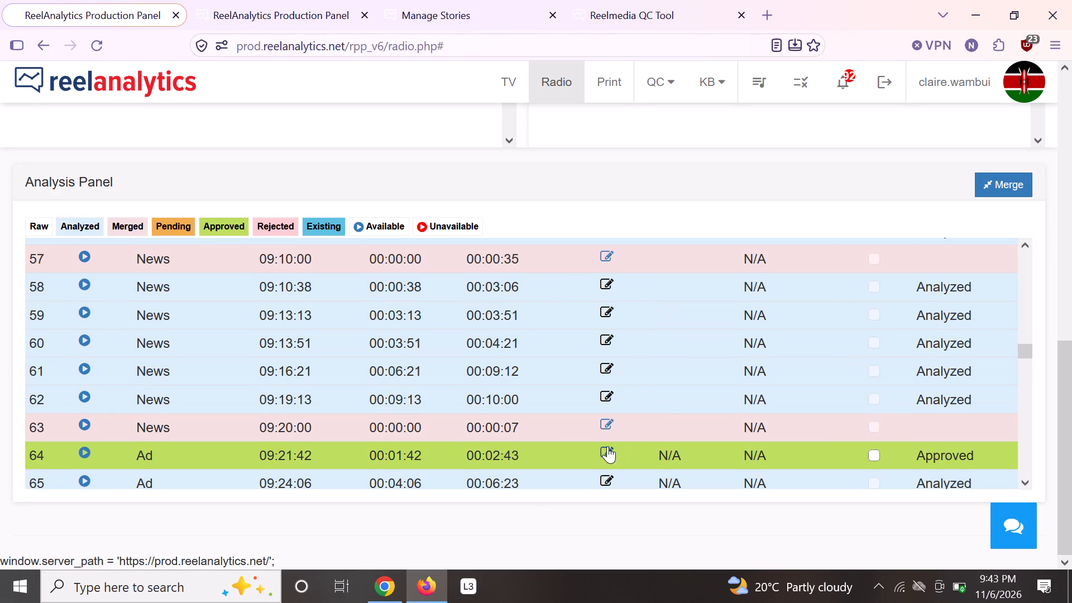
scroll(606, 434, "down", 2)
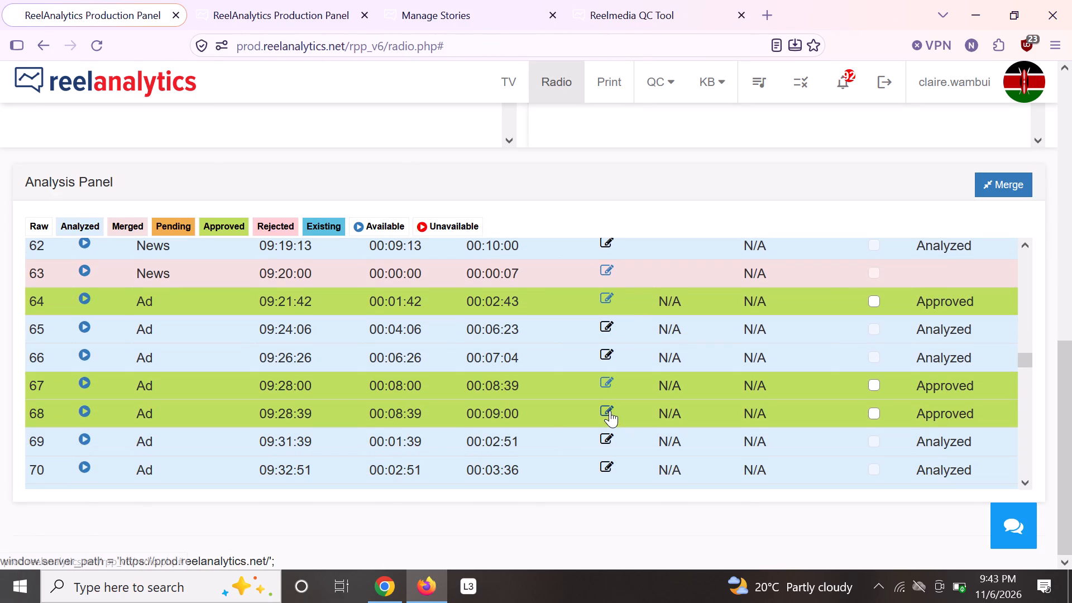
left_click(610, 410)
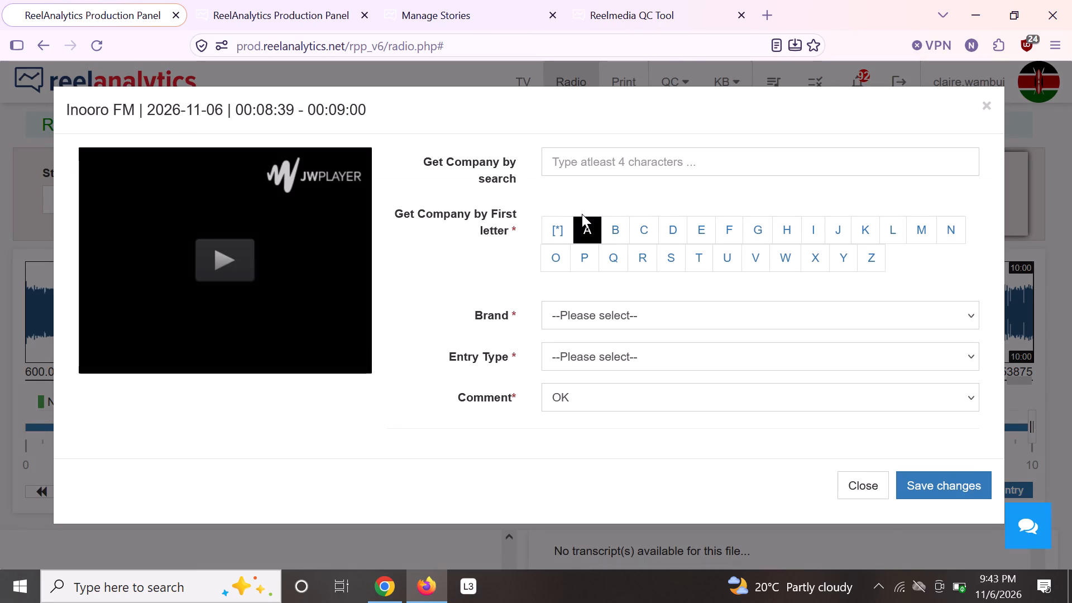
left_click(633, 232)
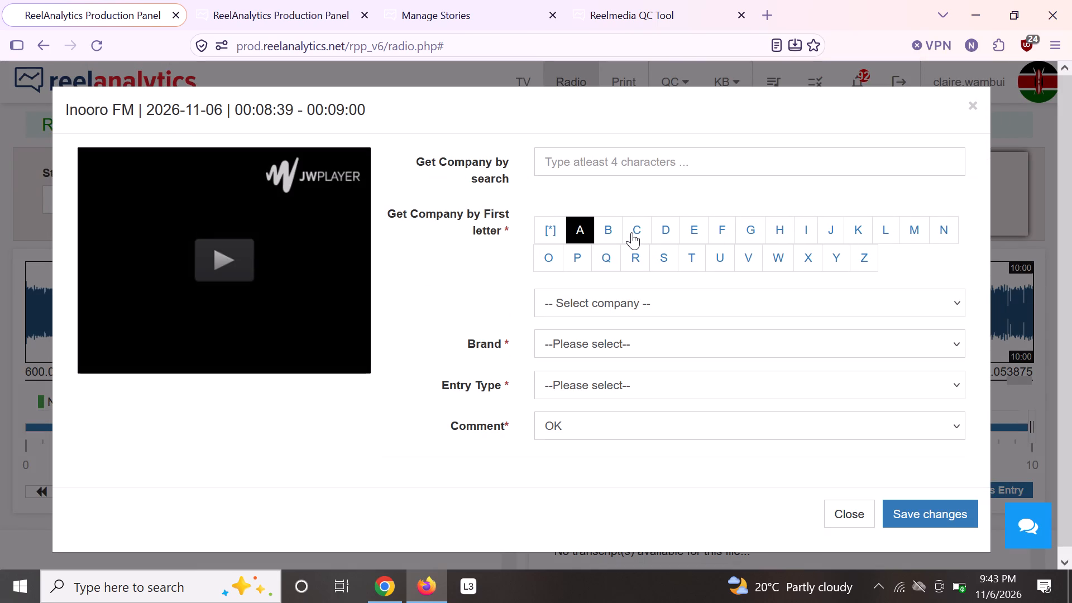
left_click(583, 305)
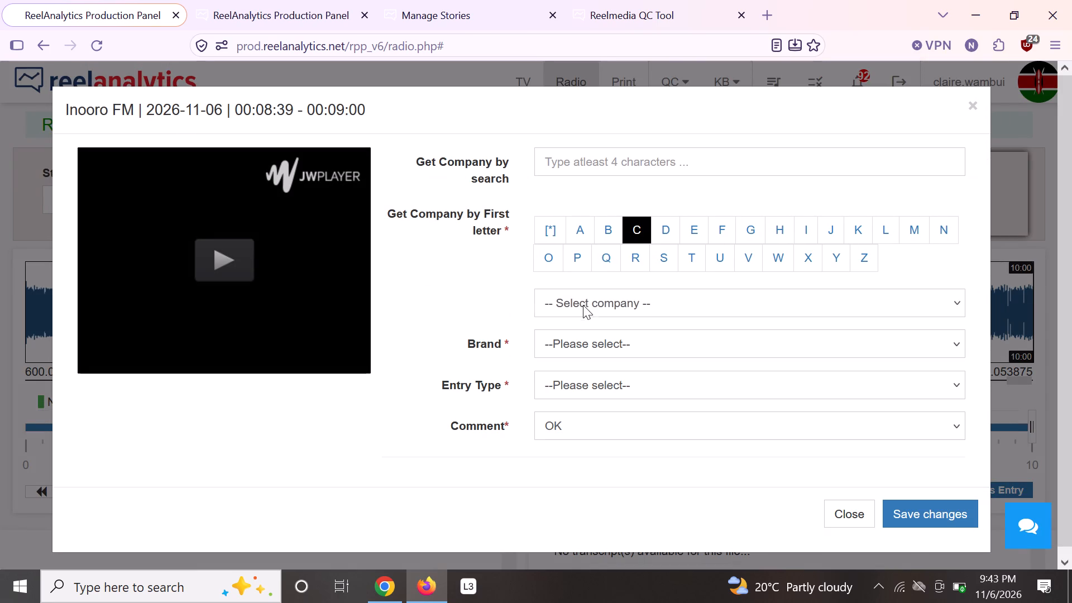
type("cosmos")
key("Return")
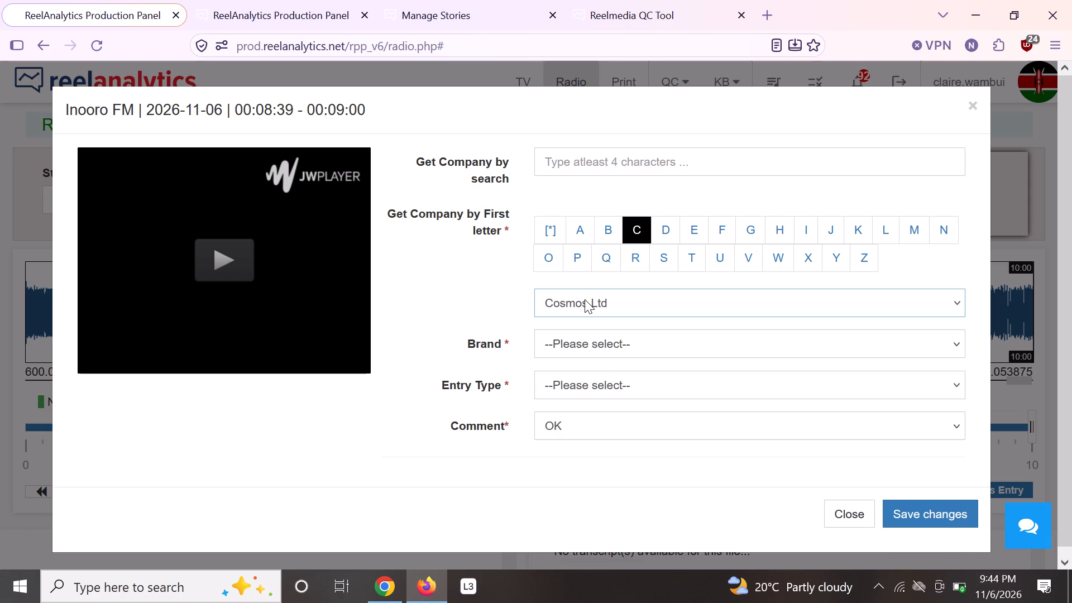
left_click(594, 347)
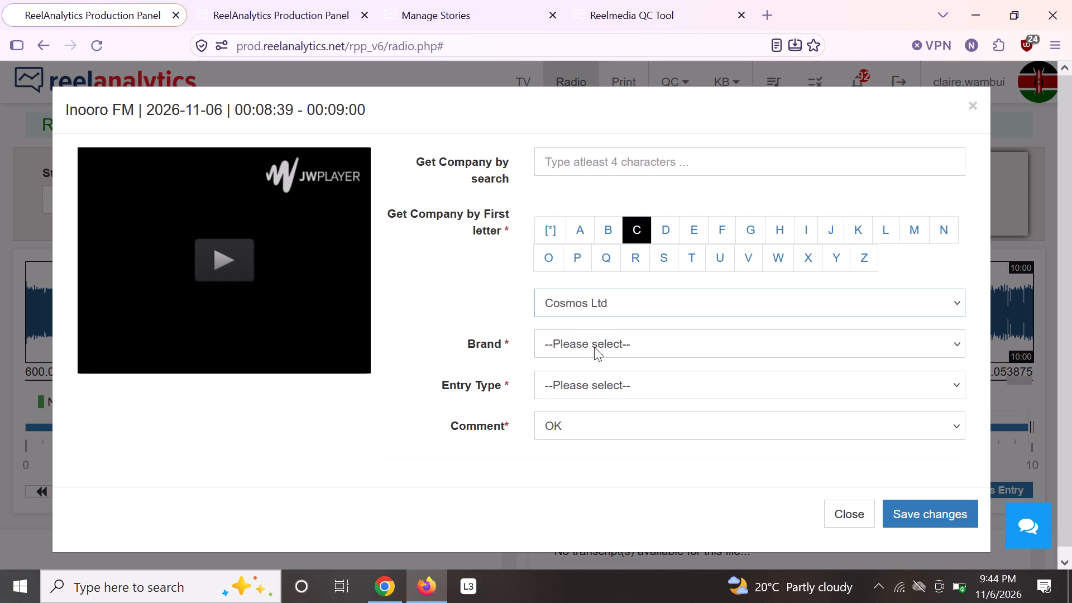
left_click(594, 343)
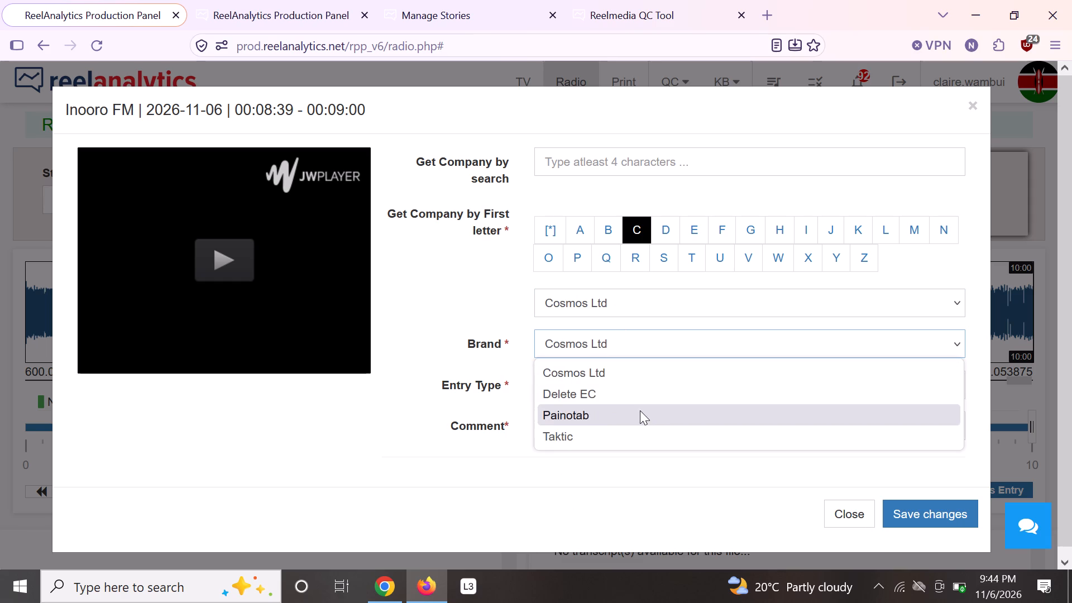
left_click(639, 393)
left_click(237, 265)
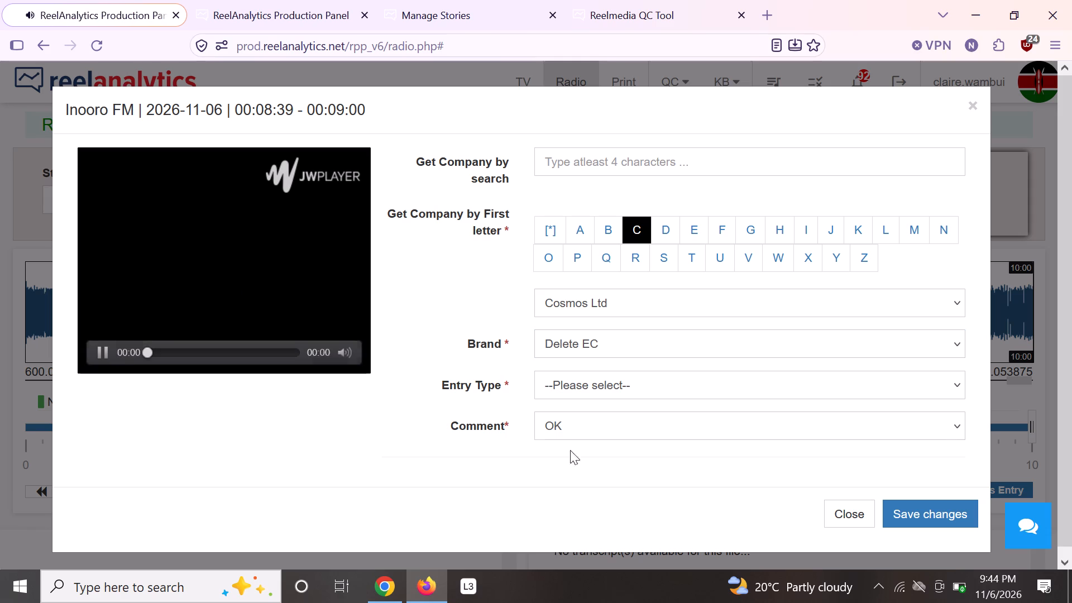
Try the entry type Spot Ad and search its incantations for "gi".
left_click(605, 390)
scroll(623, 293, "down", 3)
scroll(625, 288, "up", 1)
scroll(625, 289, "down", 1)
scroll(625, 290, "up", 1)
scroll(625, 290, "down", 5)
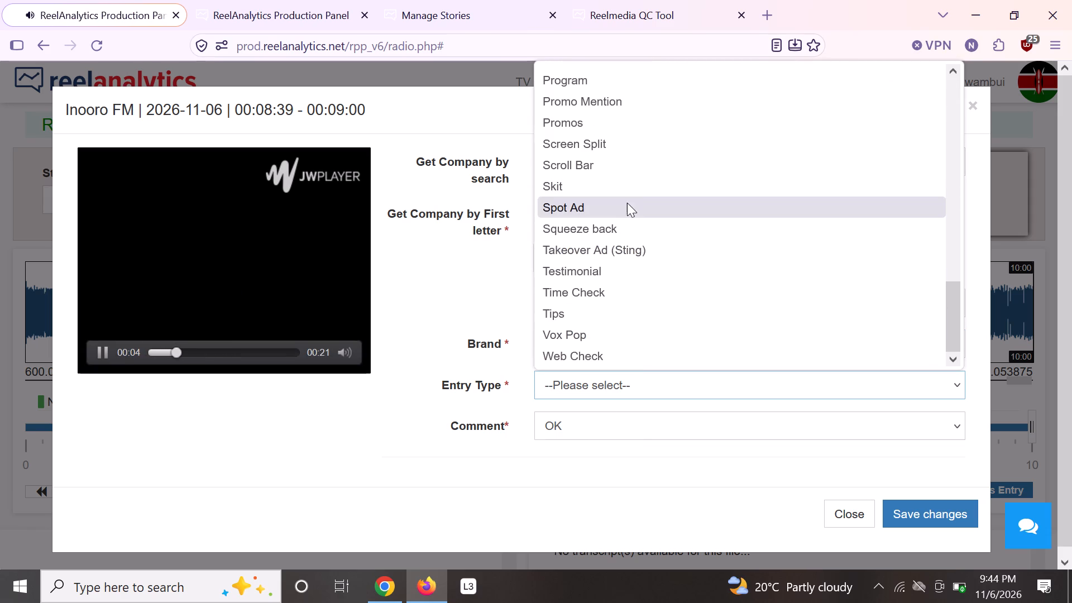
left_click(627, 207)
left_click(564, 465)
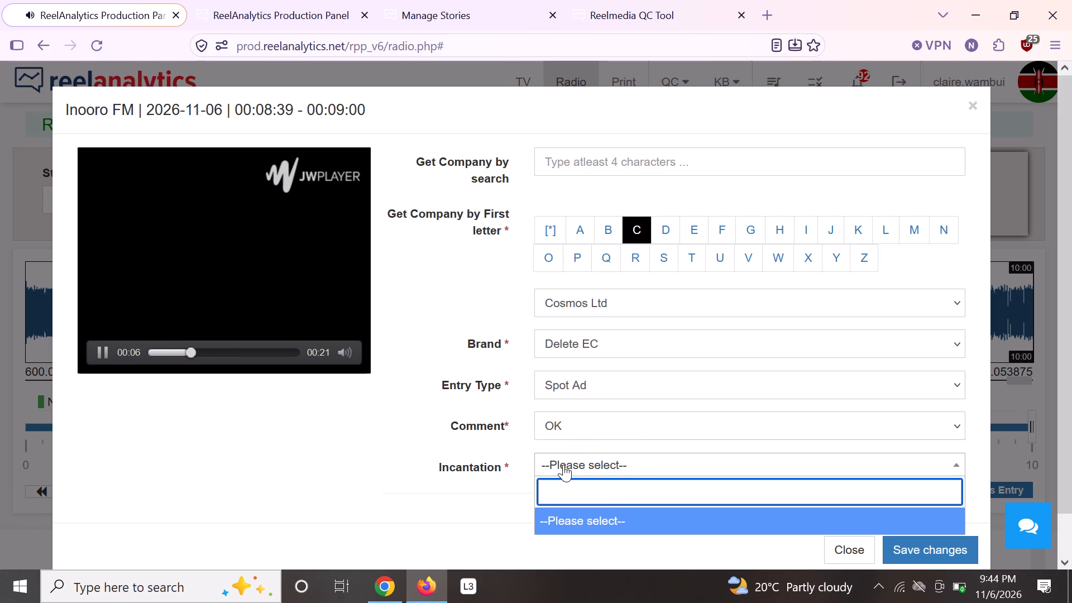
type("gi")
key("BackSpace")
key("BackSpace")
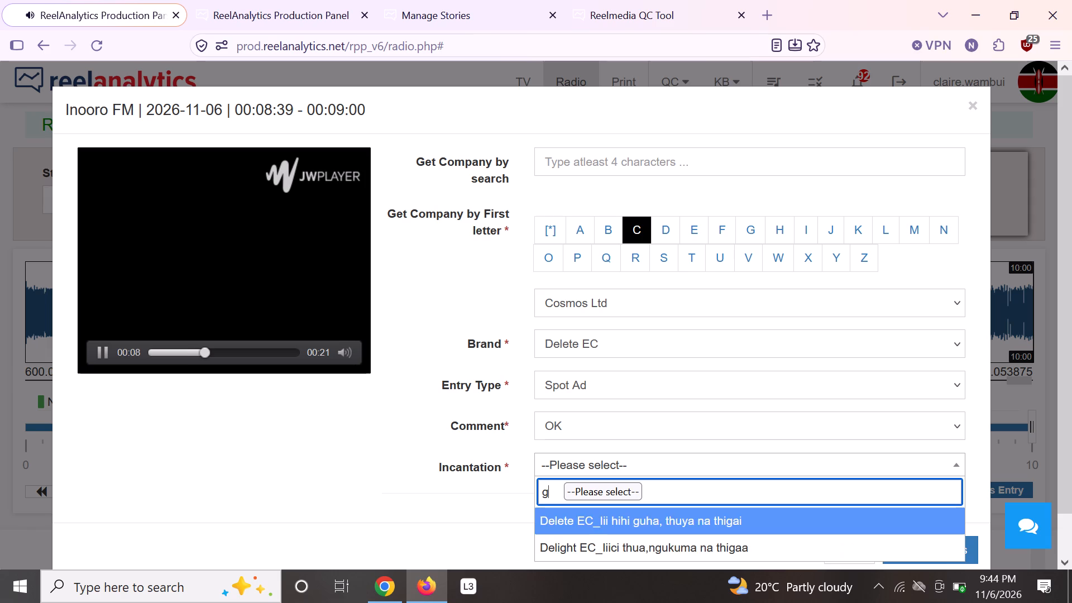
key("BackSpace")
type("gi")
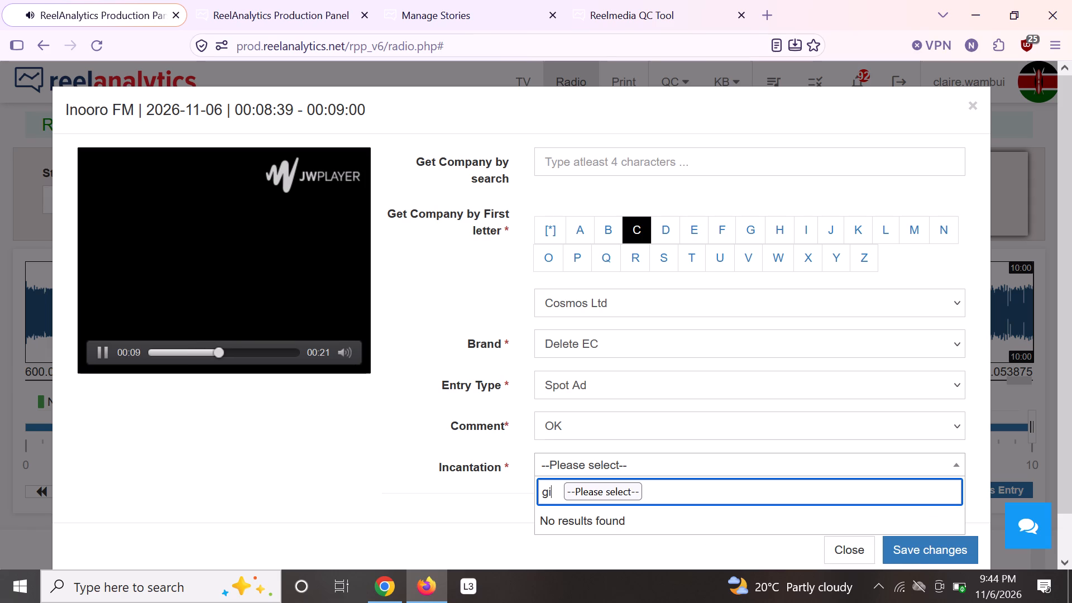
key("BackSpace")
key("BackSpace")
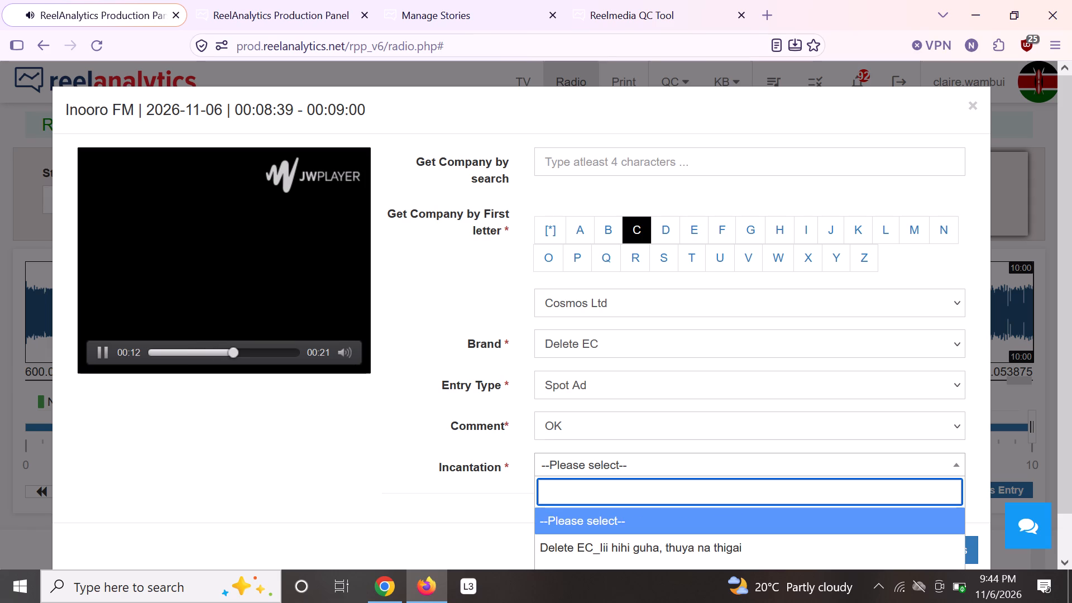
Set the entry type to Drop and choose the incantation "Delete EC_Giitira mahiu maku".
left_click(629, 386)
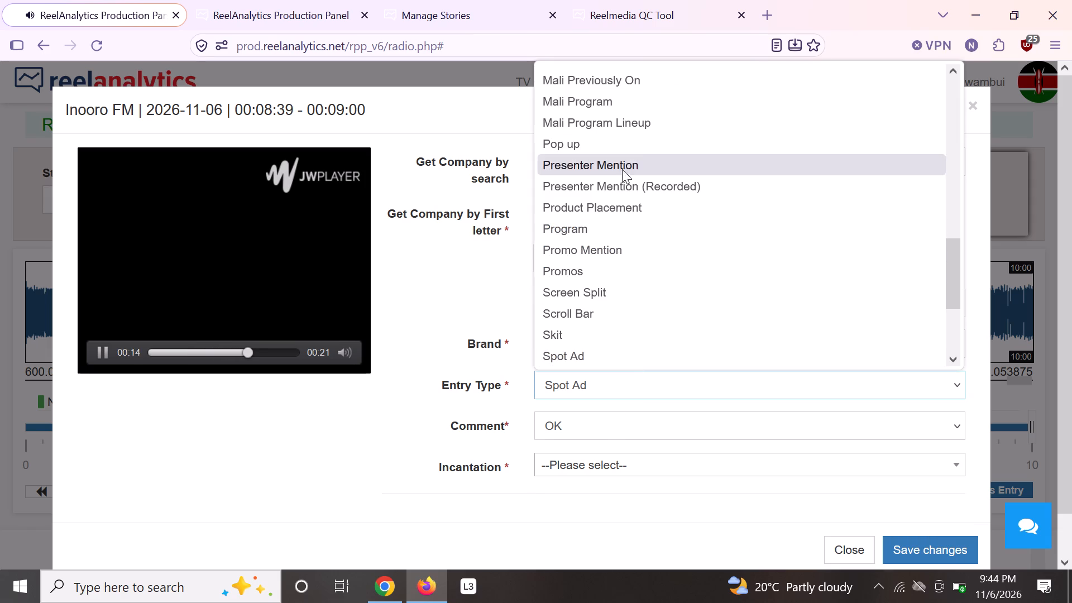
scroll(634, 119, "down", 1)
scroll(634, 119, "up", 5)
scroll(635, 118, "down", 1)
scroll(642, 147, "up", 1)
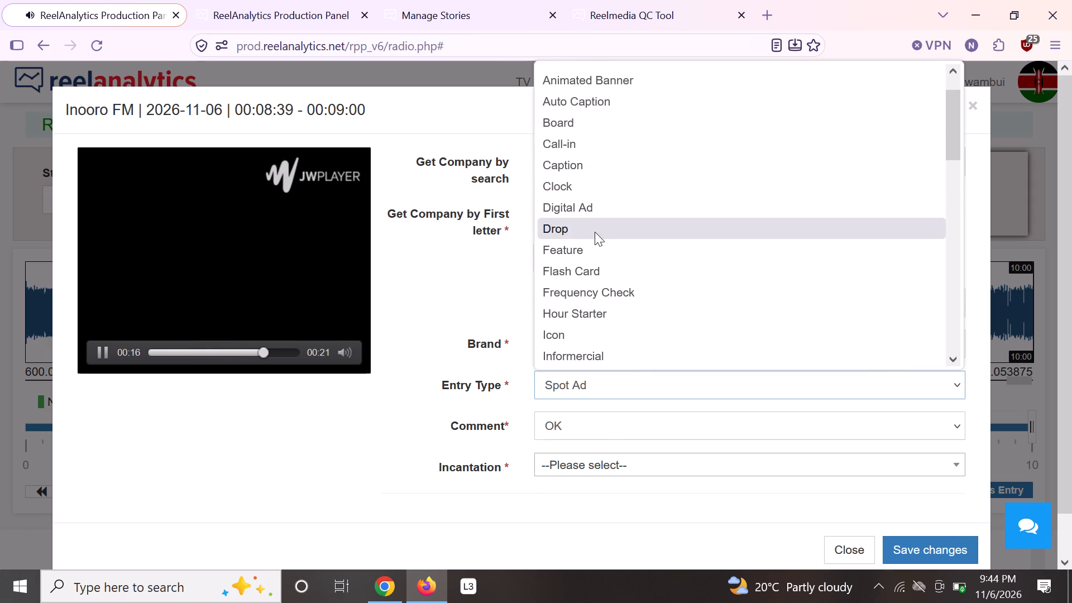
left_click(595, 232)
left_click(583, 468)
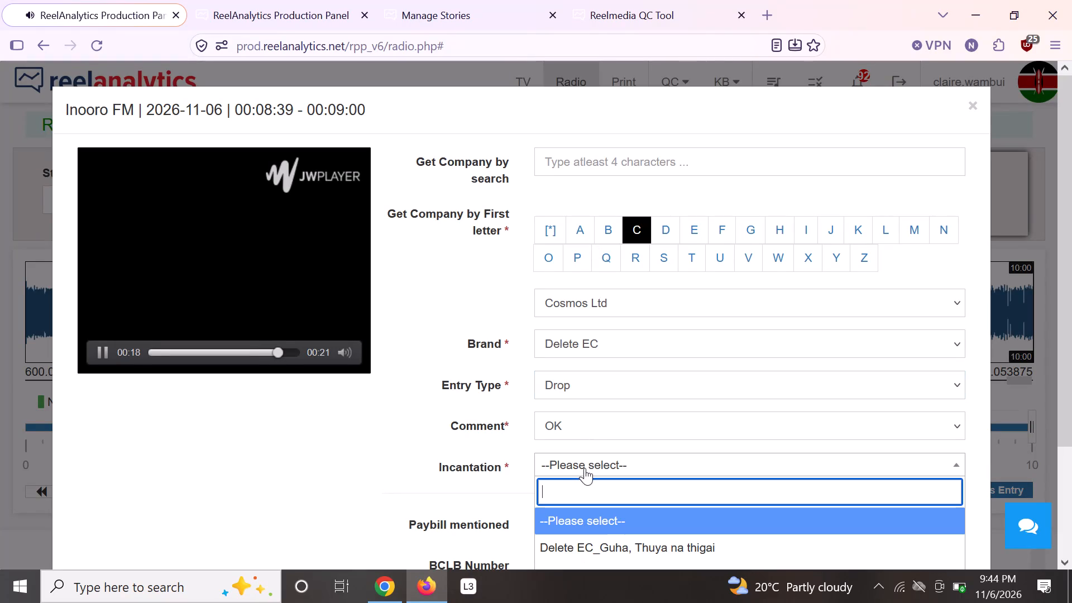
type("gi")
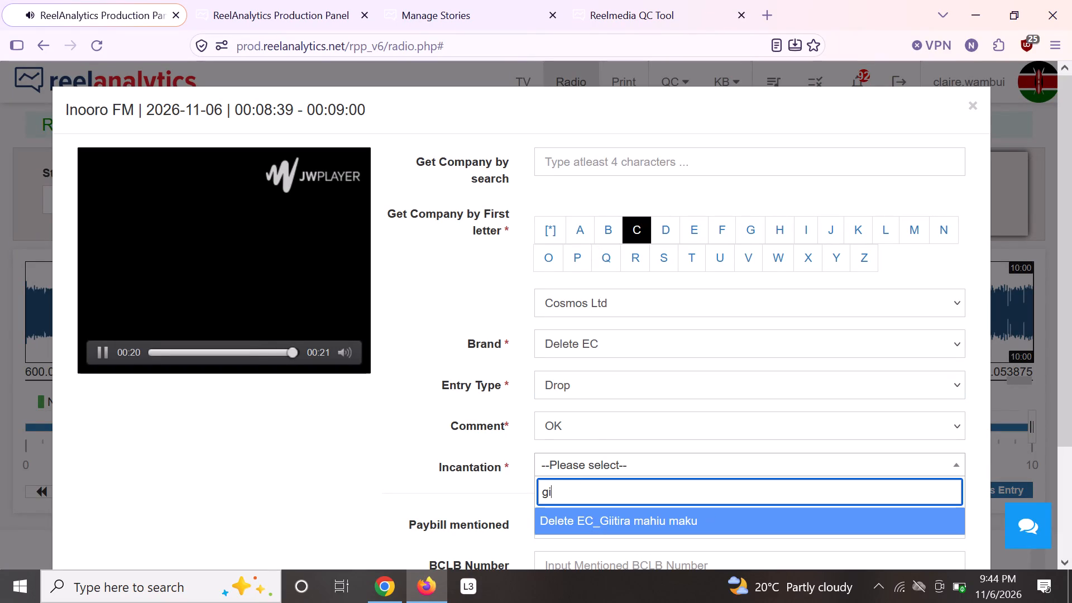
key("Return")
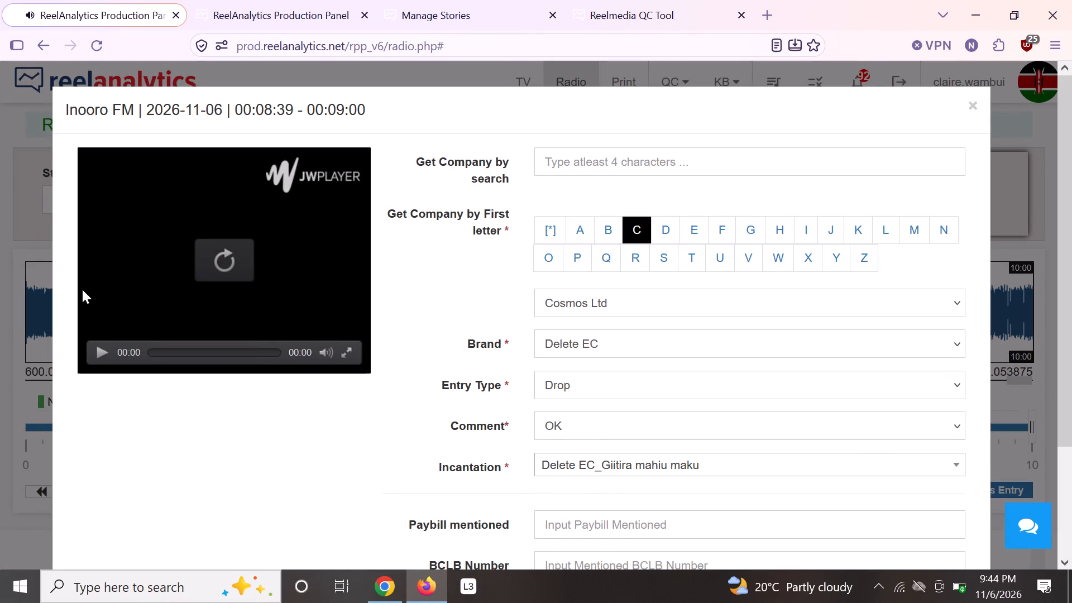
Replay the Delete EC ad, save its tagging and close the form.
left_click(221, 269)
scroll(825, 396, "down", 7)
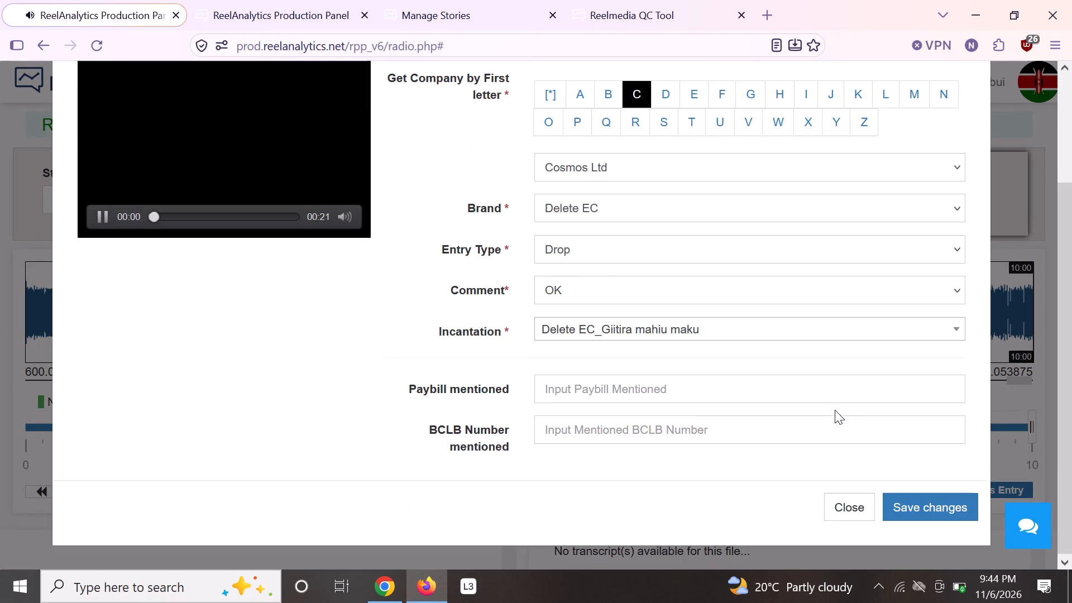
left_click(942, 509)
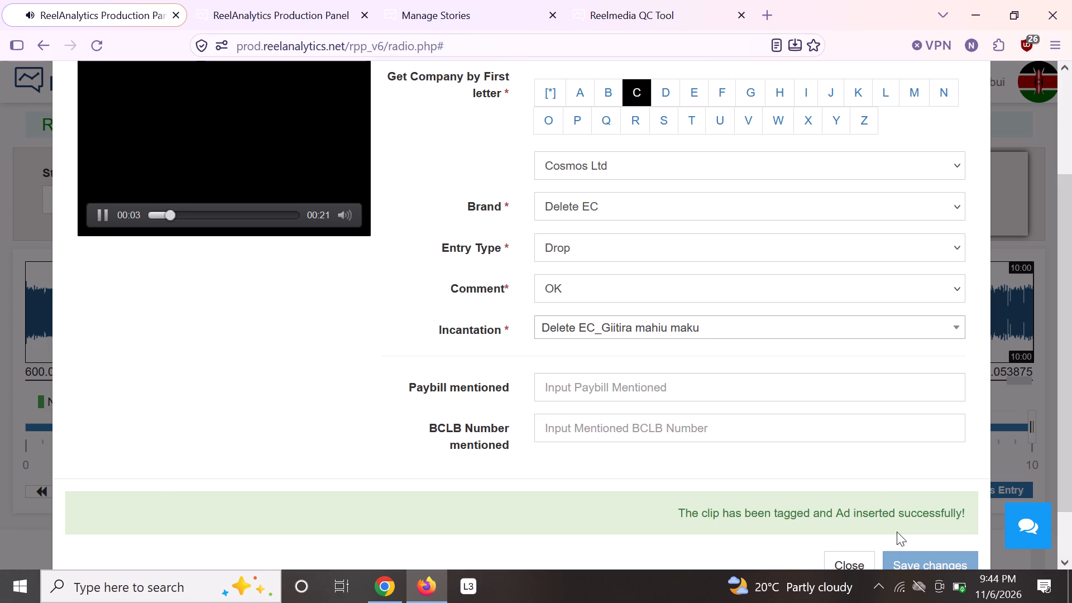
left_click(852, 560)
Open approved ad clip 67 at 09:28:00 for tagging and set both company and brand to Royal Mabati Factory Ltd.
scroll(585, 346, "down", 5)
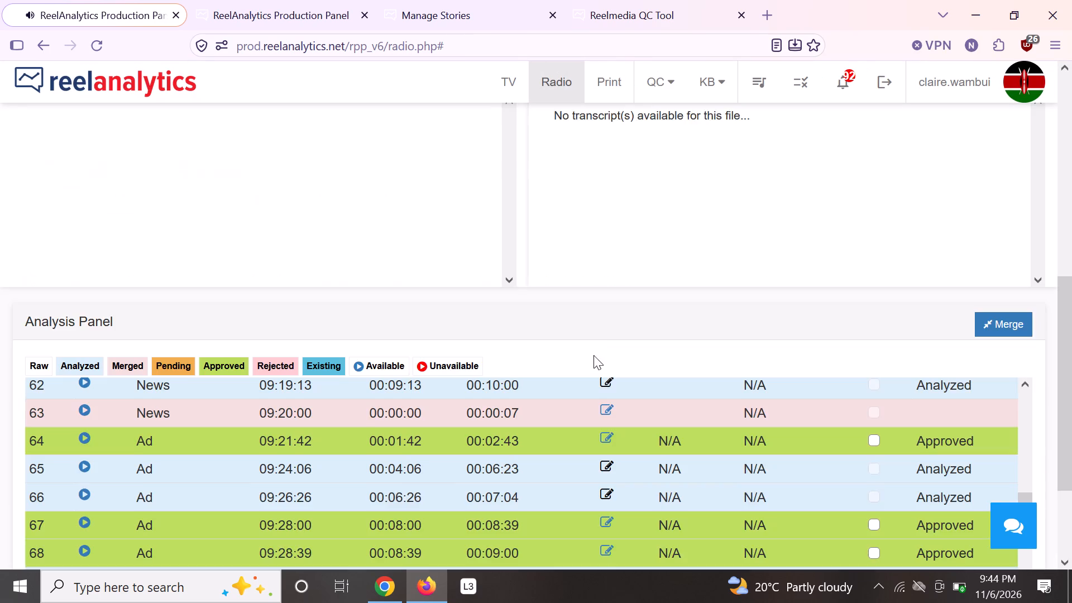
scroll(604, 350, "down", 2)
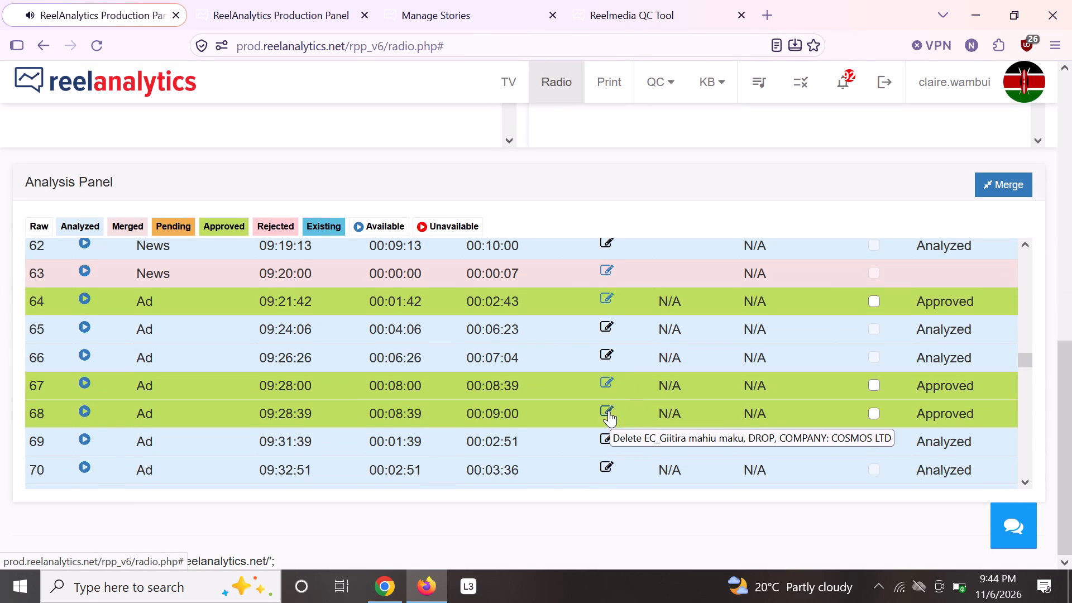
left_click(606, 382)
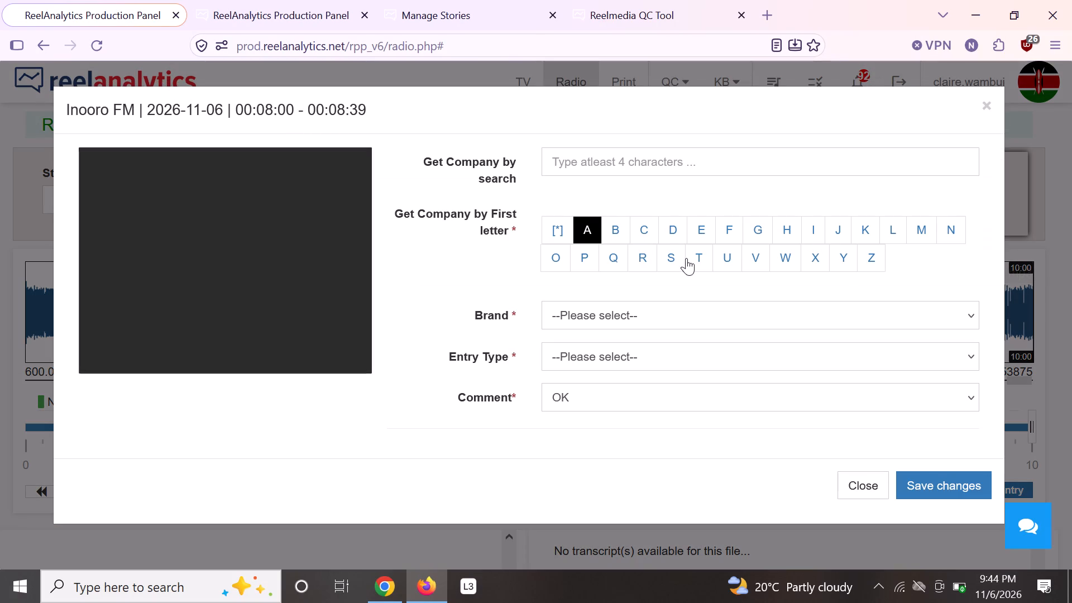
left_click(635, 262)
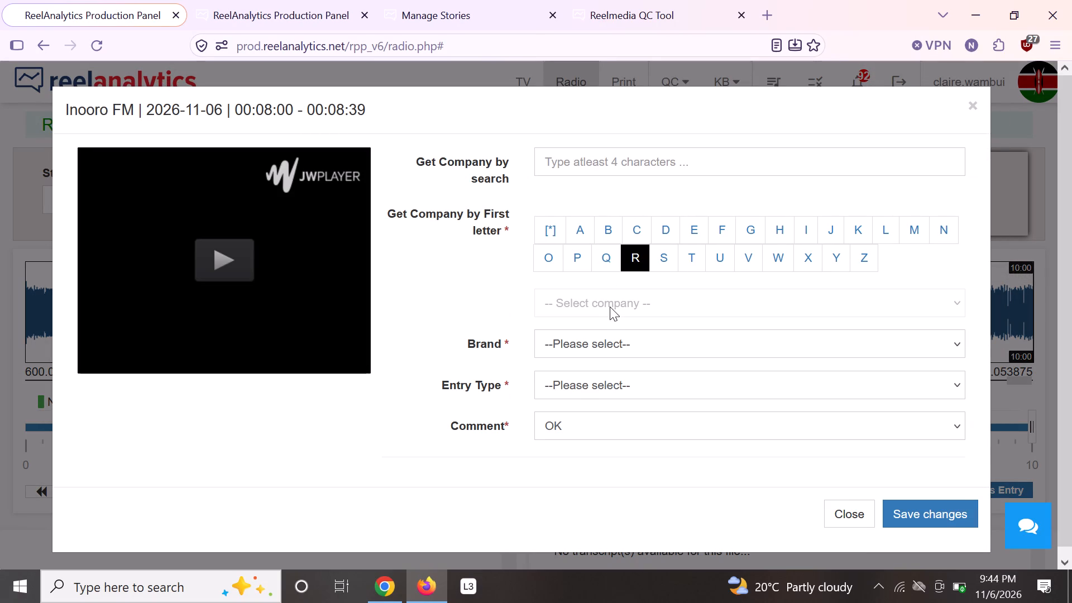
left_click(603, 312)
type("royal ma")
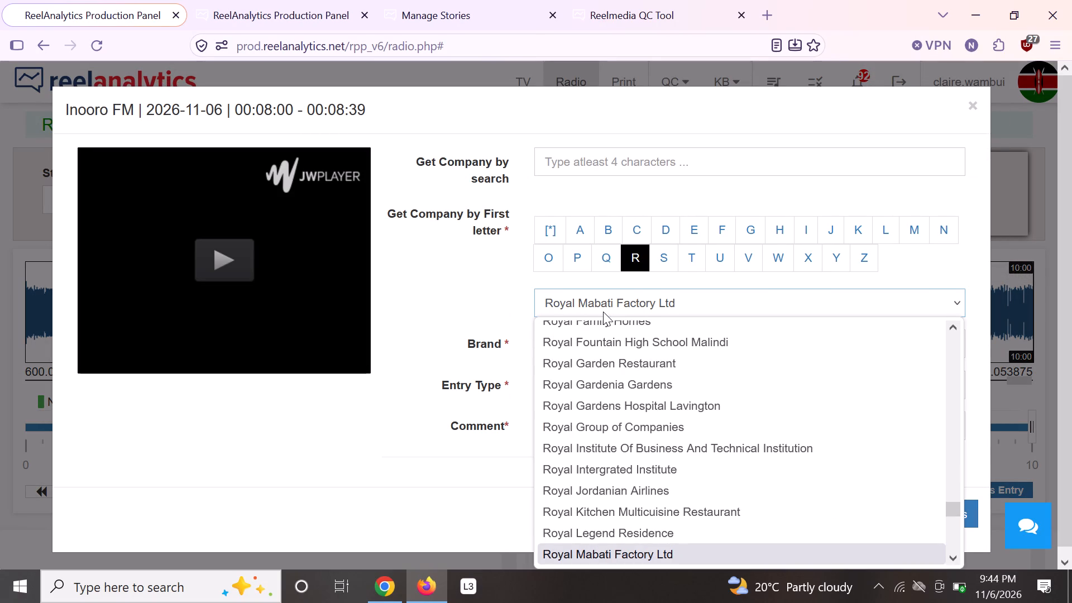
key("Return")
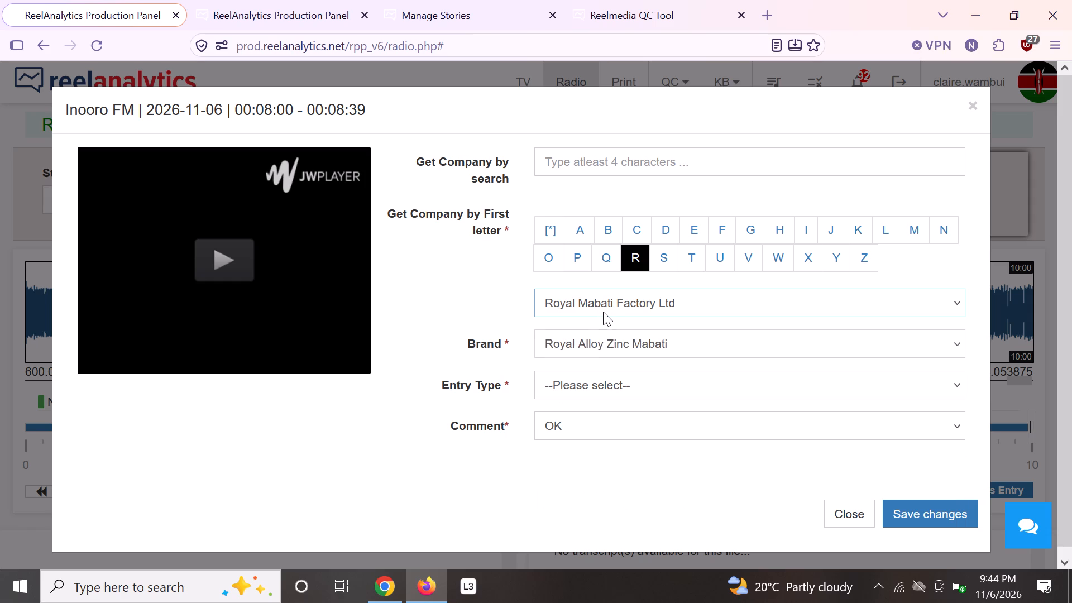
left_click(607, 348)
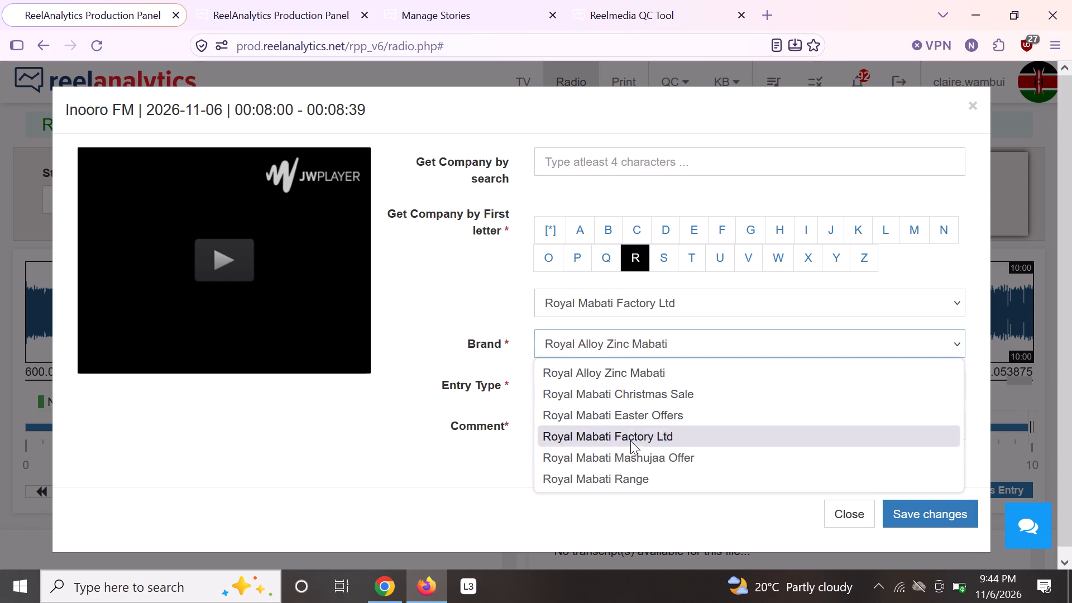
left_click(664, 437)
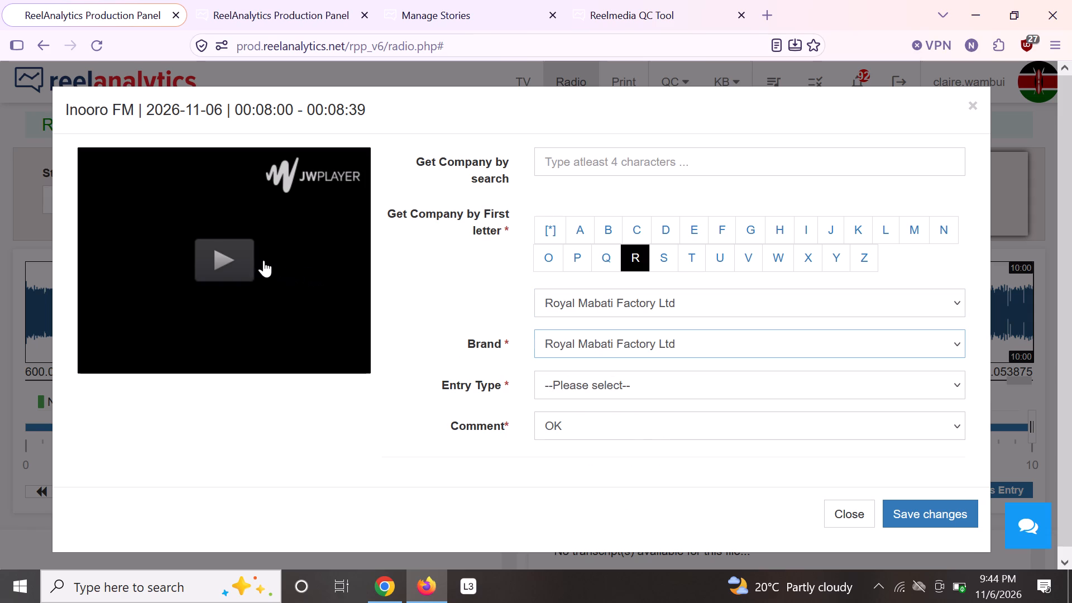
Play the ad, set its entry type to Spot Ad and choose the incantation "Royal Mabati Factory Ltd_Niuretha mabati ma gikiro kia iguru".
left_click(259, 259)
left_click(580, 377)
scroll(614, 287, "down", 3)
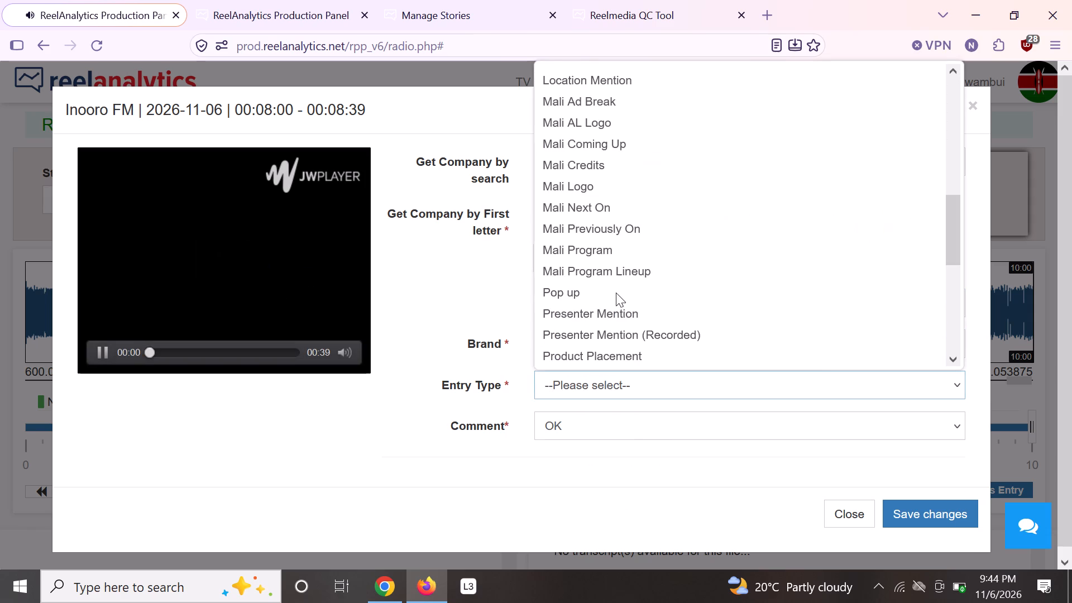
scroll(639, 252, "down", 4)
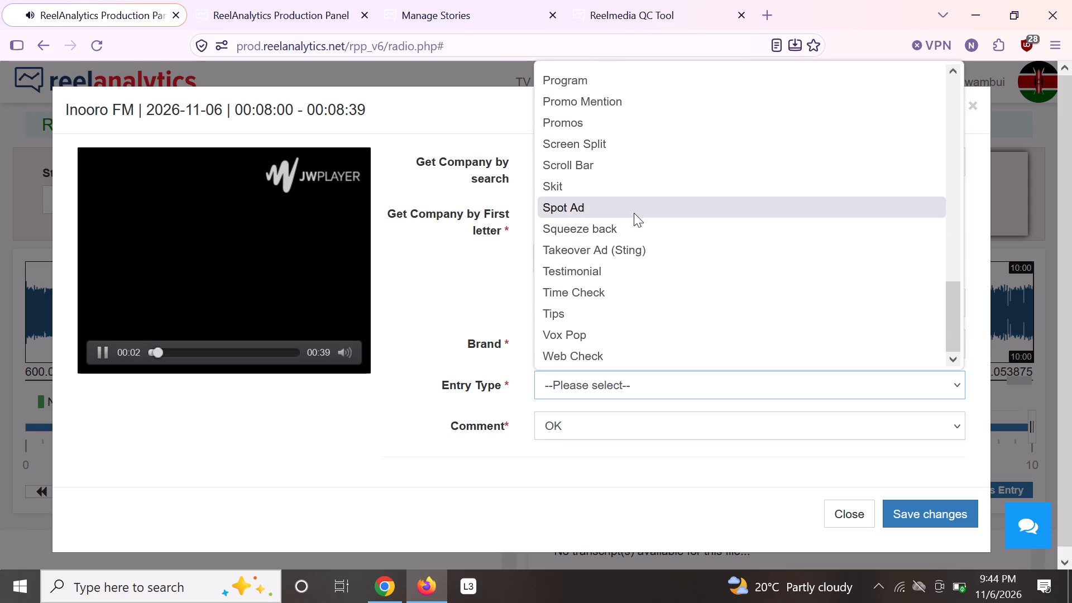
left_click(634, 211)
left_click(586, 460)
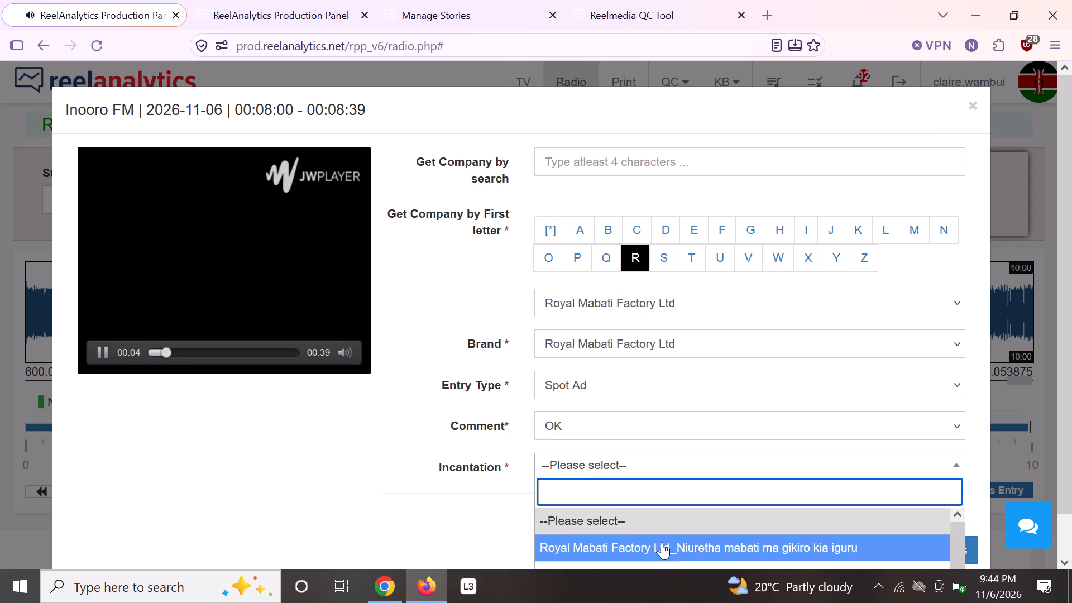
left_click(664, 548)
Save the Royal Mabati ad's tagging and close the form.
left_click(910, 547)
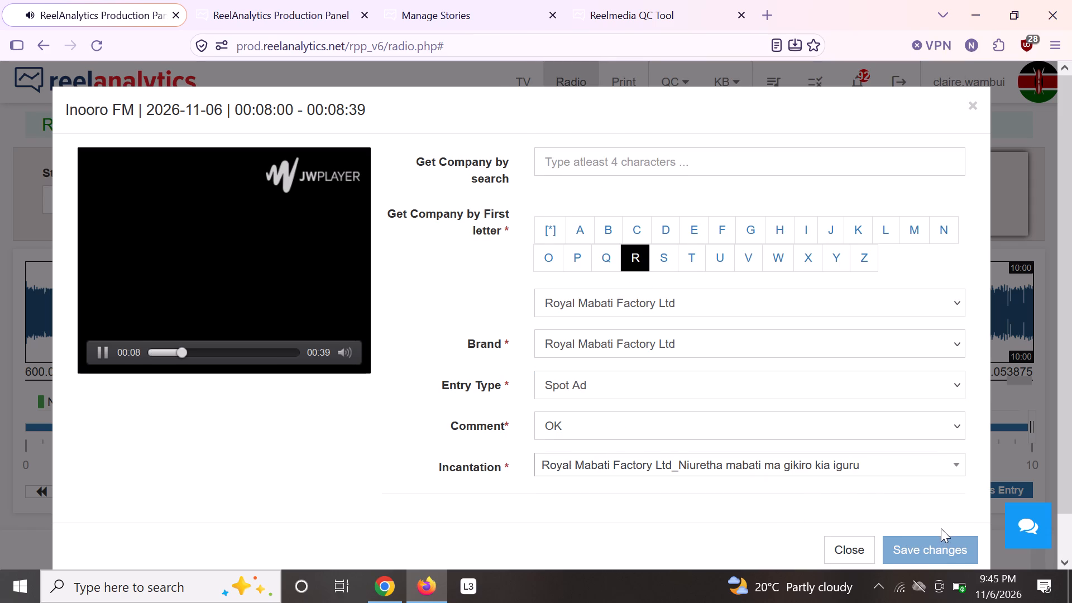
scroll(939, 504, "up", 1)
scroll(939, 504, "down", 1)
scroll(939, 504, "up", 1)
scroll(939, 504, "down", 3)
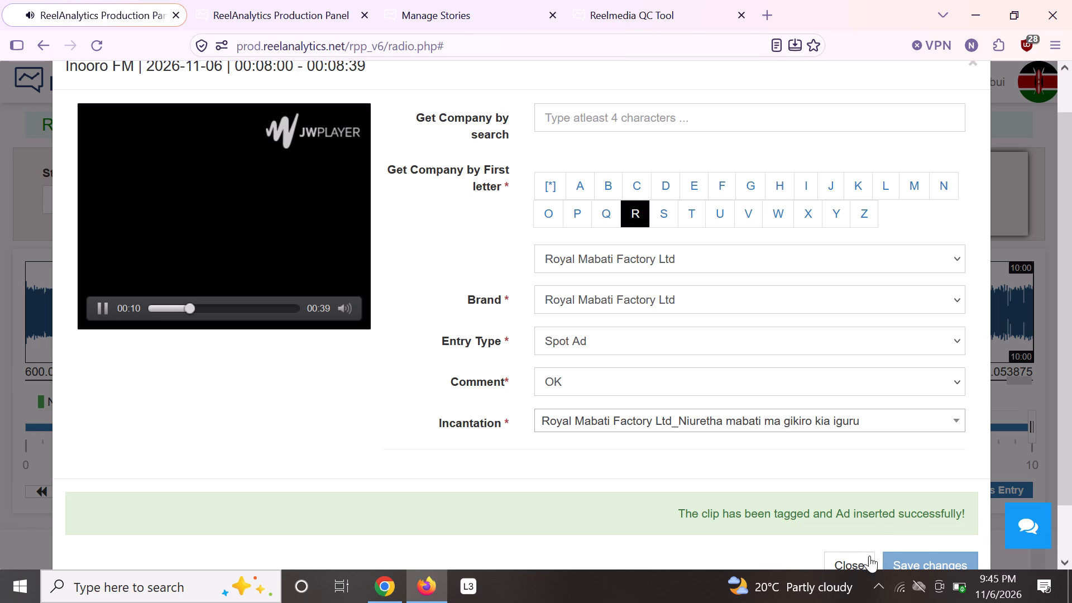
left_click(862, 560)
Reload the Inooro FM clips for 2026-11-06.
left_click(305, 203)
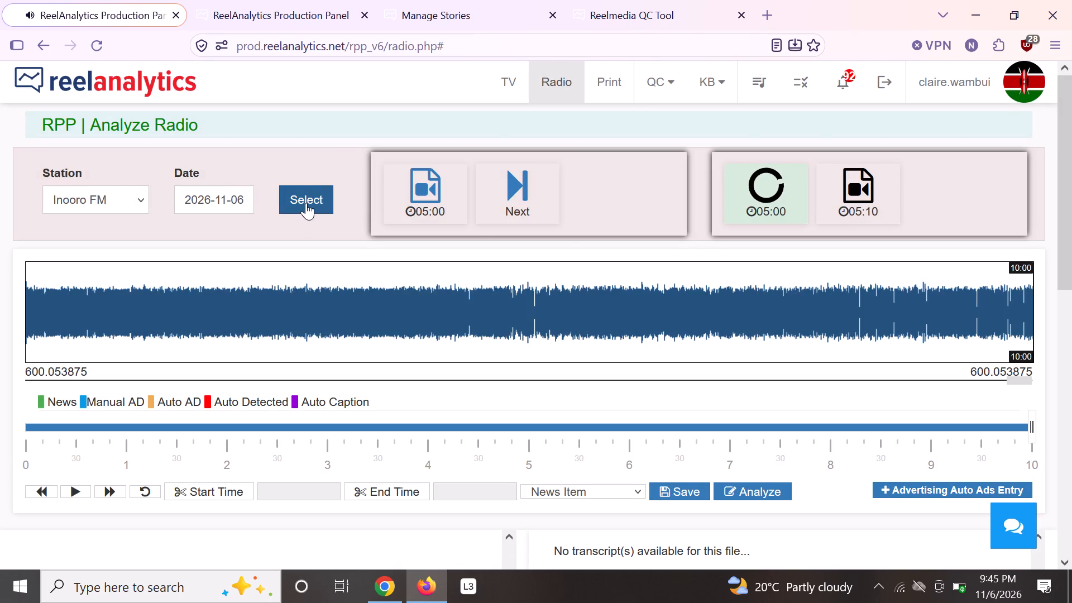
Open approved ad clip 64 at 09:21:42 for tagging and set its company to Royal Media Services.
scroll(530, 240, "down", 11)
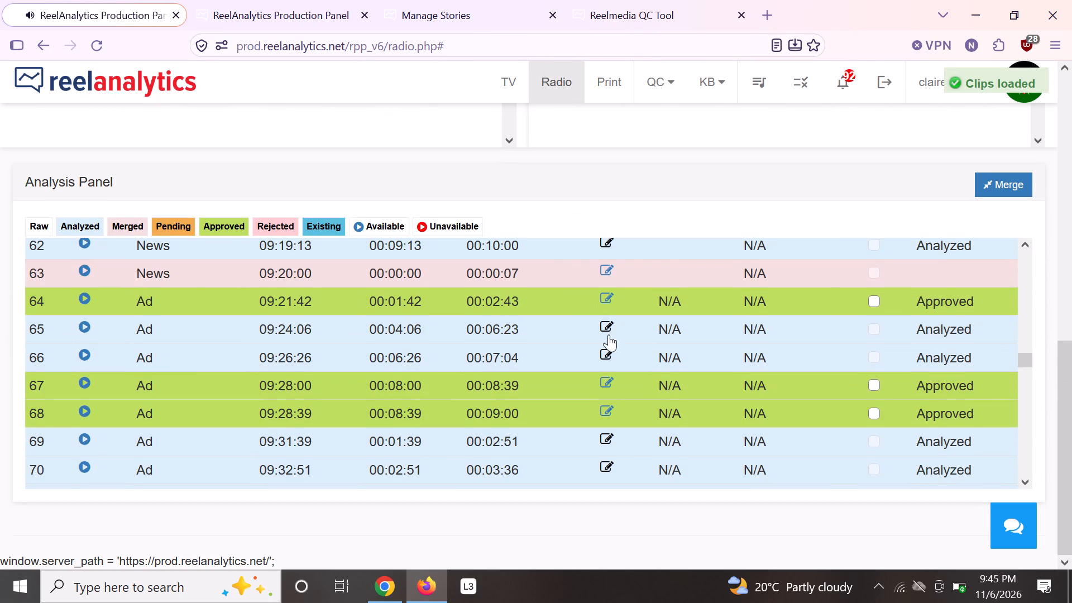
scroll(616, 341, "up", 1)
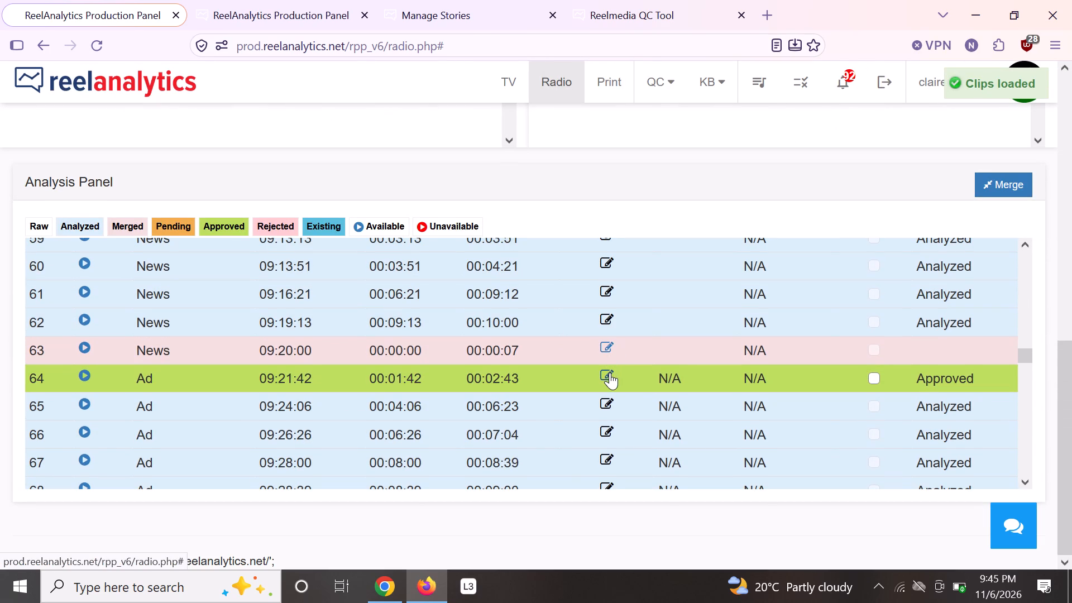
left_click(610, 372)
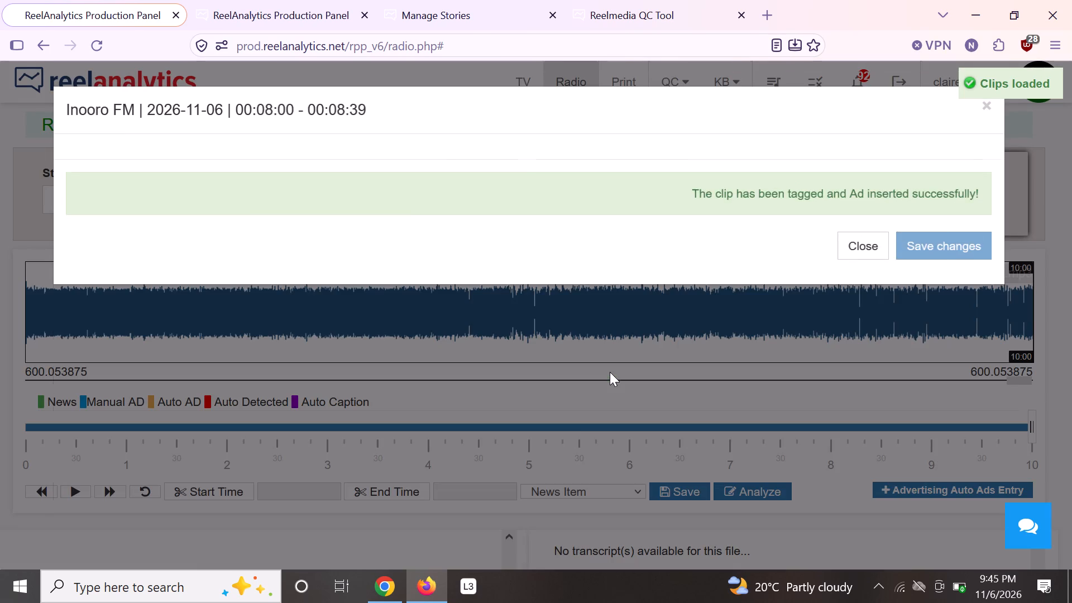
left_click(642, 259)
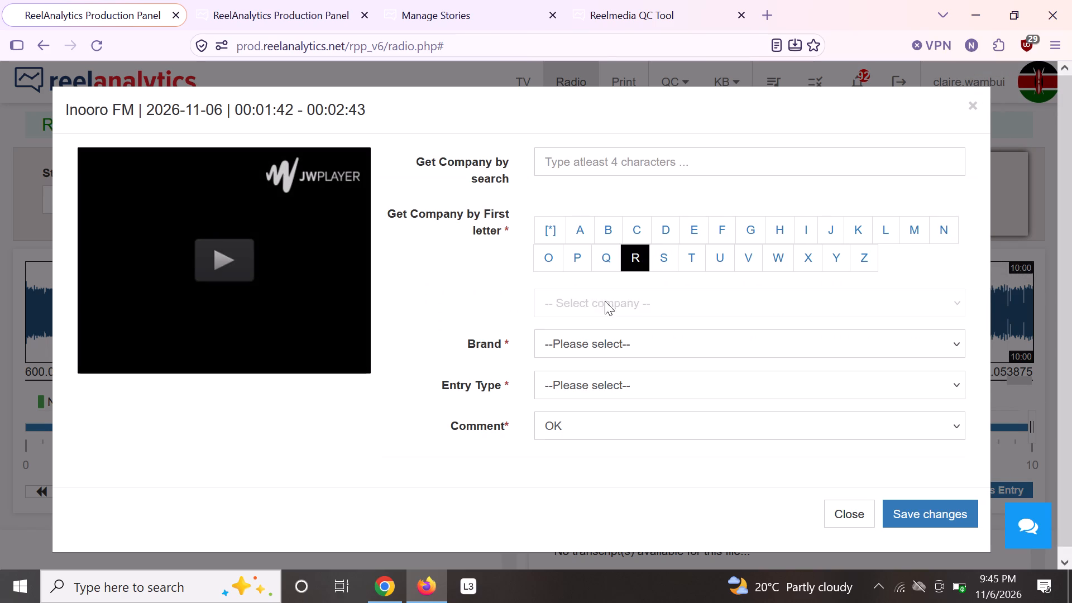
left_click(582, 307)
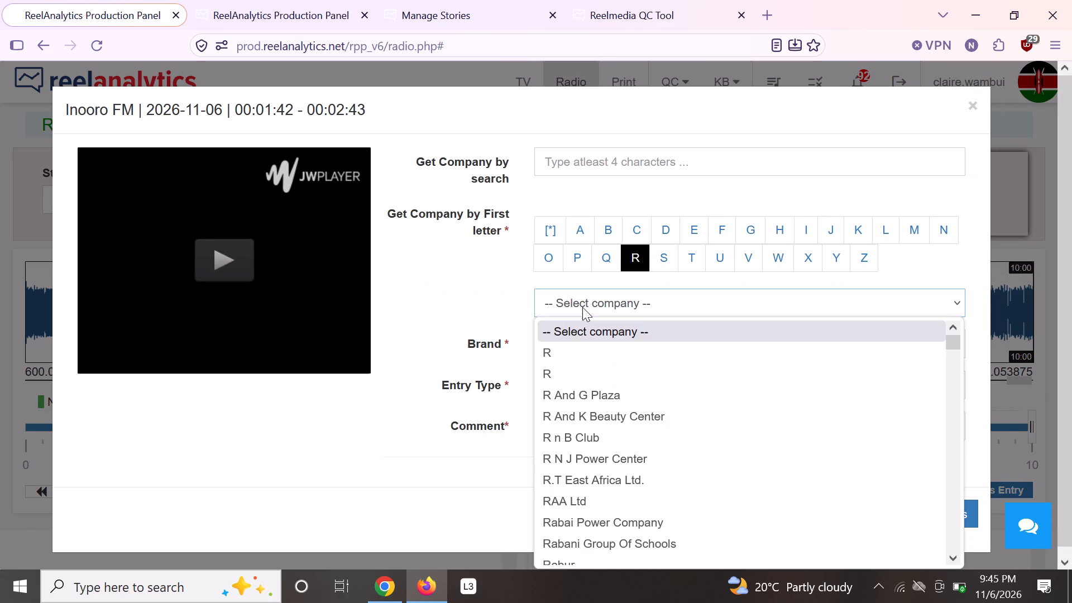
type("royal me")
key("Return")
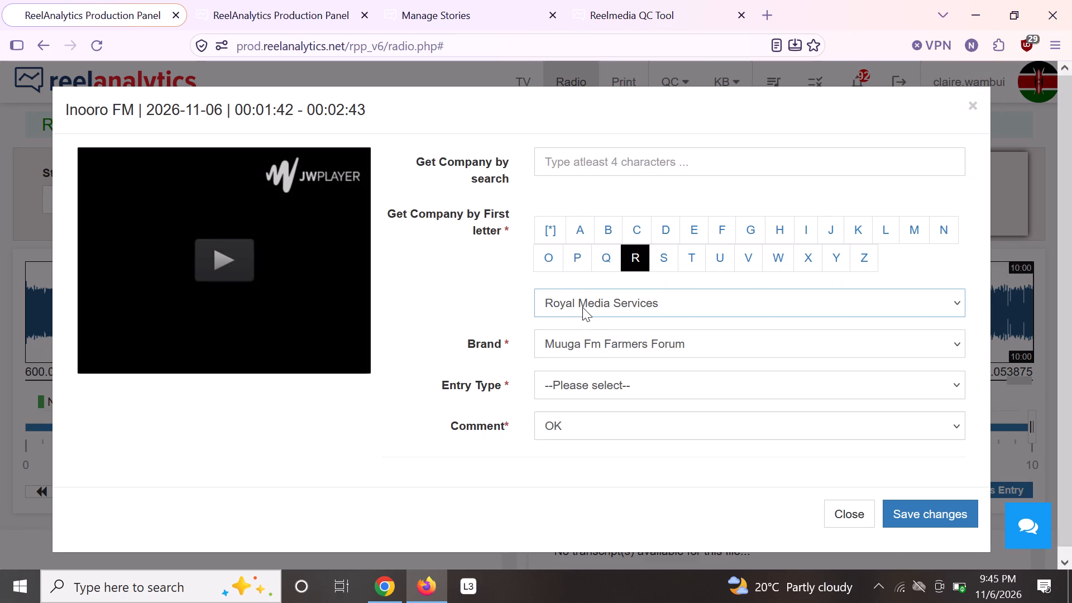
Set the ad's brand to Viutravel.
left_click(584, 338)
scroll(613, 213, "down", 7)
scroll(621, 236, "up", 3)
scroll(621, 256, "down", 3)
scroll(623, 257, "up", 1)
scroll(626, 271, "down", 6)
scroll(621, 285, "up", 2)
scroll(620, 290, "down", 5)
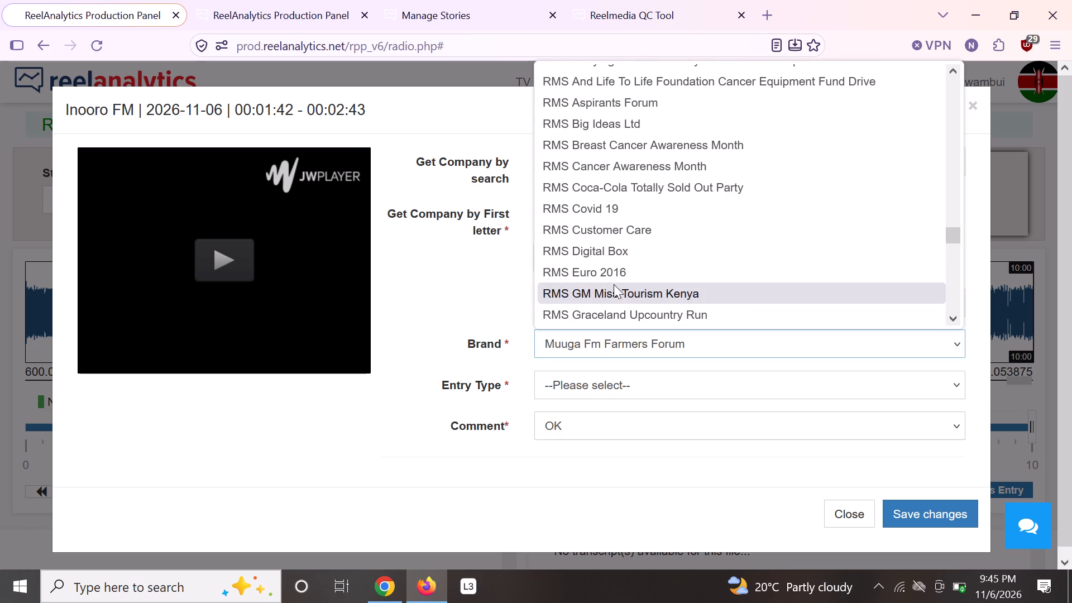
scroll(620, 227, "down", 5)
scroll(585, 272, "down", 1)
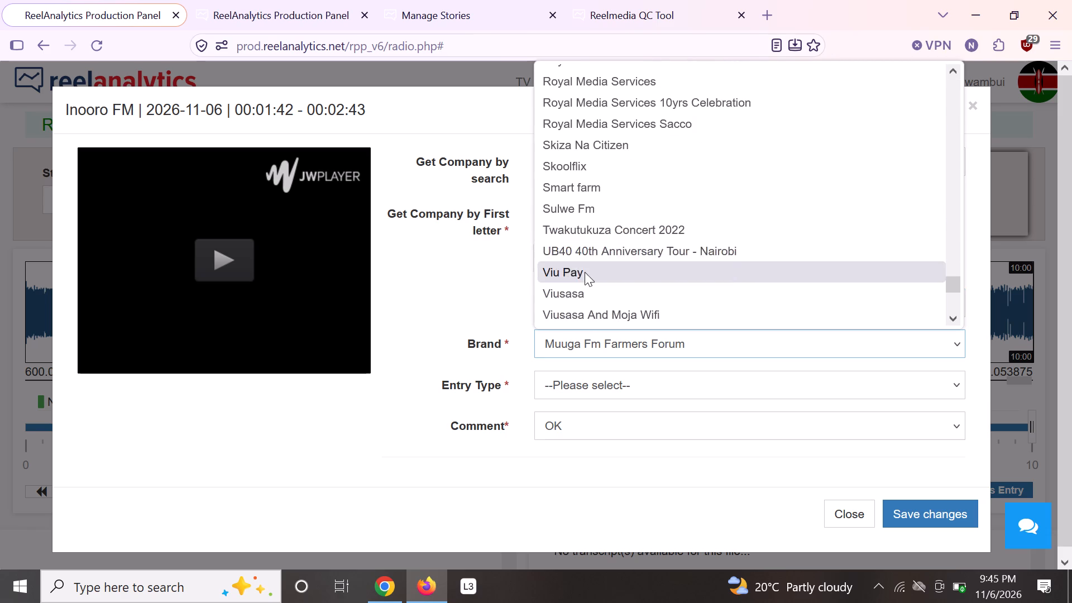
left_click(584, 268)
Set the entry type to Spot Ad and choose the incantation "Viutravel_Maugaga Mbica nii makiria ma ciugo".
left_click(601, 385)
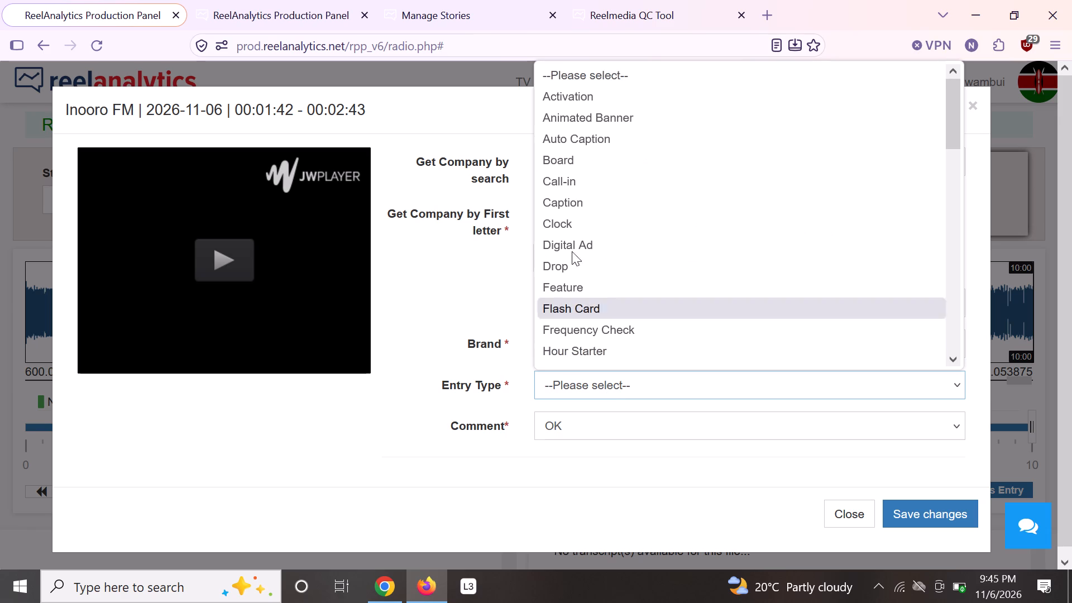
scroll(602, 171, "down", 1)
scroll(639, 298, "down", 7)
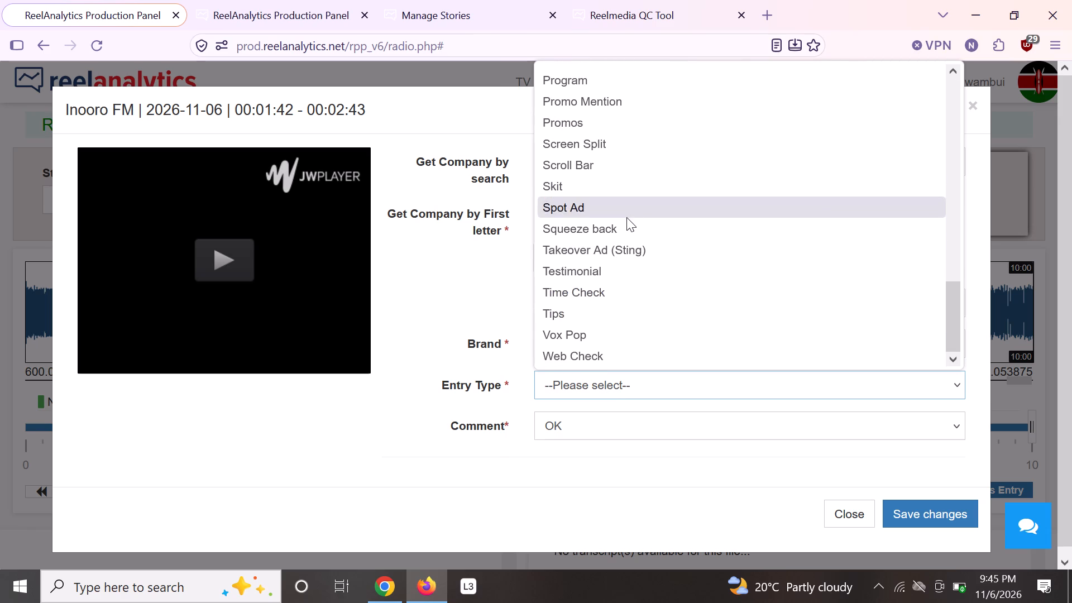
left_click(625, 216)
left_click(573, 463)
type("mau")
key("Return")
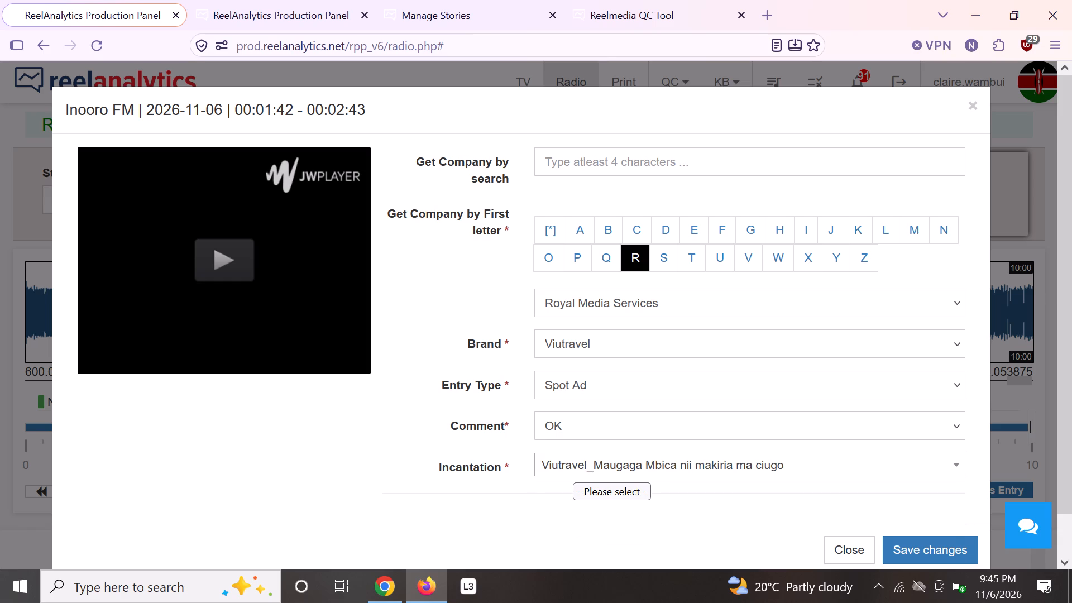
Play the Viutravel ad briefly, save its tagging and close the form.
left_click(253, 237)
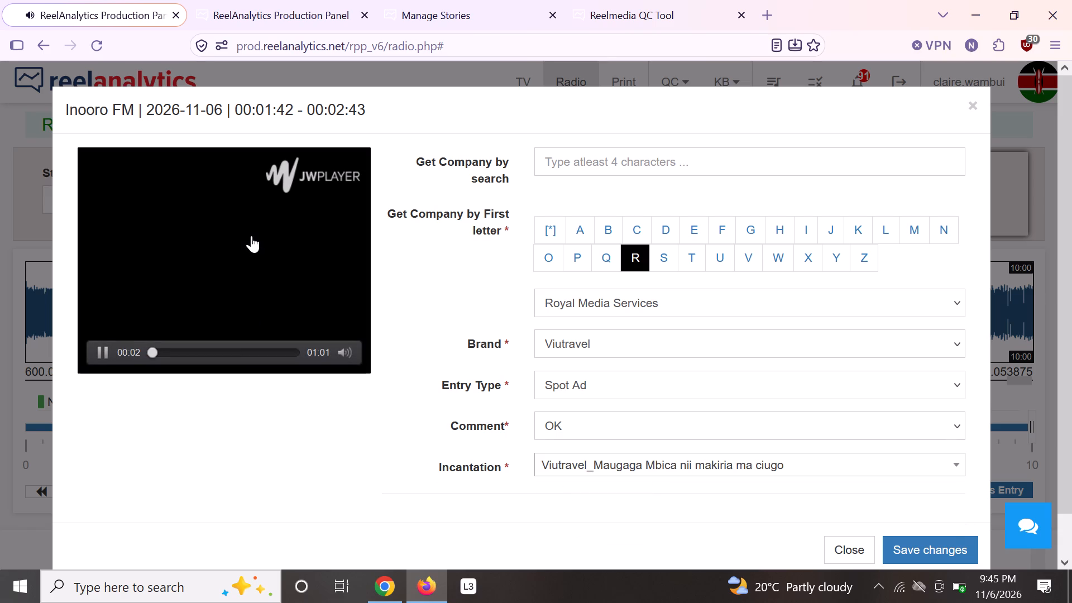
scroll(932, 392, "down", 4)
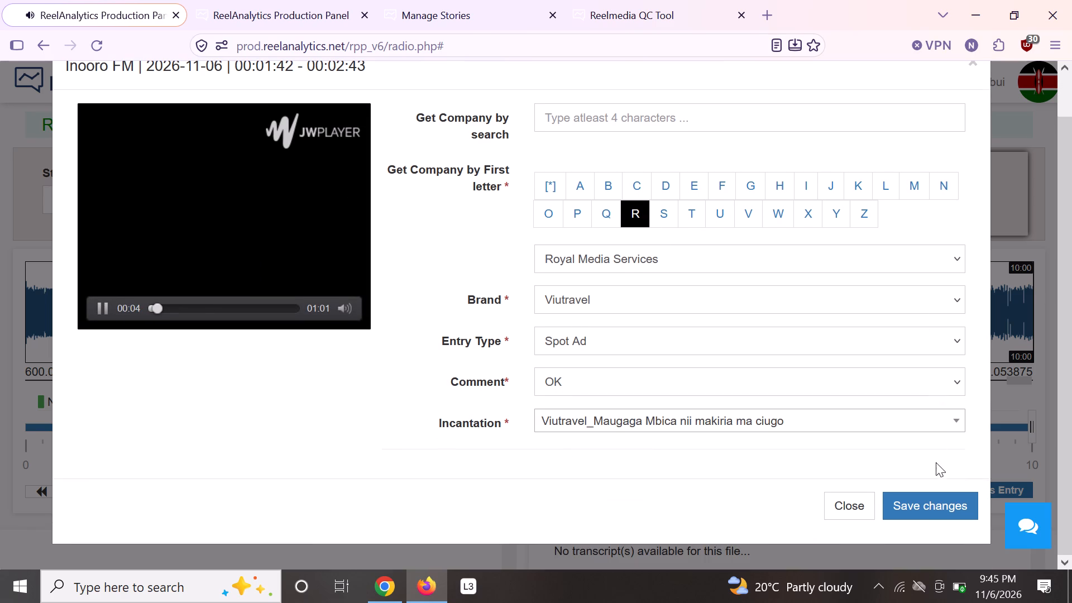
left_click(929, 513)
left_click(851, 562)
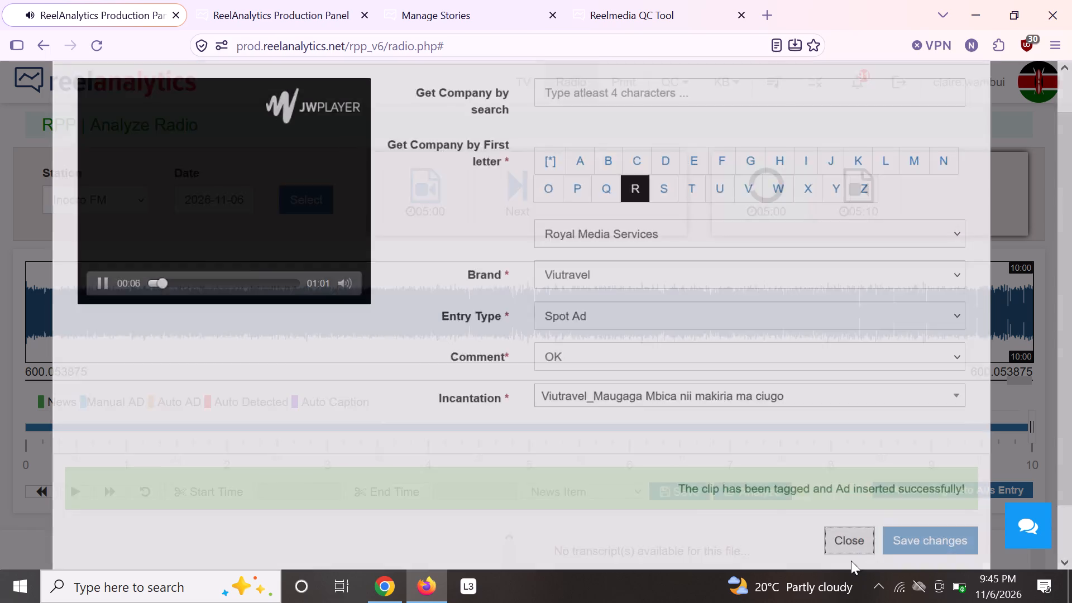
Find the unanalyzed news clip 33 at 07:53:53 among the earlier clips, open it for analysis and play its audio.
scroll(631, 329, "down", 8)
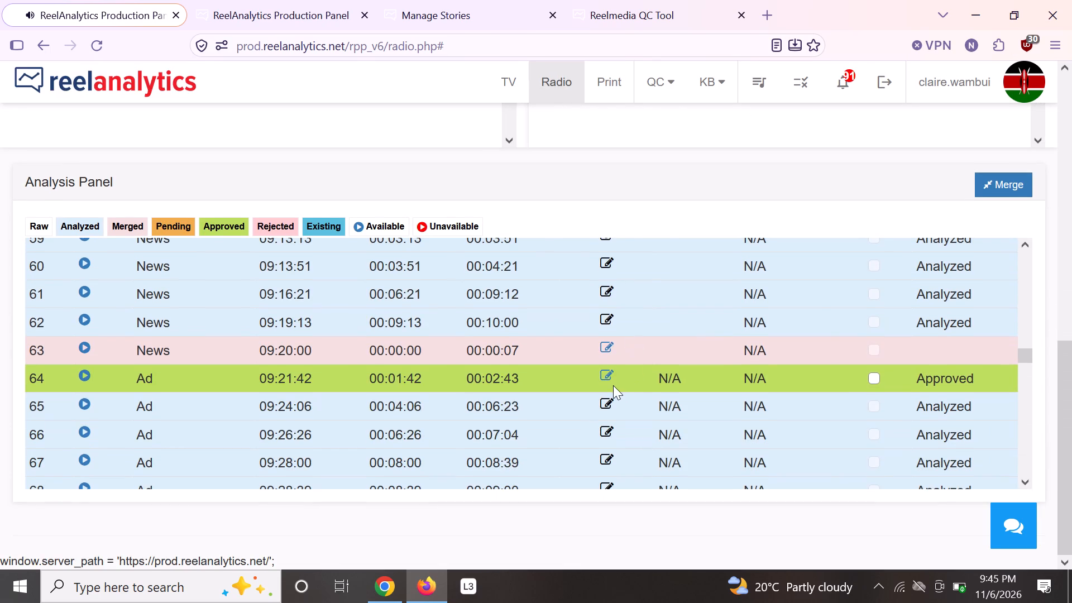
scroll(611, 382, "up", 5)
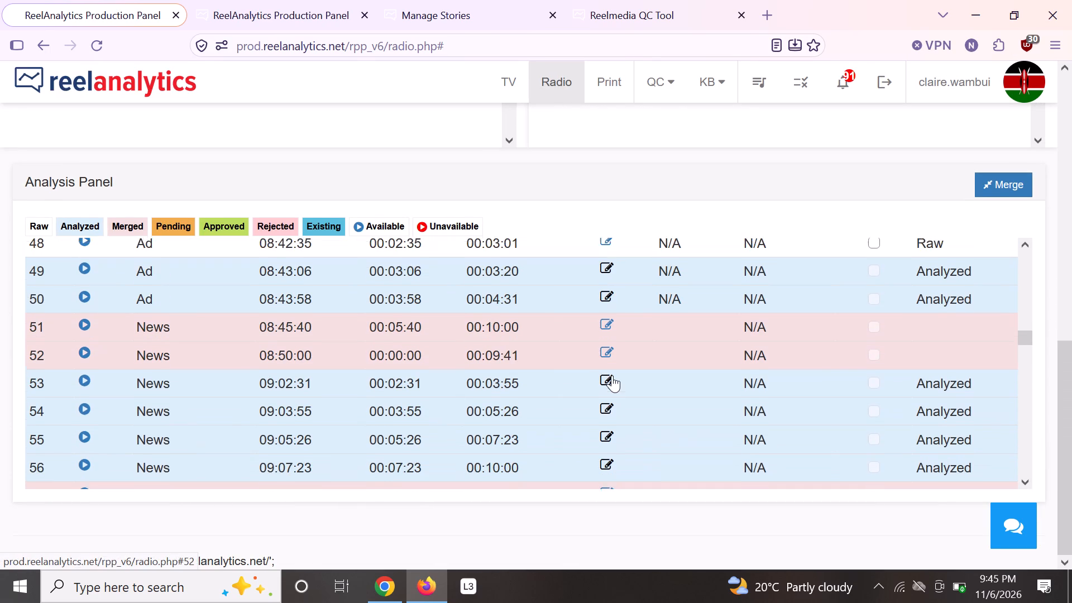
scroll(612, 375, "up", 3)
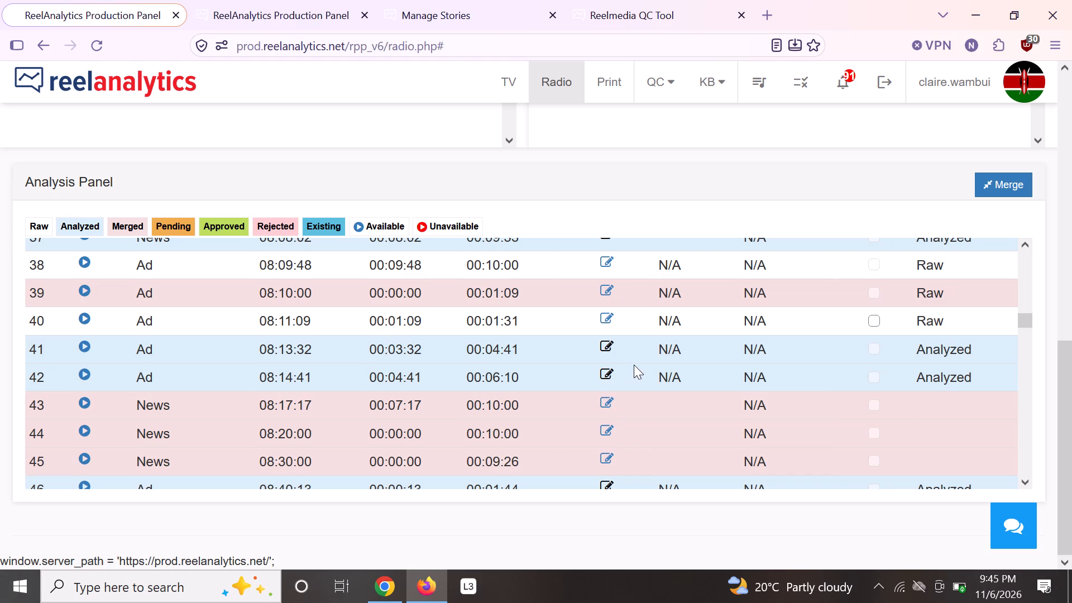
scroll(634, 363, "up", 1)
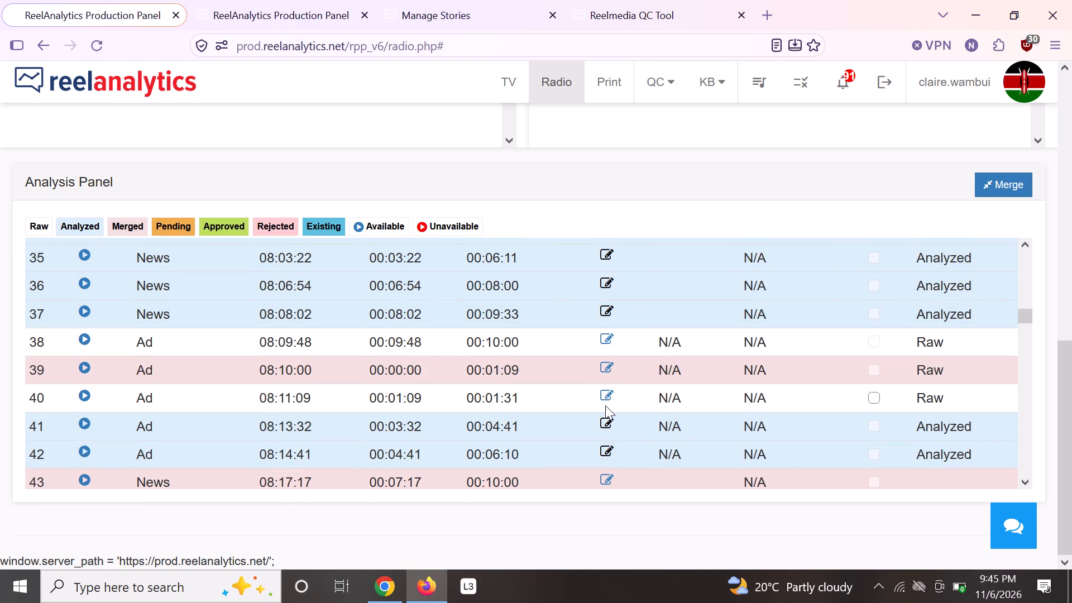
scroll(612, 395, "up", 1)
scroll(612, 395, "down", 1)
scroll(612, 394, "up", 1)
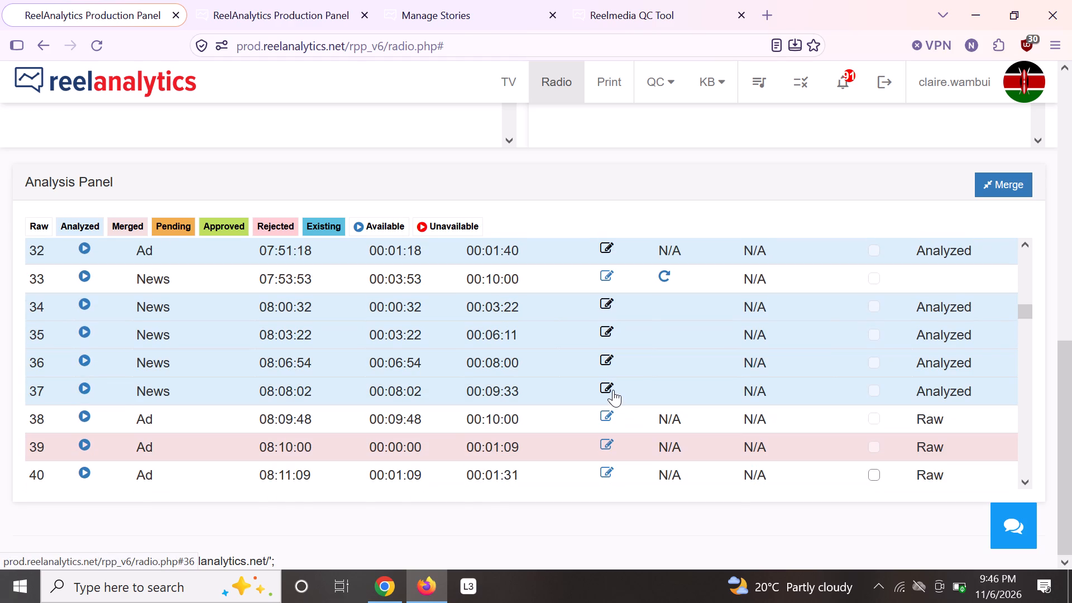
scroll(613, 392, "down", 1)
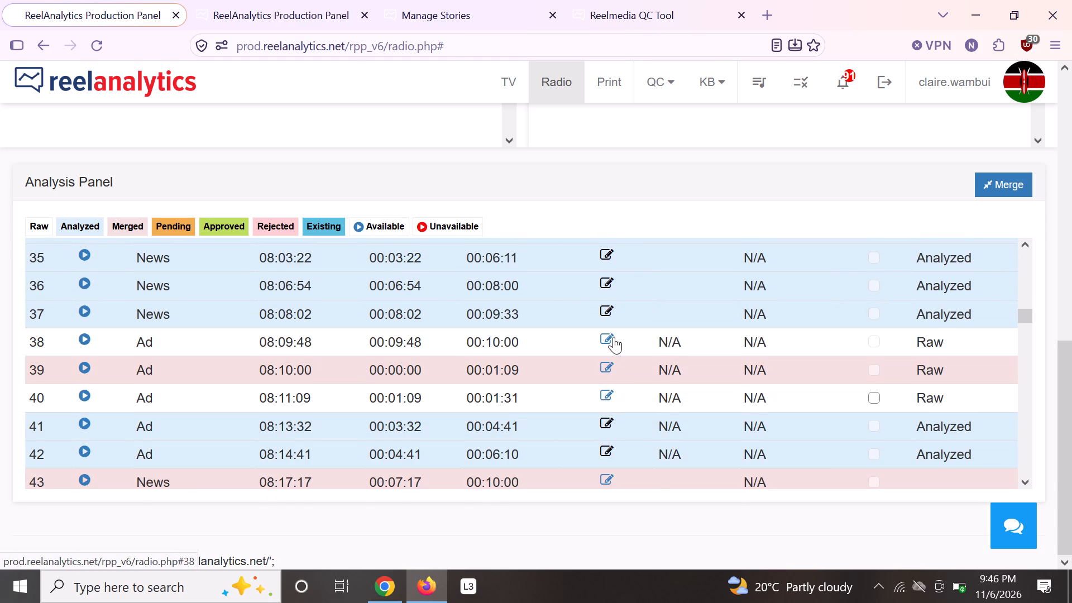
scroll(612, 333, "up", 1)
scroll(612, 333, "down", 1)
scroll(612, 333, "up", 3)
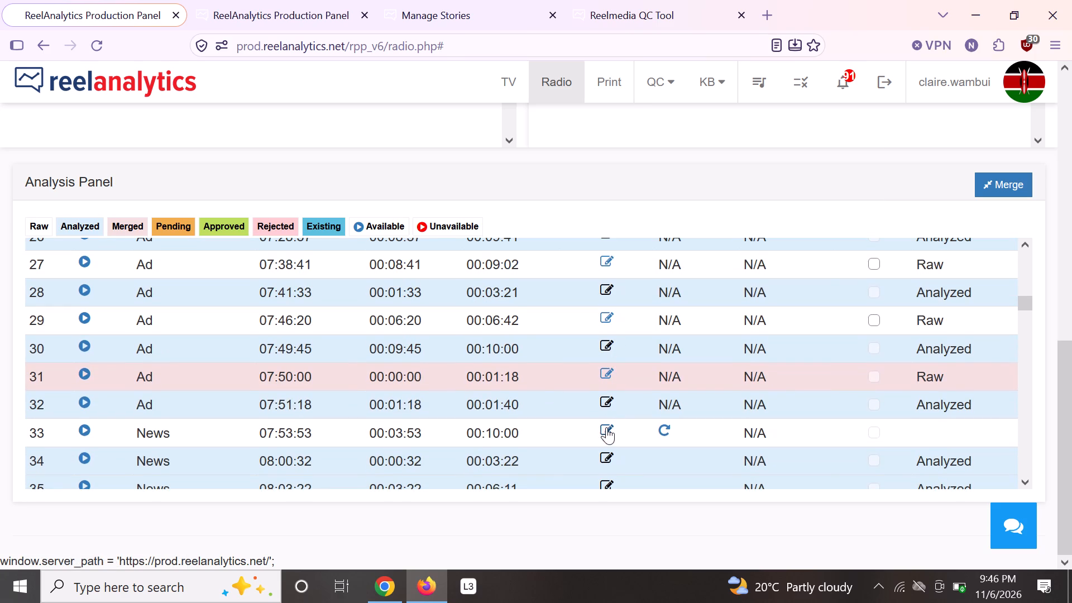
left_click(606, 426)
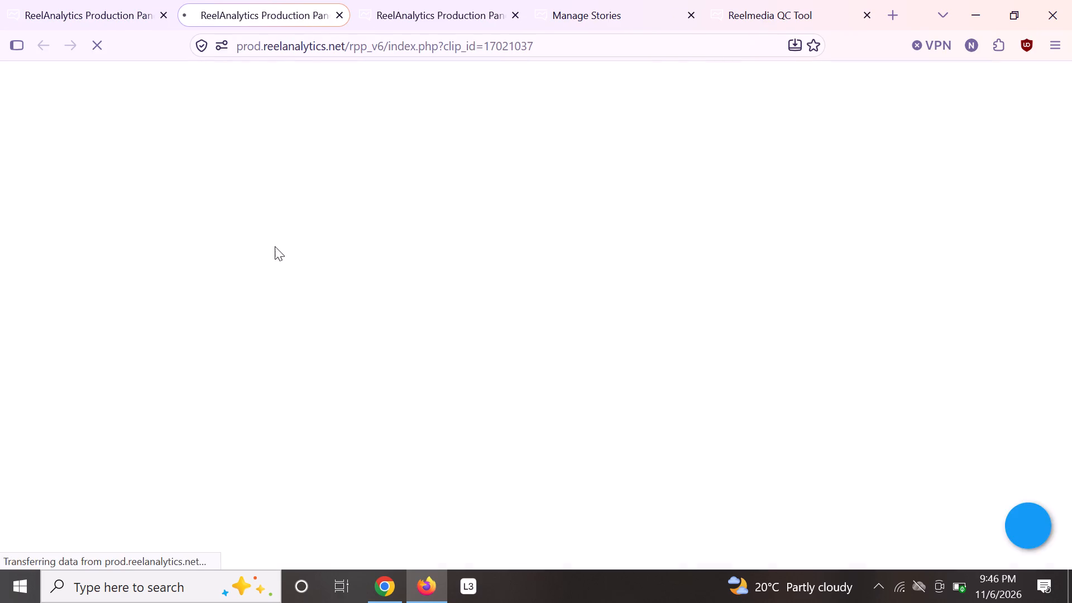
left_click(124, 174)
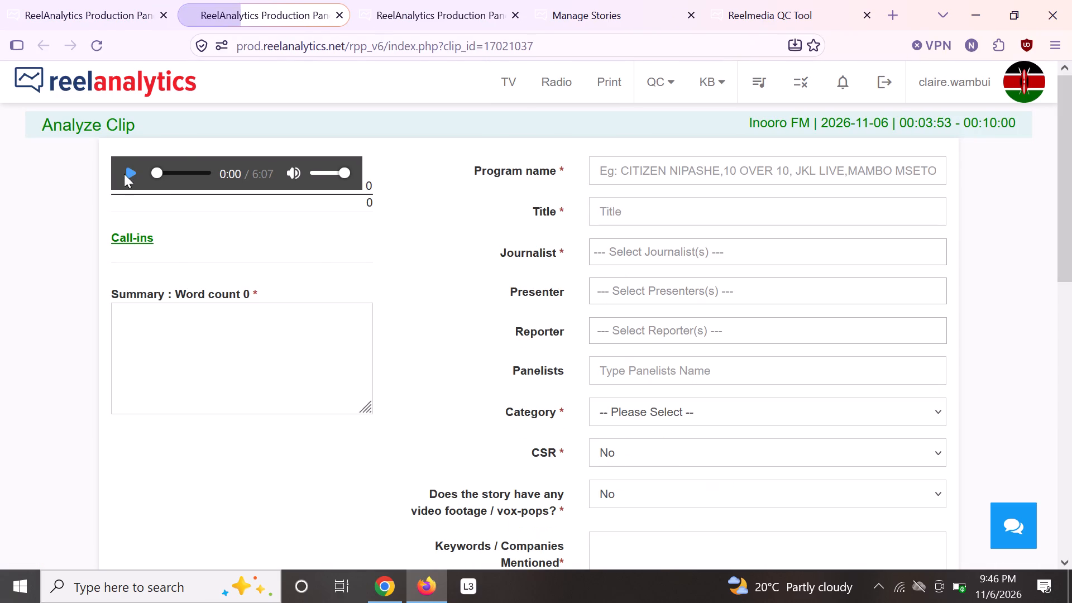
Set the program name to "interview", choose the journalist matching "muc" and set the category to Interviews.
left_click(616, 164)
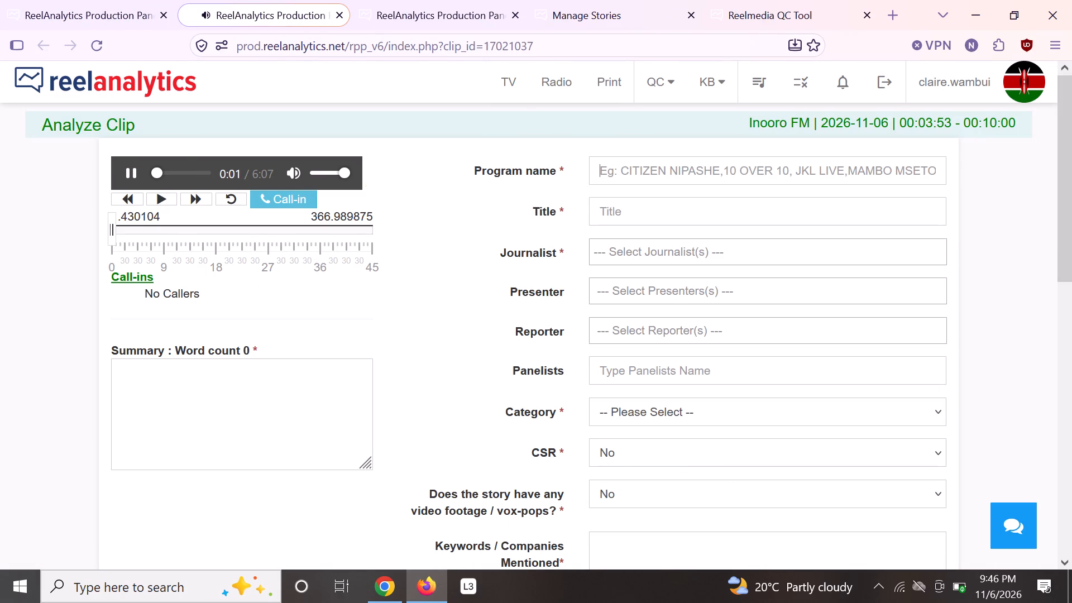
type("inte")
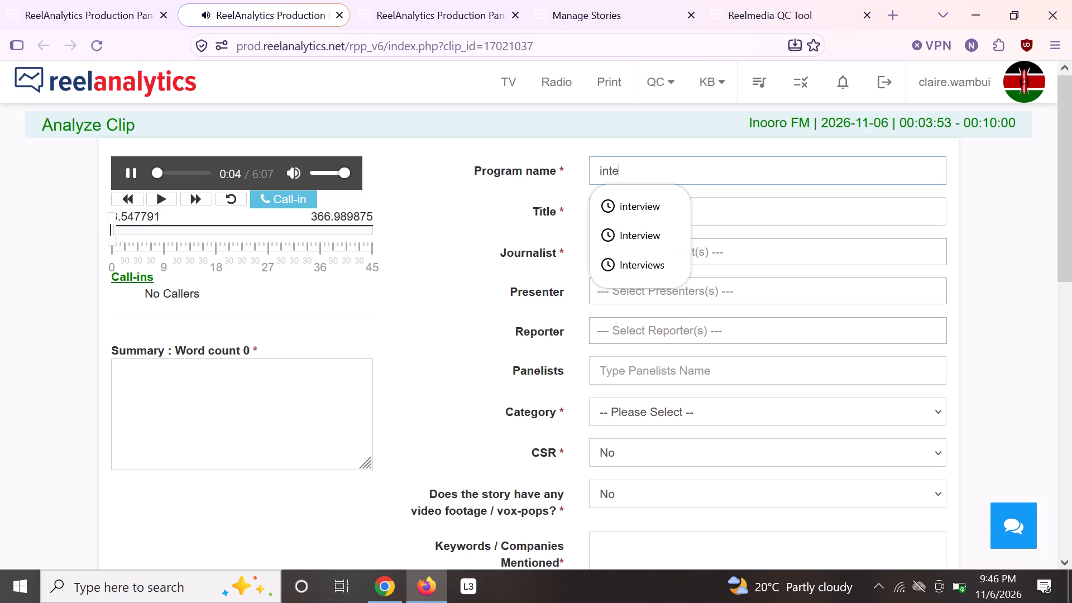
left_click(652, 200)
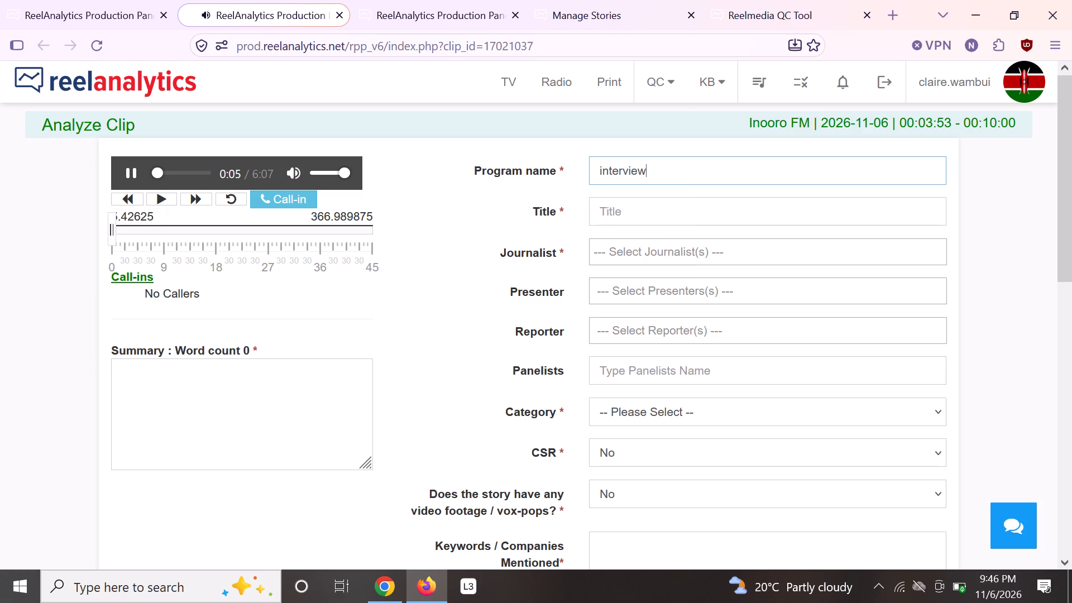
left_click(653, 253)
type("muc")
key("BackSpace")
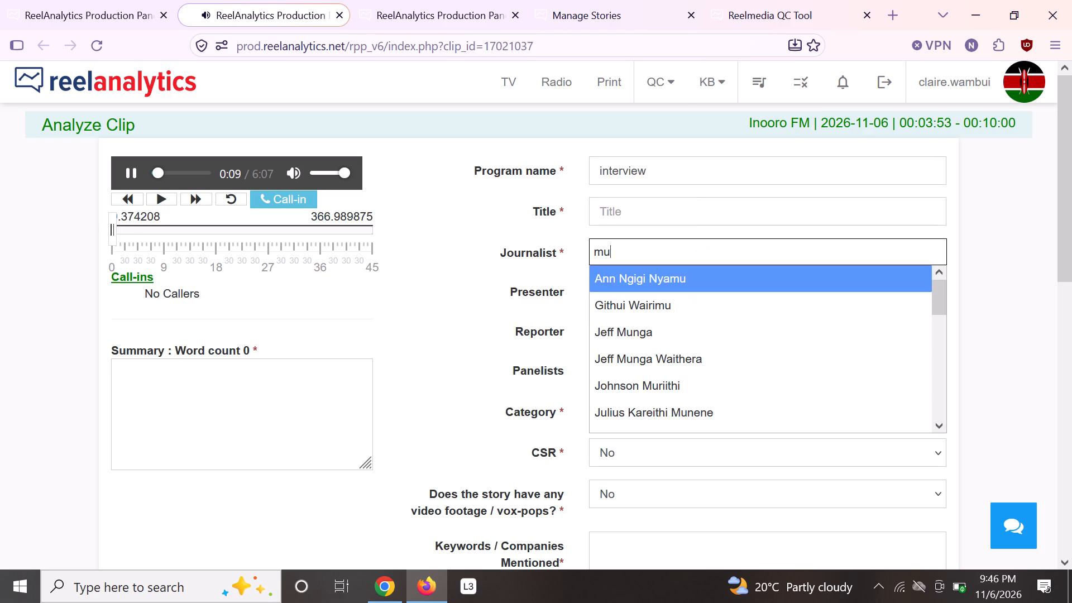
key("c")
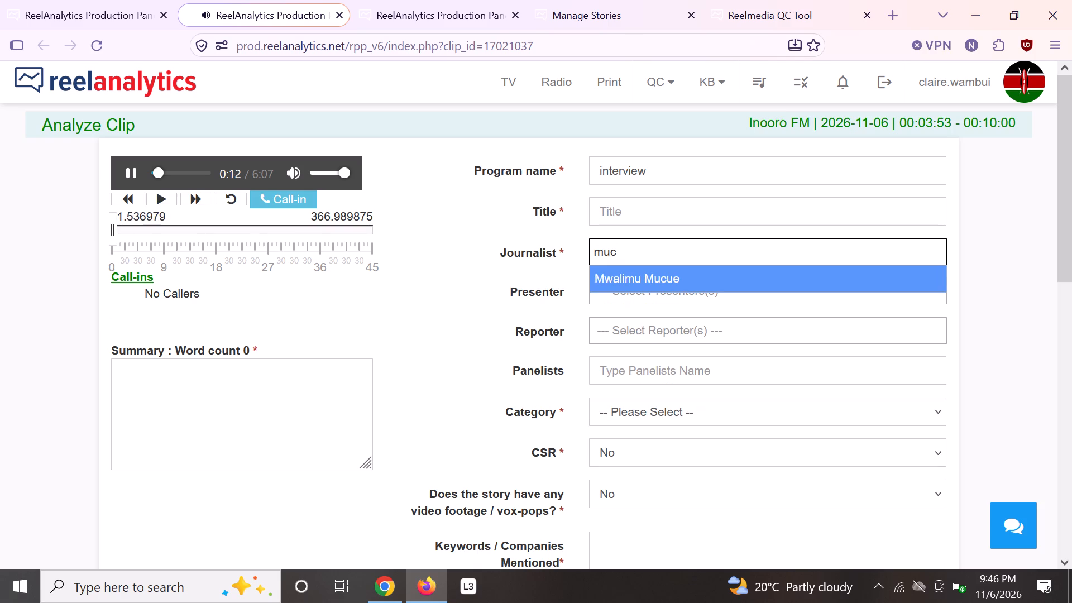
left_click(690, 284)
left_click(665, 415)
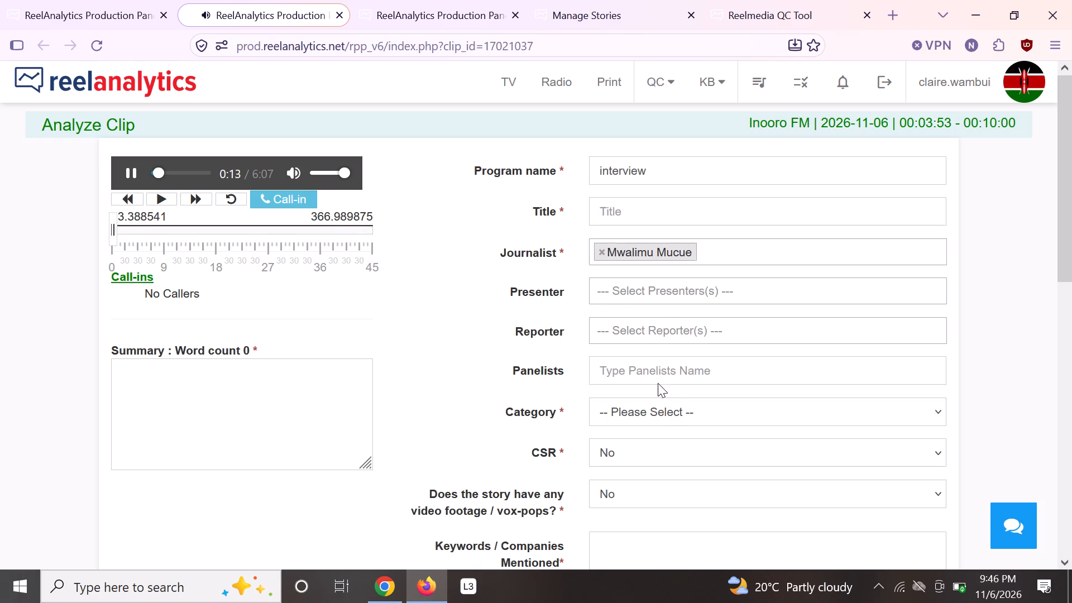
left_click(653, 234)
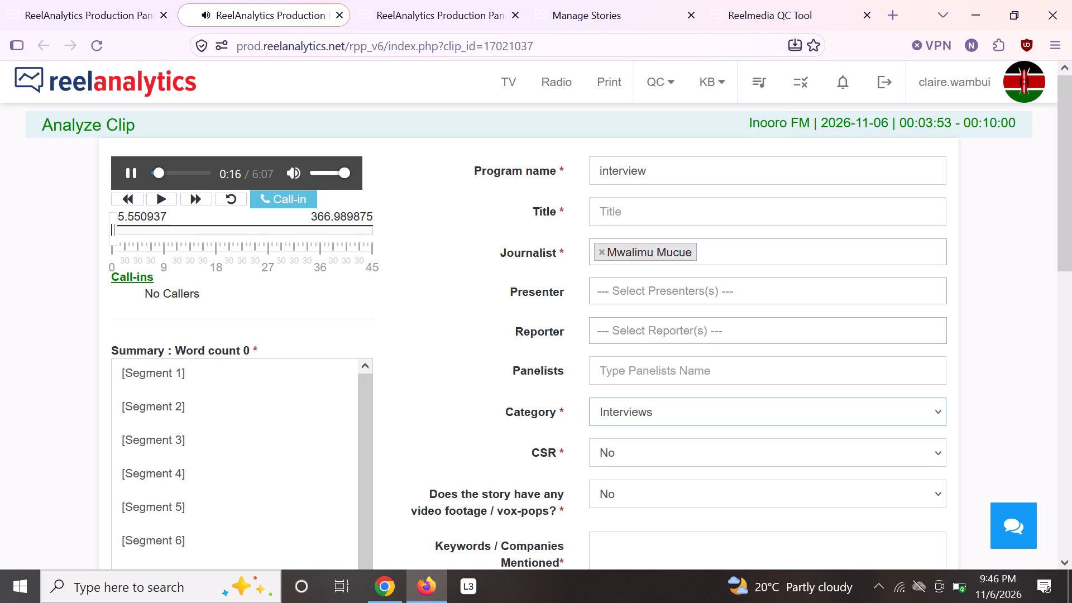
Enter "Interview with" plus the guest's name under Segment 1 of the summary and copy that line into the title.
left_click(141, 386)
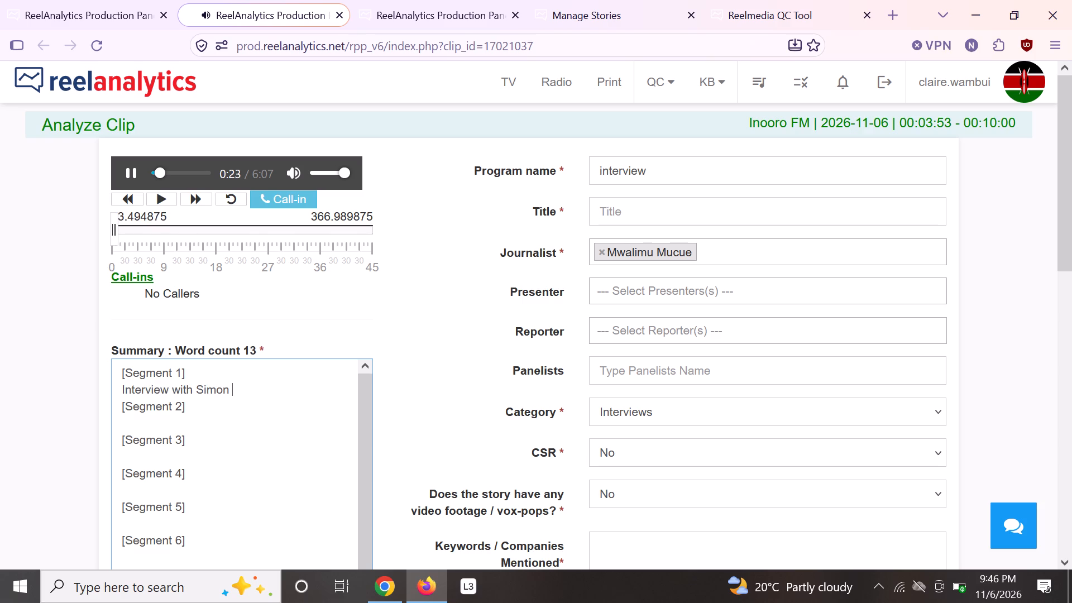
type("dweka")
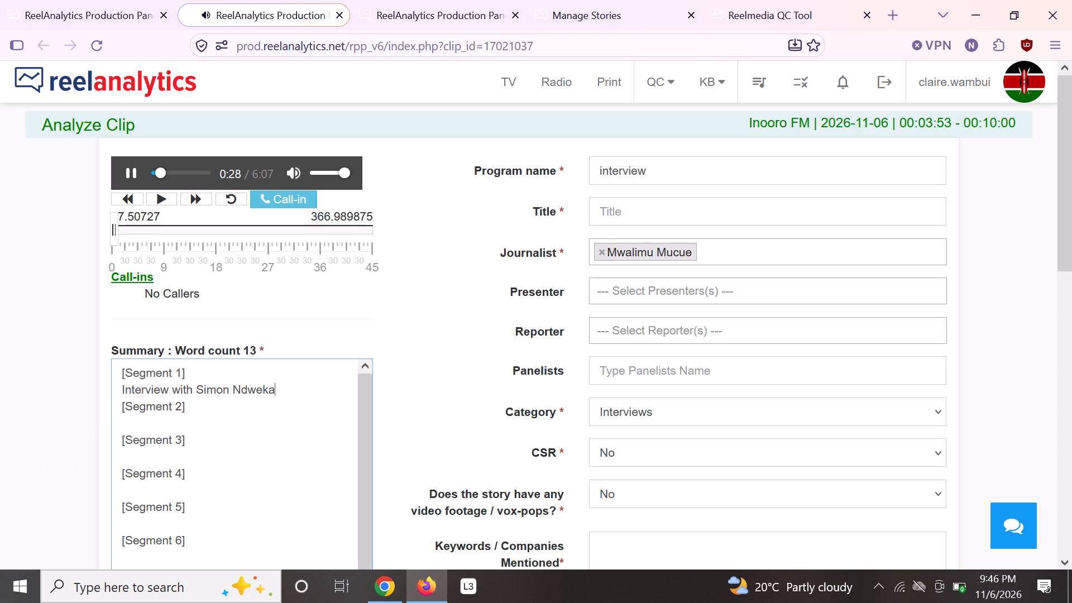
left_click_drag(118, 388, 281, 384)
right_click(267, 394)
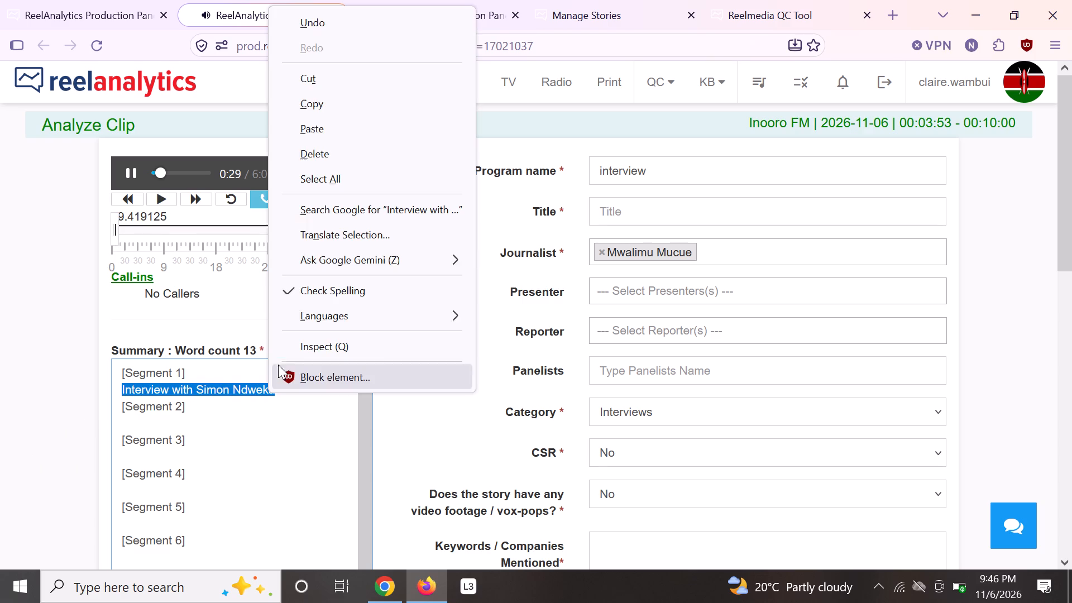
left_click(318, 113)
right_click(618, 204)
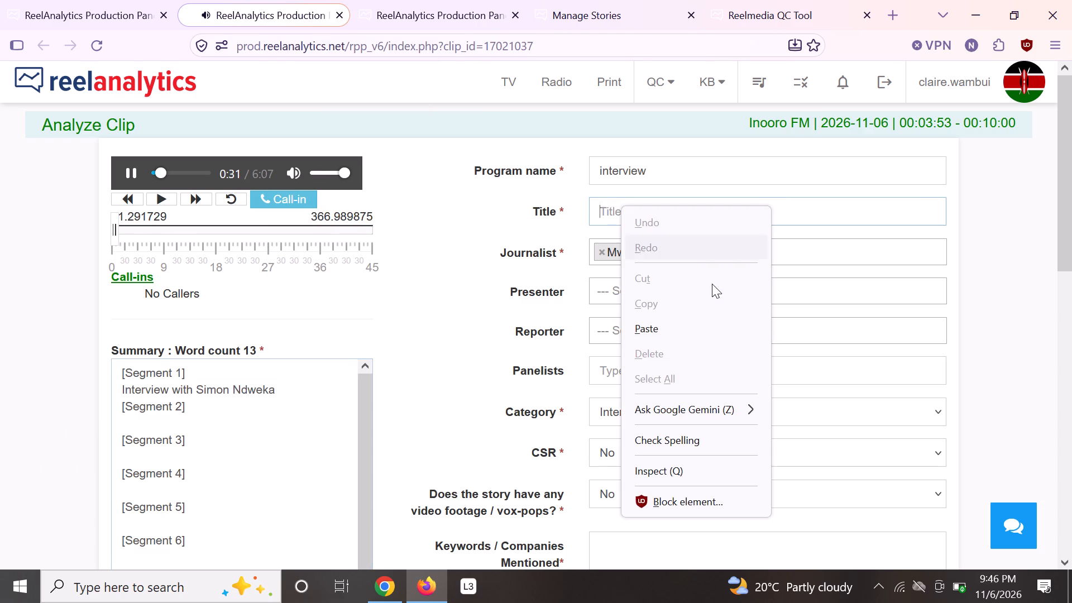
left_click(709, 333)
scroll(243, 403, "down", 1)
scroll(243, 403, "up", 1)
scroll(242, 405, "down", 4)
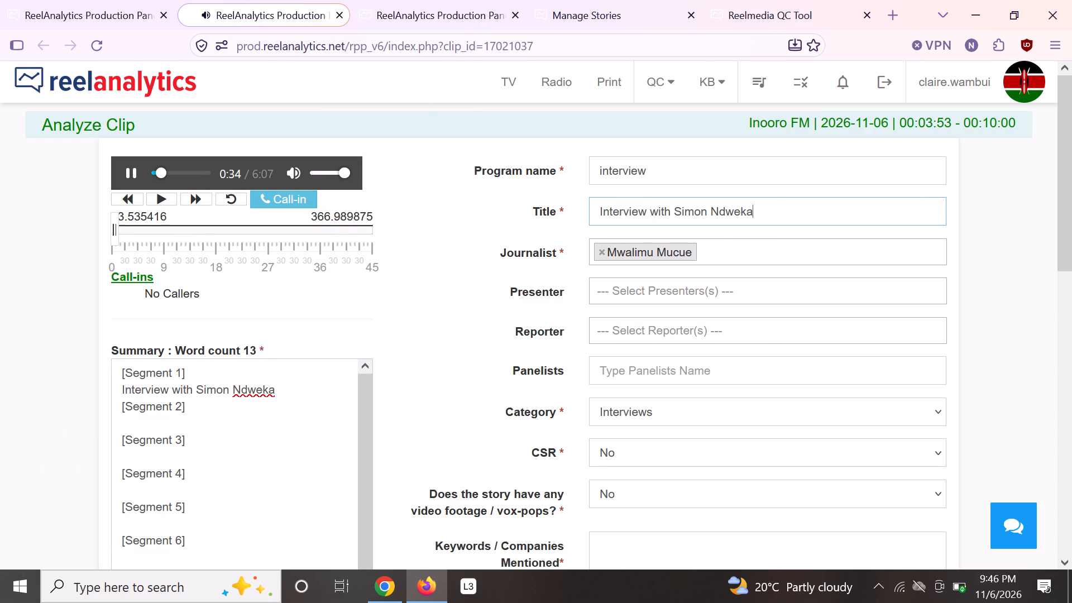
In Chrome, search Google in a new tab for the copied interview title followed by "today at inooro fm".
scroll(241, 410, "down", 6)
left_click(386, 583)
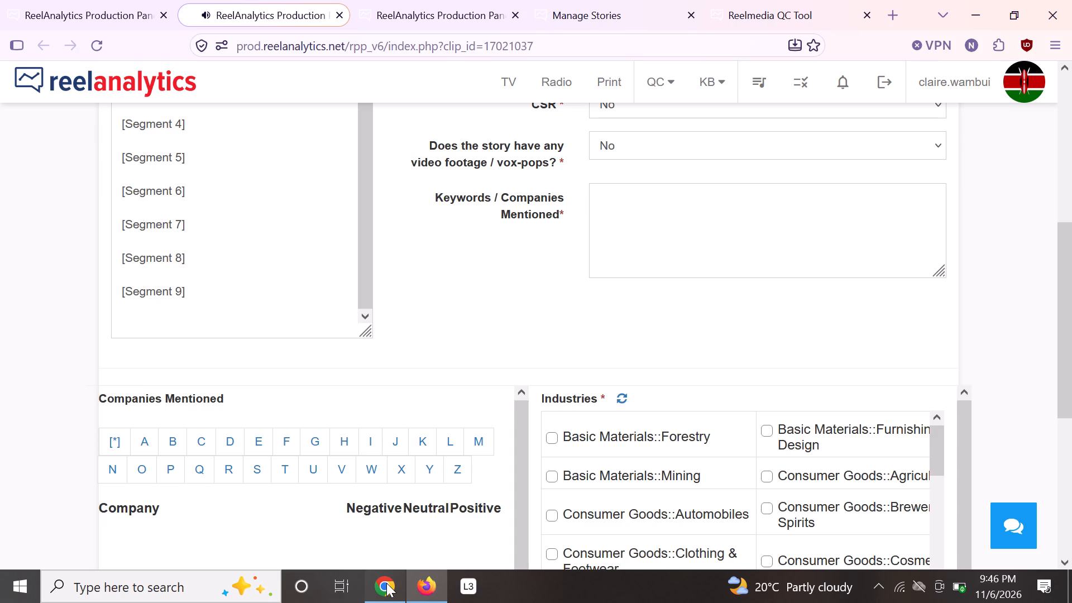
left_click(788, 14)
right_click(402, 52)
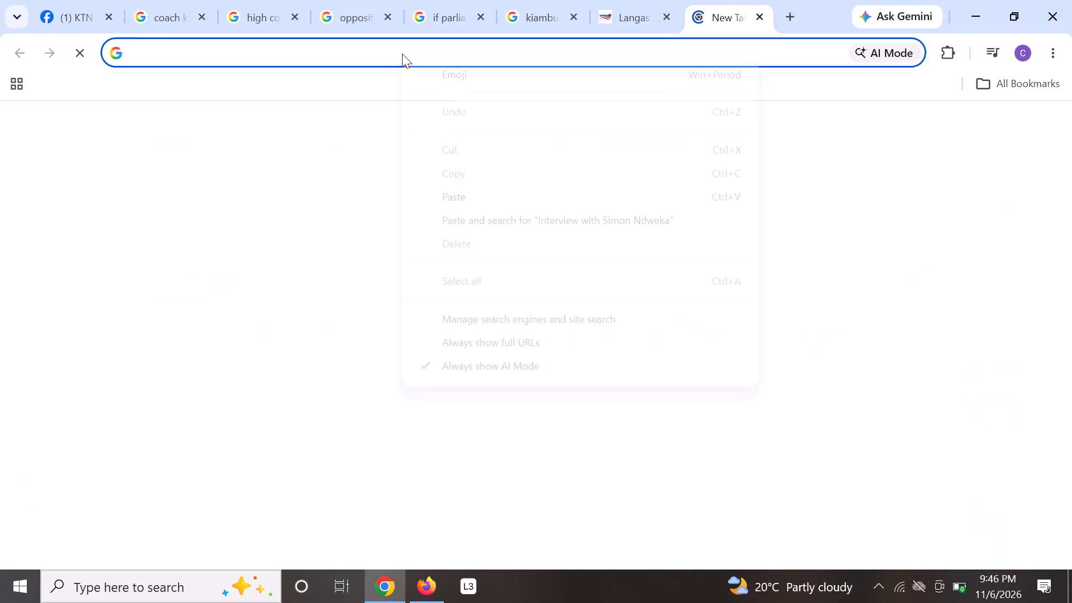
left_click(460, 190)
key("space")
type("to")
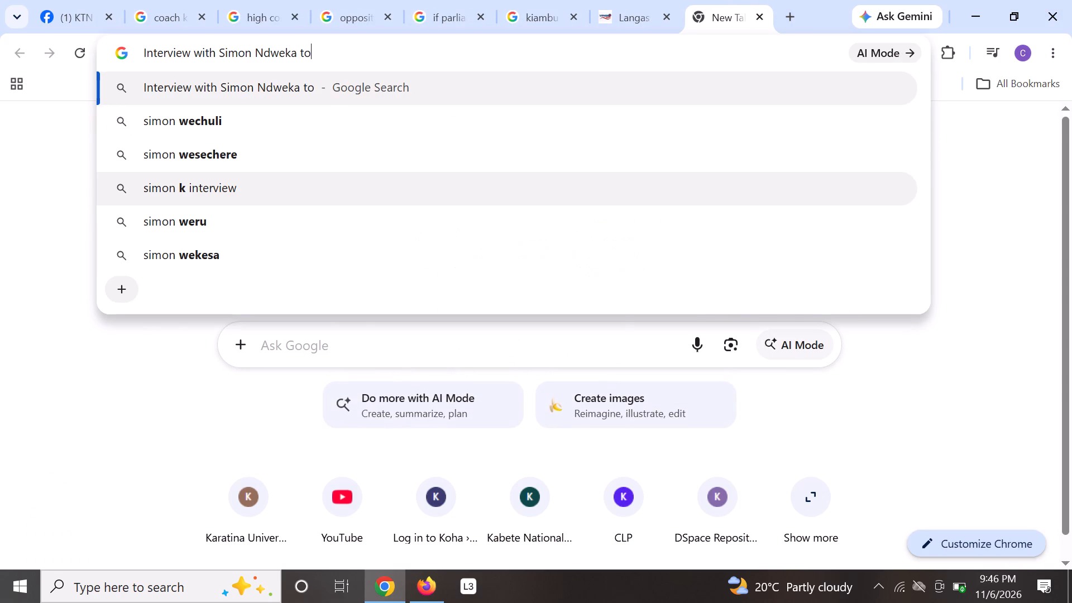
type("day at inooro fm")
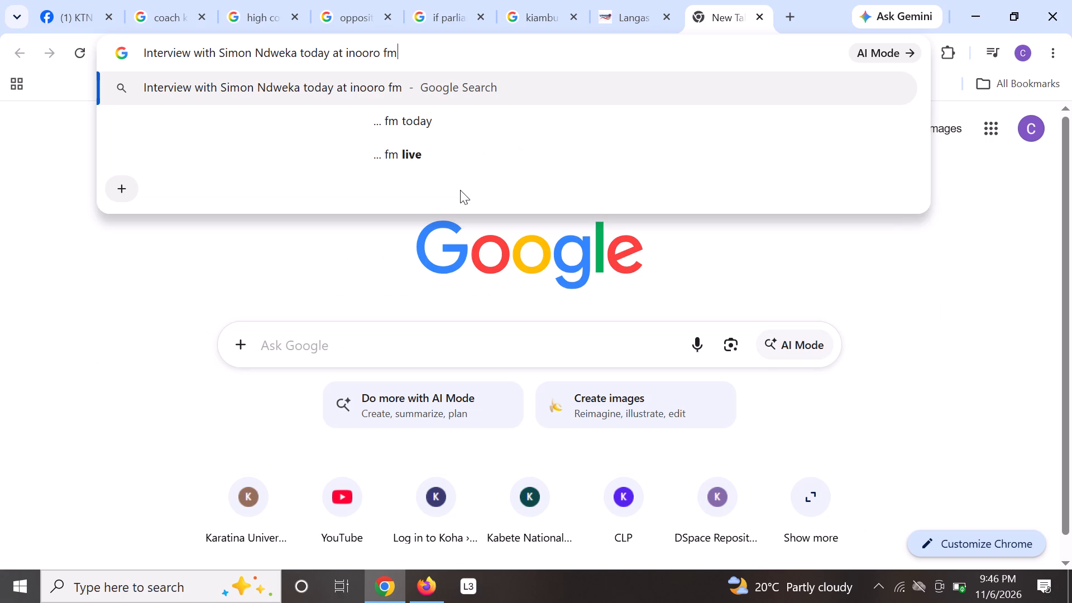
key("Return")
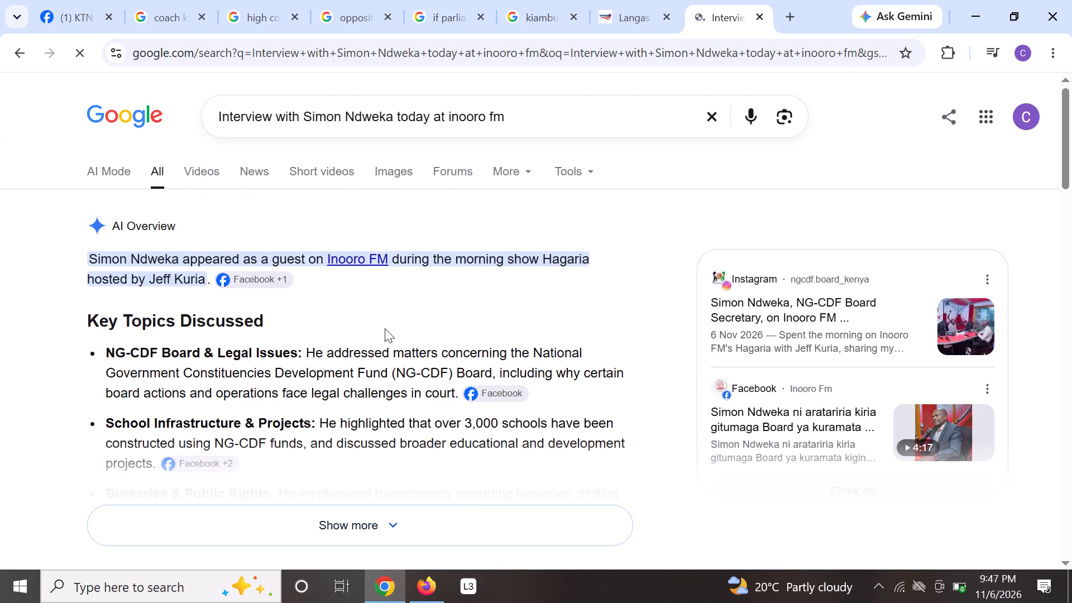
Copy the NG-CDF Board & Legal Issues sentence from the AI Overview into Segment 2 of the clip summary in Firefox.
left_click_drag(306, 351, 342, 360)
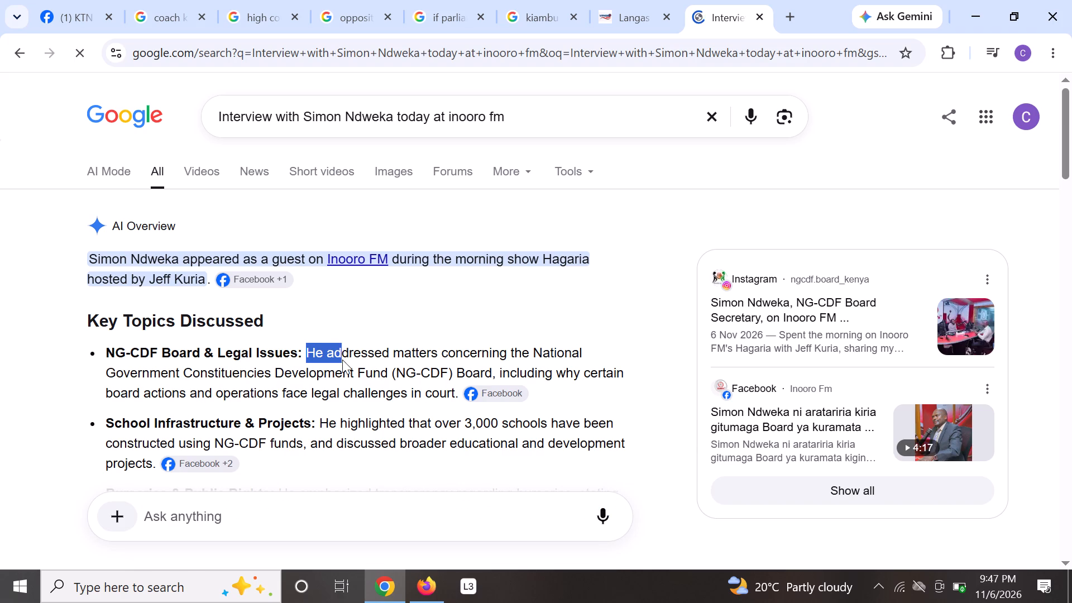
left_click_drag(342, 360, 456, 387)
right_click(429, 389)
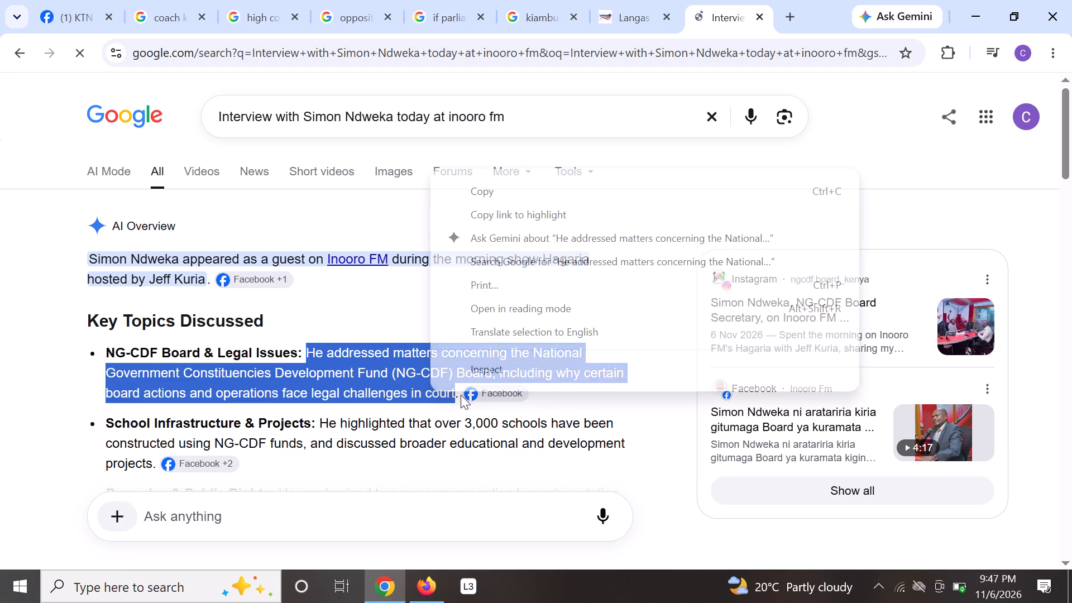
left_click(486, 194)
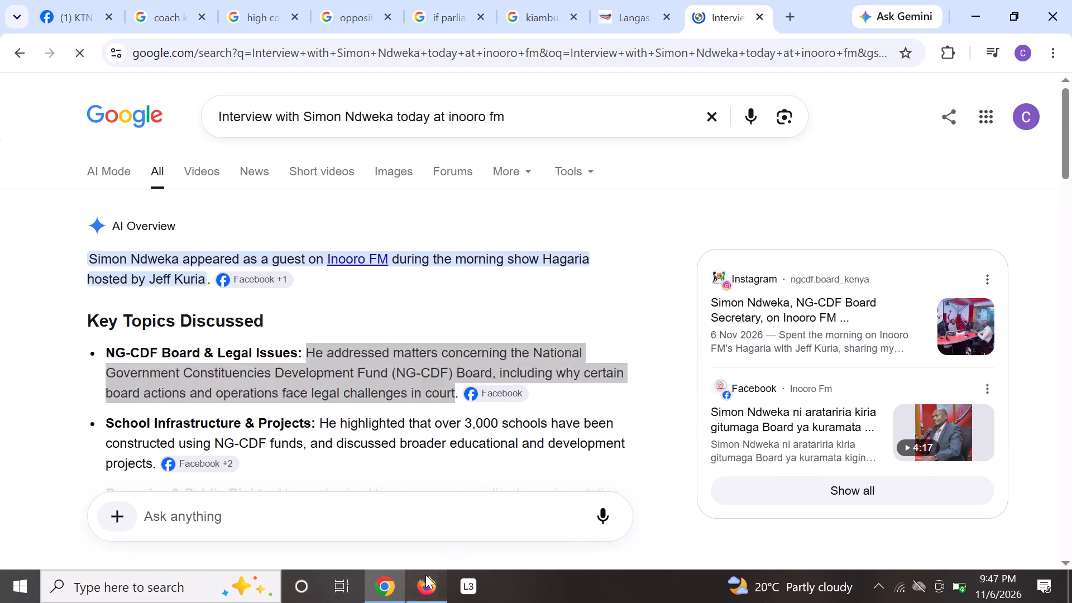
left_click(425, 575)
scroll(131, 169, "up", 2)
scroll(181, 254, "up", 4)
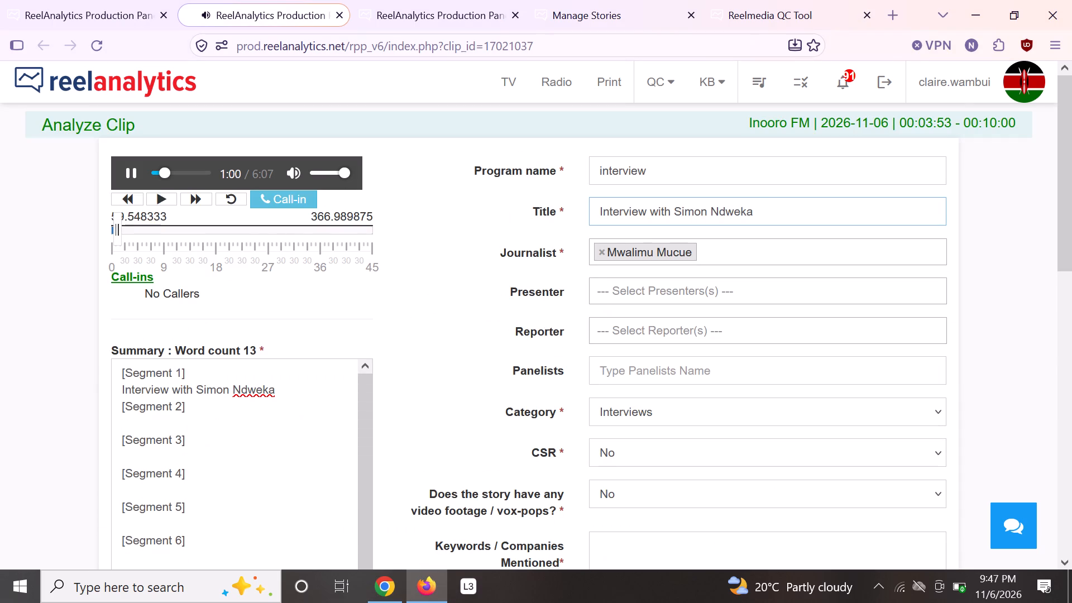
right_click(130, 417)
left_click(203, 205)
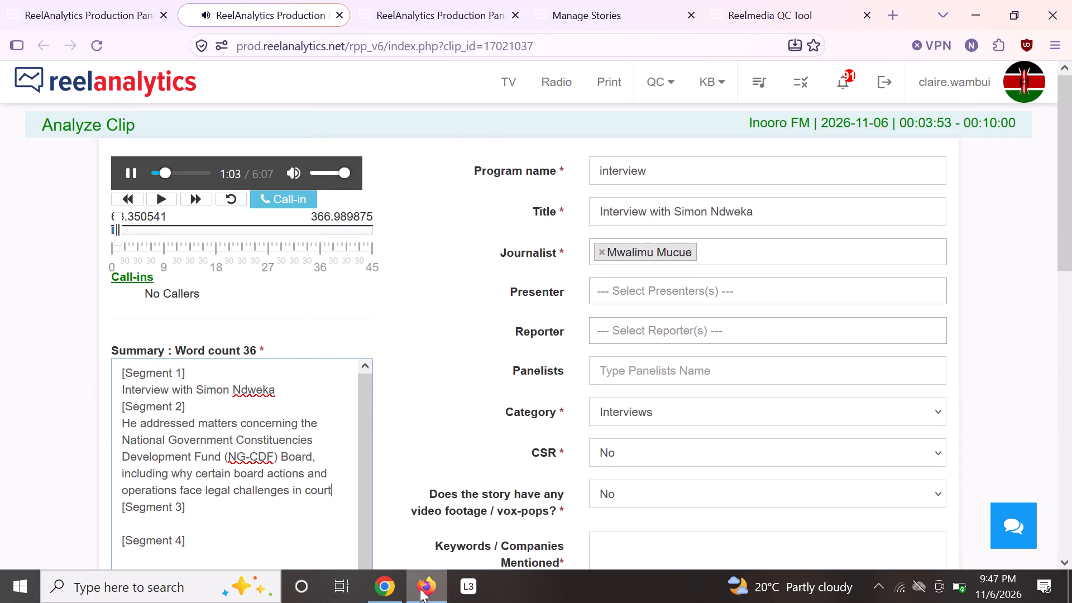
Copy the School Infrastructure & Projects sentence from Chrome's AI Overview into Segment 3 of the clip summary in Firefox.
left_click(394, 585)
left_click(604, 407)
scroll(532, 353, "down", 2)
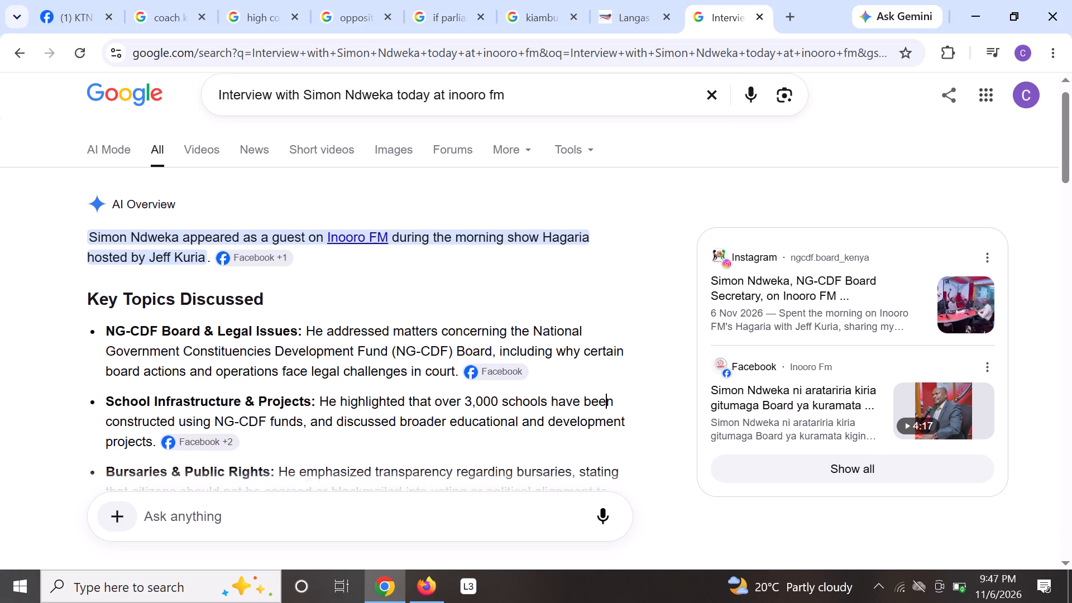
left_click_drag(321, 253, 205, 279)
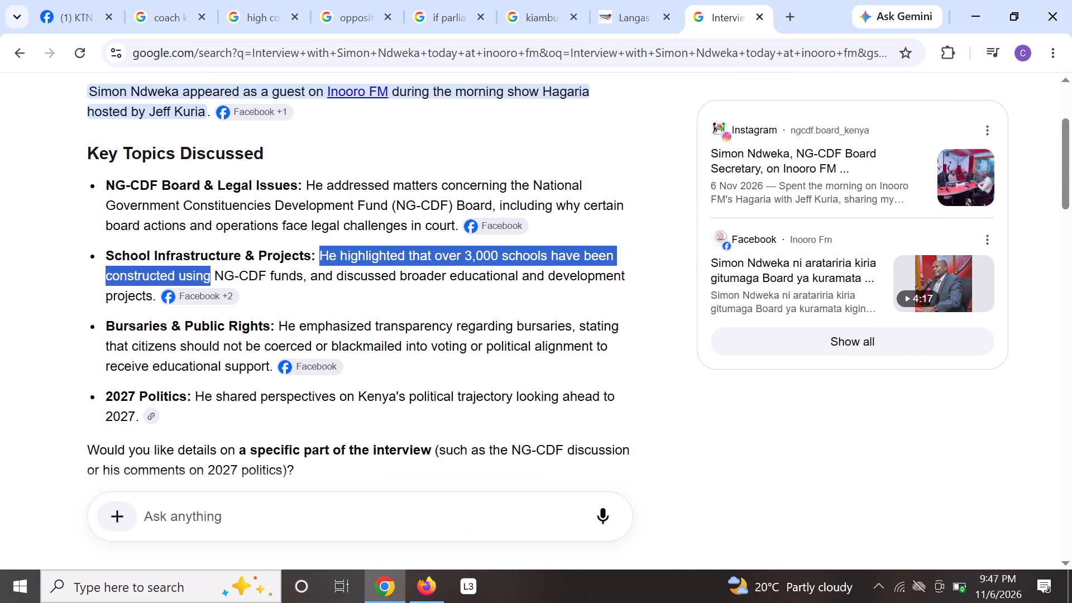
left_click_drag(205, 279, 148, 296)
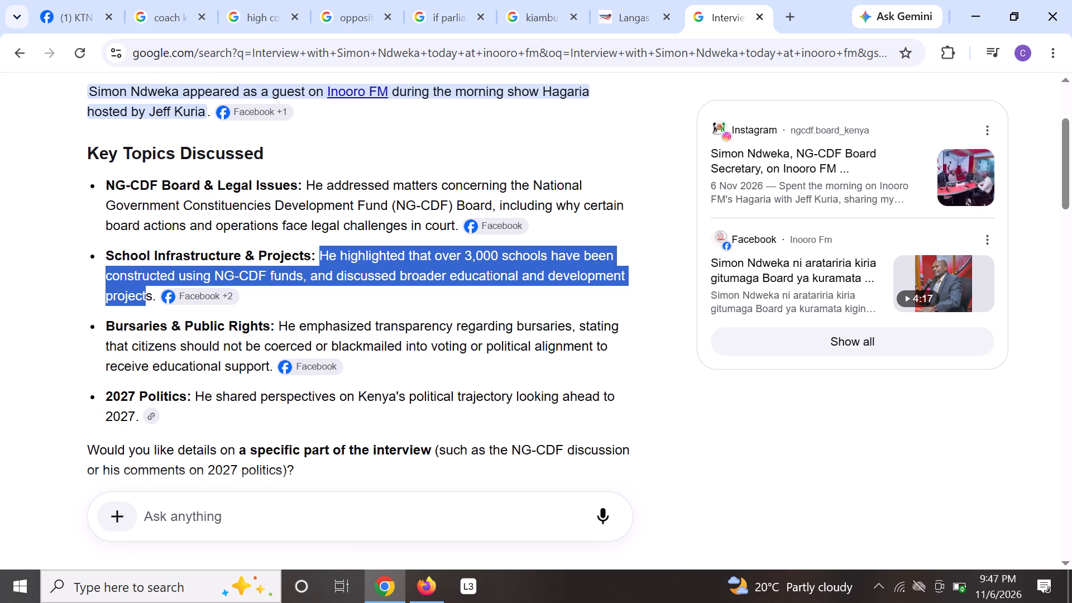
left_click(627, 289)
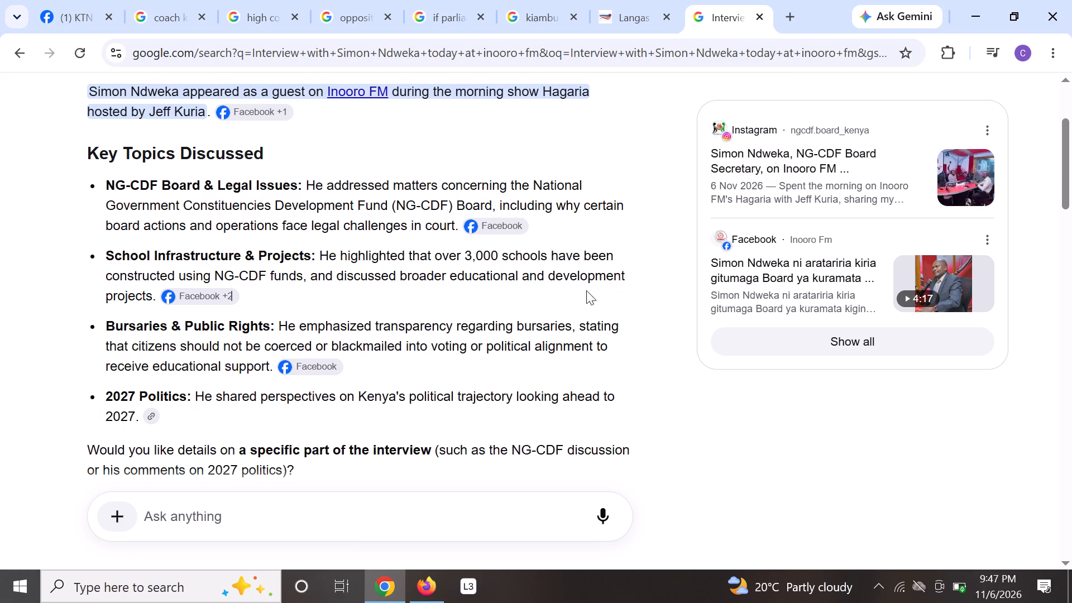
left_click_drag(318, 256, 152, 291)
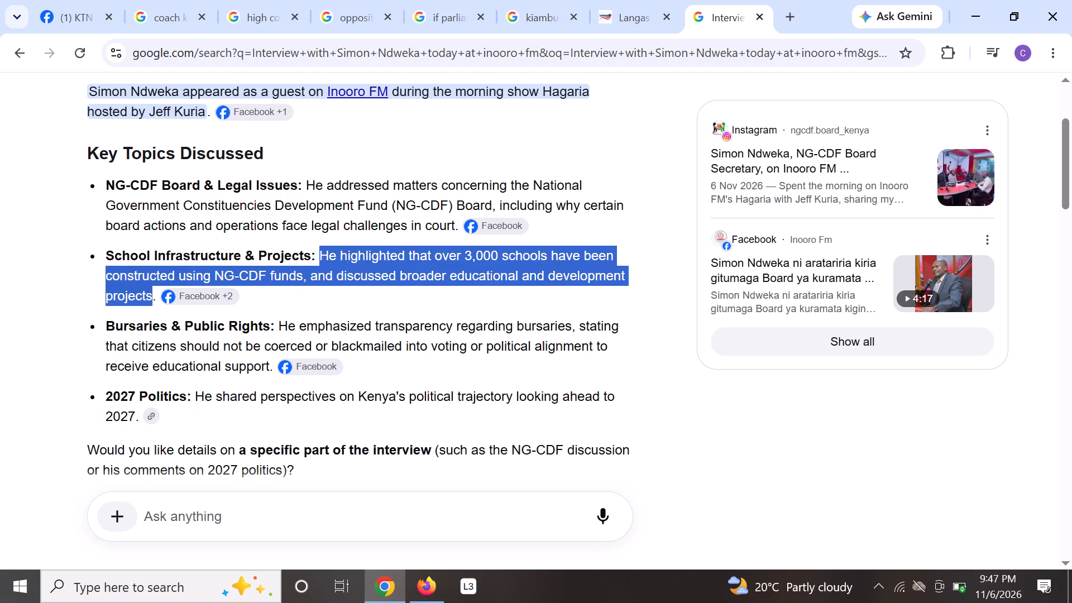
left_click_drag(152, 291, 155, 293)
right_click(149, 293)
left_click(209, 312)
left_click(424, 583)
scroll(187, 389, "down", 2)
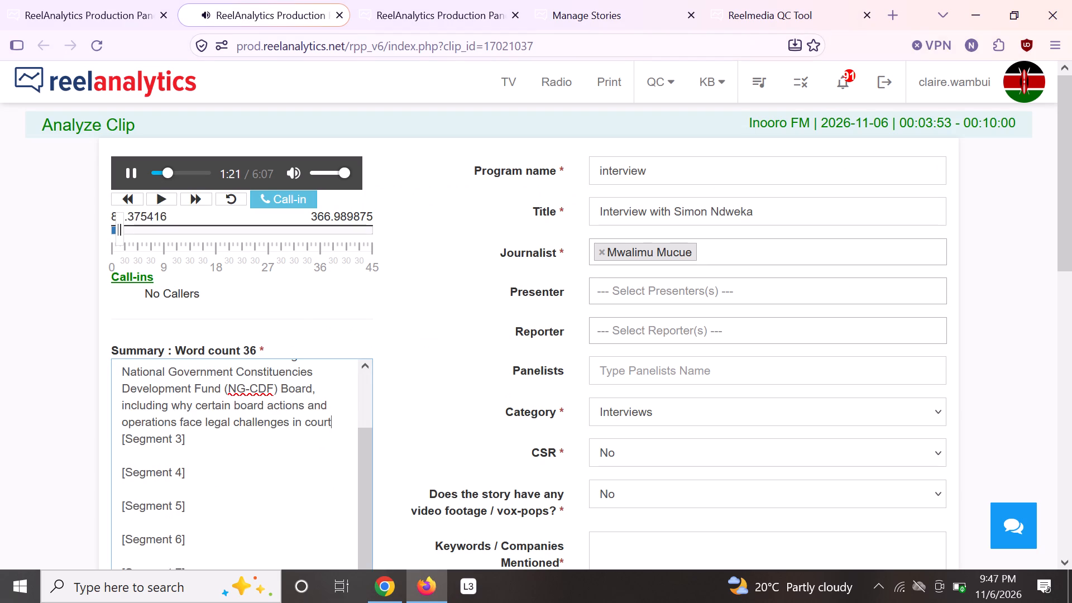
right_click(131, 452)
left_click(222, 237)
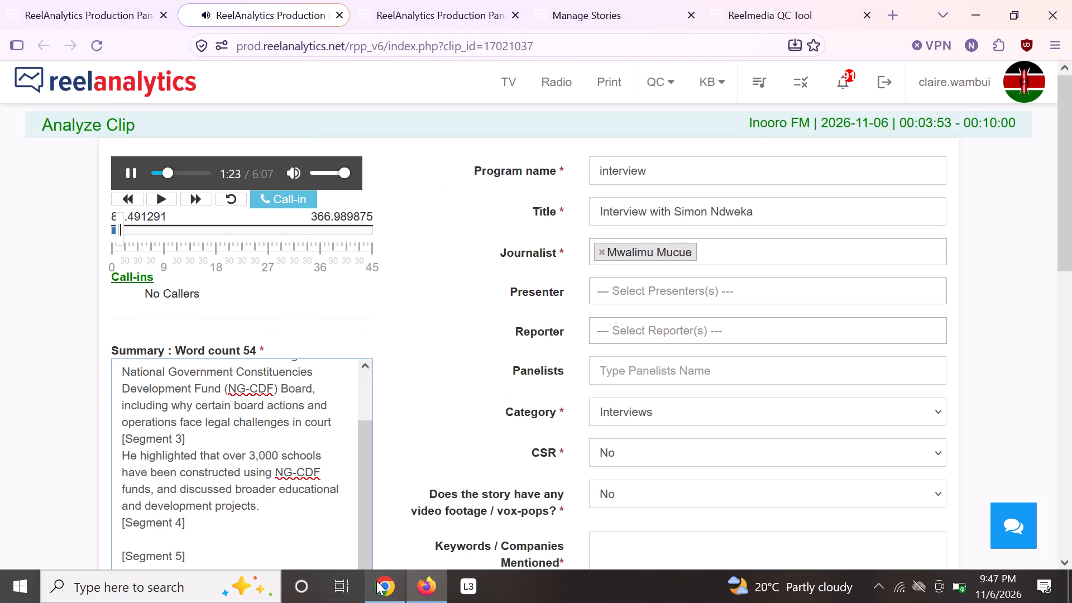
Copy the Bursaries & Public Rights sentence from Chrome's AI Overview into Segment 4 of the clip summary in Firefox.
left_click(380, 583)
left_click(596, 388)
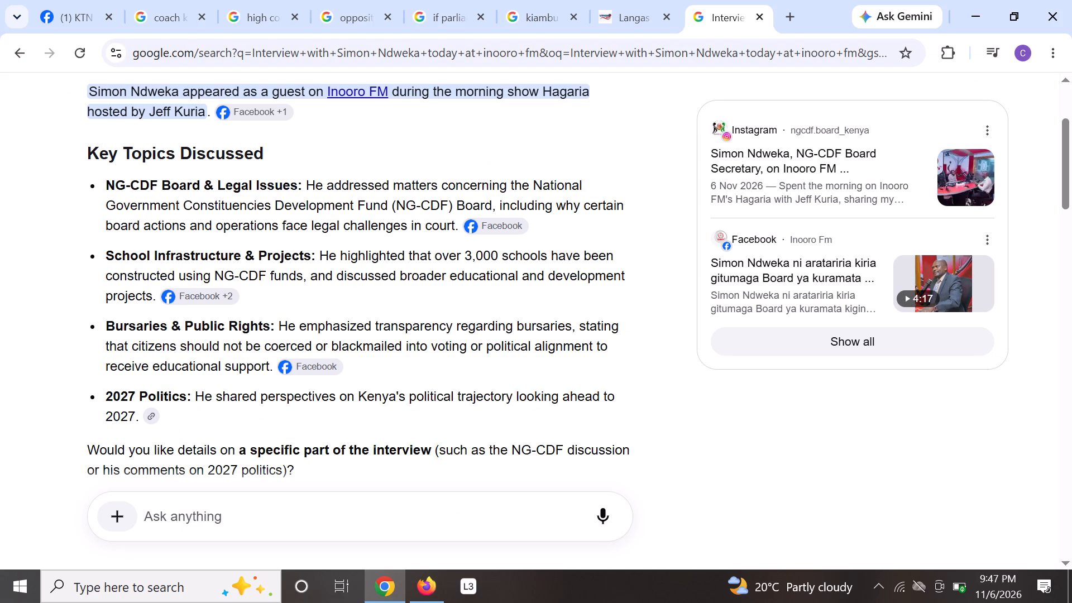
left_click_drag(282, 326, 275, 358)
right_click(256, 362)
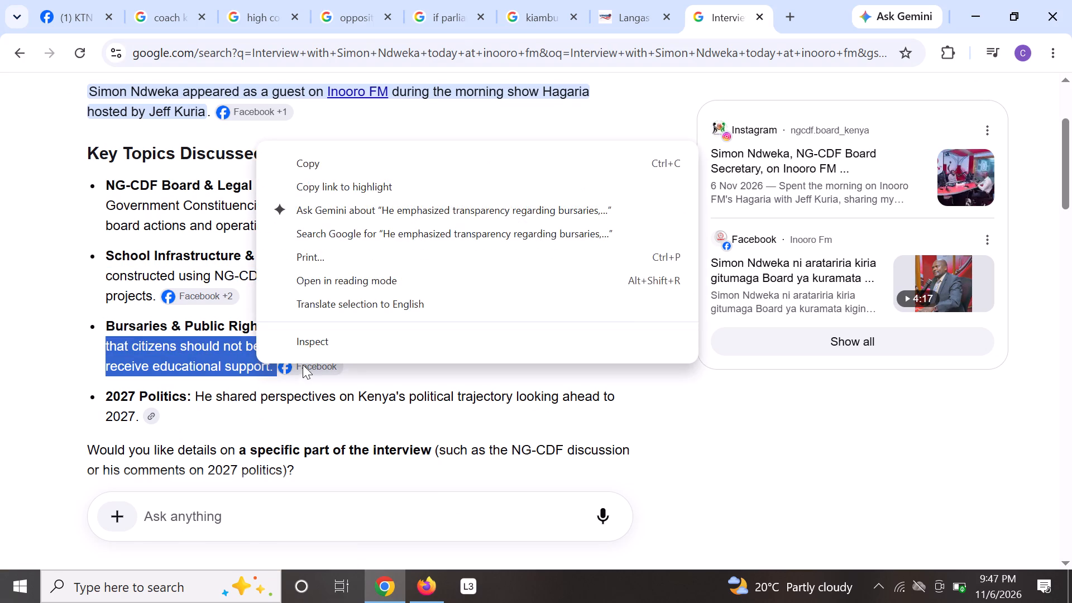
left_click(334, 167)
left_click(438, 590)
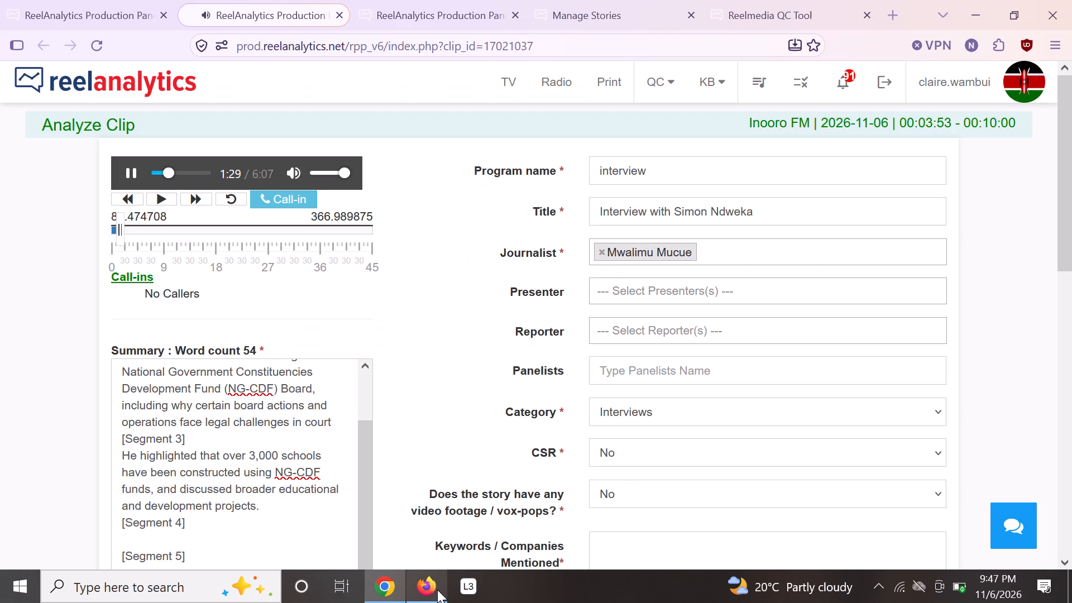
scroll(318, 452, "down", 2)
scroll(256, 462, "down", 2)
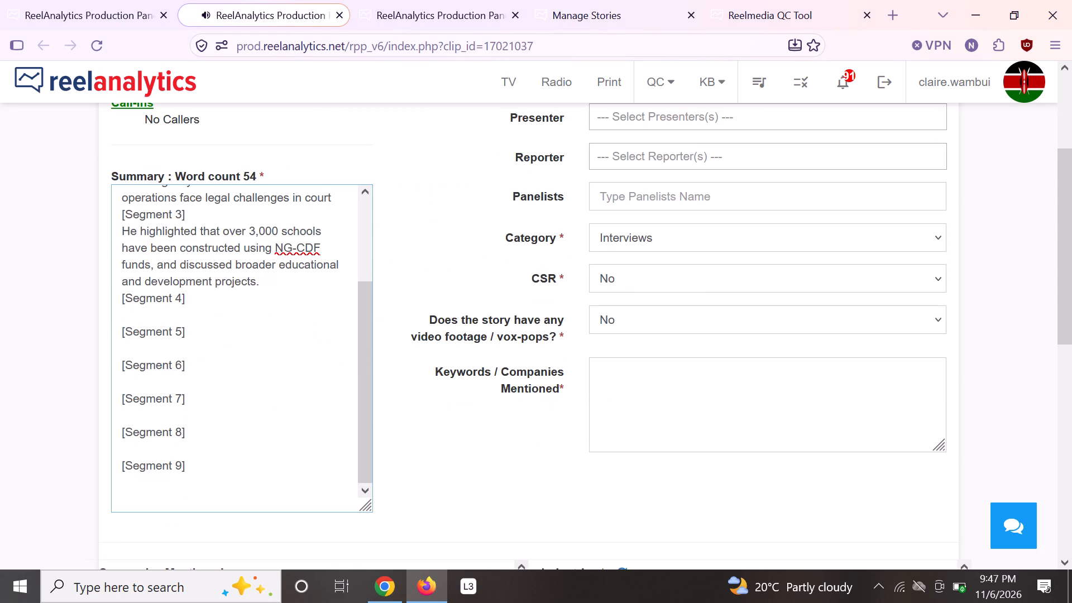
right_click(130, 315)
left_click(201, 125)
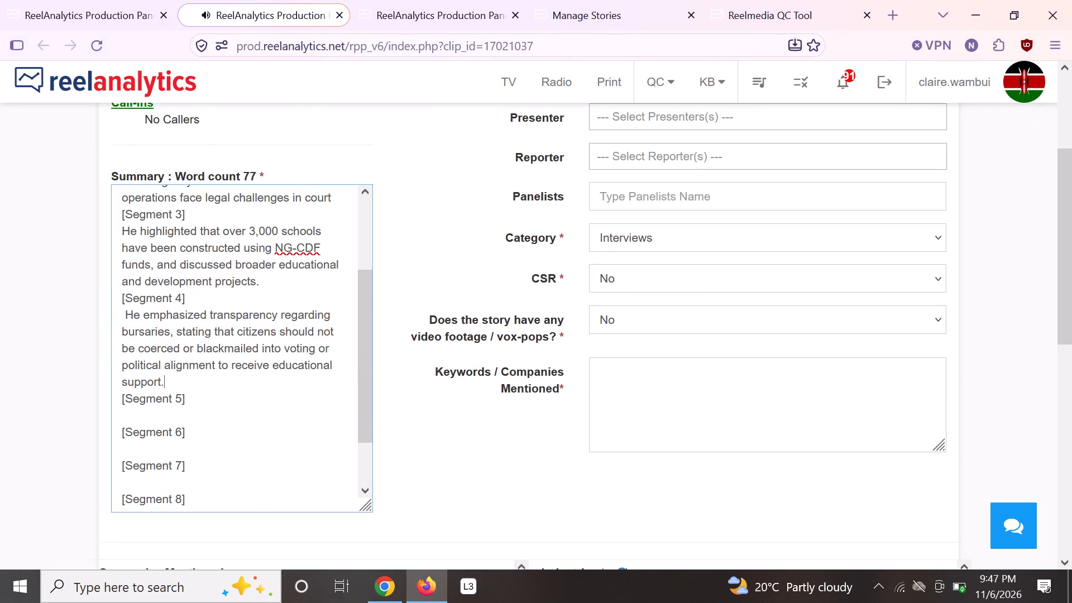
Copy the 2027 Politics sentence from Chrome's AI Overview into Segment 5 of the clip summary in Firefox.
left_click(381, 587)
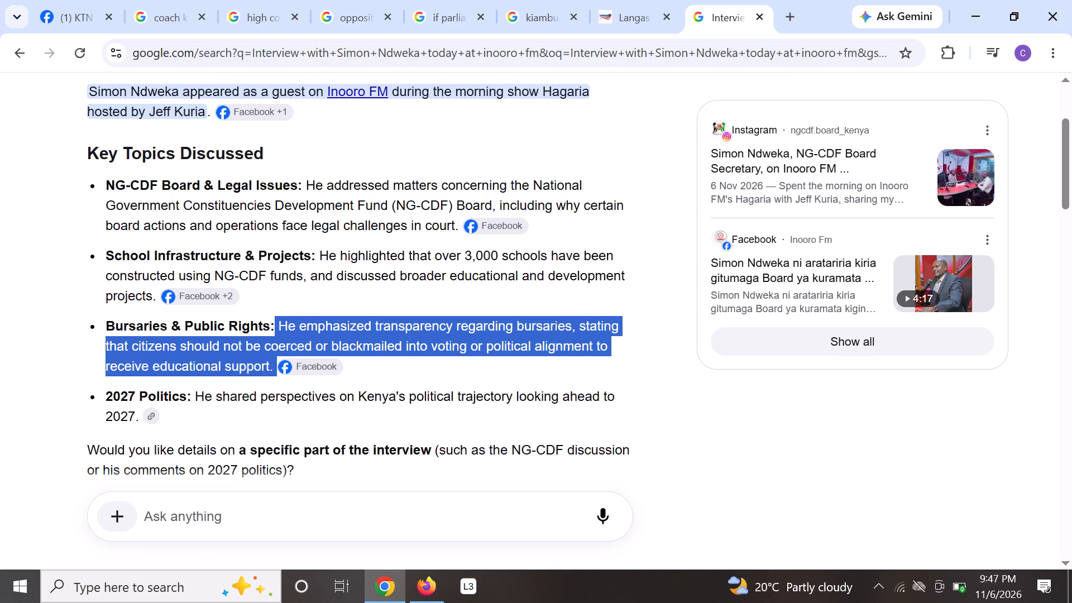
left_click(605, 401)
scroll(272, 348, "down", 2)
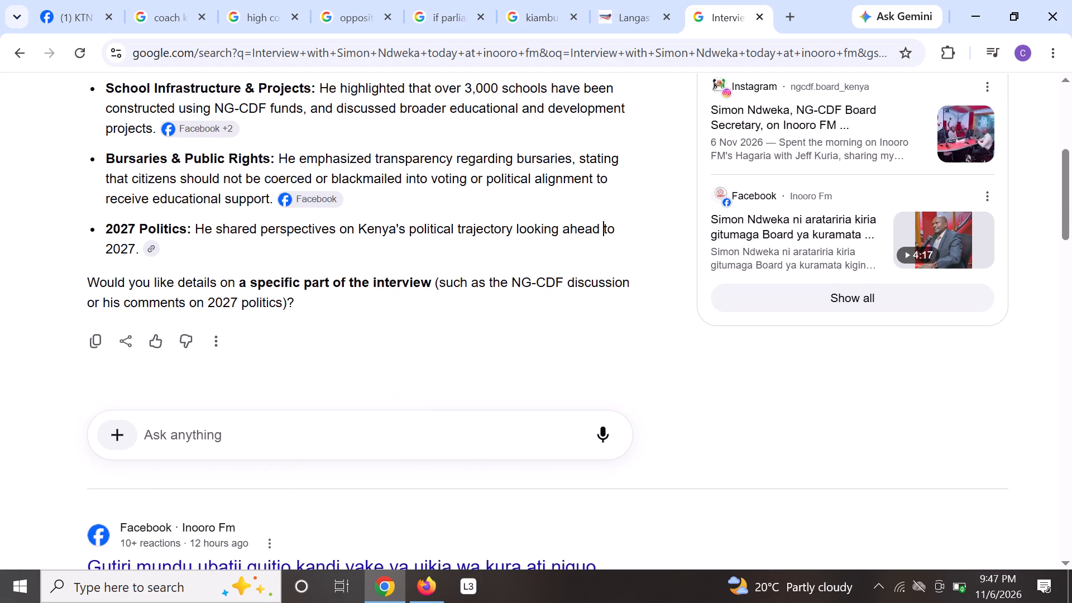
left_click_drag(194, 225, 132, 241)
right_click(128, 245)
left_click(562, 314)
left_click_drag(195, 224, 195, 229)
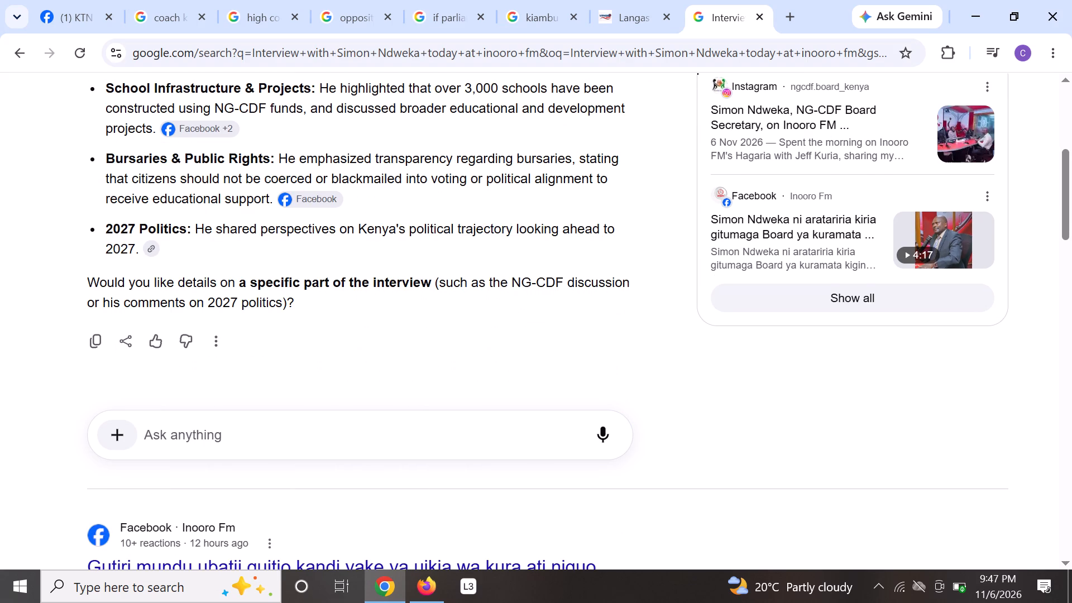
left_click_drag(195, 229, 142, 242)
right_click(135, 245)
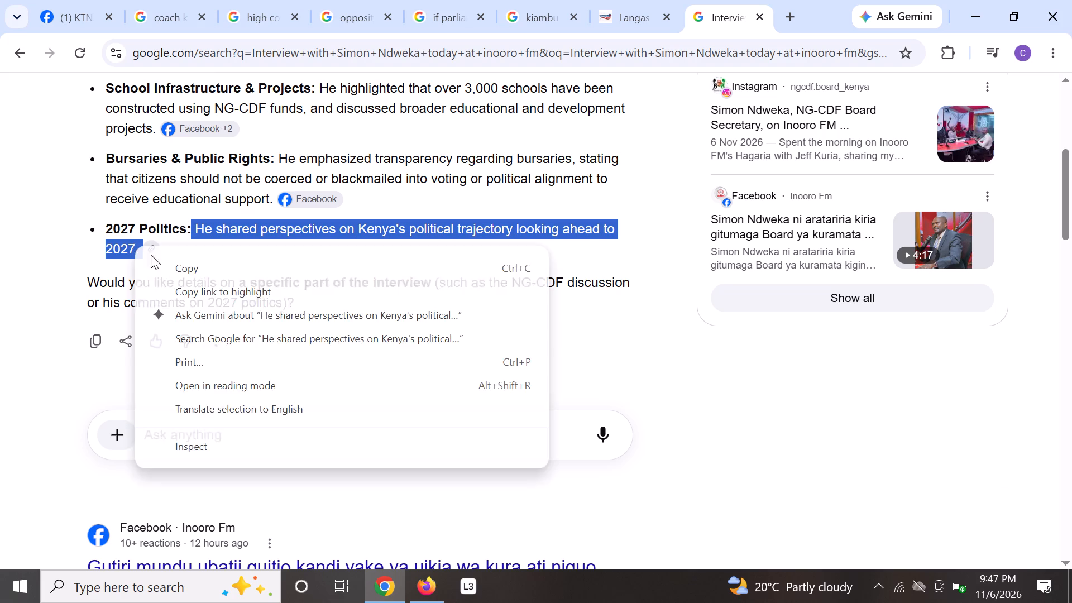
left_click(190, 271)
left_click(424, 577)
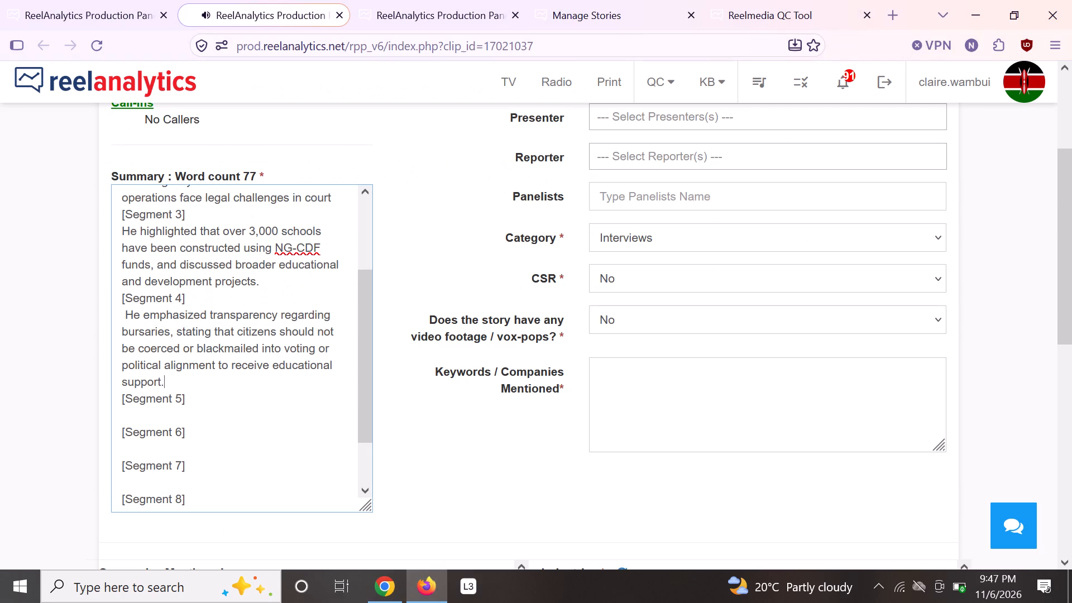
right_click(135, 413)
left_click(223, 198)
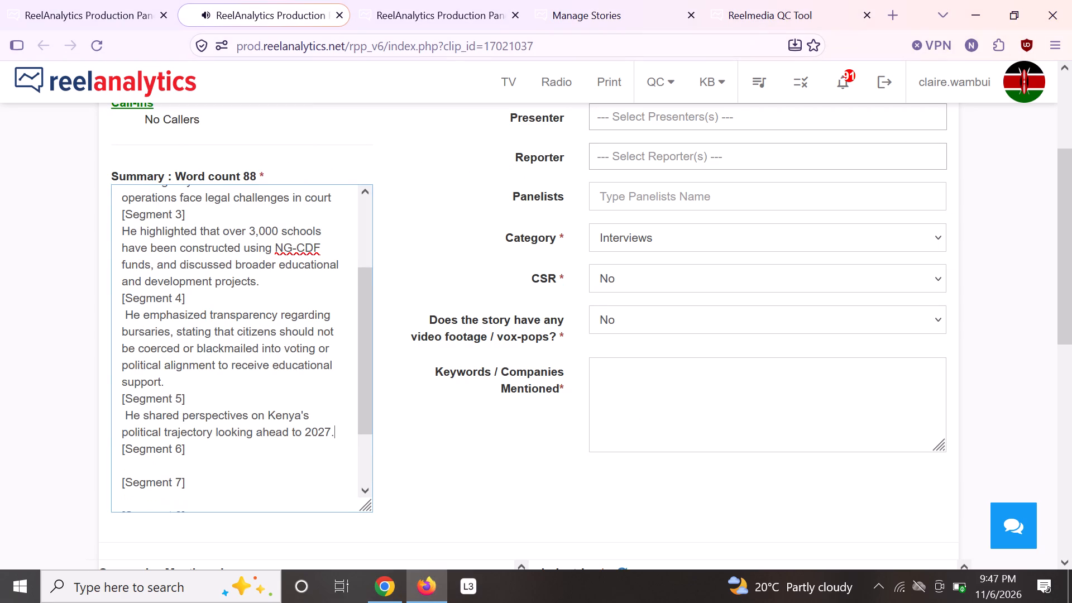
Fill the empty Segments 9, 8, 7 and 6 of the summary with the placeholder "a".
scroll(187, 416, "down", 2)
left_click(124, 486)
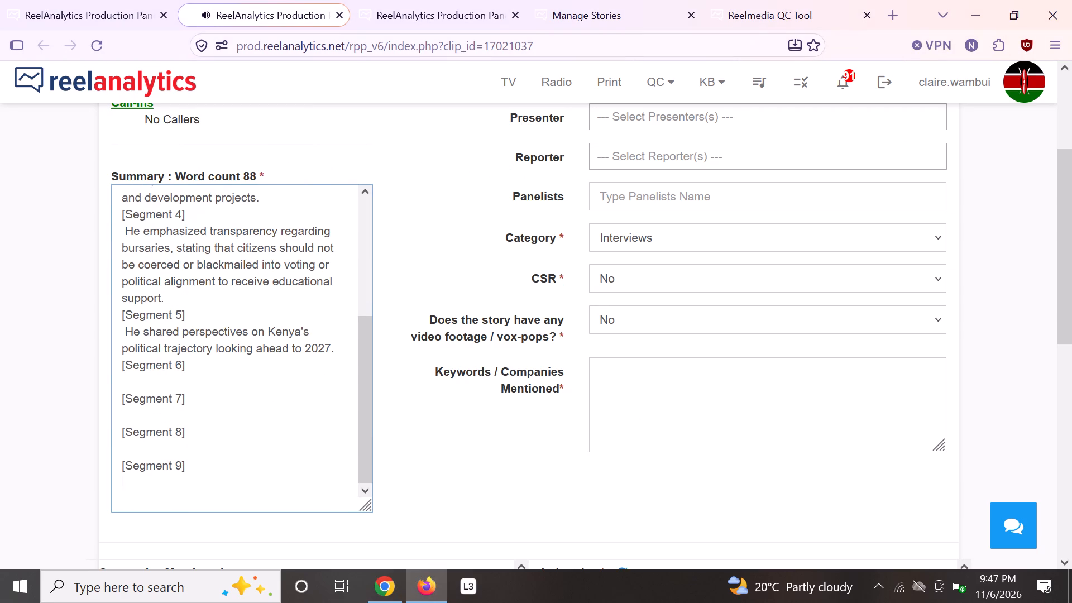
key("a")
scroll(130, 446, "down", 1)
left_click(130, 445)
scroll(130, 444, "up", 1)
key("a")
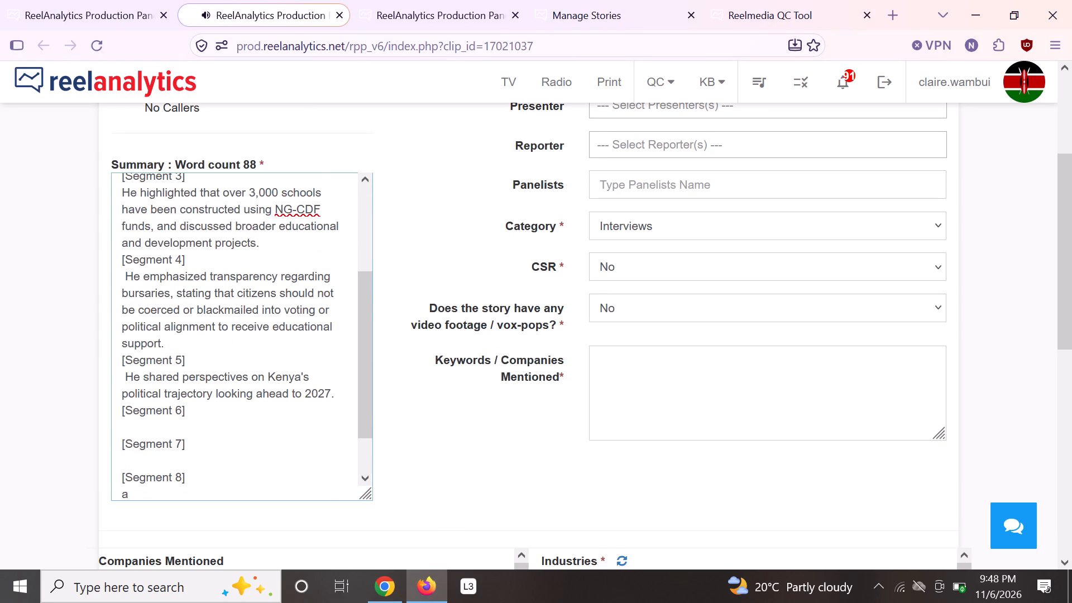
scroll(144, 427, "down", 2)
scroll(144, 430, "up", 1)
scroll(144, 431, "down", 2)
scroll(144, 431, "up", 1)
scroll(147, 446, "down", 3)
scroll(148, 449, "up", 2)
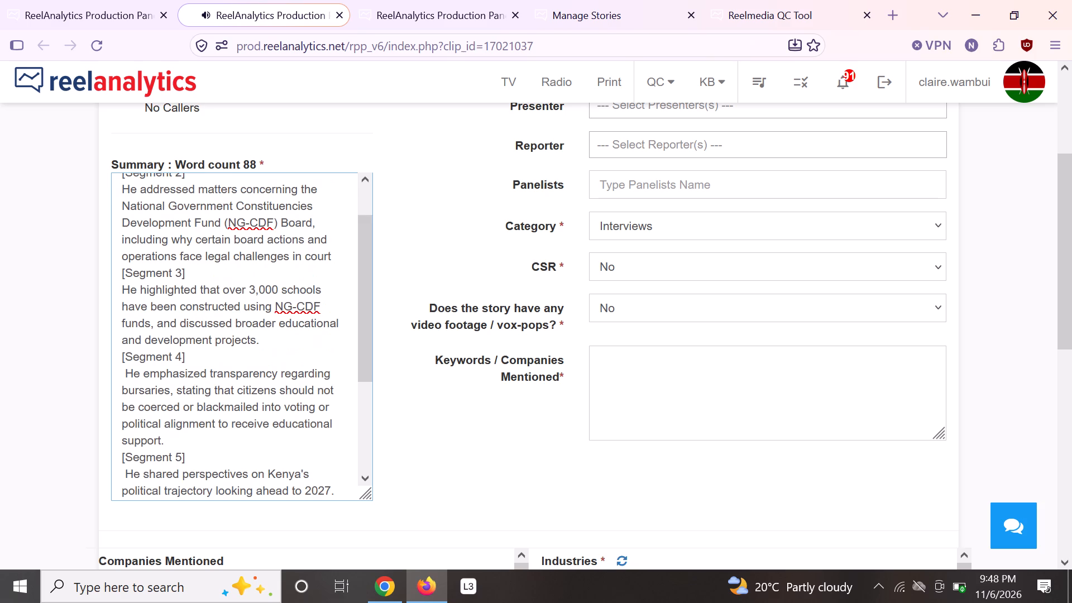
scroll(181, 431, "down", 5)
left_click(130, 401)
key("a")
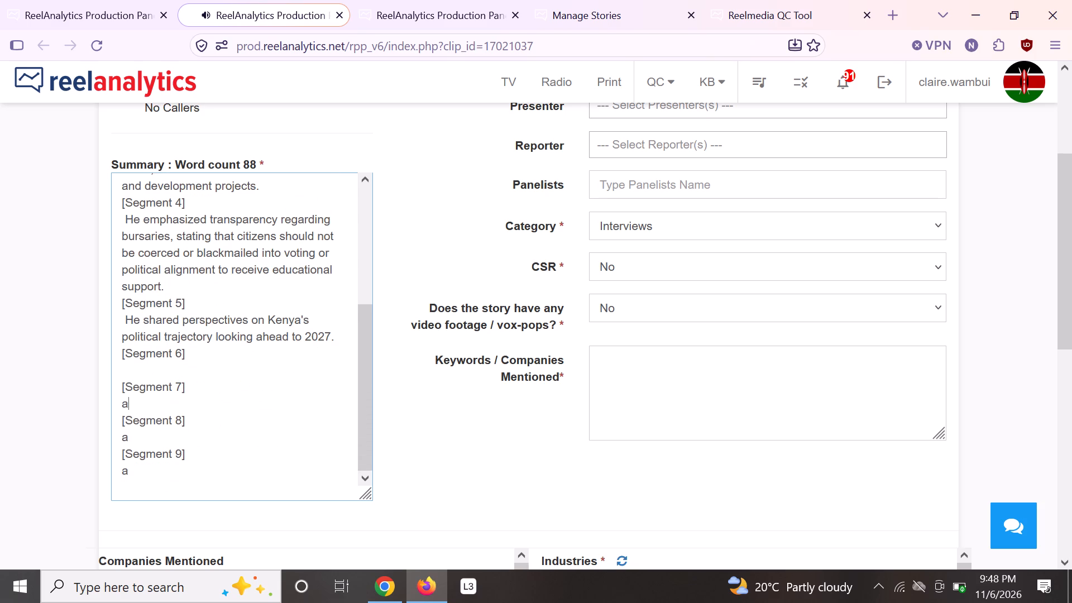
left_click(131, 364)
key("a")
In Chrome, ask the AI a follow-up question about the interview: "politician/company or brand mentioned".
left_click(391, 595)
left_click(210, 441)
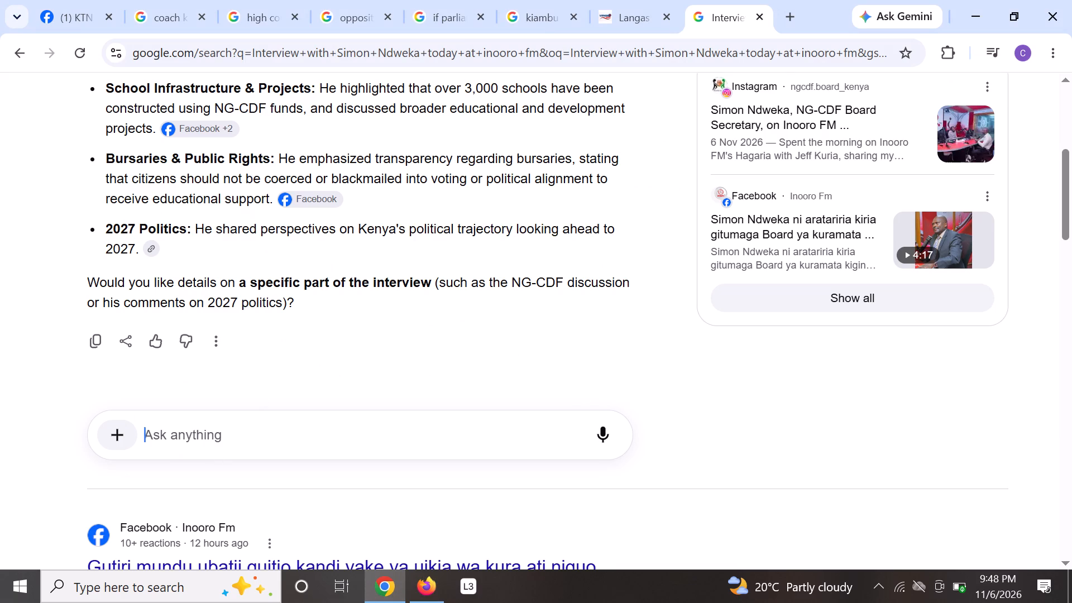
type("politician")
key("slash")
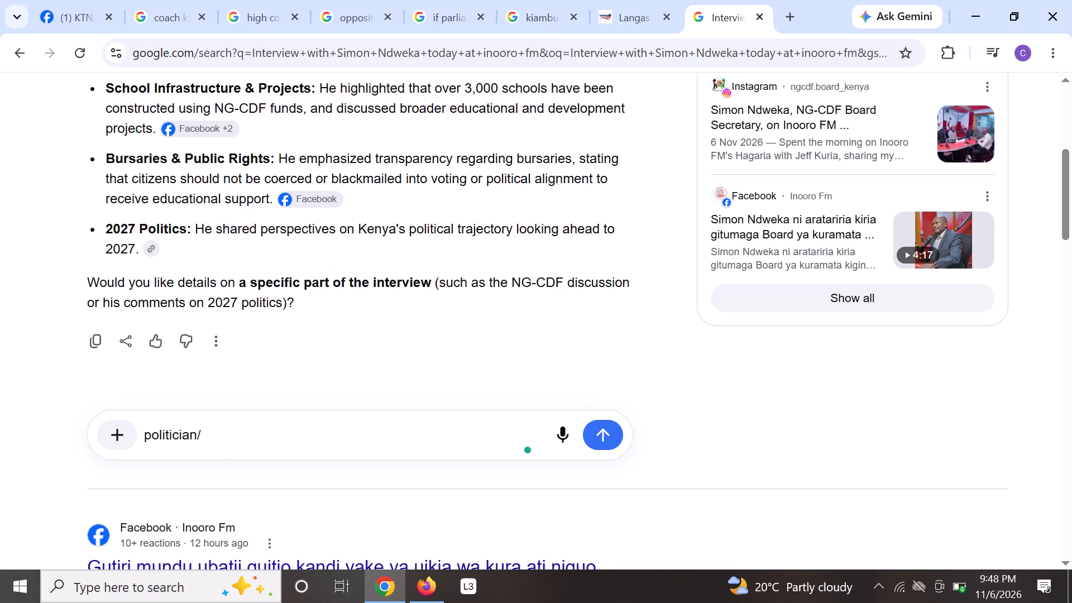
type("company")
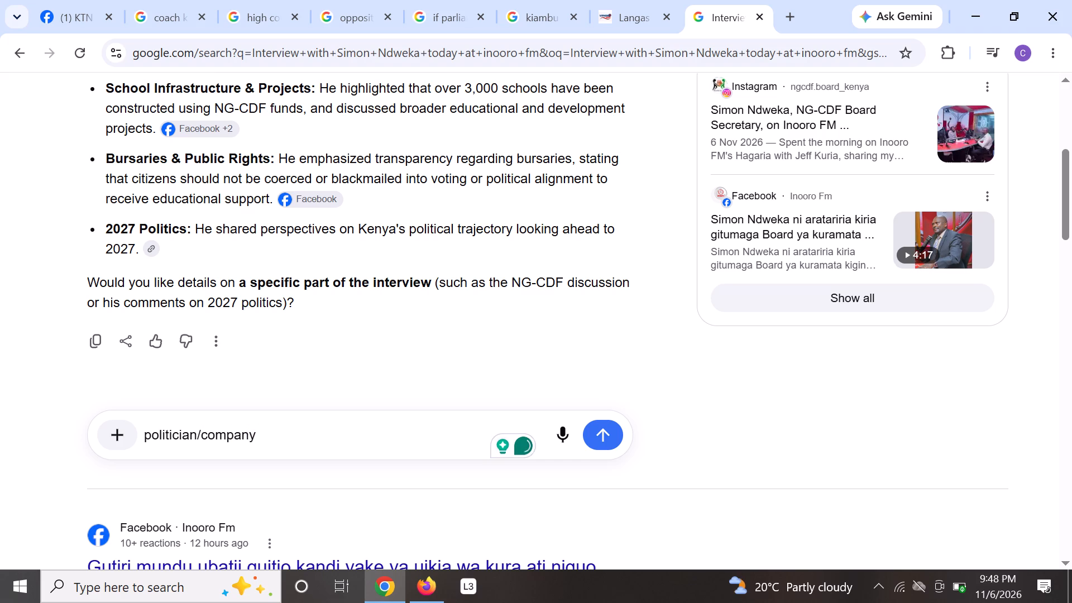
key("slash")
key("BackSpace")
key("space")
type("or")
key("space")
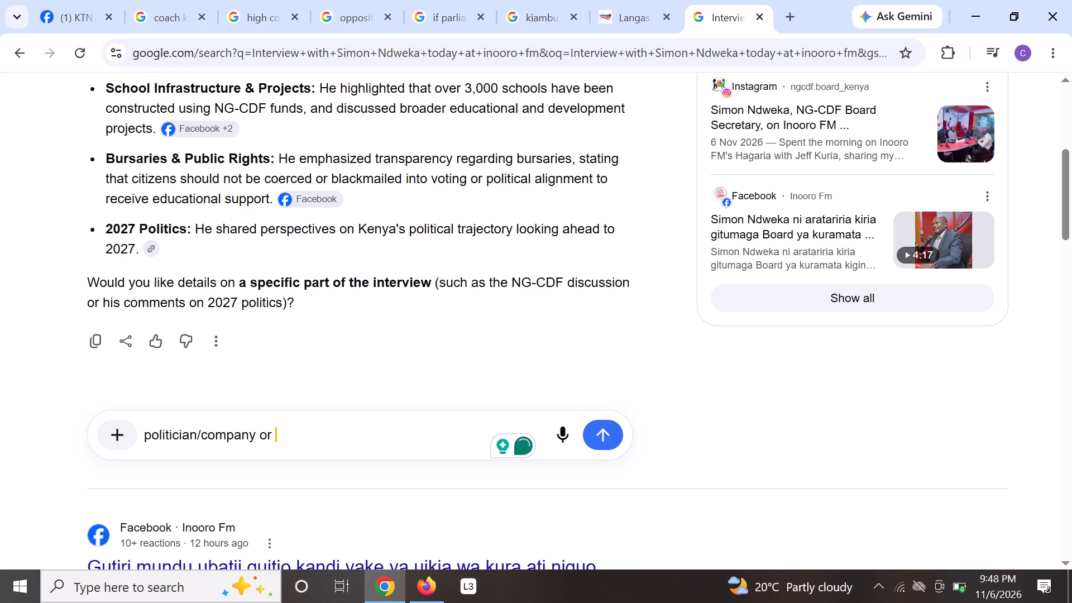
type("brand mentioned")
key("Return")
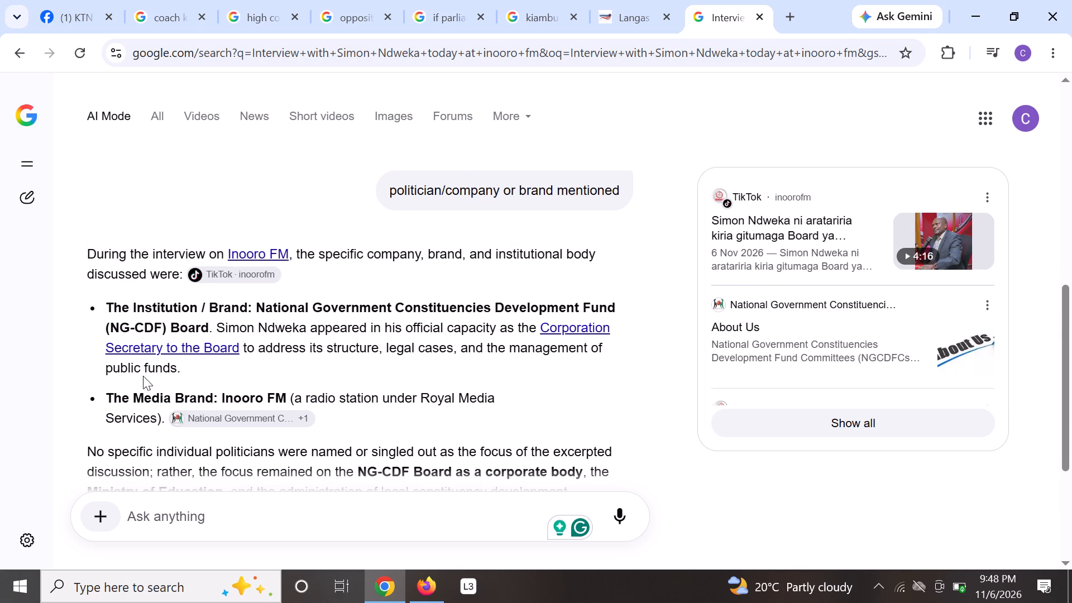
Read through the AI answer on the mentioned entities and send the follow-up "more".
scroll(356, 342, "down", 3)
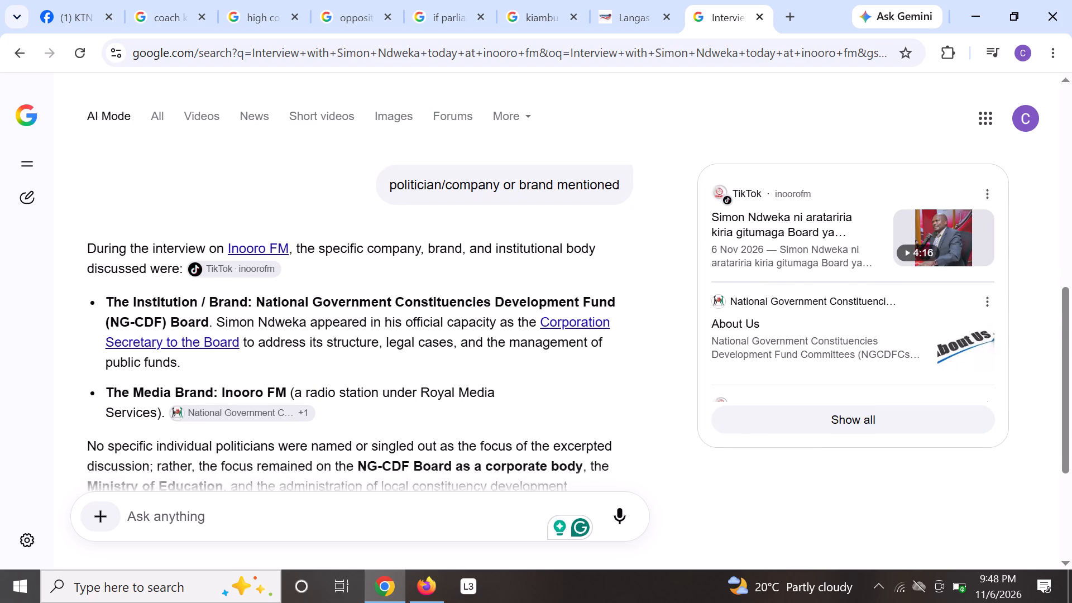
left_click(143, 505)
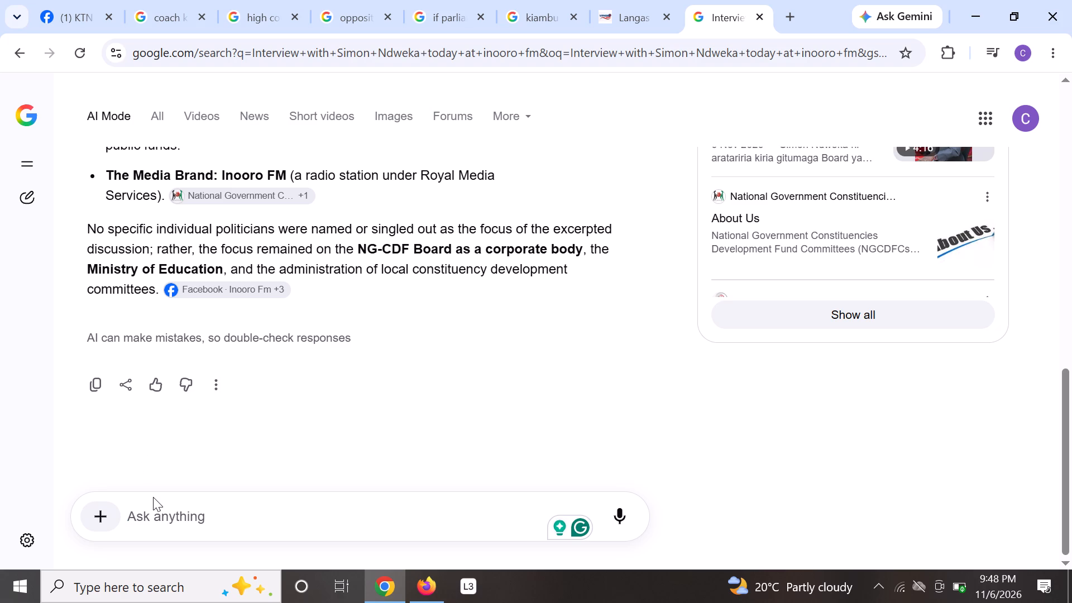
type("more")
key("Return")
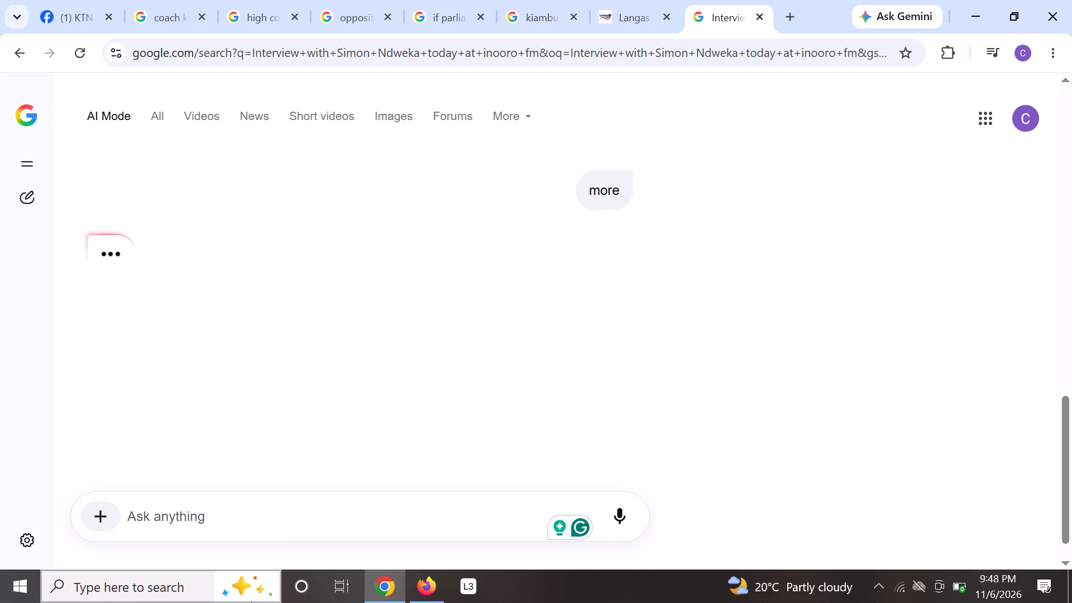
In Firefox, cut the bracketed NG-CDF abbreviation from Segment 2 of the summary and paste it without brackets as the Keywords / Companies Mentioned entry.
left_click(413, 587)
scroll(296, 285, "up", 2)
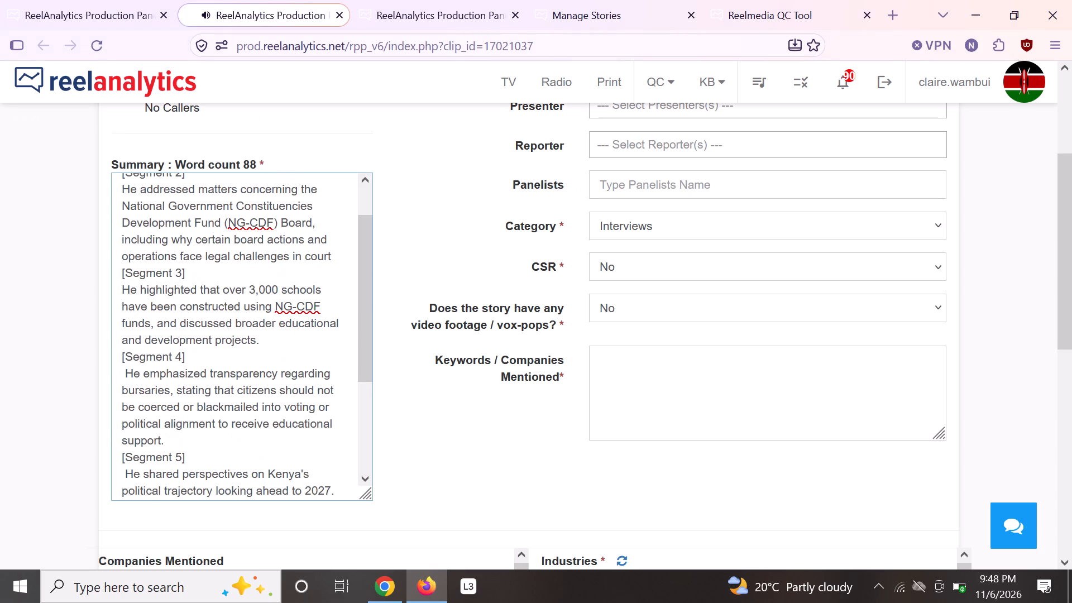
left_click_drag(226, 226, 273, 221)
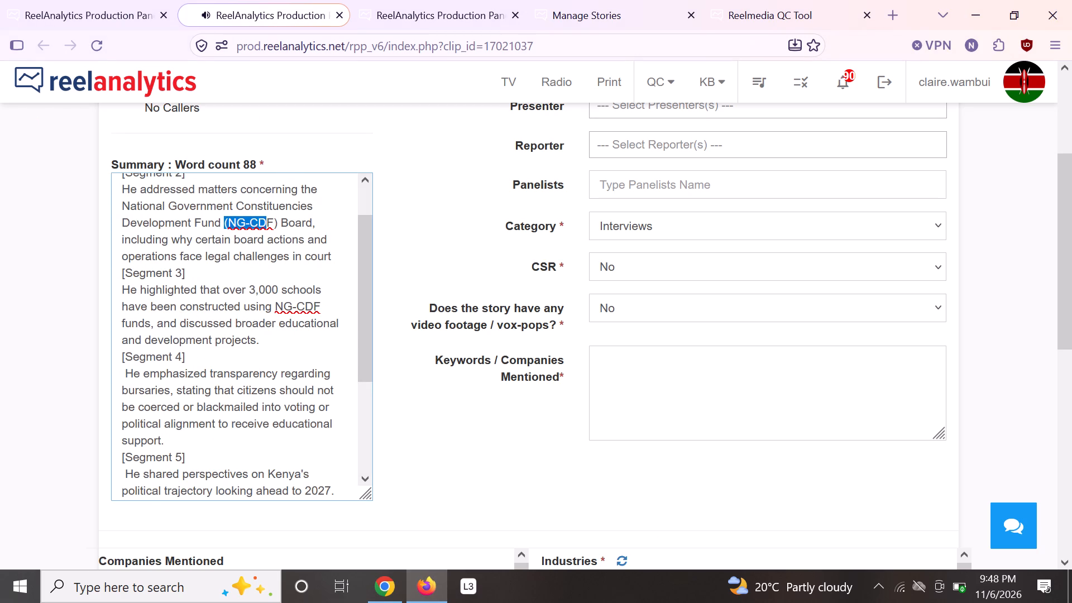
left_click_drag(273, 221, 280, 221)
right_click(272, 217)
left_click(335, 250)
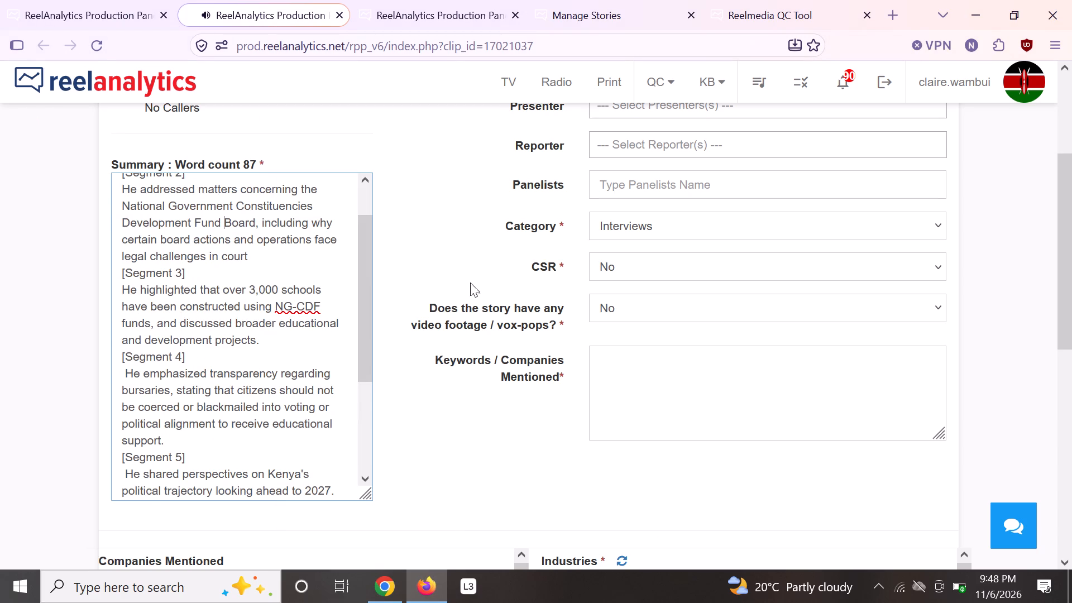
right_click(613, 363)
left_click(702, 205)
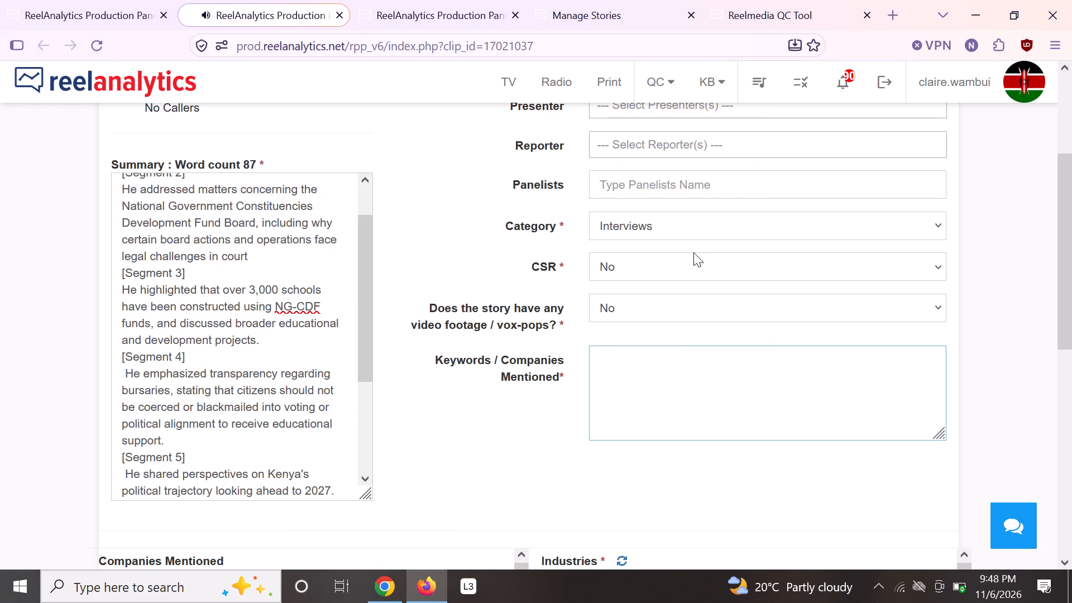
key("BackSpace")
key("BackSpace")
left_click(601, 358)
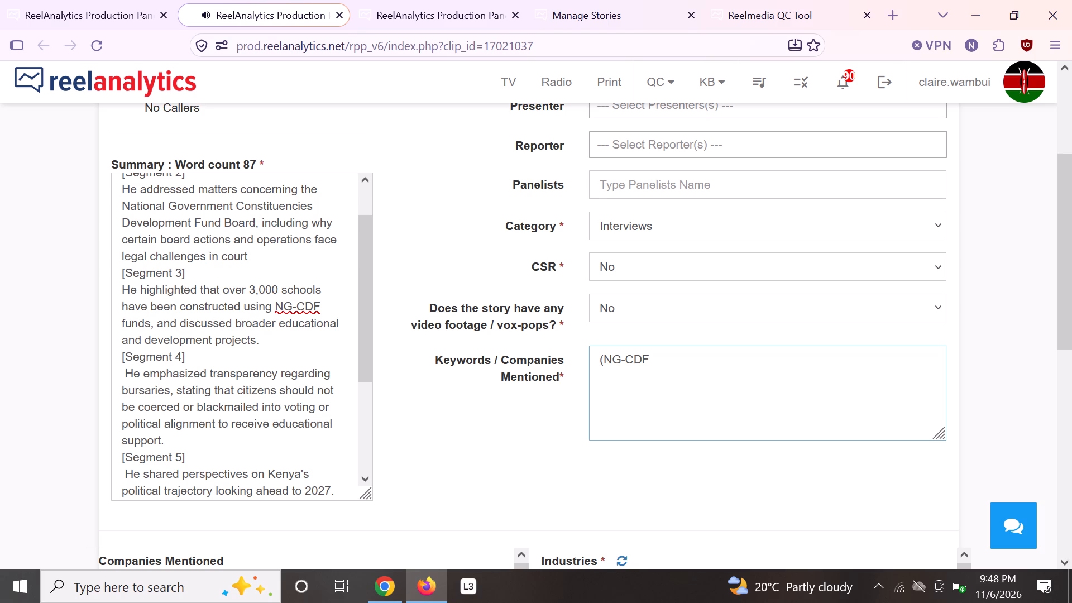
key("Delete")
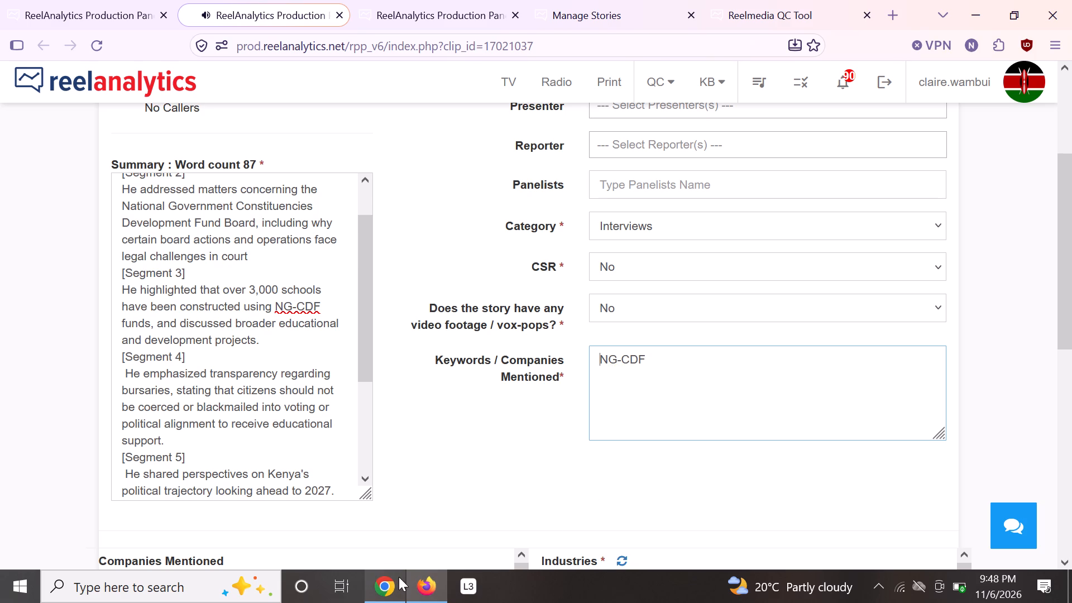
Back in Chrome, examine the expanded AI answer, ask "tell me politician/brand/company" and read through the reply.
left_click(394, 583)
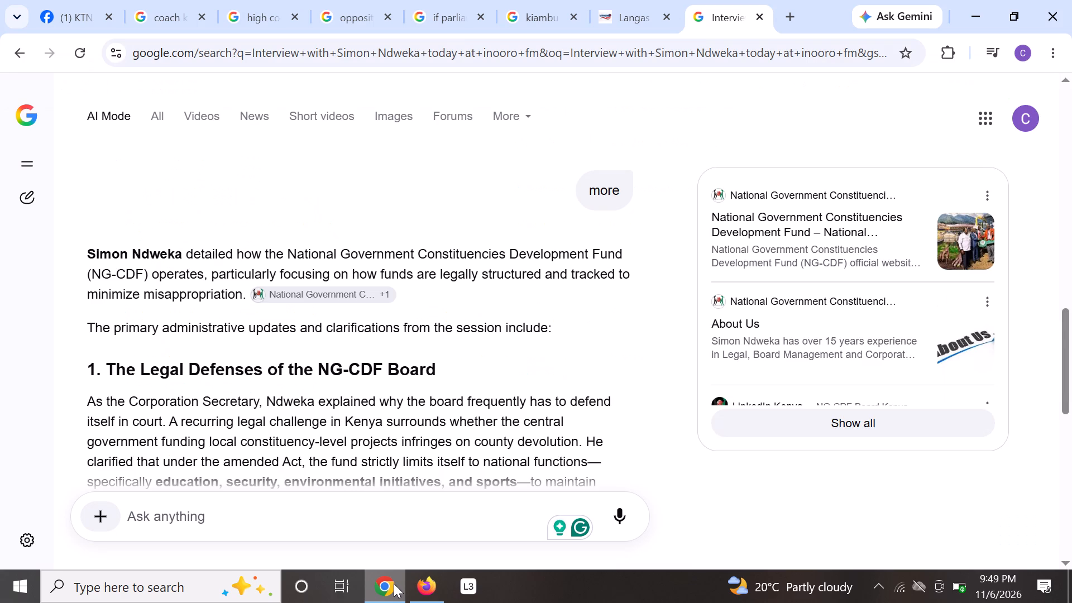
scroll(338, 389, "down", 3)
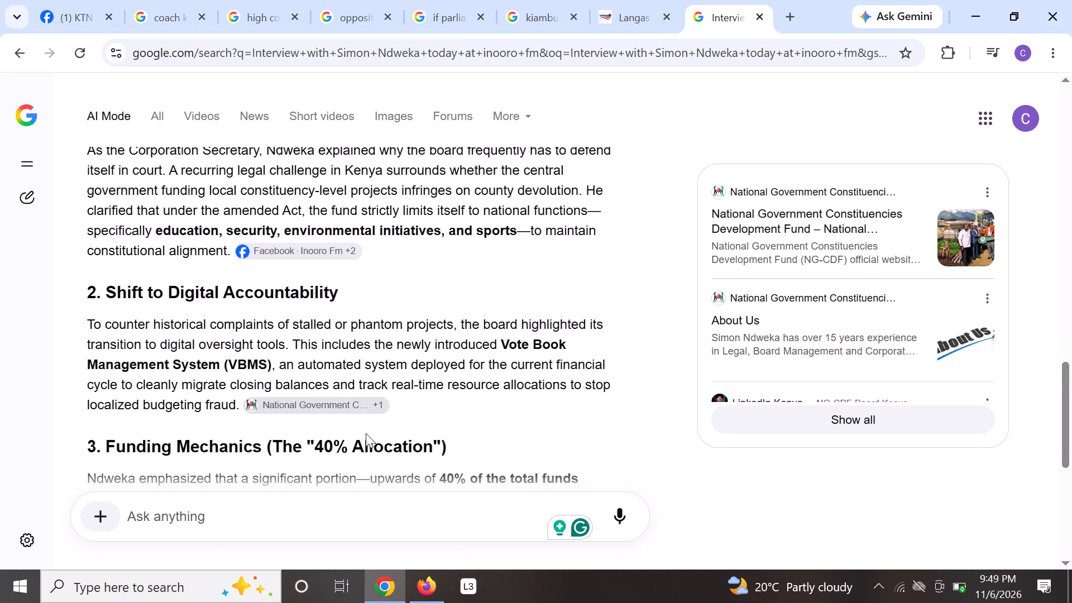
scroll(324, 318, "down", 5)
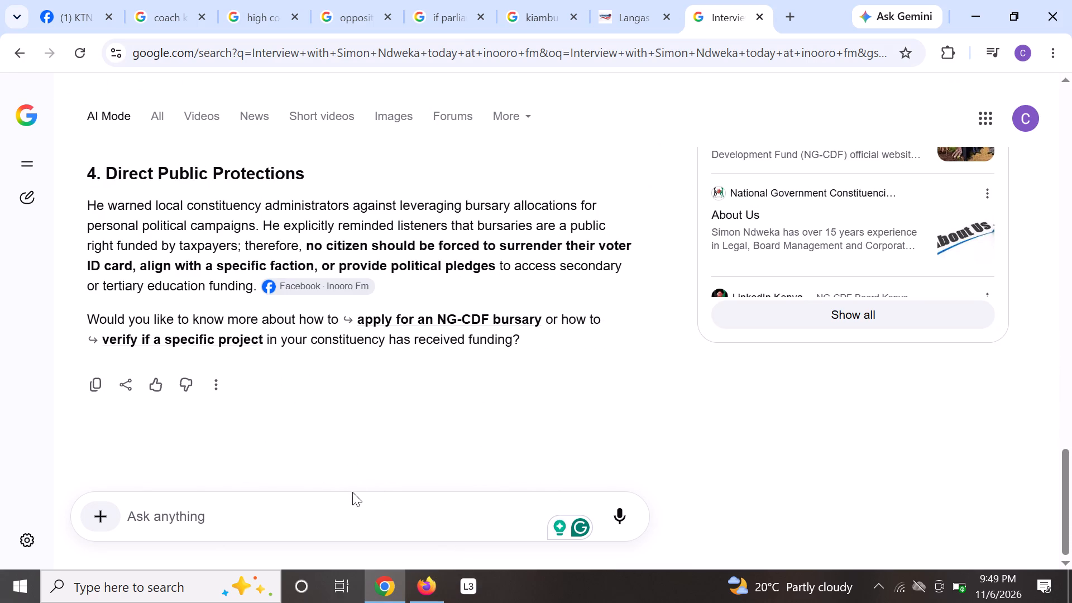
scroll(336, 307, "up", 3)
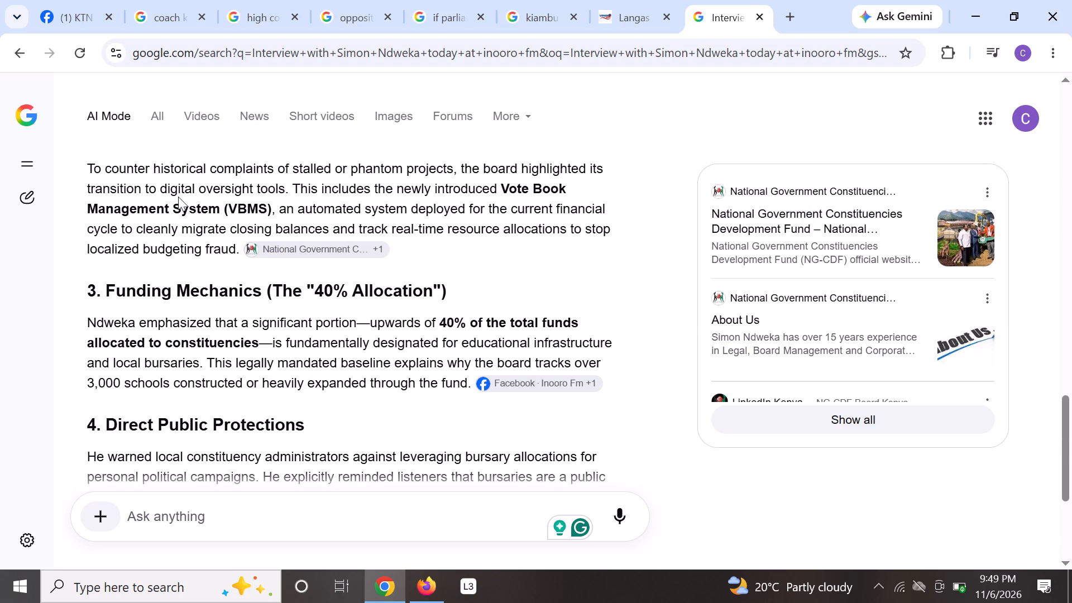
left_click(177, 517)
type("tell me politician")
type("/brand/company")
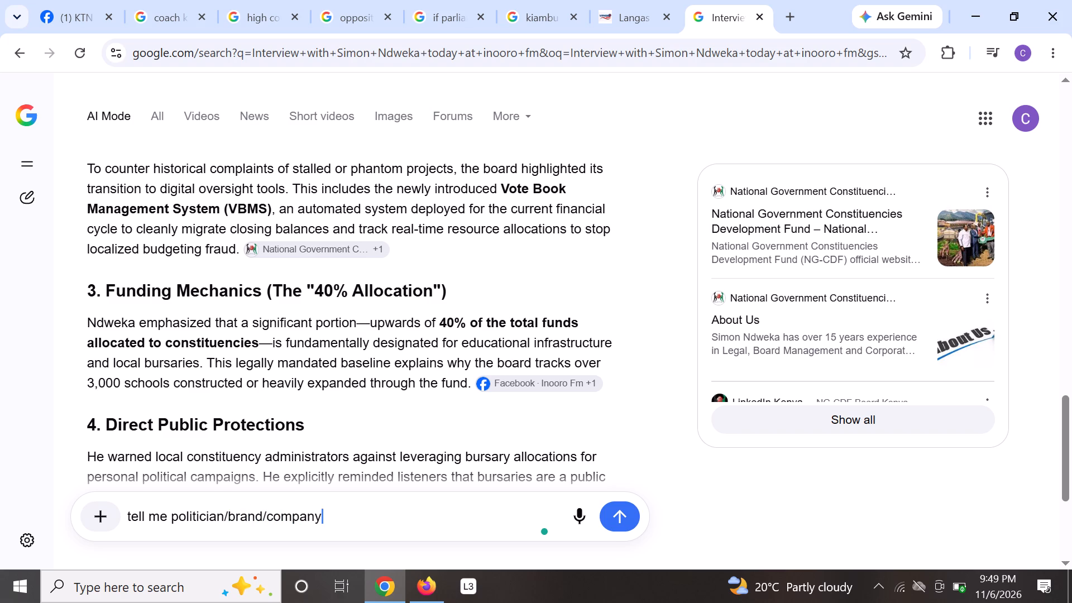
key("Return")
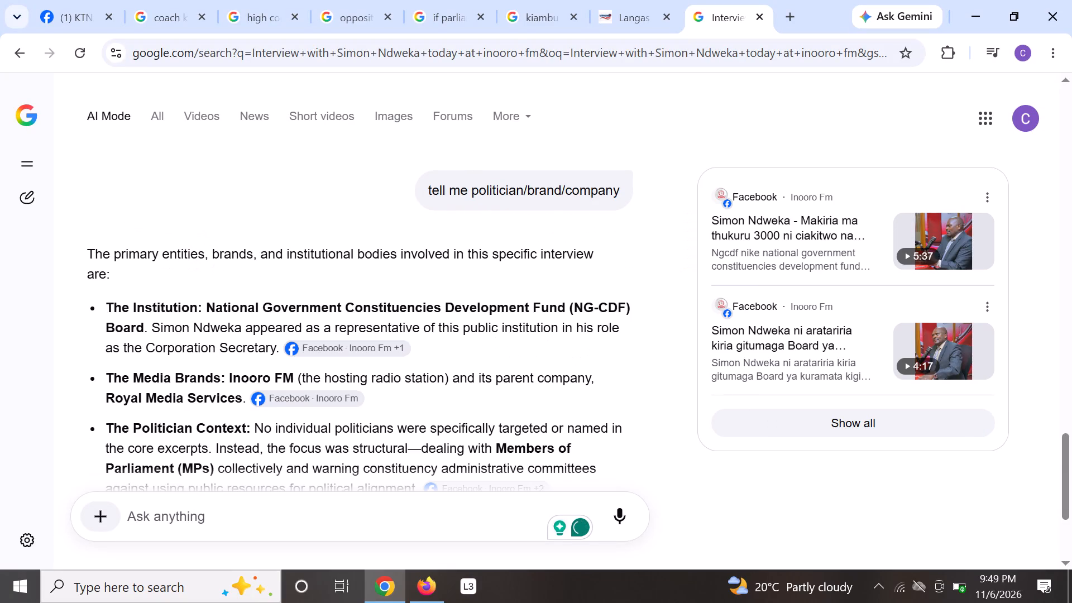
scroll(380, 306, "down", 2)
scroll(380, 312, "up", 4)
scroll(380, 312, "down", 1)
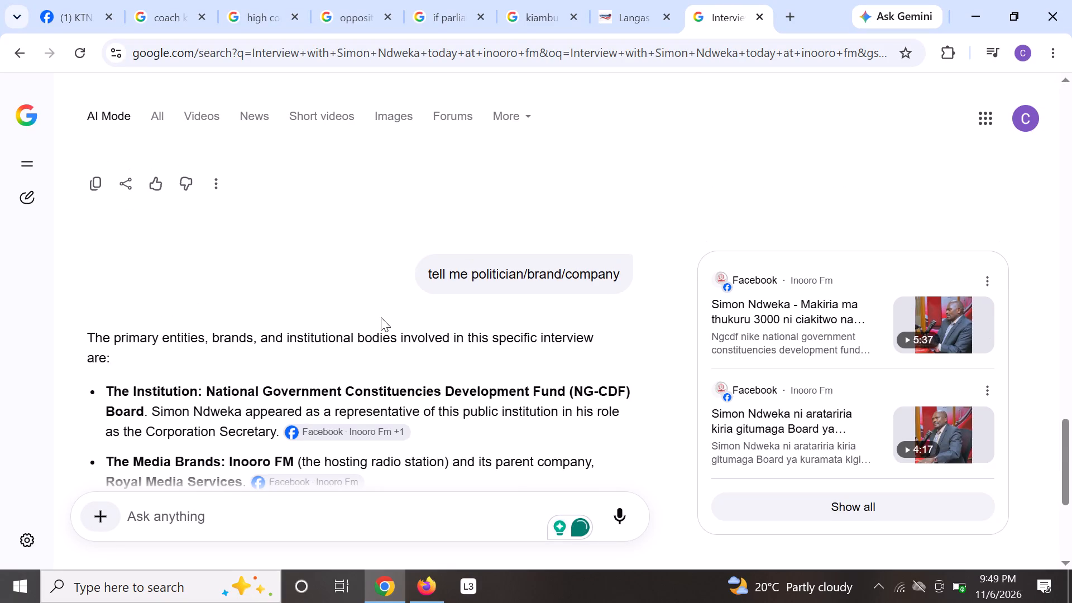
scroll(502, 361, "down", 5)
In Firefox, list the mentioned companies starting with N and search them for "gcd".
left_click(429, 591)
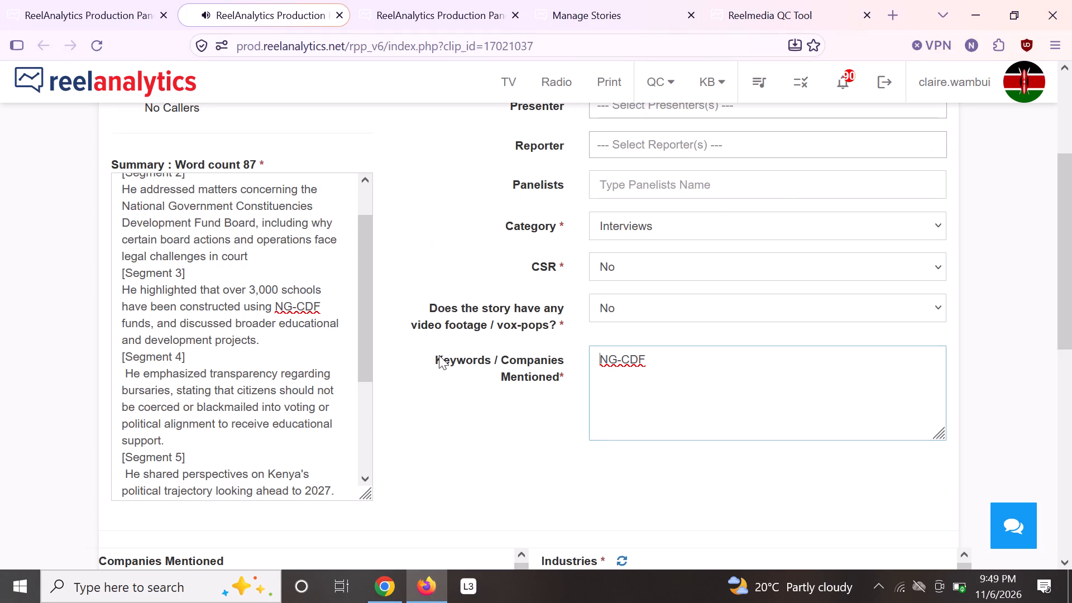
scroll(457, 324, "down", 3)
left_click(106, 362)
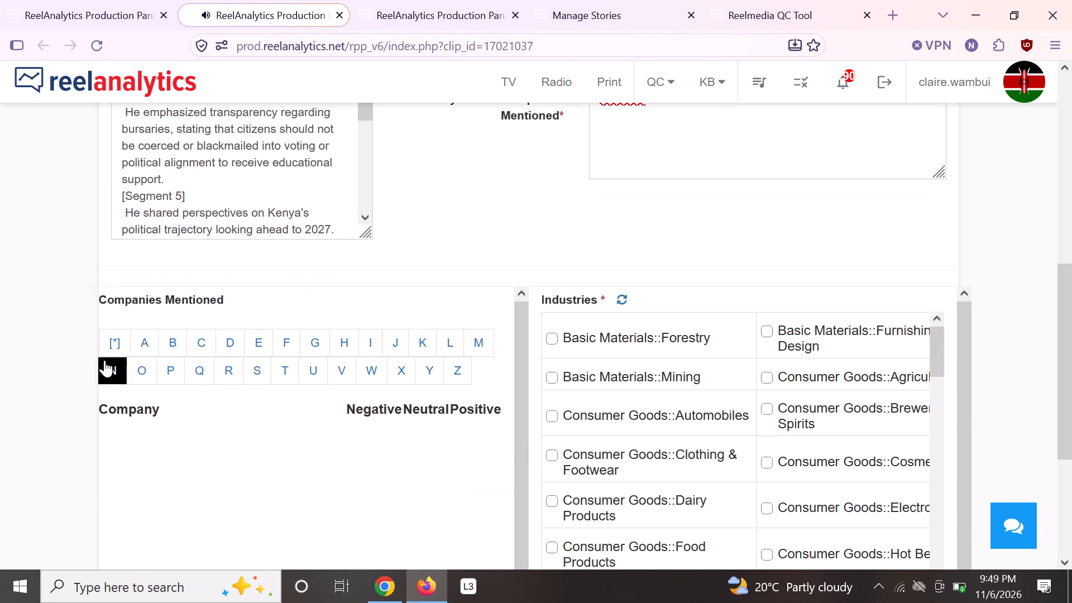
left_click(393, 431)
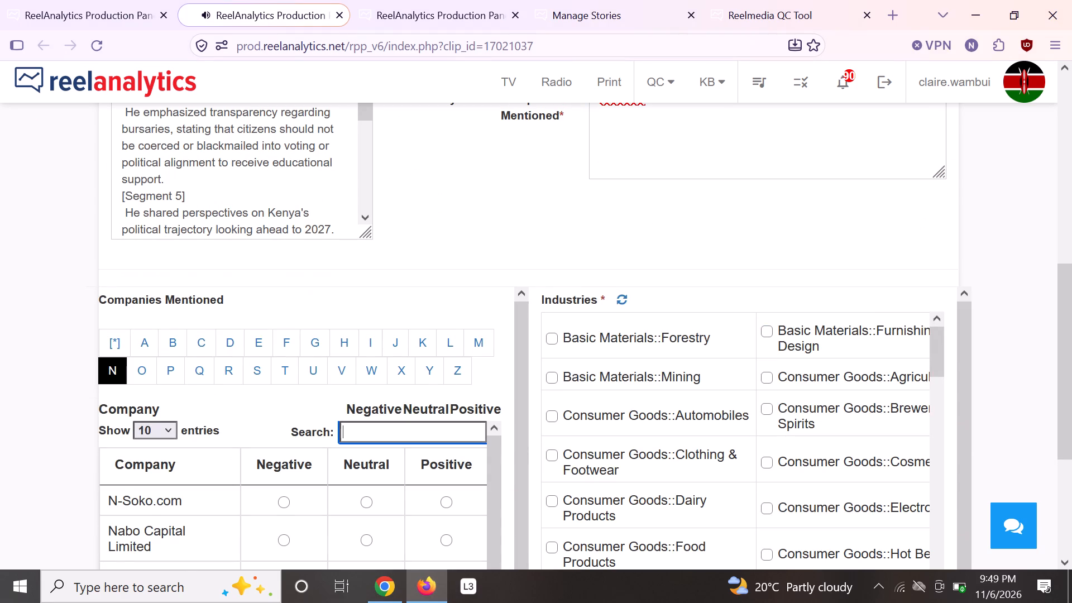
type("gcd")
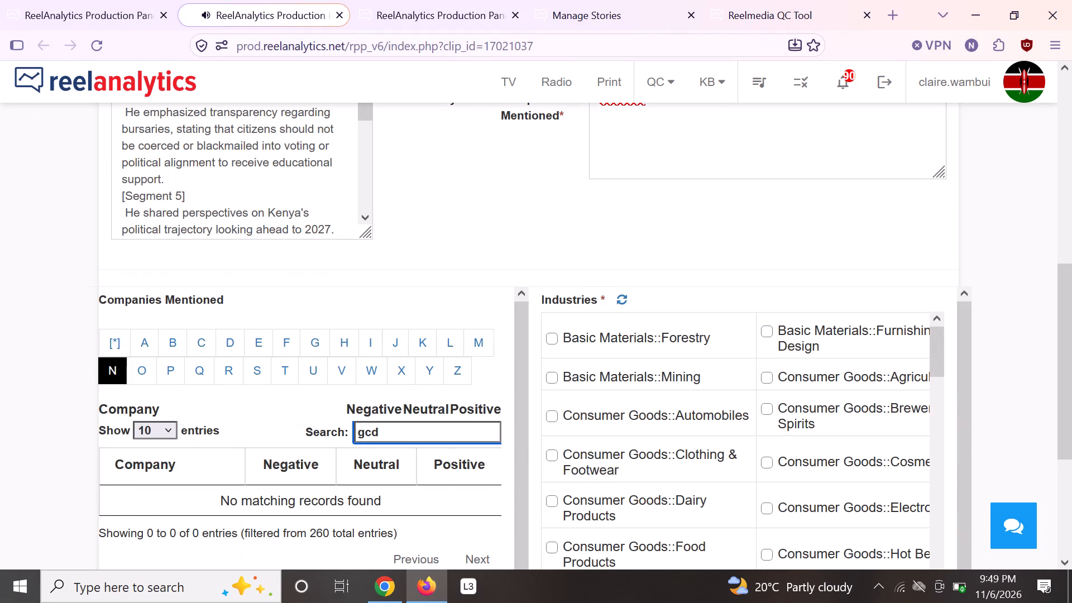
Return to the audio player of the interview clip and skip playback slightly forward.
scroll(393, 257, "up", 6)
scroll(388, 234, "down", 1)
scroll(389, 232, "up", 2)
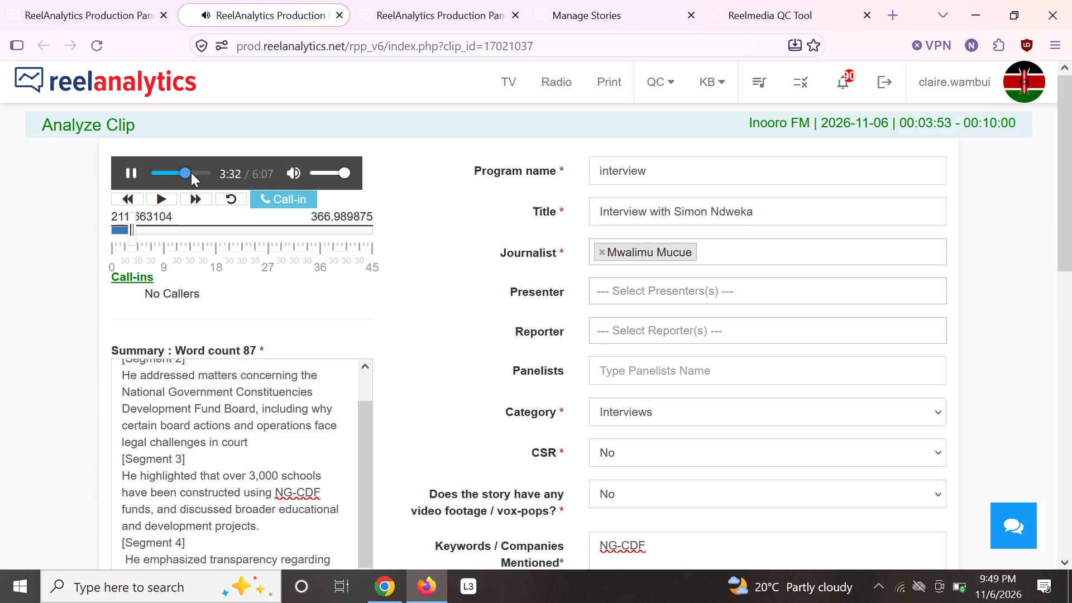
left_click(191, 173)
Switch to the radio clip list and examine the News and Ad rows in the Analysis Panel and their analysis status.
left_click(75, 7)
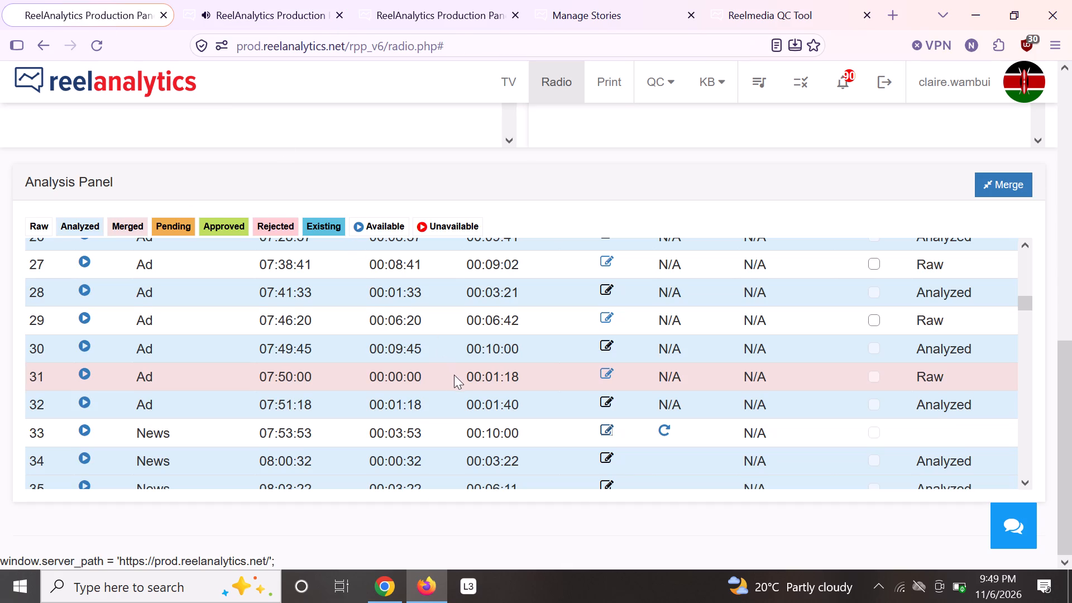
scroll(458, 376, "down", 5)
scroll(462, 375, "up", 1)
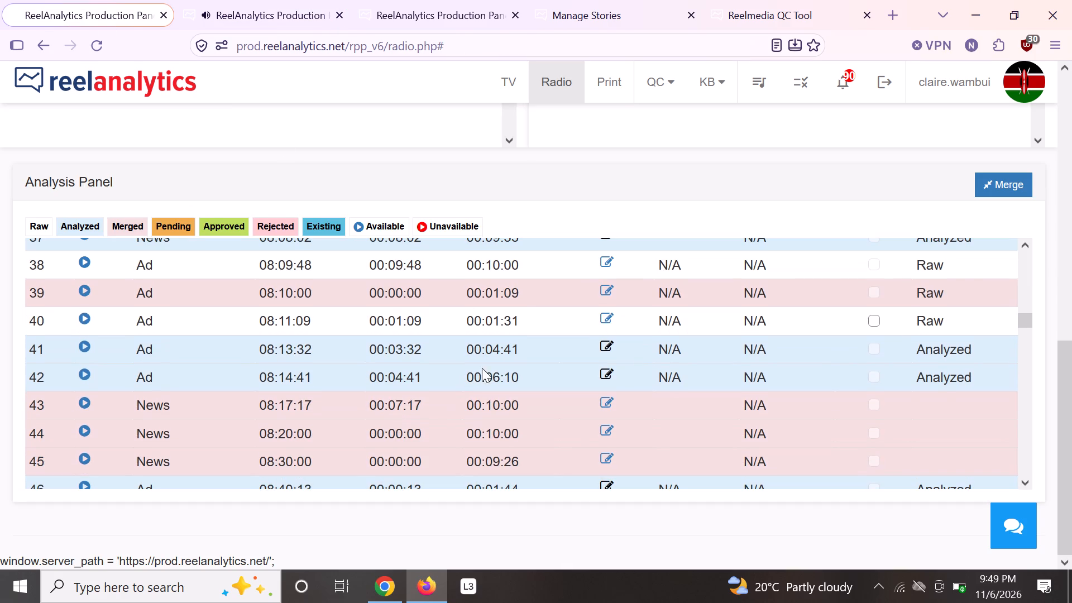
scroll(537, 363, "up", 2)
scroll(539, 362, "down", 1)
scroll(539, 362, "up", 1)
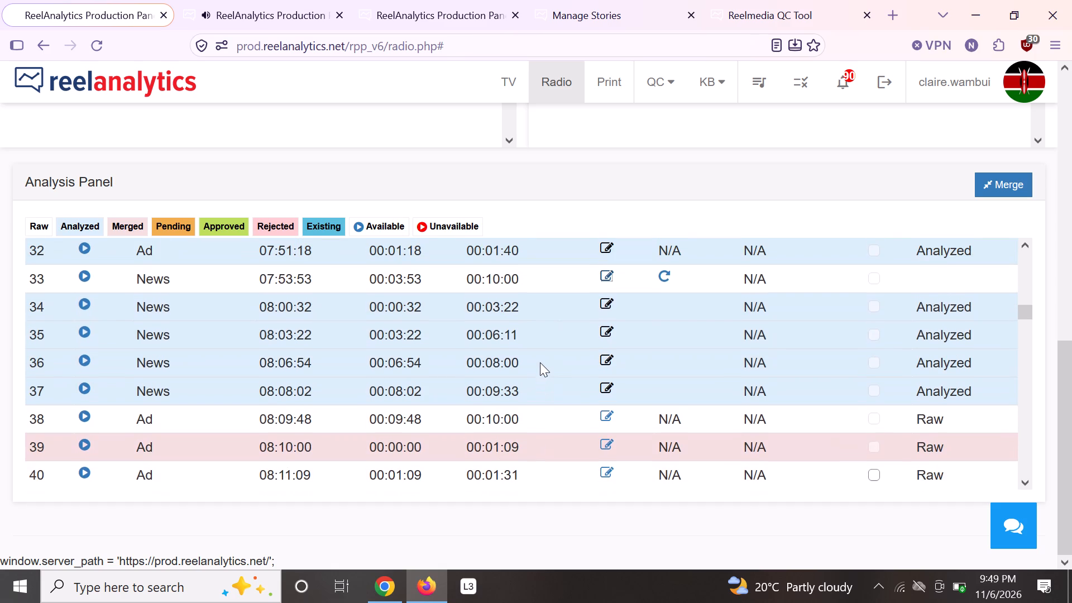
scroll(543, 358, "up", 3)
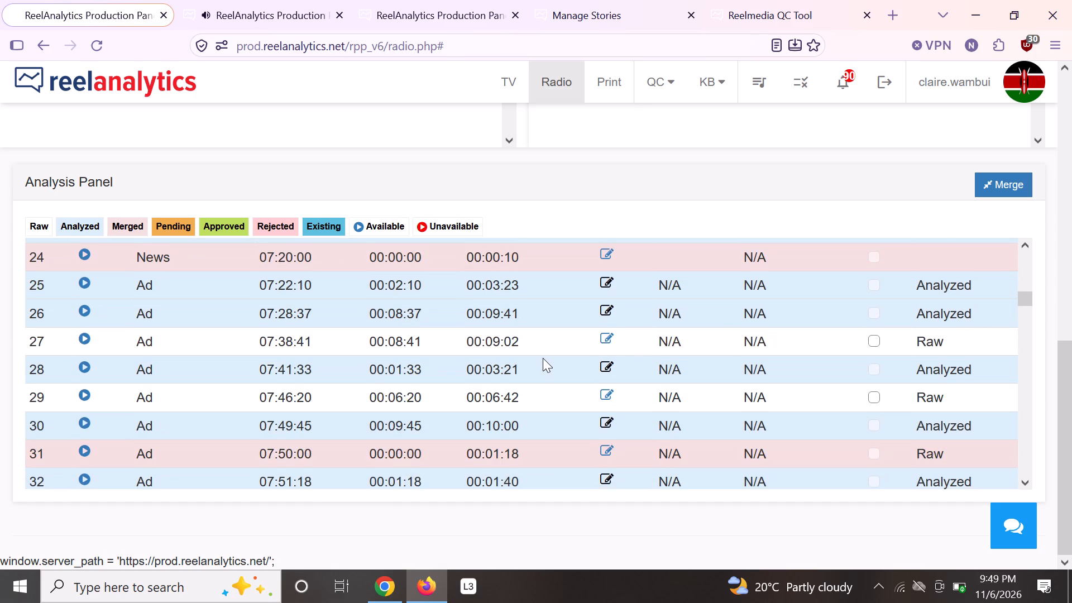
scroll(543, 358, "up", 4)
scroll(555, 350, "down", 2)
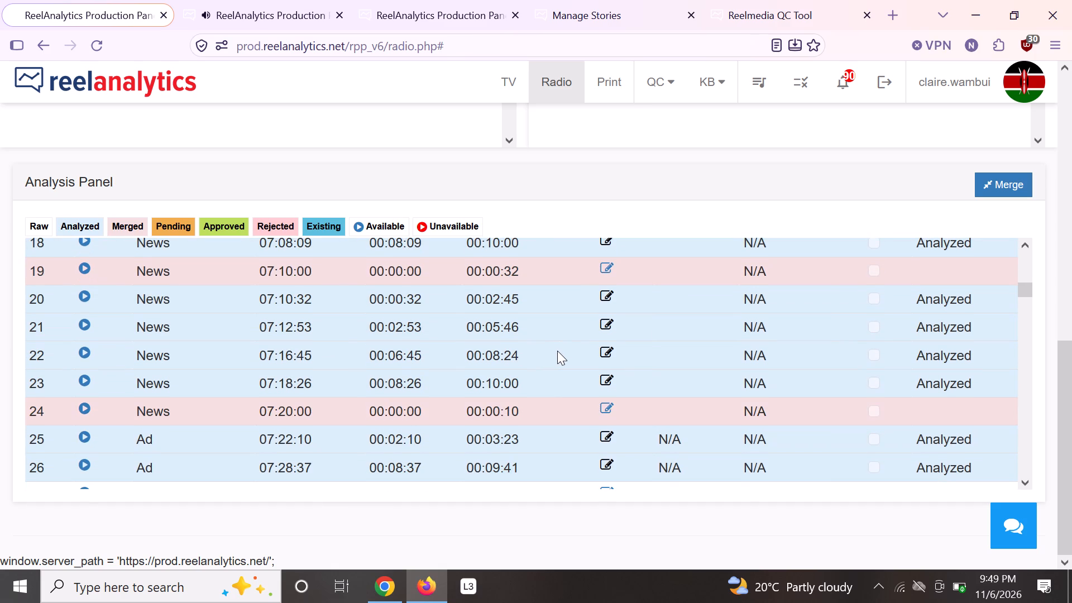
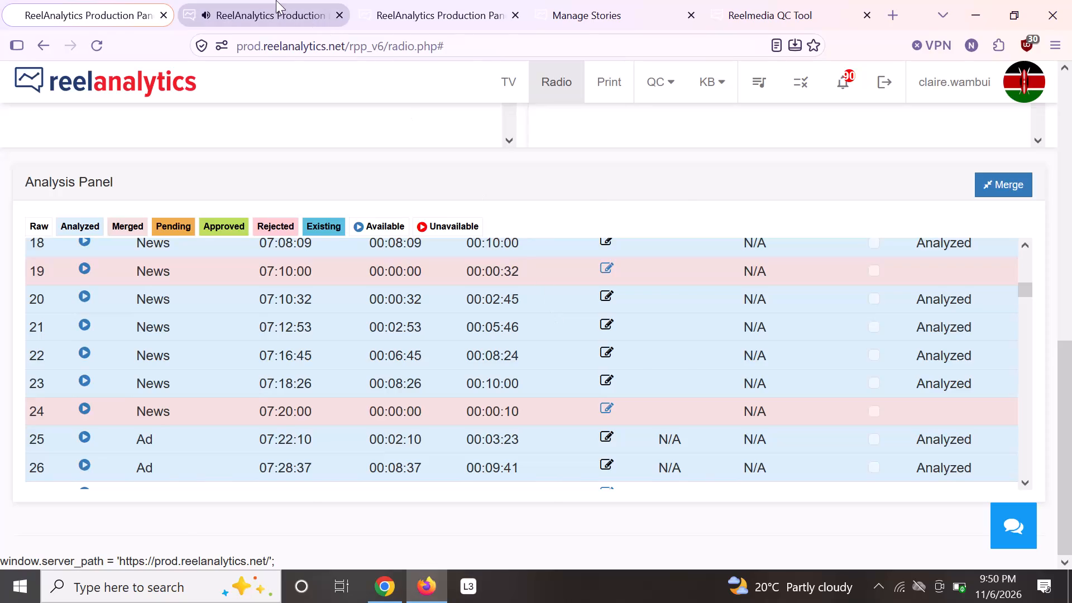
Return to the Inooro FM interview clip's analysis form and try to save the changes.
left_click(276, 0)
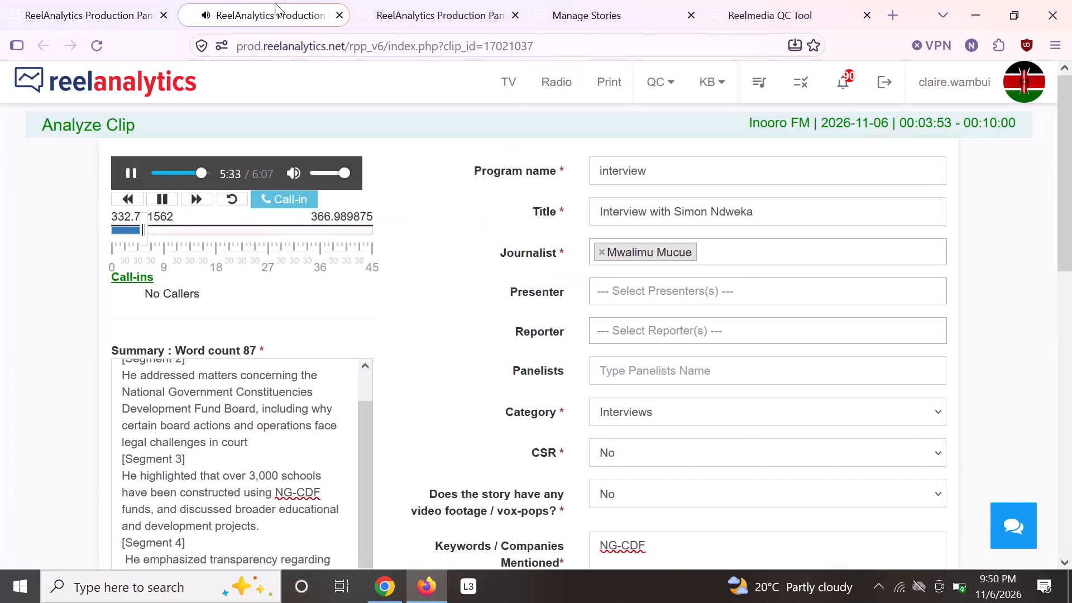
scroll(446, 317, "down", 3)
scroll(253, 262, "down", 11)
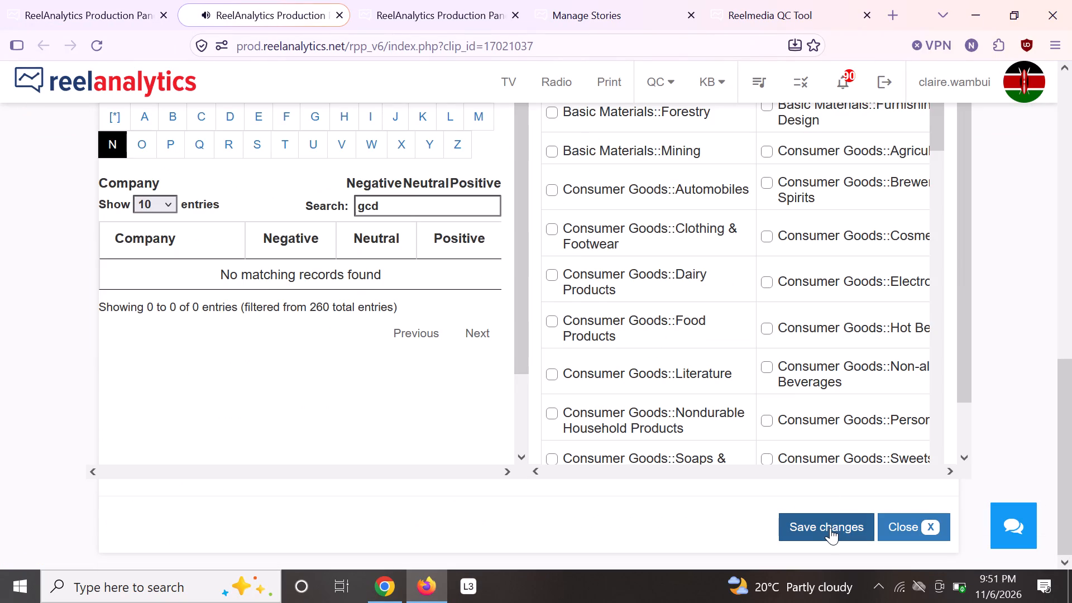
scroll(481, 226, "up", 5)
scroll(531, 340, "down", 4)
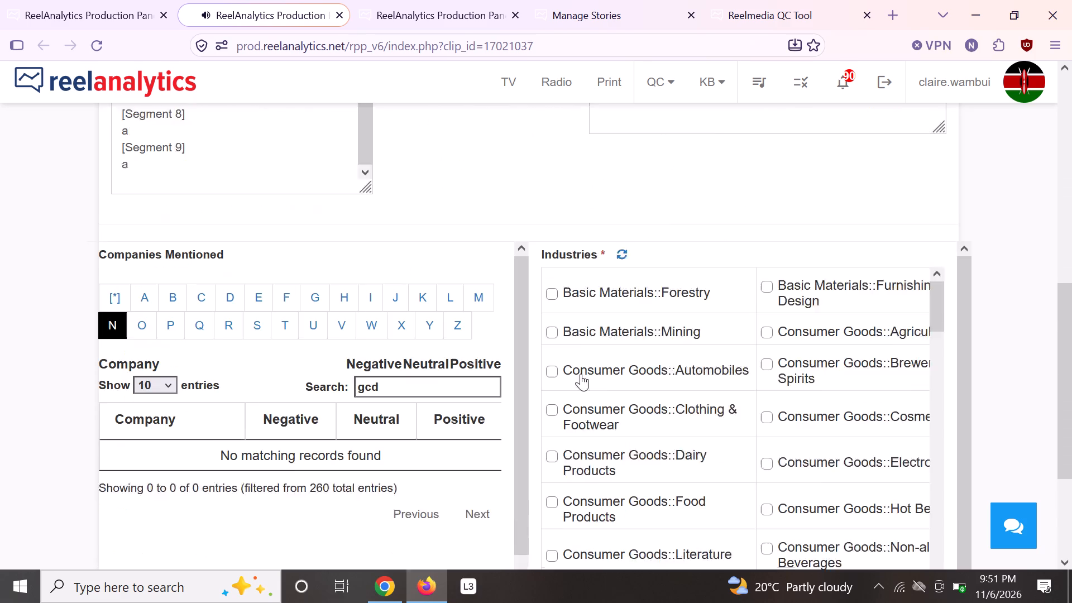
scroll(678, 454, "down", 4)
left_click(392, 582)
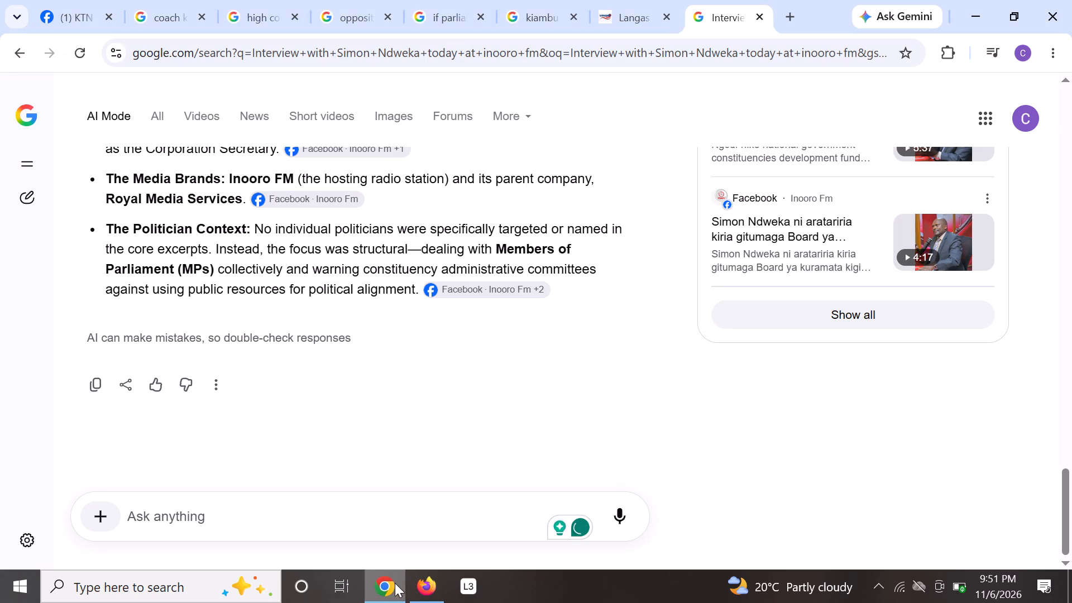
left_click(430, 590)
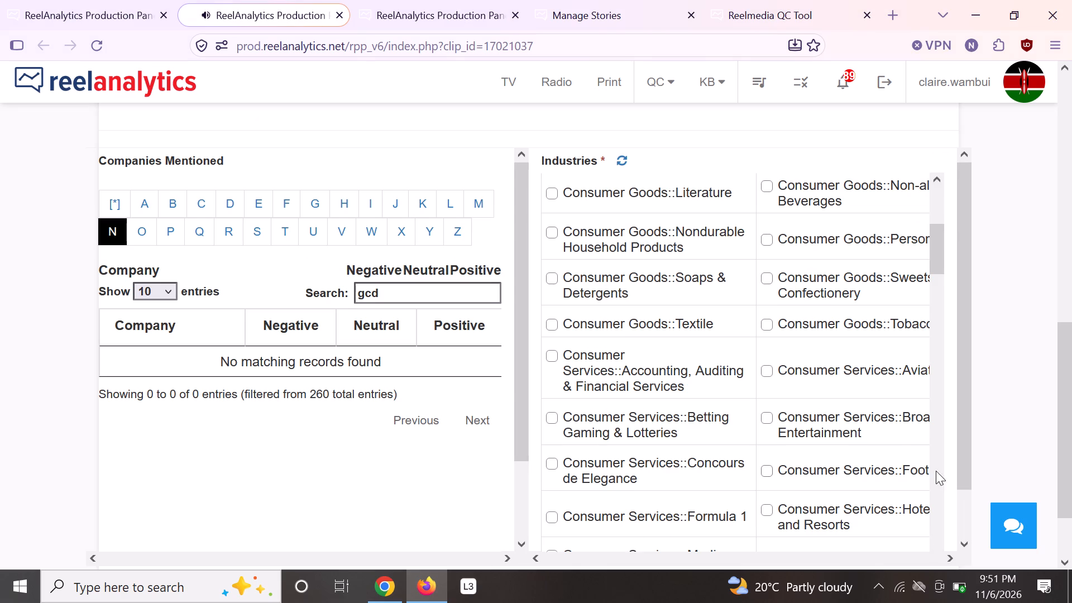
scroll(937, 471, "down", 5)
scroll(1042, 425, "down", 1)
scroll(868, 495, "down", 1)
left_click(833, 530)
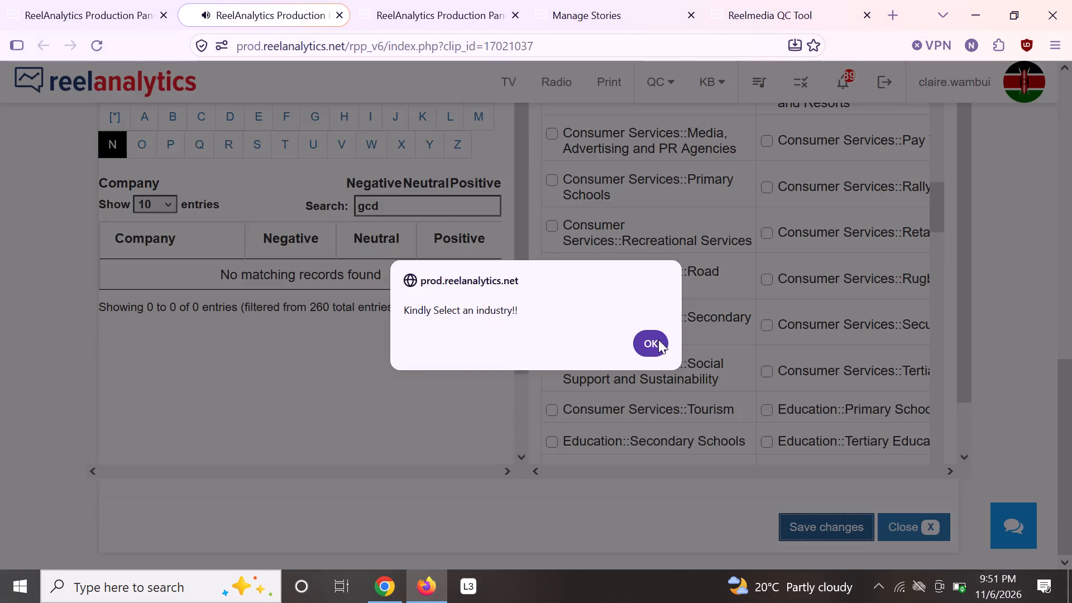
left_click(659, 338)
Select Social Issues::Social Issues as the interview clip's industry.
left_click(684, 416)
scroll(498, 281, "up", 2)
scroll(497, 280, "down", 1)
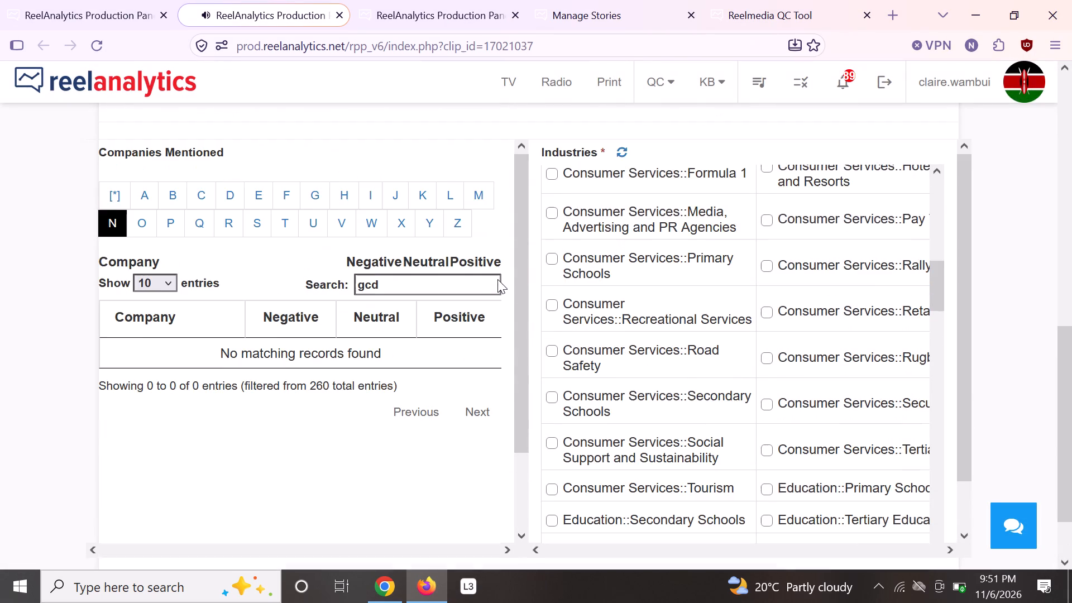
scroll(527, 284, "up", 1)
scroll(527, 283, "down", 1)
scroll(527, 283, "up", 1)
scroll(453, 283, "up", 2)
scroll(453, 283, "down", 2)
scroll(344, 262, "up", 2)
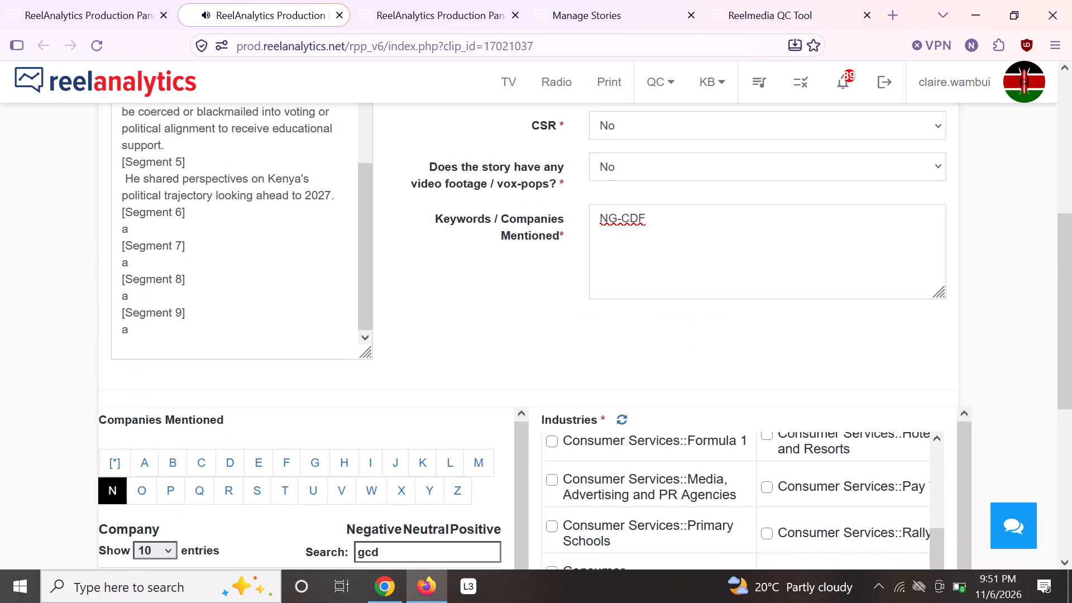
scroll(344, 261, "up", 1)
scroll(492, 262, "up", 3)
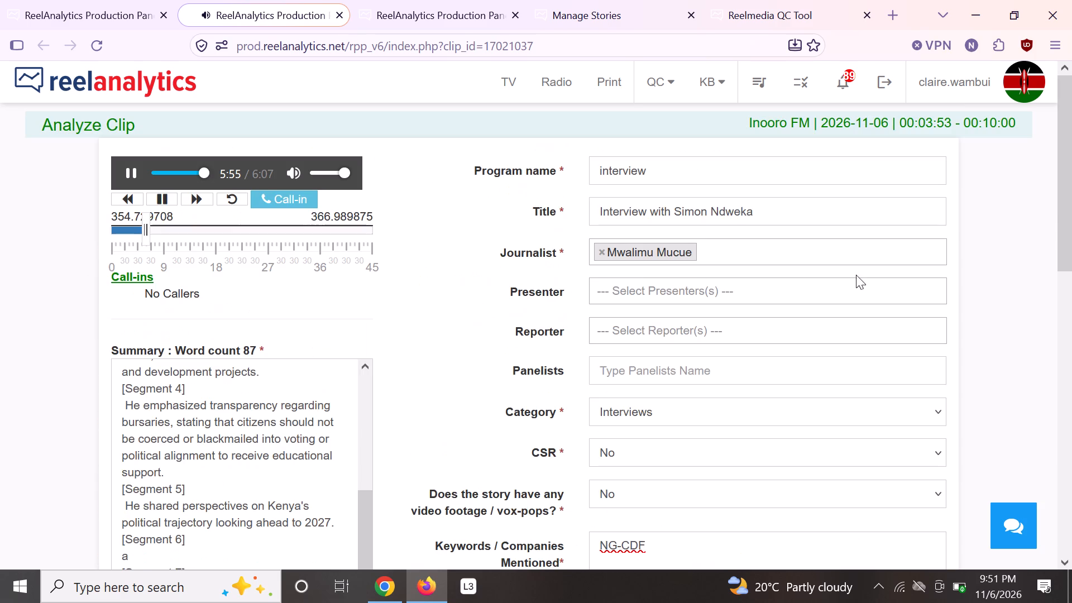
scroll(999, 312, "down", 7)
scroll(993, 347, "up", 1)
scroll(993, 348, "down", 1)
scroll(786, 327, "down", 2)
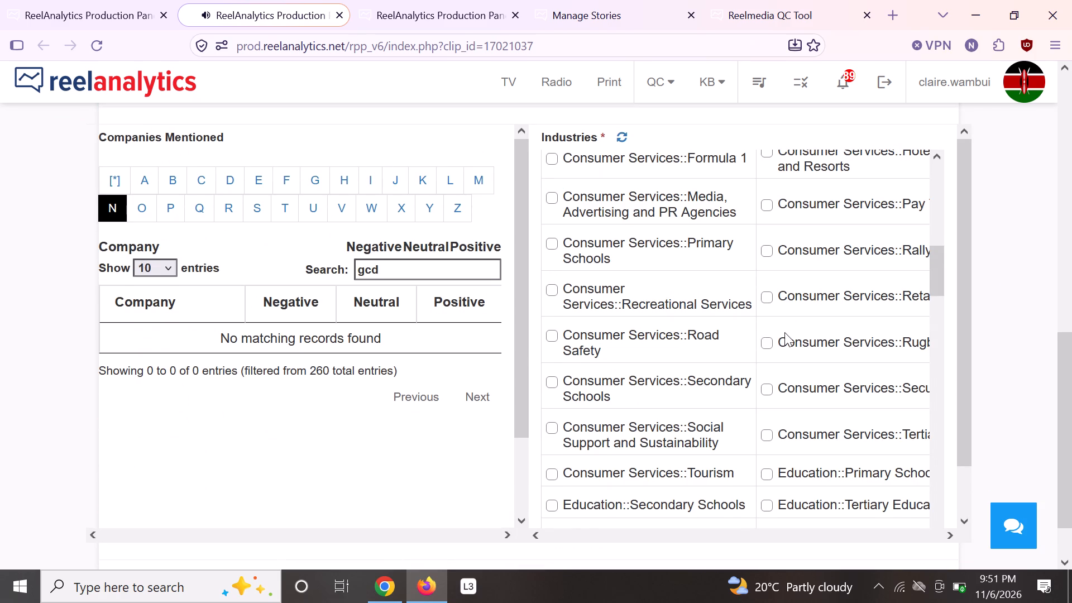
scroll(791, 331, "up", 1)
scroll(791, 334, "down", 11)
scroll(834, 319, "down", 3)
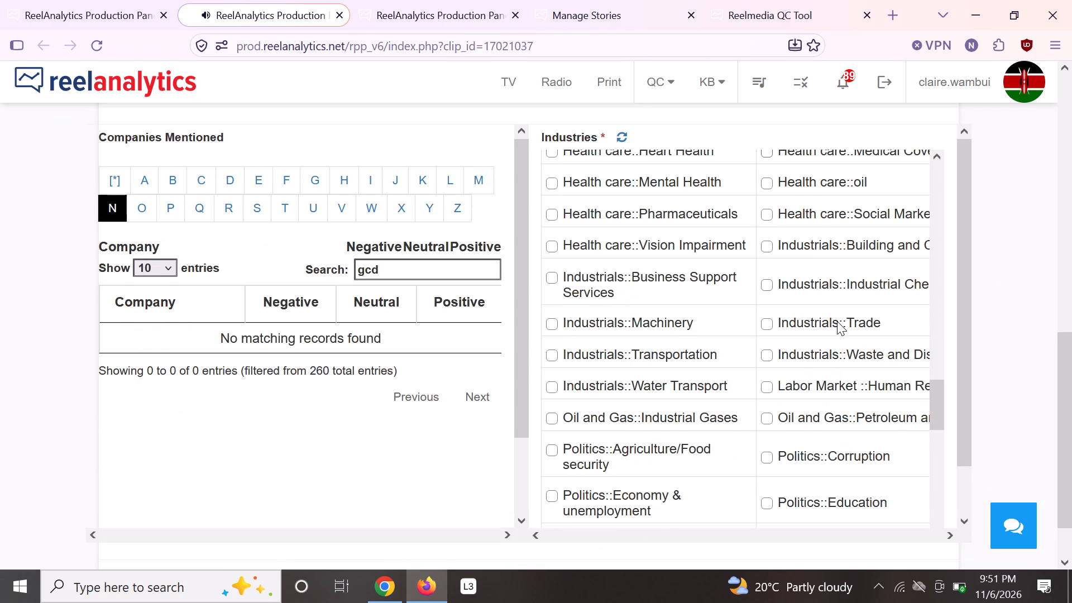
scroll(839, 329, "down", 1)
scroll(840, 329, "up", 1)
scroll(816, 420, "down", 1)
scroll(815, 420, "up", 1)
scroll(815, 420, "down", 1)
scroll(814, 425, "up", 1)
scroll(813, 428, "down", 5)
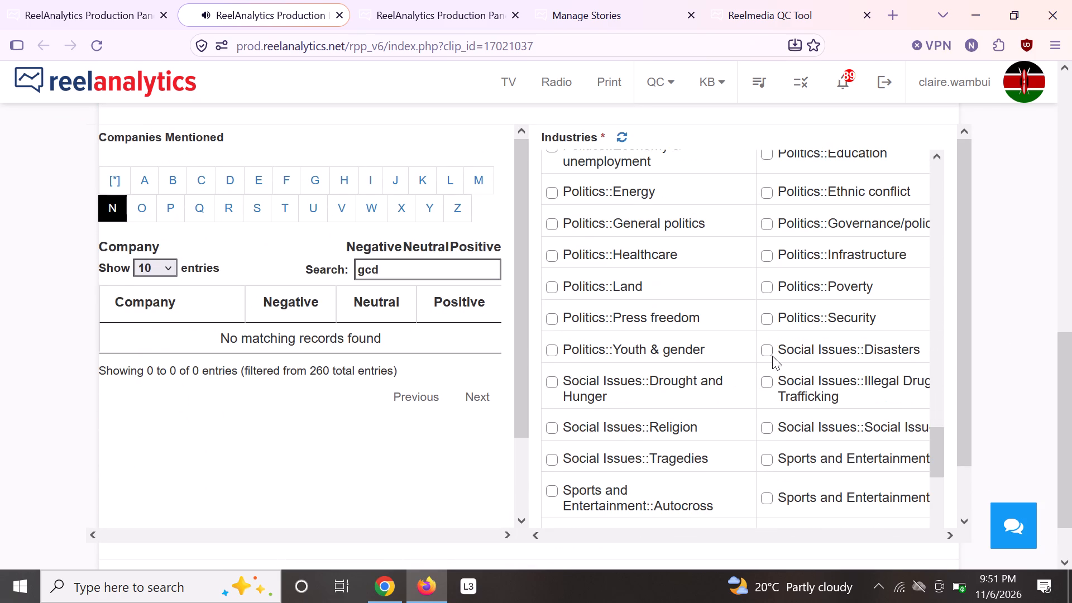
left_click(766, 428)
Save the interview clip's analysis and close its form.
scroll(1013, 398, "down", 11)
left_click(829, 524)
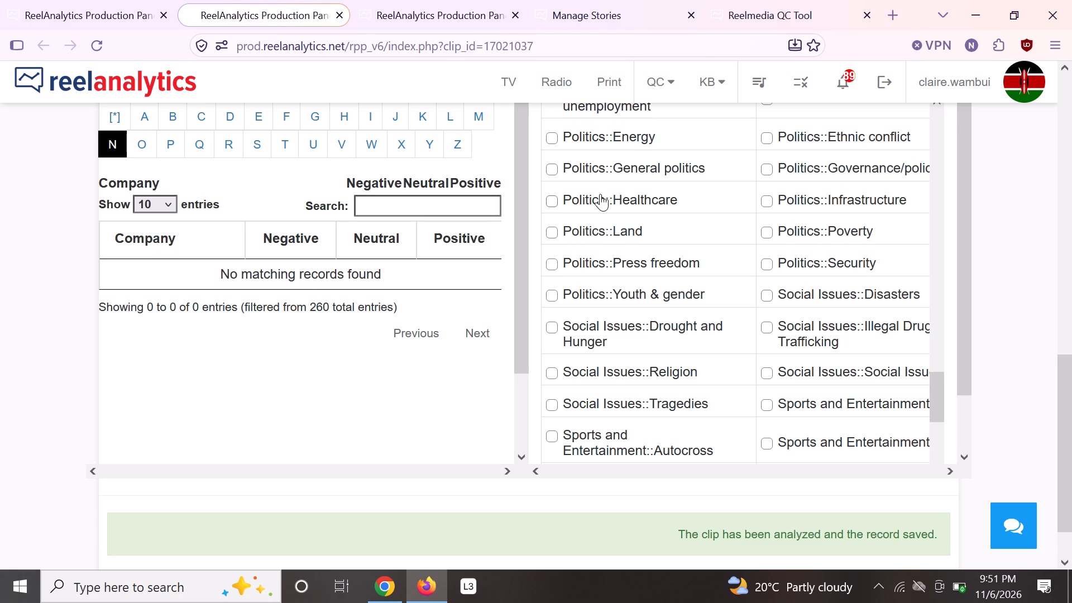
left_click(338, 10)
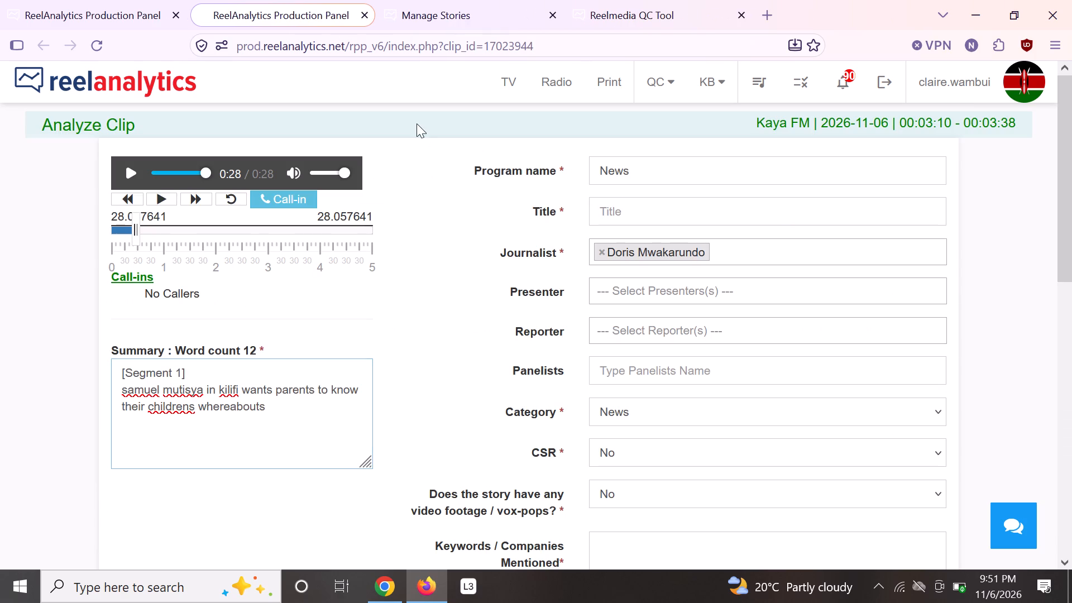
In Manage Stories, search the Inooro FM stories of 2026-11-06 for "interview".
left_click(459, 13)
left_click_drag(115, 216, 81, 216)
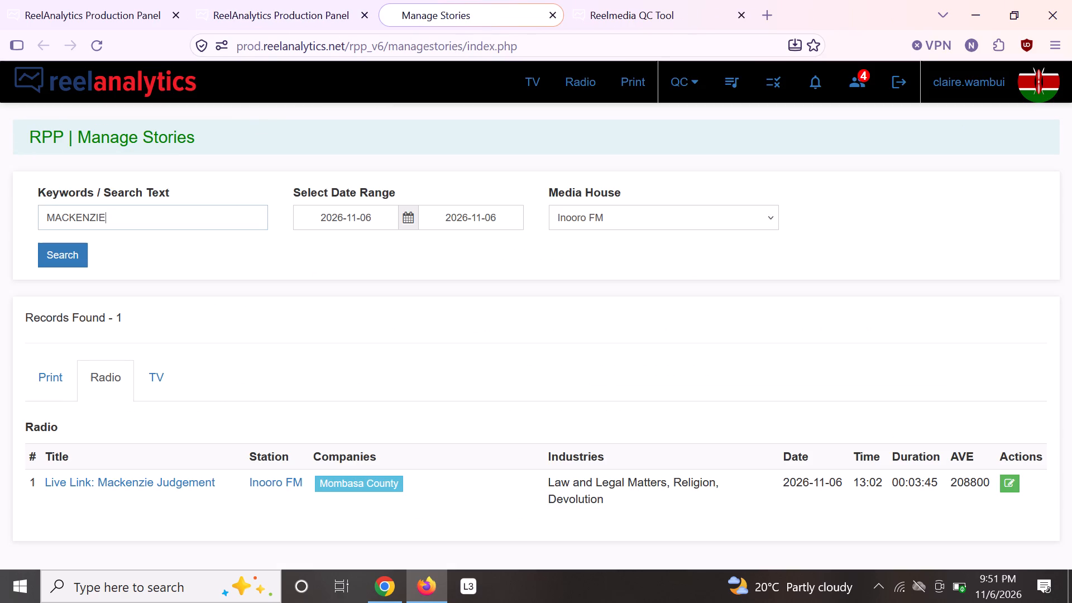
left_click_drag(81, 216, 0, 218)
key("BackSpace")
type("interview")
left_click(266, 265)
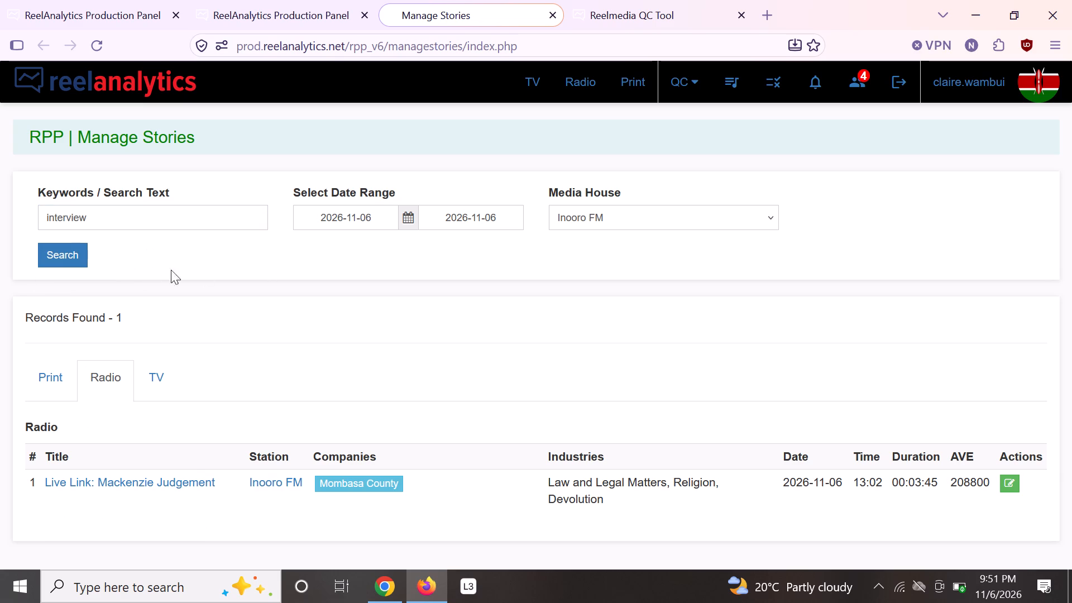
left_click(79, 252)
Check the open Kaya FM clip form and look through the Ad and News rows in the radio Analysis Panel.
left_click(285, 11)
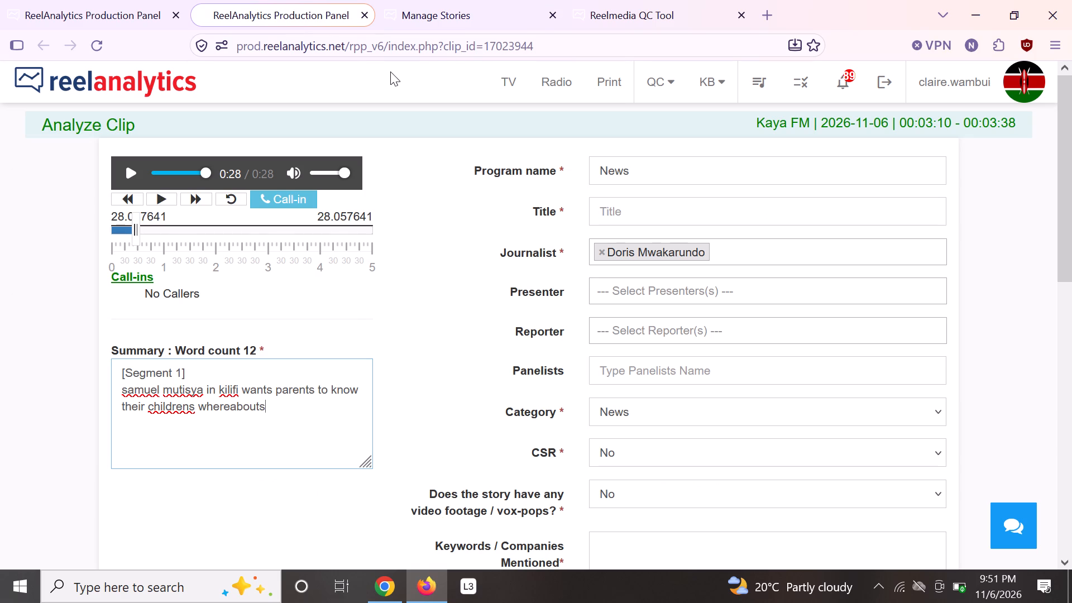
left_click(137, 3)
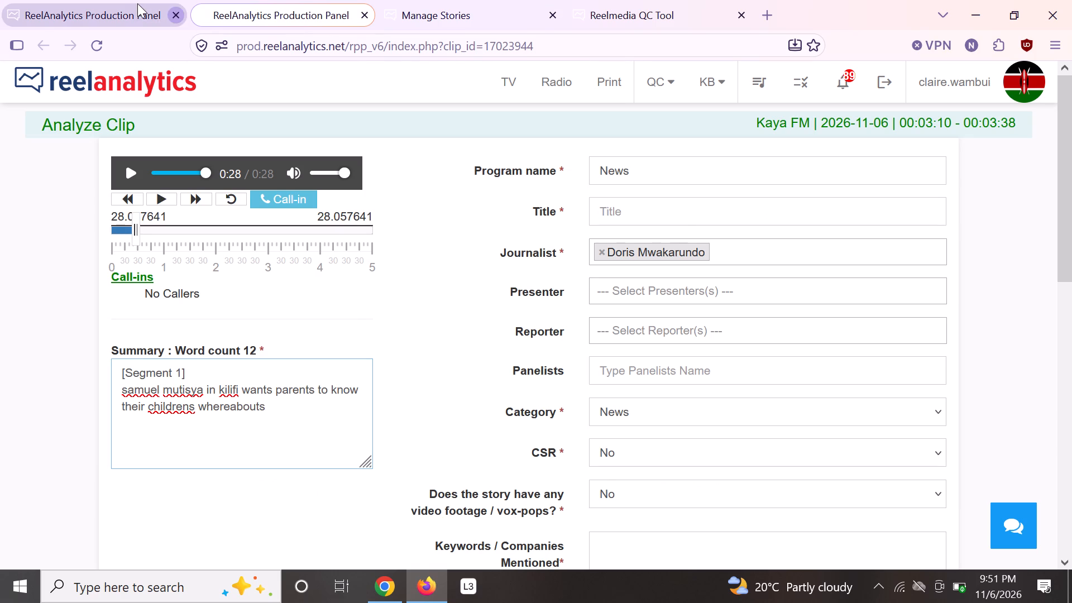
scroll(512, 363, "up", 5)
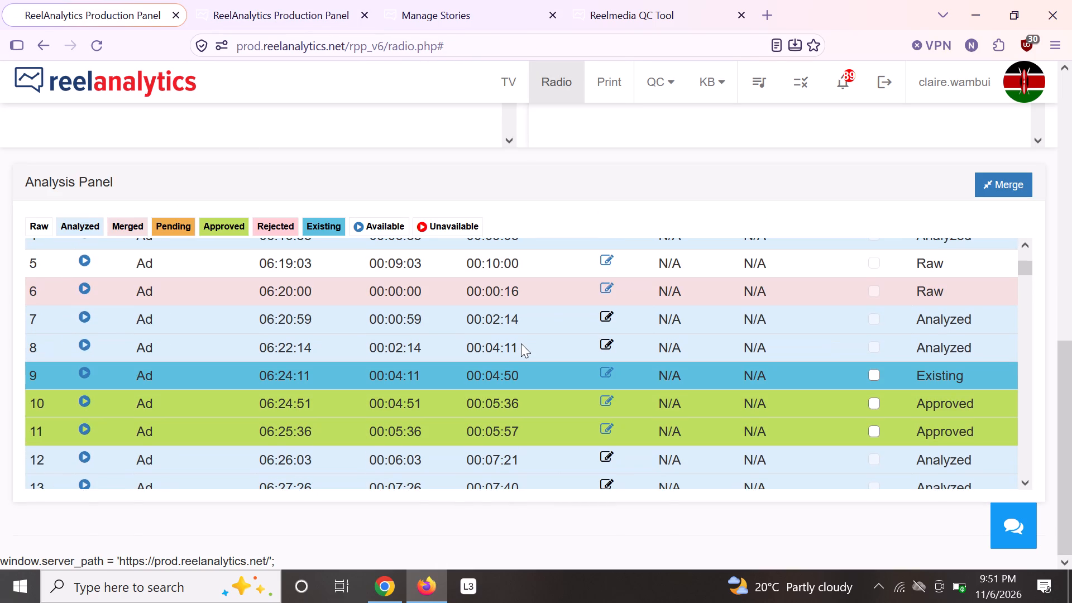
scroll(521, 337, "up", 2)
scroll(519, 328, "down", 4)
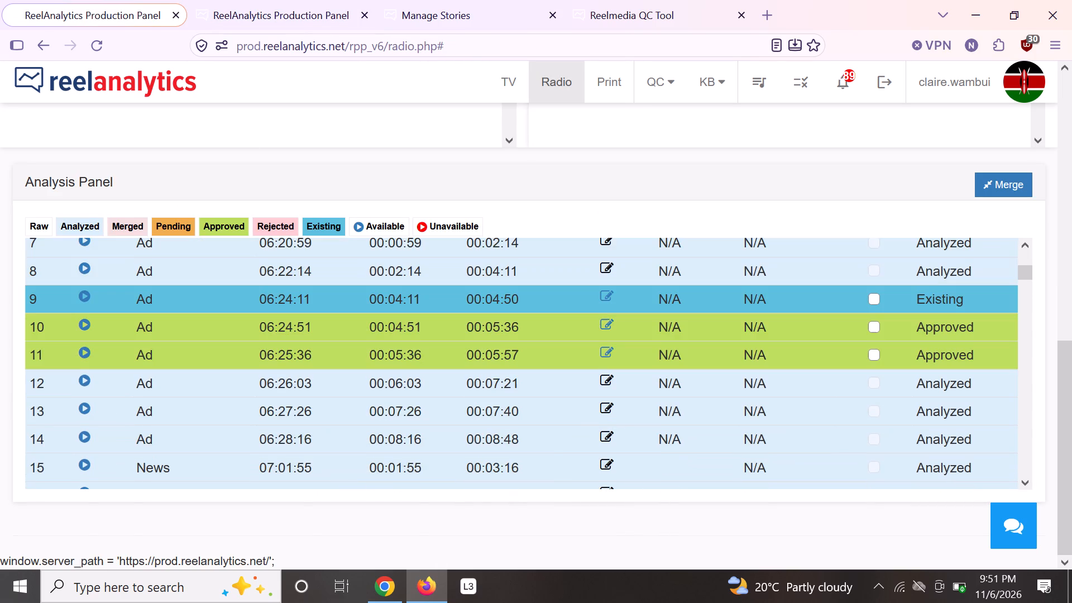
Back in Manage Stories, show the radio results and open the interview story for editing.
left_click(478, 6)
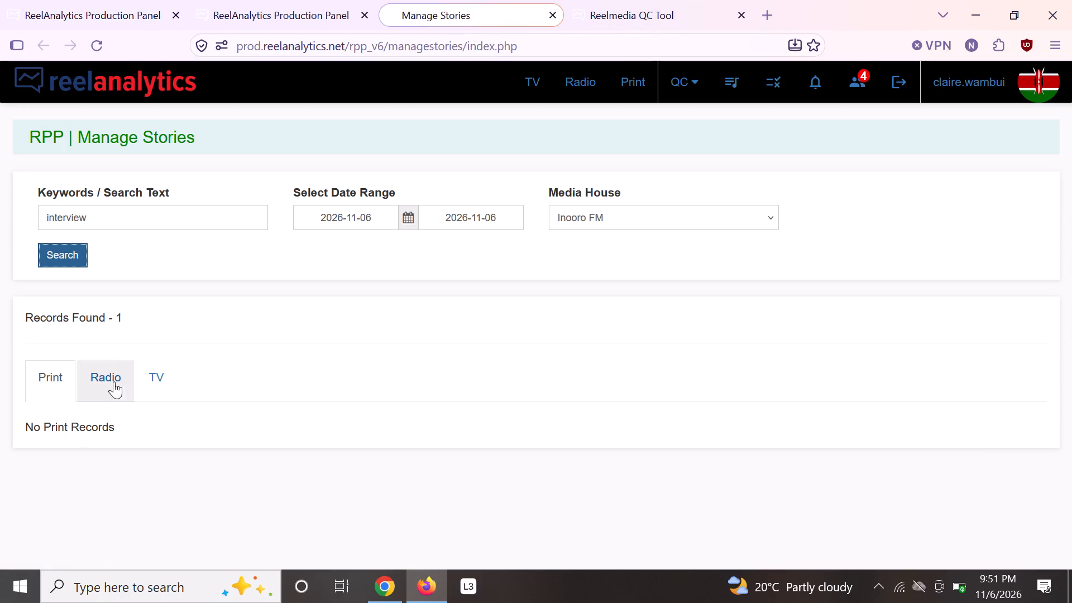
left_click(111, 376)
scroll(756, 372, "down", 3)
left_click(1006, 481)
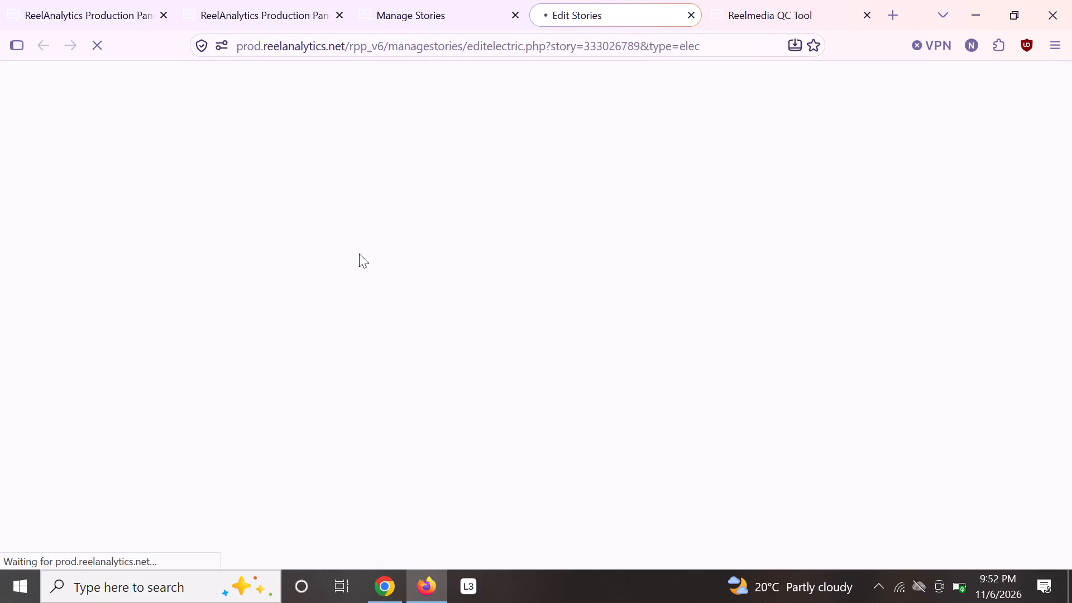
Delete the four placeholder "a" entries from the end of the interview story's summary.
scroll(338, 315, "down", 2)
scroll(338, 318, "up", 2)
scroll(337, 320, "down", 3)
scroll(336, 313, "up", 1)
scroll(336, 313, "down", 5)
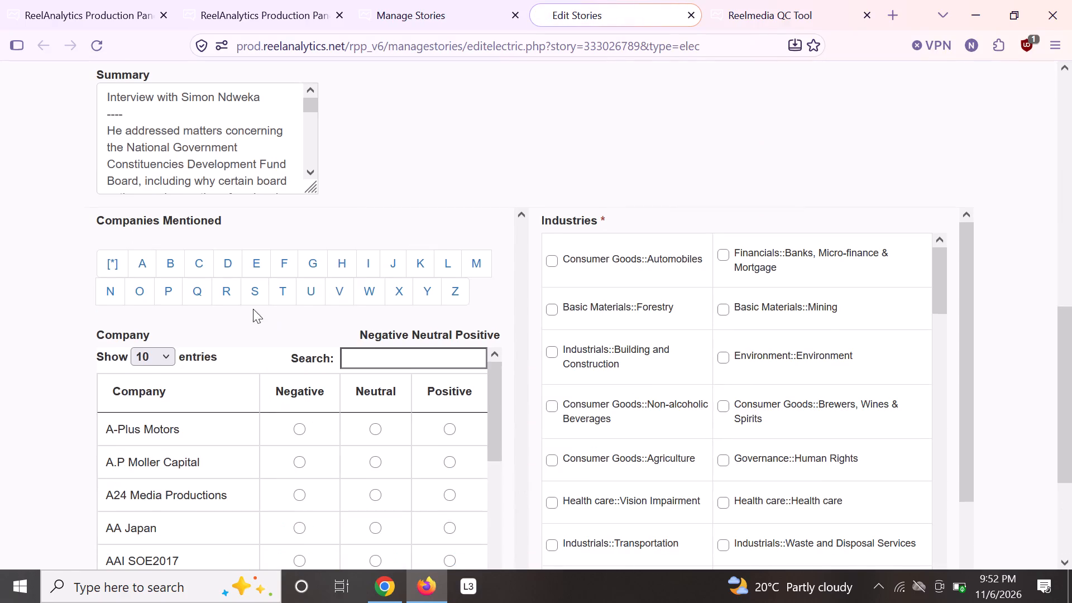
scroll(236, 115, "down", 3)
scroll(236, 122, "up", 4)
scroll(227, 142, "down", 9)
scroll(179, 154, "up", 1)
left_click(131, 170)
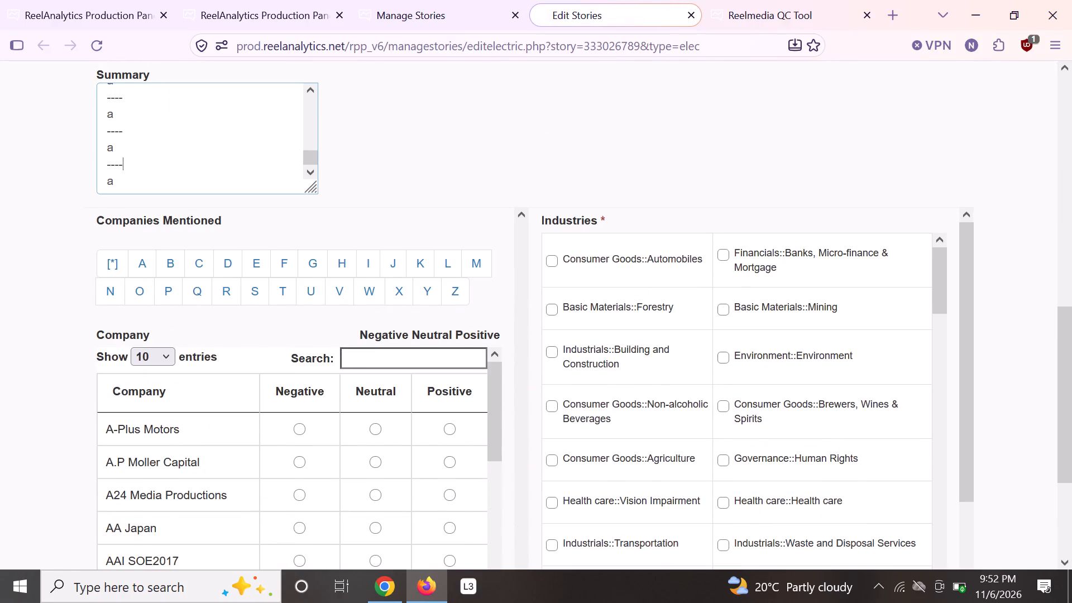
left_click(117, 181)
key("BackSpace")
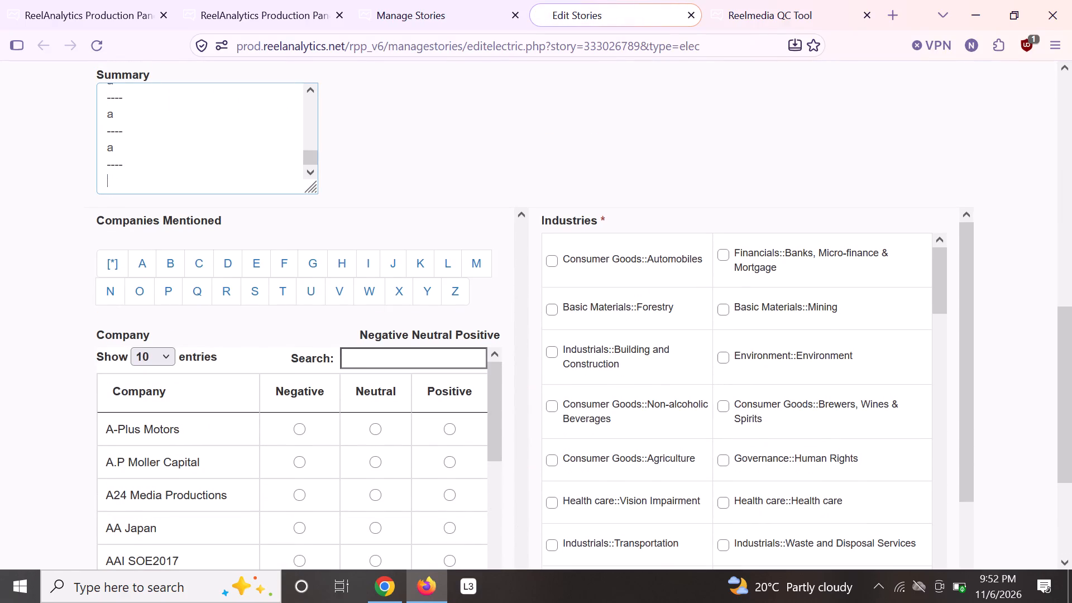
left_click(121, 149)
key("BackSpace")
left_click(116, 113)
key("BackSpace")
scroll(126, 136, "up", 1)
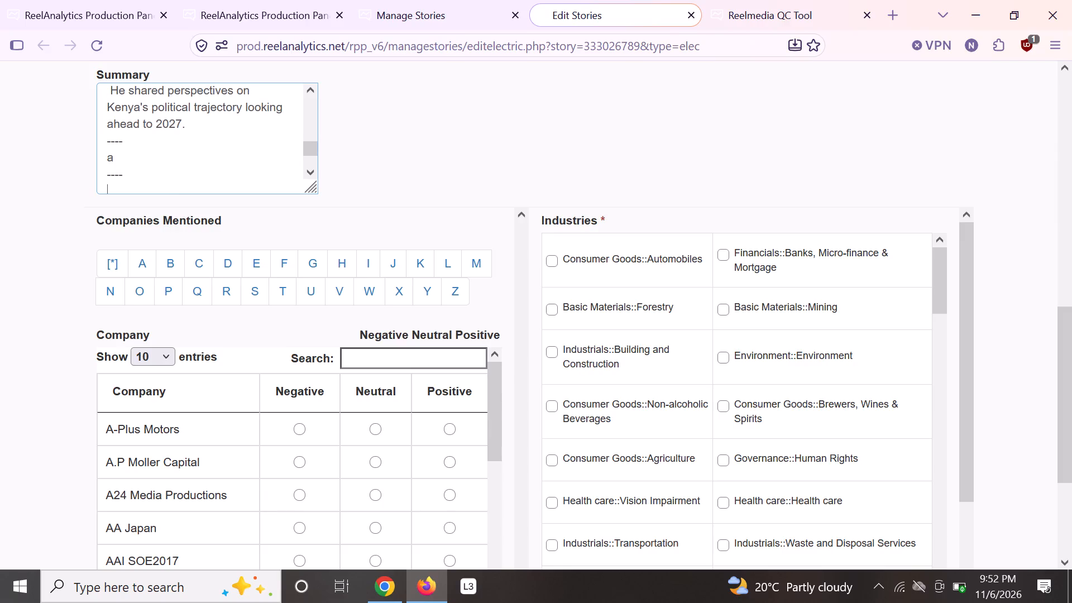
left_click(126, 156)
key("BackSpace")
Check the interview story's fields, submit the edit and close the story.
scroll(453, 166, "up", 5)
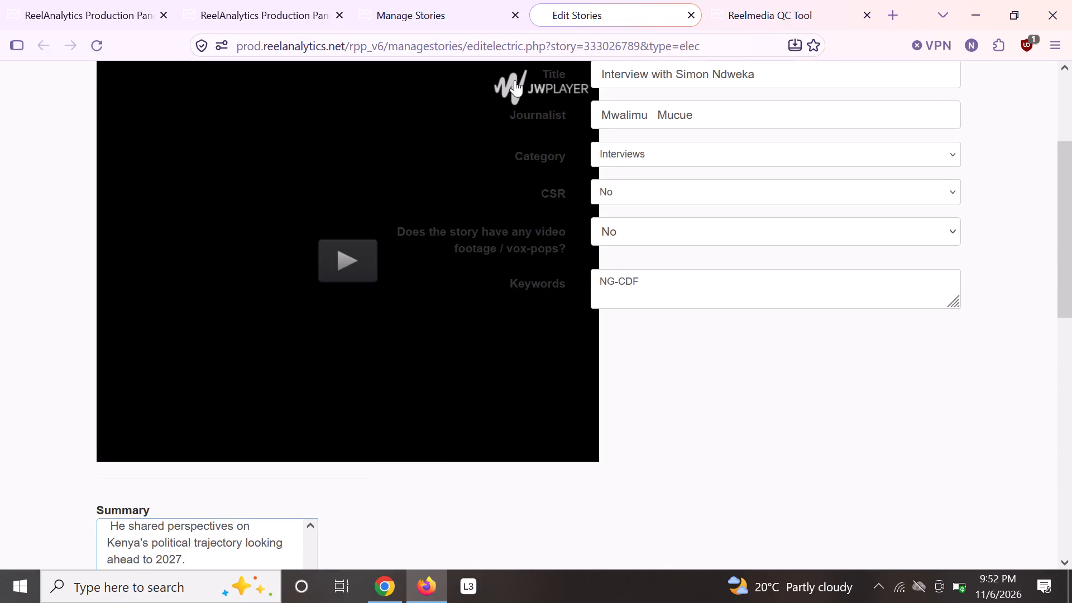
scroll(259, 131, "up", 7)
scroll(198, 223, "down", 3)
scroll(197, 226, "up", 2)
scroll(197, 226, "down", 9)
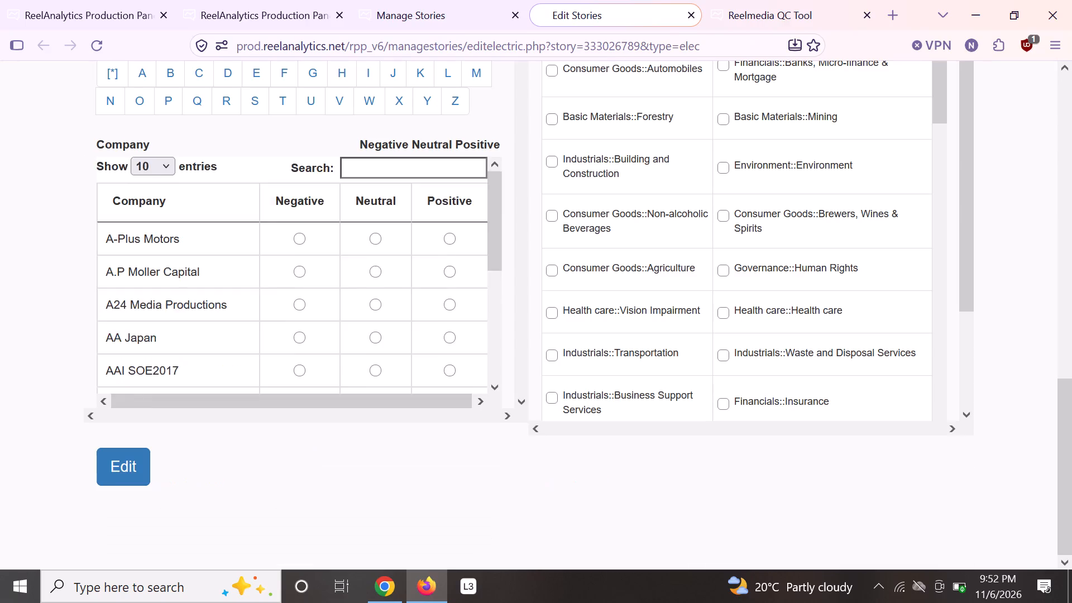
scroll(142, 385, "down", 2)
scroll(142, 395, "up", 1)
left_click(125, 459)
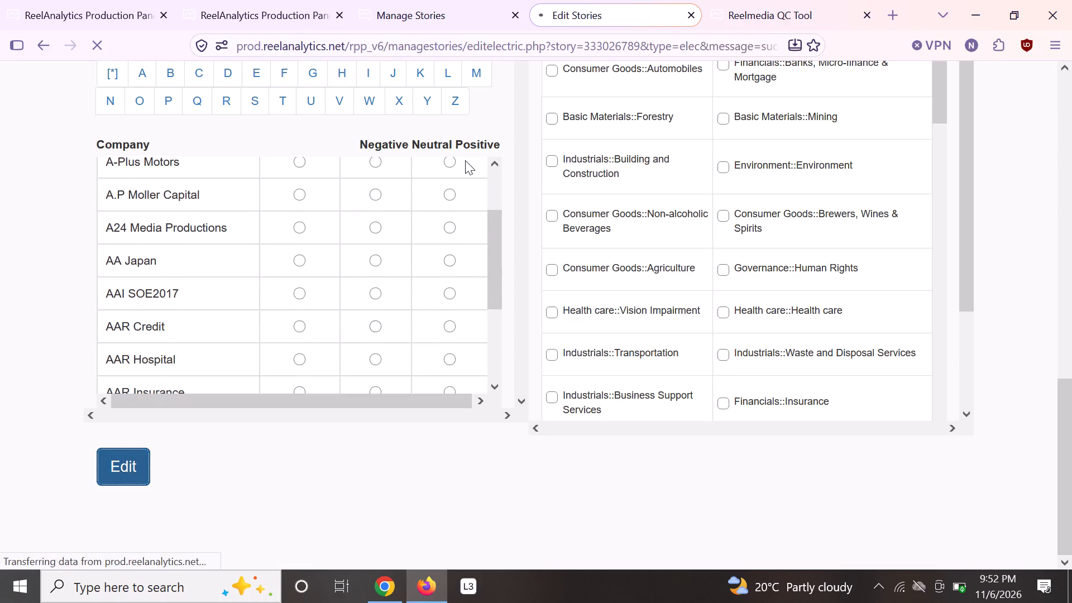
left_click(690, 12)
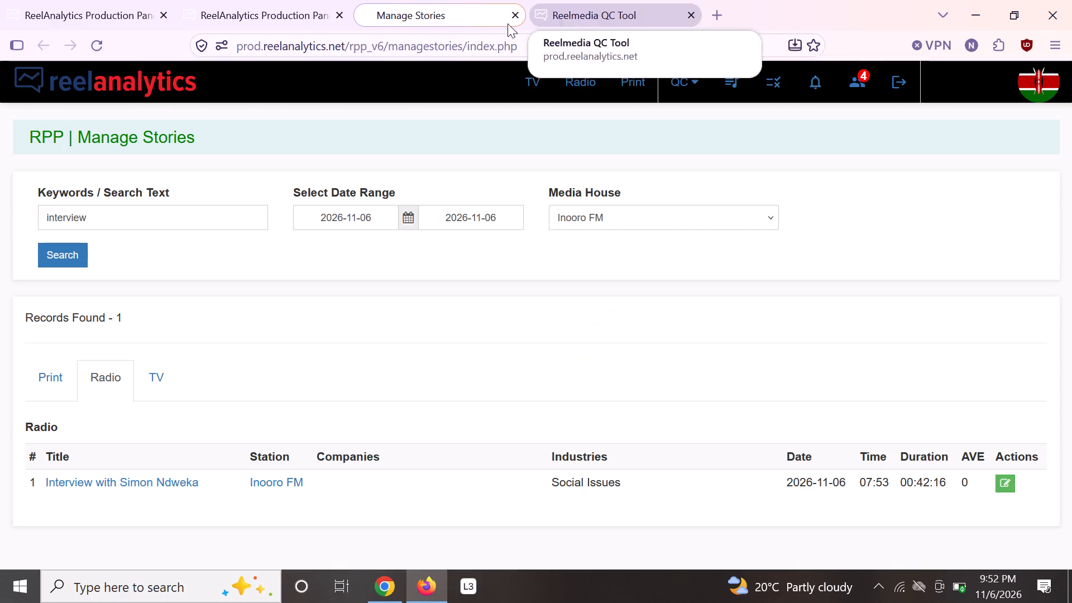
Return to the Kaya FM news clip's analysis form and close it without saving.
left_click(291, 7)
scroll(239, 107, "up", 2)
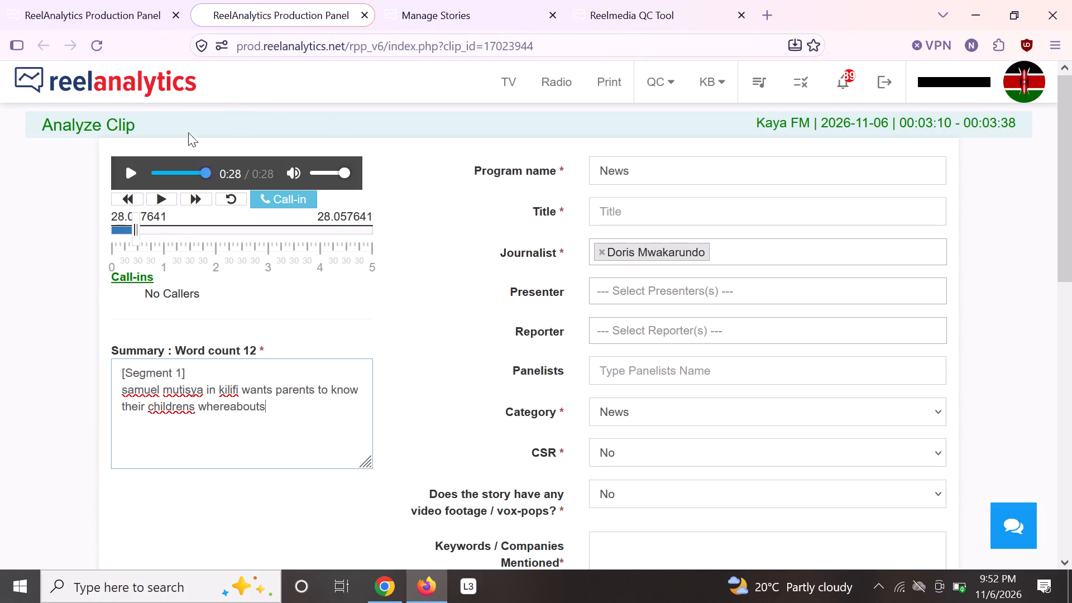
left_click(363, 11)
Reload the Inooro FM radio clips for 2026-11-06 and bring up the start of the Analysis Panel list.
left_click(95, 12)
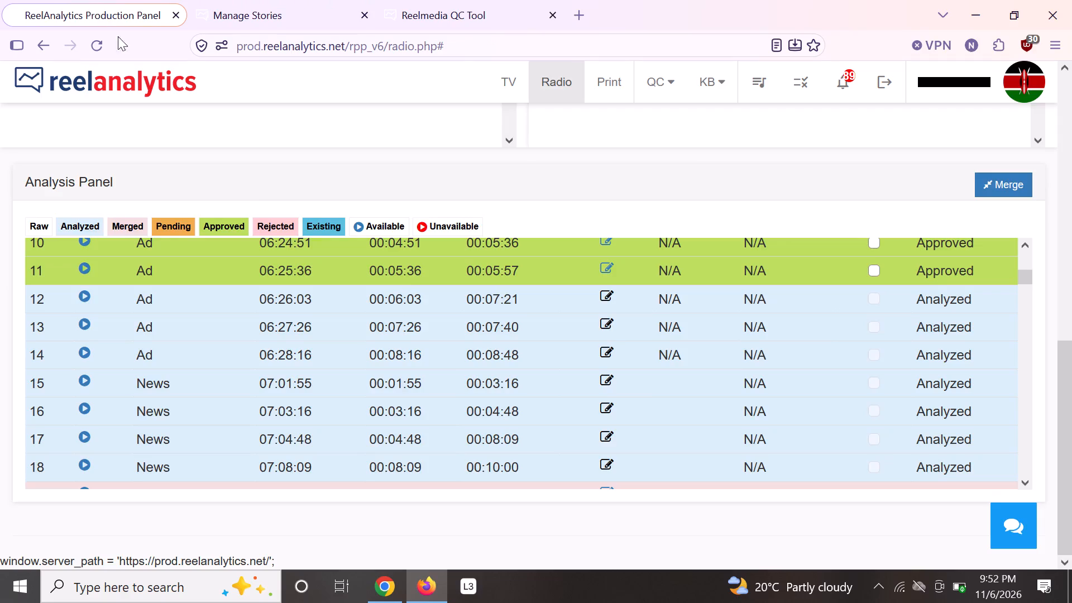
scroll(358, 174, "up", 8)
left_click(304, 193)
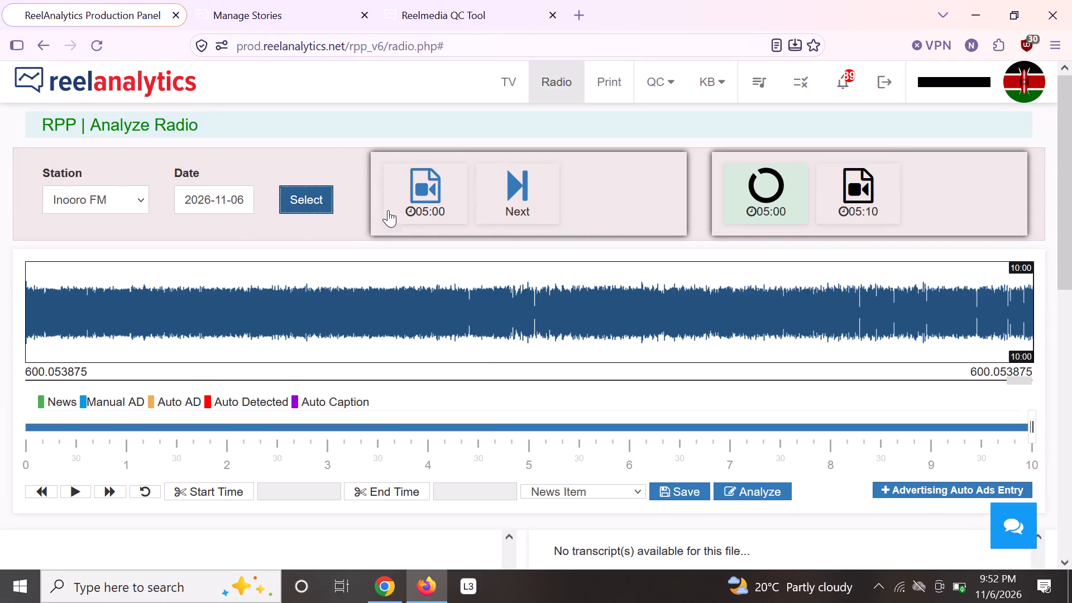
scroll(506, 234, "down", 7)
scroll(531, 250, "up", 1)
scroll(519, 372, "up", 6)
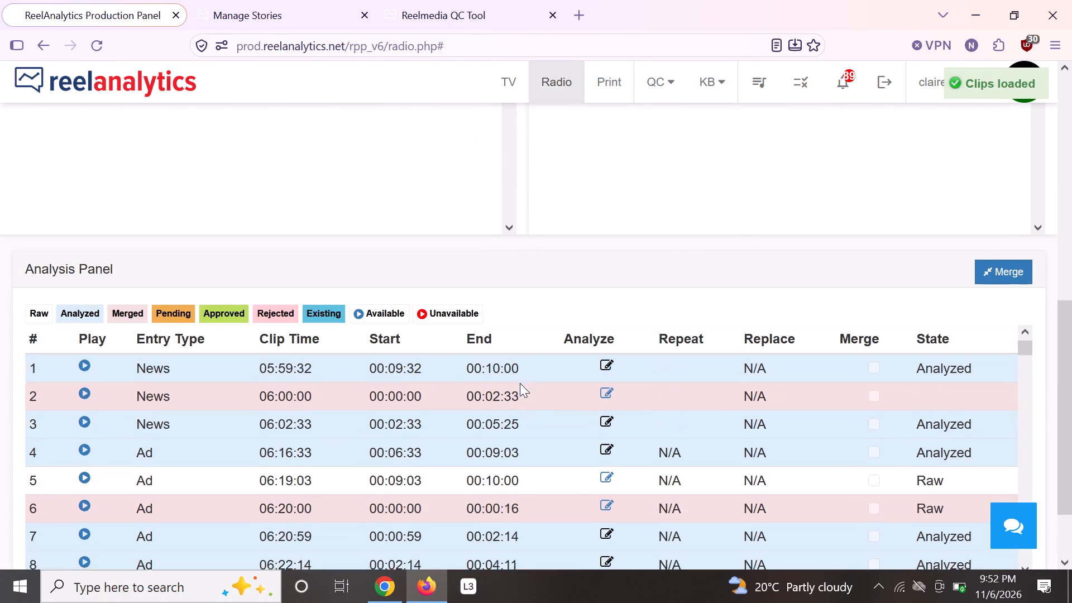
scroll(1057, 413, "down", 3)
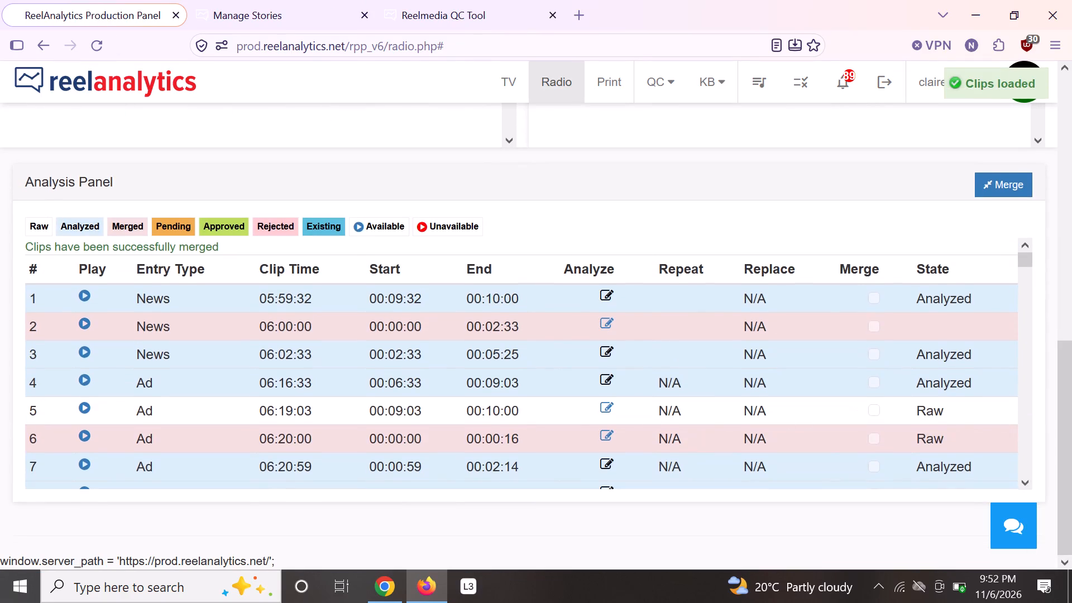
Open the raw ad clip at 06:19:03 for analysis and close its form without saving.
left_click(607, 408)
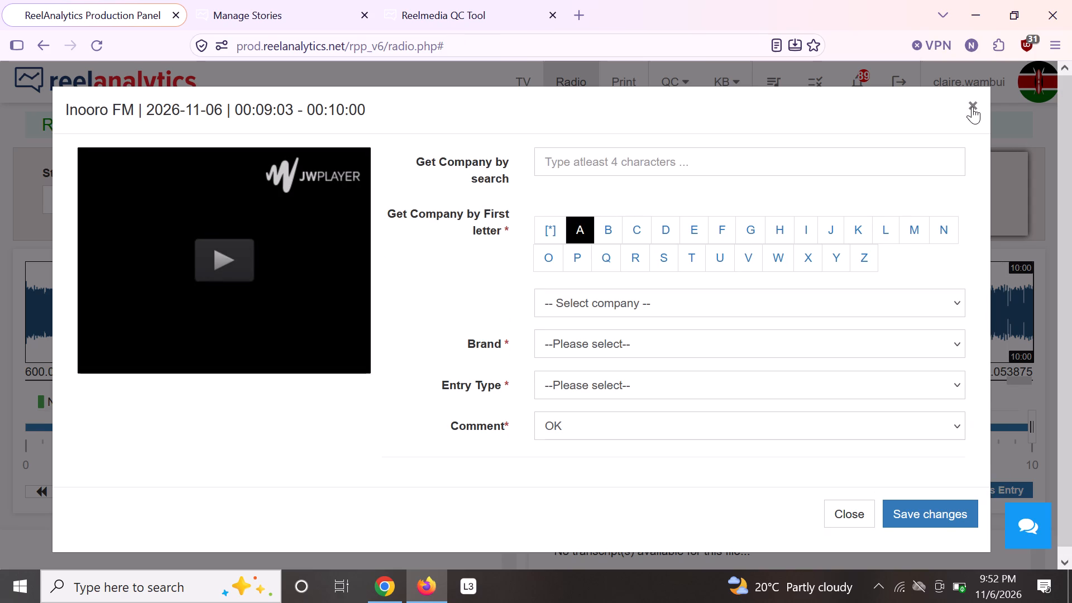
left_click(973, 106)
Open the approved ad clip at 06:25:36 for analysis and choose Cosmos Ltd as its company.
scroll(587, 252, "down", 5)
scroll(581, 291, "up", 1)
scroll(581, 291, "down", 4)
scroll(568, 302, "up", 1)
scroll(568, 302, "down", 1)
scroll(547, 347, "up", 1)
scroll(545, 343, "down", 1)
scroll(545, 346, "up", 3)
scroll(544, 346, "down", 3)
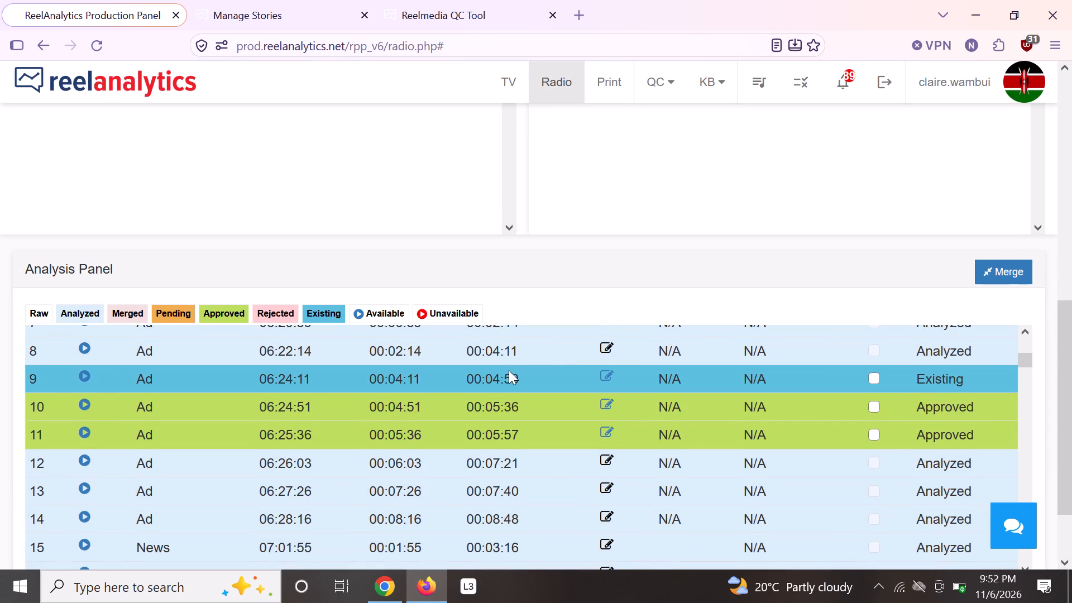
left_click(610, 430)
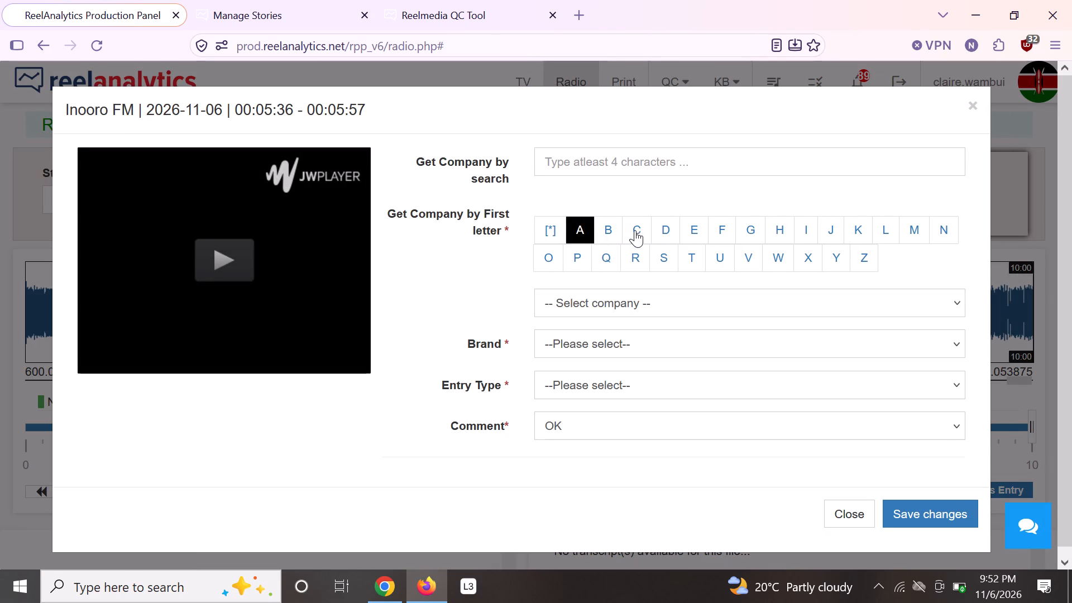
left_click(635, 230)
left_click(585, 302)
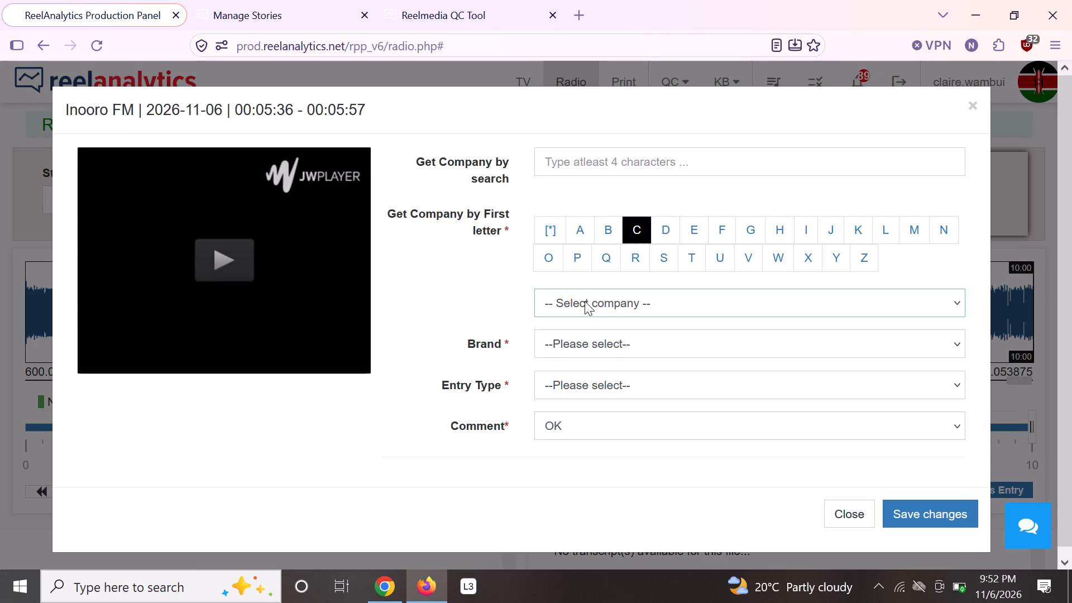
key("d")
key("BackSpace")
type("cosmo")
key("s")
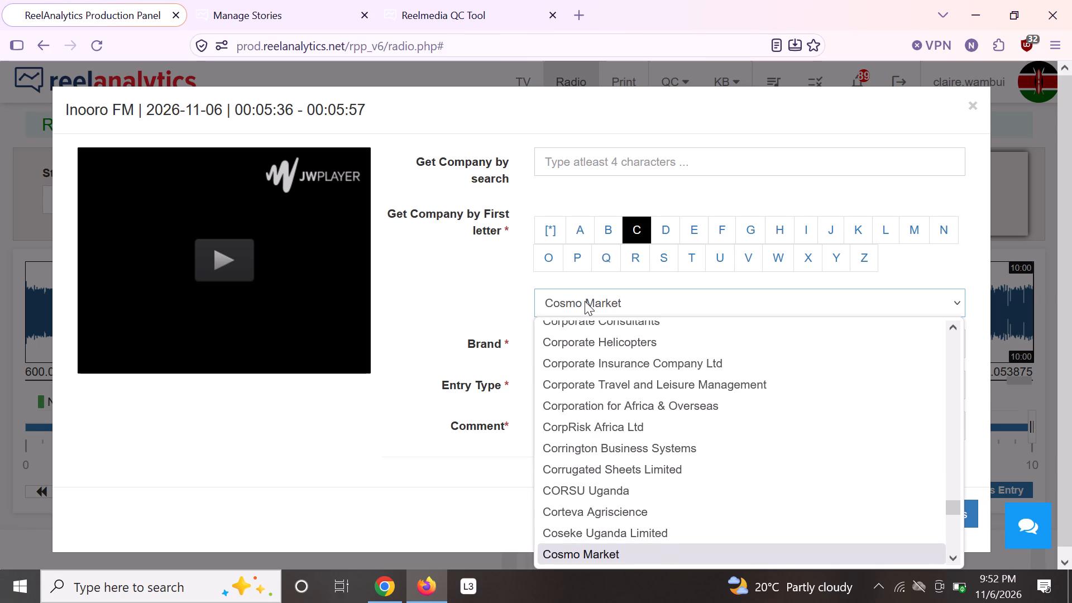
key("Down")
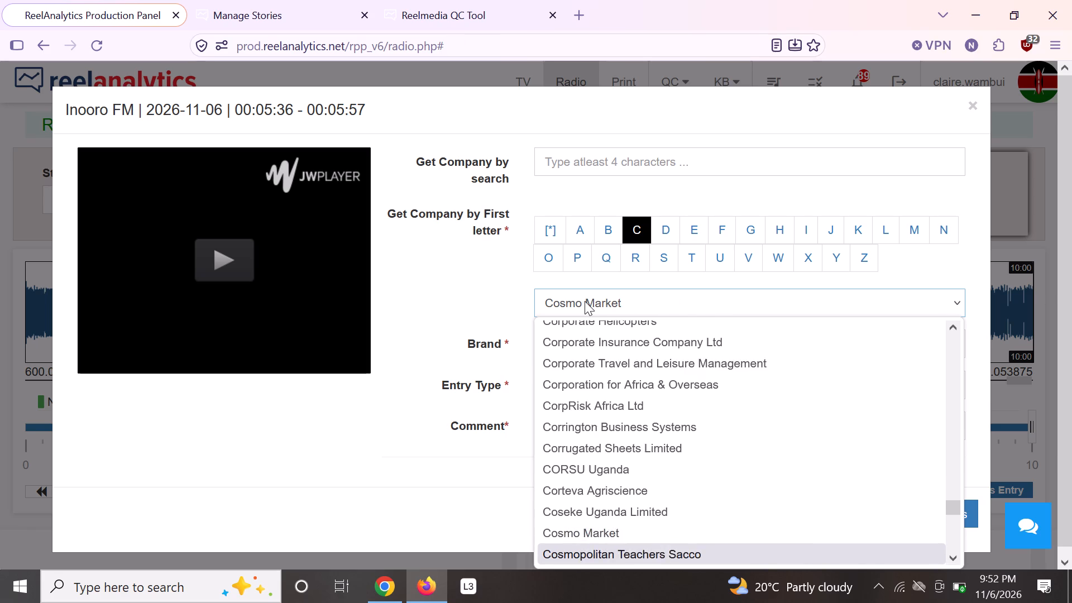
key("Down")
key("Down")
key("Up")
key("Return")
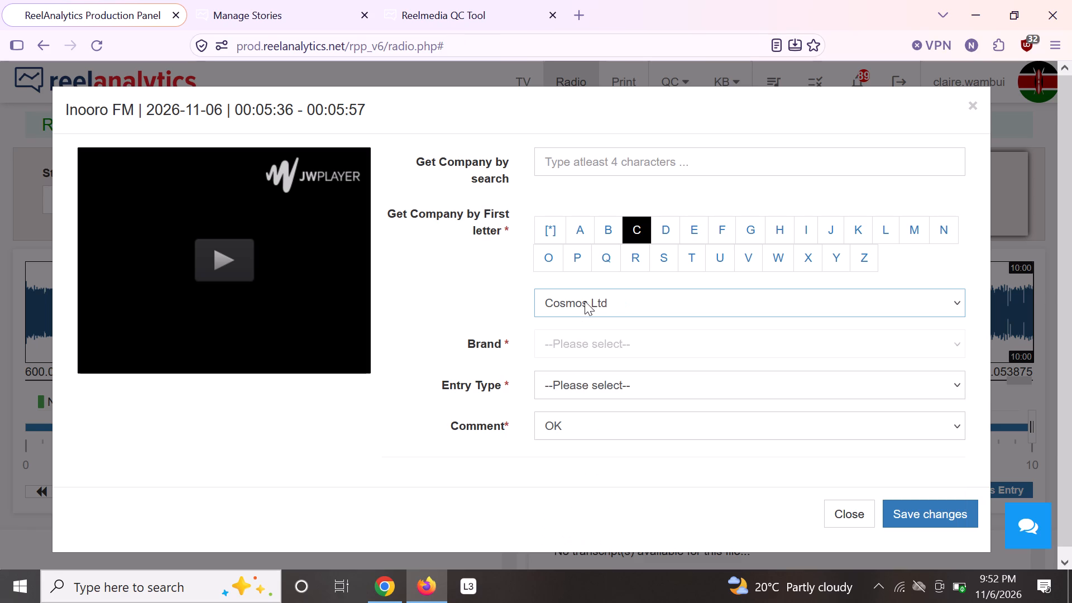
Set the ad's brand to Delete EC, entry type to Drop and incantation to "Delete EC_Guha, Thuya na thigai", playing the clip meanwhile.
left_click(586, 355)
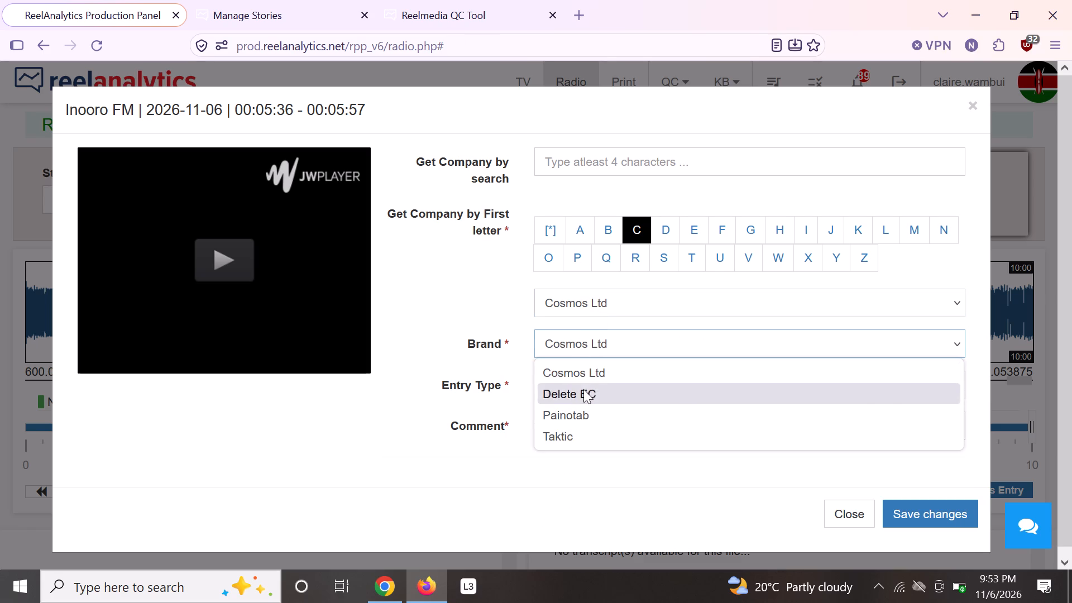
left_click(583, 388)
left_click(265, 234)
left_click(584, 379)
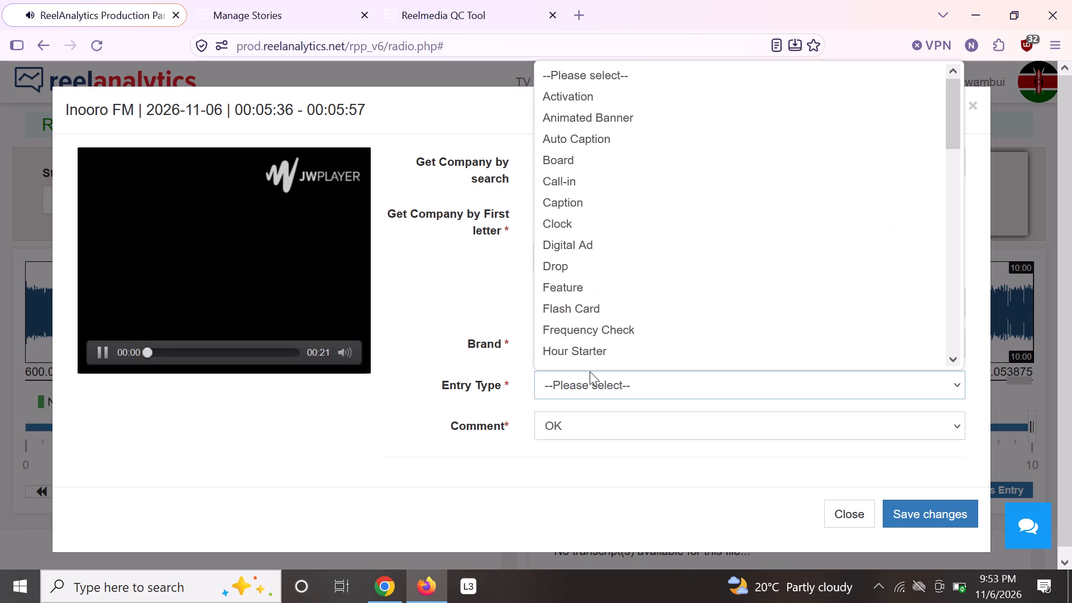
left_click(590, 252)
left_click(580, 463)
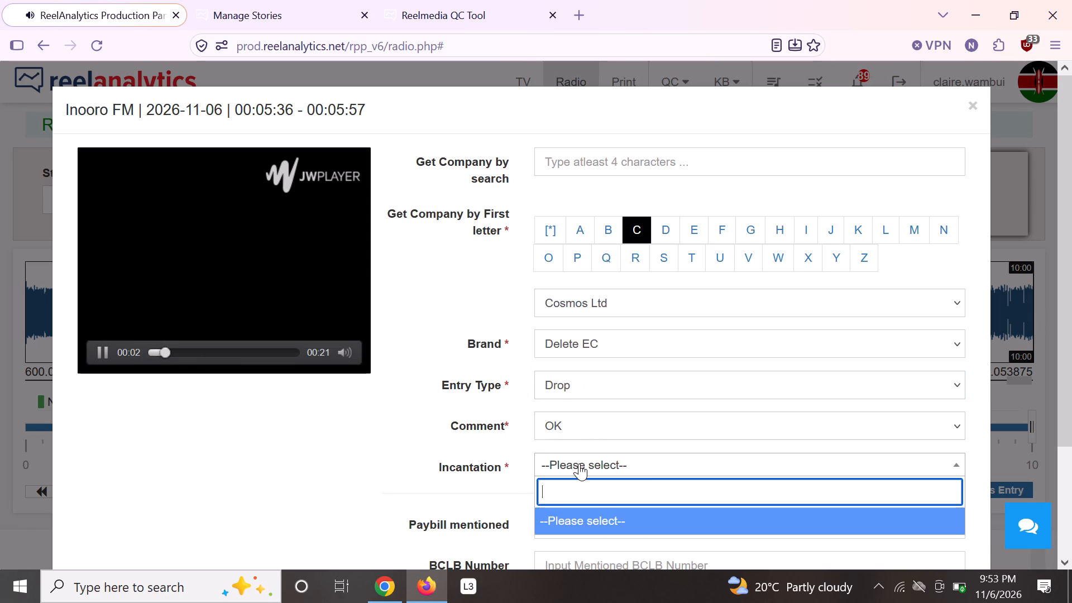
key("g")
key("u")
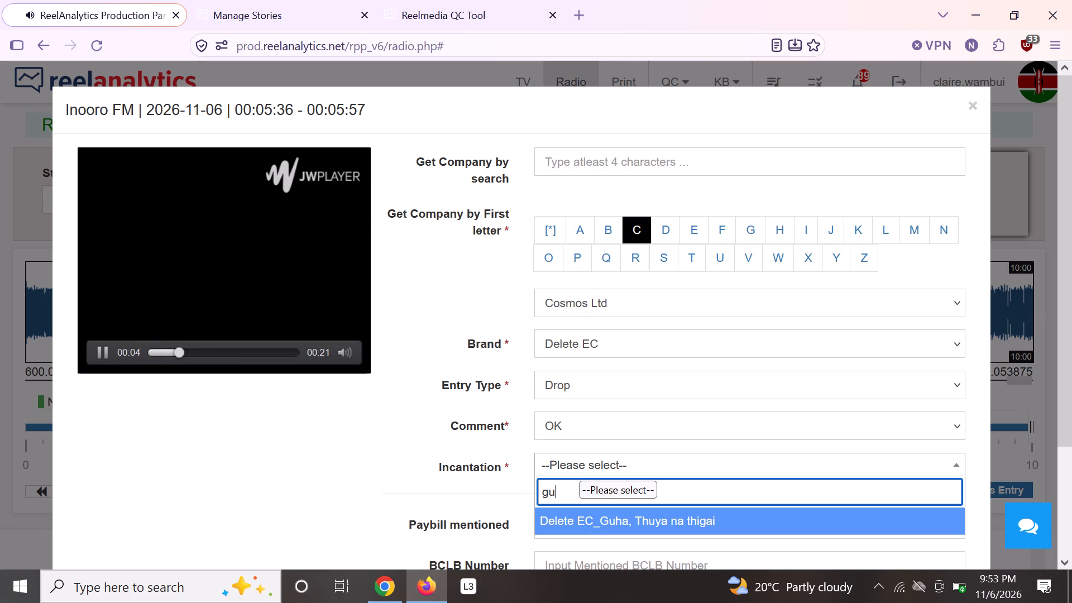
key("Return")
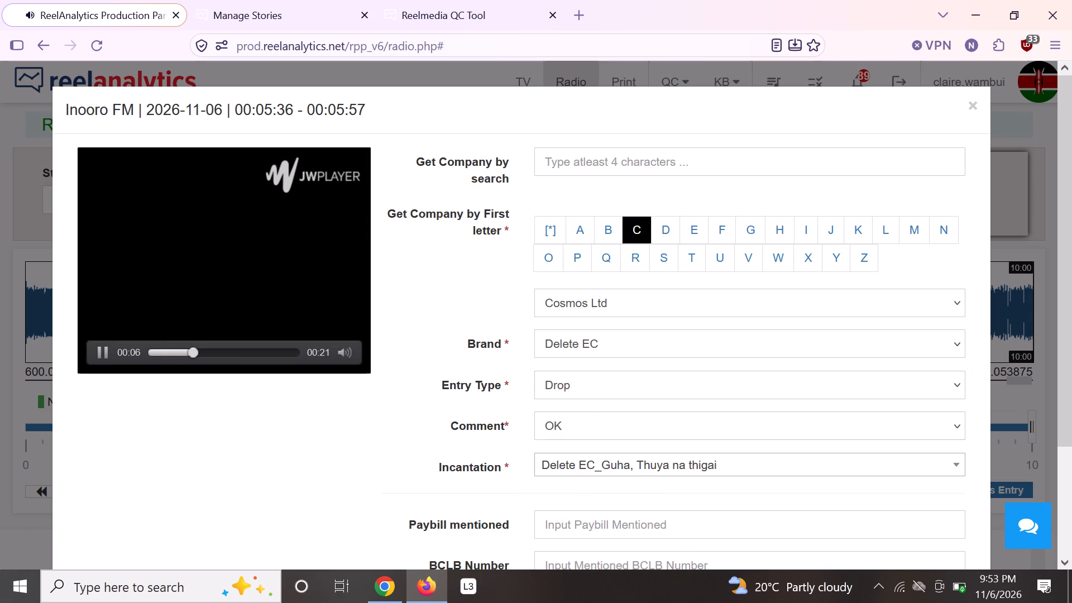
Save the 06:25:36 ad's tagging, close its form and reload the Inooro FM clips for 2026-11-06.
scroll(915, 468, "down", 1)
scroll(916, 470, "up", 1)
scroll(916, 471, "down", 2)
left_click(923, 501)
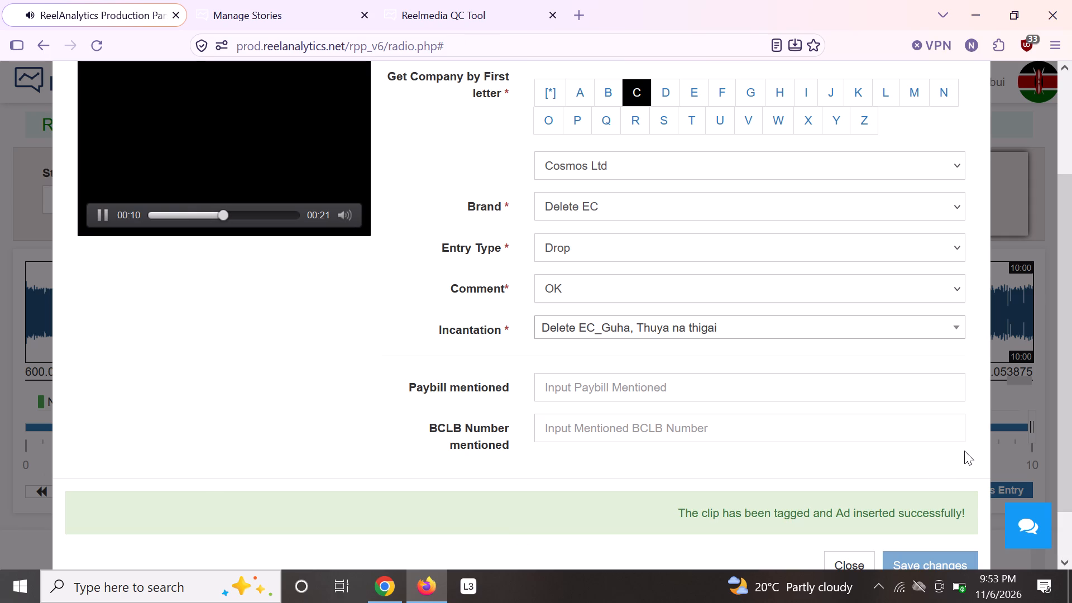
scroll(965, 451, "down", 3)
left_click(855, 506)
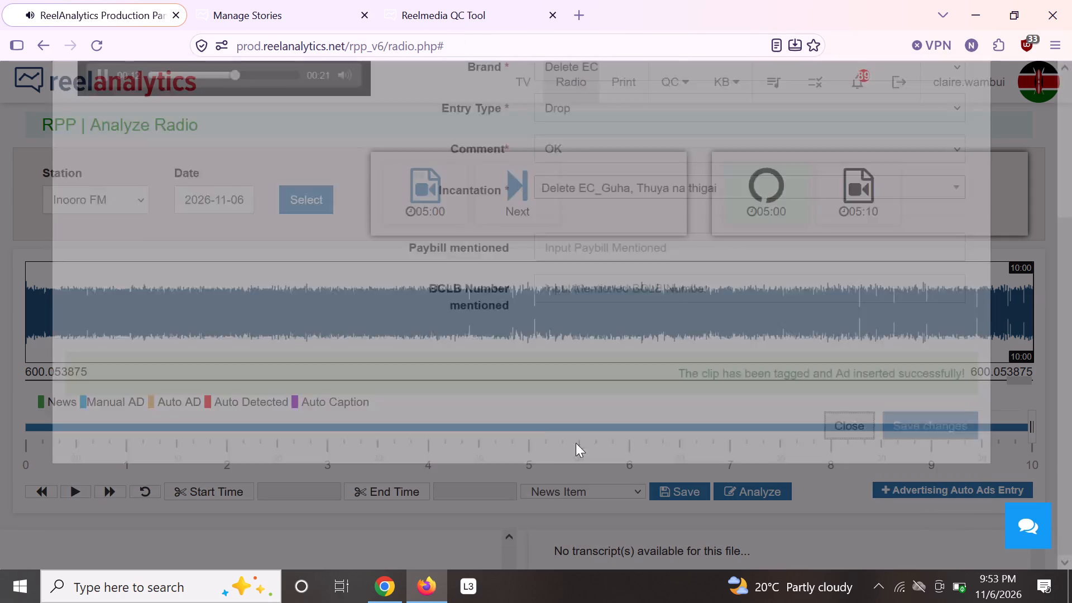
scroll(618, 367, "down", 11)
scroll(614, 394, "up", 1)
scroll(329, 184, "up", 2)
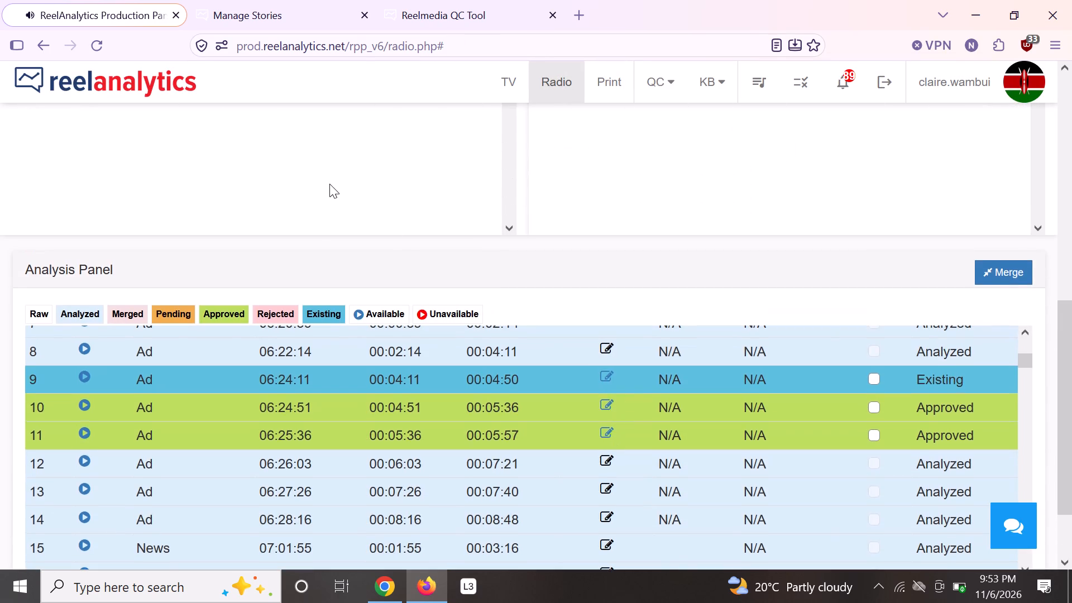
scroll(329, 184, "up", 6)
left_click(301, 192)
Open the approved ad clip at 06:24:51 for analysis and set its company to Cosmos Ltd and brand to Delete EC.
scroll(612, 270, "down", 3)
scroll(672, 283, "down", 6)
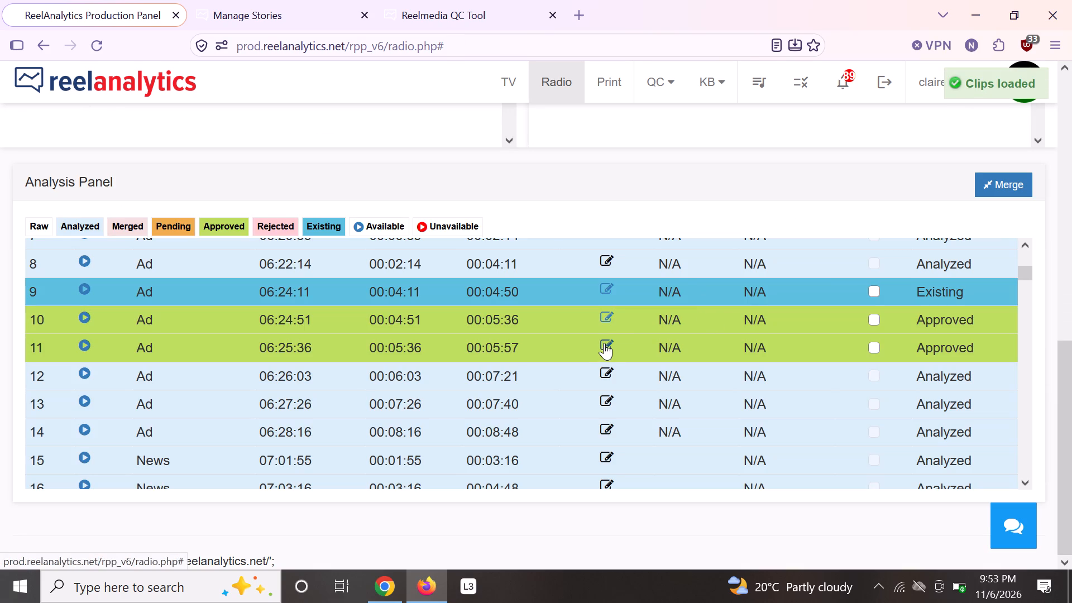
left_click(609, 315)
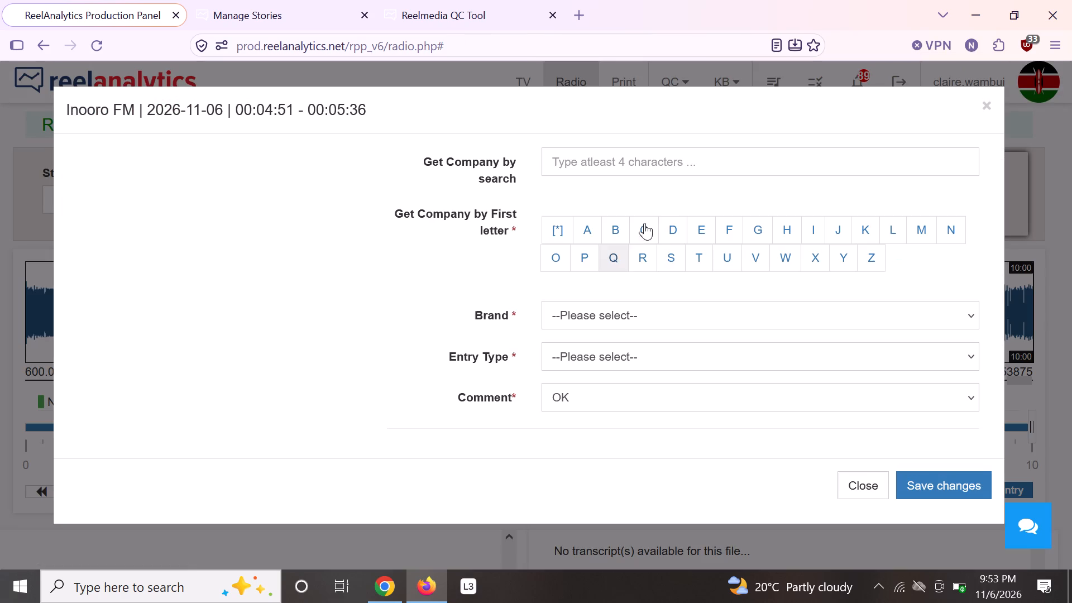
left_click(648, 231)
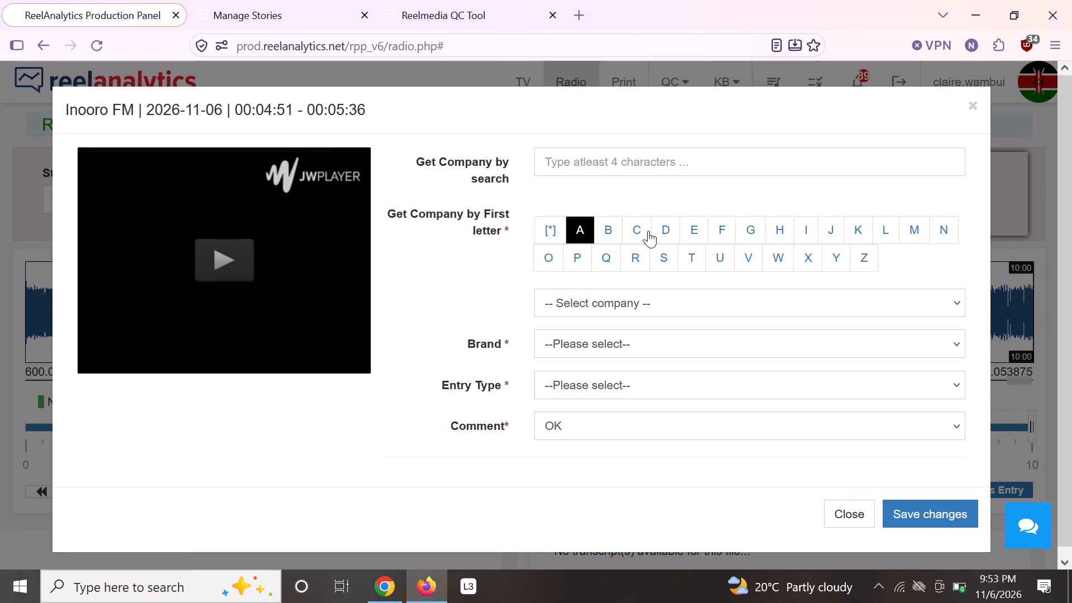
left_click(570, 300)
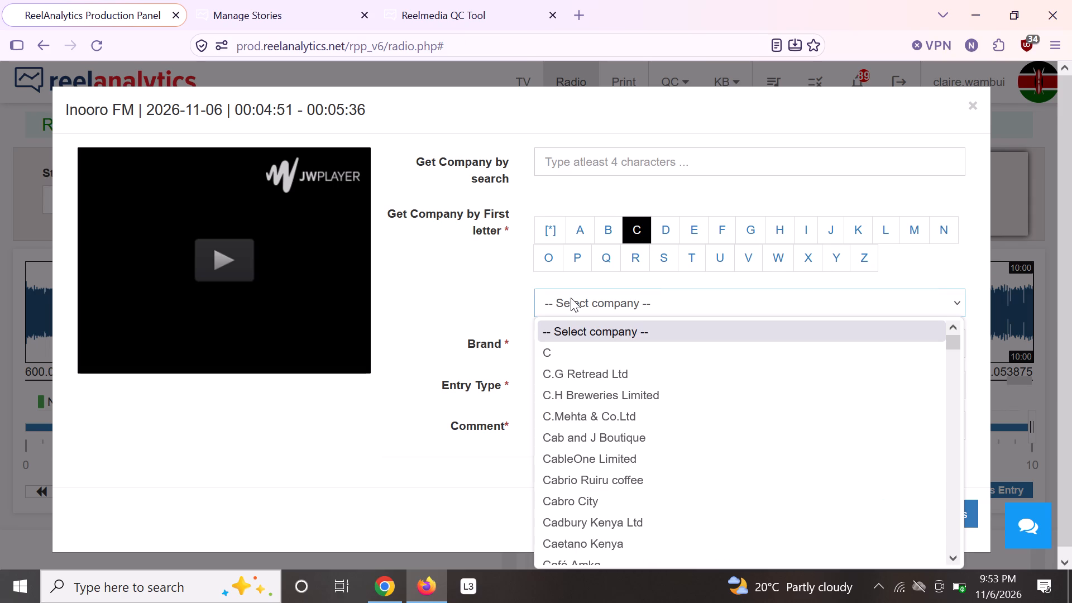
type("cosmos")
key("Return")
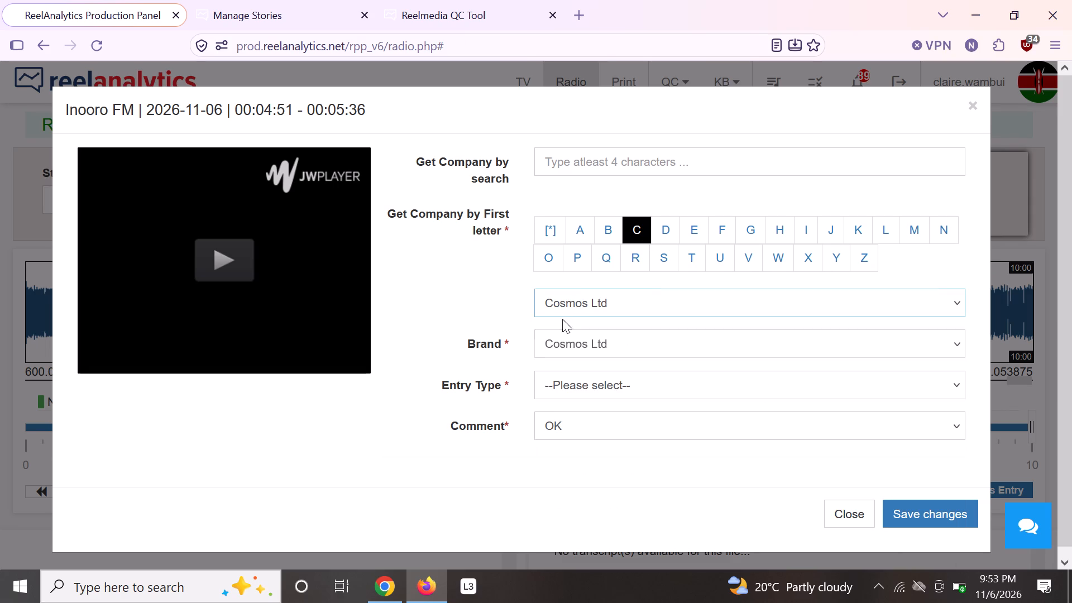
left_click(569, 344)
left_click(582, 390)
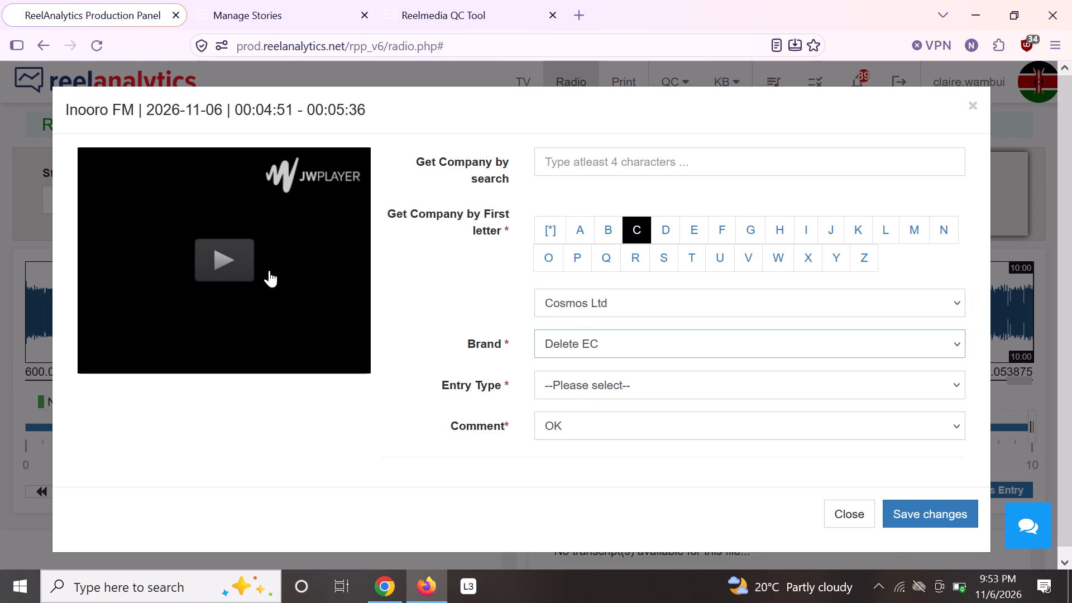
Play the clip and set its entry type to Spot Ad and incantation to "Delete EC_Iii hihi guha, thuya na thigai".
left_click(250, 260)
left_click(606, 382)
scroll(648, 233, "down", 1)
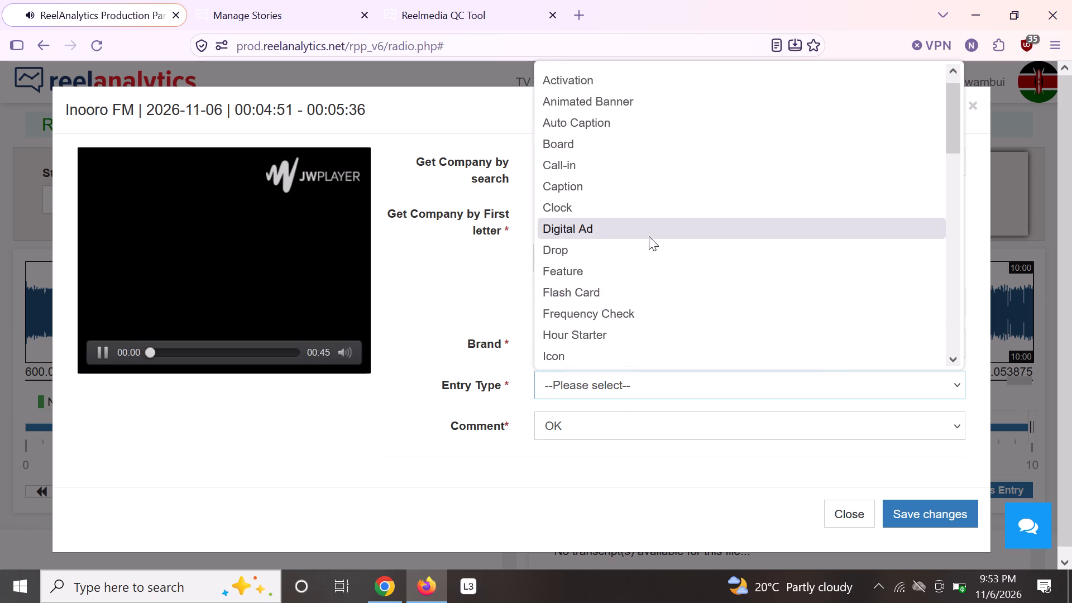
scroll(645, 283, "up", 1)
scroll(645, 285, "down", 2)
scroll(645, 285, "up", 1)
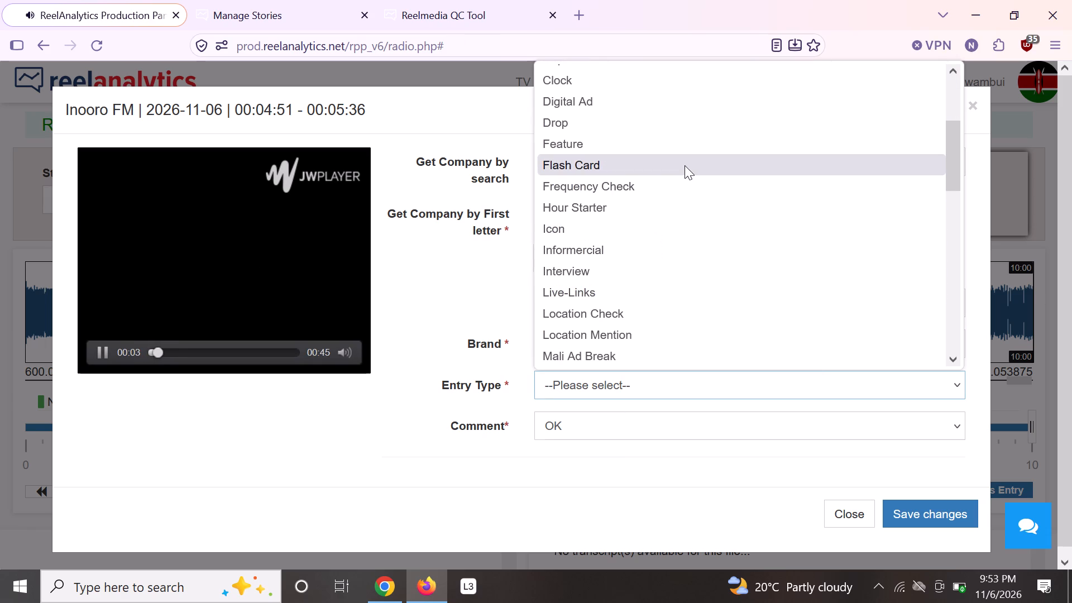
scroll(679, 189, "up", 1)
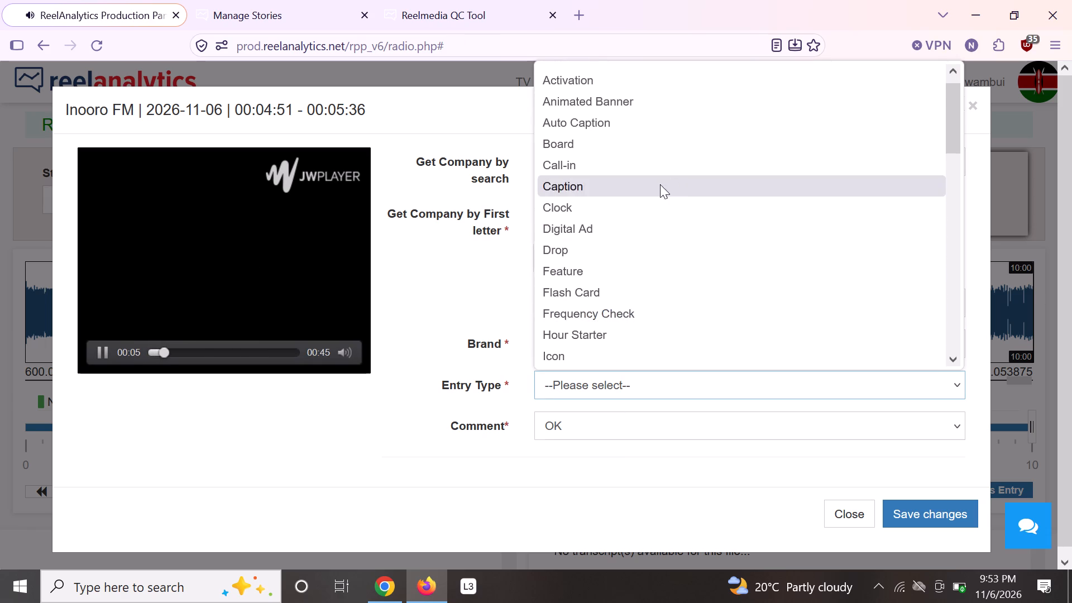
scroll(655, 248, "down", 4)
scroll(655, 305, "down", 2)
scroll(655, 308, "up", 1)
scroll(655, 308, "down", 2)
left_click(633, 210)
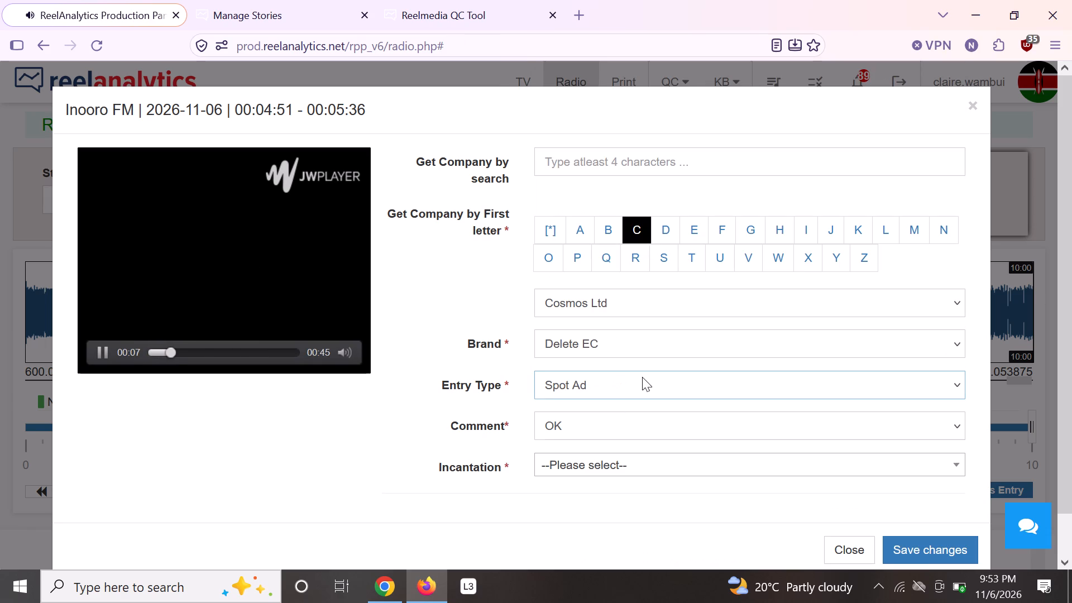
left_click(595, 459)
type("ii")
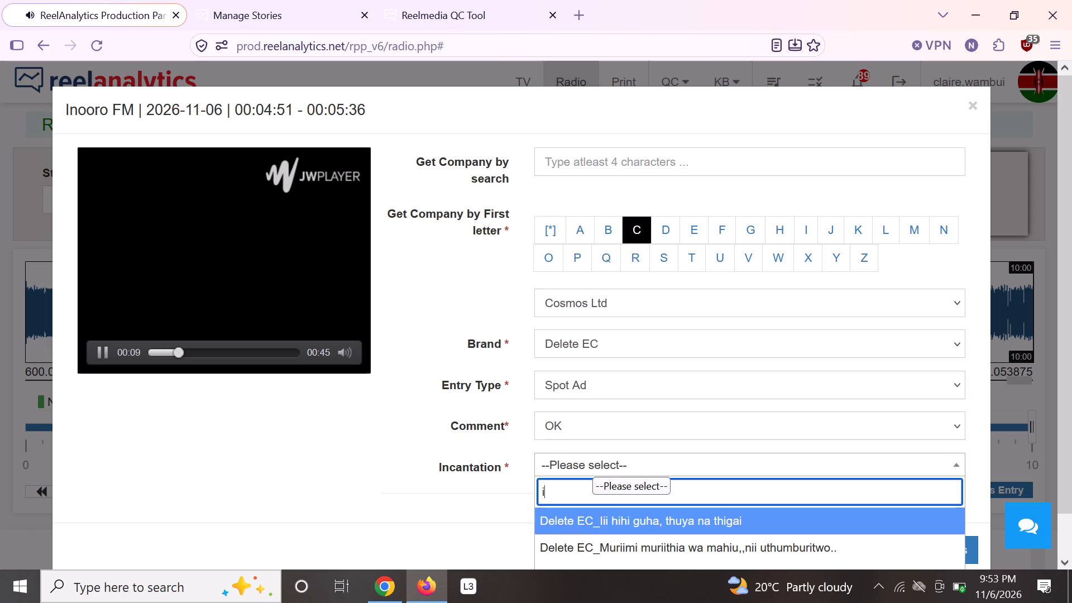
key("space")
left_click(640, 520)
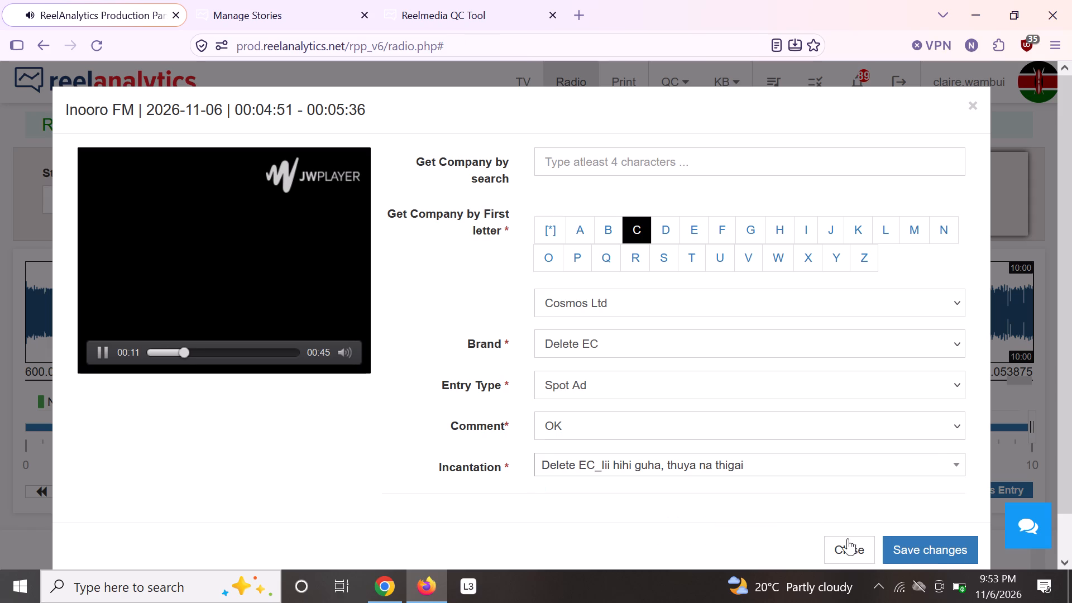
Save the 06:24:51 ad's tagging, close its form and reload the Inooro FM clips for 2026-11-06.
left_click(920, 552)
scroll(929, 501, "down", 4)
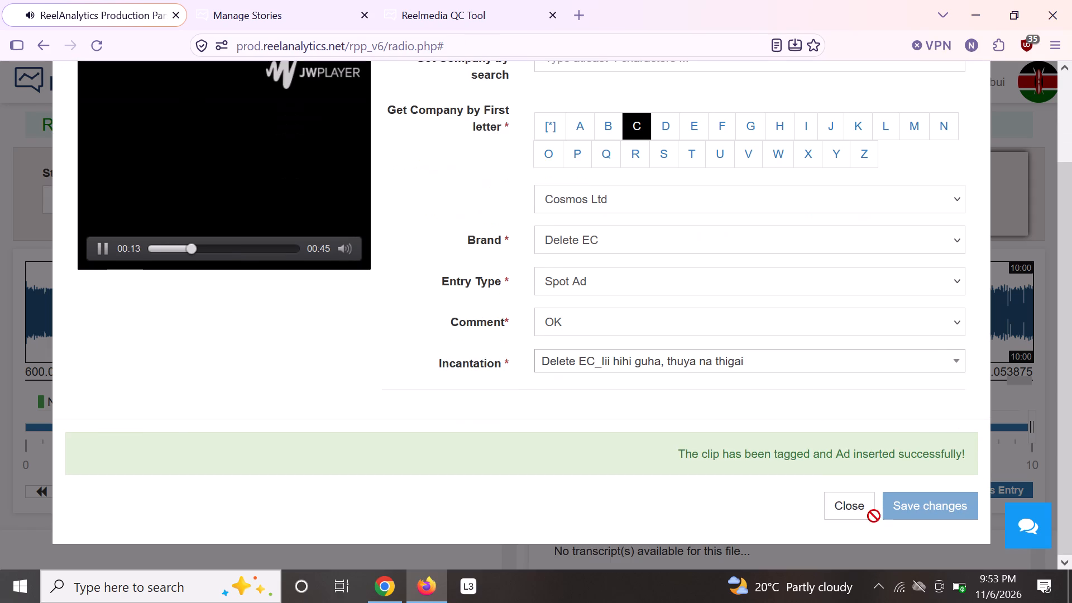
left_click(848, 506)
left_click(321, 193)
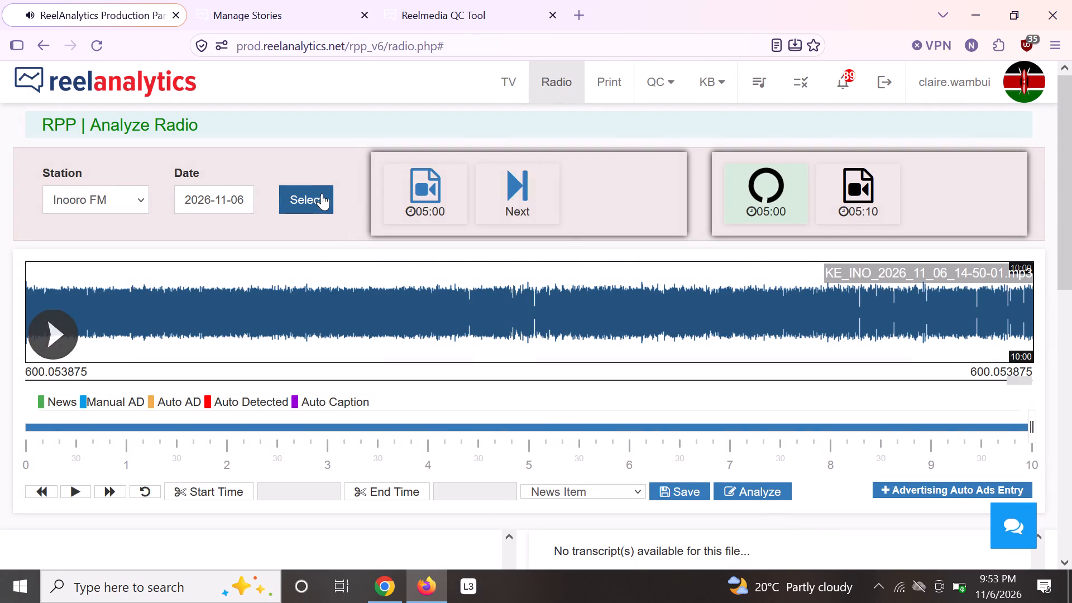
Open the existing ad clip at 06:24:11 for analysis and set both its company and brand to Royal Mabati Factory Ltd.
scroll(614, 348, "down", 3)
scroll(623, 343, "up", 2)
scroll(623, 343, "down", 1)
scroll(623, 343, "up", 1)
scroll(623, 344, "down", 4)
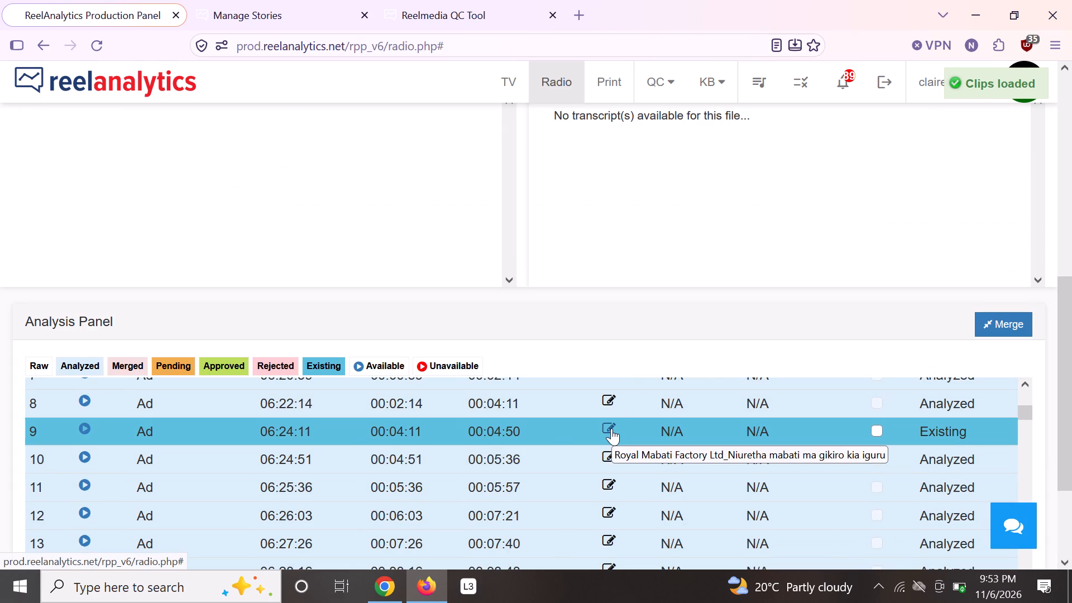
left_click(610, 428)
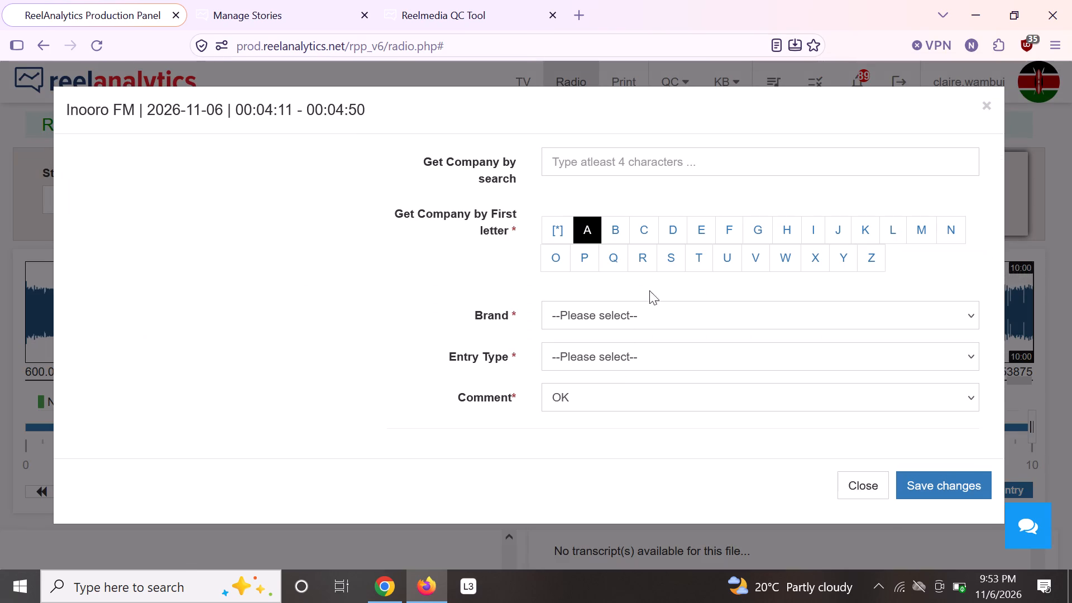
left_click(645, 261)
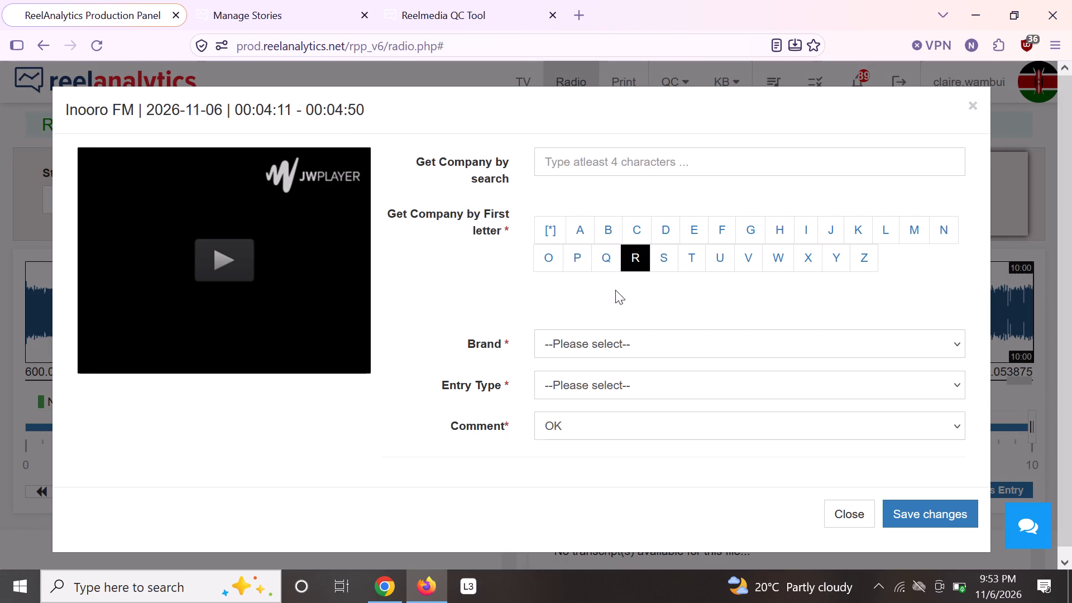
left_click(583, 320)
left_click(581, 312)
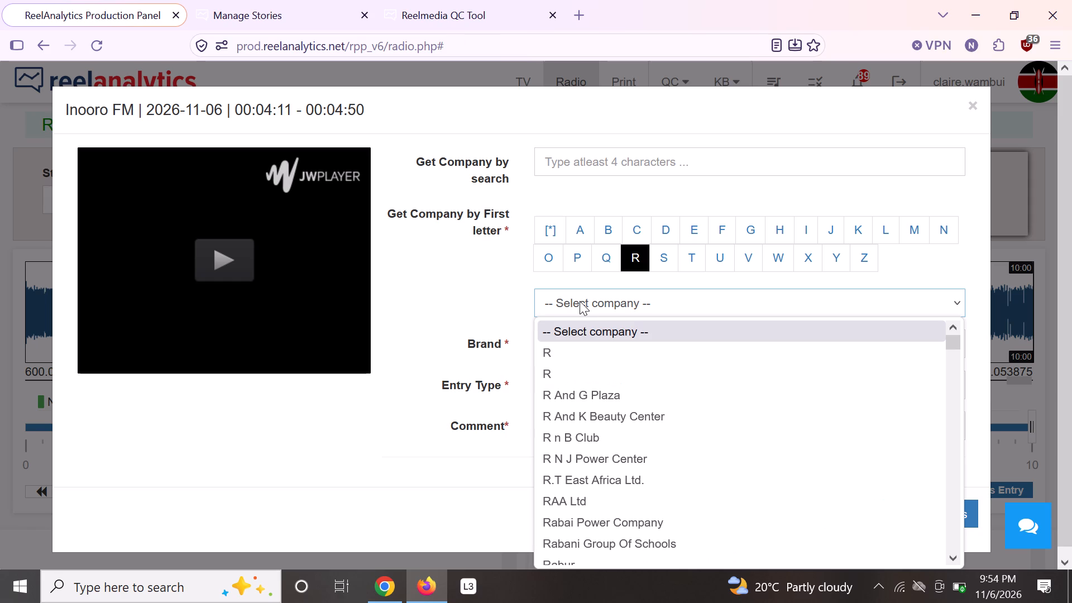
type("royal ma")
key("Return")
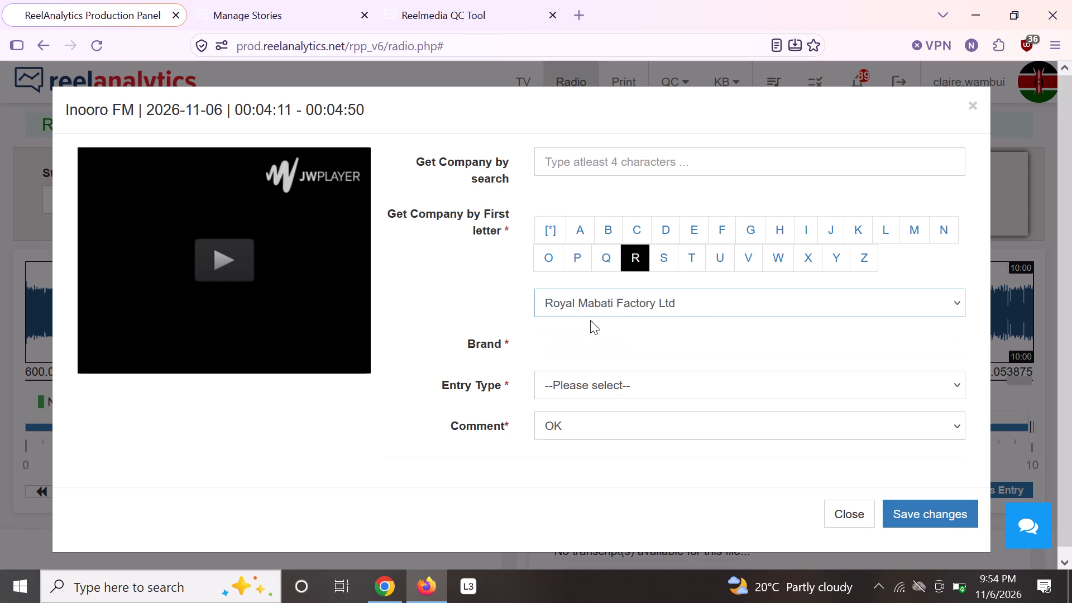
left_click(608, 337)
left_click(668, 430)
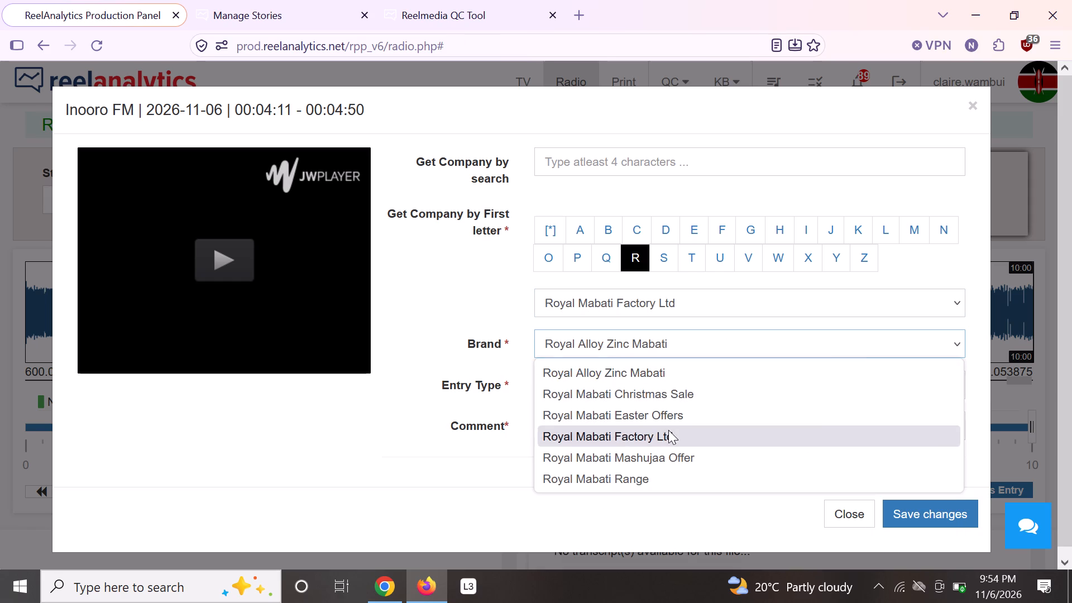
Play the 06:24:11 clip and set its entry type to Spot Ad and incantation to "Royal Mabati Factory Ltd_Niuretha mabati ma gikiro kia iguru".
left_click(239, 255)
left_click(594, 382)
scroll(634, 277, "up", 1)
scroll(634, 277, "down", 4)
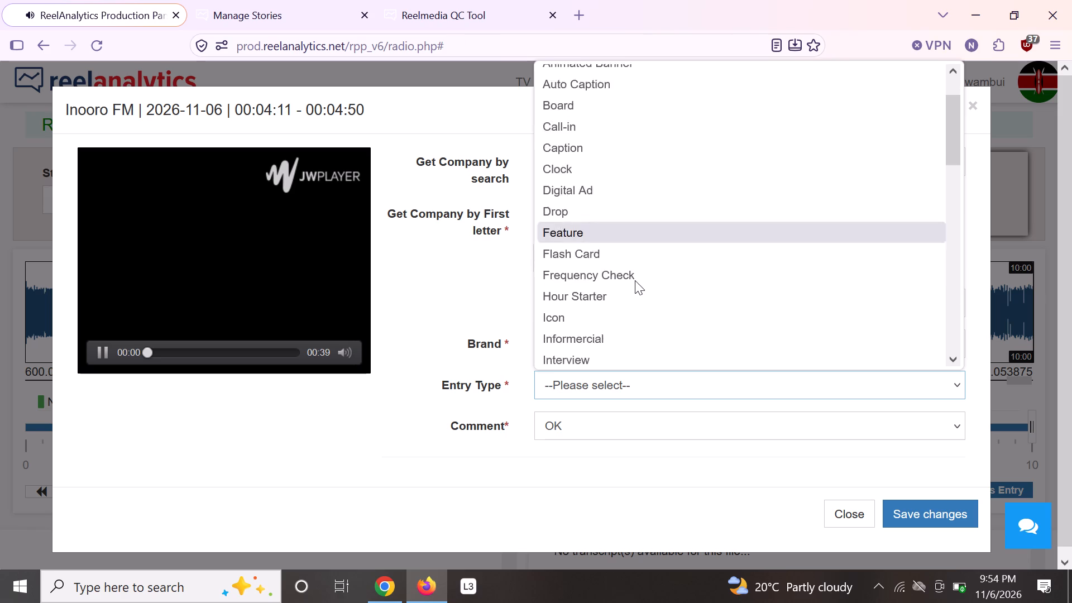
scroll(639, 278, "down", 2)
left_click(634, 209)
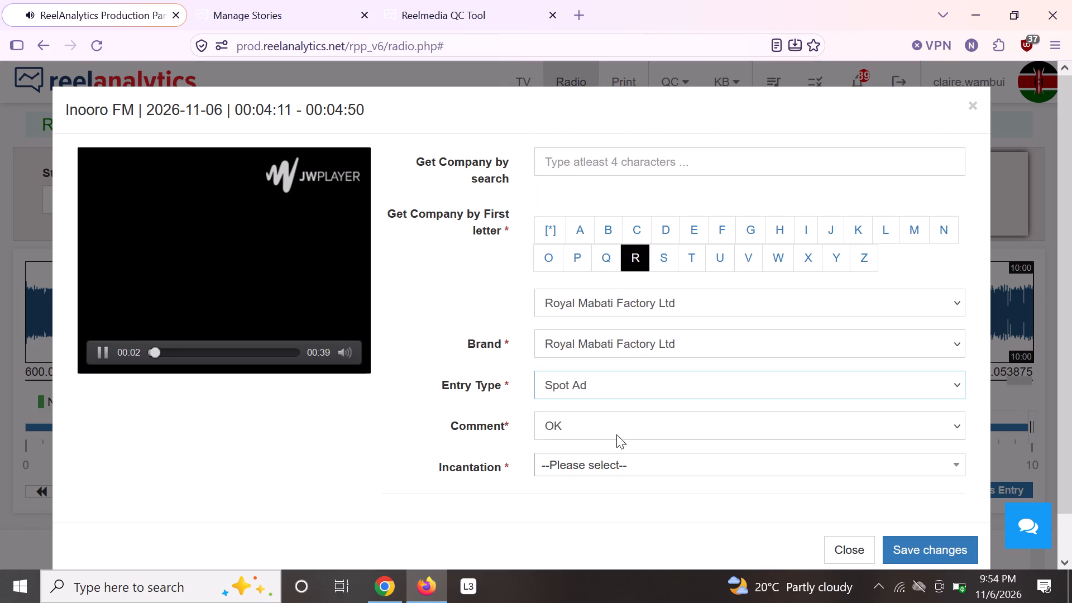
left_click(587, 462)
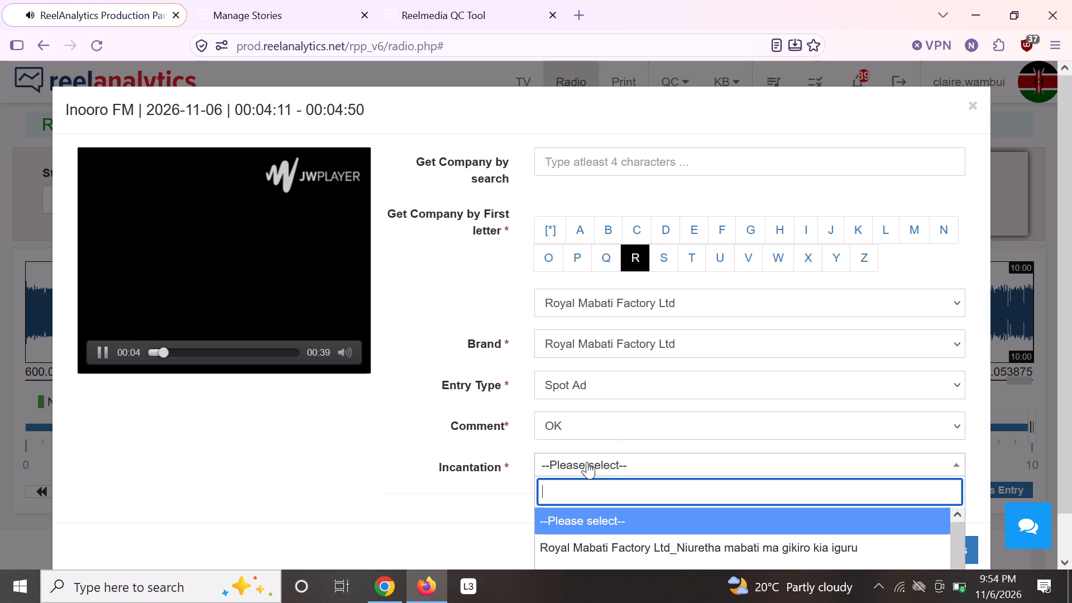
left_click(657, 542)
Save the 06:24:11 ad's tagging, close its form and reload the Inooro FM clips for 2026-11-06.
left_click(930, 543)
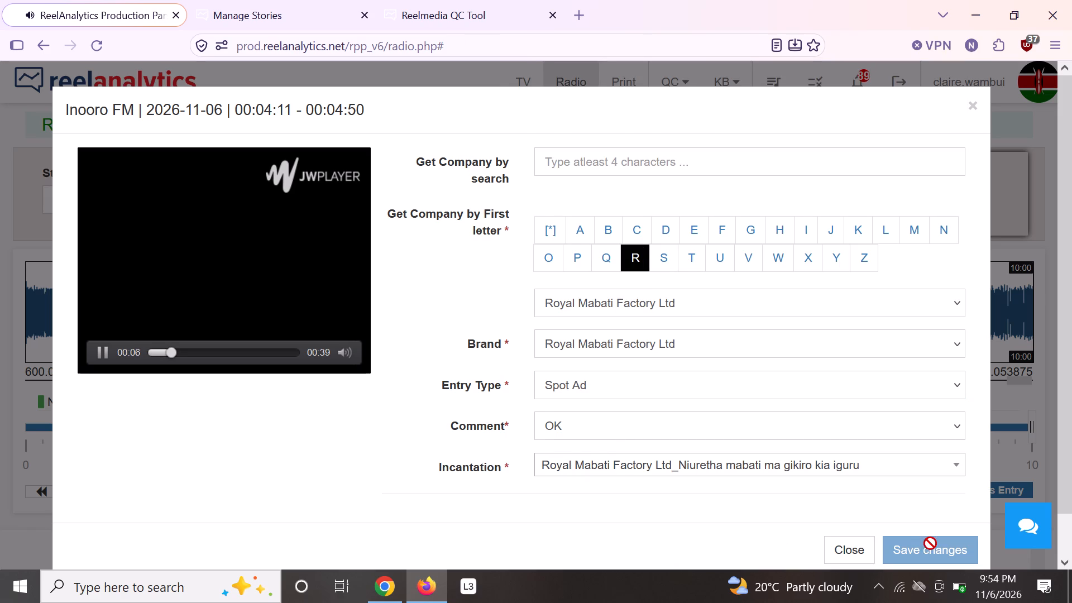
scroll(939, 495, "down", 4)
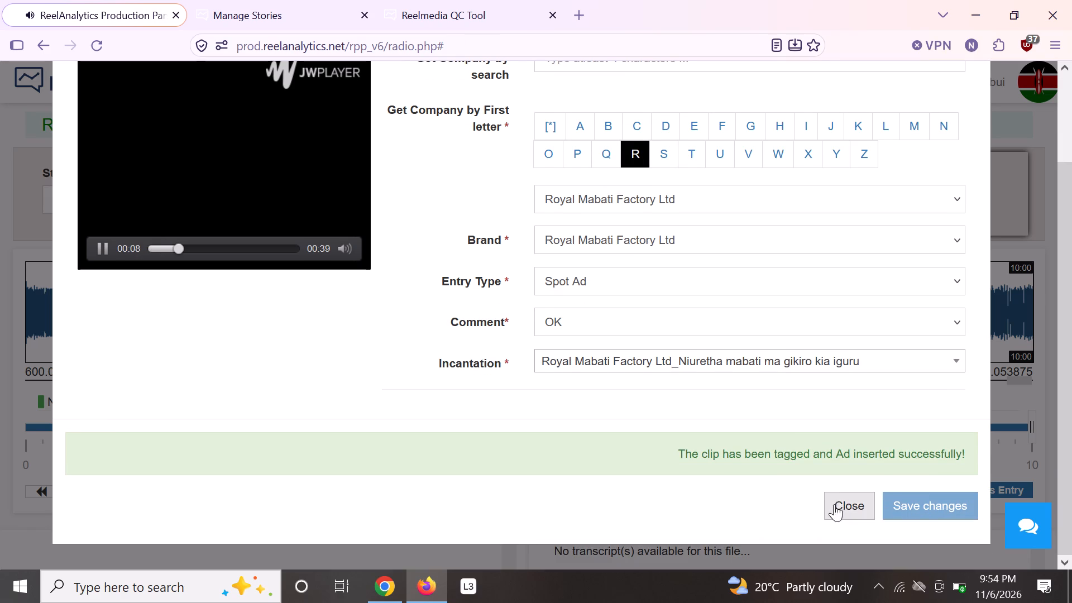
left_click(855, 500)
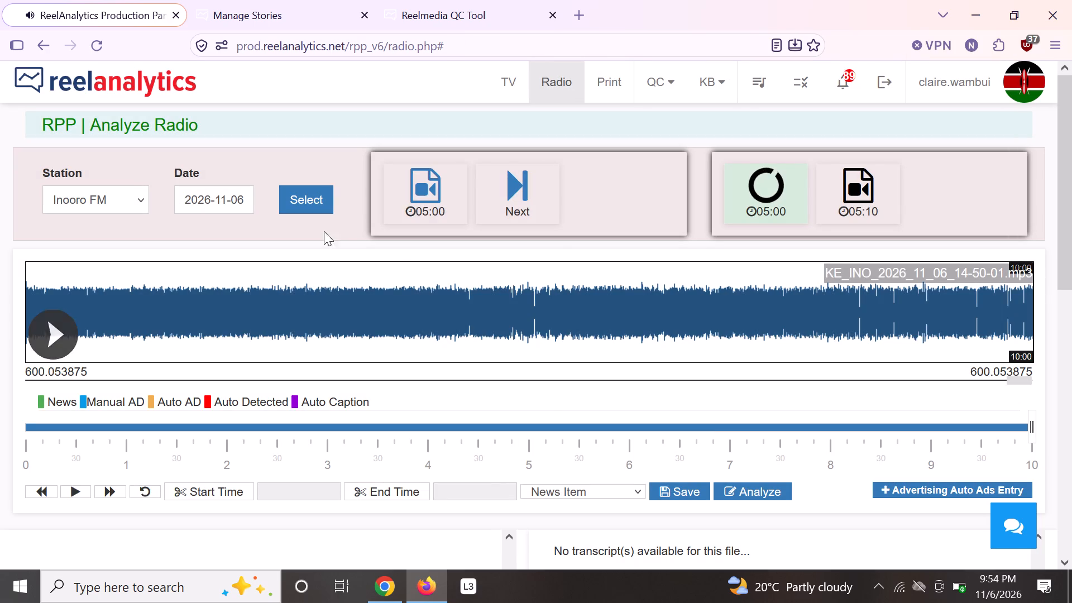
left_click(315, 196)
Examine the states of the reloaded Inooro FM clips from 06:00 onward for ads still needing analysis.
scroll(563, 289, "down", 7)
scroll(577, 310, "up", 1)
scroll(577, 310, "down", 1)
scroll(577, 312, "up", 1)
scroll(577, 312, "down", 2)
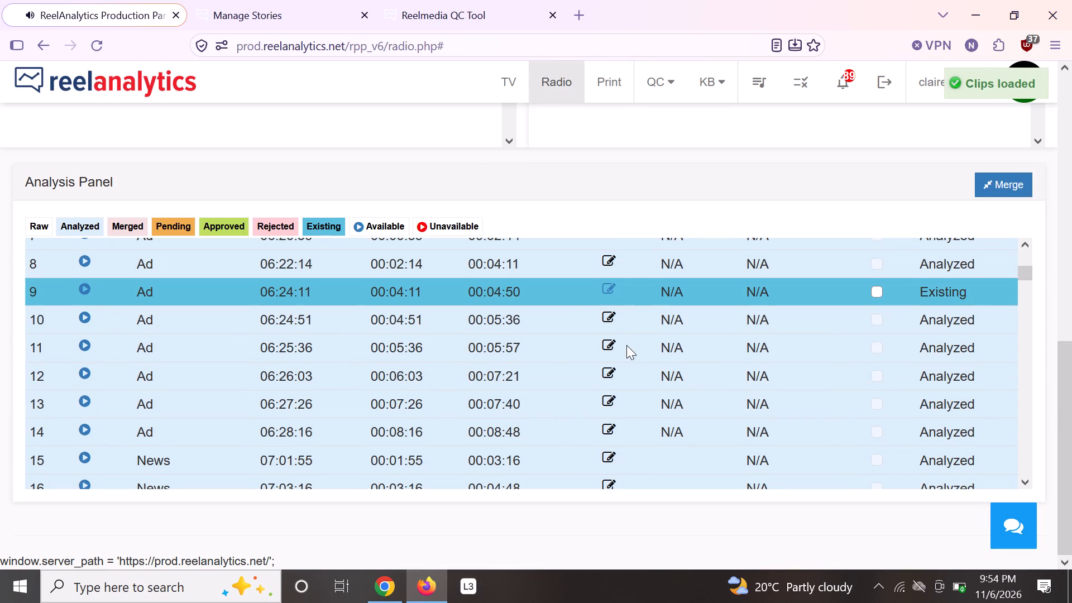
scroll(626, 349, "down", 1)
scroll(626, 353, "up", 3)
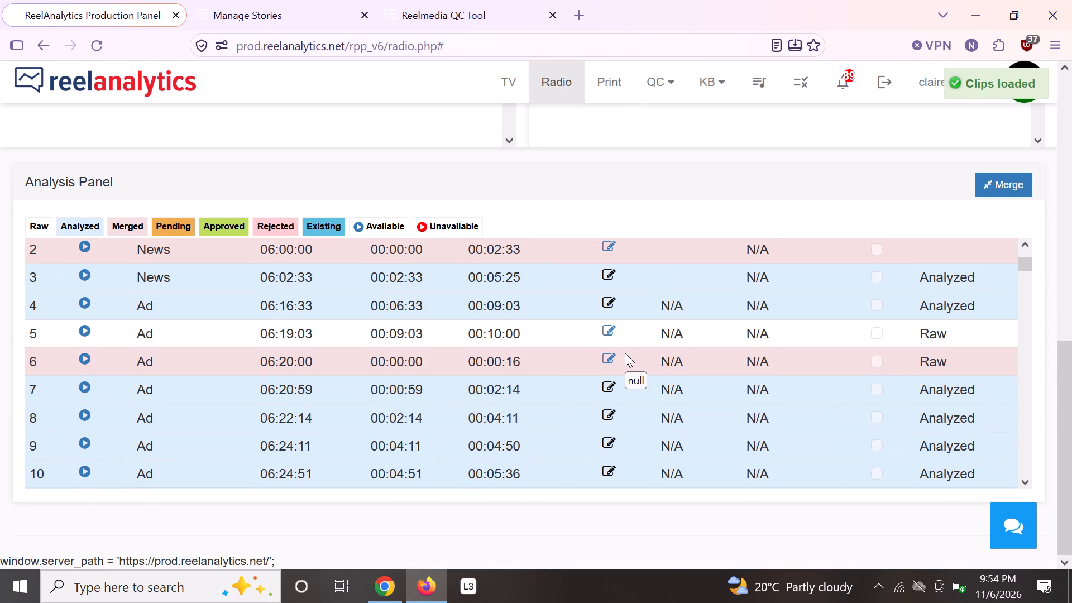
scroll(624, 352, "down", 1)
scroll(624, 352, "up", 1)
scroll(612, 354, "down", 4)
scroll(604, 360, "up", 1)
scroll(602, 360, "down", 3)
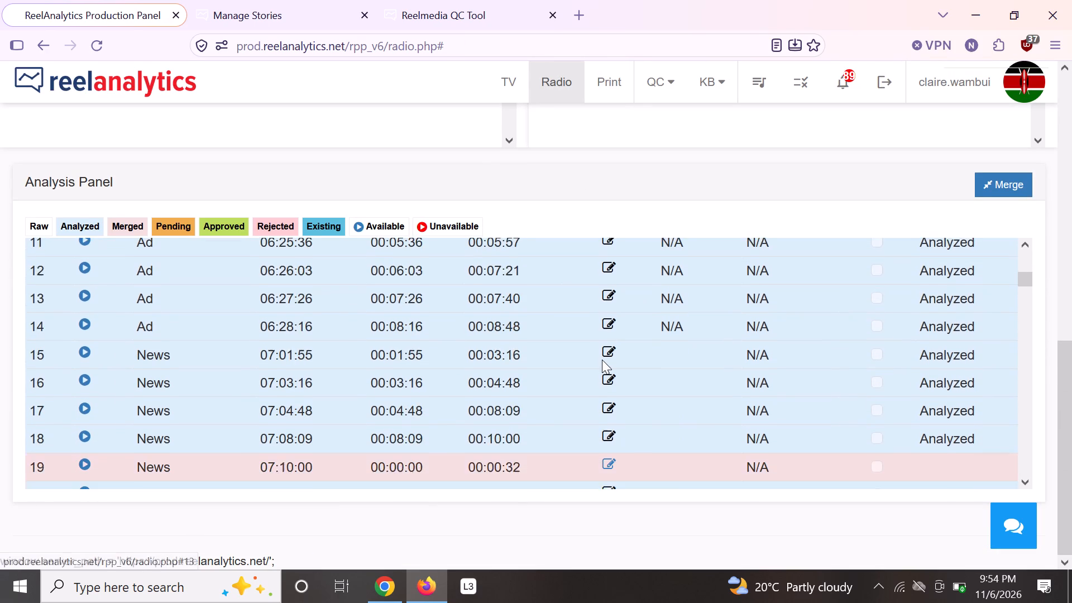
scroll(601, 360, "down", 4)
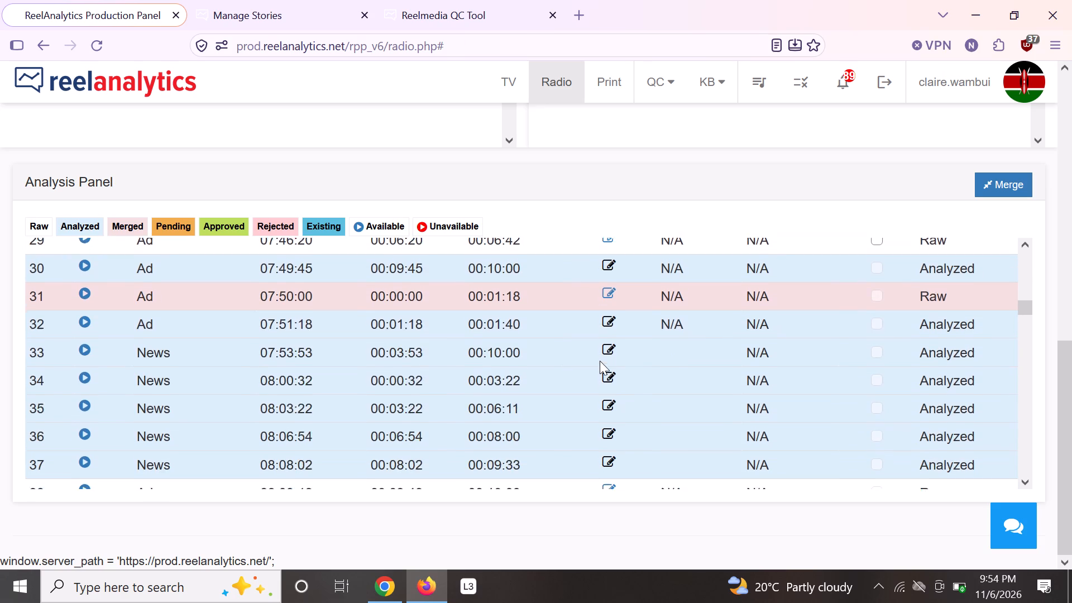
scroll(600, 361, "down", 4)
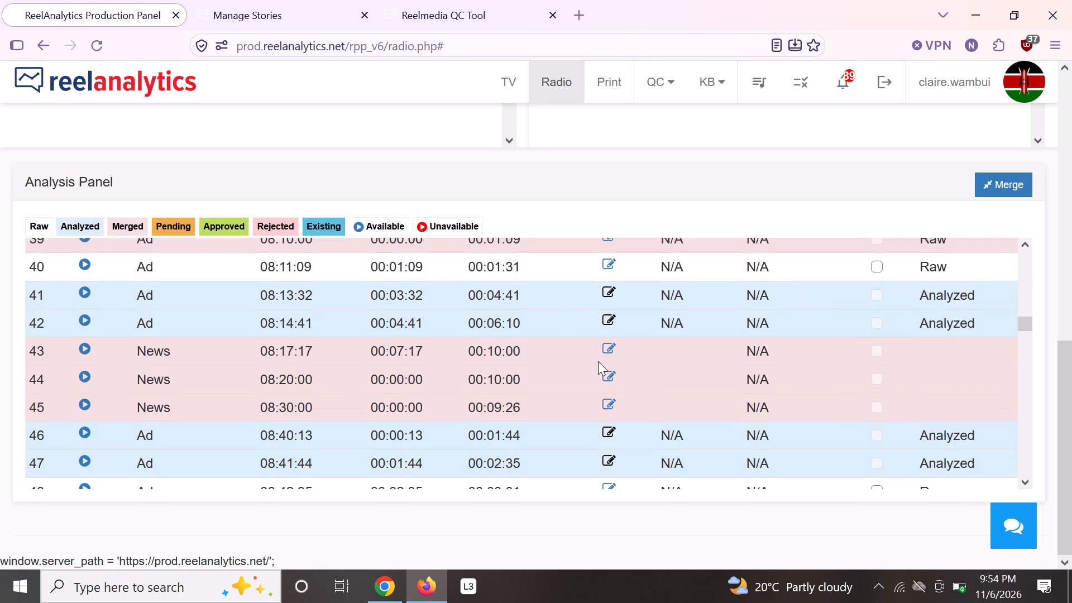
scroll(598, 361, "down", 1)
scroll(598, 361, "up", 4)
scroll(597, 361, "down", 1)
scroll(597, 361, "up", 1)
scroll(597, 361, "down", 5)
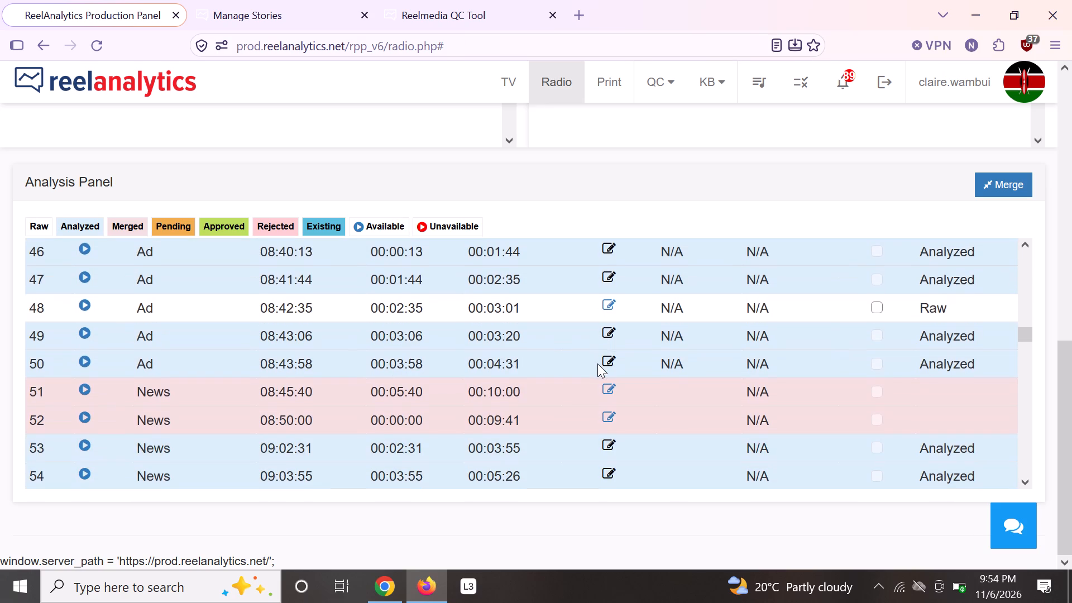
scroll(596, 366, "down", 3)
scroll(596, 368, "up", 1)
scroll(596, 368, "down", 2)
scroll(596, 368, "up", 1)
scroll(596, 368, "down", 3)
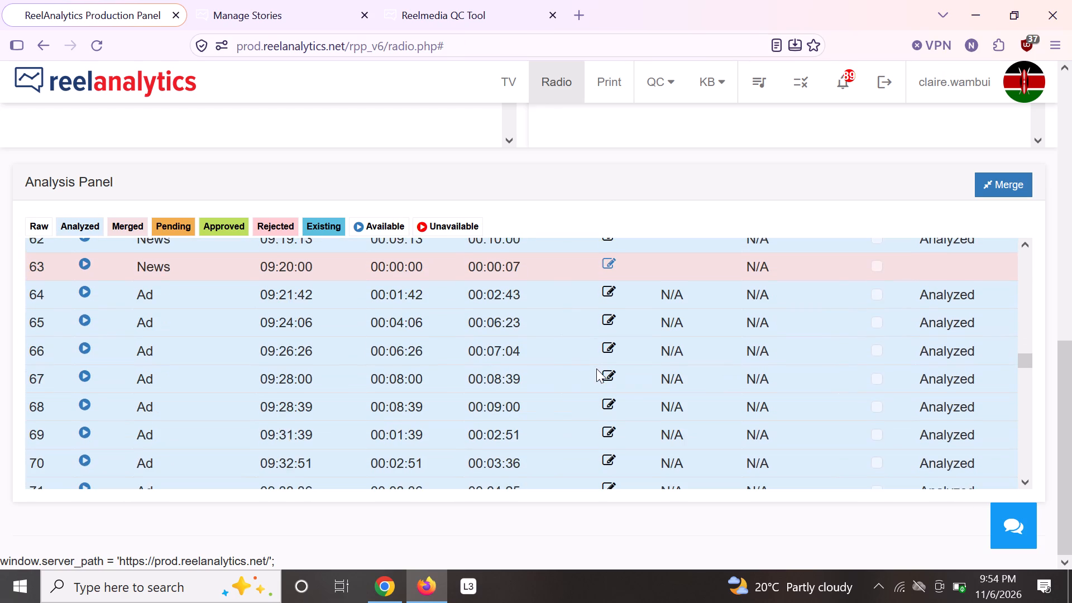
scroll(596, 370, "down", 3)
Recheck the Inooro FM clip list from its beginning through the mid-afternoon clips for raw, pending or existing entries.
left_click_drag(1030, 368, 1023, 273)
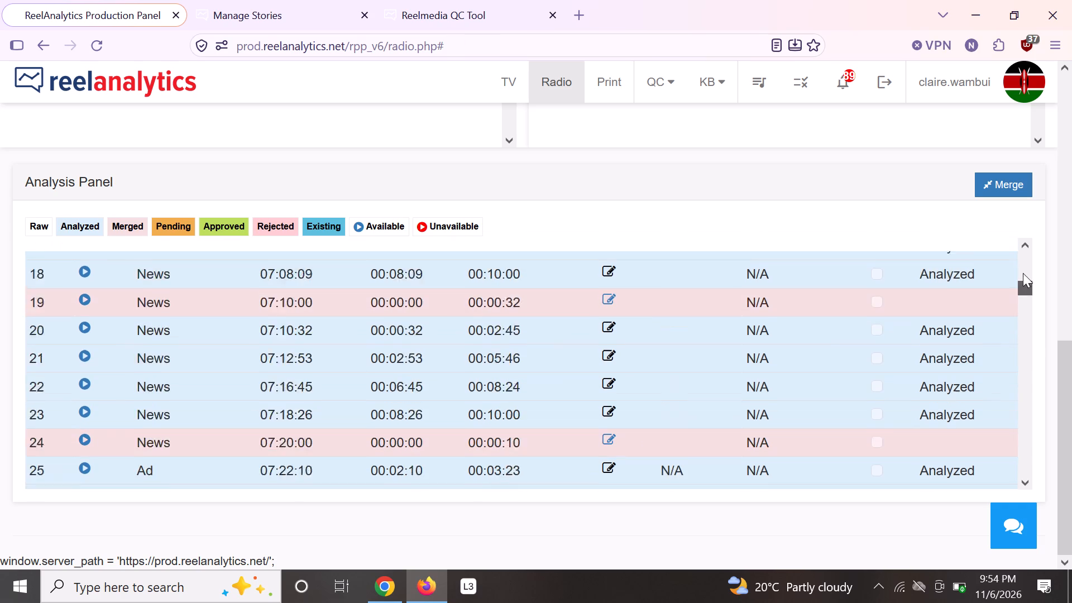
left_click_drag(1023, 273, 1027, 229)
scroll(597, 372, "down", 2)
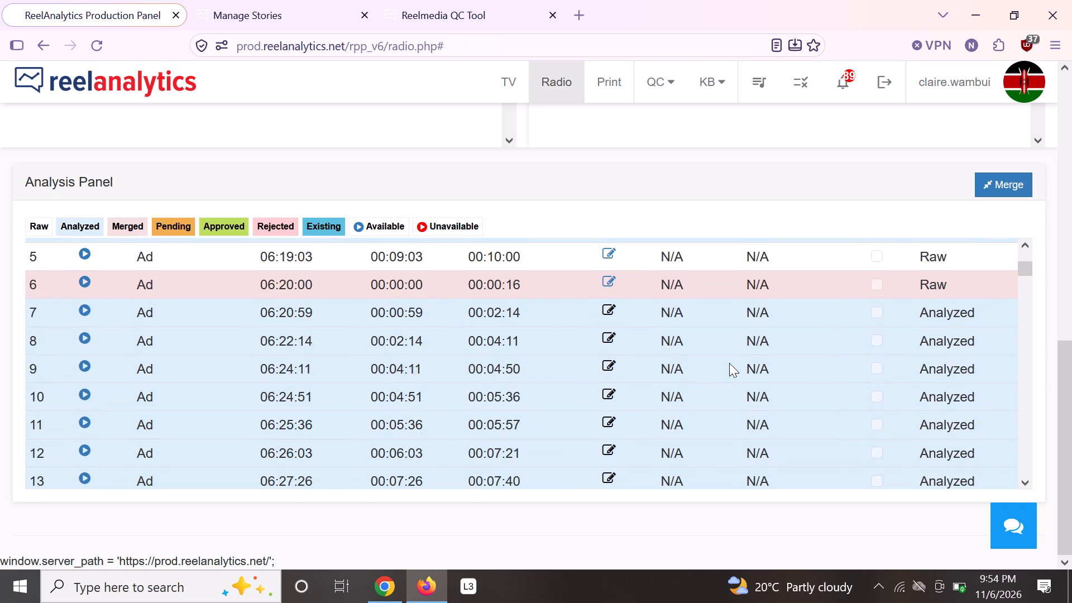
scroll(721, 380, "up", 1)
scroll(722, 378, "down", 4)
scroll(693, 379, "up", 1)
scroll(693, 379, "down", 3)
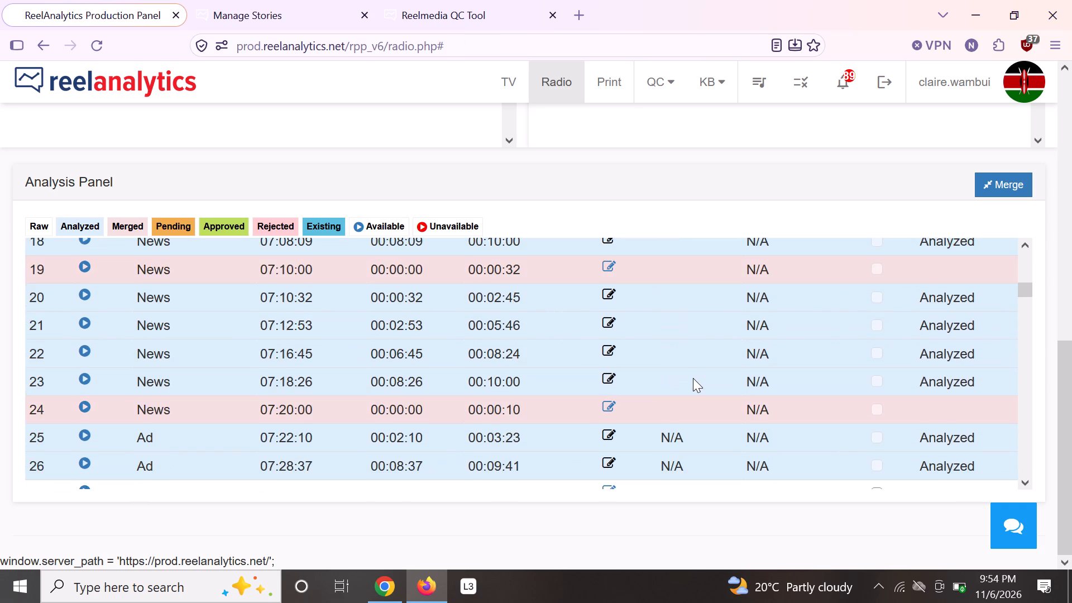
scroll(693, 379, "down", 3)
scroll(754, 389, "down", 3)
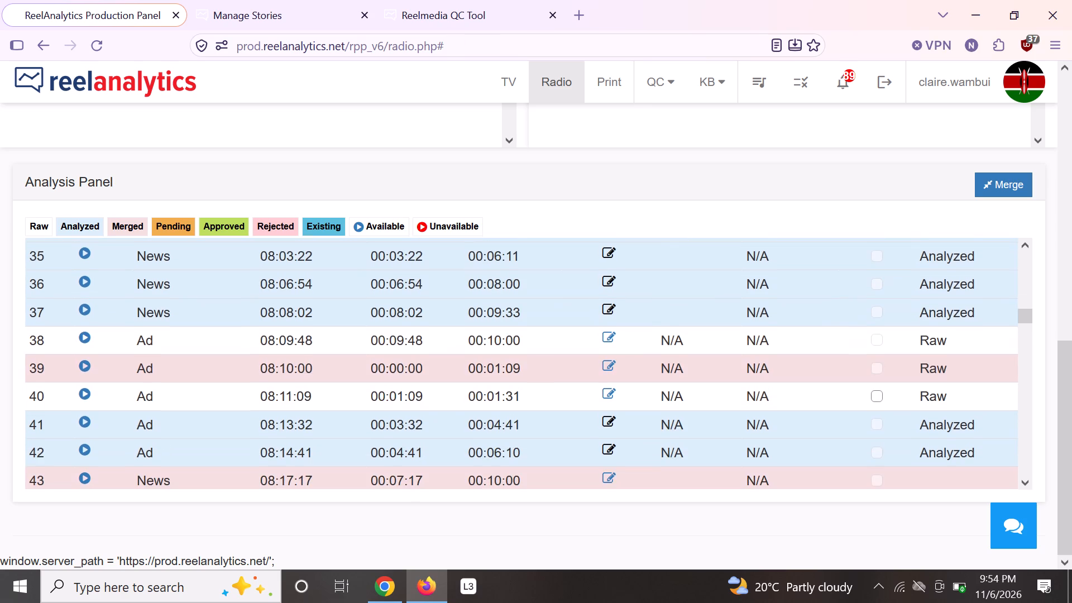
scroll(754, 390, "down", 1)
scroll(754, 390, "up", 1)
scroll(758, 386, "down", 11)
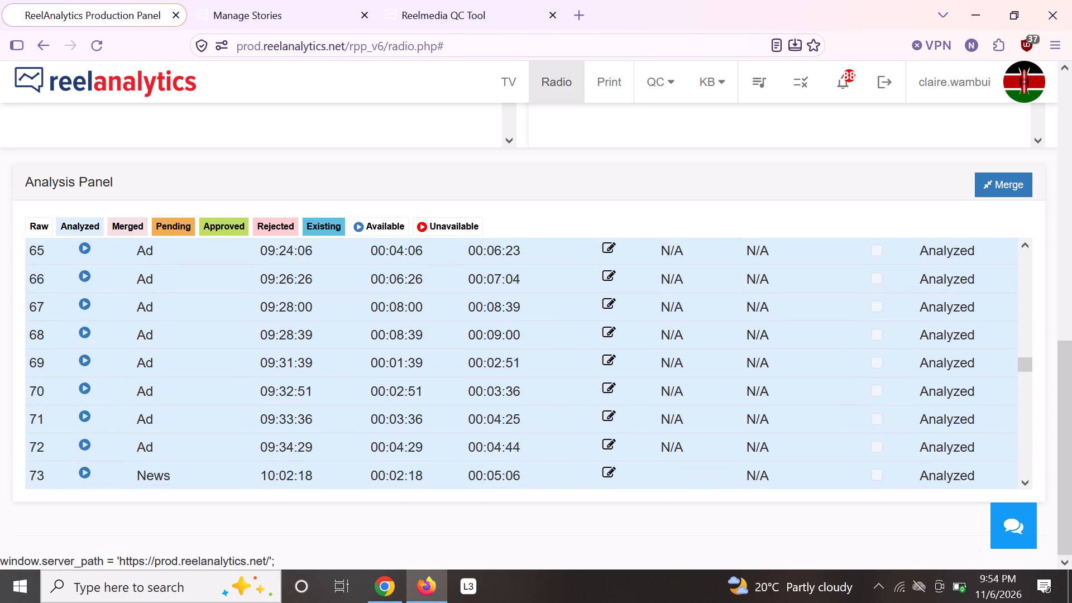
scroll(768, 383, "up", 1)
scroll(770, 383, "down", 3)
scroll(769, 389, "up", 3)
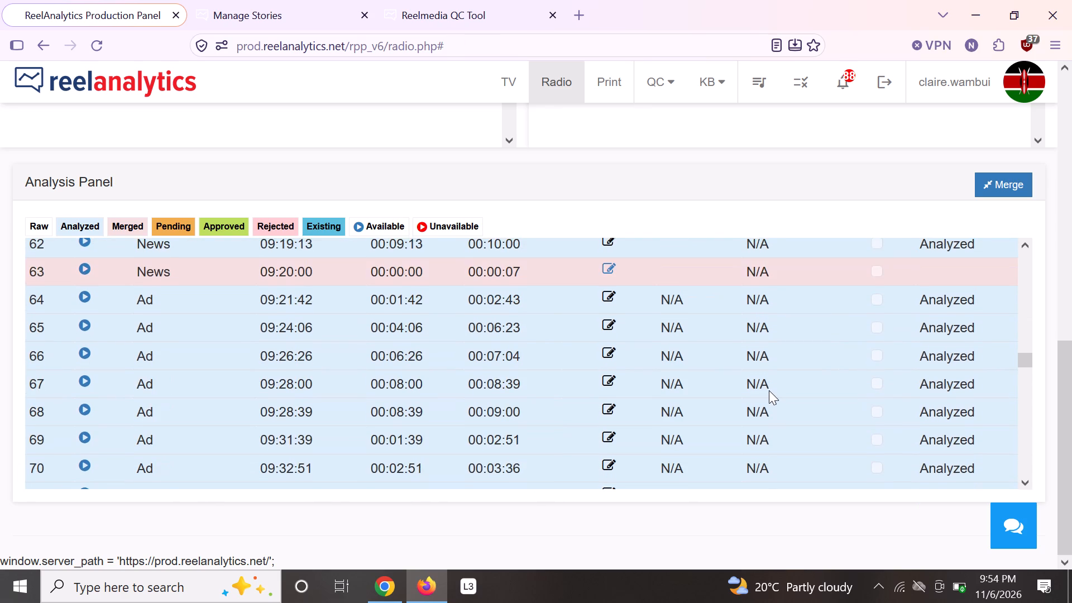
scroll(769, 391, "down", 1)
scroll(769, 391, "up", 1)
scroll(769, 391, "down", 2)
left_click_drag(1031, 366, 1027, 394)
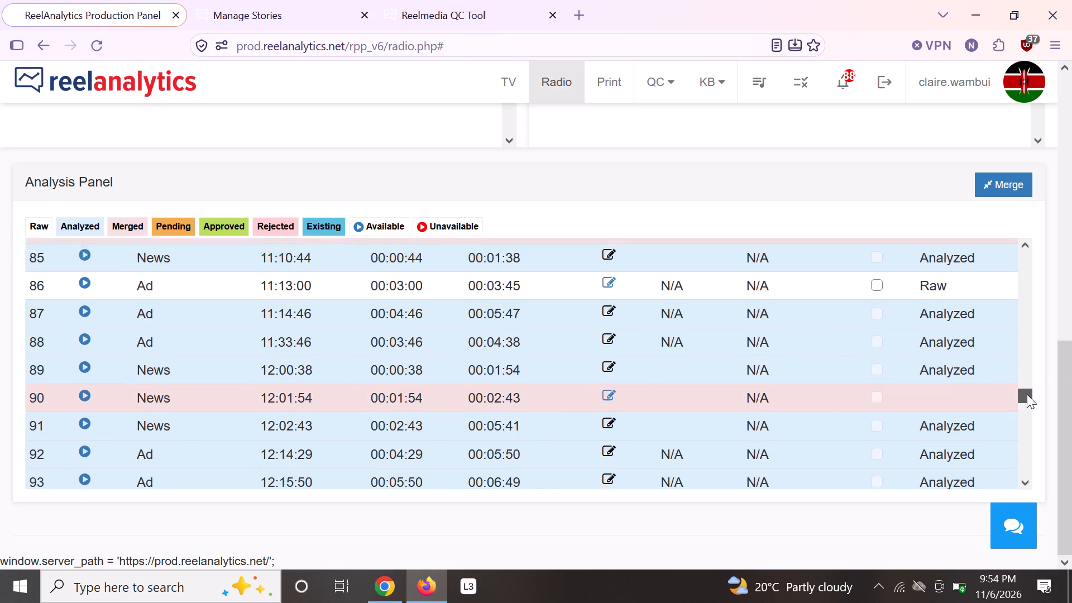
left_click_drag(1027, 394, 1026, 394)
scroll(846, 375, "up", 3)
scroll(846, 375, "down", 2)
scroll(846, 375, "up", 1)
scroll(846, 375, "down", 3)
scroll(846, 375, "up", 1)
scroll(846, 375, "down", 3)
scroll(846, 375, "up", 1)
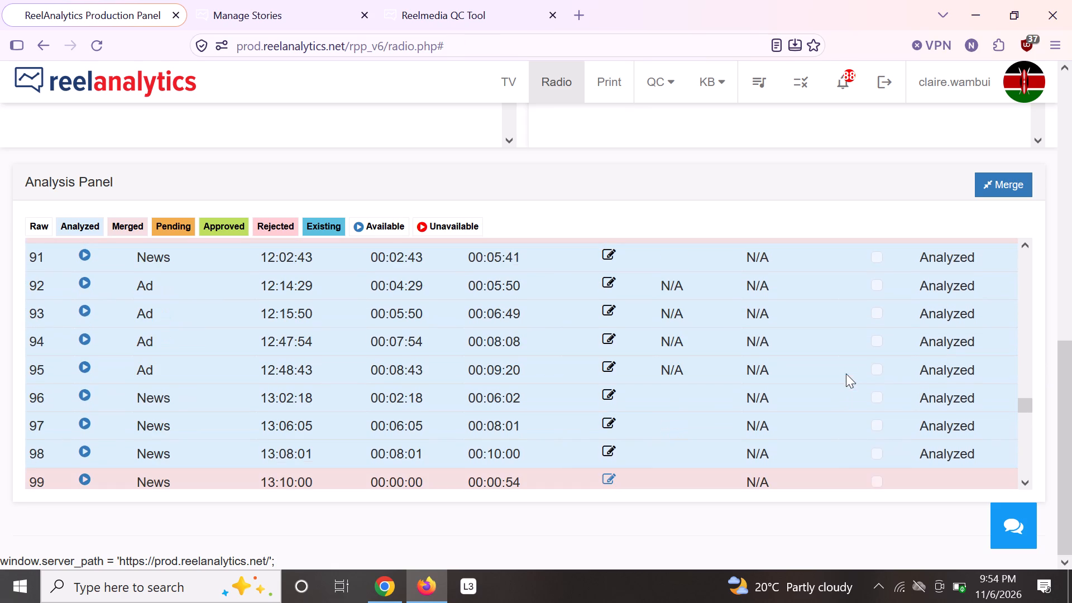
scroll(848, 379, "down", 1)
scroll(848, 379, "up", 1)
scroll(848, 379, "down", 4)
scroll(848, 379, "up", 1)
scroll(849, 375, "down", 1)
scroll(849, 375, "up", 2)
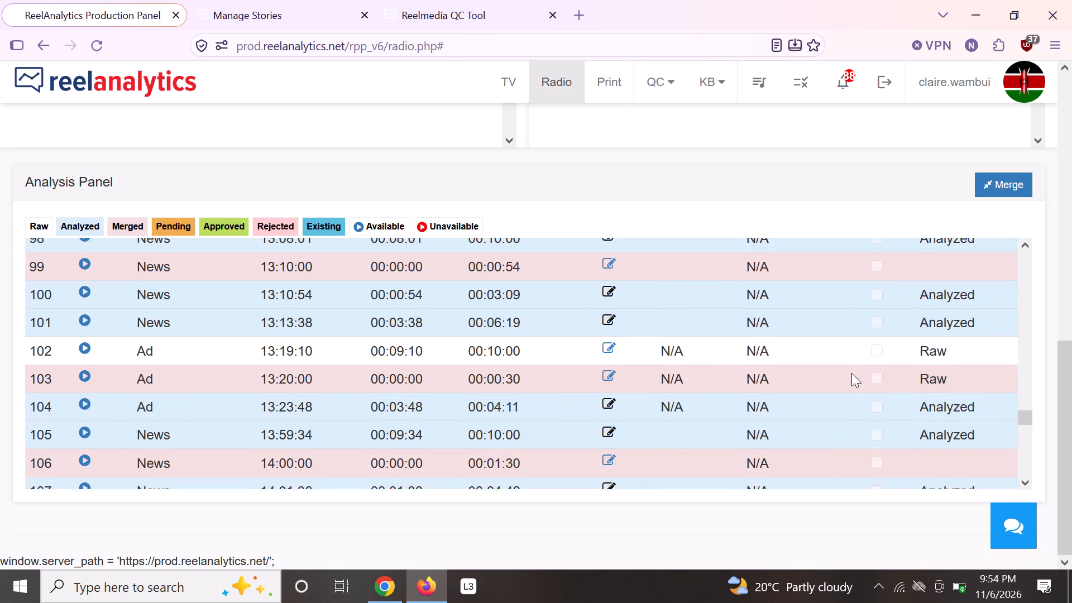
scroll(851, 373, "up", 1)
scroll(851, 374, "down", 1)
scroll(851, 374, "up", 1)
left_click_drag(1023, 405, 1026, 422)
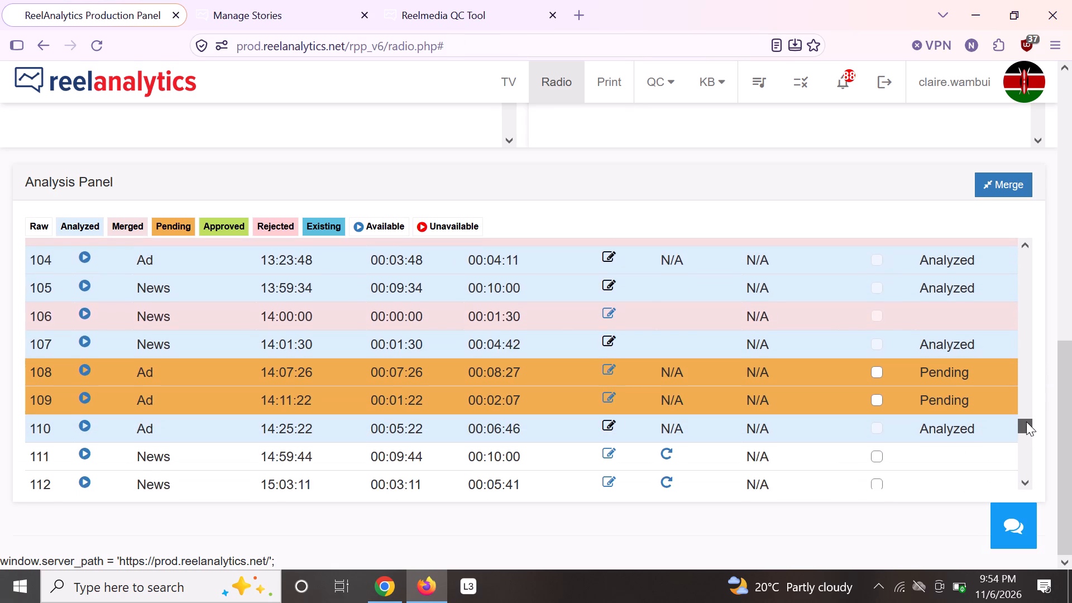
left_click_drag(1026, 422, 1026, 426)
scroll(549, 160, "up", 1)
scroll(549, 160, "down", 2)
scroll(548, 159, "up", 1)
scroll(548, 159, "down", 1)
scroll(548, 159, "up", 4)
Switch from radio to TV analysis and load the TV 47 clips for 2026-11-06.
scroll(545, 114, "up", 3)
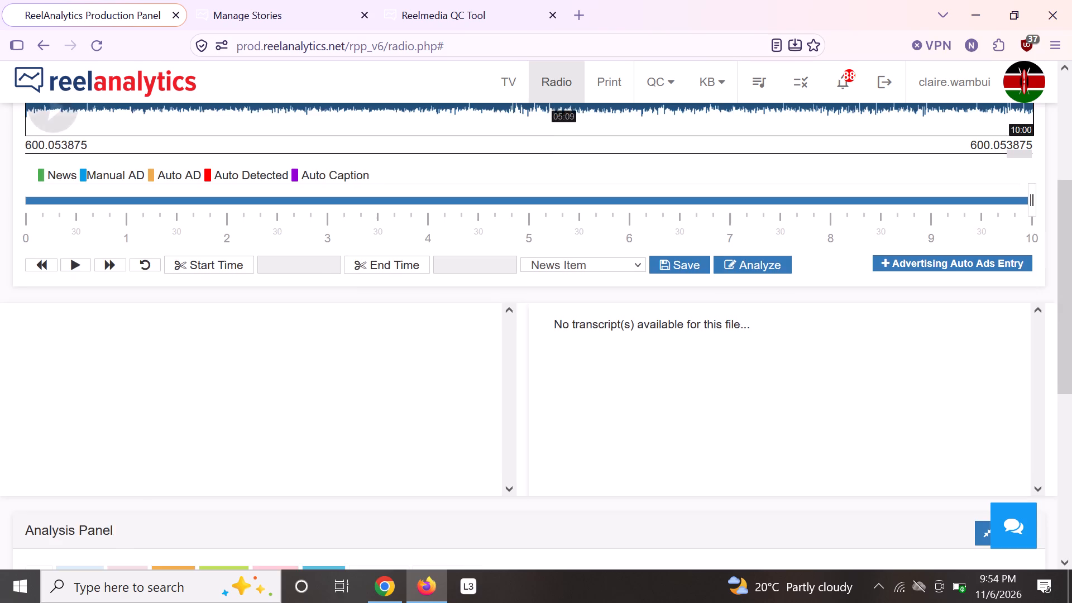
scroll(545, 111, "up", 2)
left_click(508, 81)
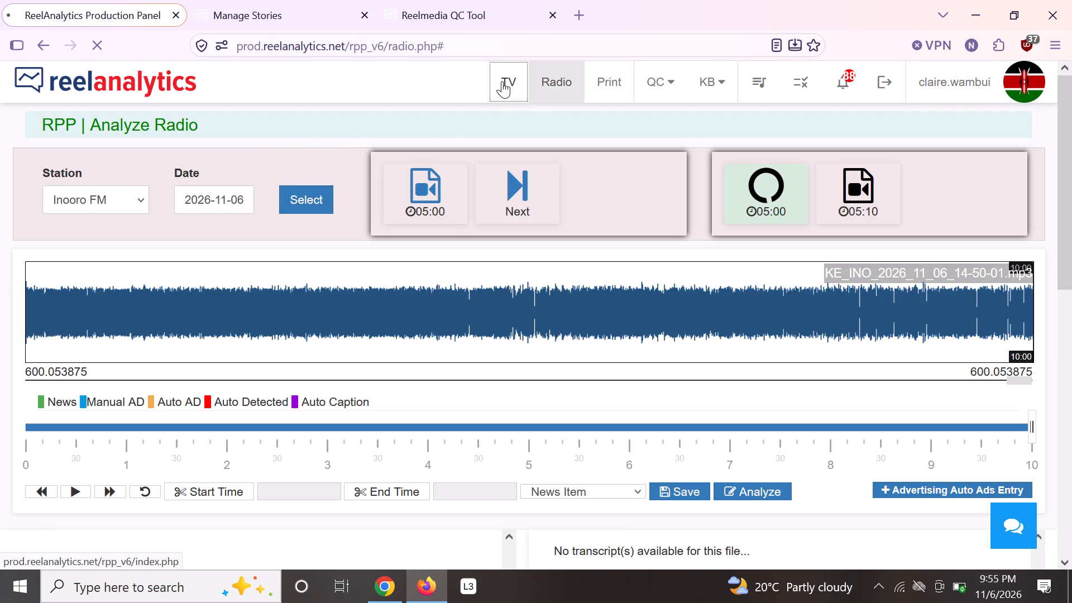
left_click(117, 204)
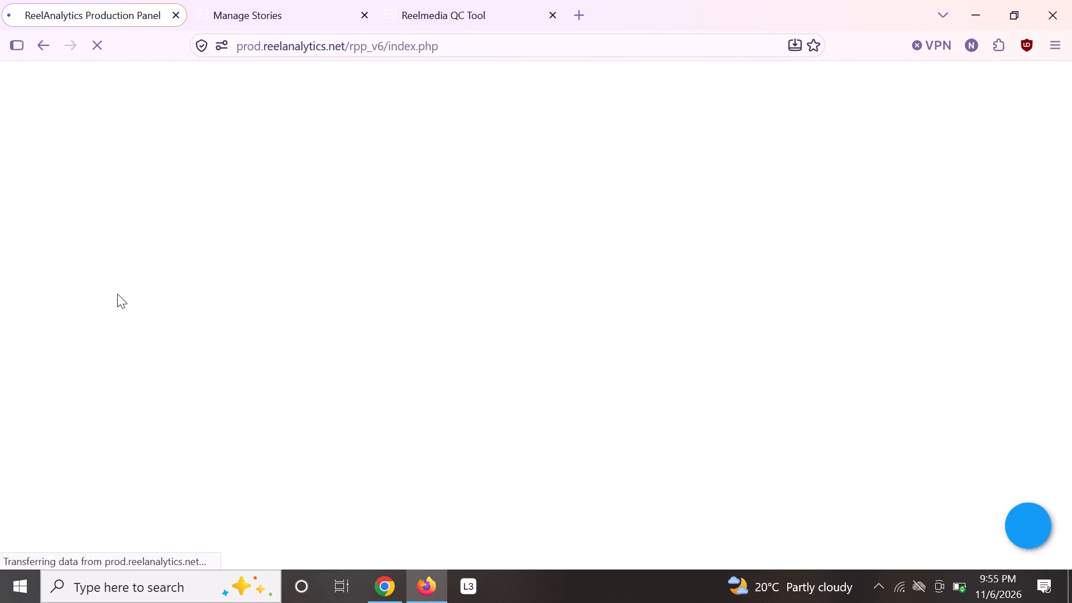
left_click(126, 175)
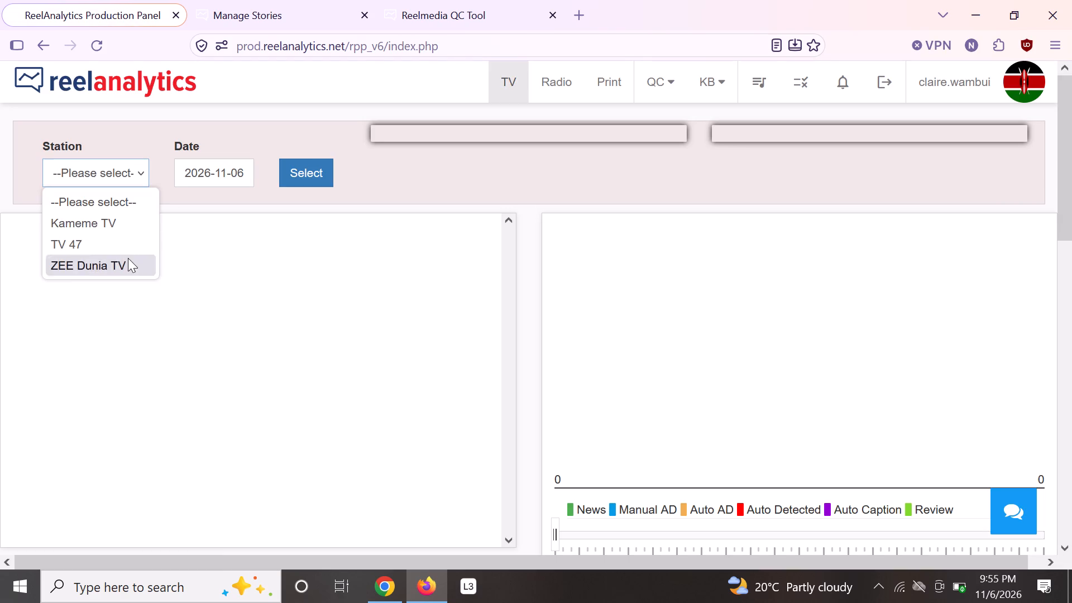
left_click(122, 236)
left_click(308, 173)
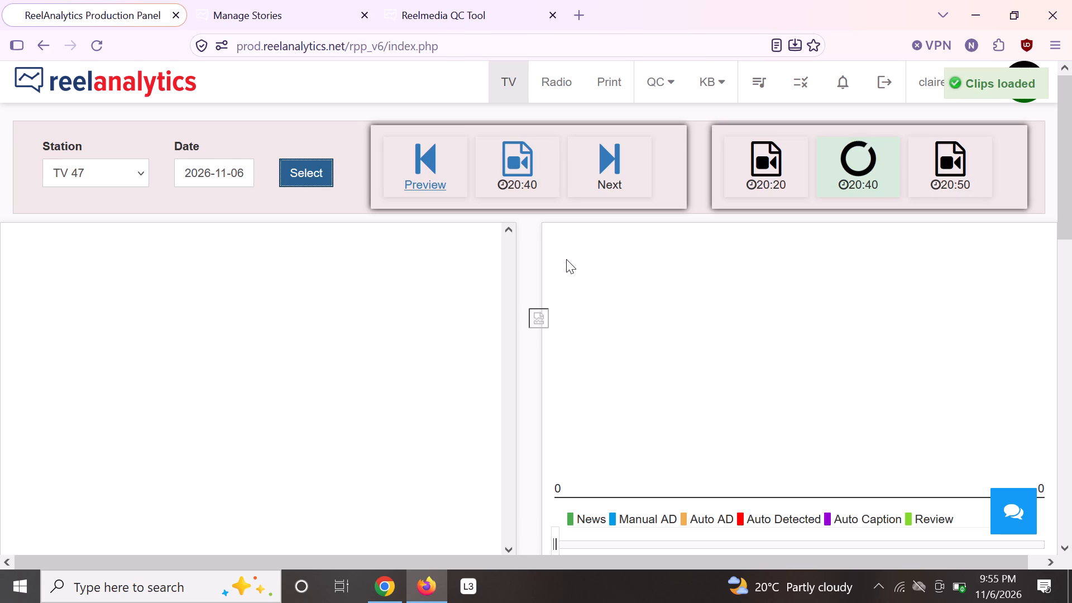
Examine the TV 47 clip list from 06:03:16 through the mid-afternoon clips for entries still needing analysis.
scroll(548, 295, "down", 5)
scroll(540, 316, "up", 4)
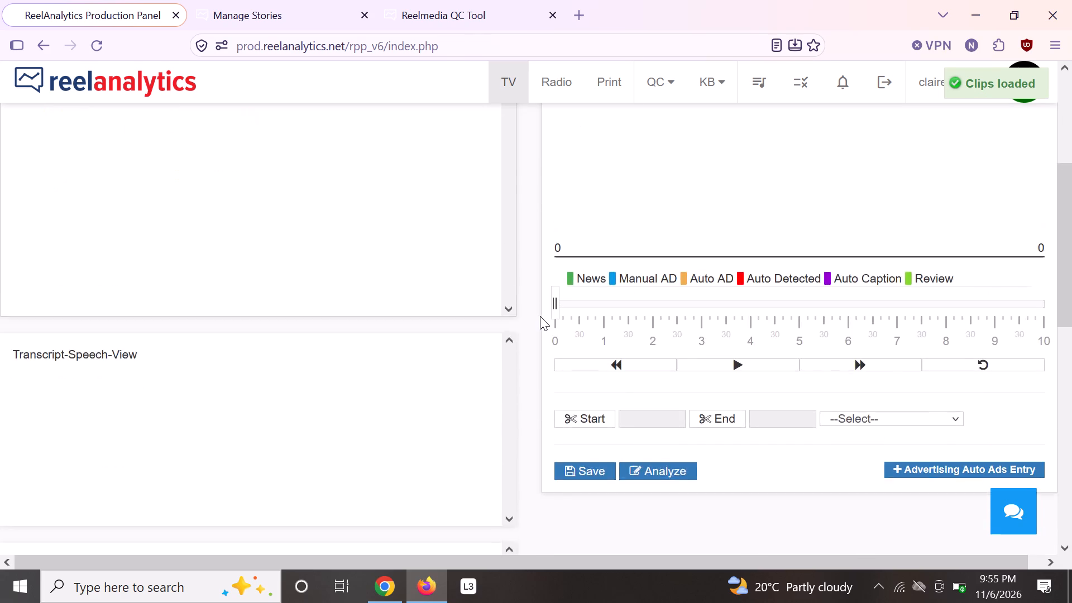
scroll(540, 316, "up", 1)
scroll(540, 318, "down", 4)
scroll(540, 320, "up", 2)
scroll(540, 321, "down", 5)
scroll(568, 322, "up", 2)
scroll(571, 329, "down", 1)
scroll(571, 329, "up", 2)
scroll(572, 331, "down", 2)
scroll(1071, 367, "down", 5)
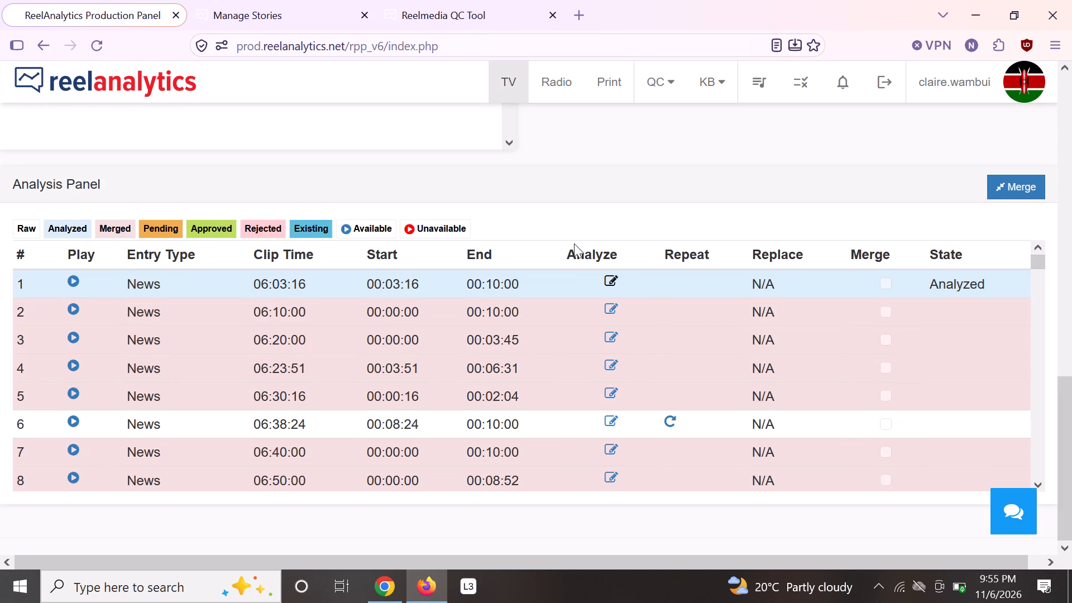
scroll(571, 243, "down", 5)
scroll(564, 282, "up", 1)
scroll(564, 283, "down", 7)
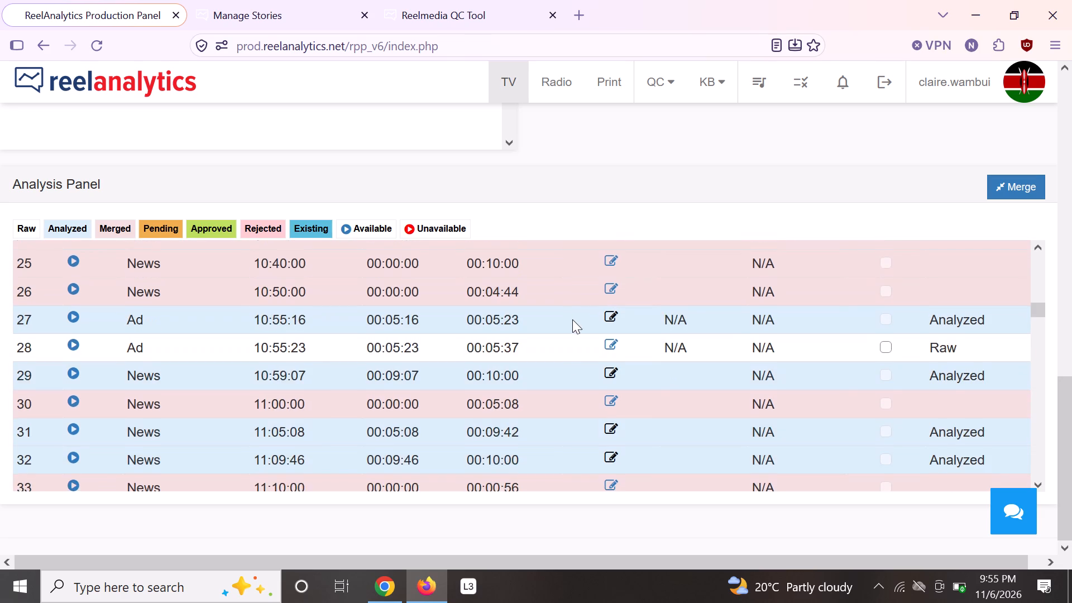
scroll(572, 319, "up", 1)
scroll(572, 319, "down", 10)
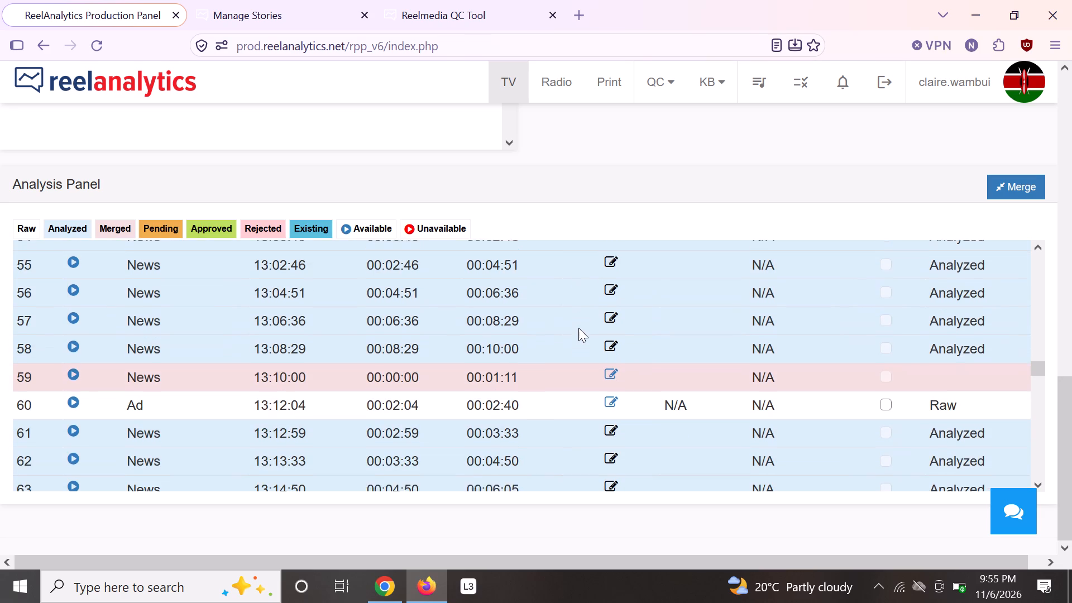
scroll(513, 399, "down", 2)
scroll(513, 399, "up", 1)
scroll(513, 399, "down", 3)
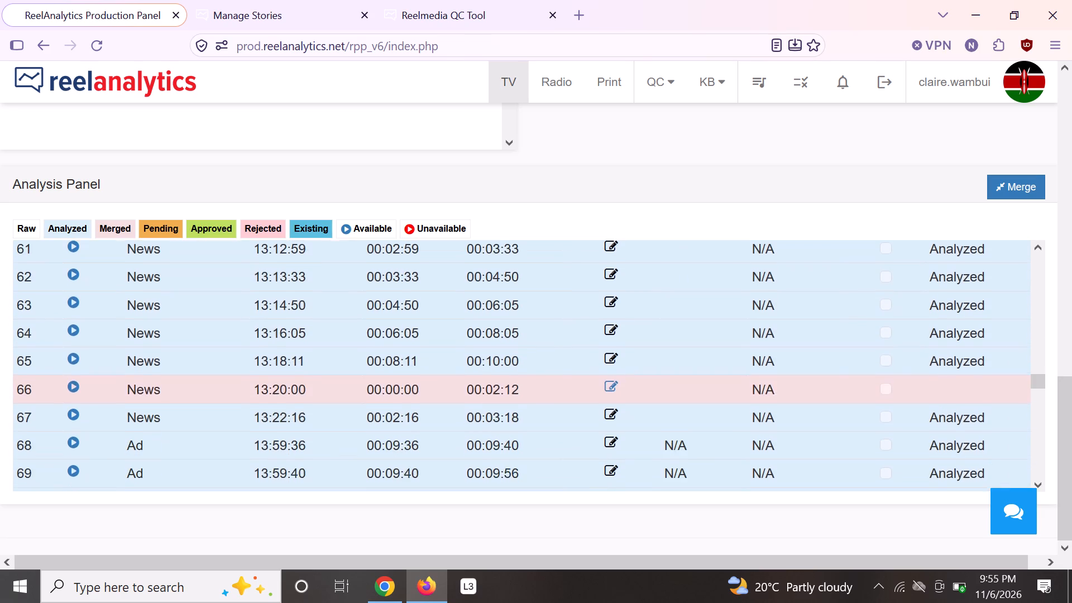
scroll(517, 391, "up", 1)
scroll(517, 391, "down", 3)
scroll(370, 316, "up", 3)
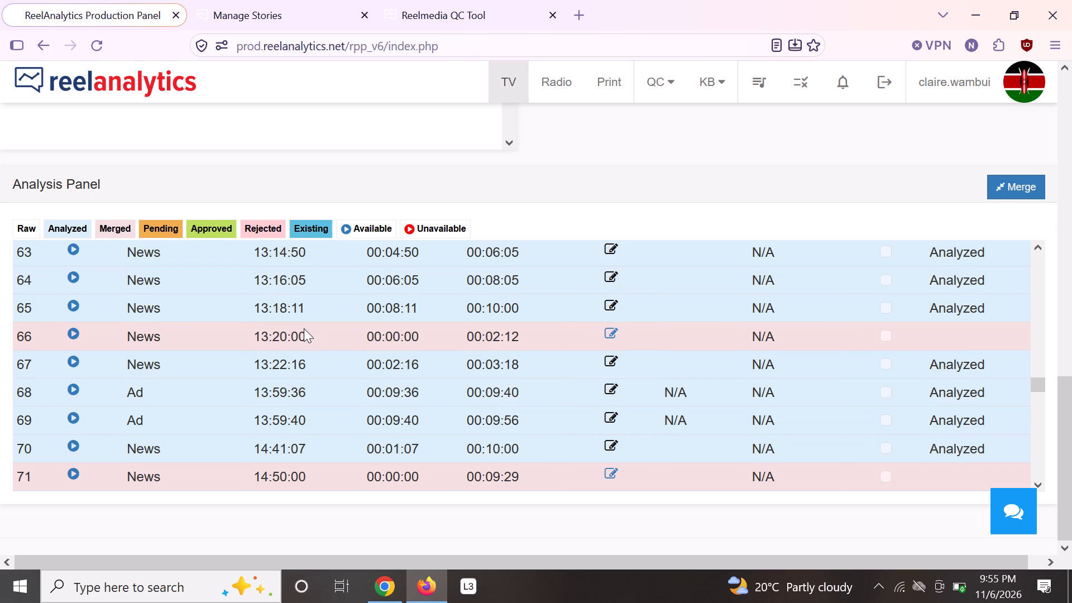
Open the unanalyzed 11:32:12 news clip on TV 47 for analysis.
scroll(304, 328, "up", 6)
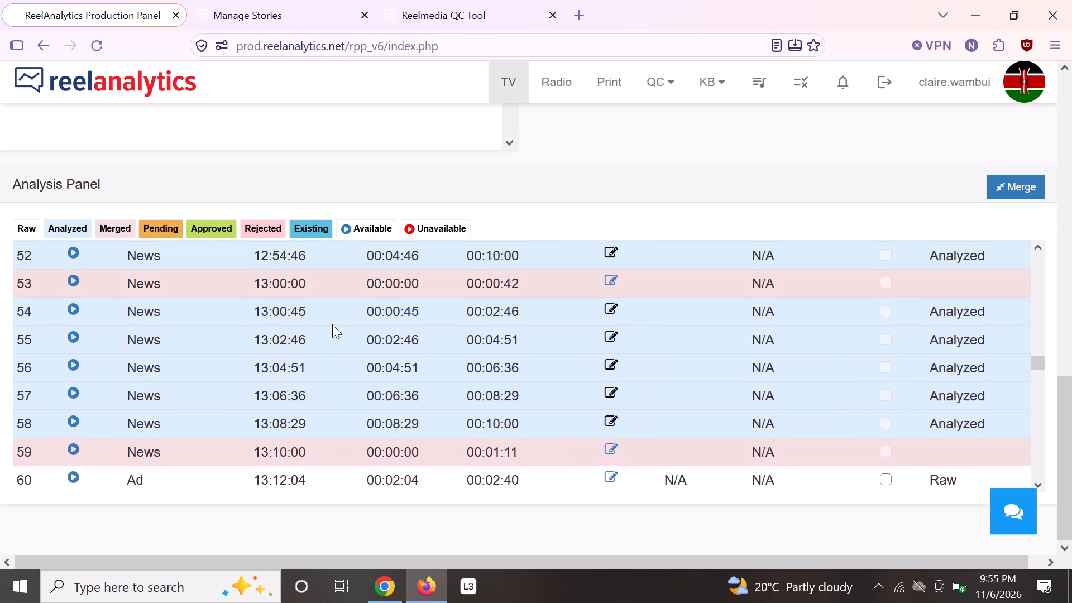
scroll(334, 323, "up", 3)
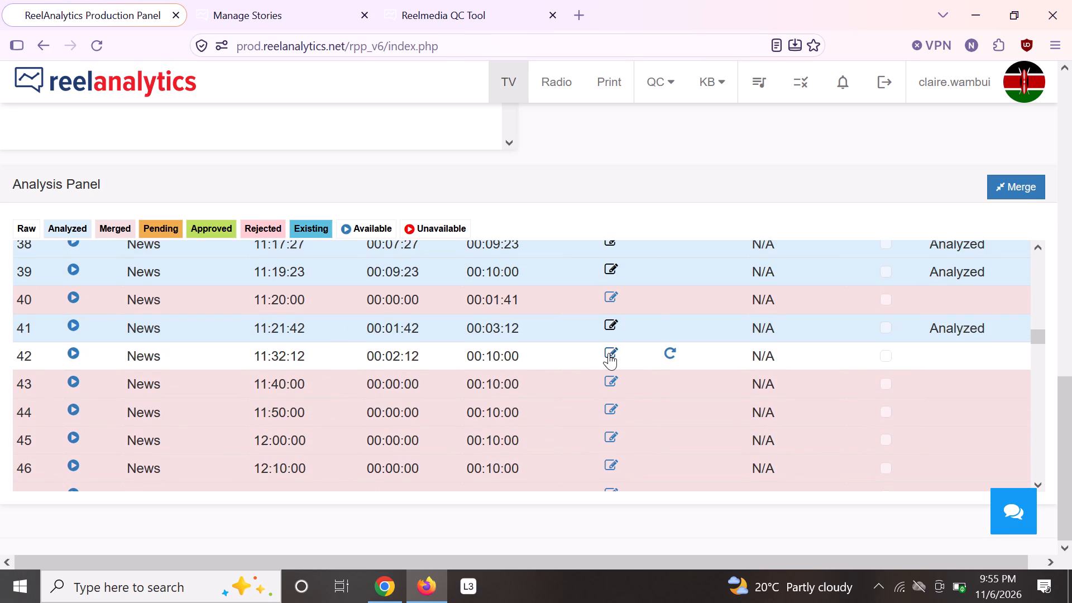
left_click(608, 353)
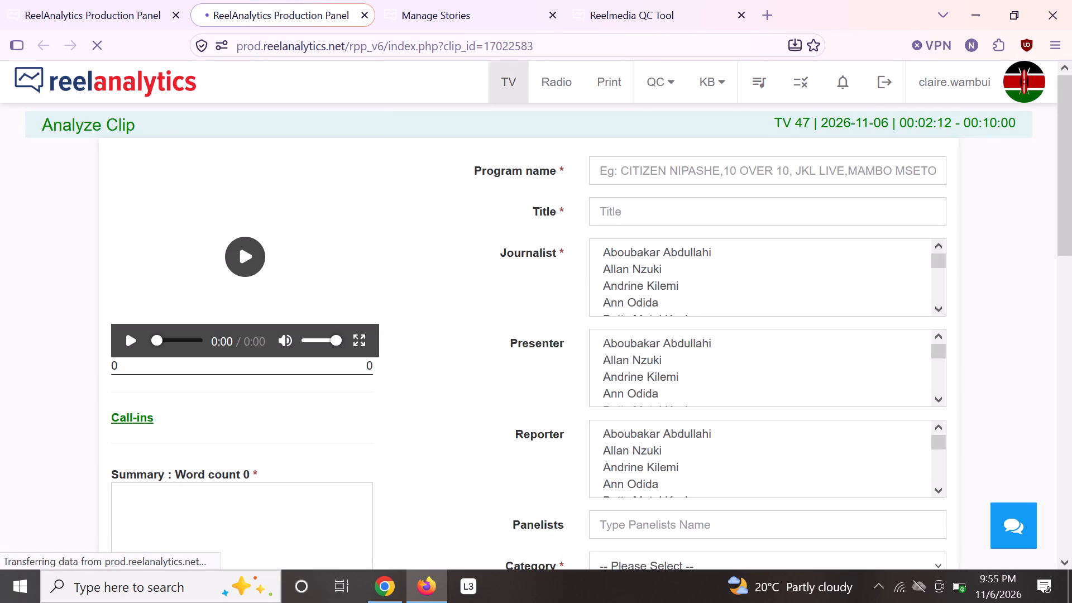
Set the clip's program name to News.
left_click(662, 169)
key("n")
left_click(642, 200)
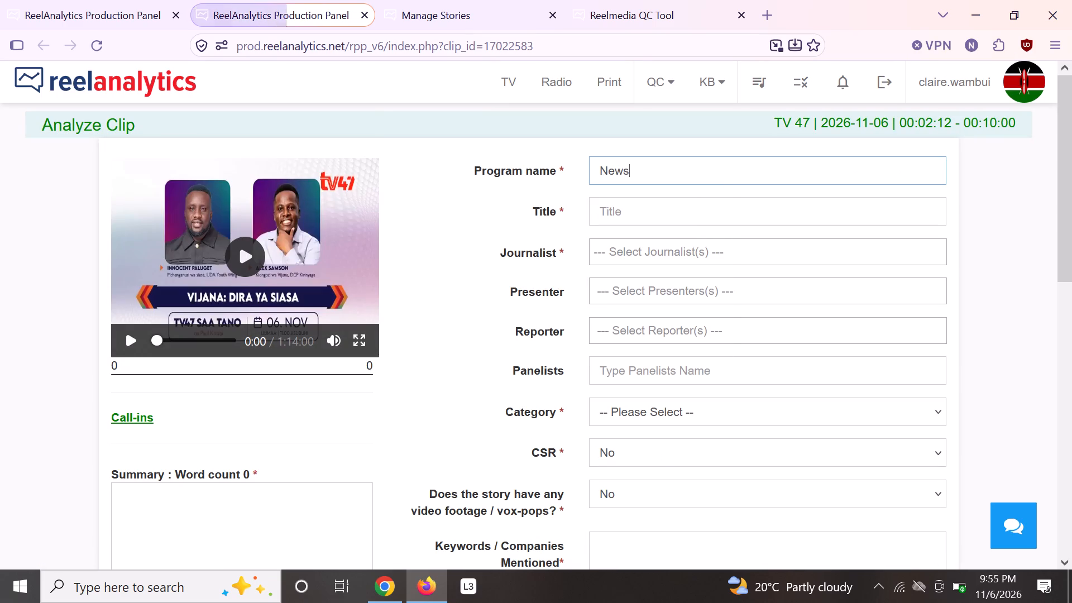
Assign the journalist named Paul to the clip and set its category to News.
left_click(625, 251)
type("pa")
key("u")
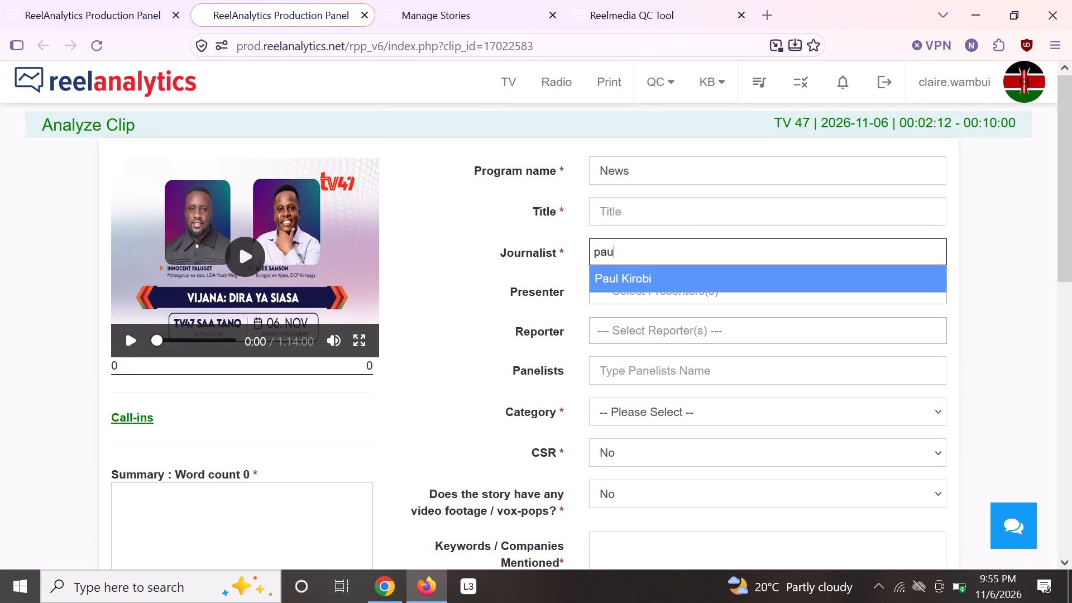
key("Return")
left_click(638, 405)
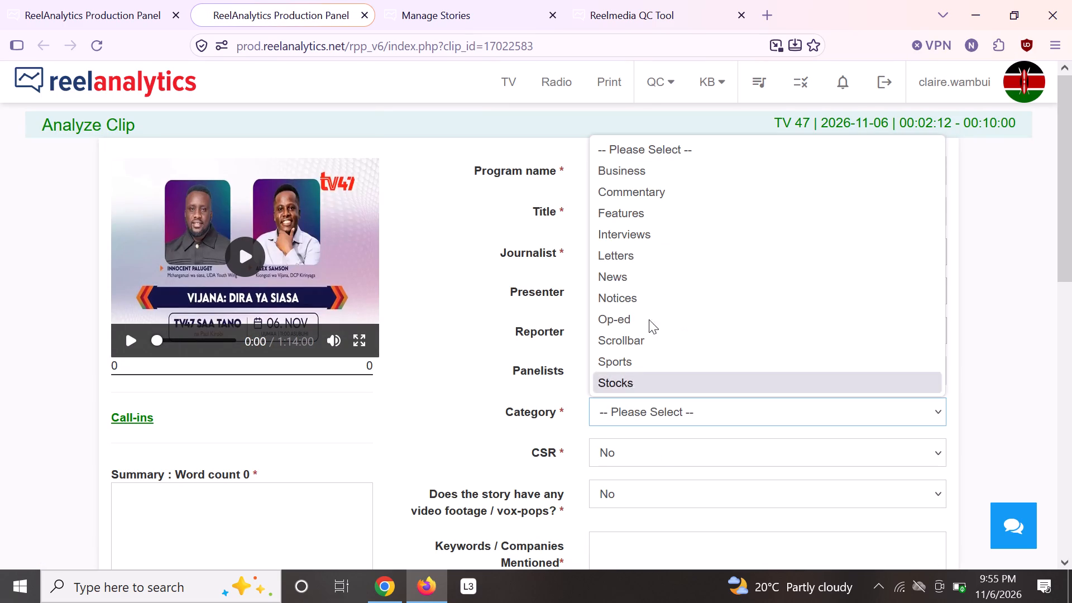
left_click(650, 273)
Replace the clip's program name with "interview".
left_click(631, 204)
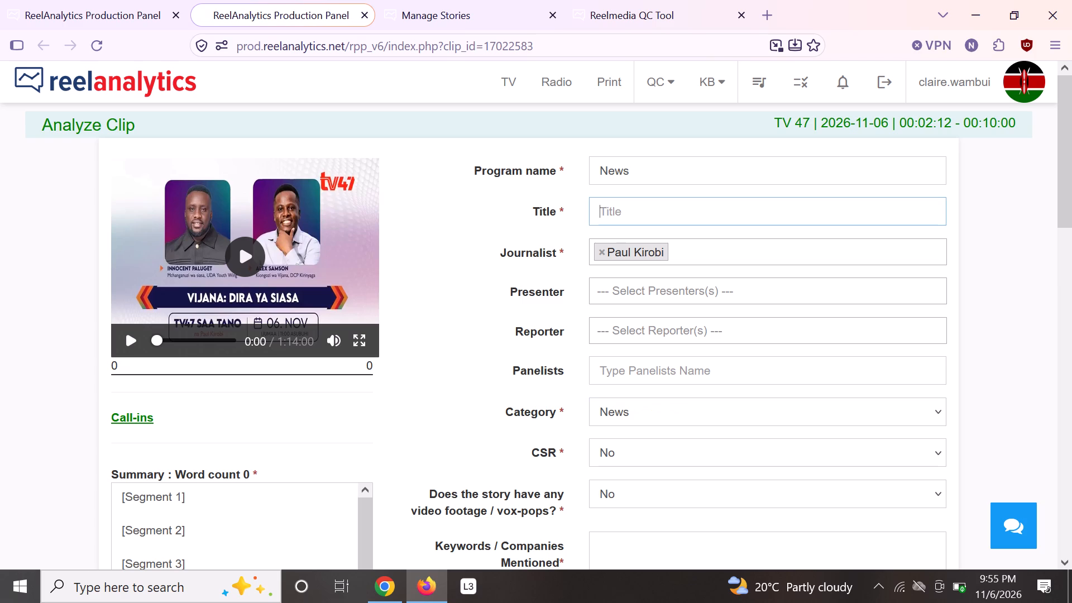
left_click_drag(636, 171, 522, 171)
key("BackSpace")
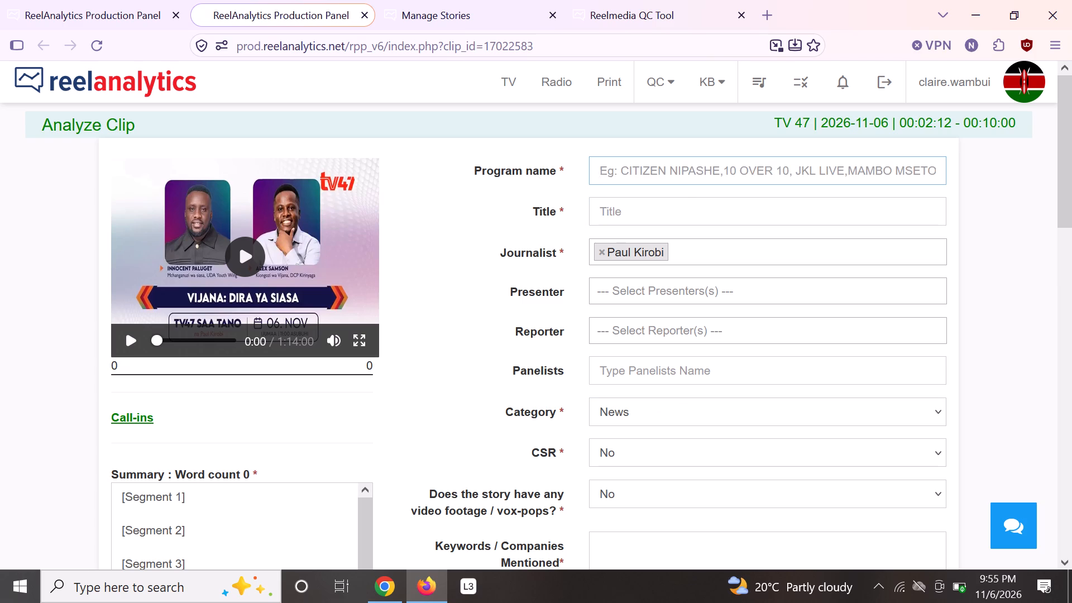
key("i")
left_click(650, 203)
Enter the clip's title, beginning "interview with Innocent".
left_click(627, 212)
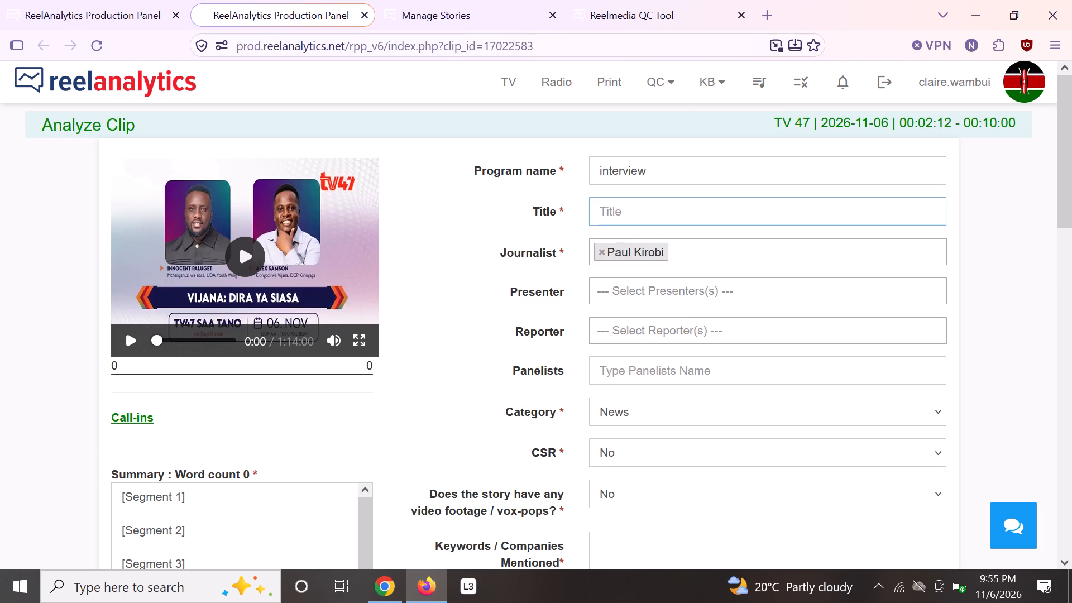
type("inter")
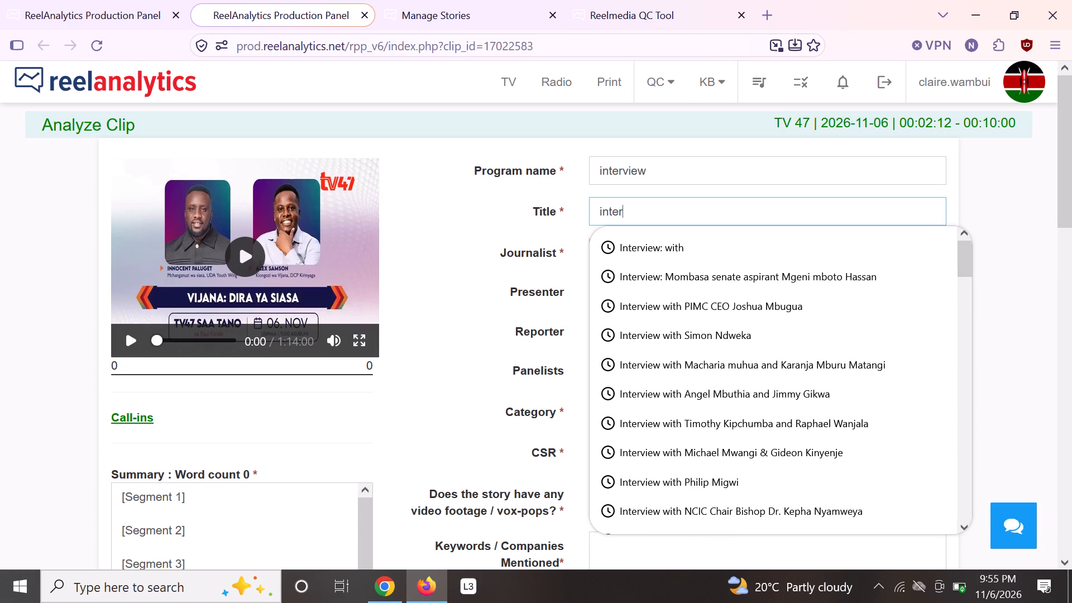
type("view with")
key("space")
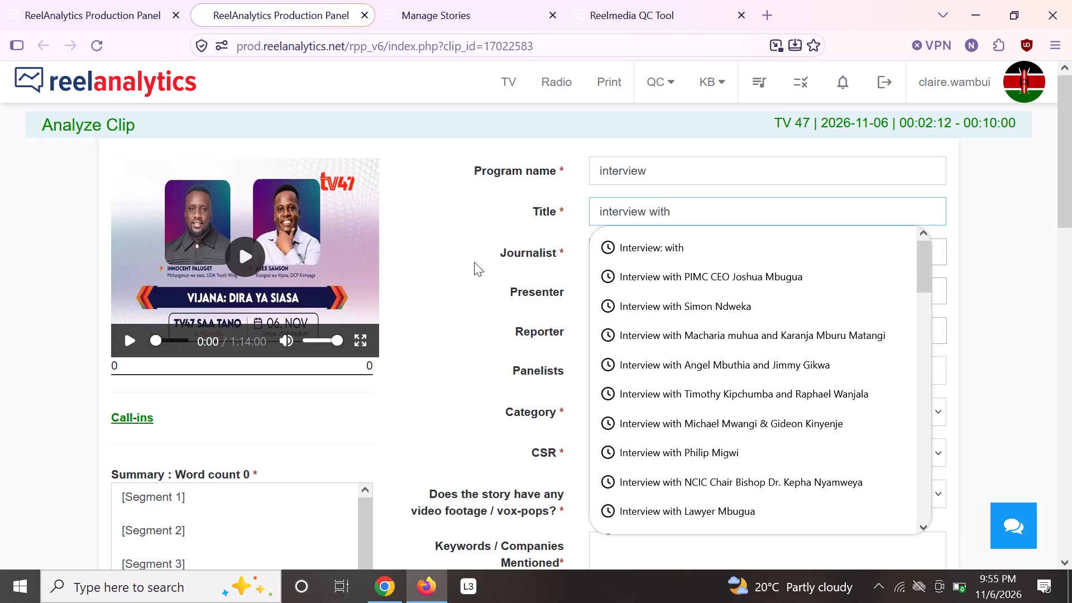
type("nnocent")
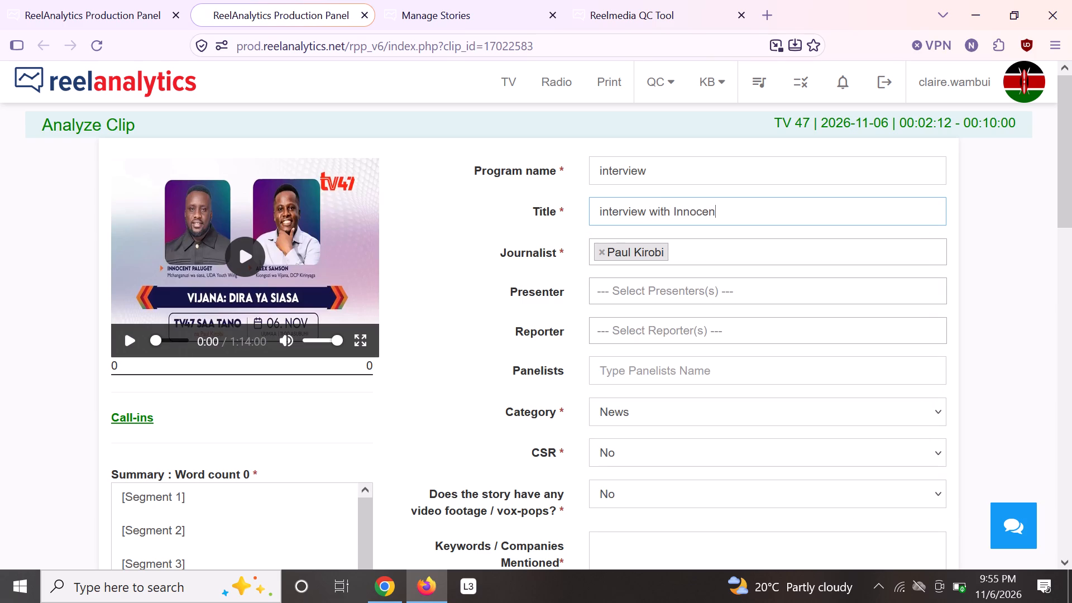
key("space")
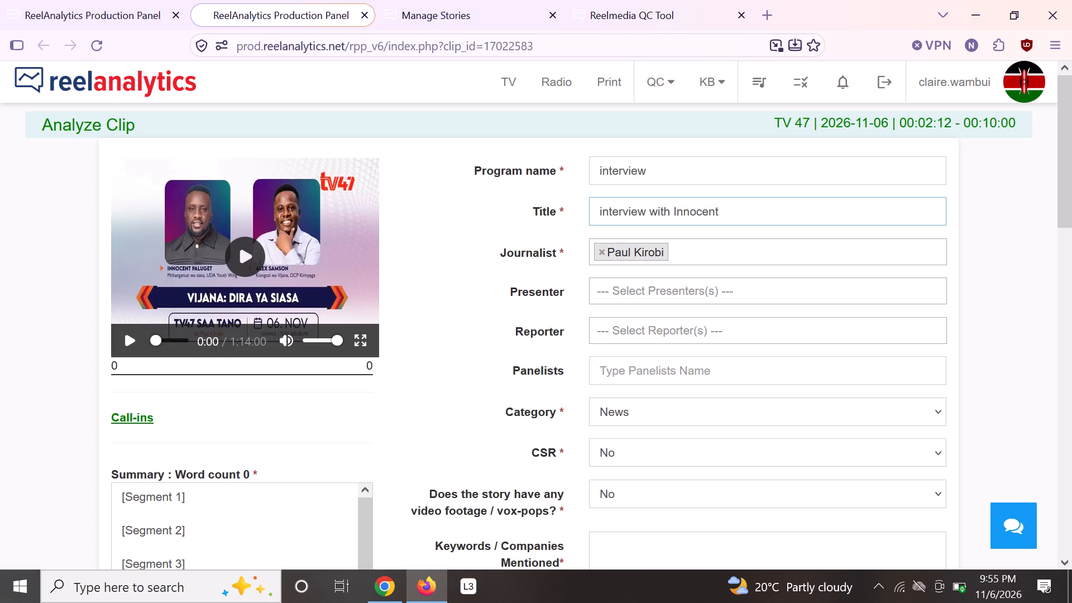
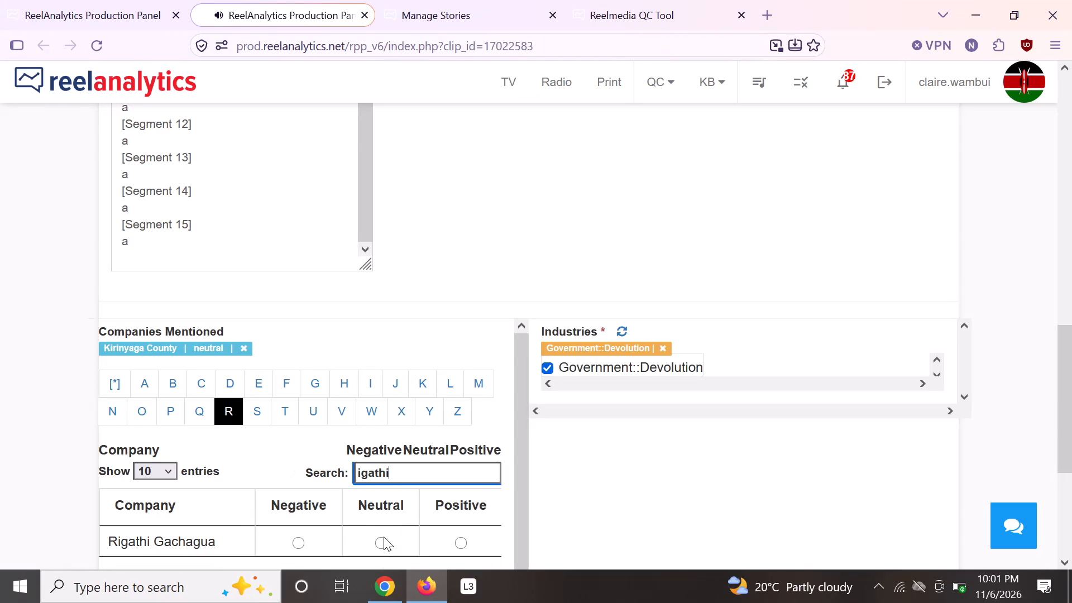
Add Rigathi Gachagua as a neutral mention with the industries Governance::Law and Legal Matters and Politics::General politics.
left_click(384, 543)
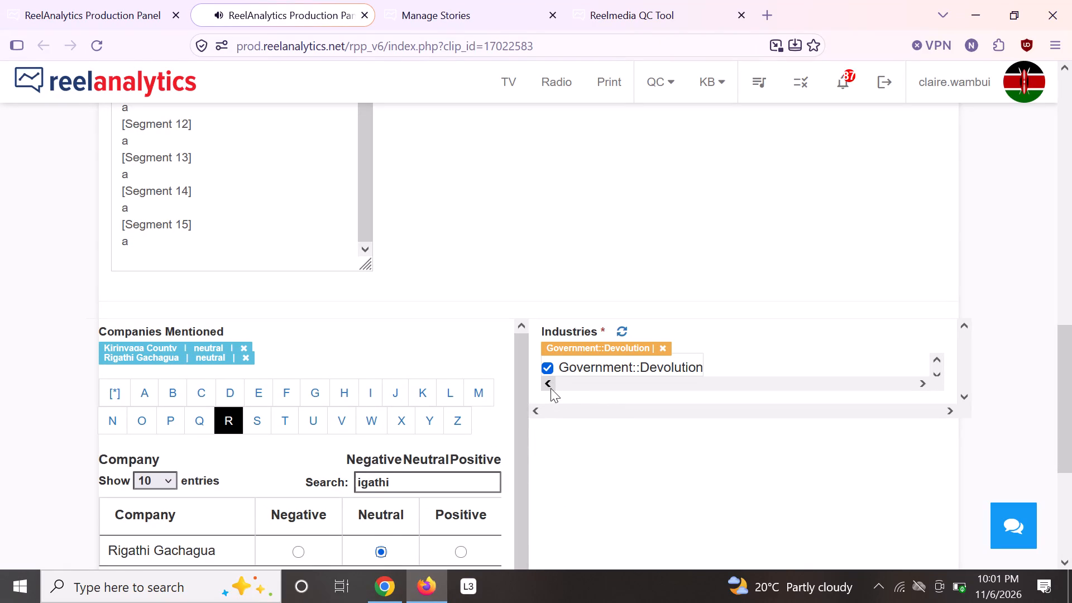
left_click(549, 366)
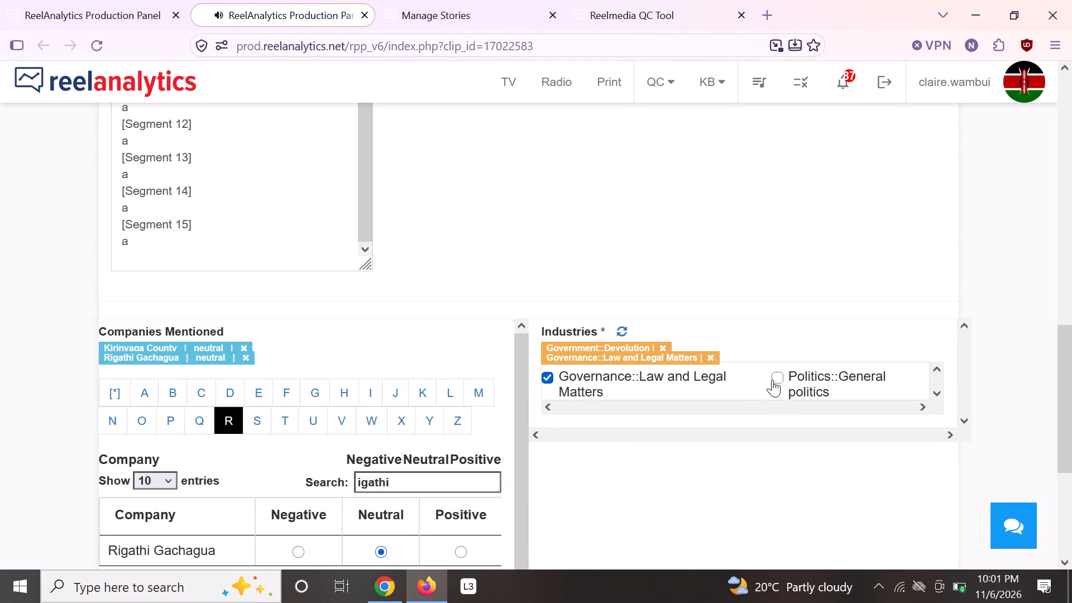
left_click(783, 375)
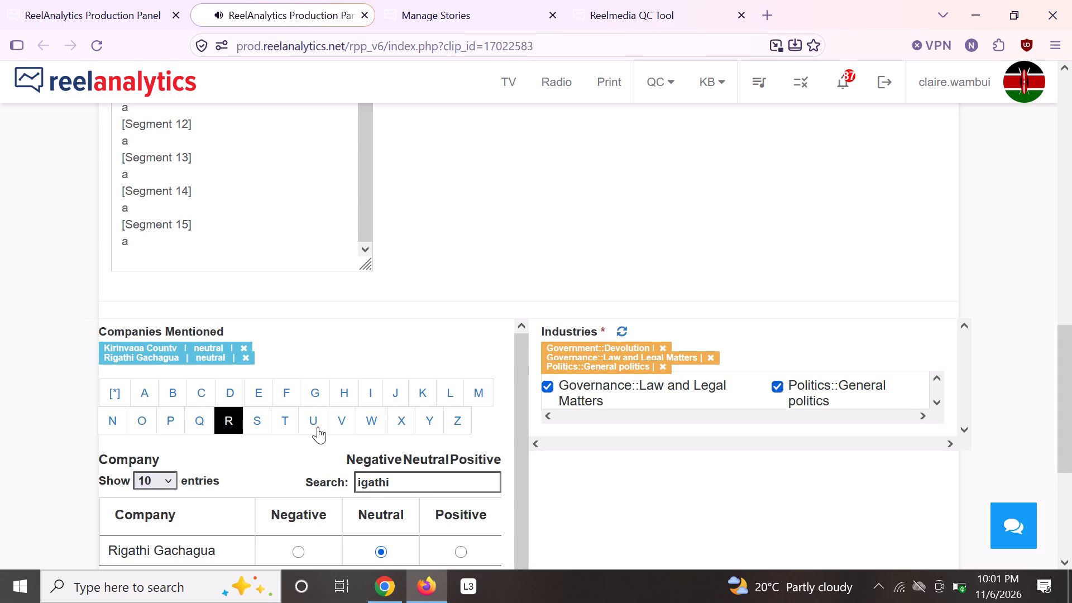
Add Democracy for the Citizens Party (DCP) as a neutral mention and tick its Politics::General politics industry.
left_click(233, 394)
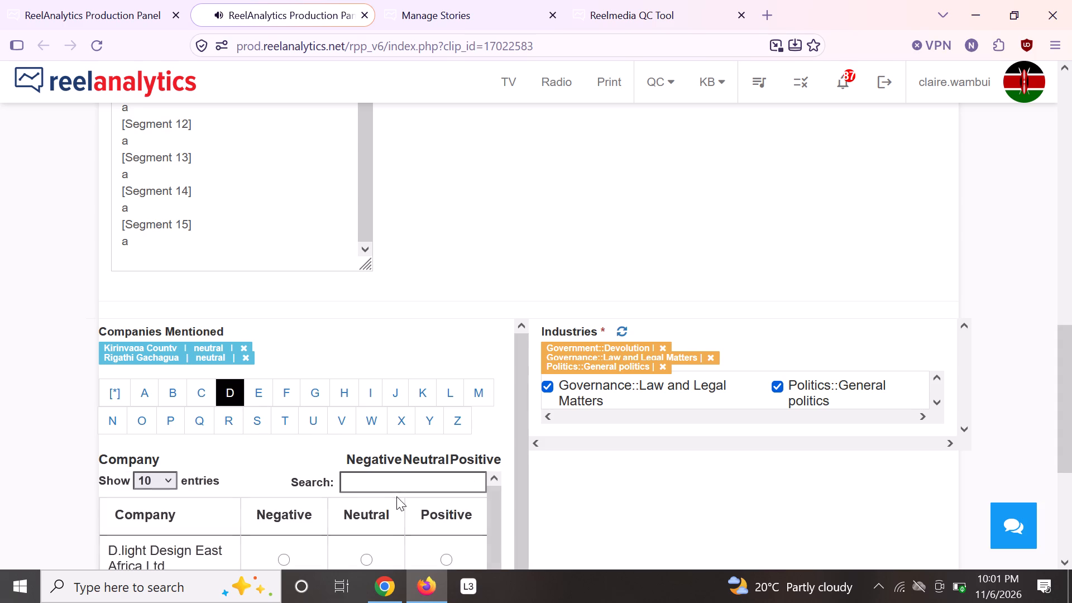
left_click(398, 482)
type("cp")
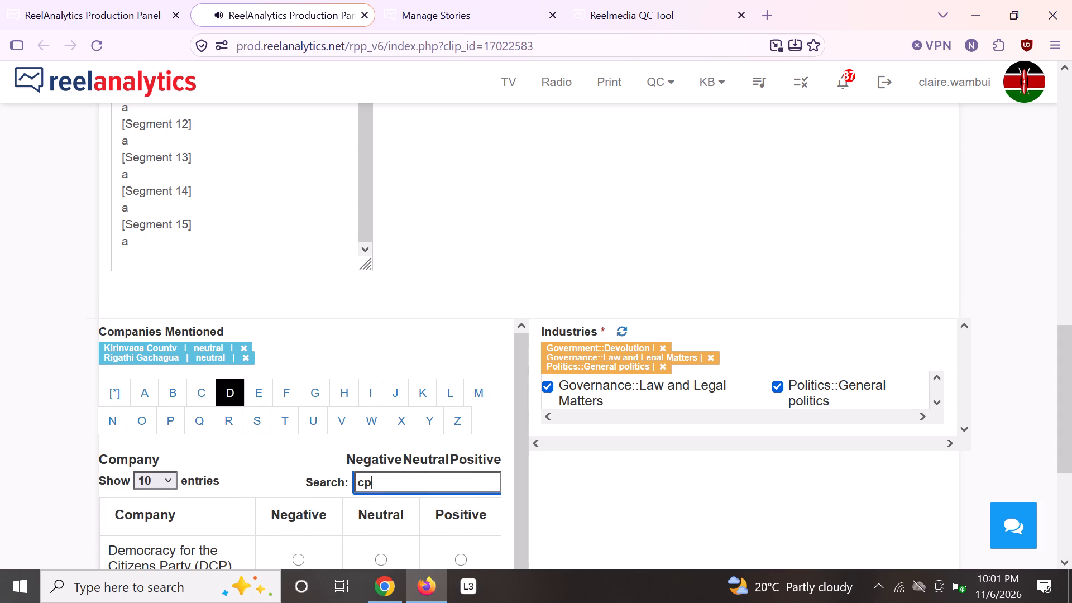
left_click(387, 554)
left_click(384, 561)
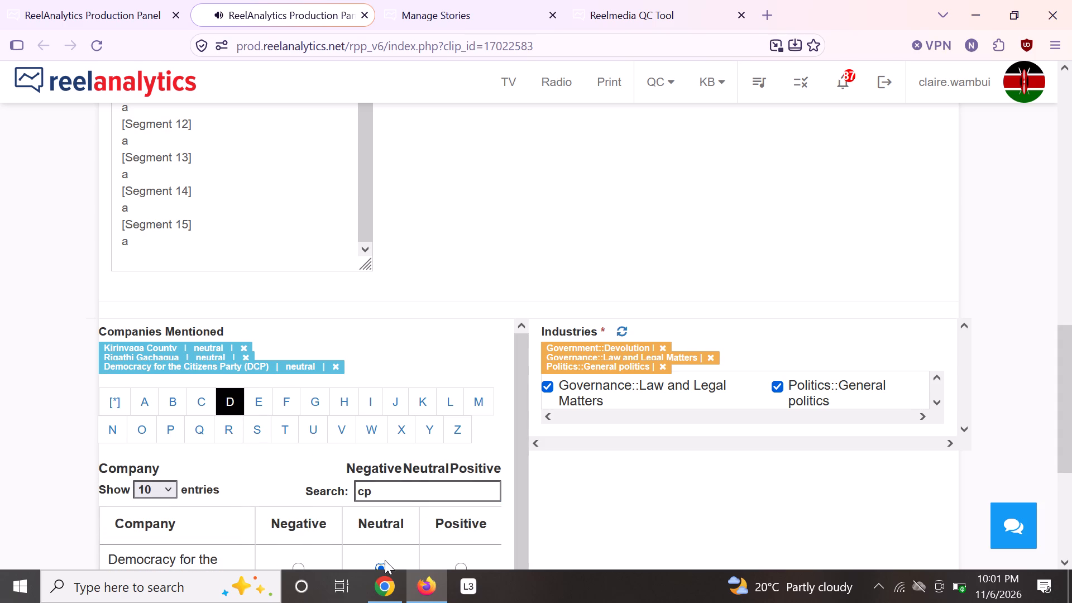
left_click(547, 385)
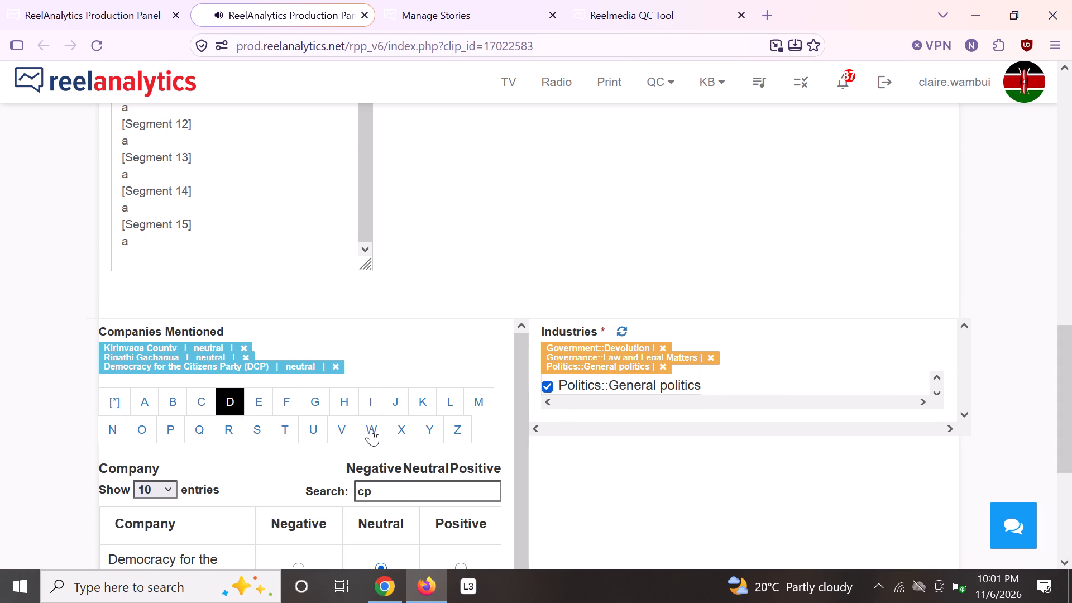
Find United Democratic Alliance (UDA) among the companies starting with U and mark it as a neutral mention.
left_click(311, 427)
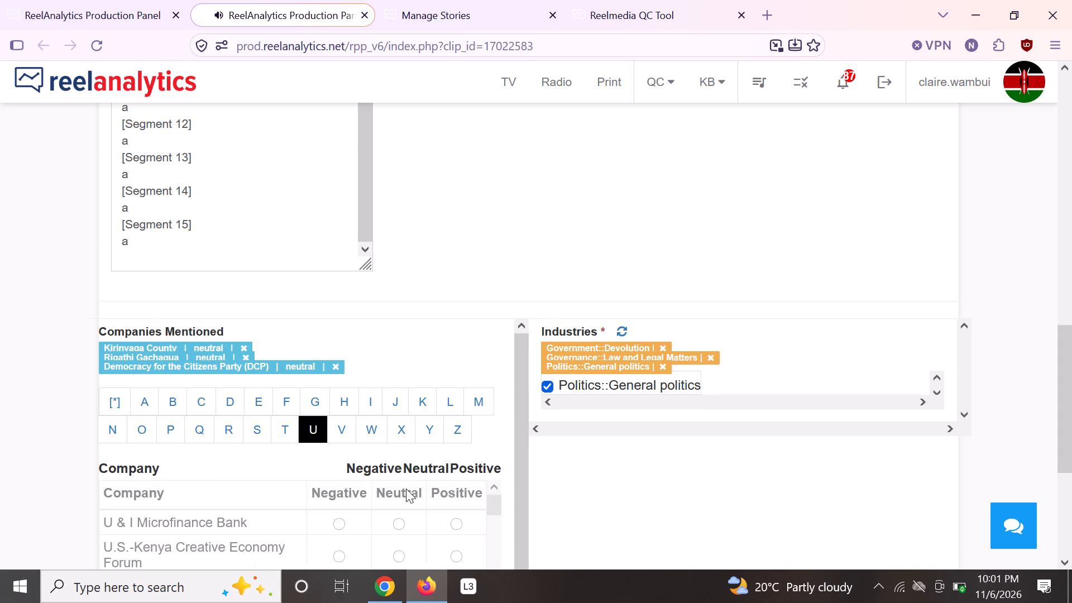
left_click(406, 494)
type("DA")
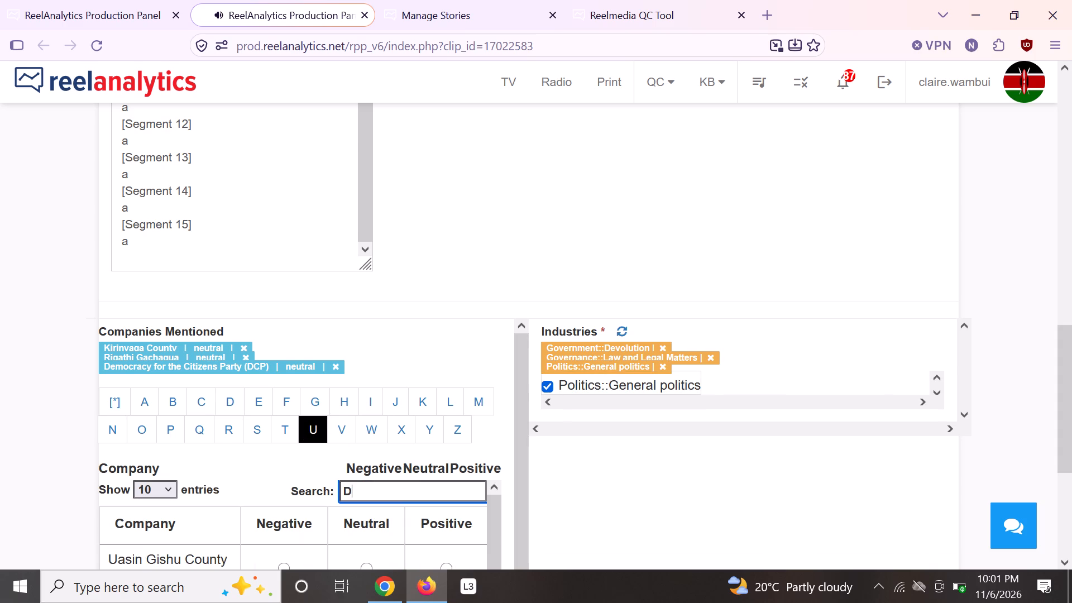
scroll(402, 375, "down", 5)
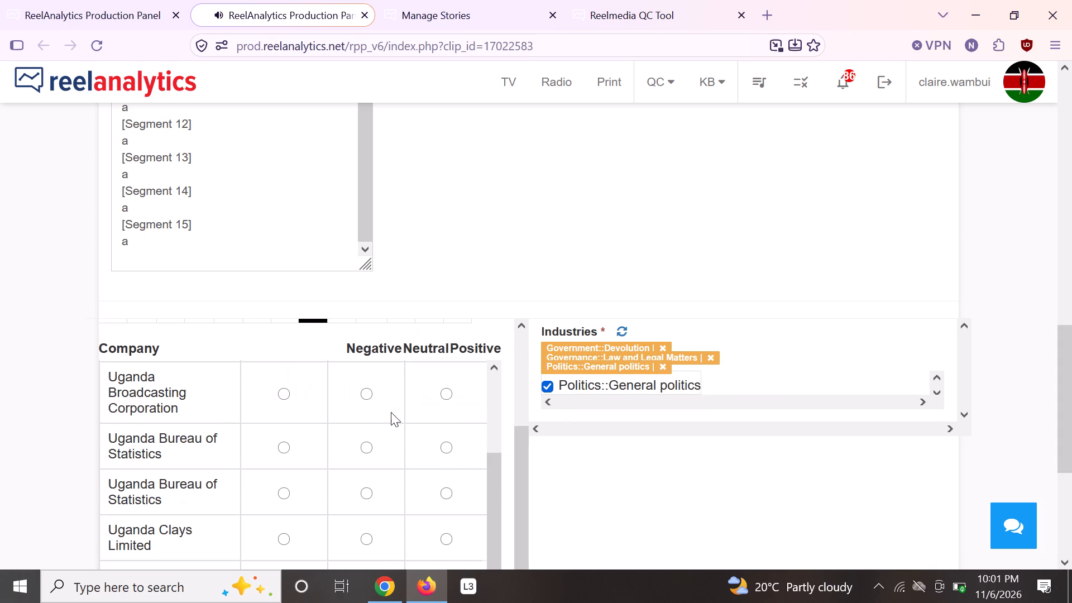
scroll(378, 424, "down", 3)
scroll(378, 425, "up", 1)
scroll(378, 425, "down", 2)
scroll(378, 425, "up", 1)
scroll(378, 425, "down", 2)
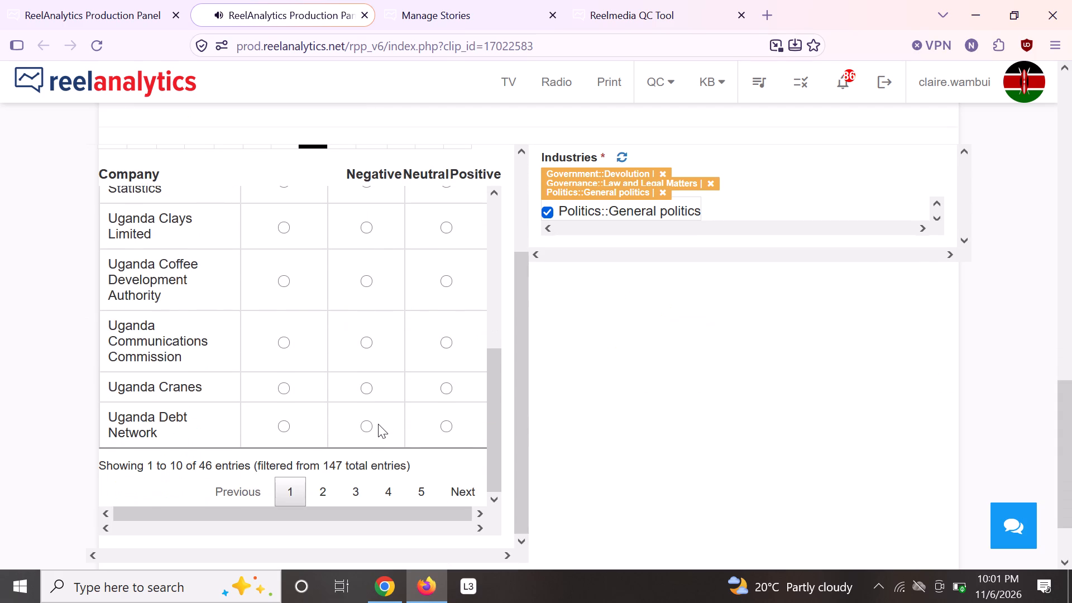
scroll(400, 373, "down", 1)
scroll(400, 373, "up", 3)
scroll(399, 373, "down", 1)
scroll(400, 371, "up", 4)
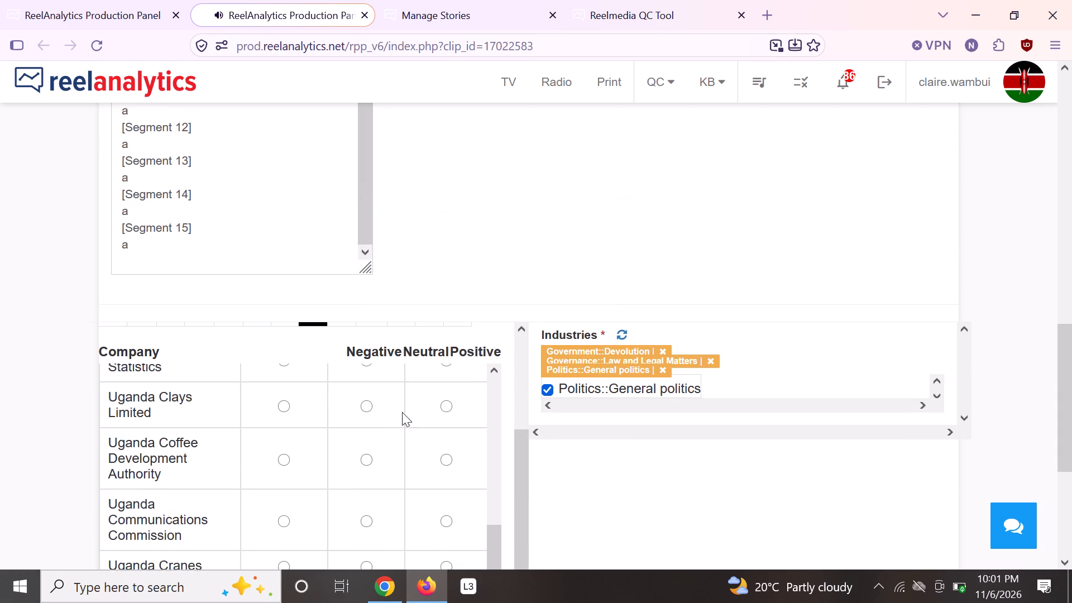
scroll(409, 394, "up", 5)
key("BackSpace")
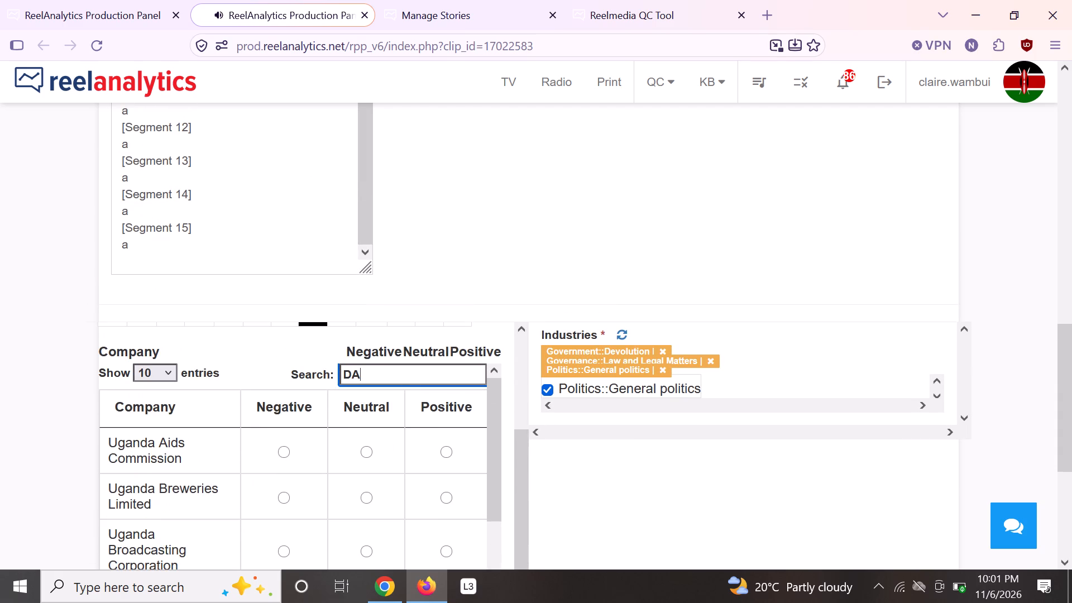
key("BackSpace")
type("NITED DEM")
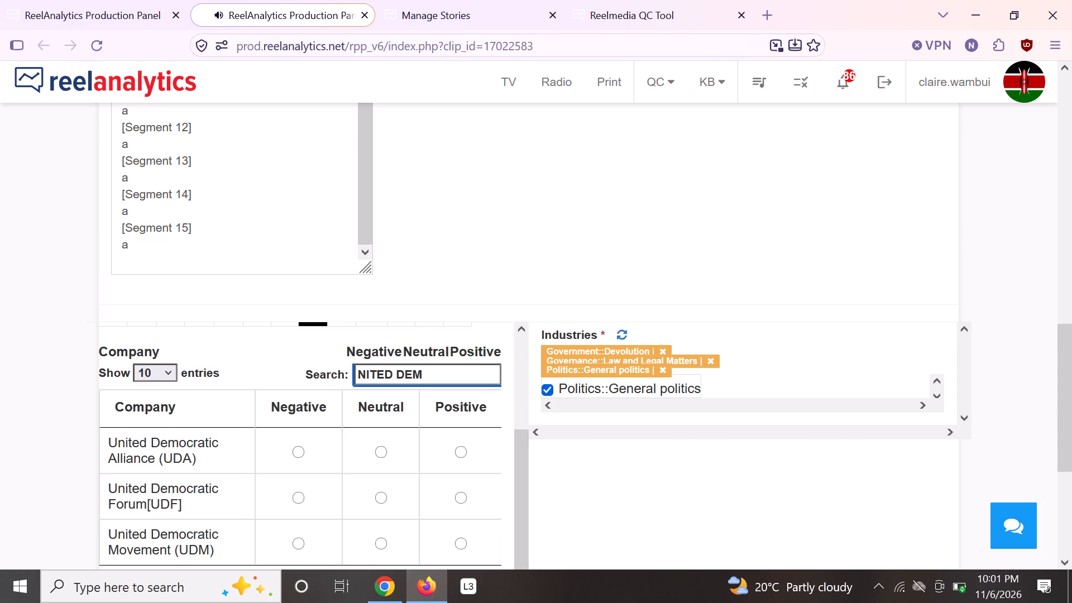
left_click(384, 449)
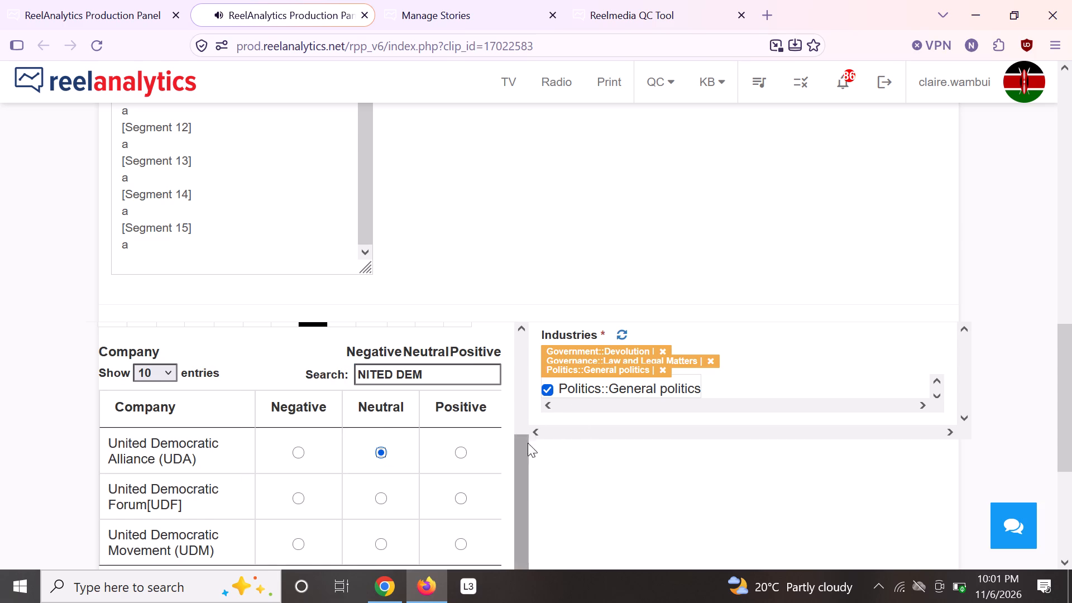
Switch to Chrome and ask the AI search chat for "MORE" brands, companies or politicians mentioned in the interview.
left_click(380, 586)
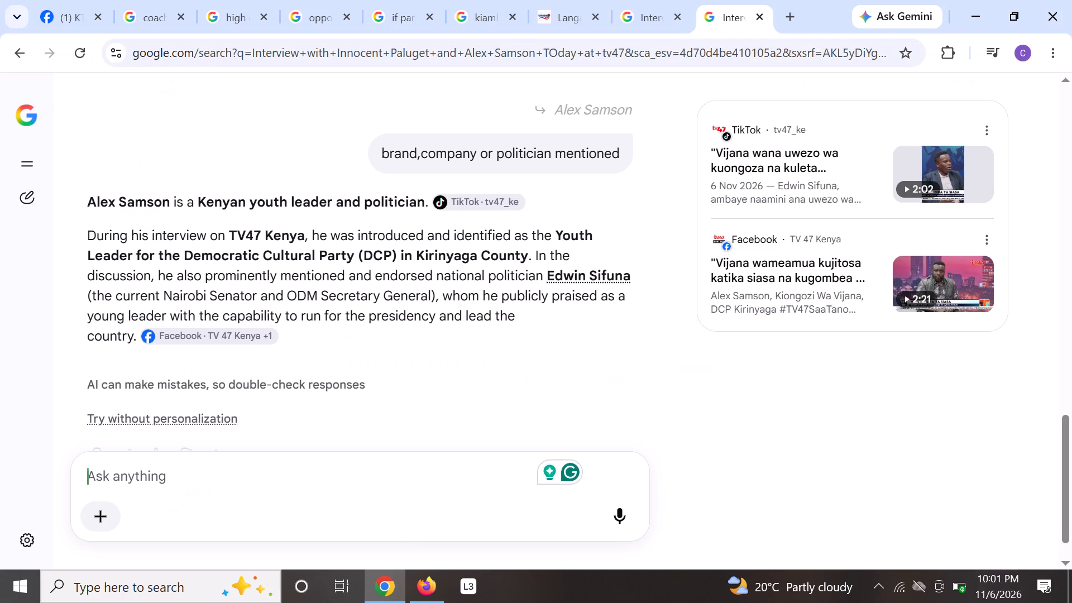
scroll(412, 272, "down", 2)
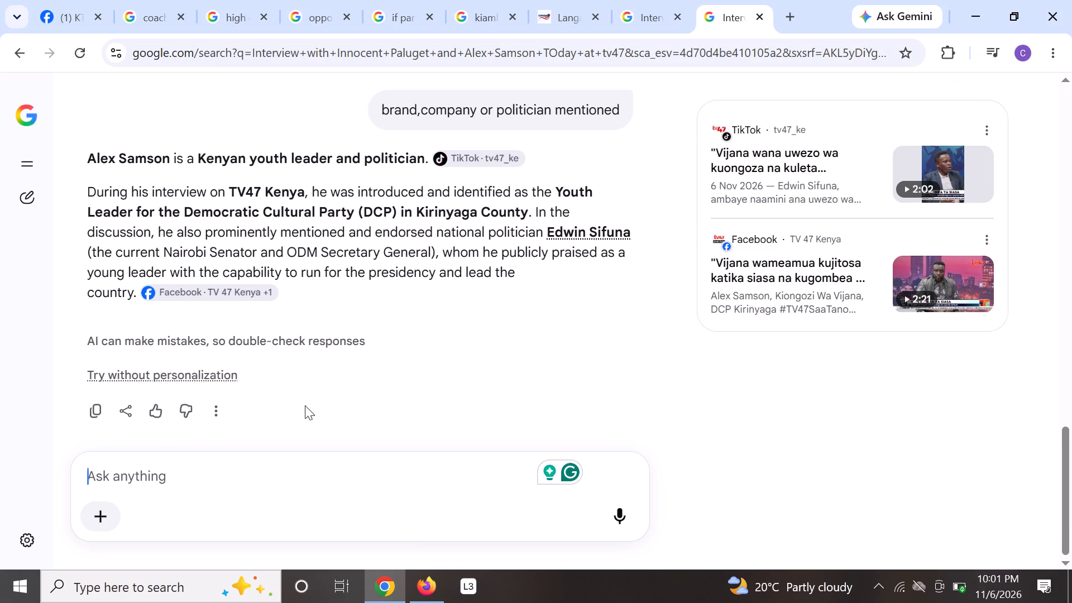
left_click(165, 485)
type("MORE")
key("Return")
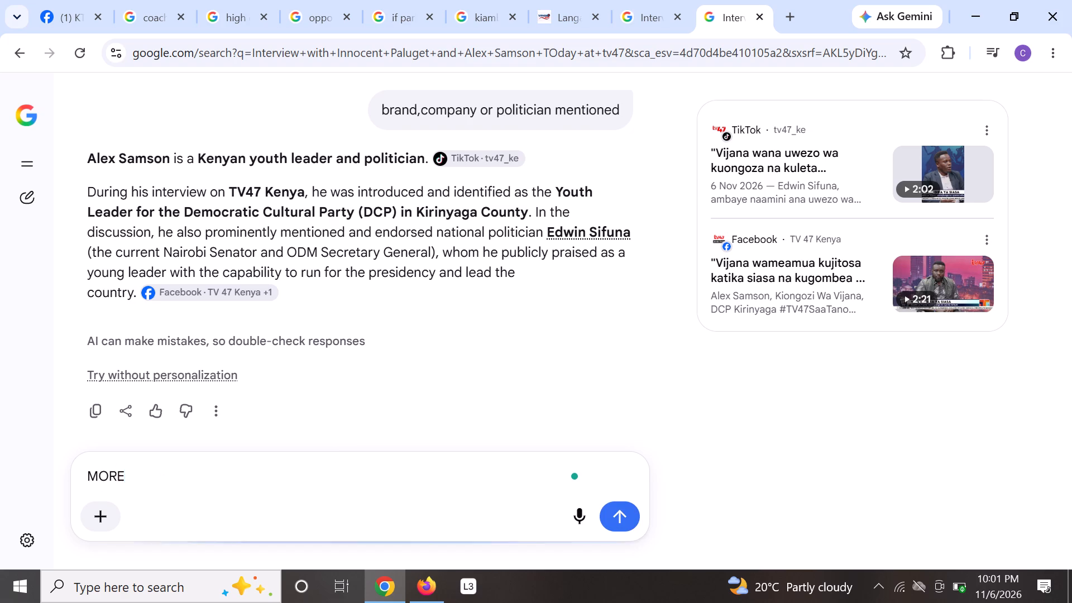
Return to the clip form in Firefox and tick the Politics::General politics industry for United Democratic Alliance.
left_click(423, 590)
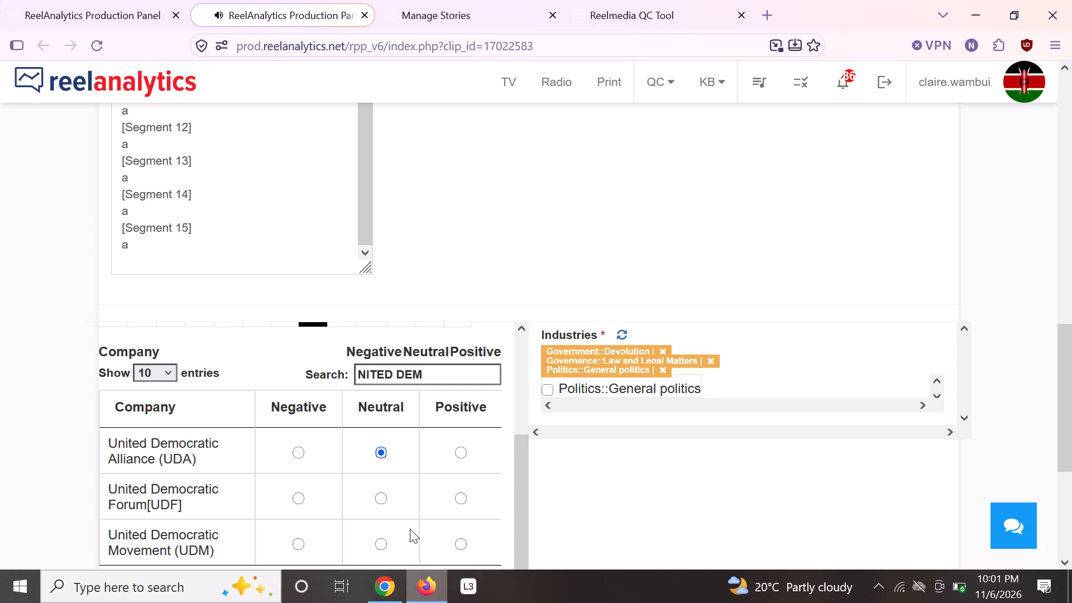
left_click(546, 387)
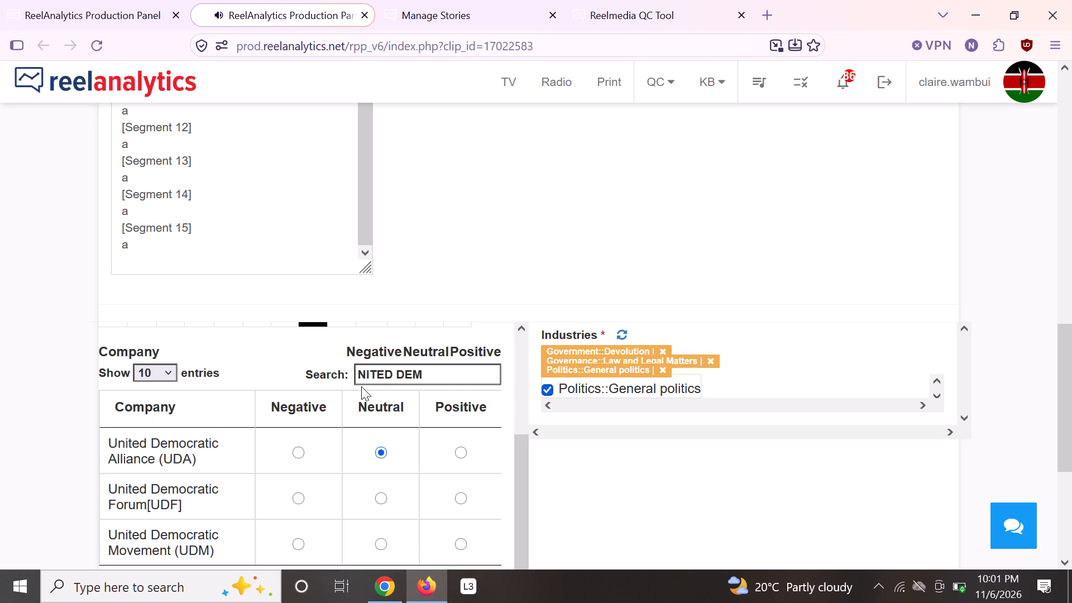
Add Edwin Sifuna as a neutral mention with industries Governance::Human Rights, Politics::General politics and Governance::Law and Legal Matters.
scroll(361, 386, "up", 3)
left_click(262, 417)
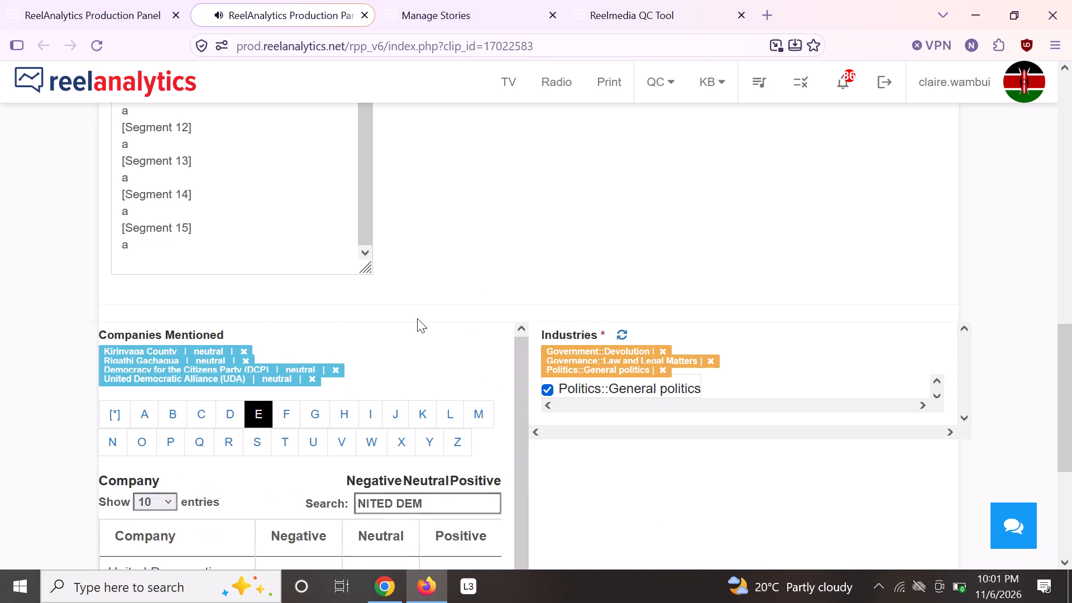
scroll(419, 317, "down", 2)
left_click(376, 444)
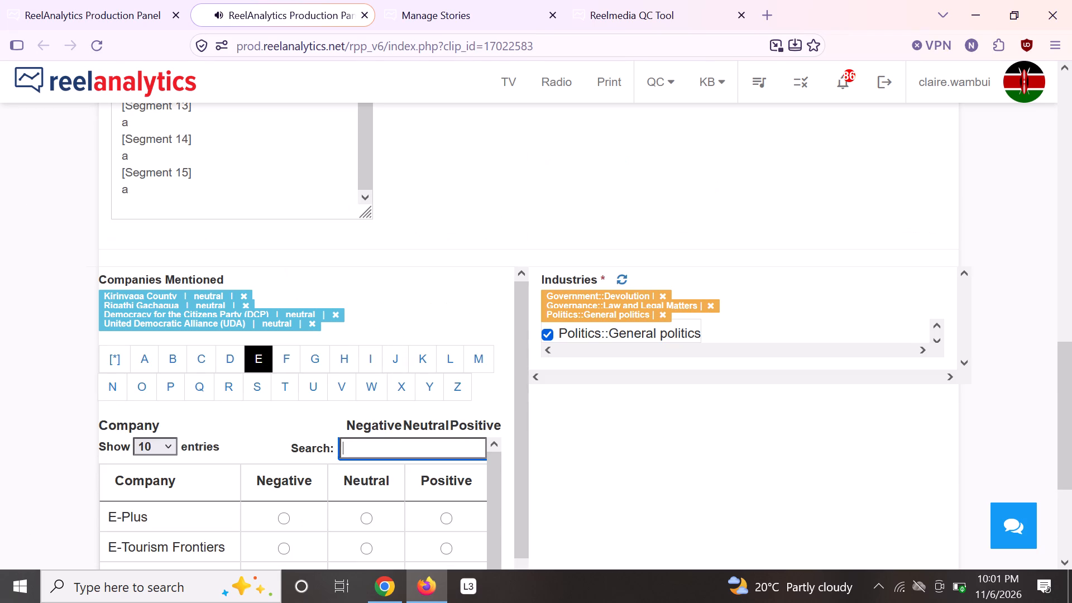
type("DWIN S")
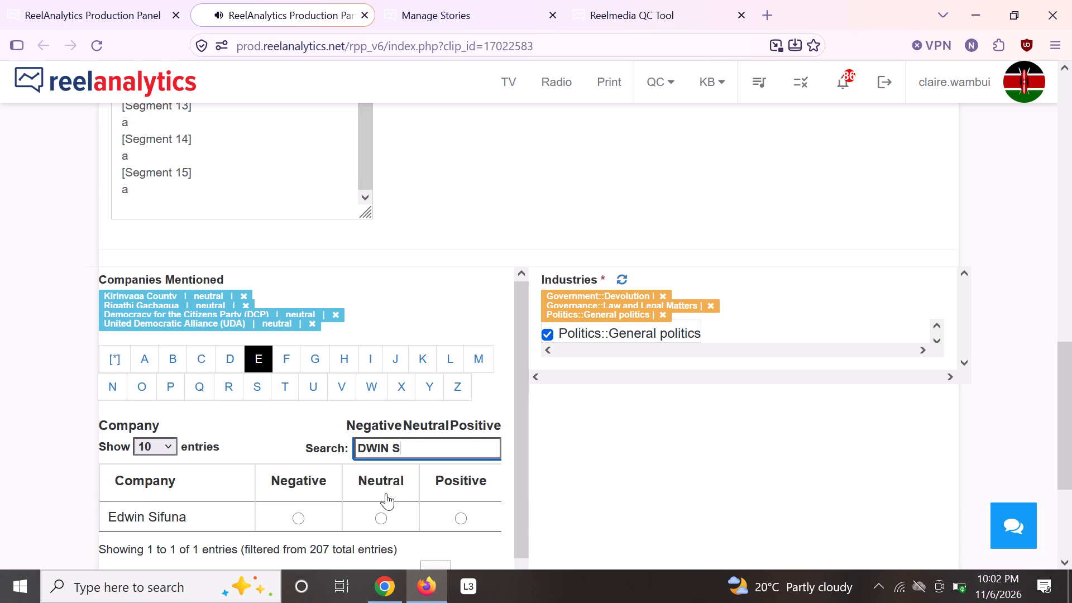
left_click(385, 515)
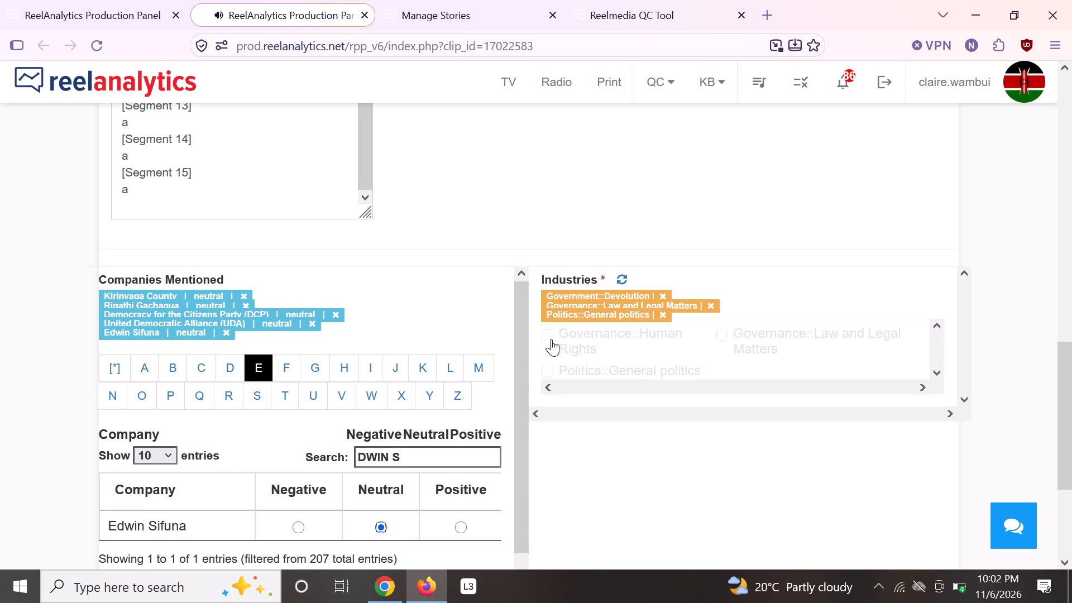
left_click(547, 334)
left_click(545, 380)
left_click(722, 341)
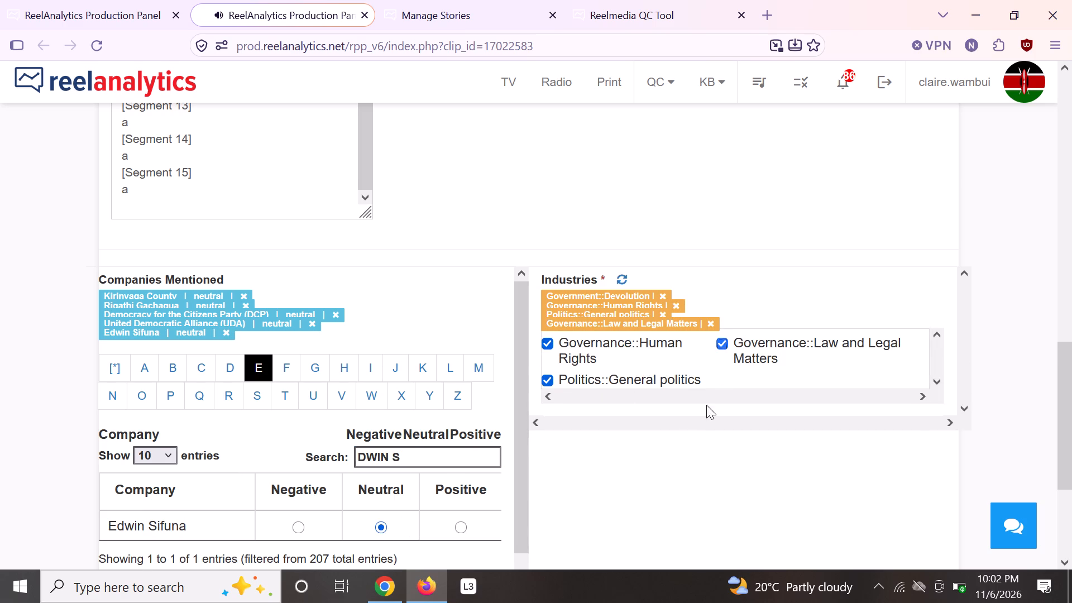
Review the AI chat's fuller list of mentions in Chrome, and add William Ruto as a neutral mention on the clip form in Firefox.
left_click(378, 599)
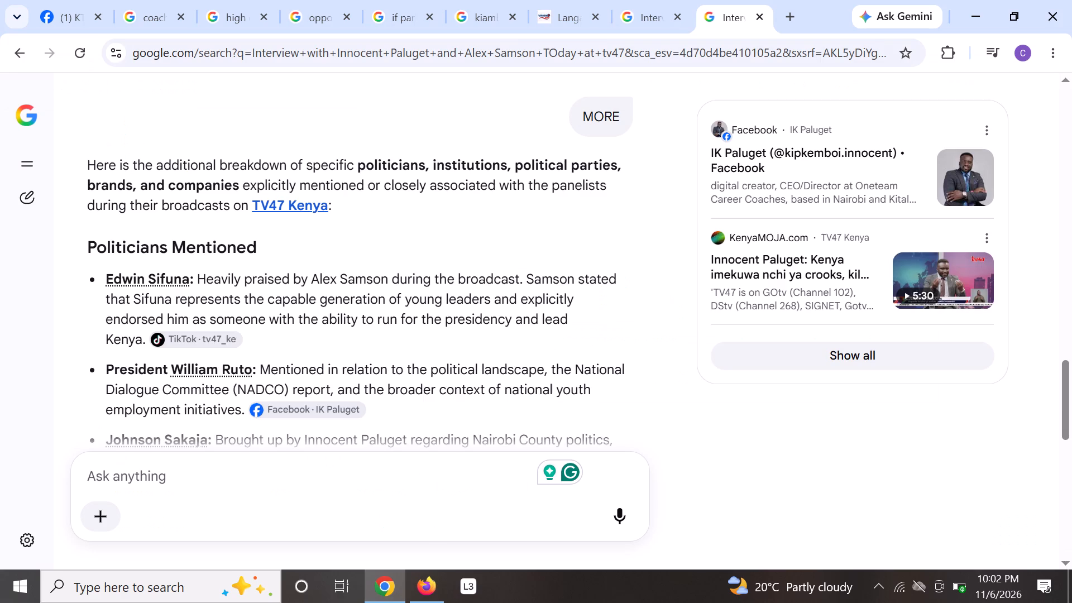
scroll(419, 273, "down", 3)
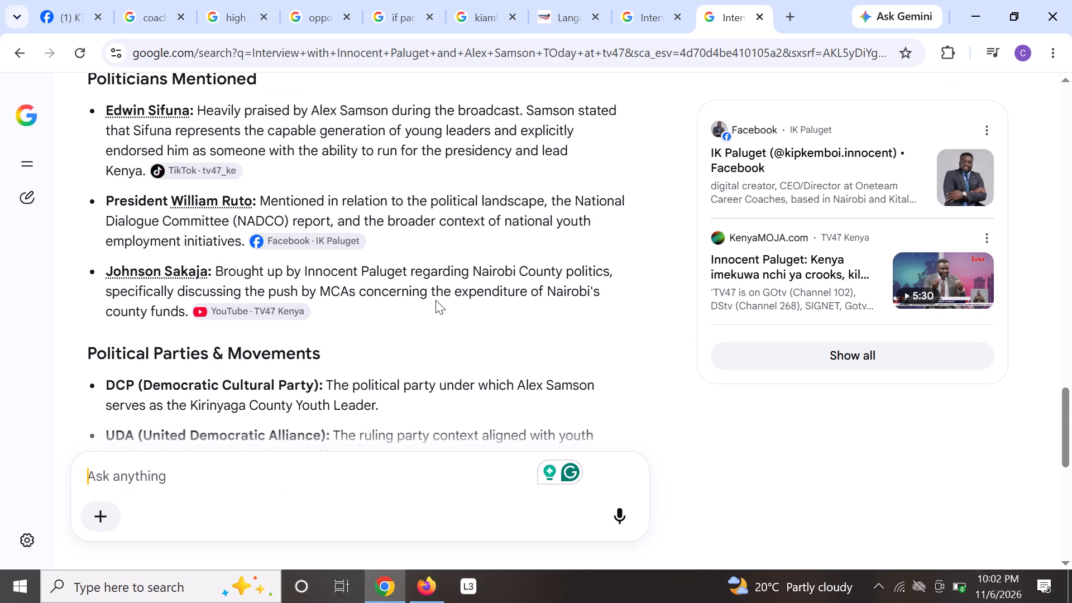
scroll(441, 307, "down", 1)
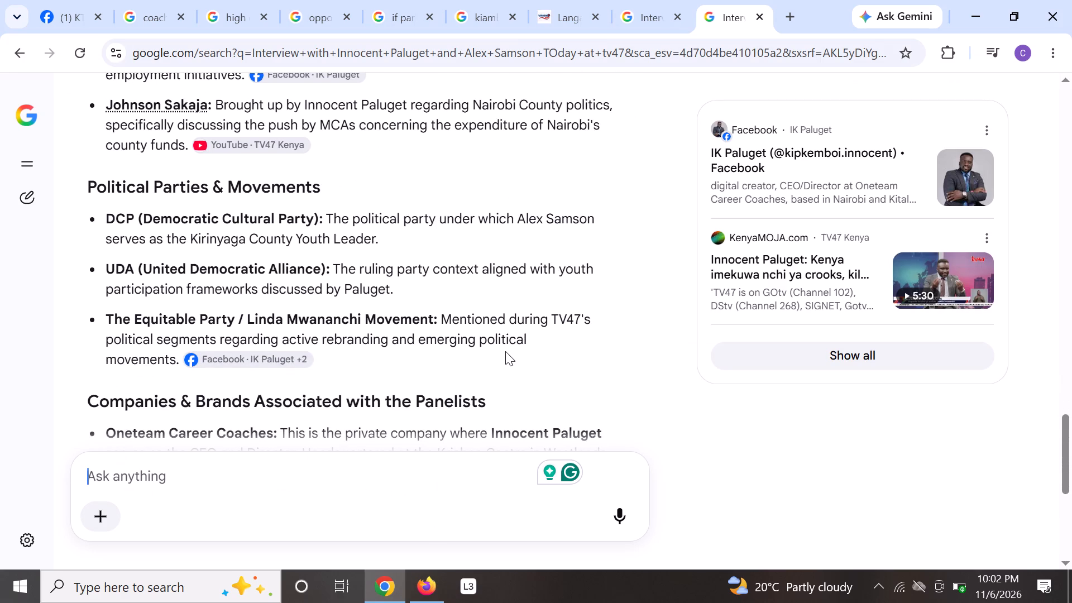
scroll(501, 343, "down", 1)
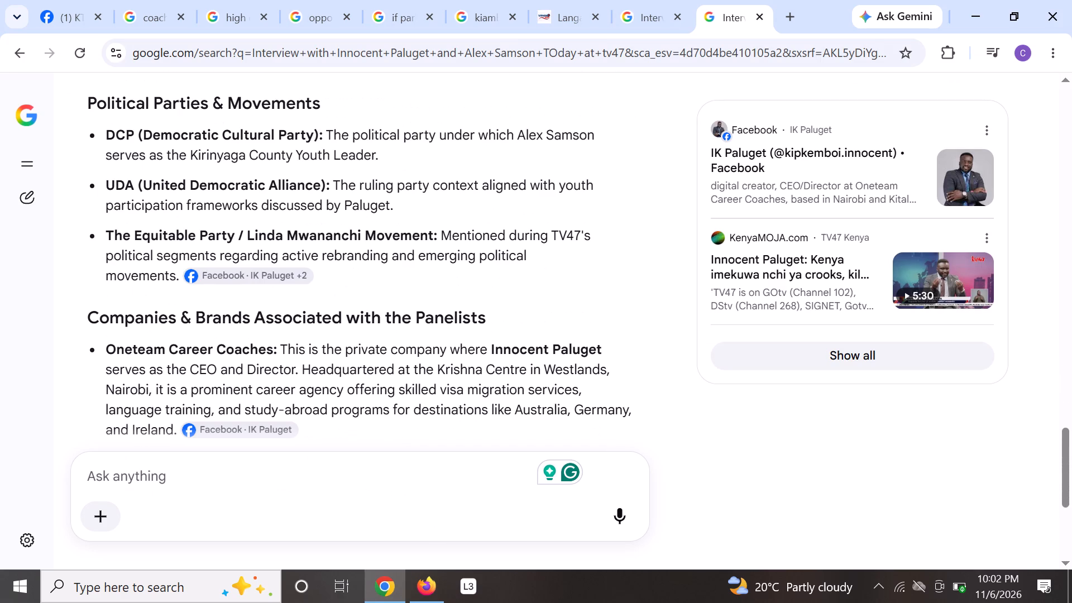
scroll(480, 329, "down", 1)
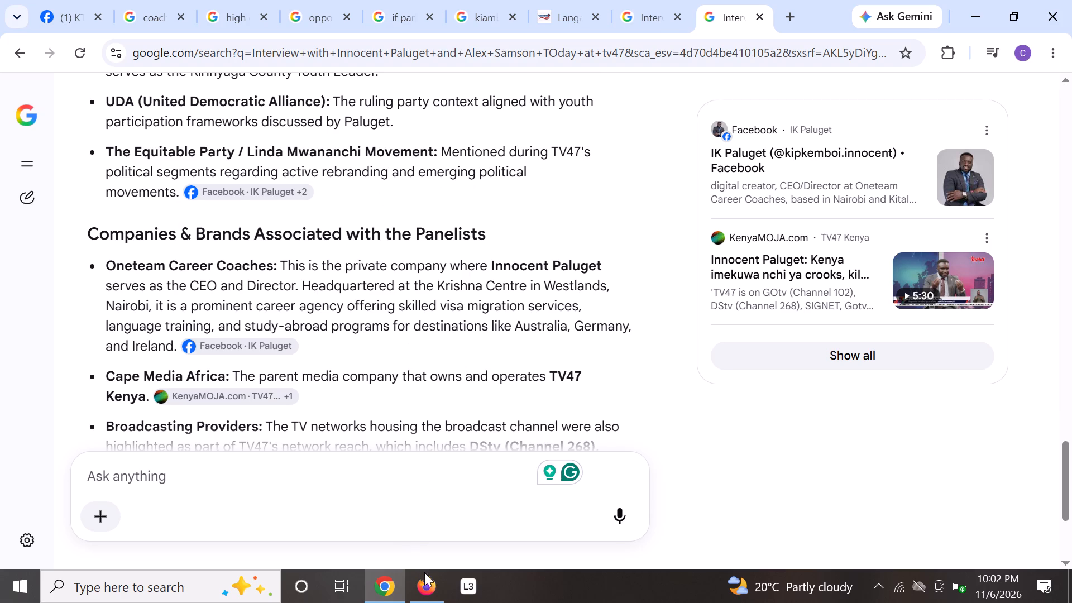
left_click(424, 586)
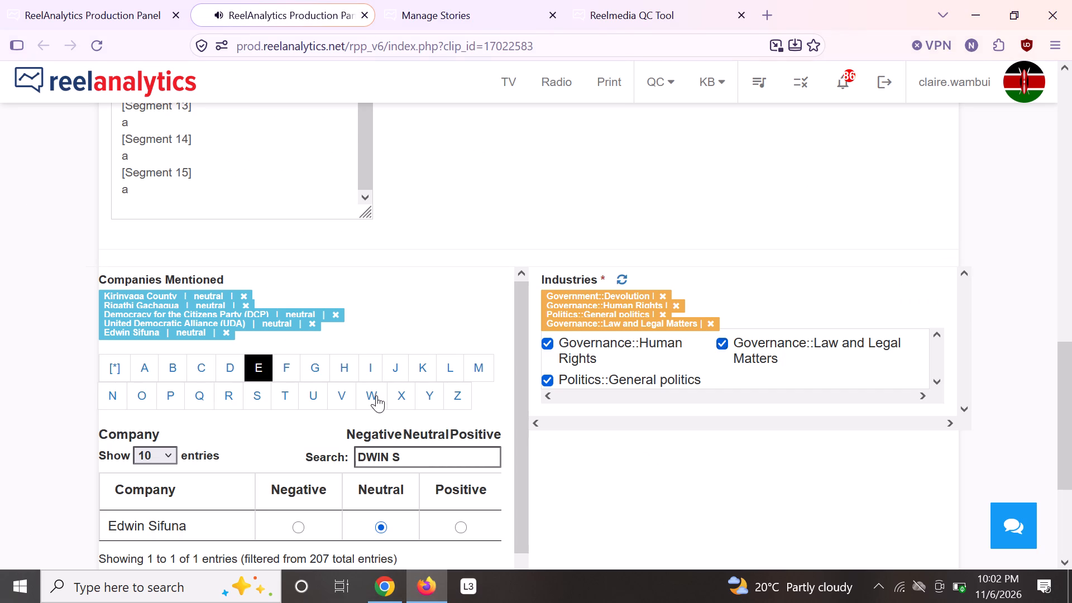
left_click(376, 395)
left_click(391, 463)
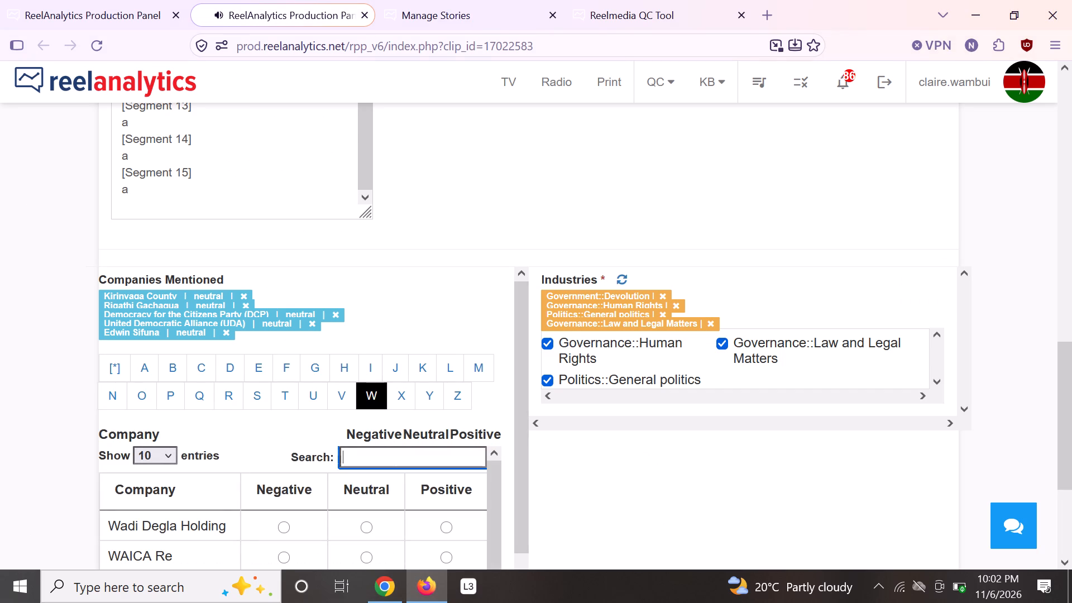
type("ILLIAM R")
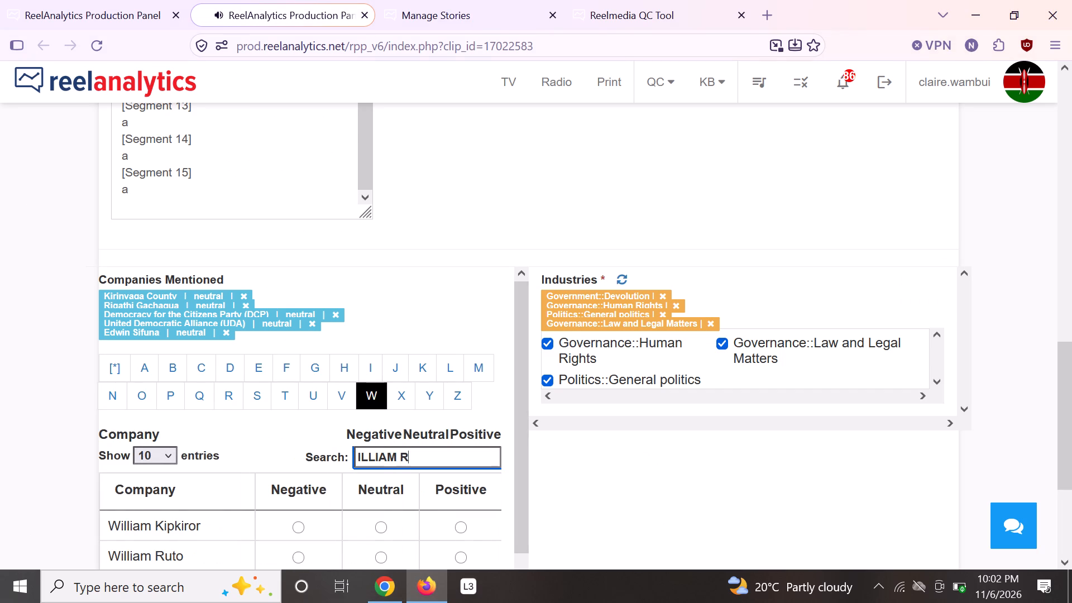
left_click(384, 559)
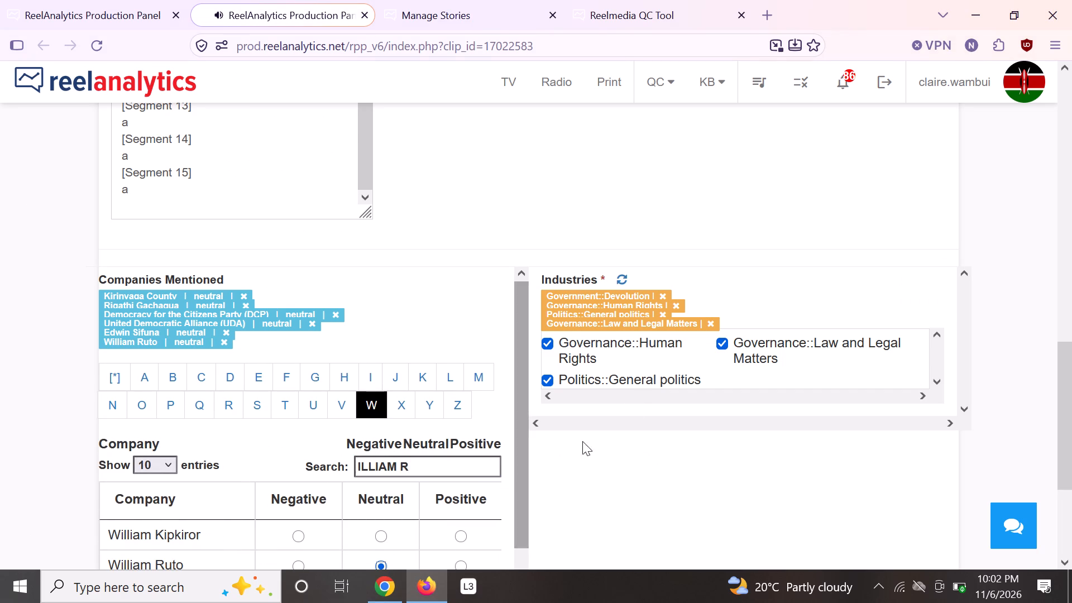
Tick the industries Governance::Human Rights, Governance::Legislature, Governance::Law and Legal Matters and Politics::General politics for William Ruto.
left_click(549, 338)
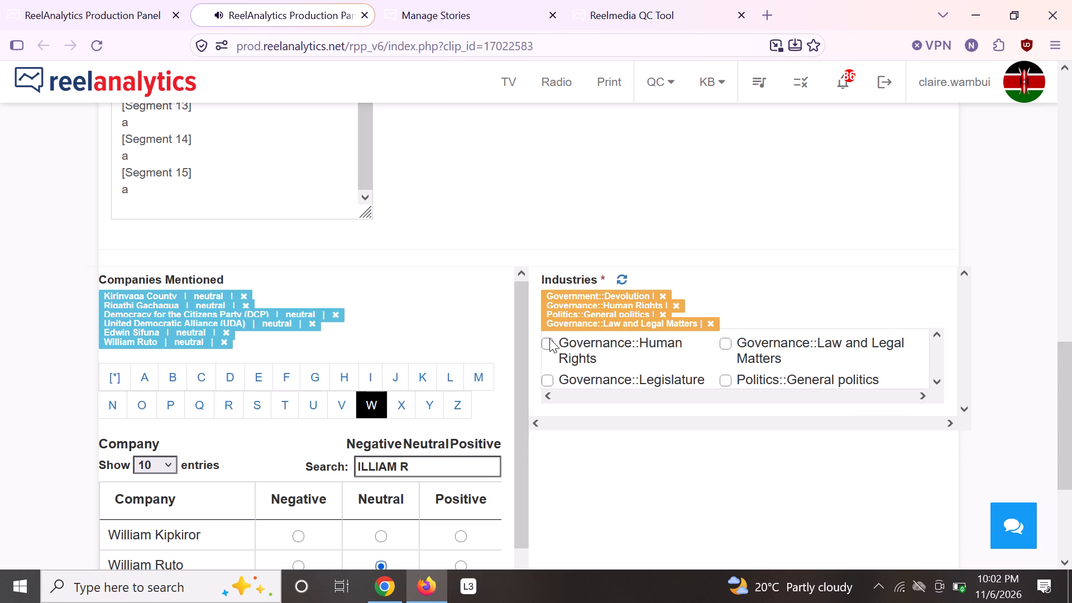
left_click(543, 377)
left_click(722, 350)
left_click(724, 391)
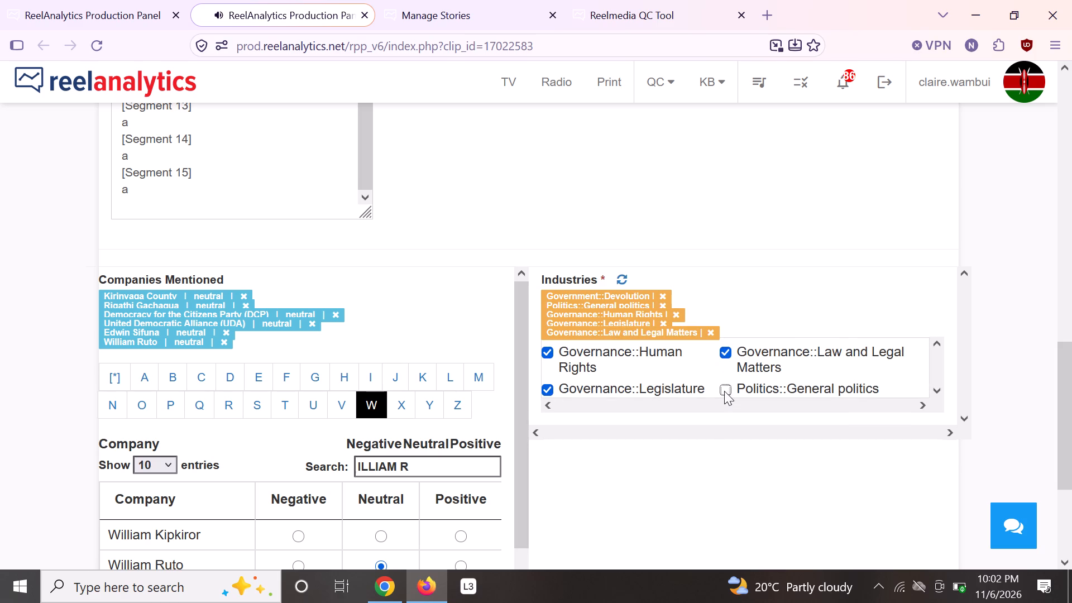
Switch to Chrome, ask the AI search chat for "MORE" mentions, and review the politicians, companies and parties in its answer.
left_click(390, 588)
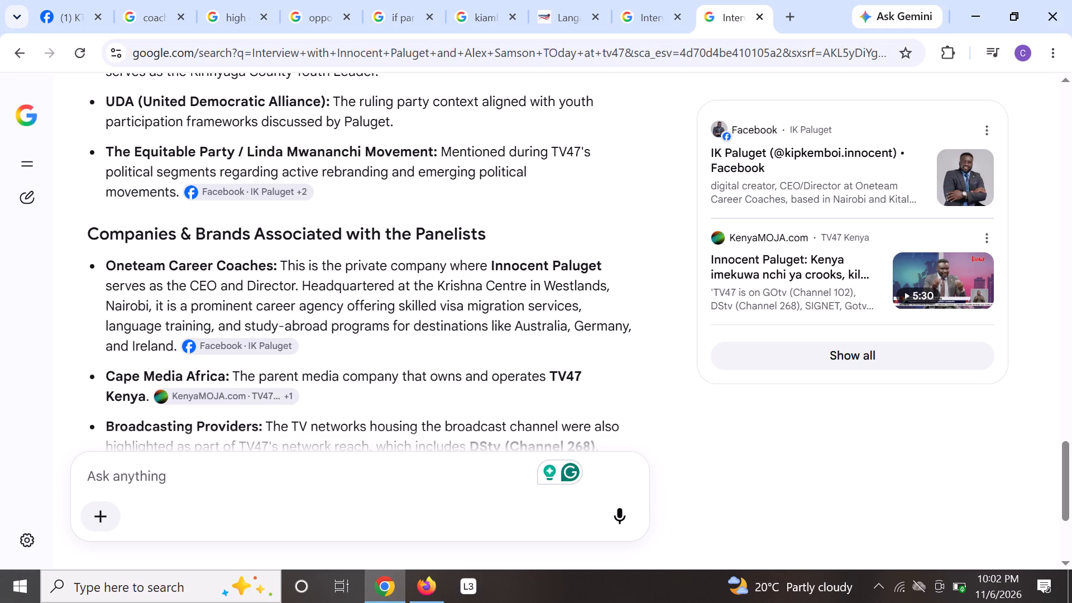
left_click(127, 474)
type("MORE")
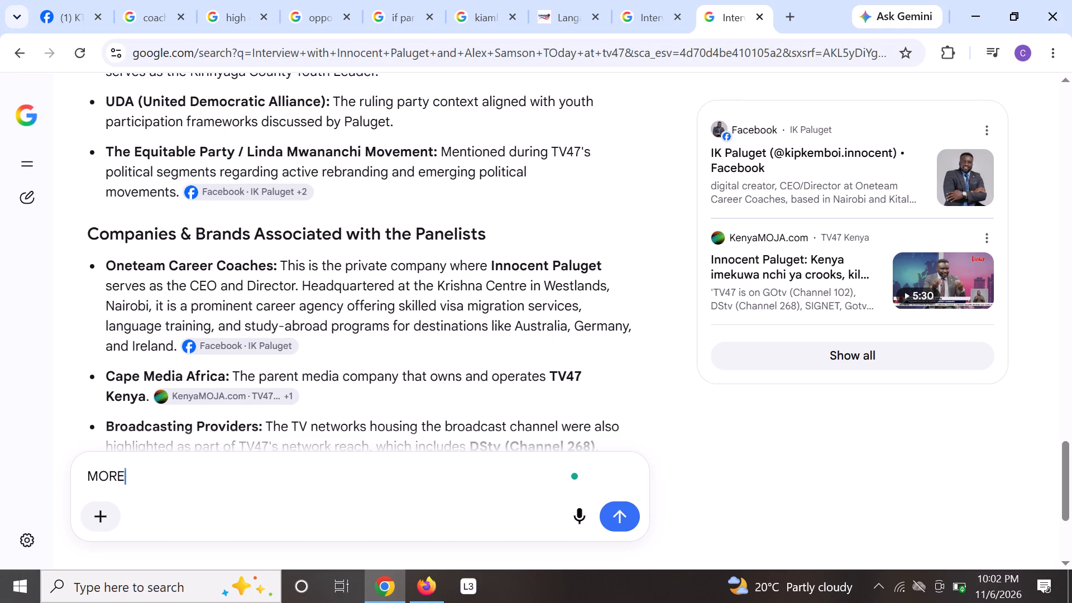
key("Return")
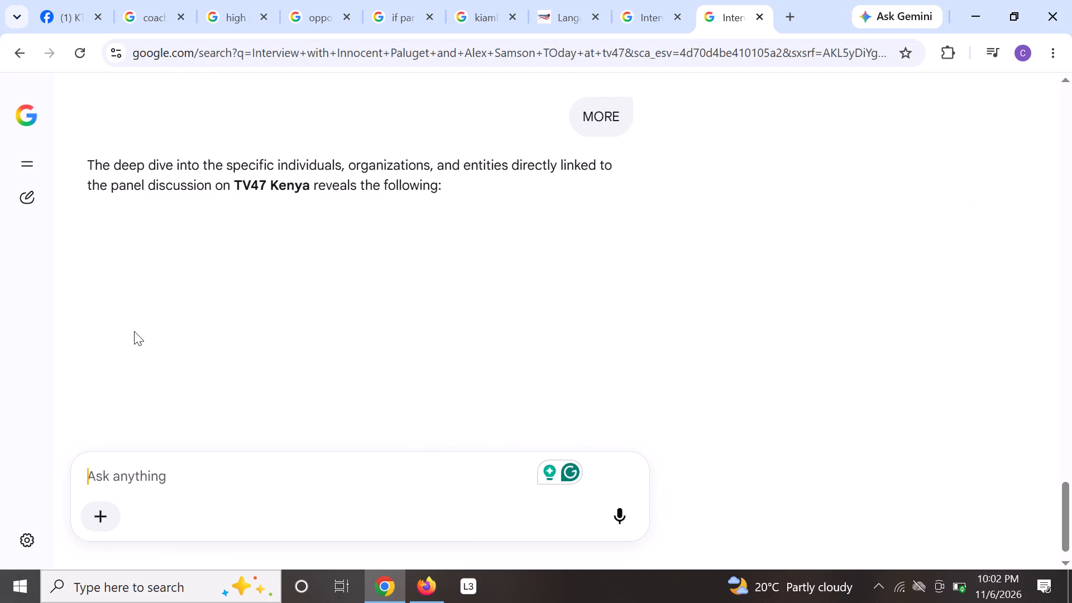
scroll(344, 267, "down", 2)
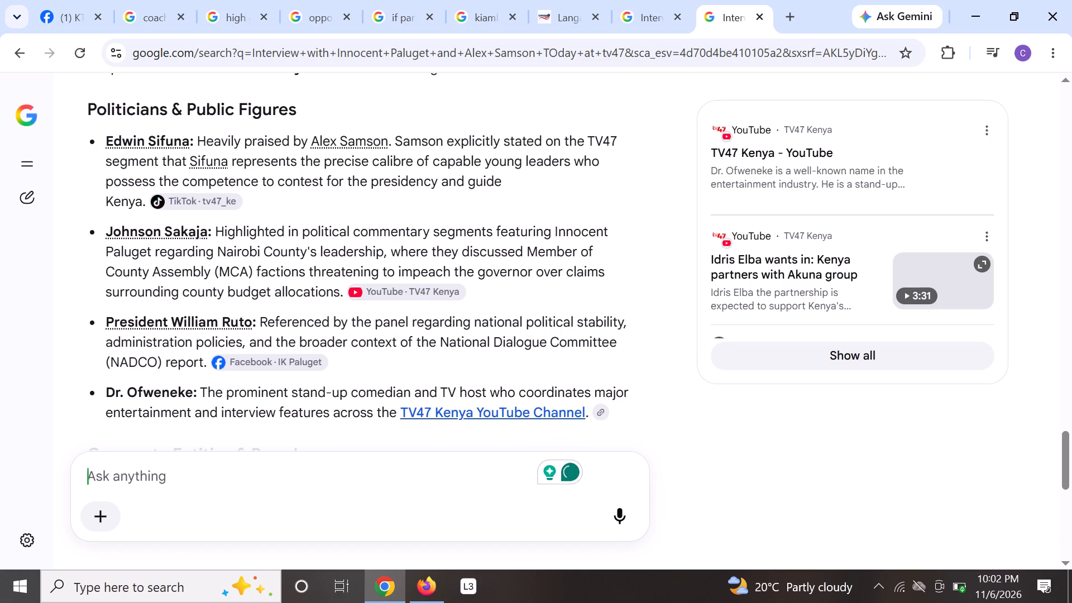
scroll(346, 279, "down", 4)
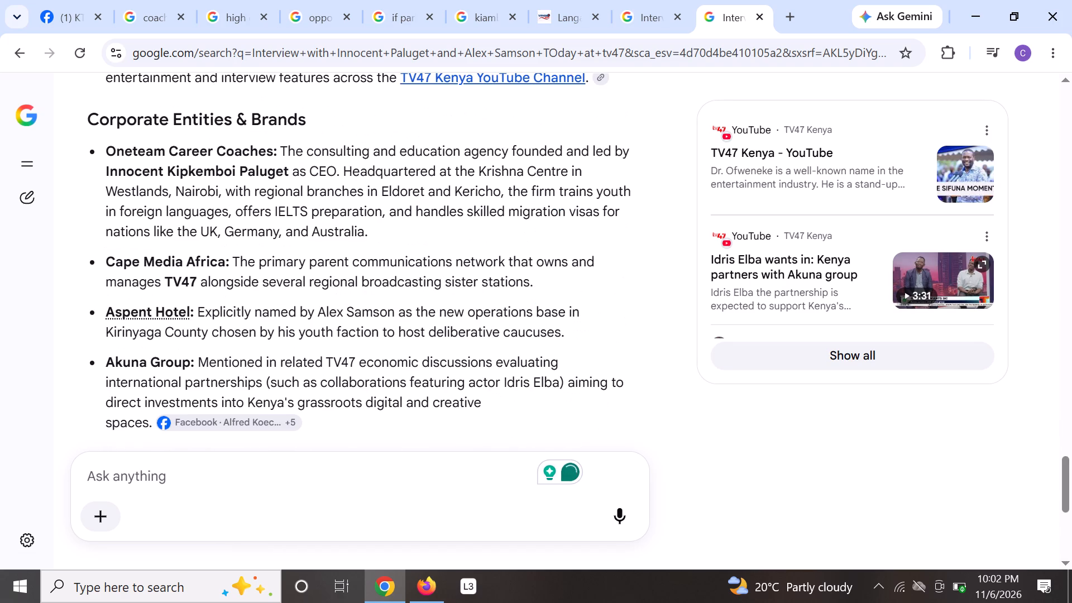
scroll(337, 290, "down", 1)
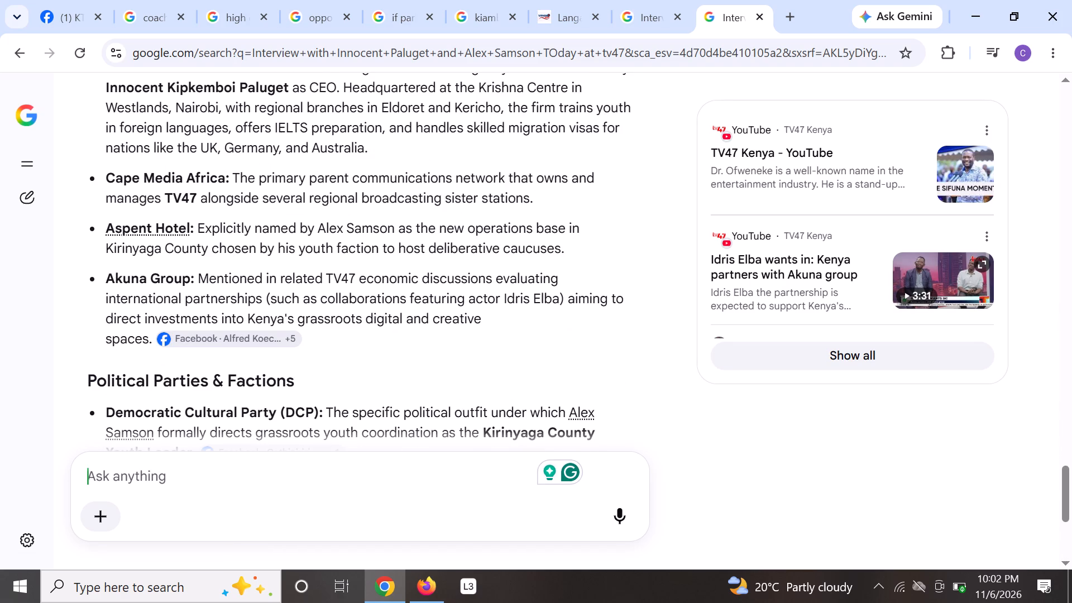
scroll(338, 288, "up", 1)
scroll(338, 289, "down", 4)
scroll(338, 289, "up", 1)
scroll(319, 291, "down", 1)
scroll(319, 291, "up", 3)
scroll(319, 296, "down", 2)
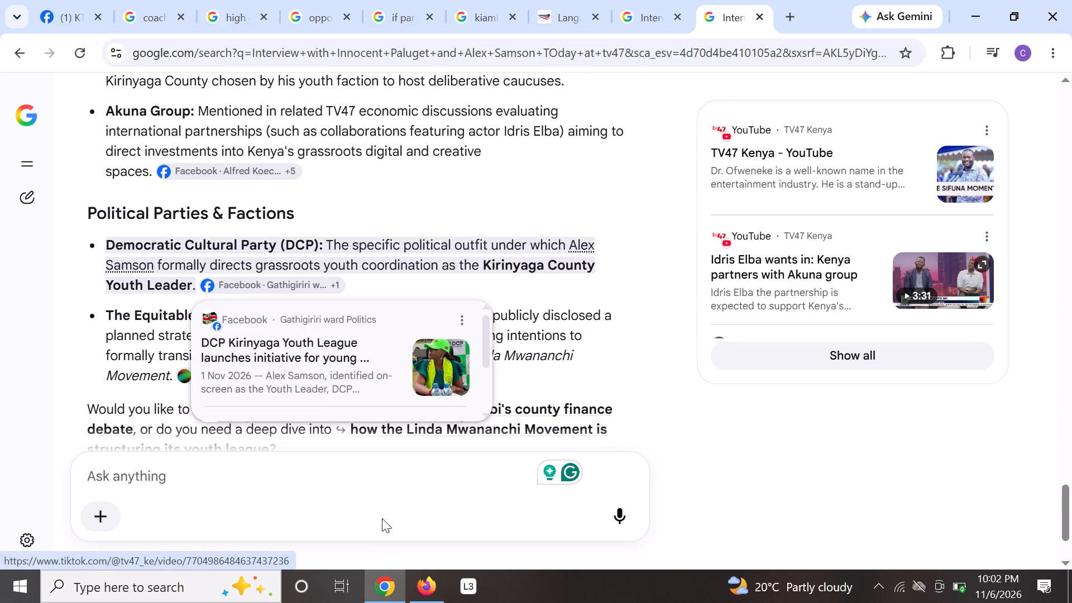
Return to the clip form in Firefox and skip the interview video ahead to about 40 minutes.
left_click(425, 597)
scroll(254, 312, "up", 2)
scroll(254, 312, "down", 2)
scroll(254, 312, "up", 4)
scroll(251, 310, "down", 2)
scroll(387, 265, "up", 5)
scroll(389, 264, "down", 1)
scroll(389, 264, "up", 3)
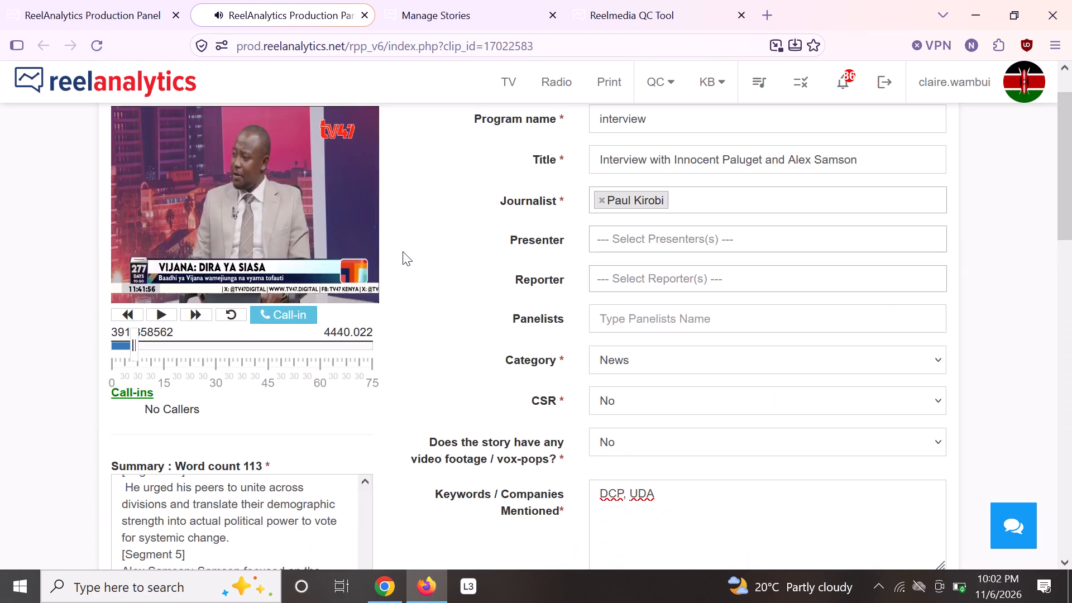
scroll(404, 251, "up", 1)
left_click(164, 338)
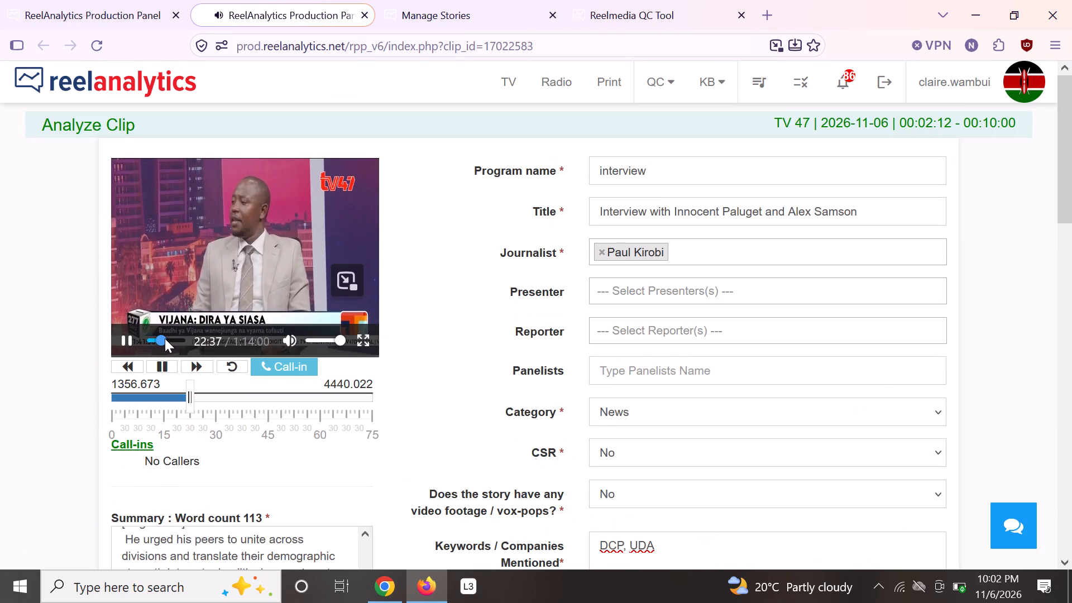
left_click(167, 339)
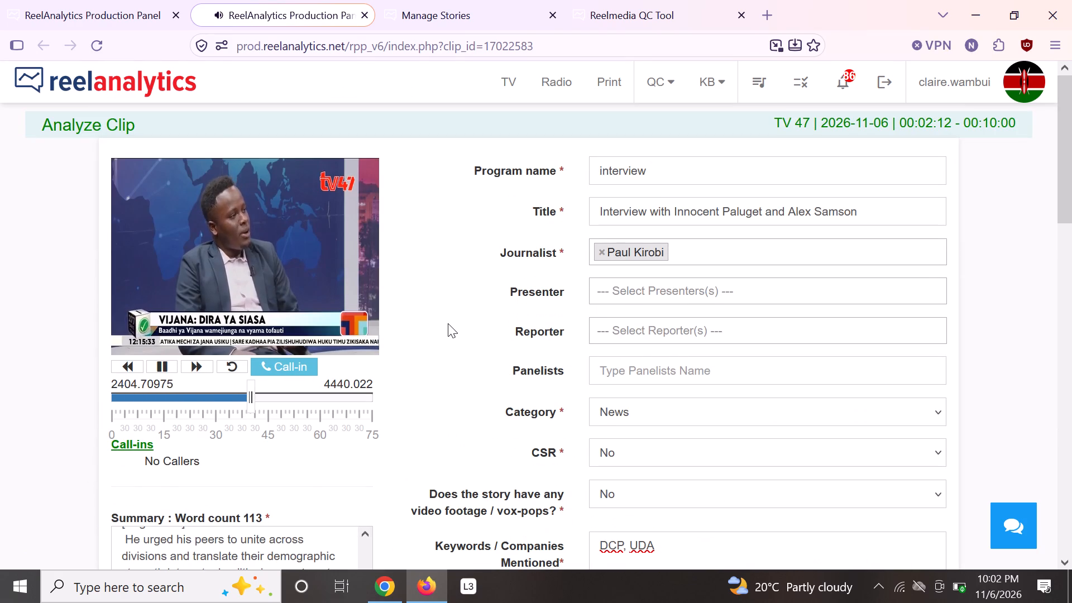
Find Johnson Sakaja in the company list under J and add him as a neutral mention.
scroll(448, 326, "down", 2)
scroll(449, 328, "up", 3)
scroll(449, 337, "down", 1)
scroll(449, 337, "up", 1)
scroll(449, 337, "down", 2)
scroll(453, 350, "up", 1)
scroll(453, 351, "down", 6)
scroll(453, 356, "up", 1)
scroll(453, 356, "down", 1)
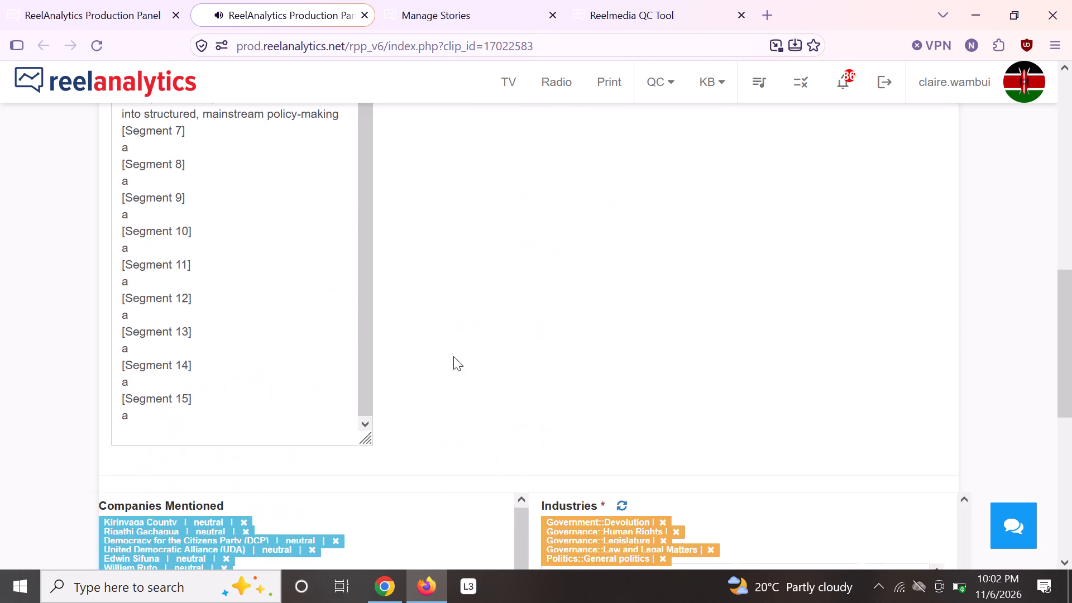
scroll(466, 367, "down", 4)
left_click(393, 259)
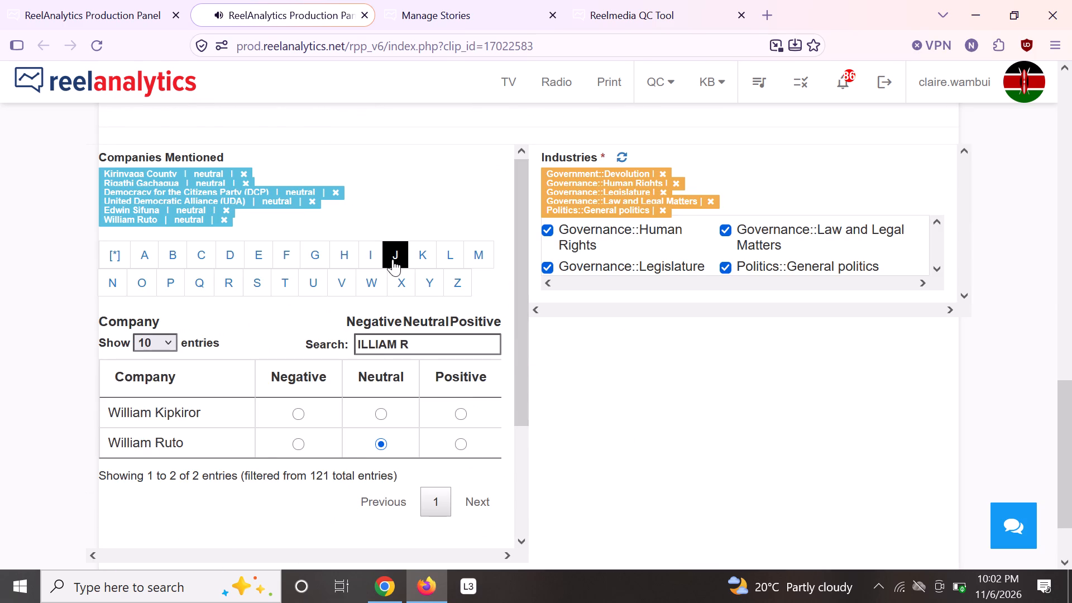
left_click(374, 350)
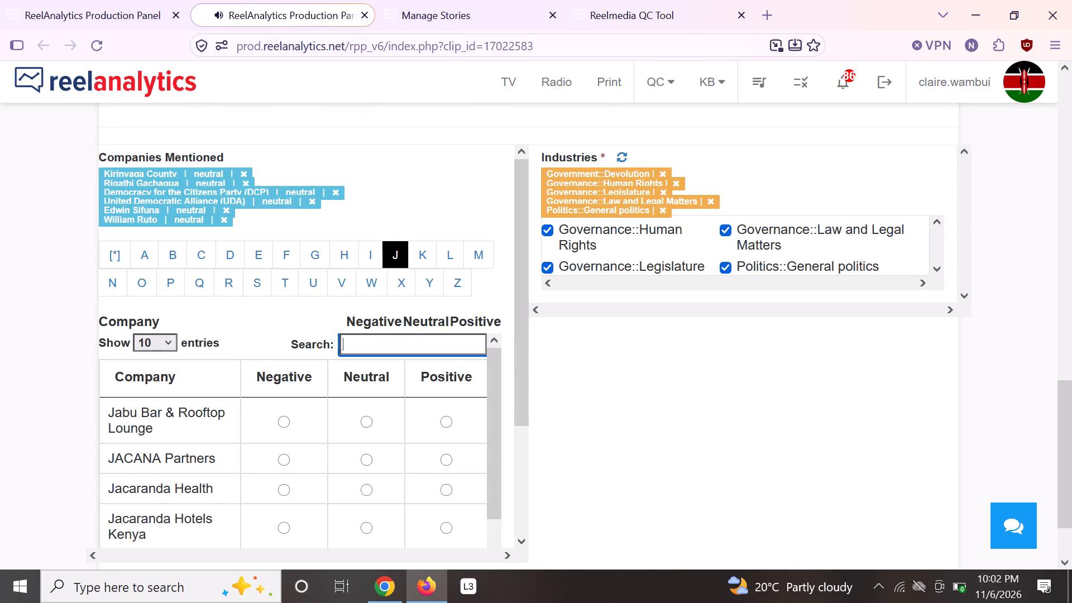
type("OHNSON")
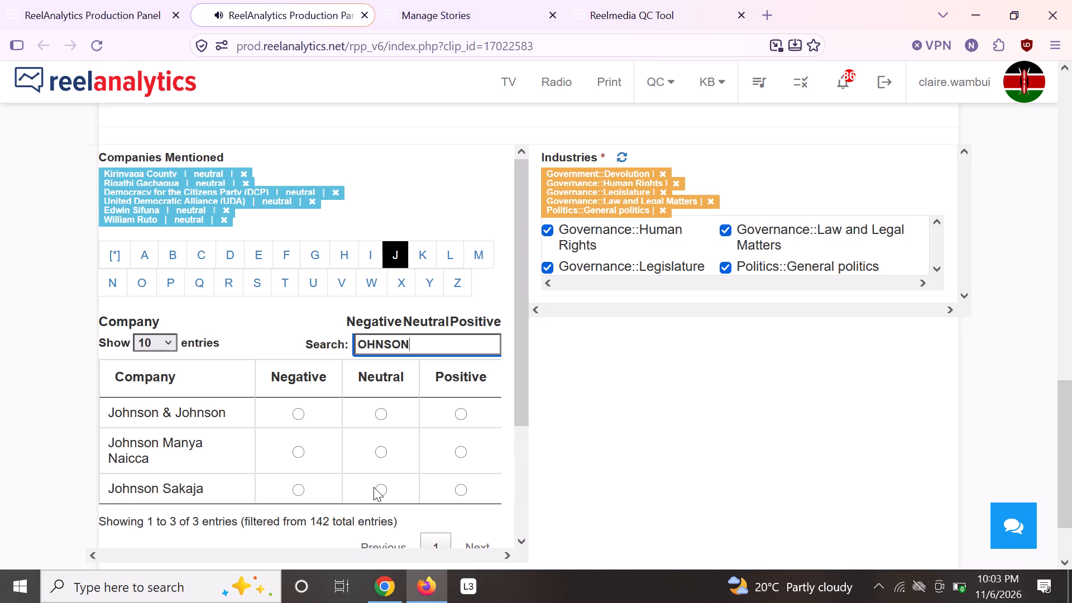
left_click(377, 490)
Switch to Chrome and recheck the AI chat's latest answer for further politicians, companies and parties mentioned.
left_click(381, 582)
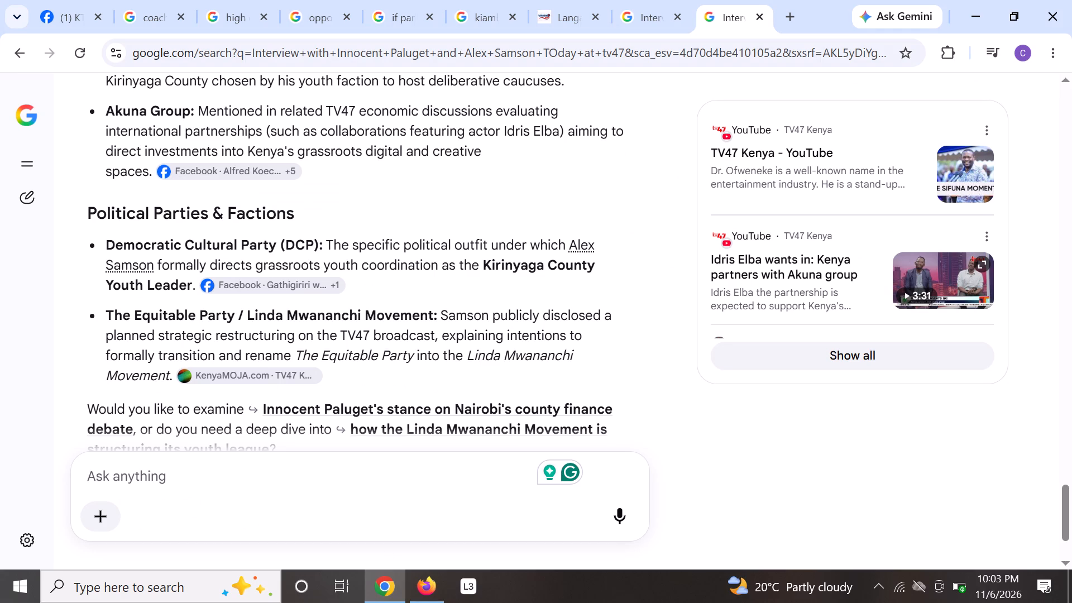
scroll(465, 346, "up", 2)
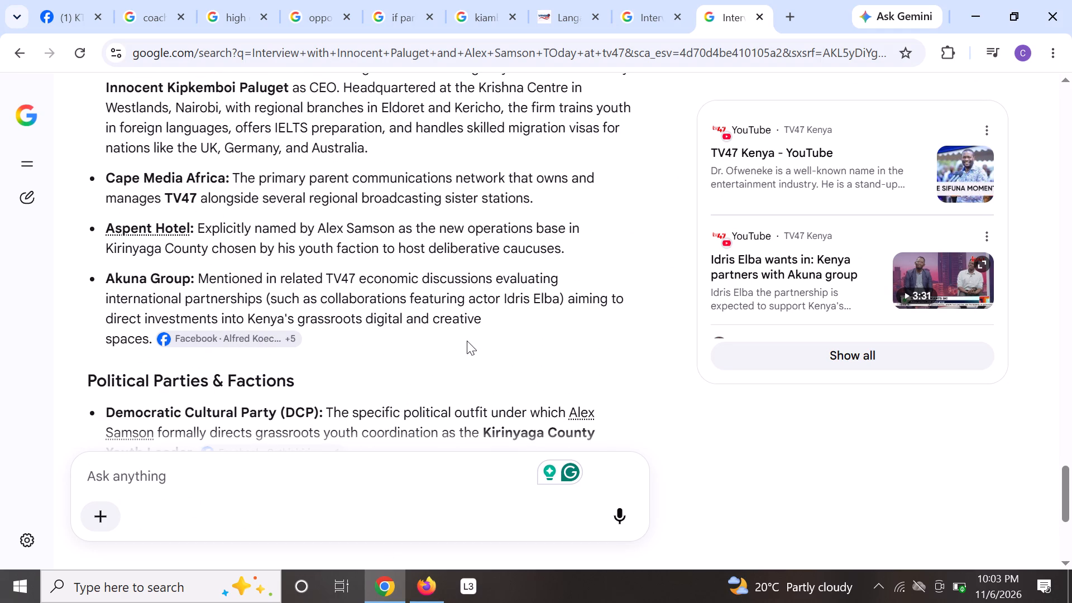
scroll(471, 335, "up", 2)
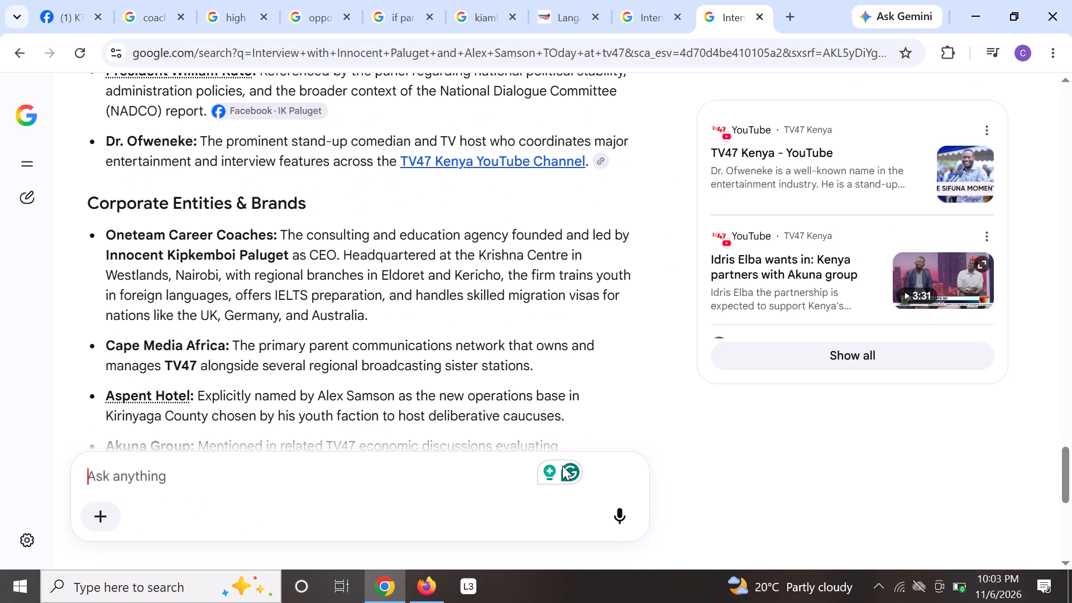
scroll(505, 385, "up", 1)
scroll(506, 334, "up", 1)
scroll(506, 334, "down", 1)
scroll(506, 334, "up", 4)
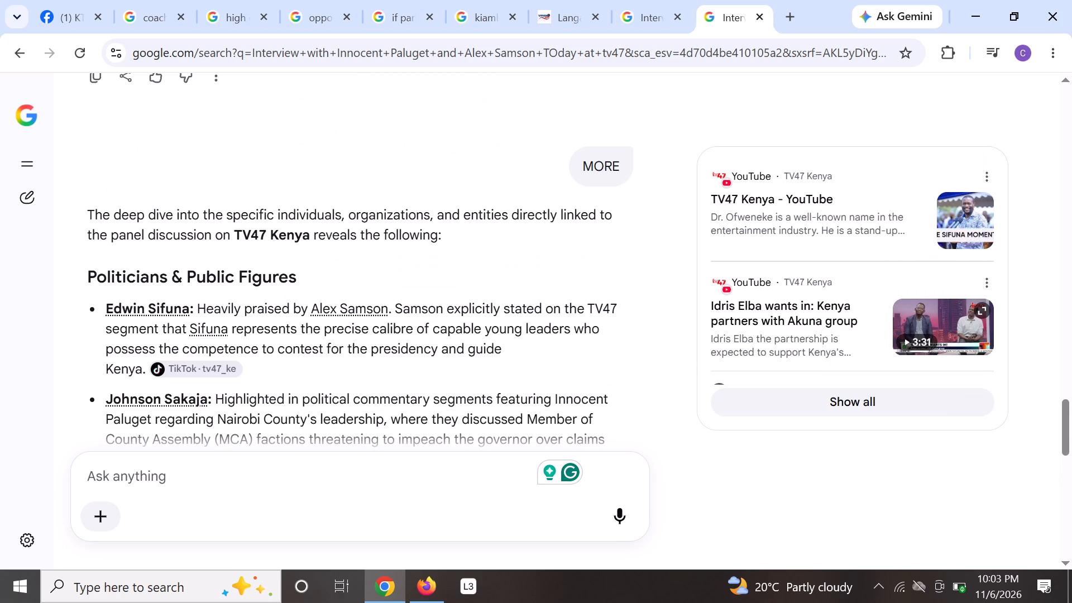
scroll(439, 317, "down", 1)
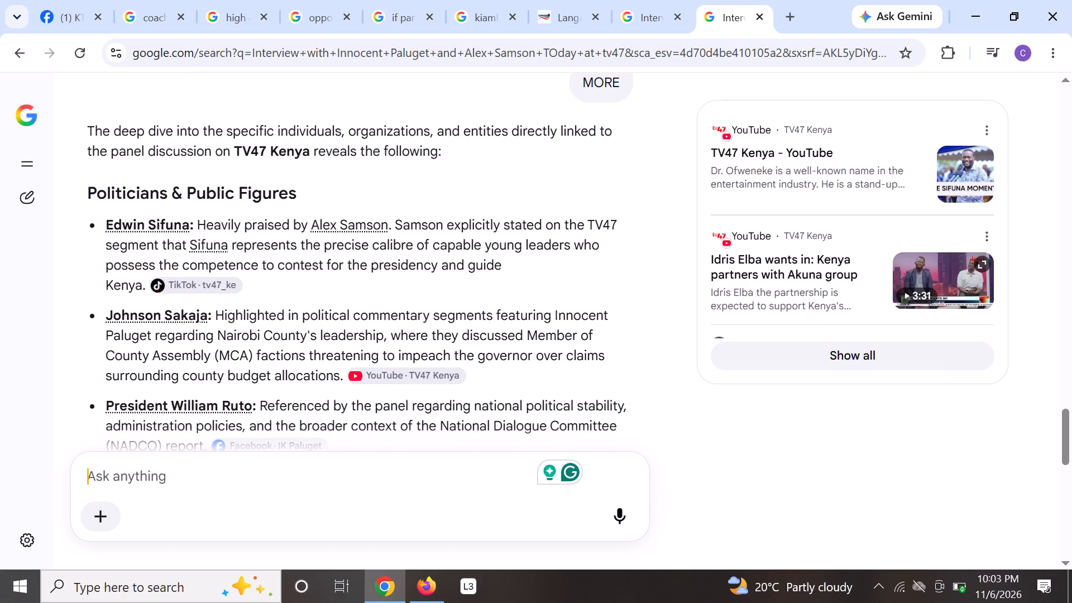
Return to the clip form in Firefox and tick the Politics::General politics industry for Johnson Sakaja.
left_click(439, 582)
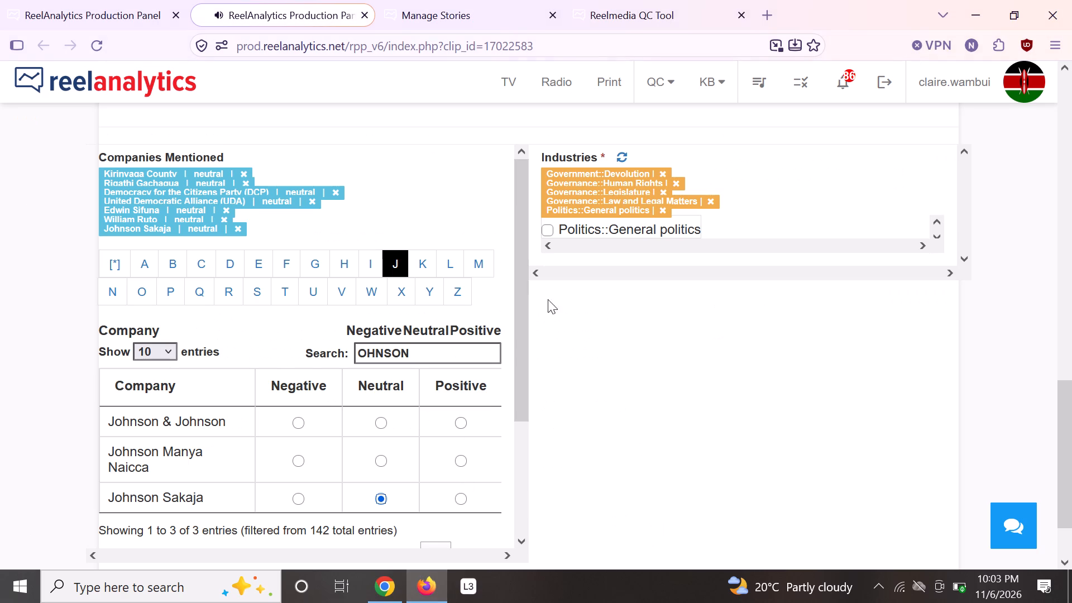
left_click(545, 226)
Review the whole clip form, checking the title, journalist, category, keywords, segment summary, companies mentioned and industries.
scroll(475, 201, "up", 4)
scroll(475, 201, "down", 1)
scroll(475, 201, "up", 1)
scroll(475, 201, "down", 1)
scroll(475, 201, "up", 1)
scroll(475, 201, "down", 1)
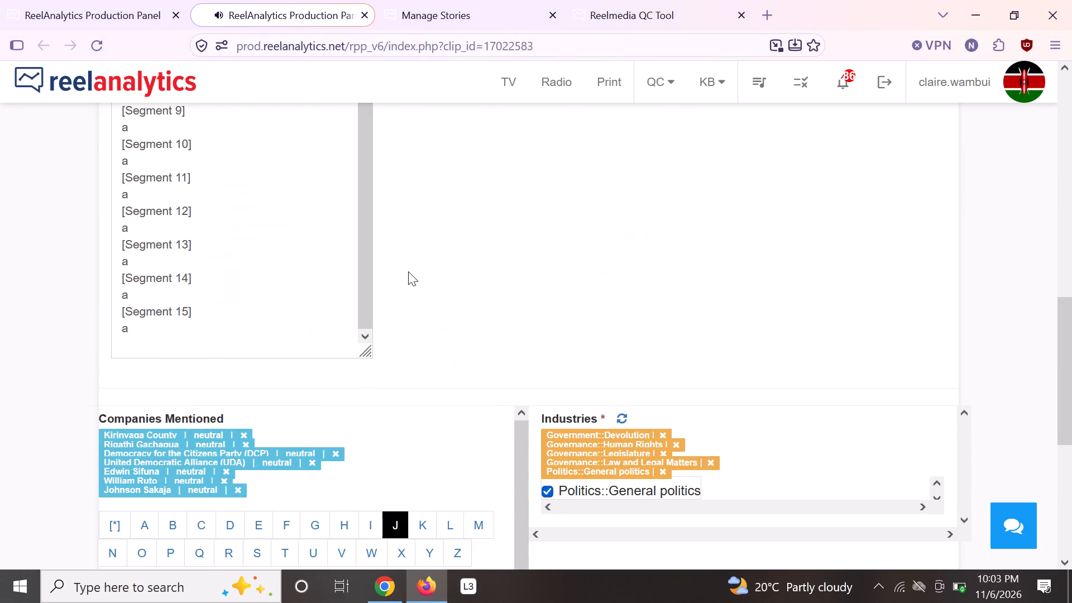
scroll(136, 280, "up", 3)
scroll(136, 280, "down", 2)
scroll(134, 279, "up", 1)
scroll(730, 277, "up", 4)
scroll(730, 277, "down", 1)
scroll(730, 277, "up", 2)
scroll(802, 286, "up", 4)
scroll(1016, 307, "down", 2)
scroll(1013, 356, "down", 8)
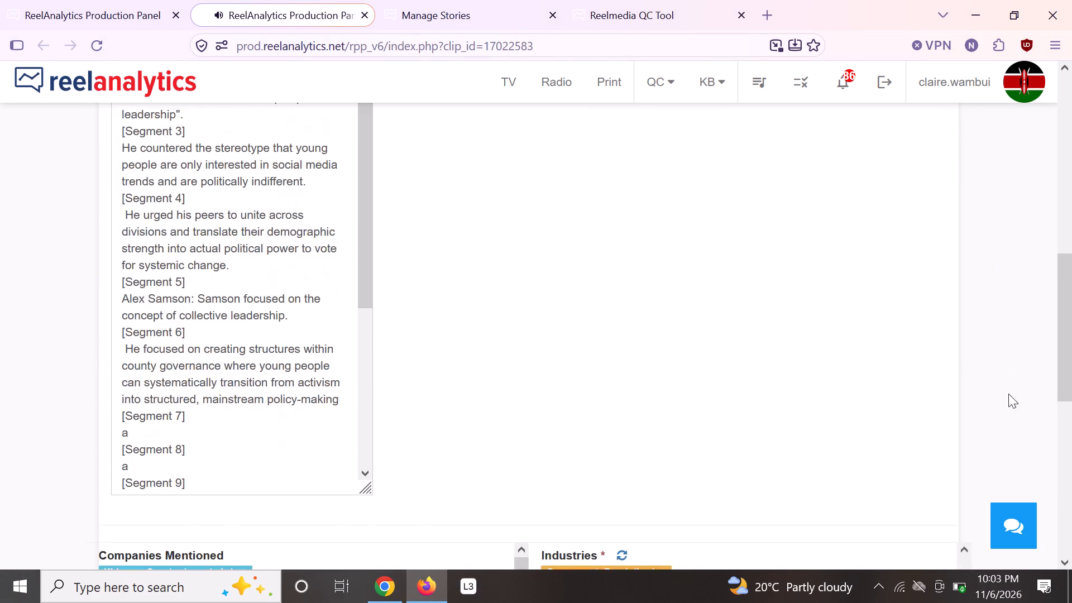
scroll(1008, 394, "down", 1)
scroll(973, 446, "up", 1)
scroll(813, 510, "up", 1)
scroll(812, 518, "down", 4)
scroll(499, 198, "up", 10)
scroll(497, 197, "down", 5)
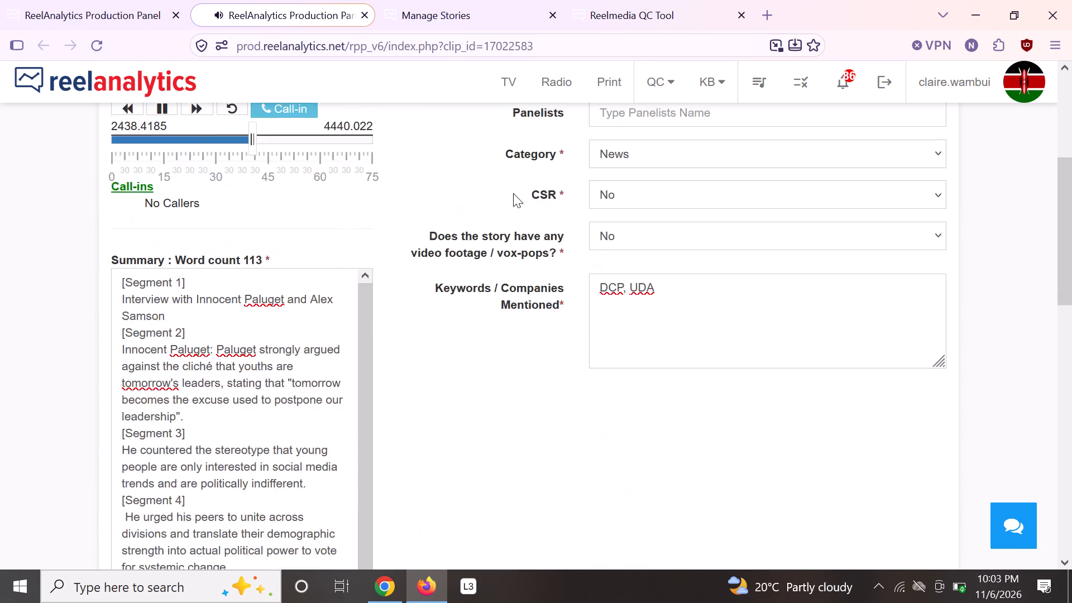
scroll(513, 193, "down", 3)
scroll(524, 194, "up", 1)
scroll(669, 228, "up", 8)
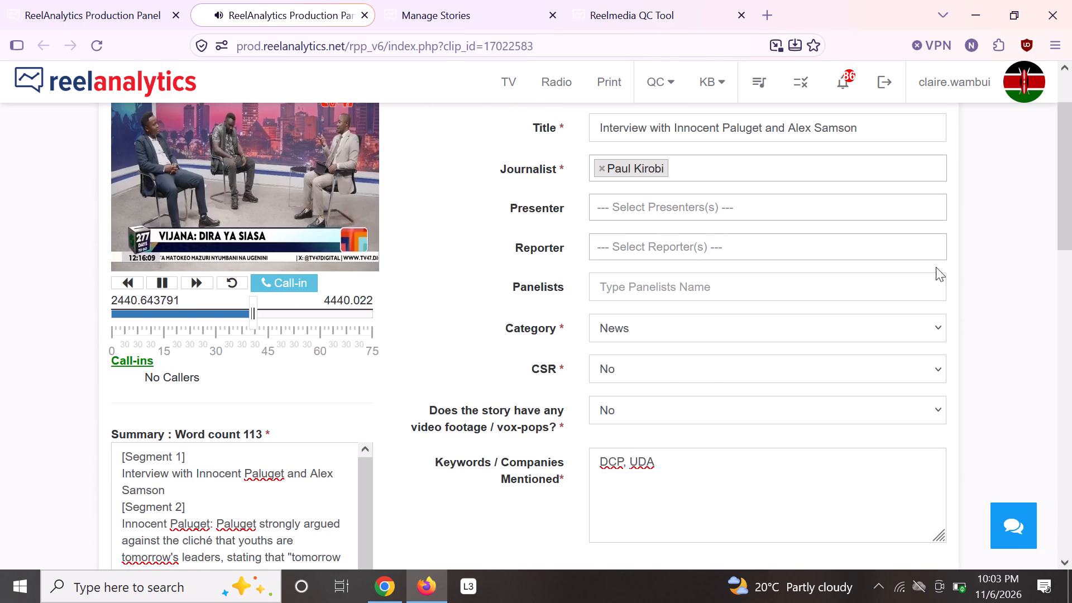
scroll(993, 315, "down", 7)
scroll(992, 375, "up", 1)
scroll(992, 376, "down", 4)
scroll(976, 417, "up", 1)
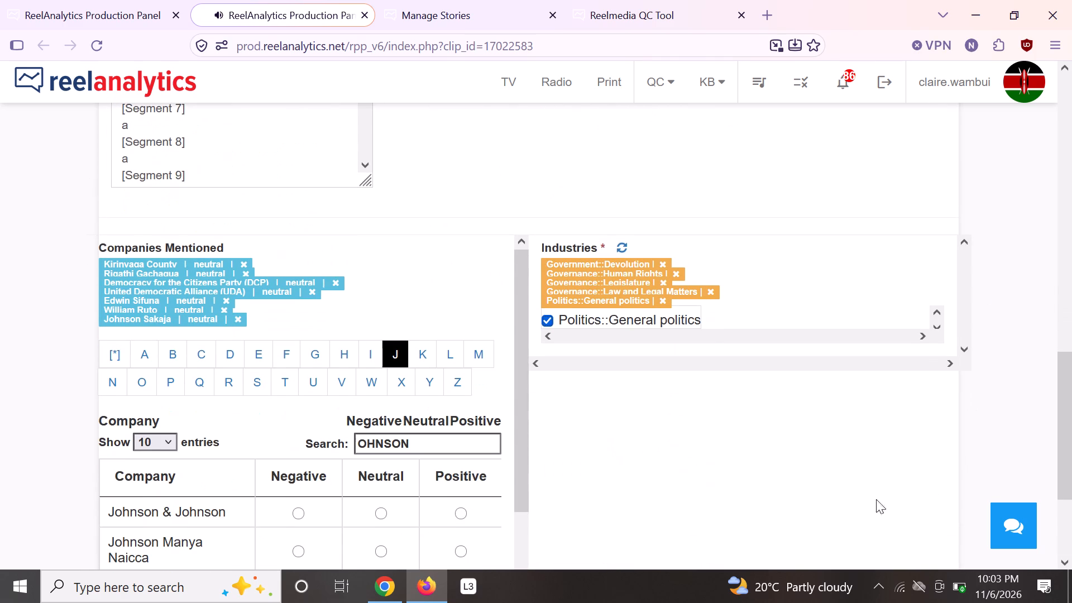
Save the analysis of the TV 47 interview clip and close its form.
scroll(1020, 420, "down", 2)
scroll(1022, 427, "up", 1)
scroll(1023, 428, "down", 1)
left_click(844, 527)
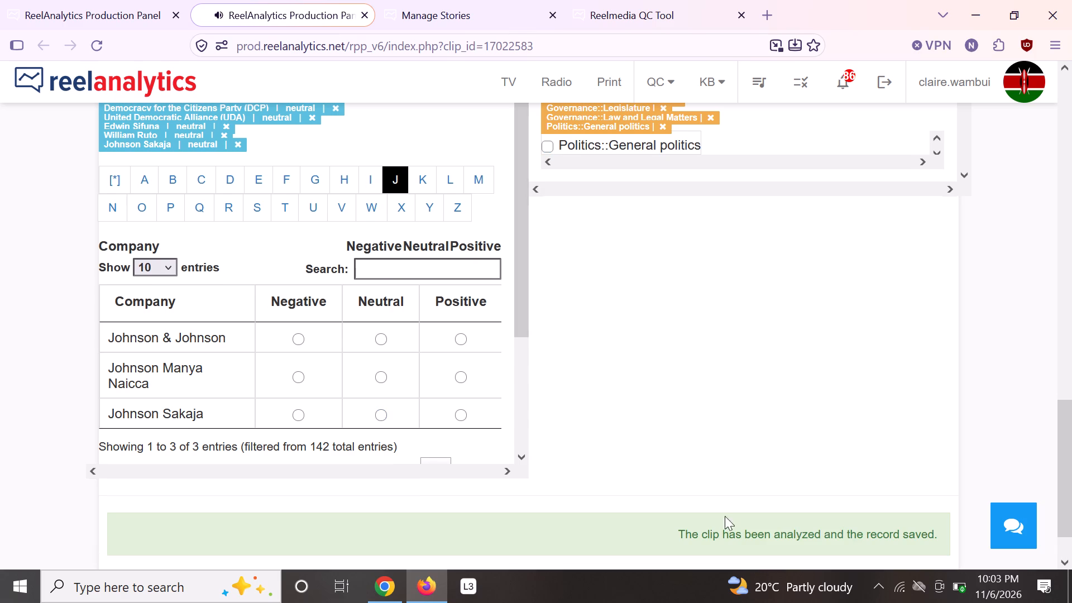
left_click(364, 12)
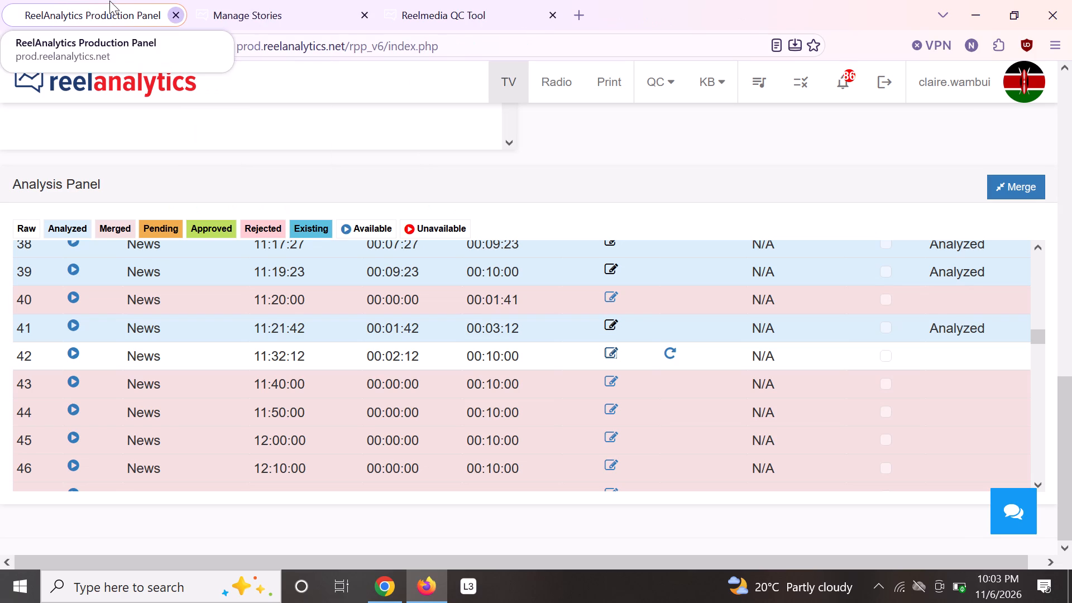
Reload the TV 47 clips for 2026-11-06 and check the 11:32:12 clip's state in the Analysis Panel.
scroll(352, 118, "up", 3)
scroll(361, 118, "down", 1)
scroll(361, 118, "up", 9)
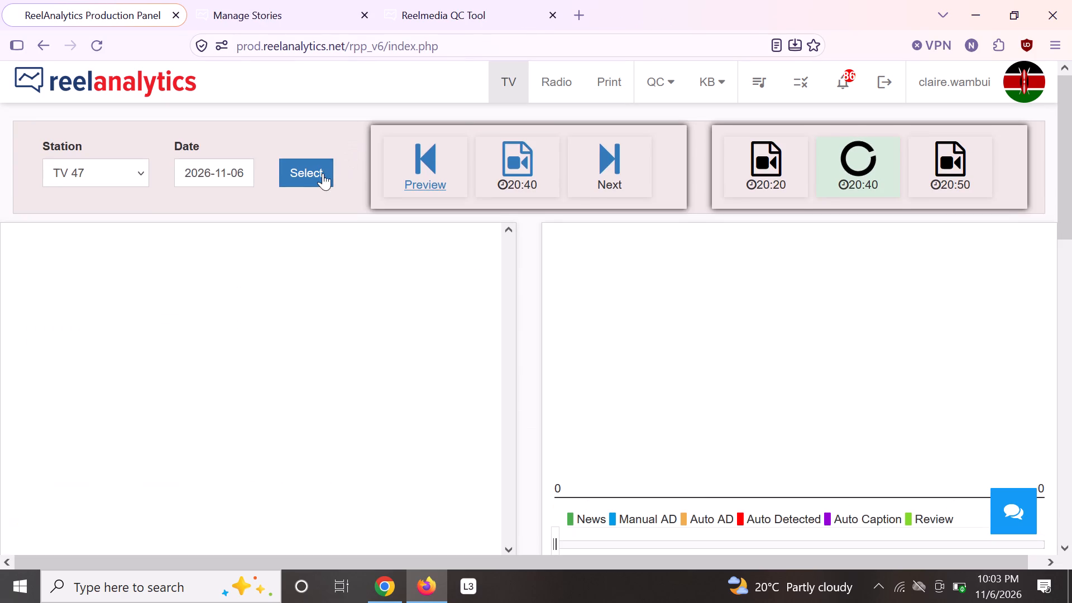
left_click(310, 171)
scroll(535, 275, "down", 3)
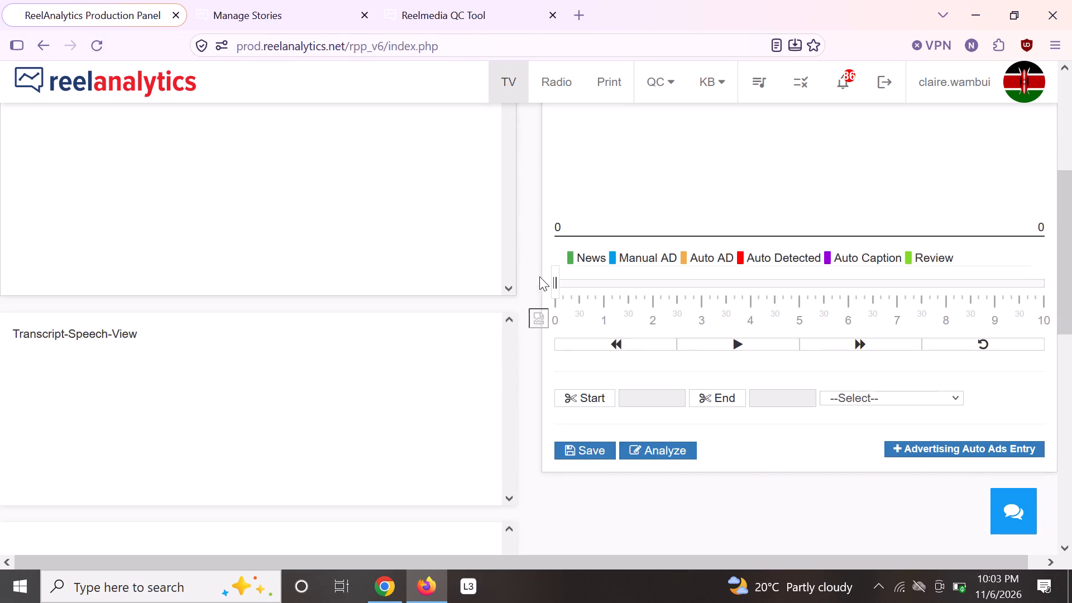
scroll(542, 281, "down", 2)
scroll(543, 285, "up", 1)
scroll(543, 286, "down", 5)
scroll(544, 294, "up", 2)
scroll(544, 294, "down", 3)
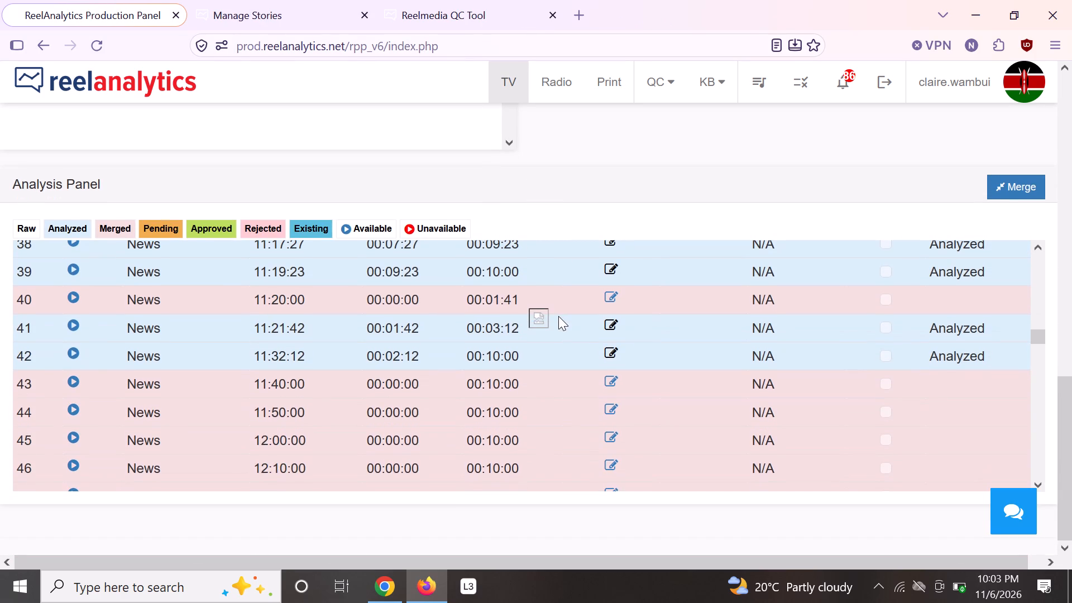
Look through the TV 47 clip list in the Analysis Panel for clips still lacking analysis.
scroll(558, 317, "up", 3)
scroll(558, 317, "down", 1)
scroll(558, 317, "up", 1)
scroll(558, 319, "down", 1)
scroll(558, 319, "up", 2)
scroll(558, 319, "down", 1)
scroll(558, 319, "up", 1)
scroll(559, 320, "down", 2)
scroll(559, 320, "up", 4)
scroll(559, 320, "down", 3)
scroll(560, 323, "up", 12)
scroll(565, 329, "down", 1)
scroll(565, 329, "up", 3)
scroll(565, 329, "down", 1)
scroll(565, 329, "up", 2)
scroll(565, 329, "down", 2)
scroll(565, 329, "up", 6)
scroll(1071, 343, "down", 1)
scroll(1071, 350, "up", 2)
scroll(1071, 360, "down", 1)
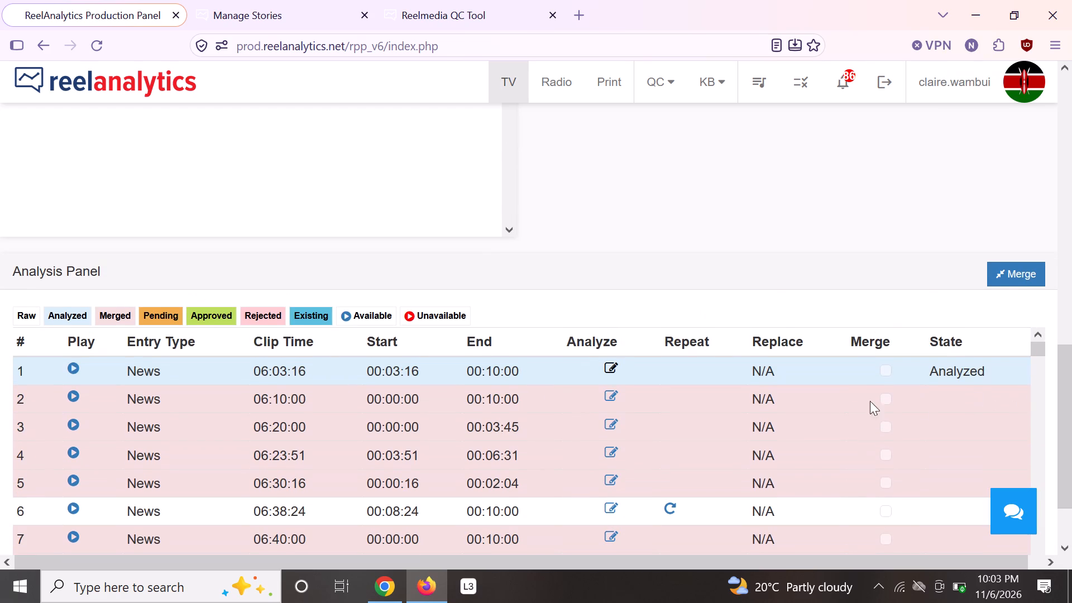
left_click_drag(1041, 347, 1030, 437)
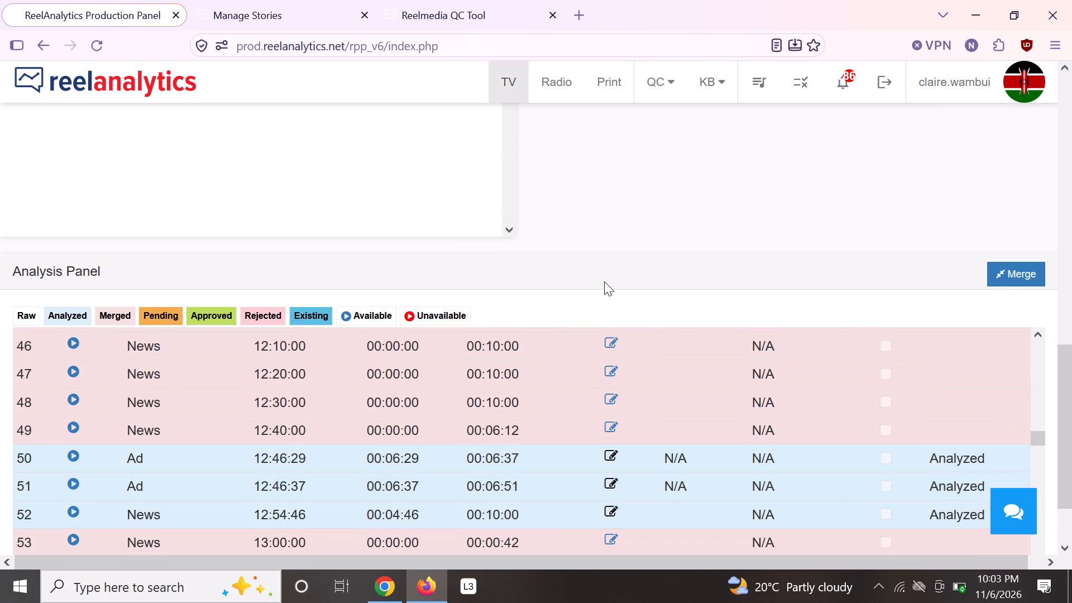
Search Manage Stories for "interview" stories from TV 47 dated 2026-11-06 and view the TV records.
left_click(273, 19)
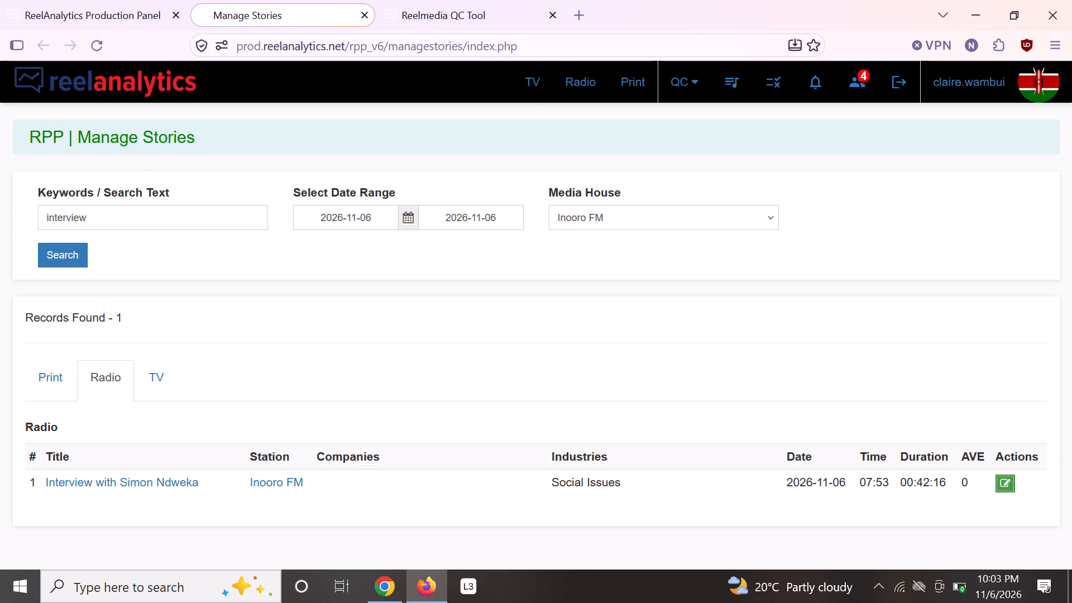
left_click(606, 219)
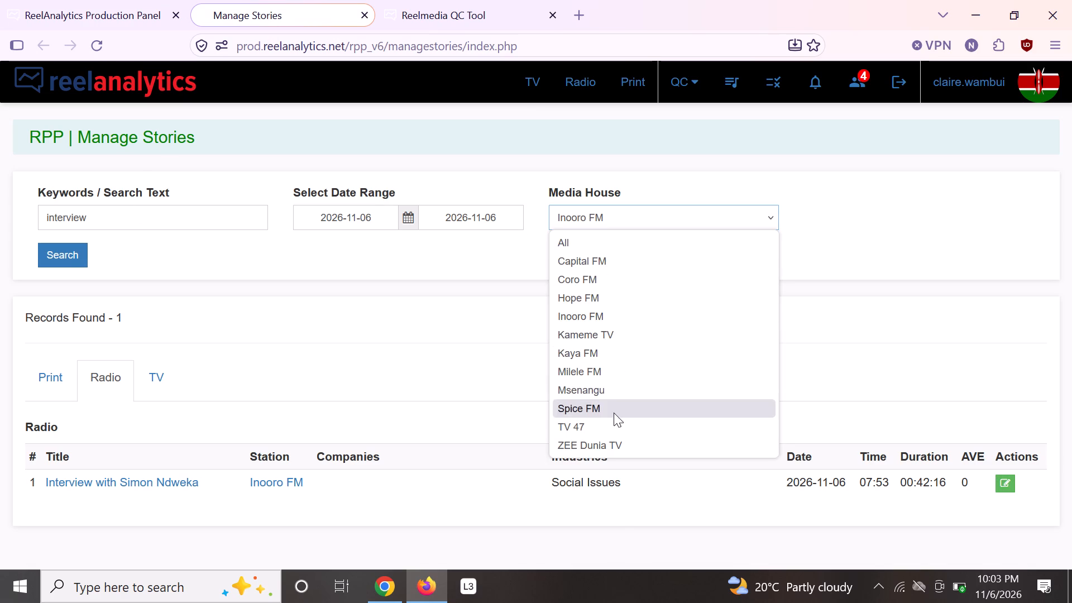
left_click(604, 427)
left_click(65, 258)
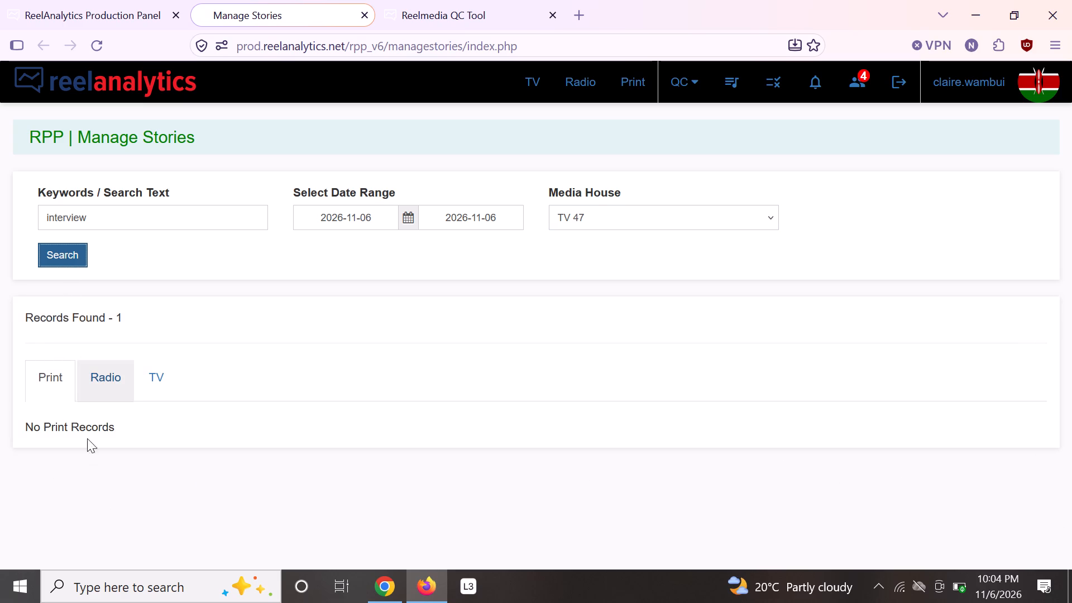
left_click(99, 392)
left_click(175, 372)
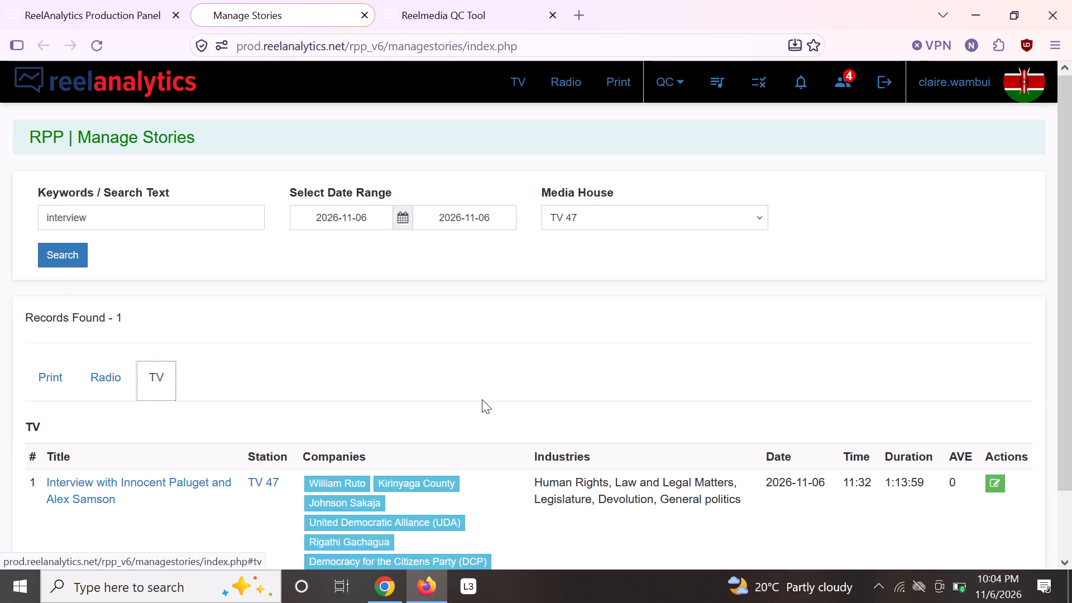
scroll(529, 396, "down", 3)
scroll(532, 398, "up", 4)
Open the TV 47 11:32 interview story for editing and go through its summary to the end.
left_click(1000, 482)
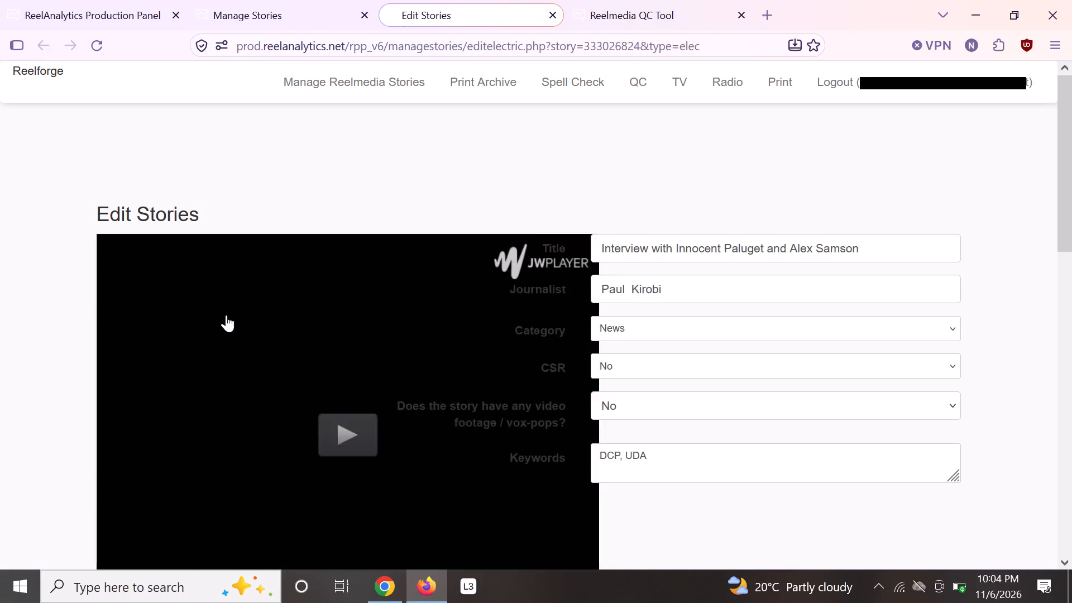
scroll(230, 328, "down", 1)
scroll(233, 353, "up", 1)
scroll(234, 356, "down", 4)
scroll(261, 344, "up", 1)
scroll(261, 346, "down", 1)
scroll(261, 346, "up", 1)
scroll(261, 346, "down", 1)
scroll(261, 346, "up", 2)
scroll(142, 453, "down", 4)
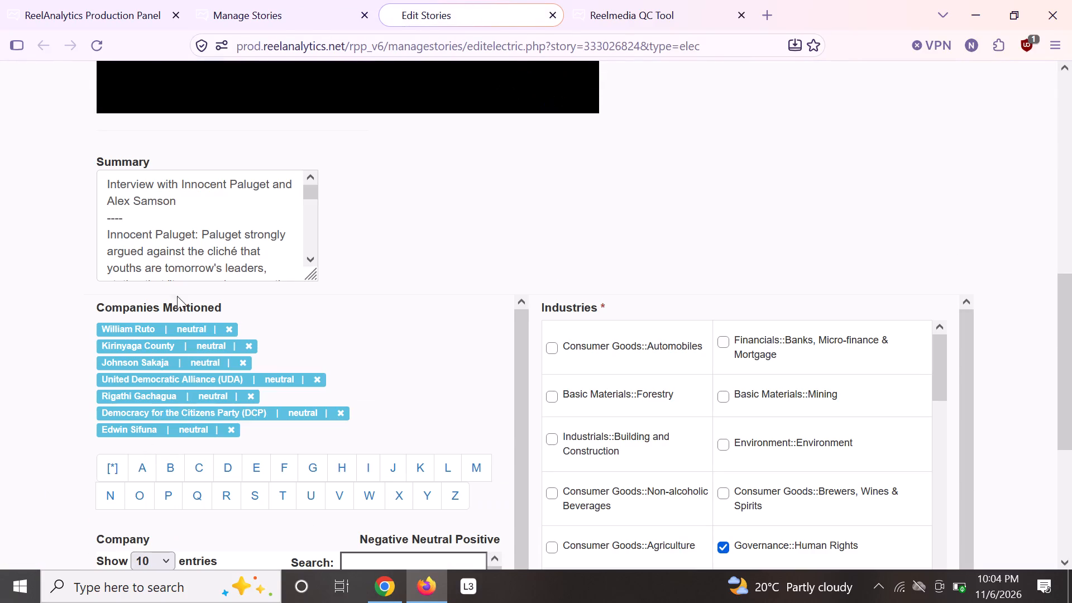
scroll(190, 255, "down", 4)
scroll(193, 254, "up", 2)
scroll(194, 256, "down", 7)
scroll(194, 256, "up", 1)
scroll(194, 256, "down", 4)
scroll(194, 262, "up", 1)
scroll(194, 262, "down", 1)
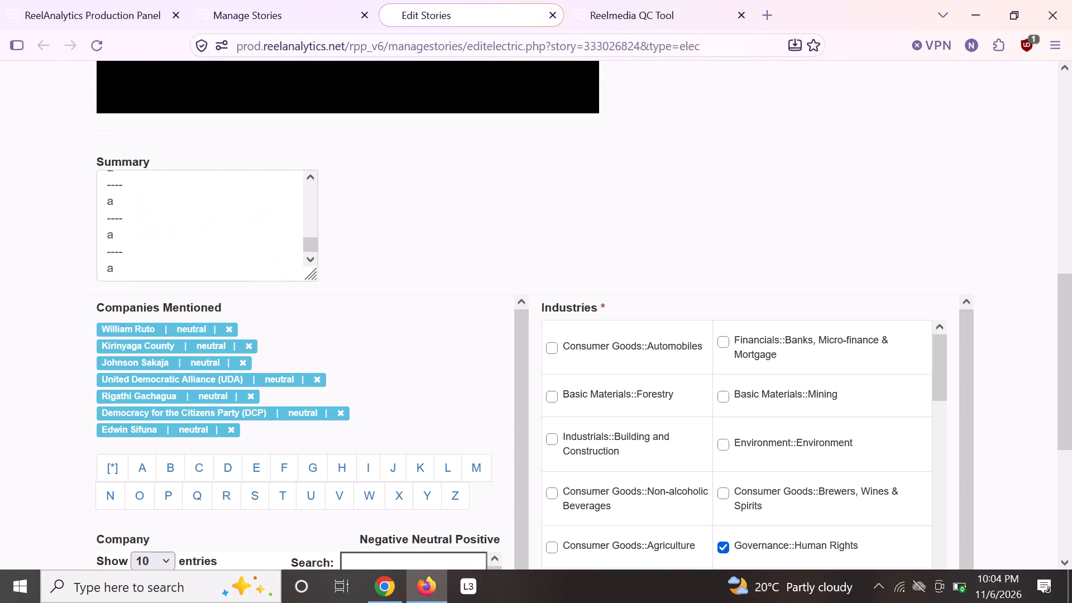
Delete the placeholder letter "a" from each empty segment at the end of the story's summary.
left_click(133, 267)
key("BackSpace")
left_click(113, 232)
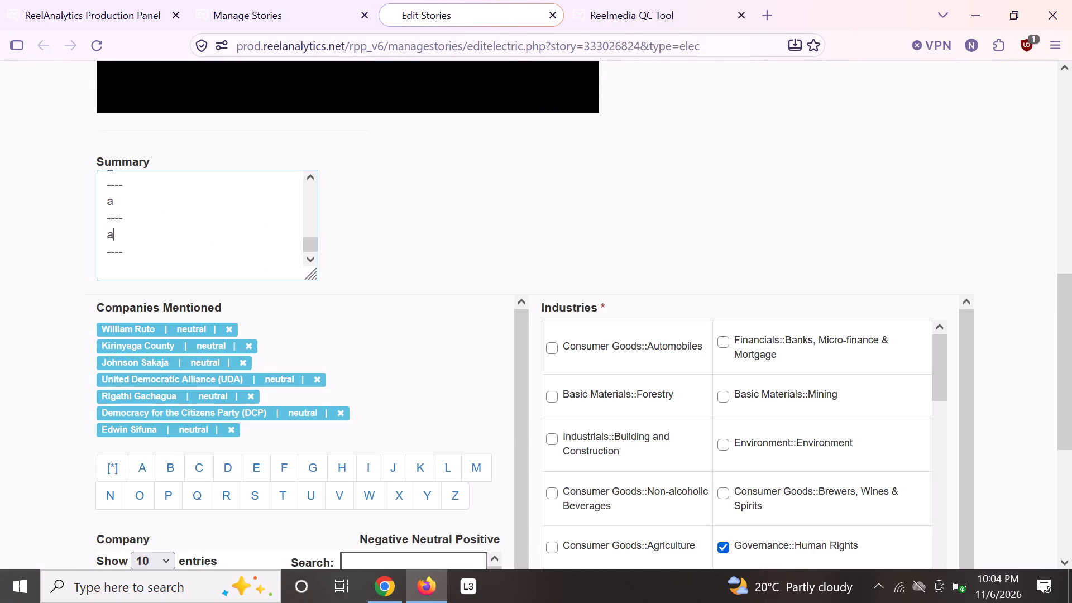
key("BackSpace")
left_click(114, 204)
key("BackSpace")
scroll(118, 240, "up", 1)
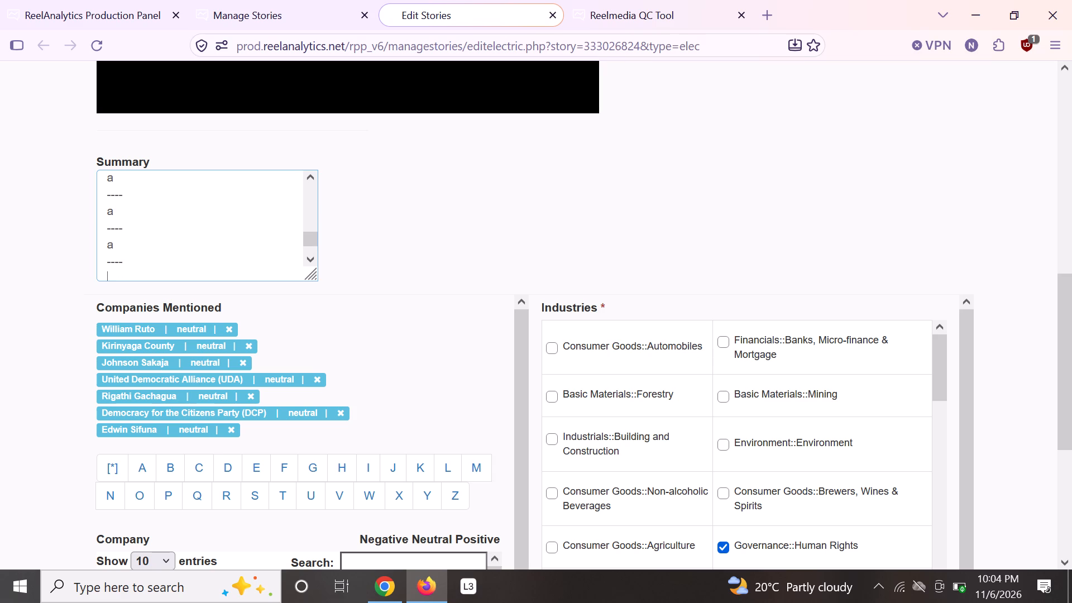
left_click(119, 239)
key("BackSpace")
left_click(118, 214)
key("BackSpace")
left_click(122, 184)
key("BackSpace")
scroll(133, 221, "up", 1)
left_click(118, 221)
key("BackSpace")
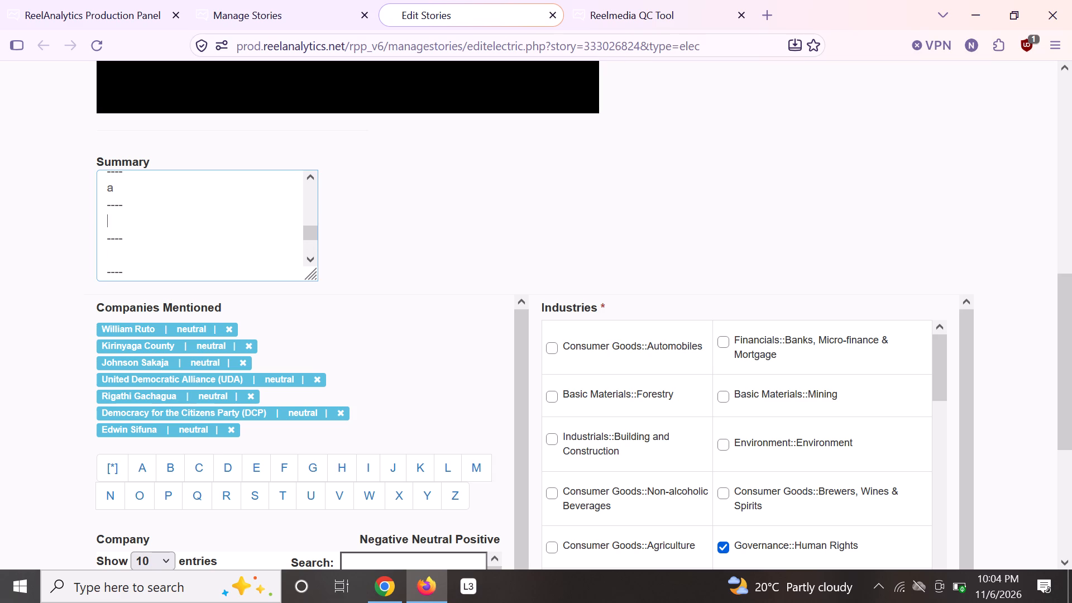
left_click(118, 189)
key("BackSpace")
scroll(137, 229, "up", 2)
left_click(119, 255)
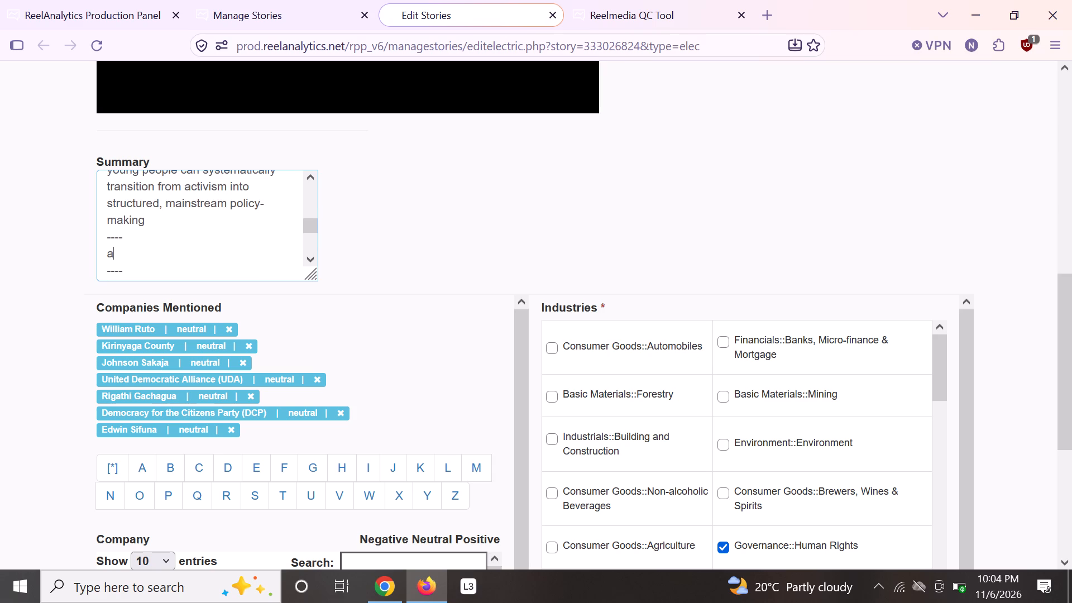
key("BackSpace")
Save the edited story and close its Edit Stories page.
scroll(187, 229, "down", 2)
scroll(187, 229, "up", 3)
scroll(187, 229, "down", 1)
scroll(188, 228, "up", 1)
scroll(189, 221, "down", 1)
scroll(189, 221, "up", 1)
scroll(189, 223, "down", 7)
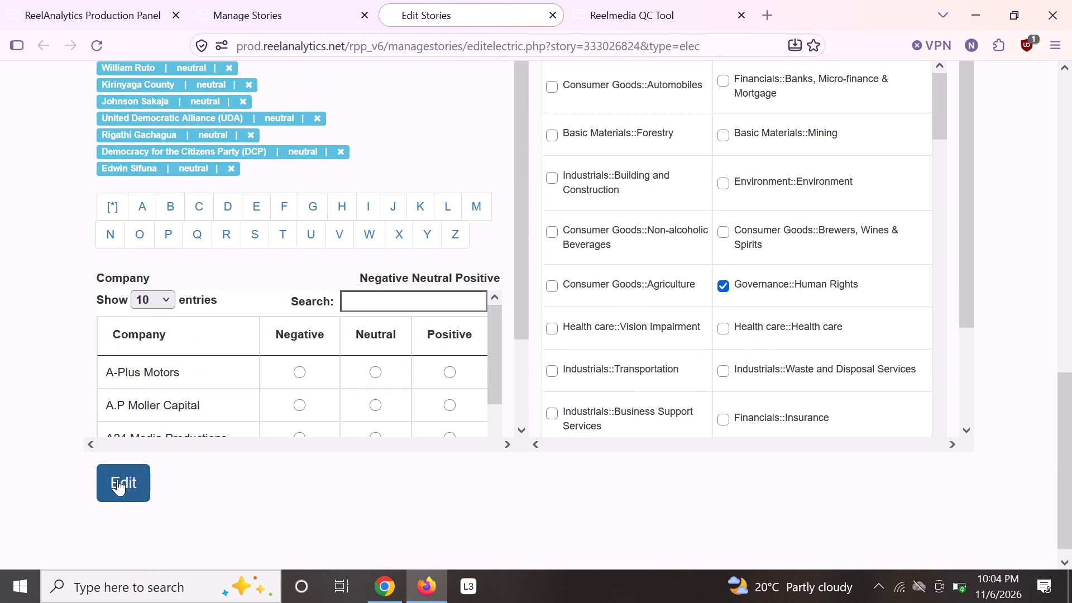
left_click(135, 487)
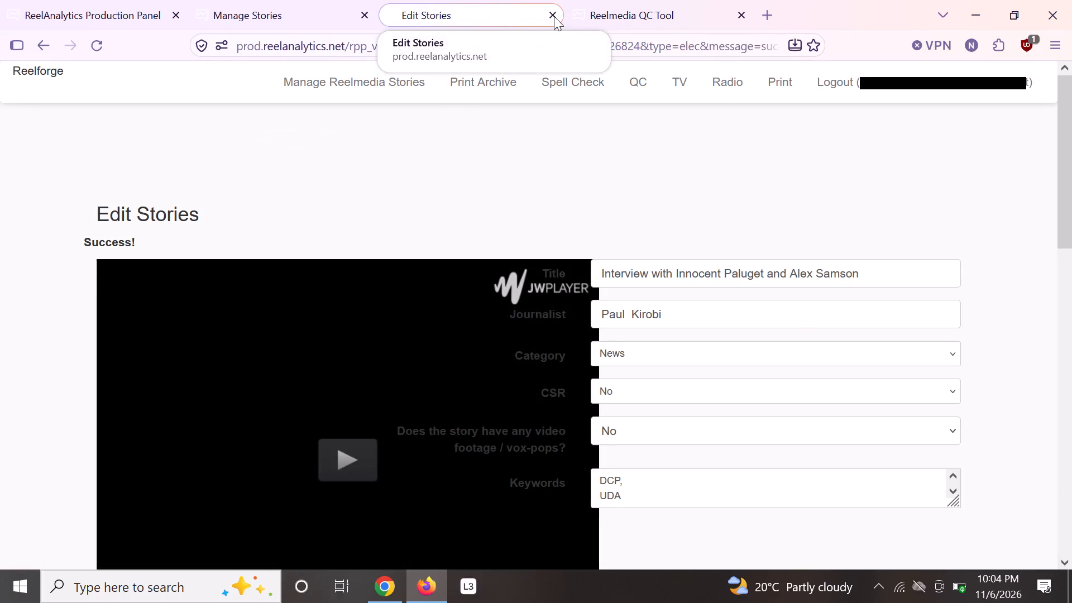
left_click(554, 16)
Reload the TV 47 clips for 2026-11-06 in the Production Panel.
left_click(88, 5)
scroll(310, 167, "up", 8)
scroll(343, 166, "down", 2)
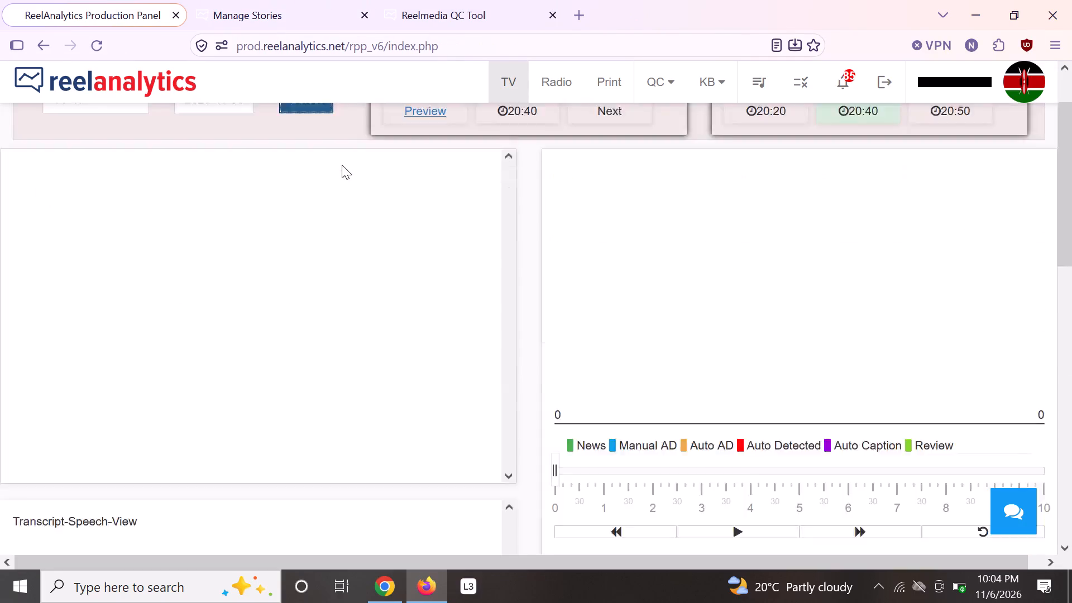
scroll(321, 151, "up", 4)
left_click(304, 170)
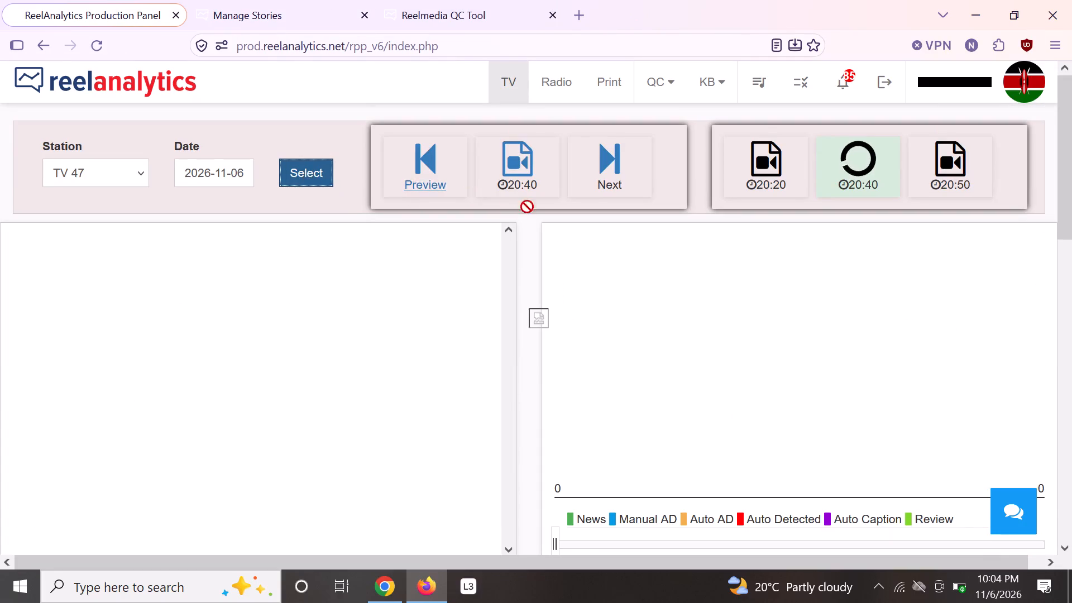
Find the unanalyzed 06:38:24 News clip in the Analysis Panel and open it for analysis.
scroll(527, 207, "down", 5)
scroll(541, 214, "up", 1)
scroll(543, 218, "down", 3)
scroll(543, 218, "up", 1)
scroll(543, 225, "down", 5)
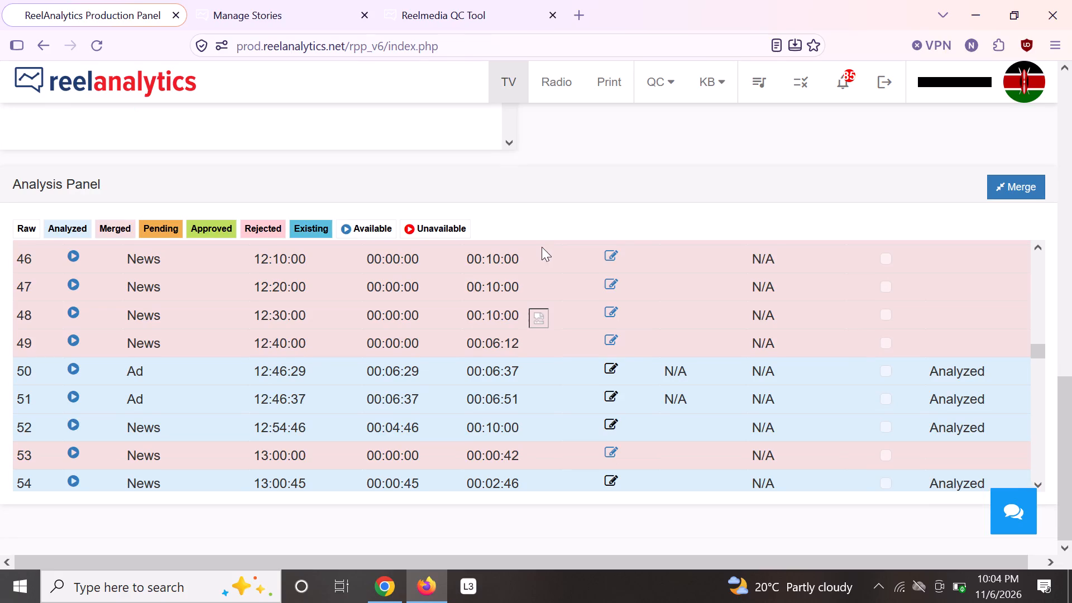
scroll(586, 384, "up", 5)
scroll(589, 384, "down", 1)
scroll(589, 384, "up", 8)
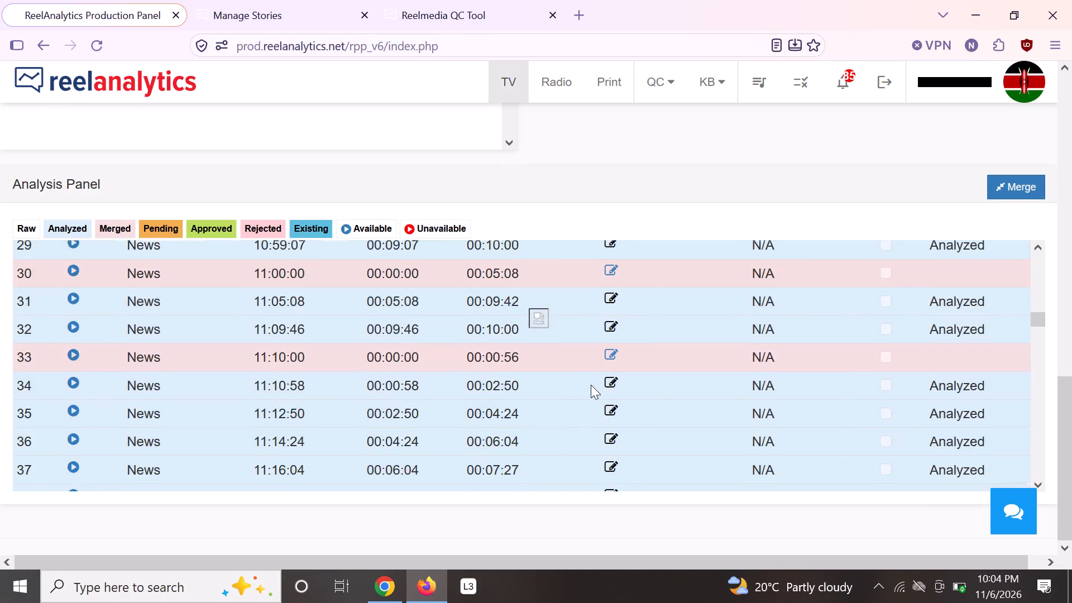
scroll(595, 386, "up", 3)
scroll(598, 382, "down", 1)
scroll(600, 380, "up", 4)
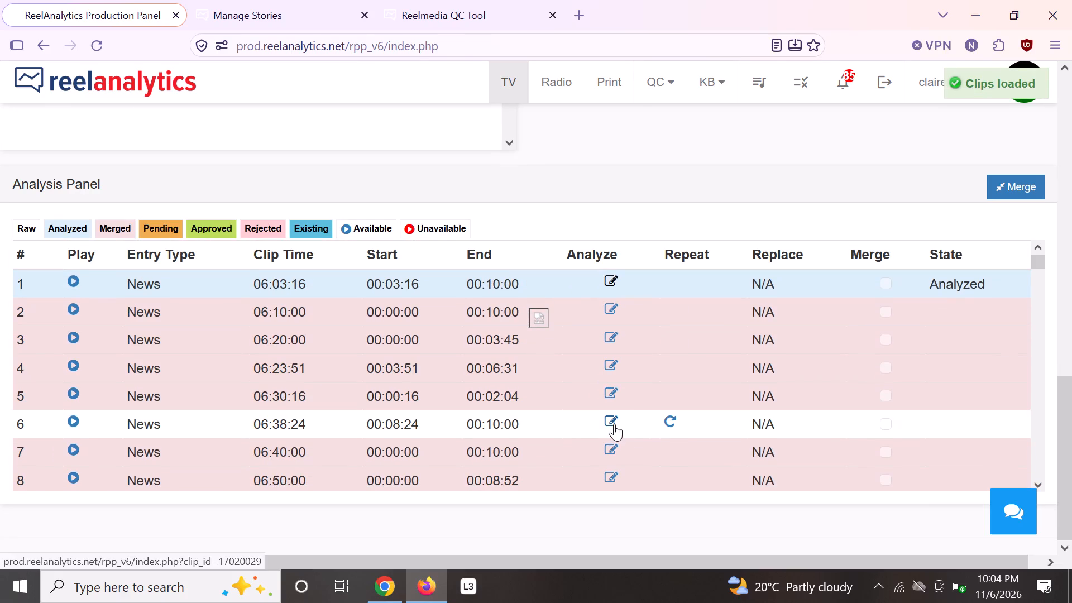
left_click(612, 421)
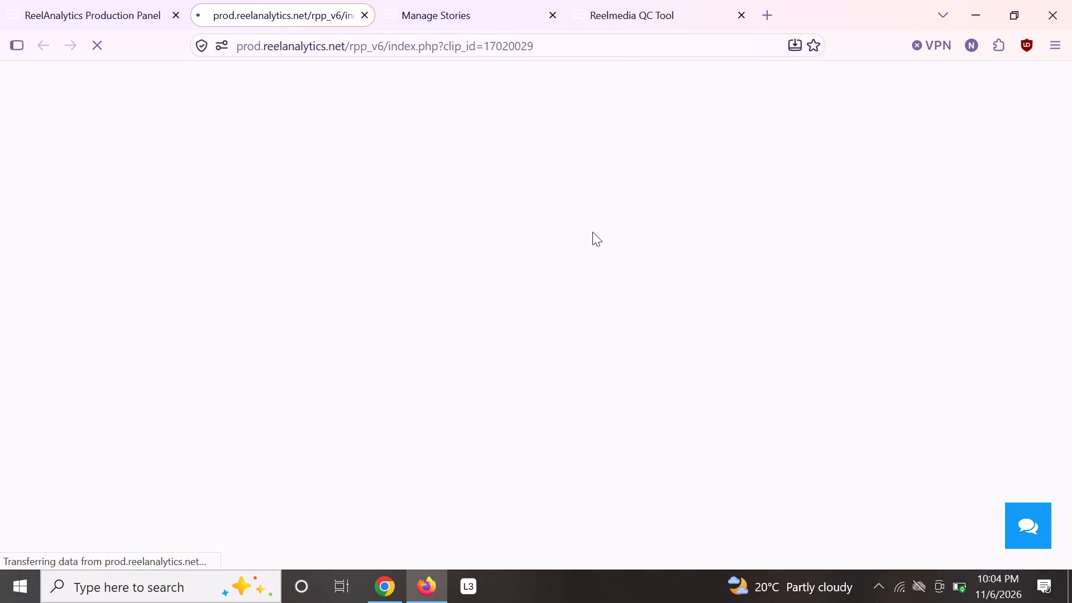
Enter Interview as the clip's program name and open the journalist choices.
left_click(602, 174)
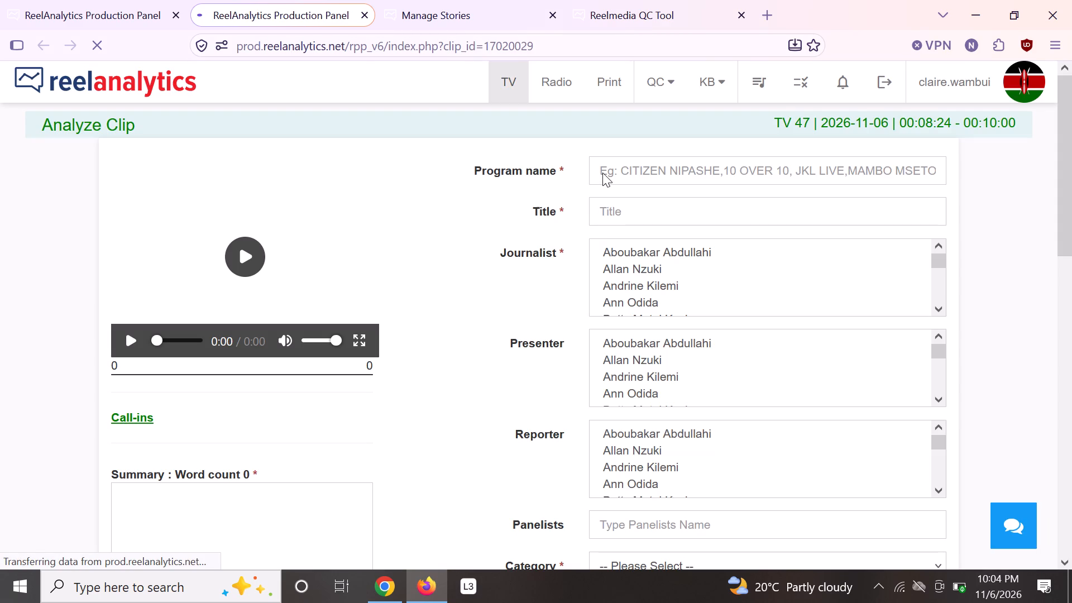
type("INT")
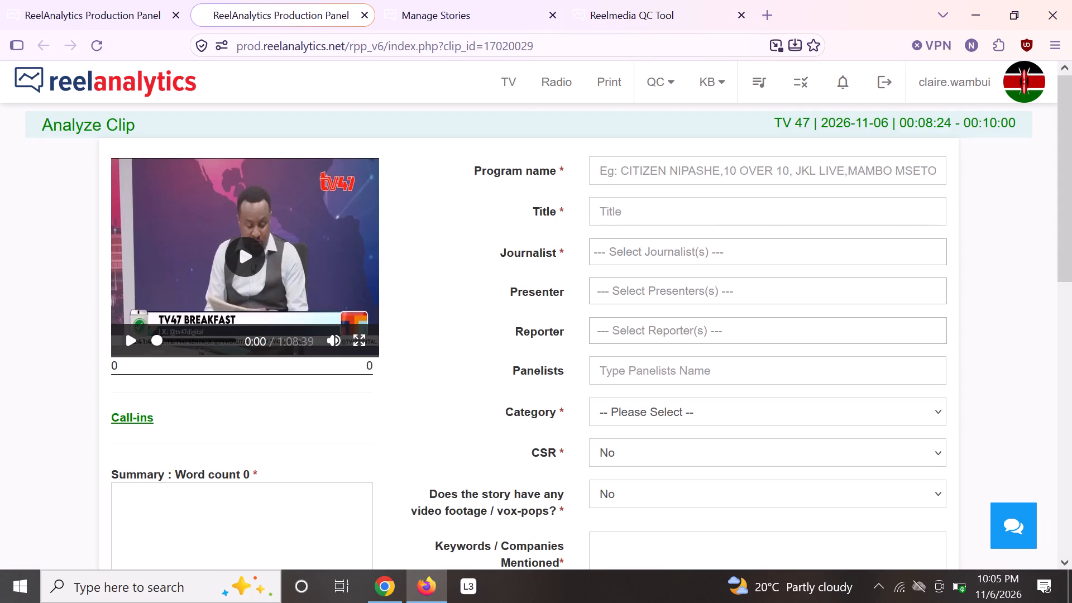
left_click(599, 173)
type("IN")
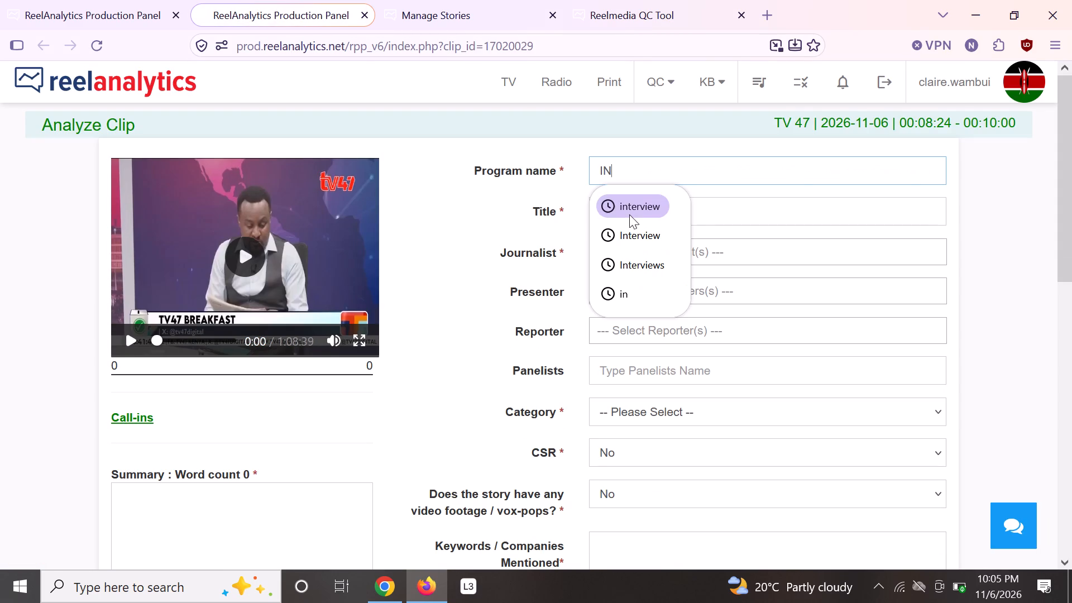
left_click(634, 237)
left_click(626, 256)
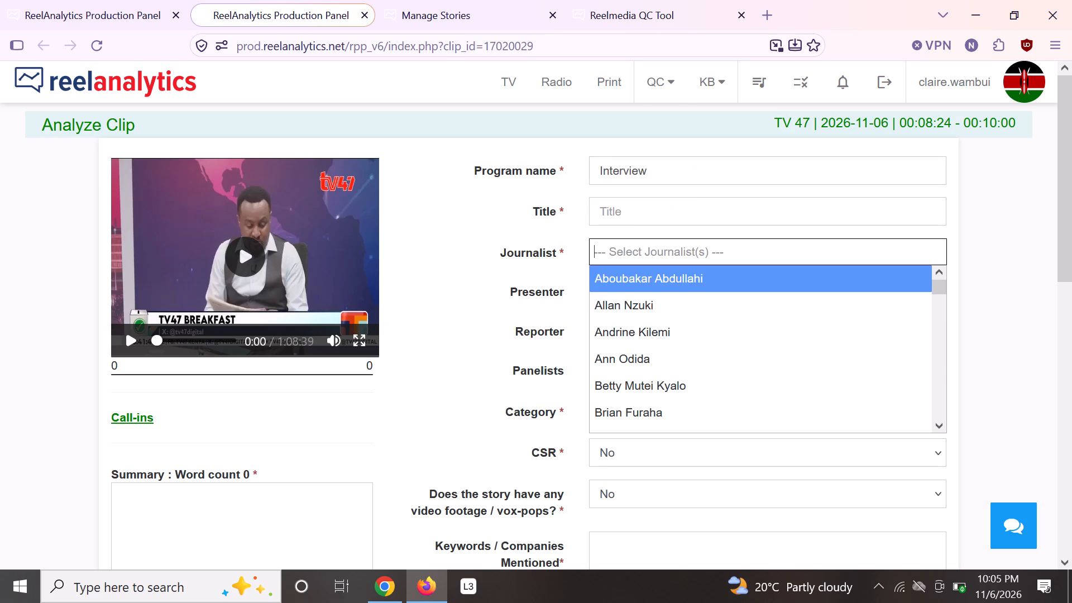
Start the clip's video playback and set the category to Interviews.
left_click(244, 259)
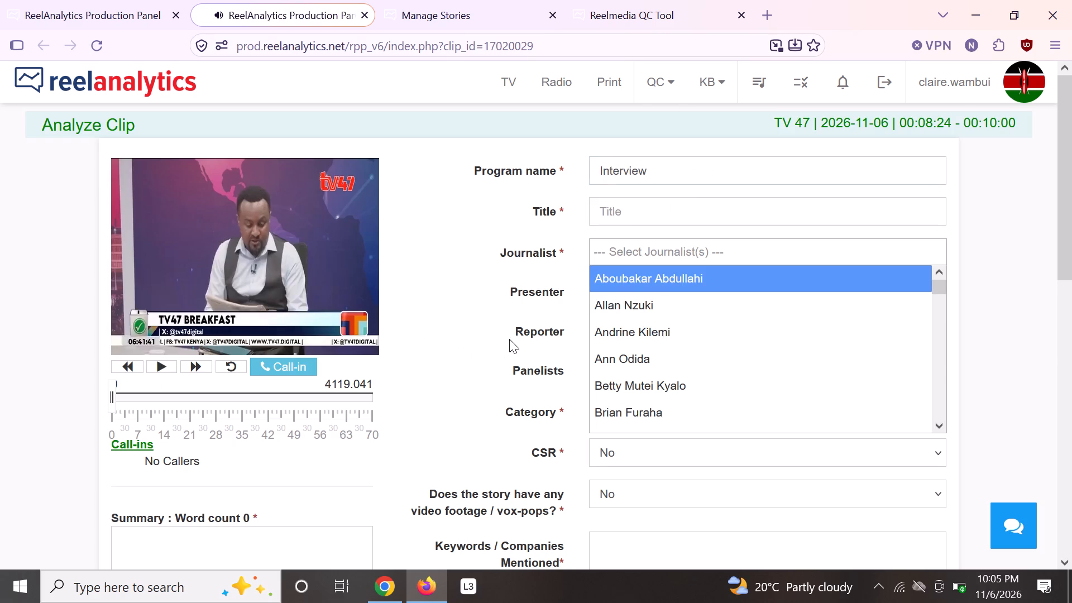
scroll(510, 340, "down", 2)
left_click(473, 347)
scroll(551, 283, "up", 5)
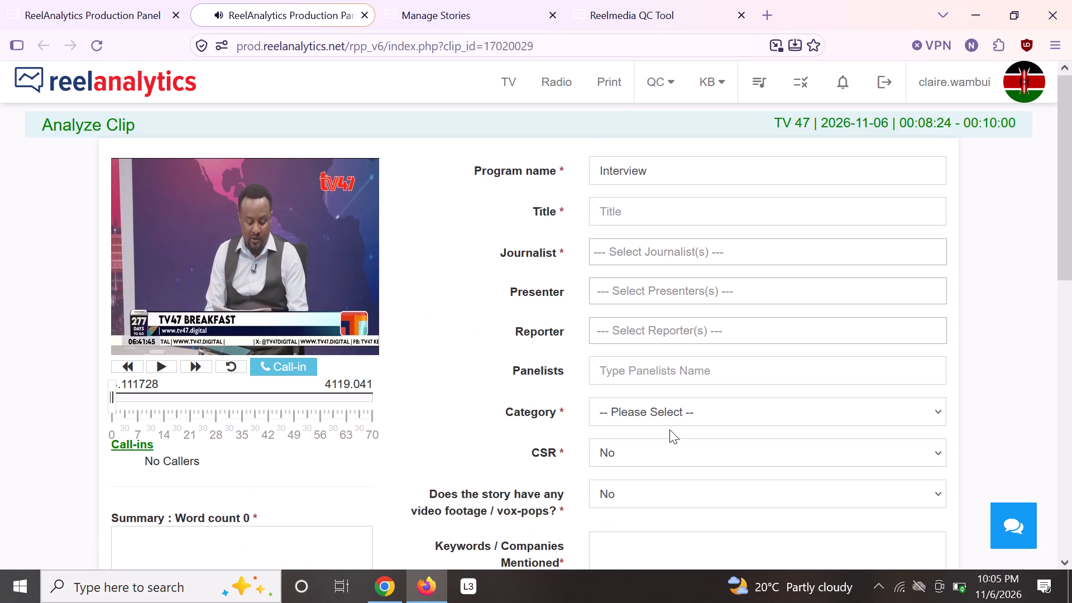
left_click(664, 417)
left_click(643, 228)
Begin the Segment 1 summary with the text "Interview with".
scroll(475, 282, "down", 2)
left_click(137, 381)
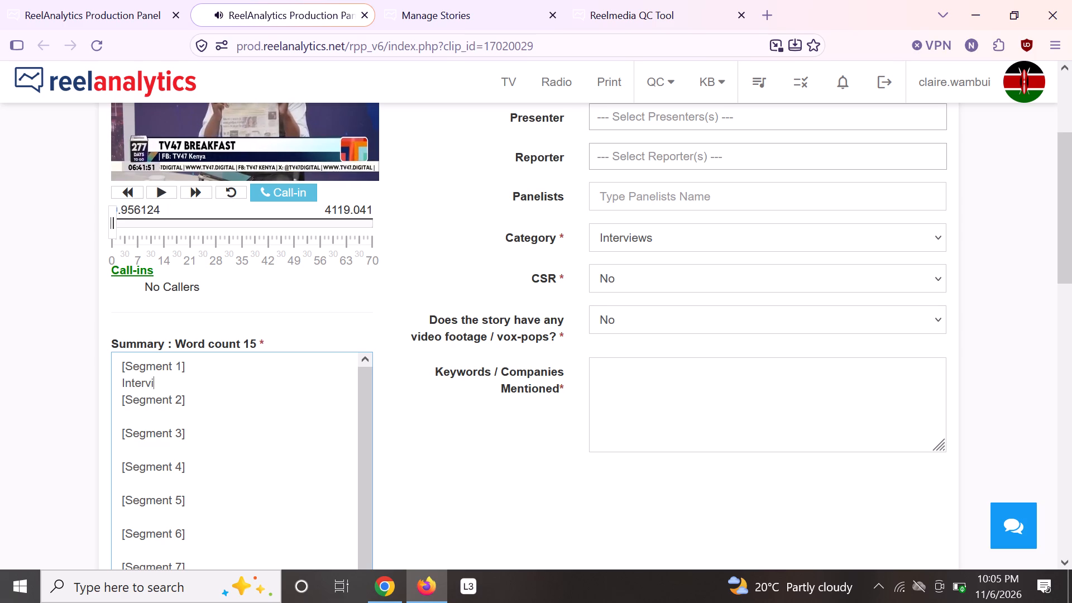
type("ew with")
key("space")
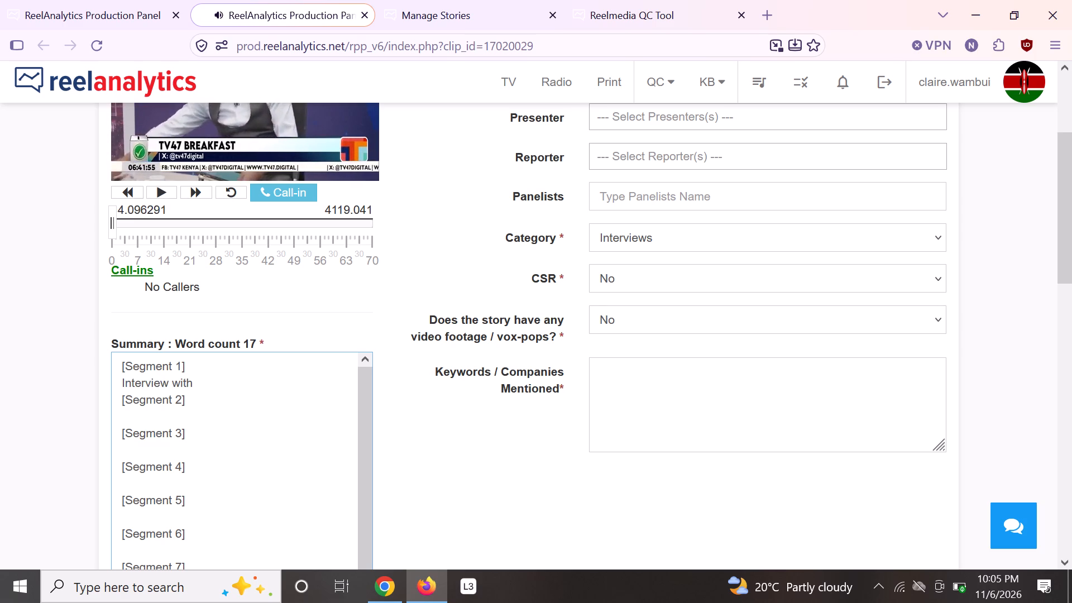
Skim the opening two minutes of the clip's video for the guest's introduction and the discussion topic.
scroll(419, 270, "up", 3)
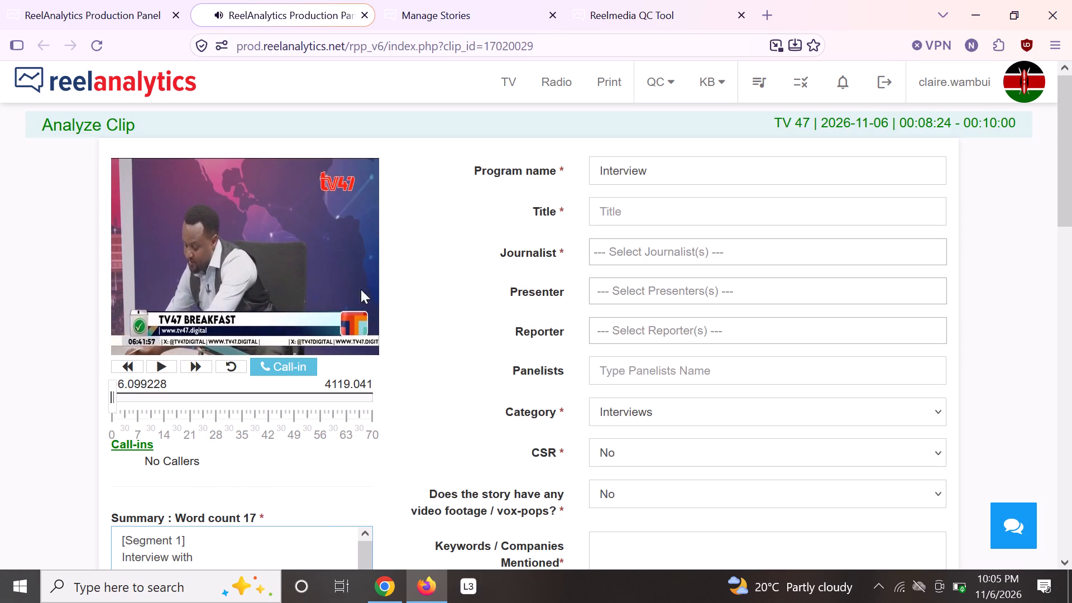
left_click(158, 341)
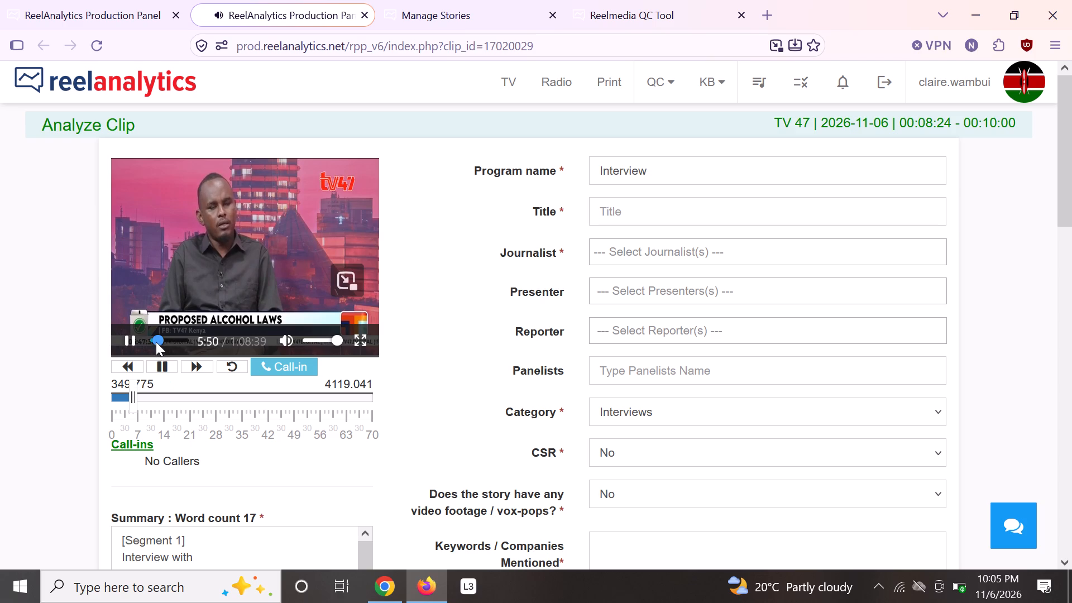
left_click(155, 341)
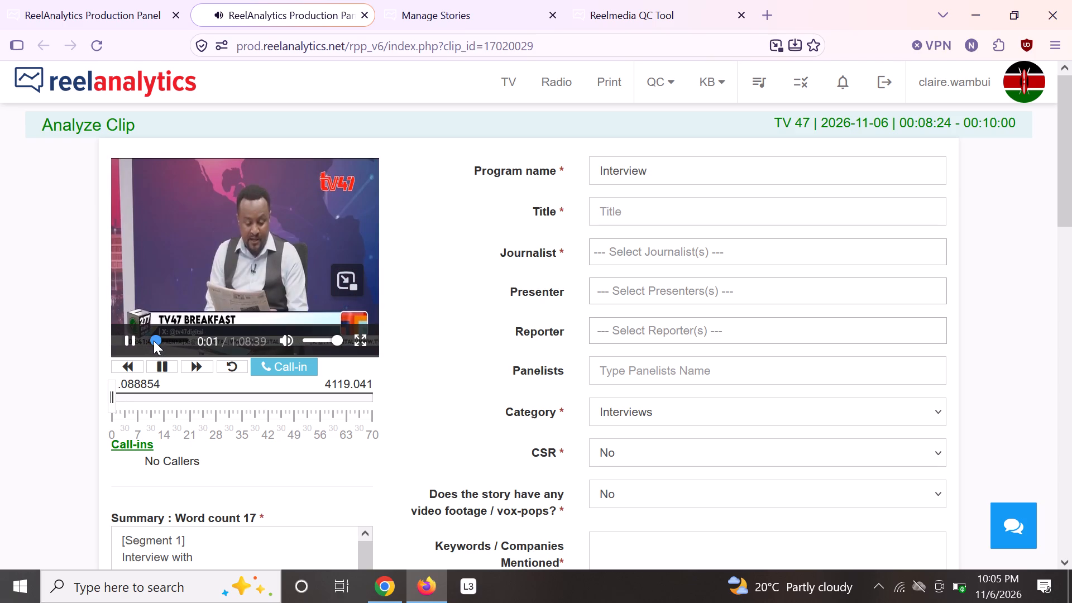
key("Right")
key("Right")
key("Right")
key("Right")
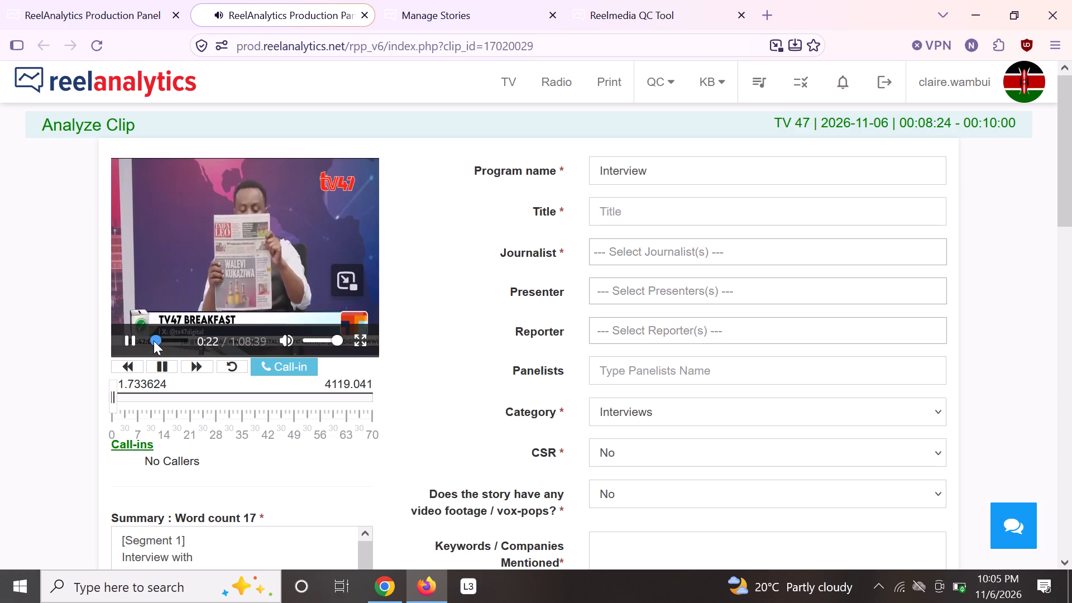
key("Right")
key("Right")
key("Right")
key("Right")
key("Right")
key("Right")
key("Right")
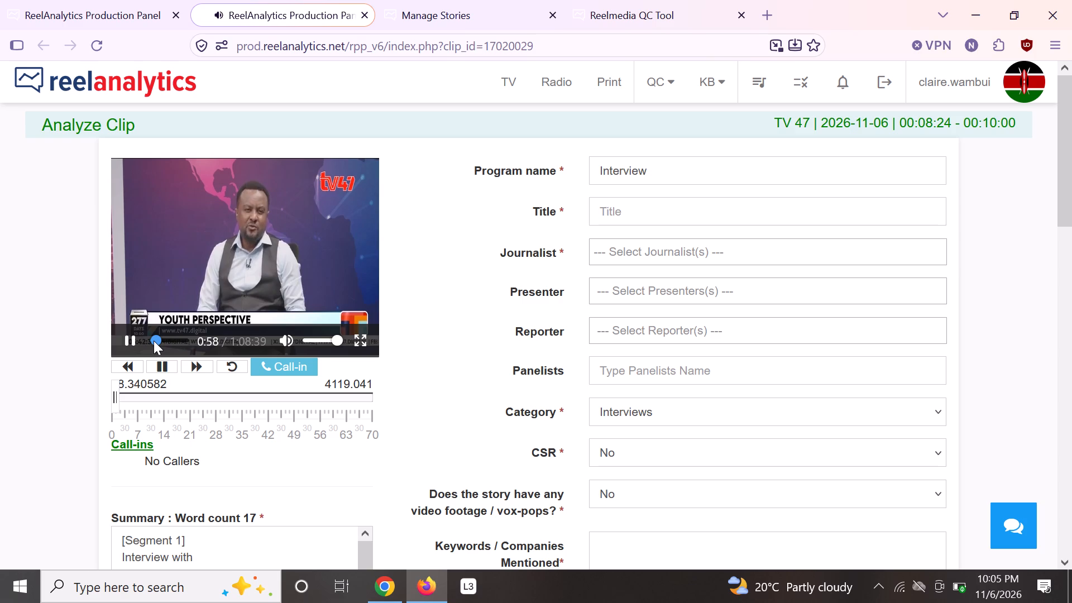
key("Right")
key("Right")
key("Right")
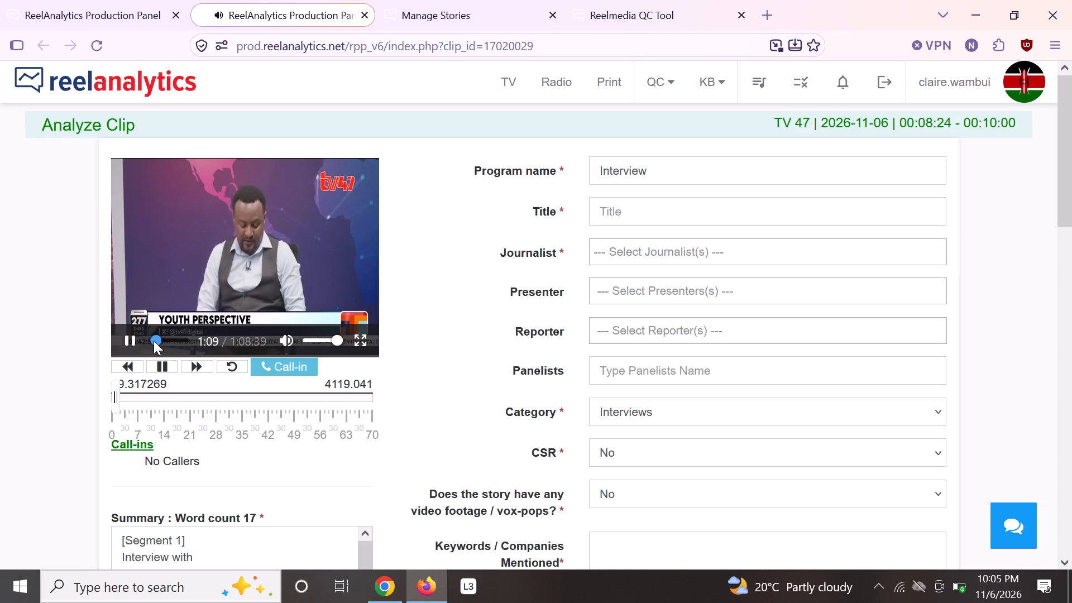
key("Right")
key("Right")
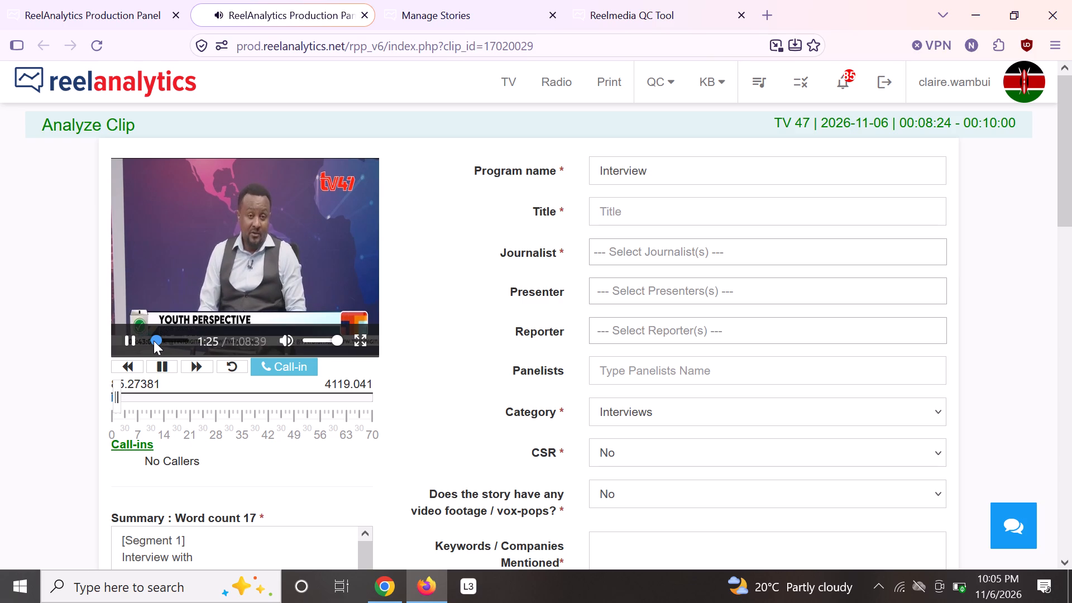
key("Right")
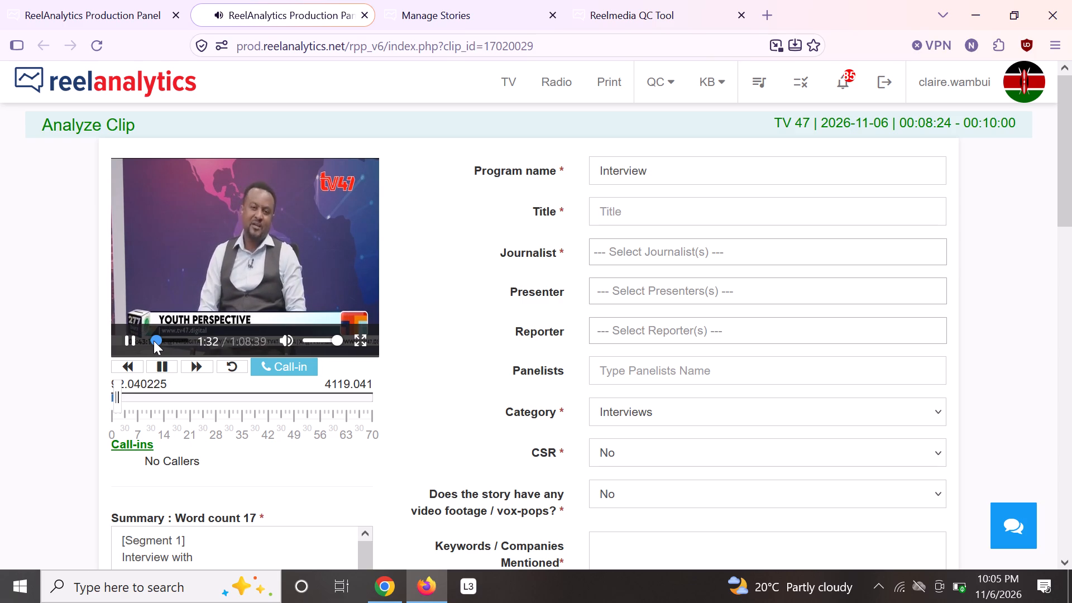
key("Right")
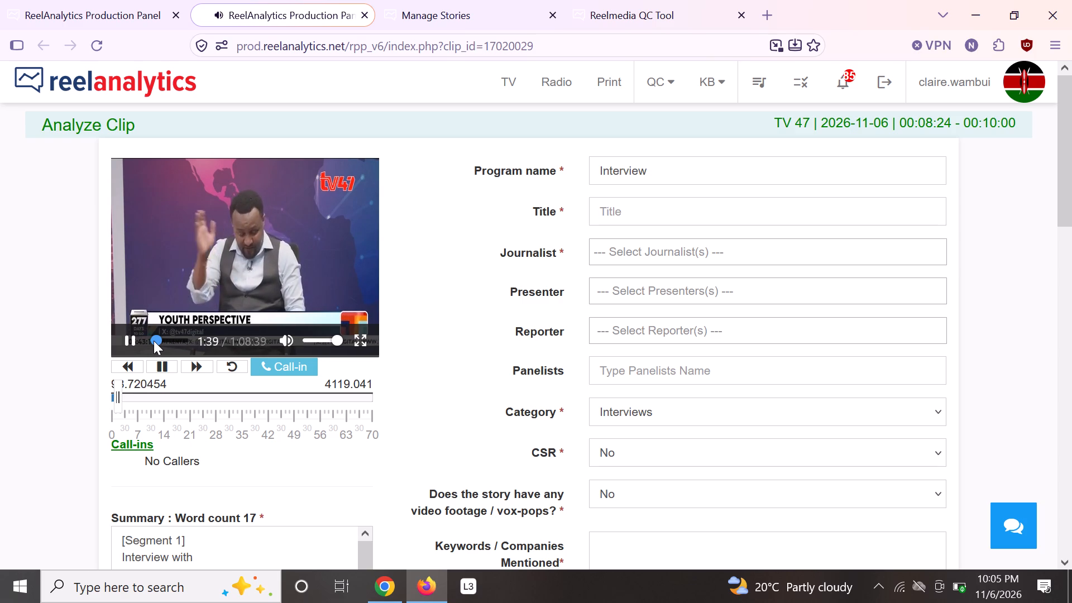
key("Right")
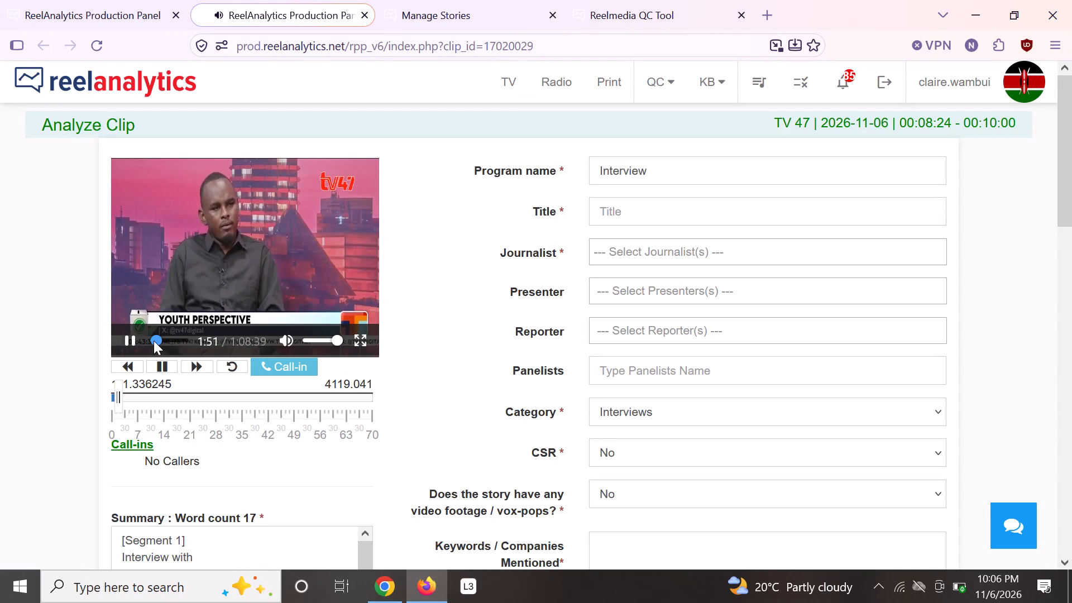
Add the introduced guest's name after "Interview with" in the Segment 1 summary.
left_click(204, 556)
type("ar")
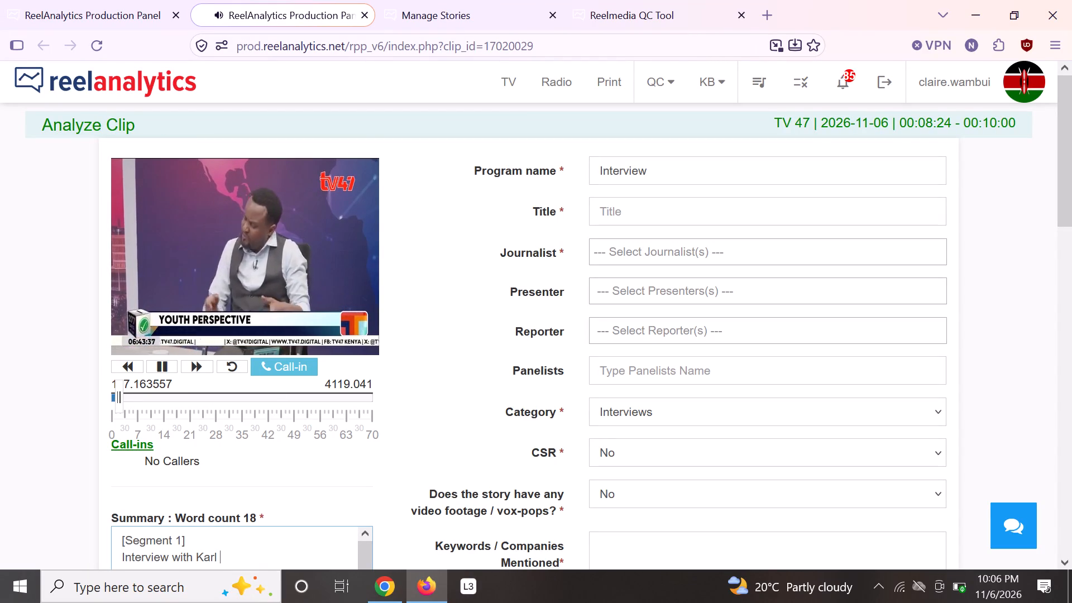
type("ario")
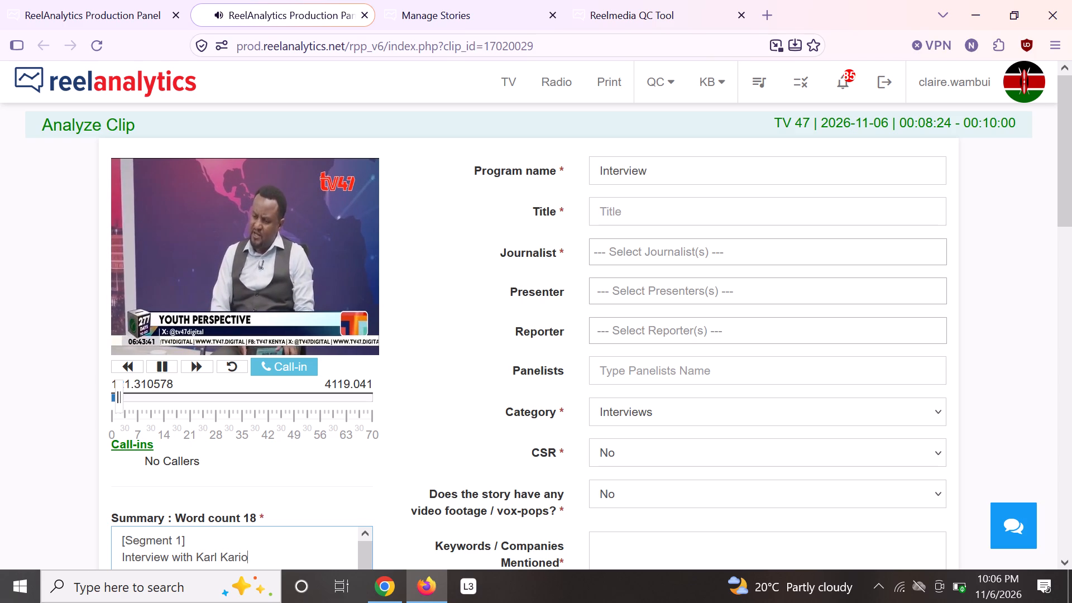
Copy the Segment 1 summary line into the clip's title.
left_click_drag(254, 559, 122, 558)
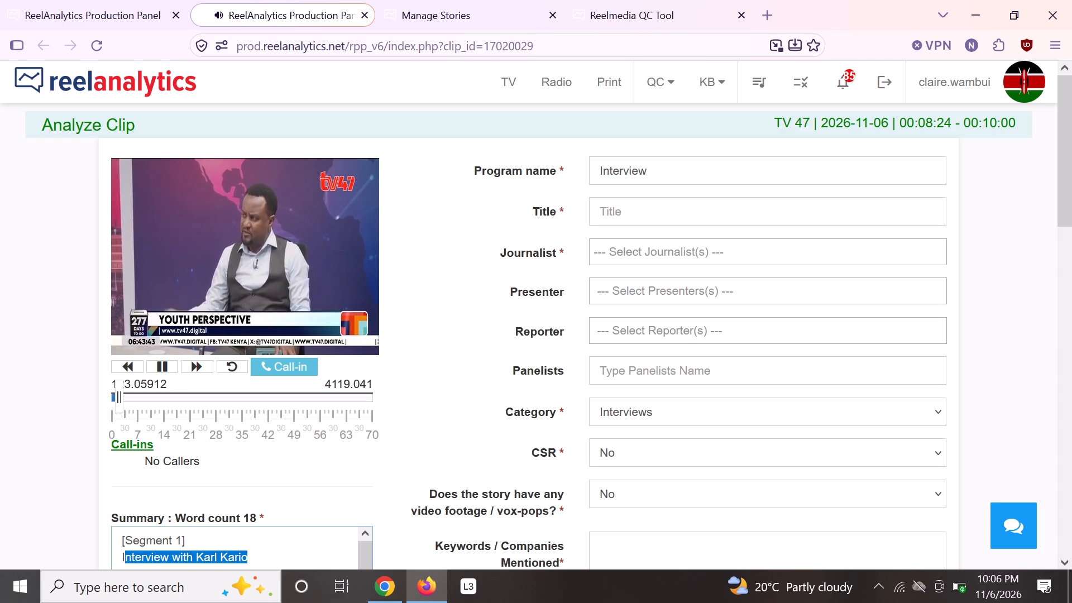
left_click_drag(122, 558, 122, 558)
right_click(166, 559)
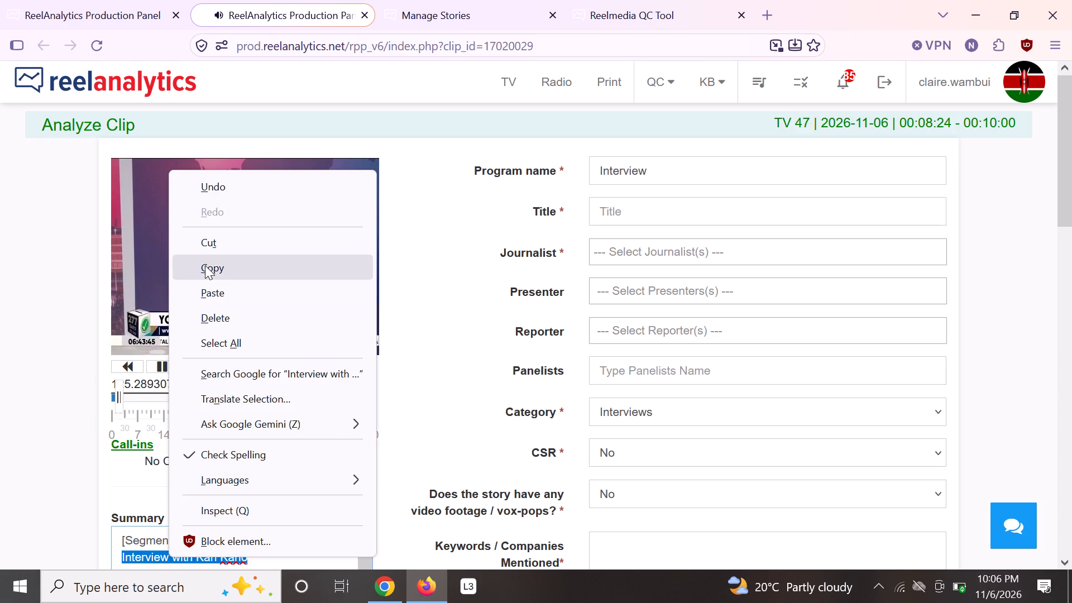
left_click(207, 266)
right_click(622, 212)
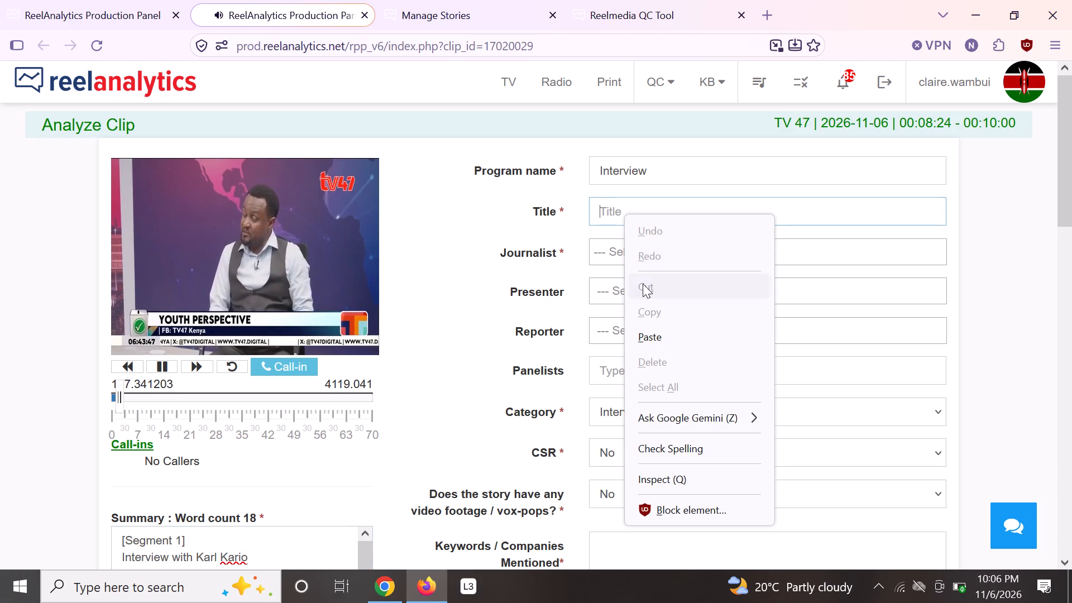
left_click(645, 337)
left_click(631, 250)
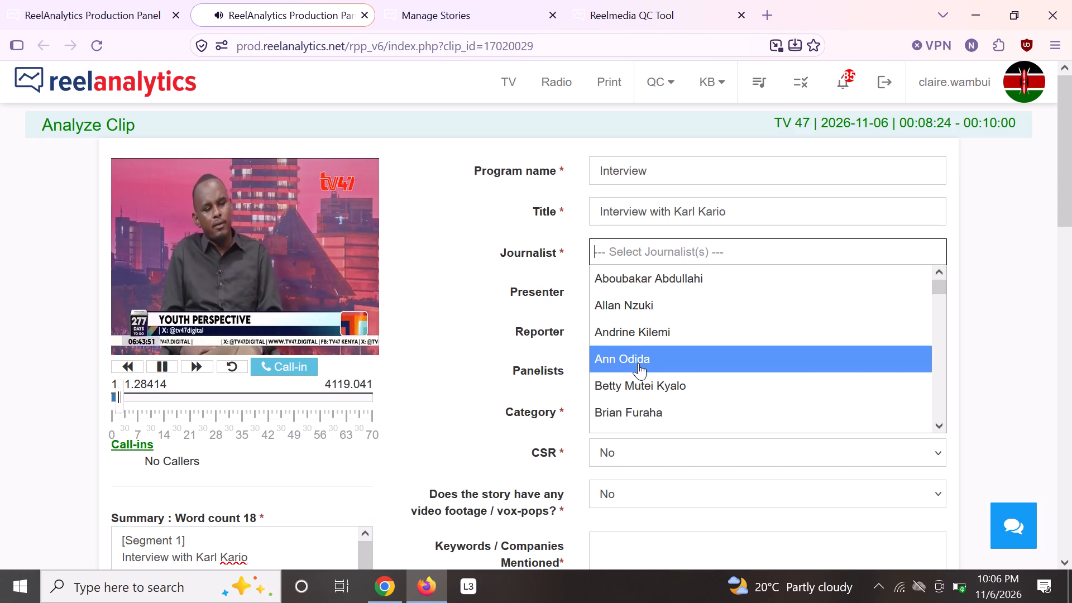
scroll(638, 366, "down", 1)
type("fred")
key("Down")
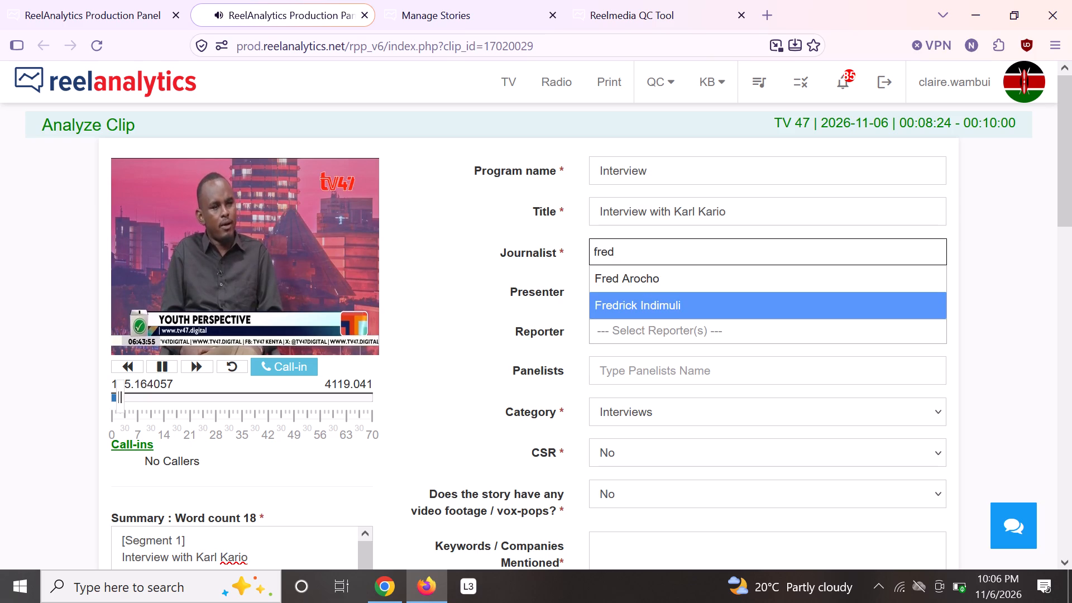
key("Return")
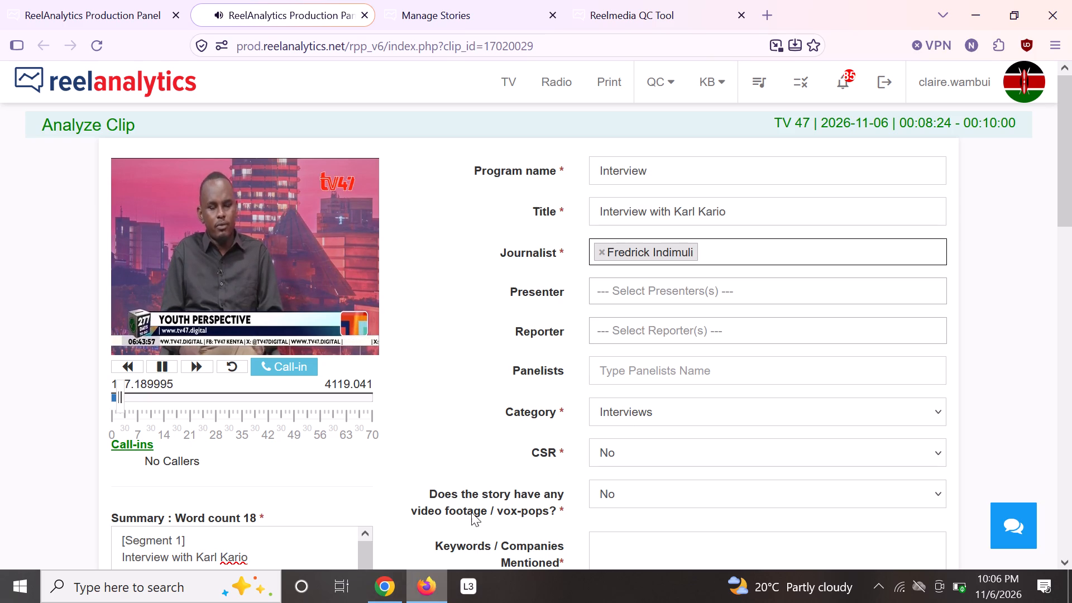
Jump ahead in the clip's video to about 8:30.
left_click(159, 338)
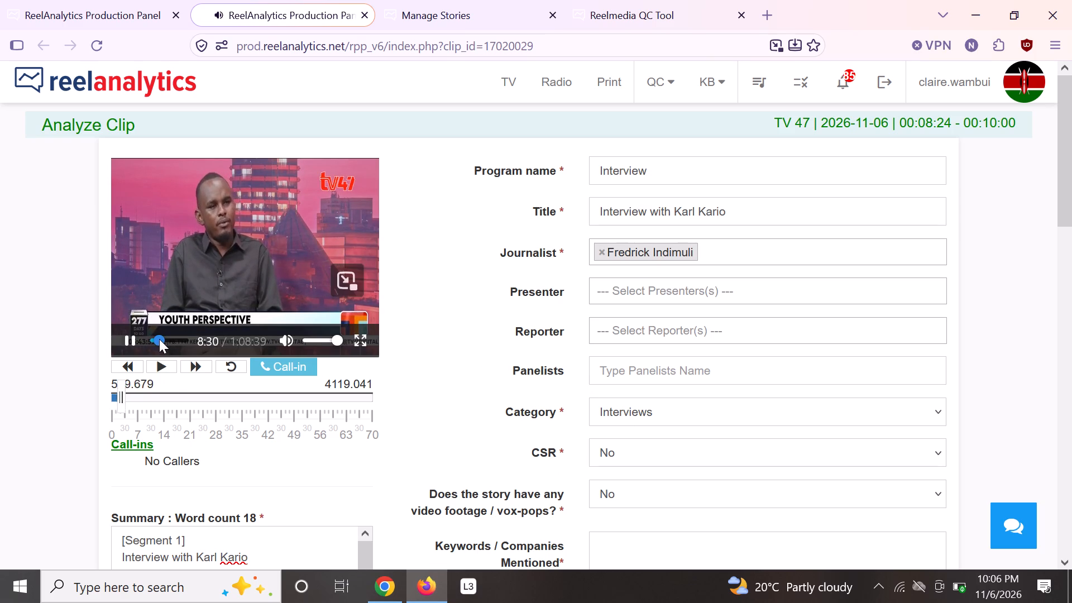
Find Baringo County among the companies mentioned and mark it as Neutral.
scroll(454, 351, "down", 6)
scroll(458, 363, "up", 2)
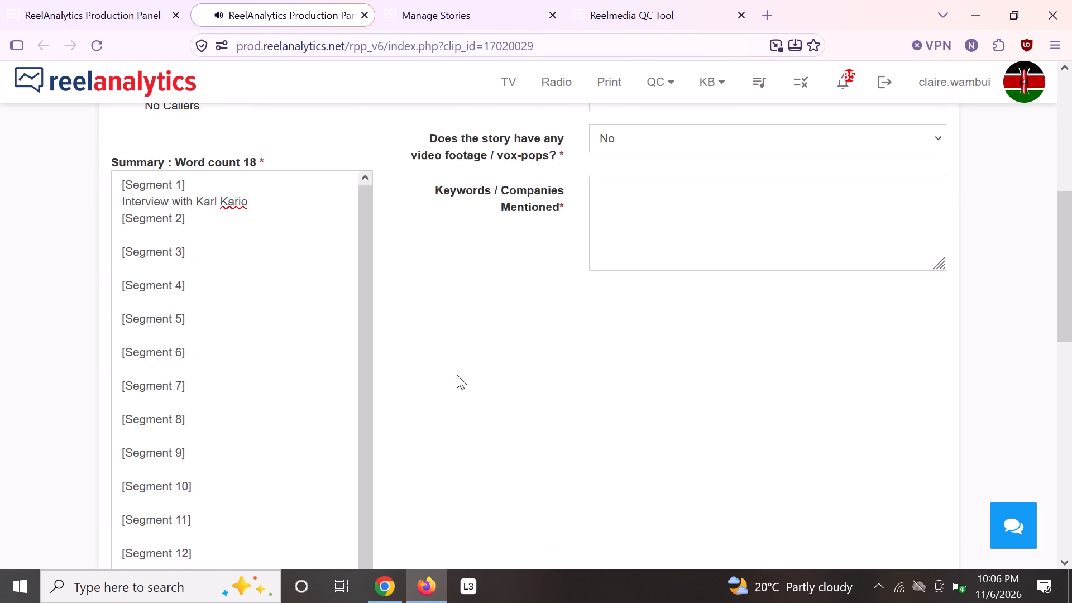
scroll(456, 390, "down", 5)
left_click(165, 337)
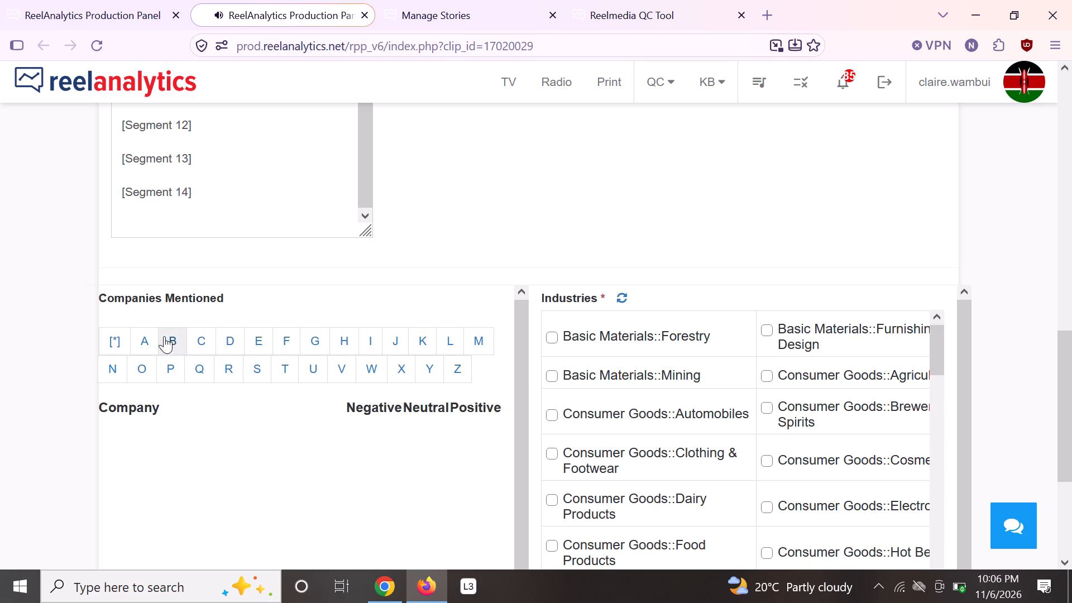
left_click(396, 427)
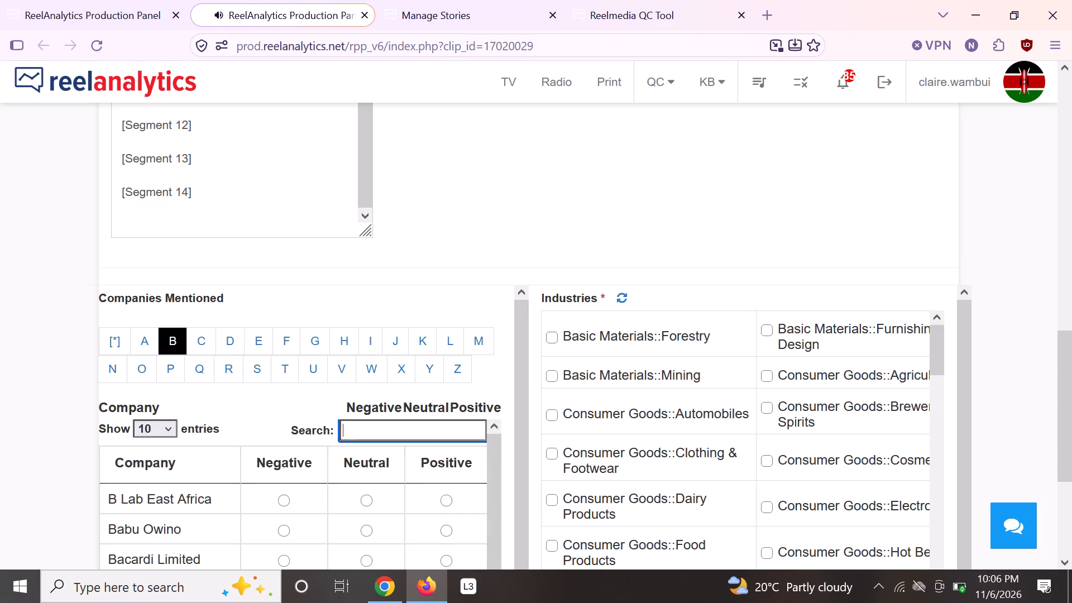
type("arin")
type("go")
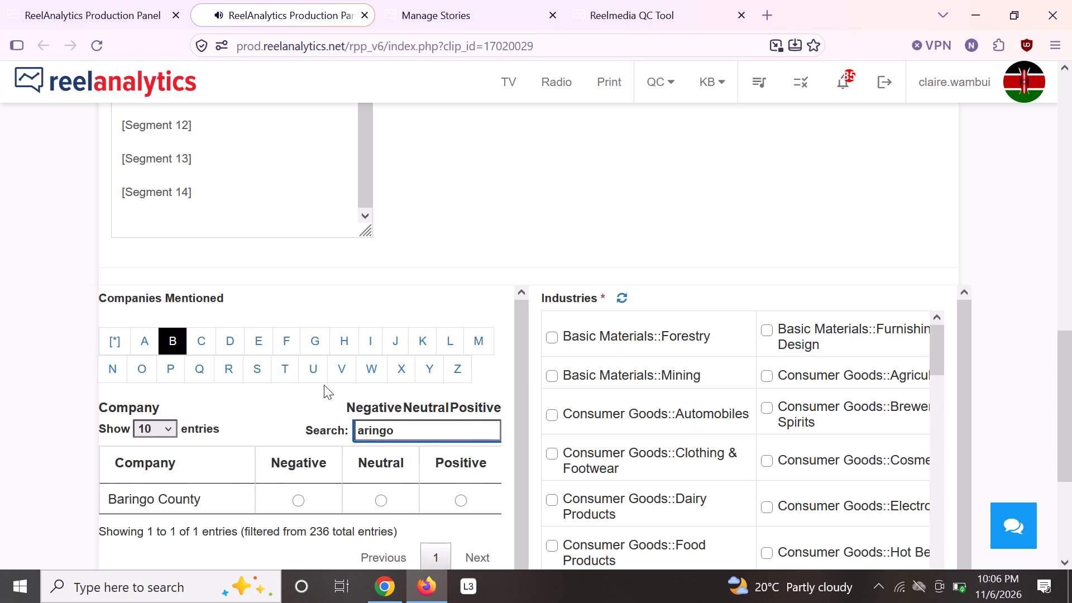
left_click(382, 500)
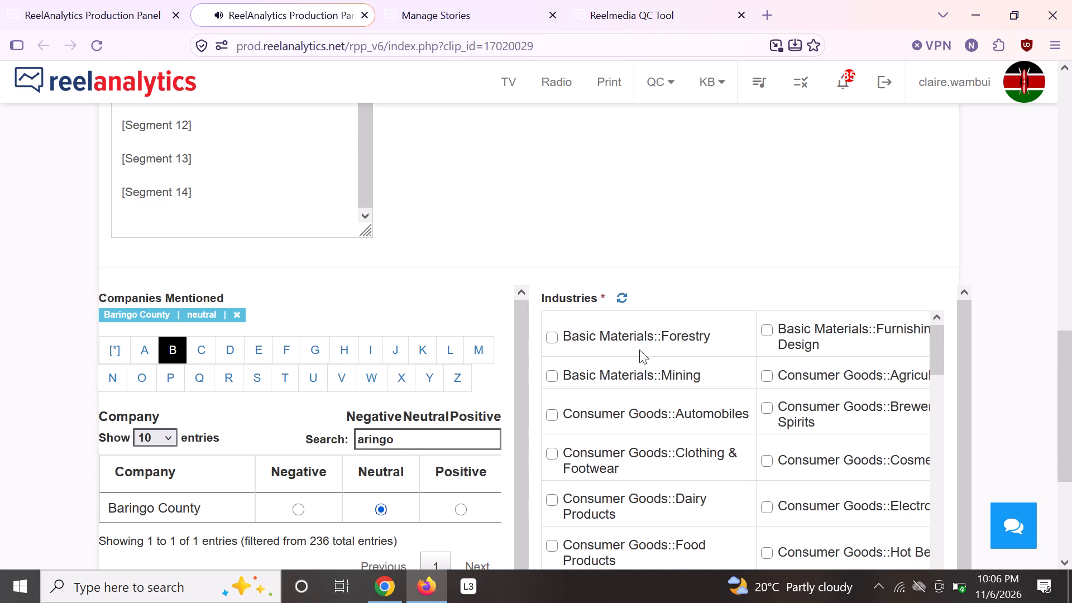
Select Government::Devolution as the clip's industry.
left_click(545, 329)
Skim the interview video between about 21:00 and 37:00, returning to about 30:15 and advancing in short jumps to identify who is mentioned.
scroll(466, 251, "up", 5)
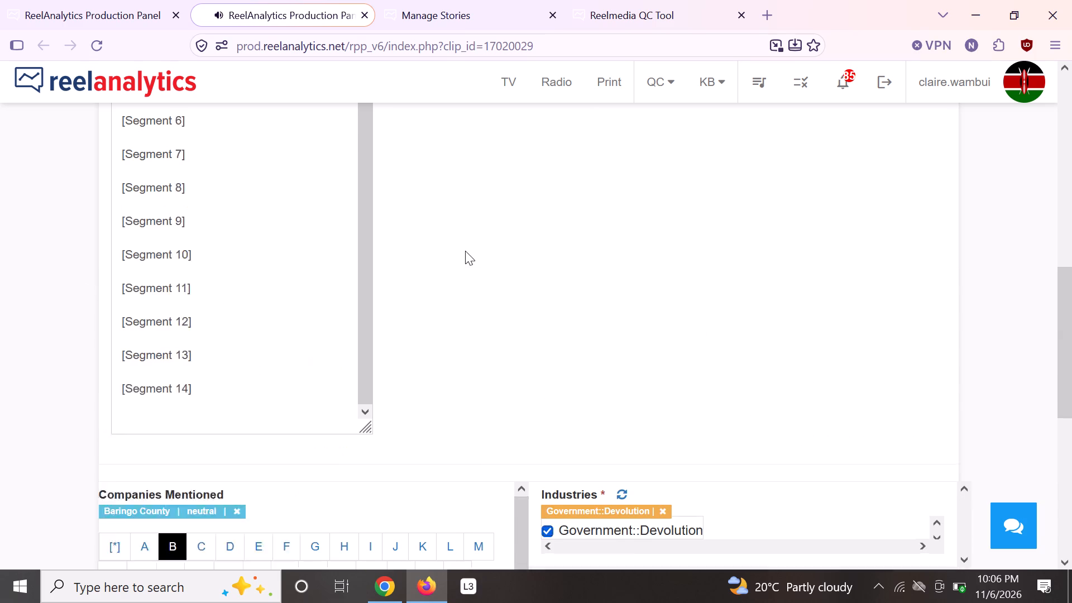
scroll(465, 248, "up", 4)
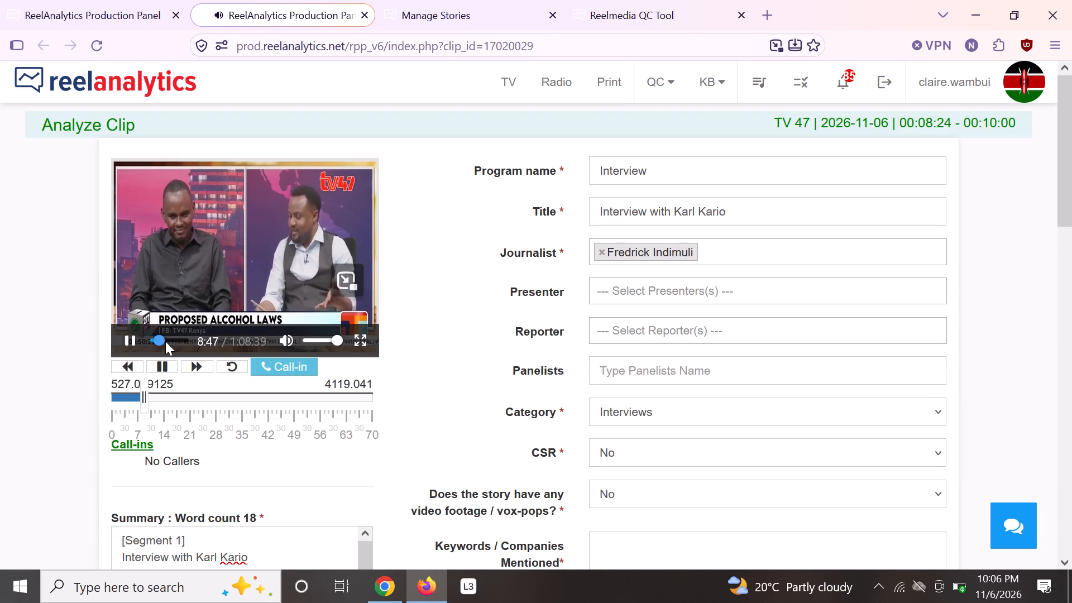
left_click(164, 341)
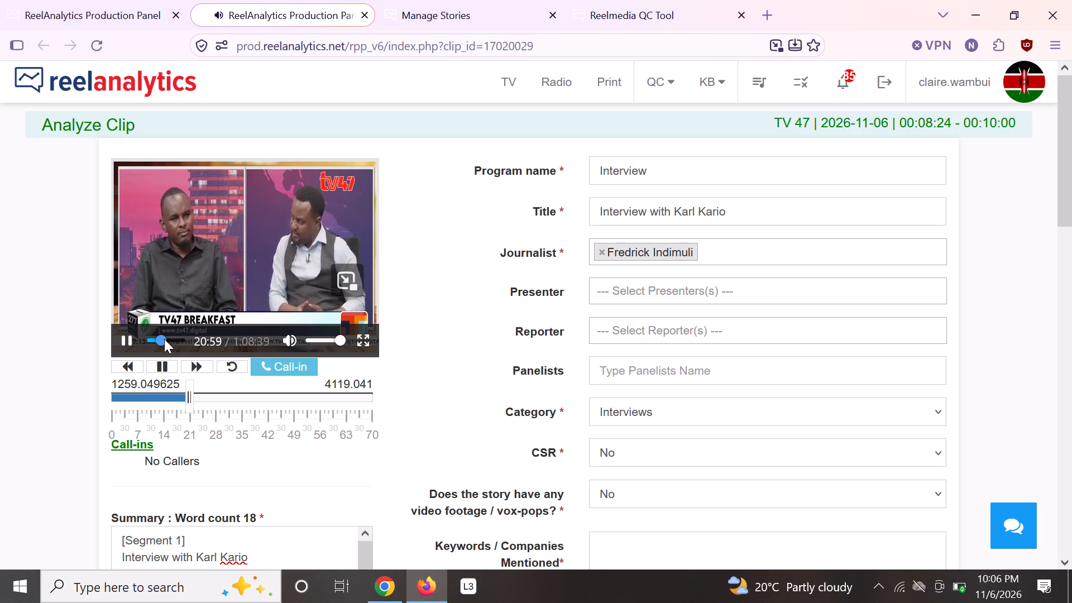
left_click(165, 339)
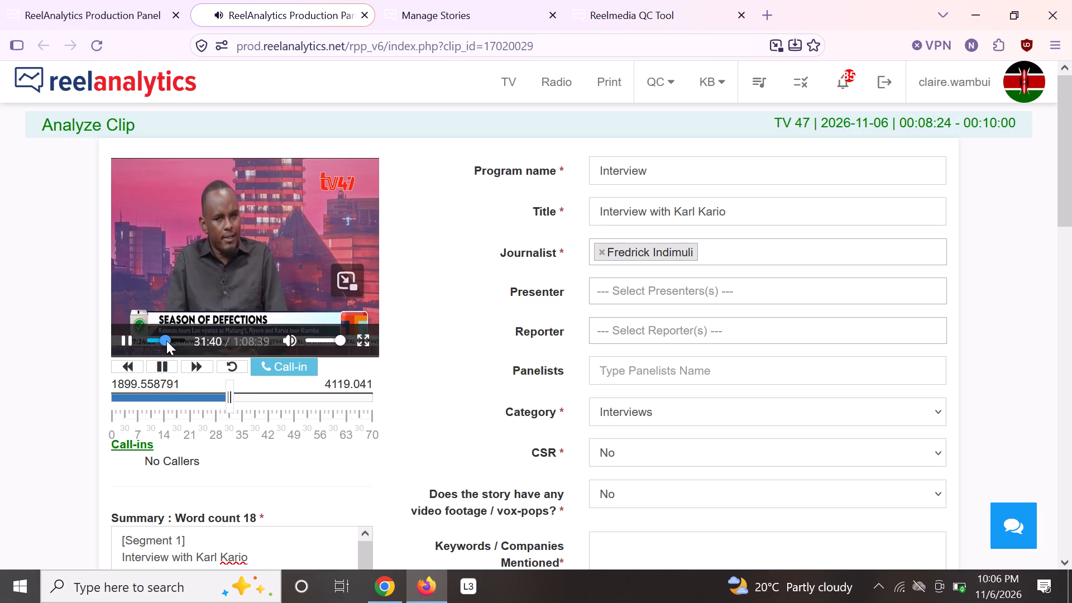
left_click(167, 341)
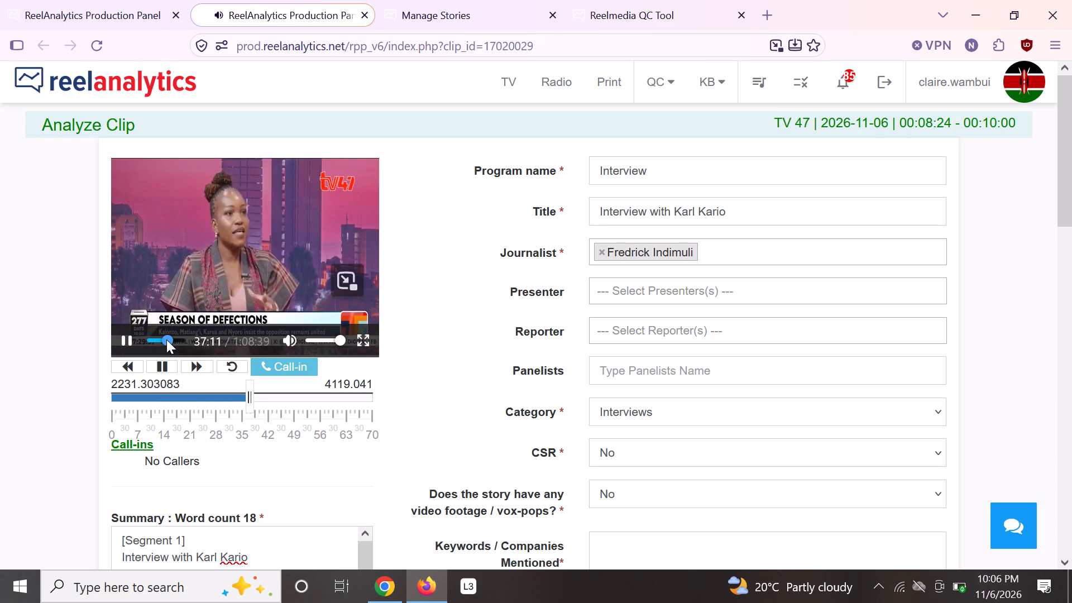
left_click(165, 339)
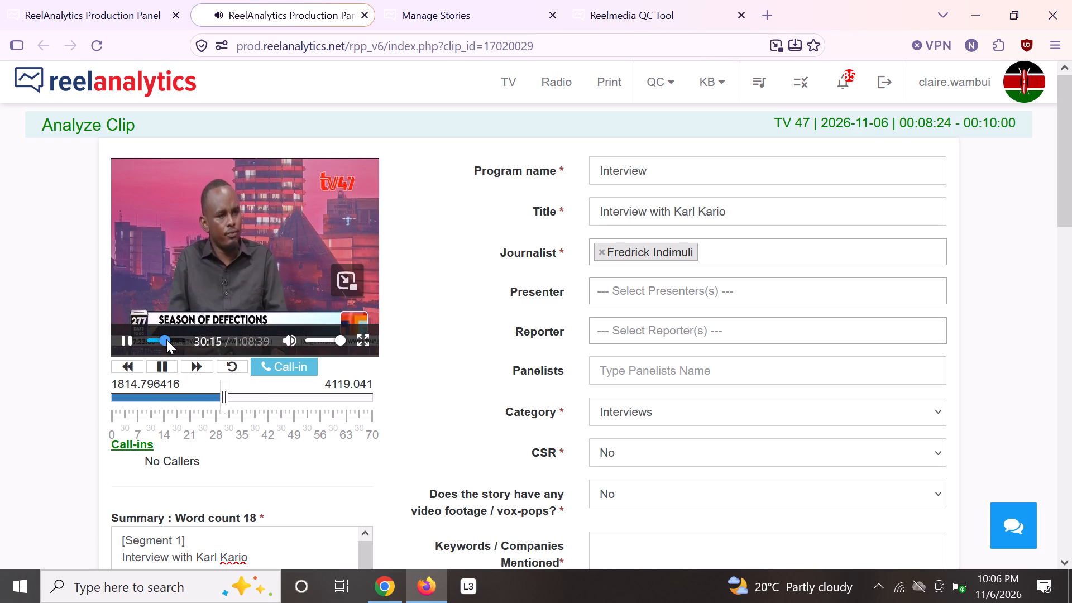
key("Right")
key("Right")
key("Right")
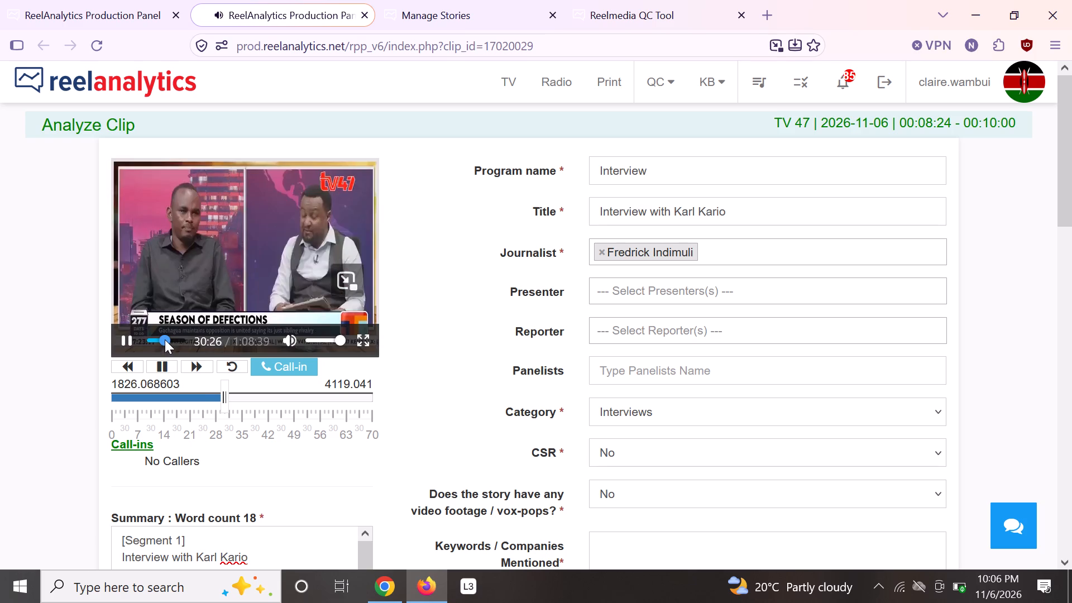
key("Right")
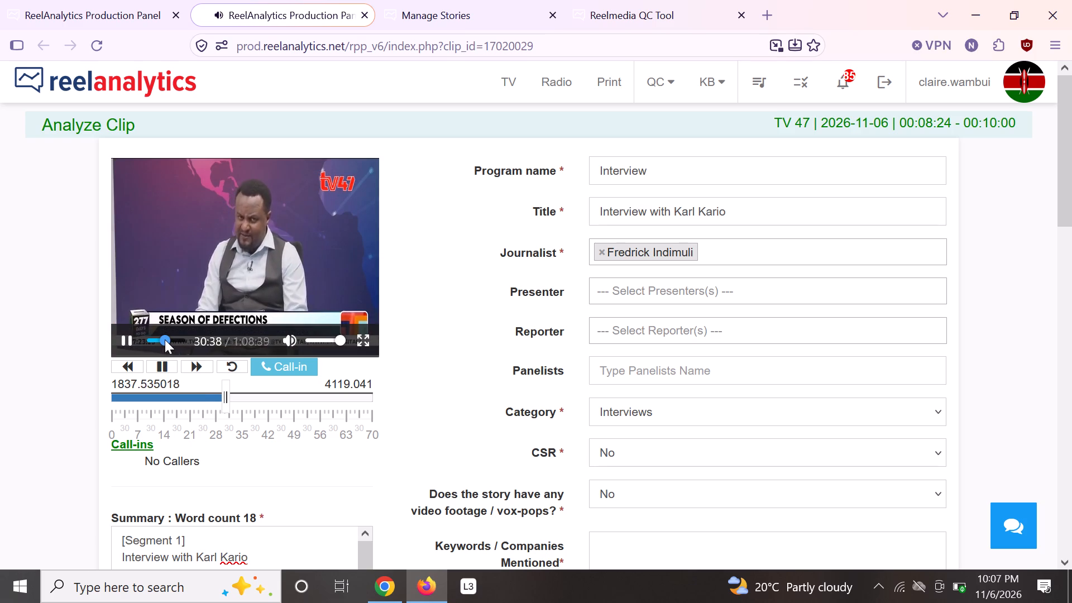
key("Right")
key("Right")
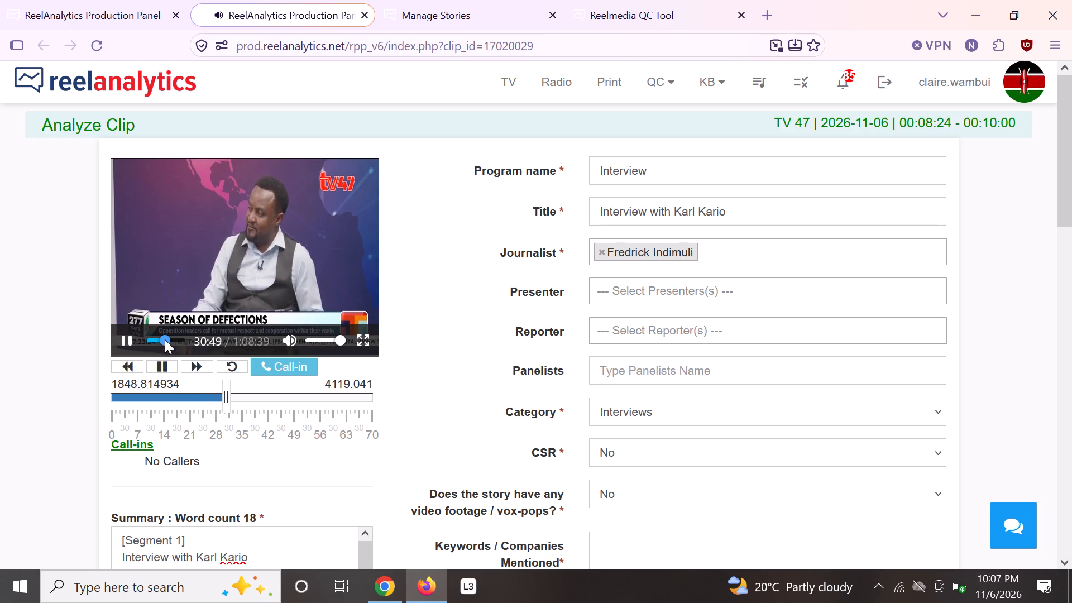
key("Right")
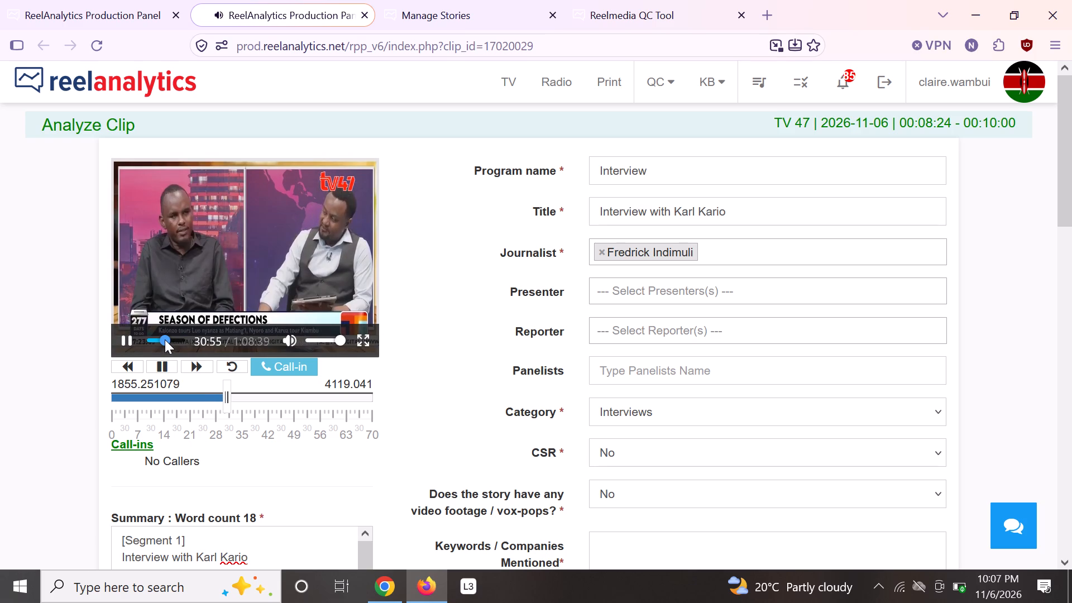
key("Right")
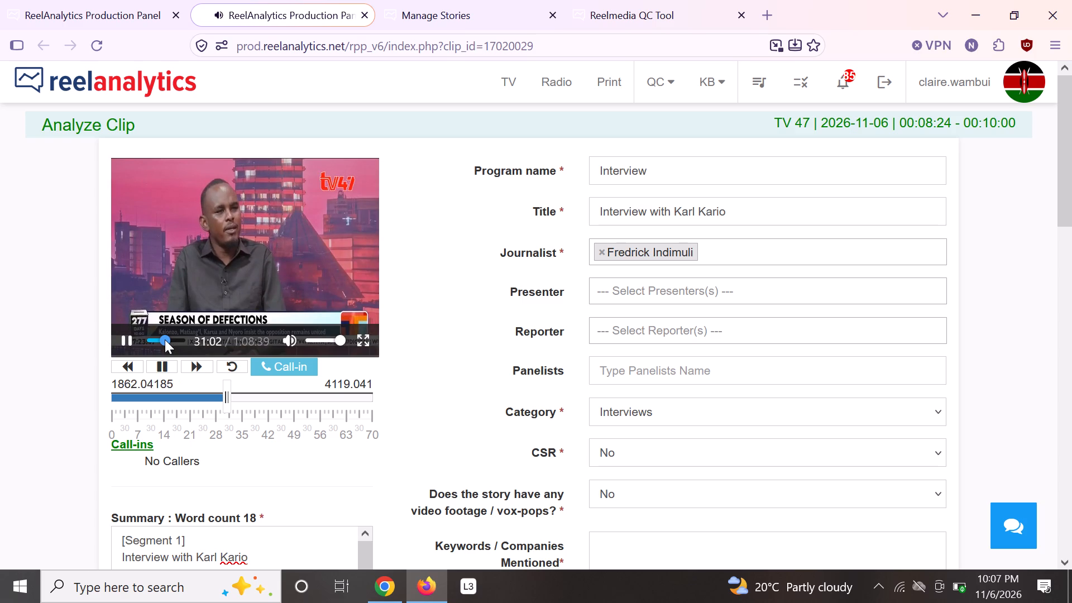
key("Right")
Enter ODM, followed by a comma, as the first of the clip's keywords / companies mentioned.
left_click(631, 554)
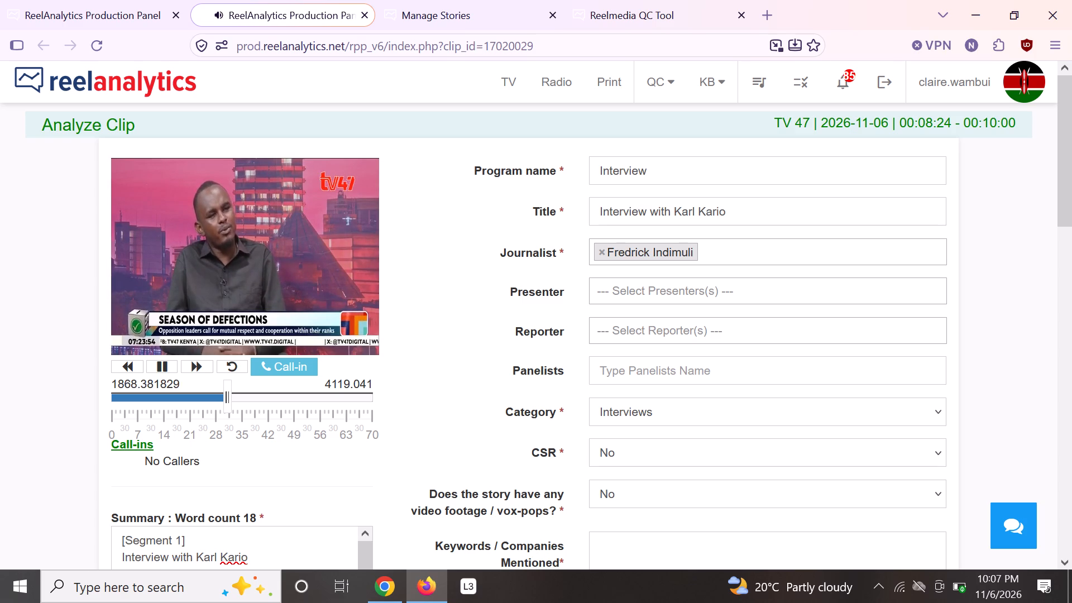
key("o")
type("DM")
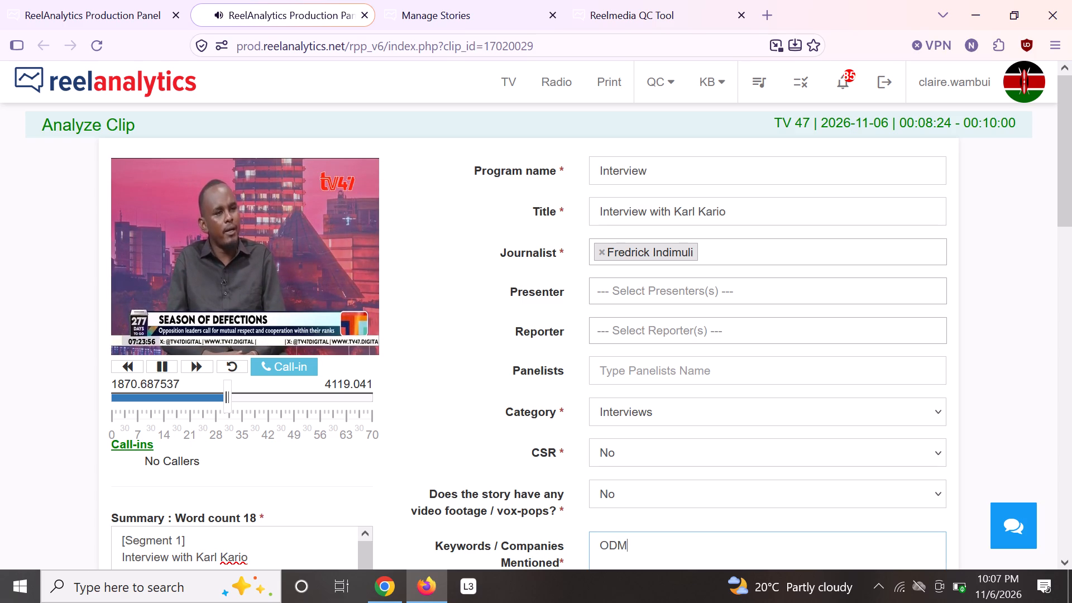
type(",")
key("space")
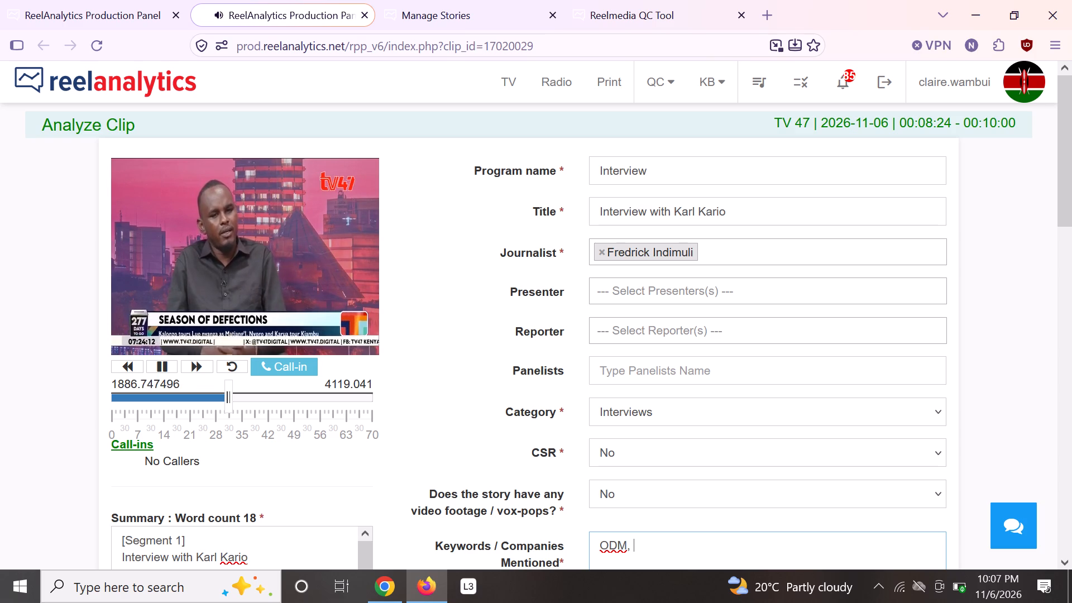
Find William Ruto among the companies mentioned and mark the entry as Neutral.
scroll(454, 442, "up", 1)
scroll(455, 442, "down", 9)
left_click(371, 380)
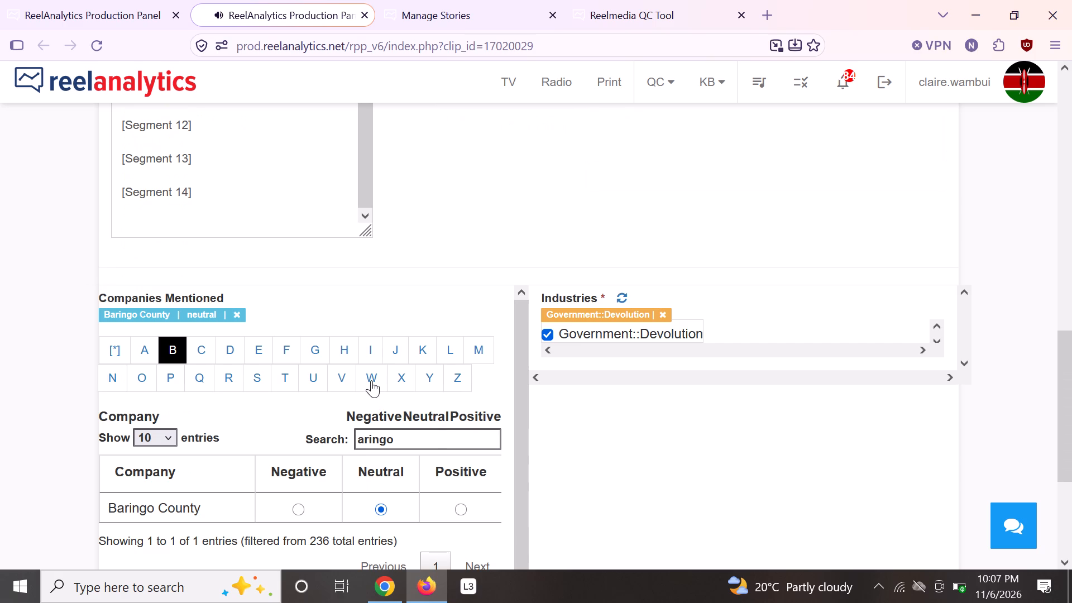
left_click(384, 430)
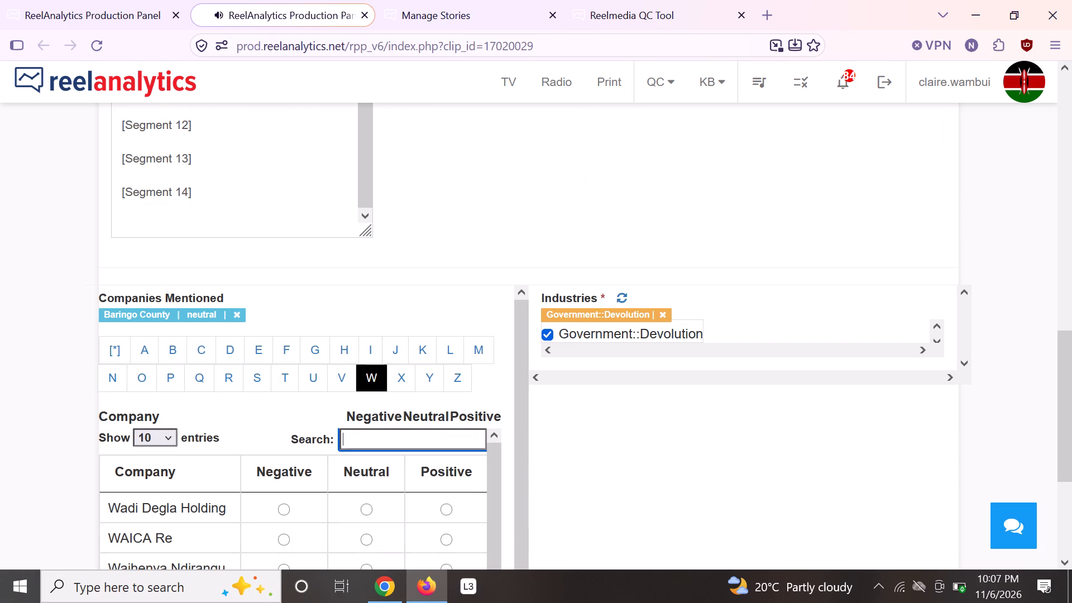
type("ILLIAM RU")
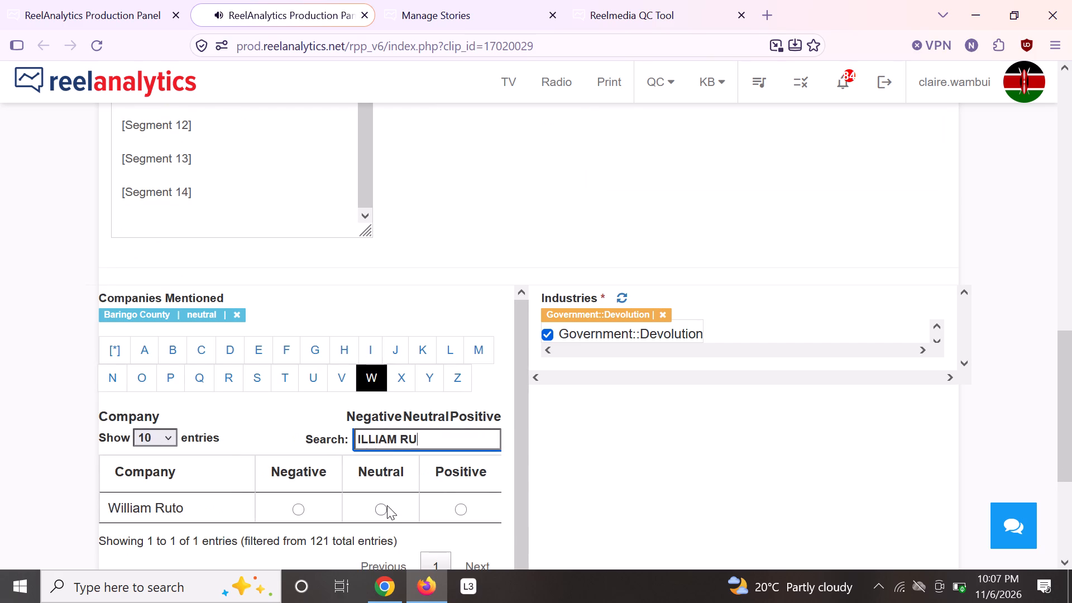
left_click(384, 510)
Select the industries Governance::Human Rights, Governance::Legislature, Governance::Law and Legal Matters and Politics::General politics for the clip.
left_click(545, 334)
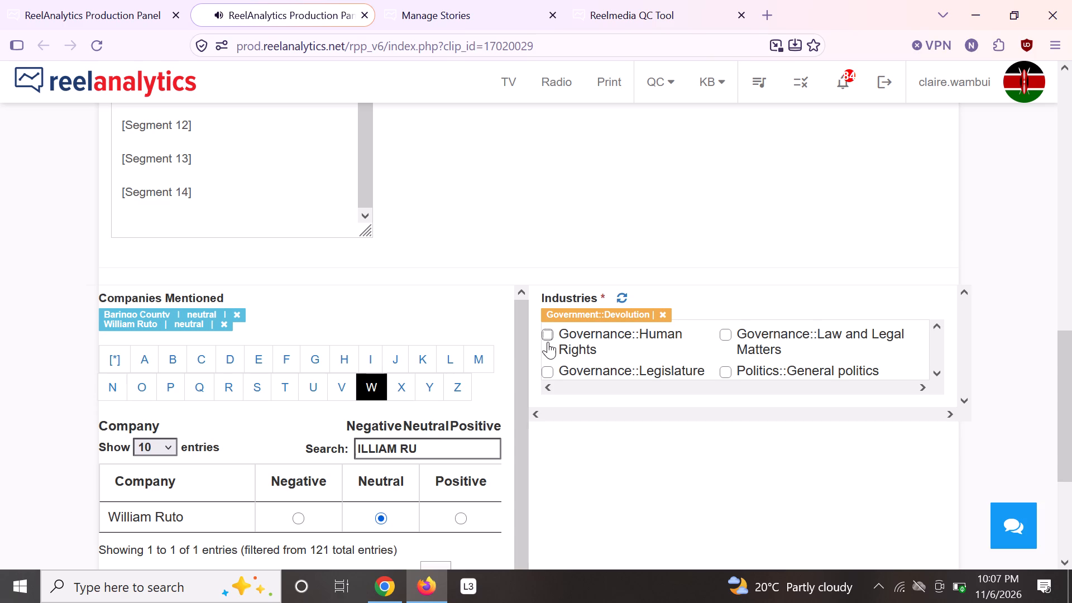
left_click(545, 373)
left_click(728, 356)
left_click(730, 398)
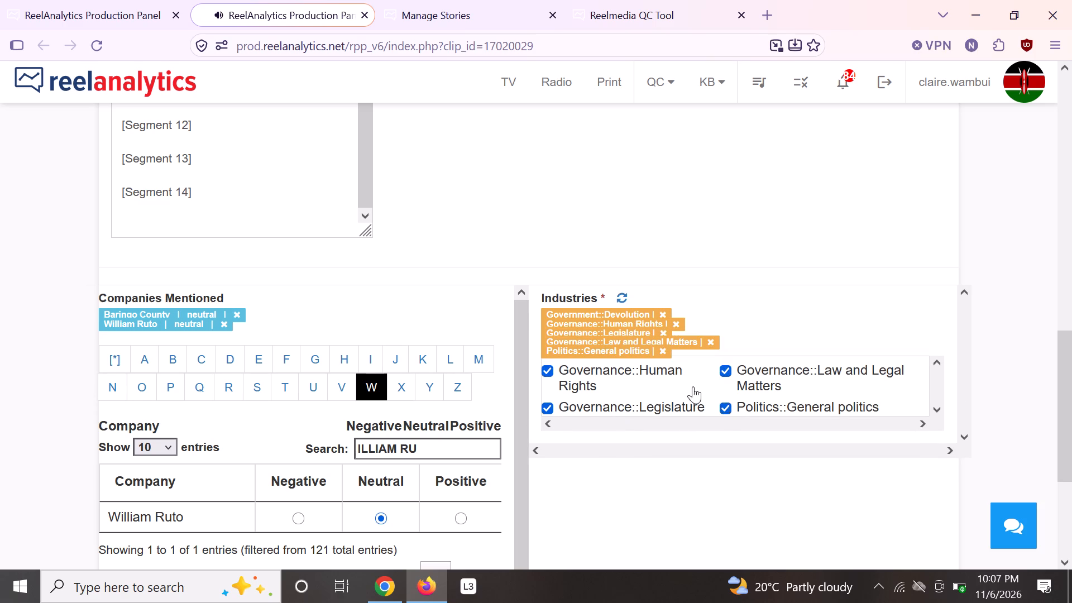
Review the video a little further from about 31:50 and add UDA after ODM in the clip's keywords.
scroll(482, 246, "up", 9)
scroll(491, 254, "down", 2)
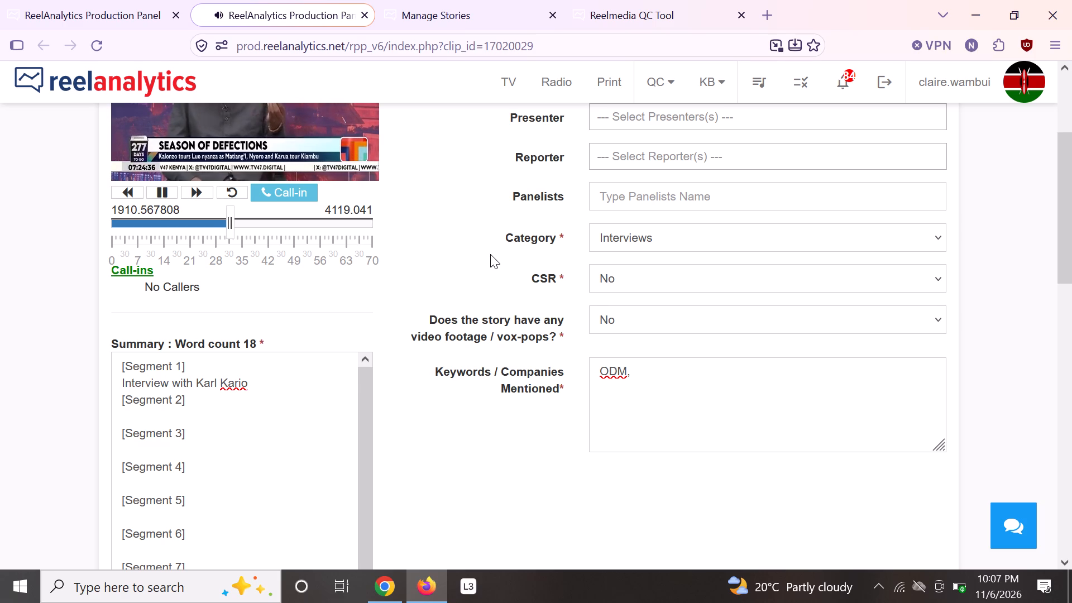
scroll(413, 229, "up", 3)
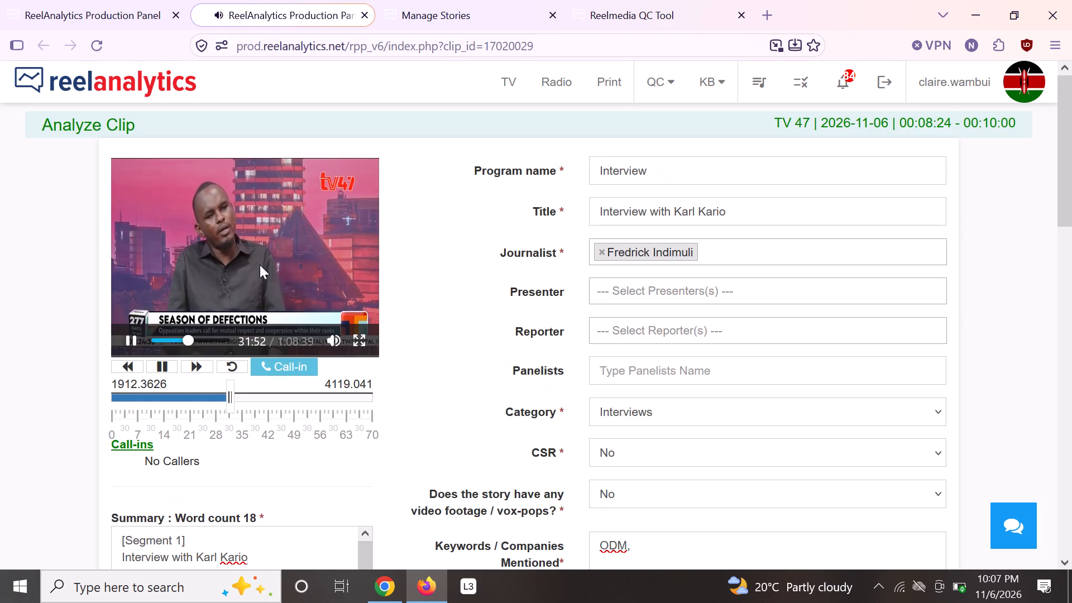
key("Right")
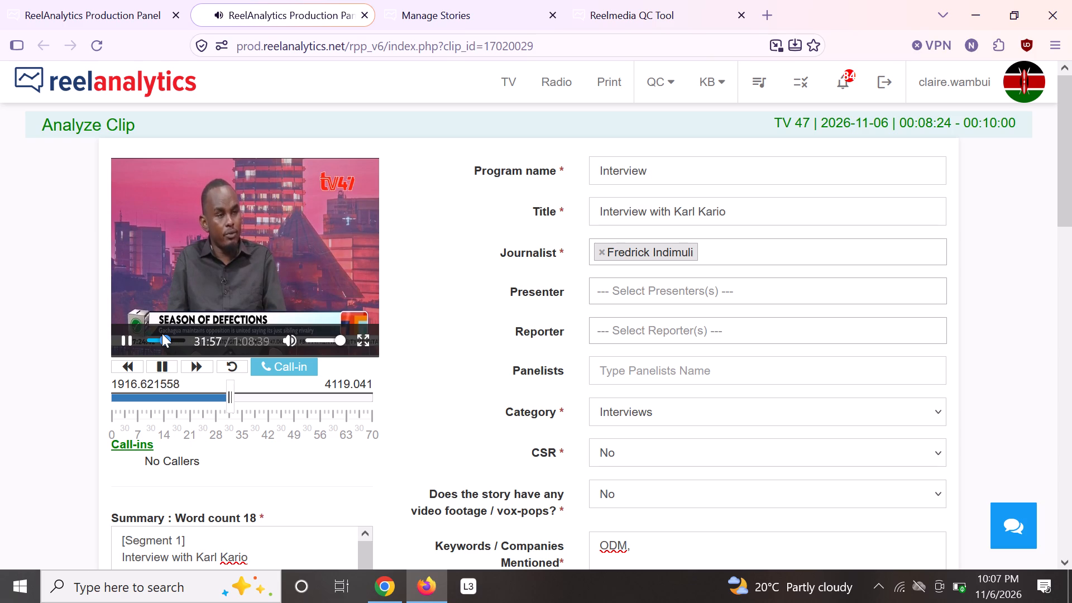
key("Right")
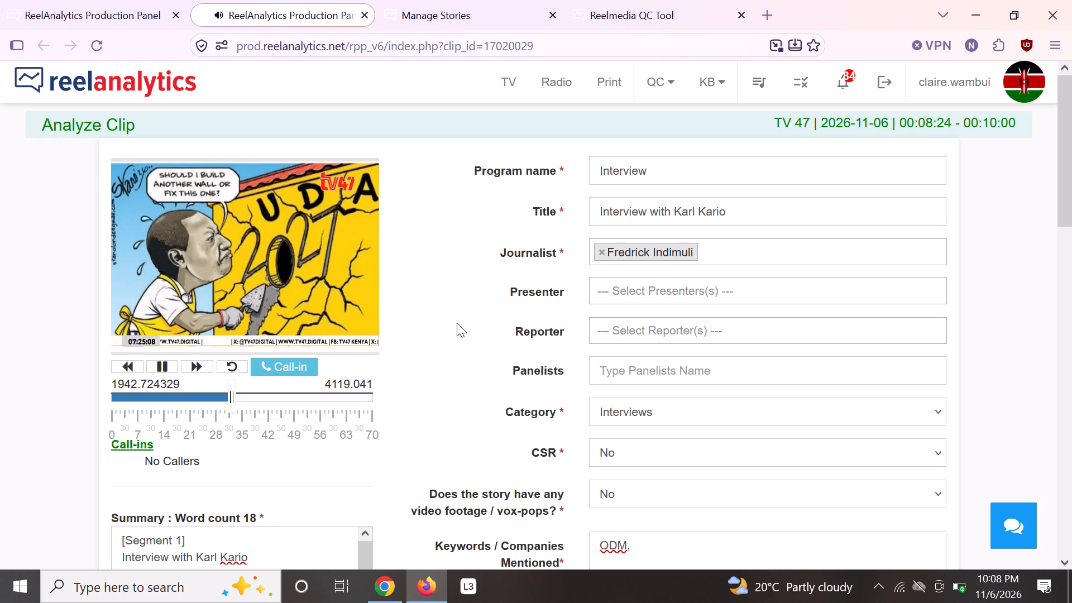
left_click(648, 538)
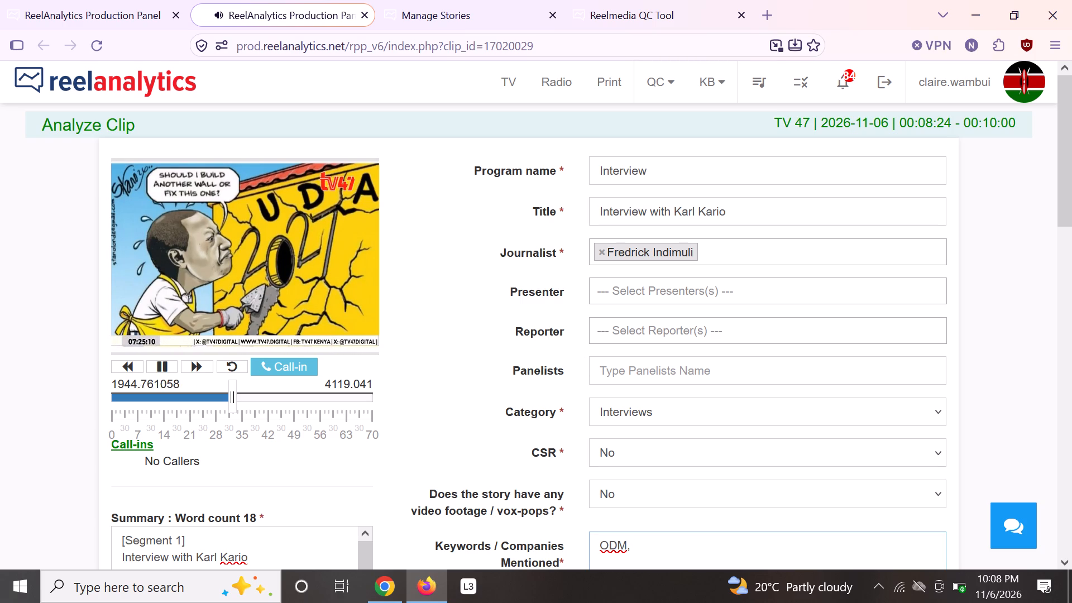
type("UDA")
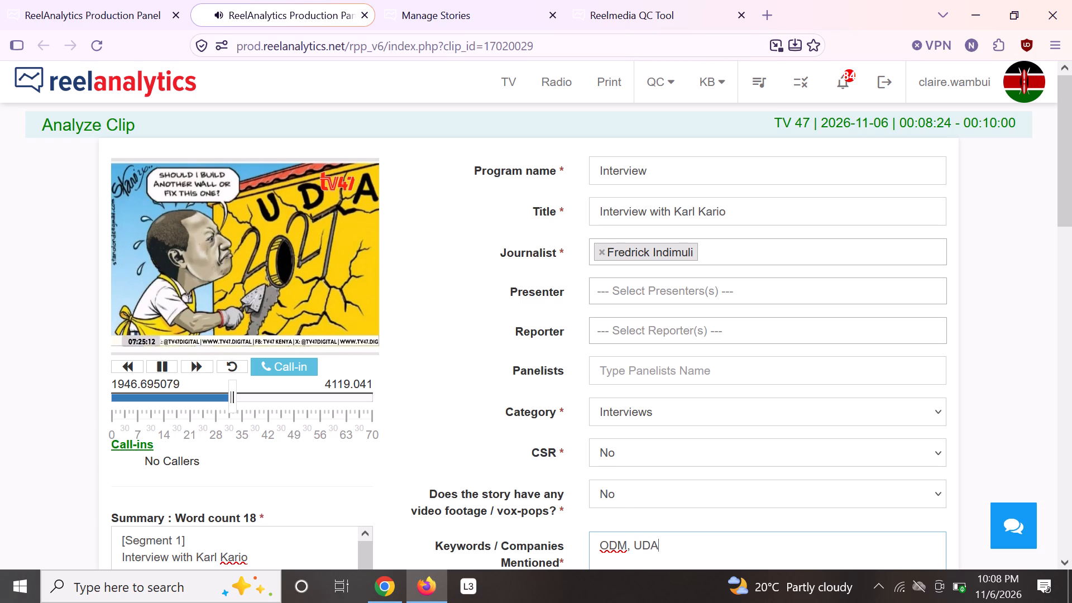
Find Johnson Sakaja among the companies mentioned, mark the entry as Neutral, and select Politics::General politics as its industry.
scroll(504, 452, "down", 1)
scroll(504, 452, "up", 2)
scroll(504, 453, "down", 2)
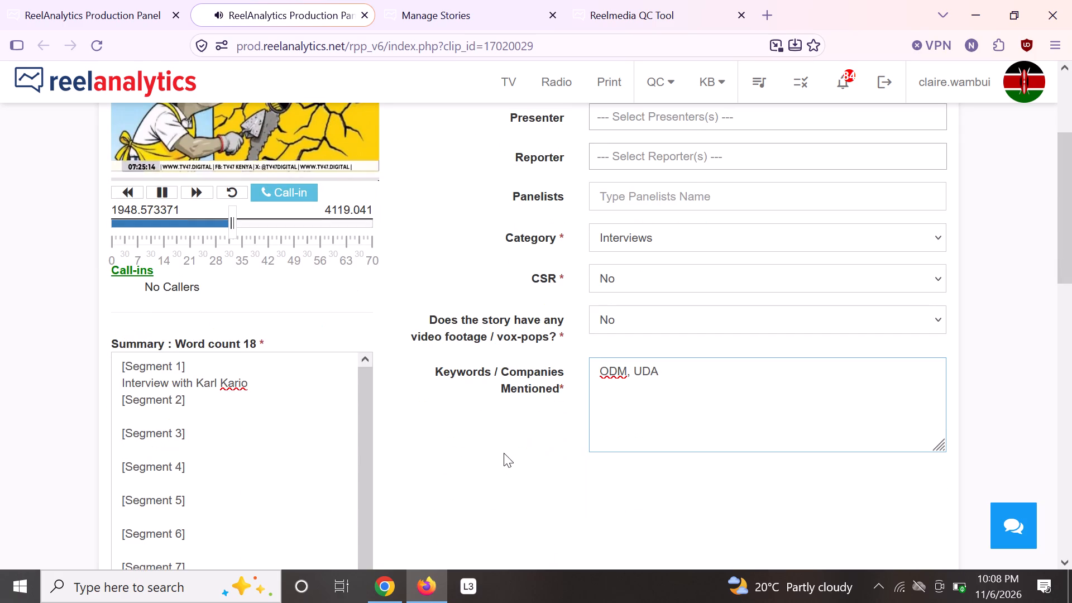
scroll(556, 433, "down", 4)
scroll(557, 438, "up", 1)
scroll(558, 438, "down", 2)
scroll(486, 450, "down", 1)
scroll(486, 450, "up", 2)
scroll(487, 451, "down", 2)
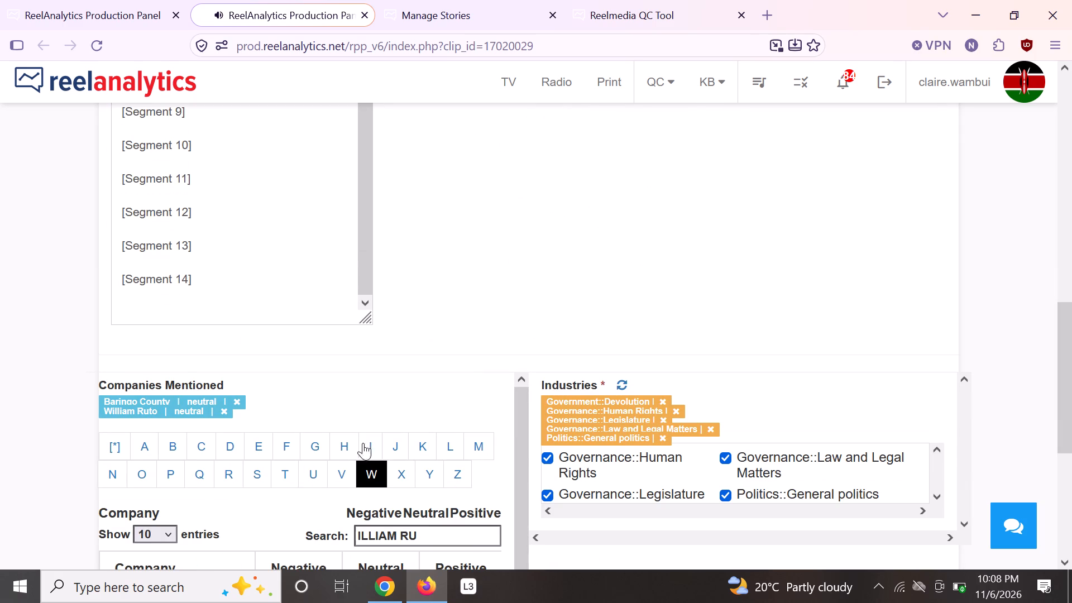
left_click(397, 451)
left_click(404, 539)
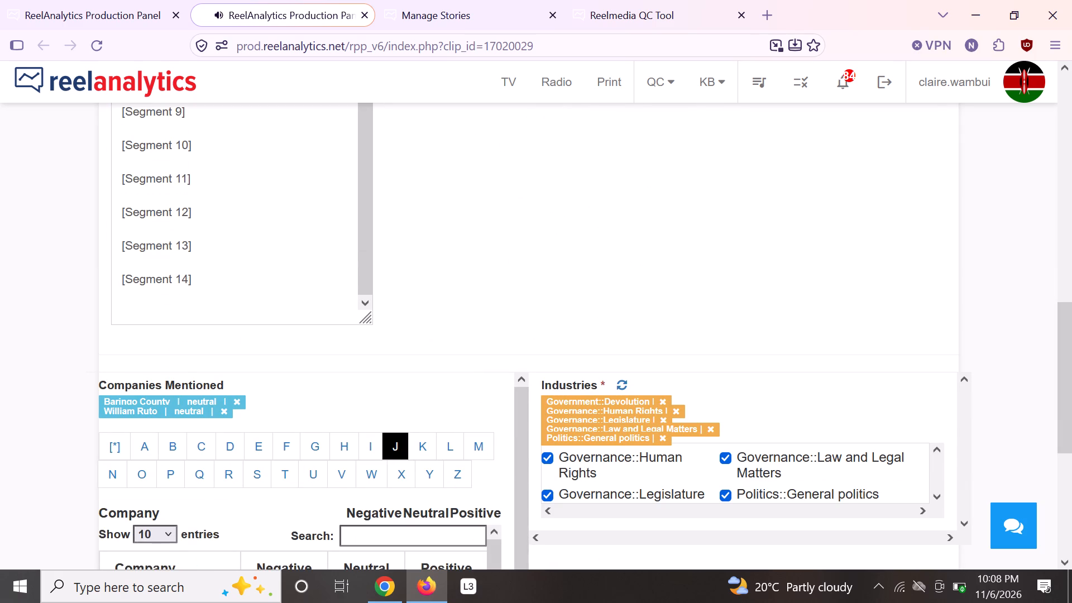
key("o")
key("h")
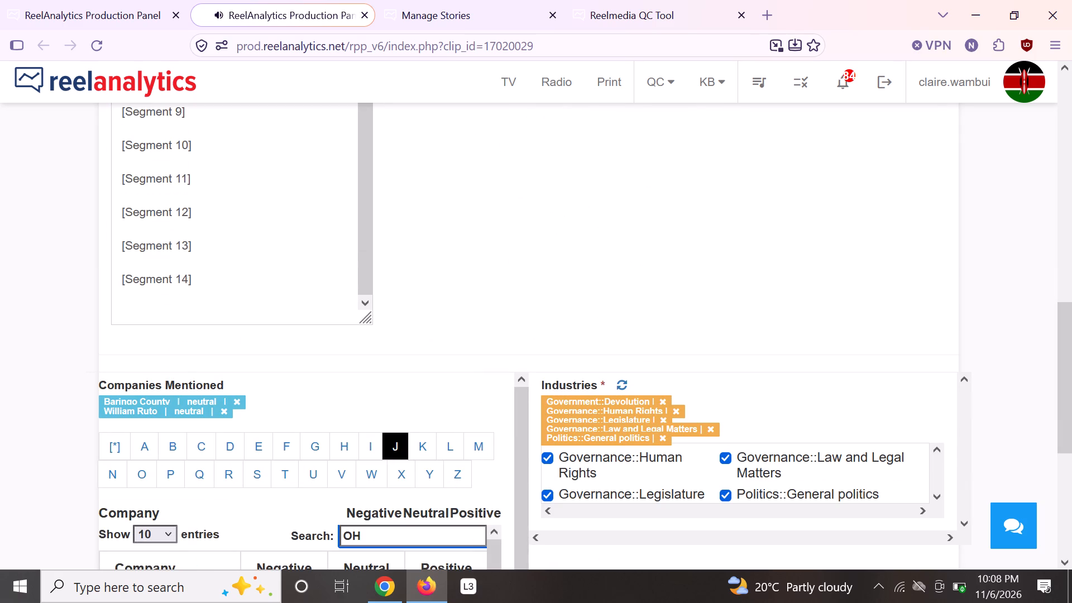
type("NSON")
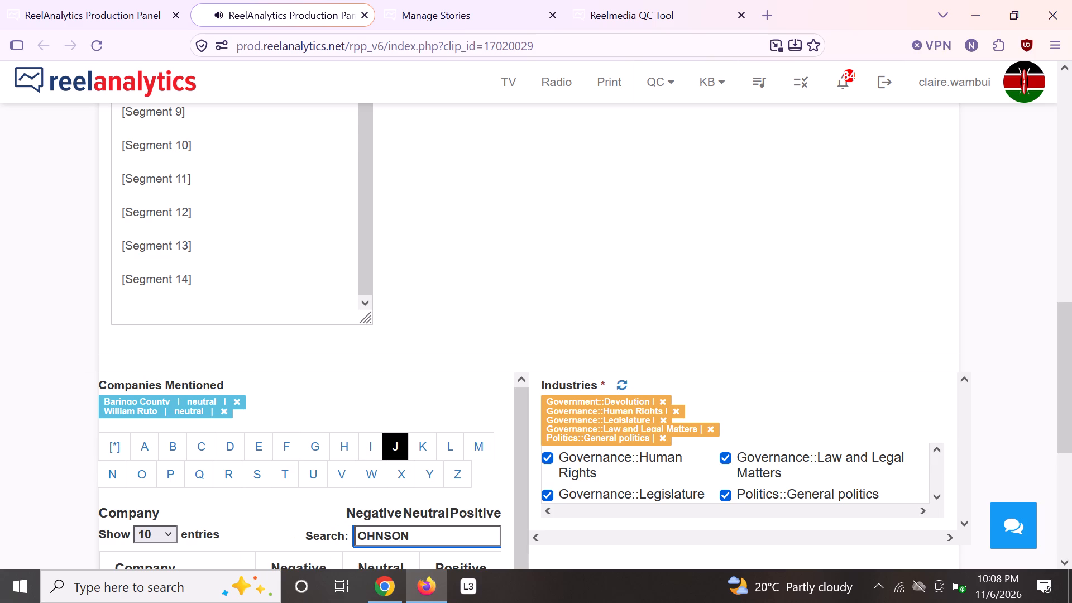
scroll(457, 382, "down", 1)
scroll(457, 382, "up", 1)
scroll(457, 382, "down", 4)
scroll(434, 495, "down", 2)
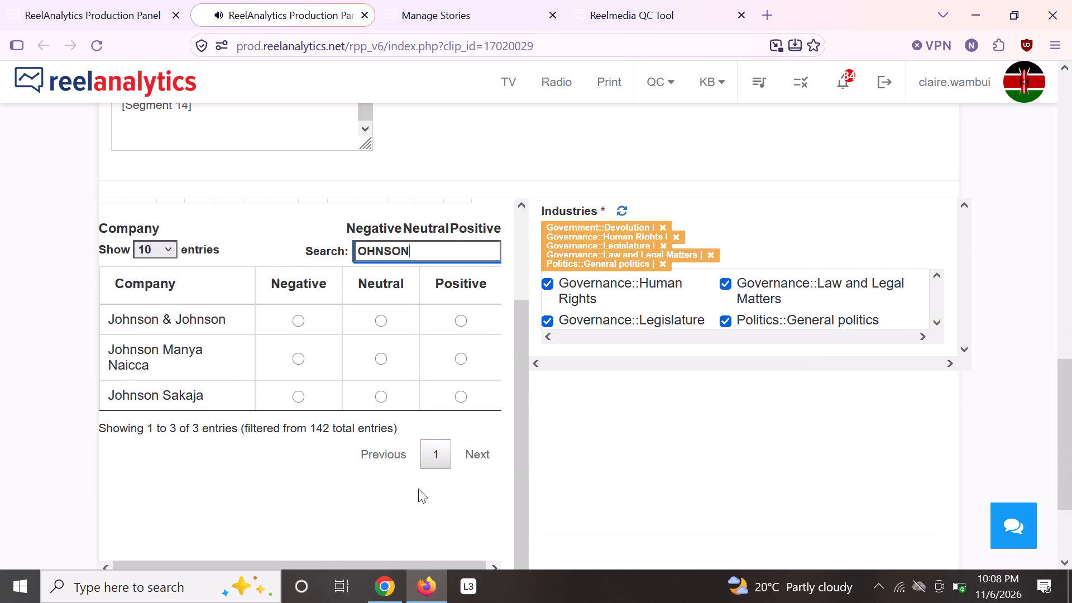
left_click(381, 396)
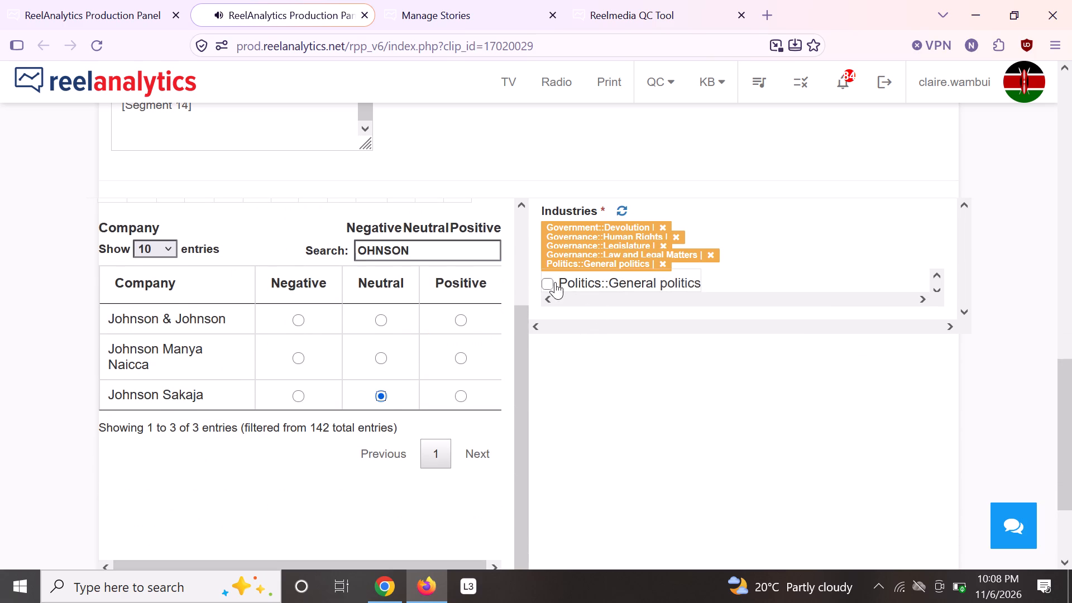
left_click(545, 281)
Search the companies mentioned under the letter U for DA and look through the matching entries.
scroll(353, 271, "up", 1)
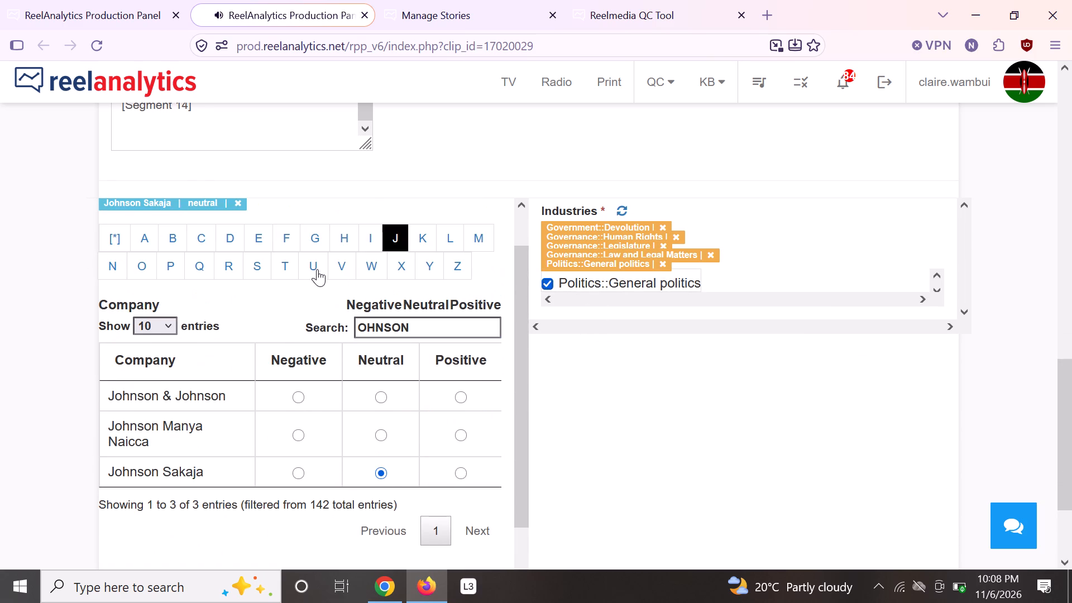
left_click(317, 266)
left_click(381, 442)
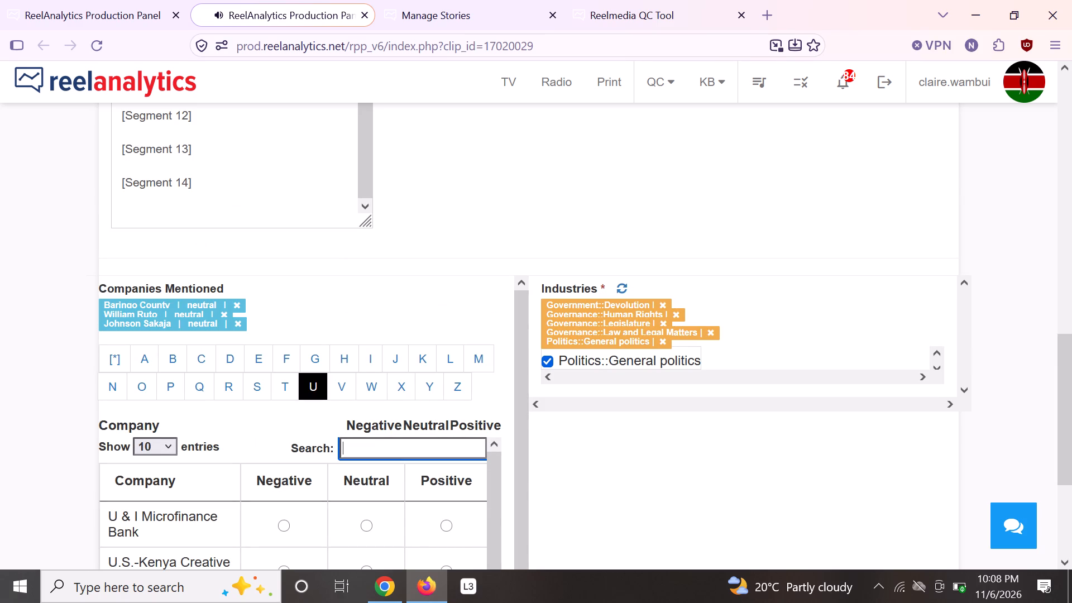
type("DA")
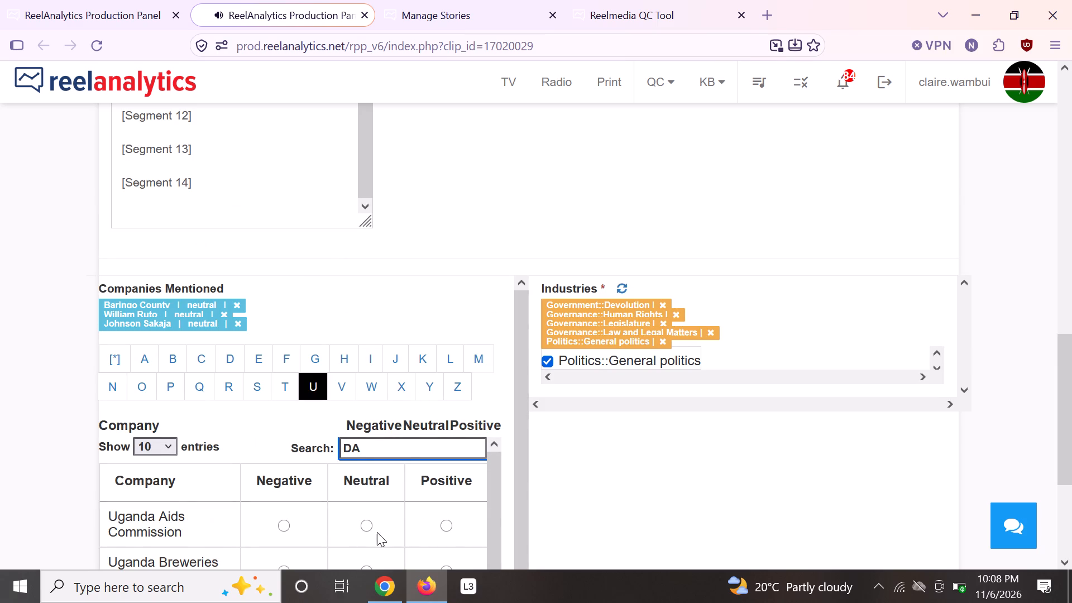
scroll(443, 218, "up", 5)
scroll(446, 216, "down", 1)
scroll(452, 210, "up", 2)
scroll(452, 208, "down", 1)
scroll(636, 214, "up", 2)
scroll(636, 212, "down", 1)
Extend the clip's title with "and" and the second guest's name after the first guest.
scroll(636, 211, "up", 5)
left_click(755, 218)
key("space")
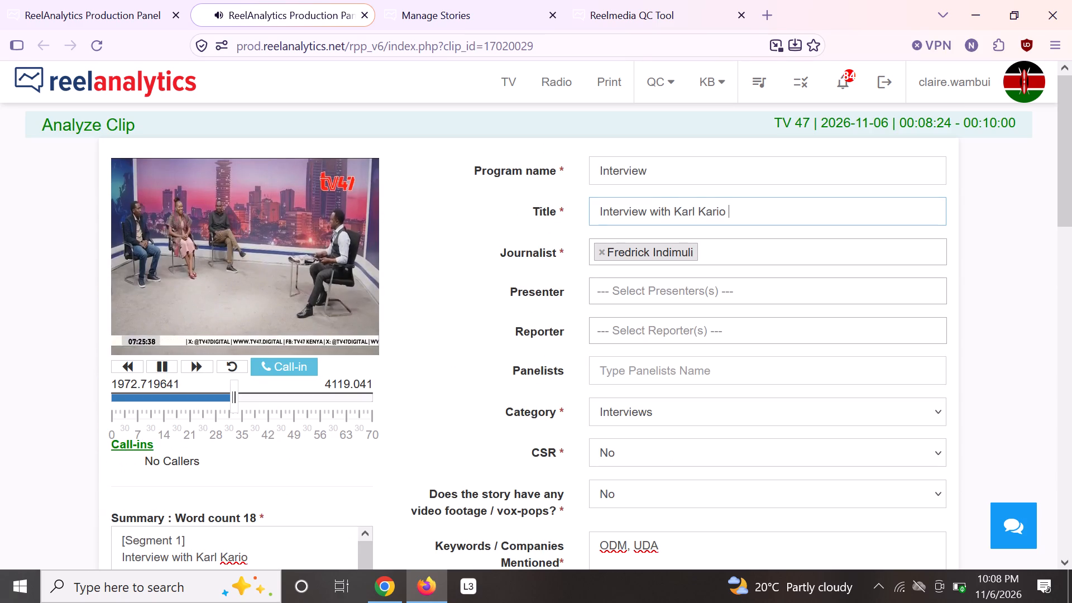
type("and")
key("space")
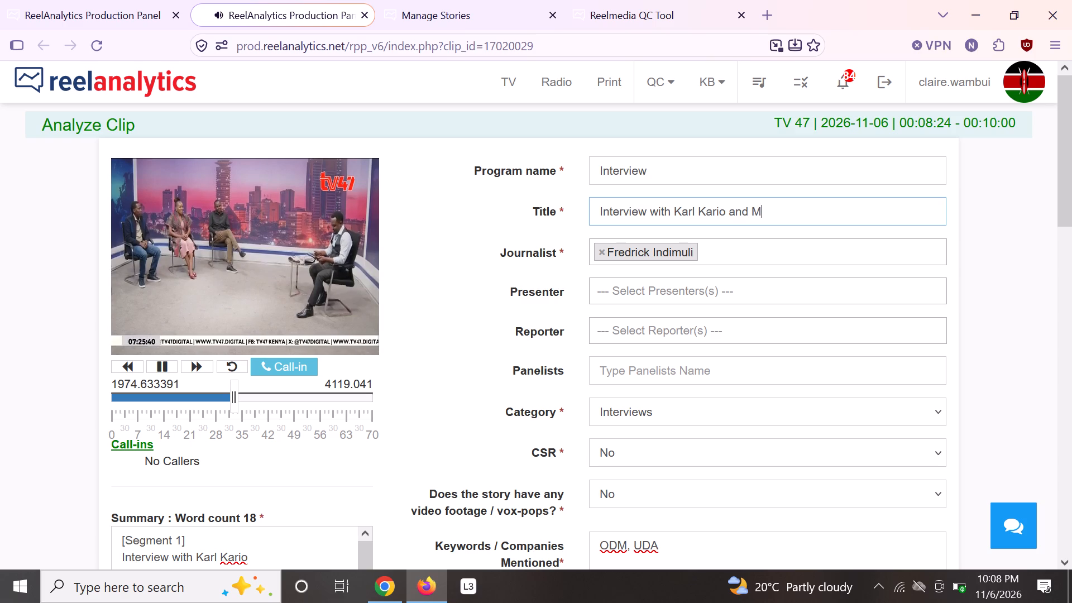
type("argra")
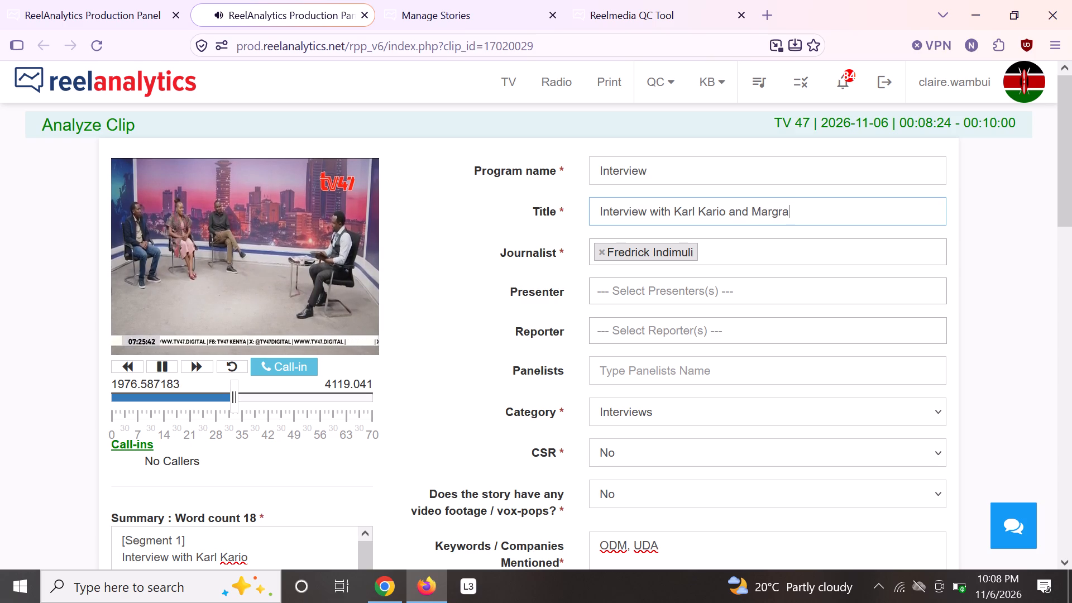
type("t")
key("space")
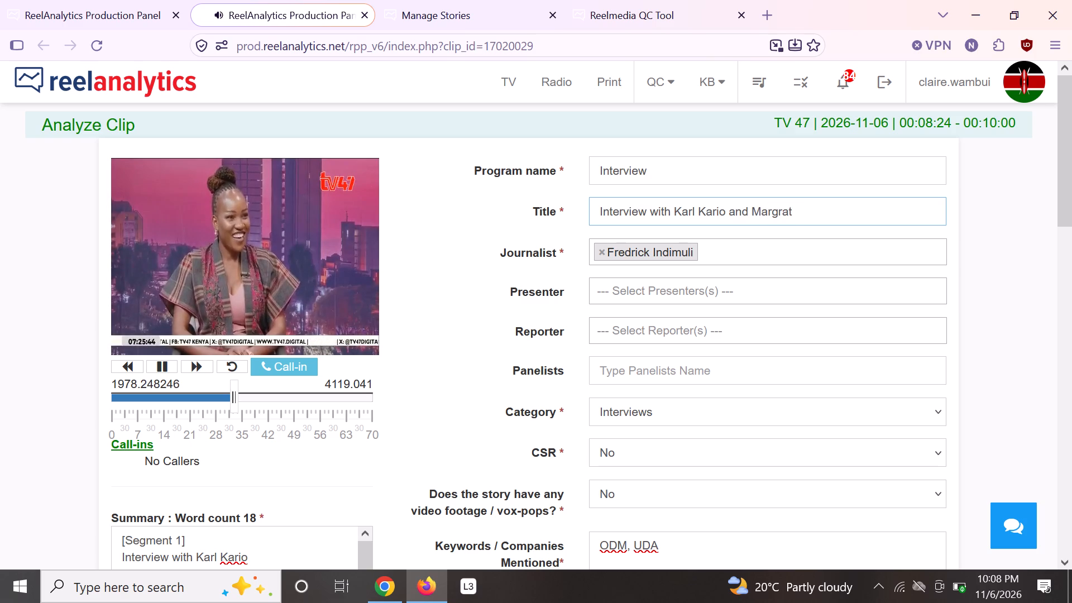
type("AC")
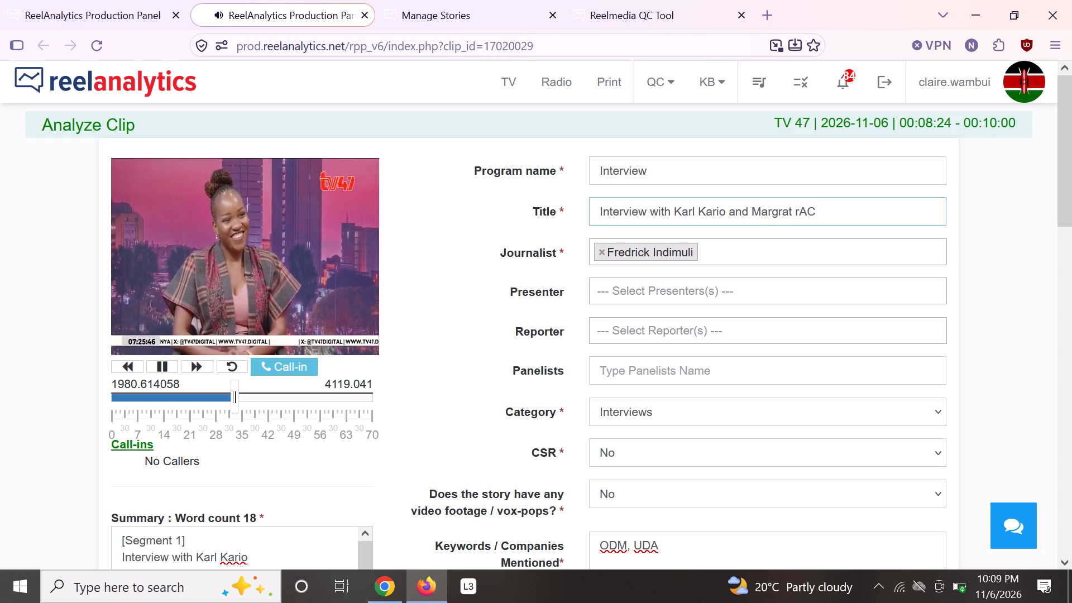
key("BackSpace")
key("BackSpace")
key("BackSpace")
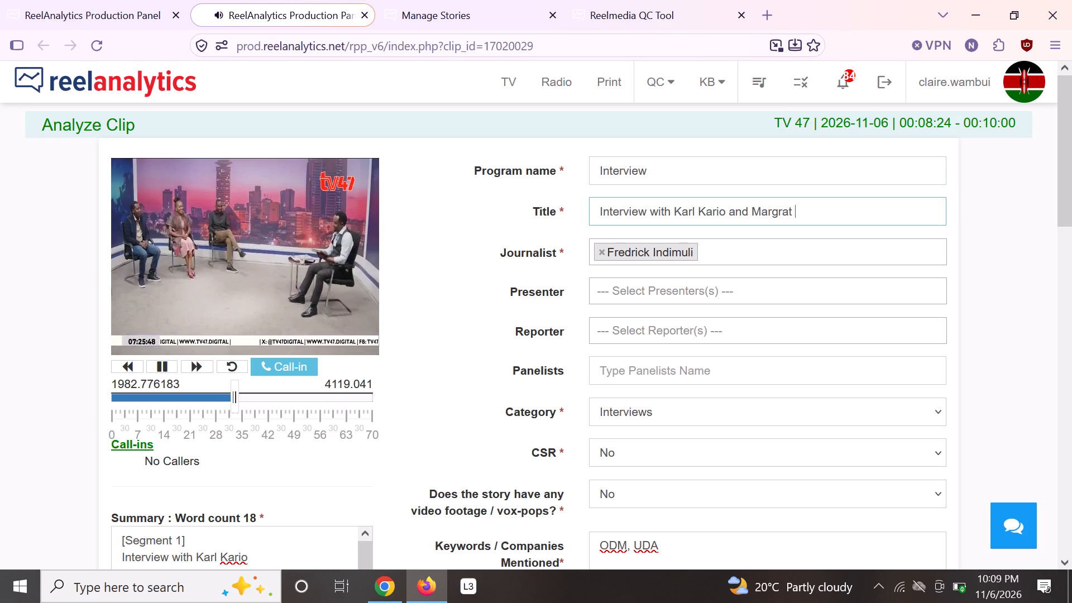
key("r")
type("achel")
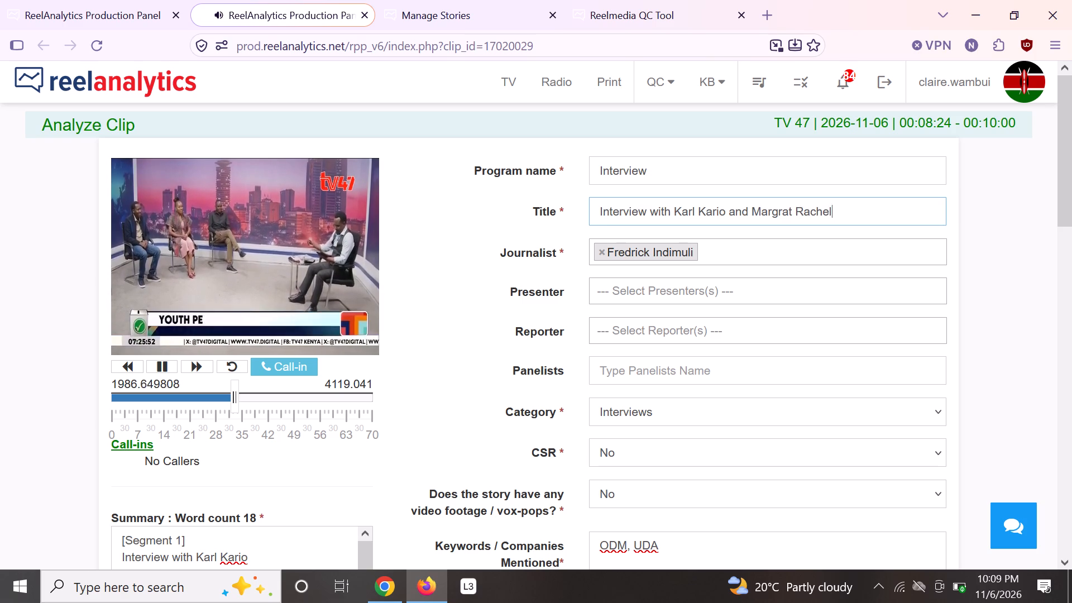
Add a comma and the third guest's name to the end of the clip's title, keeping the surname in lowercase.
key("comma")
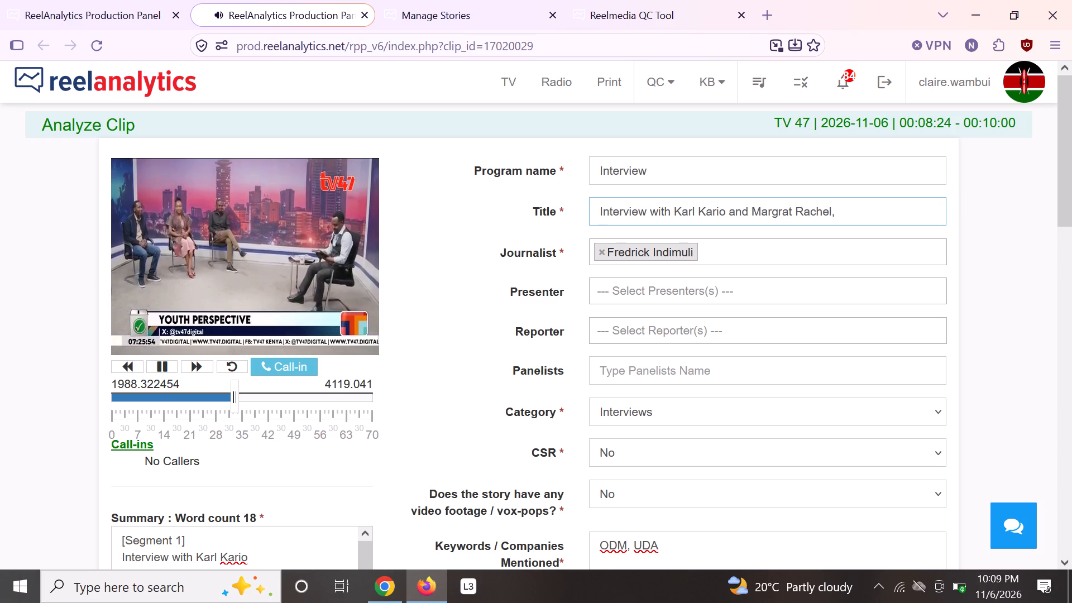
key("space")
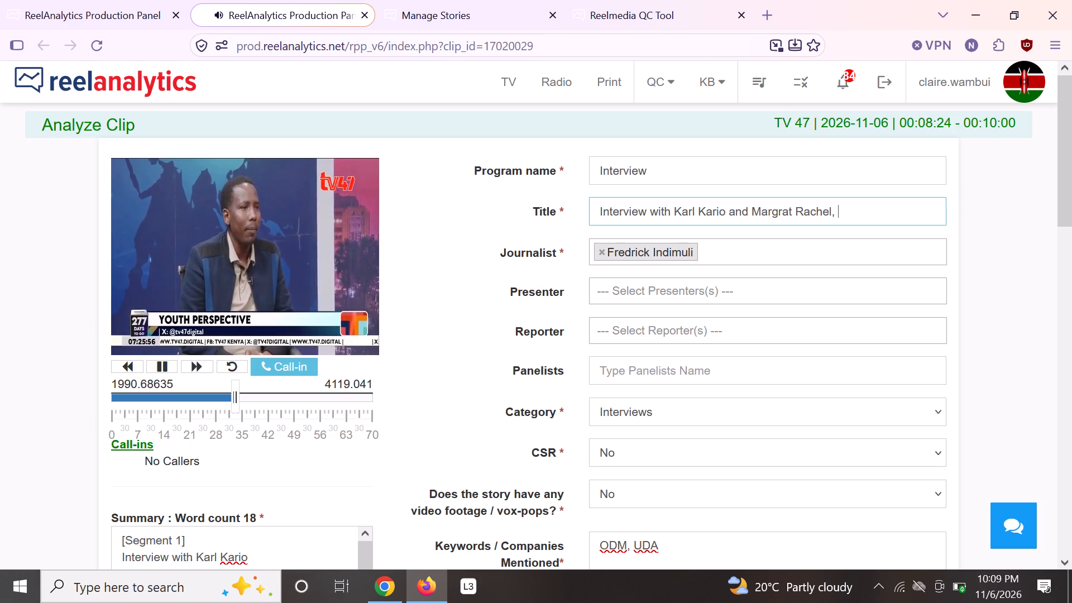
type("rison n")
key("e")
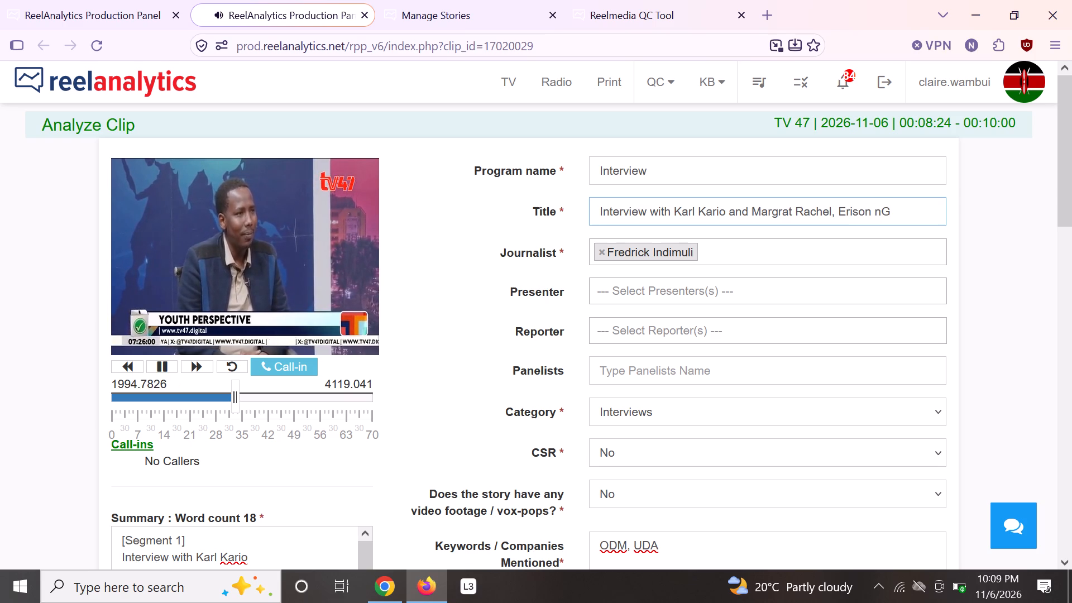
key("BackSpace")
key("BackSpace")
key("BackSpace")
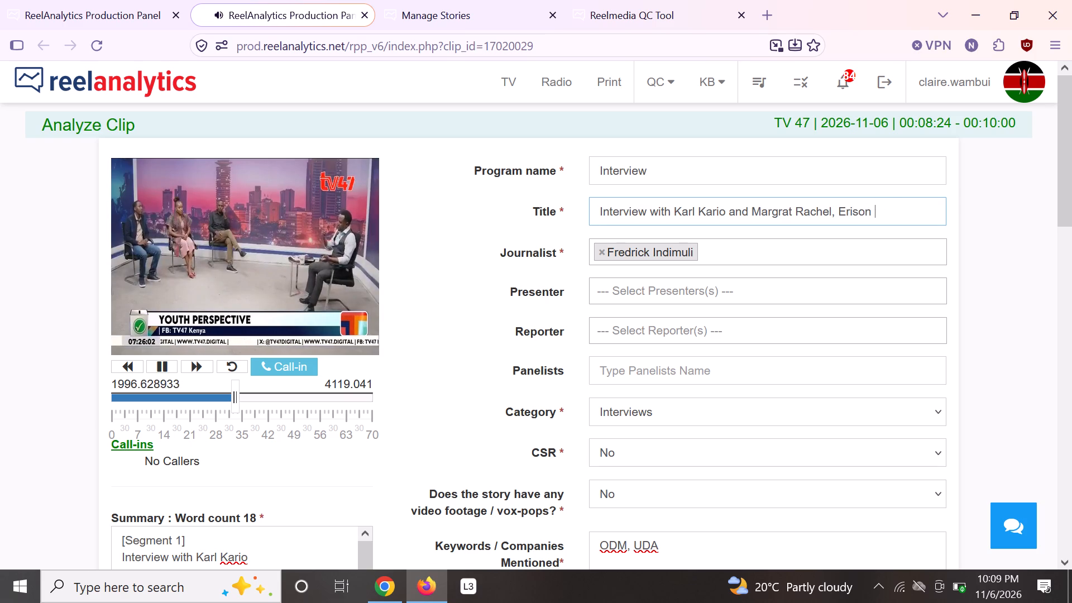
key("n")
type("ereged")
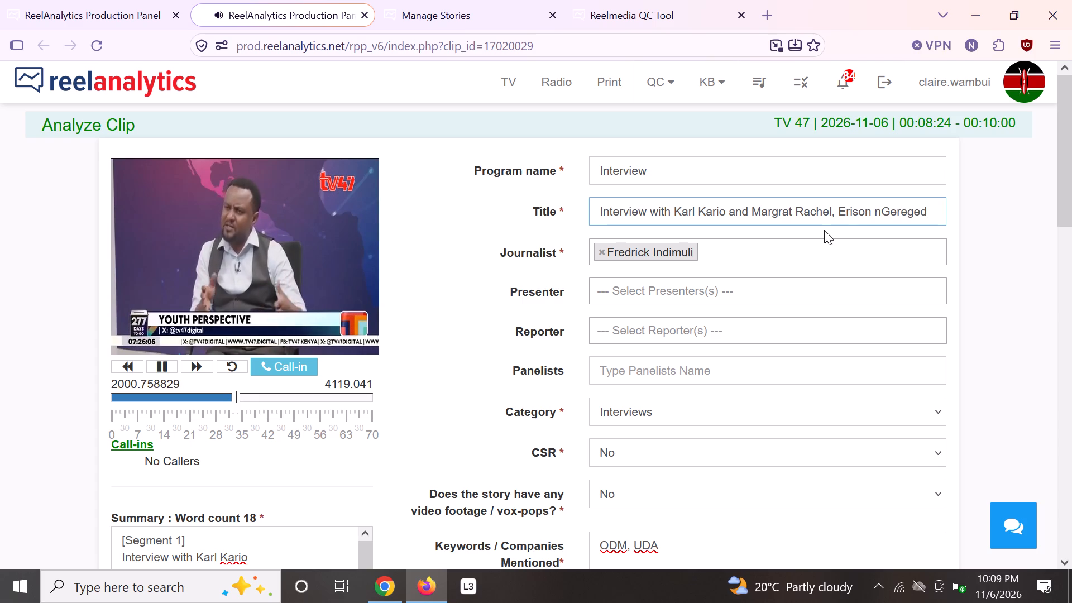
left_click(889, 213)
key("BackSpace")
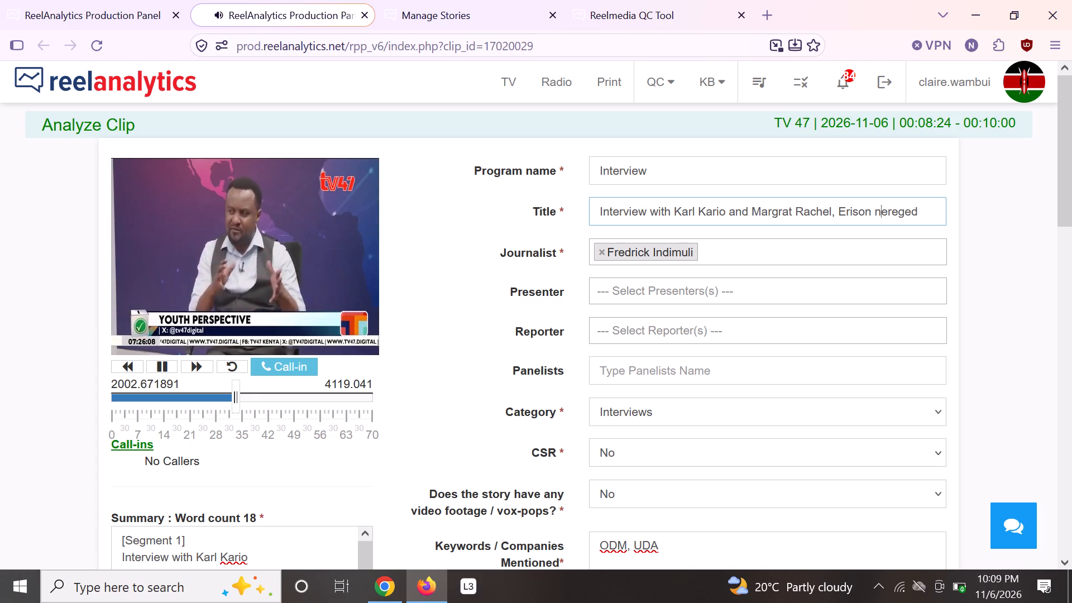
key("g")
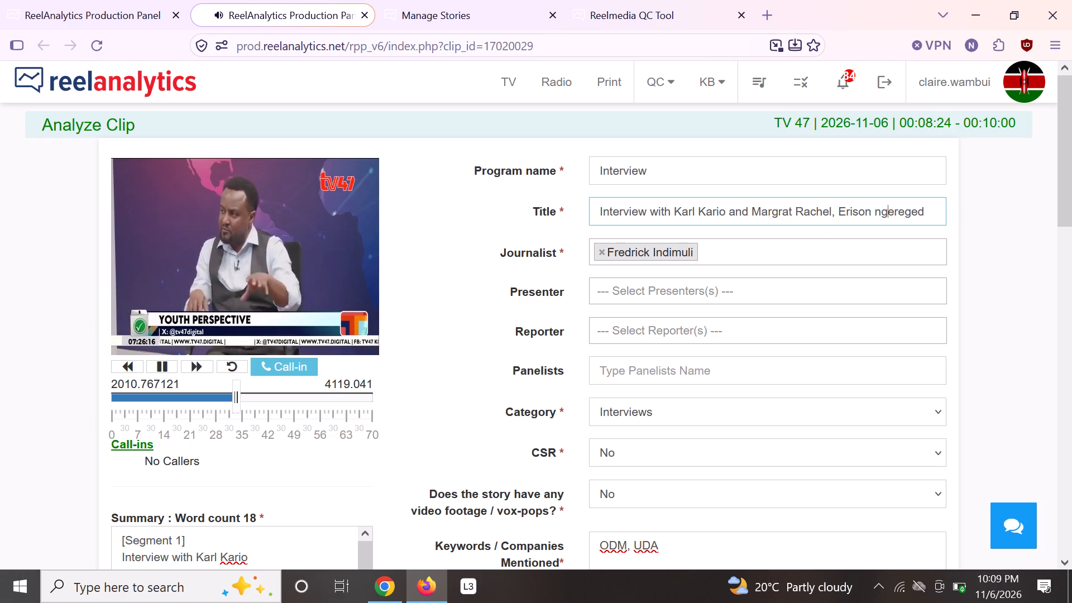
Copy the two added guests' names from the title and append them to the interview line under Segment 1 of the summary.
scroll(529, 386, "up", 4)
scroll(529, 390, "down", 1)
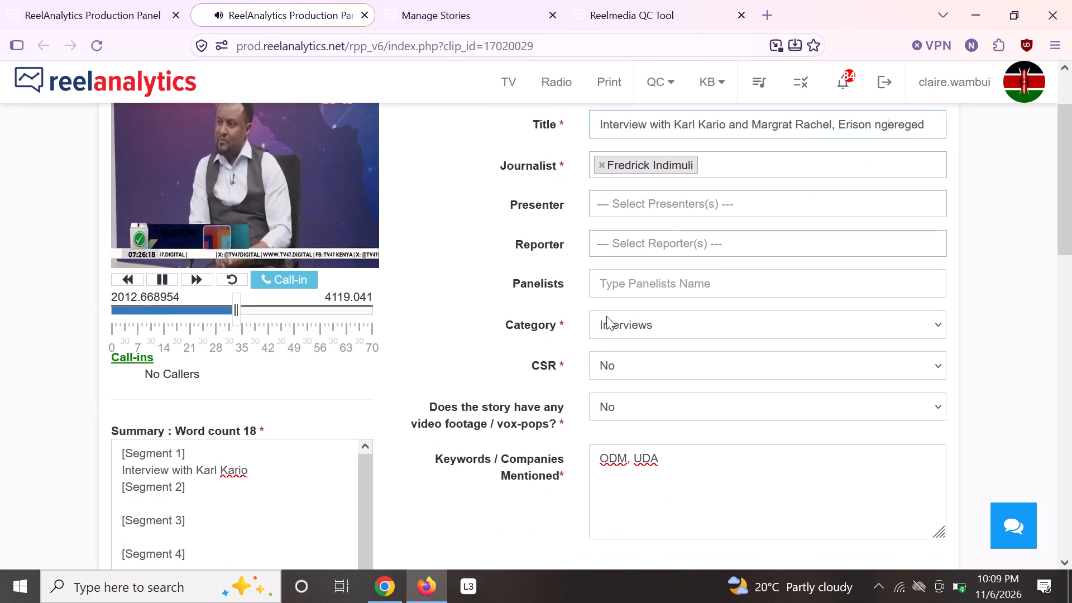
scroll(610, 316, "up", 1)
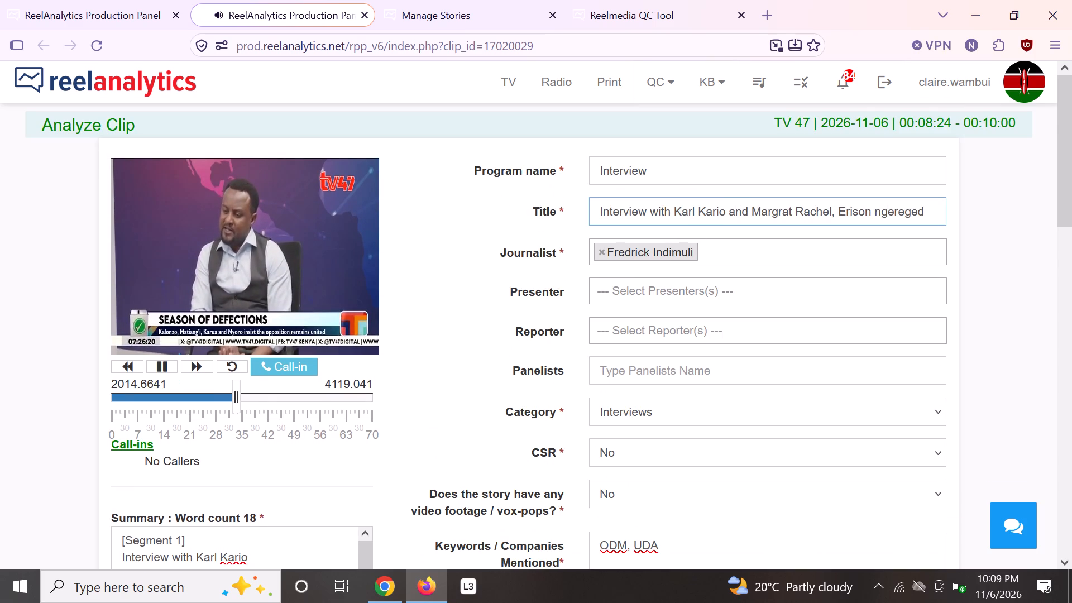
left_click_drag(729, 210, 860, 207)
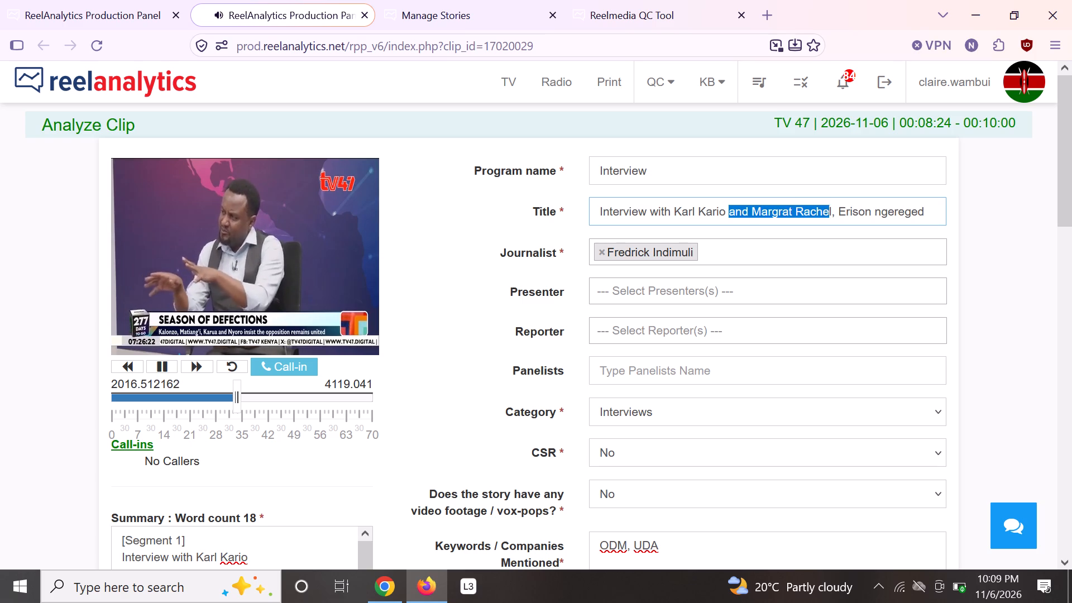
left_click_drag(860, 207, 927, 211)
right_click(911, 209)
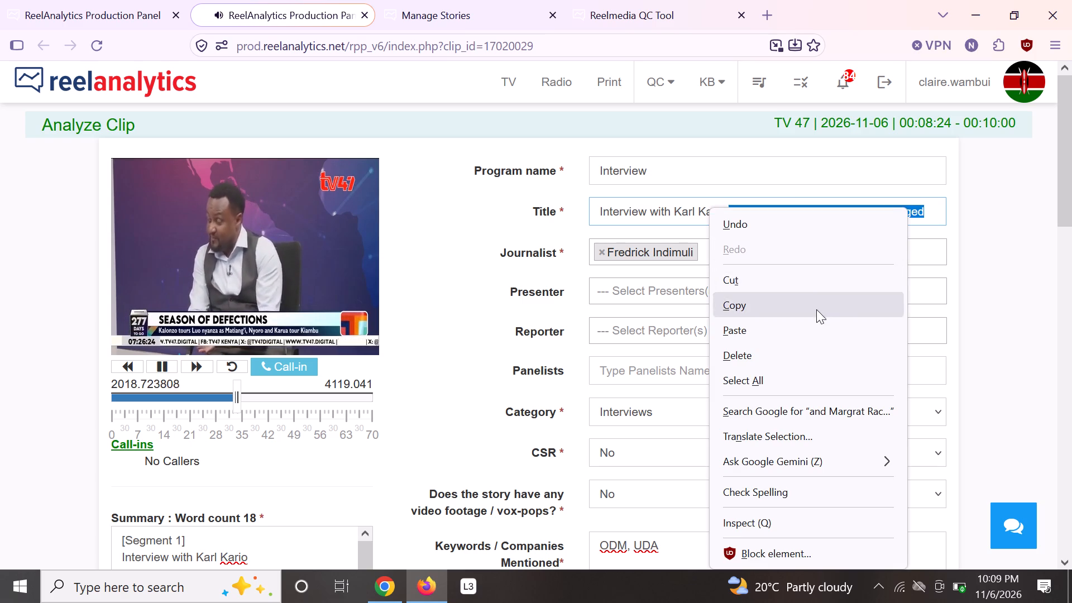
left_click(816, 309)
scroll(400, 377, "up", 1)
scroll(356, 414, "up", 1)
scroll(356, 415, "down", 3)
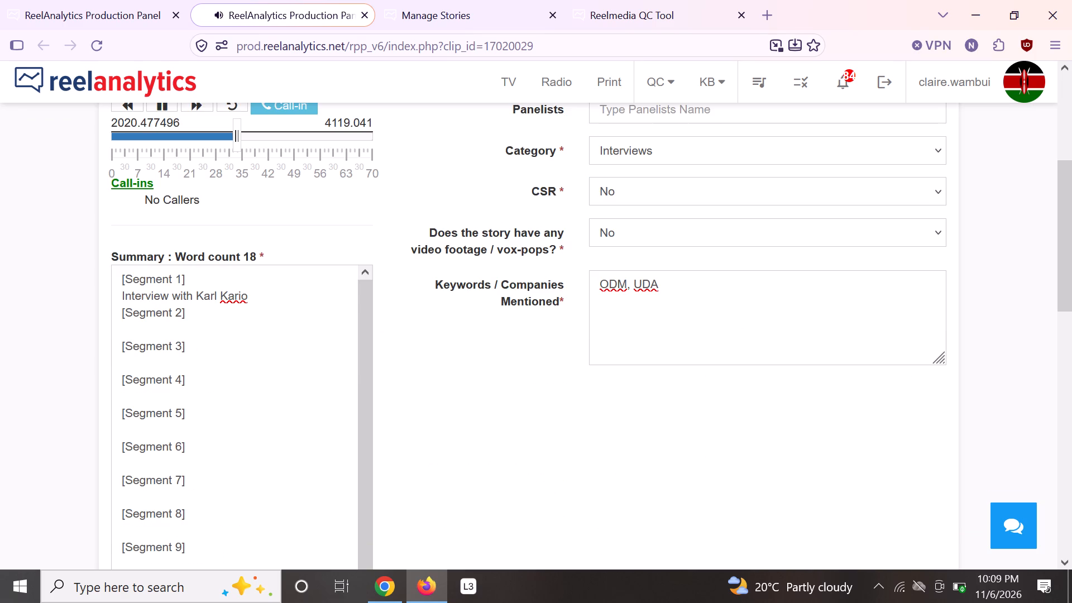
right_click(261, 300)
right_click(251, 299)
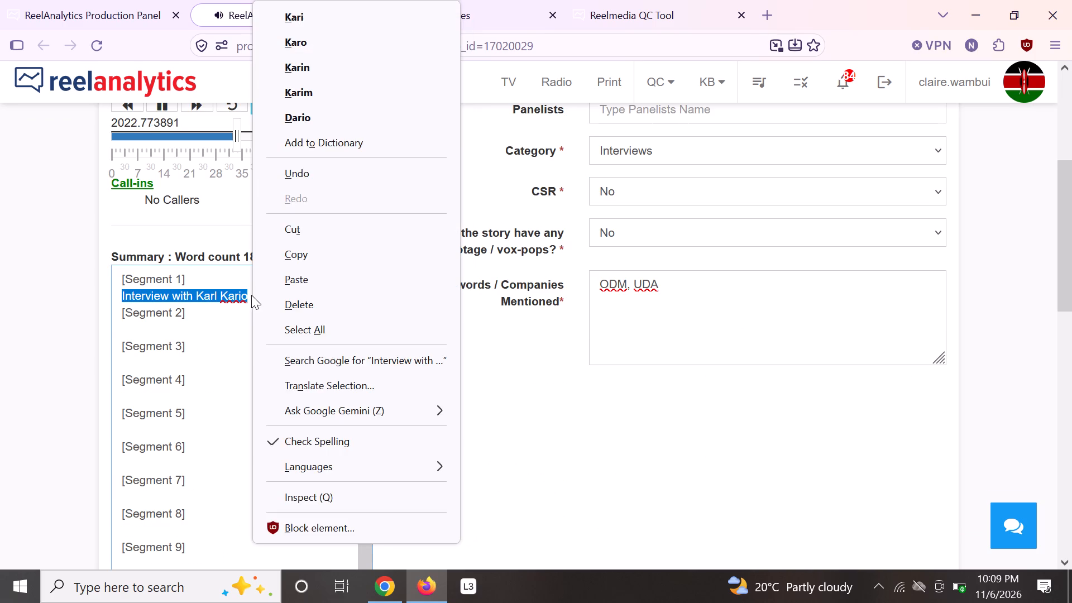
right_click(251, 295)
right_click(251, 294)
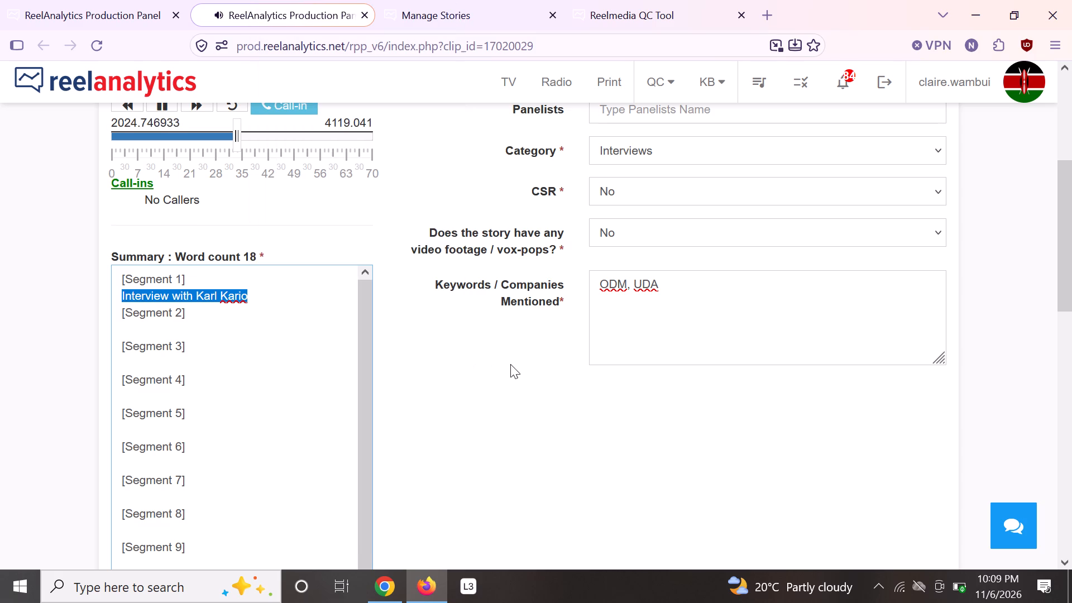
left_click(510, 364)
left_click(267, 301)
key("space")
right_click(251, 292)
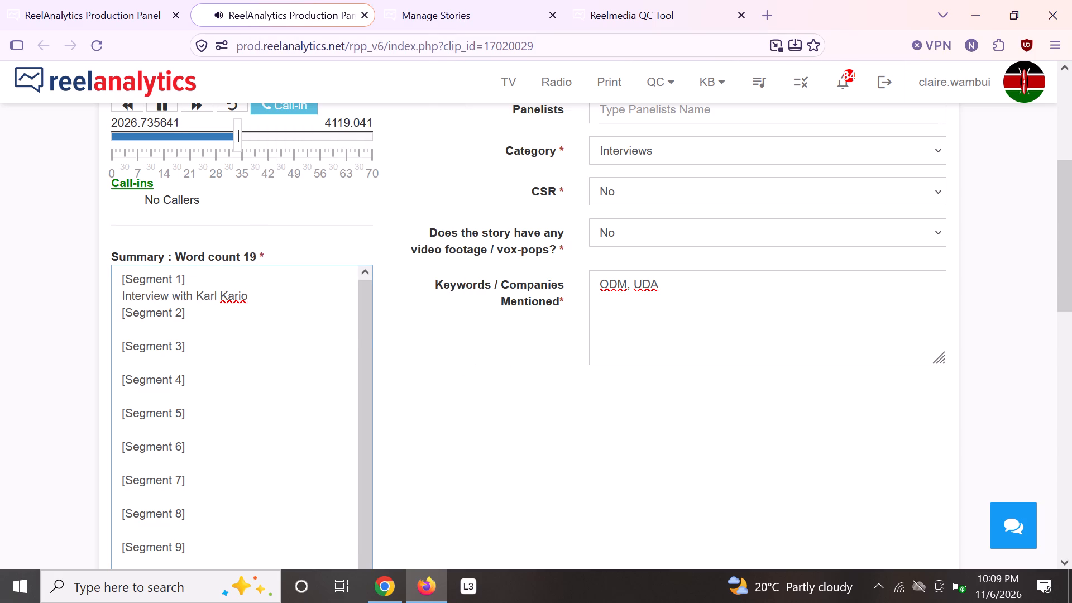
left_click(307, 125)
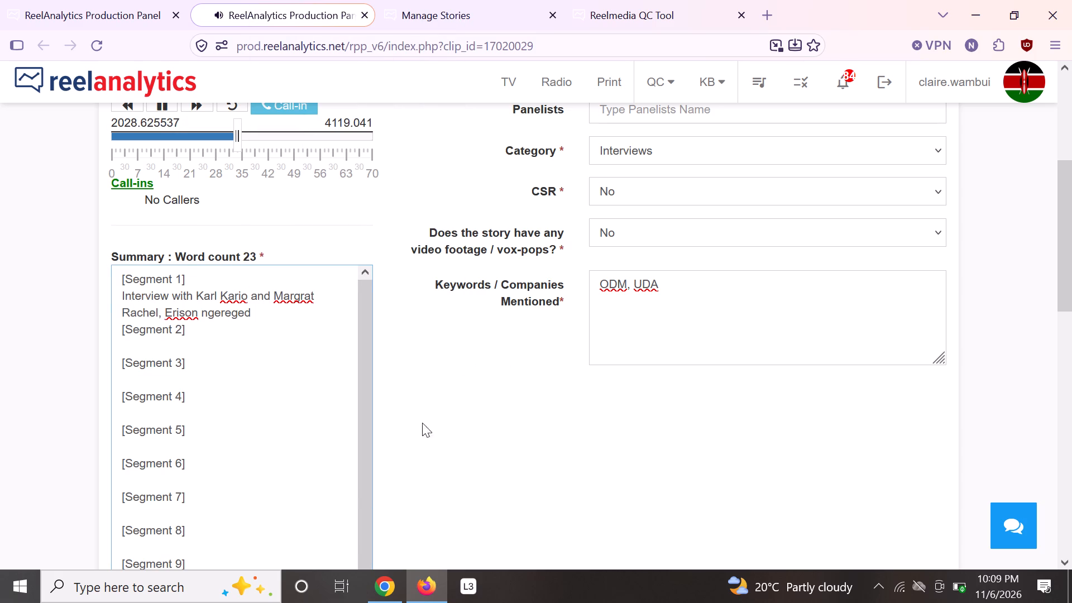
Copy the Segment 1 interview line and search Google for it in a new Chrome tab with "at tv47 today" appended.
left_click(396, 592)
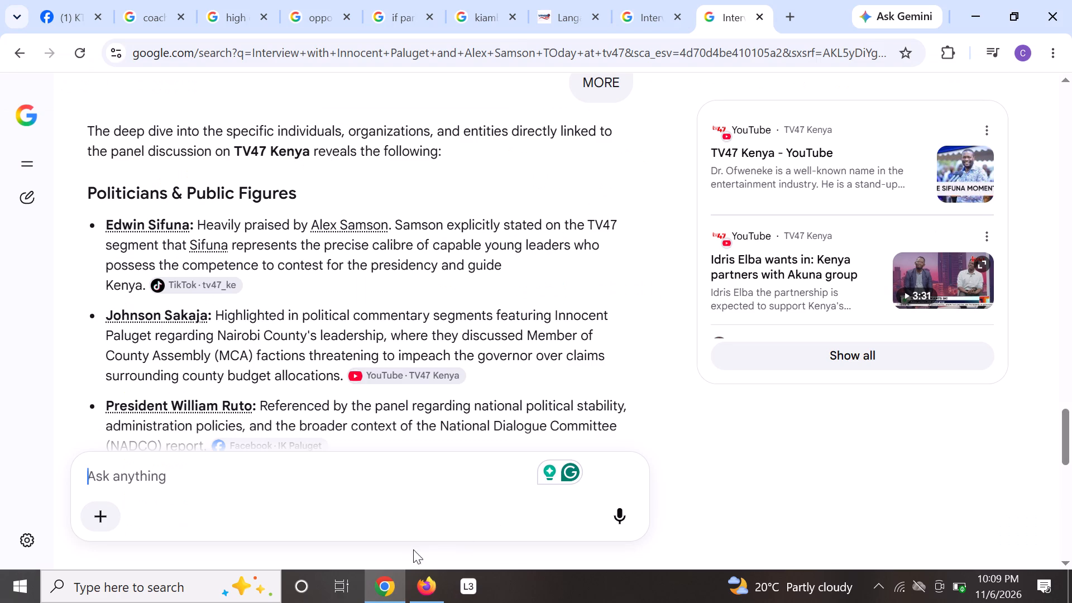
left_click(419, 587)
left_click_drag(119, 295, 253, 307)
right_click_drag(237, 309, 230, 303)
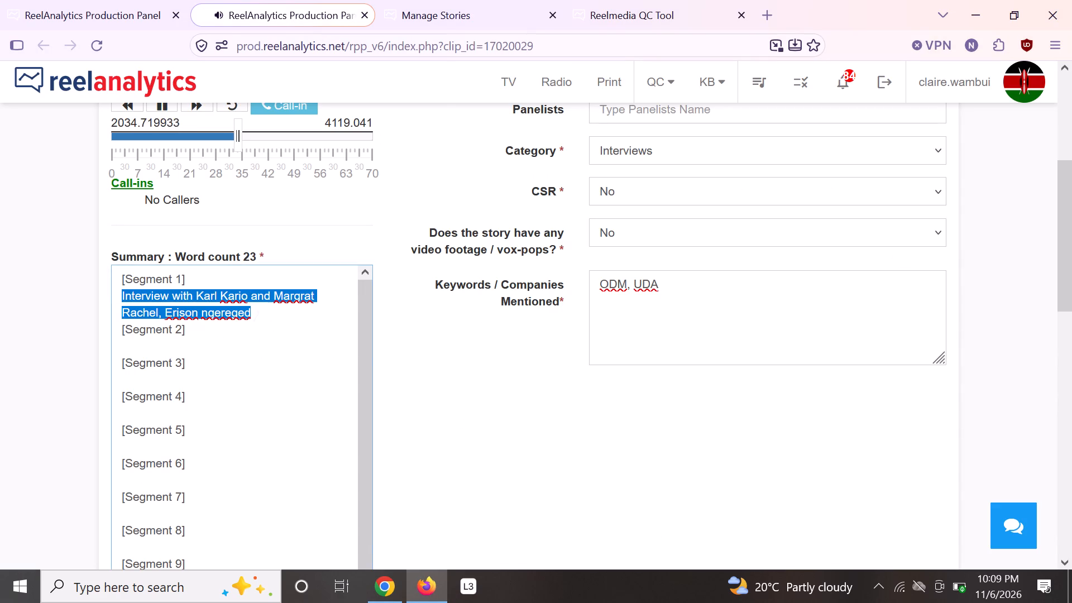
left_click(283, 253)
left_click(380, 594)
left_click(788, 20)
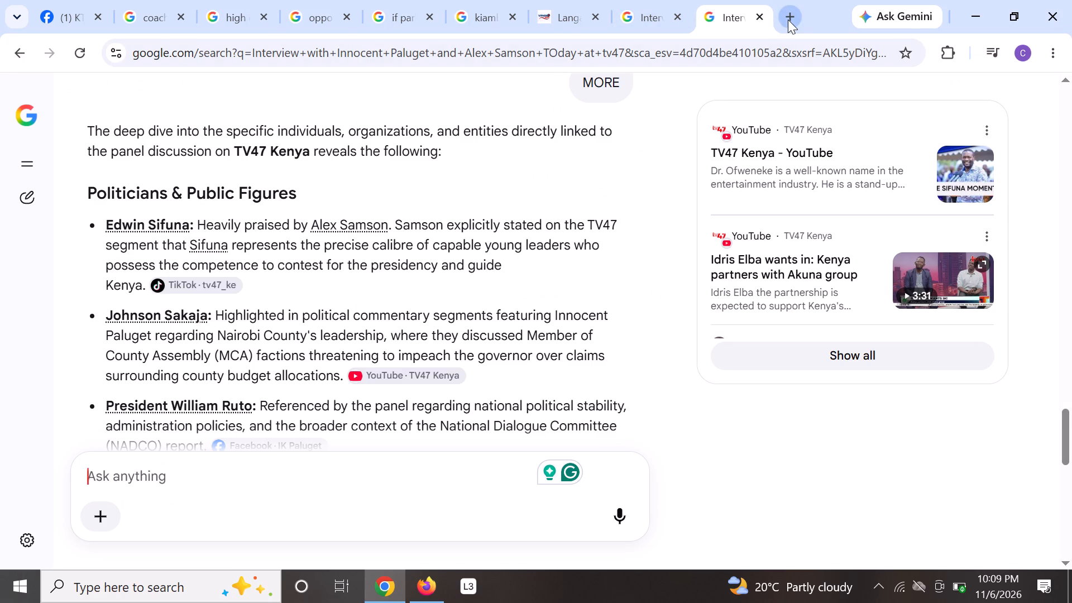
right_click(461, 54)
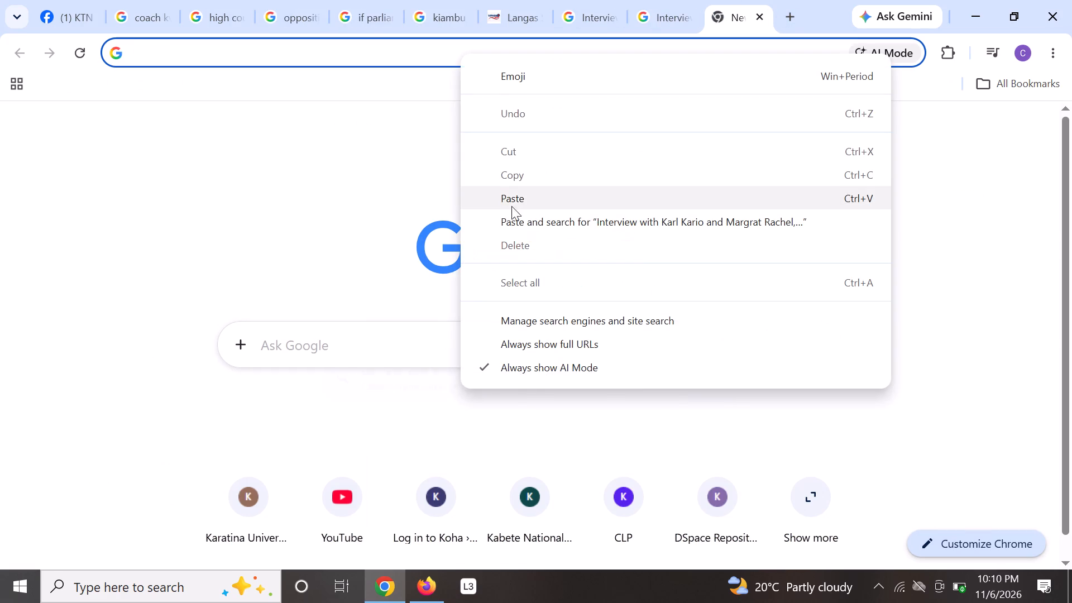
left_click(522, 201)
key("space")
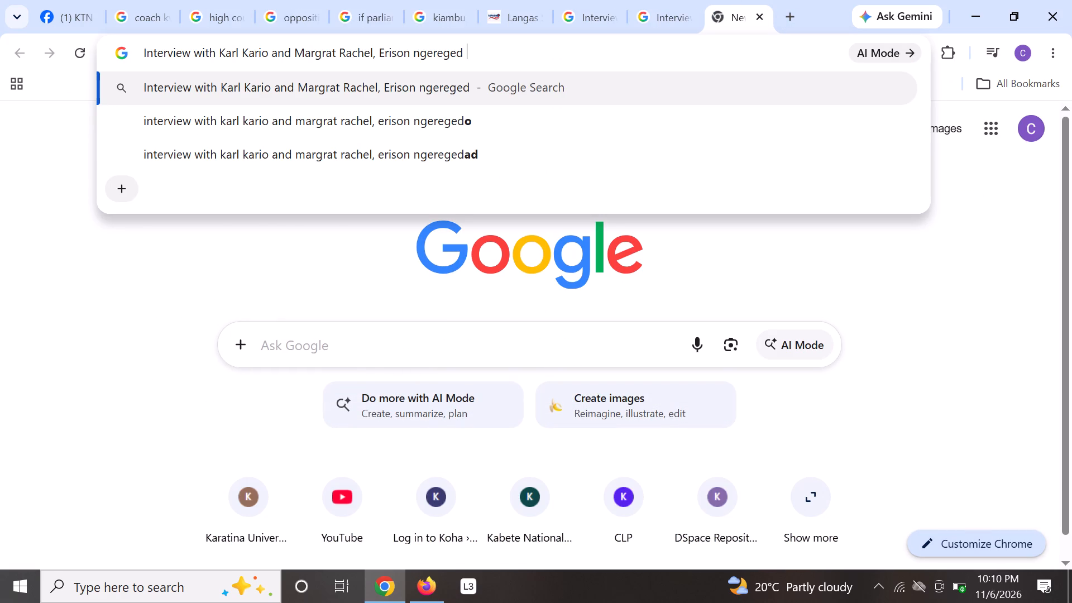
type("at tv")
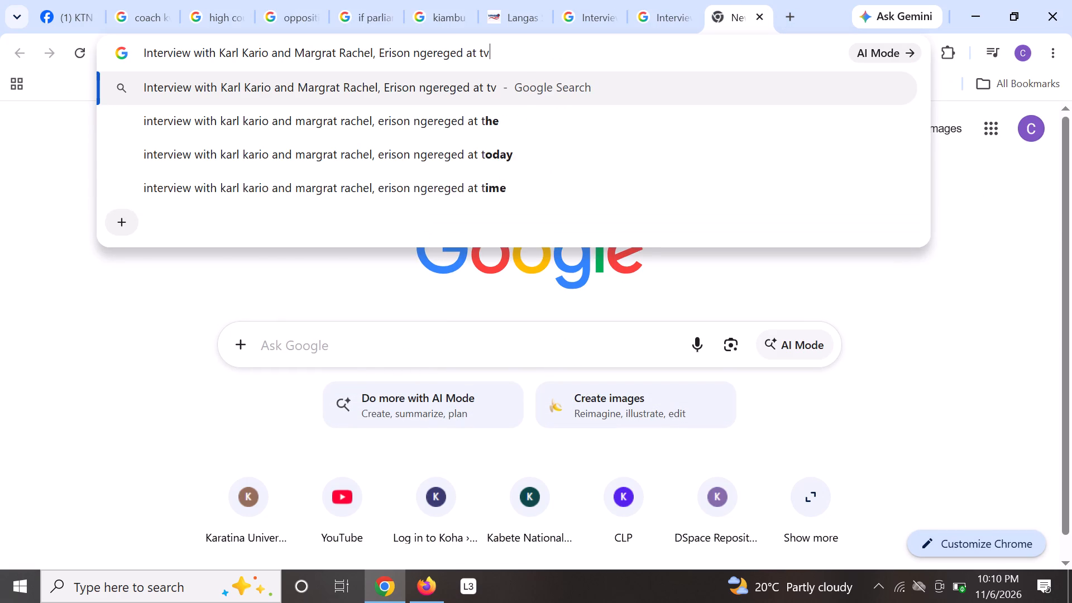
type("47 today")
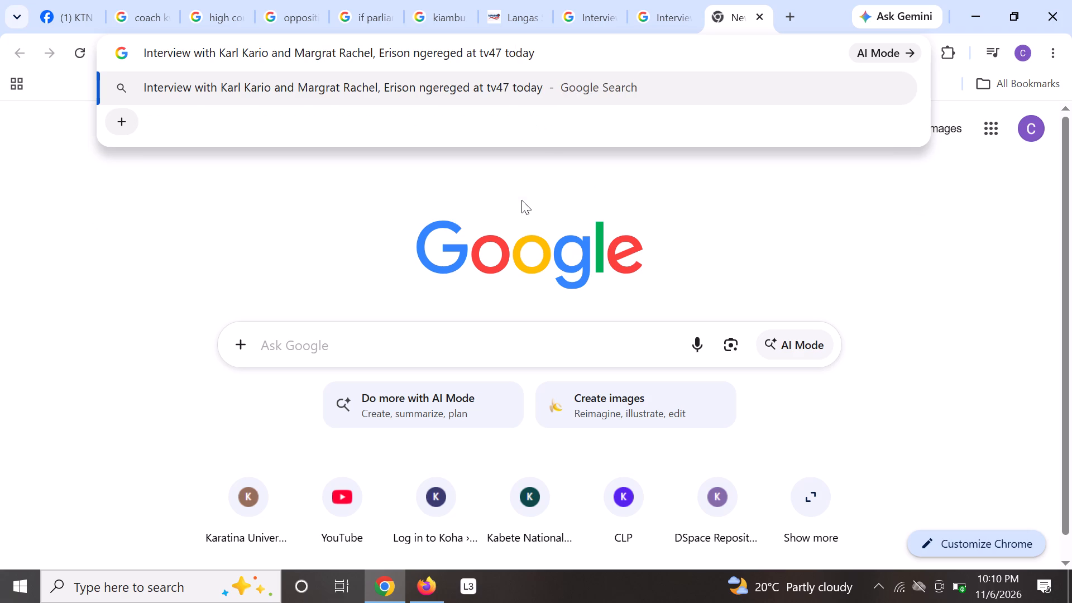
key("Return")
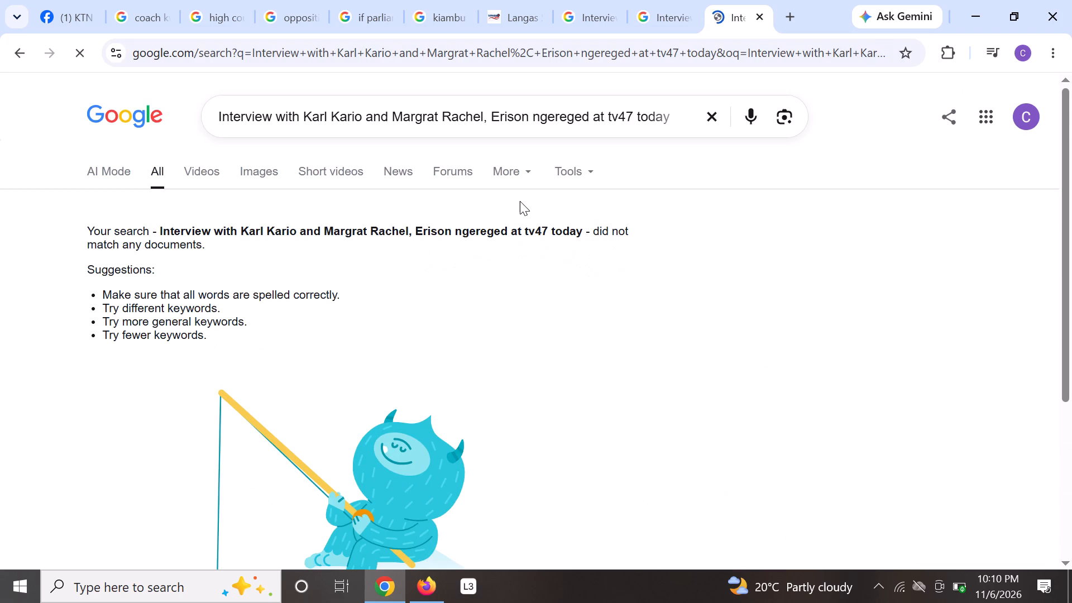
Switch the interview search results to AI Mode.
left_click(108, 178)
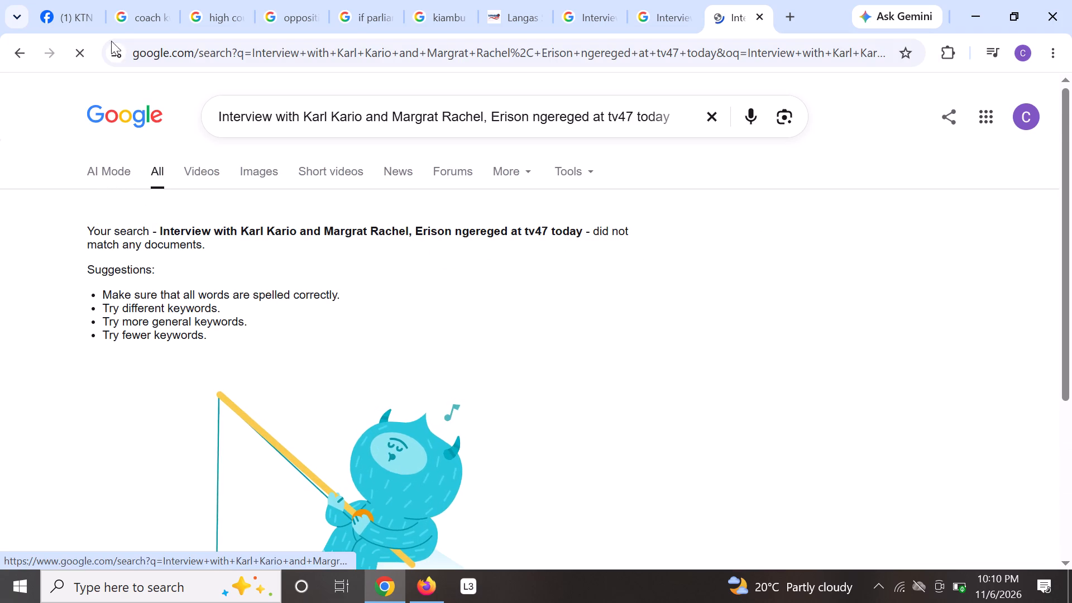
Close the six old coach, high court, opposition, parliament alcohol, Kiambu and Langas tabs, and return to the latest TV47 interview search.
left_click(152, 10)
left_click(161, 16)
left_click(162, 16)
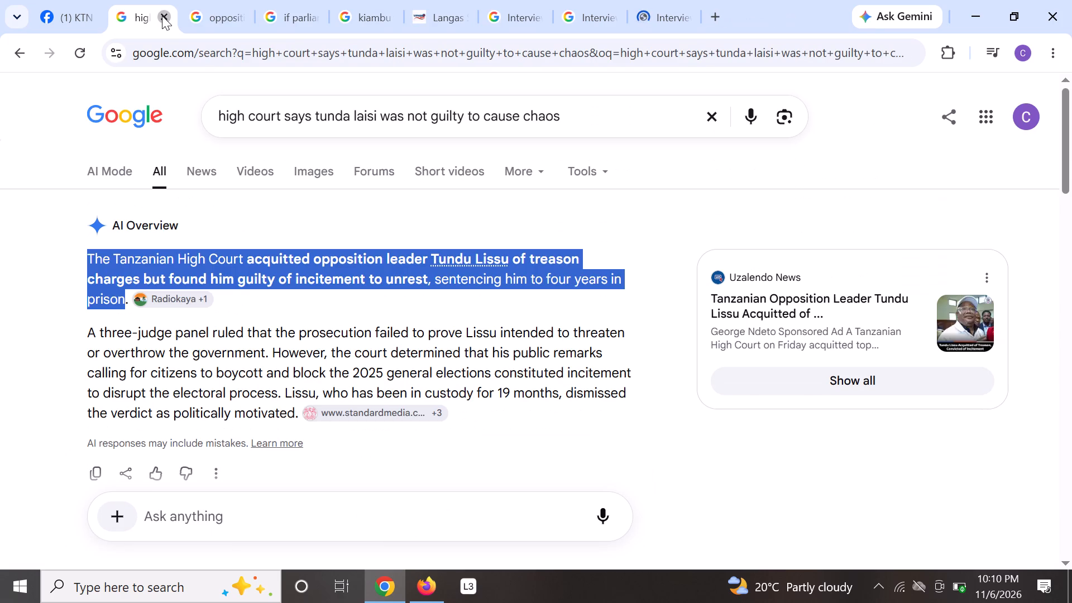
left_click(162, 16)
left_click(162, 16)
left_click(162, 16)
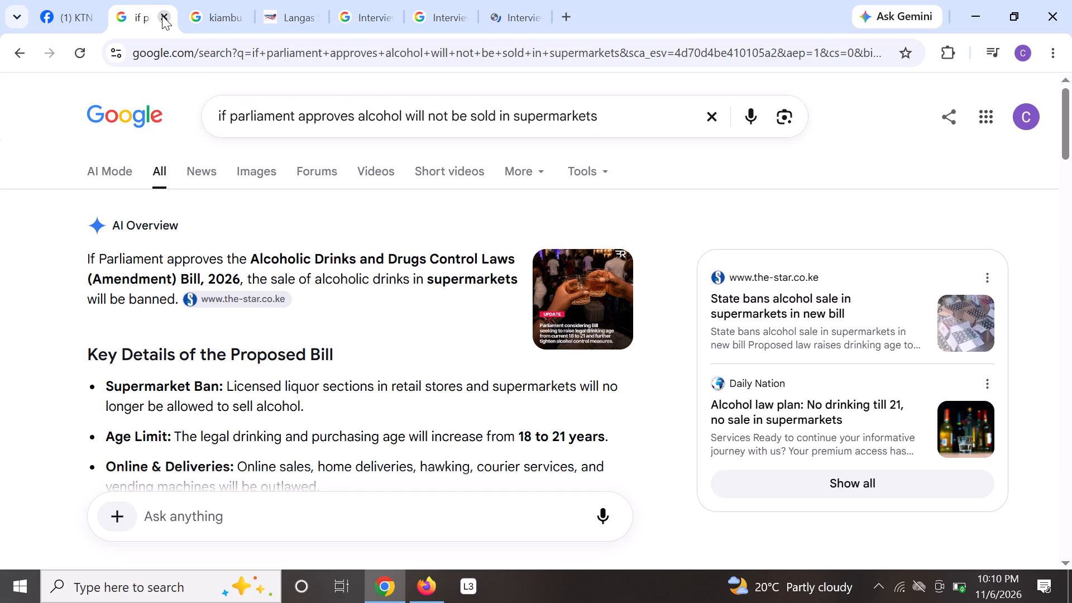
left_click(162, 16)
left_click(162, 16)
left_click(162, 16)
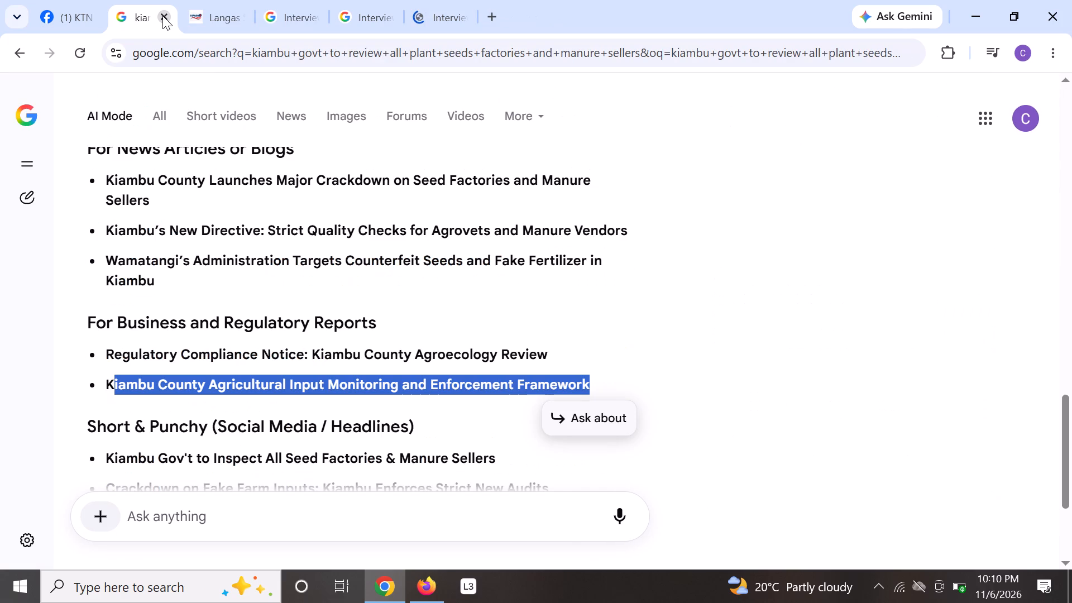
left_click(162, 16)
left_click(298, 13)
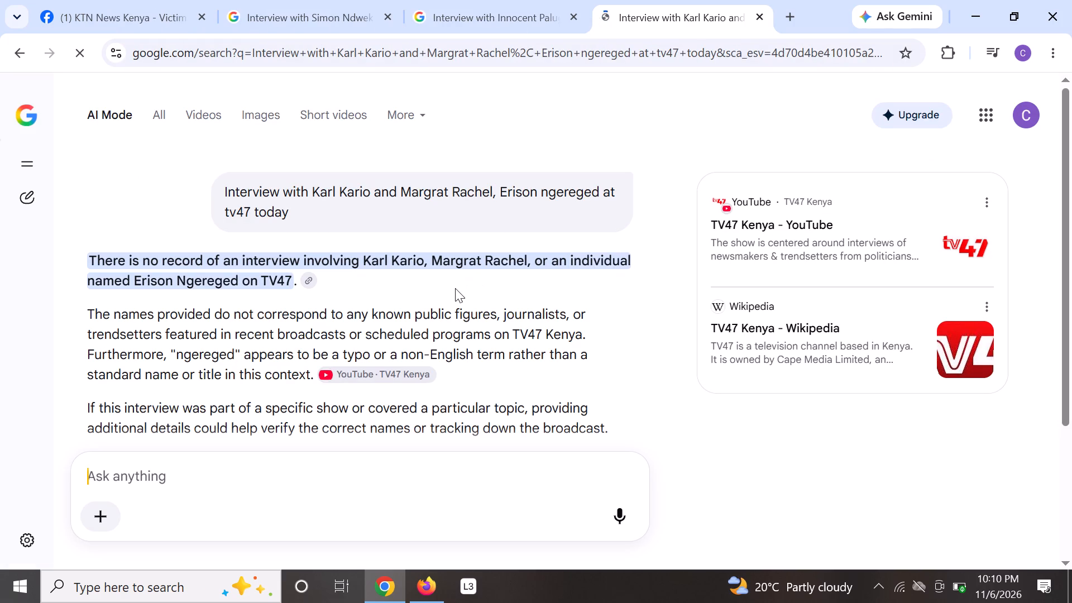
Read through the AI Mode answer about the three guests' interview at TV47.
scroll(212, 360, "down", 2)
scroll(213, 362, "up", 1)
scroll(213, 362, "down", 2)
scroll(213, 363, "up", 1)
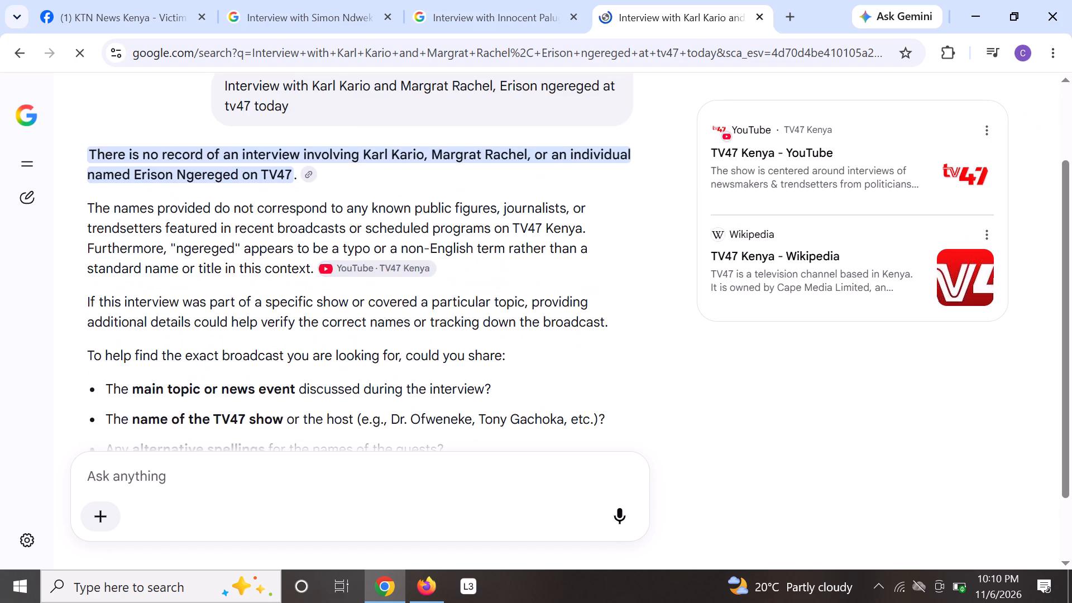
scroll(215, 363, "down", 4)
scroll(216, 366, "up", 3)
scroll(216, 367, "down", 2)
scroll(218, 367, "up", 2)
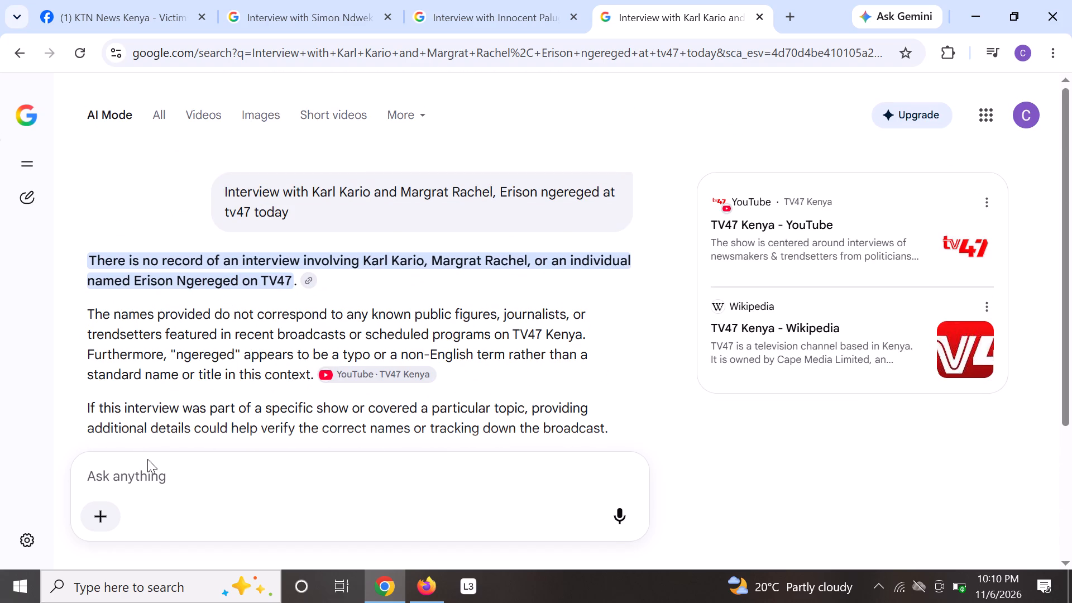
Send the follow-up "there was at the morning" to AI Mode.
left_click(140, 480)
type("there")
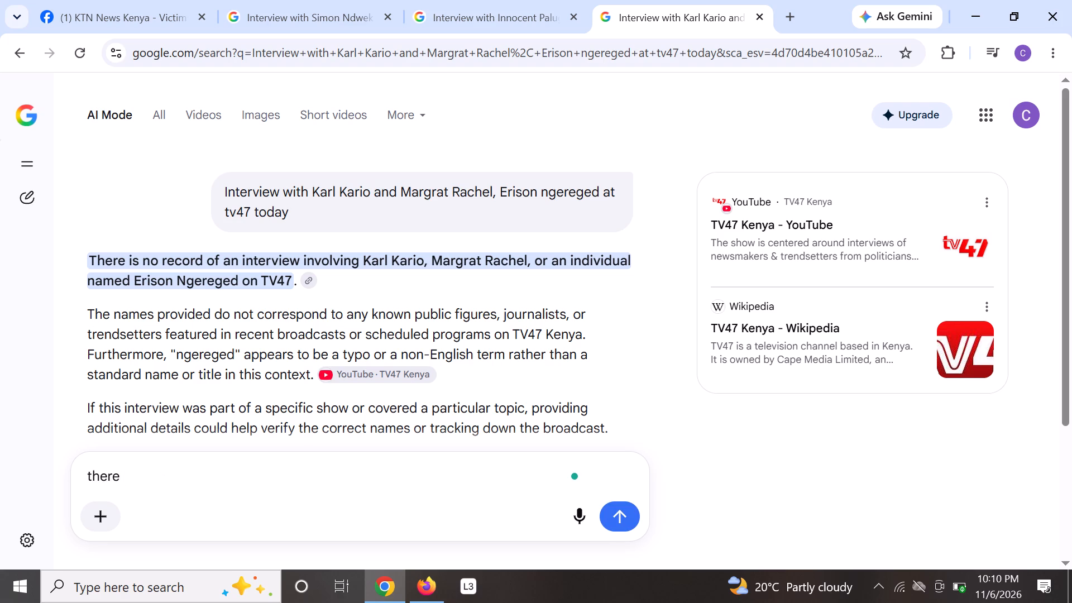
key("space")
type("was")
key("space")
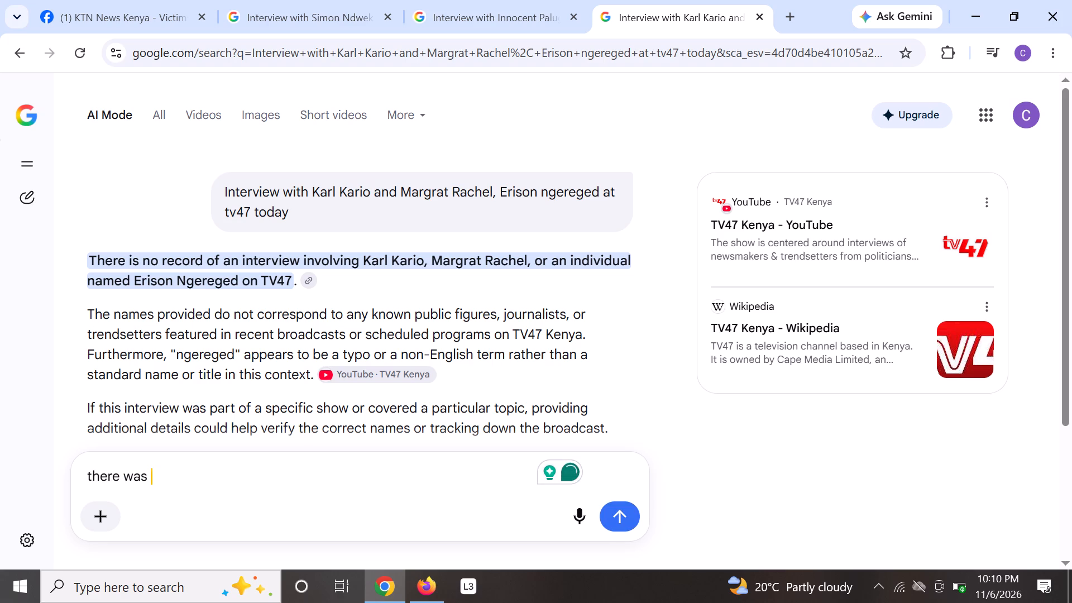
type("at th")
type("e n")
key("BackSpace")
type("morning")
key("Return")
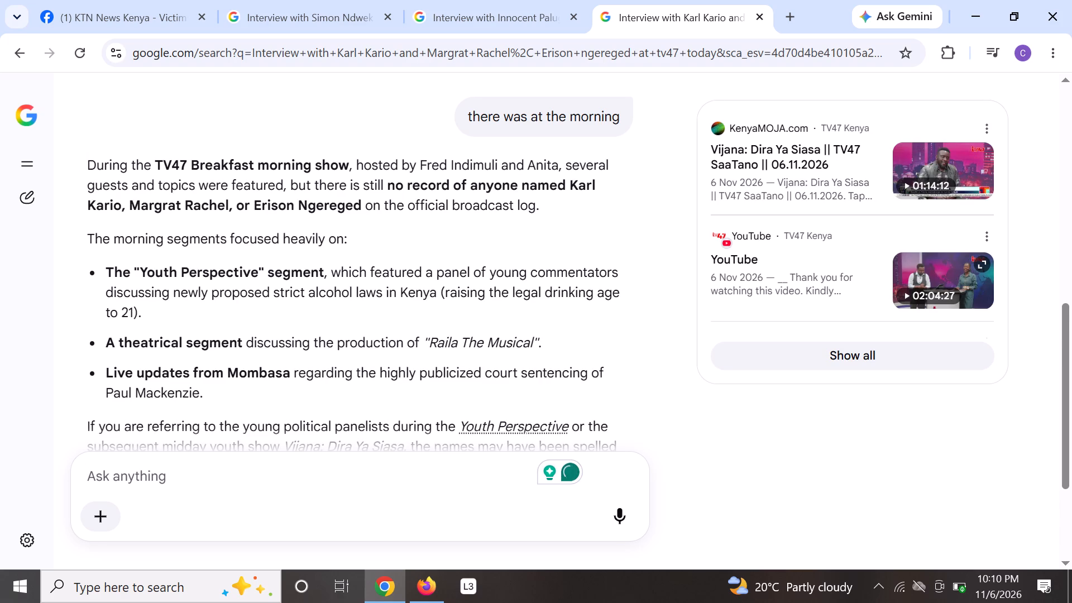
Review the answer on the morning show and send the follow-up "tell me what each said".
scroll(320, 299, "down", 2)
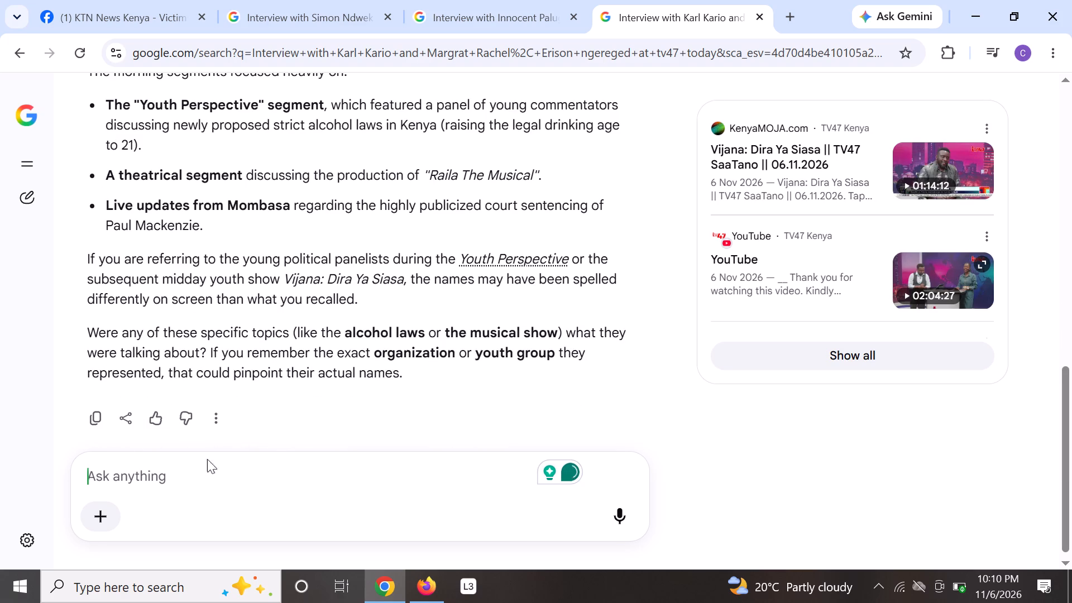
left_click(169, 475)
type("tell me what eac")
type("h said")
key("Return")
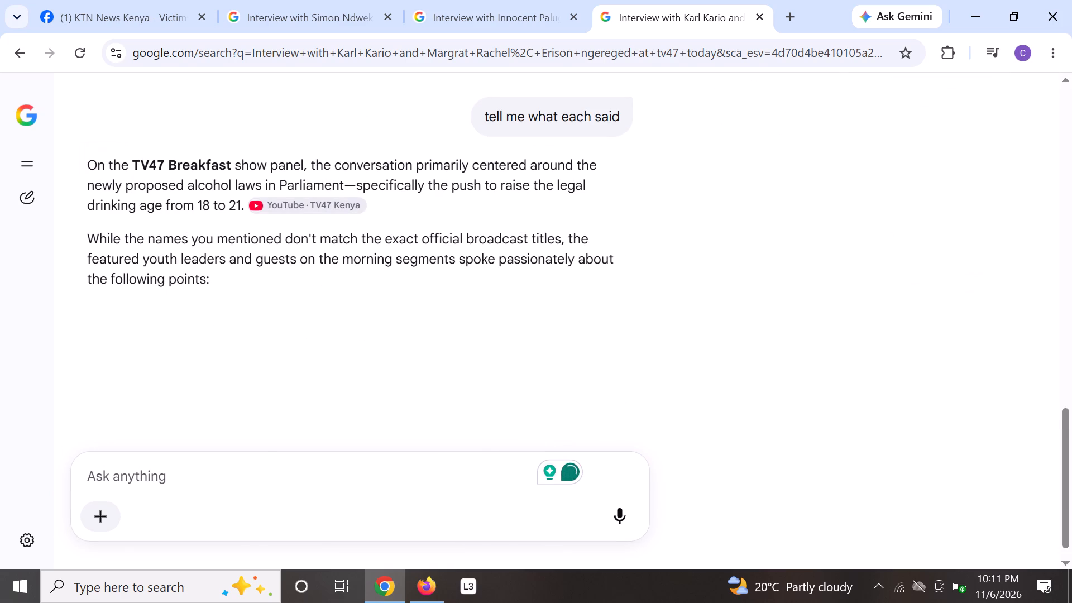
Copy the Baringo County youth senator's name from the AI answer and paste it under Segment 2 of the clip summary in Firefox.
scroll(213, 286, "down", 1)
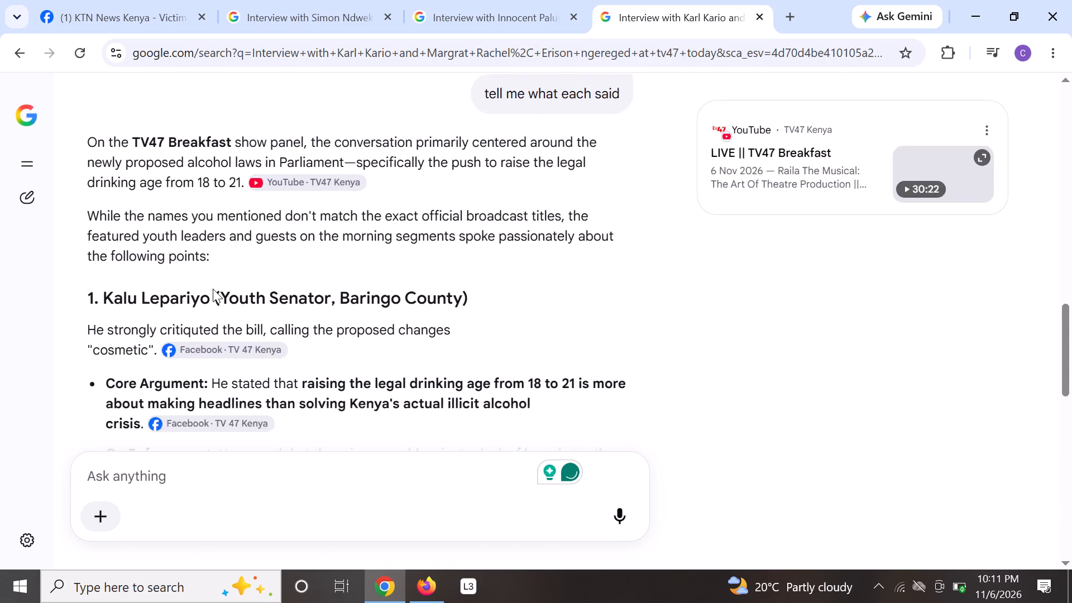
left_click_drag(103, 236, 190, 229)
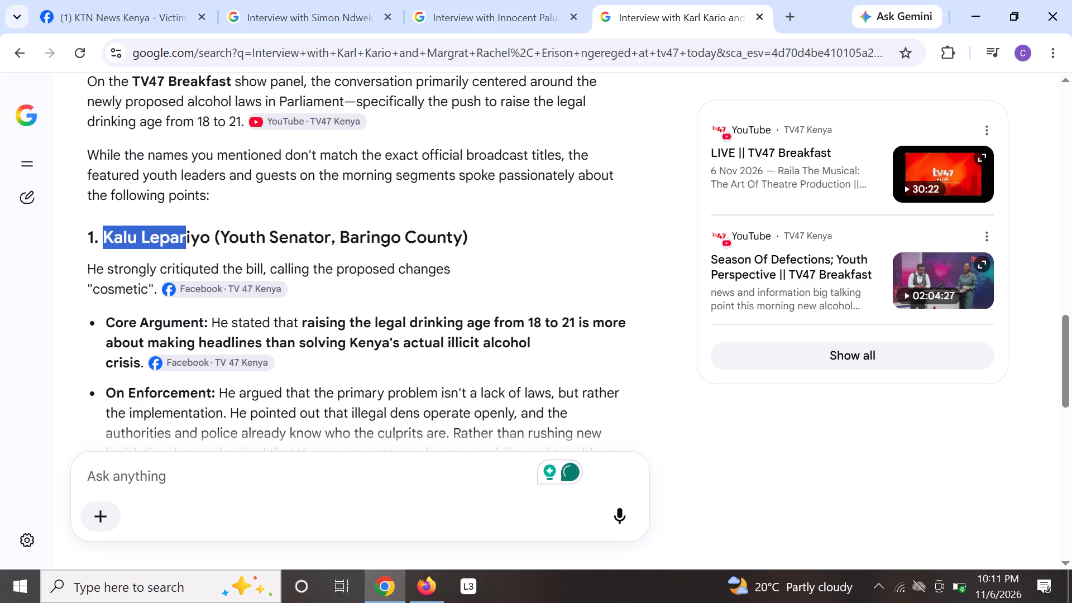
left_click_drag(190, 229, 209, 235)
right_click(195, 238)
left_click(252, 264)
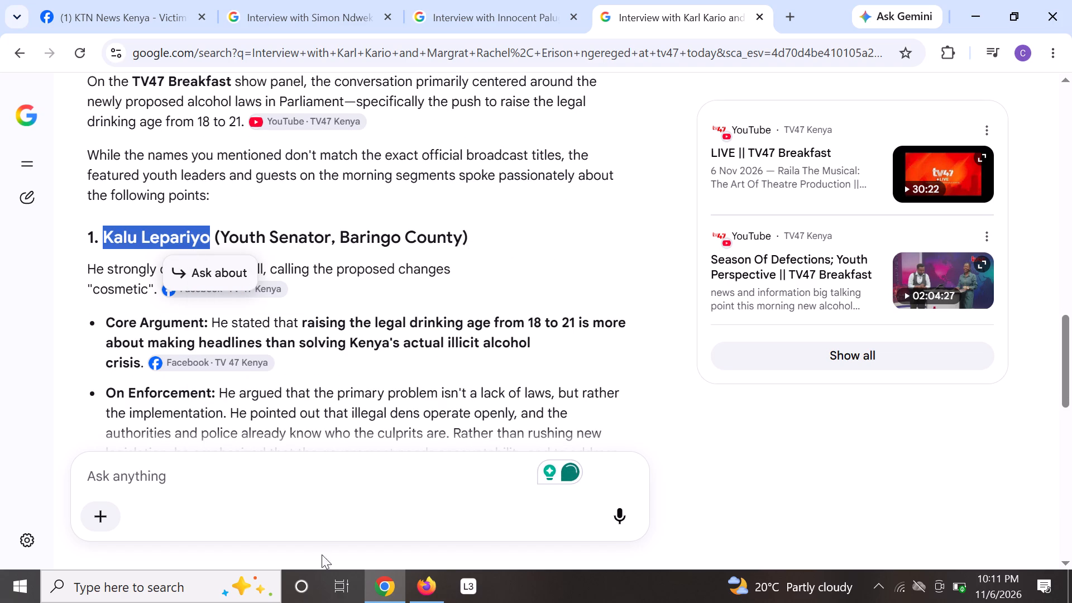
left_click(423, 587)
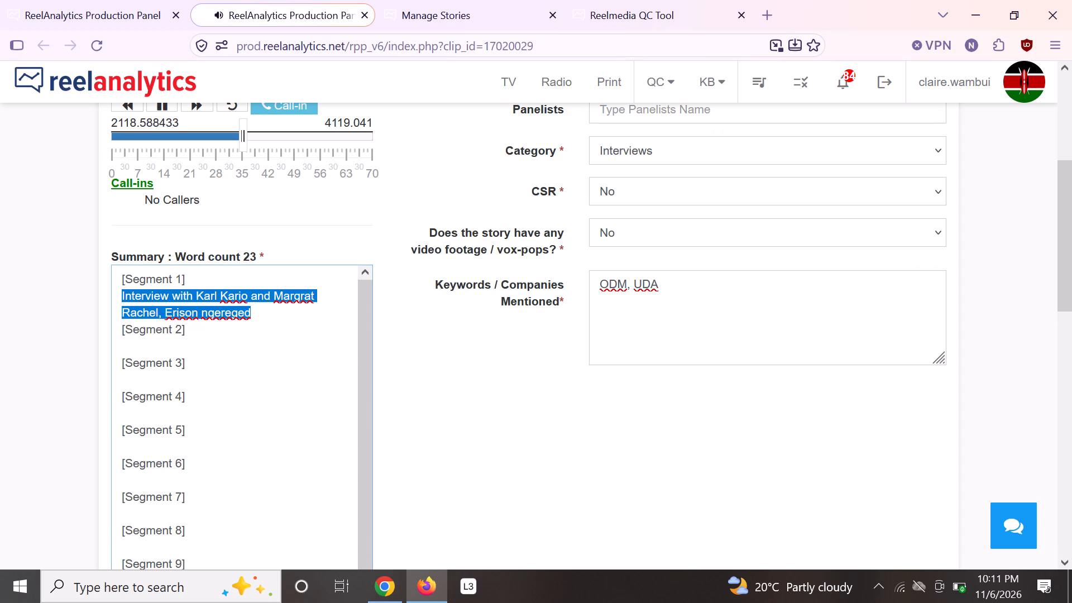
right_click(132, 345)
left_click(459, 374)
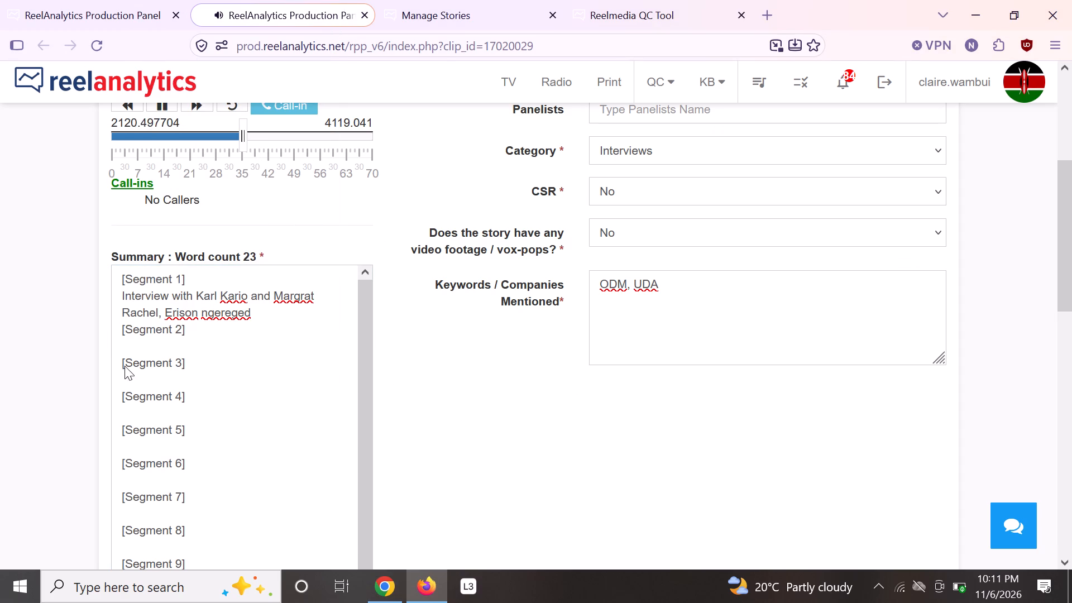
right_click(117, 339)
left_click(183, 123)
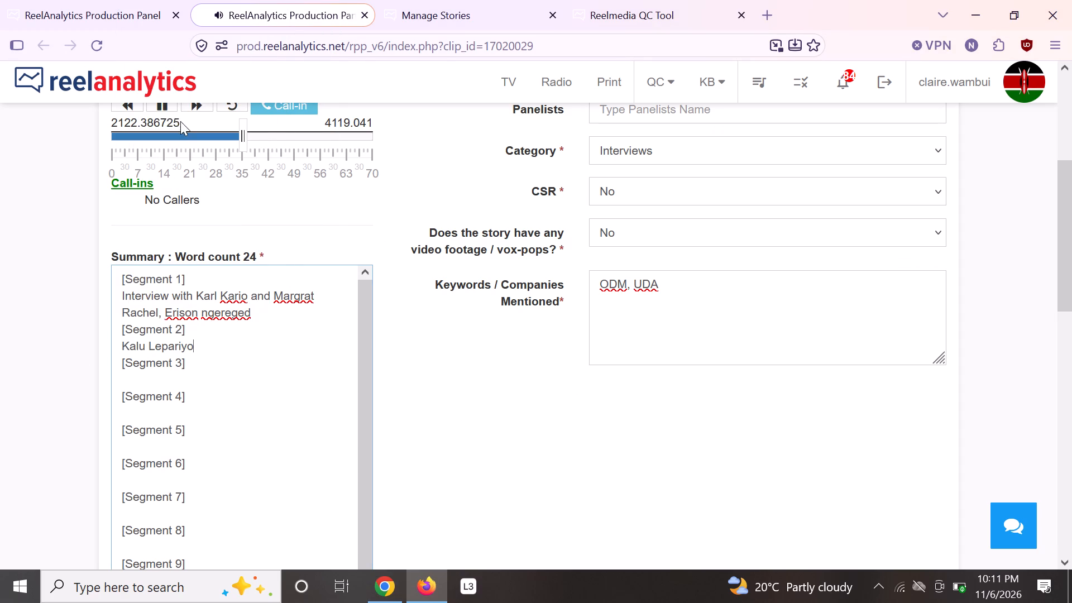
Correct the first guest's name in the Segment 1 interview line to match the spelling of the name under Segment 2.
left_click(217, 294)
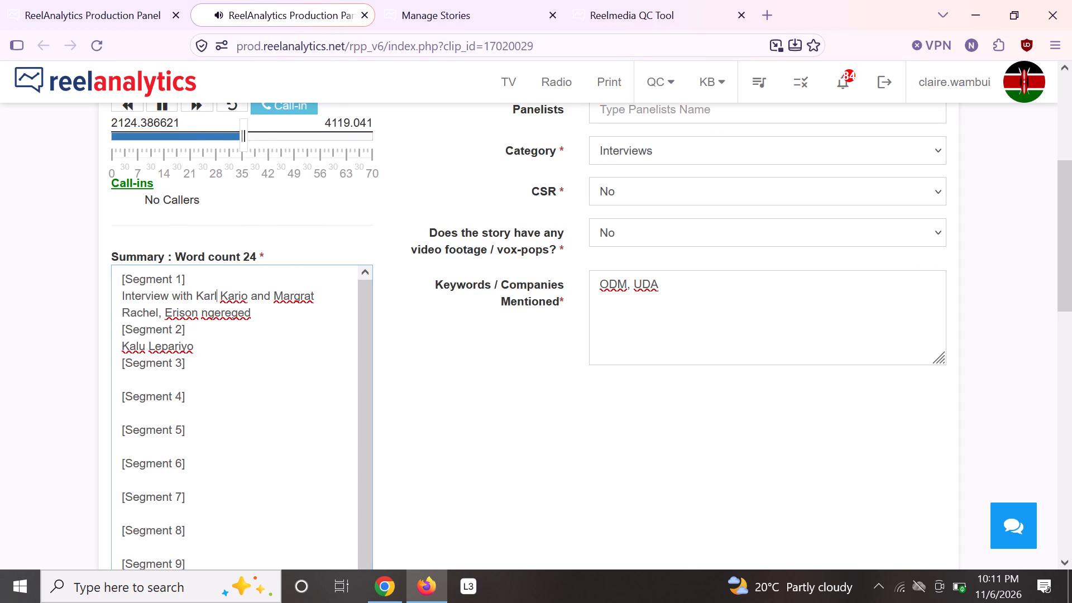
key("BackSpace")
key("BackSpace")
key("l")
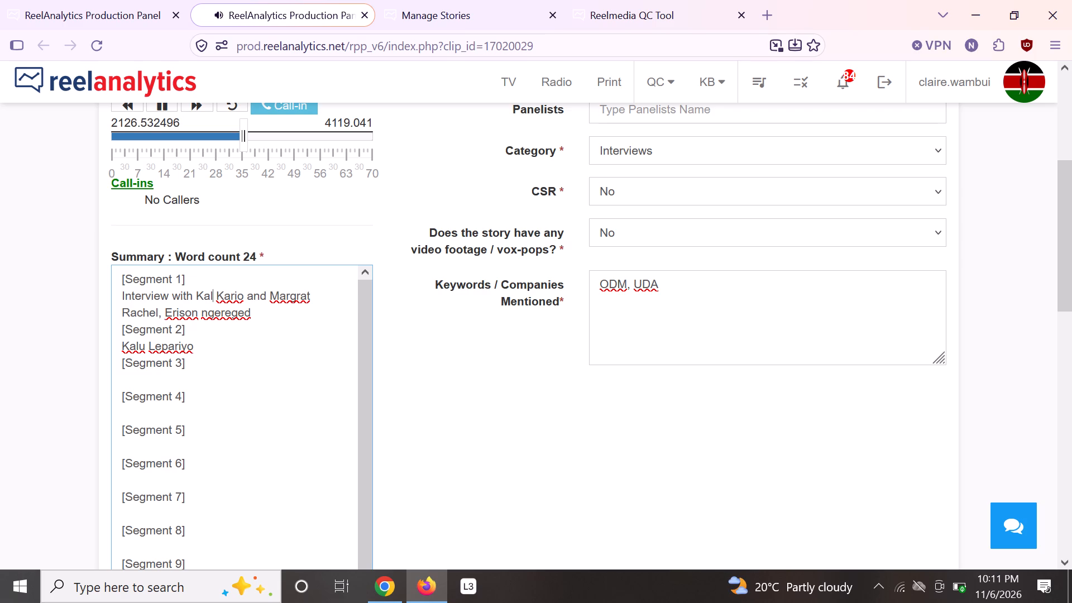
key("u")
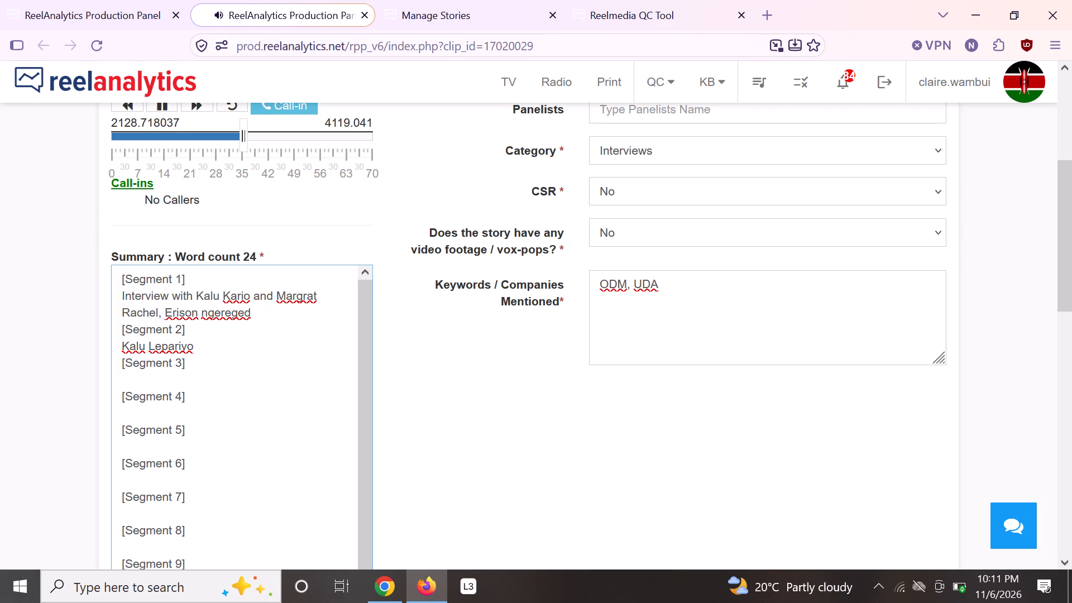
key("Right")
key("Right")
key("Right")
key("Right")
key("BackSpace")
key("BackSpace")
key("BackSpace")
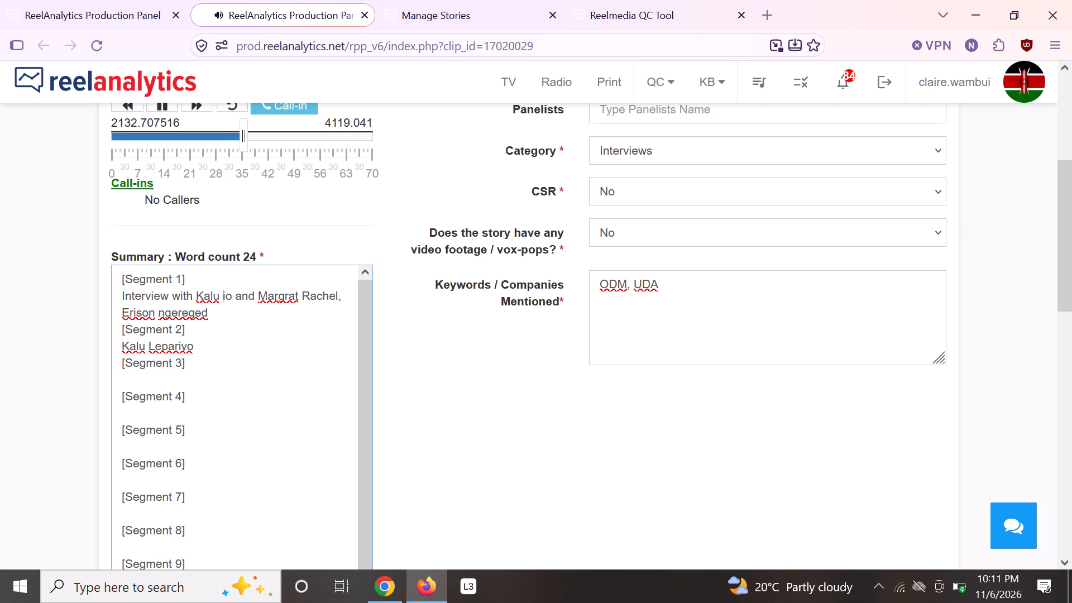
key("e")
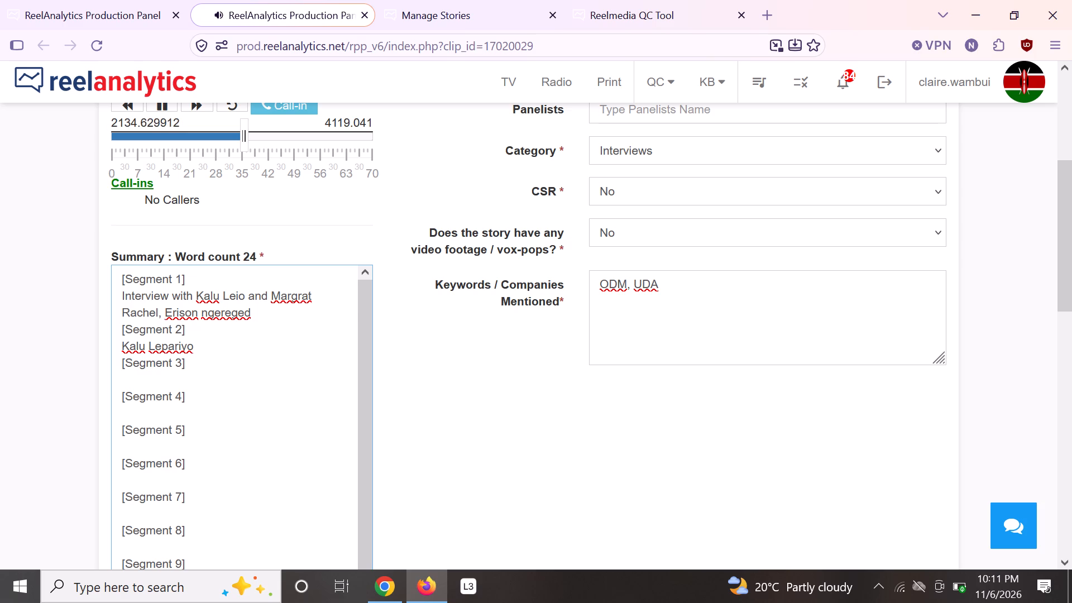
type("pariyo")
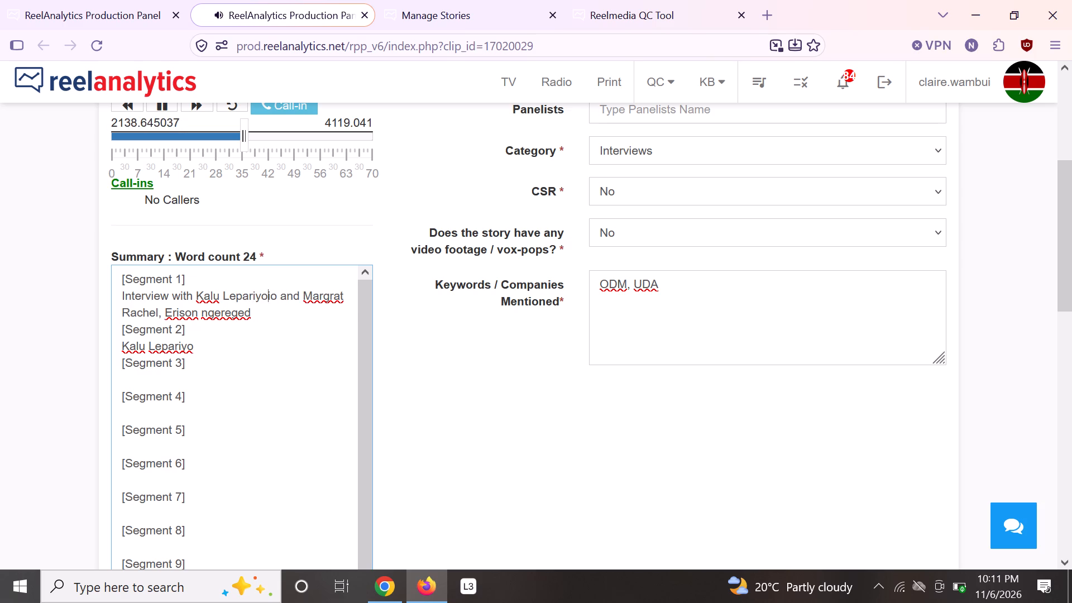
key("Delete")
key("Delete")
Add a colon and a space after the guest's name under Segment 2, keeping them on the same line.
left_click(196, 355)
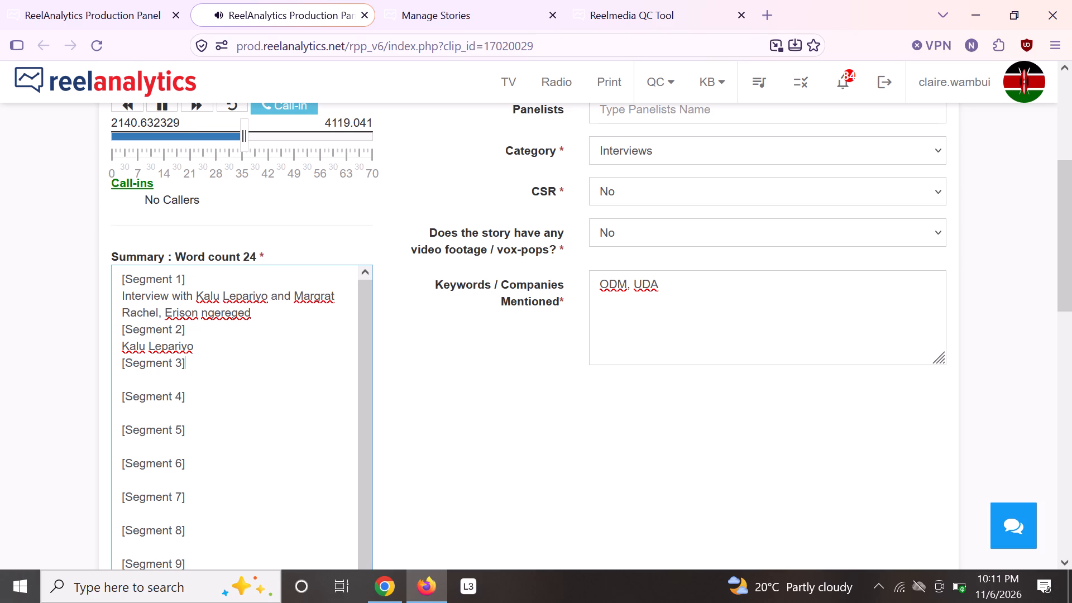
key("Up")
key("Right")
key("Return")
key("semicolon")
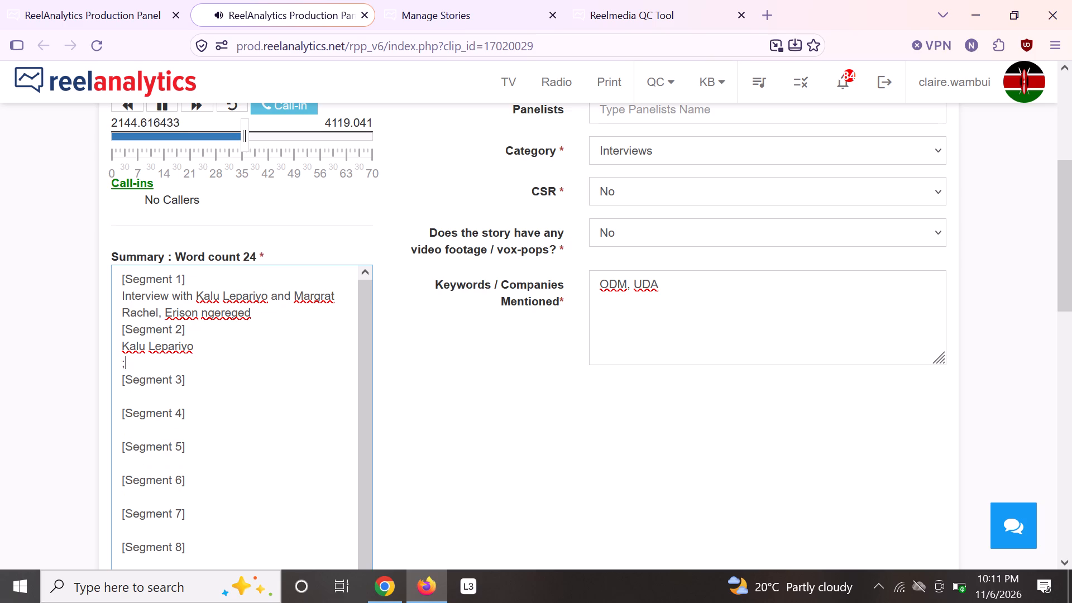
key("BackSpace")
key("BackSpace")
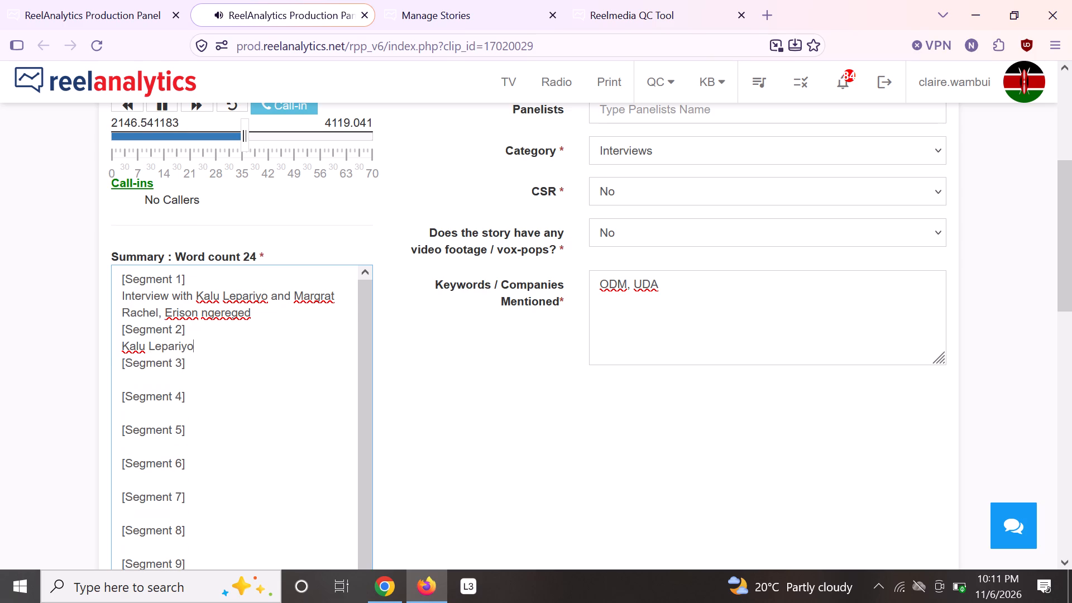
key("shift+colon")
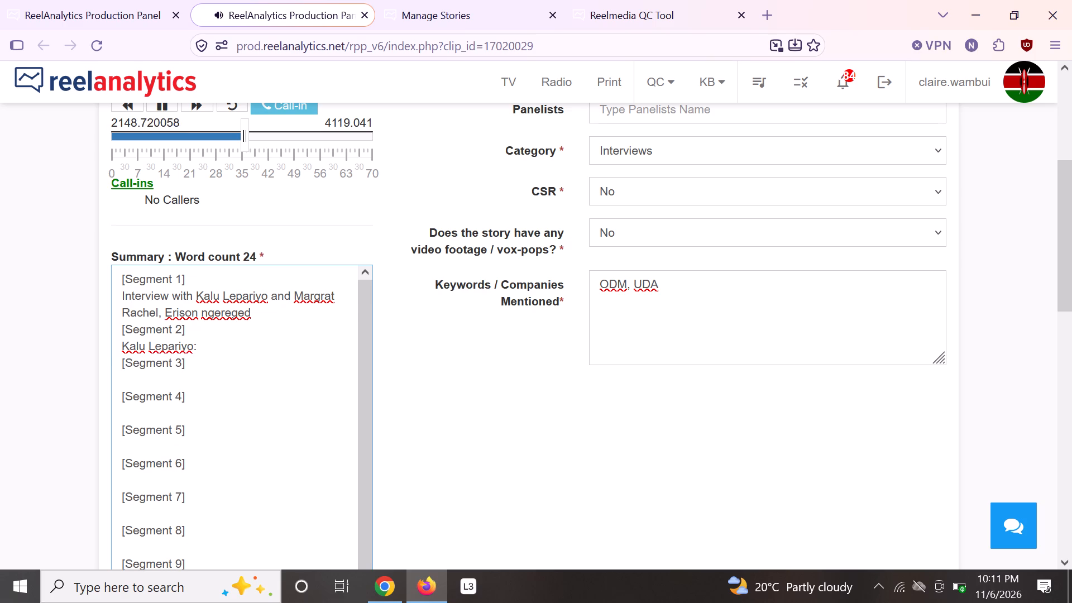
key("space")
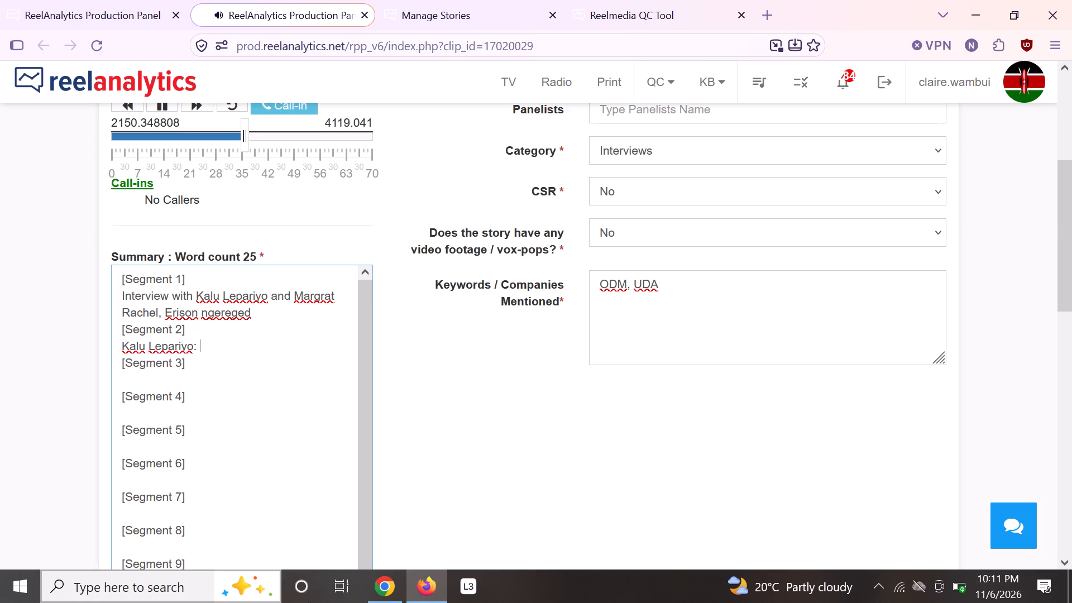
Copy the youth senator's core argument about raising the drinking age from Chrome's AI answer into Segment 2 in Firefox, ending with a full stop.
left_click(390, 587)
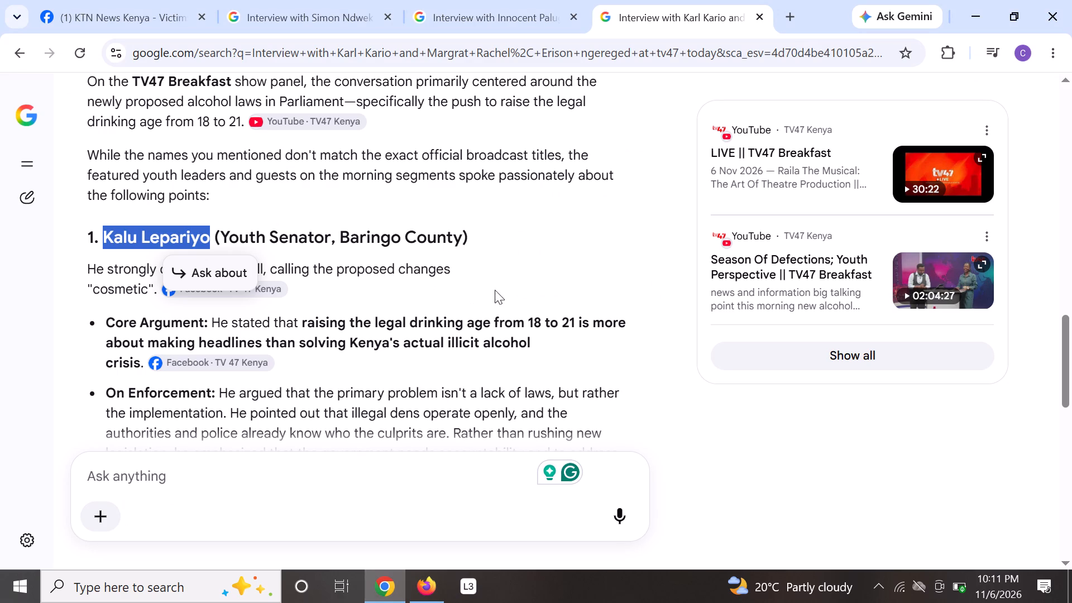
left_click(547, 253)
scroll(533, 269, "down", 2)
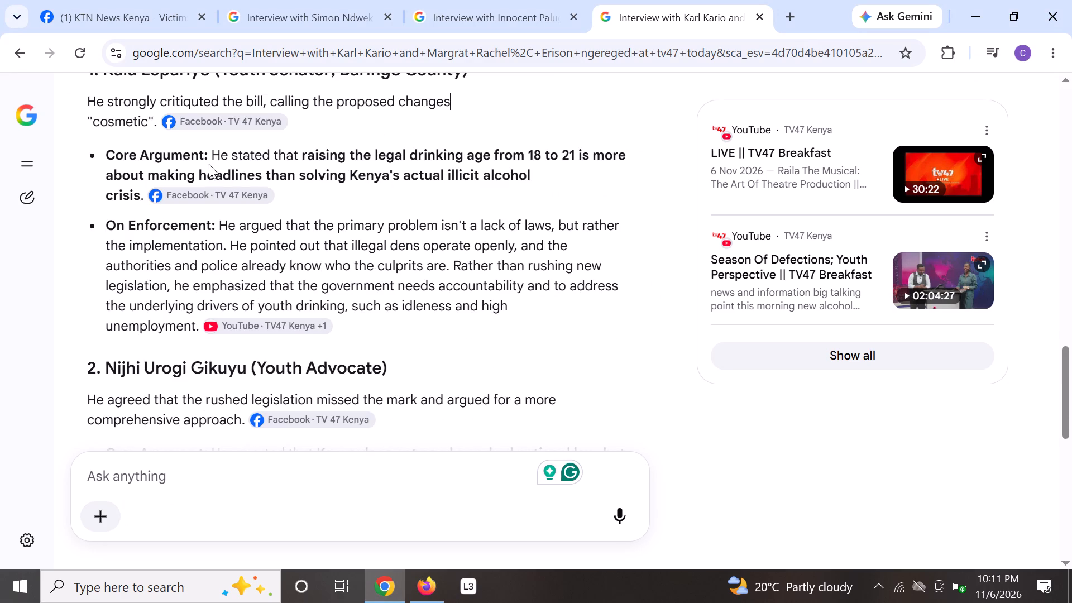
left_click_drag(217, 151, 141, 195)
right_click(118, 190)
left_click(169, 221)
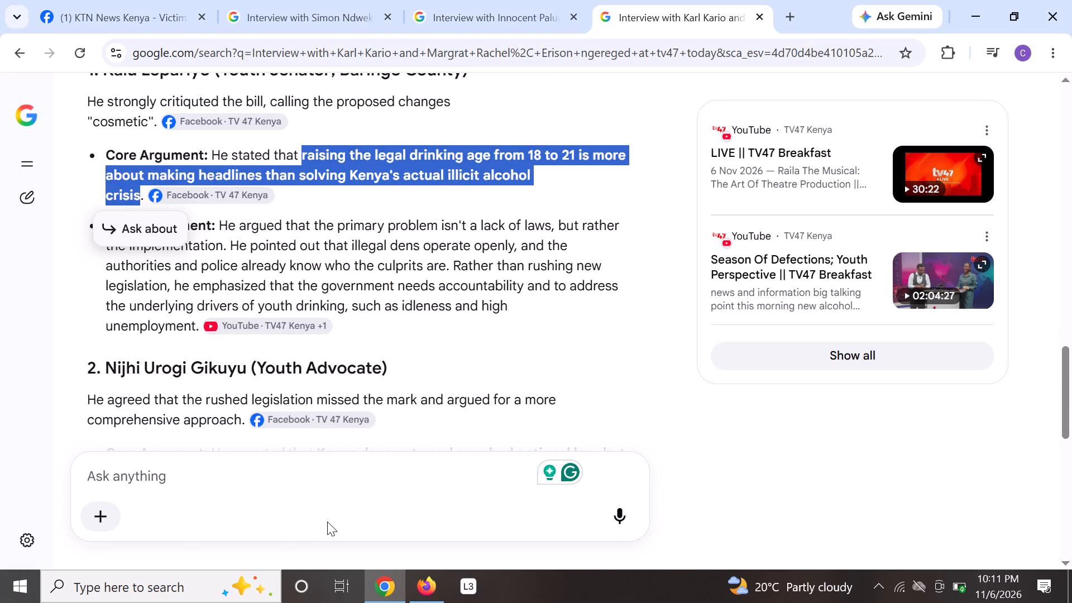
left_click(426, 594)
right_click(202, 347)
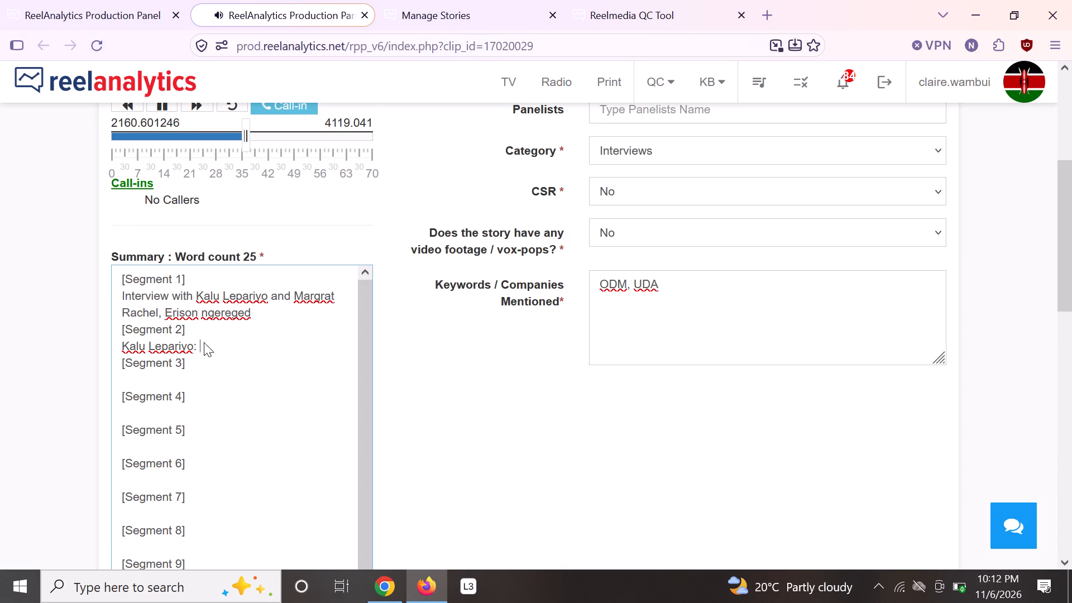
left_click(265, 130)
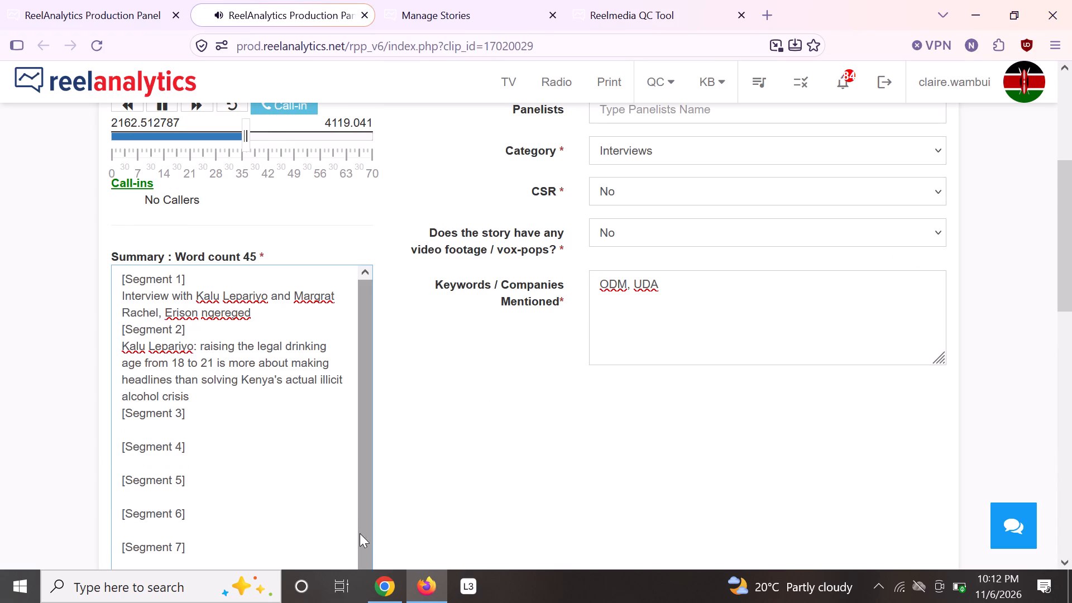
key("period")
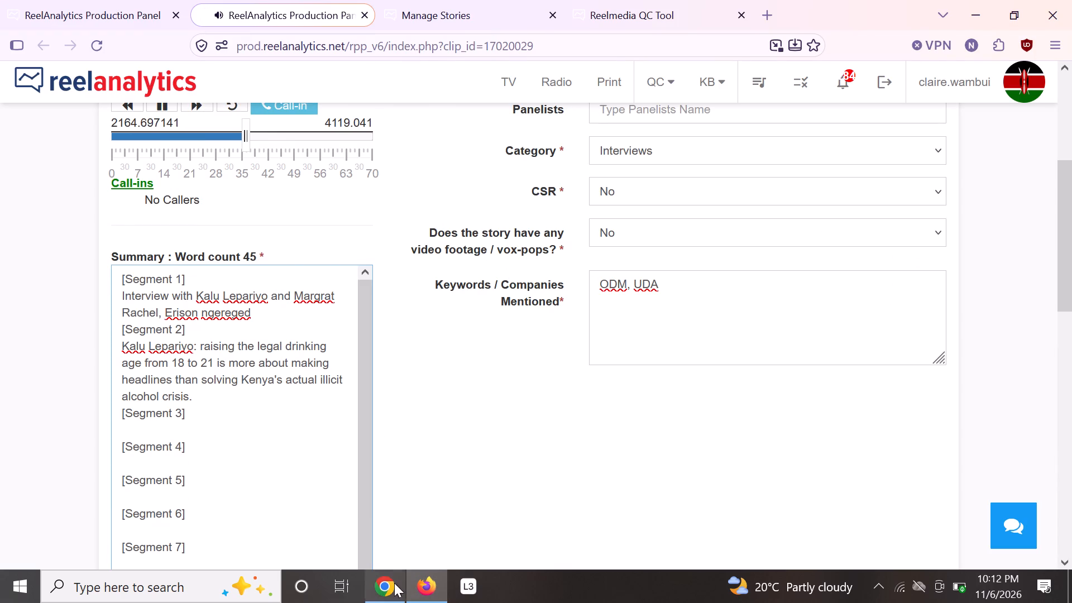
Copy the On Enforcement sentence "He argued that the primary problem isn't a lack of laws..." from Chrome and paste it under Segment 3 in Firefox.
left_click(394, 583)
left_click(573, 322)
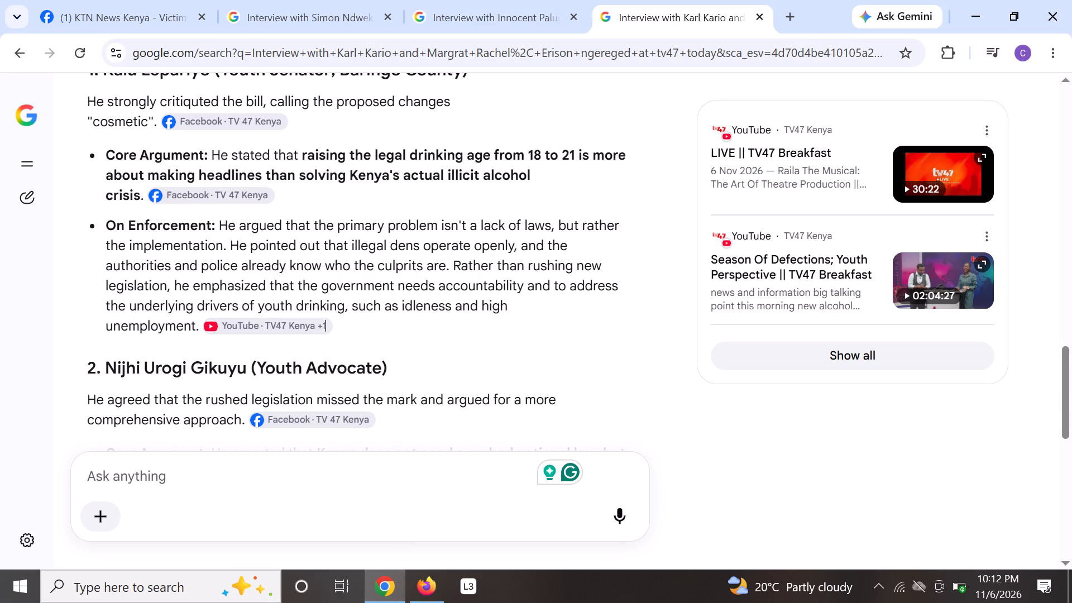
left_click_drag(219, 223, 221, 237)
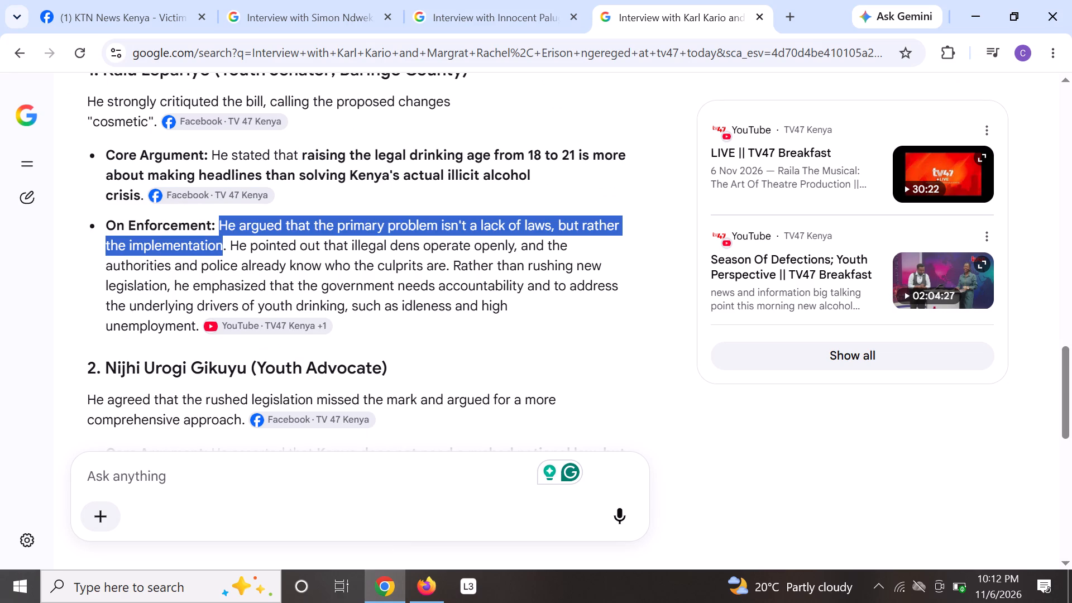
left_click_drag(221, 237, 227, 242)
right_click(204, 250)
left_click(251, 271)
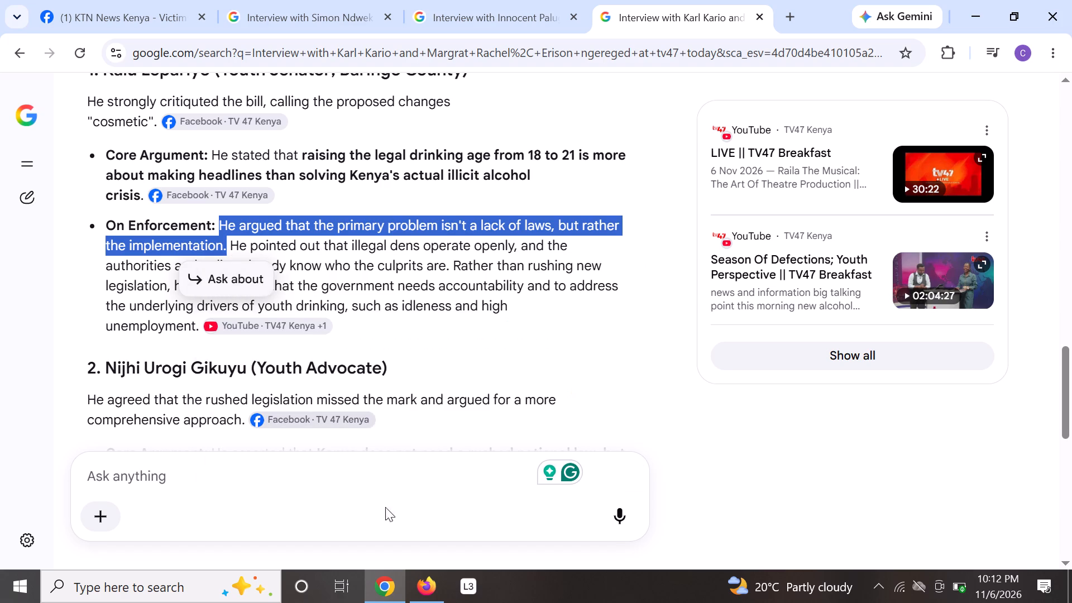
left_click(434, 592)
right_click(128, 431)
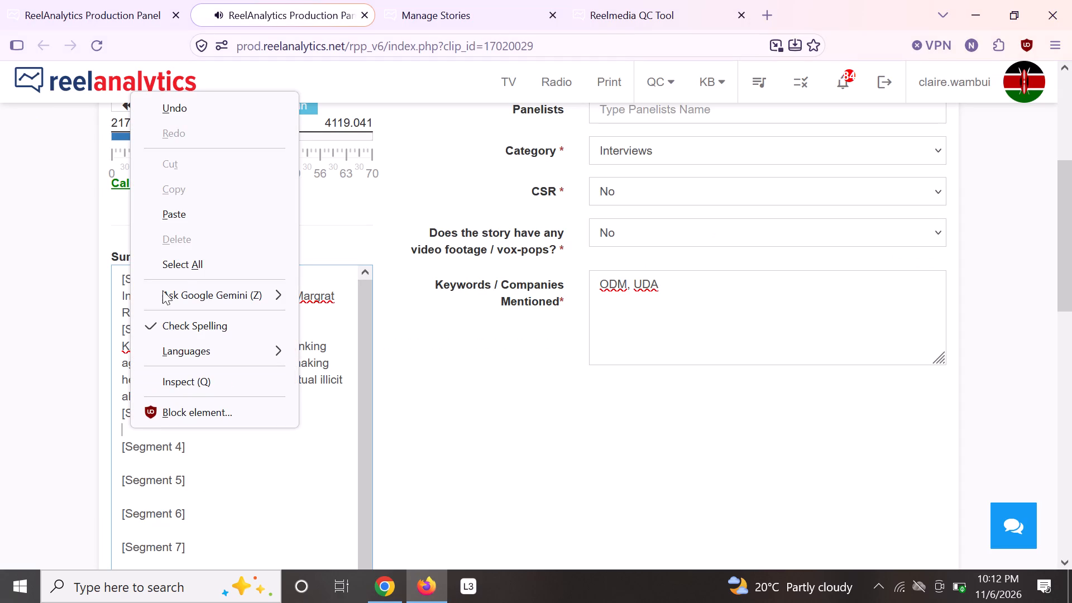
left_click(173, 215)
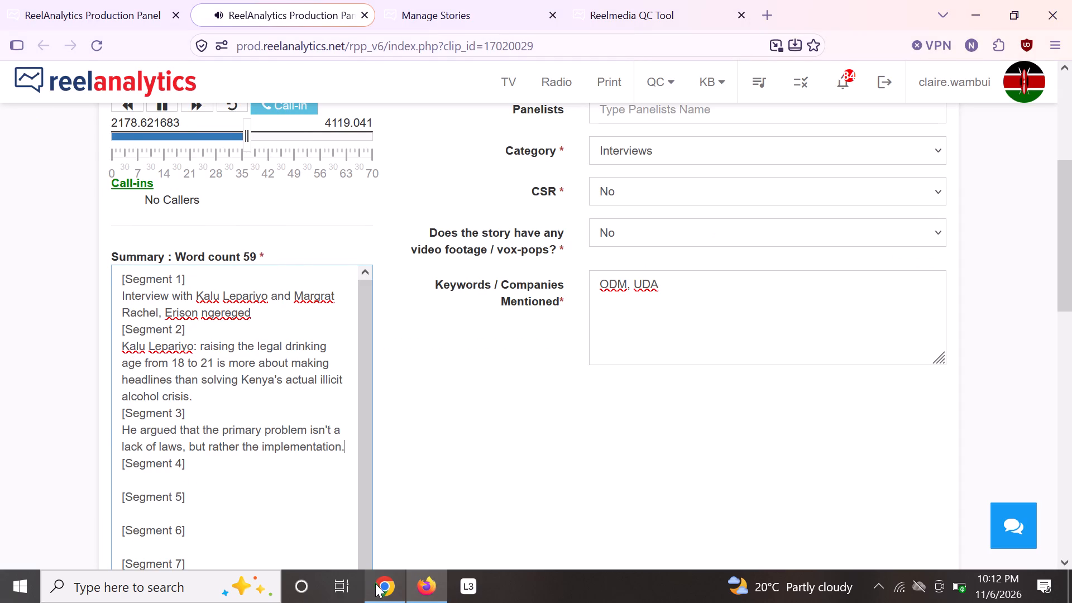
Read through the AI answer in Chrome, examining the remaining speakers' arguments on the alcohol bill and the live updates.
left_click(380, 591)
left_click(444, 358)
scroll(391, 344, "down", 1)
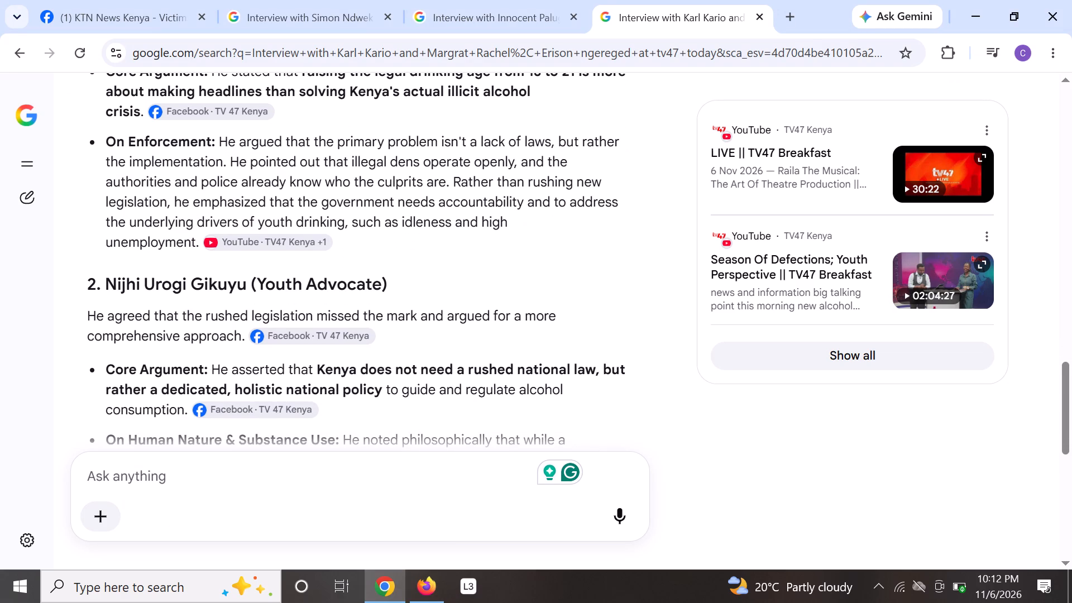
left_click(427, 587)
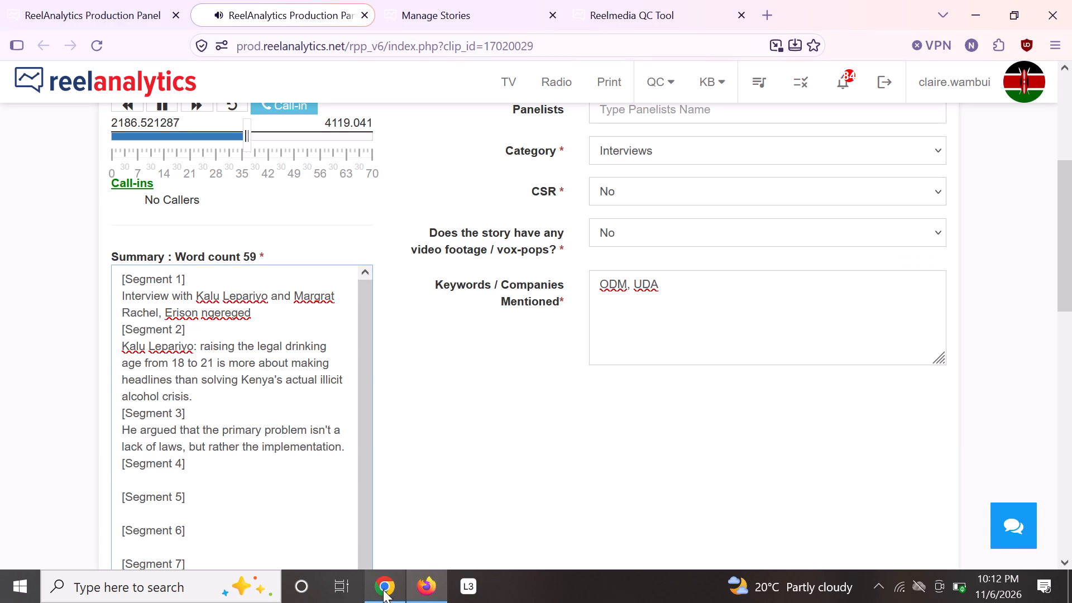
left_click(384, 590)
scroll(383, 320, "down", 3)
scroll(390, 317, "up", 1)
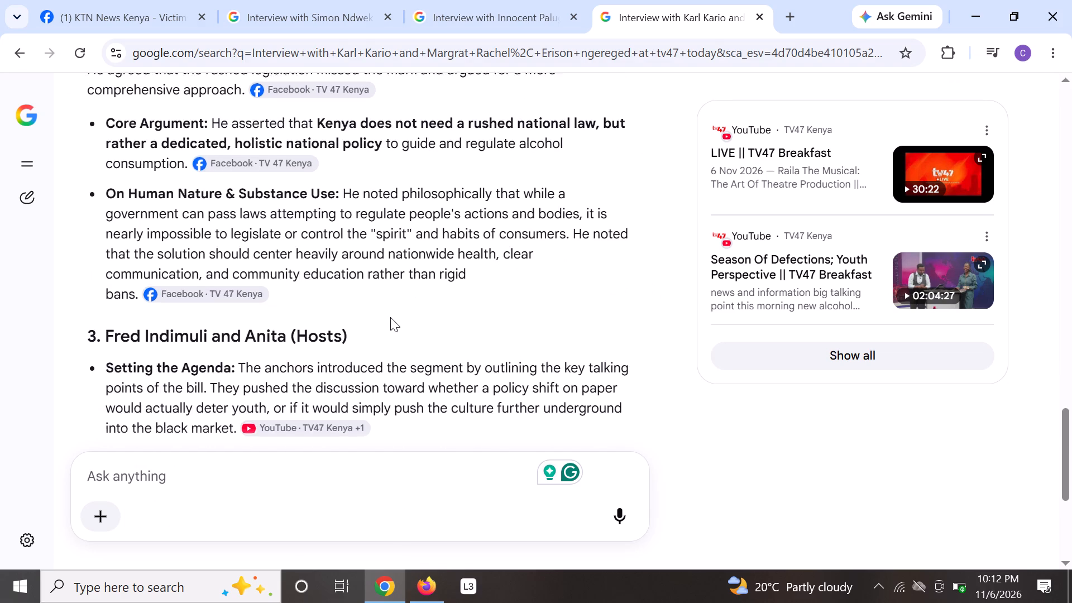
scroll(390, 317, "down", 2)
scroll(390, 317, "up", 2)
scroll(390, 318, "down", 3)
scroll(391, 319, "up", 2)
scroll(391, 319, "down", 3)
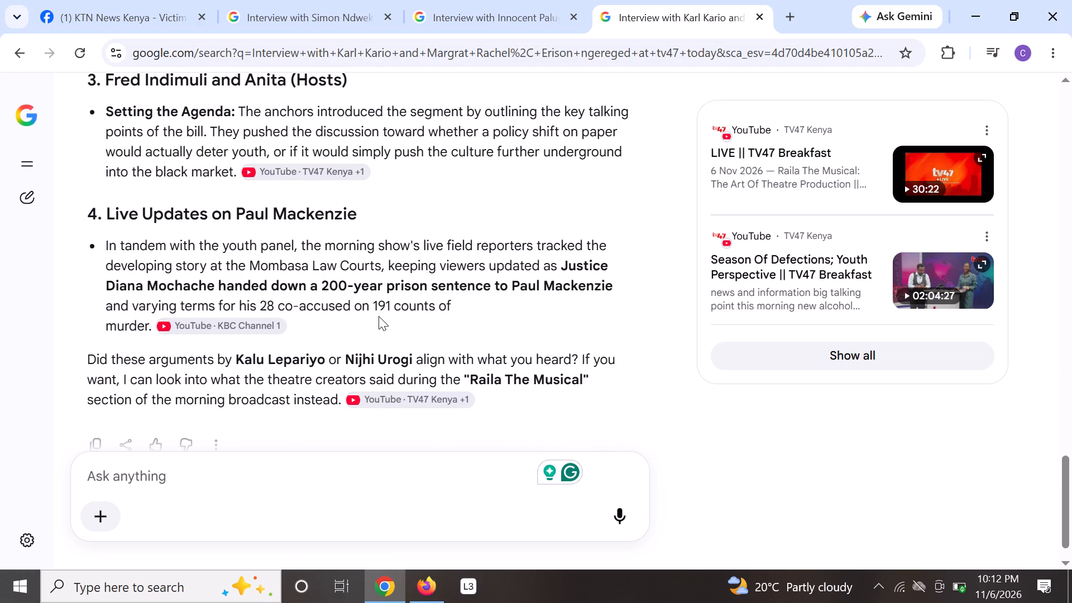
scroll(379, 315, "up", 1)
scroll(379, 315, "down", 1)
scroll(379, 315, "up", 2)
scroll(379, 315, "down", 1)
scroll(379, 315, "up", 4)
scroll(379, 315, "down", 2)
scroll(379, 315, "up", 1)
scroll(379, 315, "down", 4)
scroll(377, 310, "up", 2)
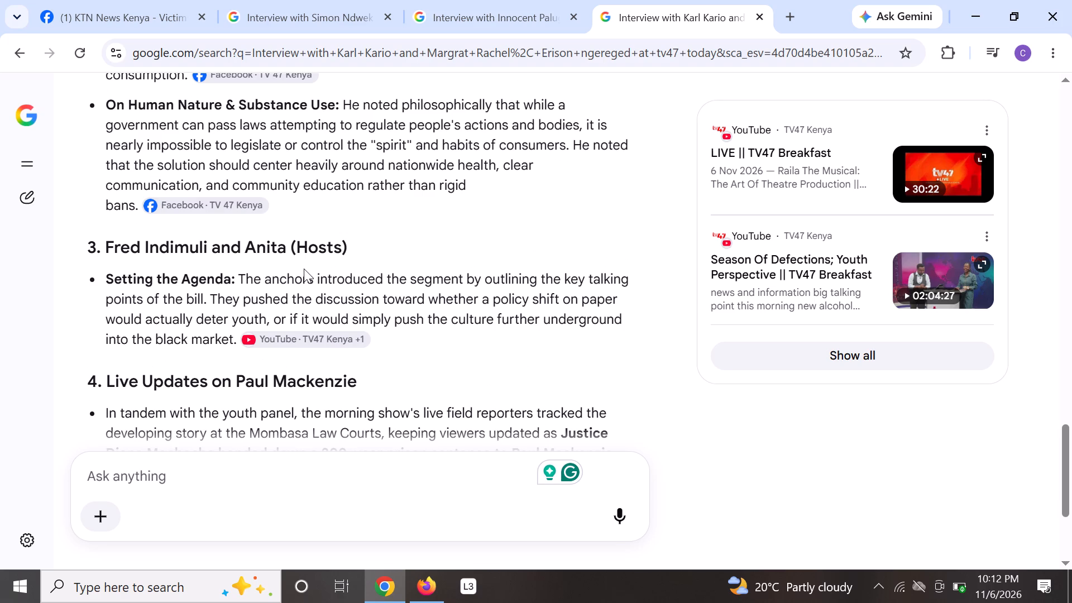
scroll(304, 267, "down", 1)
scroll(304, 267, "up", 2)
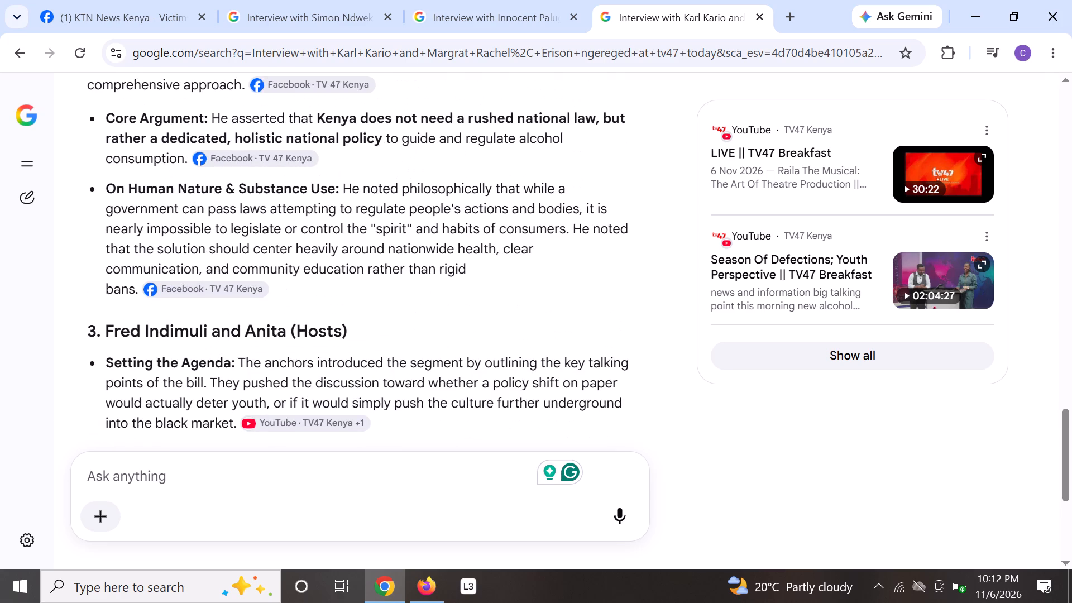
scroll(303, 265, "up", 1)
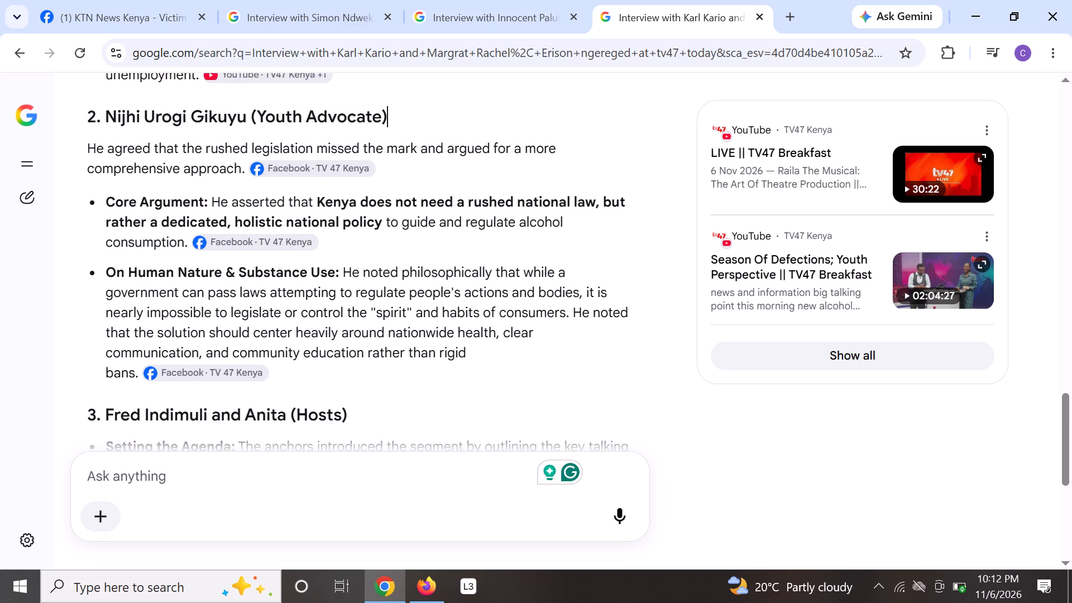
scroll(327, 236, "up", 5)
scroll(553, 266, "up", 3)
scroll(553, 266, "down", 3)
scroll(554, 266, "up", 1)
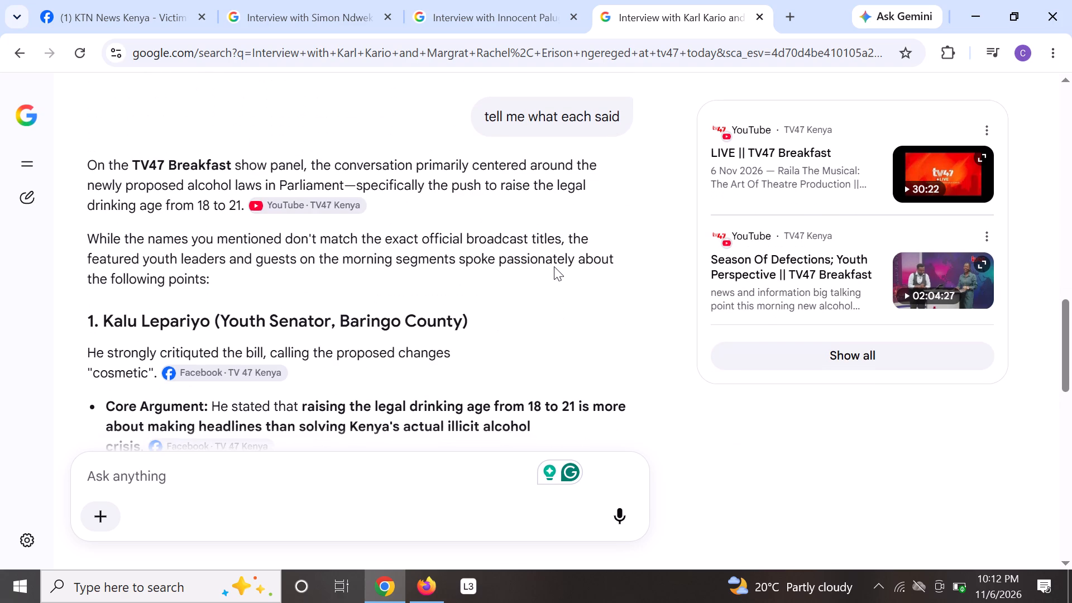
scroll(533, 275, "down", 2)
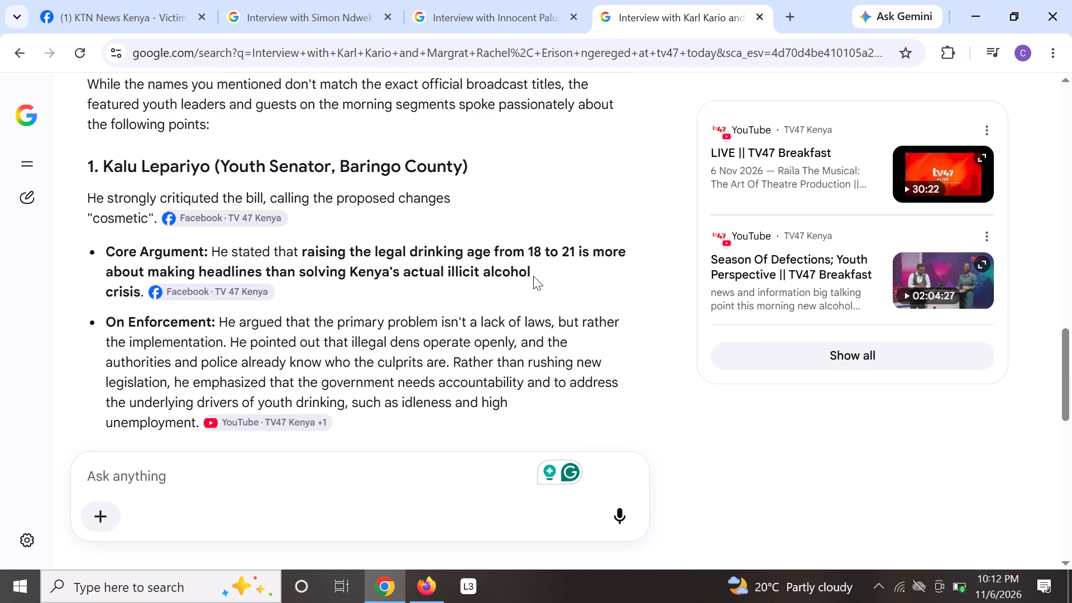
scroll(533, 275, "down", 3)
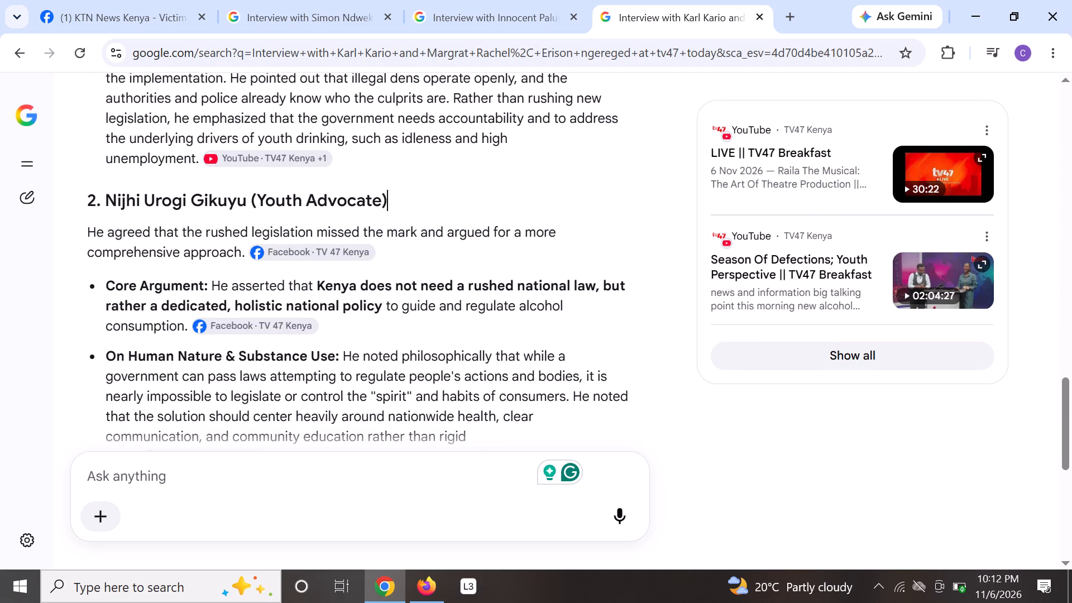
Copy the youth advocate's first two names from the AI answer, paste them under Segment 4 in Firefox, and add a colon.
left_click_drag(108, 195, 194, 191)
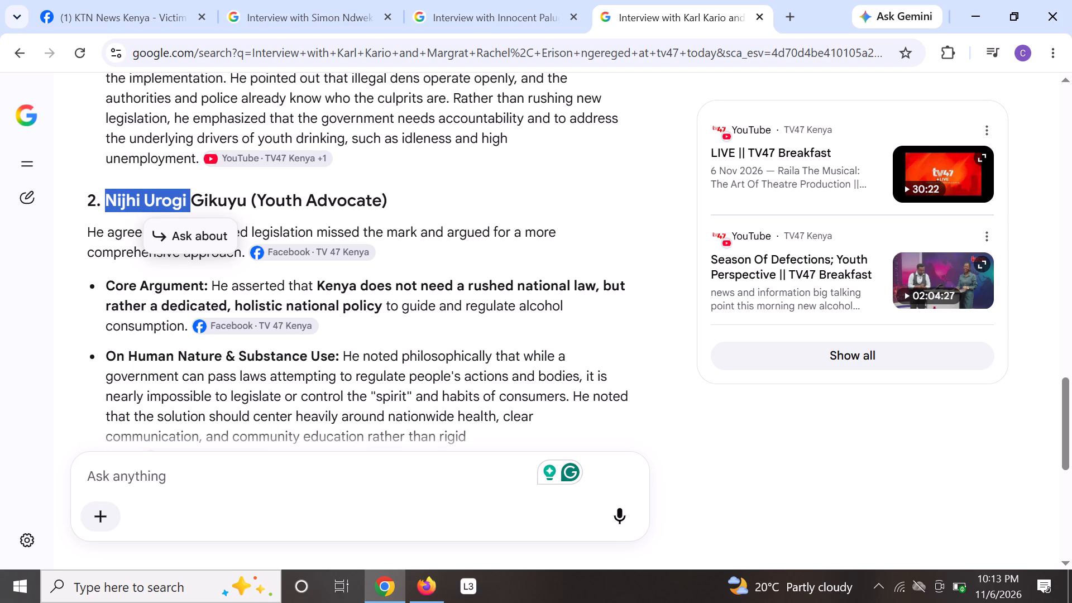
right_click(178, 195)
left_click(227, 217)
left_click(420, 581)
scroll(449, 347, "down", 1)
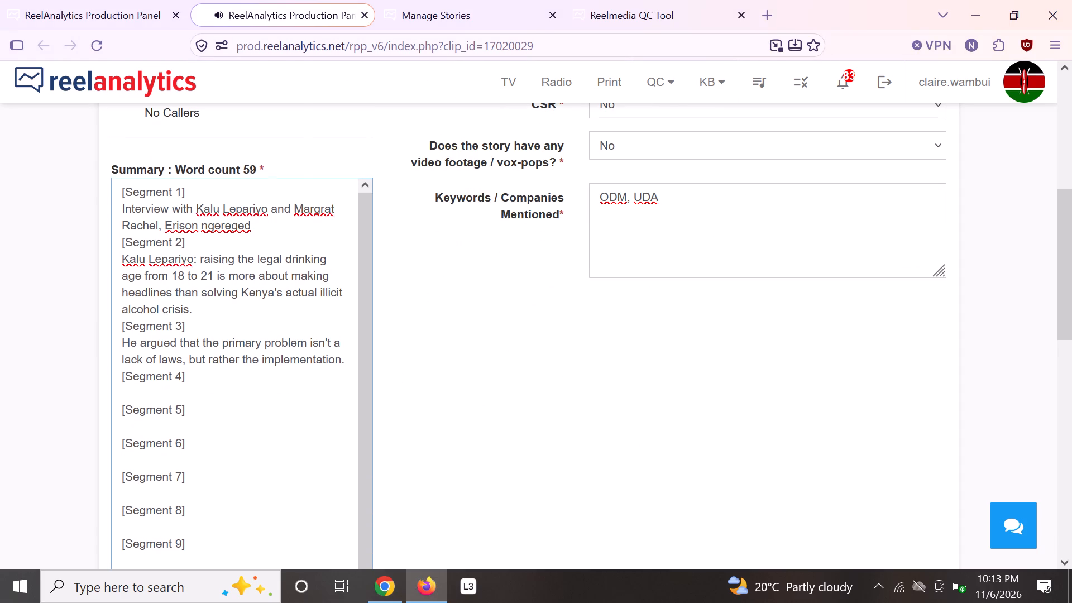
right_click(130, 386)
left_click(208, 173)
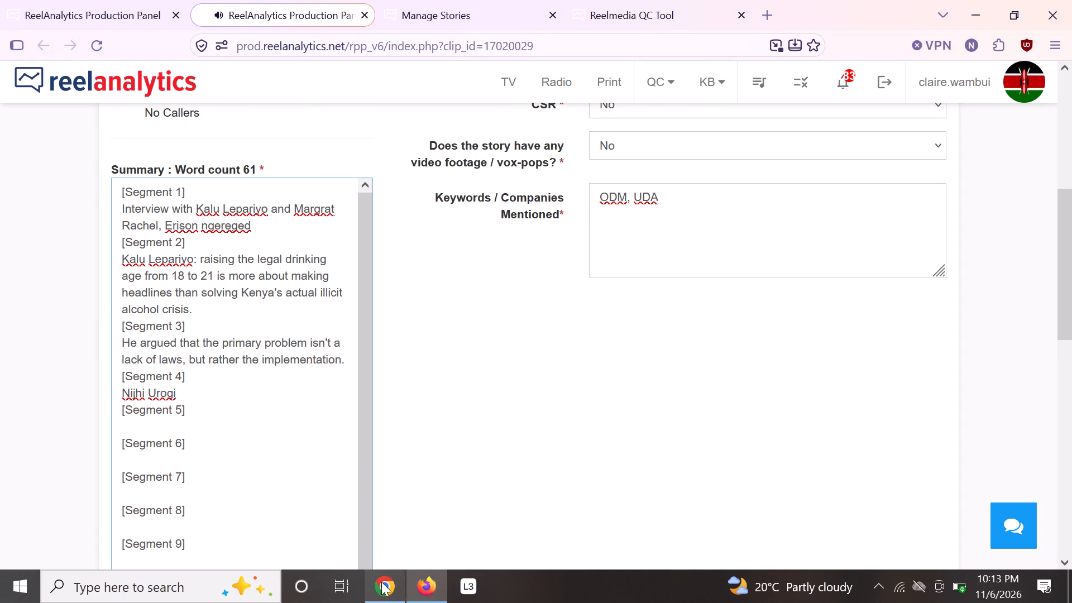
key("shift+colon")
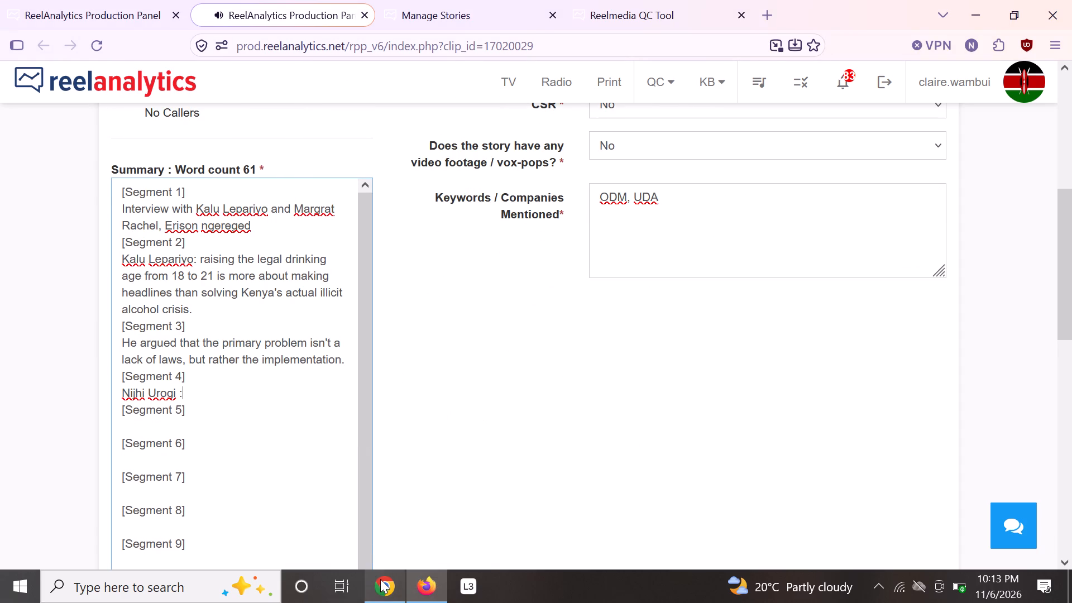
Switch to Chrome and send the second interview guest's name as a follow-up question in the AI conversation.
left_click(386, 589)
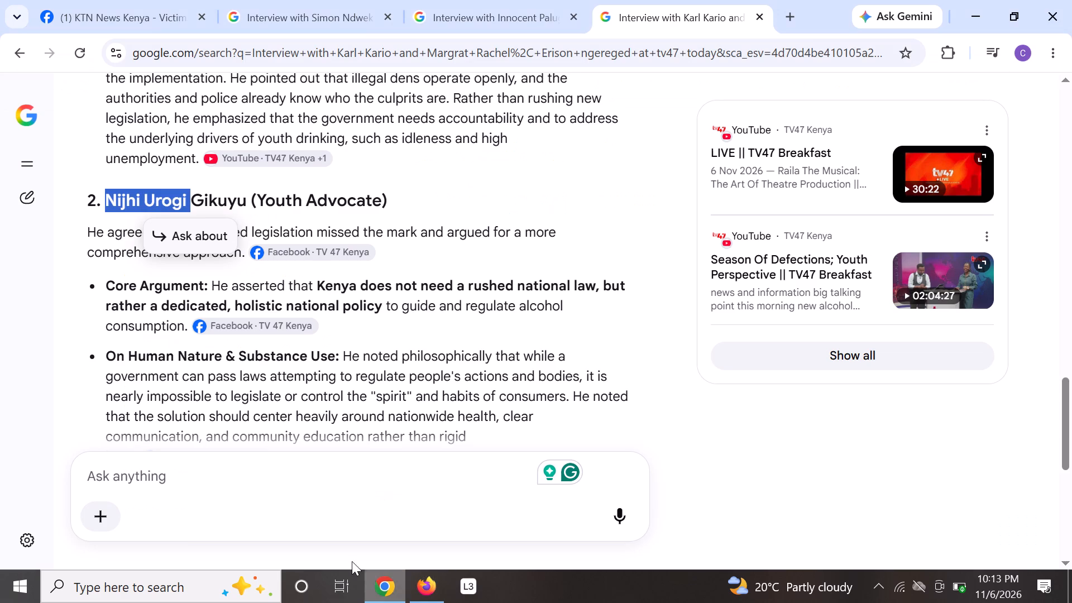
left_click(136, 484)
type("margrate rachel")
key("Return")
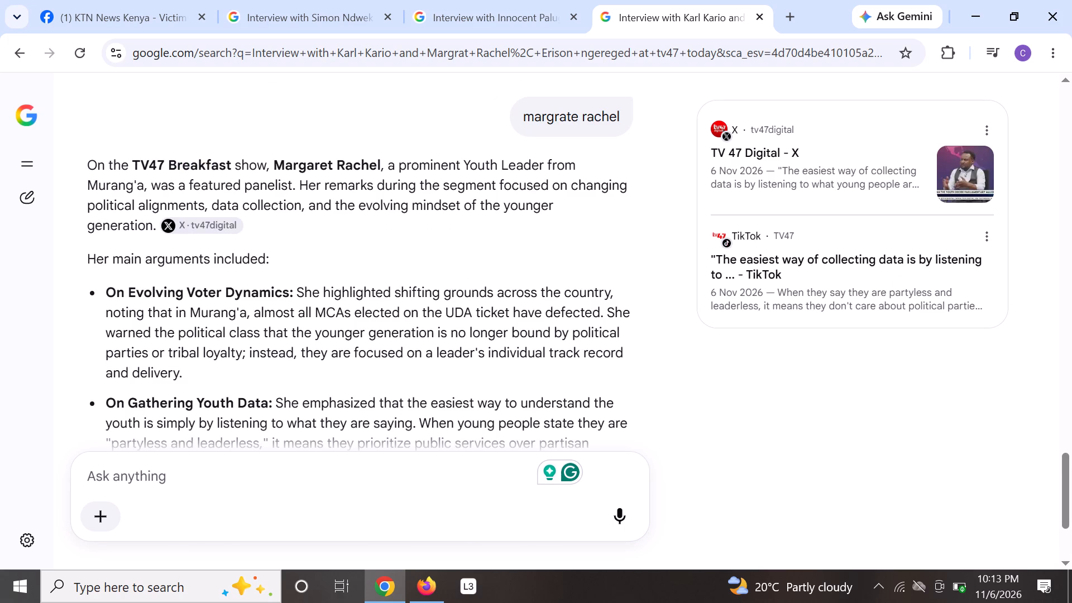
Copy the Murang'a youth leader's name from the AI answer, paste it under Segment 5 in Firefox, and add a colon.
left_click_drag(271, 162, 311, 166)
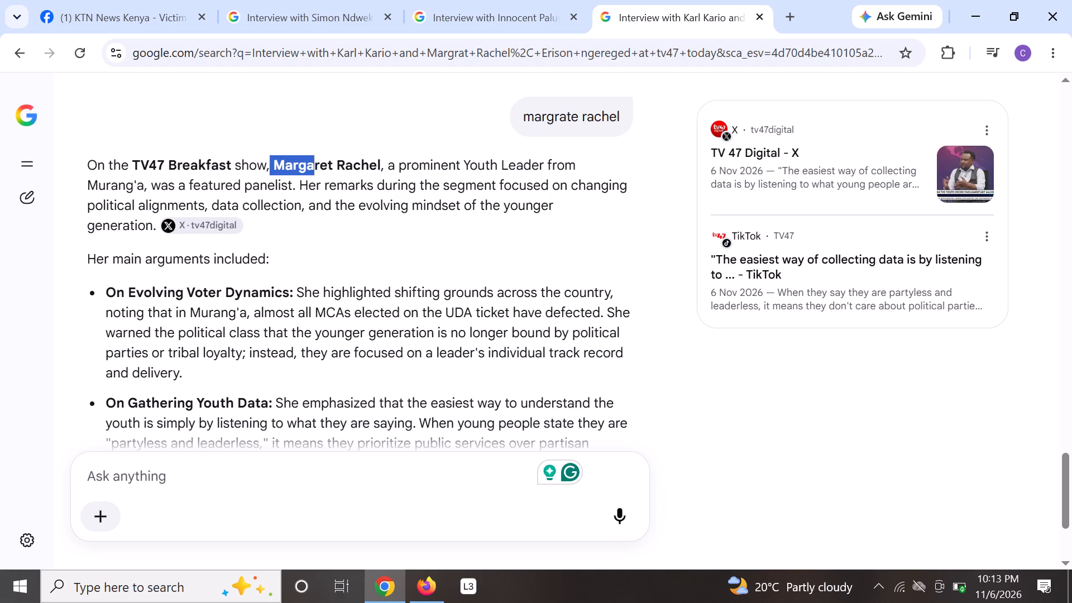
left_click_drag(311, 166, 381, 160)
right_click(379, 160)
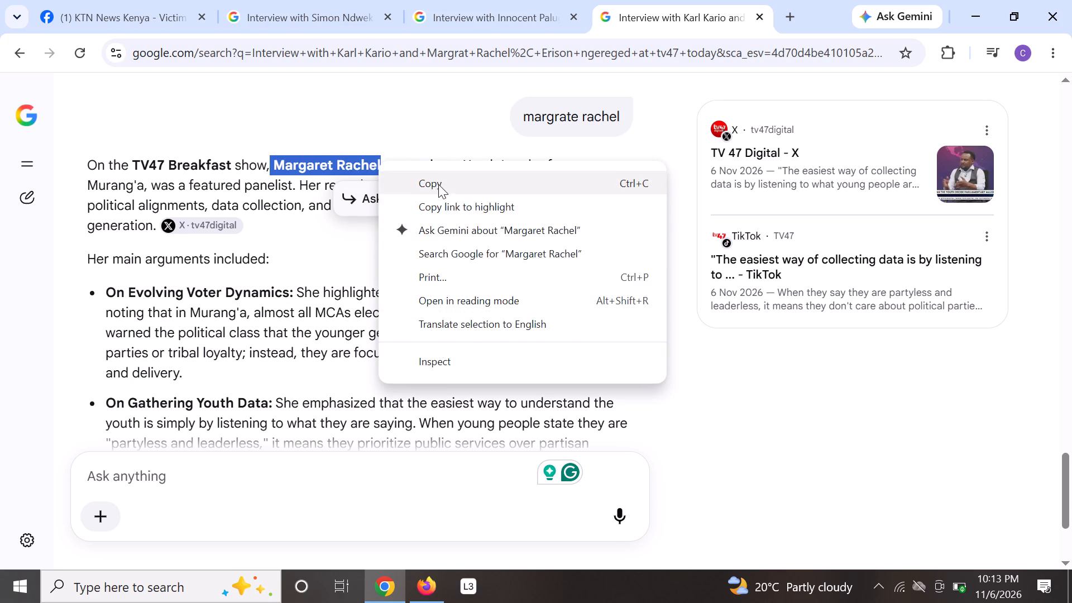
left_click(438, 183)
left_click(429, 580)
scroll(228, 406, "down", 1)
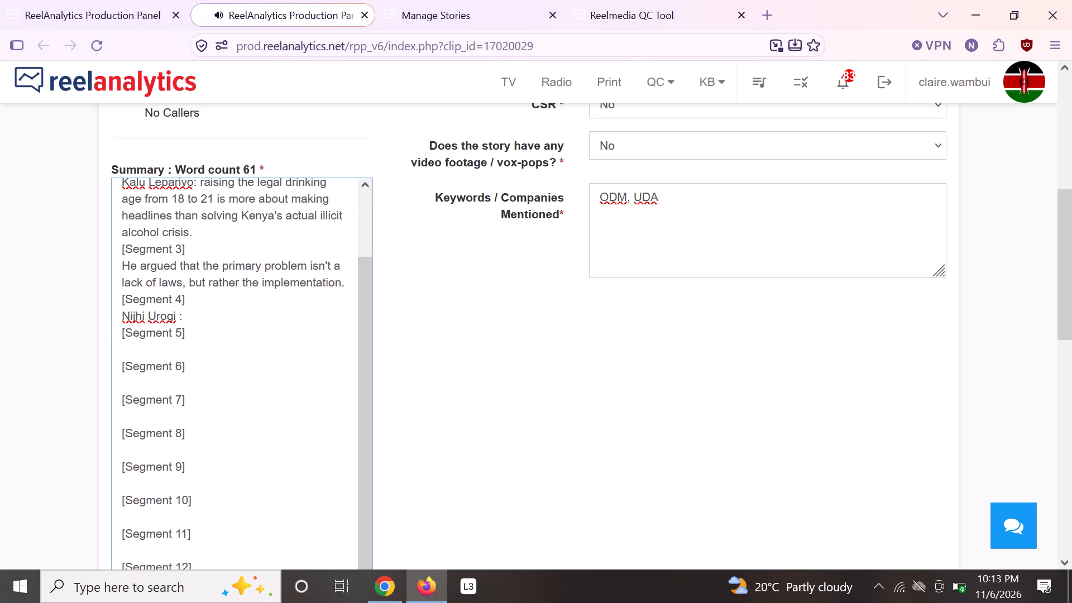
right_click(131, 348)
left_click(202, 135)
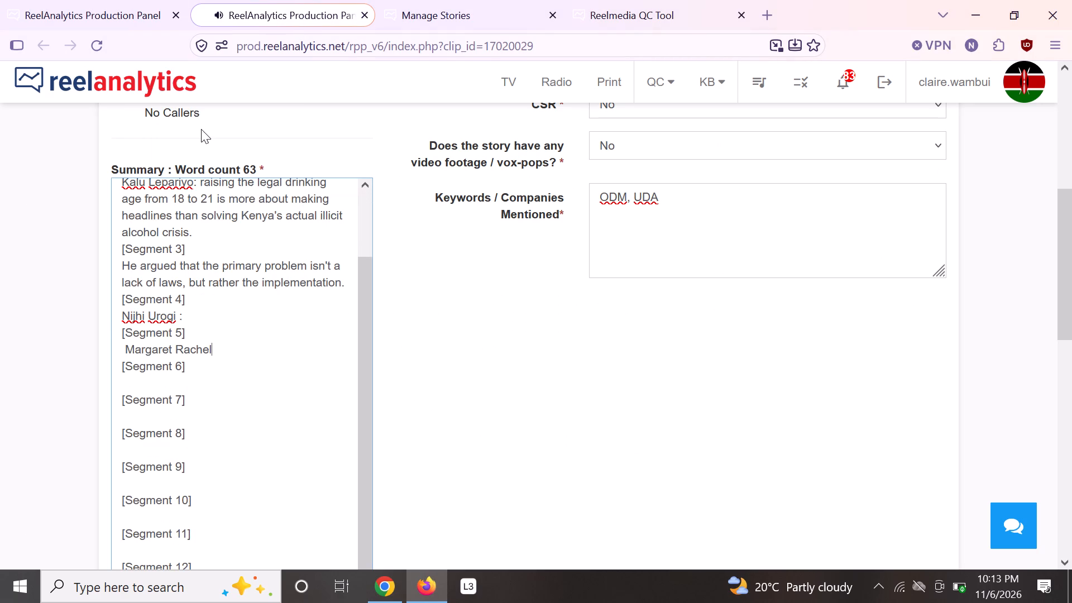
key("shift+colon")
Copy the AI answer's sentence on shifting grounds and Murang'a MCAs defecting from UDA, pasting it after the youth leader's name under Segment 5 in Firefox.
left_click(381, 587)
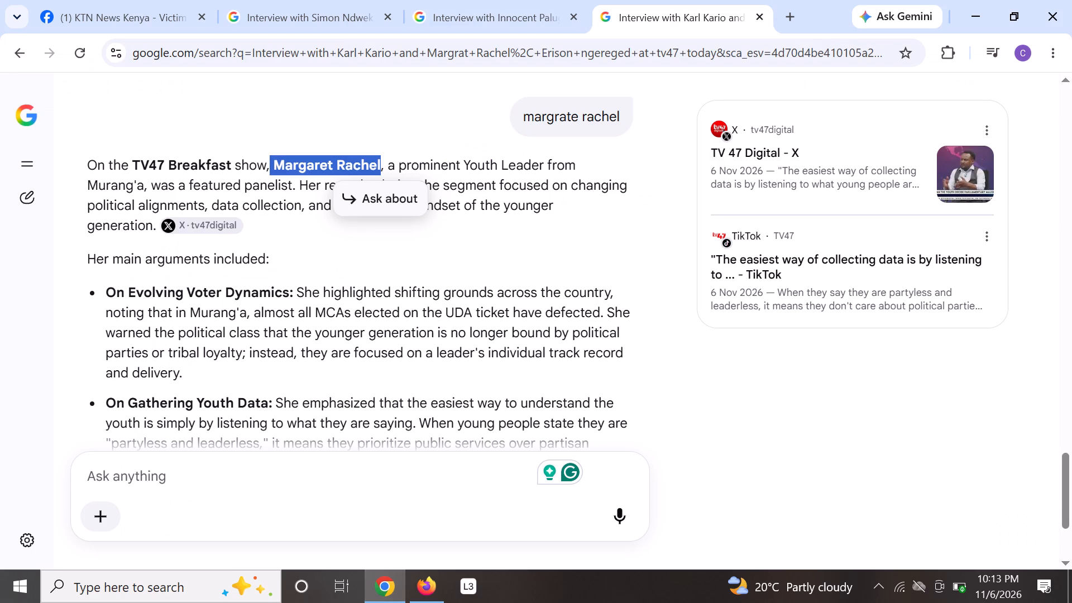
left_click_drag(298, 288, 324, 296)
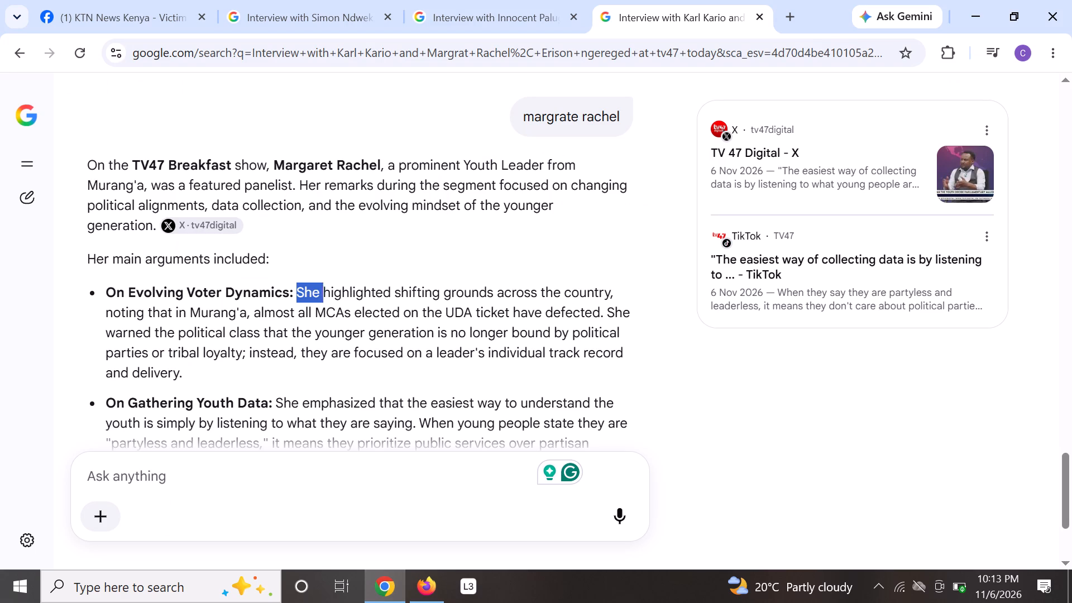
left_click_drag(324, 296, 604, 312)
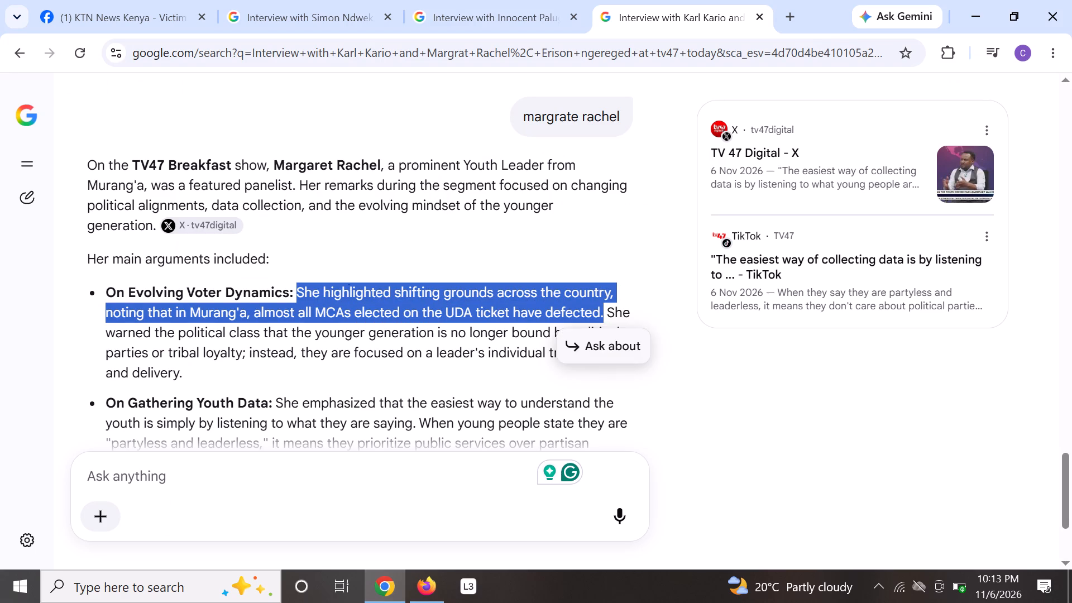
right_click(577, 307)
left_click(633, 333)
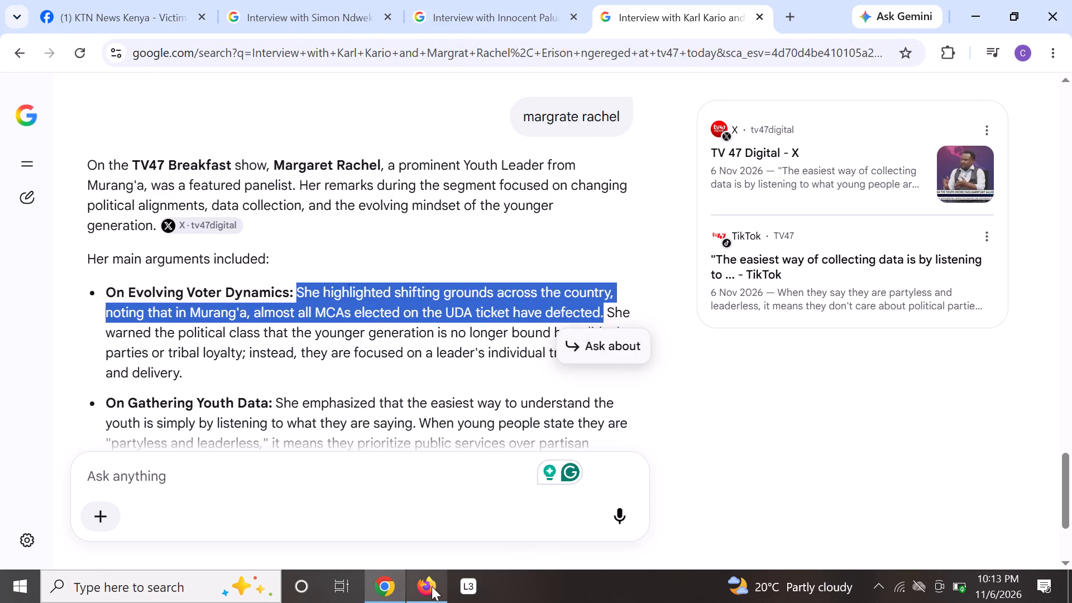
left_click(434, 586)
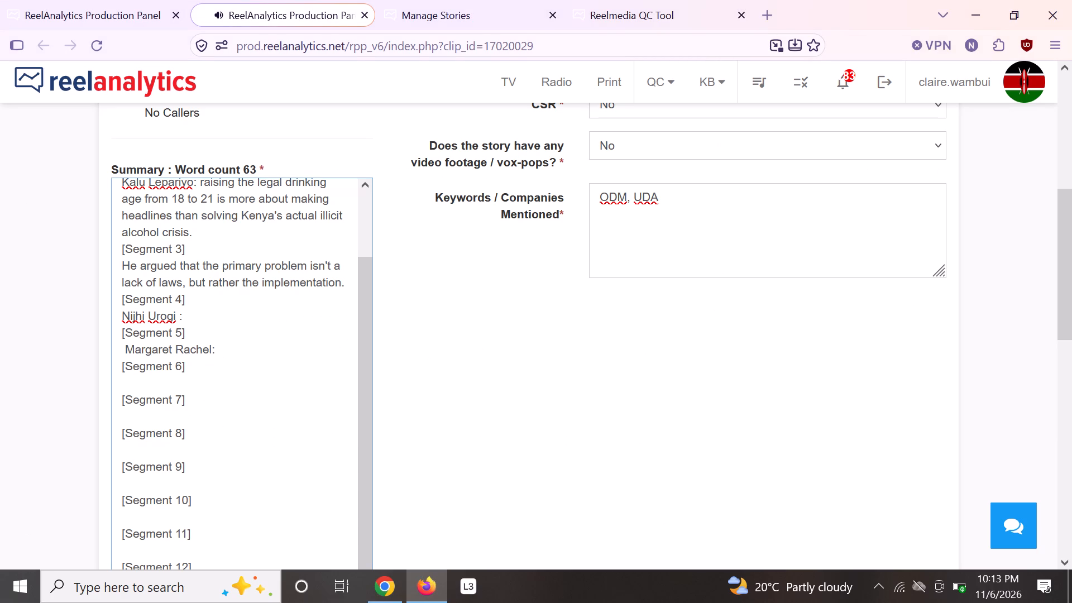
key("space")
right_click(220, 352)
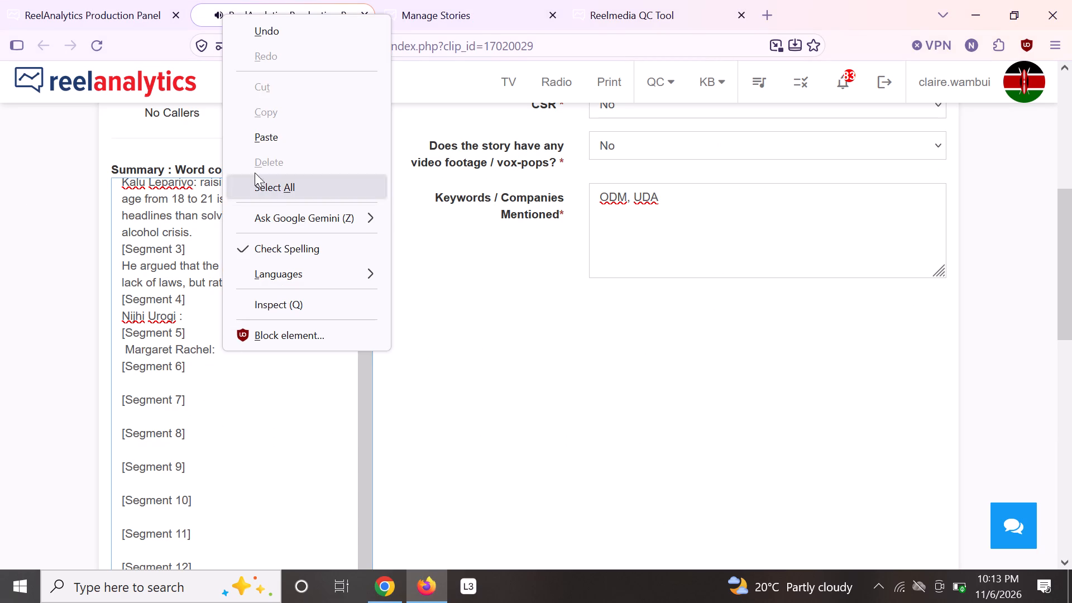
left_click(262, 137)
Copy the Chrome answer's sentence on understanding the youth by listening to what they say, and paste it under Segment 6 in Firefox.
left_click(400, 586)
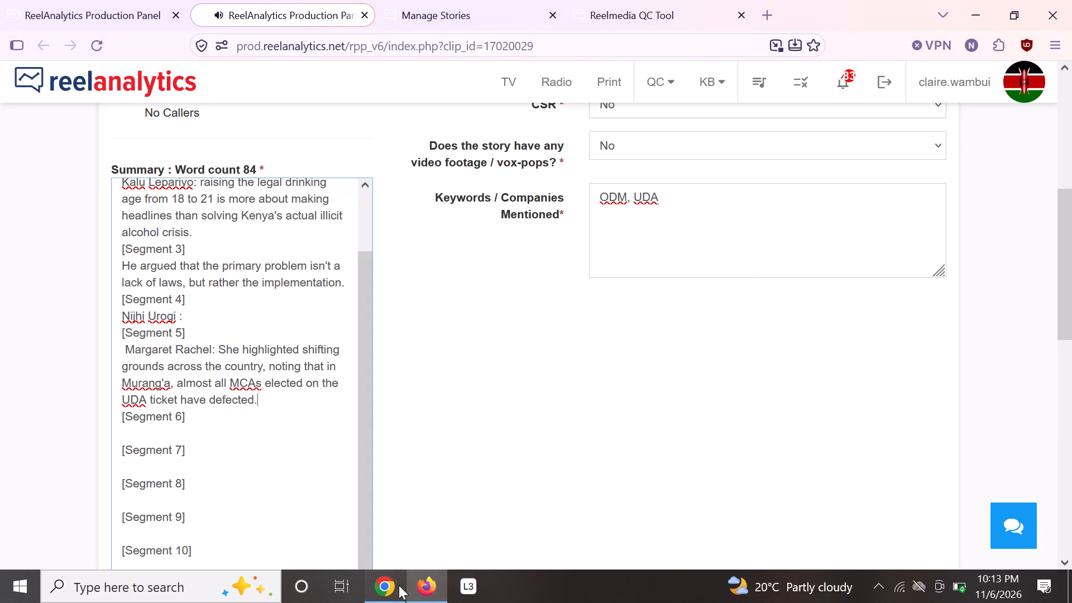
left_click(682, 393)
scroll(322, 368, "down", 1)
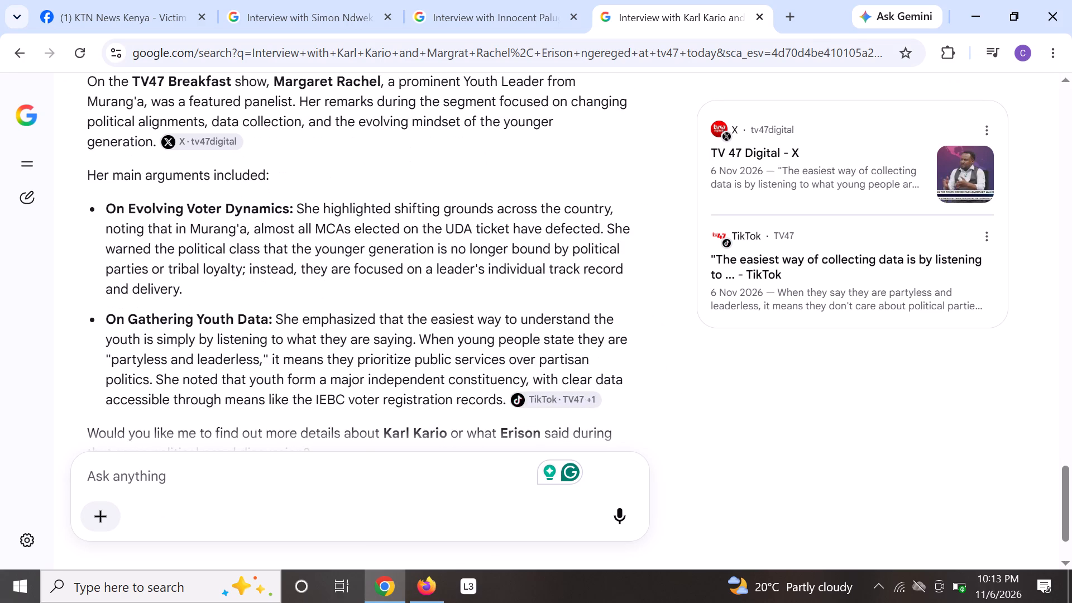
scroll(306, 347, "down", 1)
left_click_drag(277, 228, 418, 251)
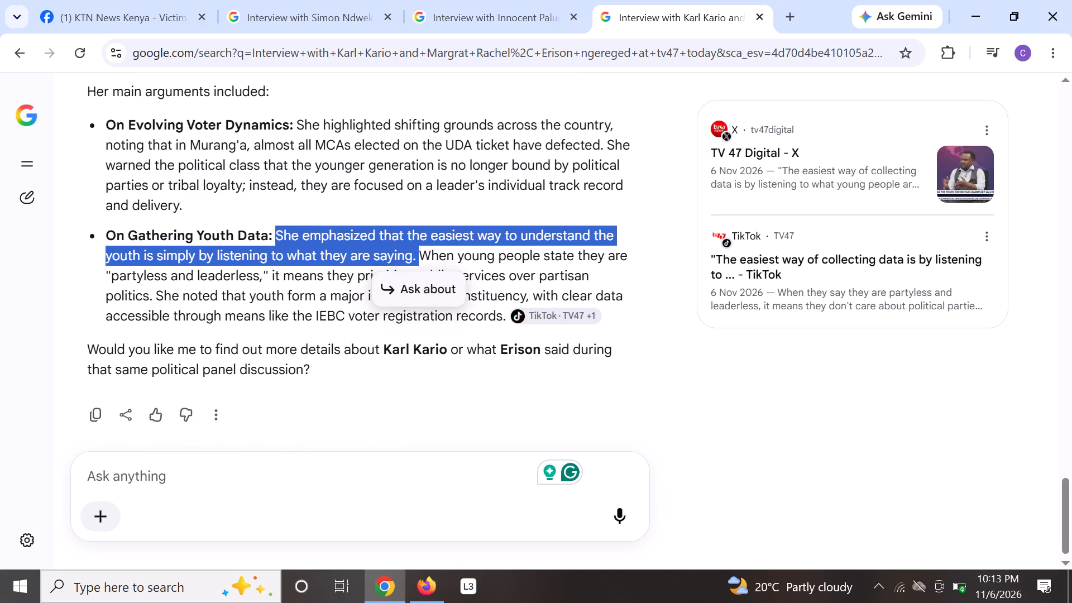
right_click(401, 252)
left_click(479, 285)
left_click(430, 590)
right_click(128, 428)
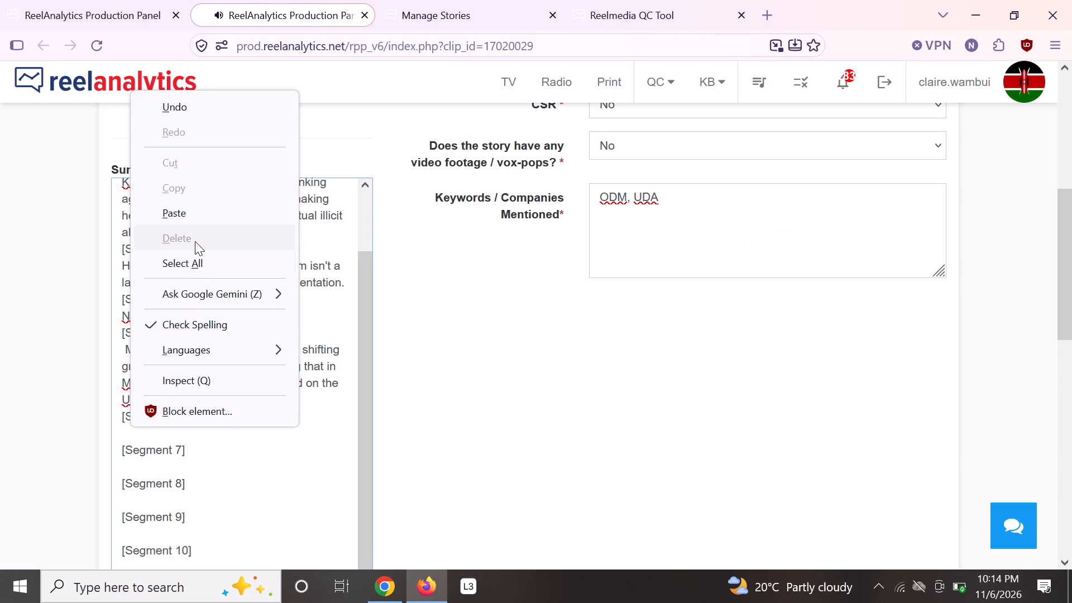
left_click(198, 214)
Look over the interview's clip form, examining the guest names, the segment summary and the companies listed under J.
scroll(581, 385, "down", 3)
scroll(581, 387, "up", 3)
scroll(583, 389, "down", 1)
scroll(405, 371, "up", 1)
scroll(405, 373, "down", 4)
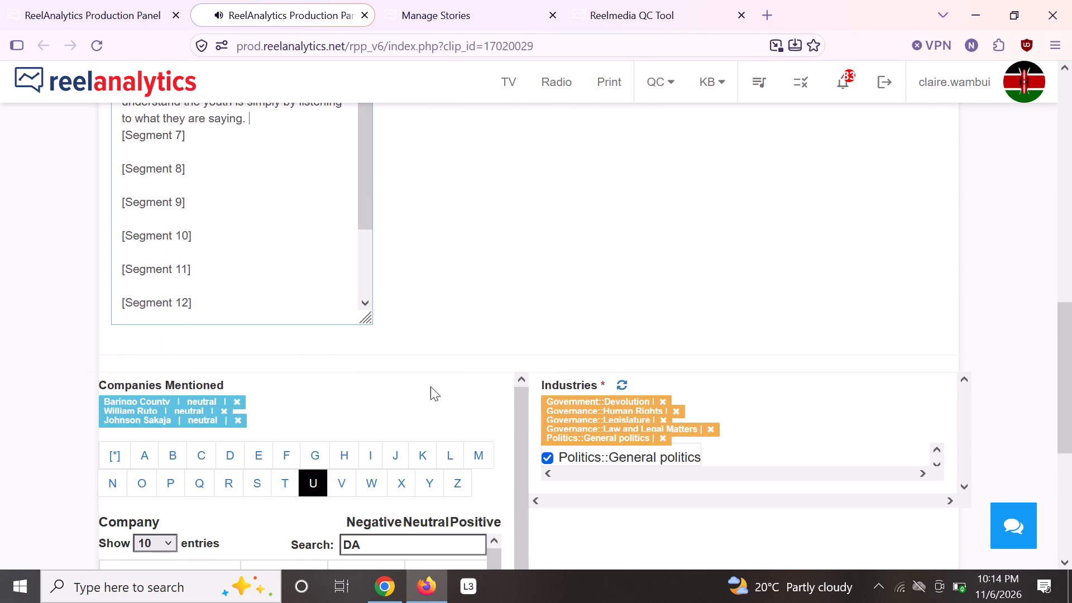
left_click(399, 456)
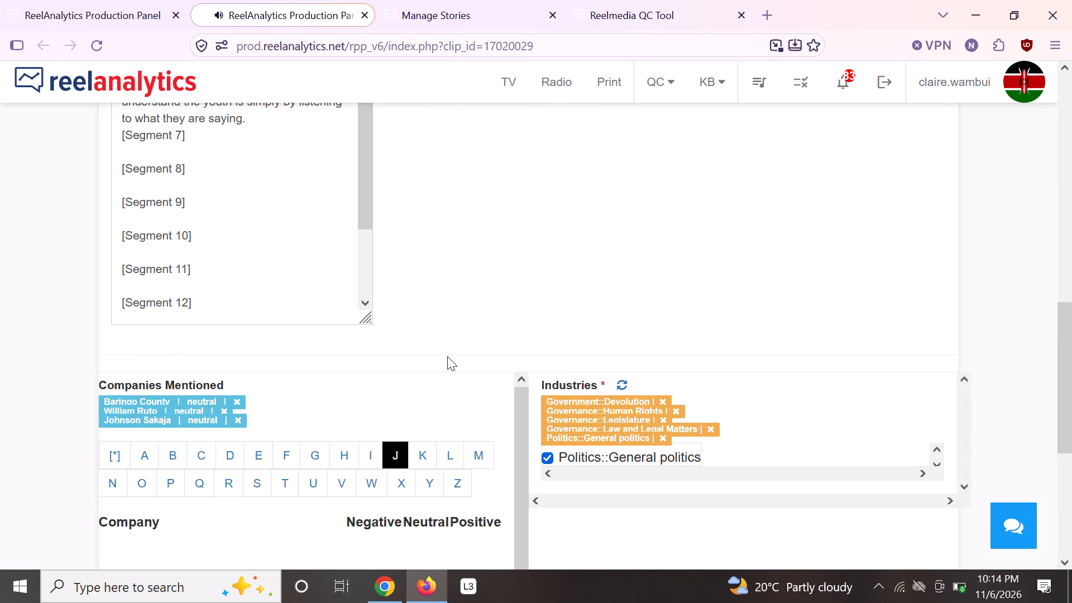
left_click(393, 586)
left_click(173, 480)
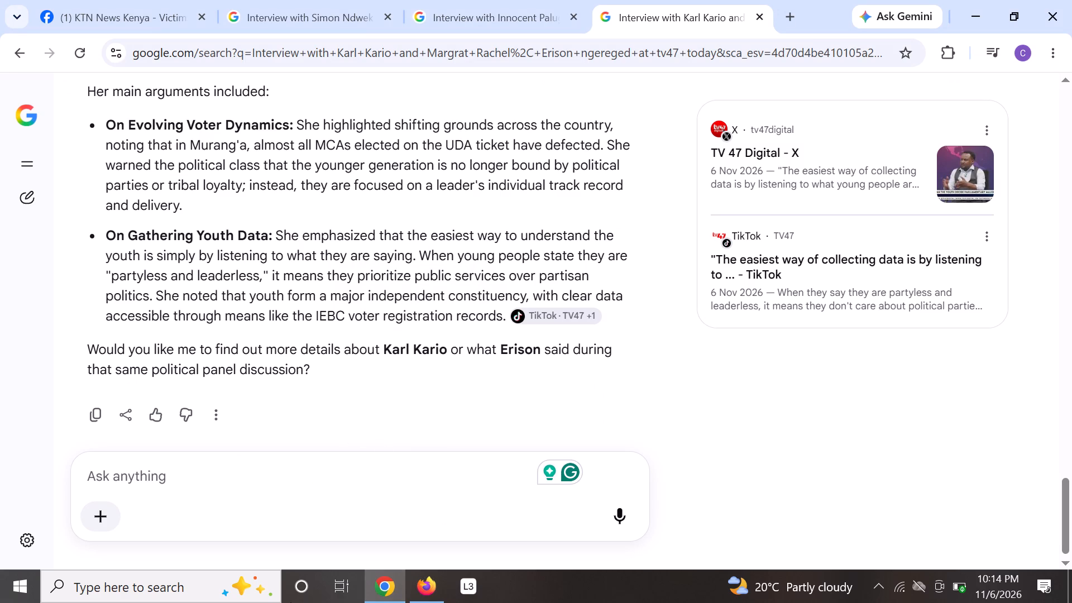
left_click(431, 589)
scroll(472, 382, "up", 2)
scroll(472, 382, "down", 6)
scroll(473, 381, "up", 1)
scroll(473, 380, "down", 1)
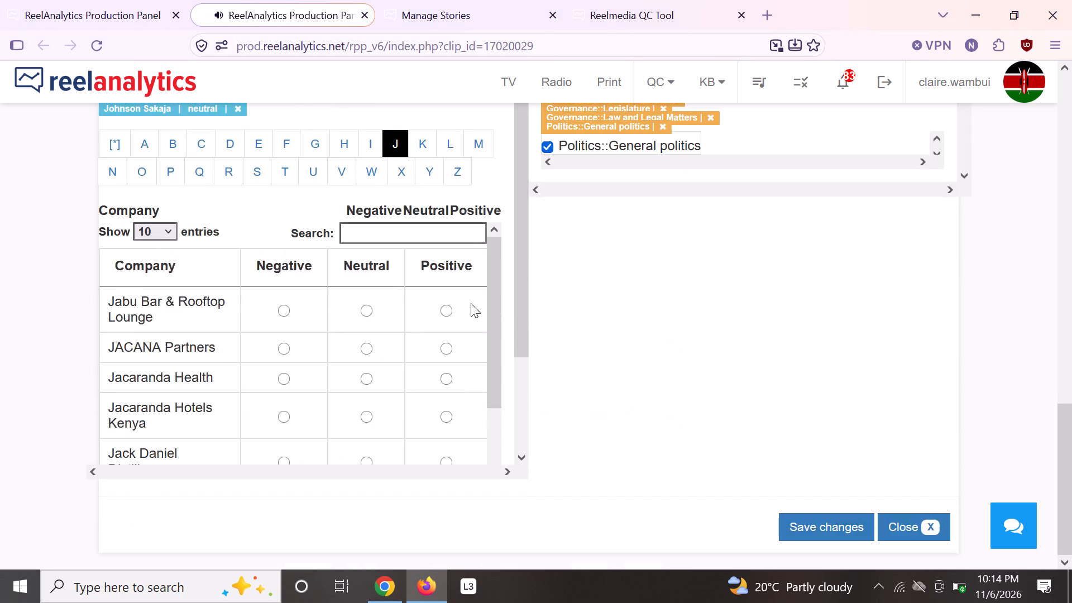
scroll(485, 308, "up", 3)
scroll(485, 306, "down", 1)
scroll(510, 299, "up", 12)
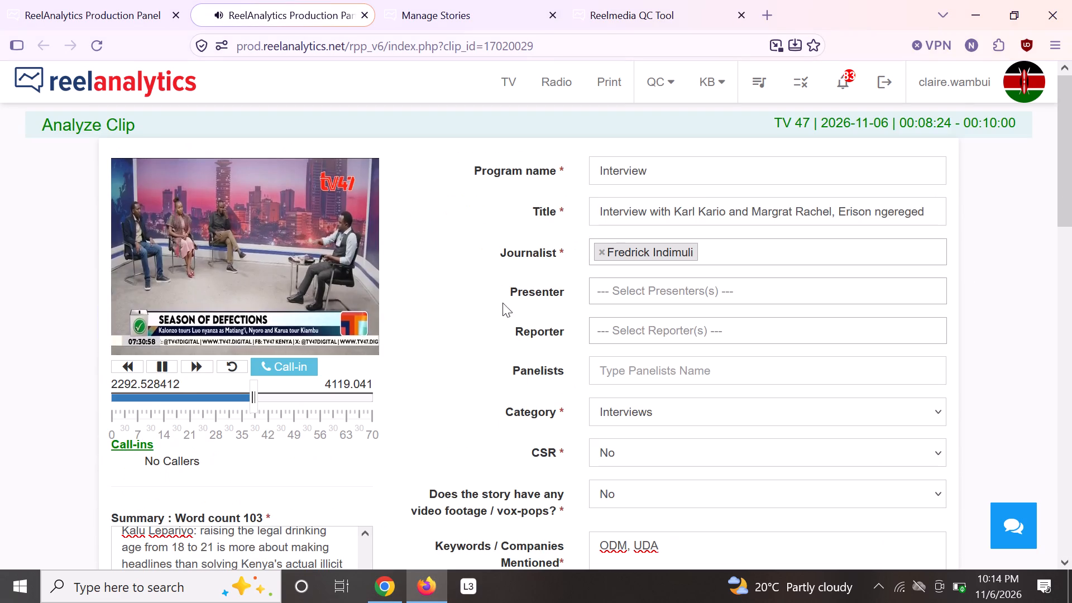
scroll(504, 362, "down", 2)
scroll(504, 366, "up", 1)
scroll(504, 368, "down", 3)
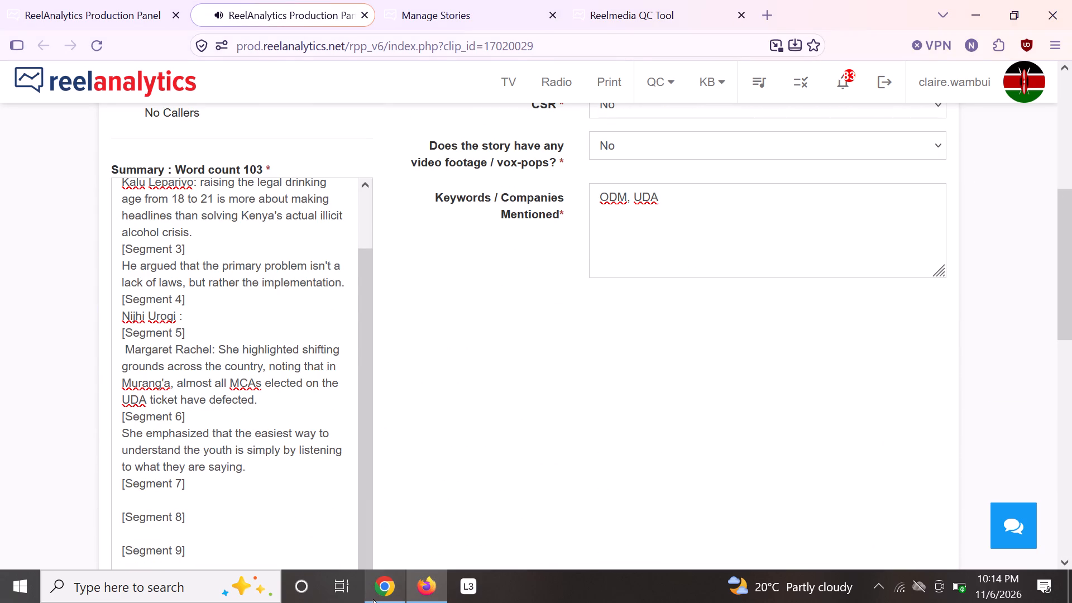
Switch to Chrome and send the third interview guest's name as a follow-up question in the AI conversation.
left_click(374, 599)
left_click(126, 477)
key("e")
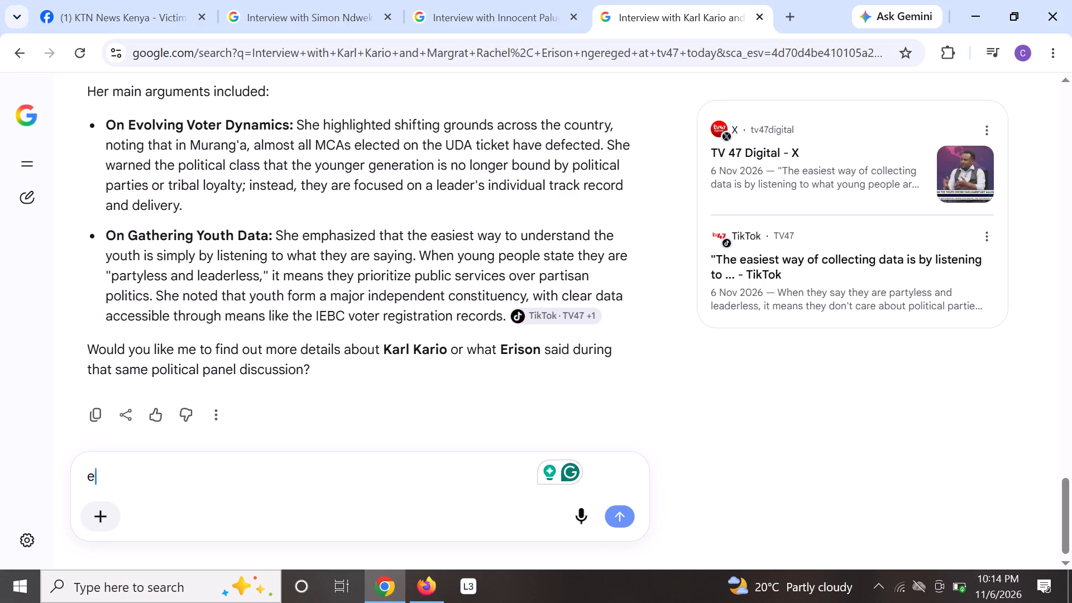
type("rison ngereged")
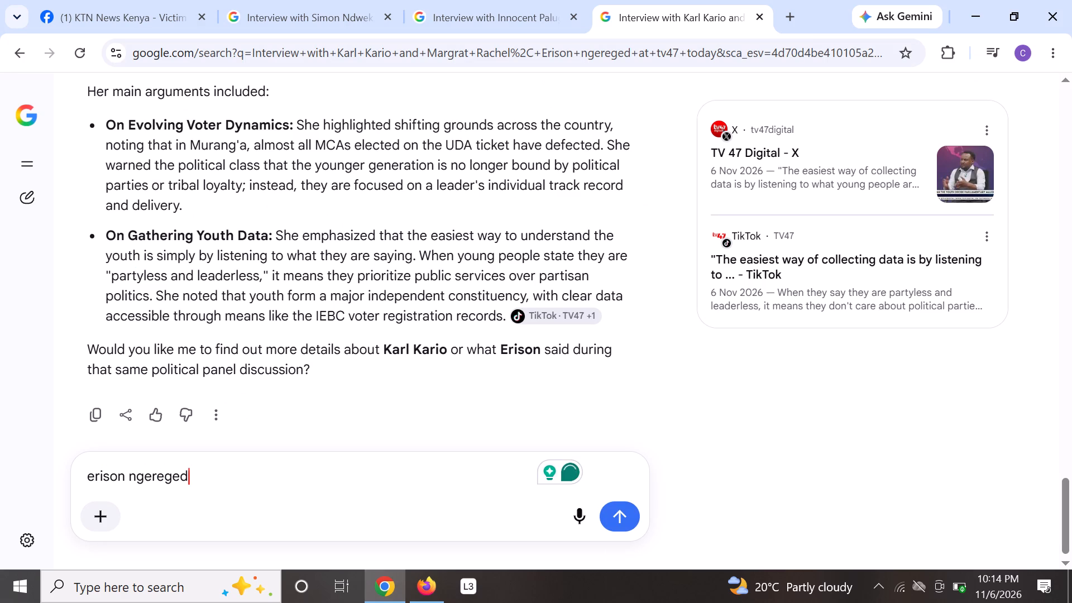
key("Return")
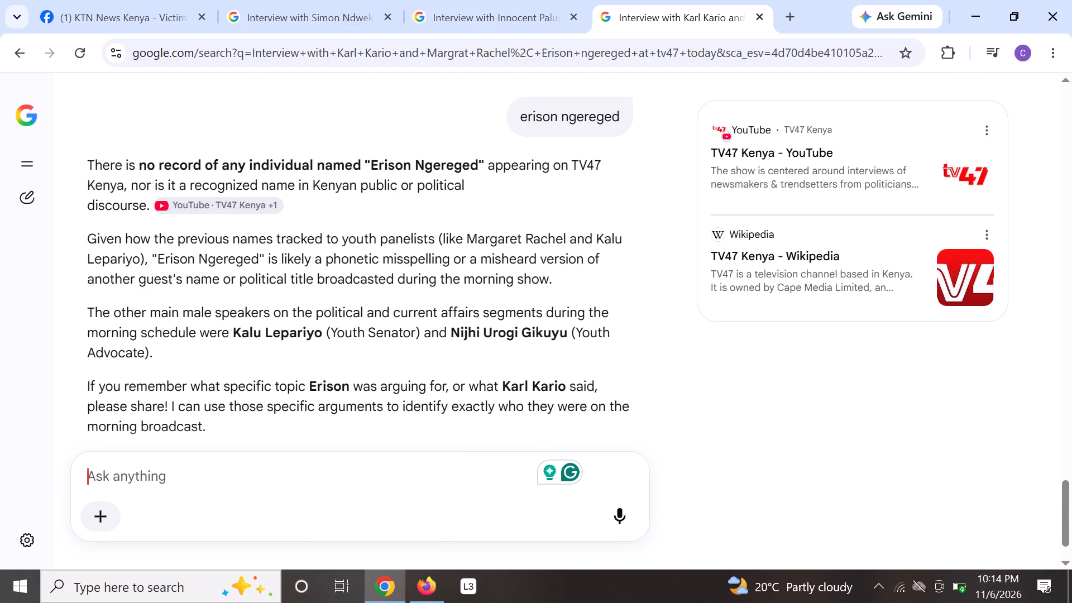
Copy the youth advocate's core argument for a holistic national alcohol policy from the earlier AI answer, and paste it after his name under Segment 4 in Firefox.
scroll(355, 307, "up", 4)
scroll(355, 307, "down", 2)
scroll(358, 312, "up", 6)
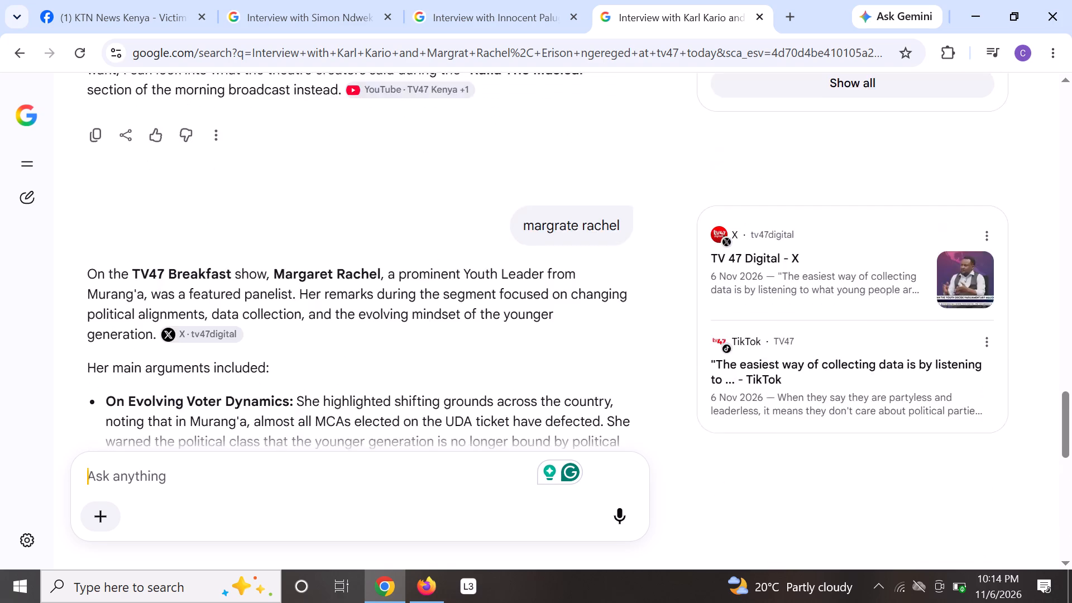
scroll(368, 324, "up", 2)
scroll(373, 328, "down", 1)
scroll(418, 353, "up", 2)
scroll(429, 358, "down", 1)
scroll(429, 358, "up", 9)
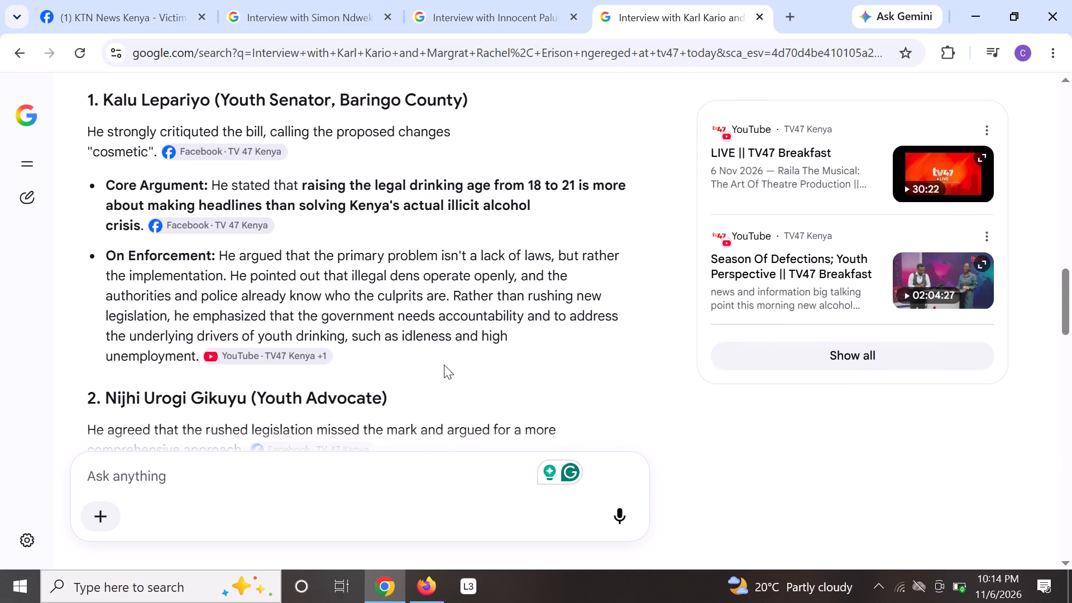
scroll(376, 350, "down", 3)
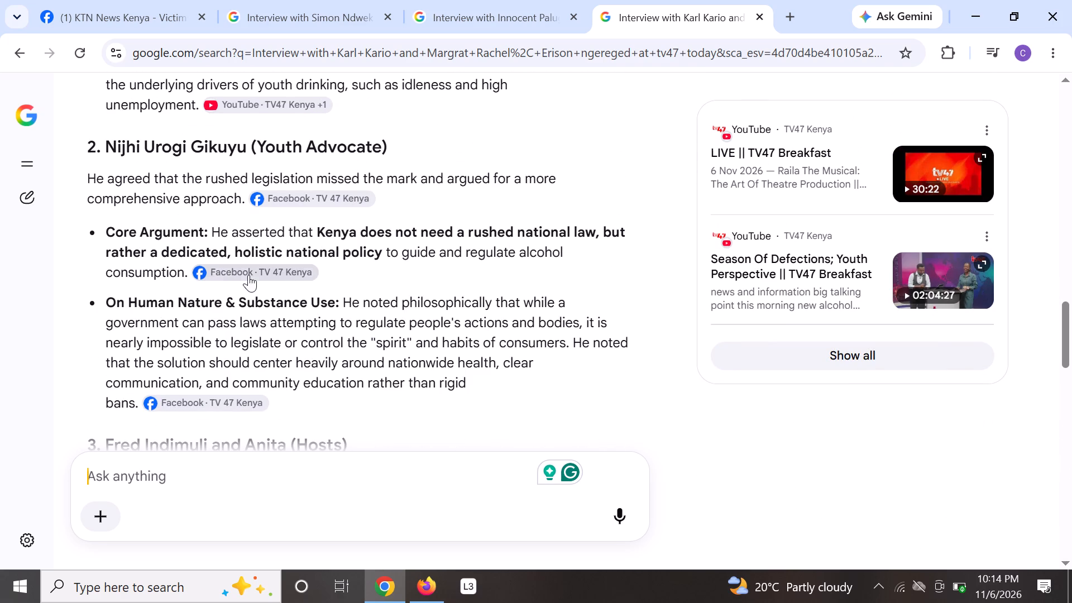
left_click_drag(212, 228, 185, 265)
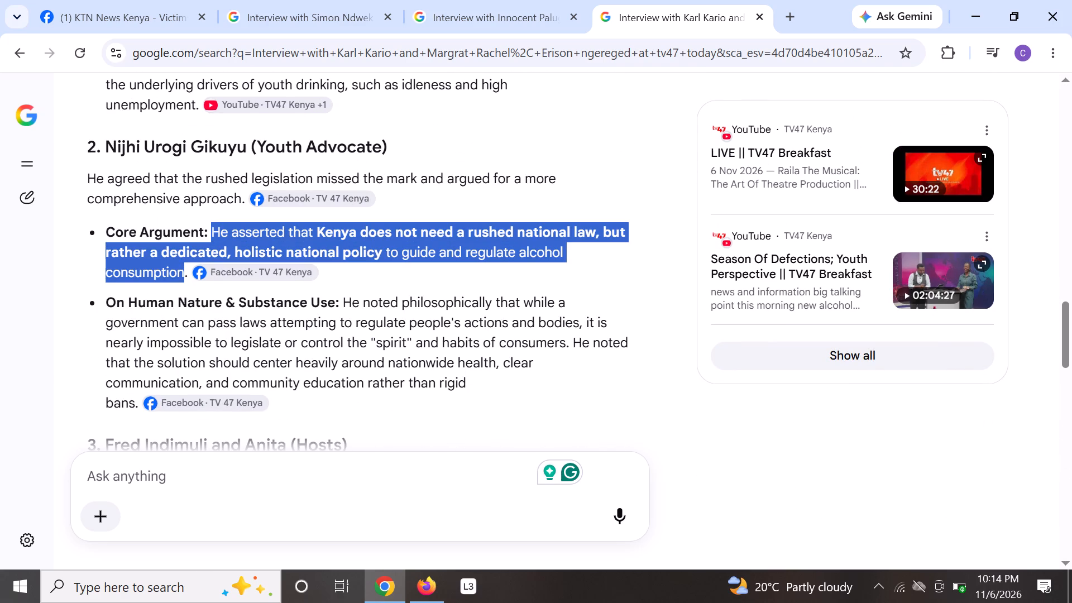
left_click_drag(185, 265, 187, 267)
right_click(170, 266)
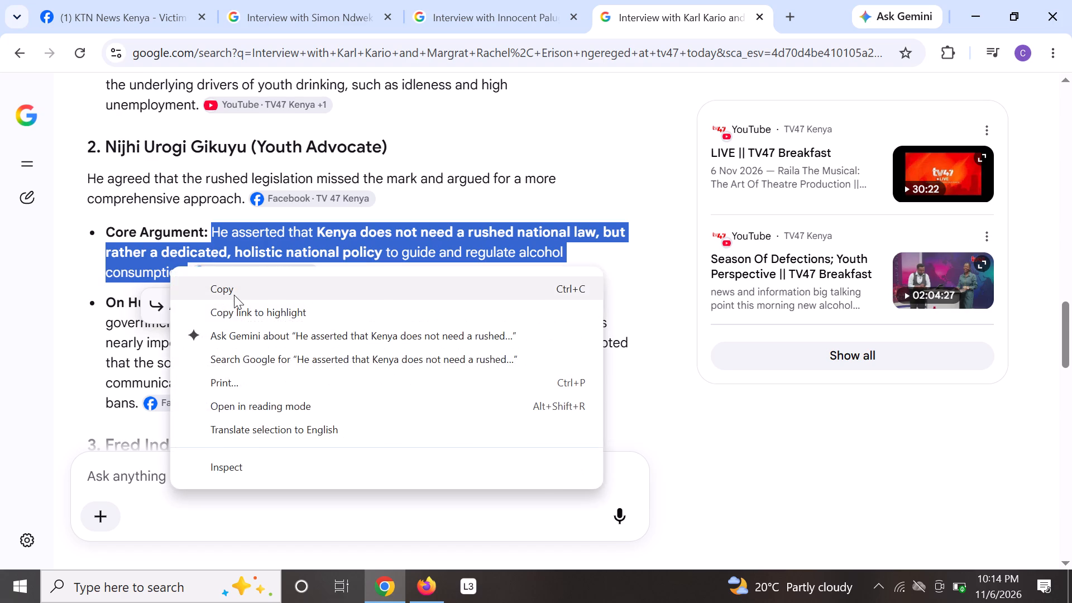
left_click(234, 294)
left_click(425, 588)
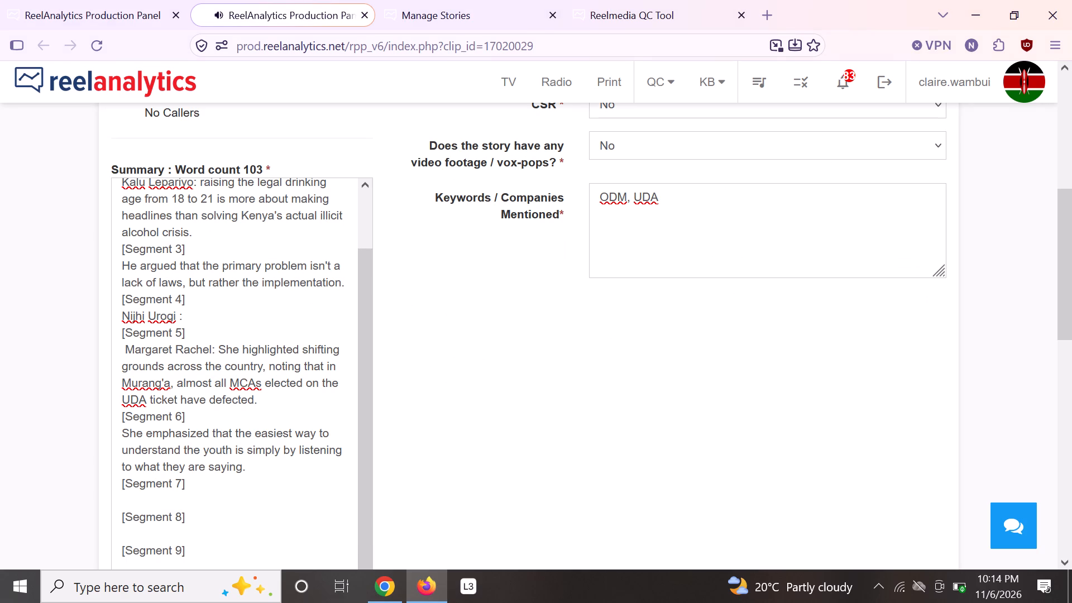
right_click(185, 317)
left_click(264, 125)
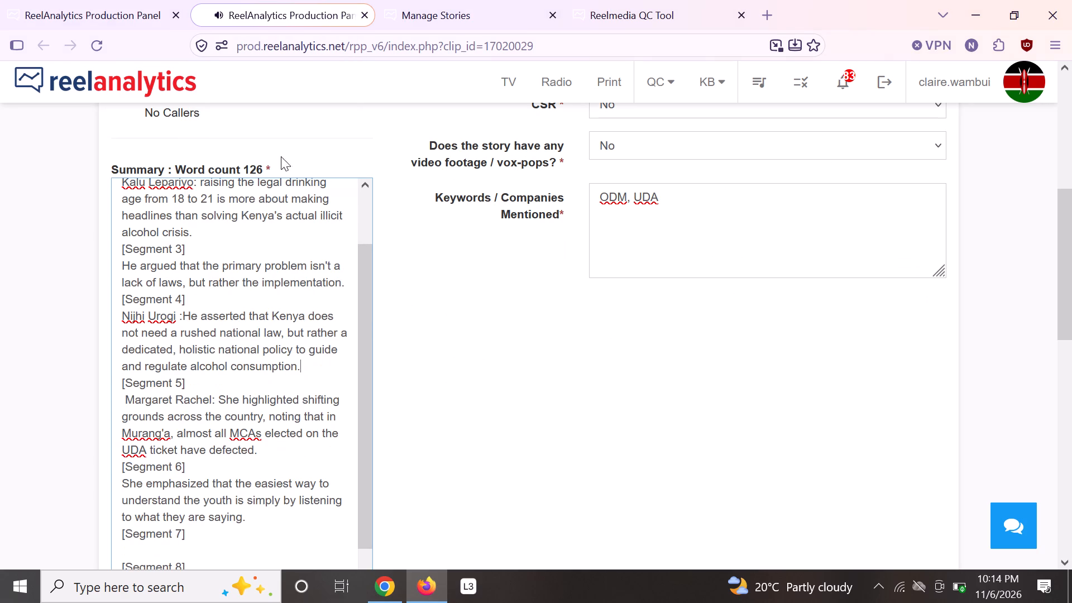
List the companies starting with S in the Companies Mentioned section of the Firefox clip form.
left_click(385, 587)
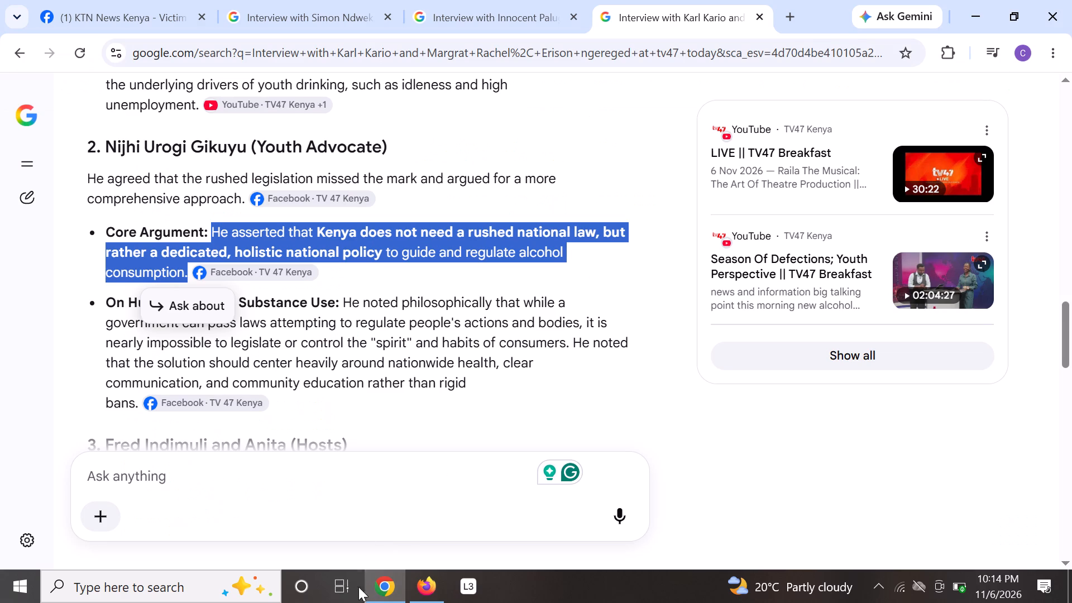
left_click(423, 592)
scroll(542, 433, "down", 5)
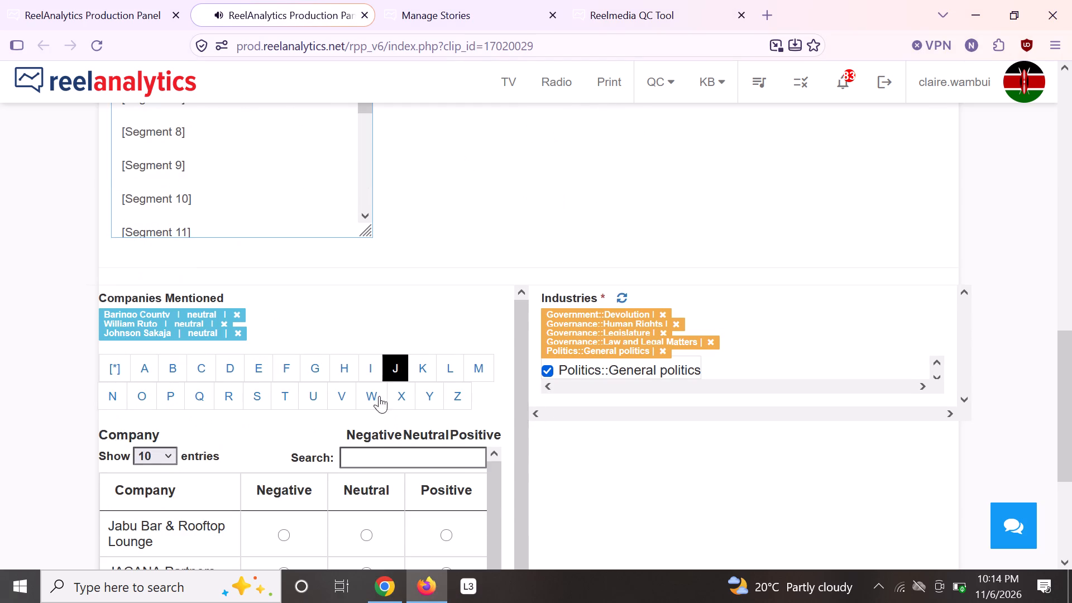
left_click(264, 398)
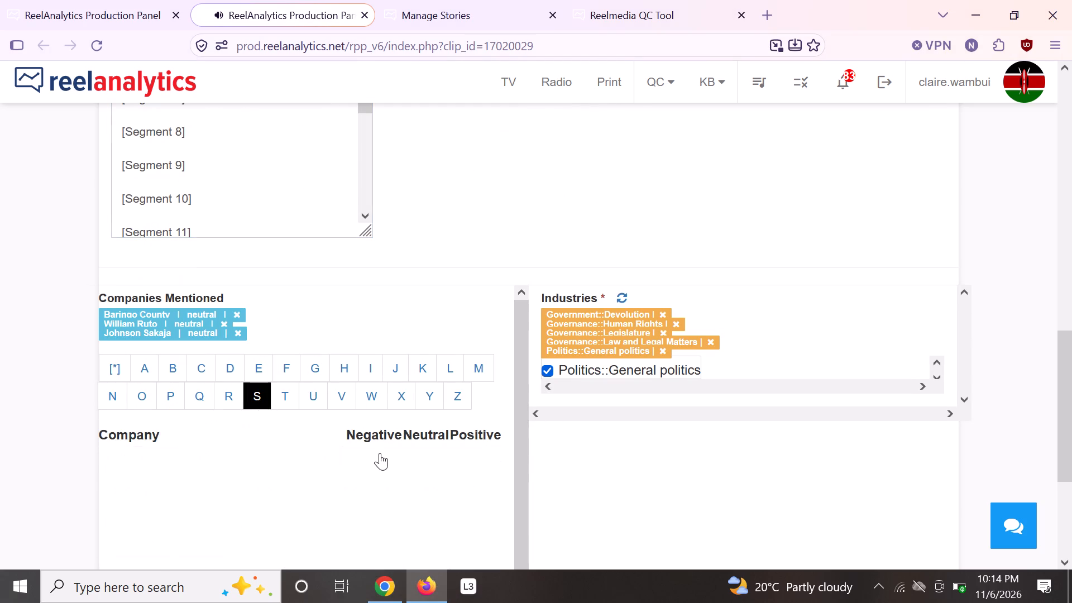
Ask the AI conversation in Chrome "any brand/company or politician mentioned" and read through the politicians and institutions in its answer.
left_click(396, 590)
scroll(456, 362, "down", 1)
scroll(456, 368, "up", 1)
scroll(456, 387, "down", 1)
scroll(454, 391, "up", 2)
scroll(454, 392, "down", 1)
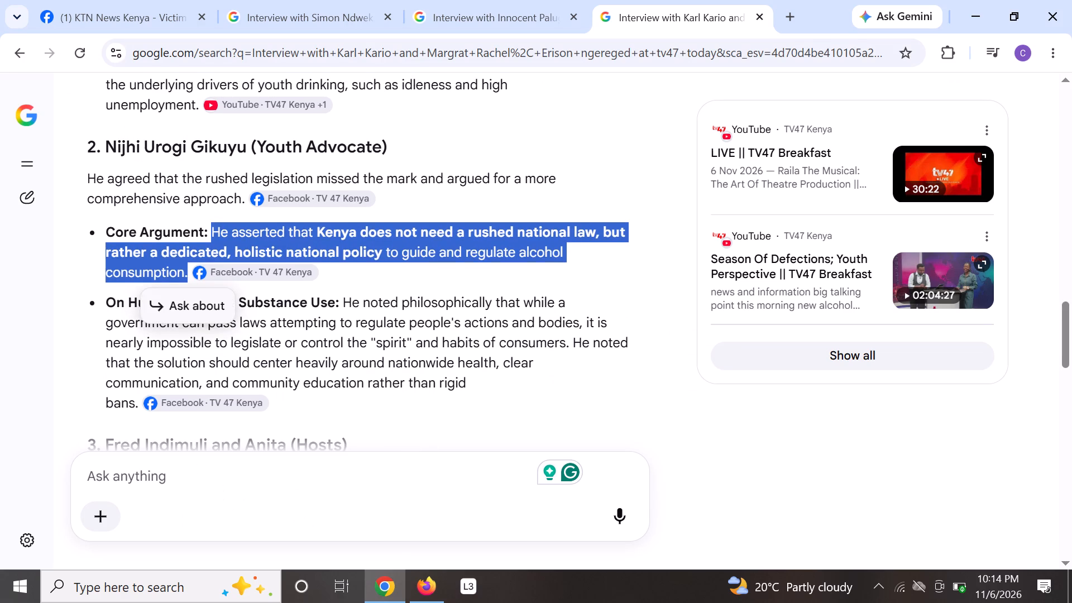
left_click(186, 468)
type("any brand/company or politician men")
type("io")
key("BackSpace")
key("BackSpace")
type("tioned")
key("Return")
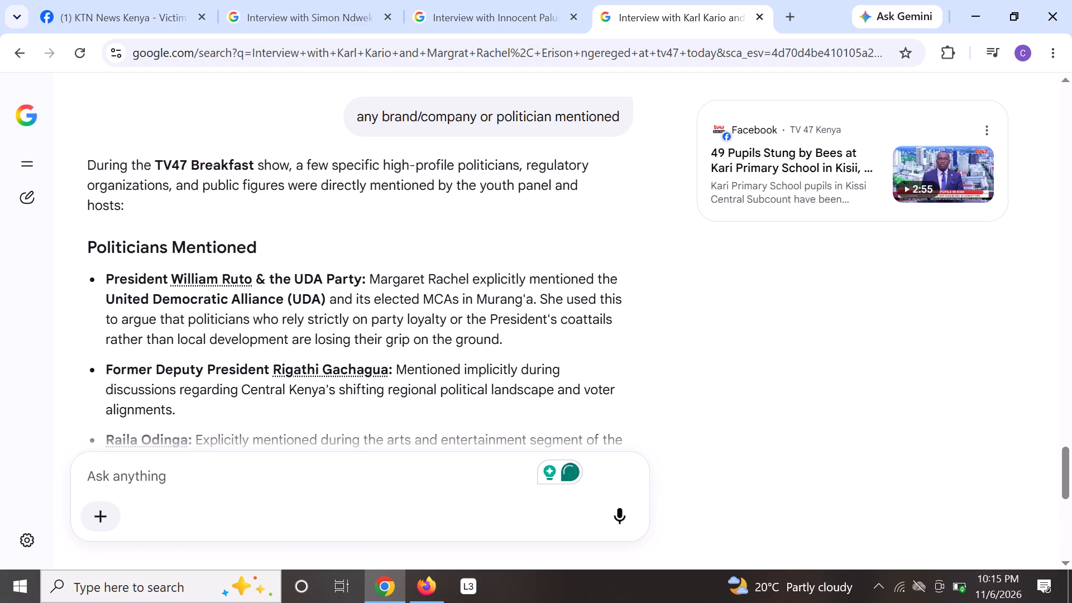
scroll(356, 343, "down", 2)
scroll(356, 343, "up", 1)
scroll(356, 344, "down", 3)
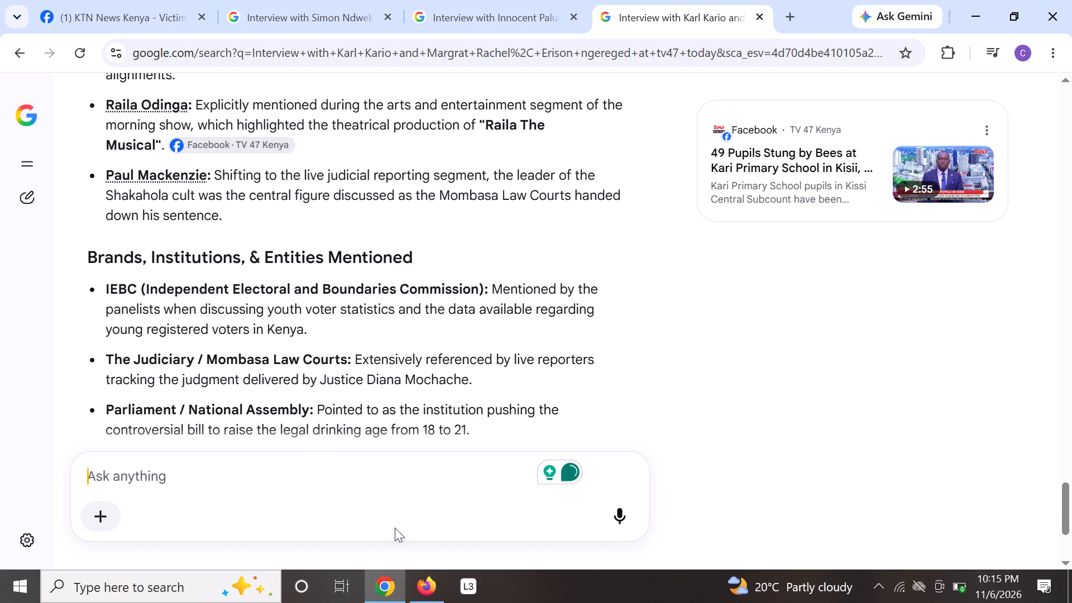
In the Firefox clip form, mark Rigathi Gachagua as neutral and tick the Governance::Law and Legal Matters and Politics::General politics industries.
left_click(425, 596)
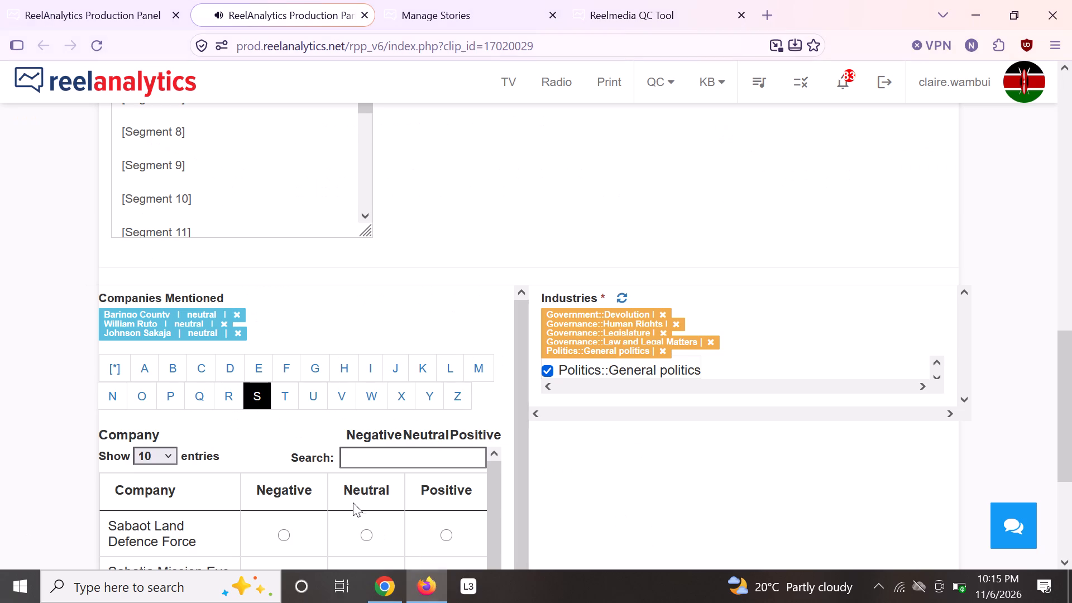
left_click(228, 399)
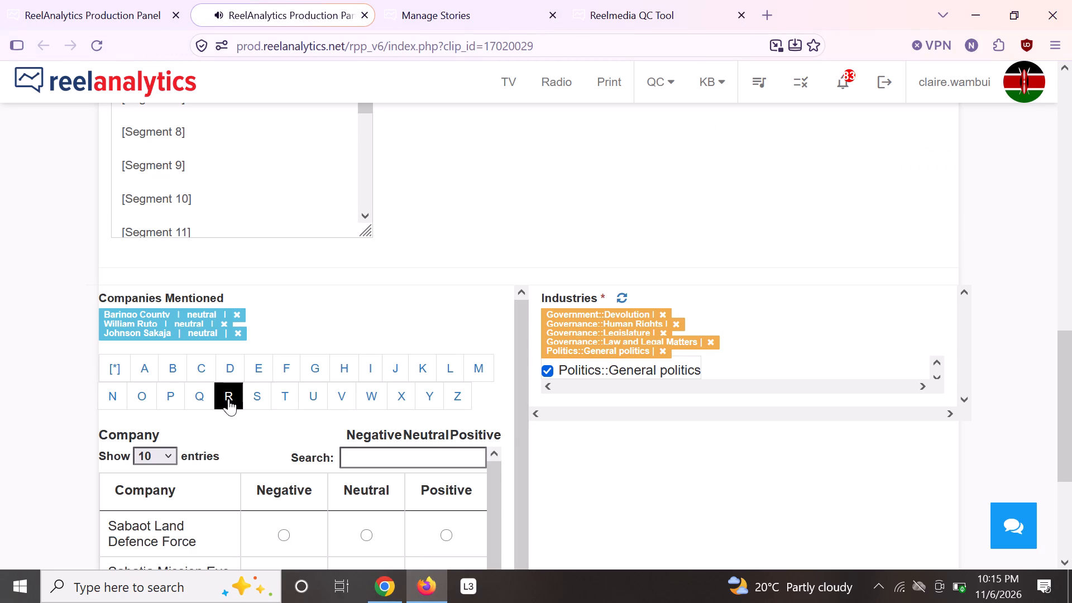
left_click(396, 459)
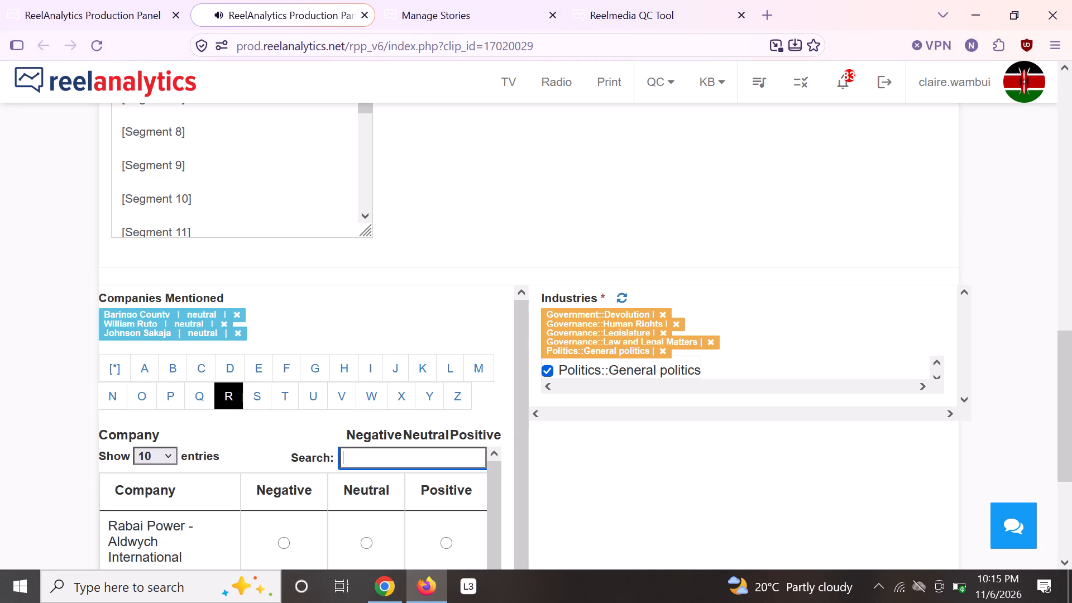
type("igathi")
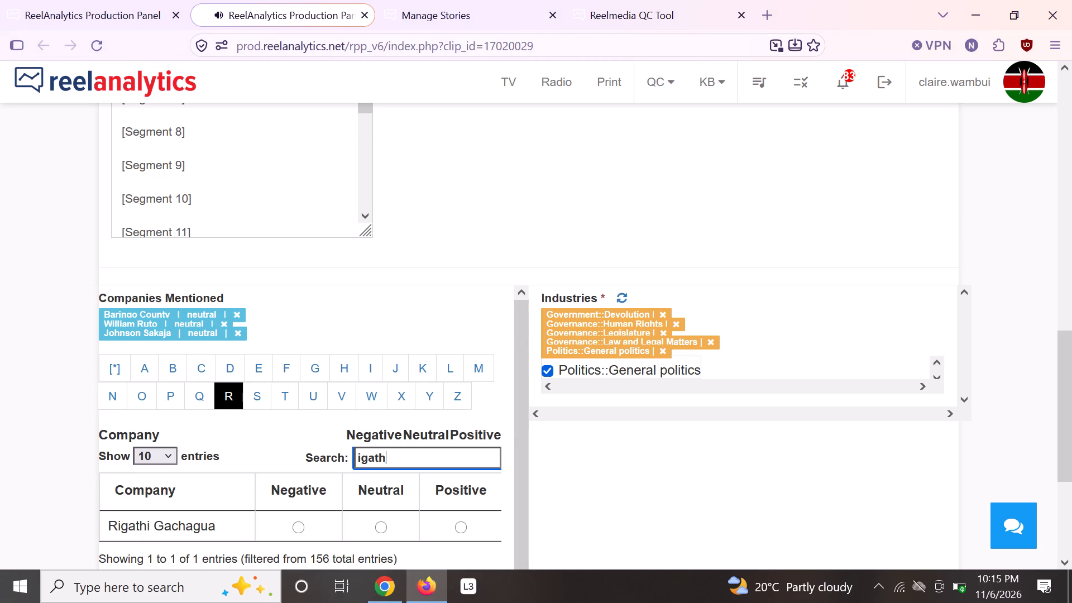
left_click(383, 525)
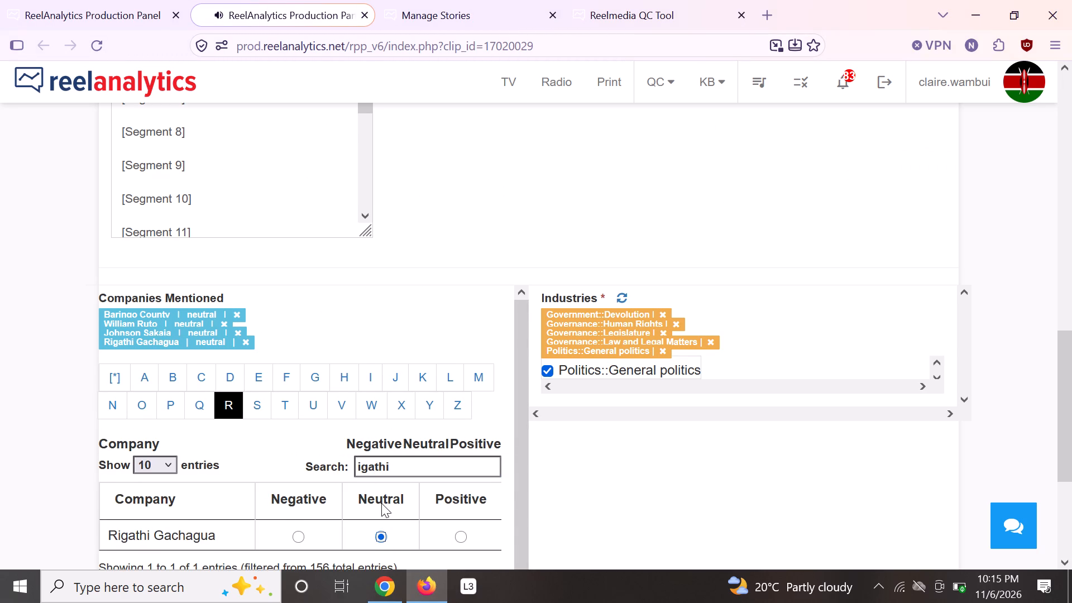
left_click(547, 366)
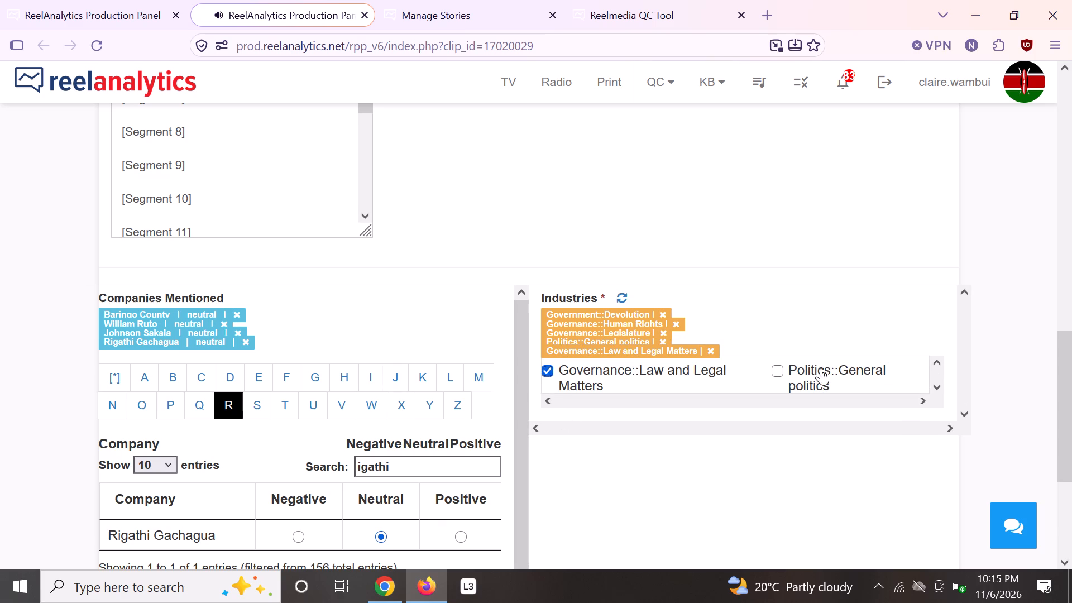
left_click(775, 368)
Mark Raila Odinga as neutral and tick the Human Rights, Regional Development, General politics, Legislature and International Relations industries.
left_click_drag(391, 464, 274, 480)
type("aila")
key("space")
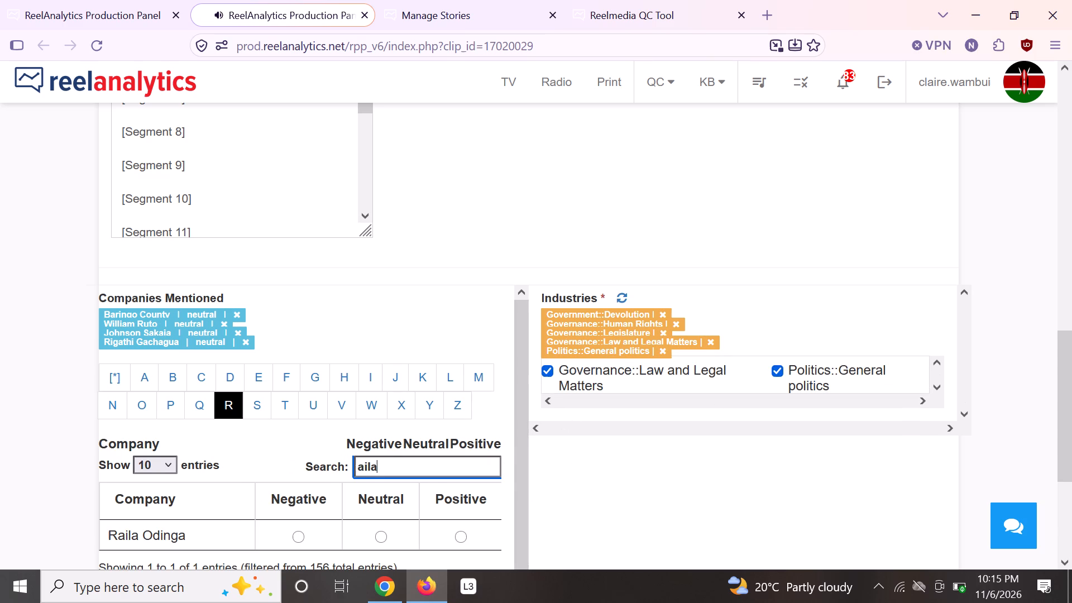
left_click(385, 529)
left_click(384, 537)
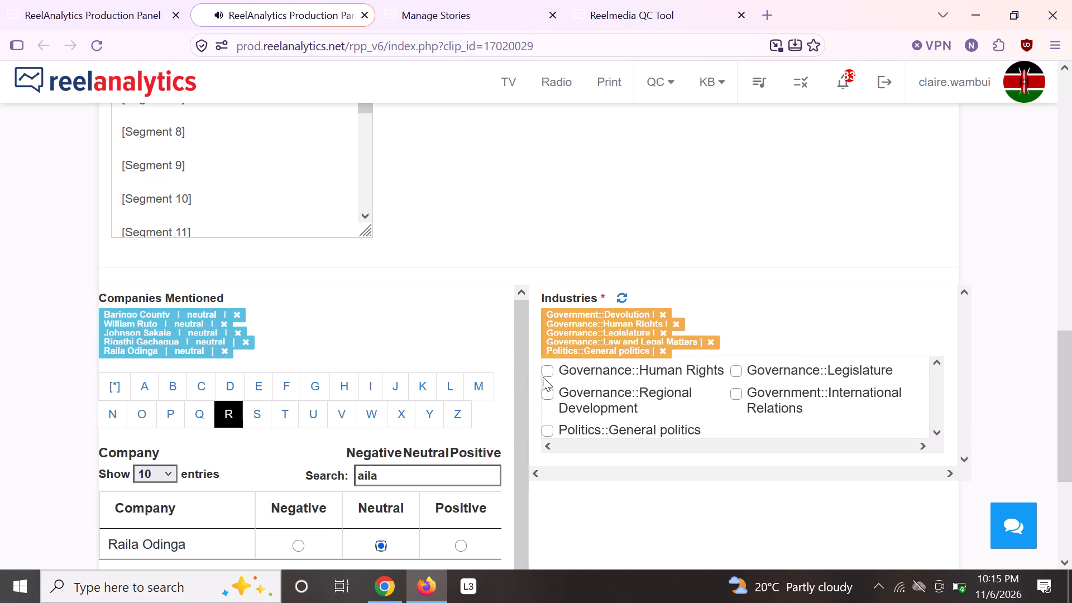
left_click(548, 371)
left_click(549, 391)
left_click(546, 440)
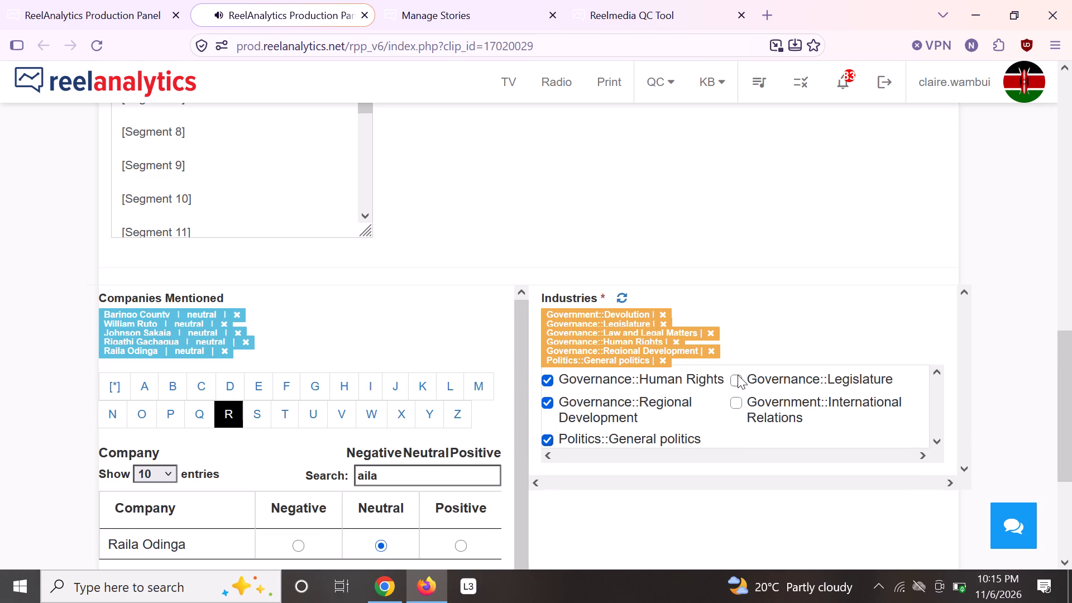
left_click(738, 375)
left_click(739, 405)
Switch to Chrome and review the politicians and institutions listed in the AI answer.
left_click(401, 585)
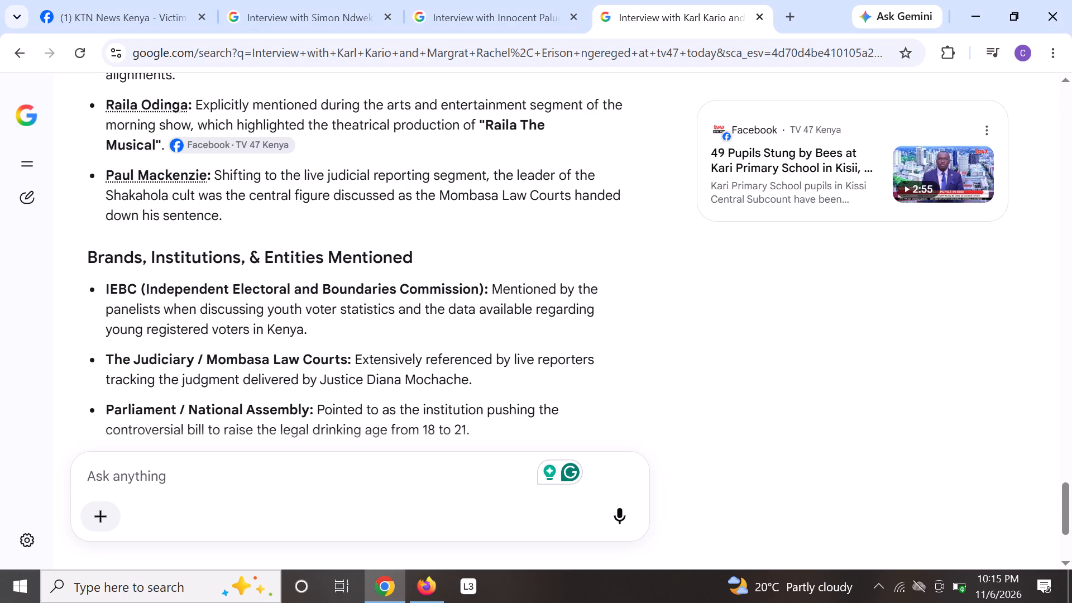
scroll(477, 304, "down", 1)
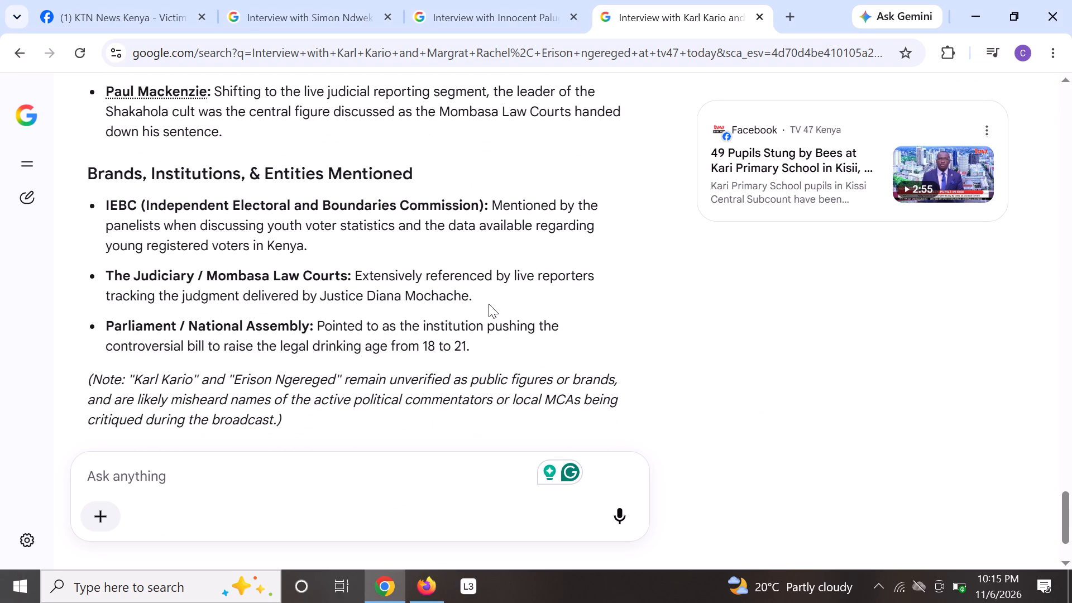
scroll(496, 300, "up", 3)
scroll(496, 300, "down", 4)
scroll(496, 299, "up", 3)
scroll(498, 301, "down", 1)
scroll(498, 301, "up", 2)
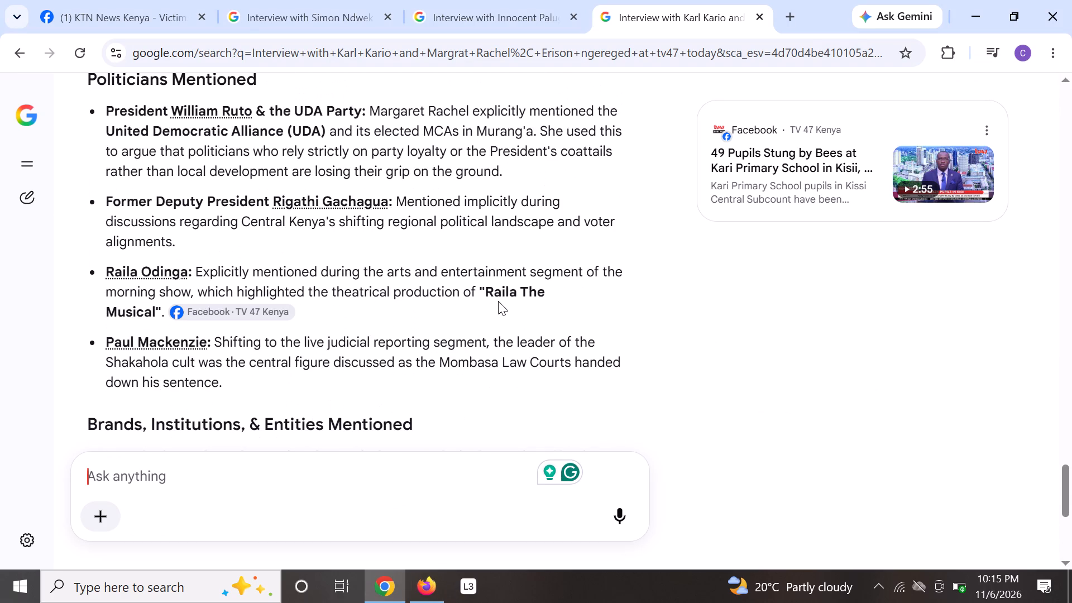
Send the follow-up "more" in the AI conversation.
left_click(185, 468)
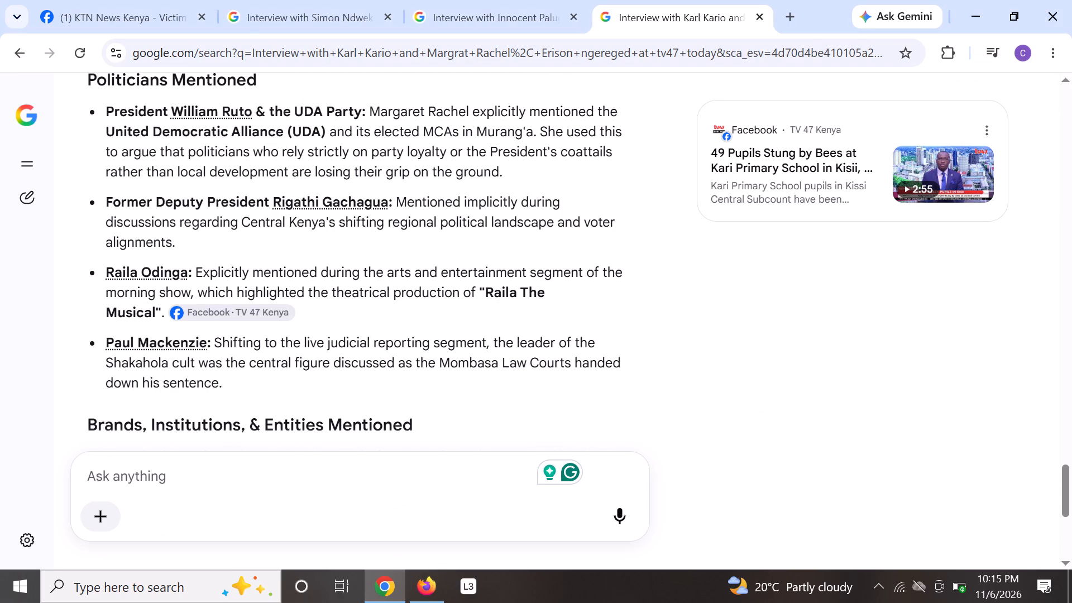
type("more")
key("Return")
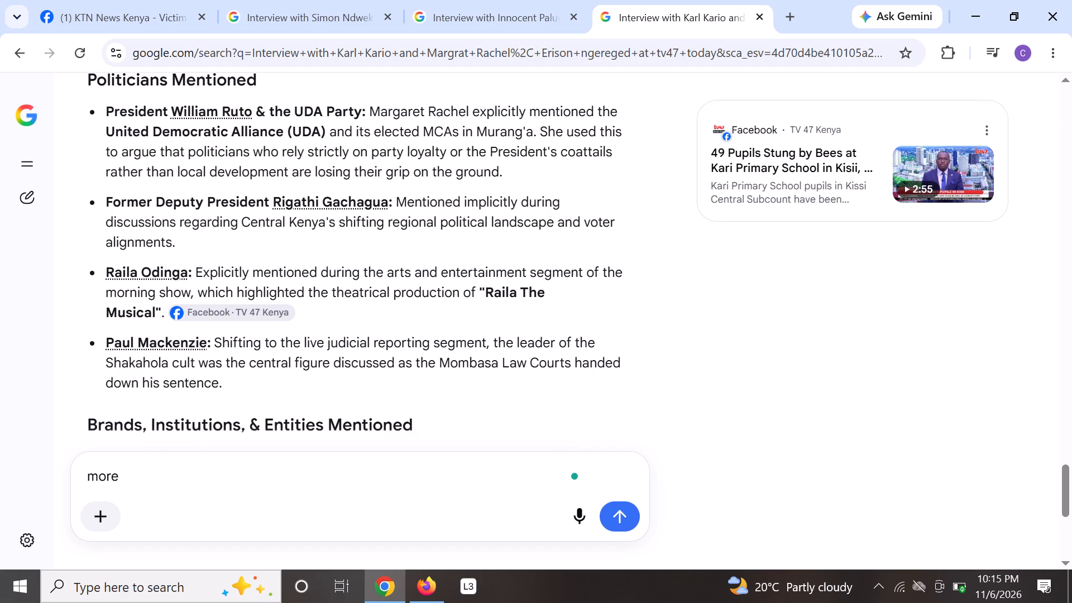
Switch to Firefox, list the companies starting with I under Companies Mentioned, and start a search among them.
left_click(437, 589)
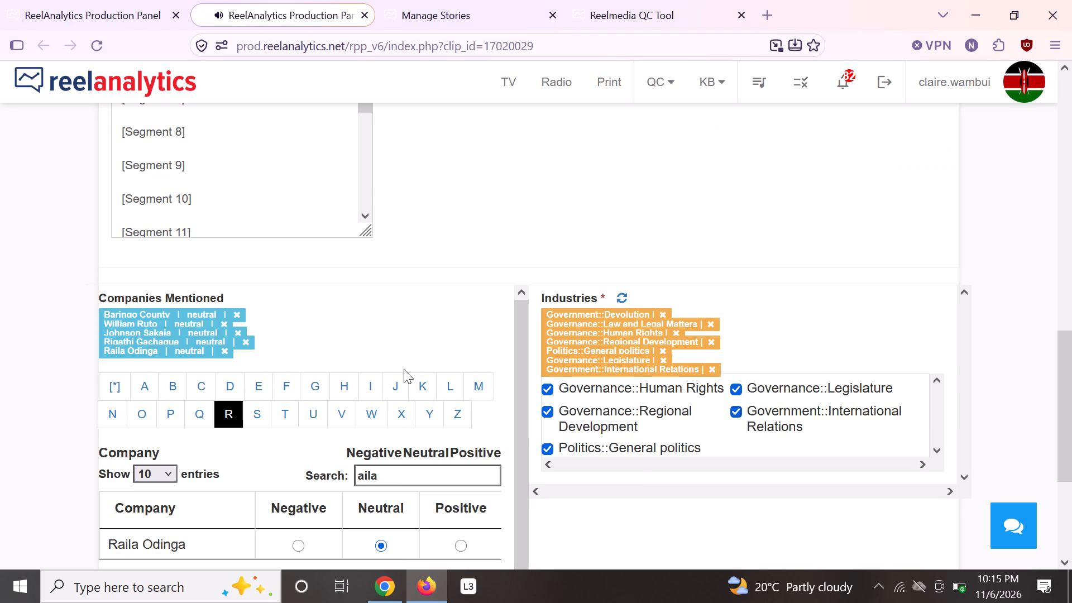
left_click(375, 389)
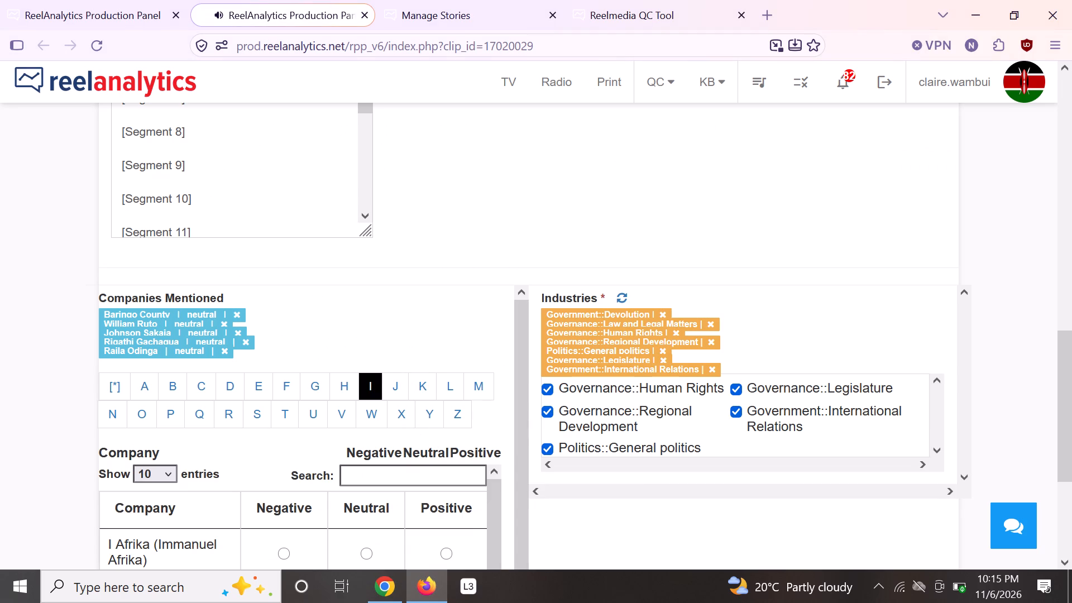
left_click(417, 476)
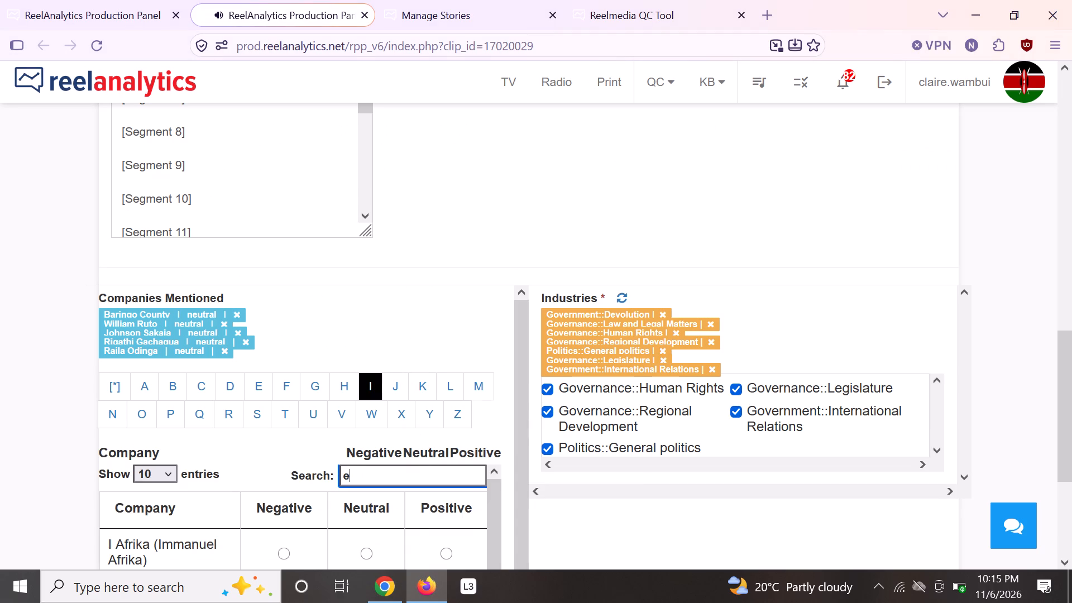
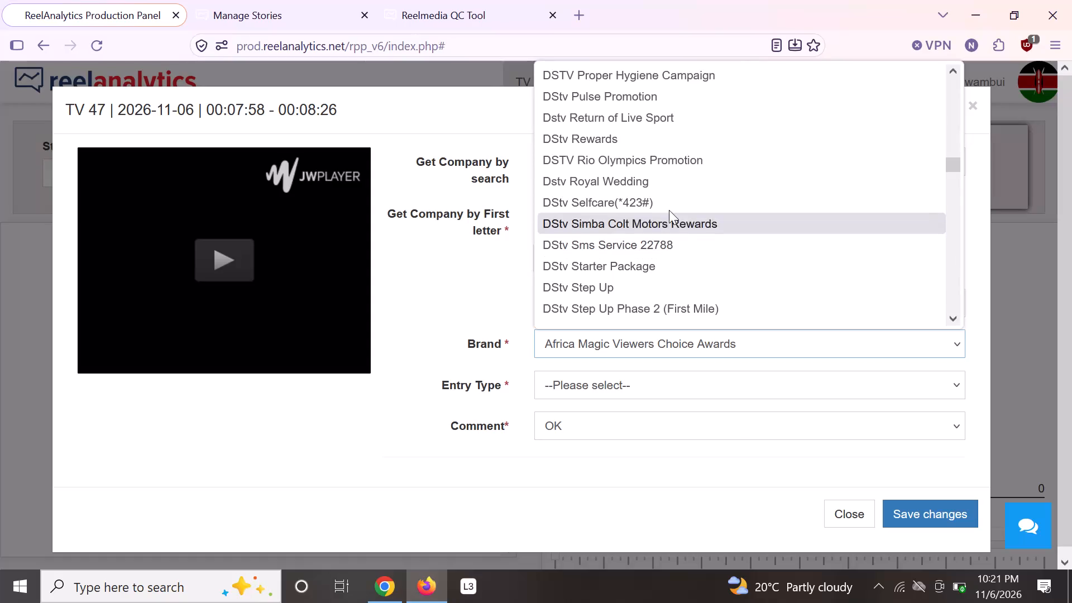
Set the brand of the TV 47 clip to DSTV Supersport New Football Season.
scroll(681, 245, "up", 1)
scroll(681, 246, "down", 2)
scroll(681, 247, "up", 1)
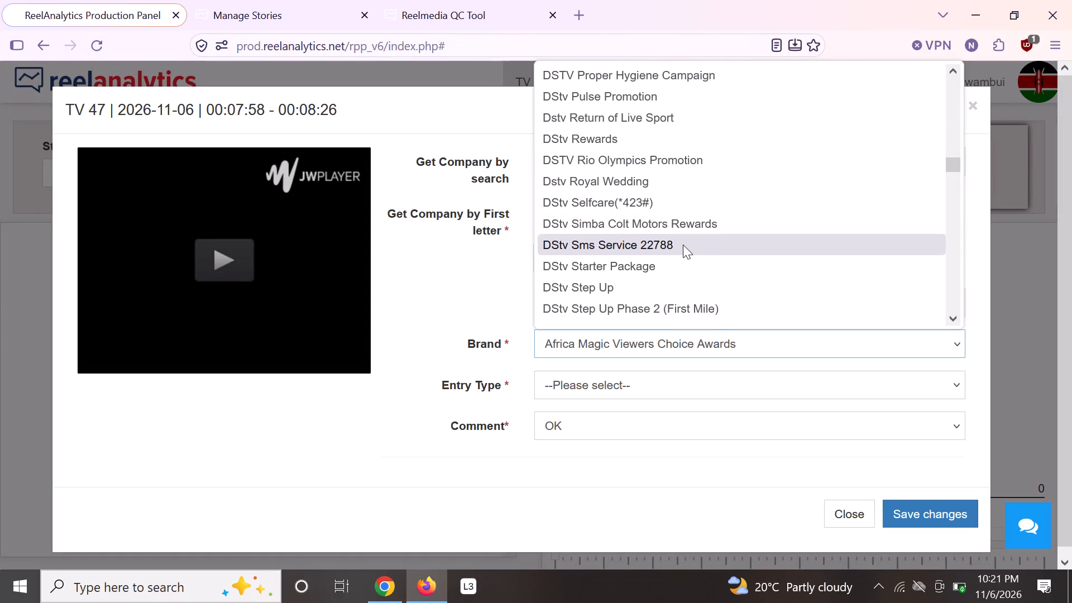
scroll(685, 242, "down", 2)
scroll(685, 243, "up", 1)
scroll(685, 274, "down", 2)
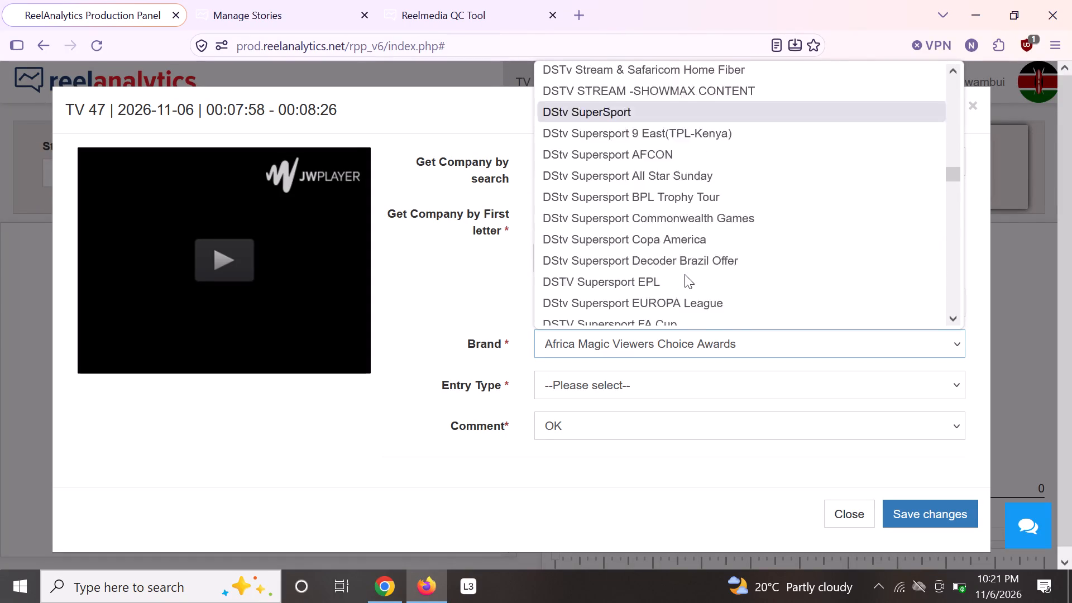
scroll(661, 266, "down", 1)
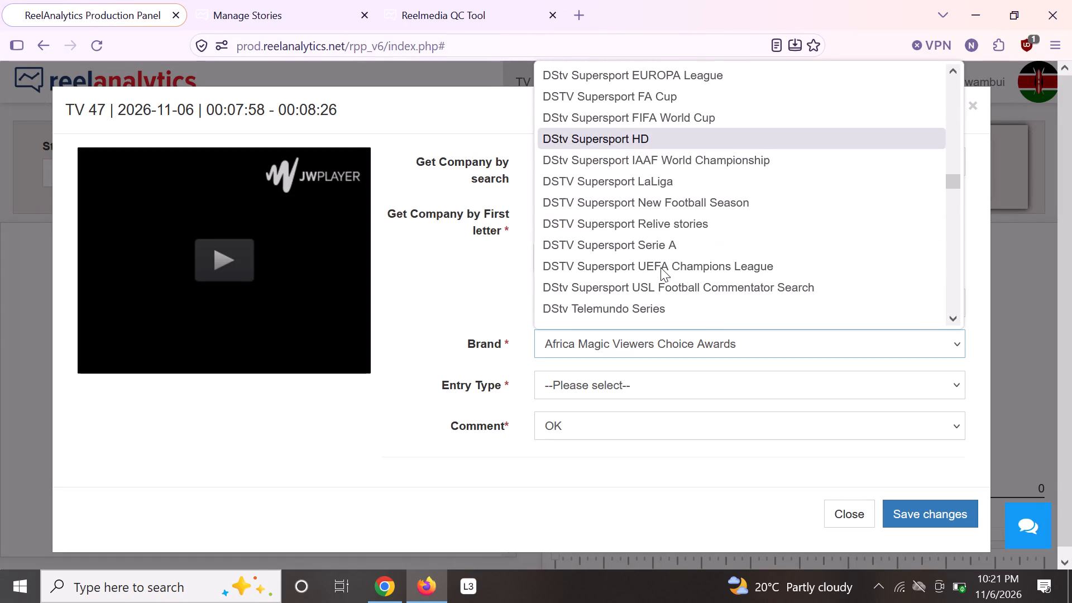
left_click(678, 206)
Start the clip preview, pause it and lower the computer's speaker volume.
left_click(227, 279)
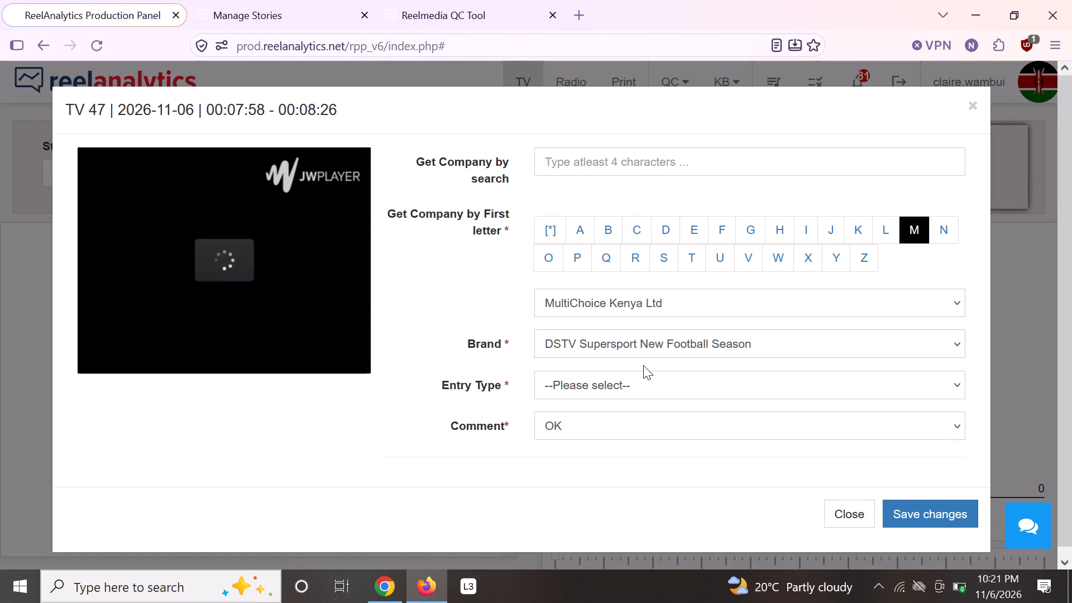
left_click(621, 385)
left_click(259, 271)
left_click(877, 585)
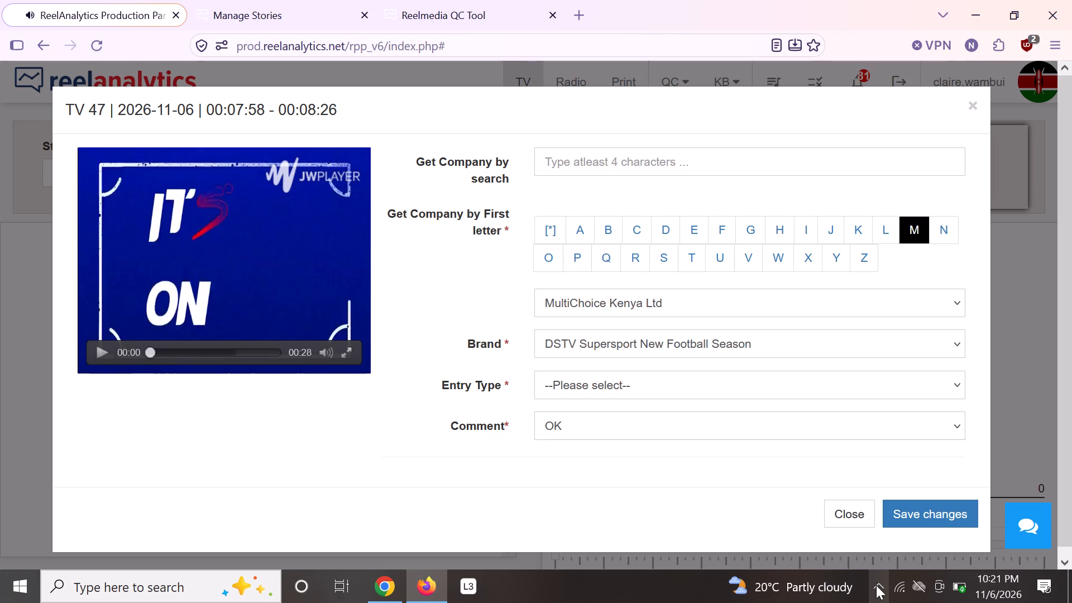
left_click(882, 518)
left_click(870, 546)
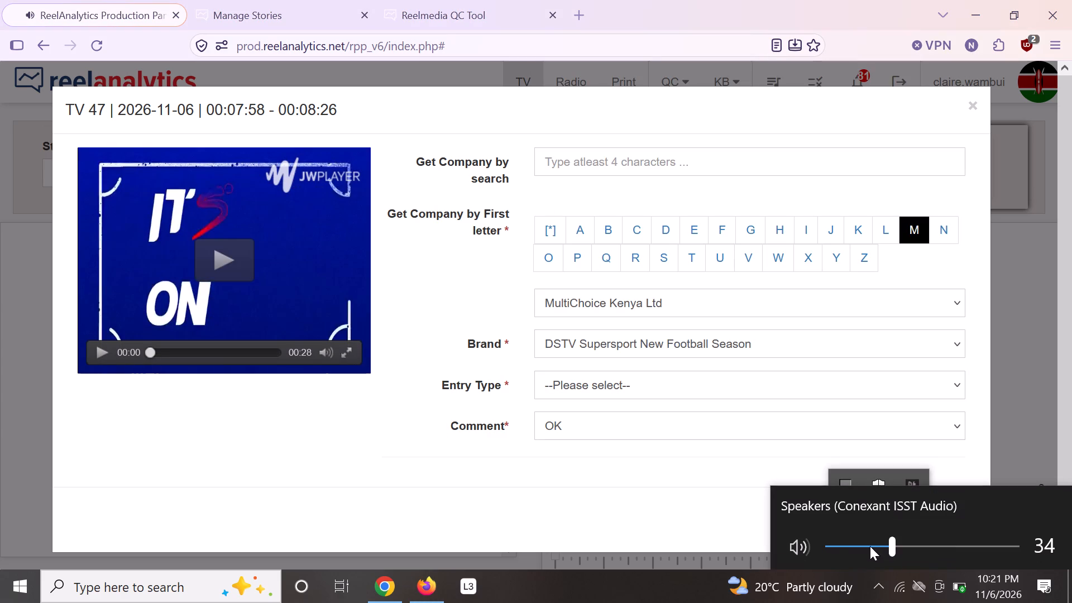
left_click(663, 514)
Set the clip's entry type to Spot Ad.
left_click(614, 382)
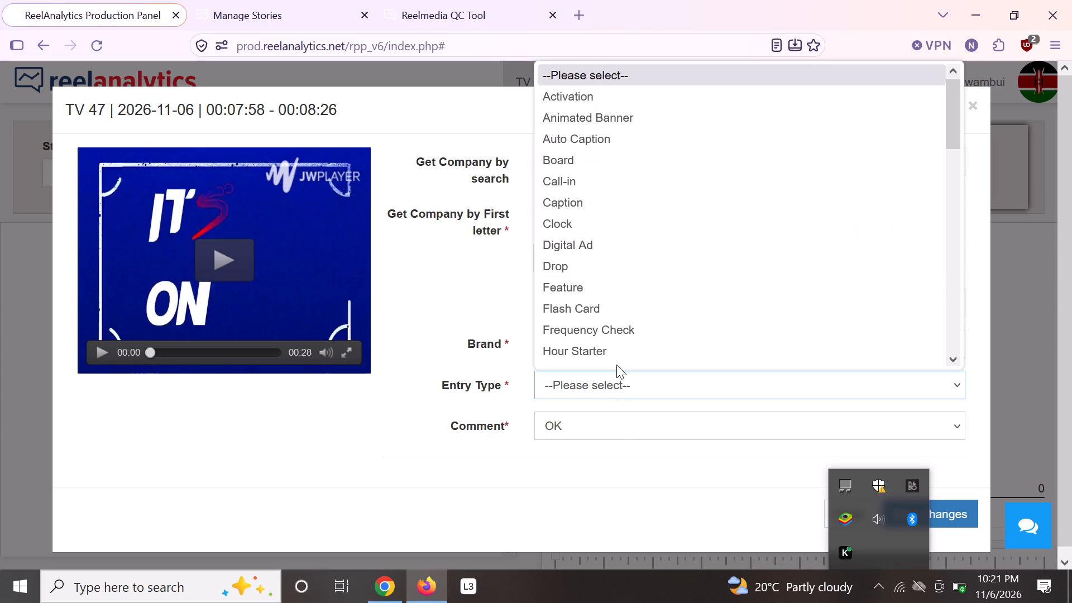
scroll(582, 216, "down", 7)
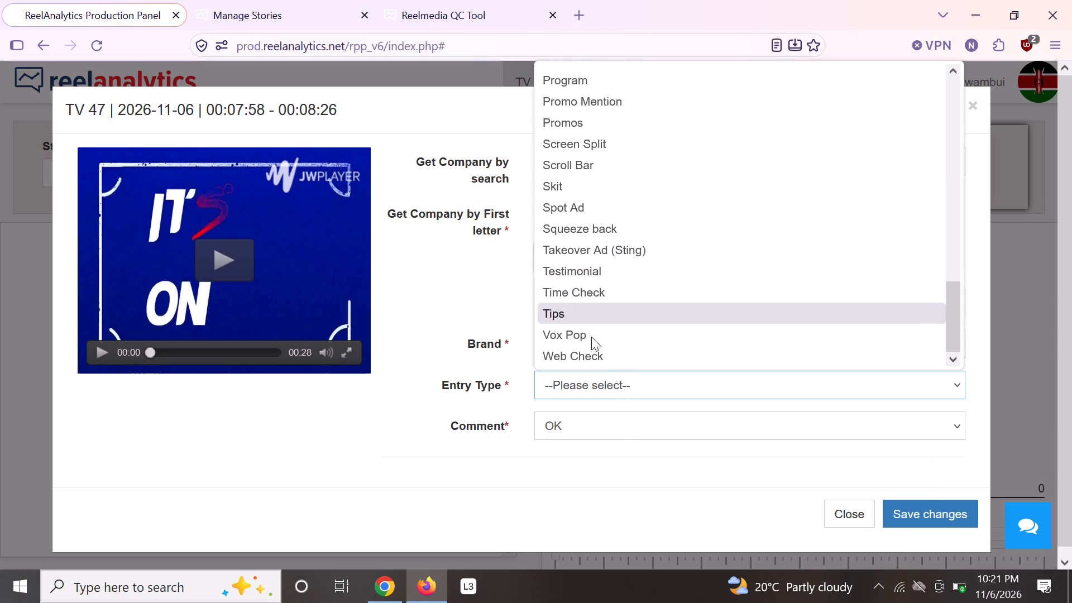
left_click(591, 209)
Play the clip and choose the DSTV Supersport New Football Season TVC incantation containing "Football never sleeps".
left_click(250, 274)
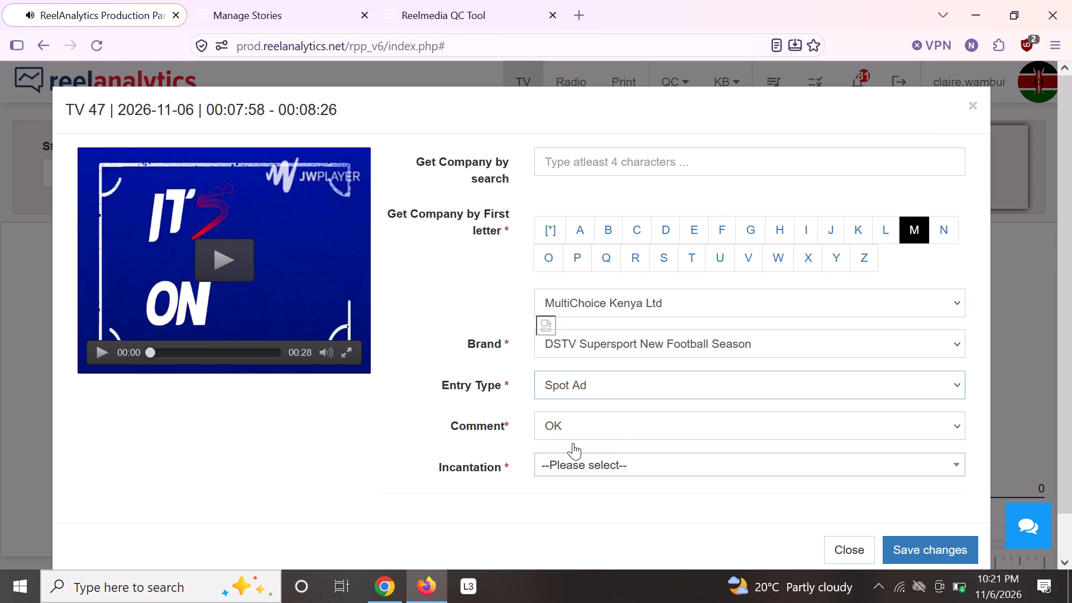
left_click(625, 462)
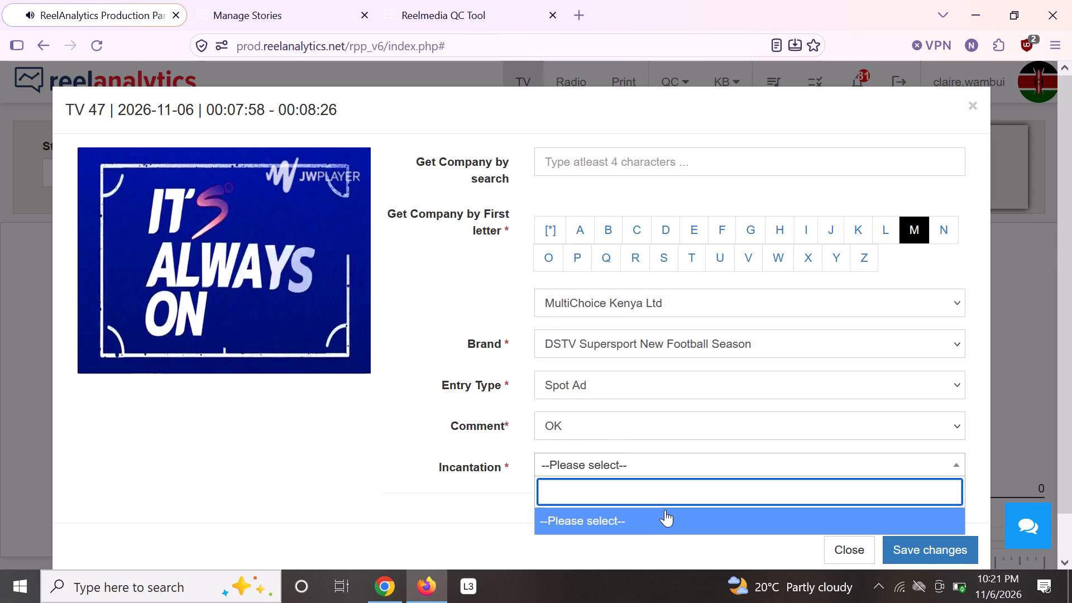
key("f")
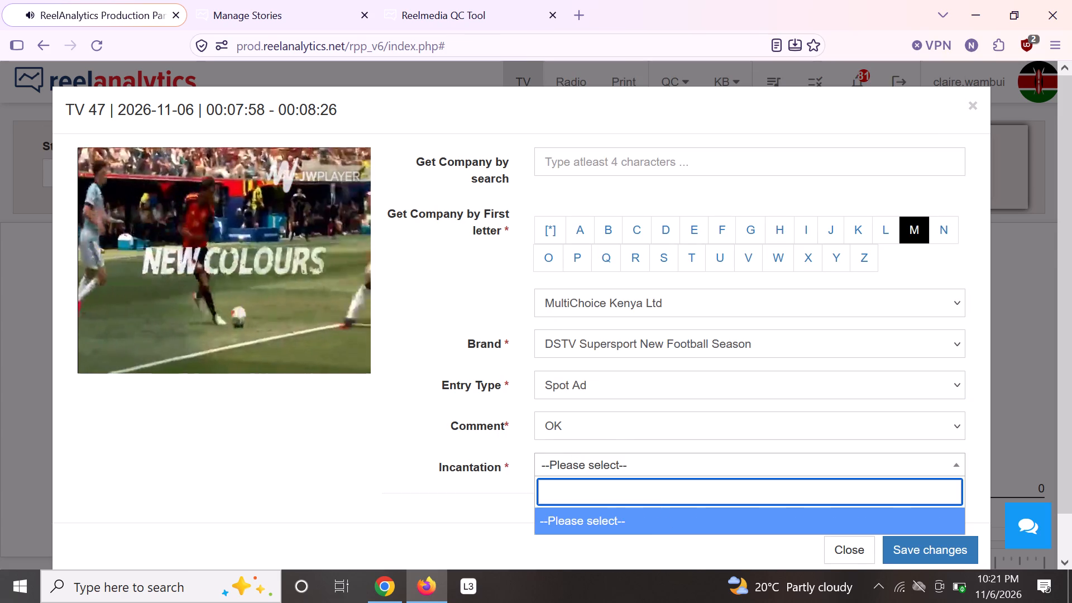
key("Return")
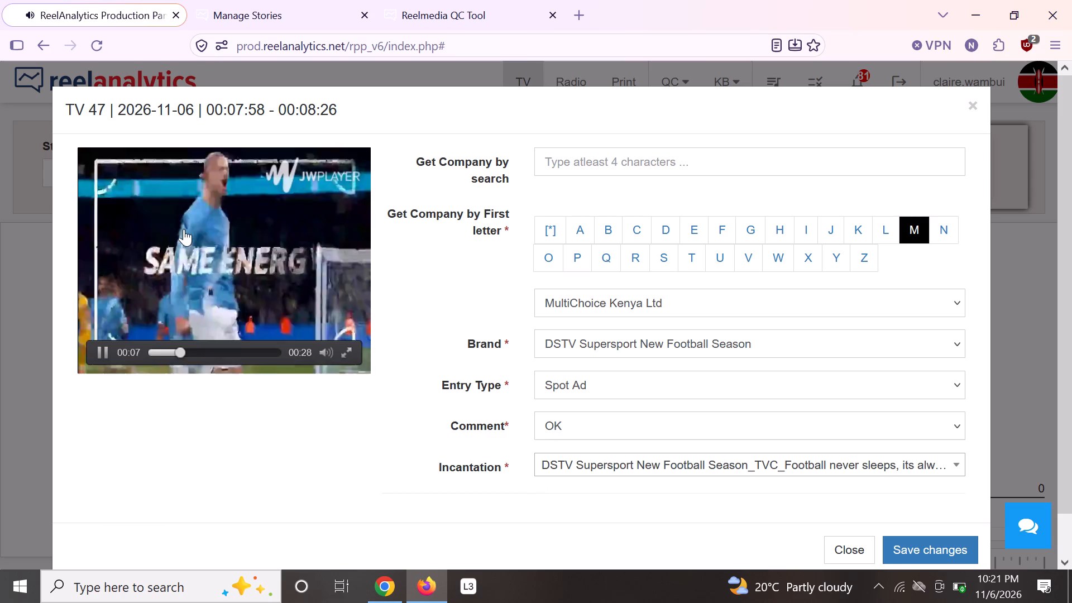
Pause the clip, save its tagging and close the tagging form.
left_click(224, 237)
left_click(927, 554)
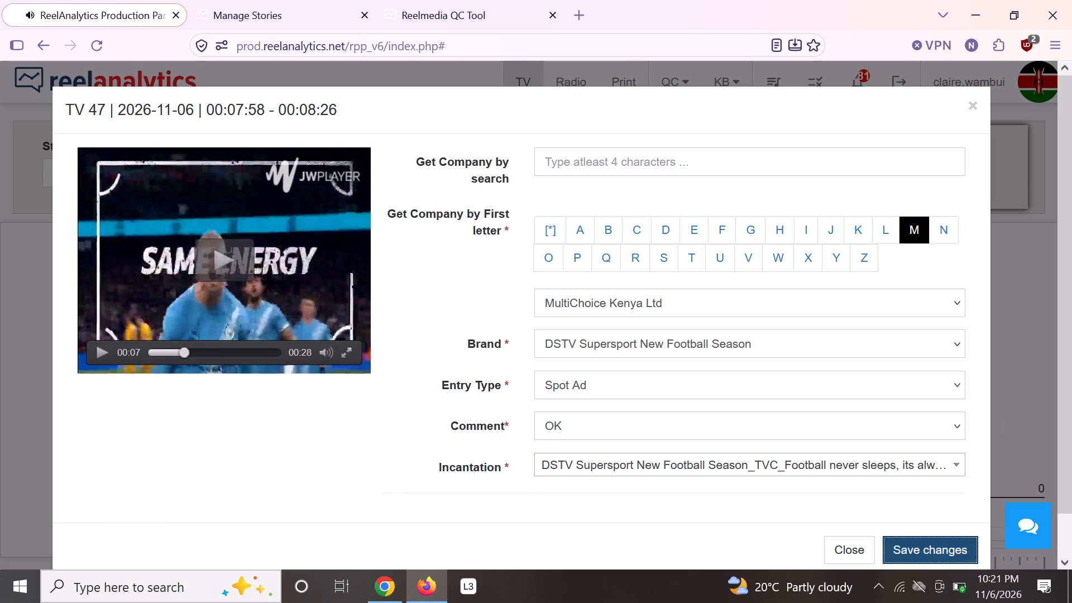
scroll(942, 527, "up", 1)
scroll(942, 527, "down", 1)
left_click(855, 533)
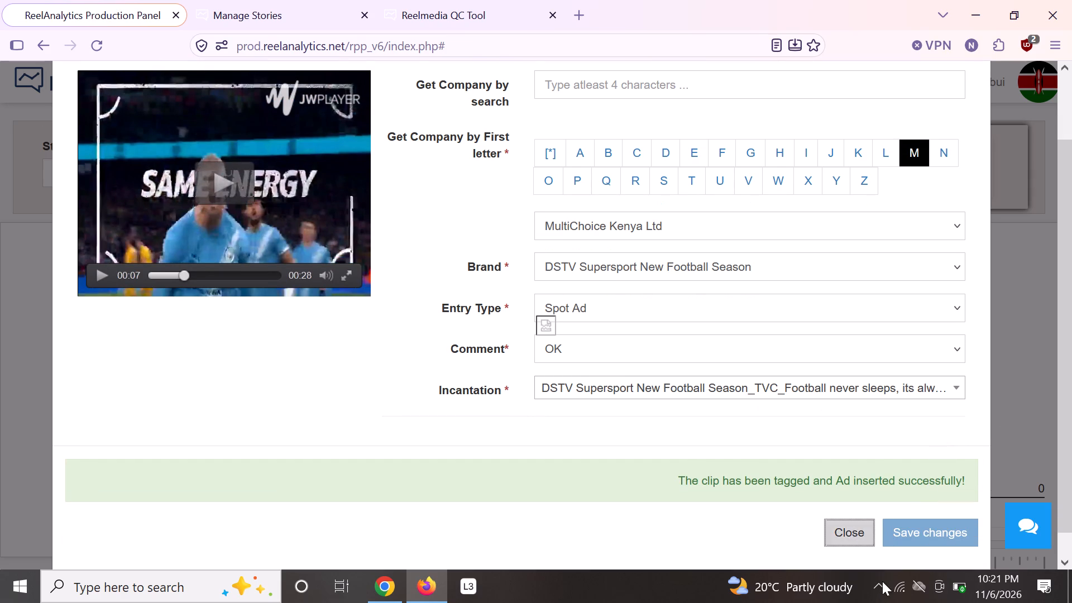
Lower the computer's speaker volume a little further.
left_click(878, 588)
left_click(879, 525)
key("Left")
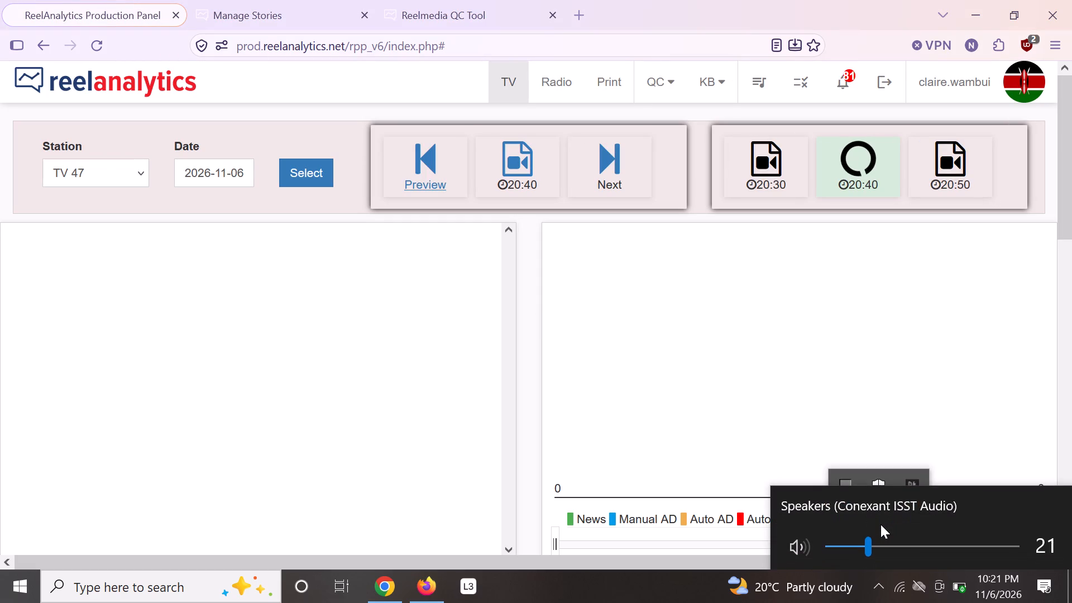
key("Left")
left_click(535, 451)
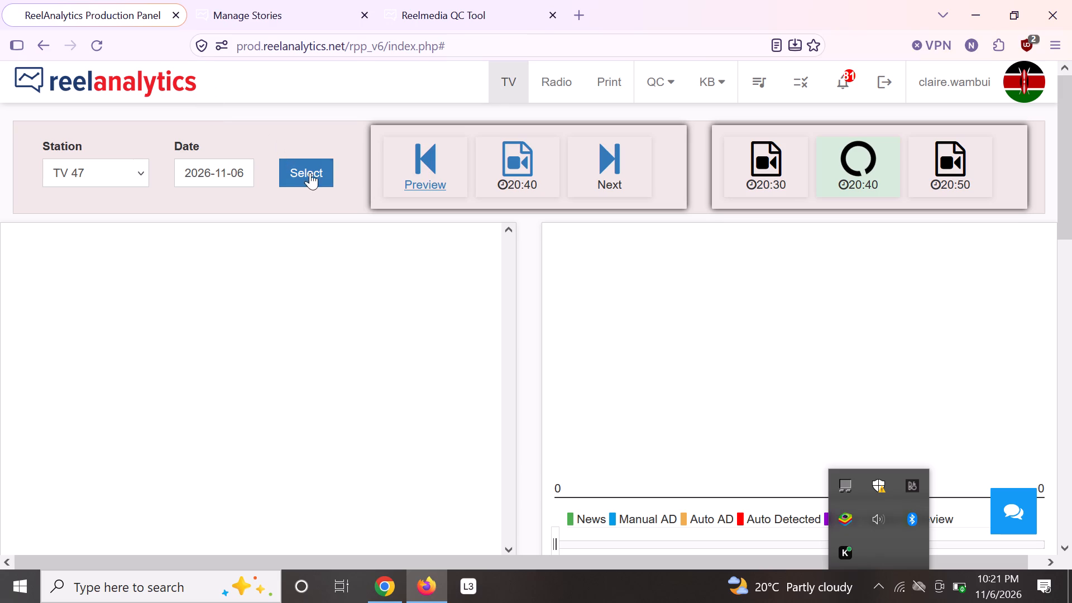
Reload the TV 47 clips for 2026-11-06 and look through the Analysis Panel list.
left_click(317, 170)
scroll(460, 237, "down", 8)
scroll(479, 228, "up", 1)
scroll(479, 228, "down", 4)
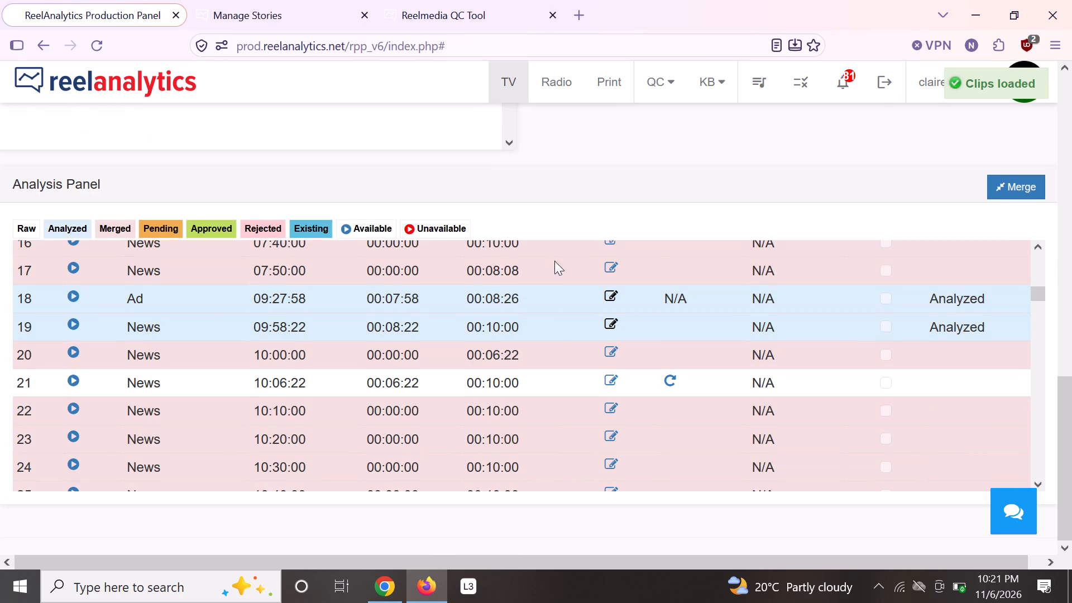
scroll(654, 349, "up", 5)
scroll(654, 349, "down", 1)
scroll(654, 349, "up", 3)
scroll(654, 349, "down", 1)
scroll(664, 340, "up", 5)
scroll(664, 340, "down", 1)
scroll(664, 340, "up", 1)
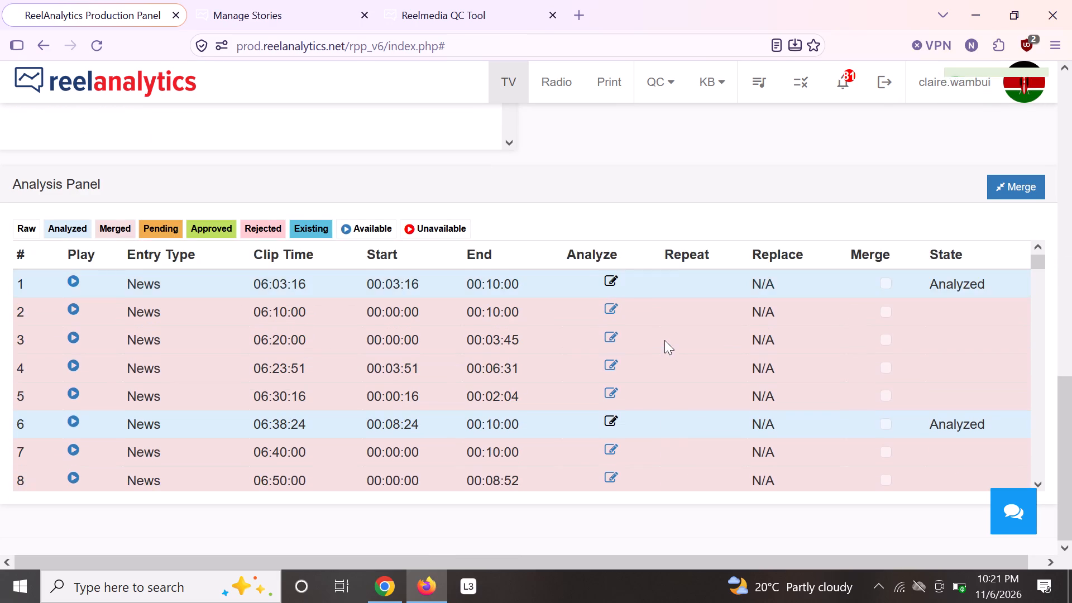
Open the raw News clip with clip time 10:06:22 for analysis and start playing it.
scroll(666, 340, "down", 2)
scroll(669, 348, "up", 1)
scroll(669, 348, "down", 2)
scroll(669, 347, "up", 3)
scroll(669, 352, "down", 7)
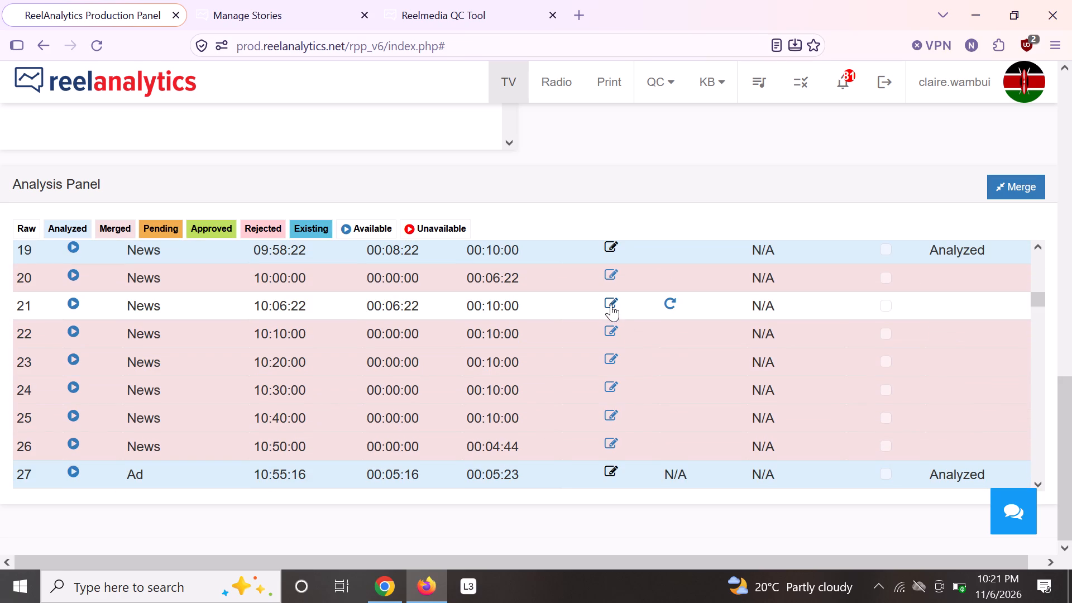
left_click(611, 304)
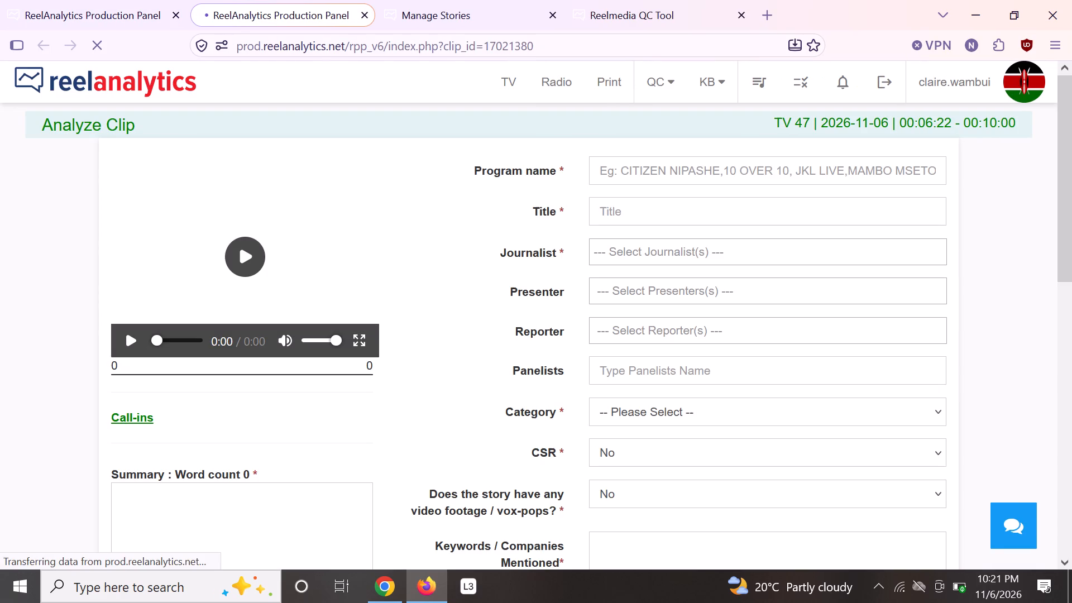
left_click(240, 259)
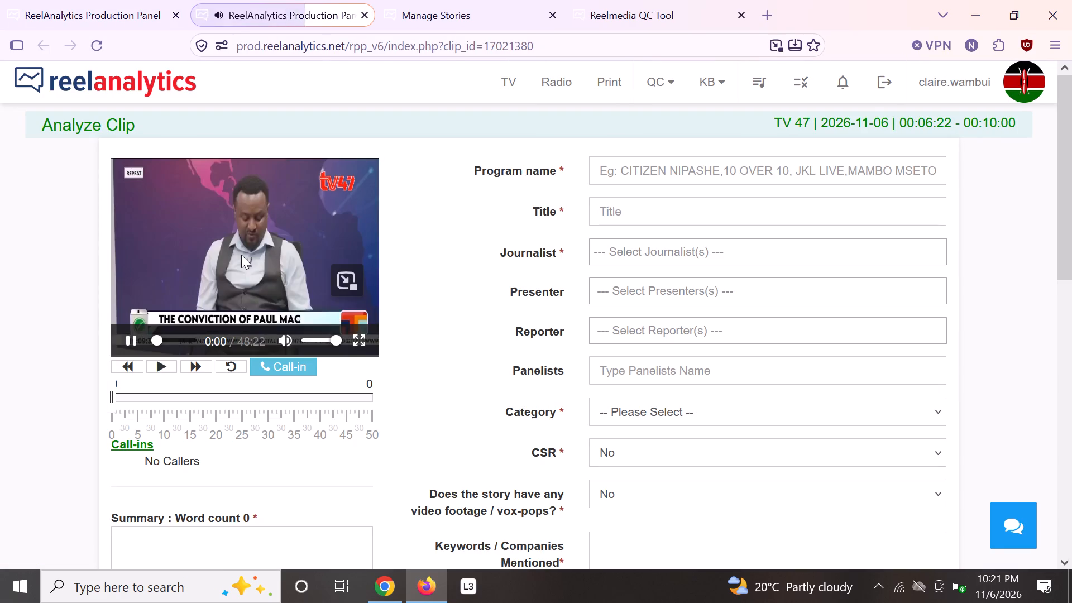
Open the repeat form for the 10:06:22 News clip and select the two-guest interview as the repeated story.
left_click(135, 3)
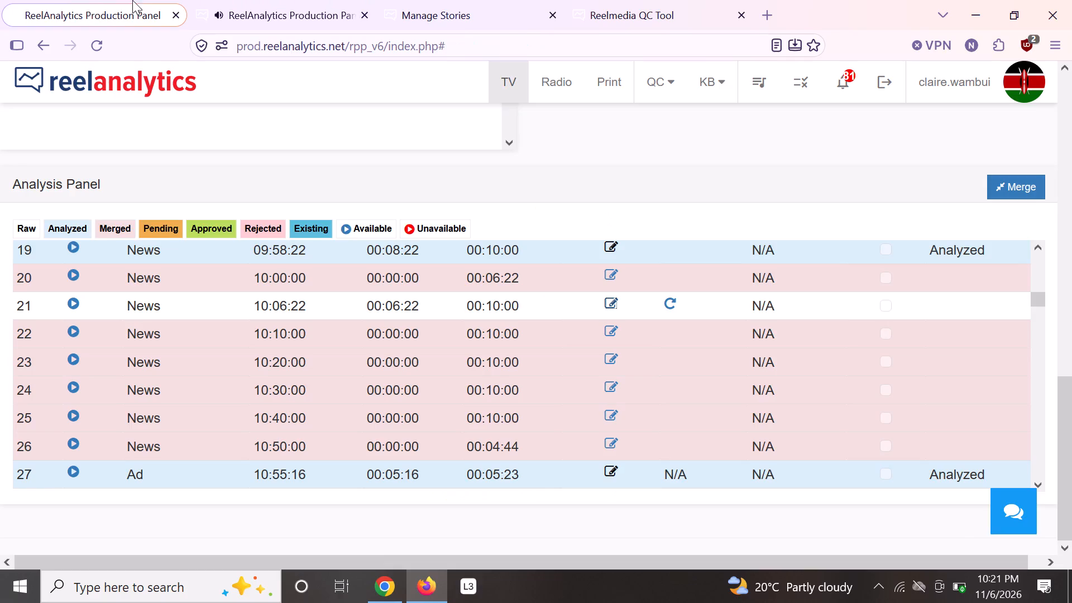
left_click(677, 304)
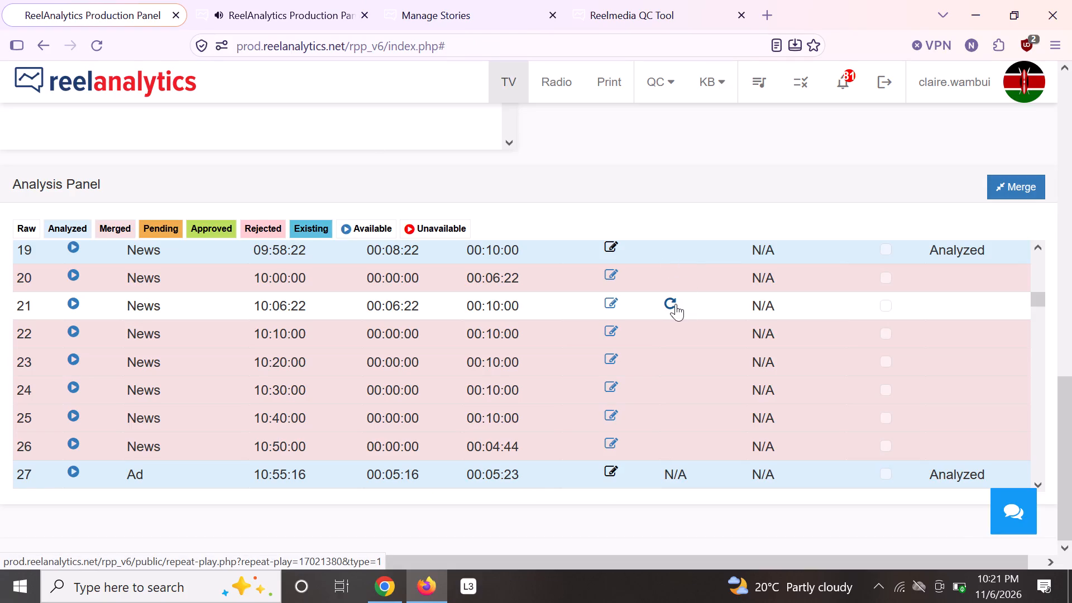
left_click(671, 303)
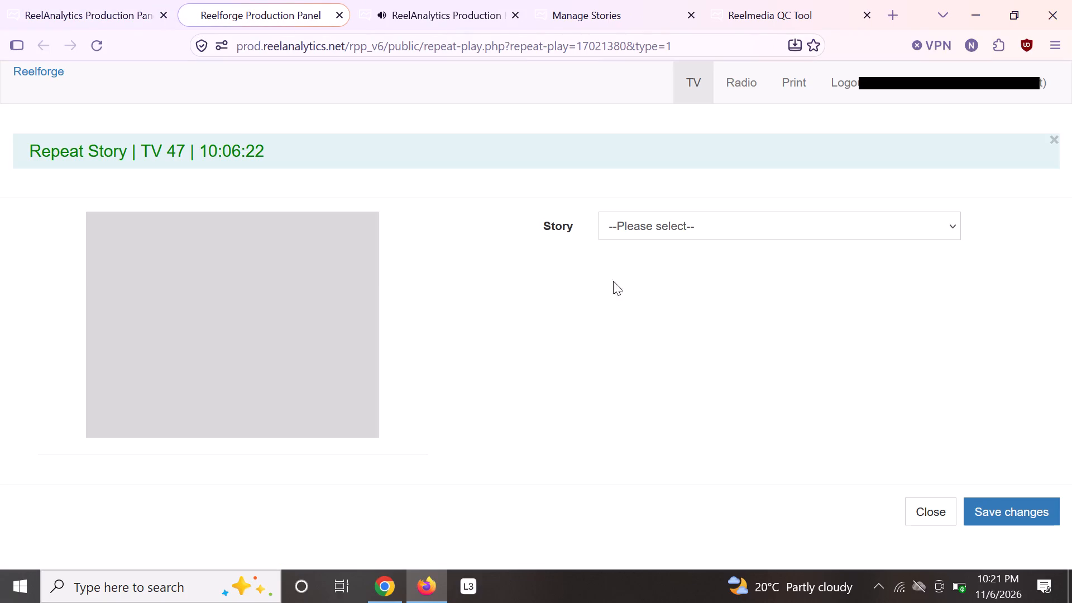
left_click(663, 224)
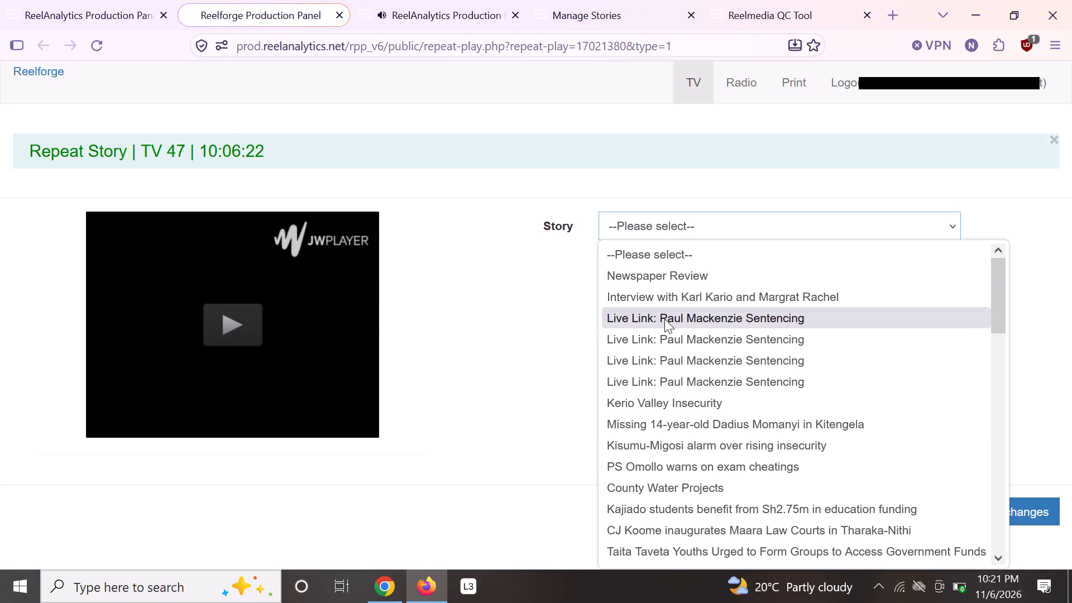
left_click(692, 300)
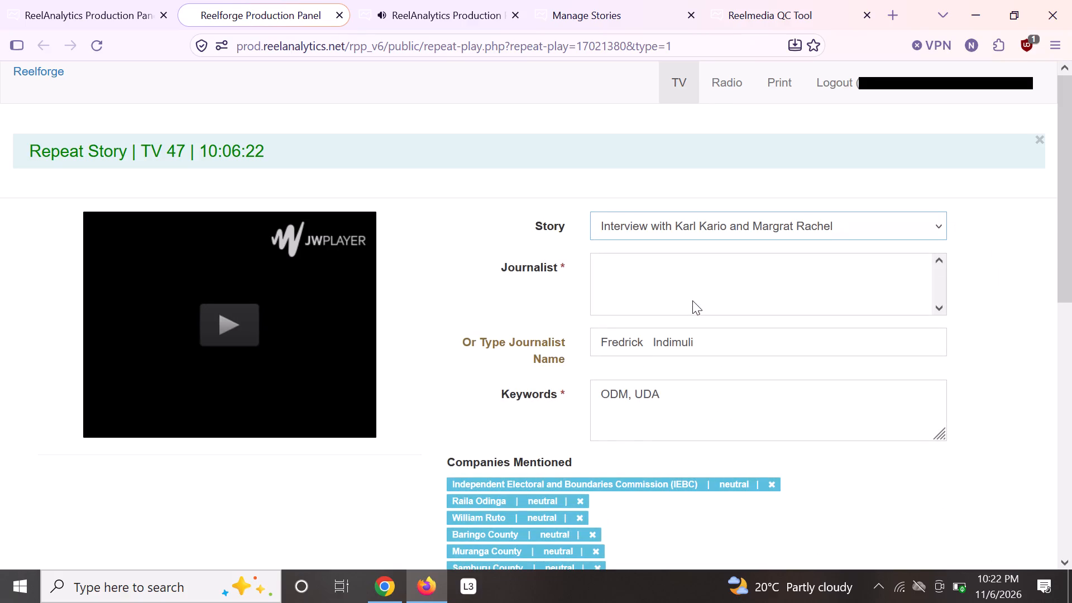
Examine the selected interview's journalist, keywords and companies mentioned, then close the repeat form.
scroll(978, 320, "down", 3)
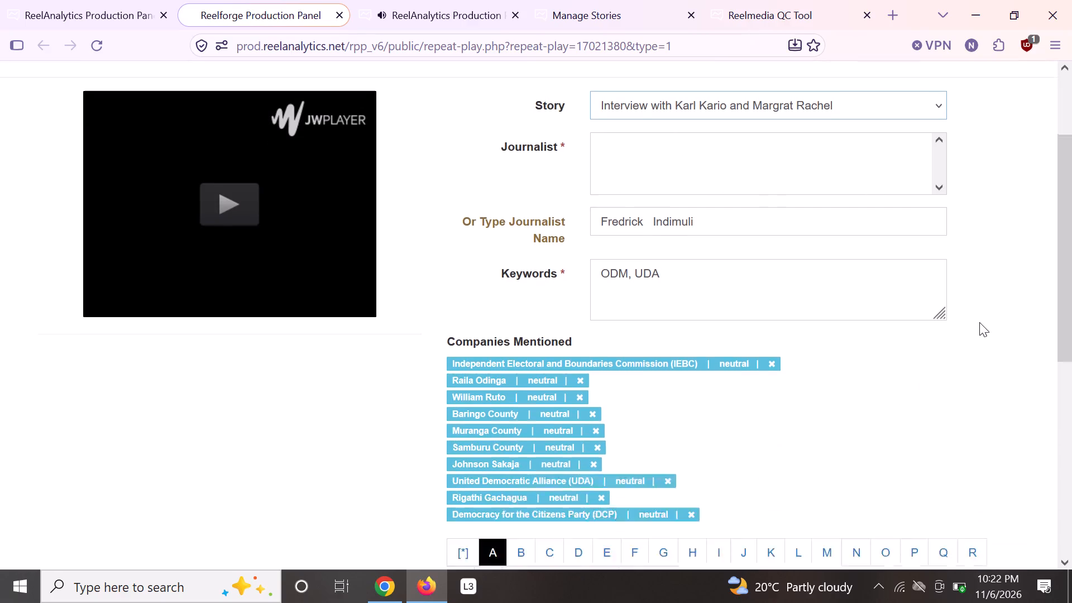
scroll(982, 325, "up", 3)
scroll(982, 325, "down", 1)
scroll(982, 325, "up", 1)
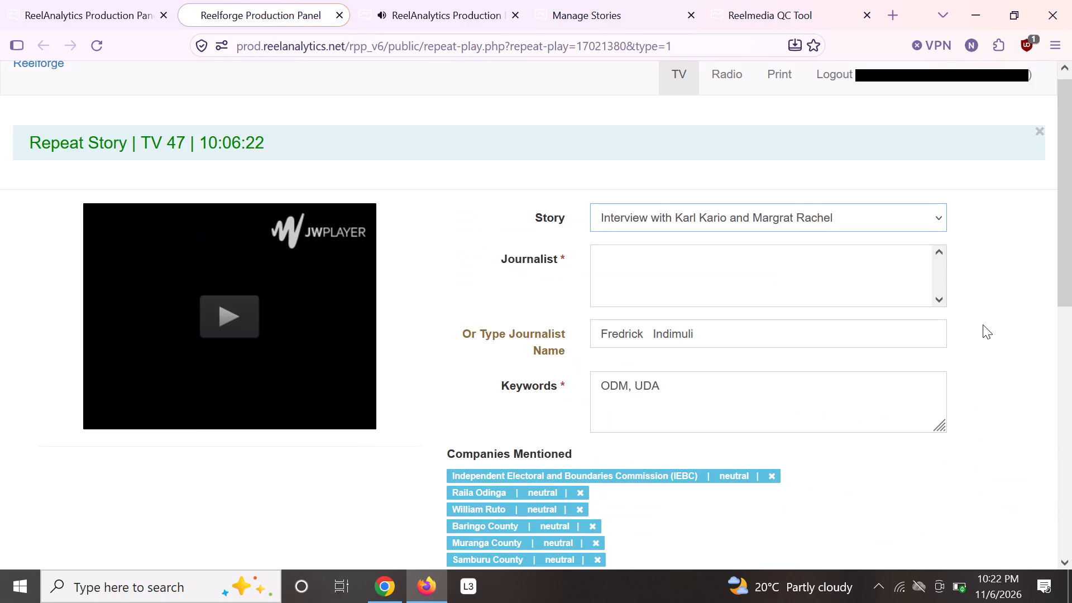
scroll(983, 324, "up", 1)
scroll(983, 324, "down", 3)
scroll(983, 324, "up", 3)
scroll(984, 323, "down", 2)
scroll(984, 323, "up", 1)
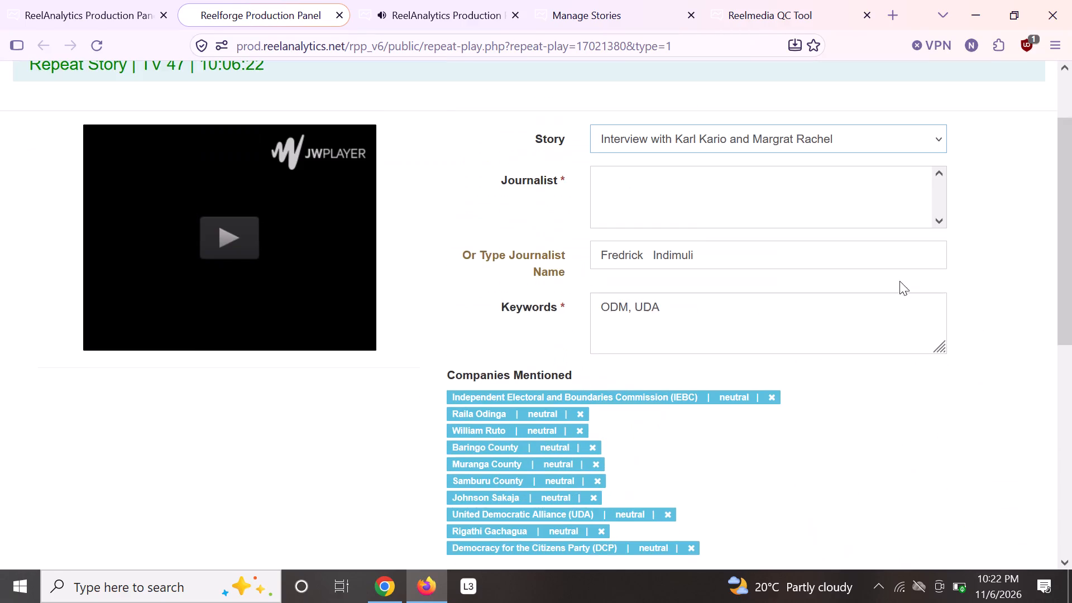
left_click(339, 12)
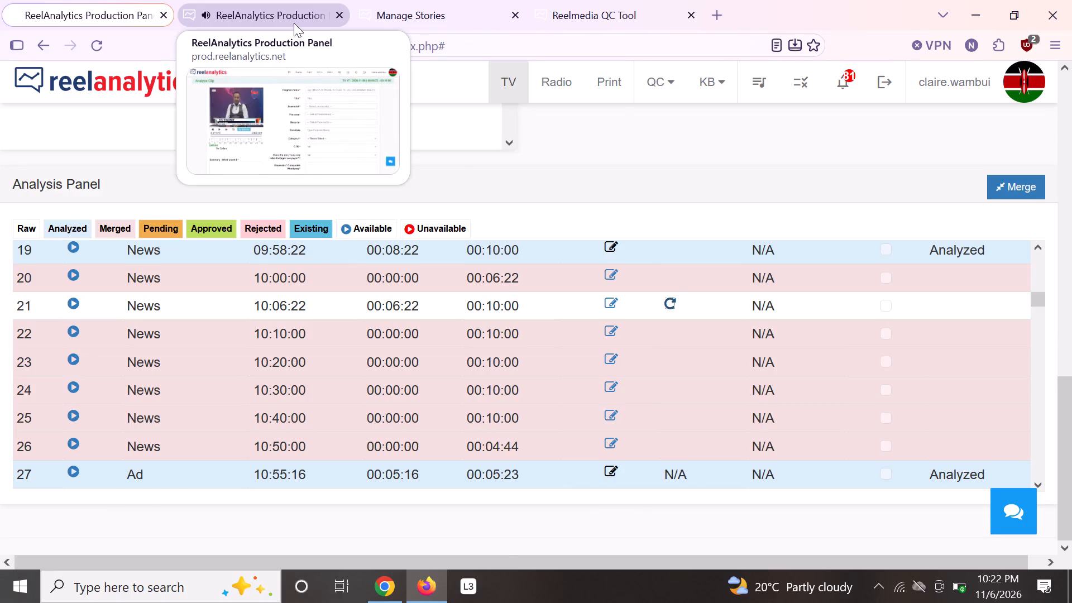
Open the 06:38 TV 47 interview from the Manage Stories results for editing.
left_click(293, 23)
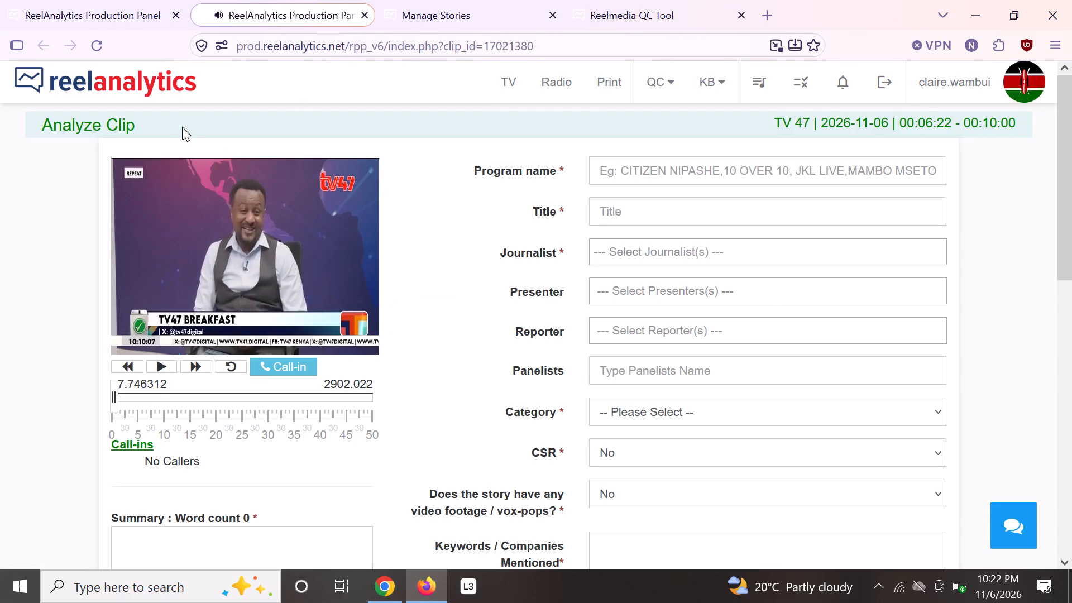
left_click(439, 16)
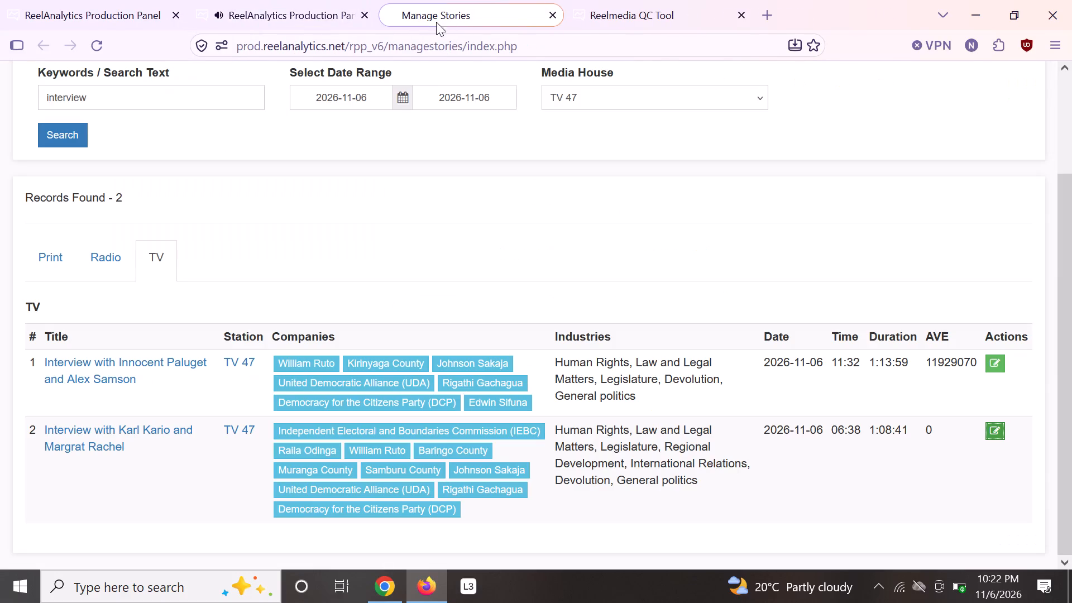
left_click(1004, 429)
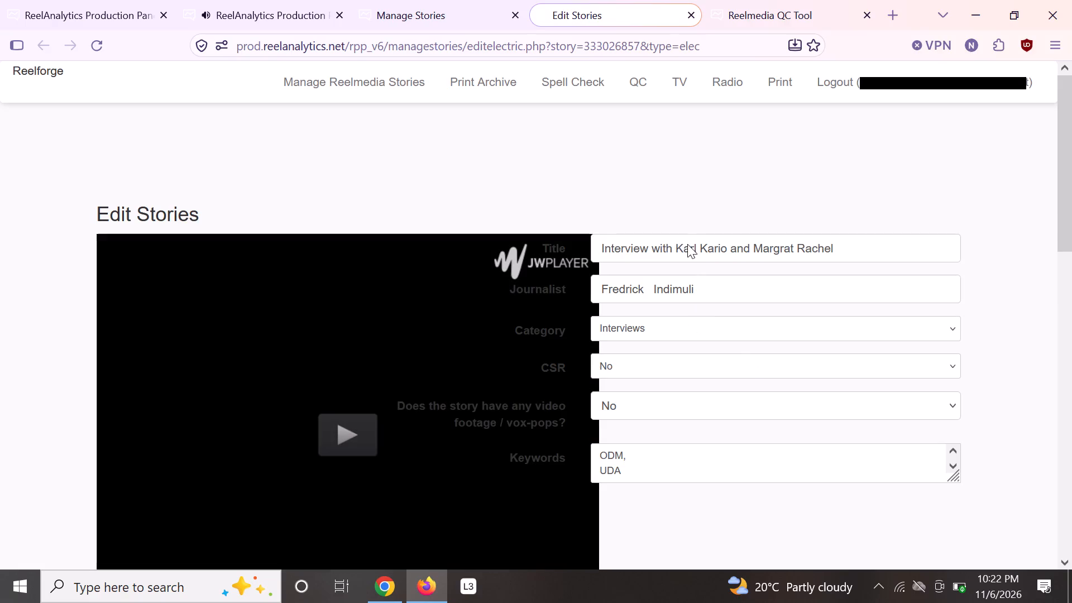
Correct the guests' first names in the story title to Kalu and Margaret, and partly clear the first guest's surname.
left_click(693, 243)
key("BackSpace")
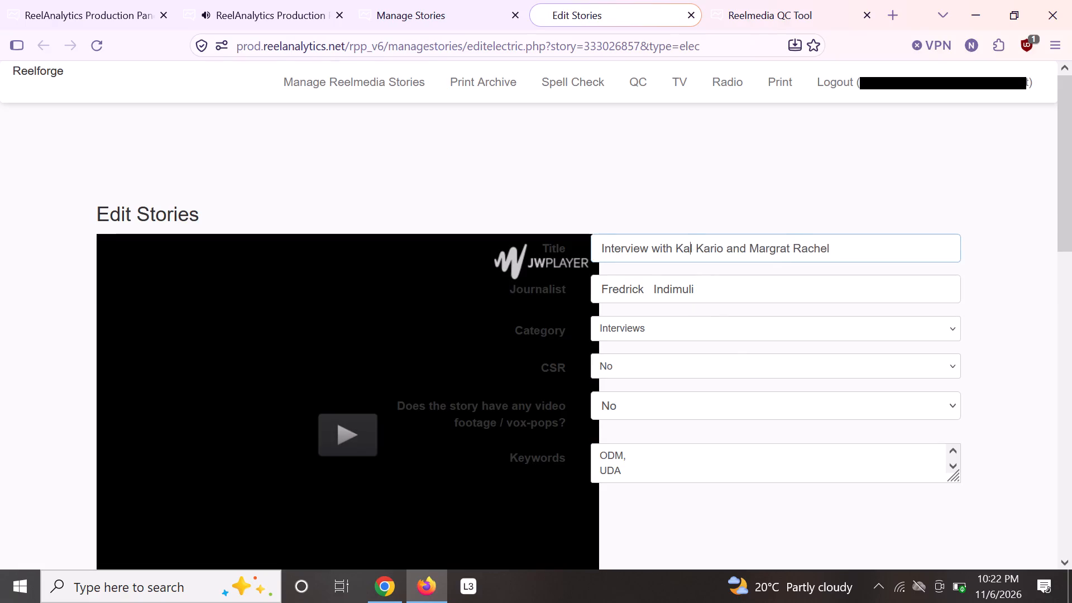
key("Delete")
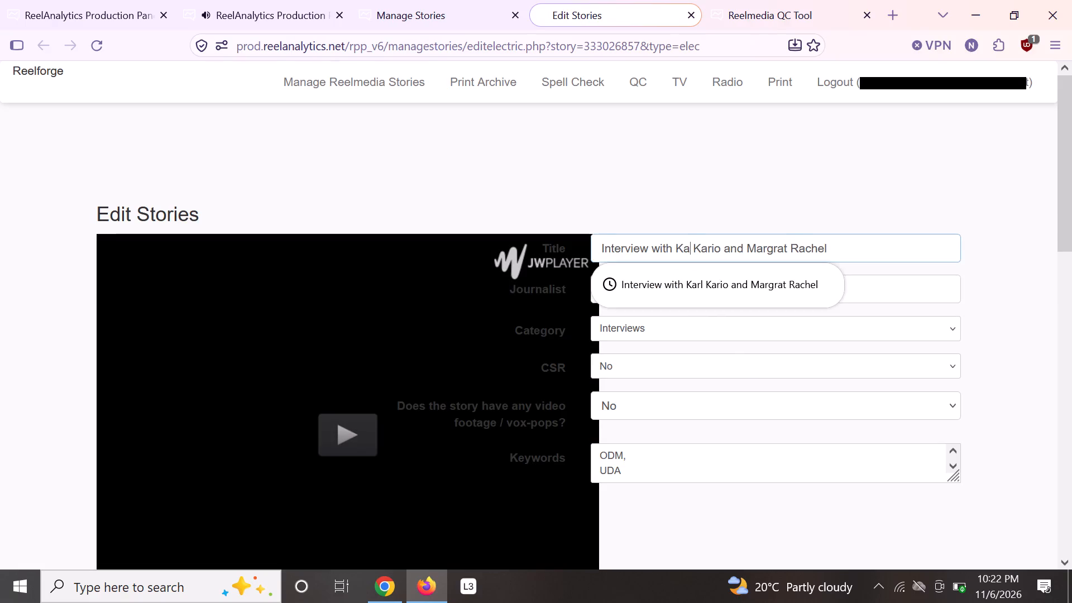
type("lu")
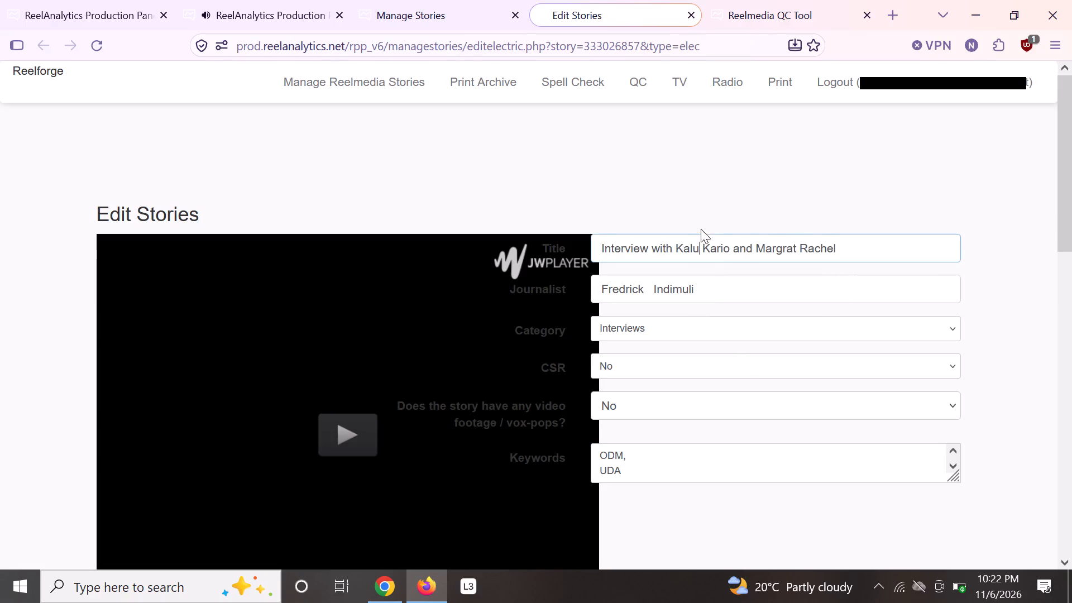
left_click(719, 248)
key("BackSpace")
key("BackSpace")
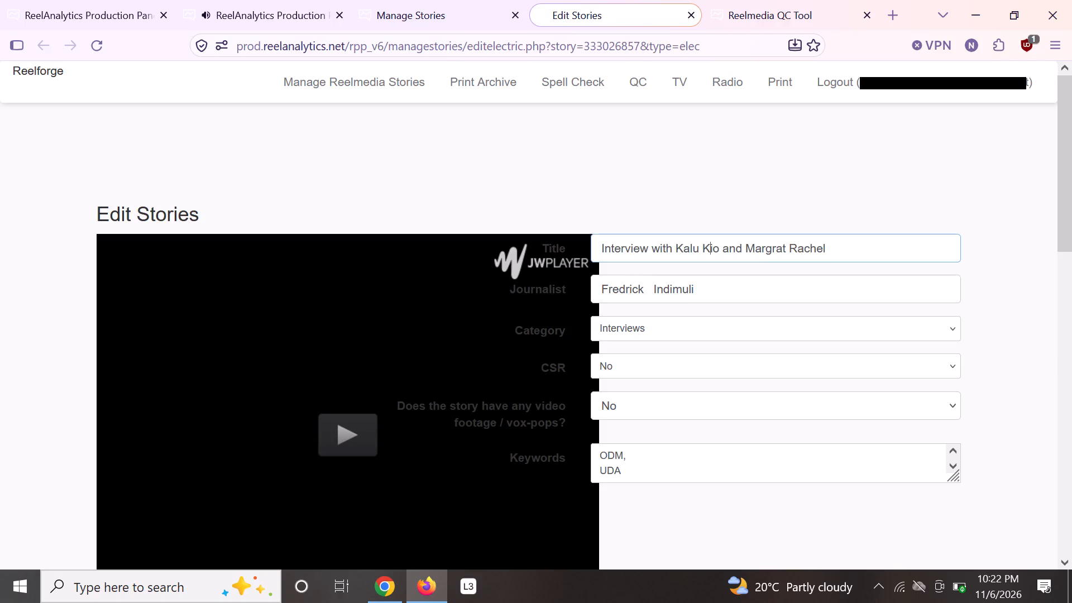
key("BackSpace")
left_click(764, 246)
key("e")
key("BackSpace")
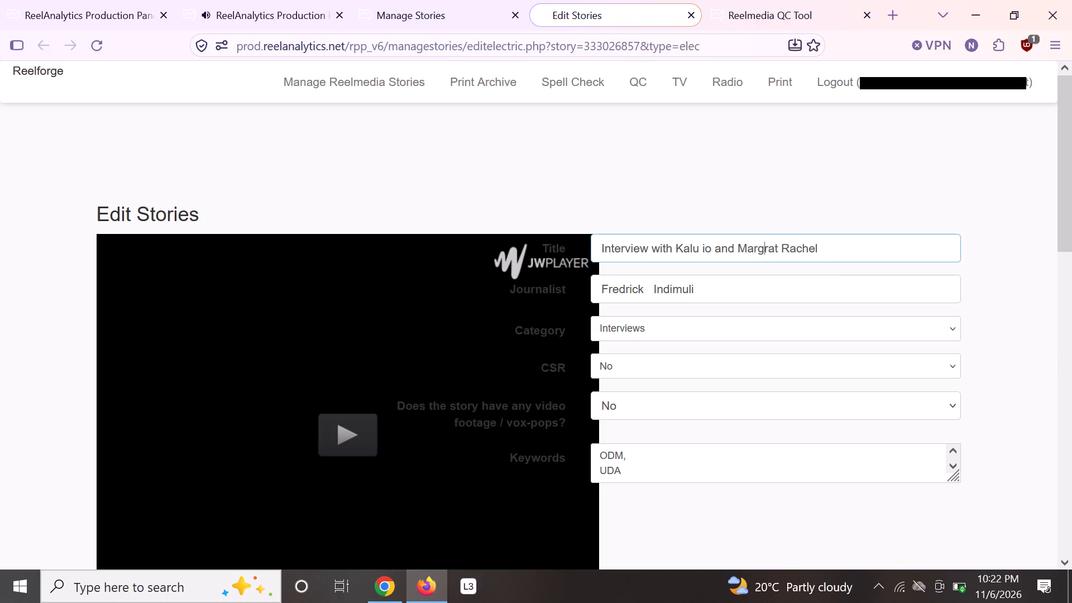
key("a")
left_click(781, 248)
key("BackSpace")
key("e")
Replace the remainder of the first guest's surname in the title with the surname copied from the Summary, without extra spaces.
scroll(544, 313, "down", 4)
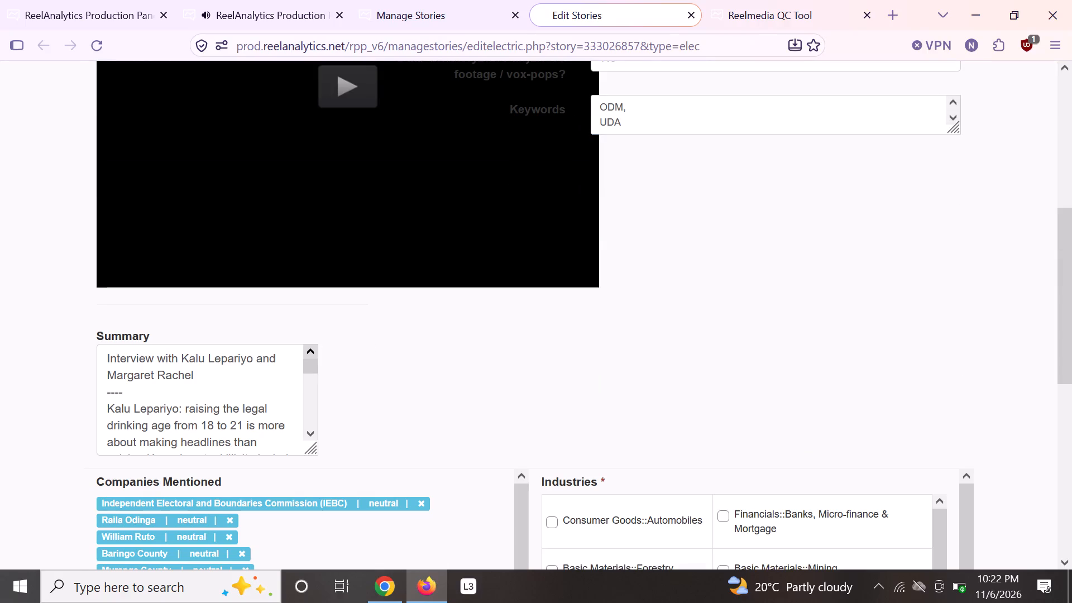
left_click_drag(208, 358, 250, 363)
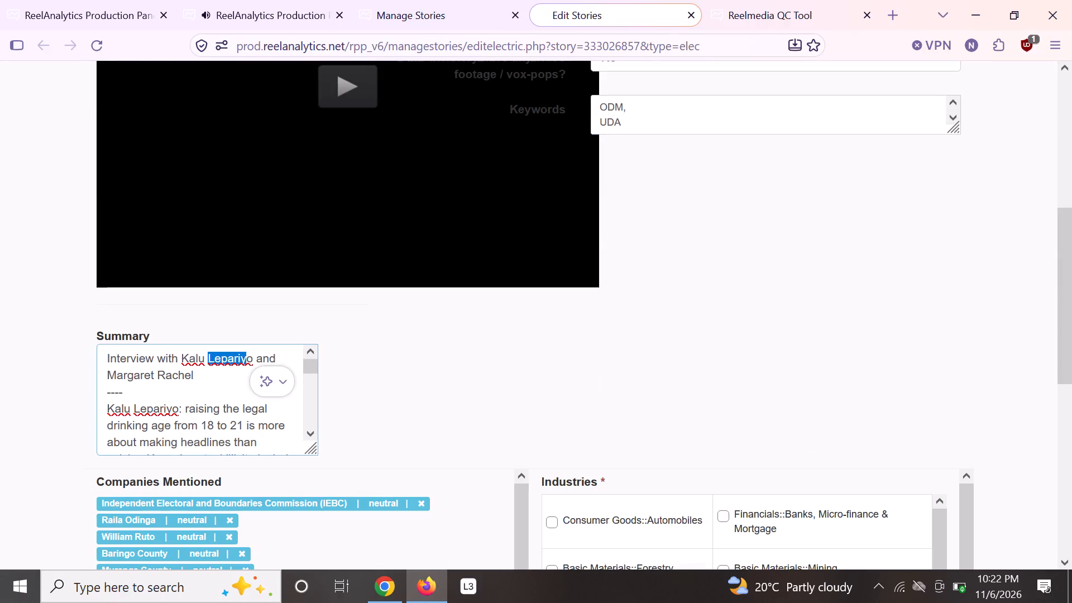
left_click(366, 346)
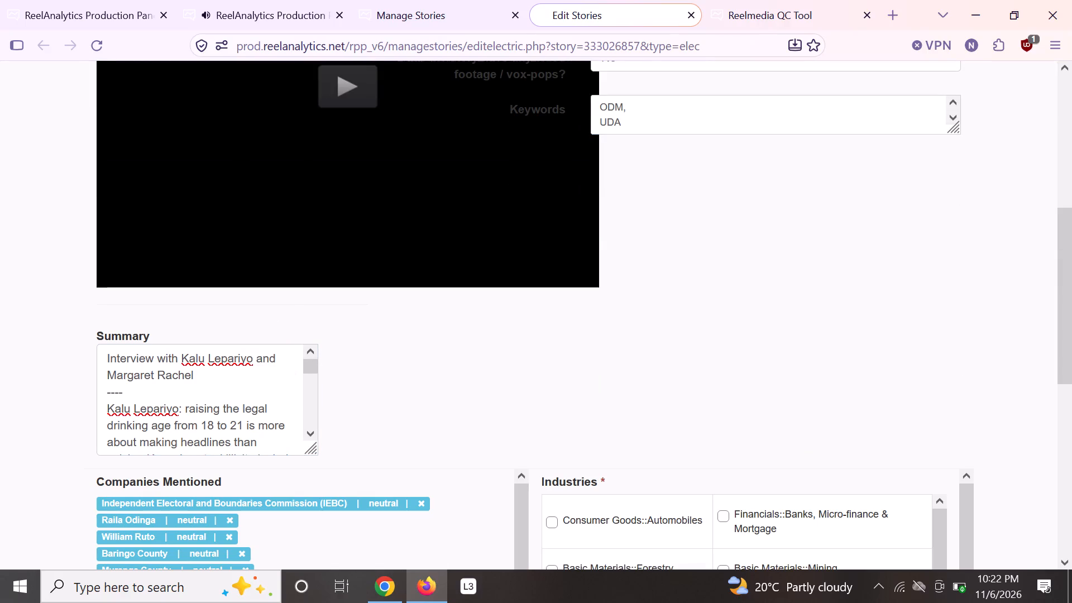
left_click_drag(208, 357, 256, 358)
right_click(244, 358)
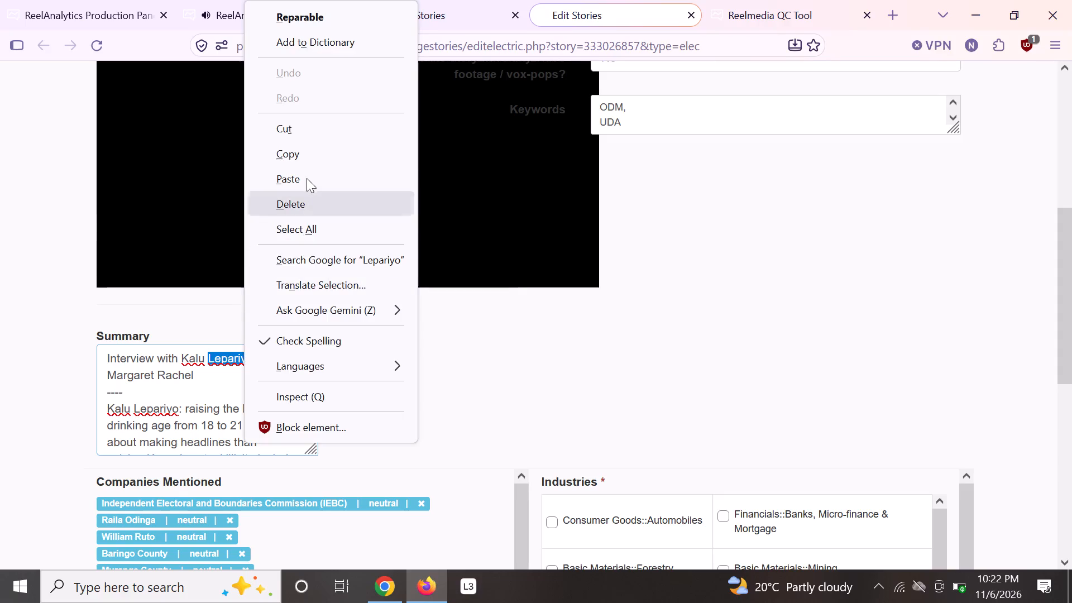
left_click(313, 154)
scroll(608, 306, "up", 4)
scroll(609, 306, "down", 2)
scroll(609, 305, "up", 1)
scroll(608, 305, "down", 1)
scroll(608, 305, "up", 1)
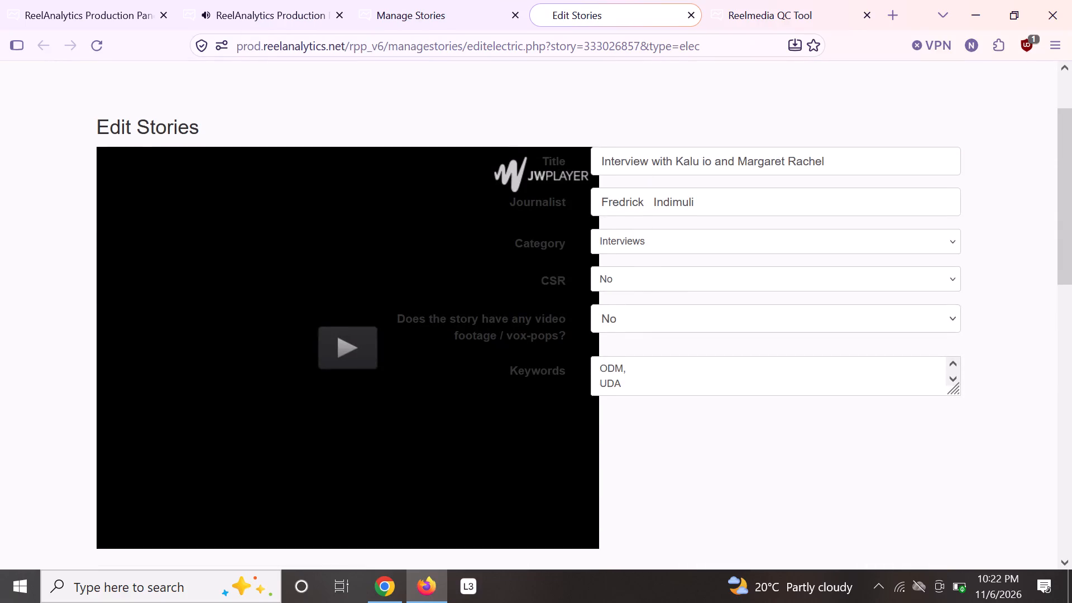
left_click(709, 161)
key("BackSpace")
key("BackSpace")
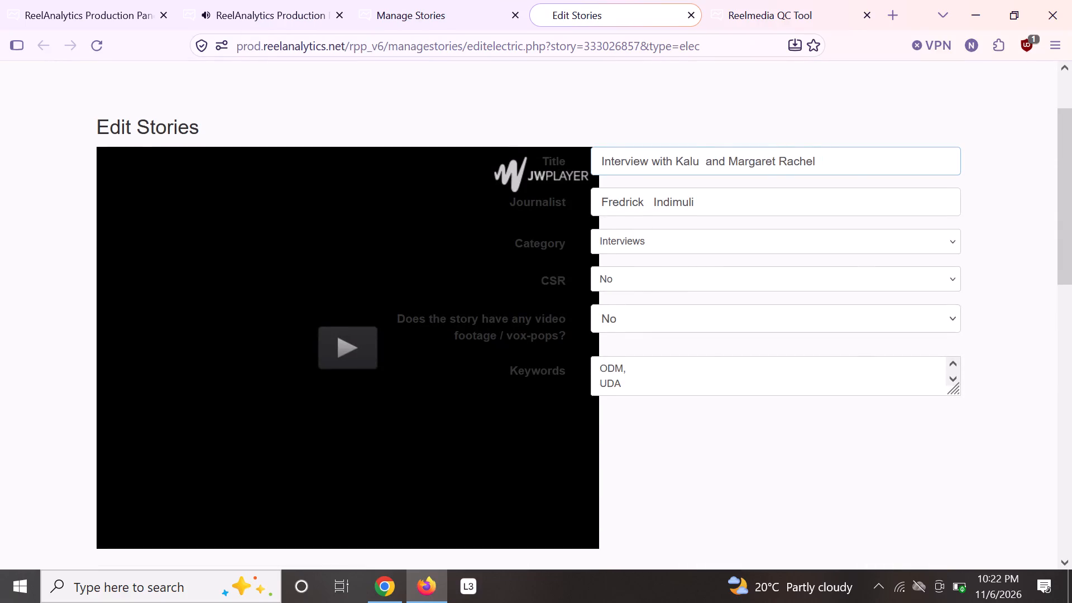
right_click(702, 163)
left_click(728, 286)
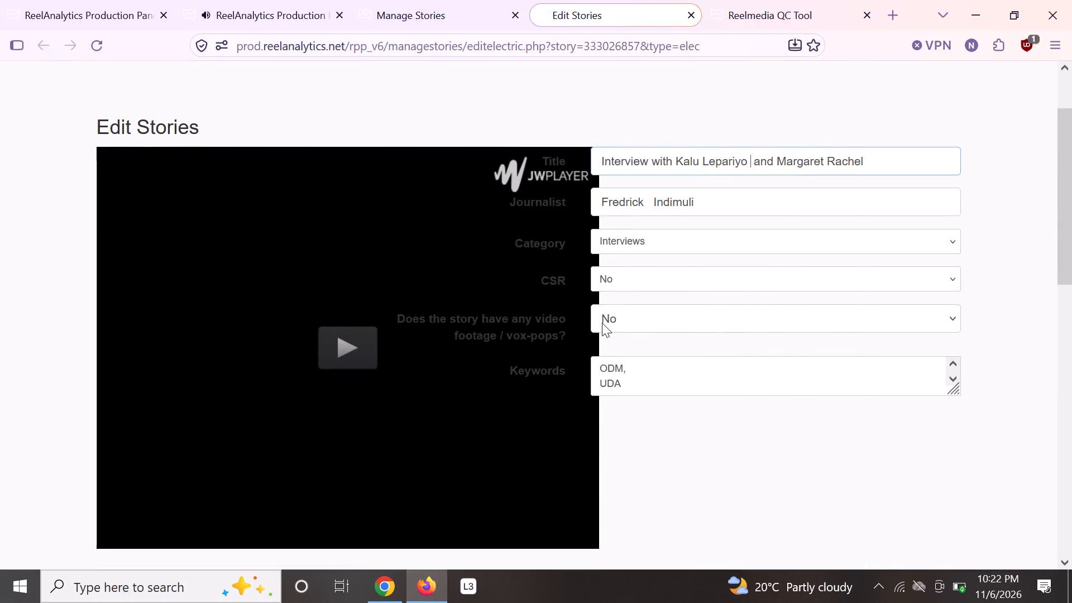
scroll(601, 329, "down", 6)
scroll(376, 327, "up", 1)
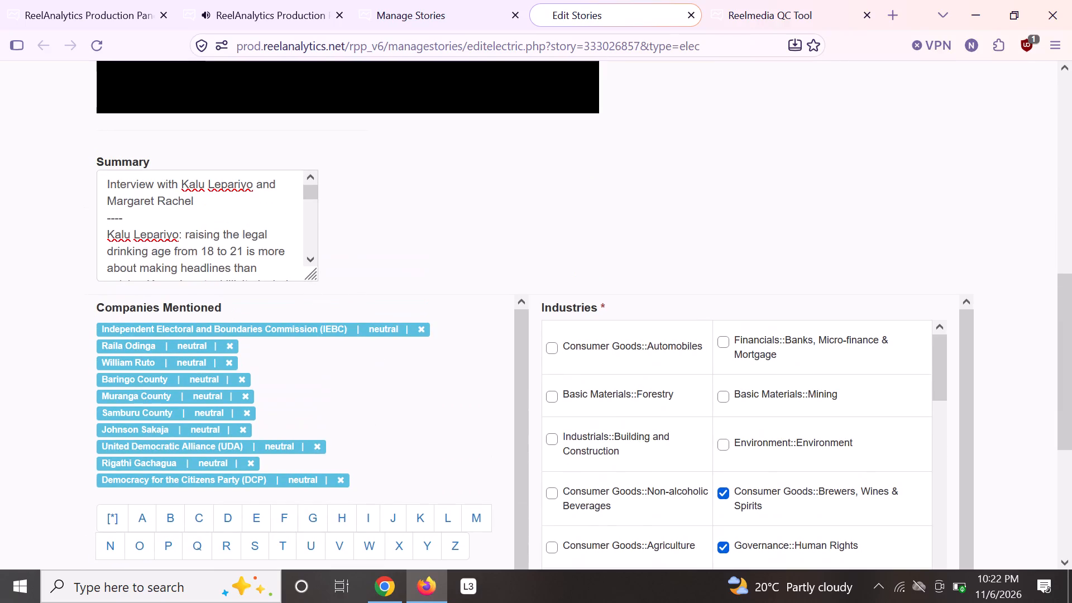
scroll(783, 234, "up", 3)
scroll(783, 234, "down", 1)
scroll(783, 234, "up", 1)
scroll(783, 234, "down", 2)
scroll(814, 203, "up", 2)
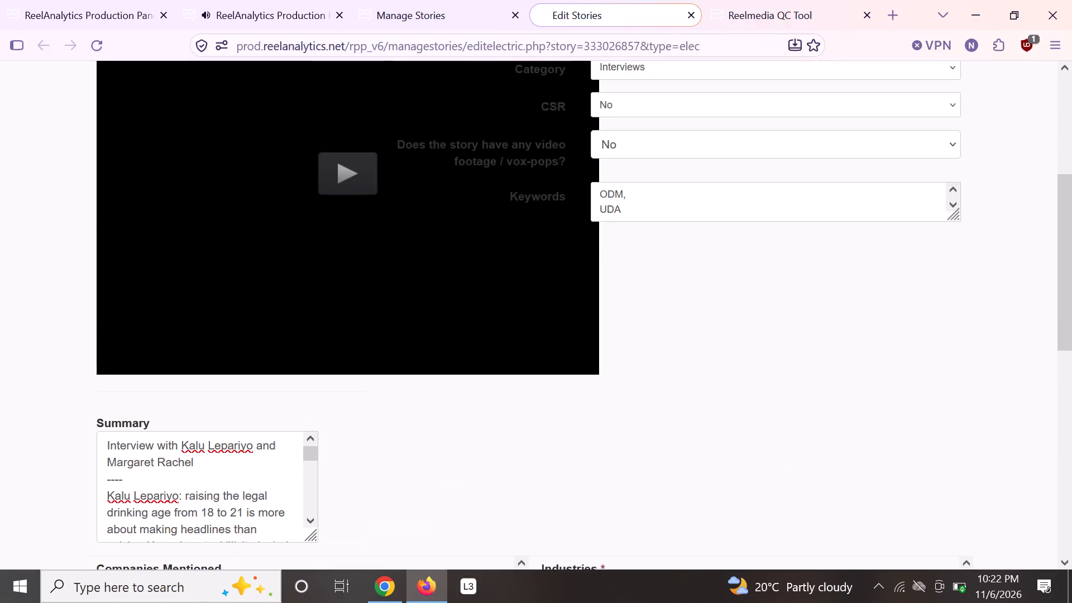
scroll(789, 155, "up", 6)
key("BackSpace")
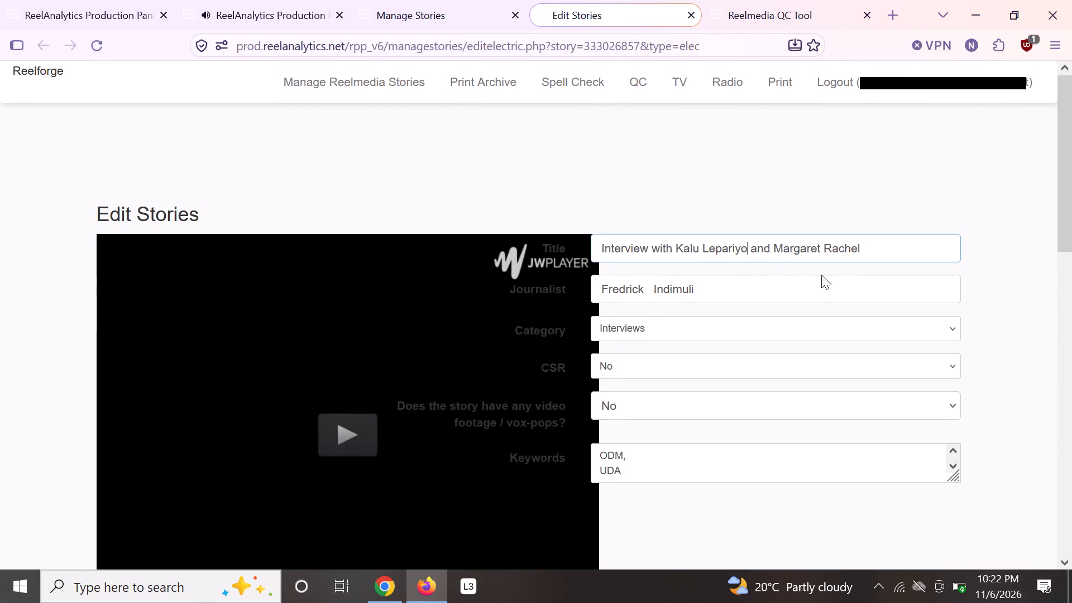
Save the edited interview story and close its editing page.
scroll(1039, 275, "down", 3)
scroll(1032, 336, "down", 3)
scroll(1032, 346, "up", 1)
scroll(1030, 348, "down", 1)
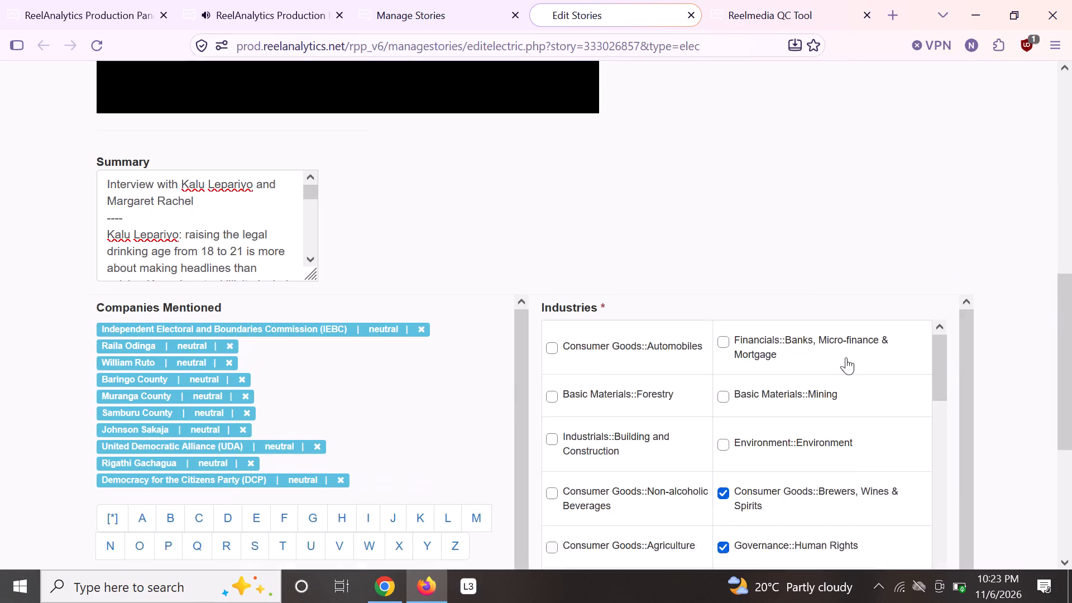
scroll(823, 359, "down", 5)
scroll(820, 364, "up", 1)
scroll(820, 364, "down", 1)
scroll(327, 365, "down", 3)
scroll(323, 370, "up", 1)
scroll(323, 370, "down", 2)
scroll(114, 360, "down", 6)
left_click(117, 469)
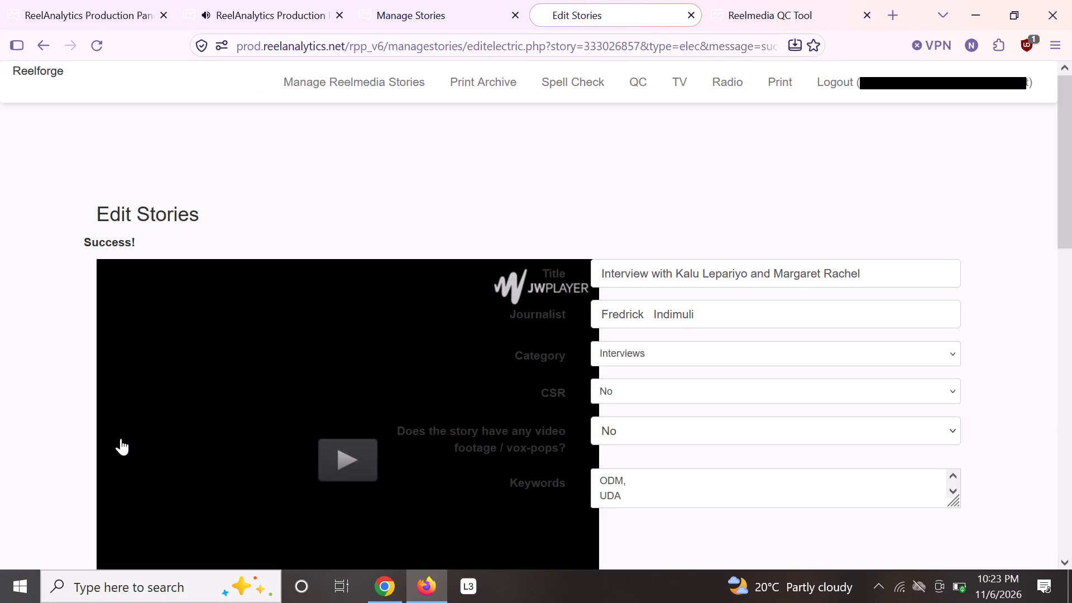
left_click(693, 11)
Close the 10:06:22 clip's analysis page and reload the TV 47 clips for 2026-11-06.
left_click(256, 15)
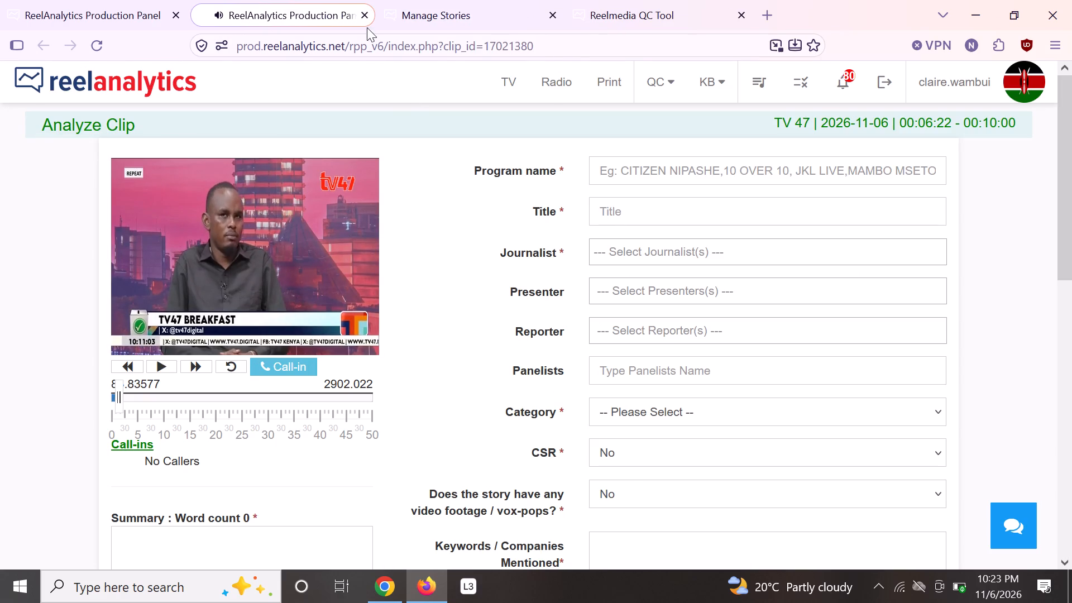
left_click(366, 15)
left_click(110, 22)
scroll(313, 152, "up", 5)
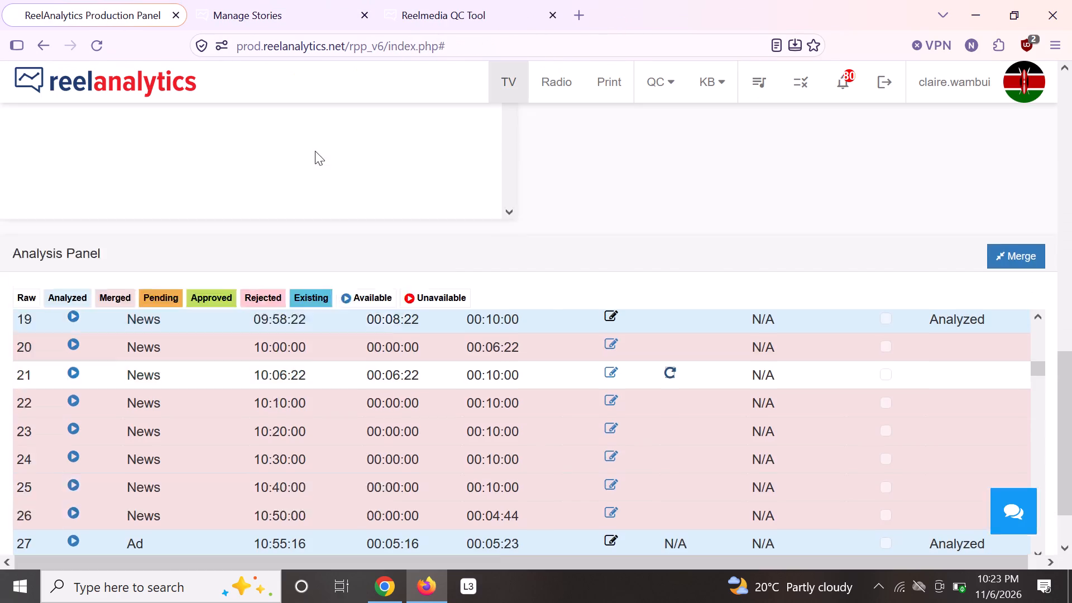
scroll(315, 151, "up", 5)
left_click(319, 178)
scroll(583, 238, "up", 1)
scroll(585, 239, "down", 2)
scroll(585, 239, "up", 1)
scroll(596, 246, "down", 4)
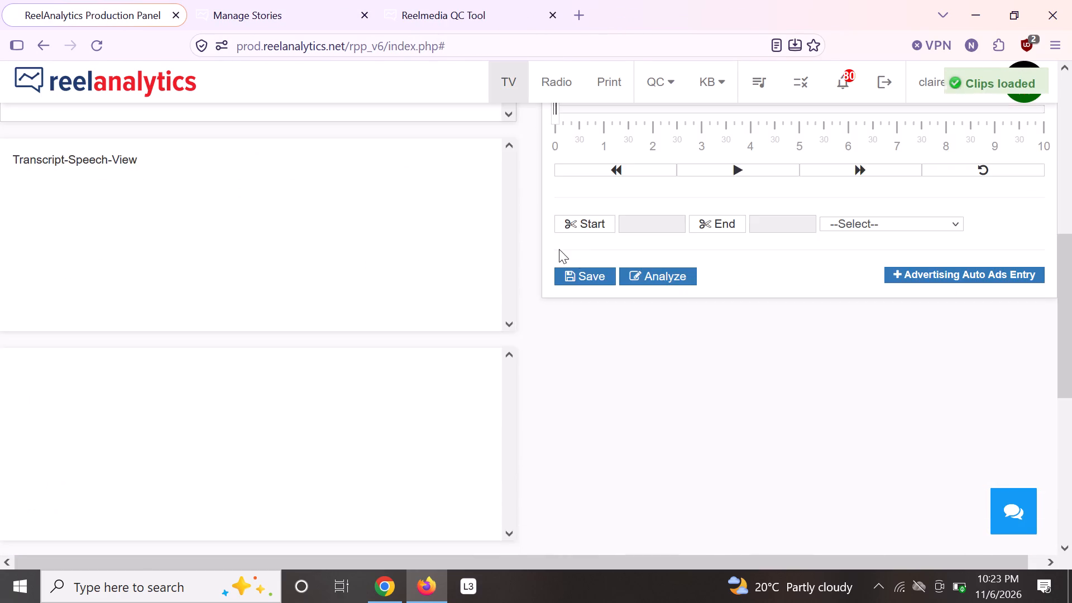
Open the repeat form for the 10:06:22 News clip, play the clip and choose the retitled two-guest interview as the story.
scroll(558, 248, "down", 7)
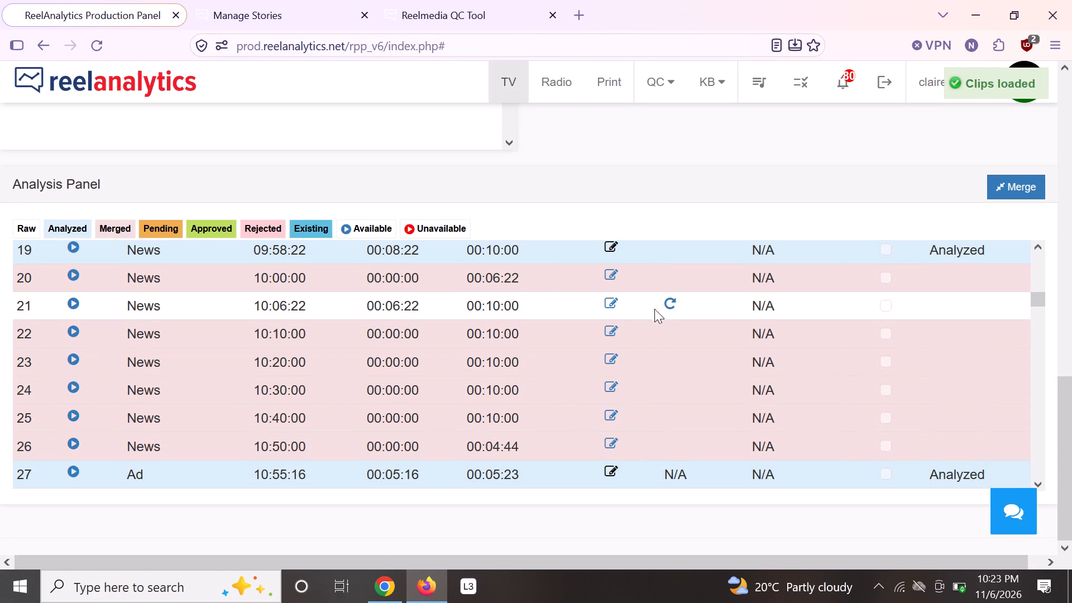
left_click(666, 305)
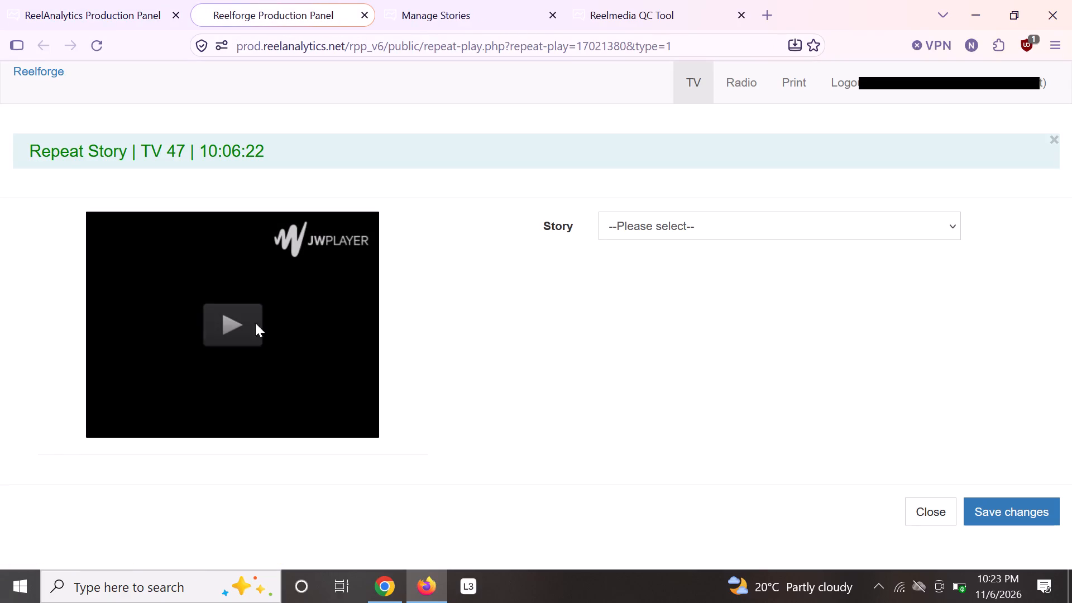
left_click(241, 318)
left_click(653, 228)
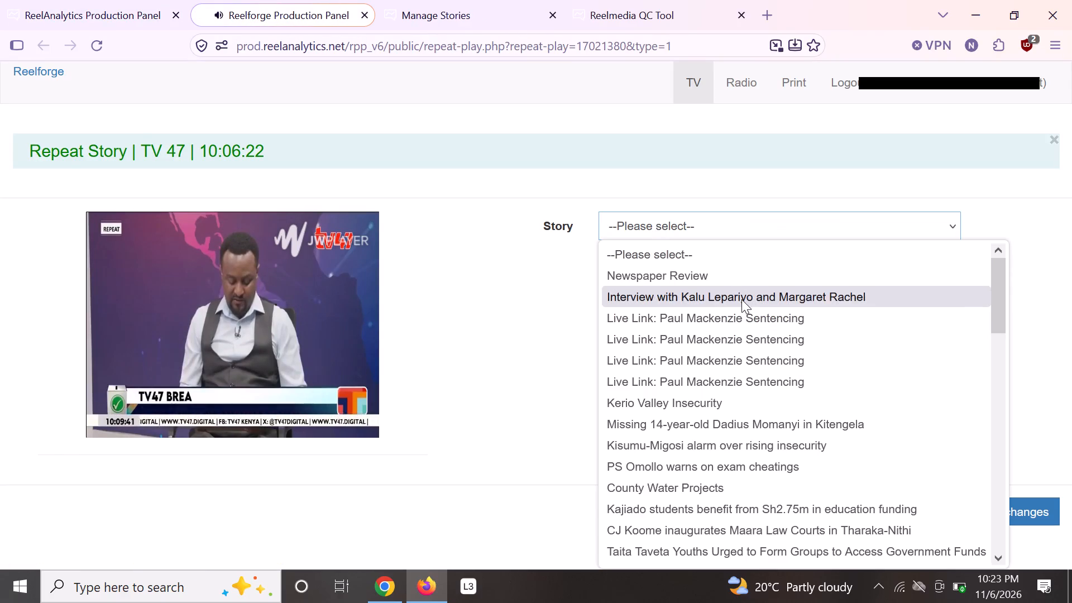
left_click(741, 299)
Skip ahead in the repeat clip's video to about 10:45 to check its content.
left_click(183, 413)
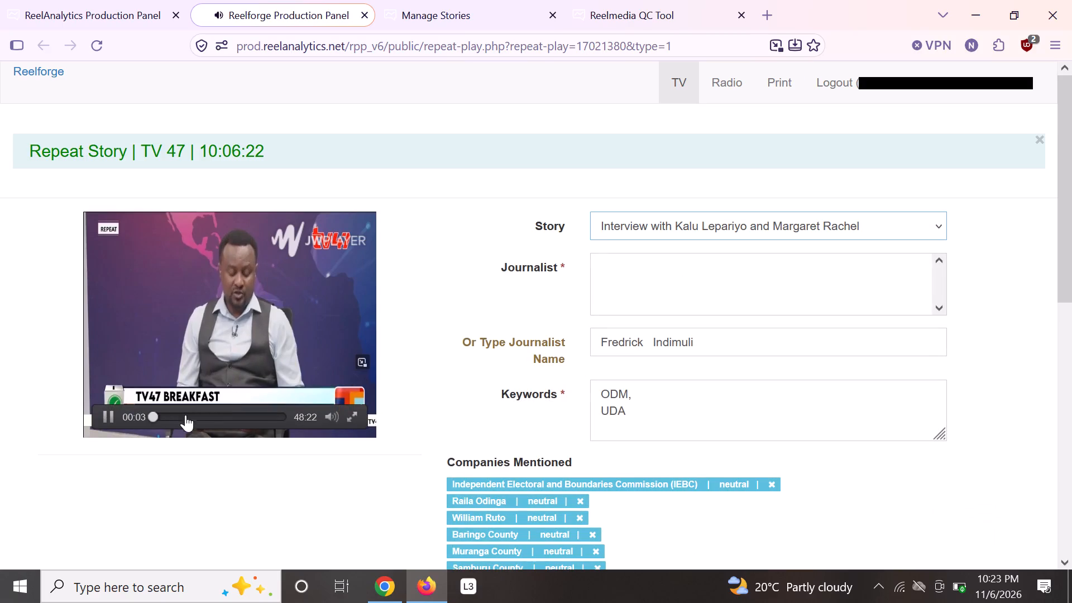
left_click(200, 417)
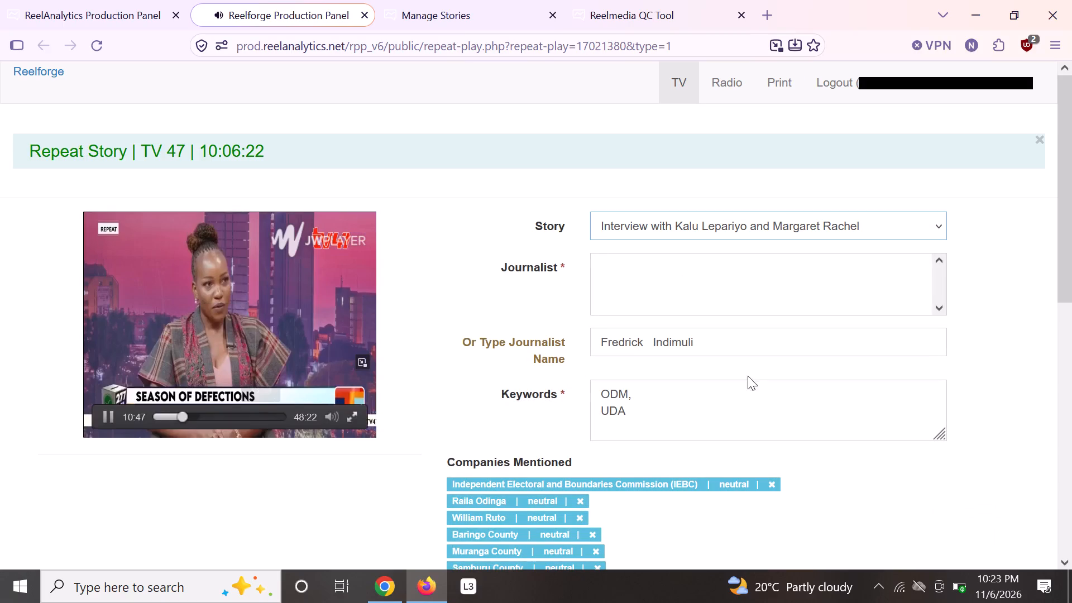
Save the 10:06:22 clip as a repeat of the interview and close the repeat form.
scroll(1005, 403, "down", 1)
scroll(1004, 405, "up", 2)
scroll(1003, 411, "down", 8)
scroll(1004, 424, "up", 2)
scroll(1005, 430, "down", 3)
scroll(1005, 430, "up", 1)
scroll(1005, 430, "down", 2)
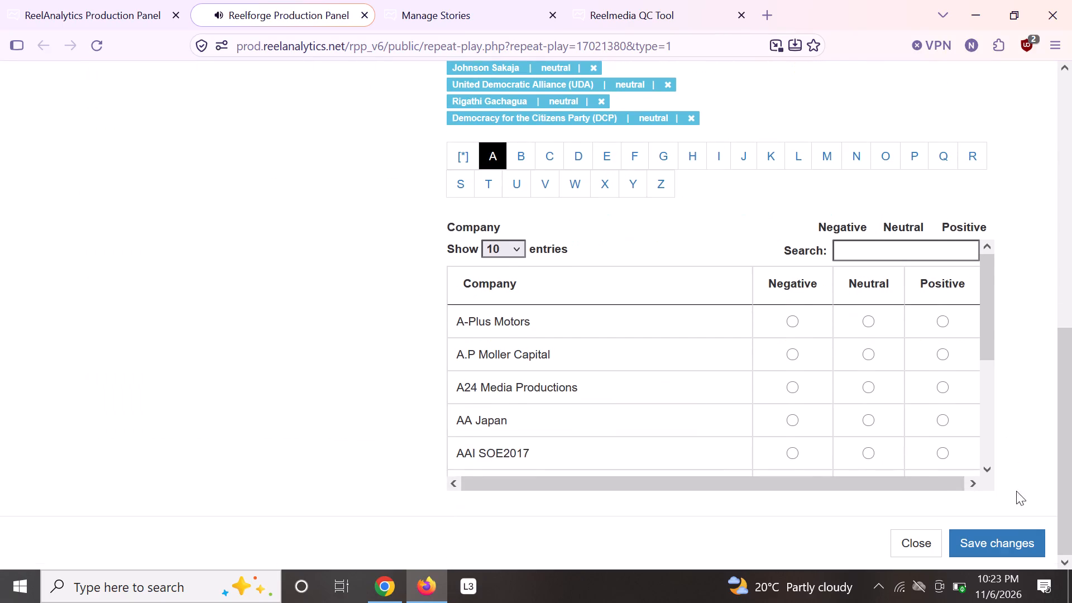
left_click(1011, 540)
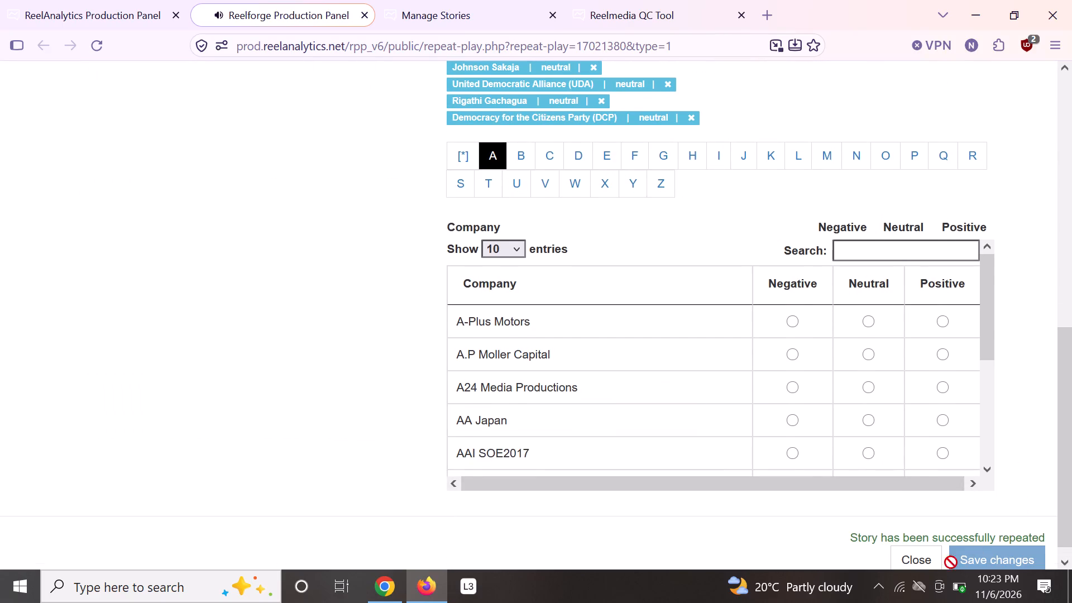
left_click(917, 565)
Reload the TV 47 clips for 2026-11-06 in the production panel.
scroll(236, 100, "up", 5)
scroll(236, 100, "down", 1)
scroll(236, 100, "up", 4)
scroll(272, 144, "down", 1)
scroll(272, 144, "up", 1)
scroll(348, 186, "down", 2)
scroll(348, 186, "up", 3)
scroll(348, 186, "down", 2)
scroll(338, 185, "up", 1)
scroll(338, 185, "down", 1)
scroll(338, 185, "up", 6)
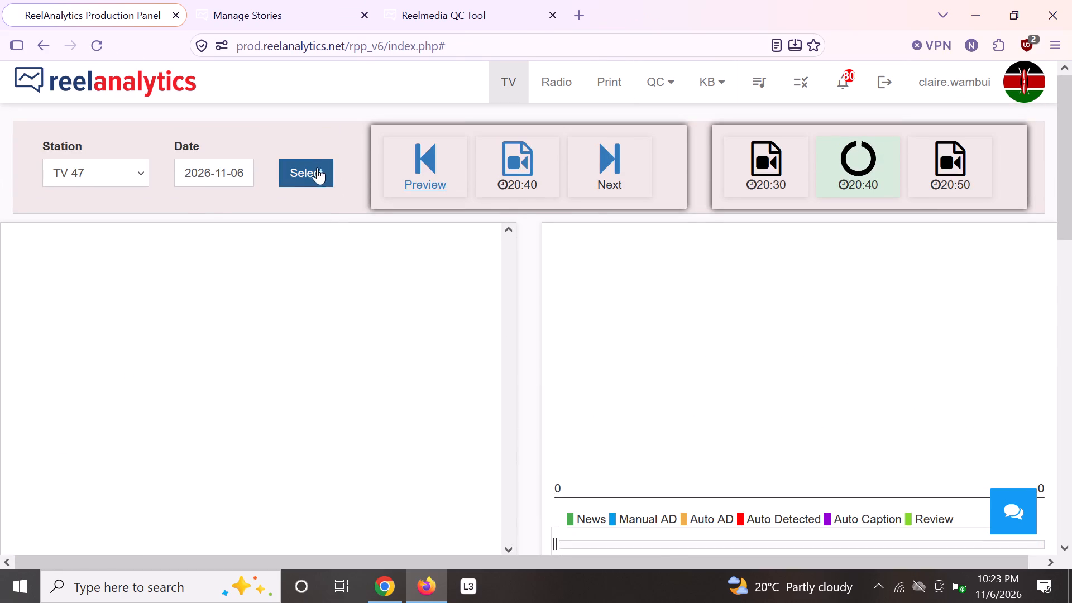
left_click(313, 172)
Look through the reloaded clip list in the Analysis Panel to check the clips' analysis status.
scroll(486, 224, "down", 7)
scroll(624, 324, "up", 1)
scroll(624, 326, "down", 1)
scroll(625, 331, "up", 1)
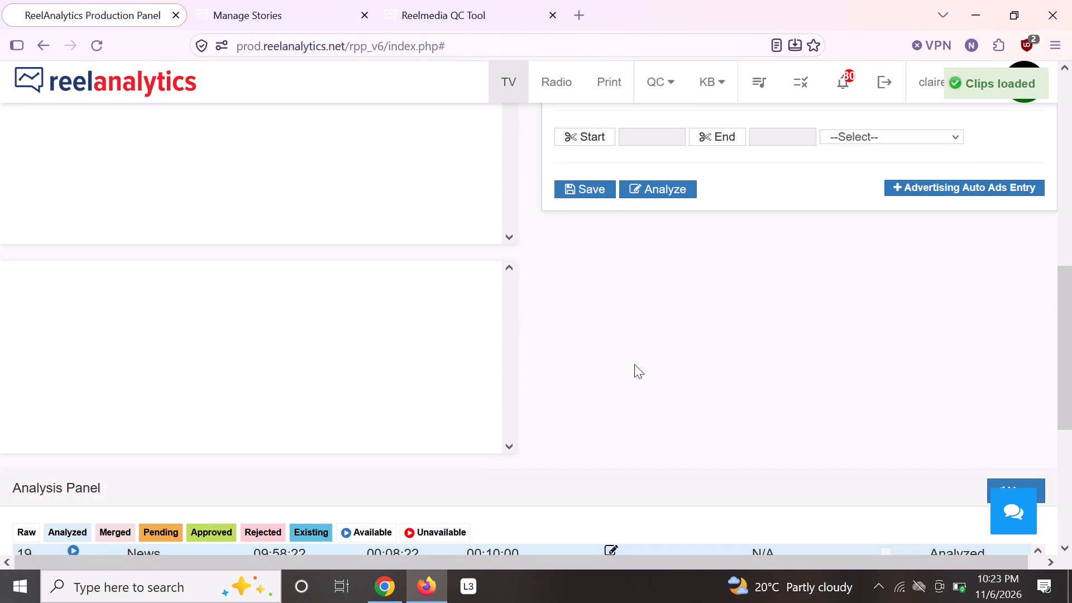
scroll(634, 363, "down", 1)
scroll(634, 363, "up", 1)
scroll(635, 363, "down", 1)
scroll(635, 363, "up", 1)
scroll(635, 363, "down", 2)
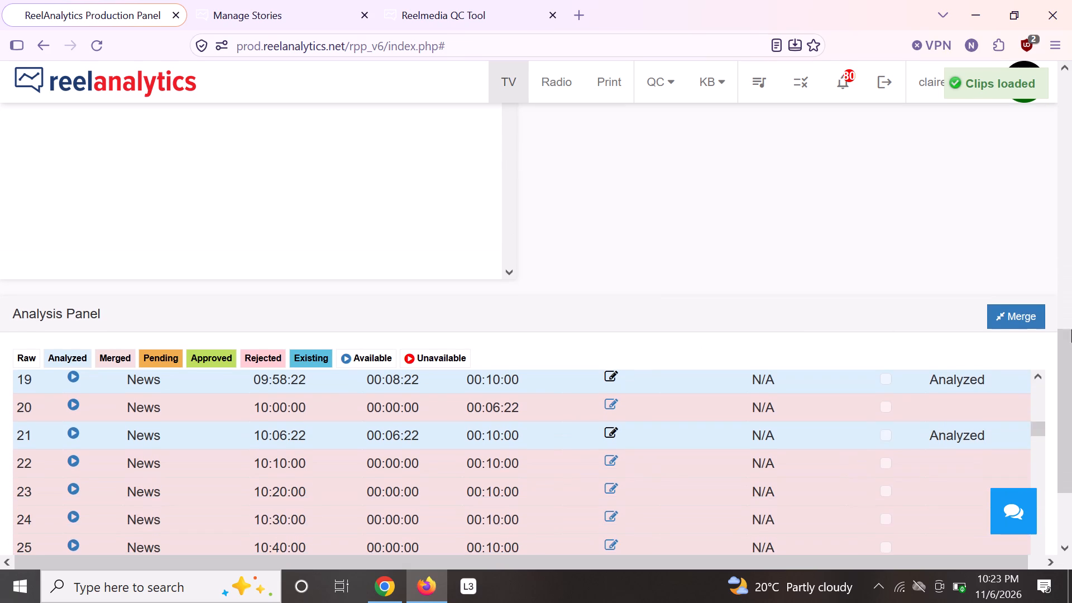
scroll(1071, 333, "down", 1)
scroll(1071, 333, "up", 1)
scroll(1071, 337, "down", 1)
scroll(1071, 338, "up", 1)
scroll(1071, 338, "down", 2)
scroll(1071, 338, "up", 4)
scroll(579, 315, "down", 3)
scroll(579, 315, "up", 7)
scroll(840, 340, "down", 4)
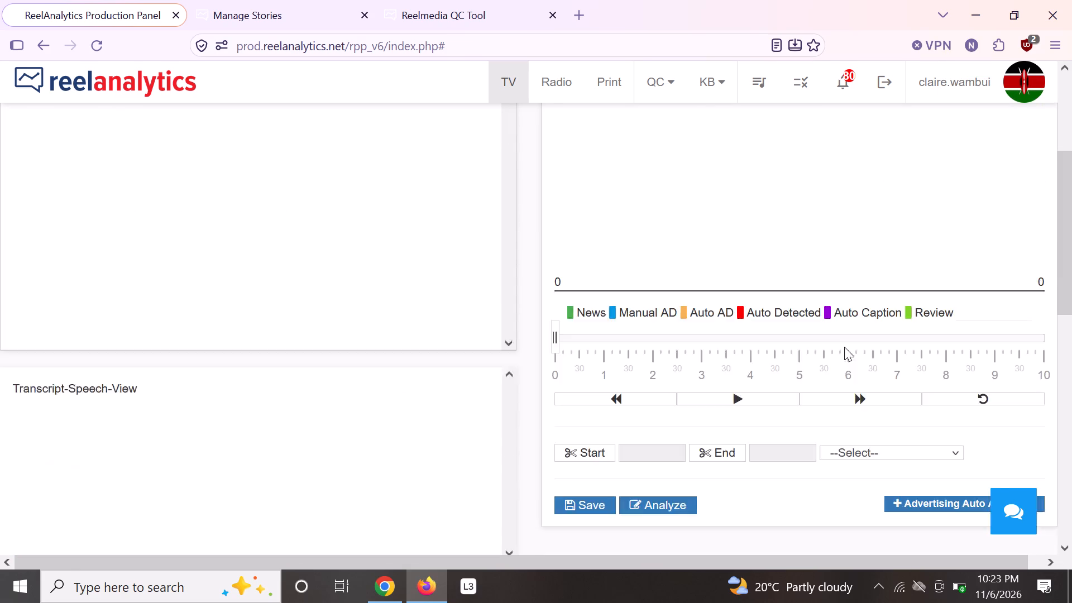
scroll(974, 353, "down", 4)
scroll(974, 366, "up", 1)
scroll(974, 366, "down", 3)
scroll(681, 341, "up", 3)
scroll(682, 345, "down", 2)
scroll(683, 344, "up", 2)
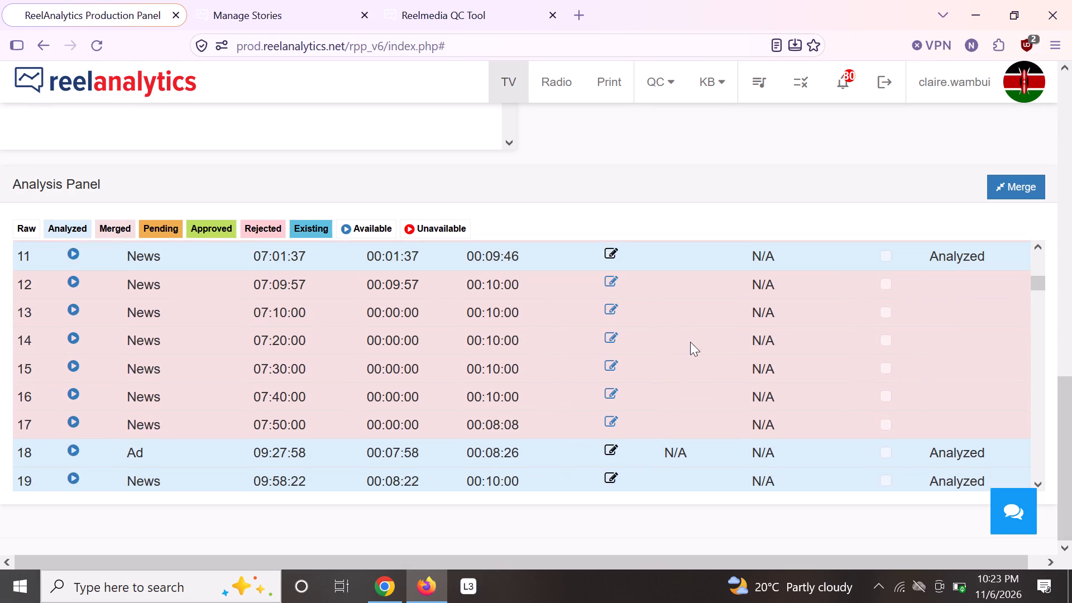
Review the TV 47 clip list in the Analysis Panel for clips still left raw or unanalysed.
scroll(692, 345, "up", 7)
scroll(753, 341, "up", 3)
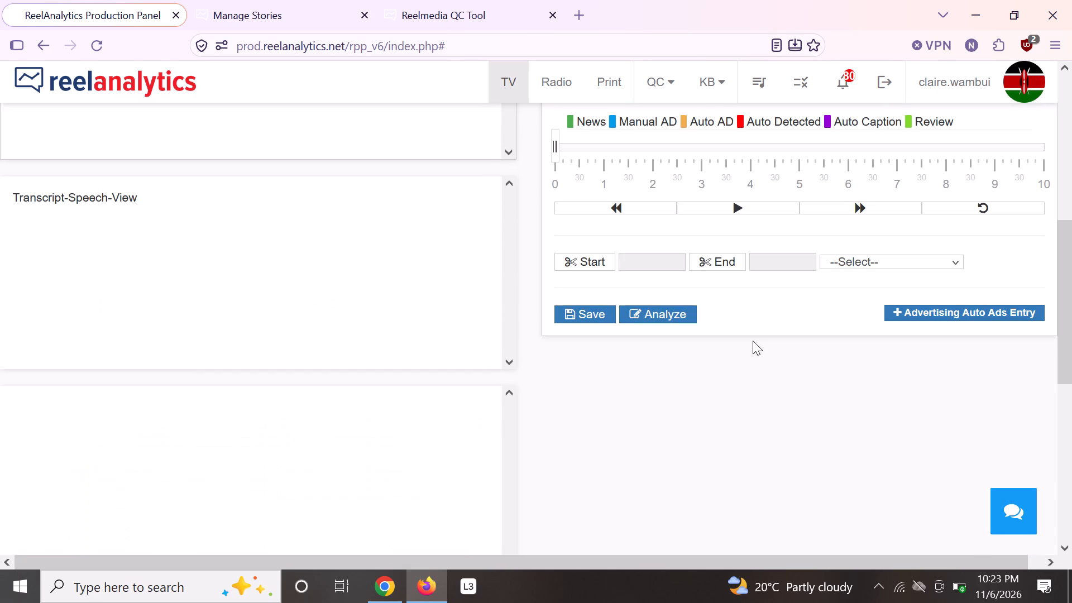
scroll(822, 366, "down", 4)
scroll(830, 372, "up", 1)
scroll(830, 372, "down", 2)
scroll(830, 372, "up", 1)
scroll(830, 372, "down", 1)
scroll(830, 372, "up", 2)
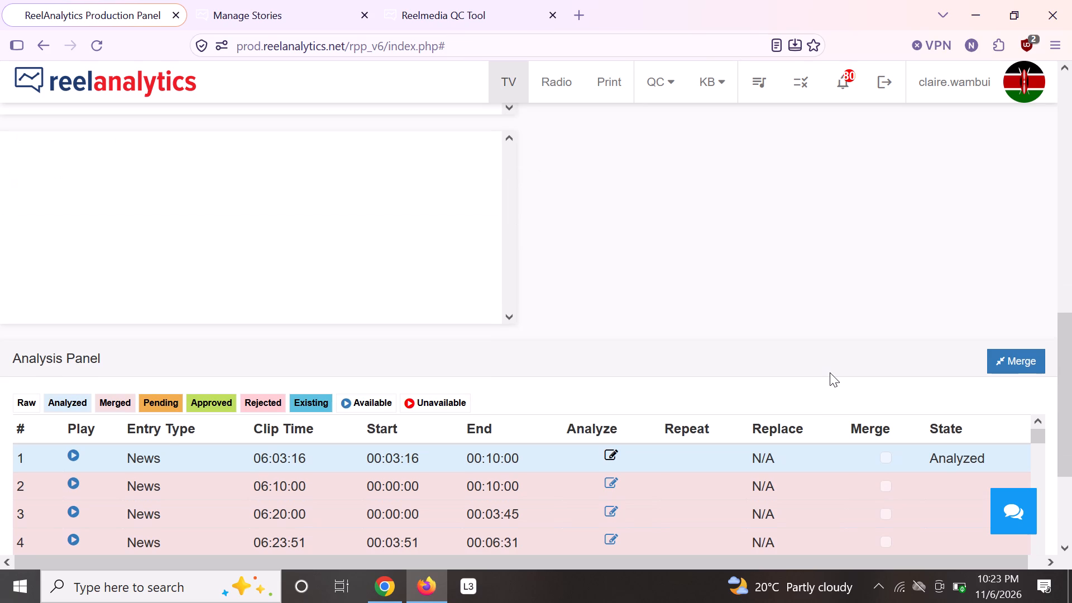
scroll(1071, 380, "down", 5)
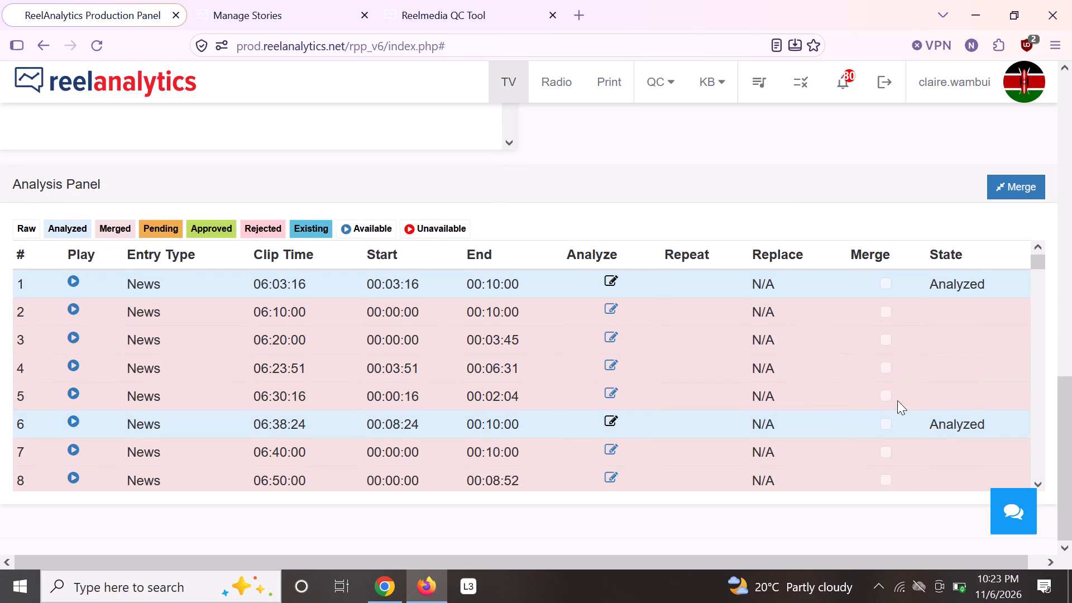
scroll(1049, 366, "down", 3)
scroll(879, 366, "down", 2)
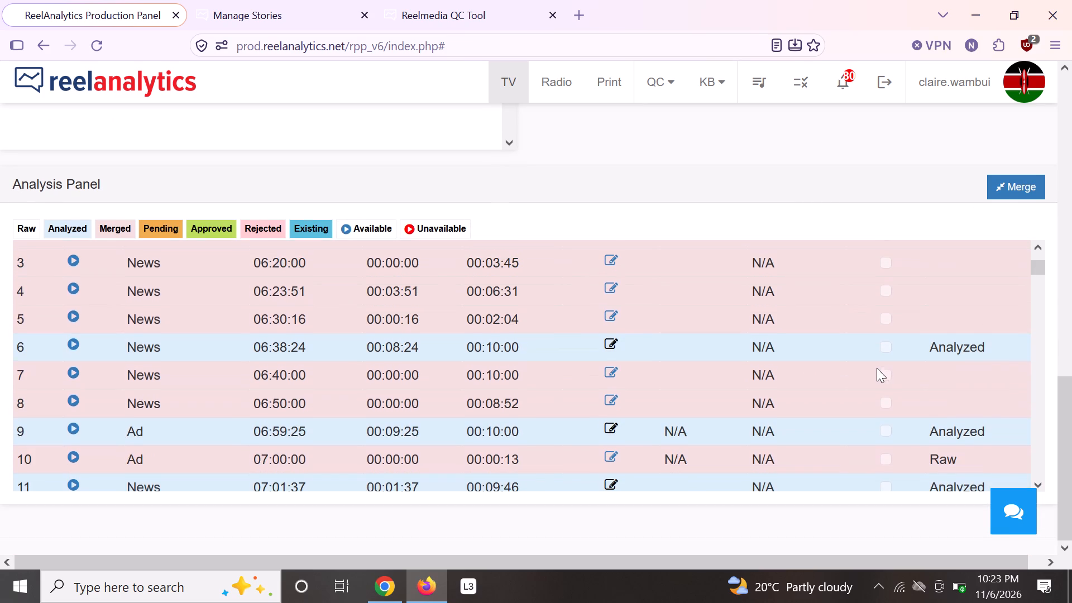
scroll(876, 367, "down", 1)
scroll(876, 367, "up", 4)
scroll(876, 366, "down", 5)
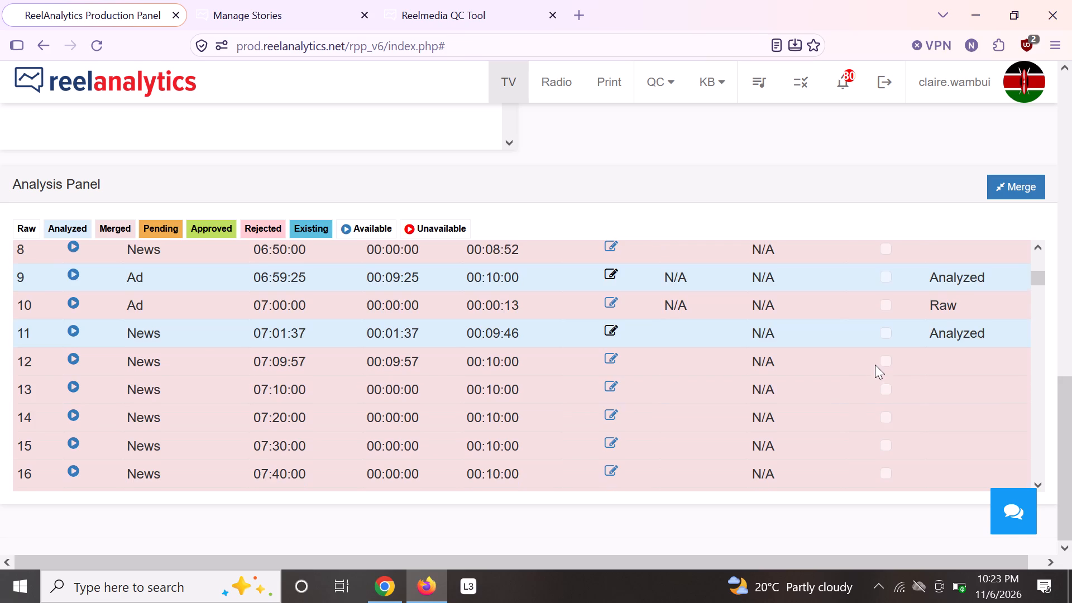
scroll(875, 365, "down", 1)
scroll(875, 365, "up", 2)
scroll(875, 365, "down", 5)
scroll(831, 377, "down", 2)
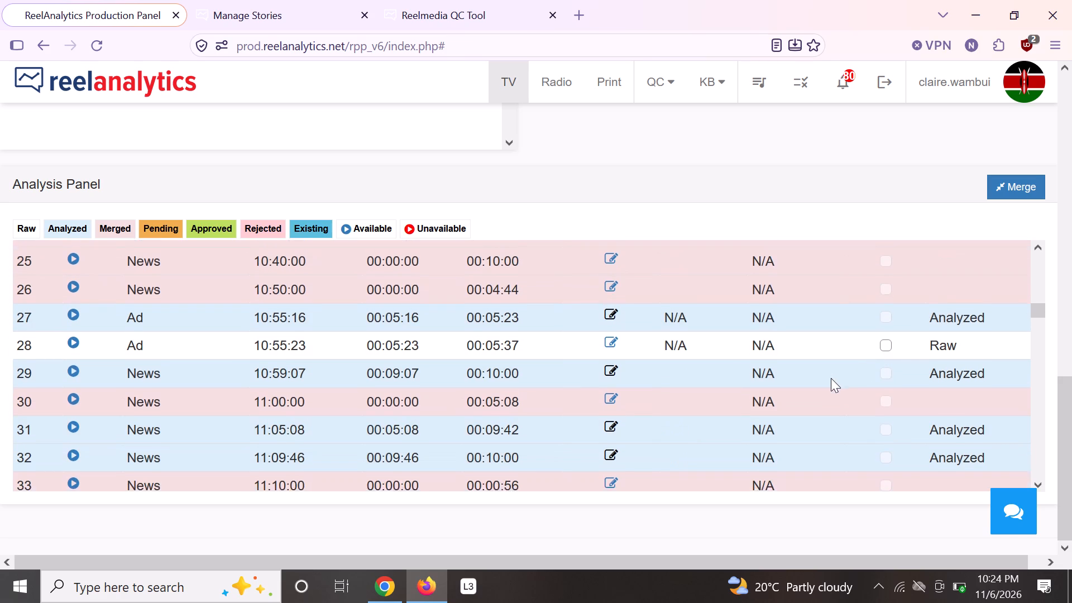
scroll(800, 373, "down", 4)
scroll(795, 374, "up", 2)
scroll(795, 375, "down", 1)
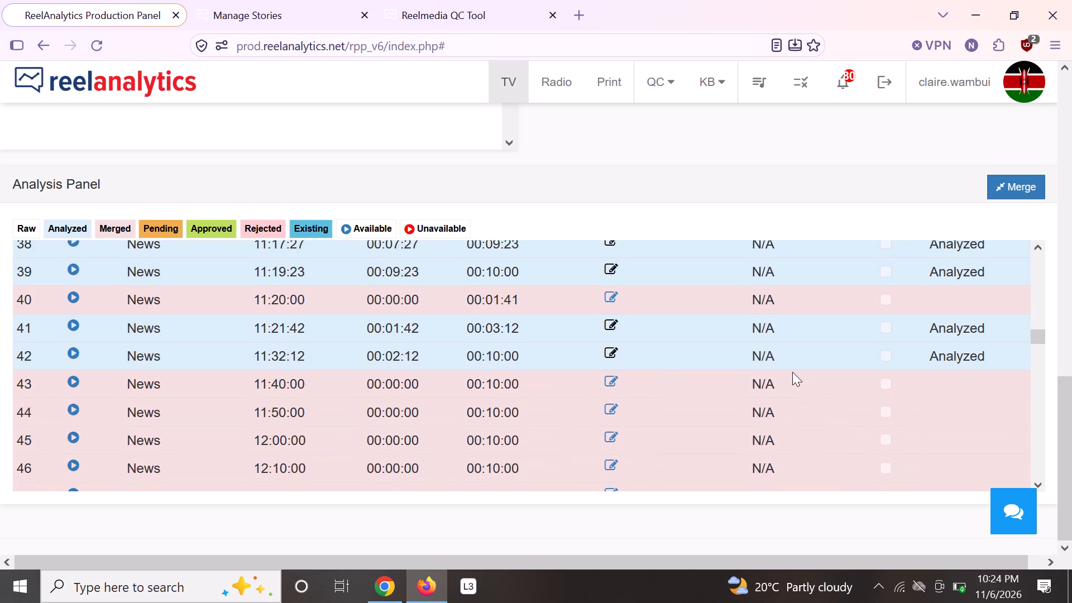
scroll(791, 374, "down", 5)
scroll(775, 376, "up", 1)
scroll(775, 378, "down", 3)
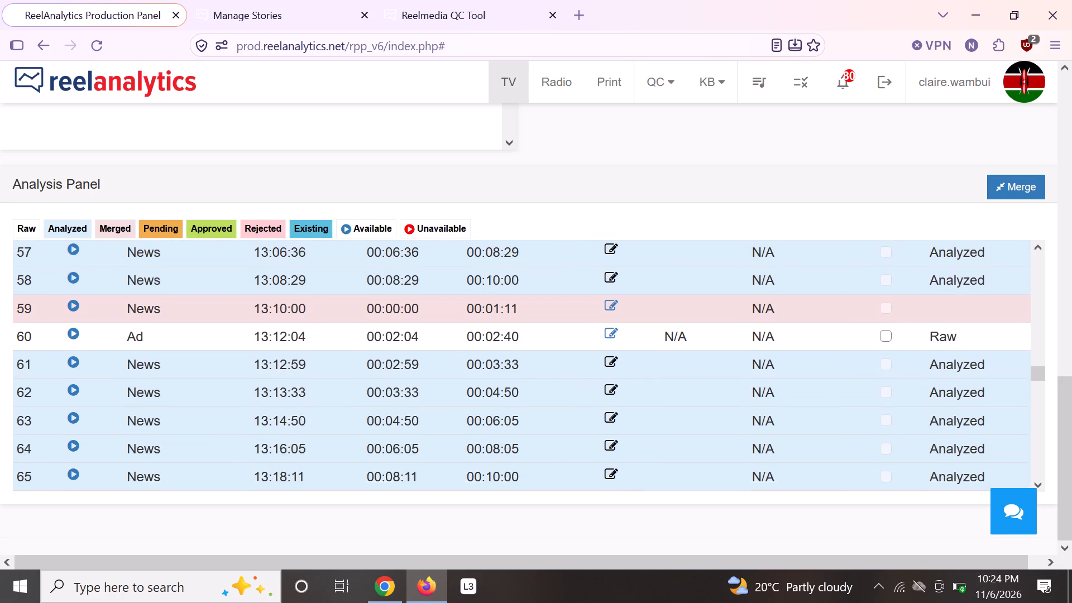
scroll(772, 374, "down", 6)
scroll(770, 379, "up", 2)
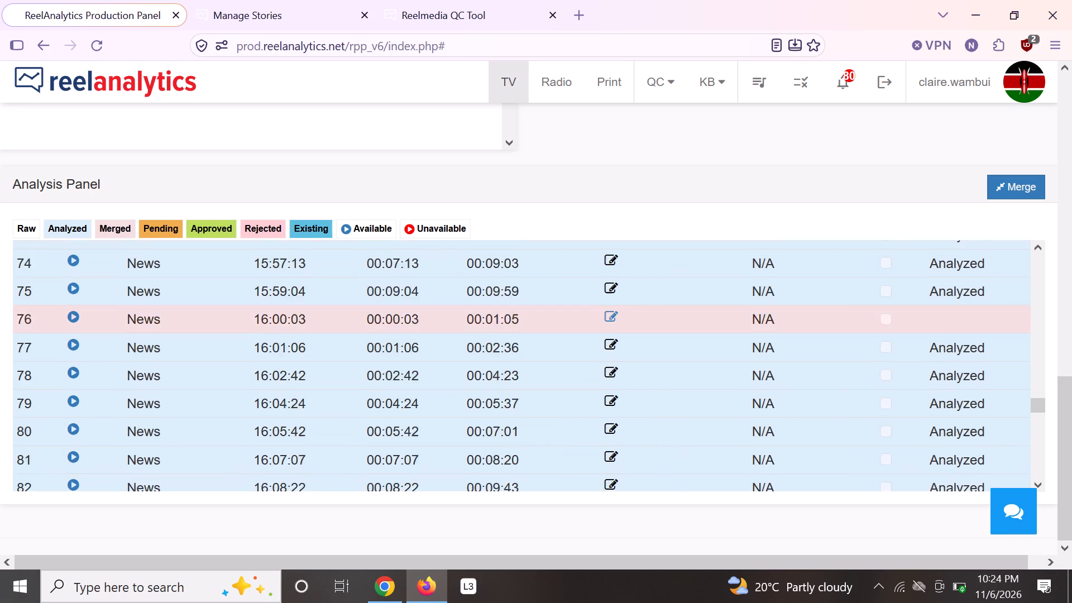
scroll(770, 379, "up", 6)
scroll(770, 372, "down", 1)
scroll(770, 372, "up", 4)
scroll(770, 372, "down", 2)
scroll(770, 372, "up", 2)
scroll(770, 372, "down", 2)
scroll(770, 372, "up", 4)
scroll(565, 255, "up", 5)
scroll(379, 68, "up", 4)
scroll(333, 152, "up", 6)
scroll(331, 151, "down", 1)
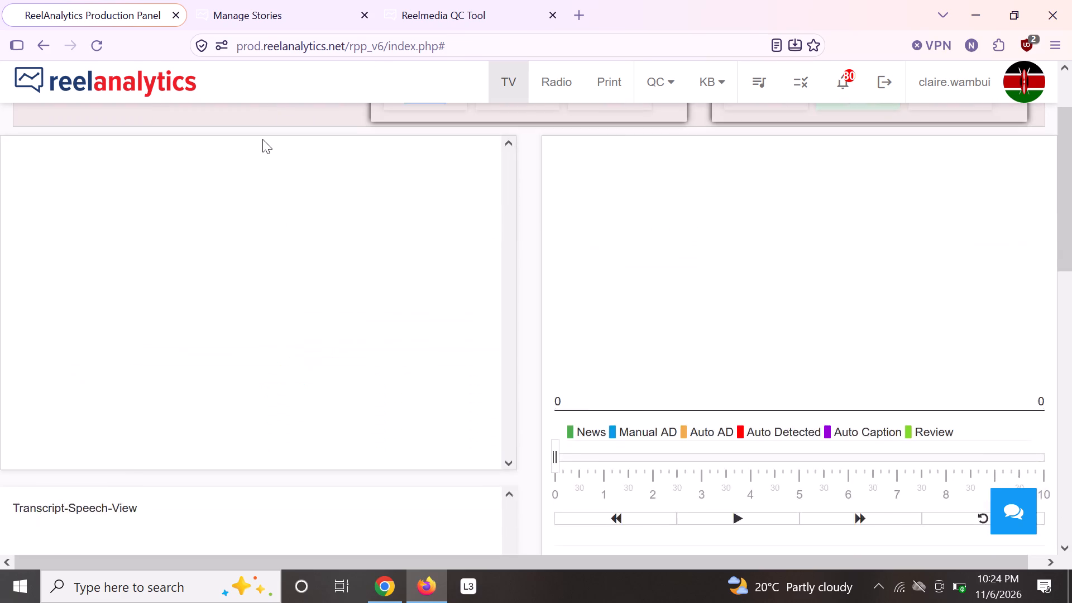
Switch to radio analysis and load the Kaya FM clips for 2026-11-06.
scroll(236, 152, "up", 6)
left_click(132, 183)
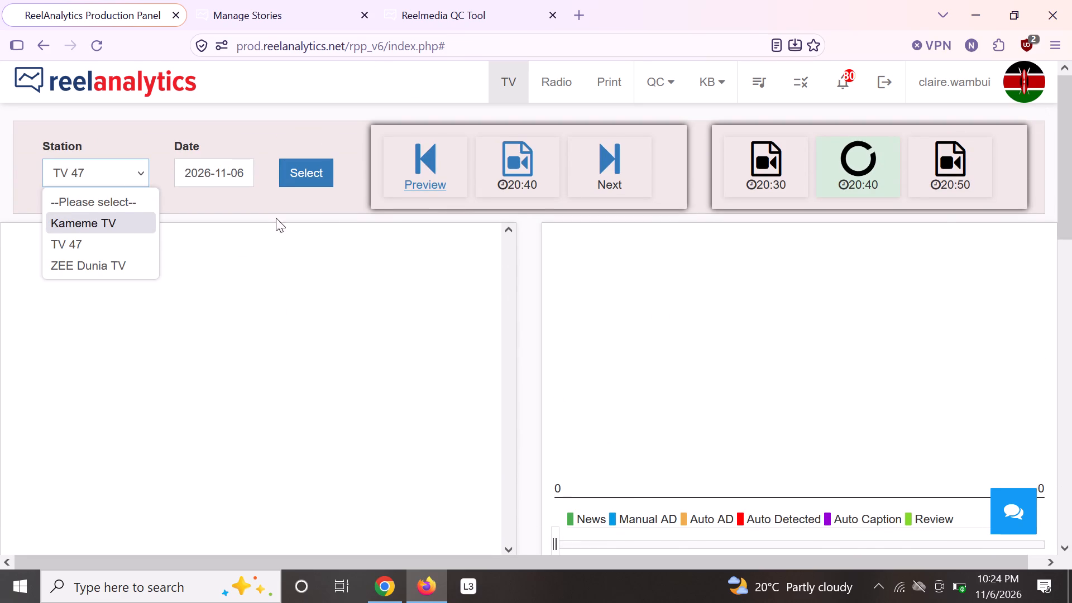
left_click(561, 82)
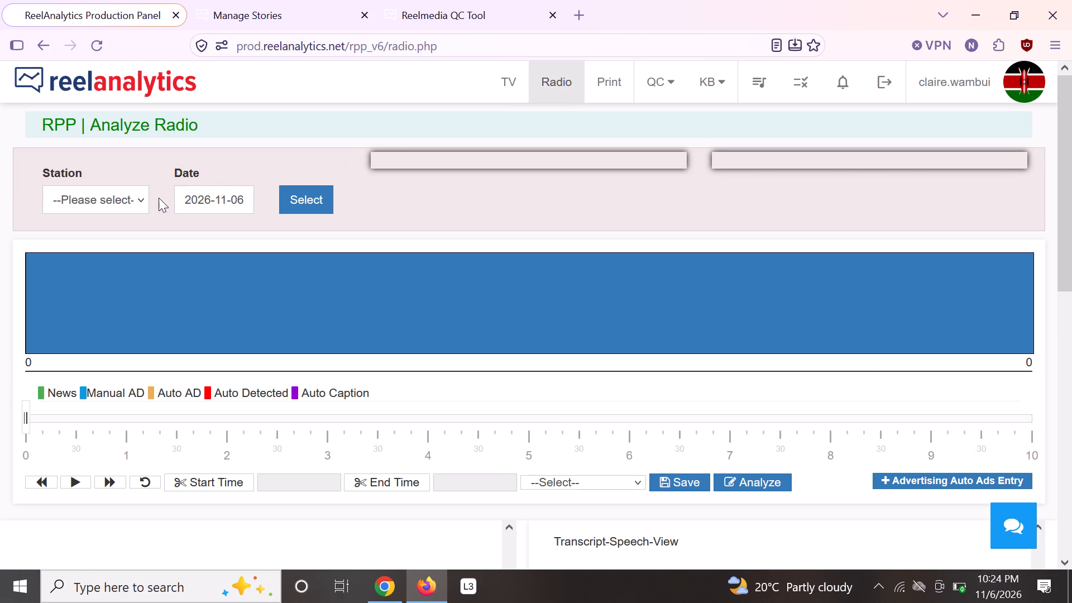
left_click(135, 195)
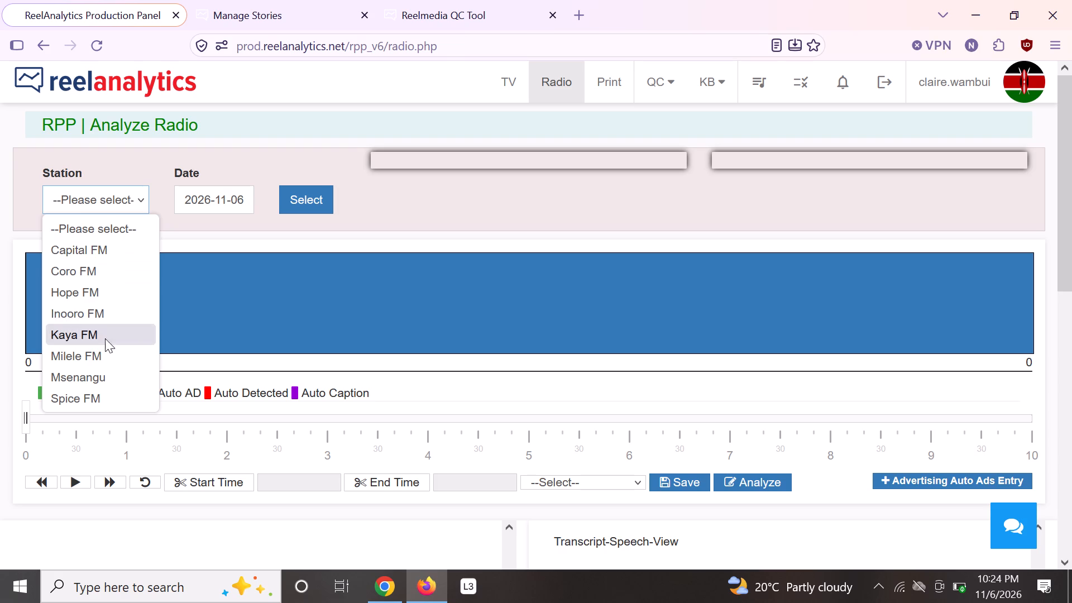
left_click(103, 332)
left_click(317, 199)
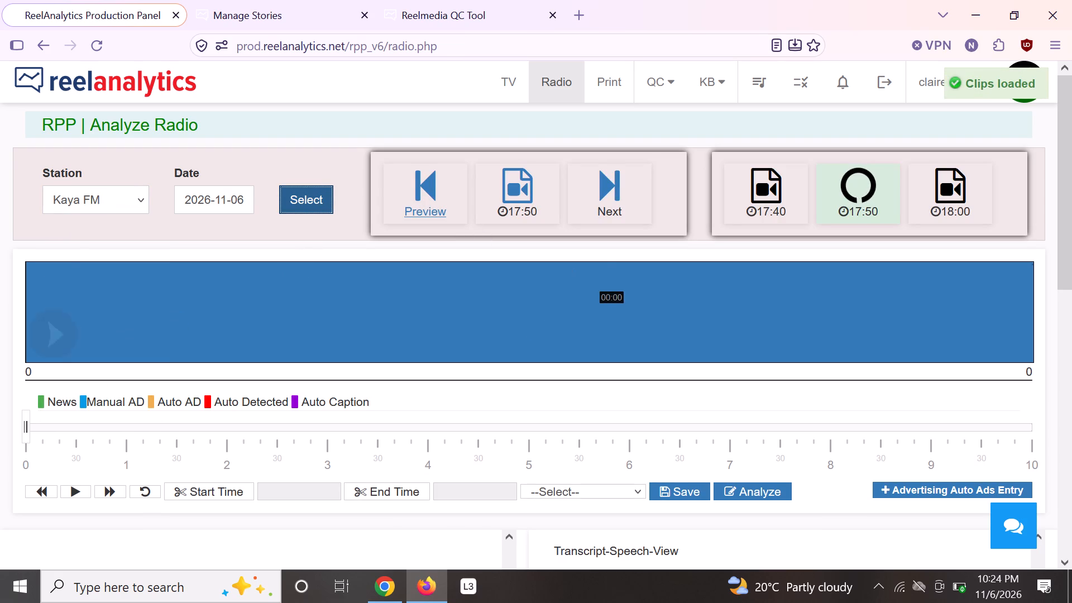
Look through the Kaya FM clip list in the Analysis Panel for news and ad clips not yet analysed.
scroll(594, 313, "down", 2)
scroll(595, 317, "up", 2)
scroll(595, 317, "down", 3)
scroll(596, 320, "up", 2)
scroll(607, 327, "down", 3)
scroll(668, 312, "down", 4)
scroll(710, 332, "down", 2)
scroll(710, 336, "up", 1)
scroll(711, 337, "down", 1)
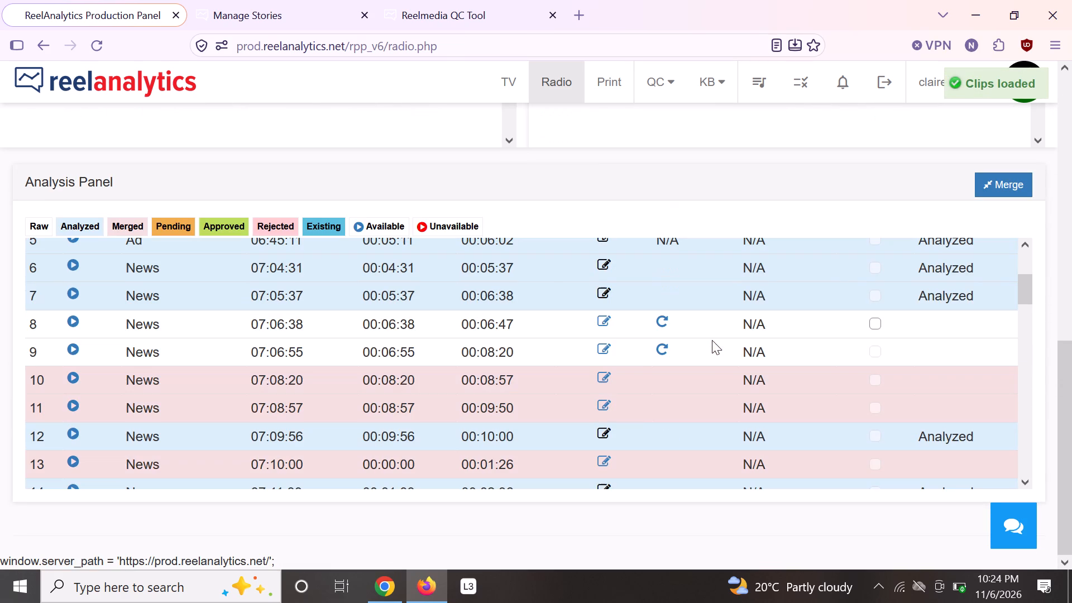
scroll(712, 348, "up", 2)
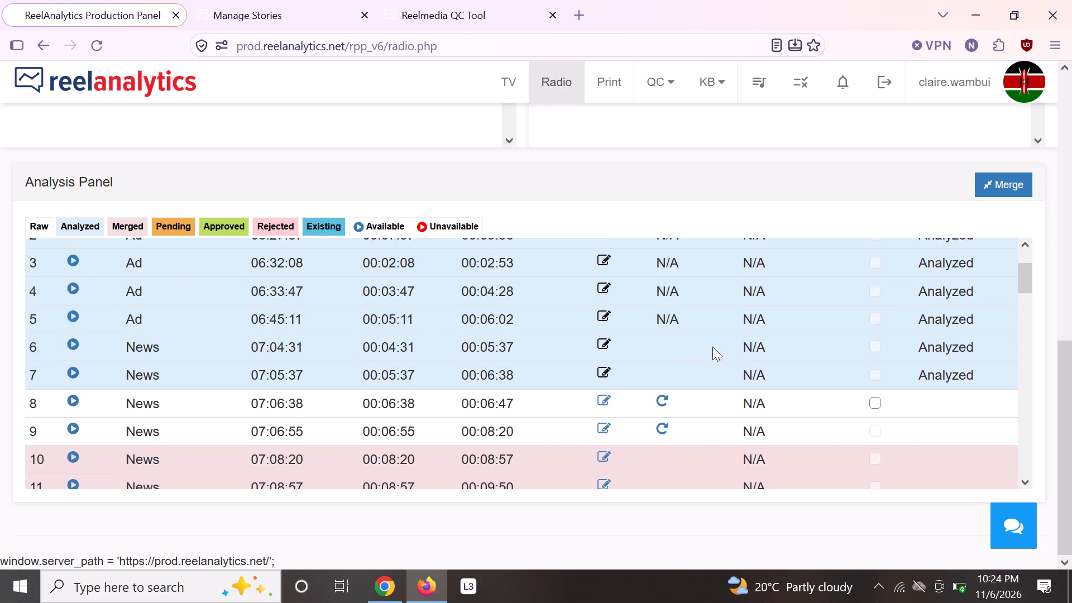
scroll(705, 352, "up", 1)
scroll(710, 346, "down", 2)
scroll(710, 346, "up", 3)
scroll(716, 352, "down", 2)
scroll(716, 356, "up", 2)
scroll(716, 356, "down", 1)
scroll(643, 467, "down", 2)
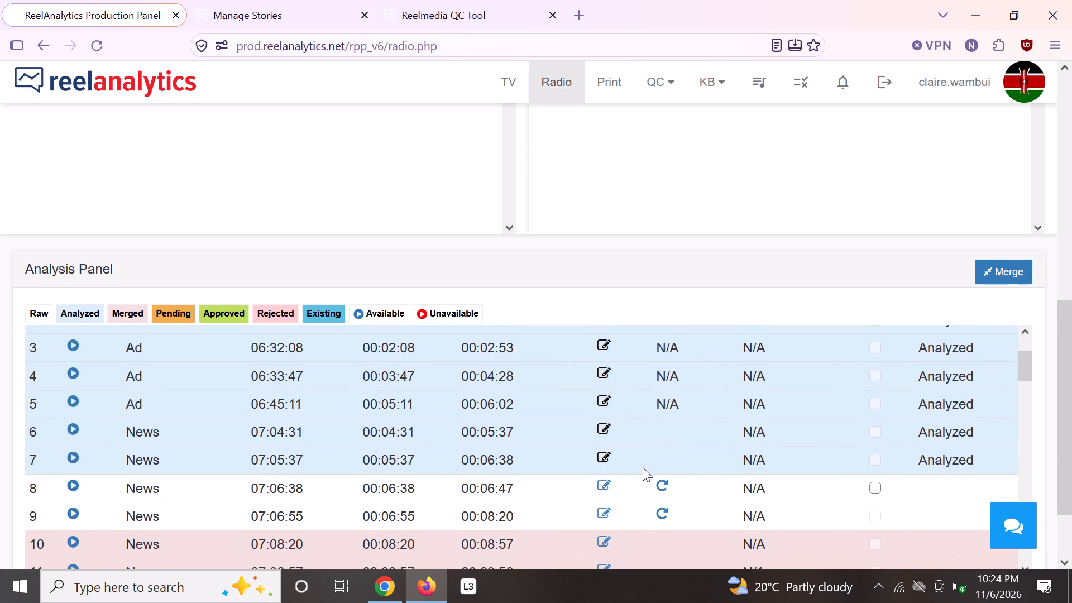
scroll(642, 449, "up", 2)
scroll(642, 447, "down", 3)
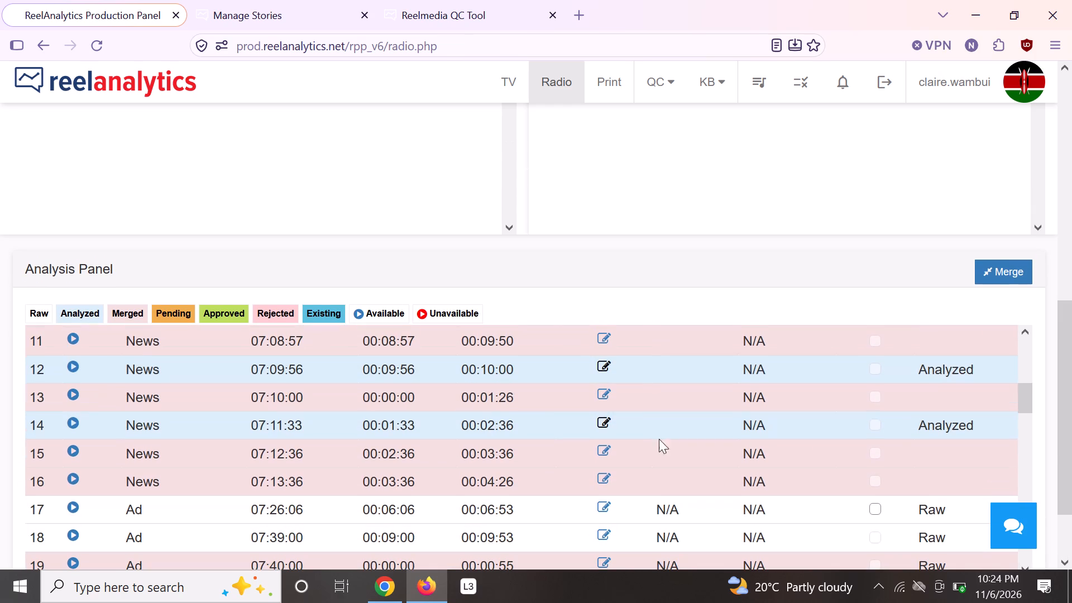
left_click_drag(1070, 409, 1066, 485)
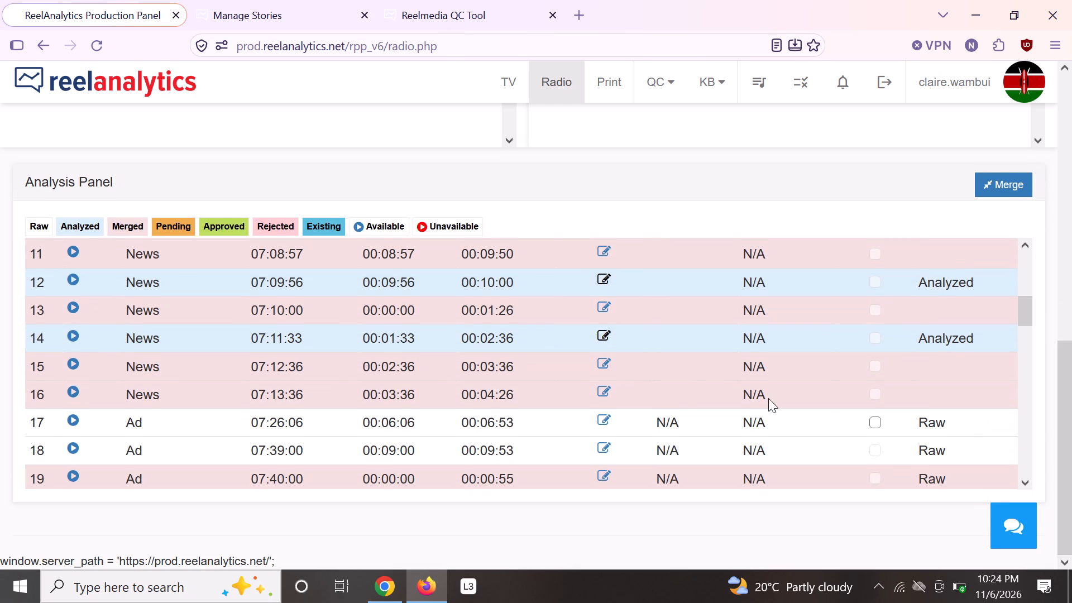
scroll(705, 370, "down", 4)
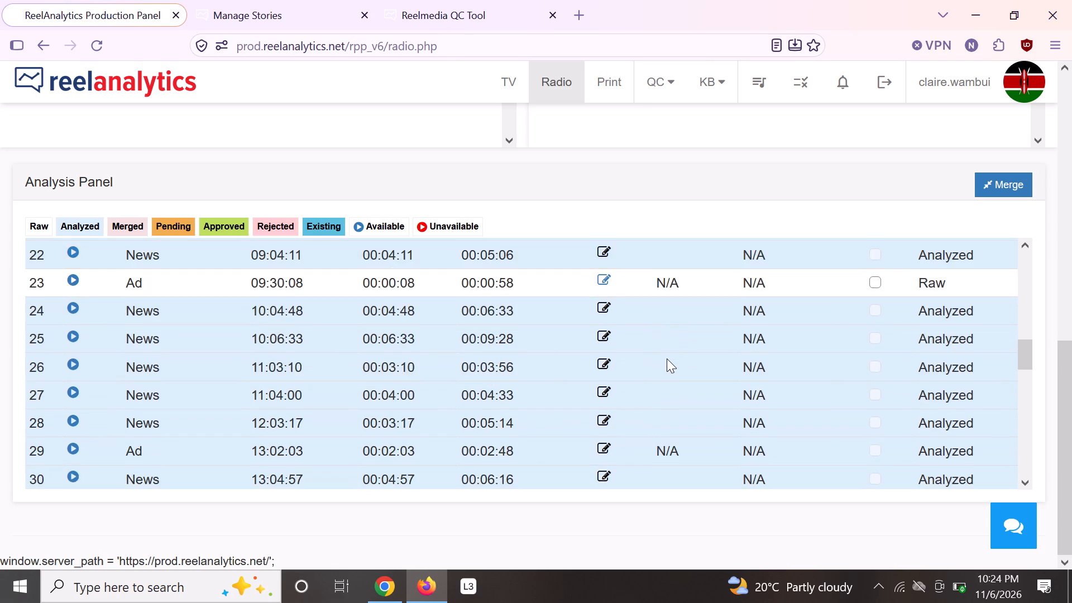
scroll(665, 359, "up", 4)
scroll(665, 360, "down", 5)
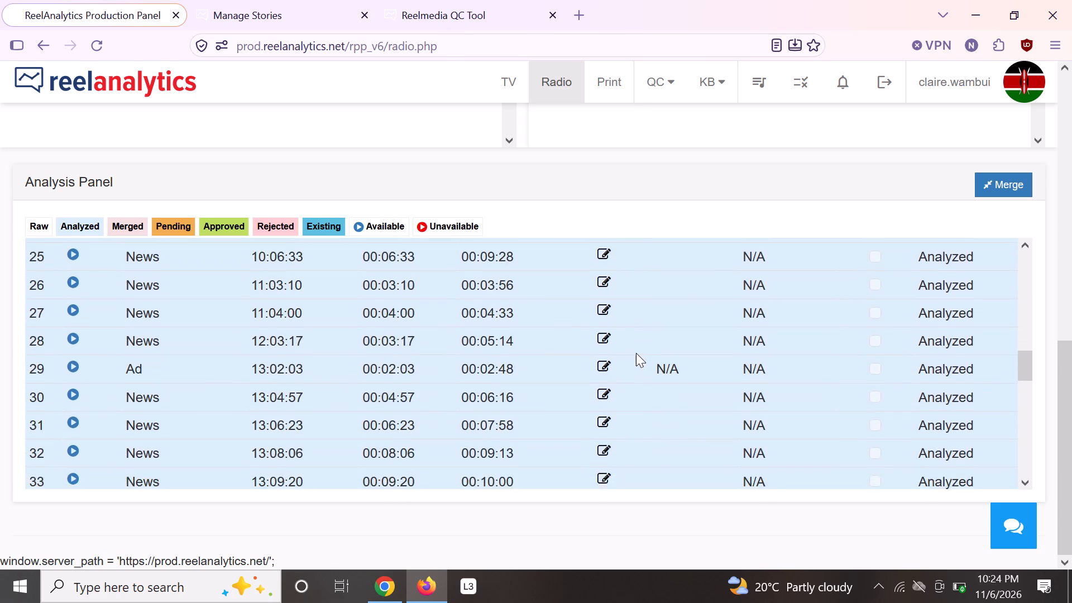
scroll(636, 355, "down", 3)
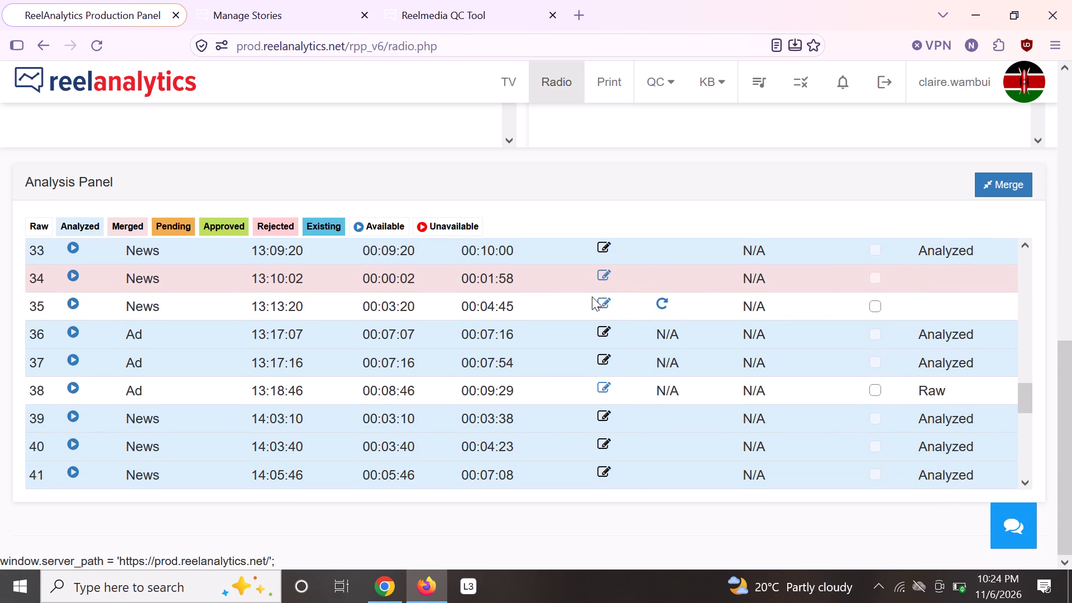
scroll(592, 296, "down", 2)
scroll(595, 296, "up", 1)
scroll(595, 296, "down", 1)
scroll(595, 296, "up", 1)
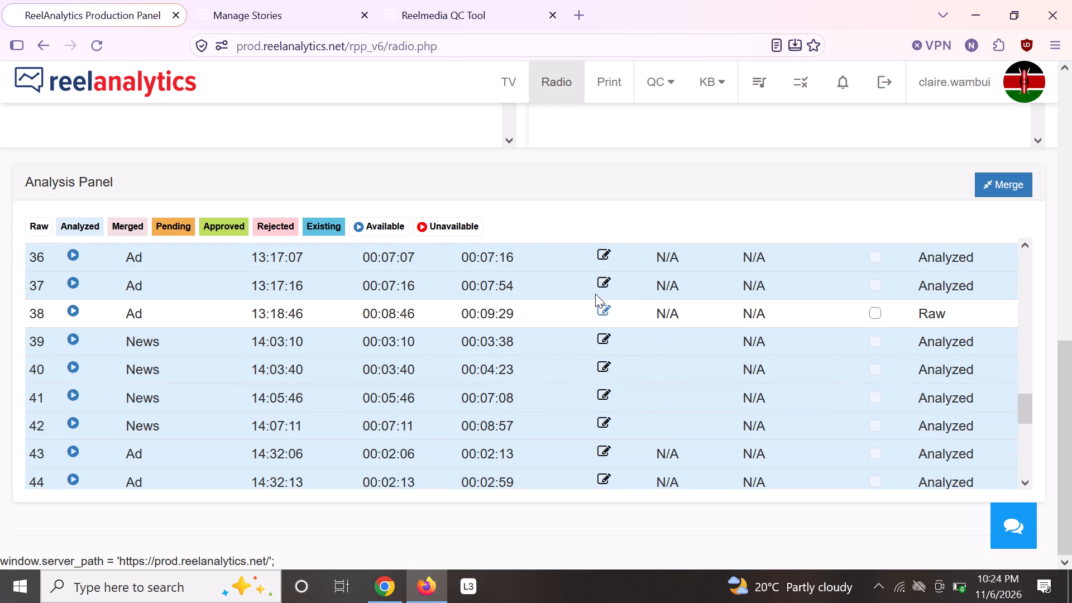
scroll(595, 294, "down", 2)
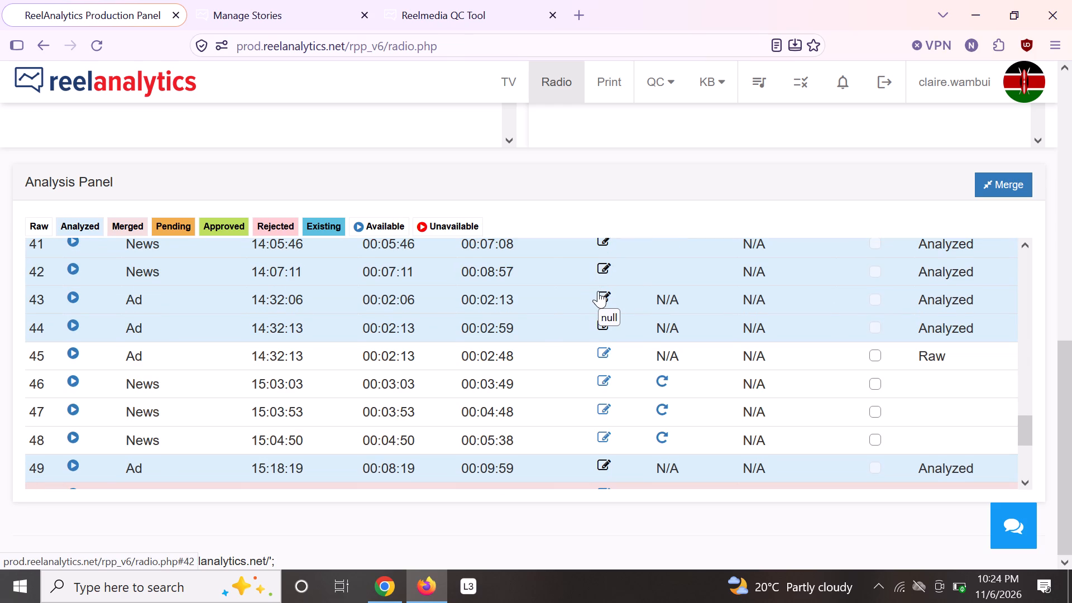
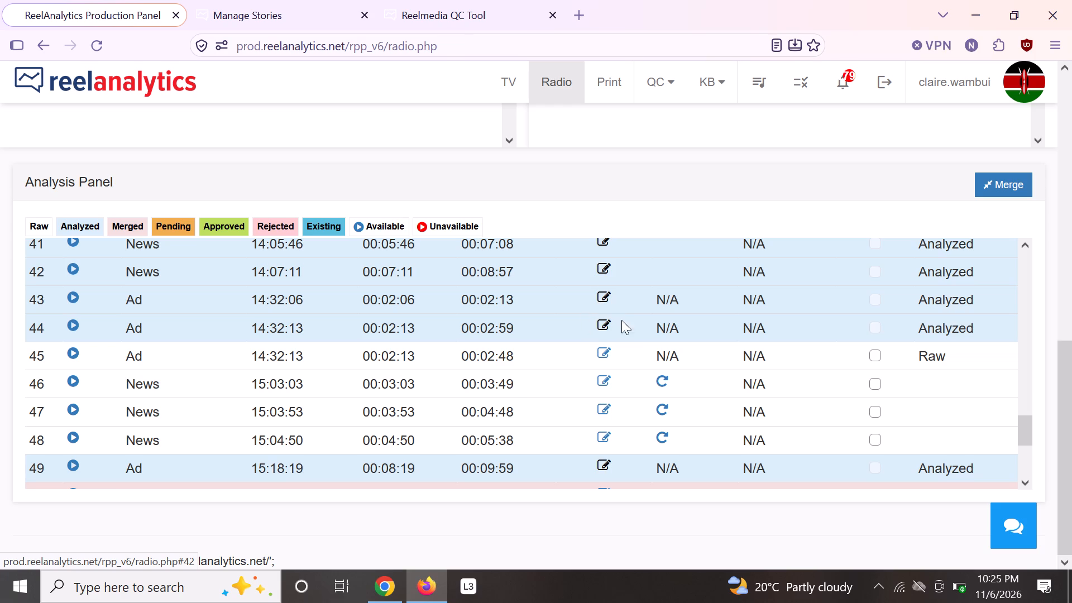
Review the Kaya FM clip list back to the early-morning entries for ad and news clips still left raw.
scroll(495, 315, "up", 9)
scroll(492, 323, "down", 1)
scroll(491, 323, "up", 1)
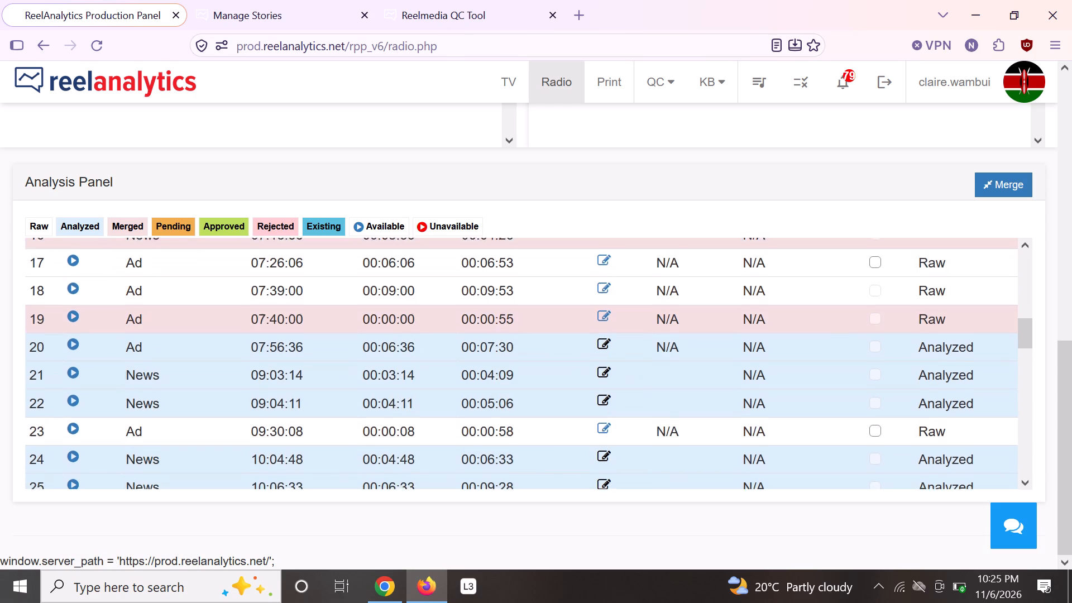
scroll(497, 326, "up", 2)
scroll(497, 326, "down", 1)
scroll(497, 326, "up", 1)
scroll(497, 326, "down", 2)
scroll(498, 325, "up", 1)
scroll(498, 325, "down", 1)
scroll(498, 325, "up", 1)
scroll(498, 325, "down", 2)
scroll(497, 324, "up", 1)
scroll(577, 320, "up", 8)
scroll(594, 346, "down", 1)
scroll(594, 346, "up", 3)
scroll(592, 345, "down", 1)
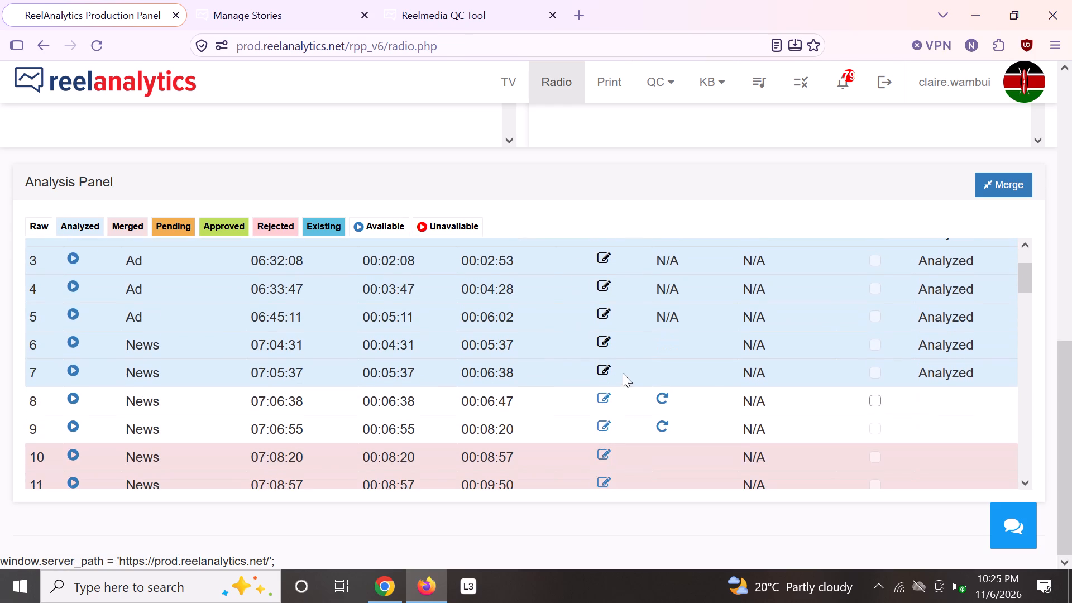
Open the raw 09:30:08 ad clip for tagging and play its recording.
scroll(626, 375, "down", 6)
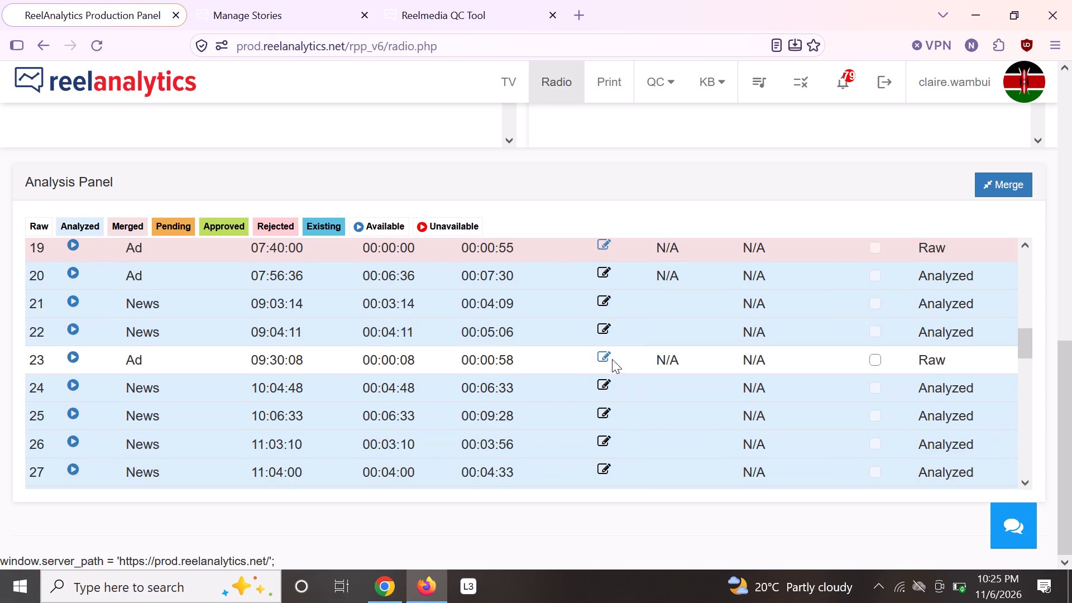
left_click(603, 356)
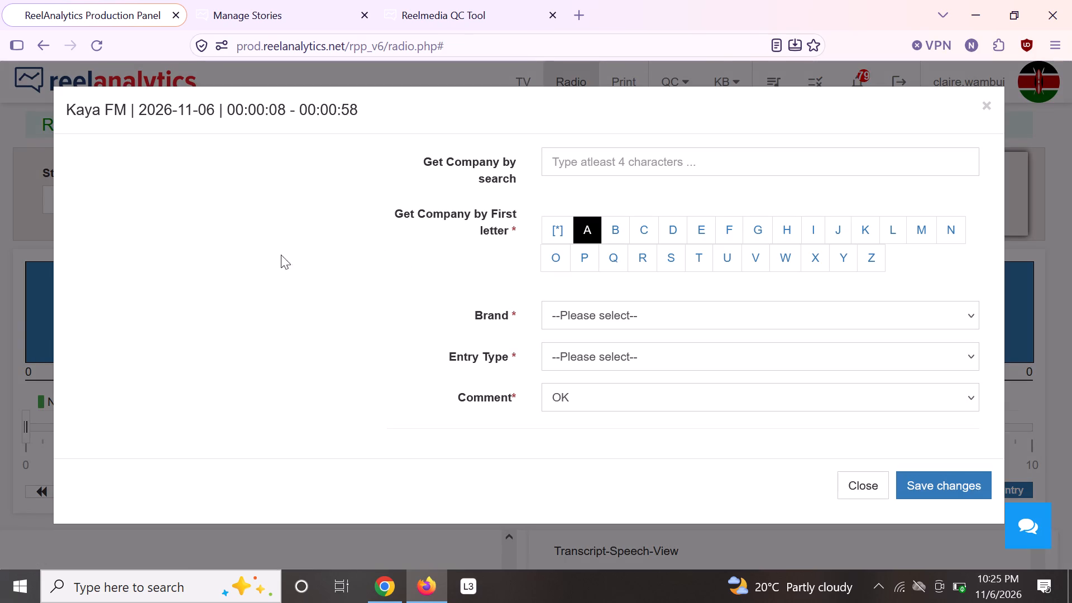
left_click(227, 258)
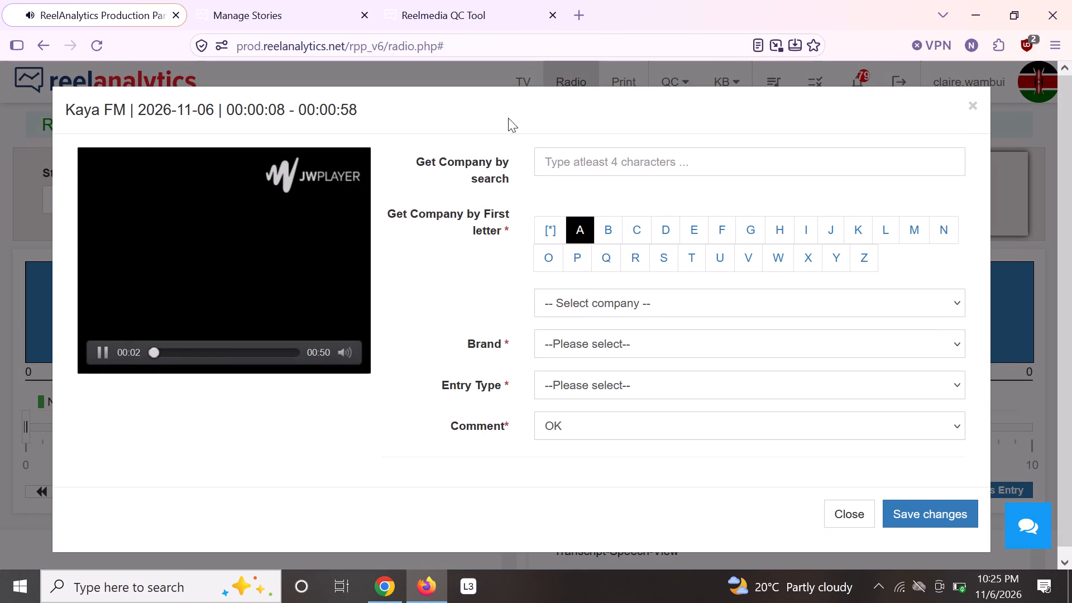
Close the station log entry left open in the Reelmedia QC Tool and return to the Kaya FM clip.
left_click(475, 16)
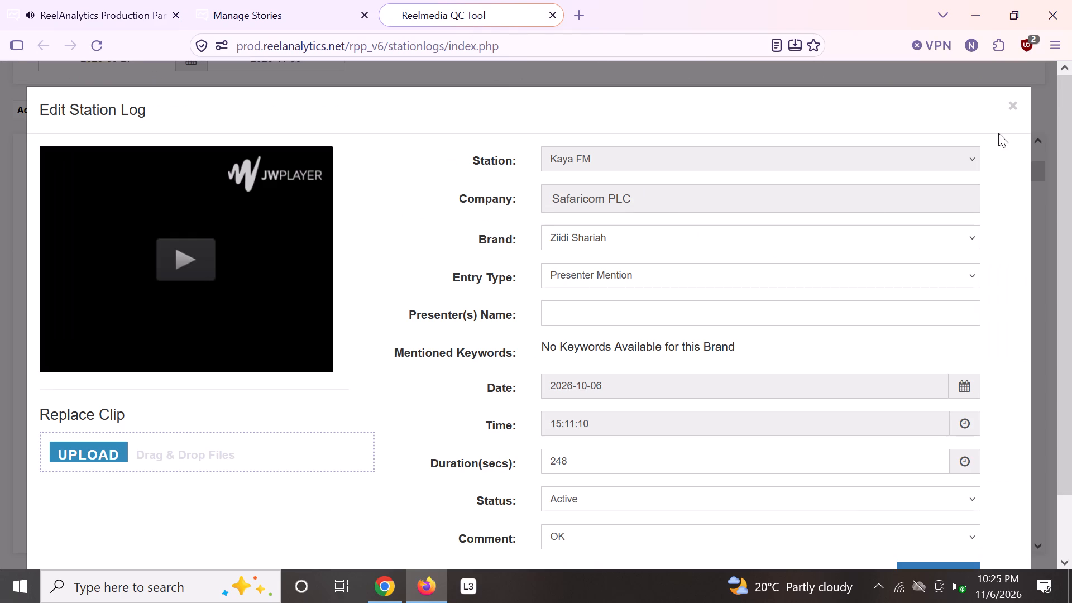
left_click(1014, 104)
left_click(93, 7)
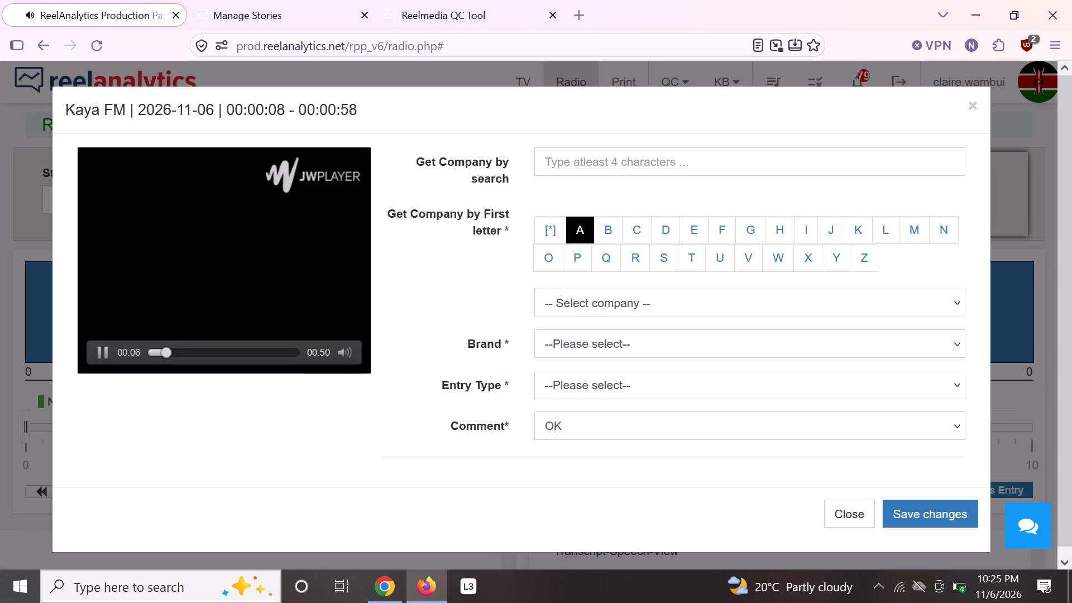
Assign the clip to the company Grain Industries Limited and the brand AZAD Home Baking Flour.
left_click(752, 233)
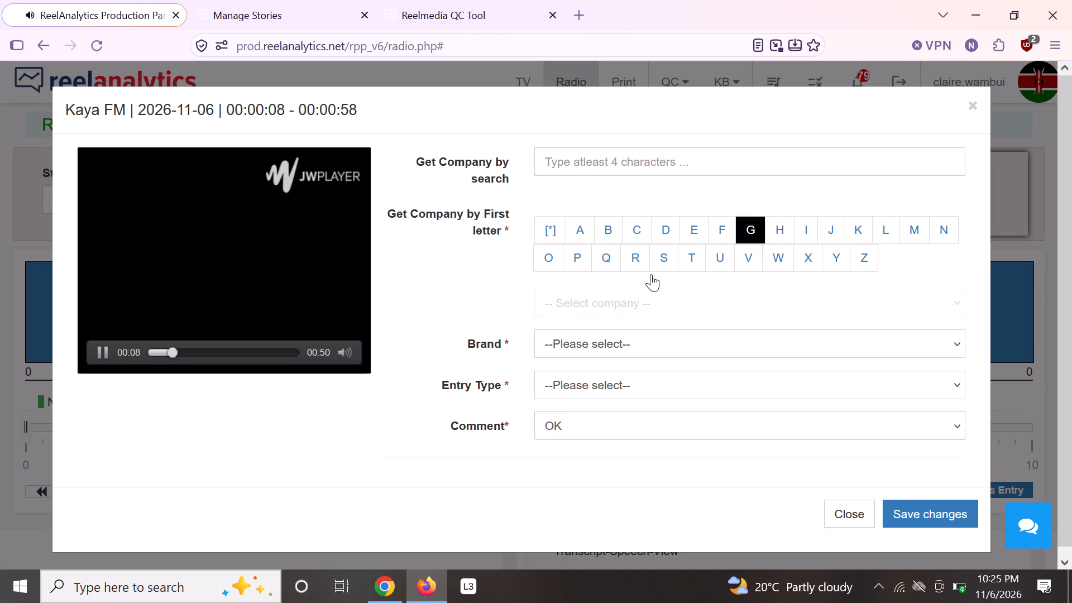
left_click(574, 303)
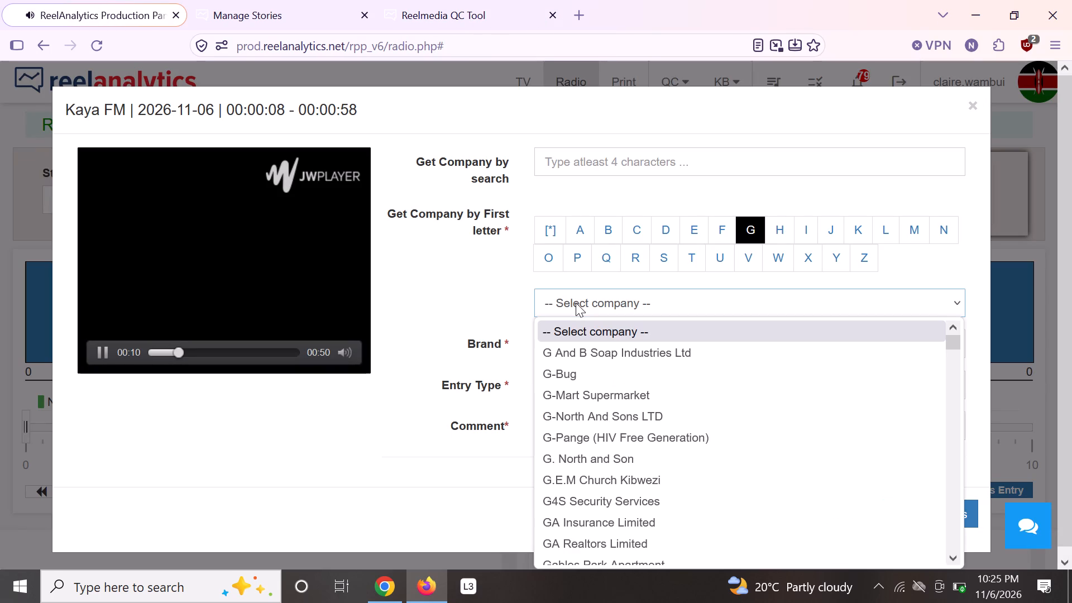
type("grain ind")
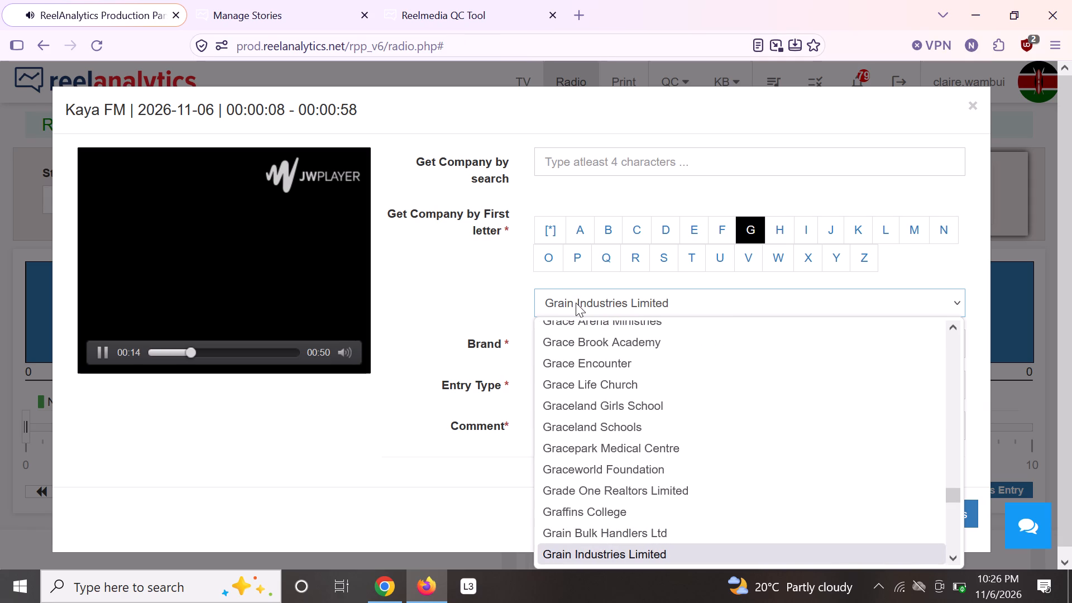
key("Return")
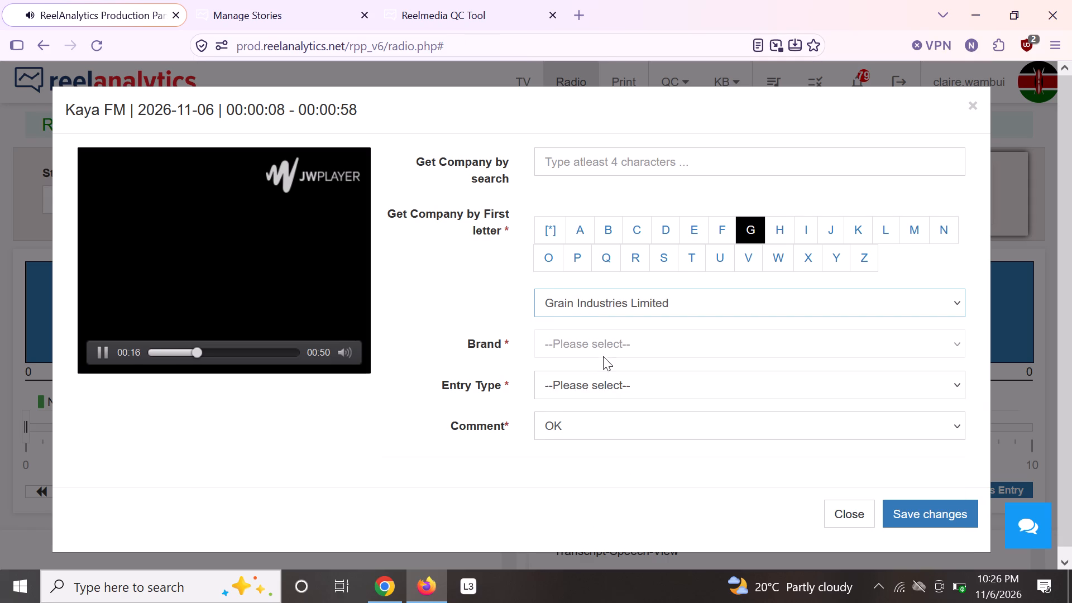
left_click(607, 344)
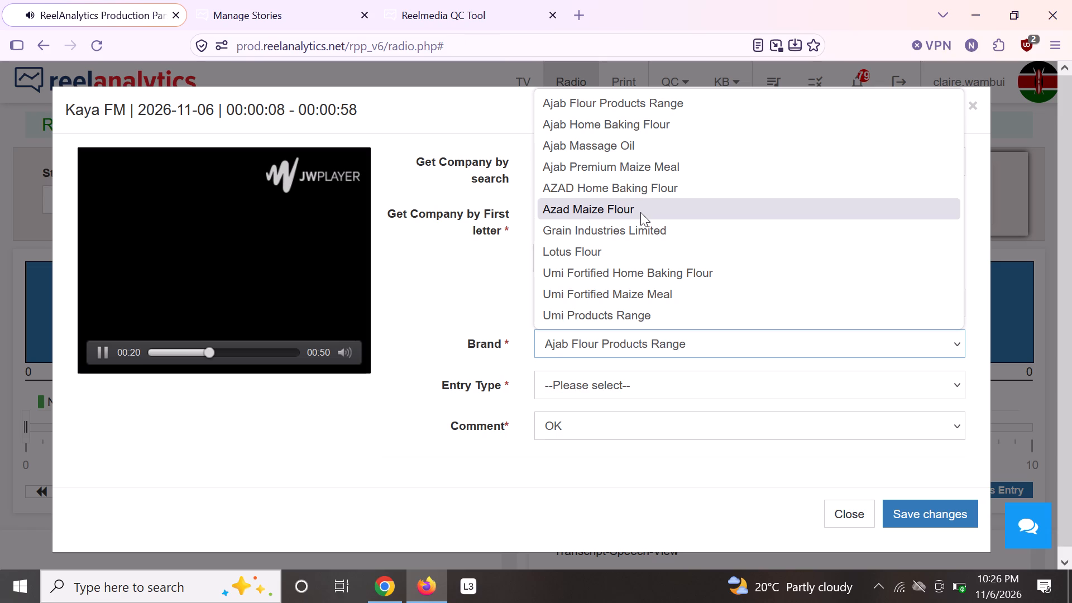
left_click(650, 195)
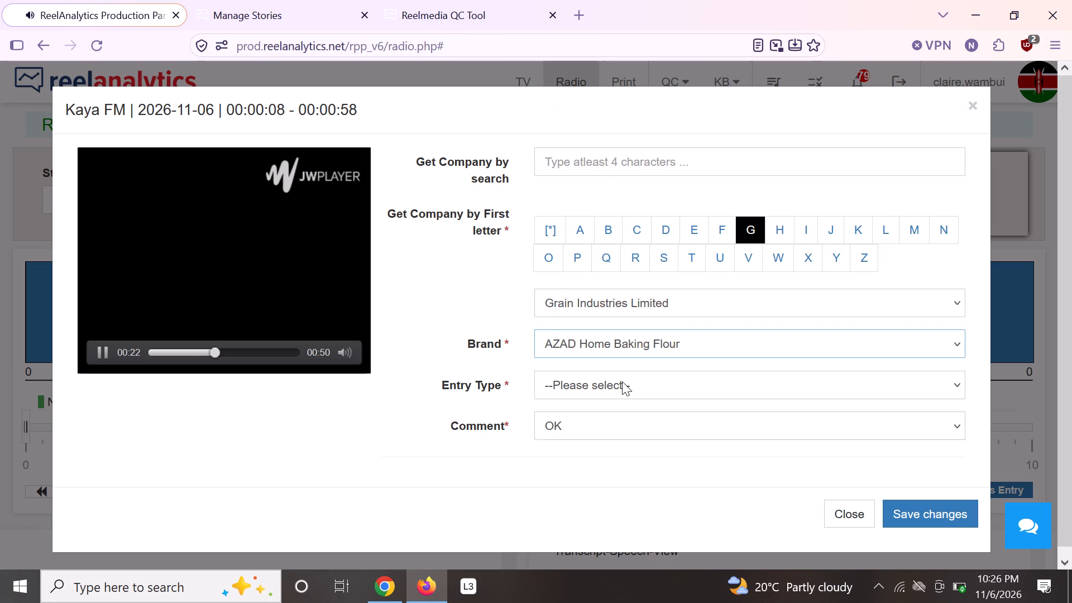
Set the clip's entry type to Presenter Mention, save the tag and close the form.
left_click(622, 381)
scroll(634, 280, "up", 1)
scroll(634, 280, "down", 2)
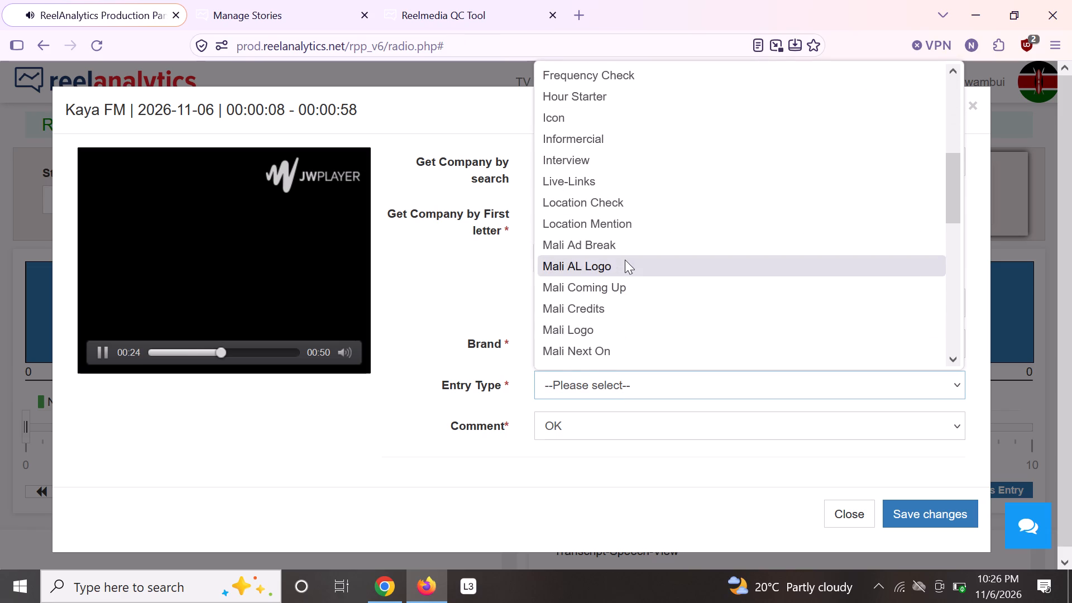
scroll(654, 264, "down", 4)
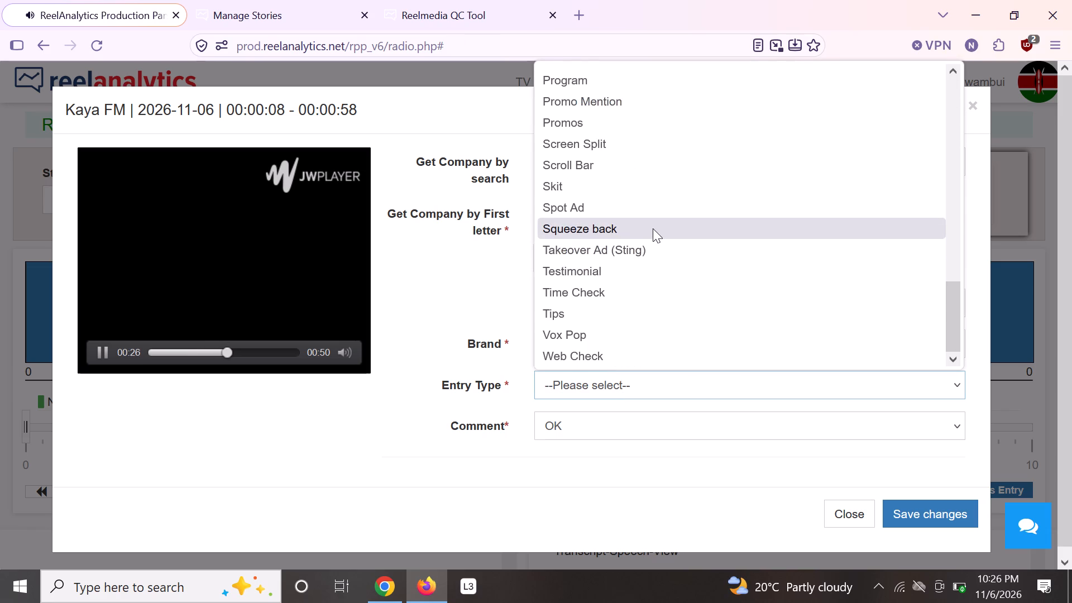
scroll(667, 240, "up", 3)
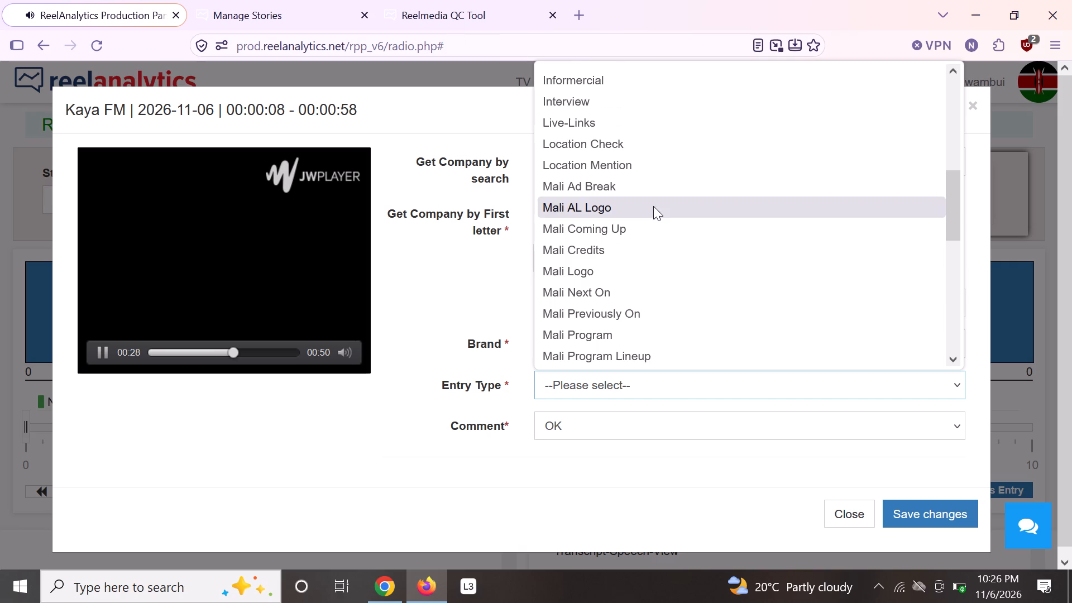
scroll(657, 298, "down", 1)
left_click(656, 275)
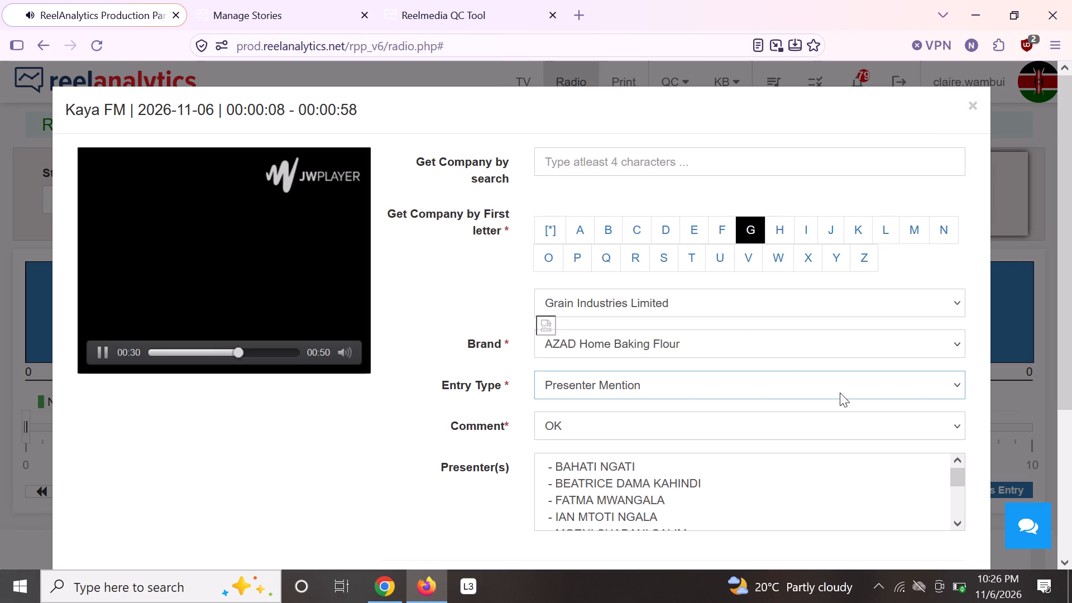
scroll(953, 439, "down", 4)
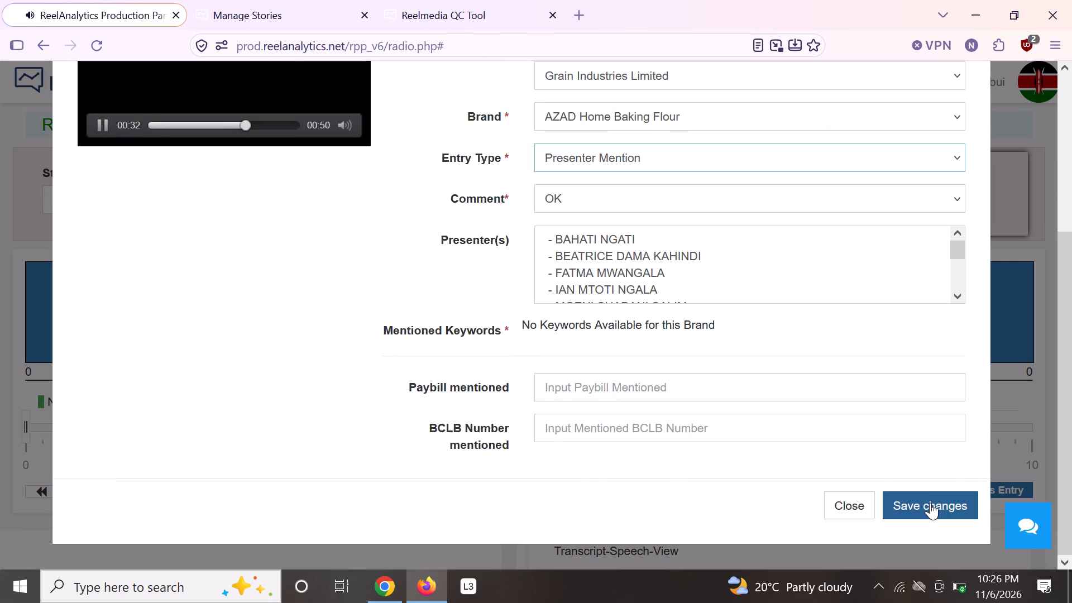
left_click(930, 504)
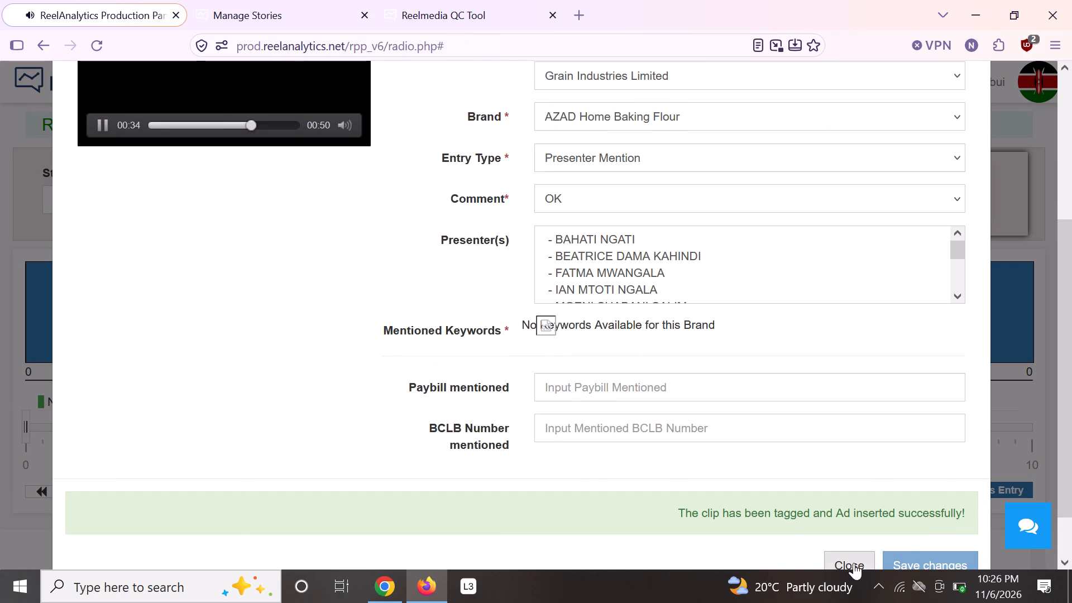
left_click(853, 562)
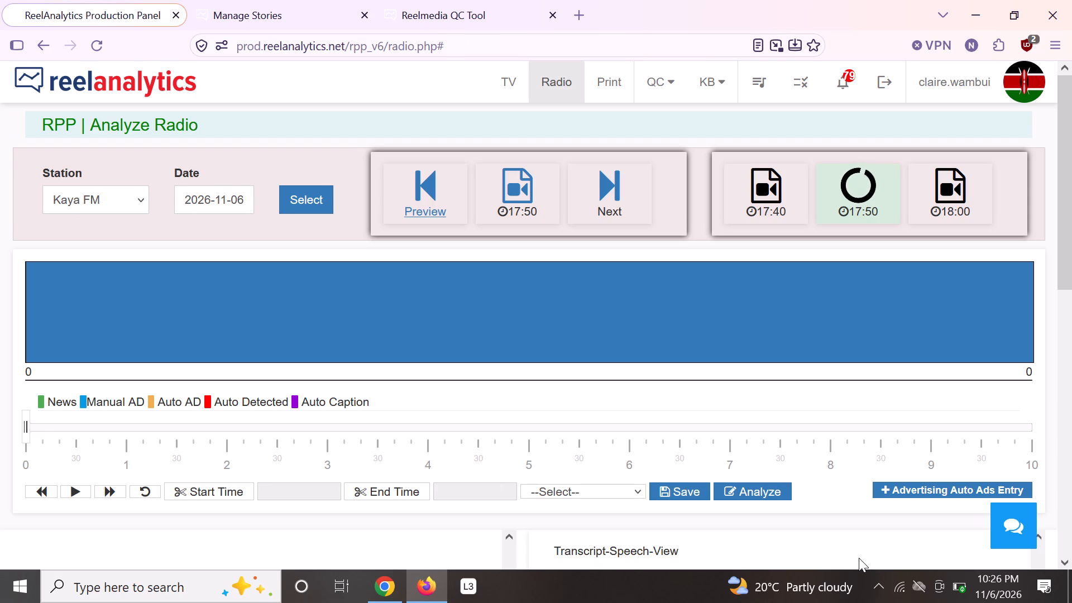
Reload the Kaya FM clips for 2026-11-06 and return to the Analysis Panel list.
left_click(313, 197)
scroll(497, 233, "down", 5)
scroll(540, 253, "up", 1)
scroll(541, 255, "down", 2)
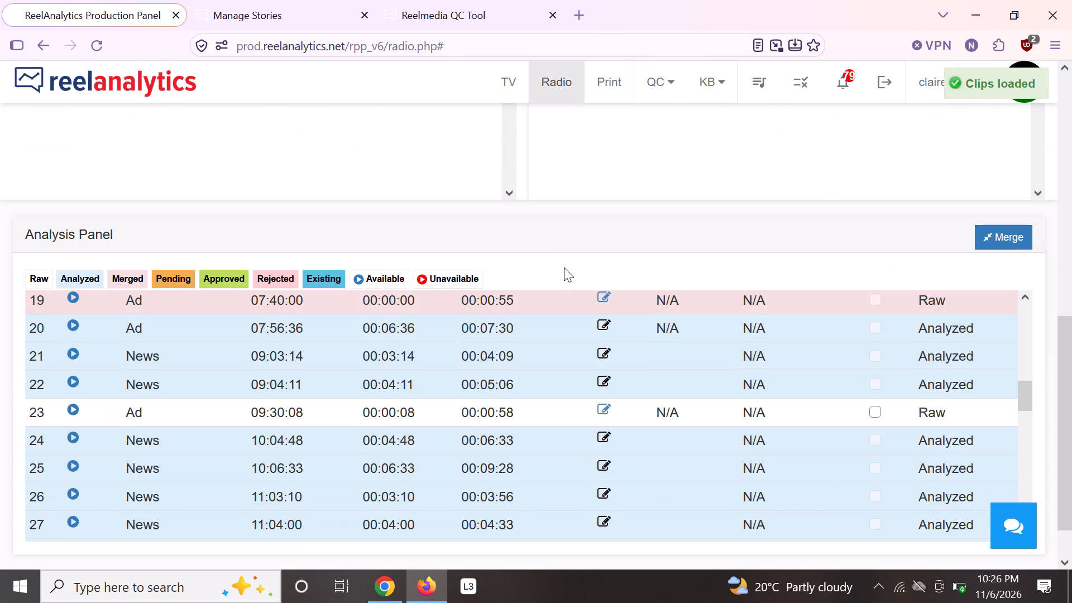
Open the raw 13:18:46 ad clip for tagging and play its recording.
scroll(582, 353, "down", 3)
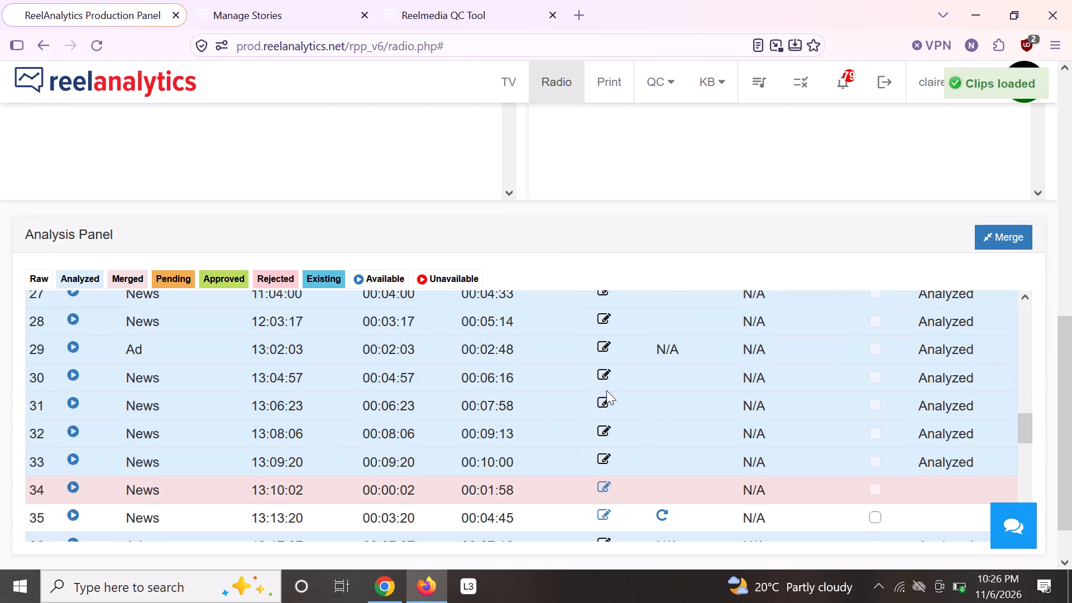
scroll(606, 391, "down", 2)
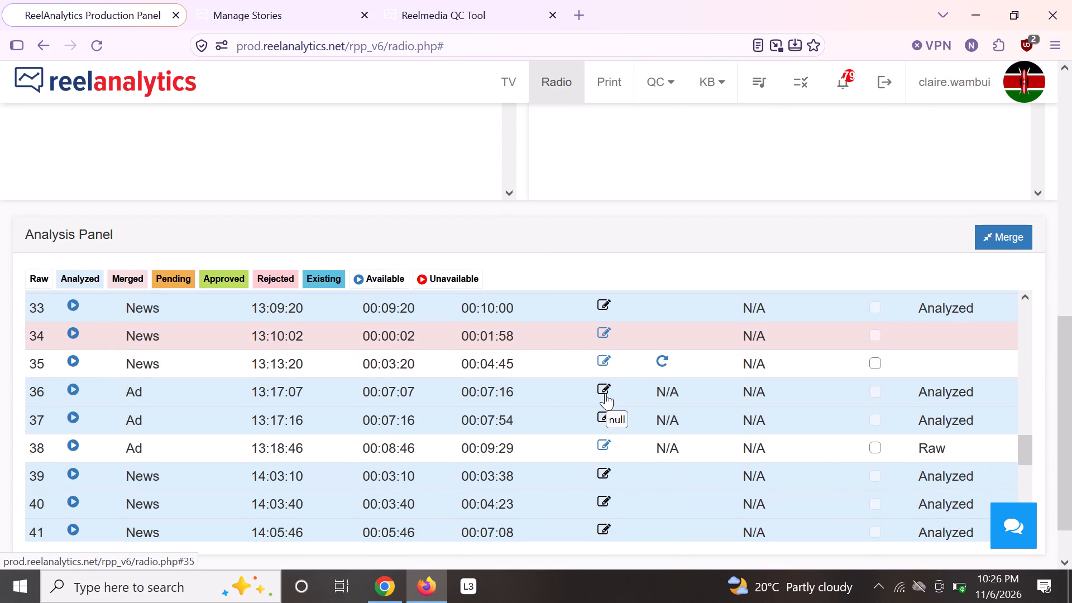
left_click(609, 446)
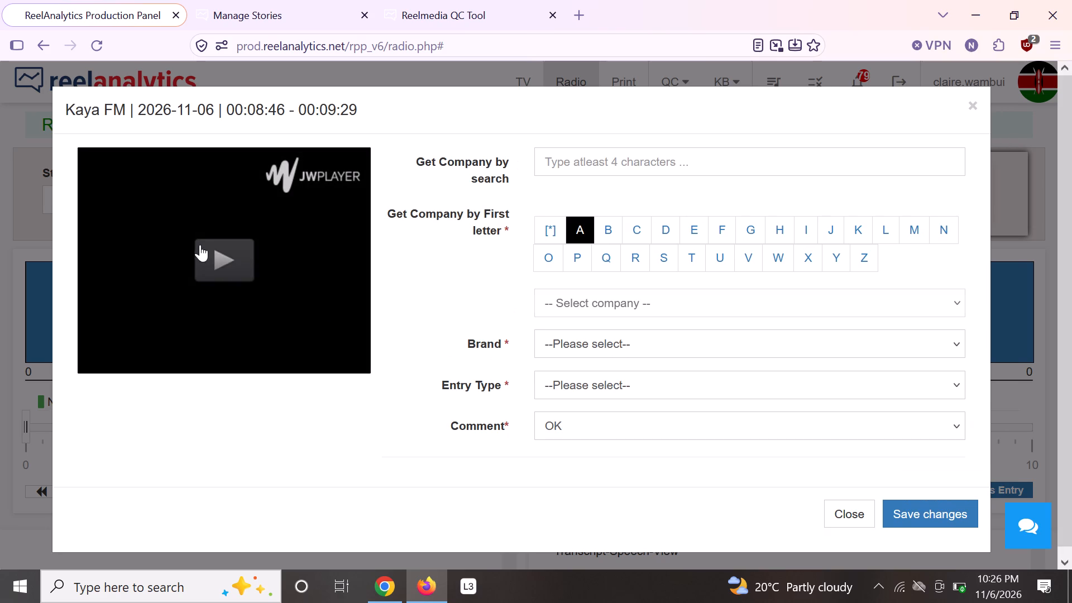
left_click(226, 258)
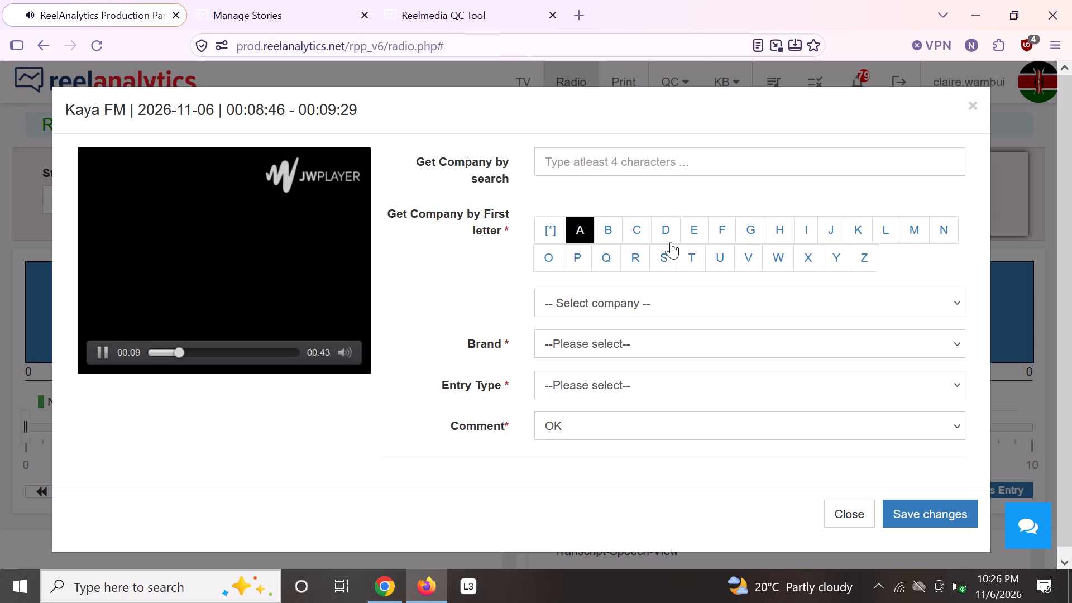
Assign the clip to the company Global Alliance for Improved Nutrition (GAIN).
left_click(746, 231)
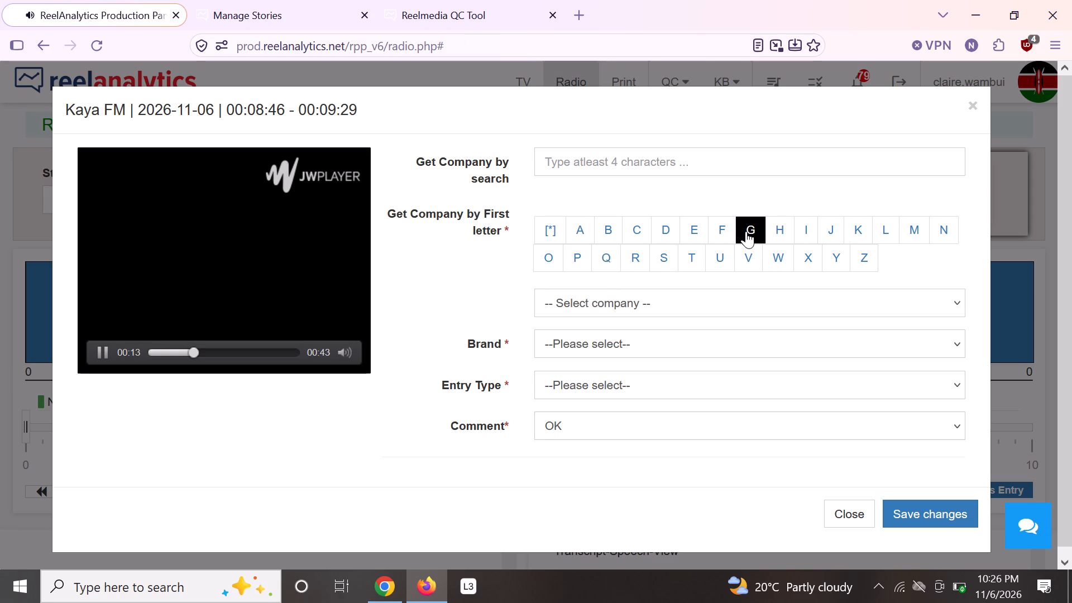
left_click(573, 295)
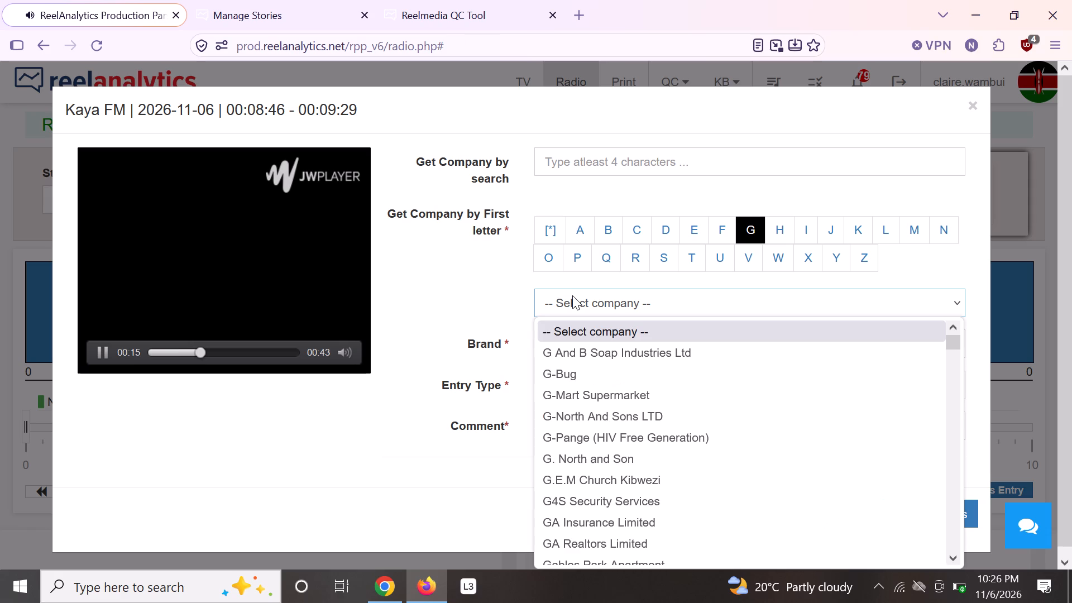
type("grain f")
key("g")
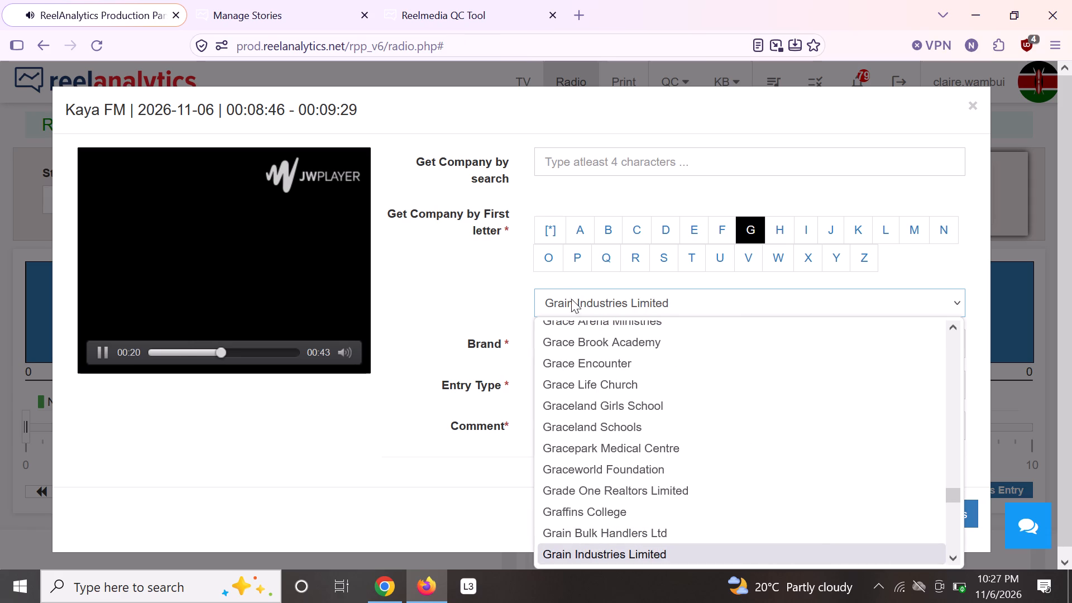
left_click(571, 302)
left_click(571, 302)
type("global f")
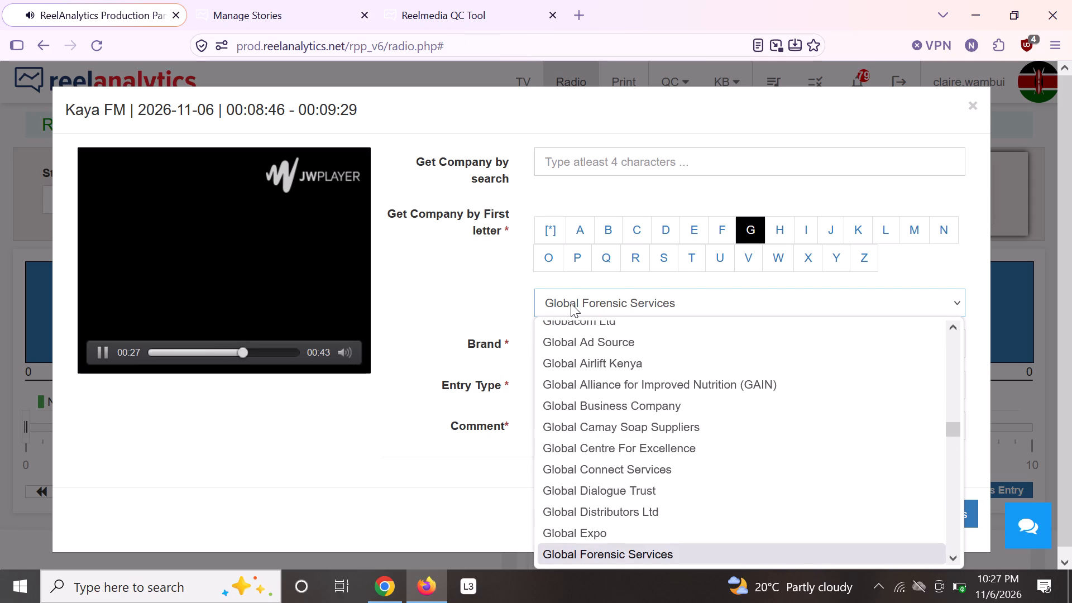
key("o")
left_click(686, 391)
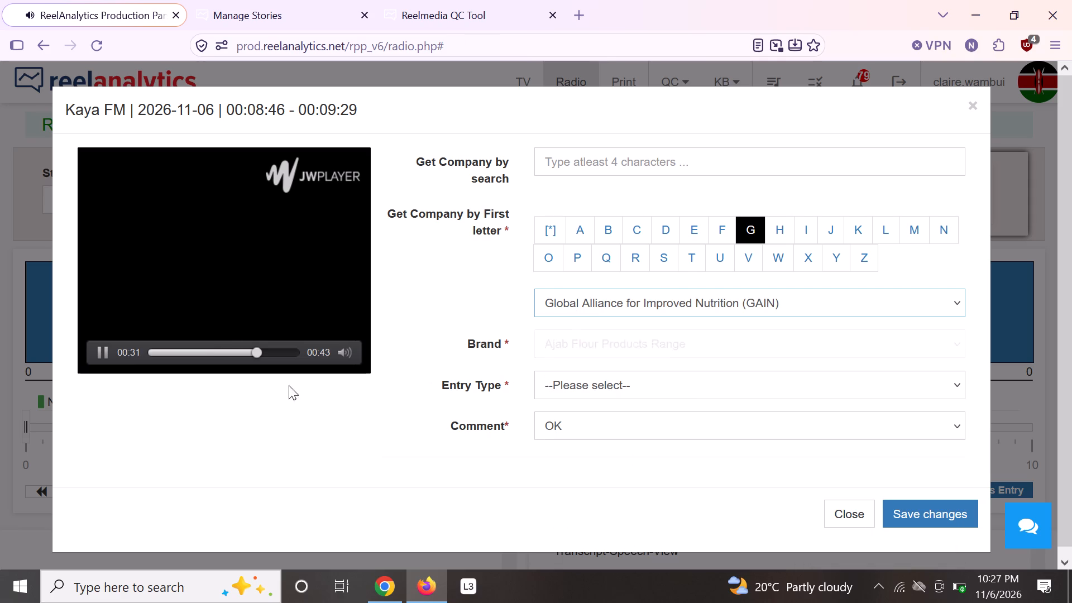
Replay the opening part of the 13:18:46 ad clip's recording.
left_click(185, 351)
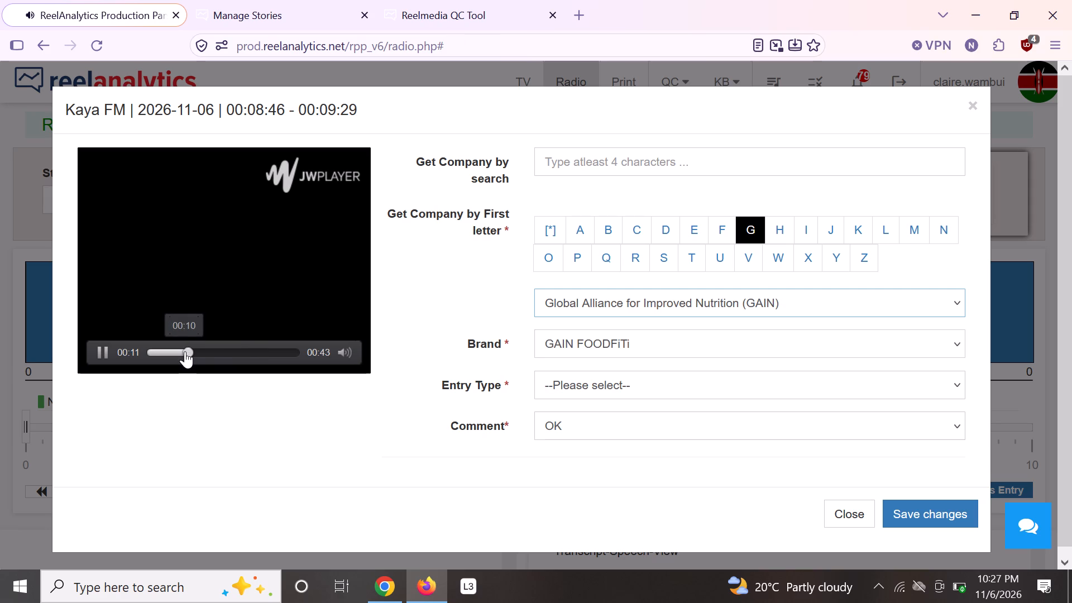
left_click(605, 386)
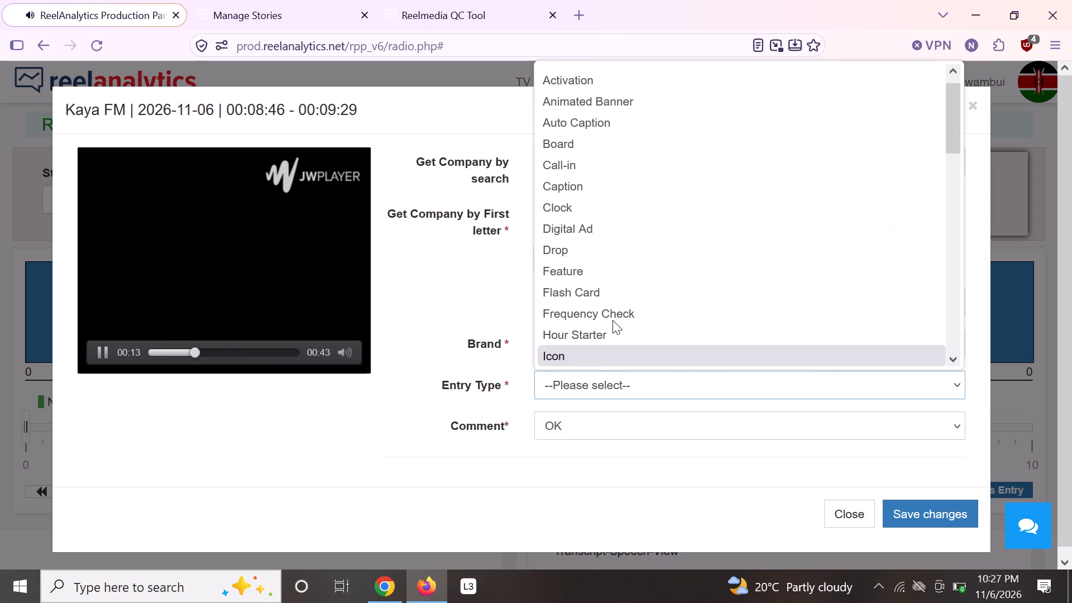
left_click(164, 357)
left_click(163, 353)
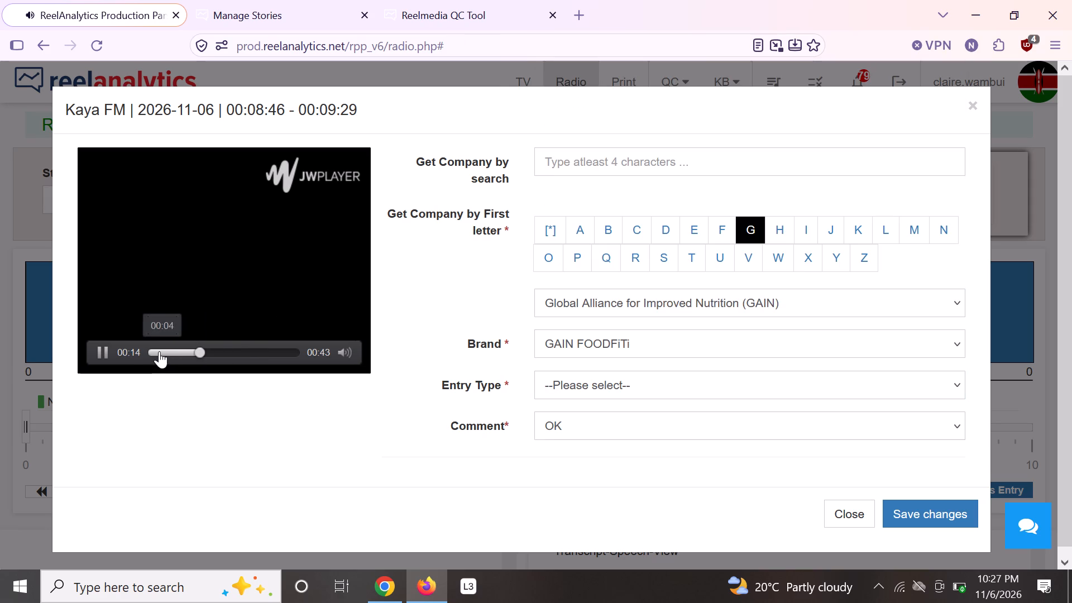
Lower the headphones' playback volume.
left_click(874, 588)
left_click(882, 528)
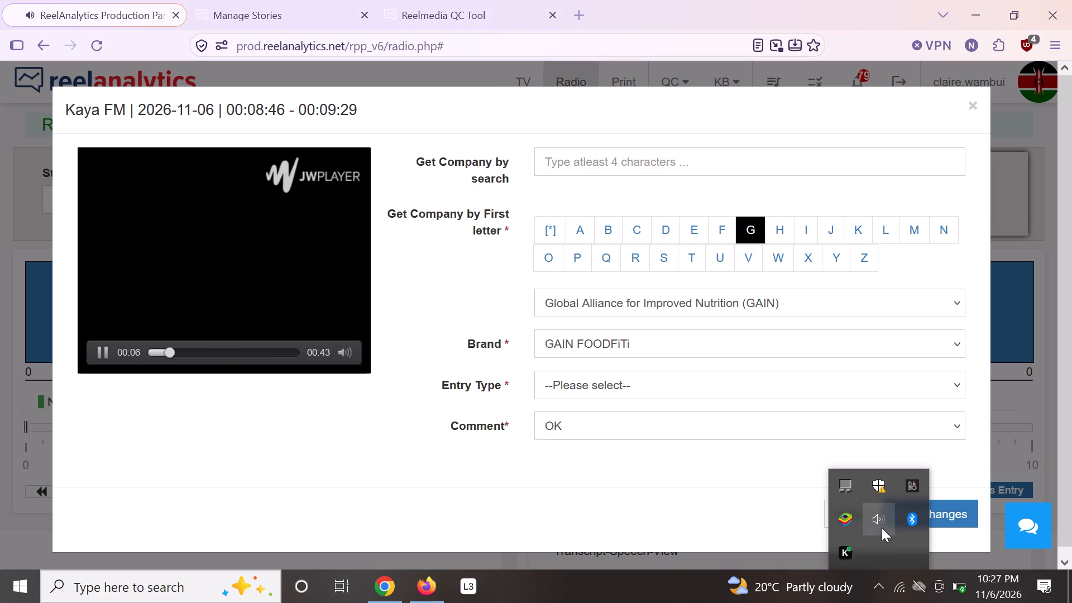
key("Left")
key("Left")
key("Left")
left_click(852, 548)
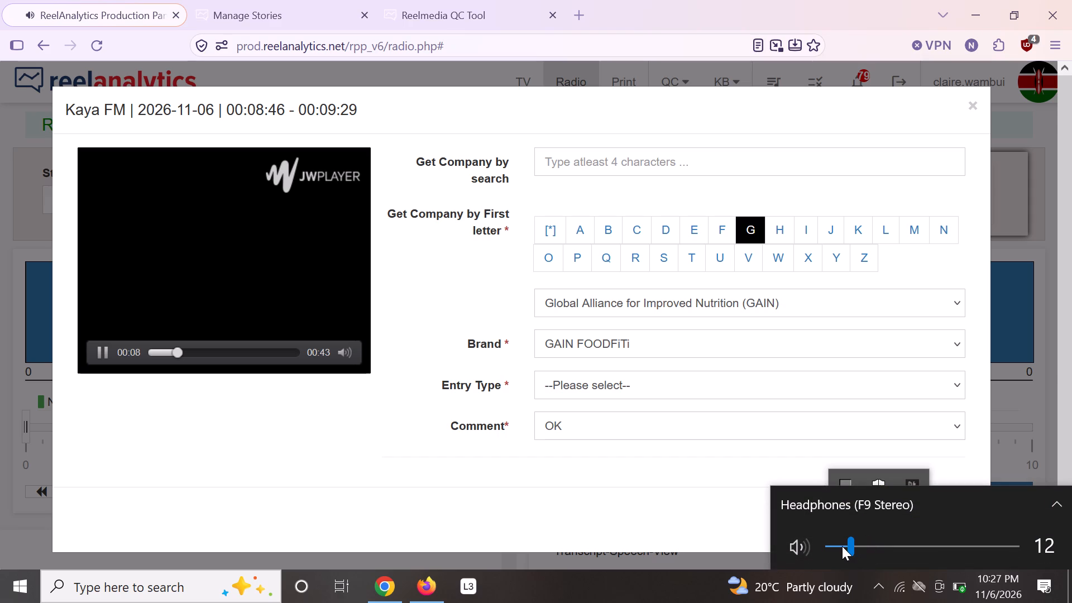
left_click(842, 546)
left_click(440, 452)
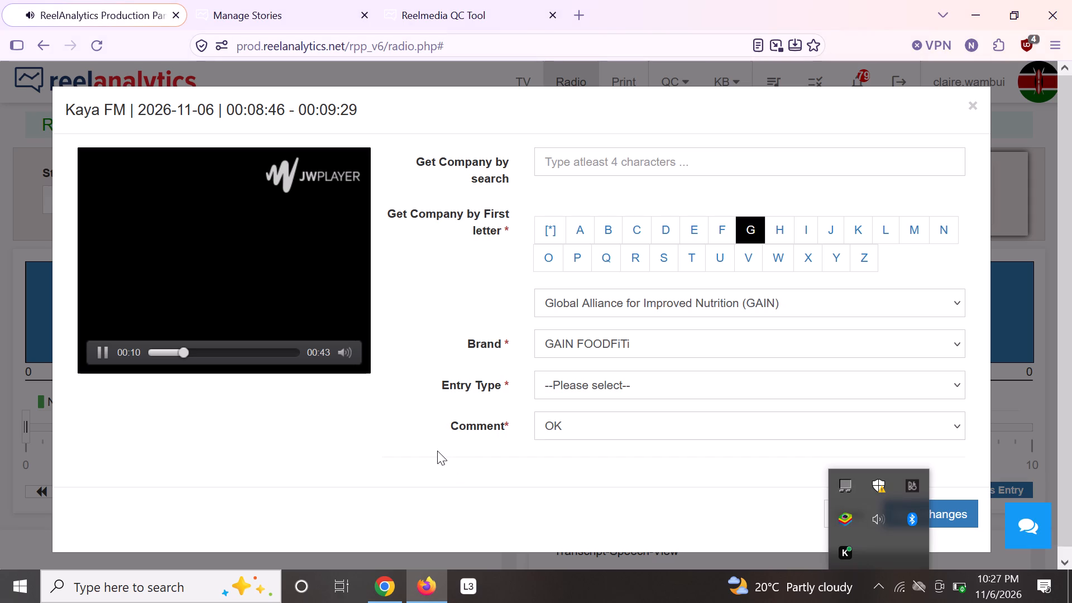
Set the clip's entry type to Frequency Check, save the tag and close the form.
left_click(611, 386)
scroll(628, 267, "down", 1)
scroll(628, 267, "up", 1)
scroll(628, 267, "down", 1)
scroll(628, 267, "up", 2)
scroll(629, 269, "down", 3)
scroll(654, 128, "up", 2)
scroll(654, 128, "down", 2)
scroll(654, 128, "up", 1)
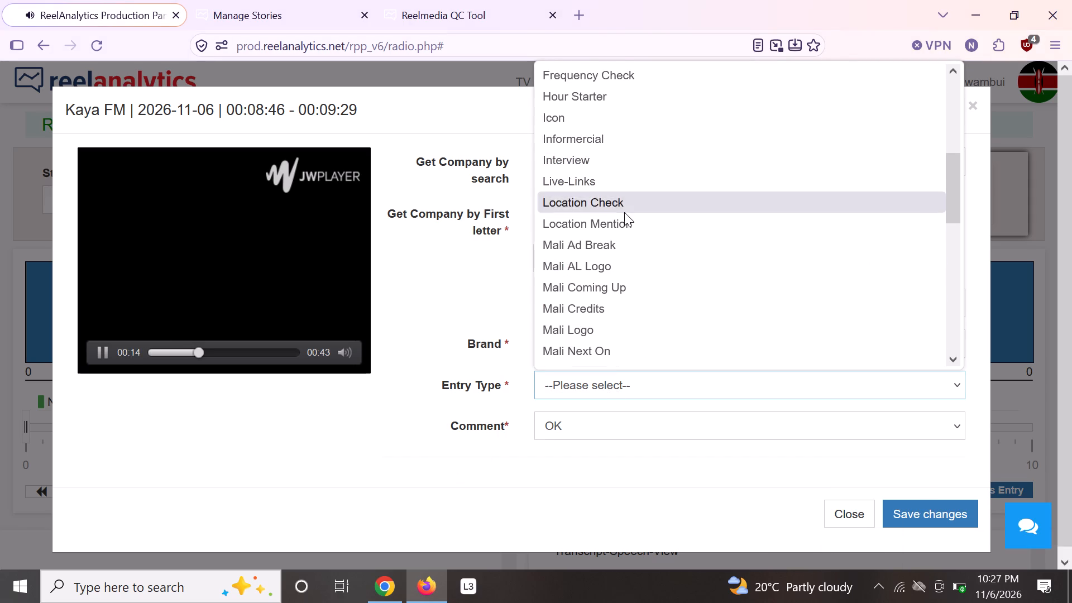
left_click_drag(192, 354, 139, 351)
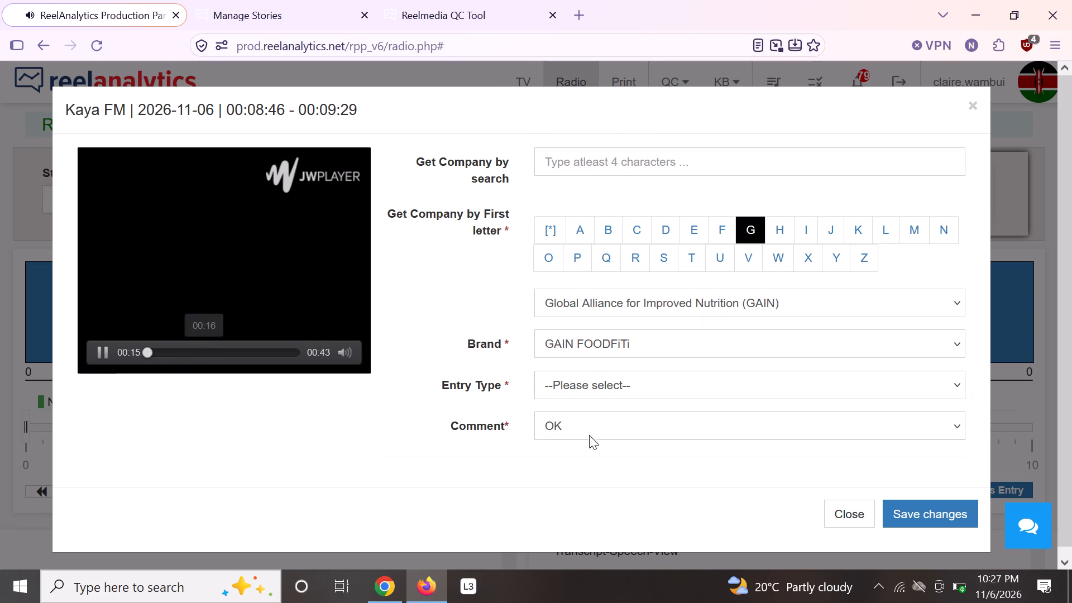
left_click(591, 385)
scroll(657, 286, "down", 1)
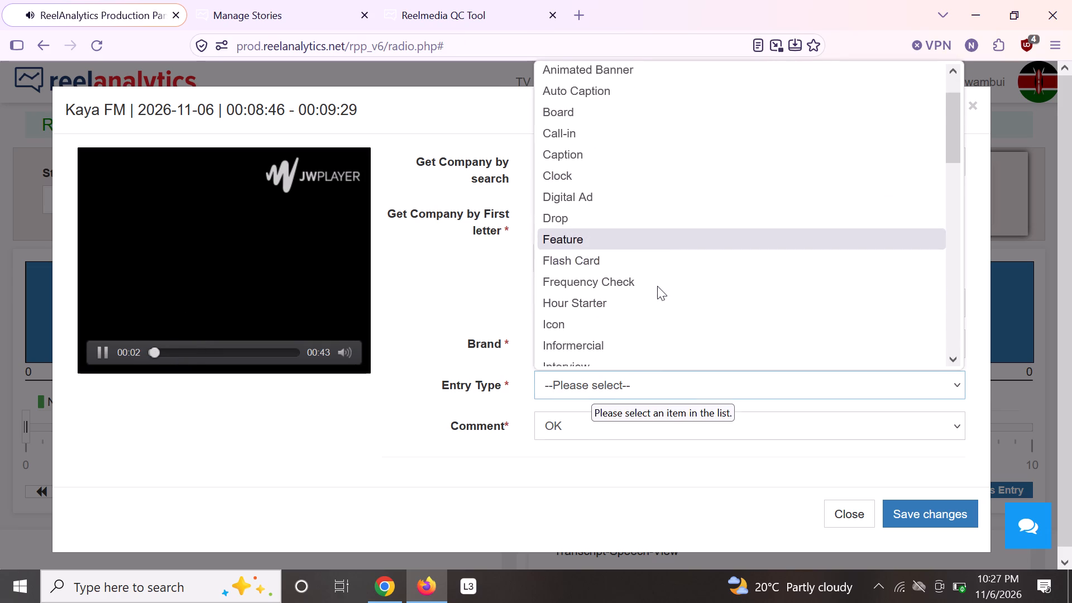
left_click(649, 204)
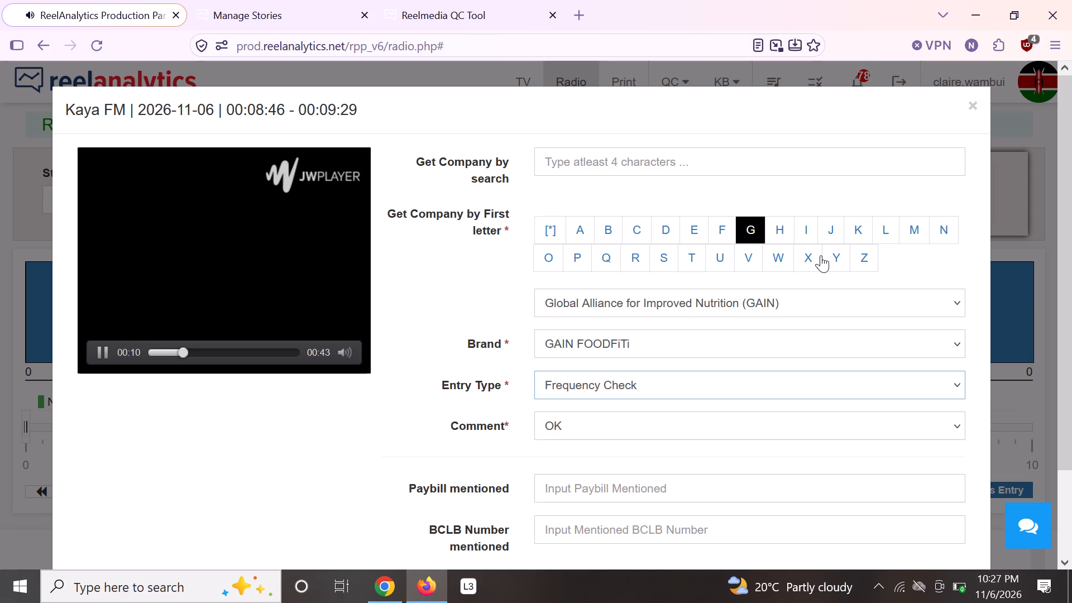
scroll(903, 316, "down", 4)
left_click(926, 500)
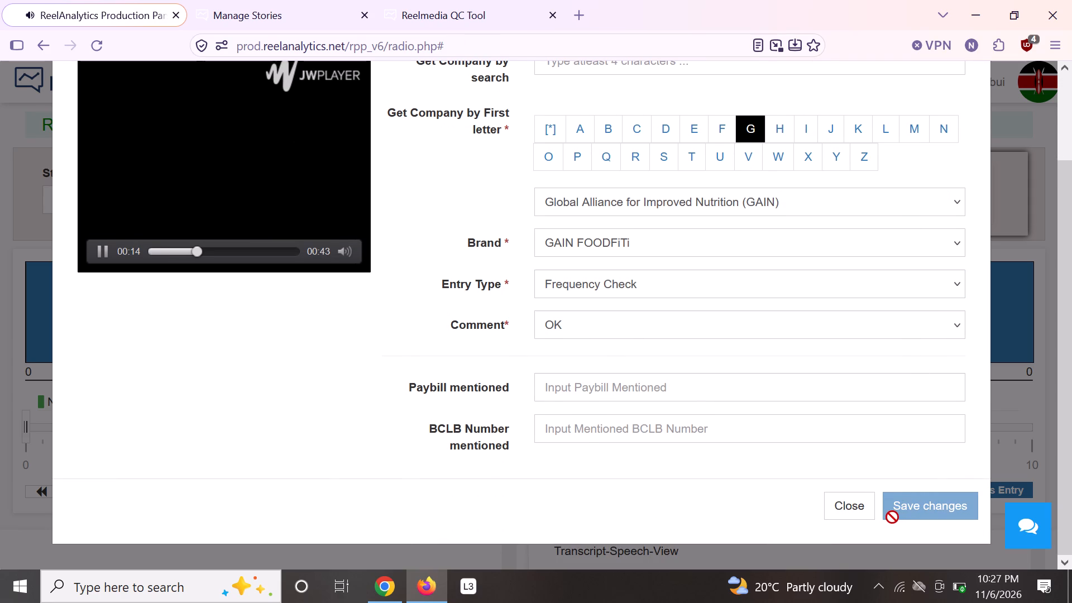
left_click(839, 564)
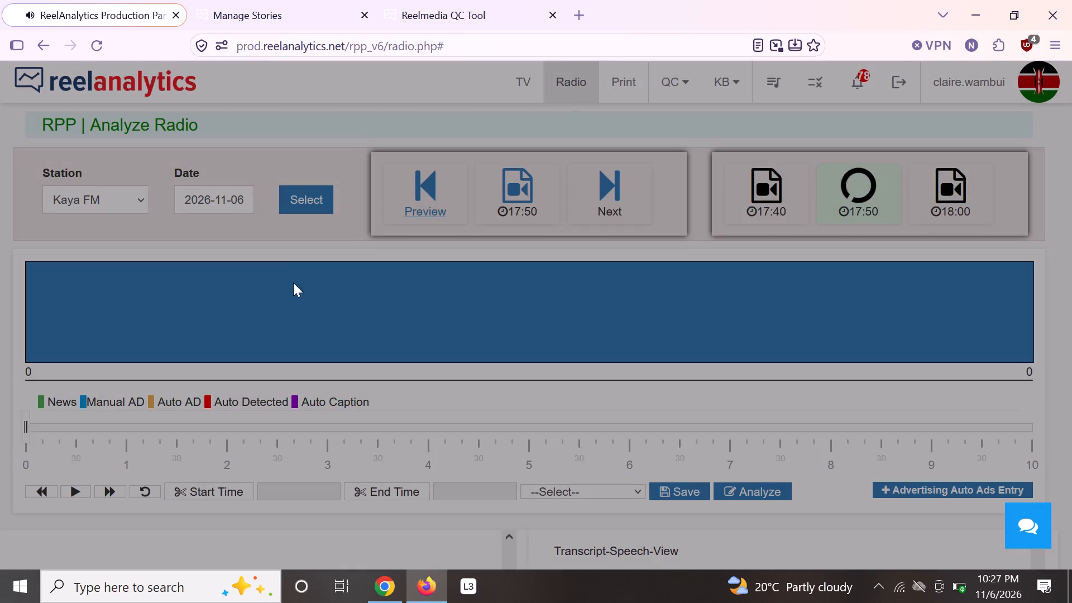
Reload the Kaya FM clips for 2026-11-06 and return to the Analysis Panel list.
left_click(315, 199)
scroll(513, 288, "down", 6)
scroll(525, 305, "up", 1)
scroll(525, 305, "down", 3)
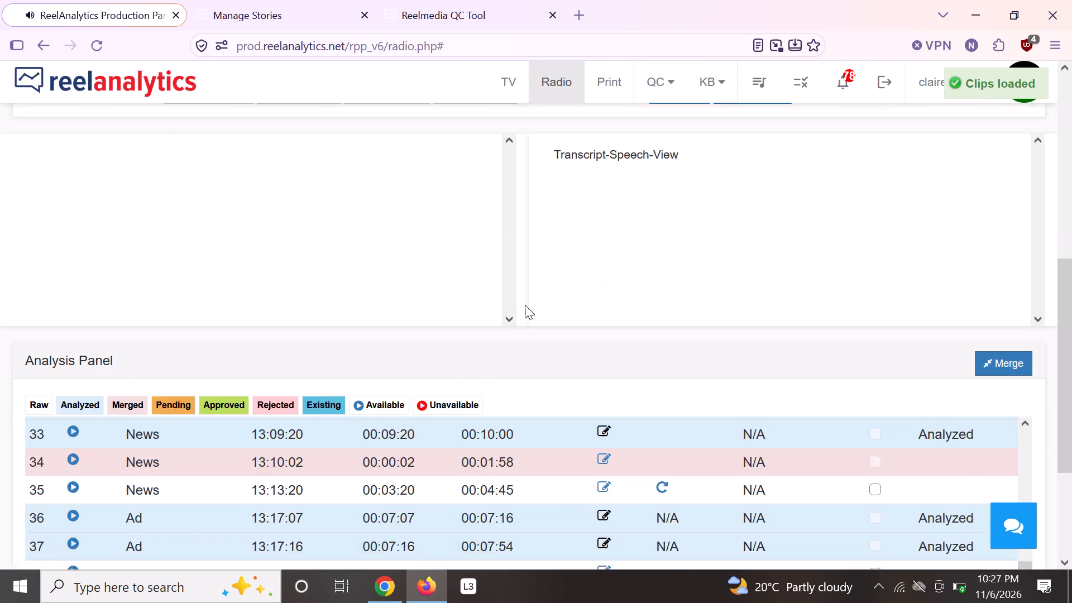
scroll(534, 317, "down", 2)
scroll(534, 319, "up", 1)
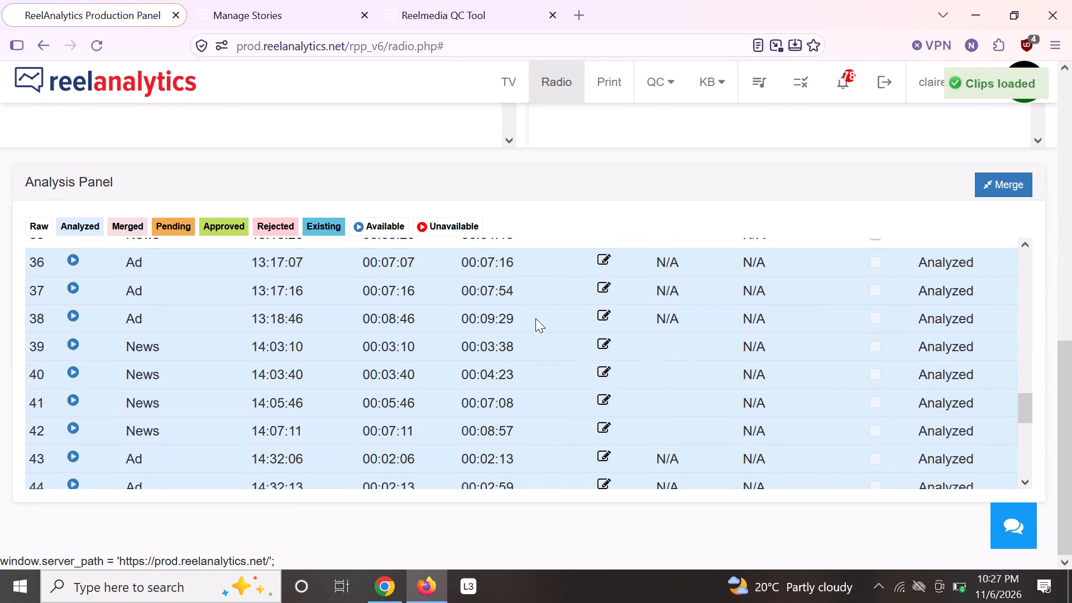
Open the raw 14:32:13 ad clip, play its recording briefly and close it without tagging.
scroll(535, 319, "down", 2)
left_click(603, 358)
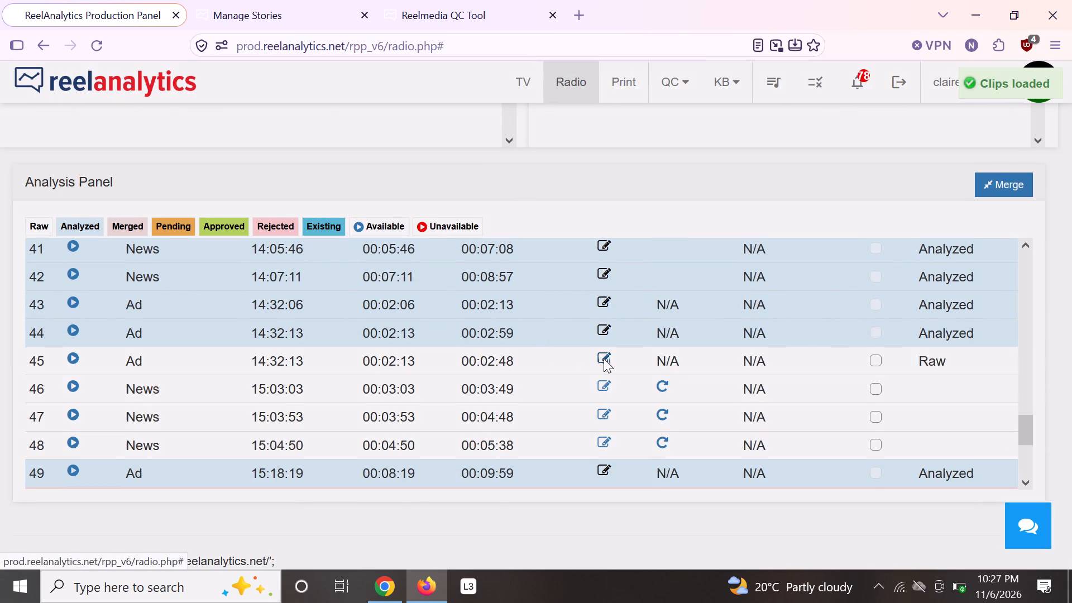
left_click(228, 269)
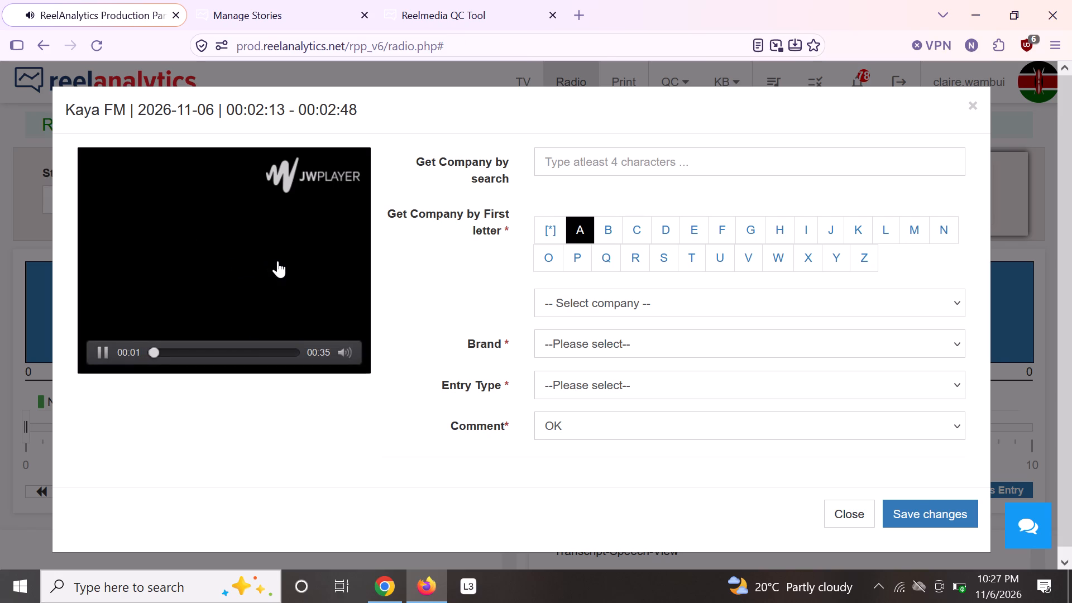
left_click(973, 109)
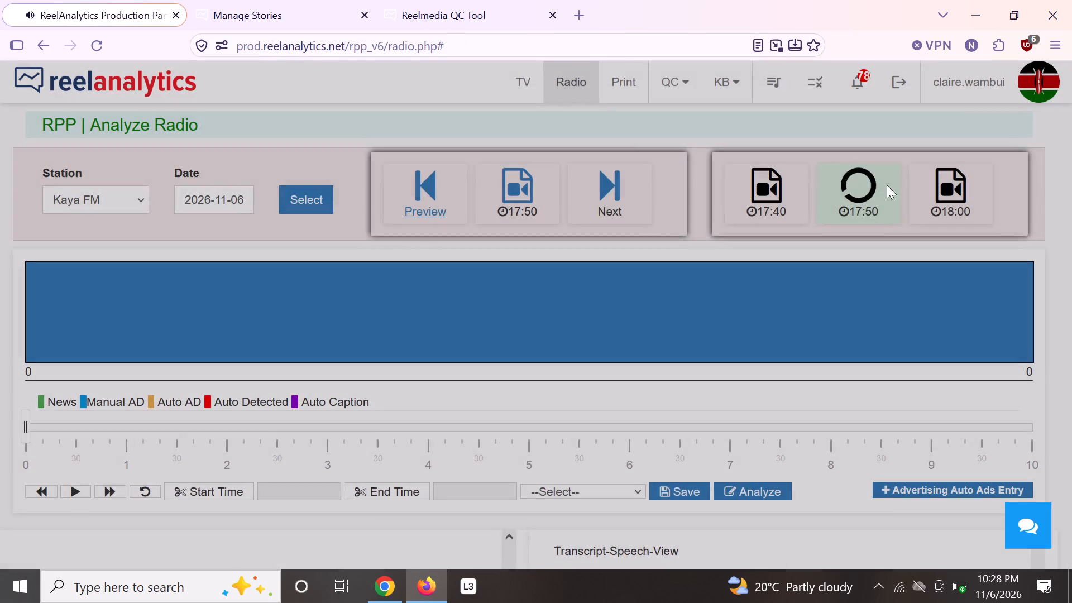
Open the unanalysed 13:13:20 news clip for analysis and play its recording.
scroll(634, 335, "down", 6)
scroll(634, 338, "up", 1)
scroll(636, 426, "up", 3)
scroll(636, 426, "down", 1)
scroll(635, 426, "up", 1)
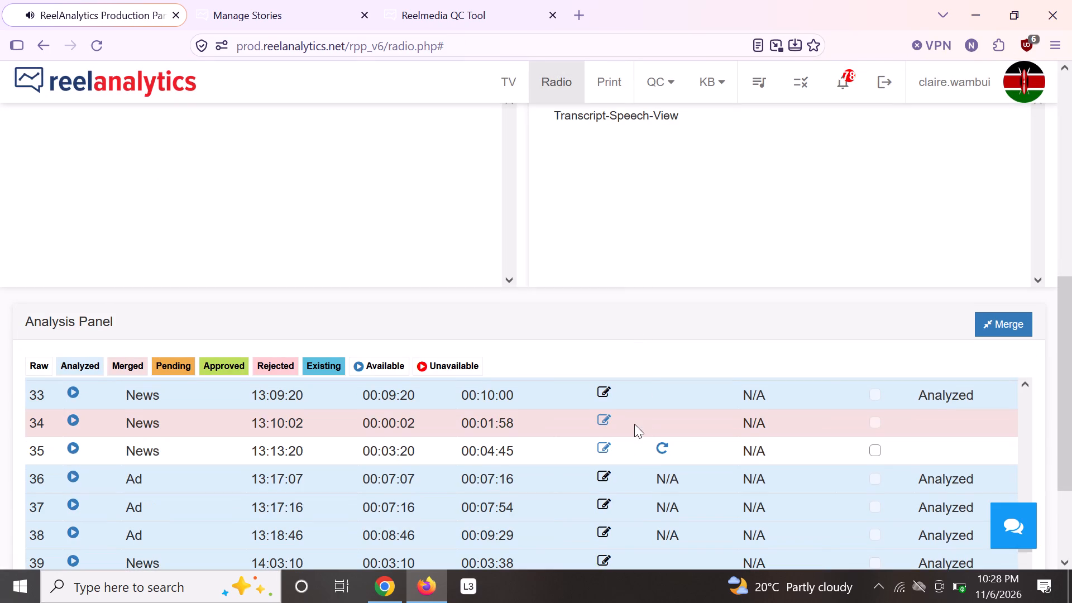
left_click(604, 448)
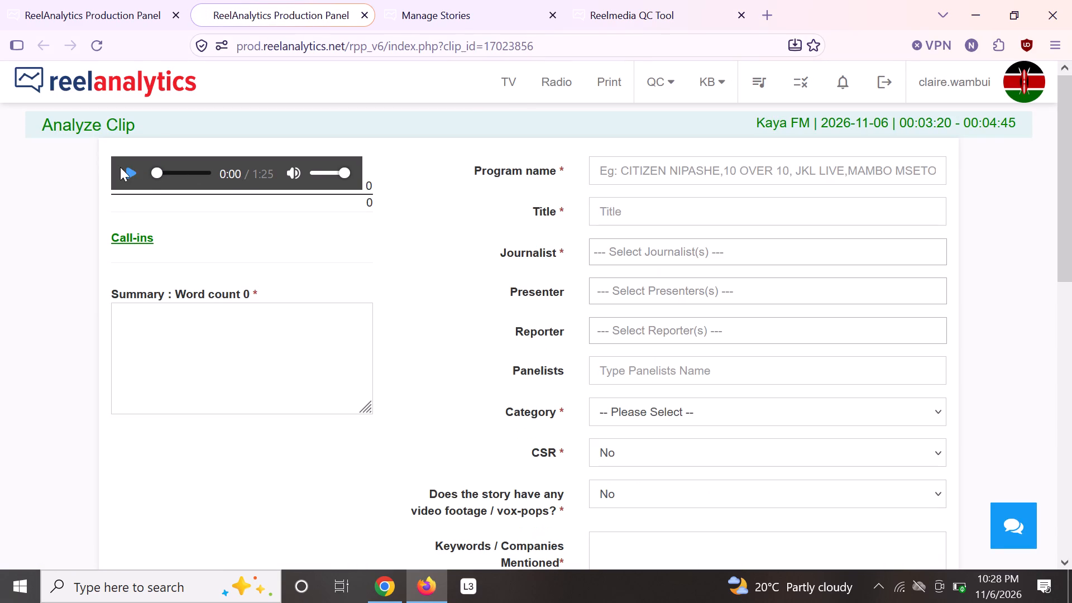
left_click(120, 167)
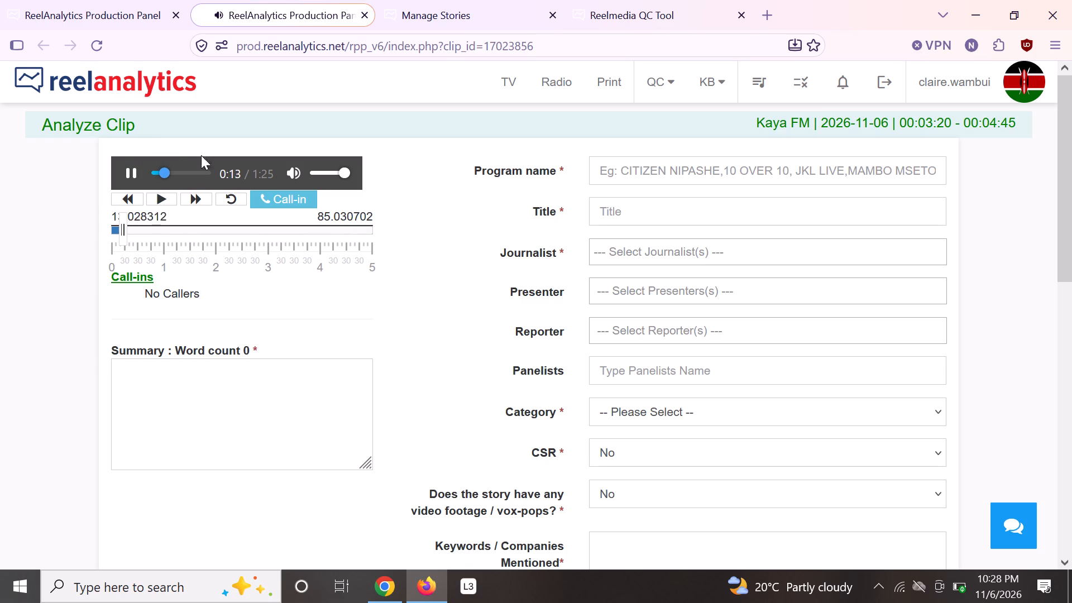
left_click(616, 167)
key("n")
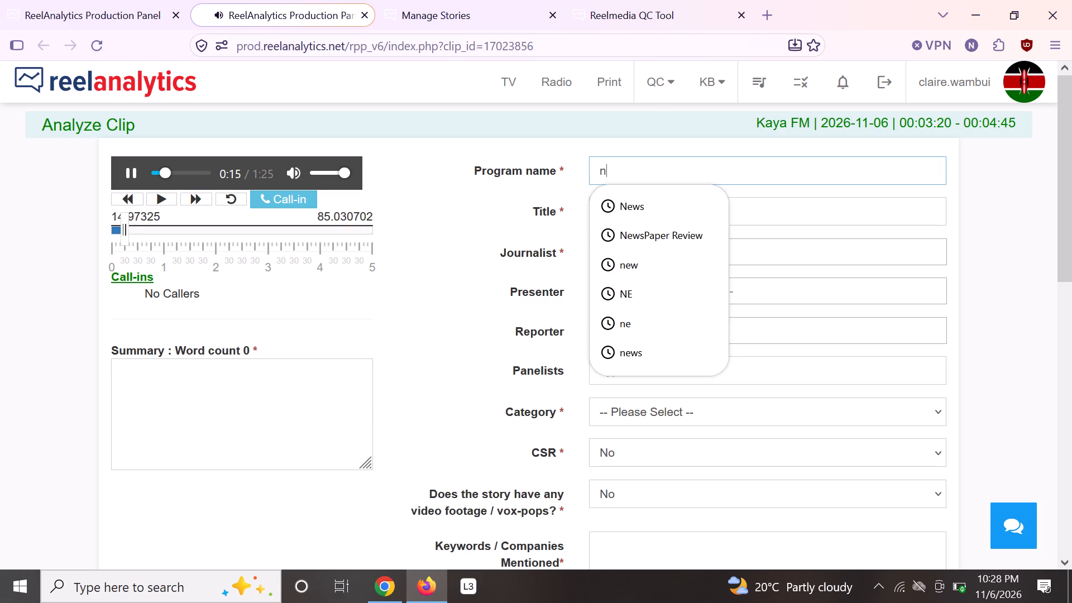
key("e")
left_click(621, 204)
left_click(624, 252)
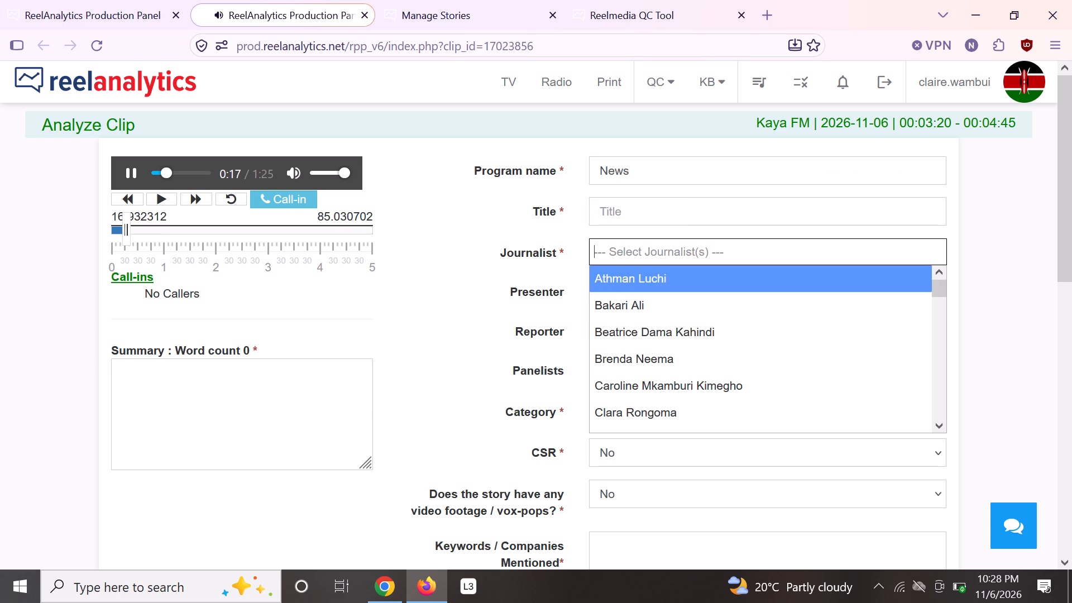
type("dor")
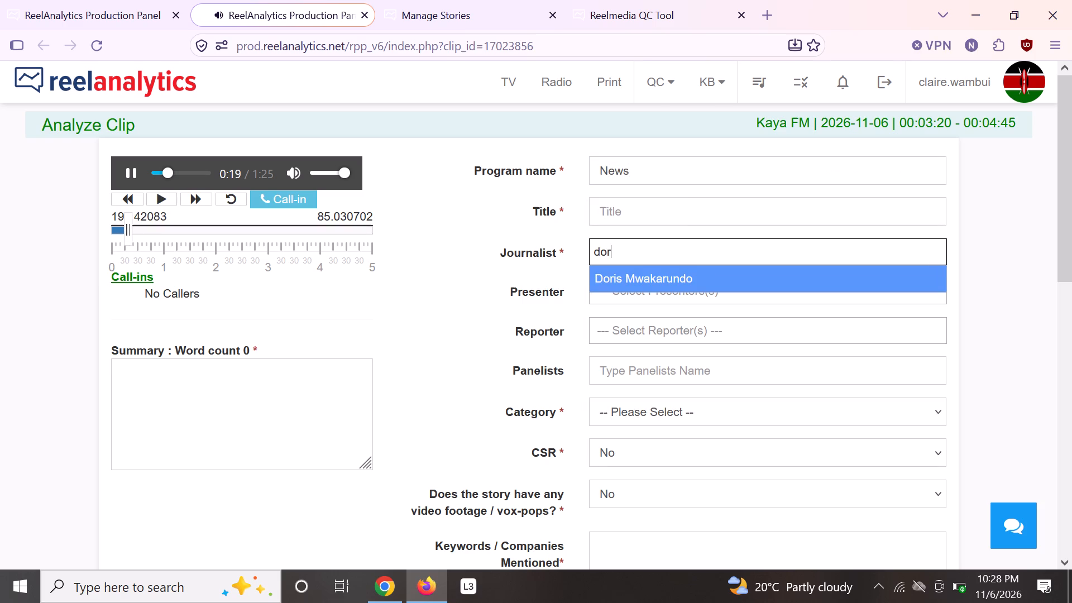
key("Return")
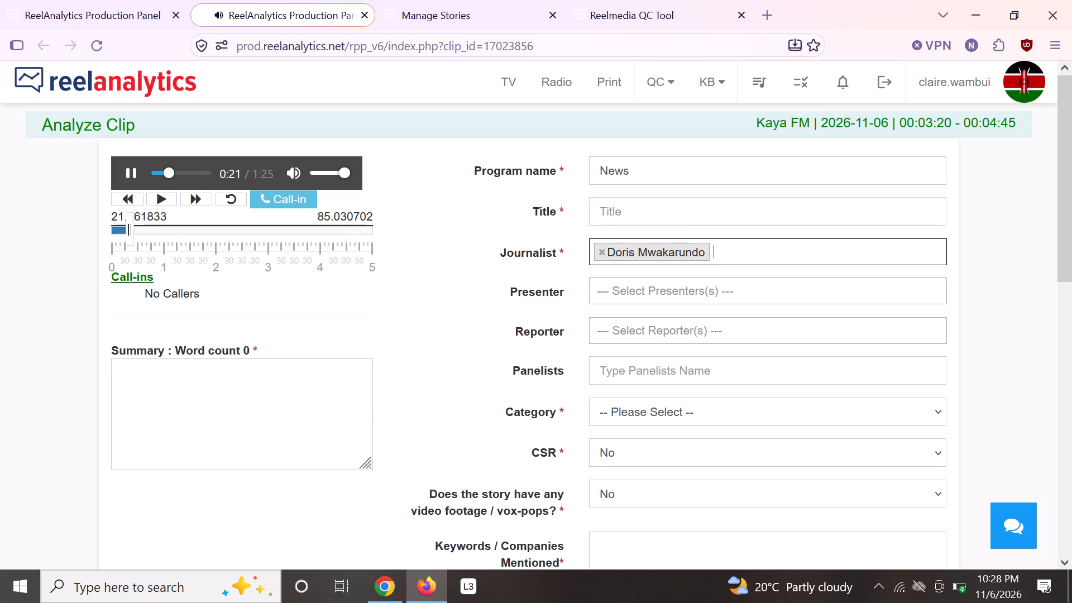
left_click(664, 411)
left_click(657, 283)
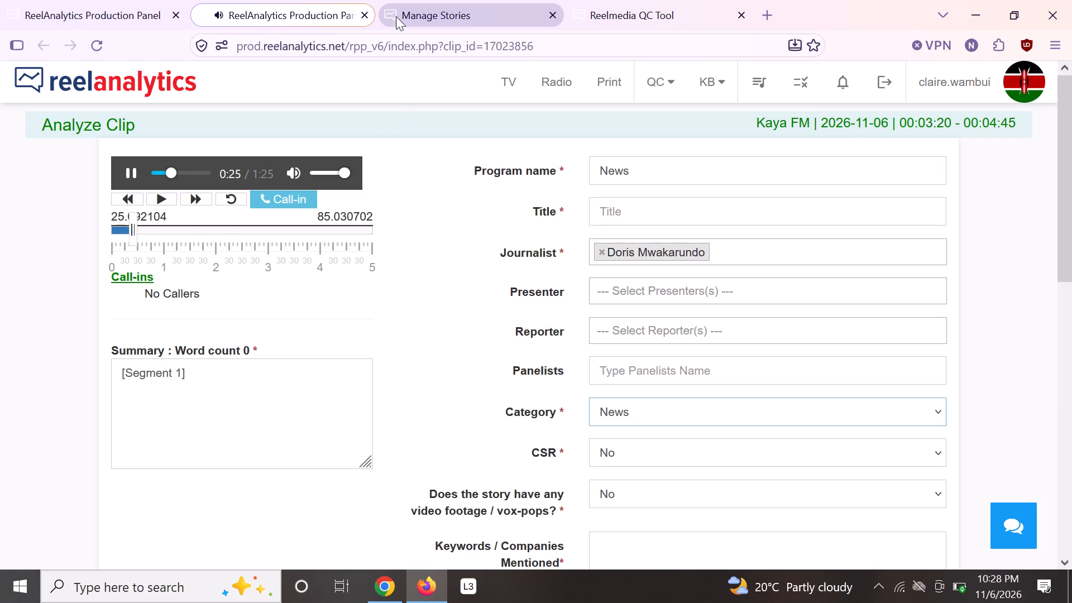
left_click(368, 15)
Look back through the Analysis Panel list to its start for clips that are still raw.
scroll(572, 486, "down", 1)
scroll(572, 486, "up", 1)
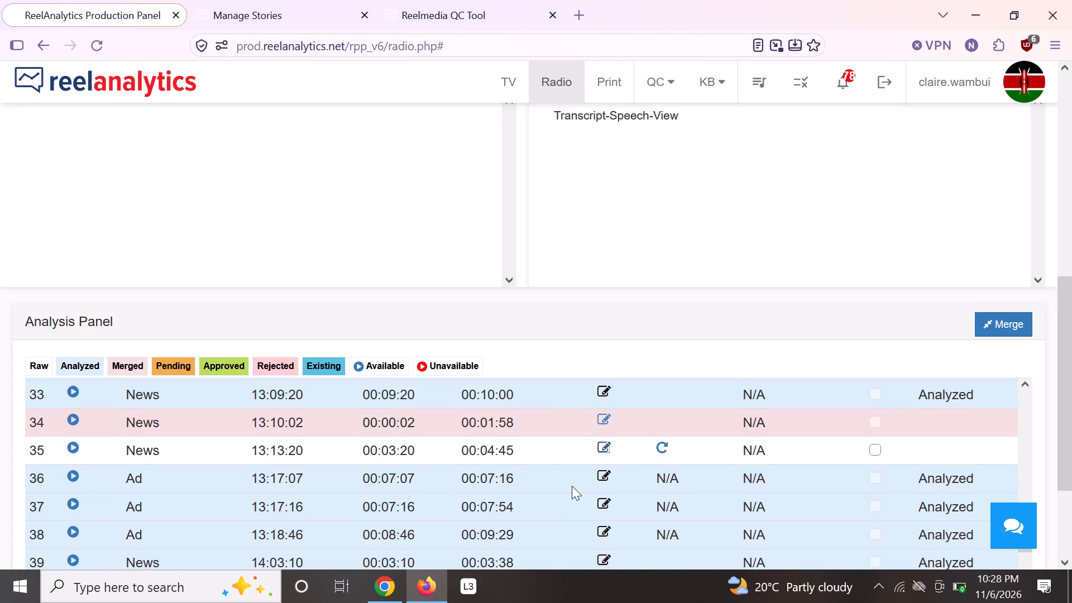
scroll(572, 486, "up", 2)
scroll(586, 476, "down", 2)
scroll(586, 476, "up", 2)
scroll(586, 476, "down", 1)
scroll(586, 476, "up", 1)
scroll(586, 476, "down", 1)
scroll(586, 474, "up", 2)
scroll(586, 475, "down", 4)
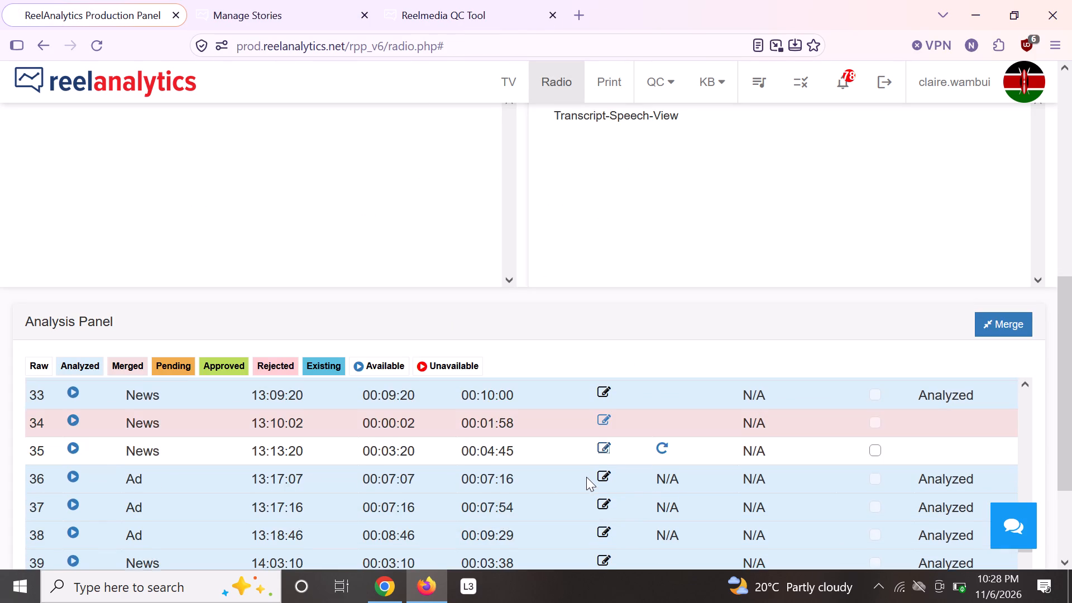
scroll(586, 477, "down", 2)
scroll(586, 474, "up", 3)
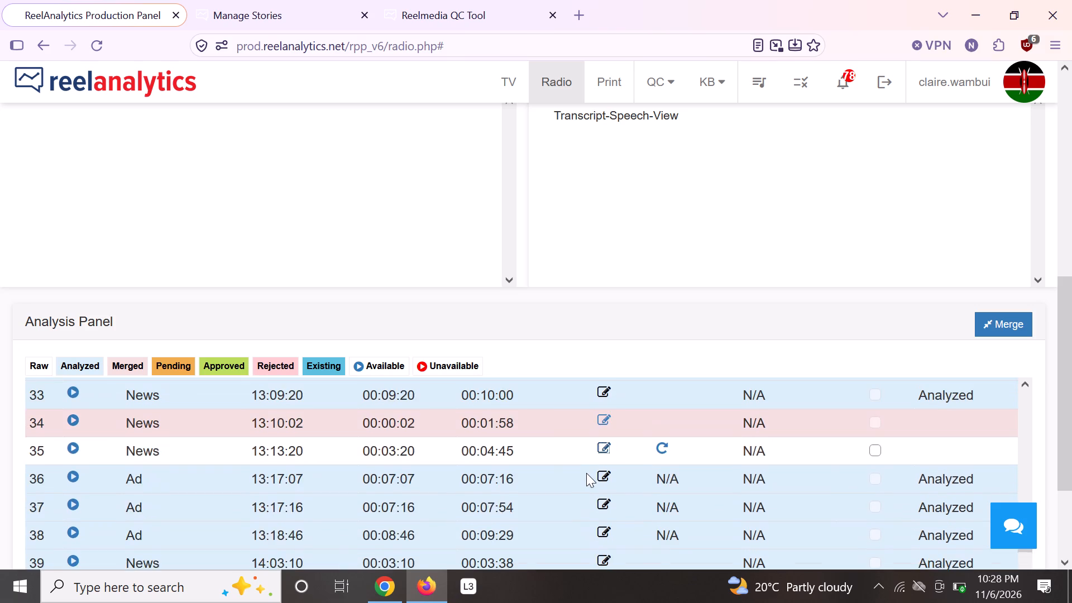
scroll(587, 473, "up", 8)
scroll(587, 468, "down", 2)
scroll(587, 468, "up", 1)
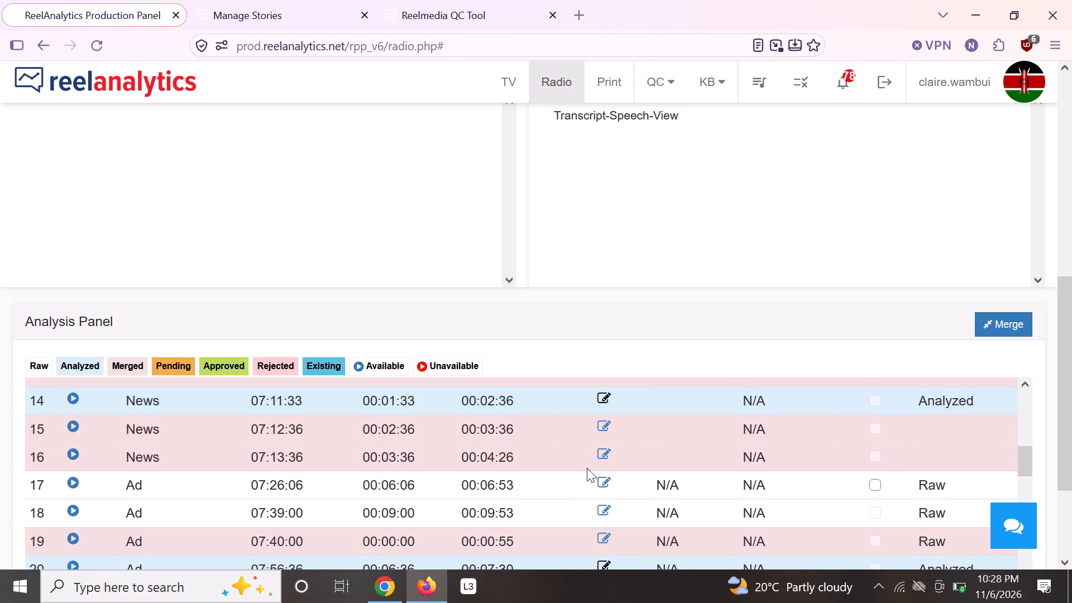
scroll(587, 469, "down", 1)
scroll(587, 469, "up", 1)
scroll(587, 469, "down", 3)
scroll(590, 463, "up", 3)
scroll(591, 465, "down", 2)
scroll(591, 465, "up", 4)
scroll(592, 465, "down", 1)
scroll(592, 465, "up", 2)
scroll(592, 465, "down", 1)
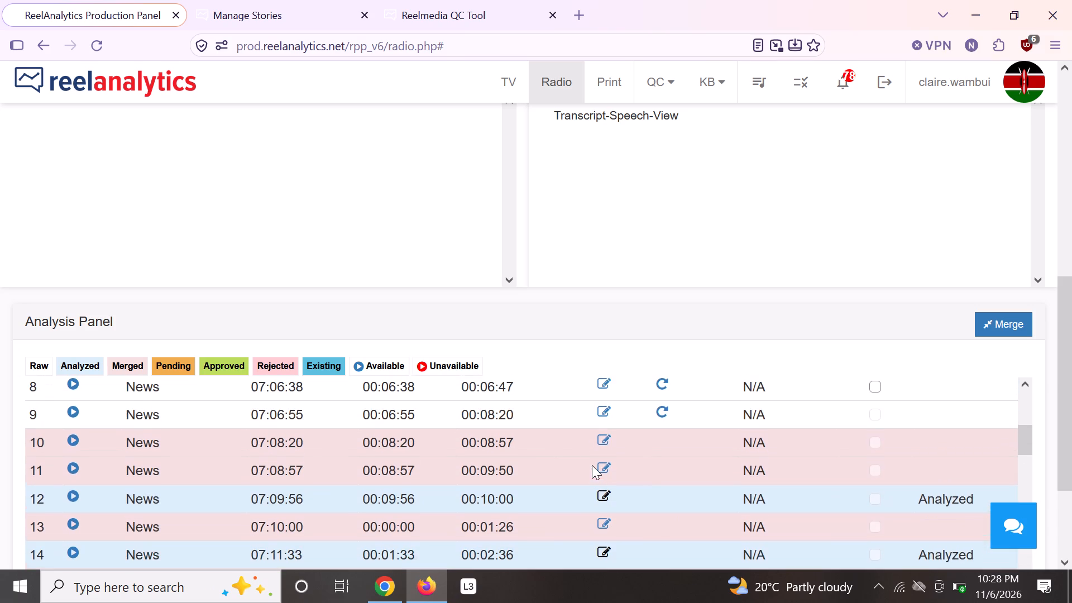
scroll(630, 458, "up", 2)
scroll(630, 458, "down", 2)
scroll(630, 458, "up", 2)
scroll(630, 458, "down", 2)
scroll(629, 457, "up", 4)
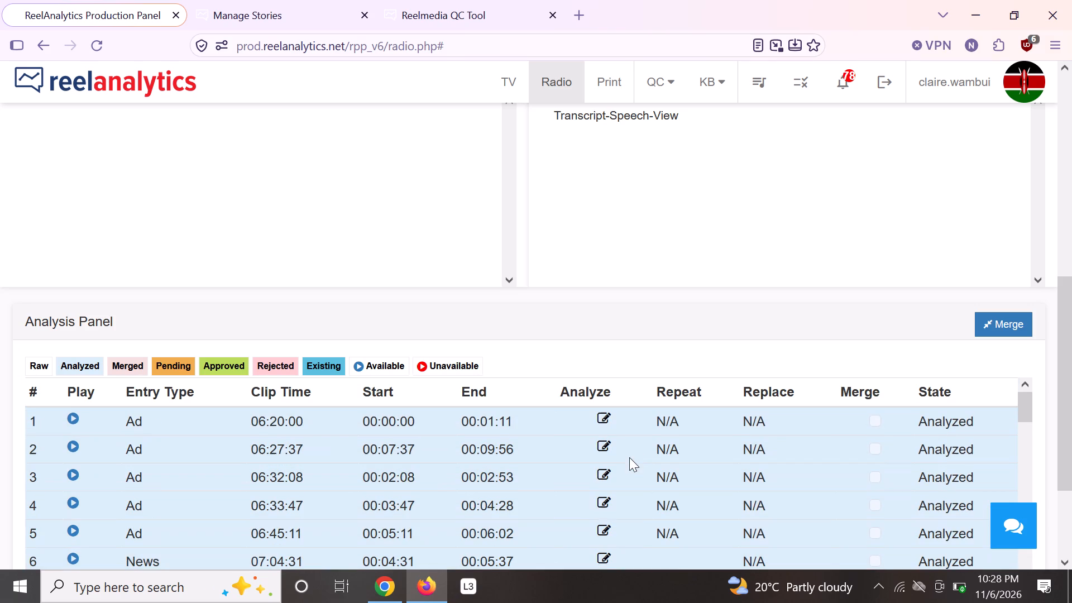
scroll(1071, 473, "down", 2)
scroll(1071, 480, "up", 1)
scroll(1071, 480, "down", 2)
scroll(1071, 480, "up", 2)
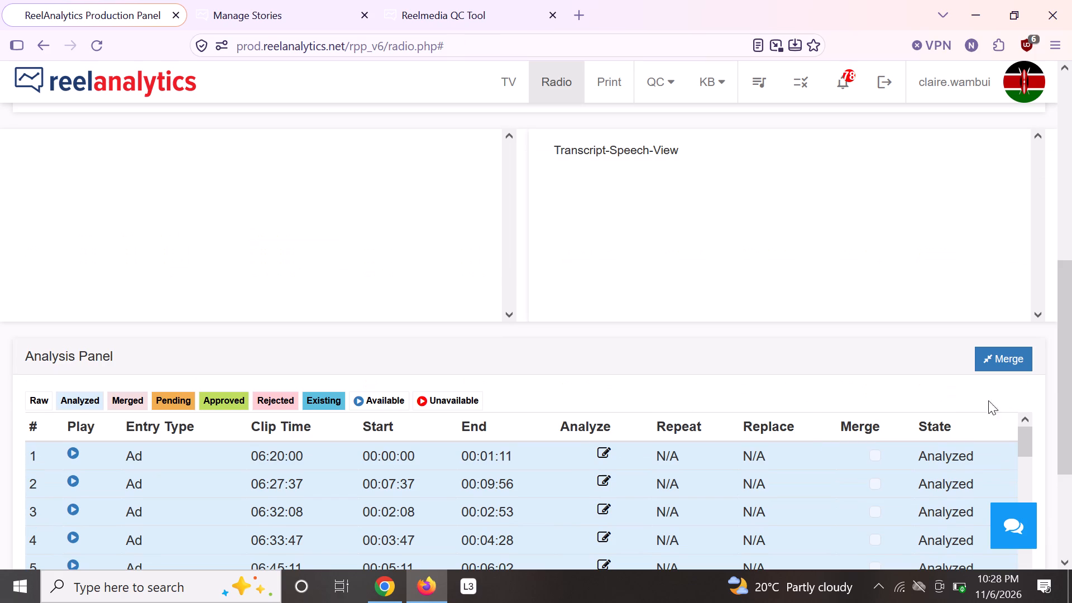
Open the raw 07:39:00 ad clip for tagging and play its recording.
scroll(1070, 409, "down", 1)
left_click_drag(1070, 409, 1071, 496)
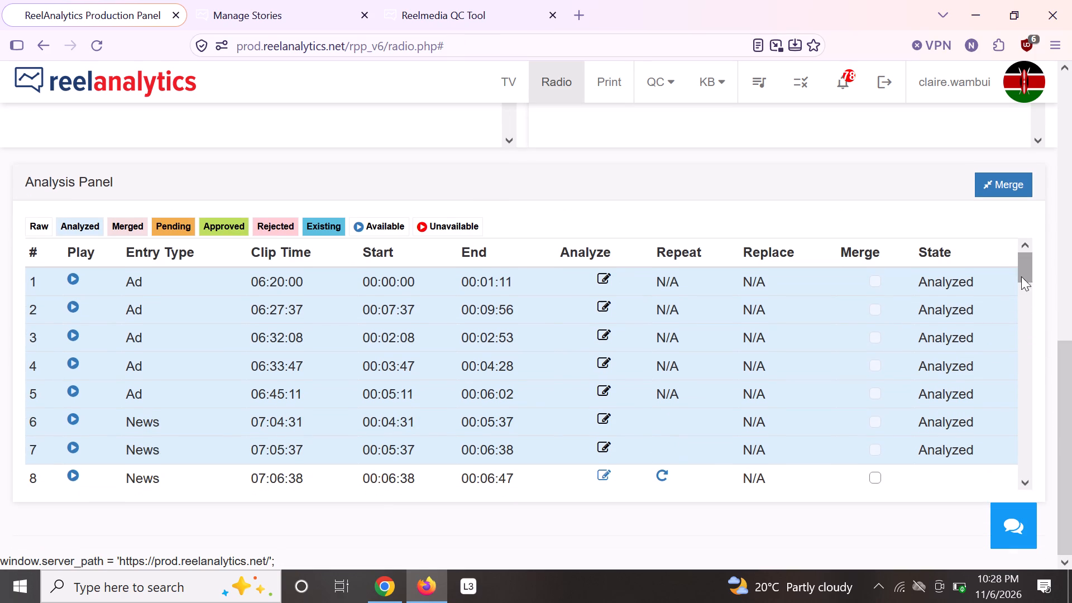
left_click_drag(1025, 267, 1028, 329)
left_click(602, 314)
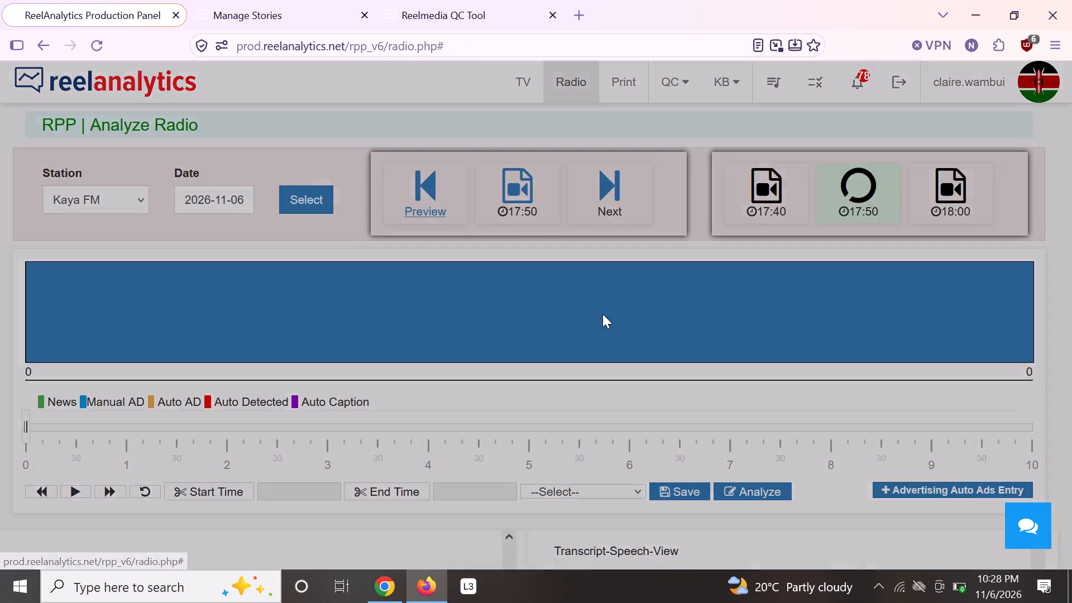
left_click(235, 262)
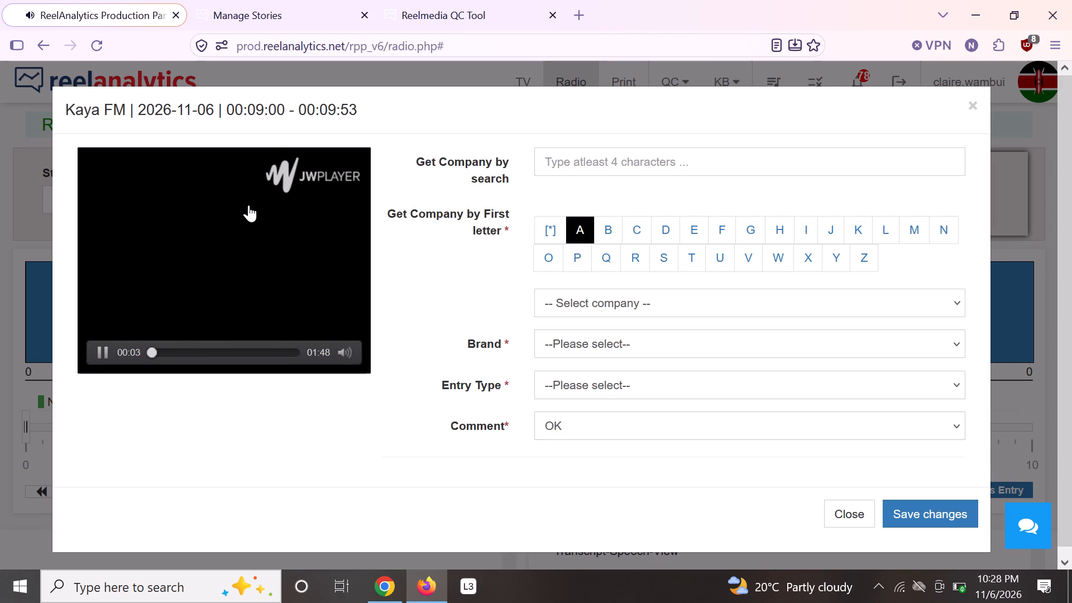
Consult the QC log's Ziidi Shariah entries, and set the 07:39:00 ad clip's company to Safaricom PLC and brand to Ziidi Shariah.
left_click(451, 1)
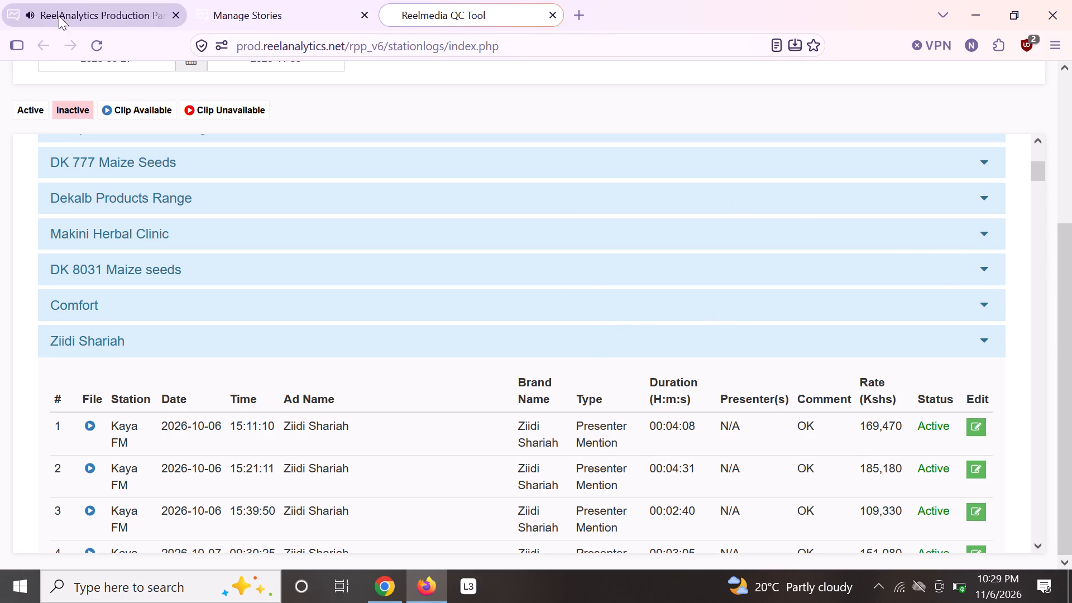
left_click(81, 12)
left_click(664, 262)
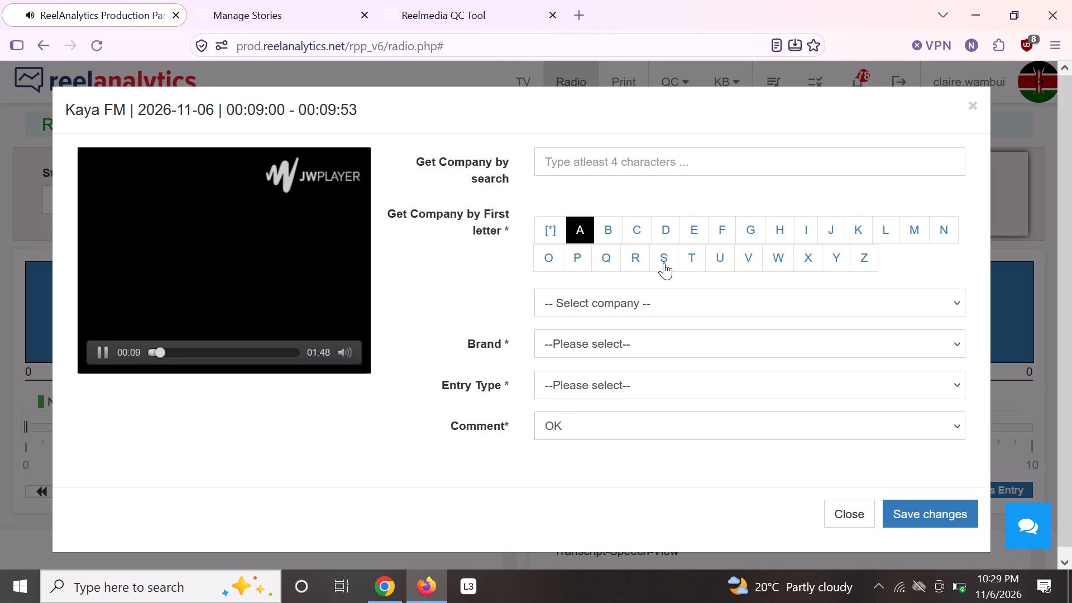
left_click(594, 304)
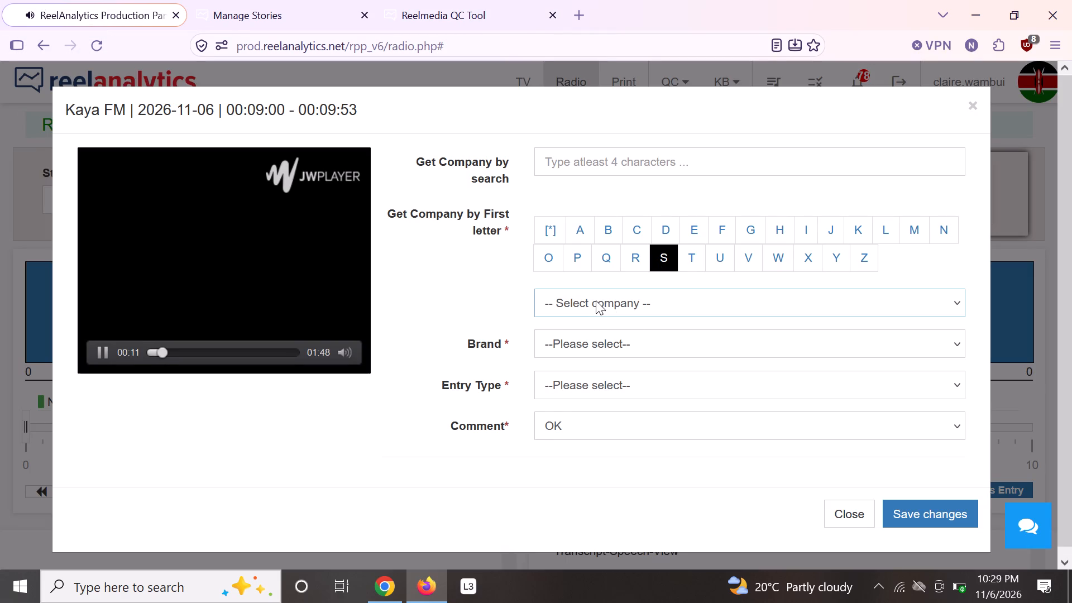
key("d")
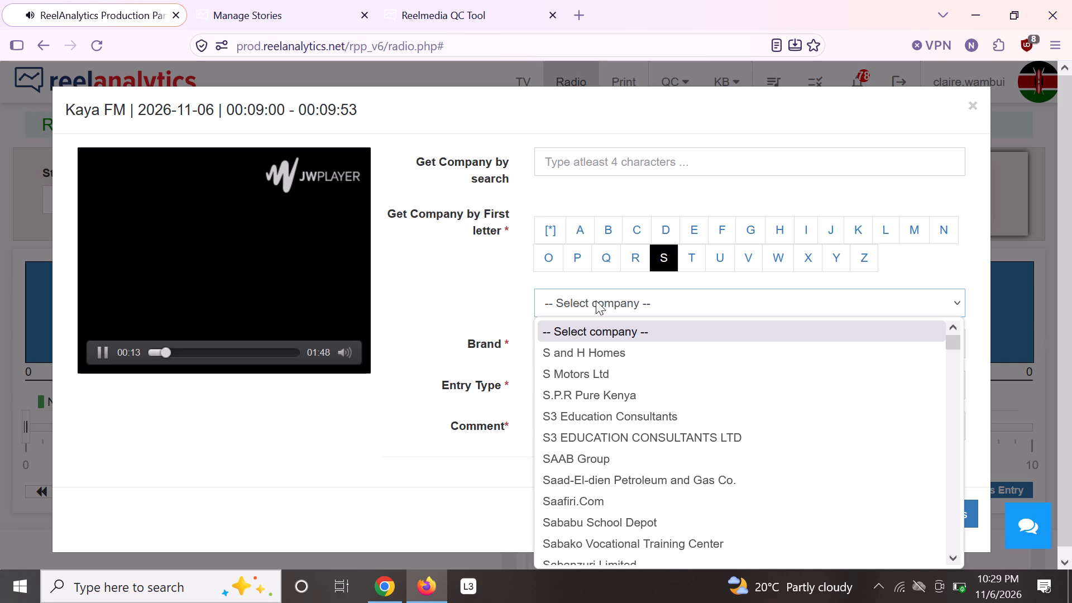
type("safaricom")
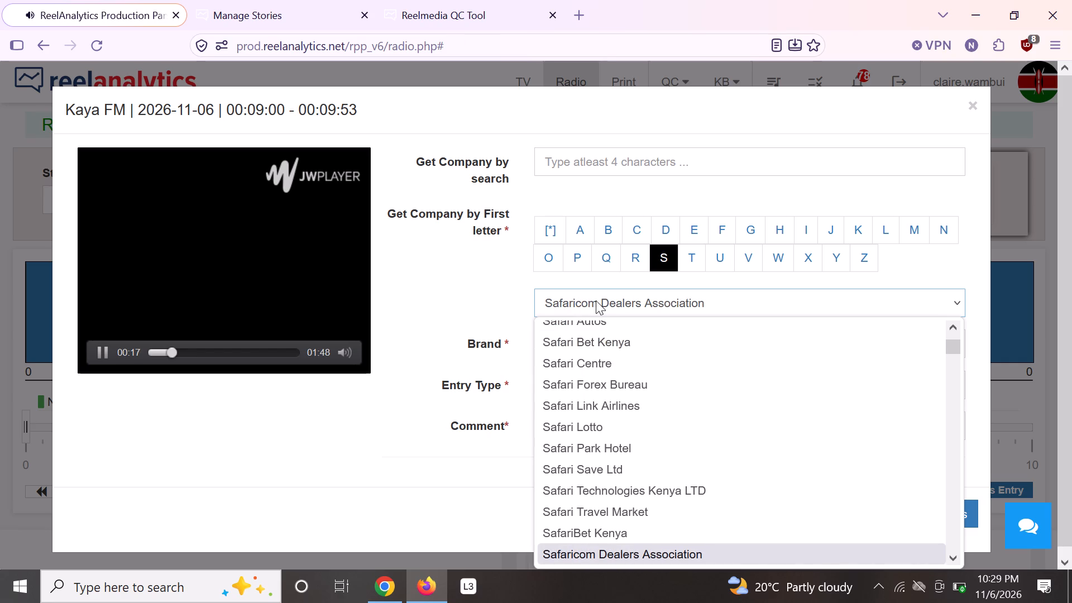
key("p")
key("Down")
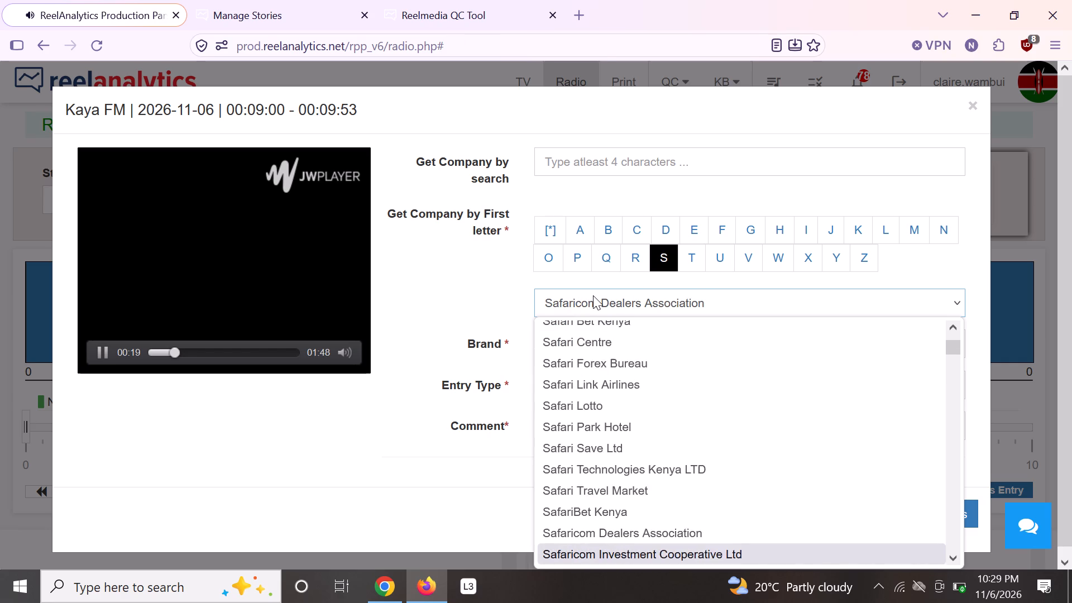
key("Down")
key("Return")
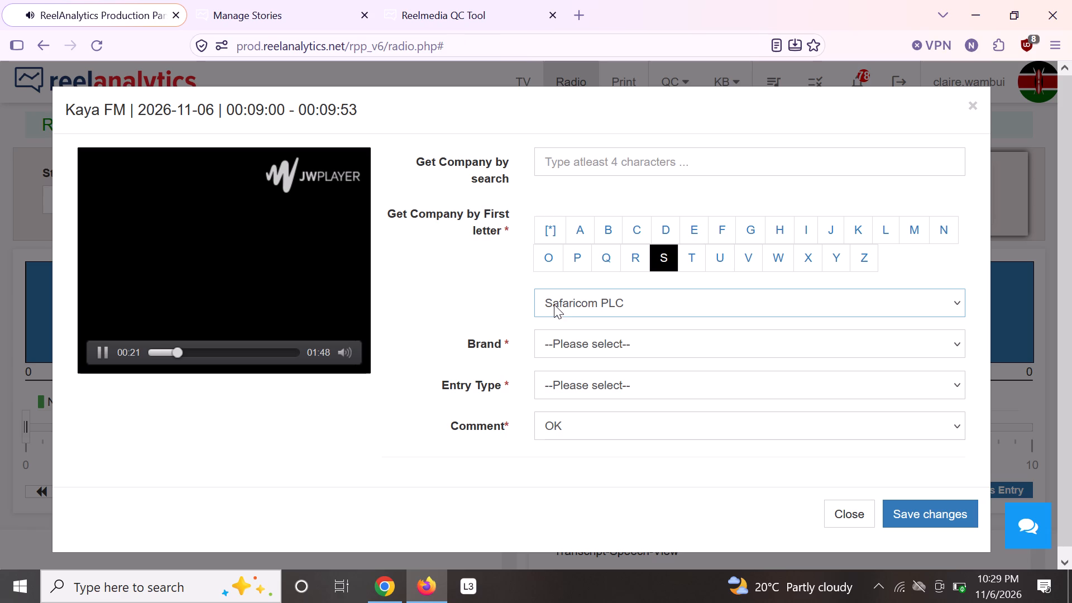
left_click(591, 344)
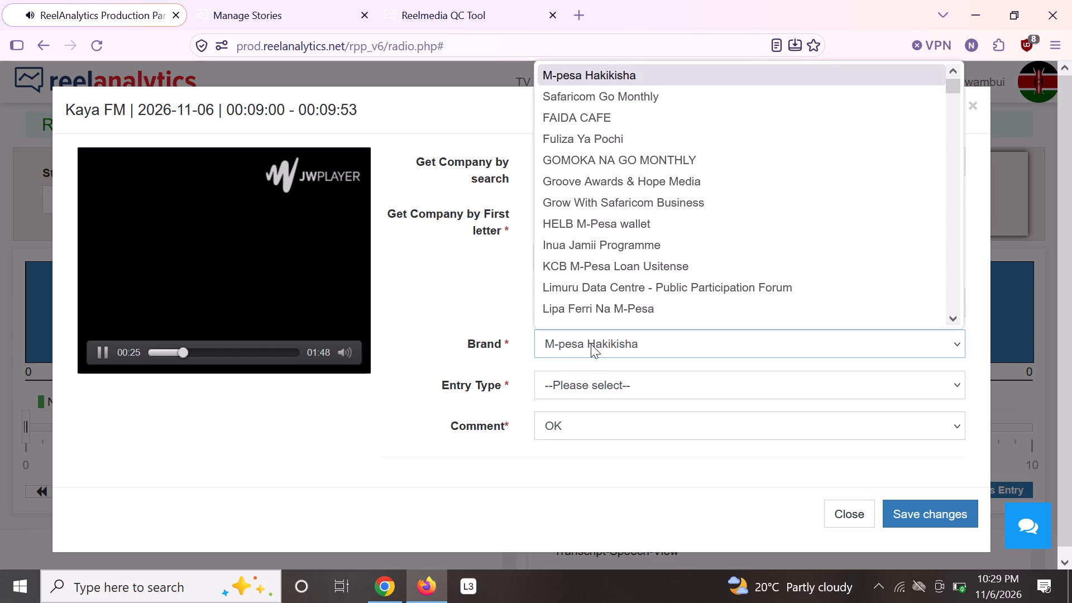
type("zidi")
key("space")
key("Return")
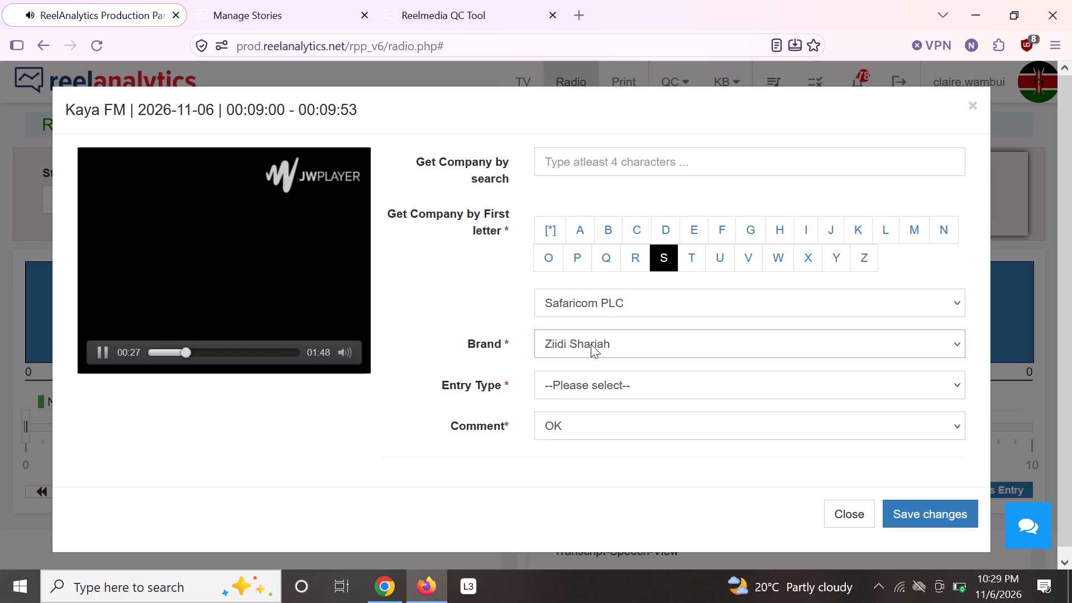
Set the 07:39:00 clip's entry type to Presenter Mention, save the tag and close the form.
left_click(602, 382)
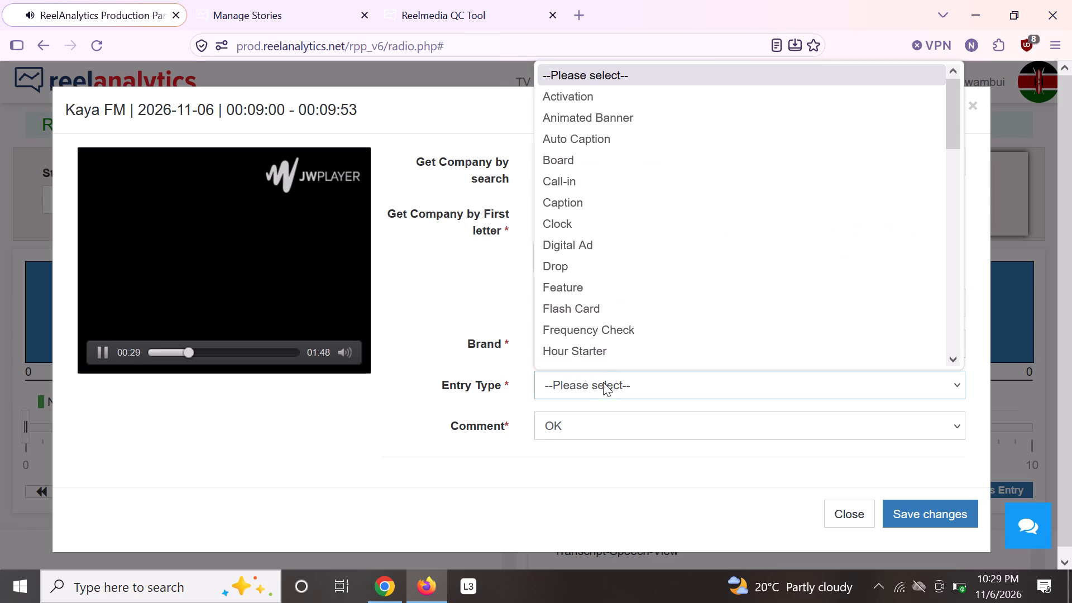
scroll(605, 272, "down", 1)
scroll(606, 276, "up", 3)
scroll(606, 278, "down", 1)
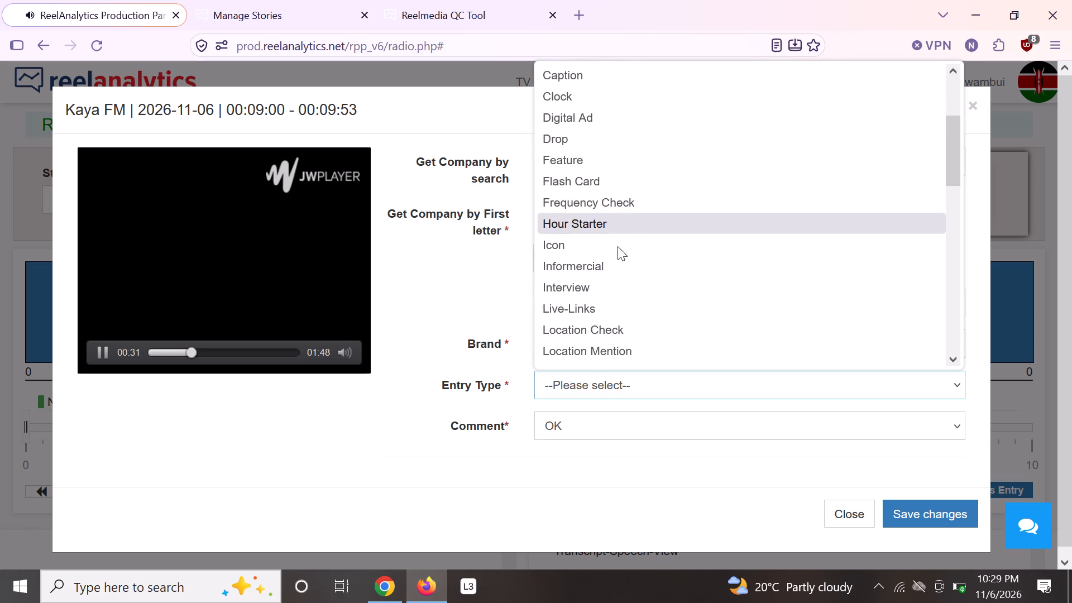
scroll(641, 271, "down", 1)
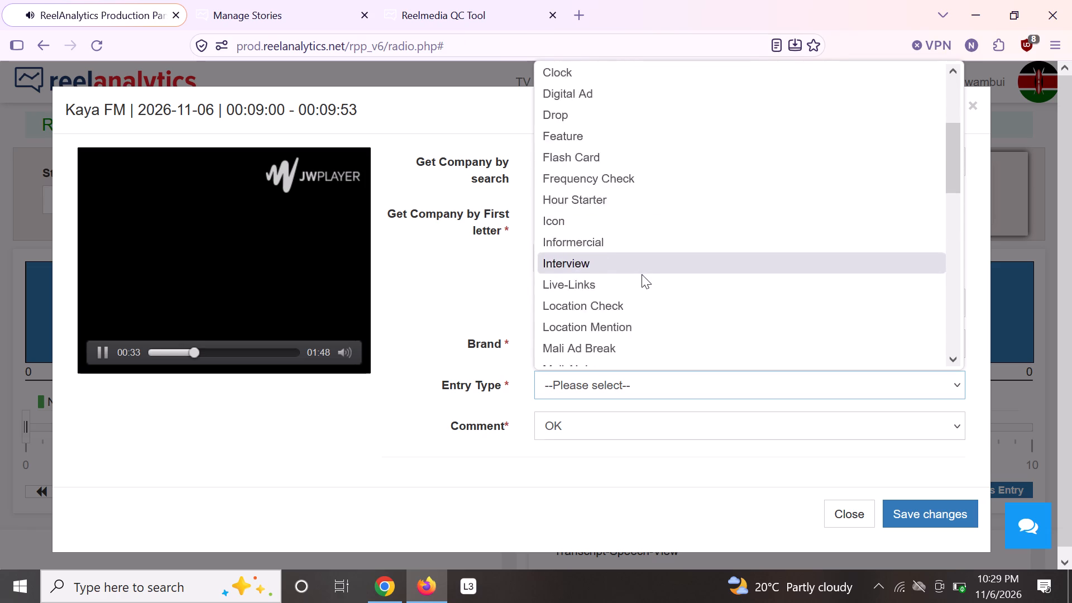
scroll(642, 274, "down", 1)
left_click(629, 331)
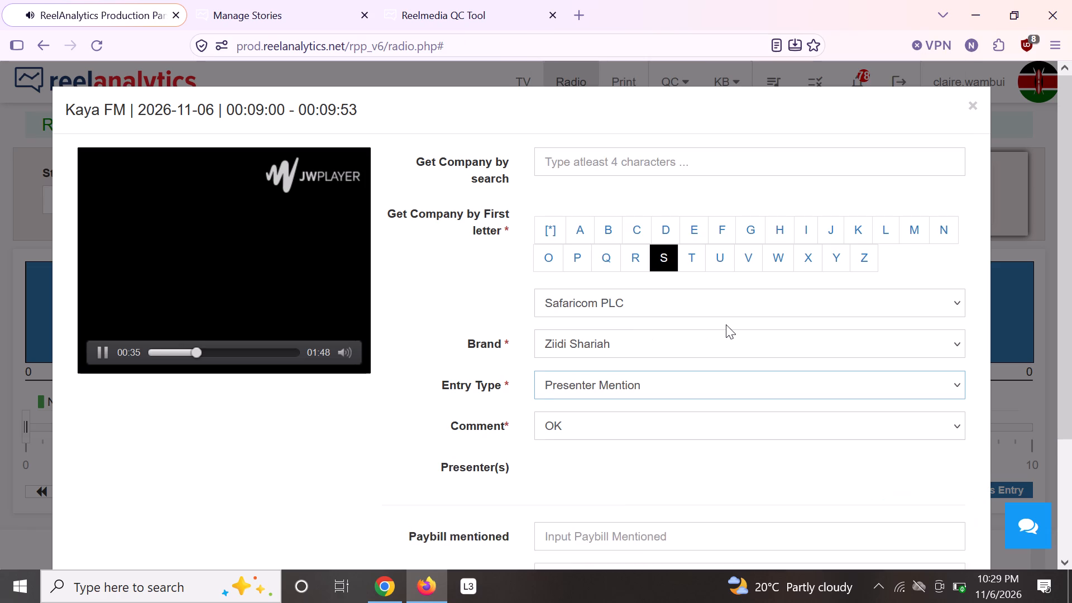
scroll(958, 435, "down", 4)
scroll(961, 441, "up", 3)
scroll(961, 443, "down", 3)
scroll(962, 444, "up", 1)
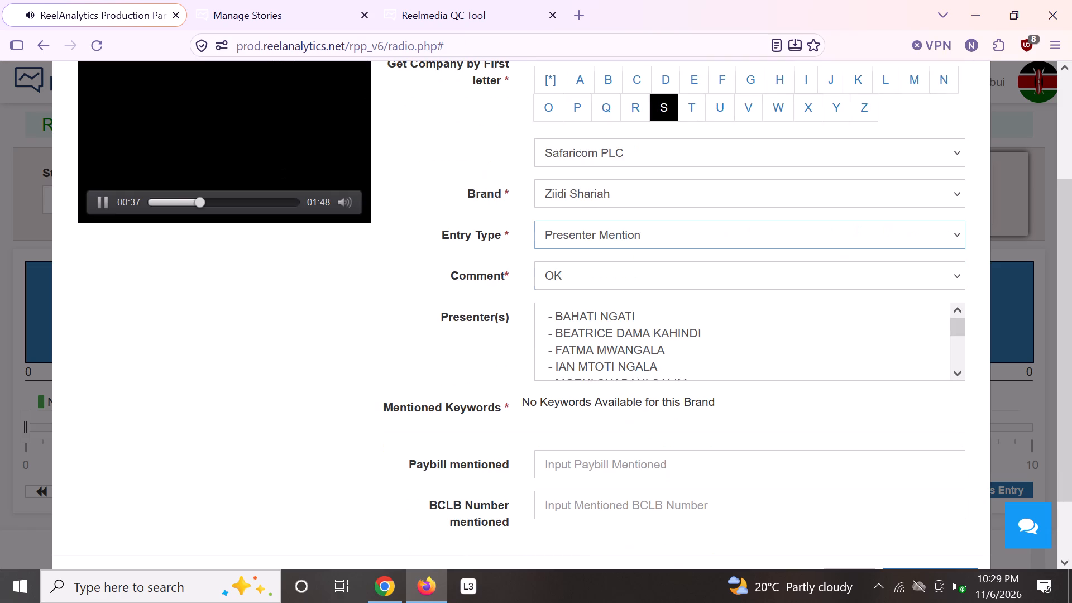
scroll(954, 460, "down", 6)
left_click(946, 508)
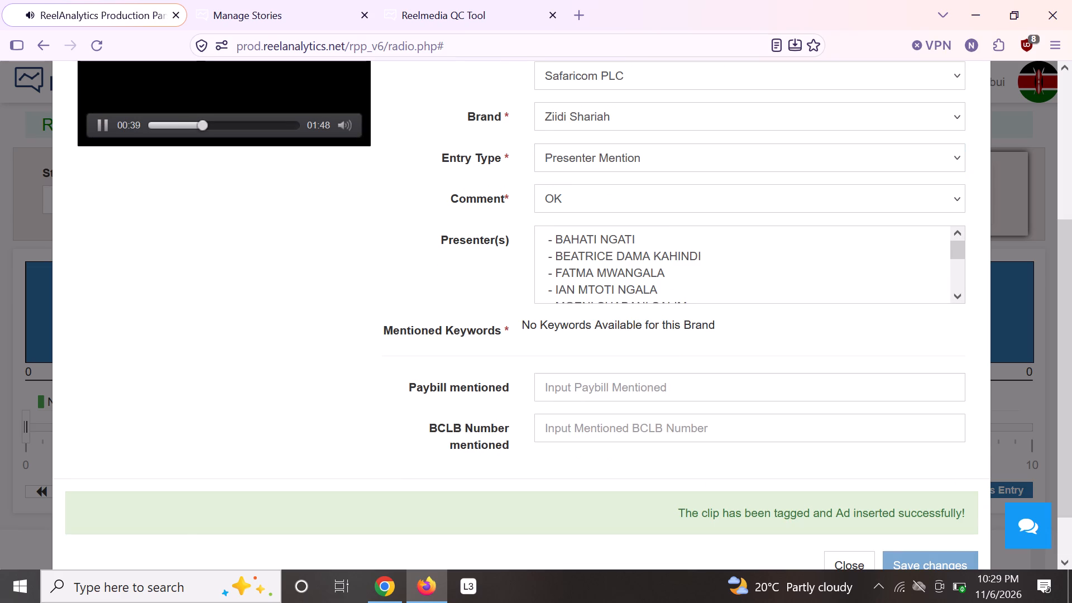
left_click(858, 562)
Open the raw 07:26:06 ad clip for tagging and play its recording.
scroll(512, 333, "down", 4)
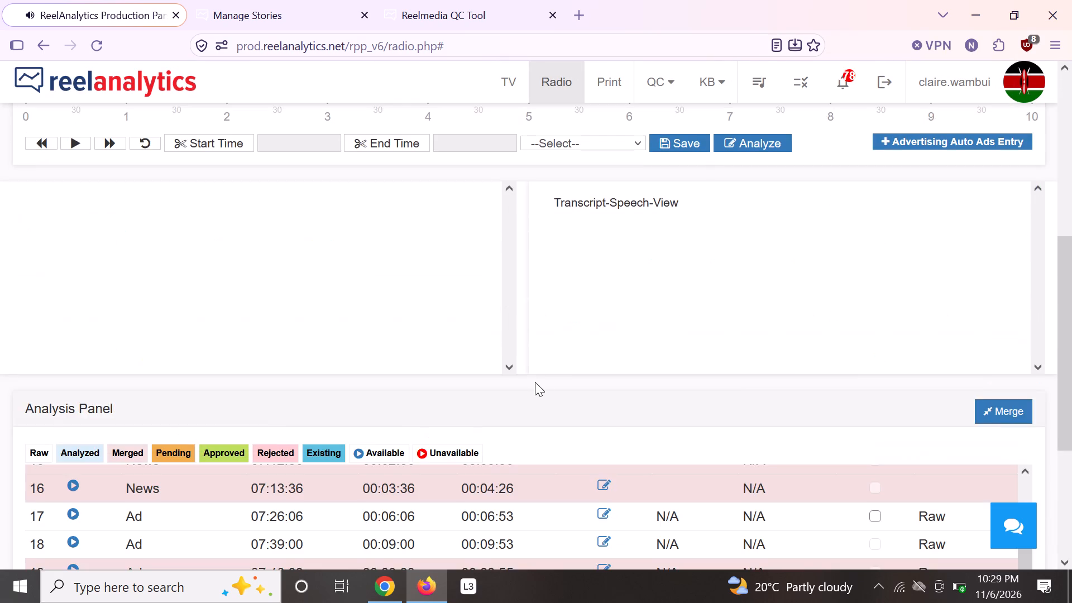
scroll(550, 373, "down", 1)
scroll(551, 376, "up", 2)
scroll(1071, 357, "down", 1)
scroll(1071, 376, "up", 1)
scroll(1071, 377, "down", 5)
scroll(1071, 387, "up", 1)
scroll(1071, 388, "down", 1)
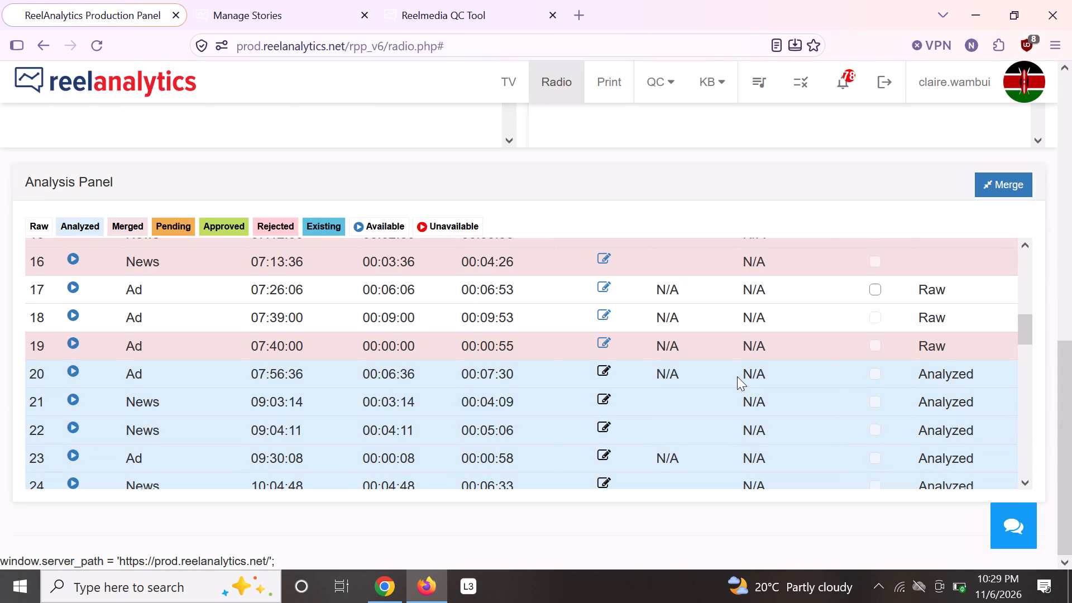
left_click(601, 286)
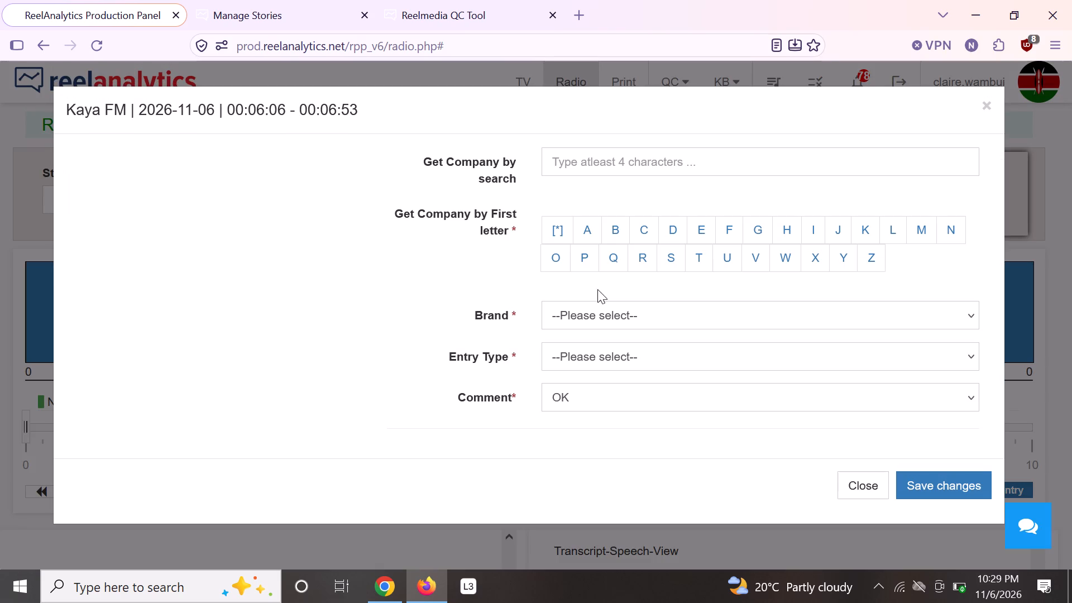
left_click(224, 261)
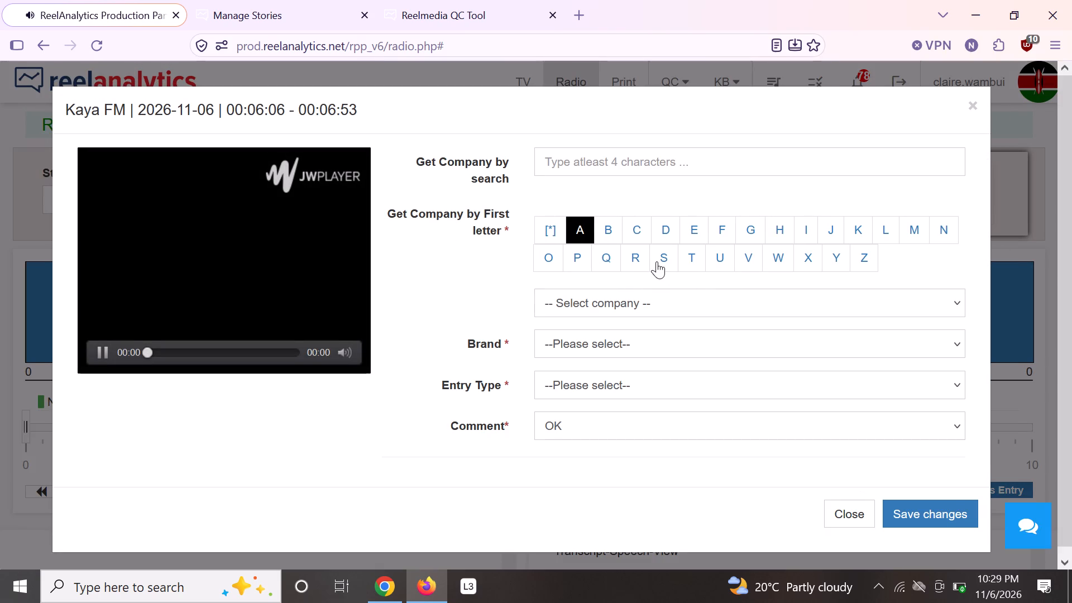
Set the 07:26:06 clip's company to Safaricom PLC and its brand to Ziidi Shariah.
left_click(658, 260)
left_click(564, 301)
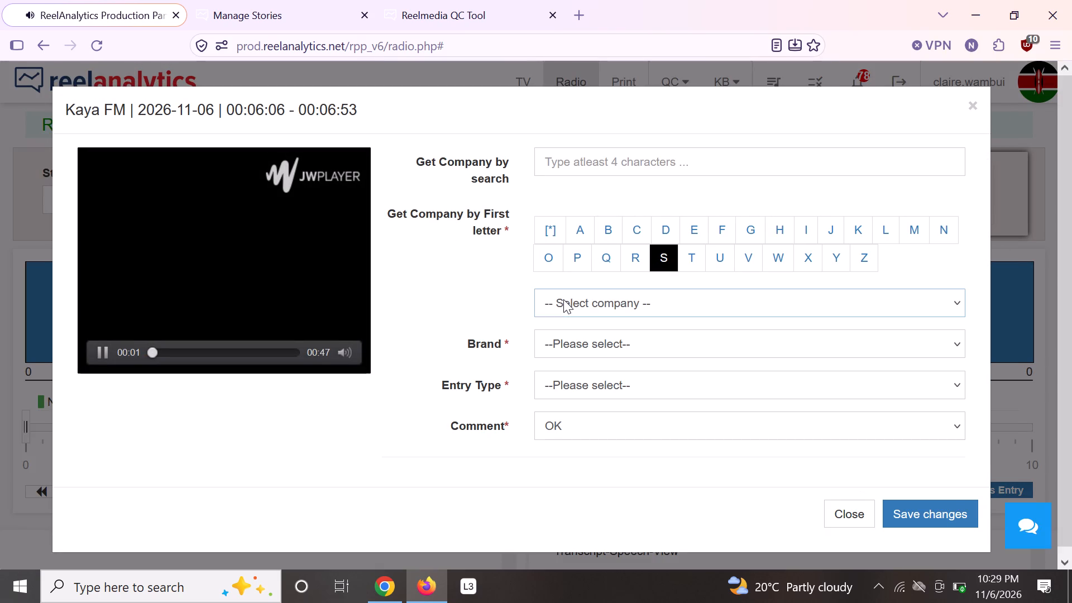
type("sadfa")
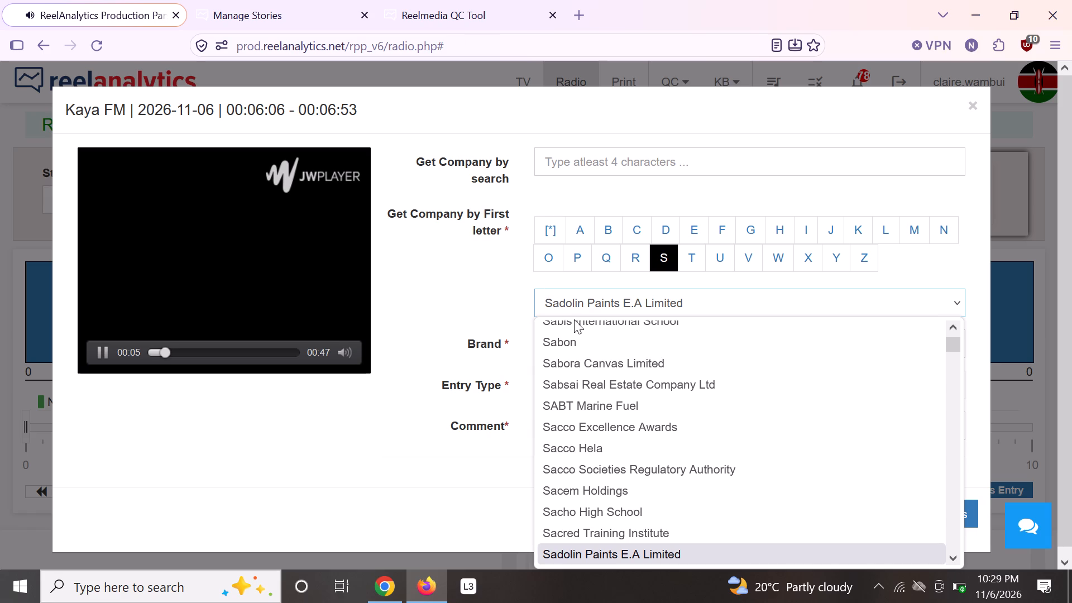
left_click(577, 302)
left_click(577, 302)
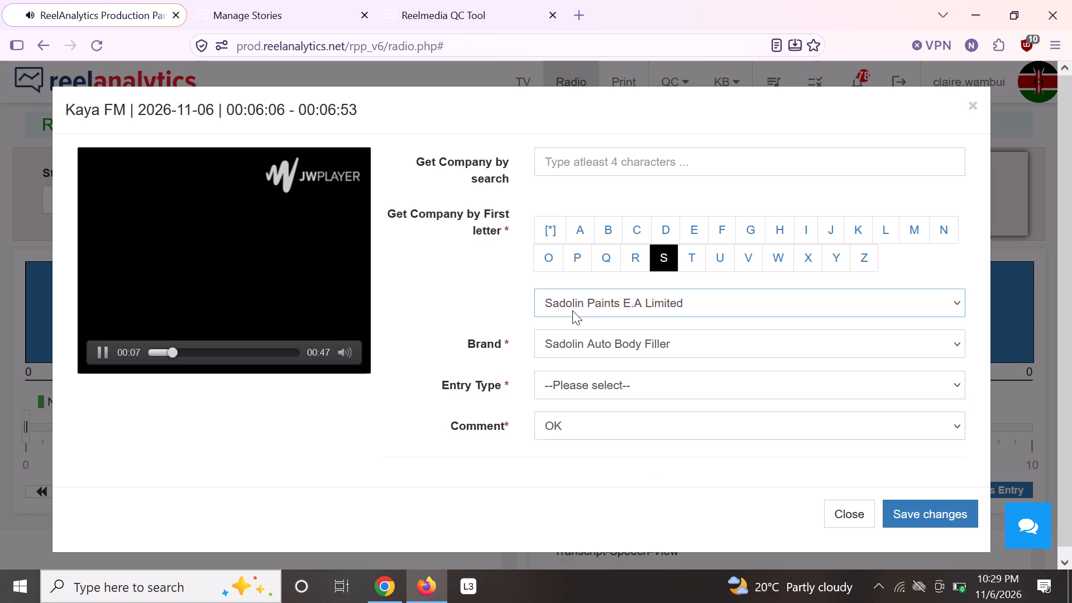
type("safaricom p")
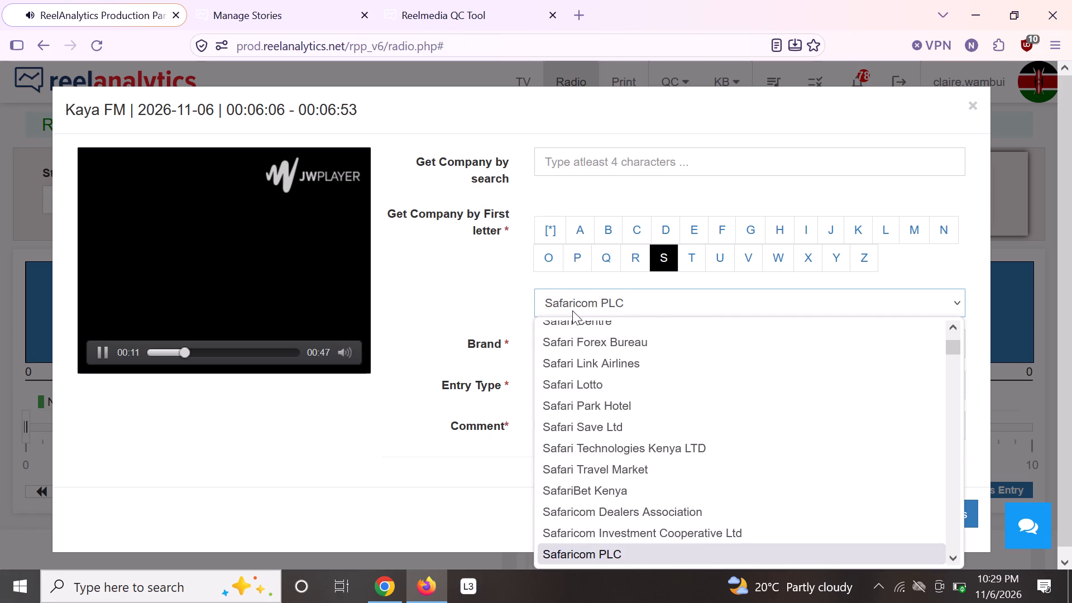
key("Return")
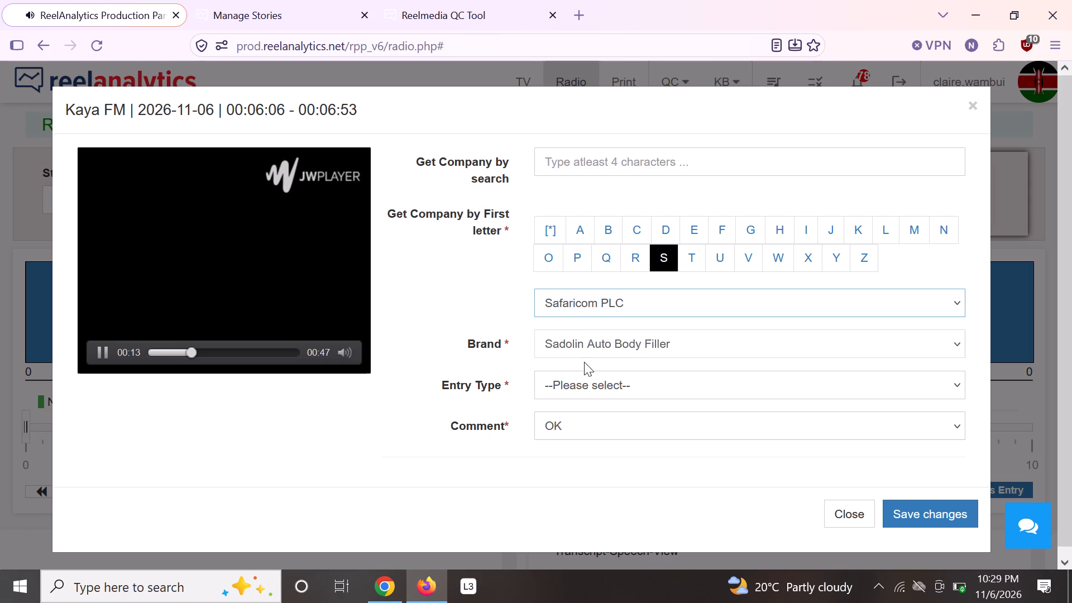
left_click(614, 342)
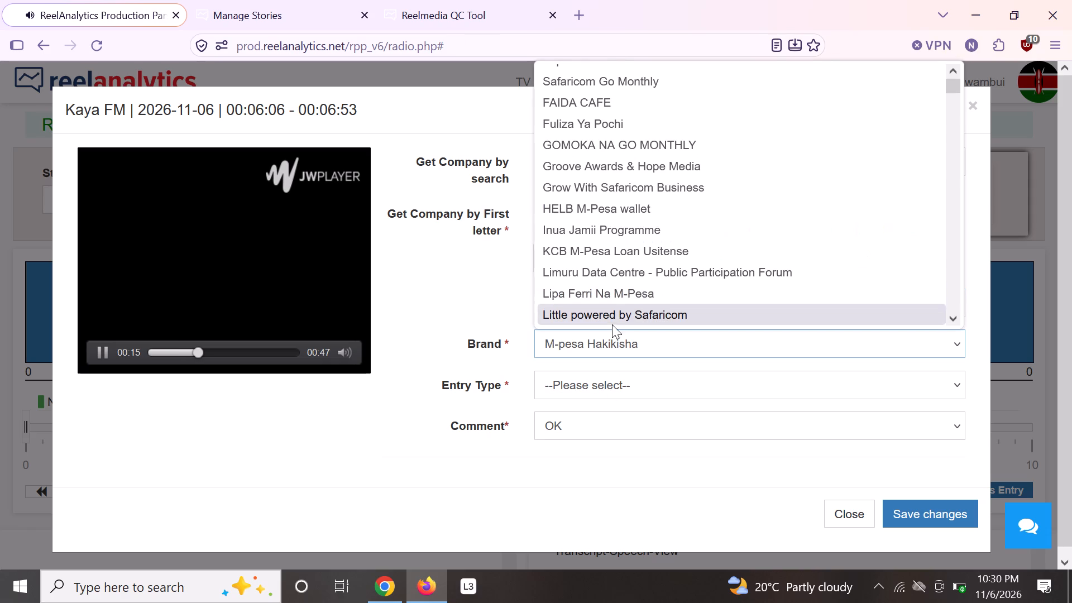
type("ziidi")
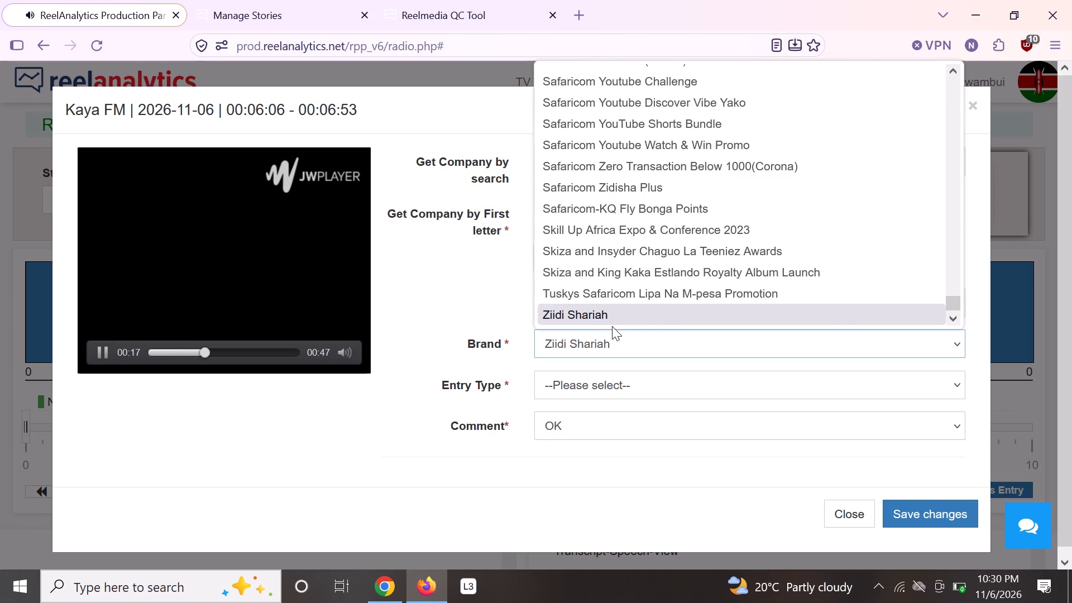
key("Return")
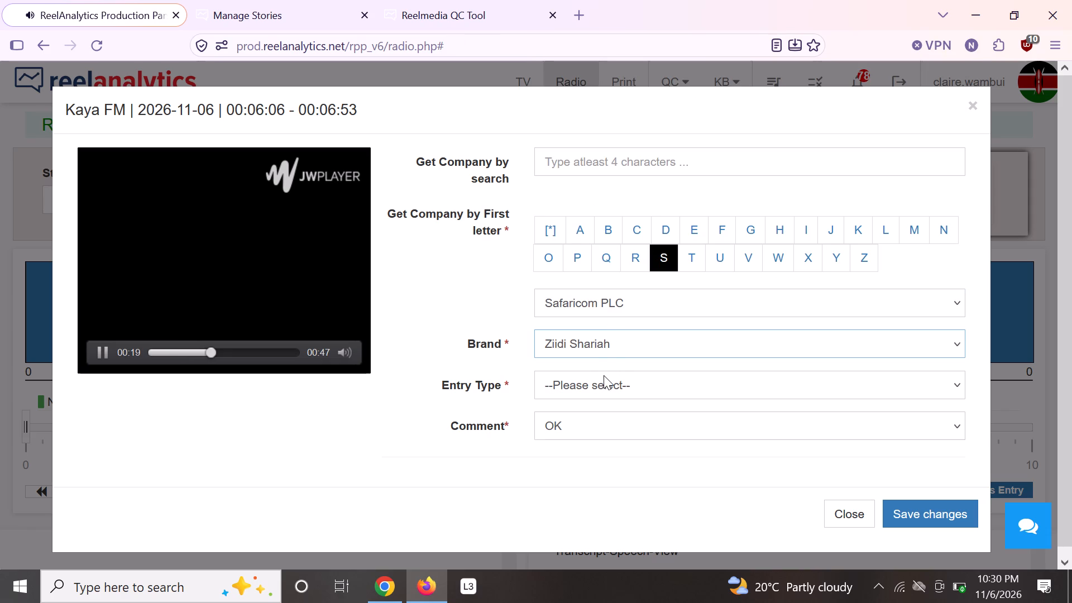
Set the 07:26:06 clip's entry type to Presenter Mention, save the tag and close the form.
left_click(604, 379)
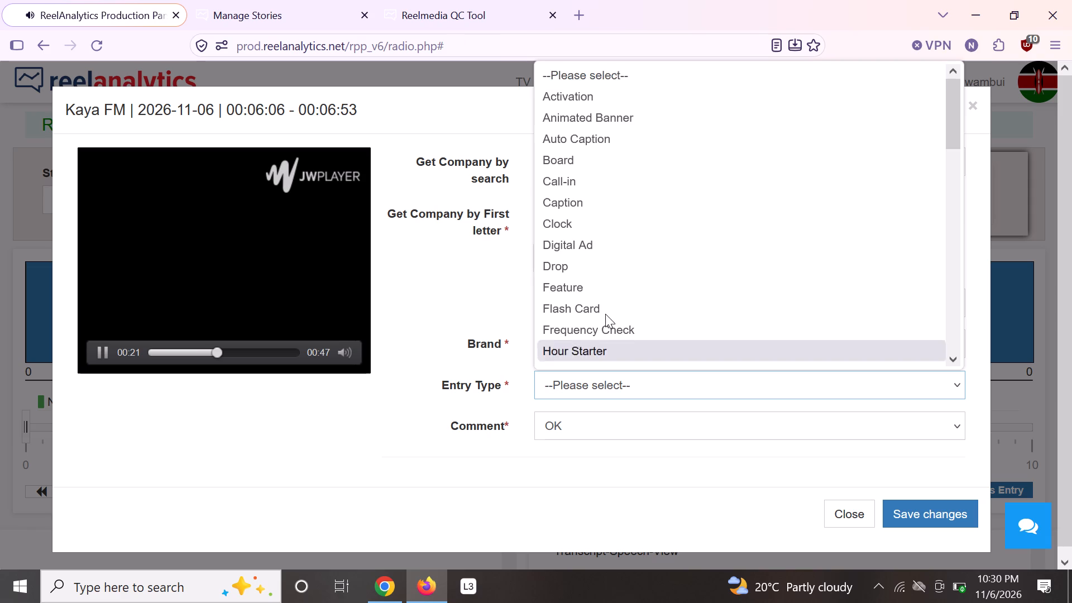
scroll(639, 231, "down", 3)
scroll(642, 234, "up", 1)
scroll(672, 216, "down", 1)
scroll(673, 216, "up", 1)
scroll(674, 217, "down", 3)
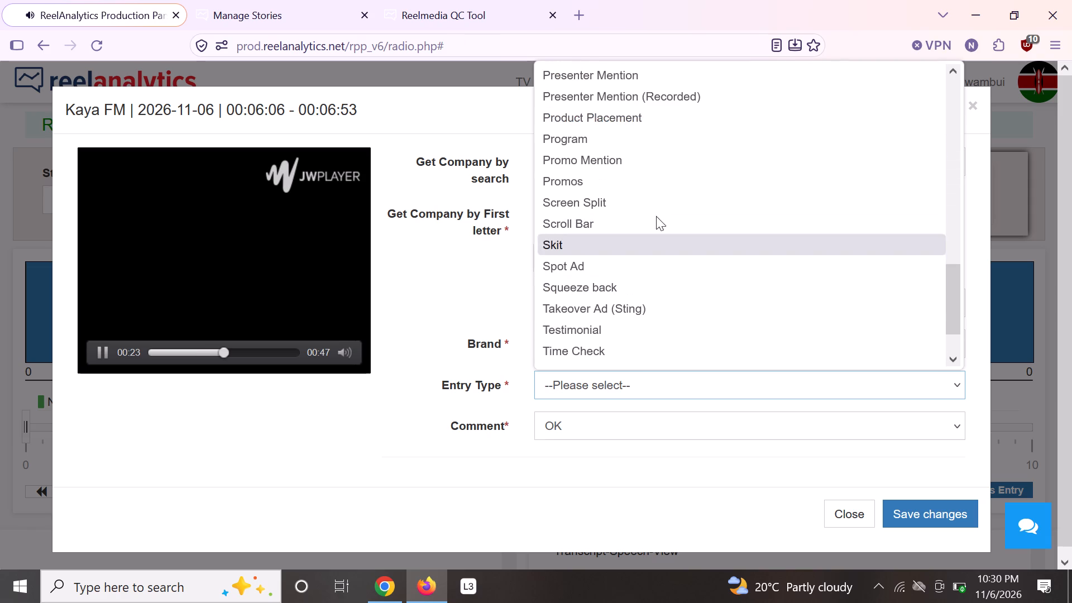
scroll(658, 183, "up", 1)
left_click(654, 206)
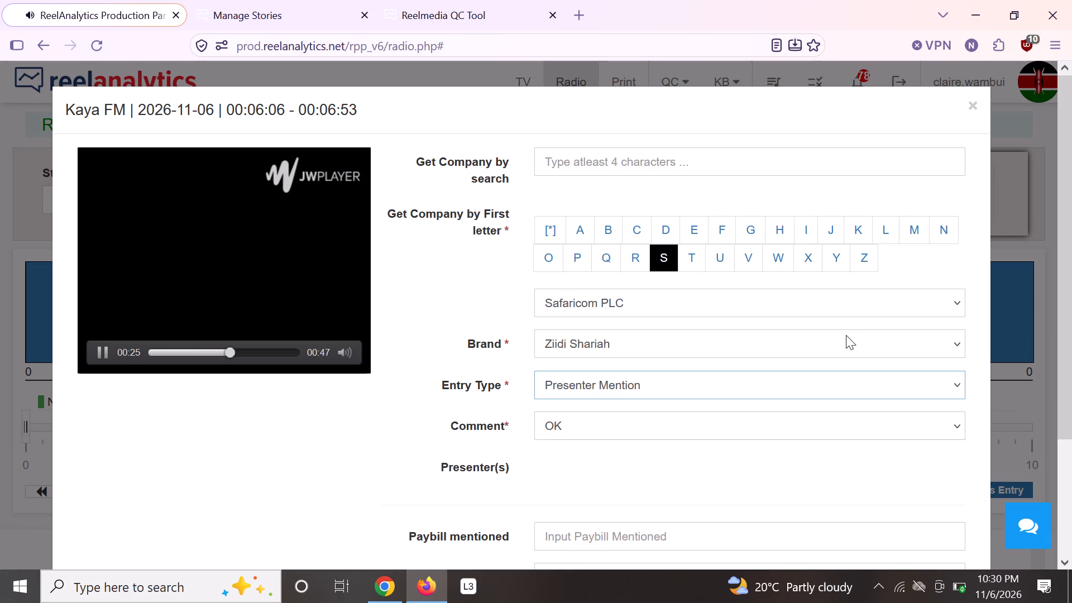
scroll(992, 443, "down", 1)
scroll(992, 443, "up", 1)
scroll(992, 448, "down", 3)
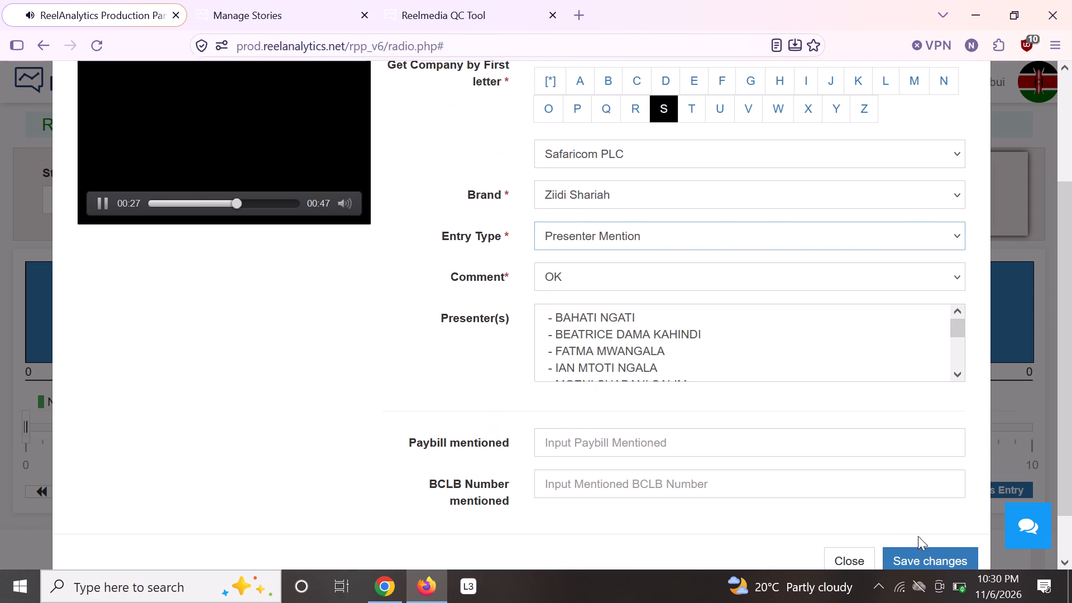
scroll(933, 512, "down", 5)
left_click(934, 504)
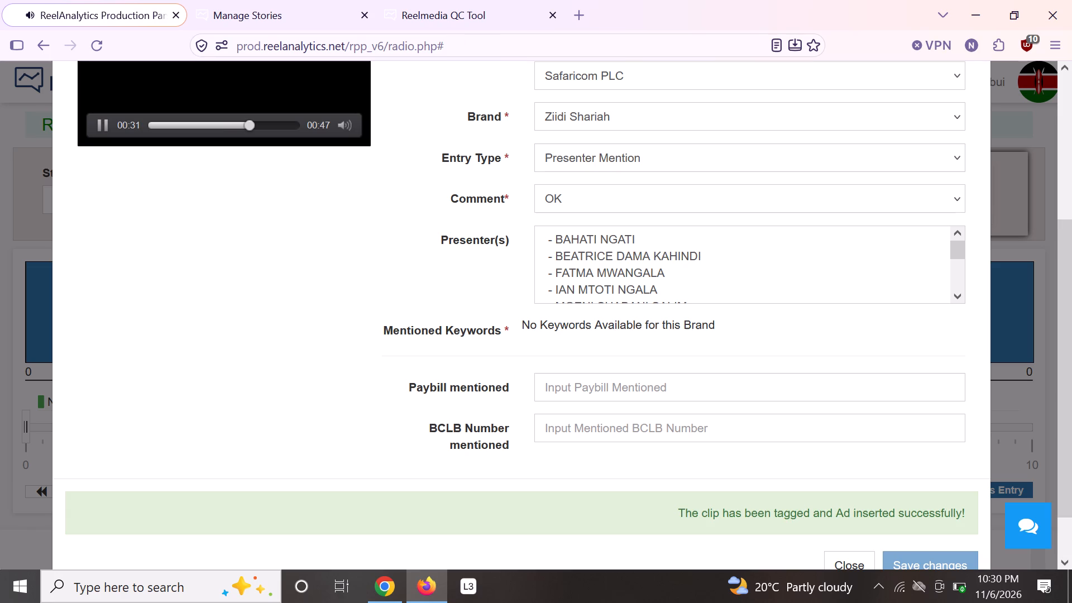
left_click(852, 558)
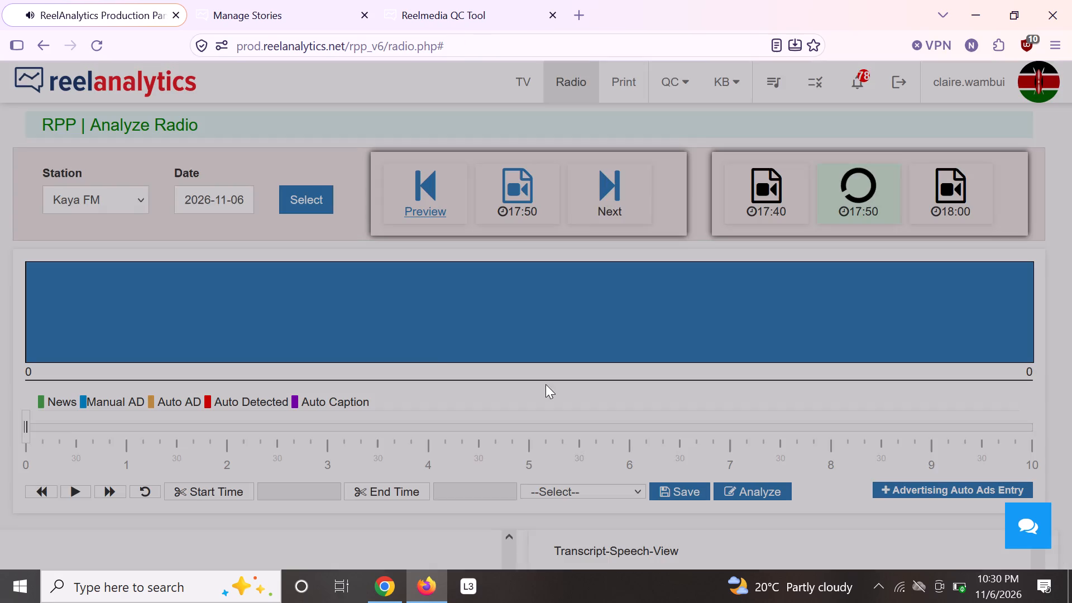
Reload the Kaya FM clips for 2026-11-06 to refresh the Analysis Panel list.
left_click(309, 194)
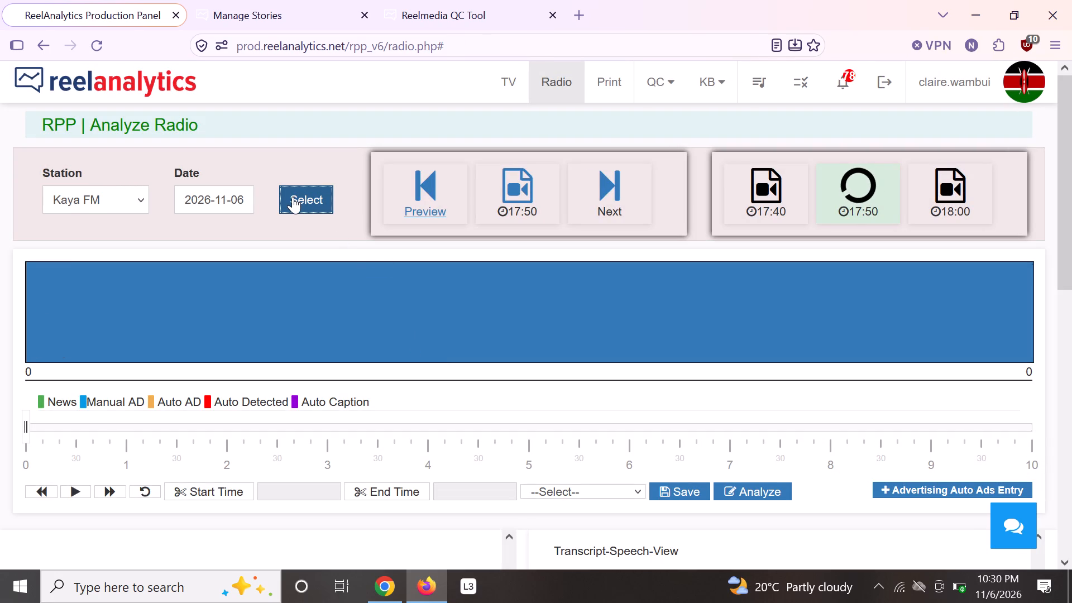
scroll(592, 328, "down", 3)
scroll(634, 357, "up", 2)
scroll(724, 367, "up", 1)
scroll(725, 373, "down", 3)
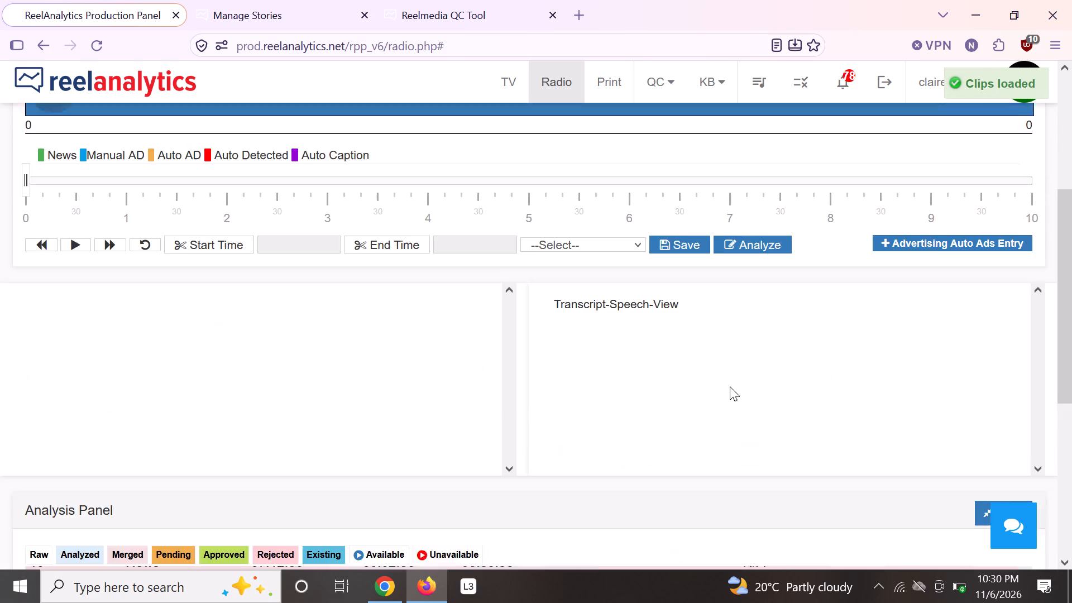
Look through the Kaya FM clips in the Analysis Panel for ads still in the Raw state.
scroll(750, 398, "up", 1)
scroll(752, 399, "down", 3)
scroll(754, 403, "up", 2)
scroll(759, 408, "down", 1)
scroll(759, 408, "up", 4)
scroll(760, 408, "down", 1)
left_click_drag(1071, 280, 1071, 485)
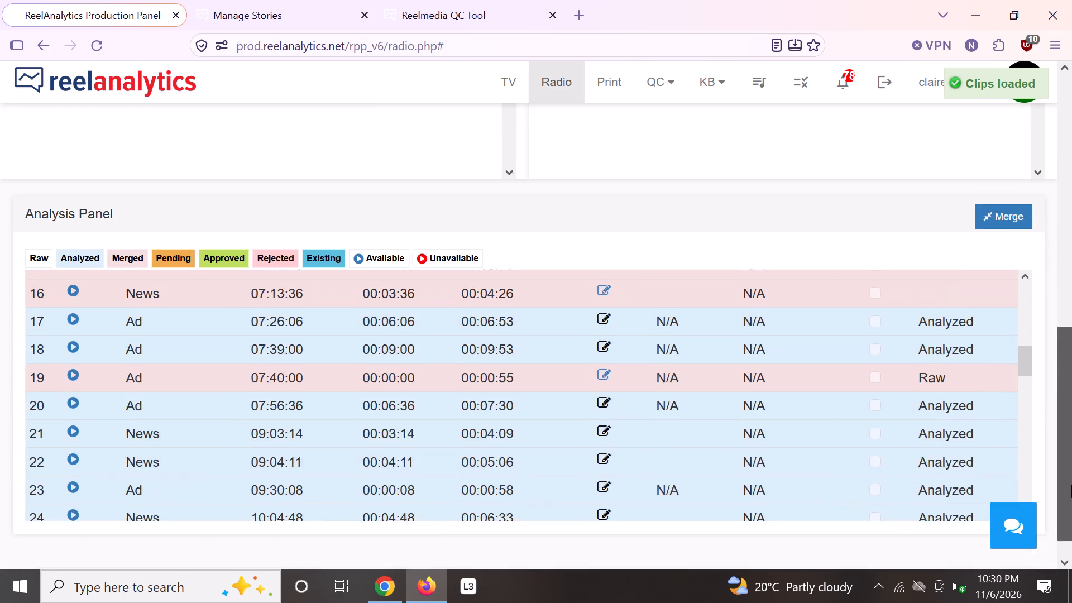
left_click_drag(1071, 485, 1067, 539)
left_click_drag(1028, 331, 1023, 257)
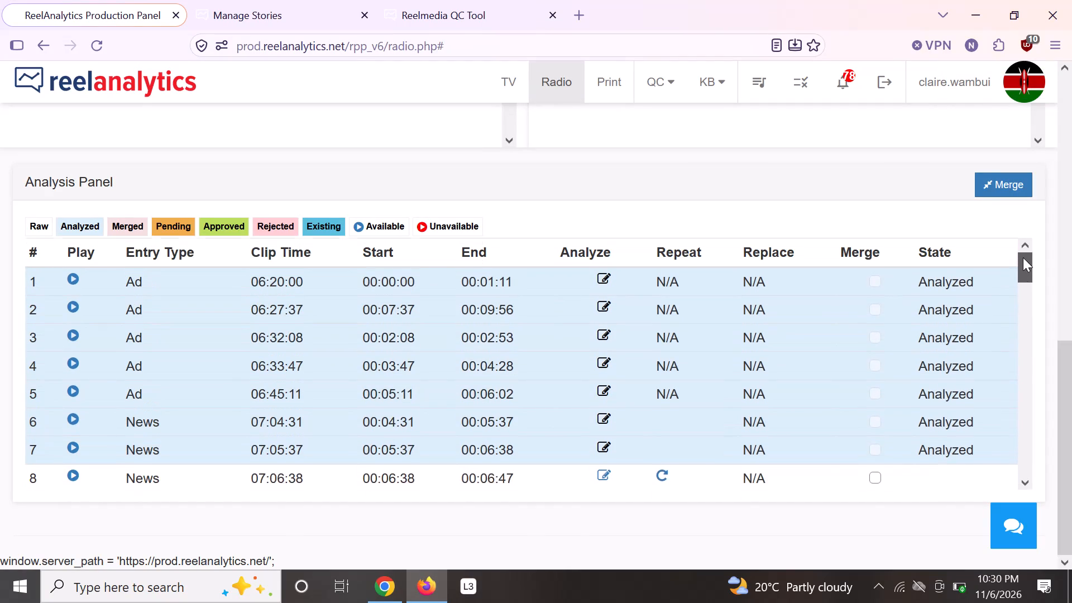
left_click_drag(1023, 257, 1025, 253)
left_click_drag(1026, 264, 1046, 300)
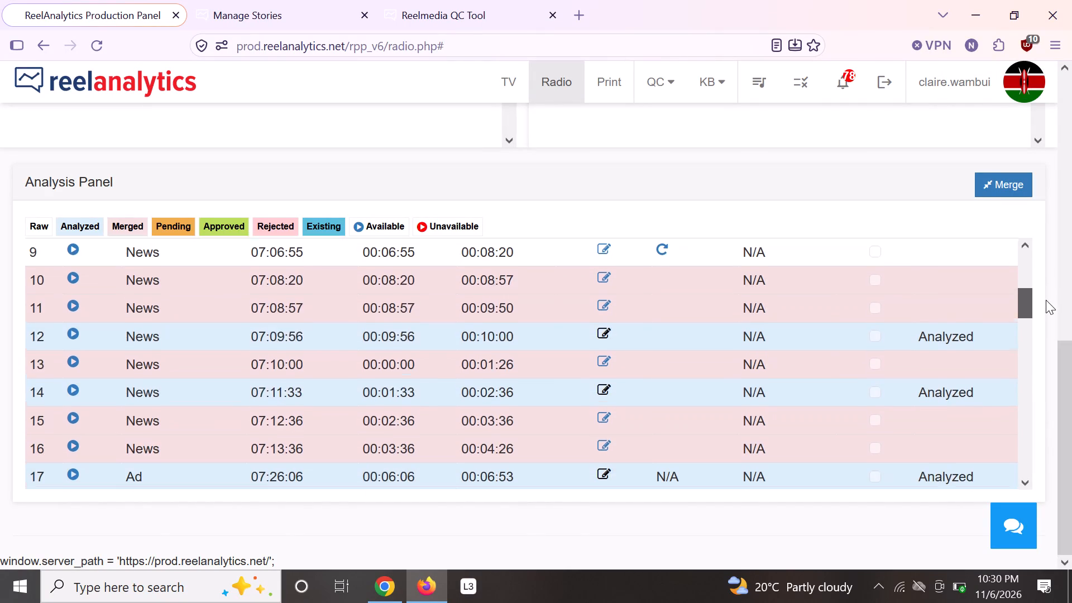
left_click_drag(1046, 300, 1052, 367)
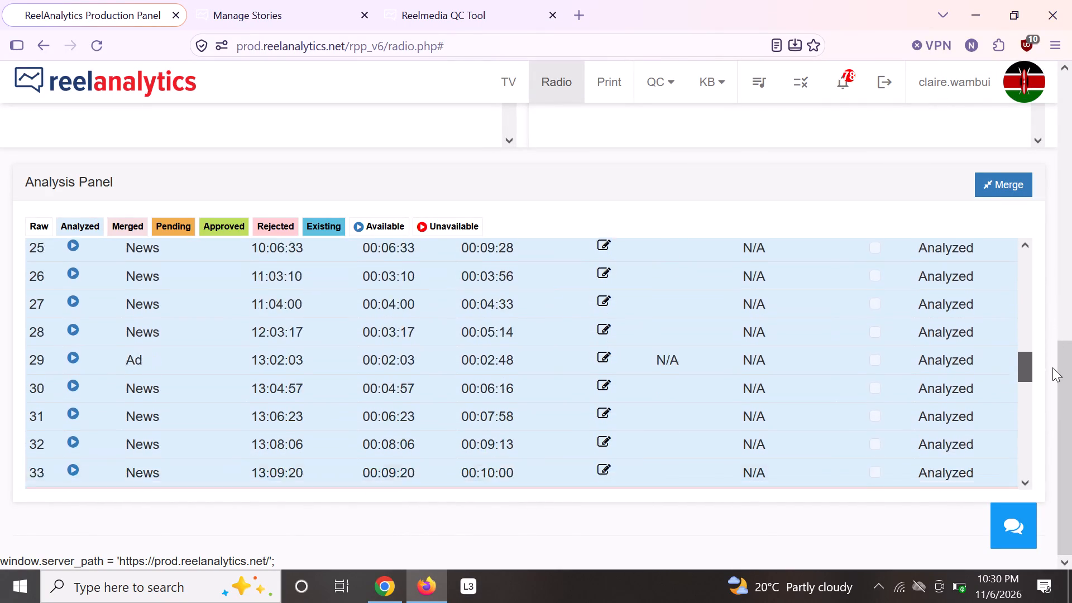
left_click_drag(1052, 367, 1051, 418)
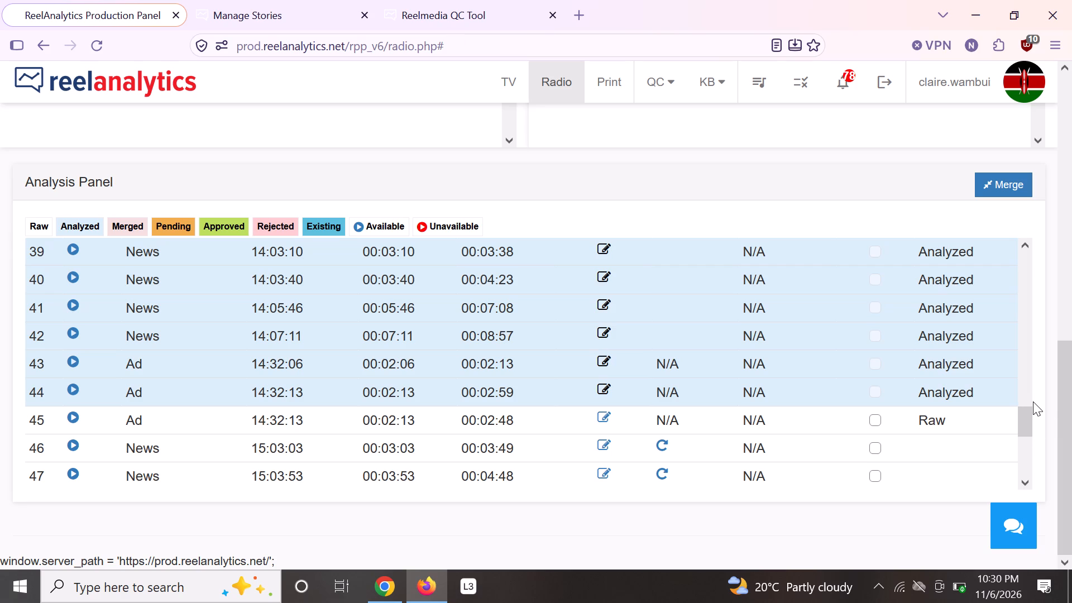
scroll(588, 132, "down", 1)
scroll(587, 132, "up", 4)
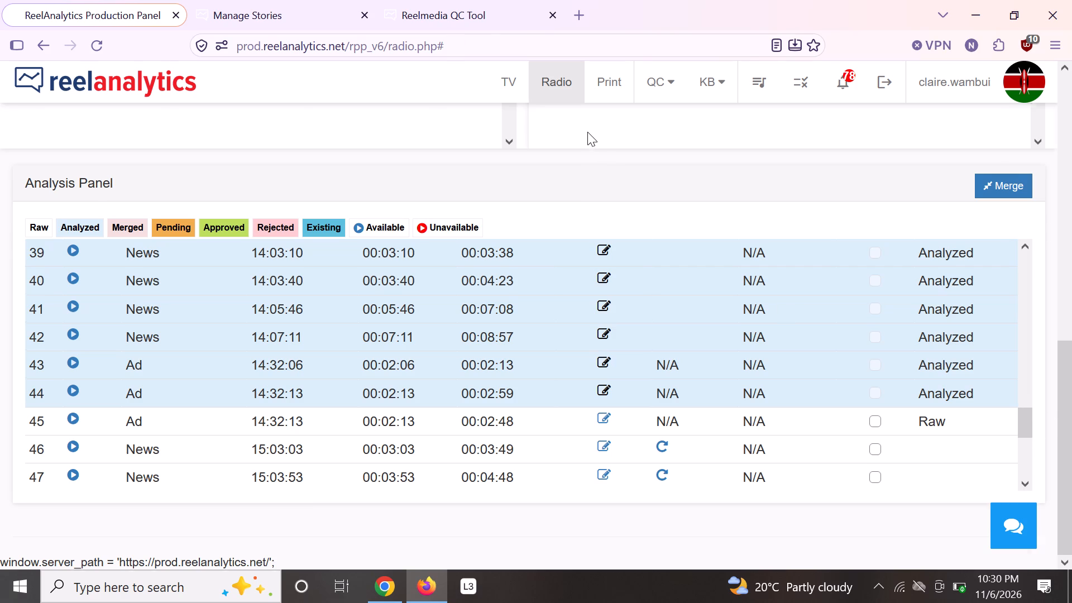
Switch the station to Inooro FM and load its clips for 2026-11-06.
scroll(587, 132, "up", 6)
scroll(587, 132, "down", 1)
scroll(188, 123, "up", 2)
scroll(188, 123, "down", 5)
scroll(186, 123, "up", 2)
scroll(544, 151, "down", 1)
scroll(545, 151, "up", 1)
scroll(545, 151, "down", 3)
scroll(546, 151, "up", 2)
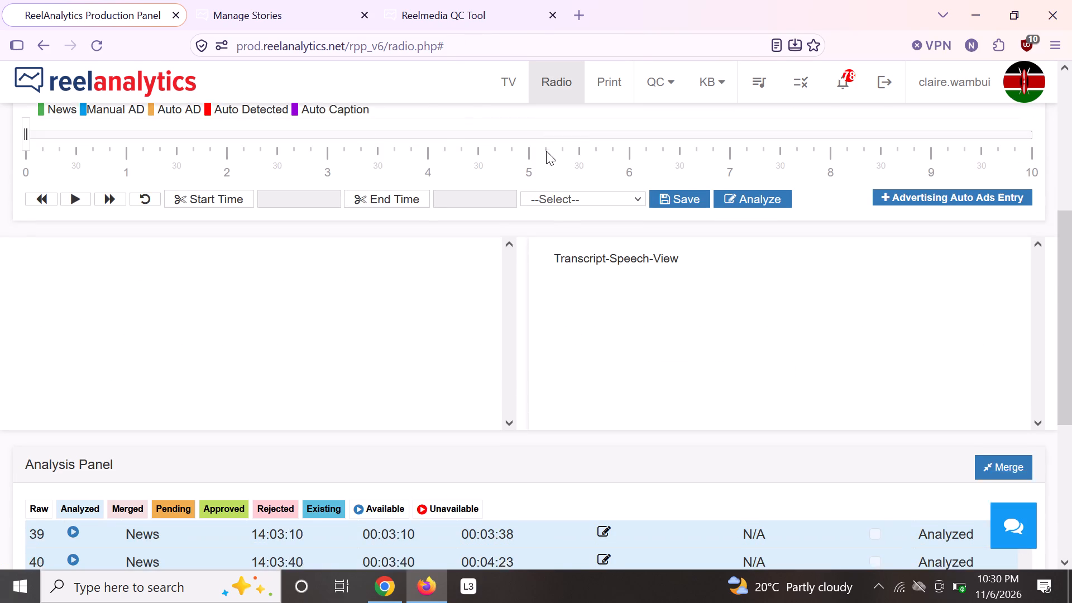
scroll(552, 138, "up", 5)
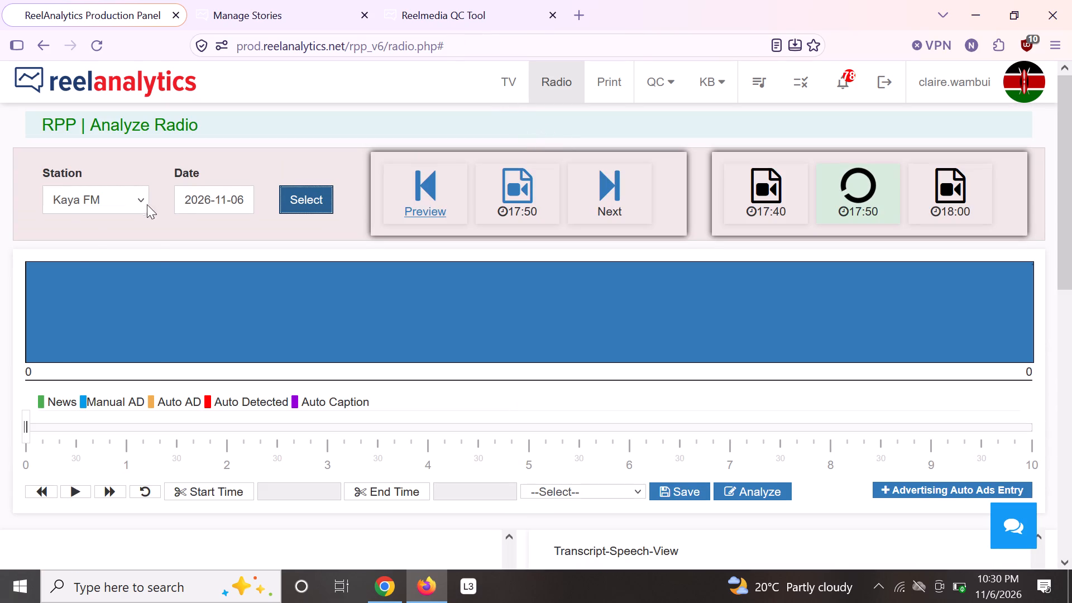
left_click(128, 204)
left_click(85, 309)
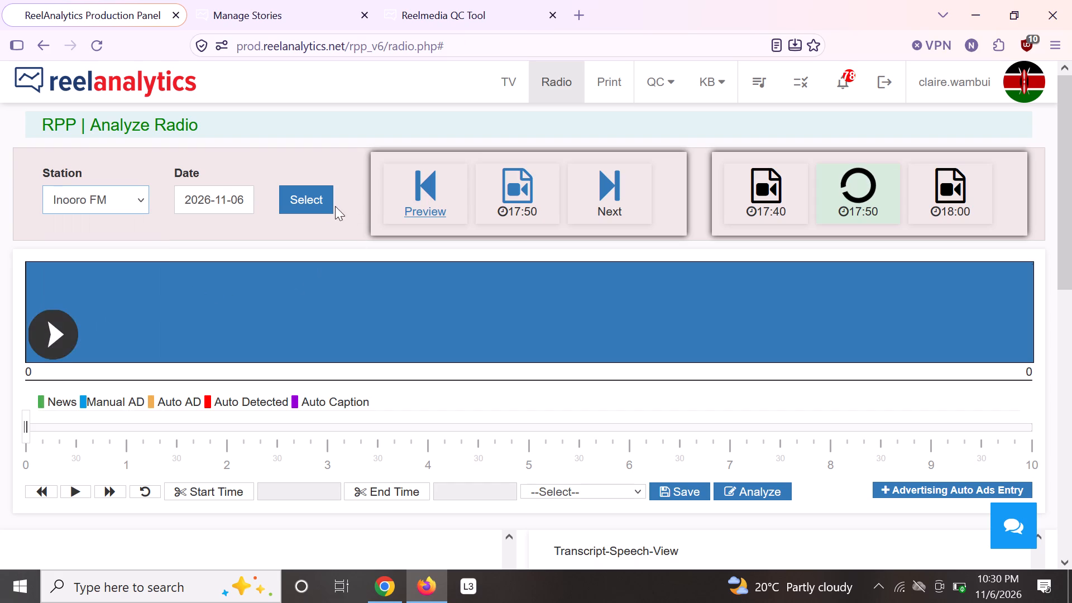
left_click(309, 203)
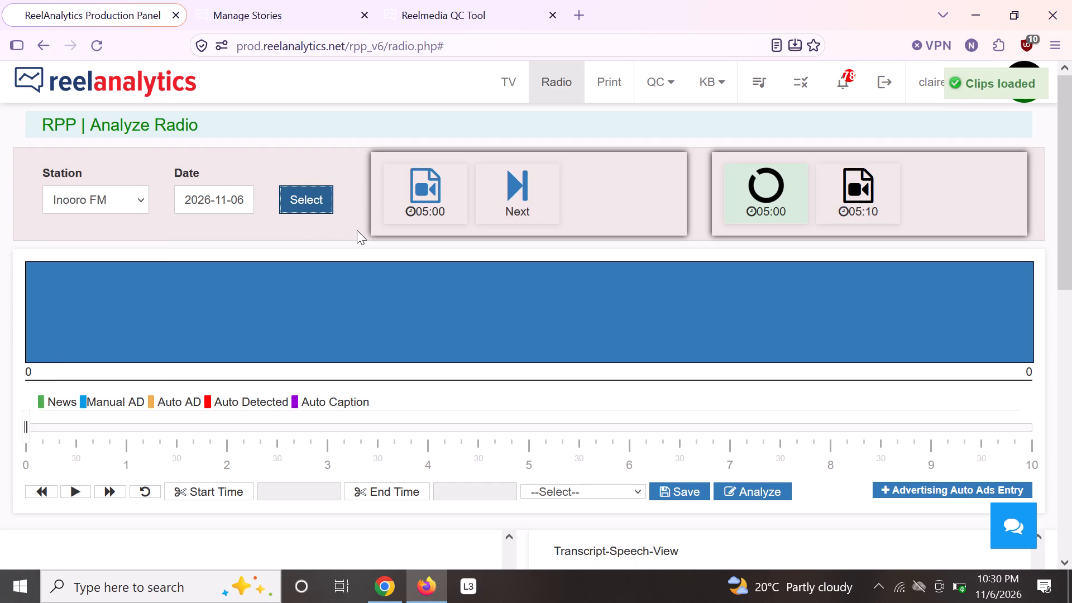
Open the raw 06:19:03 Inooro FM ad clip for tagging and play its recording.
scroll(602, 284, "down", 3)
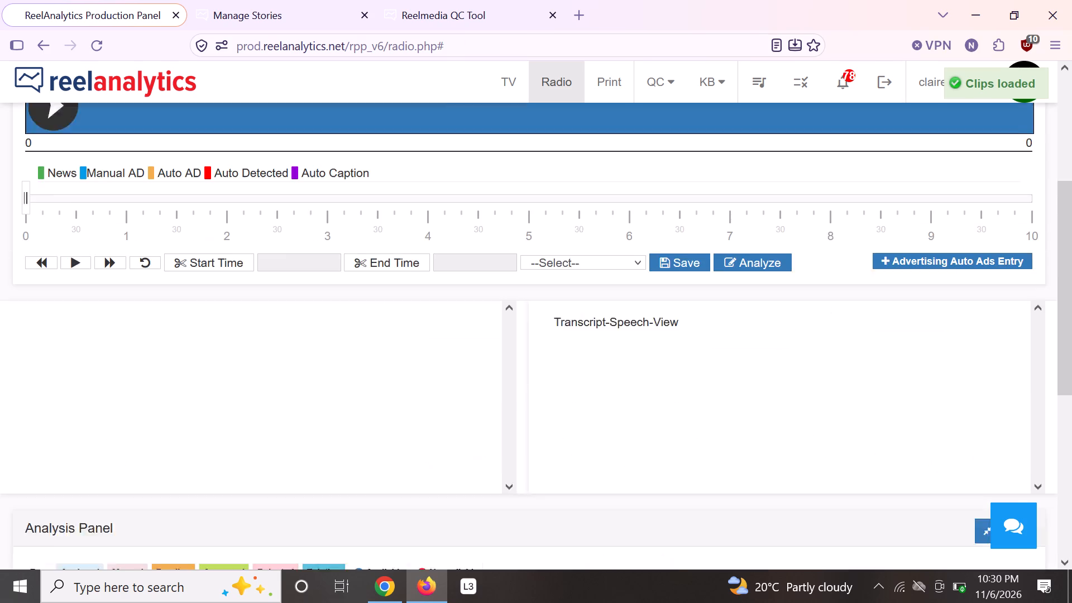
scroll(602, 285, "down", 3)
scroll(601, 335, "up", 10)
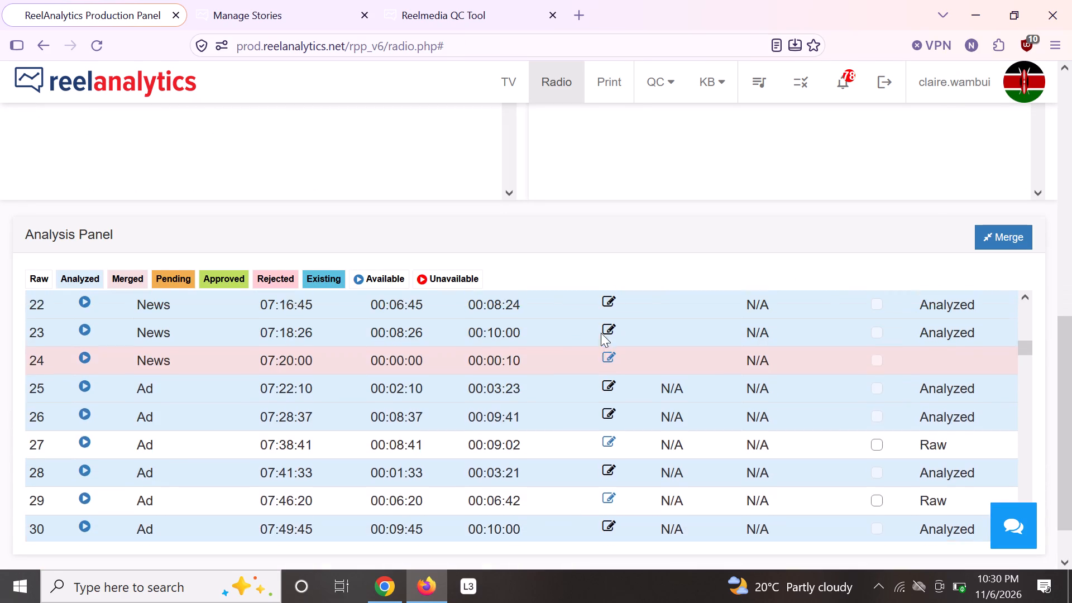
scroll(601, 329, "up", 4)
scroll(602, 329, "down", 1)
scroll(602, 329, "up", 2)
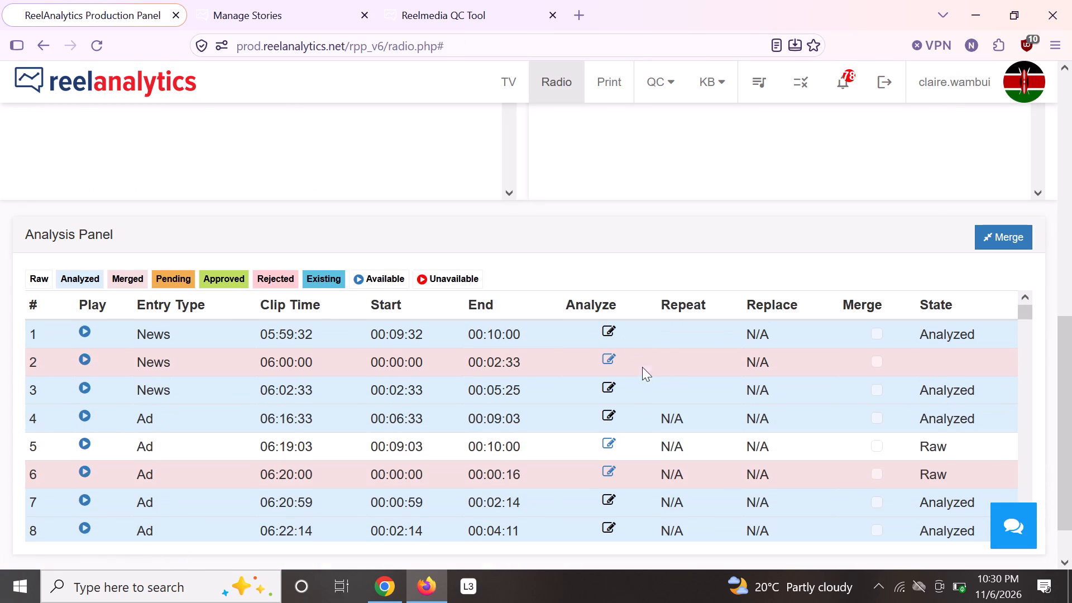
left_click(610, 446)
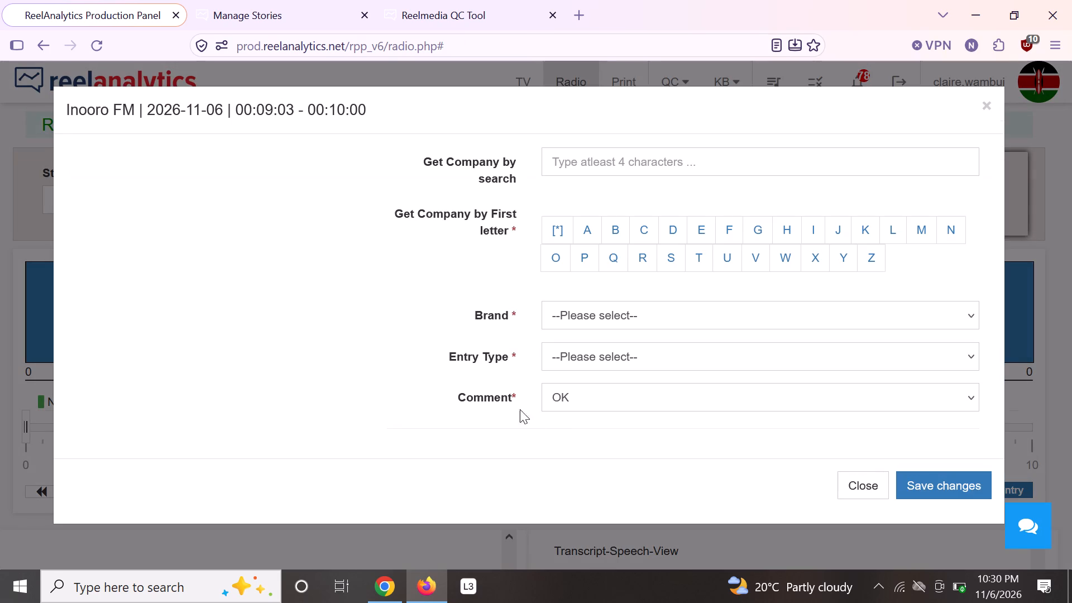
left_click(227, 257)
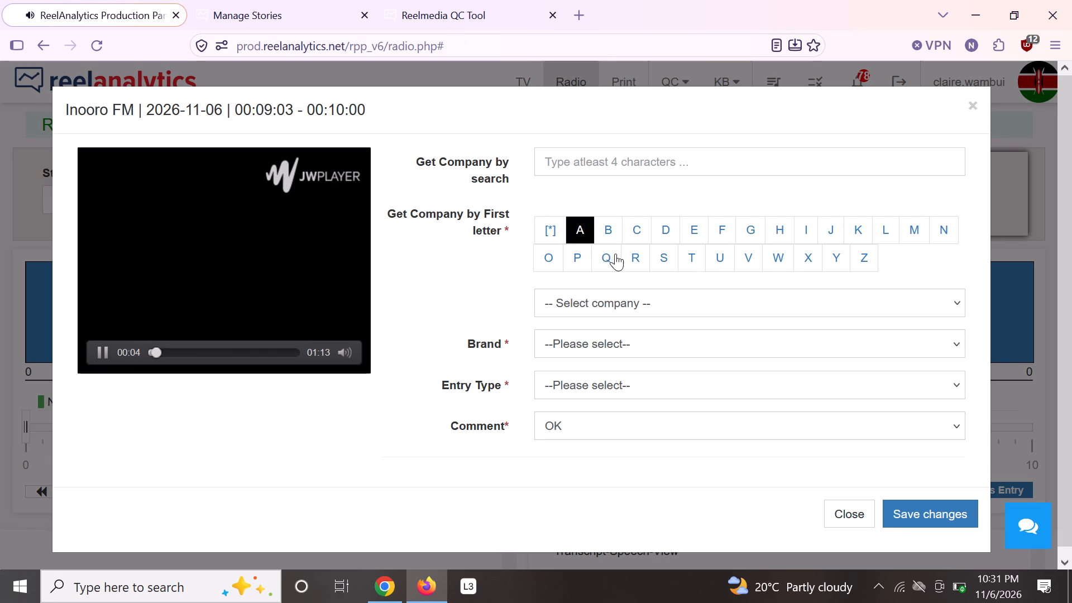
Set the 06:19:03 clip's company to Royal Media Services and its brand to Viutravel.
left_click(630, 255)
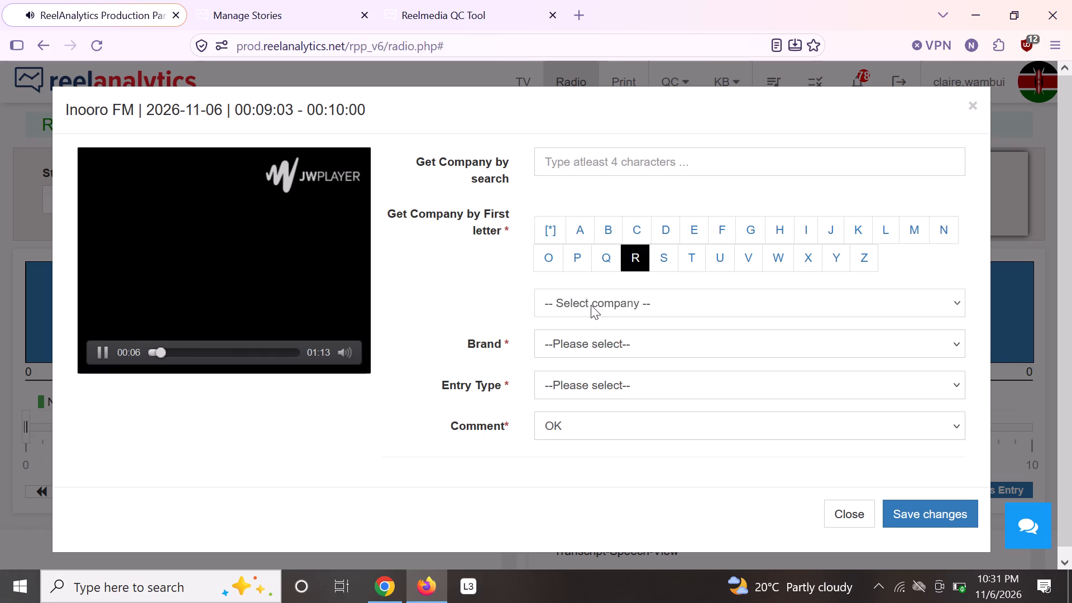
left_click(591, 305)
type("royal medi")
key("Return")
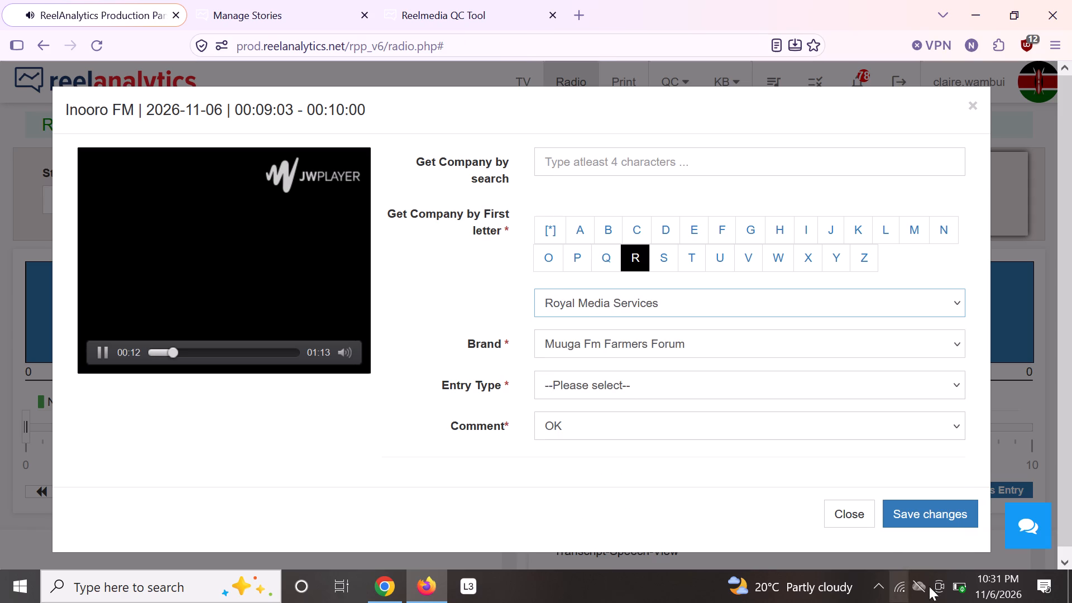
left_click(595, 340)
type("viutra")
key("Return")
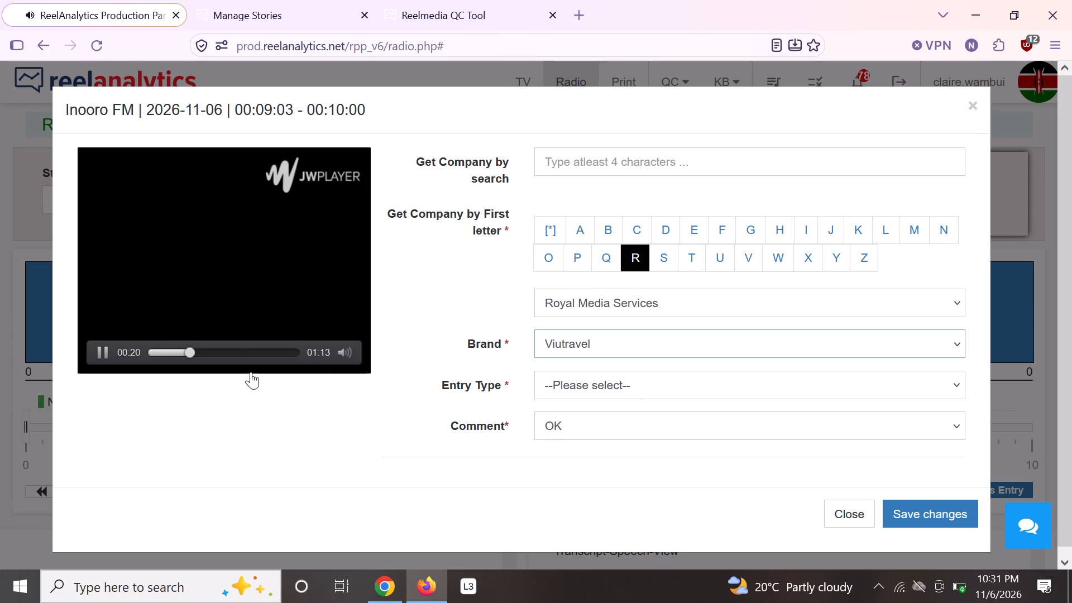
Set the entry type to Spot Ad with incantation "Viutravel_Chrismas ciothe nii hari undu umwe", save the tag and close the form.
left_click_drag(187, 350, 132, 351)
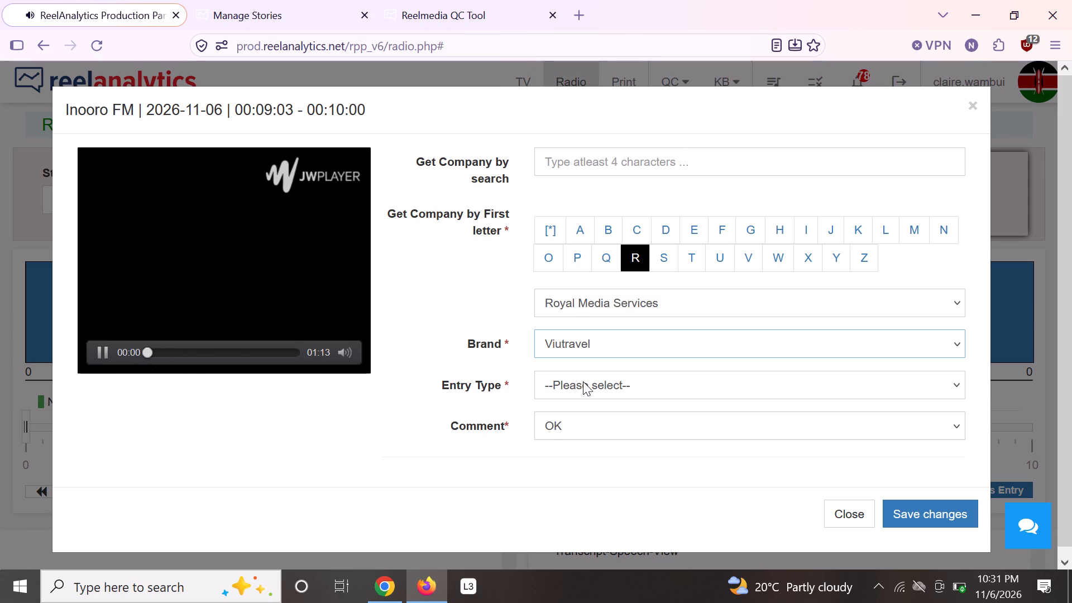
left_click(585, 381)
scroll(604, 272, "down", 6)
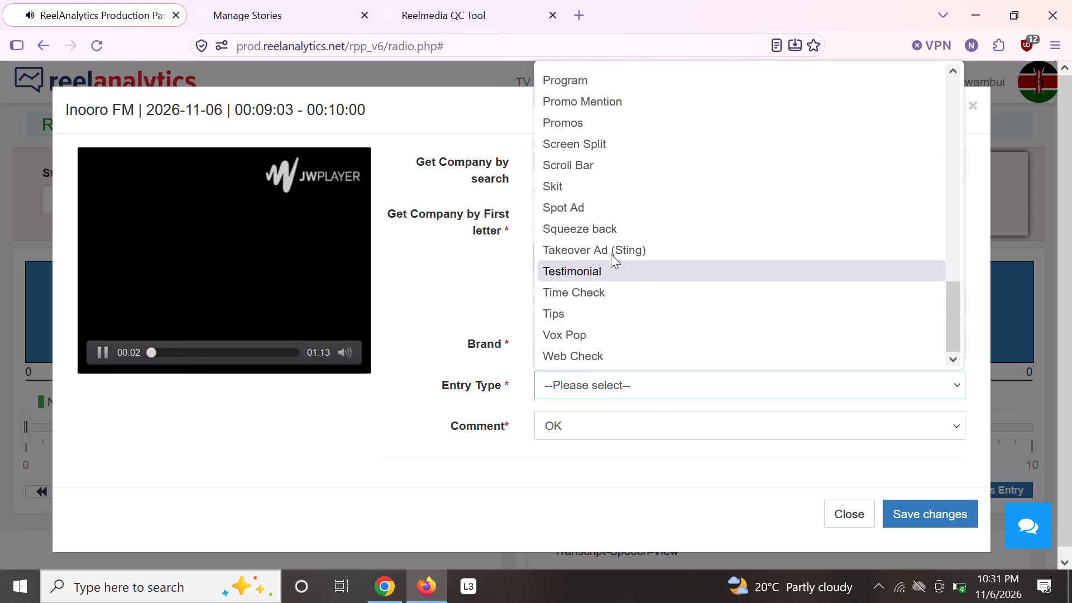
left_click(595, 203)
left_click(585, 466)
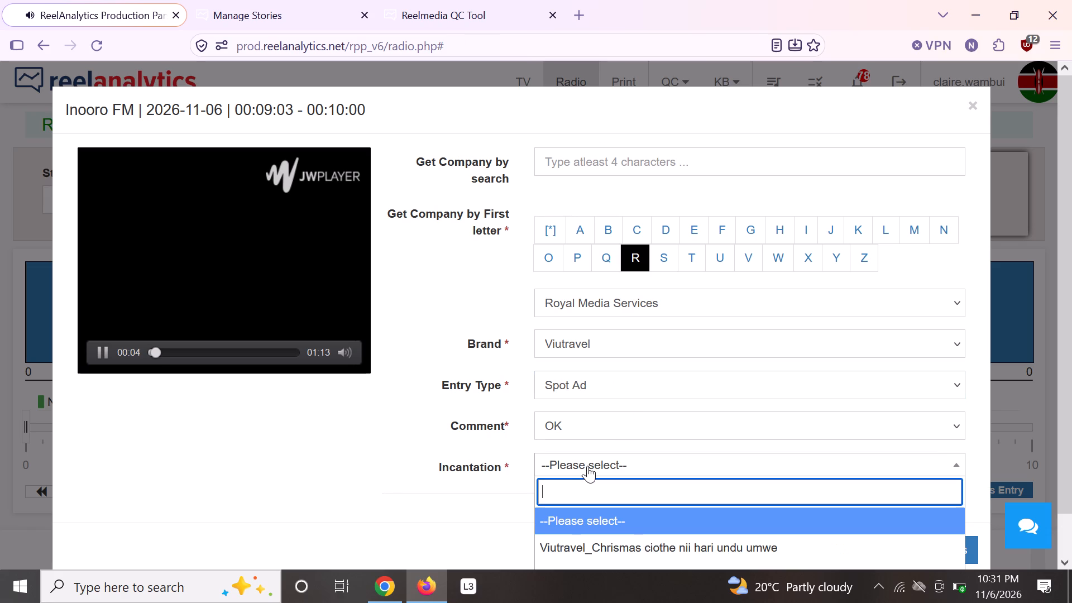
left_click(654, 543)
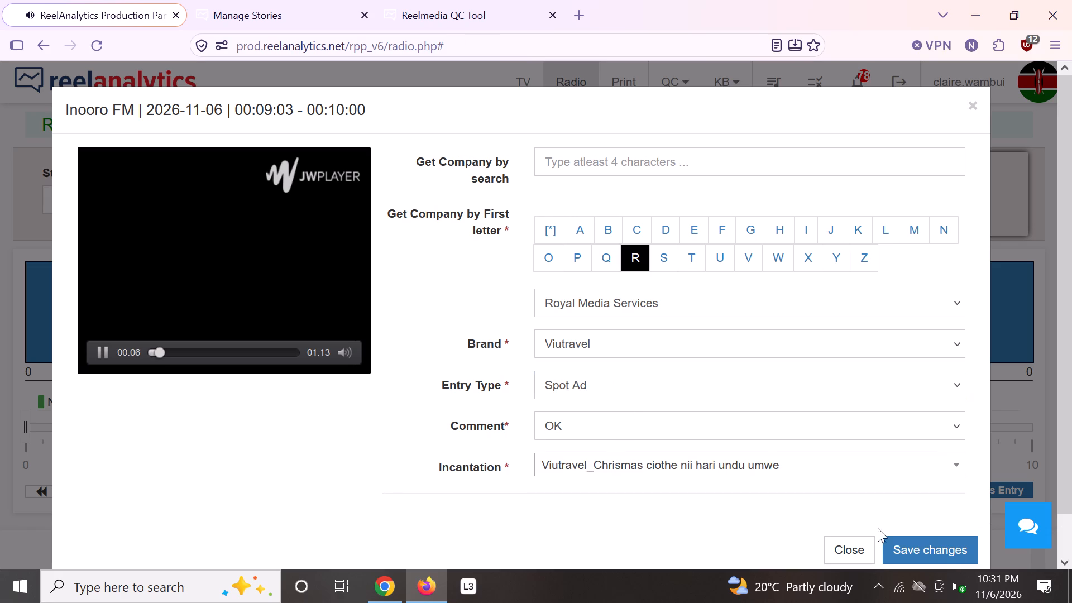
left_click(959, 547)
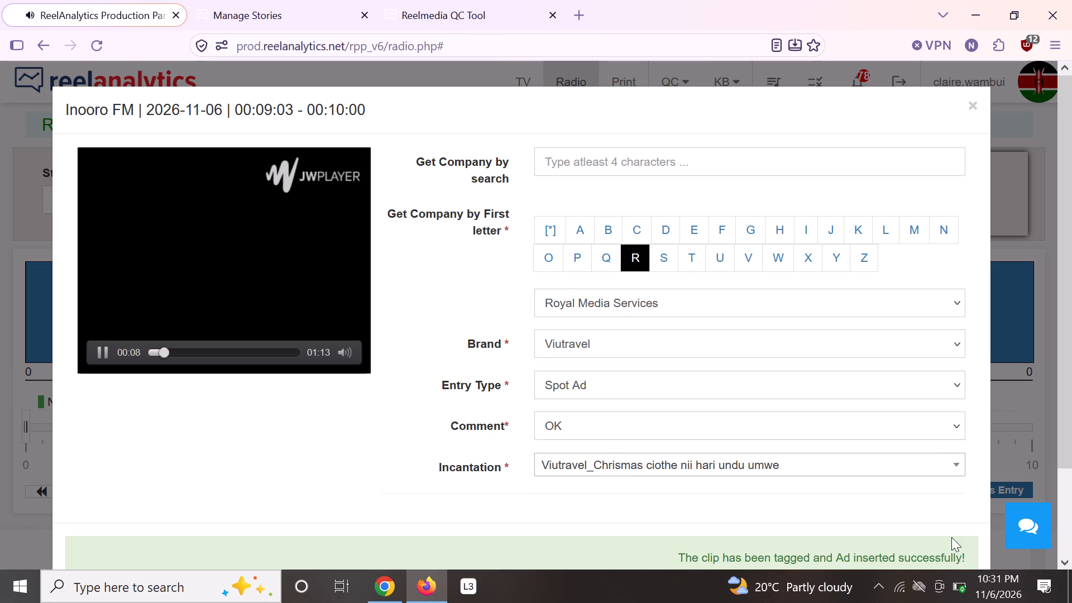
scroll(947, 515, "down", 2)
left_click(854, 497)
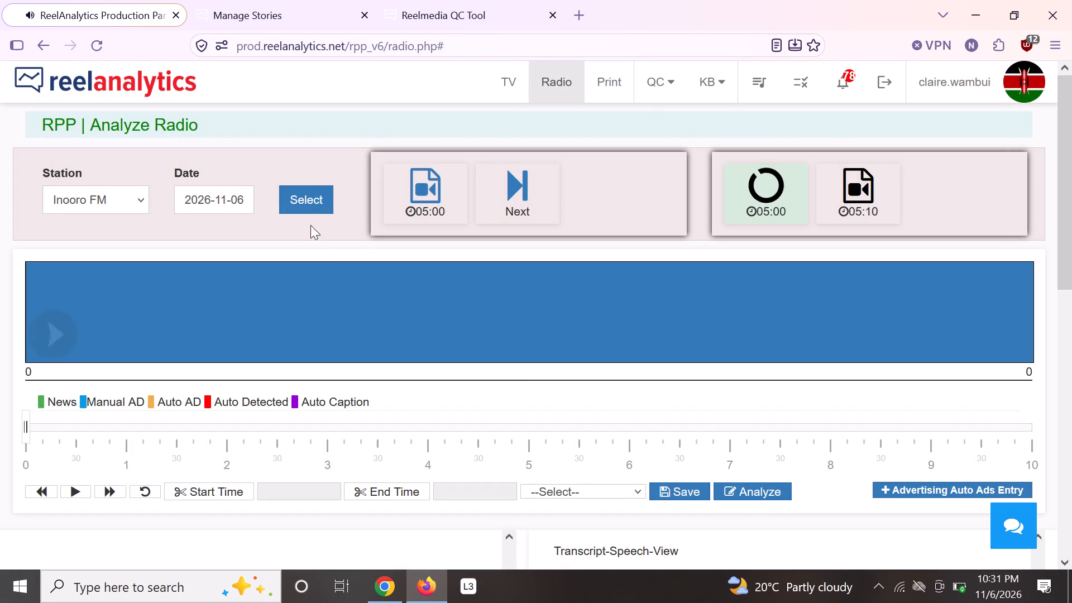
Reload the Inooro FM clips for 2026-11-06 to refresh the Analysis Panel list.
left_click(308, 194)
Open the raw 07:38:41 Inooro FM ad clip for tagging and play its recording.
scroll(551, 282, "down", 3)
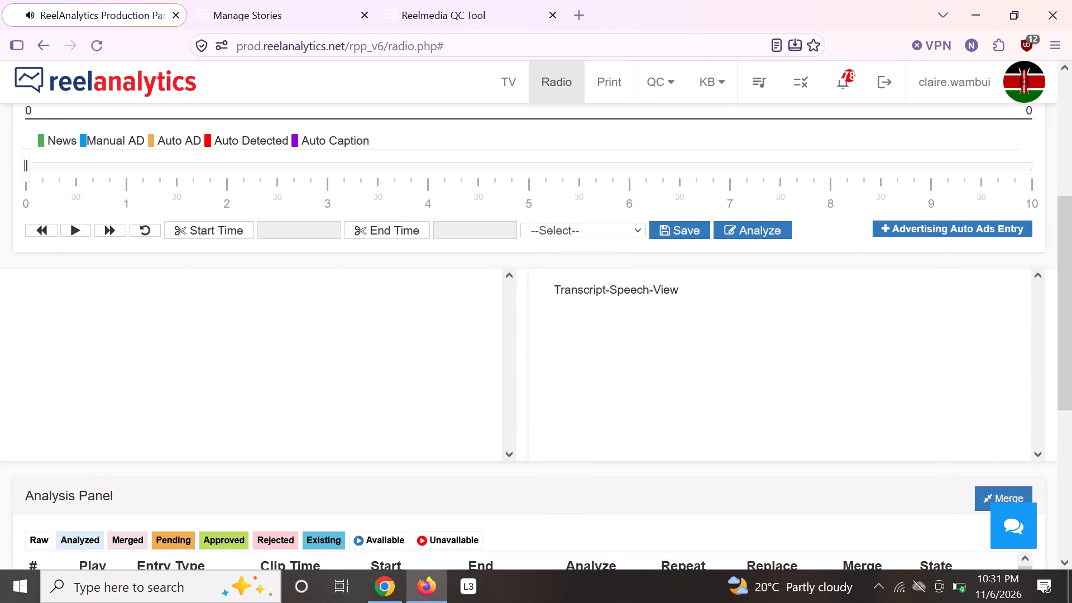
scroll(579, 307, "down", 2)
scroll(580, 308, "up", 2)
scroll(581, 312, "down", 2)
scroll(581, 312, "up", 2)
scroll(581, 312, "down", 3)
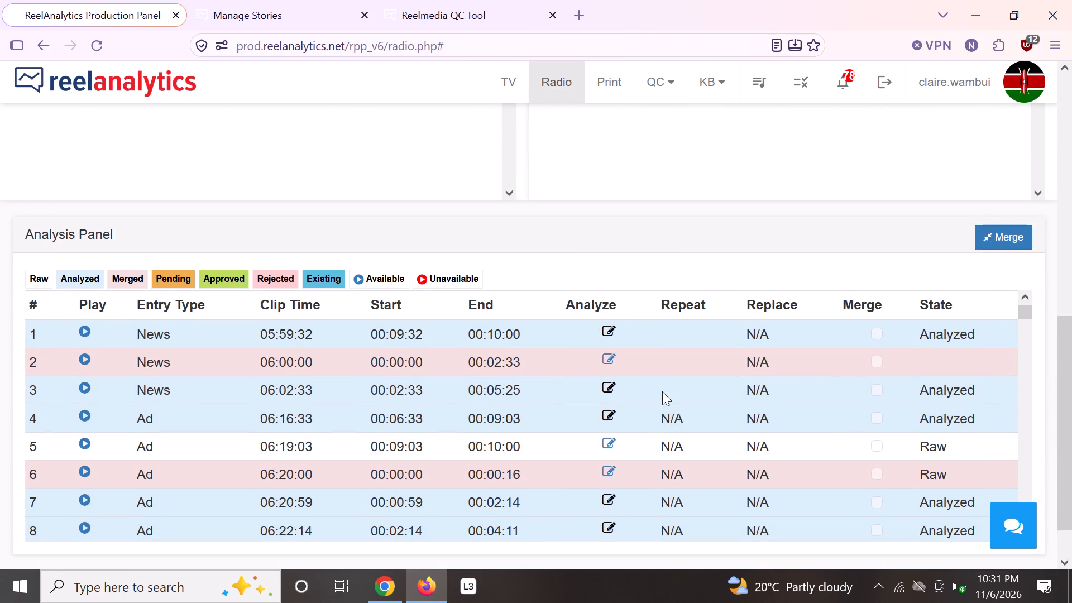
left_click_drag(1023, 312, 1025, 314)
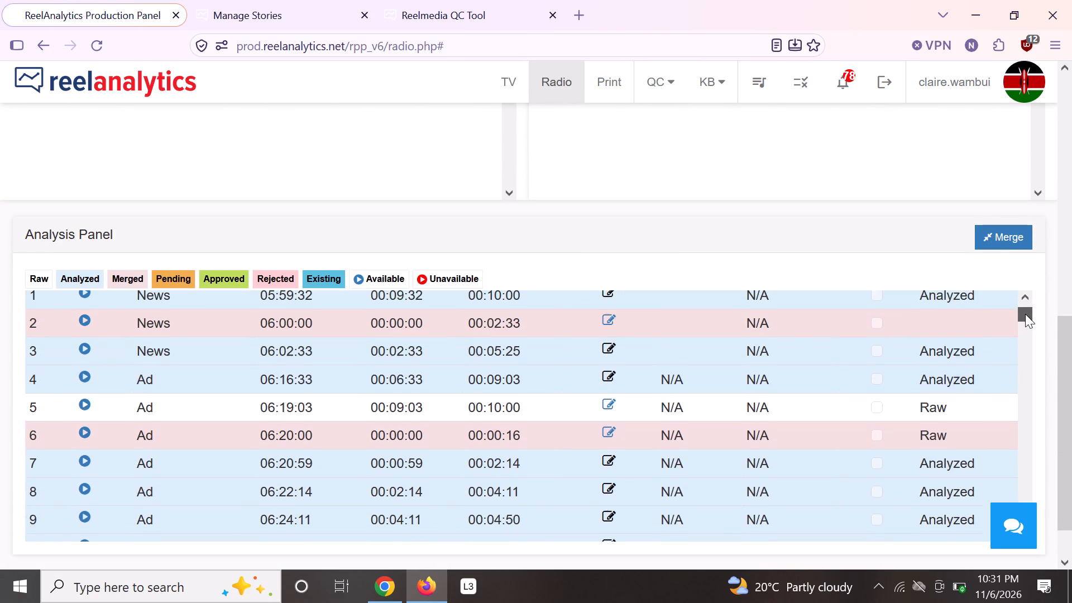
left_click_drag(1025, 314, 1028, 320)
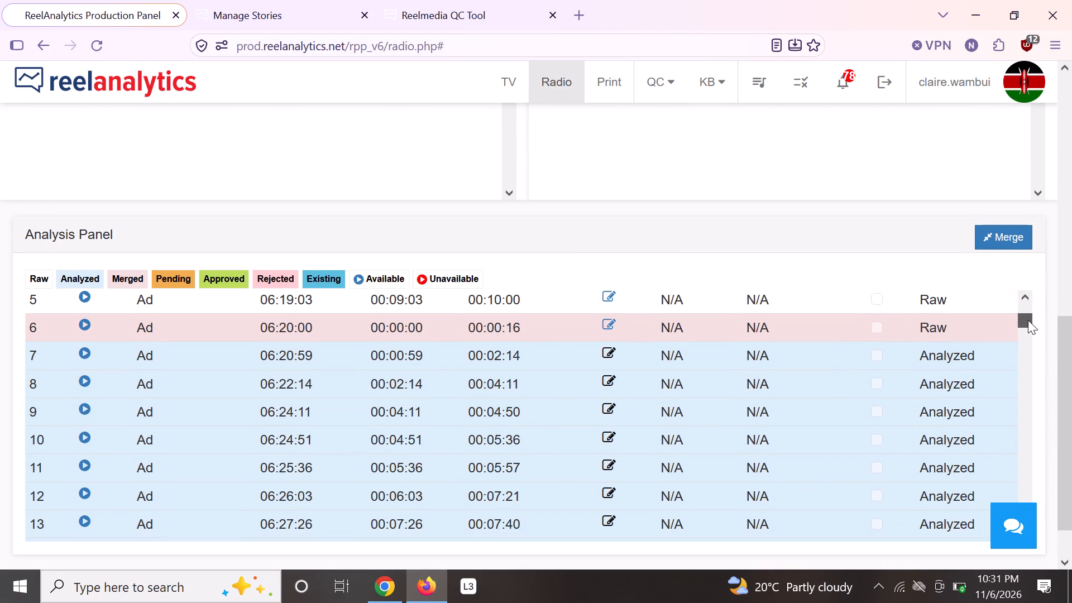
left_click_drag(1028, 320, 1030, 349)
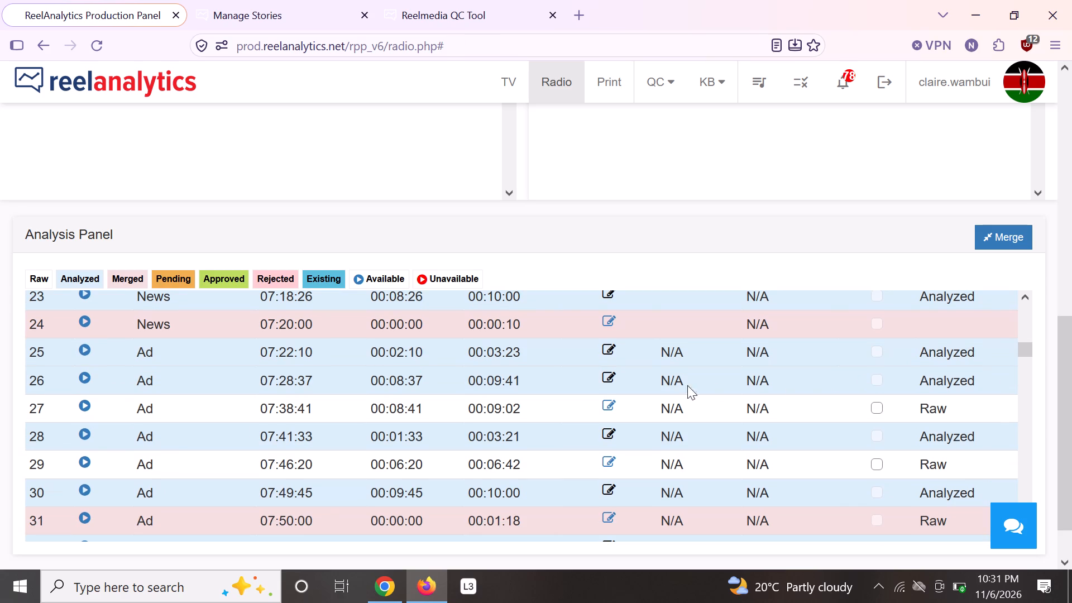
left_click(610, 405)
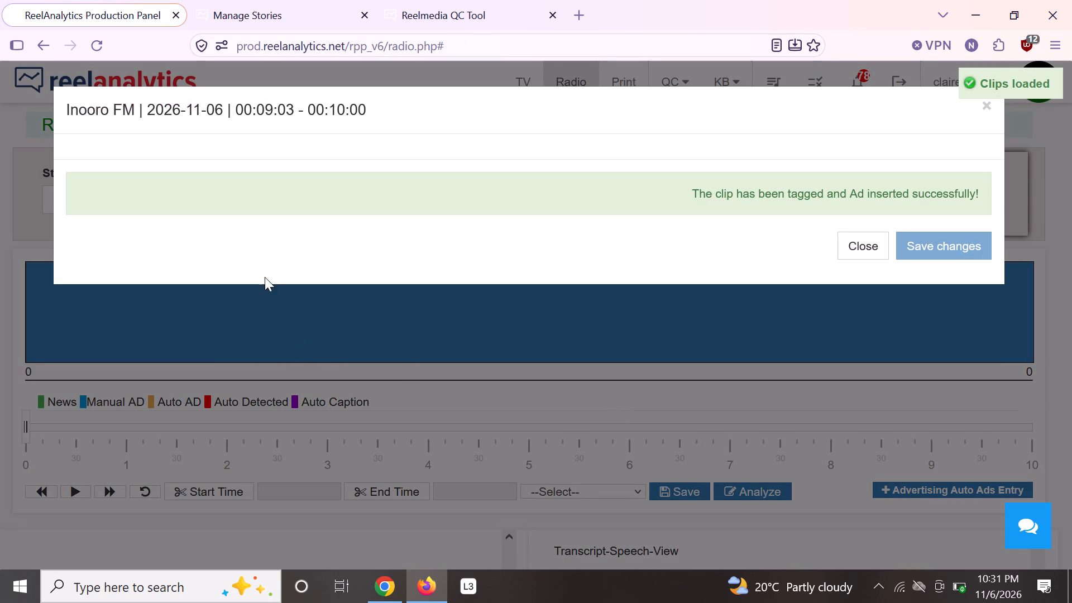
left_click(237, 255)
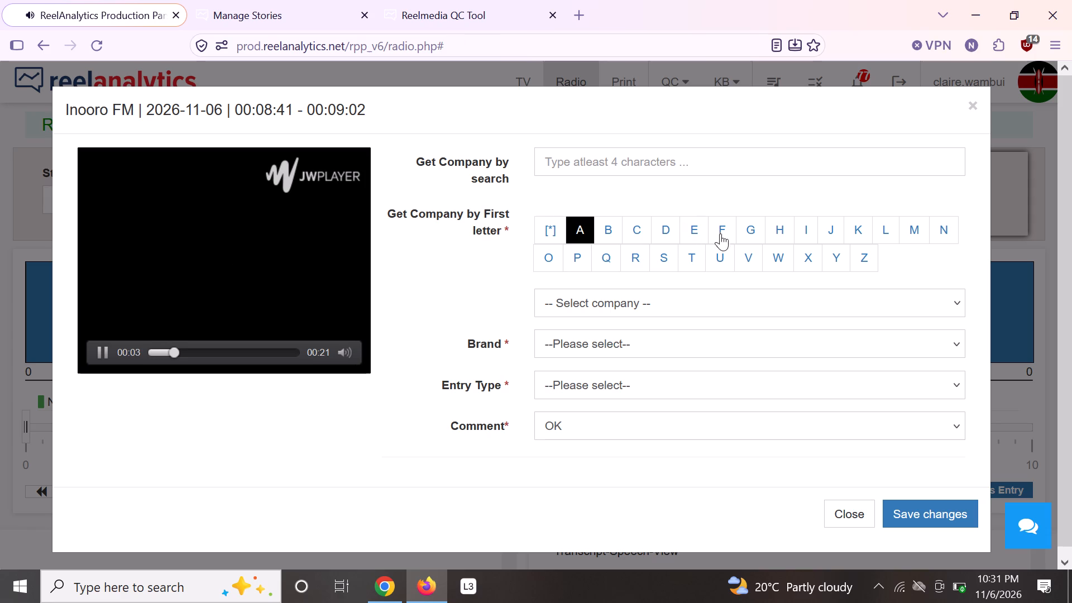
Set the 07:38:41 clip's company to Cosmos Ltd and its brand to Delete EC.
left_click(636, 224)
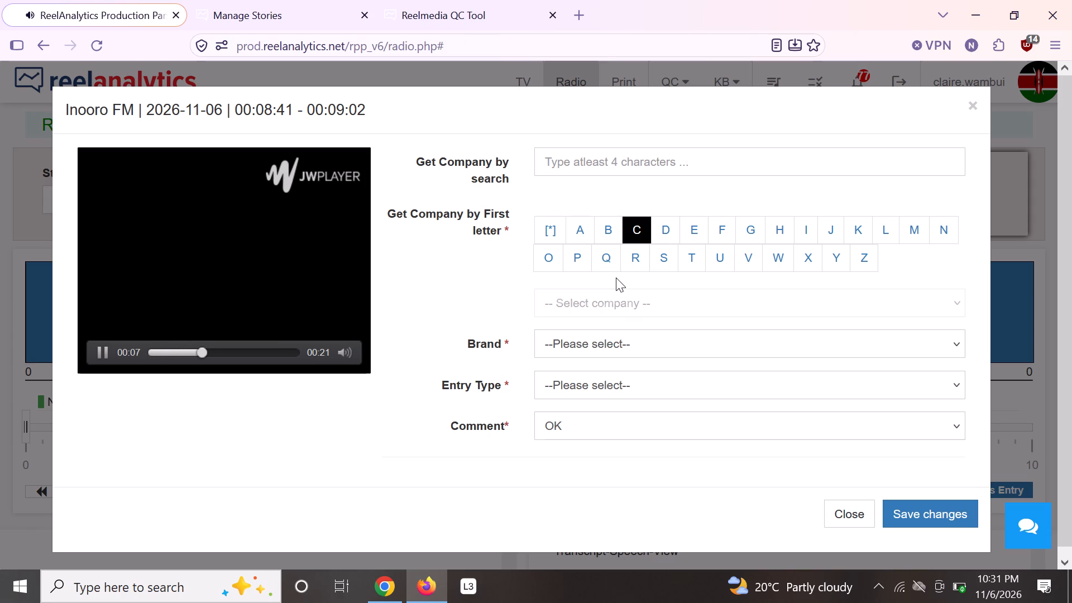
left_click(597, 307)
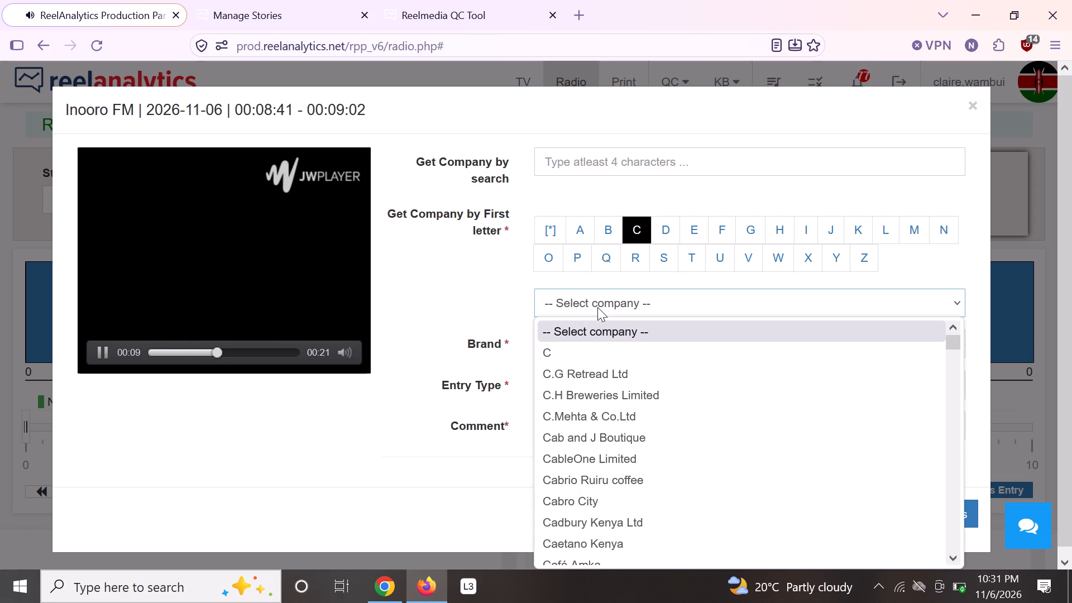
type("cosmos")
key("space")
key("Return")
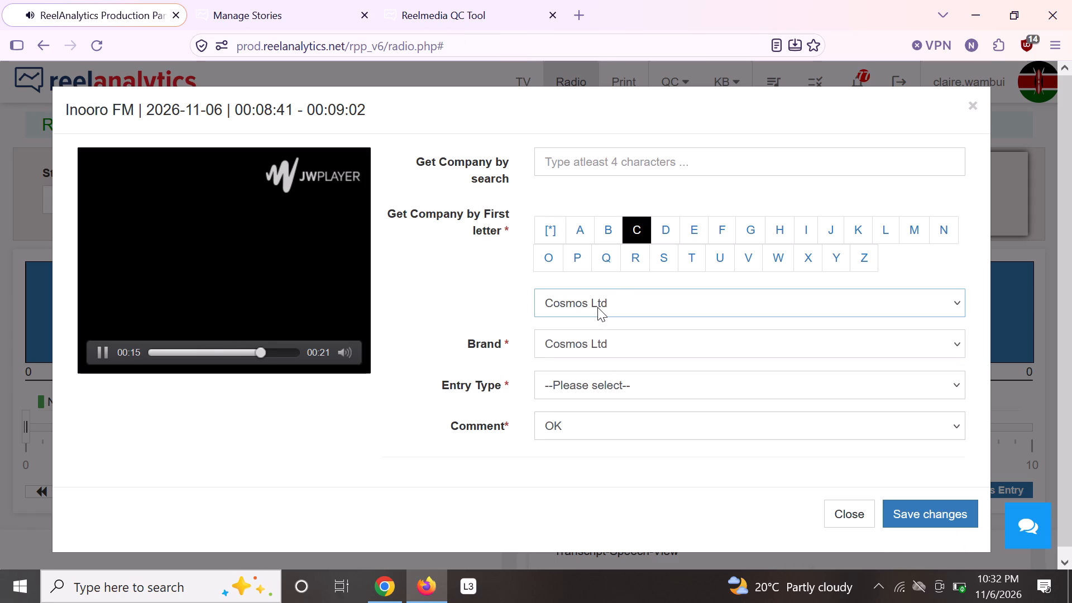
left_click(582, 336)
left_click(594, 396)
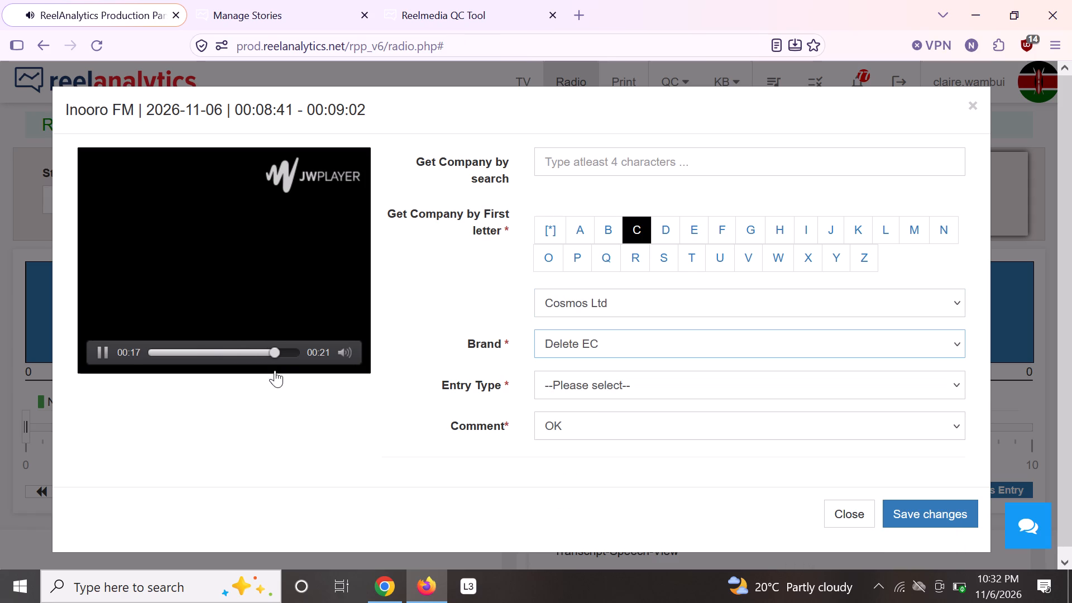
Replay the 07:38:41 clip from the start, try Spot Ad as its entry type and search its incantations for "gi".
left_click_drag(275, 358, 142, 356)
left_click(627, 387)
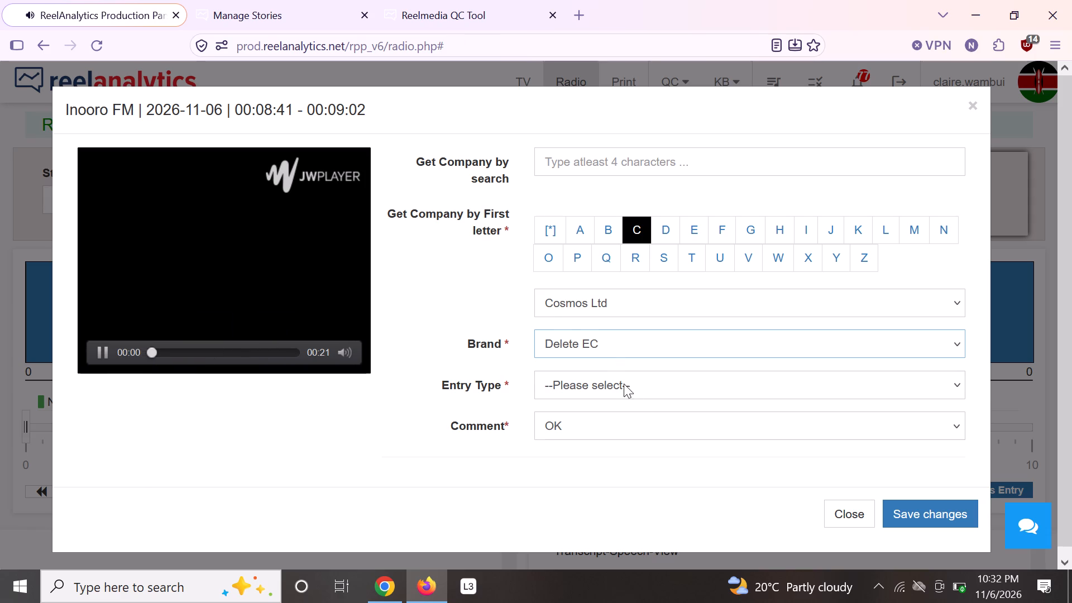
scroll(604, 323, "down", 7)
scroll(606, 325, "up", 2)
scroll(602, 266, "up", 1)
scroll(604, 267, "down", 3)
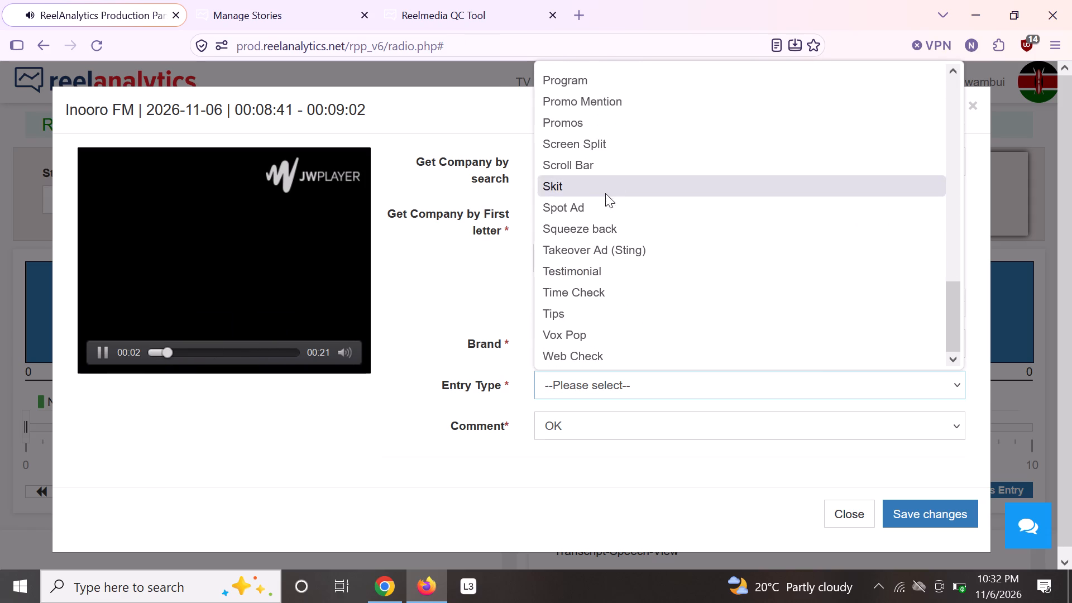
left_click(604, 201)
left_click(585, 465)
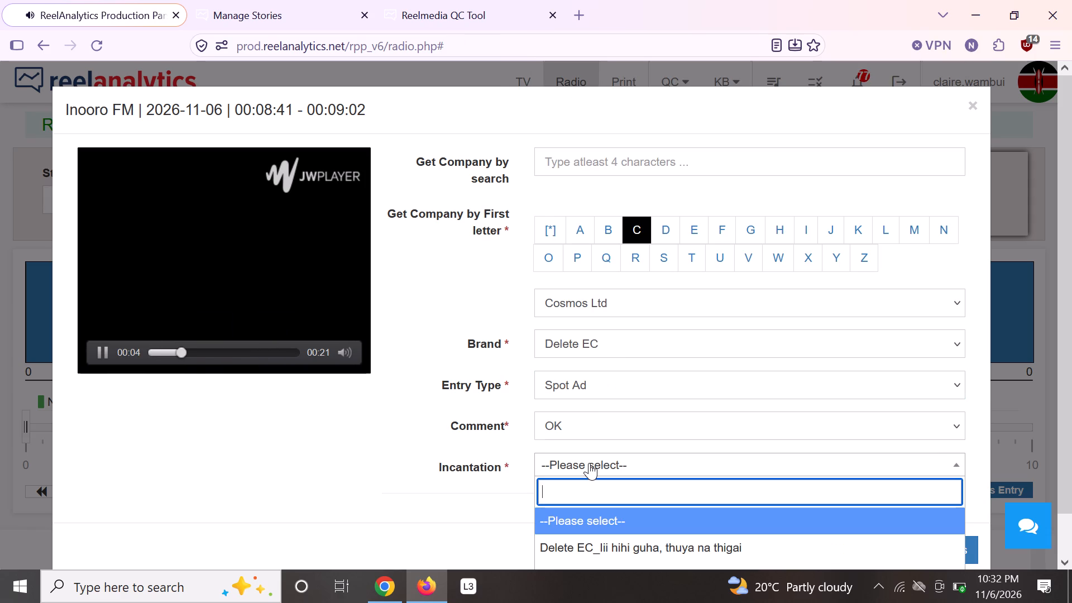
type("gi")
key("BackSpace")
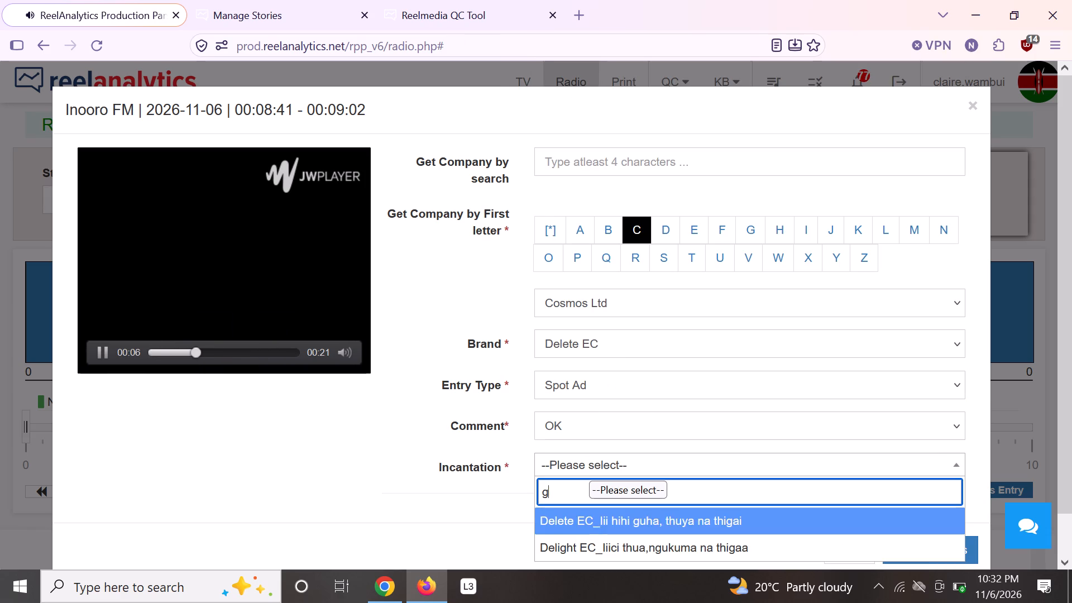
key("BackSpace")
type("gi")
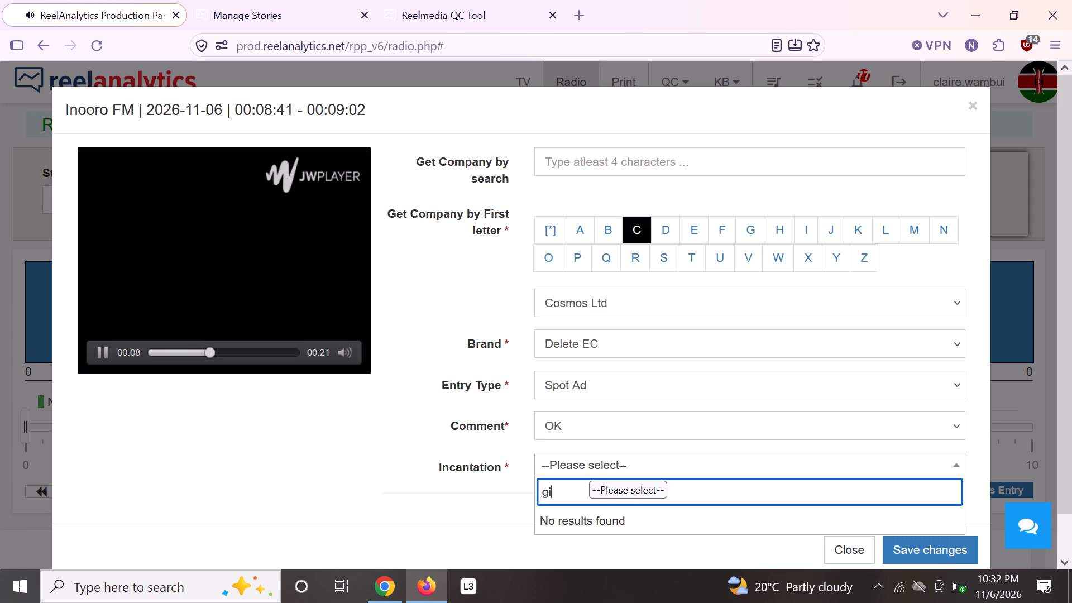
Set the entry type to Drop with incantation "Delete EC_Giitira mahiu maku", save the tag and close the form.
left_click(590, 384)
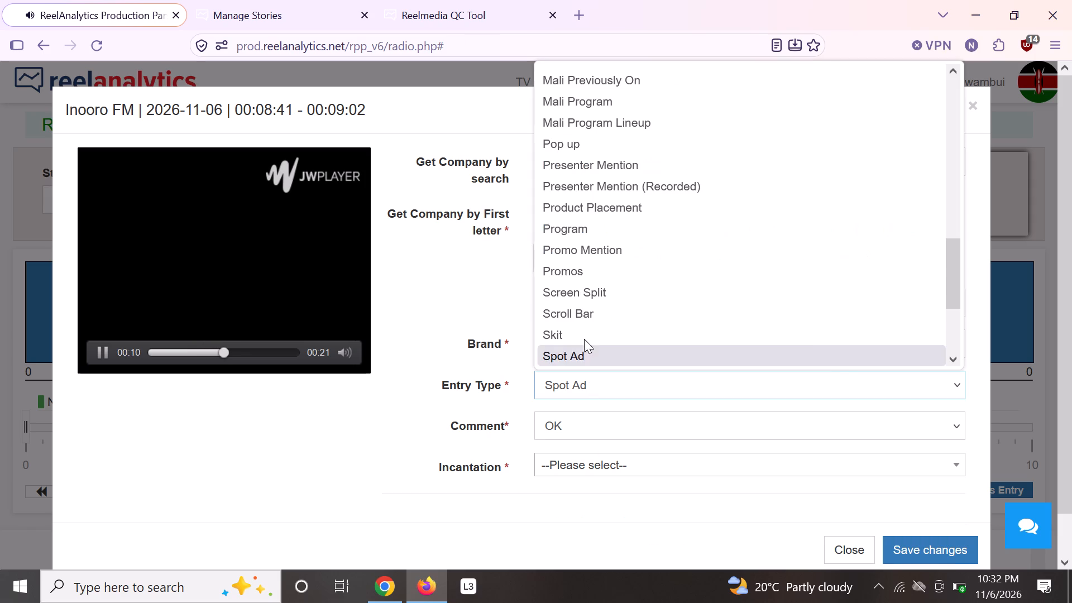
scroll(590, 175, "up", 3)
scroll(590, 175, "down", 1)
scroll(590, 175, "up", 2)
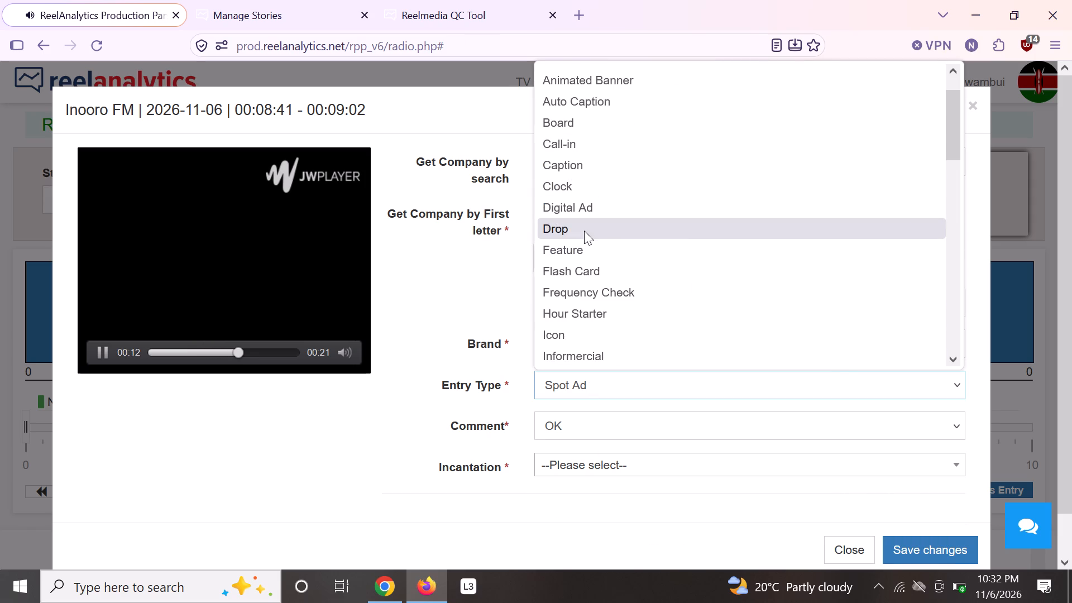
left_click(584, 231)
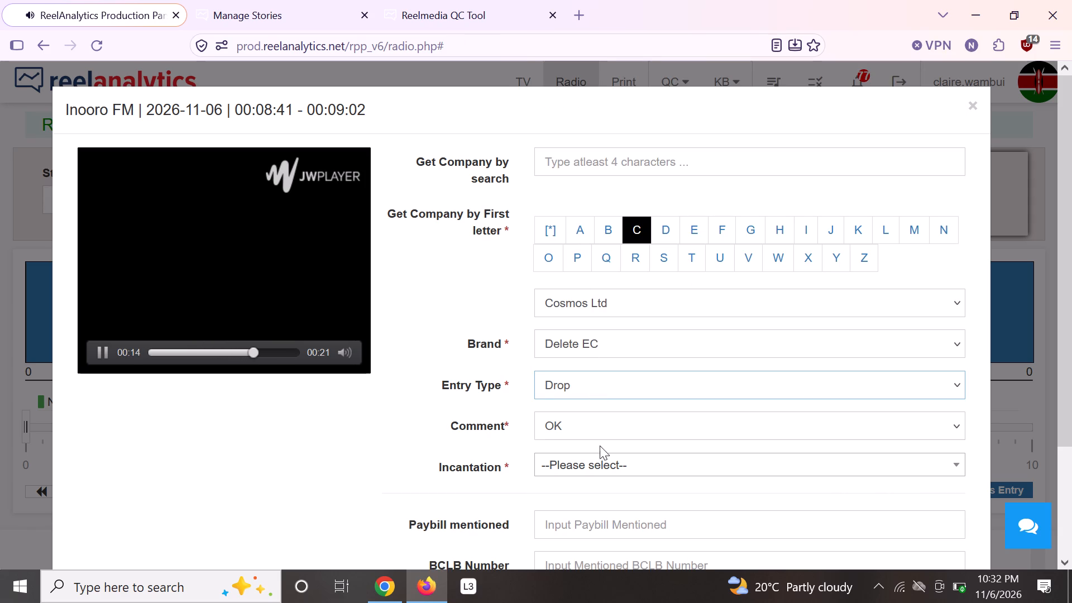
left_click(596, 460)
type("gi")
key("Return")
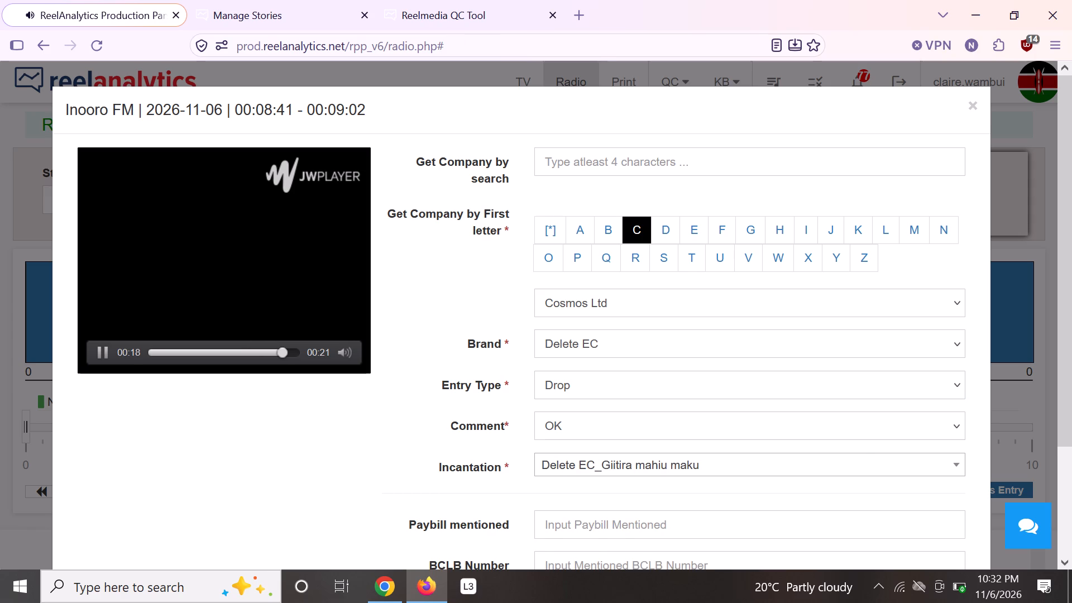
scroll(963, 495, "down", 5)
scroll(961, 503, "up", 3)
scroll(961, 504, "down", 1)
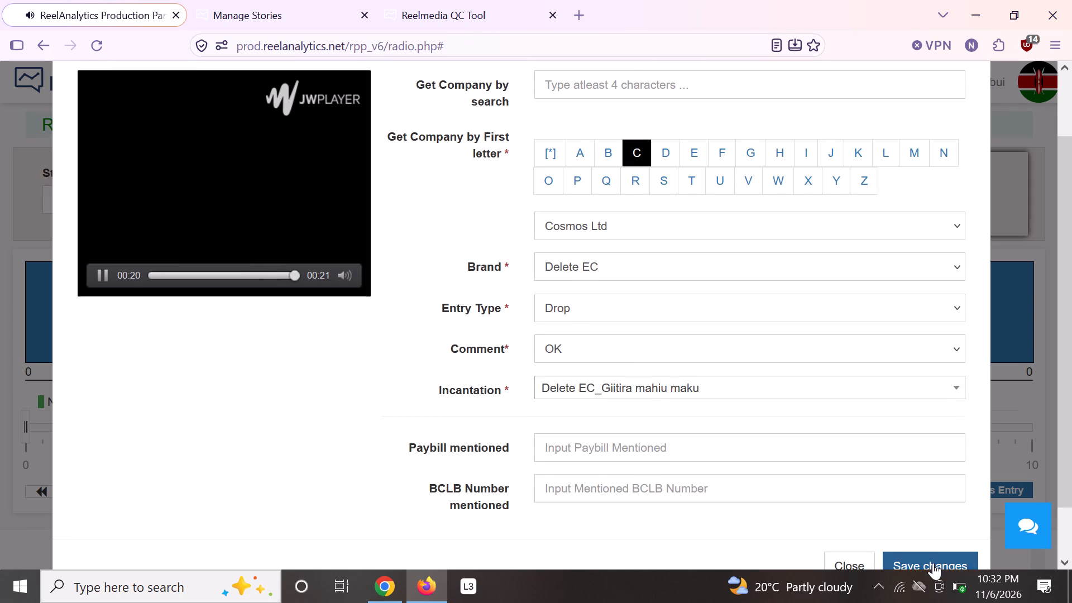
left_click(933, 562)
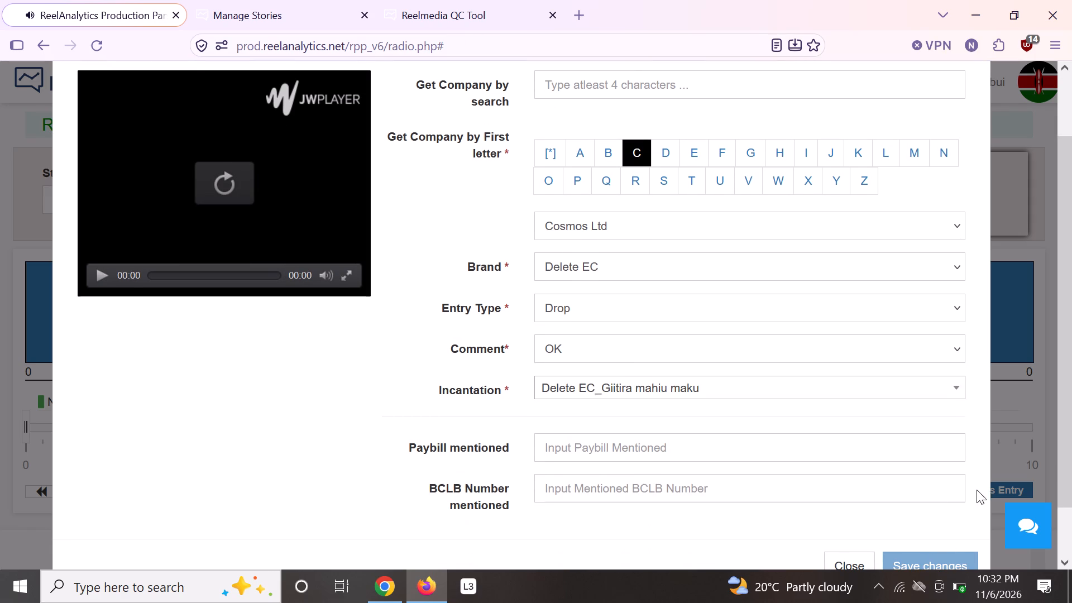
scroll(983, 480, "down", 2)
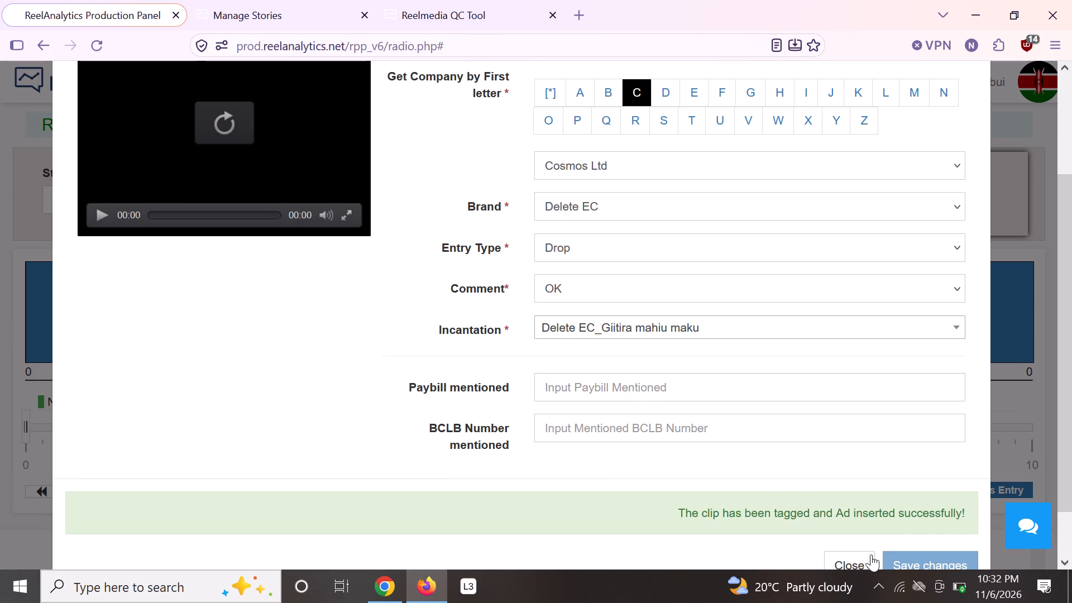
left_click(863, 558)
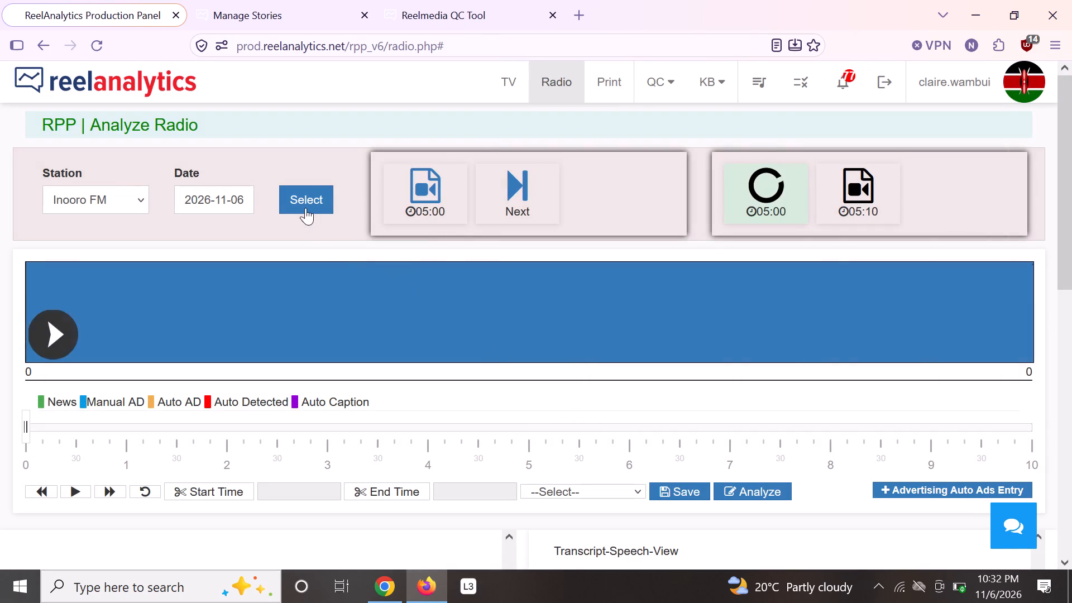
Reload the Inooro FM clips for 2026-11-06 to refresh the Analysis Panel list.
left_click(309, 196)
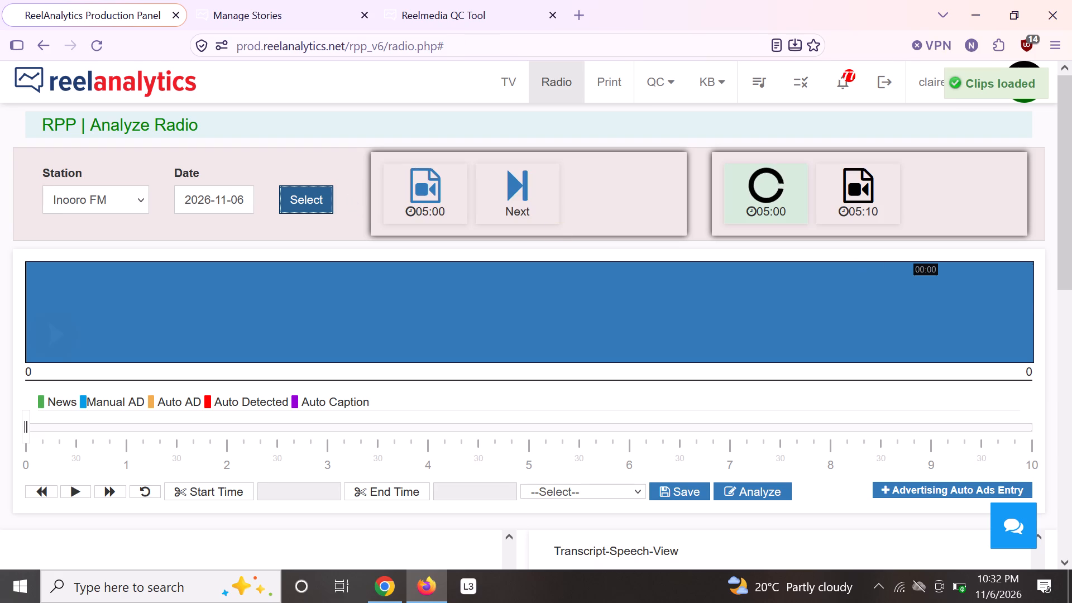
Open the raw 07:46:20 Inooro FM ad clip for tagging and play its recording.
left_click_drag(1064, 263, 1066, 510)
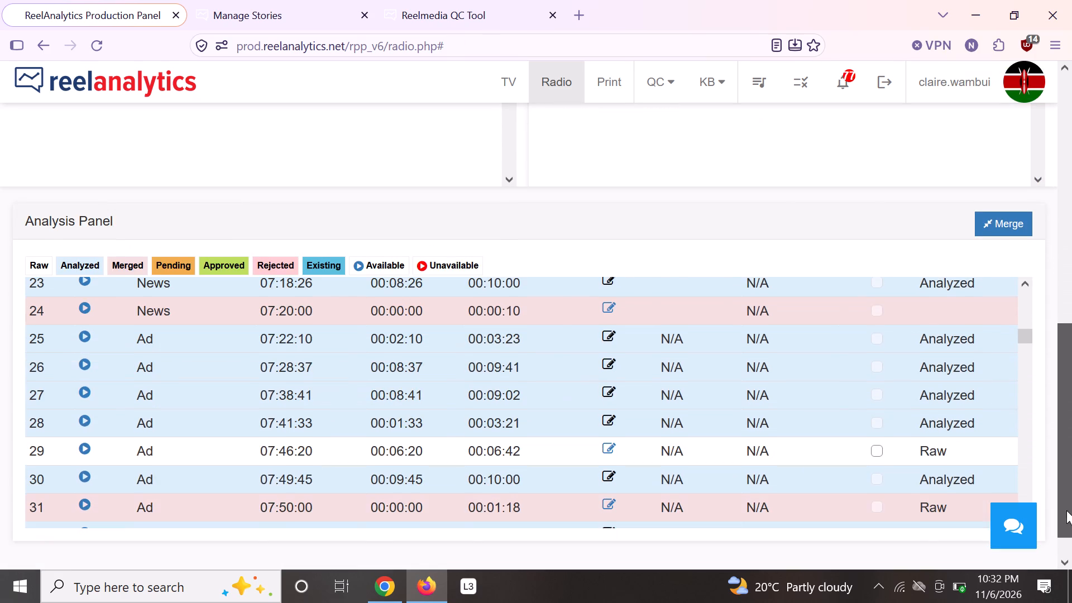
left_click_drag(1066, 510, 1064, 525)
left_click_drag(1027, 299, 1025, 249)
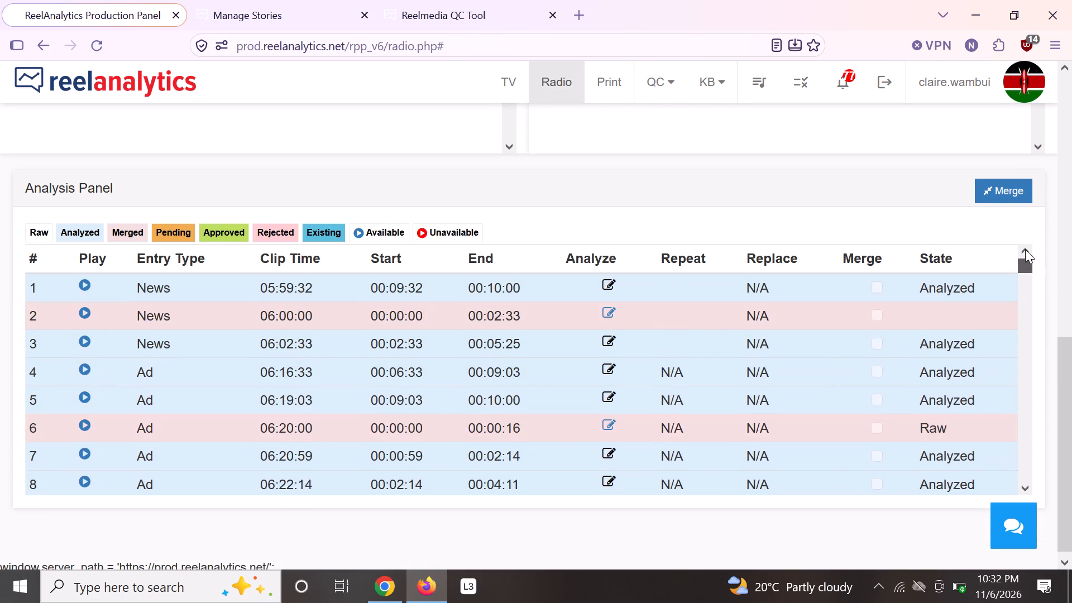
left_click_drag(1025, 249, 1025, 248)
left_click_drag(1024, 261, 1029, 287)
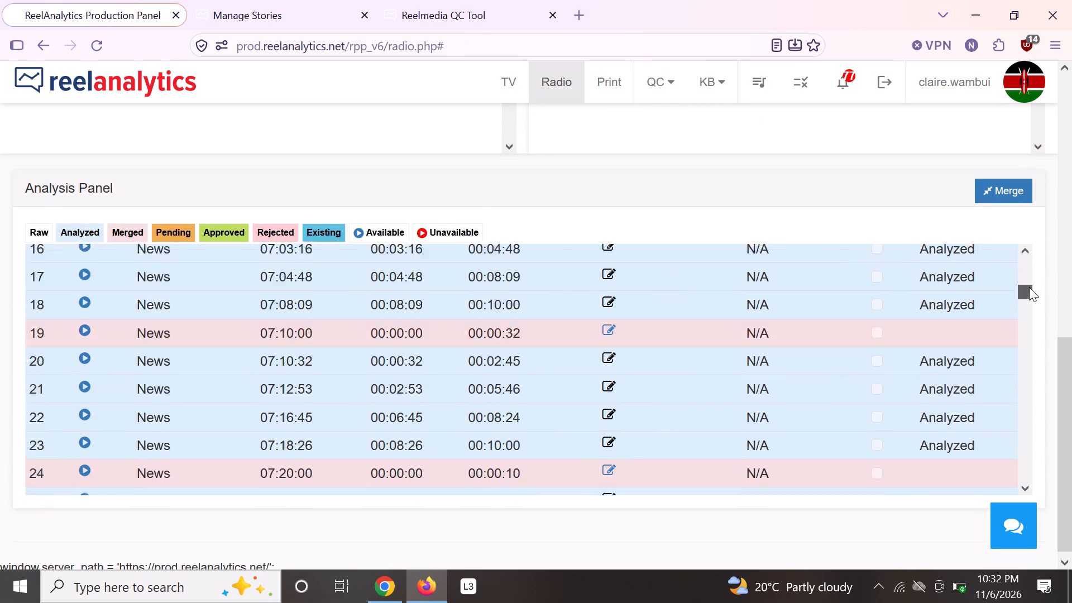
left_click_drag(1029, 287, 1026, 307)
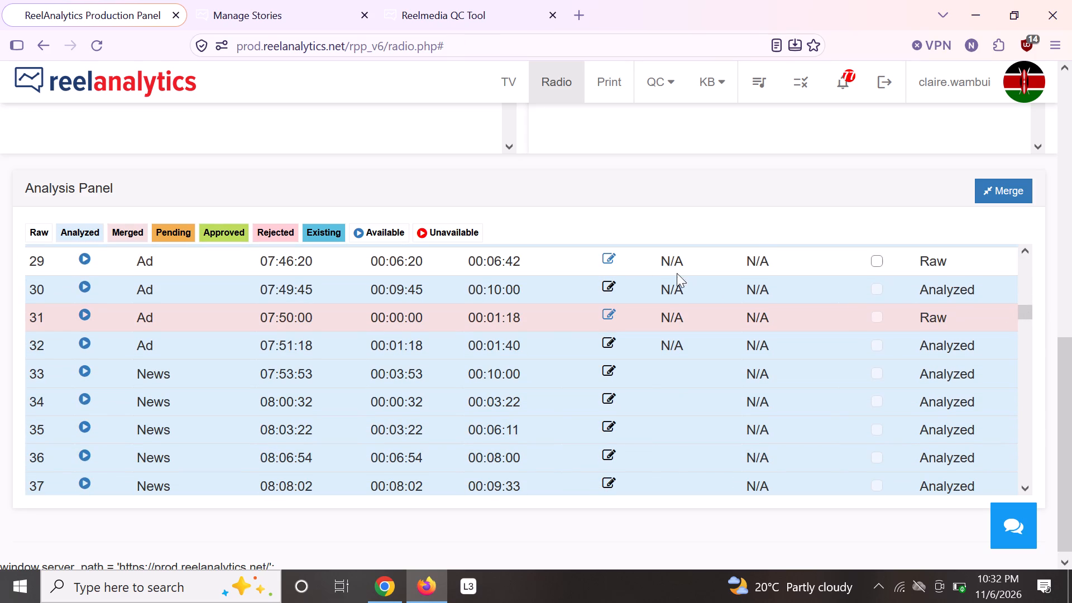
left_click(611, 257)
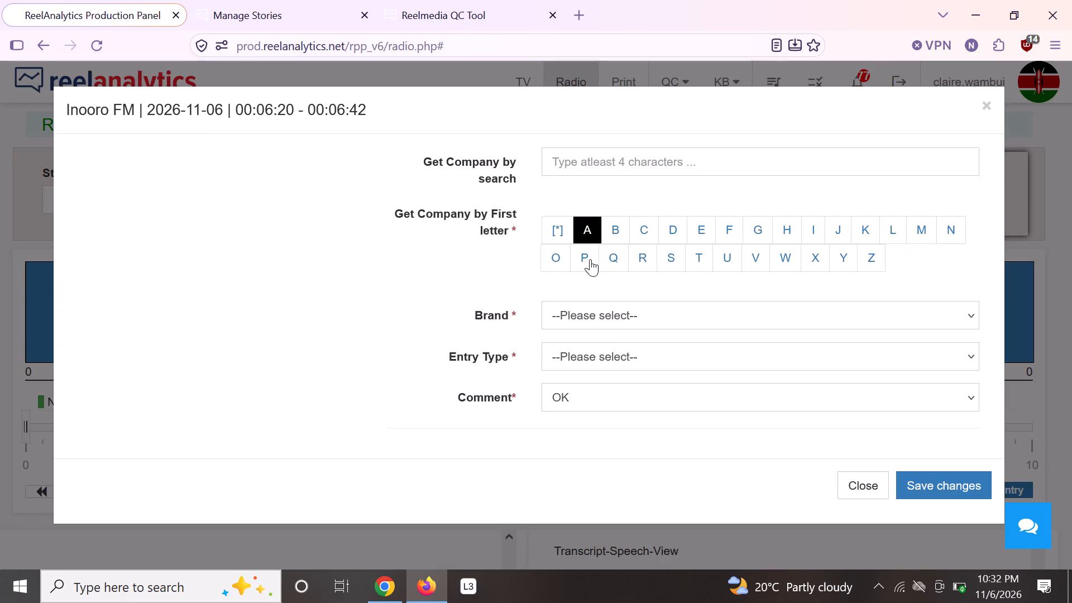
left_click(216, 260)
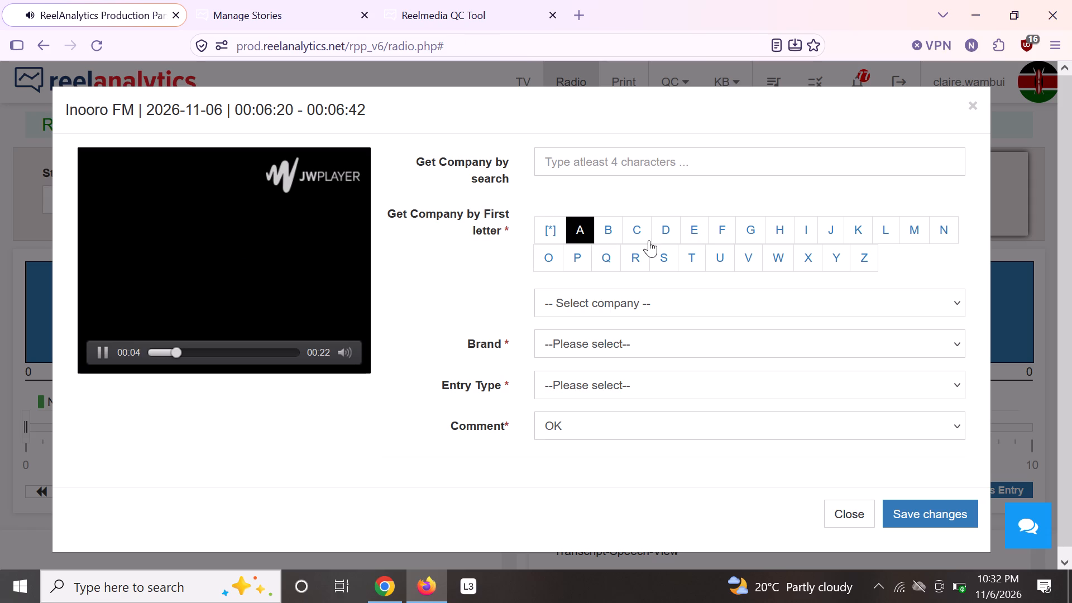
Set the 07:46:20 clip's company to Cosmos Ltd and its brand to Delete EC.
left_click(636, 233)
left_click(587, 301)
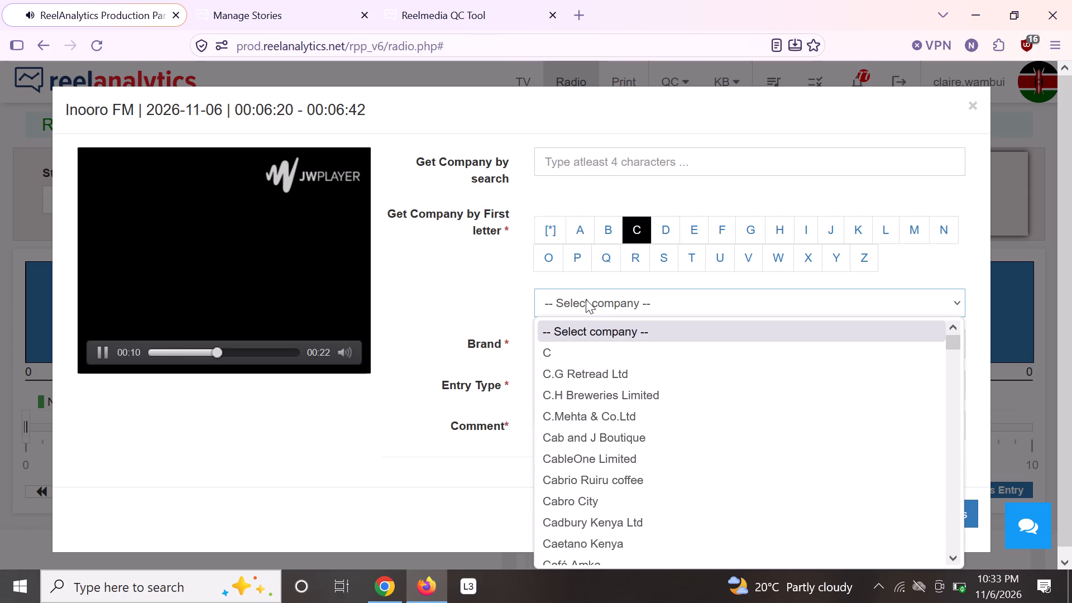
type("cosmos l")
key("Return")
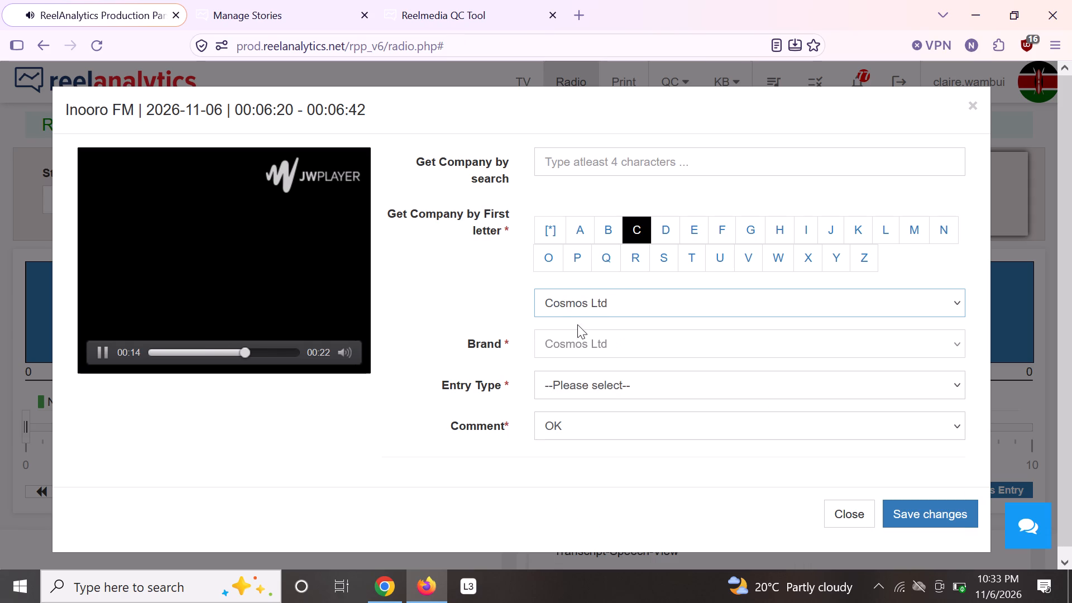
left_click(599, 342)
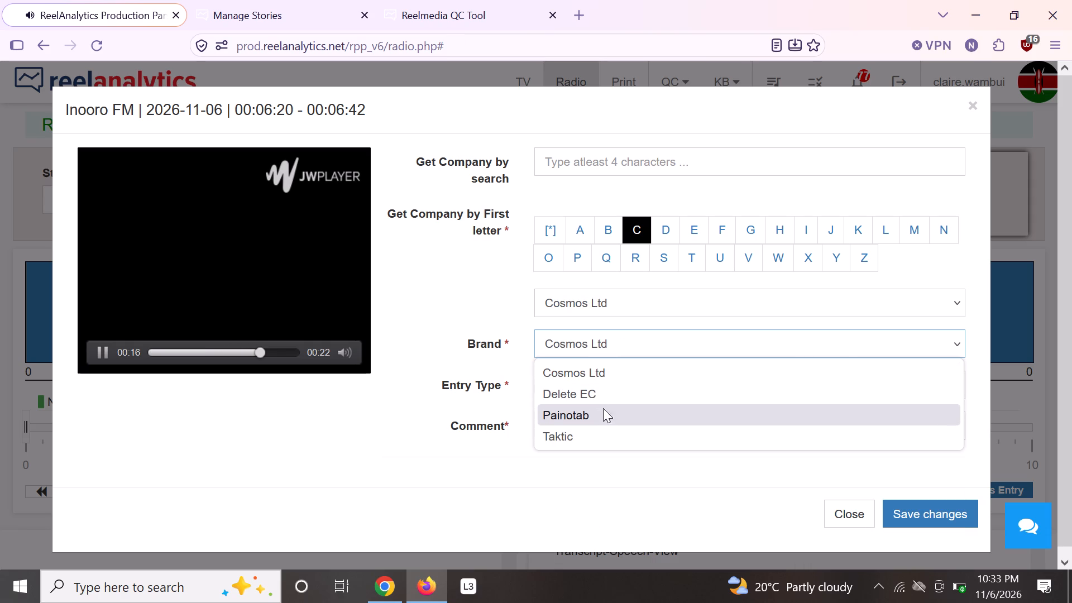
left_click(615, 391)
Replay the recording, set entry type Drop with incantation "Delete EC_Giitira mahiu maku", save the tag and close the form.
left_click_drag(267, 355, 142, 353)
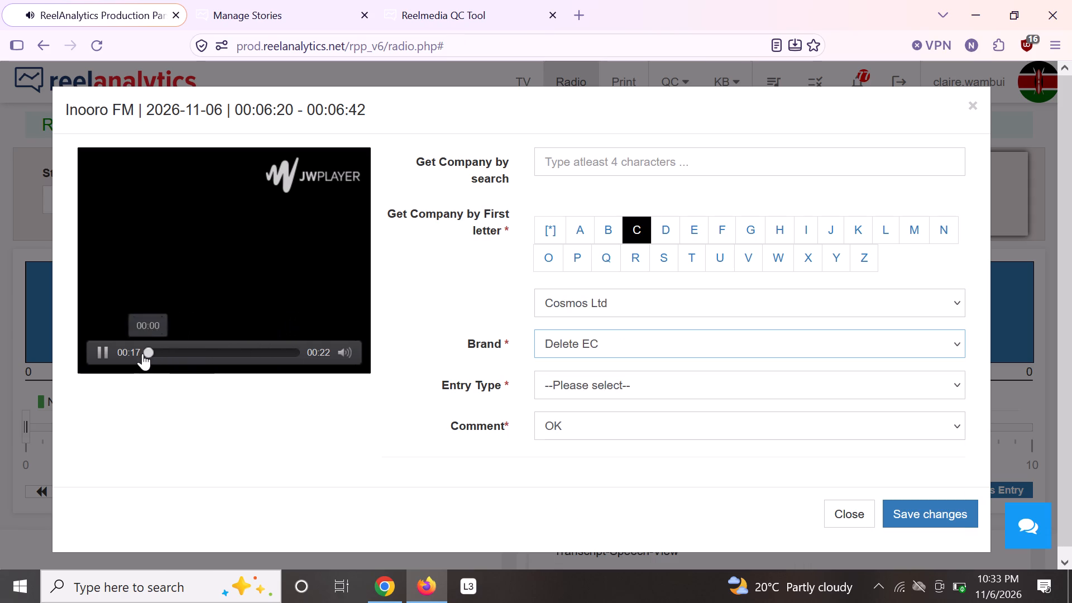
left_click_drag(142, 353, 139, 353)
left_click(576, 384)
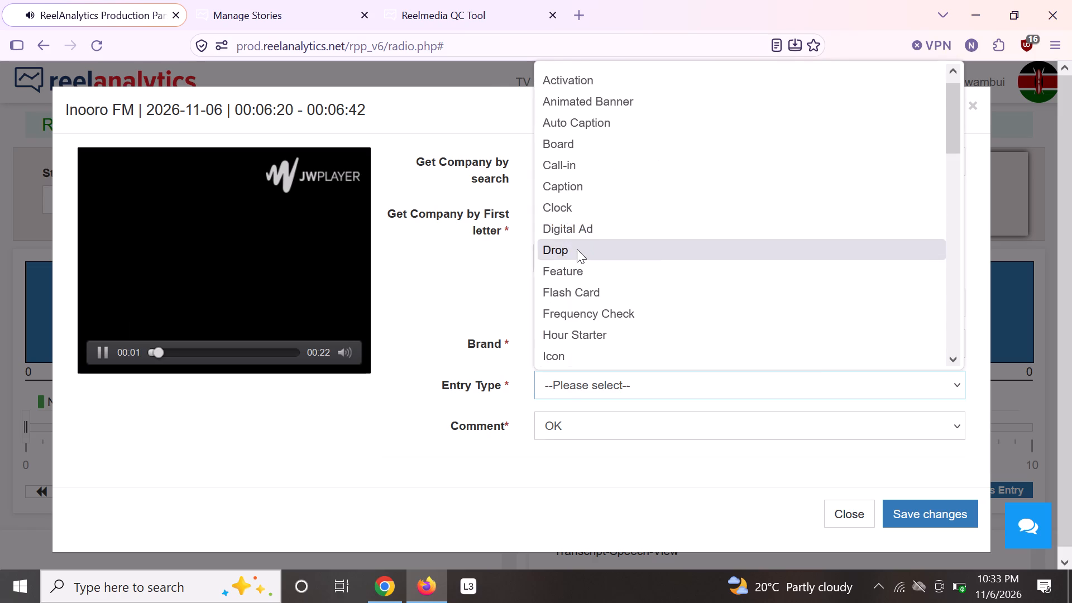
left_click(577, 248)
left_click(585, 465)
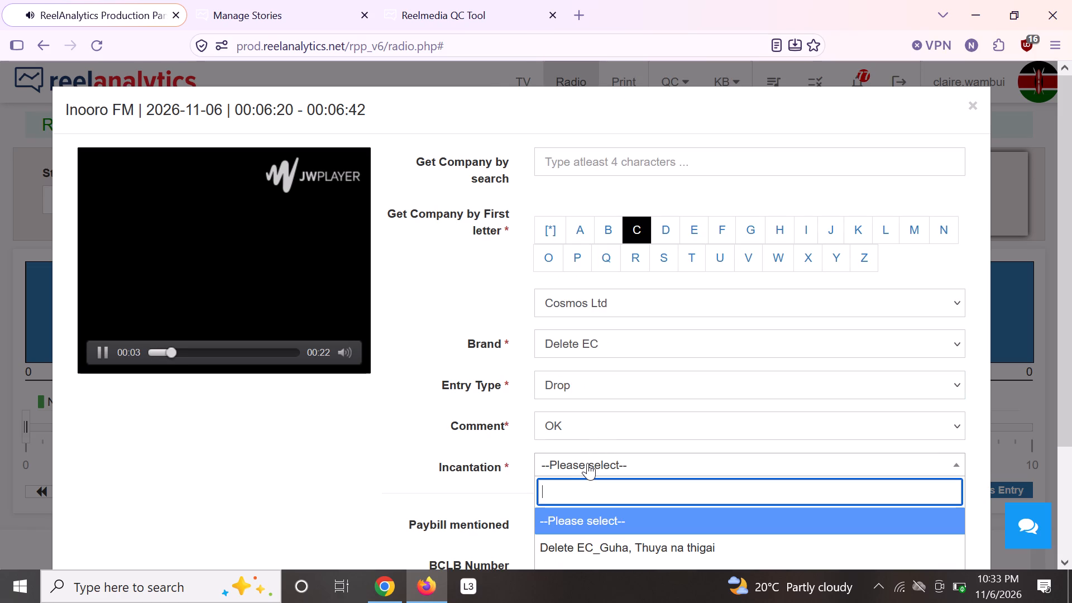
type("gi")
key("Return")
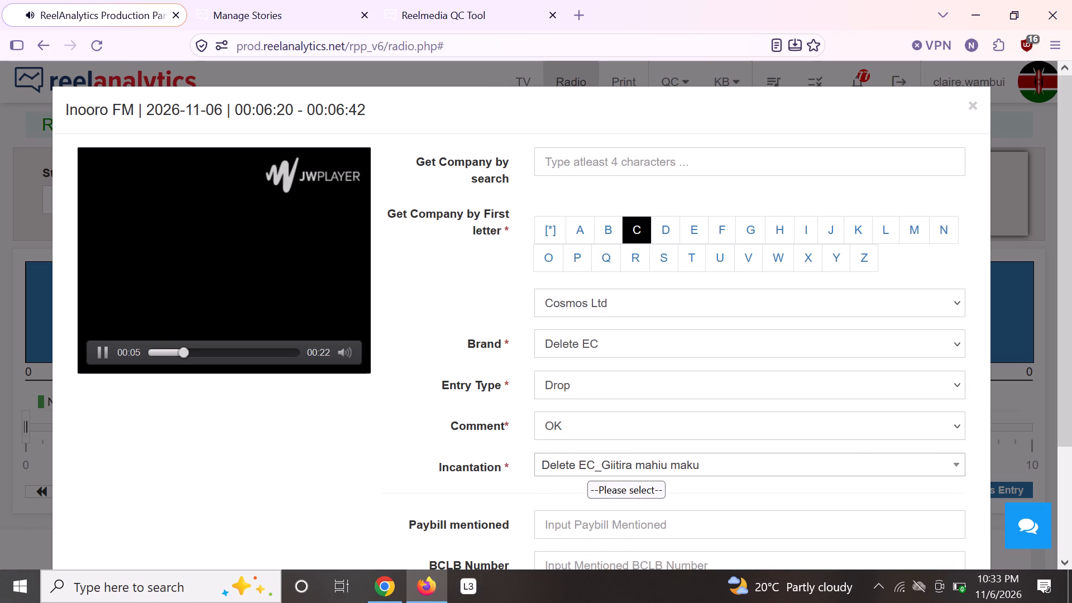
scroll(980, 441, "down", 4)
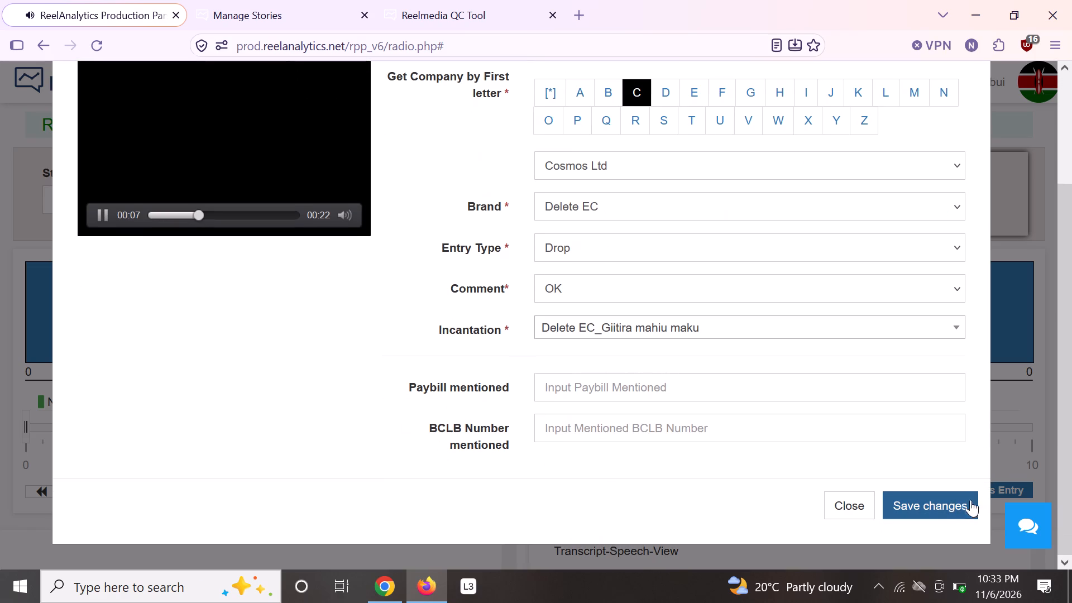
left_click(951, 507)
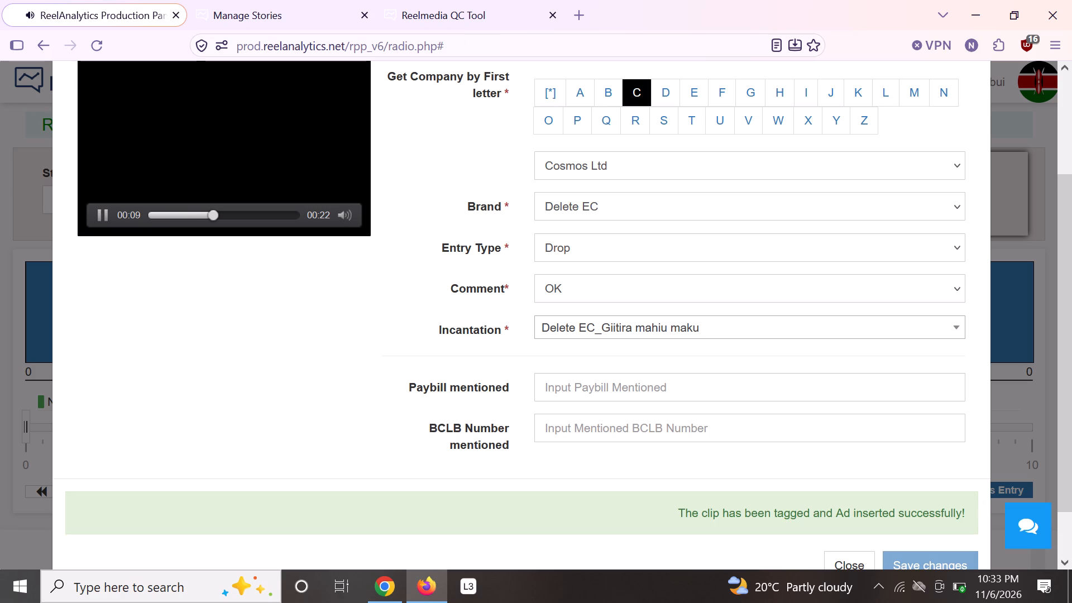
left_click(863, 561)
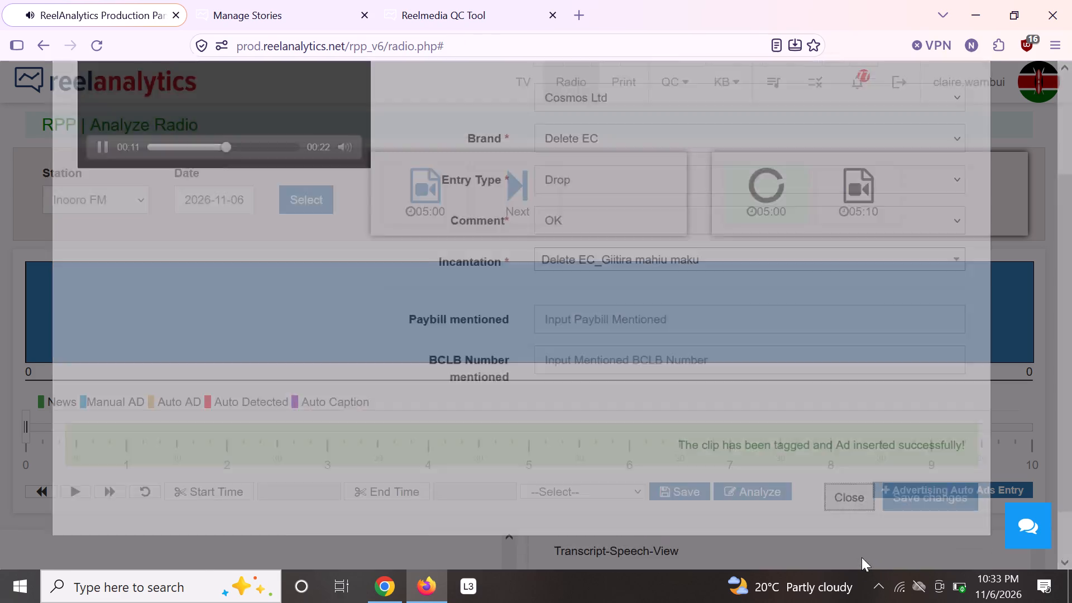
Reload the Inooro FM clips for 2026-11-06 to refresh the clip list.
left_click(305, 198)
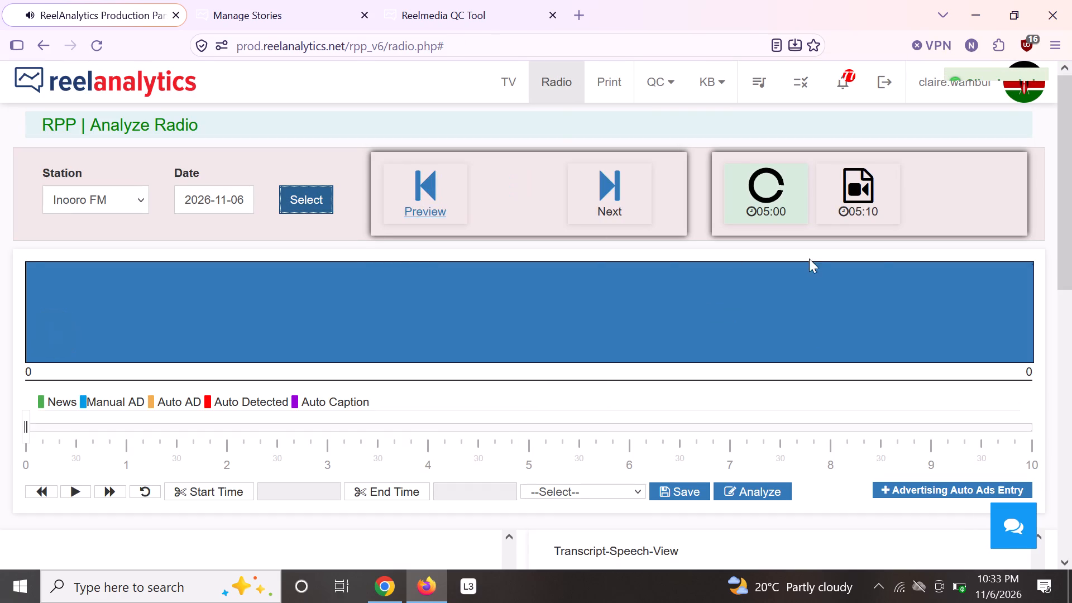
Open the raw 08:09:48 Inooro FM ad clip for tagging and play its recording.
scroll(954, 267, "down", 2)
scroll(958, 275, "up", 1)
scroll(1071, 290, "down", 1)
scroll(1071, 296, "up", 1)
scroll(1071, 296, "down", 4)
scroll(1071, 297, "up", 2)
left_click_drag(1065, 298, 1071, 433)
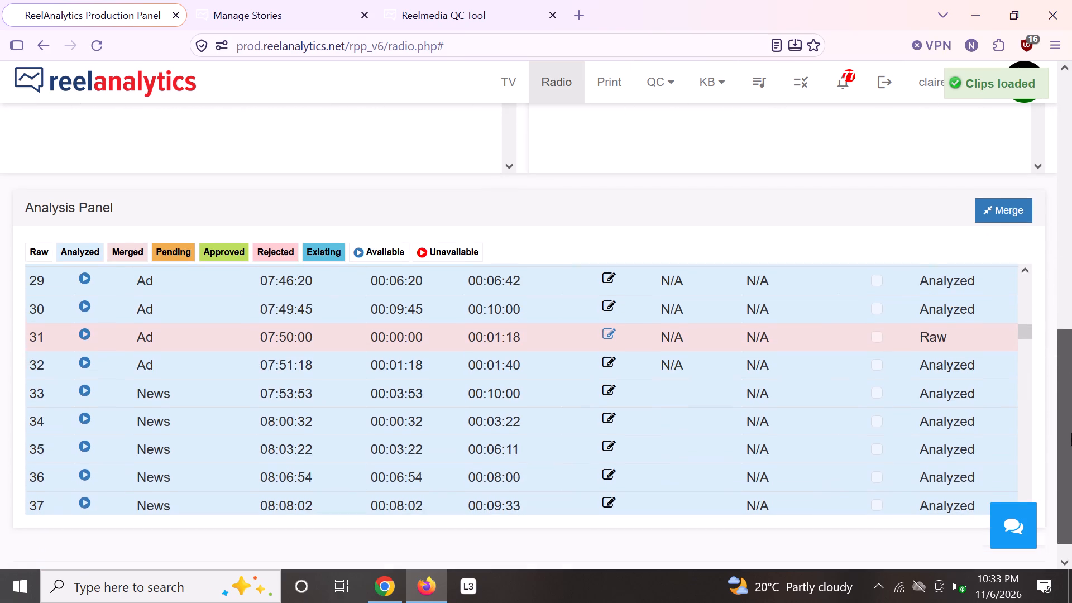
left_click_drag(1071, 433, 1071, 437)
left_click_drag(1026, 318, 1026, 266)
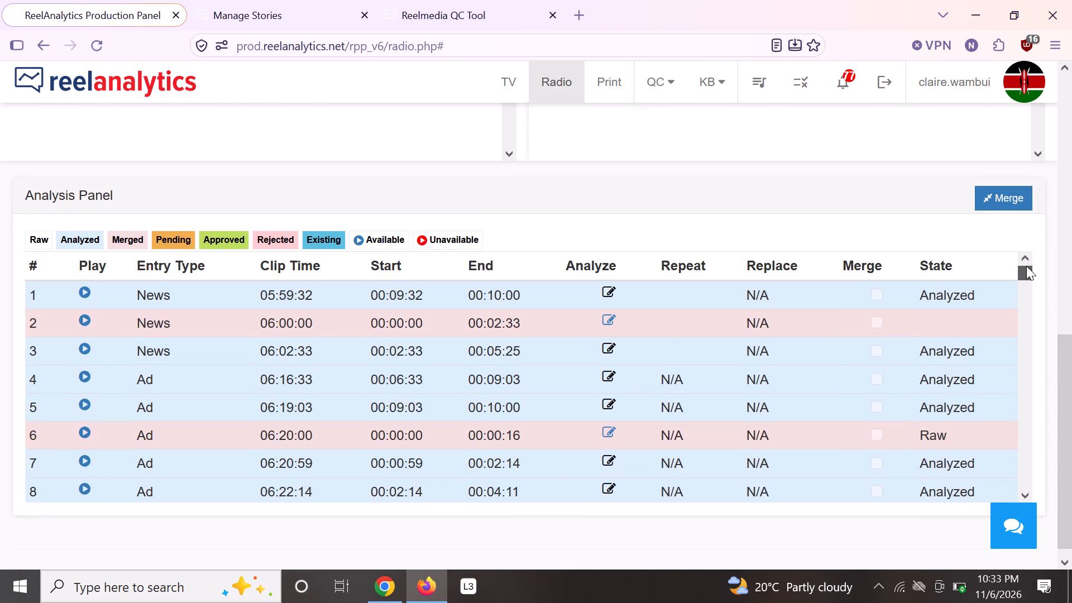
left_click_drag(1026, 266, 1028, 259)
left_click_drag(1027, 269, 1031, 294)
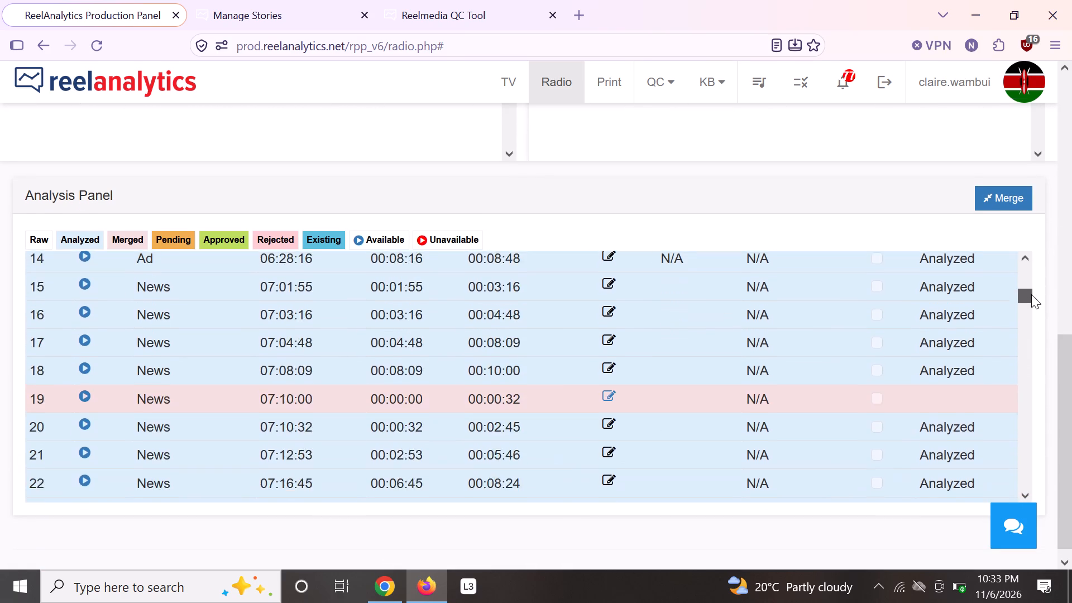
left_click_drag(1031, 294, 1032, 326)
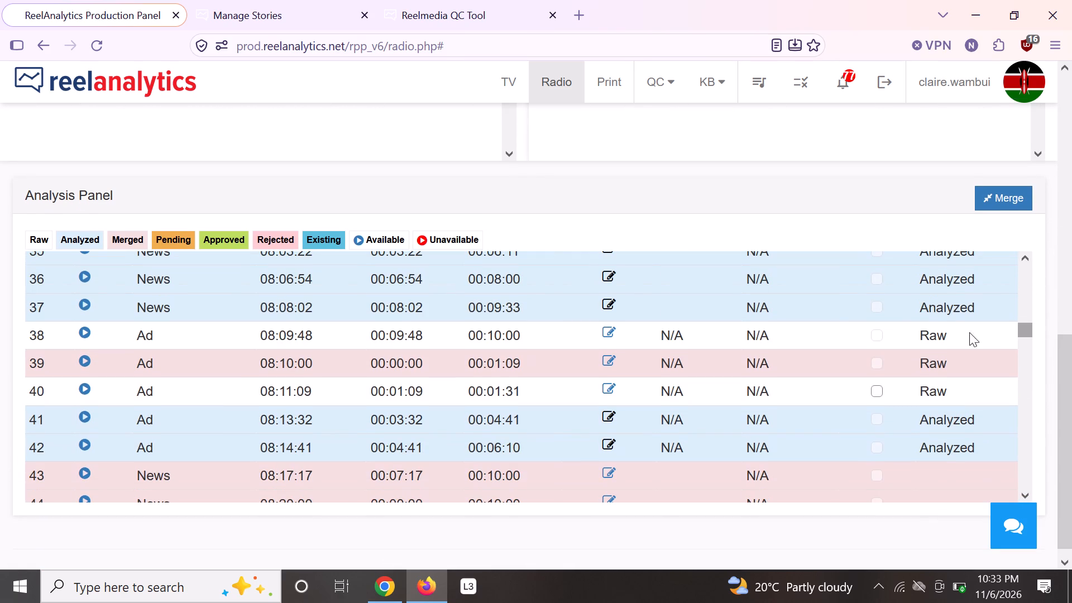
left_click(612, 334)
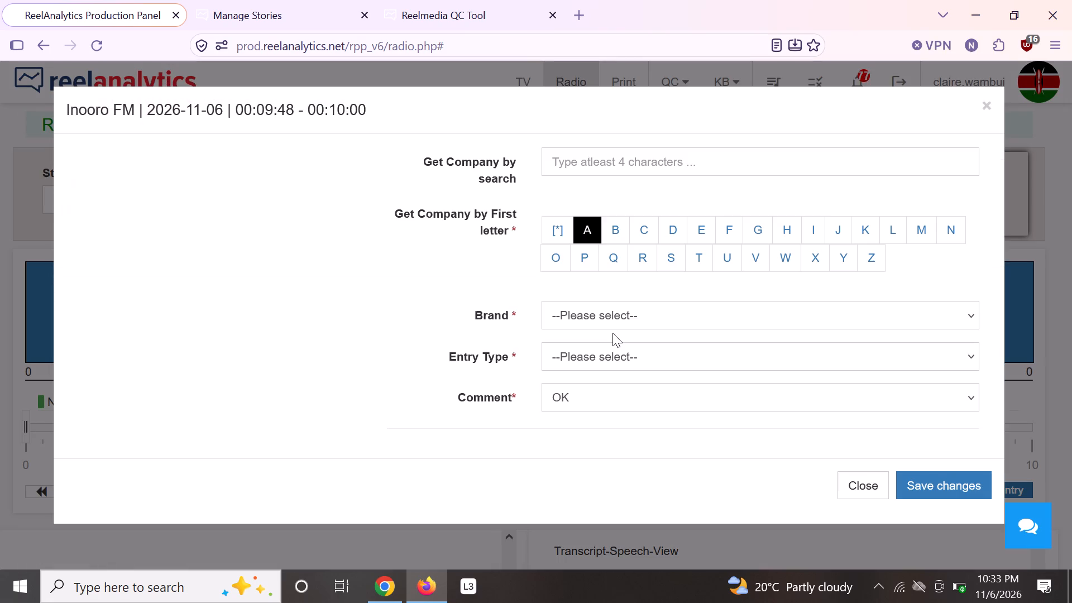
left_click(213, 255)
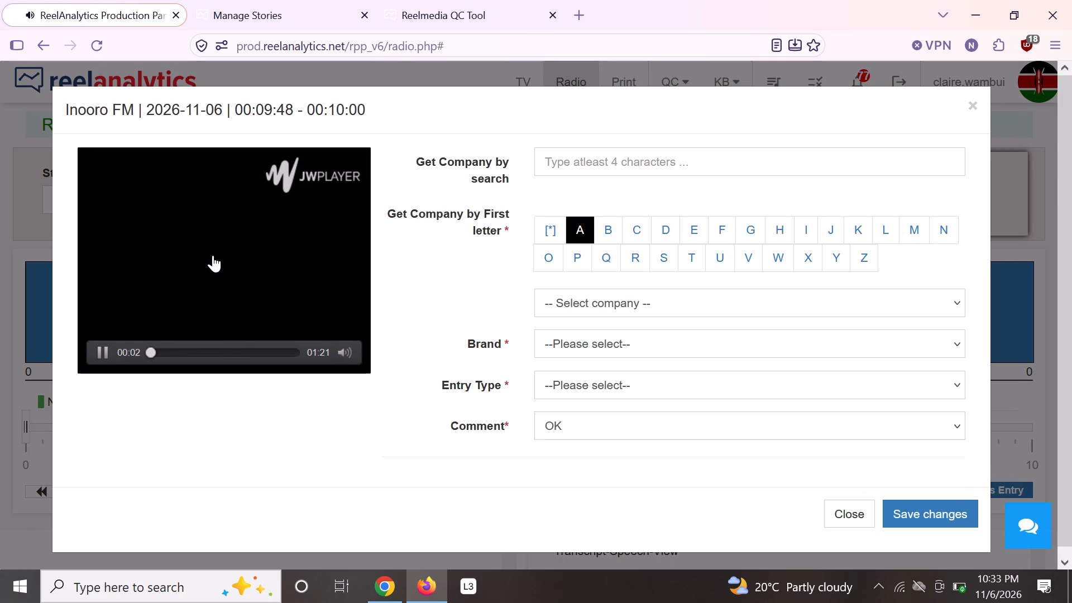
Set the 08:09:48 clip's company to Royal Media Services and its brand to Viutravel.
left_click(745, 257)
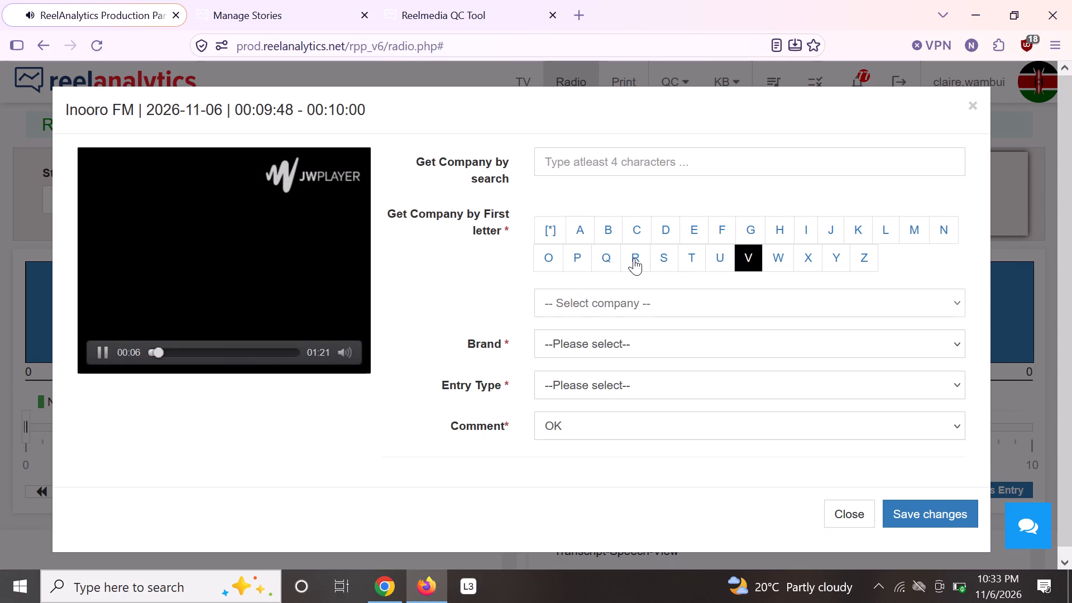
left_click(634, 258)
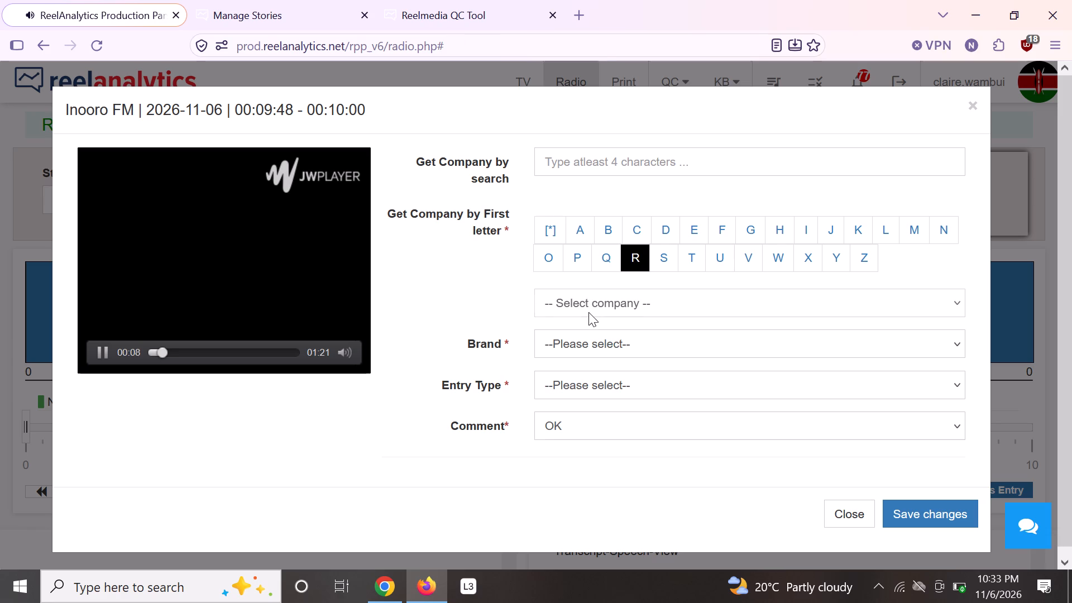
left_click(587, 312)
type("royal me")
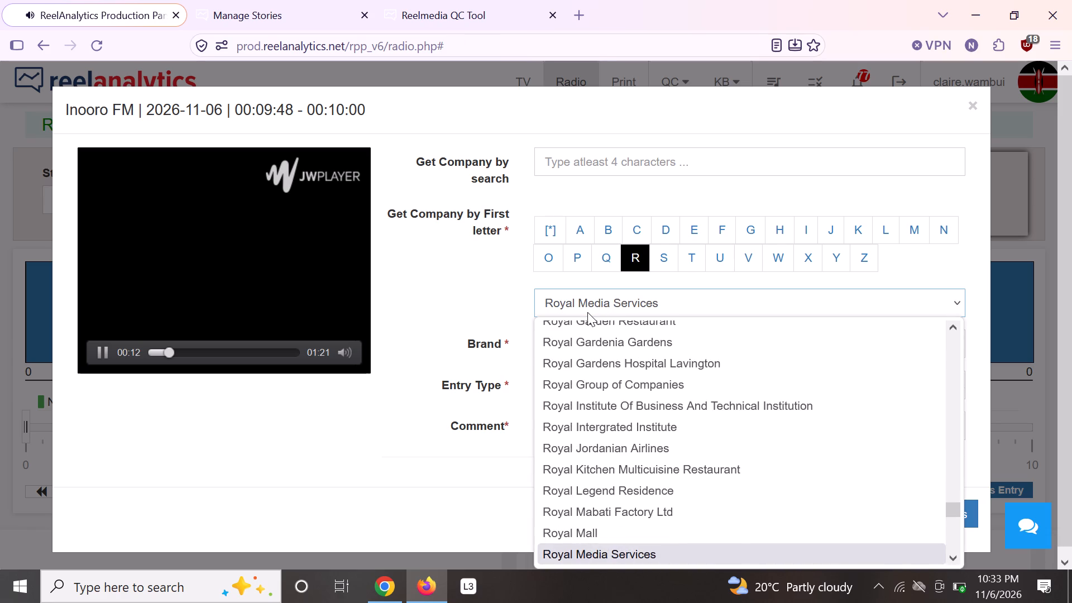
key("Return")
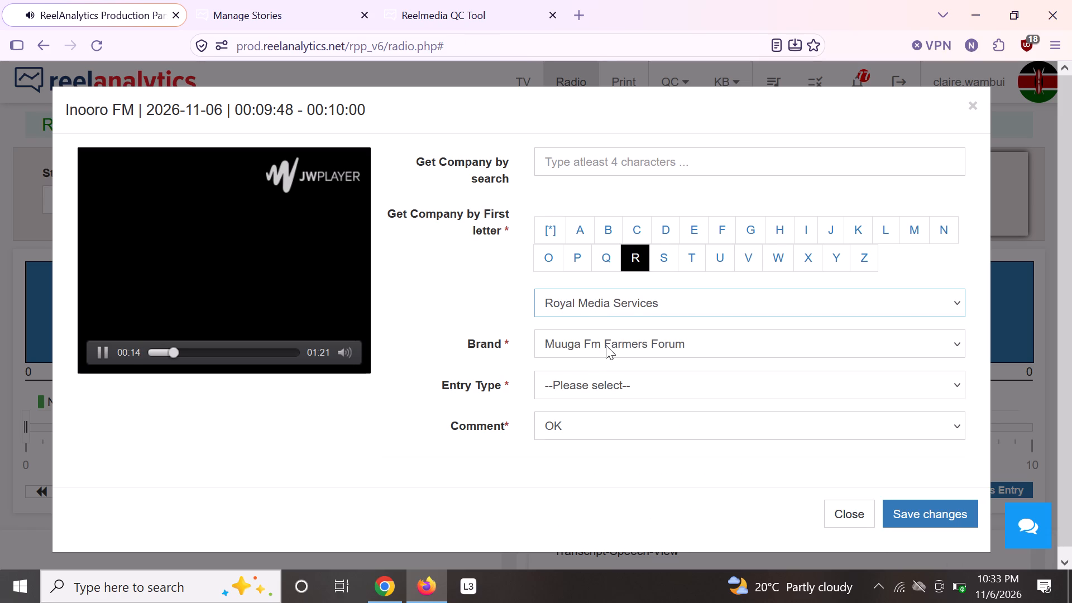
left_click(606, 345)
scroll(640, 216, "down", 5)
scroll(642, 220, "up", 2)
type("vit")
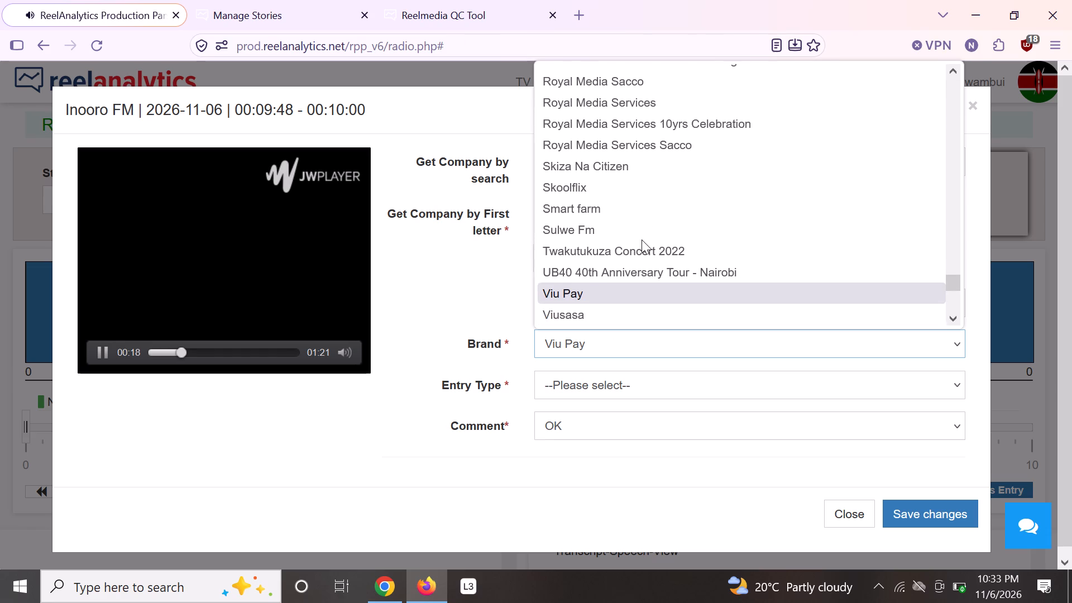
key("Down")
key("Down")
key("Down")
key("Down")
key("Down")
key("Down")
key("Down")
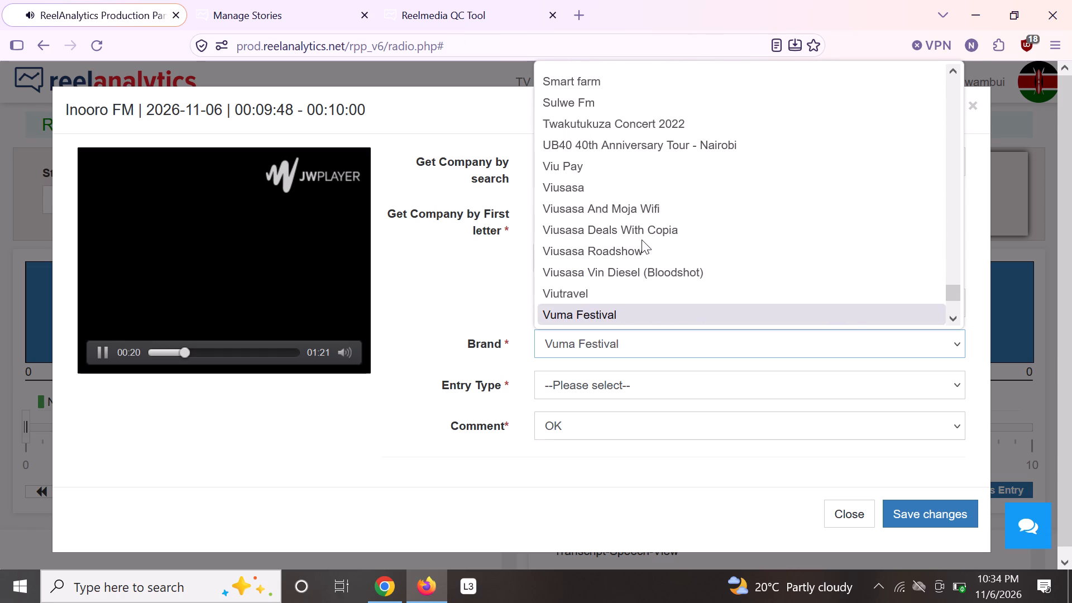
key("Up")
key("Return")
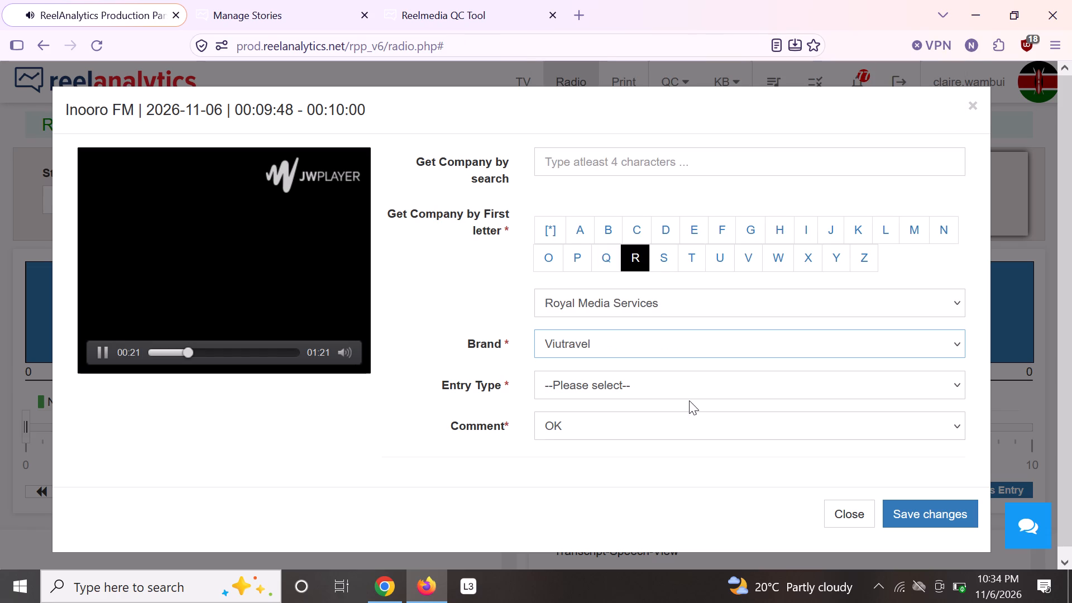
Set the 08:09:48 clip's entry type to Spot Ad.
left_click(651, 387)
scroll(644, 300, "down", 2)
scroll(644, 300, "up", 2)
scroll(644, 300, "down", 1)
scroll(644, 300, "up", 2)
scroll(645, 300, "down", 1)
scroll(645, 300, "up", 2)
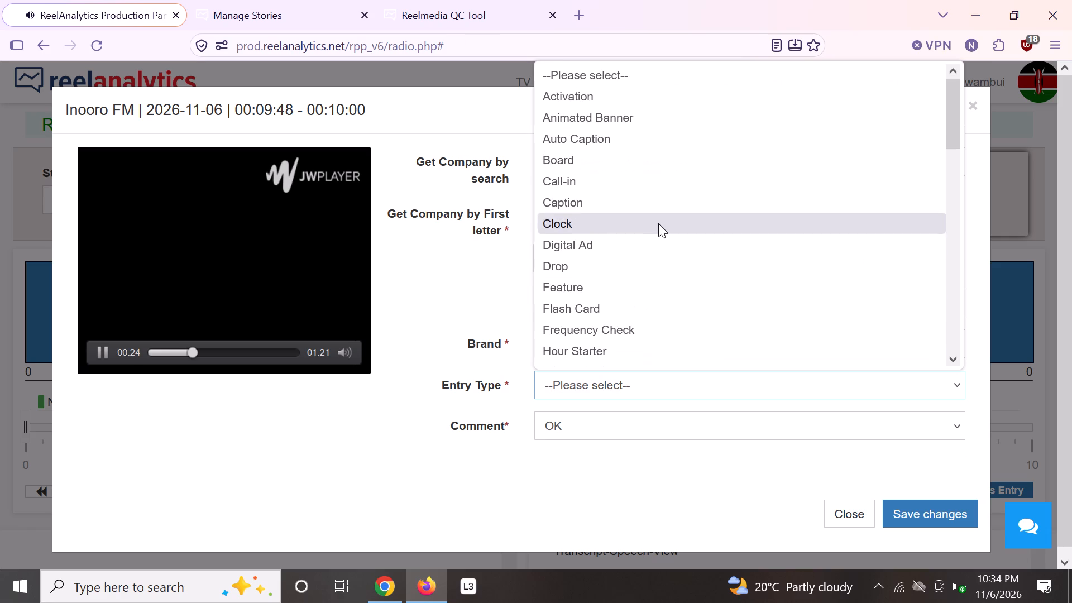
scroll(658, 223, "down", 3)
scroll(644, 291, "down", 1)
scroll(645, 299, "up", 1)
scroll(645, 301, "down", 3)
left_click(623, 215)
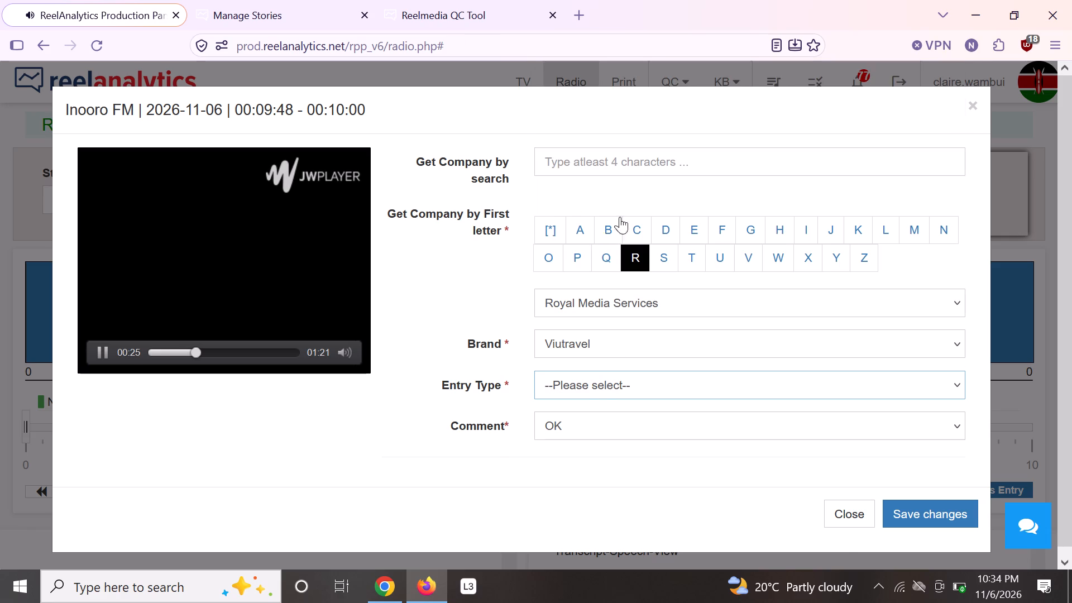
Replay the 08:09:48 recording, skip through it to the end, and compare it with the available Viutravel incantations.
left_click_drag(186, 354, 125, 353)
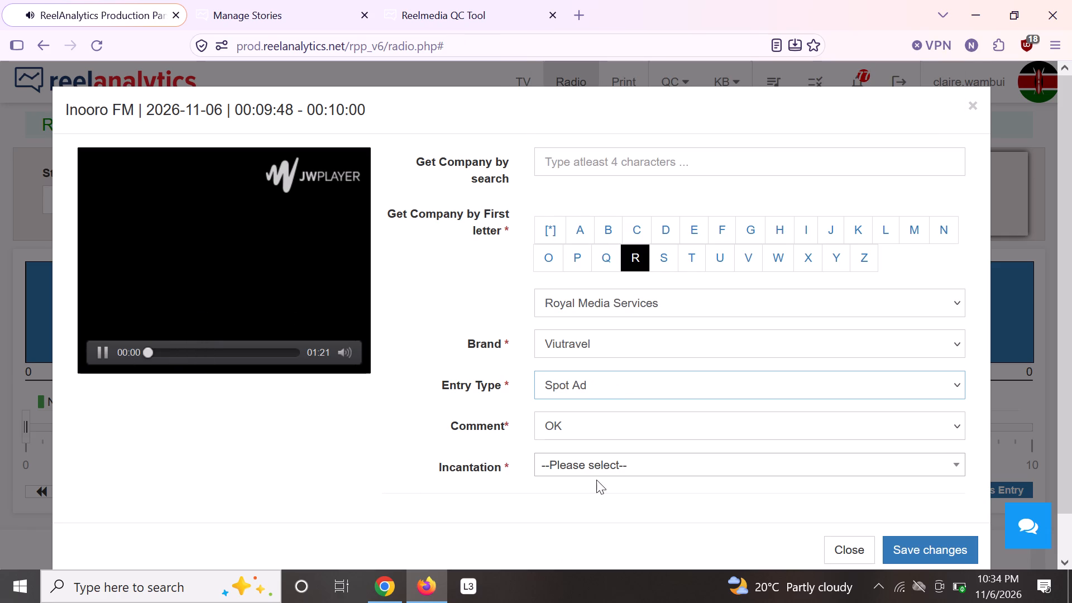
left_click(594, 466)
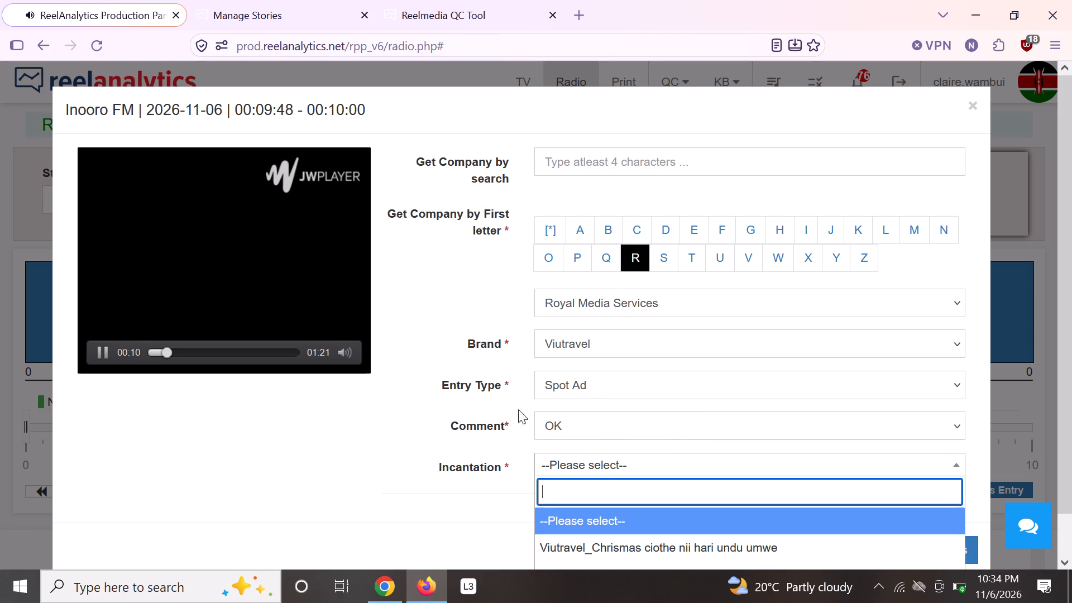
left_click(216, 357)
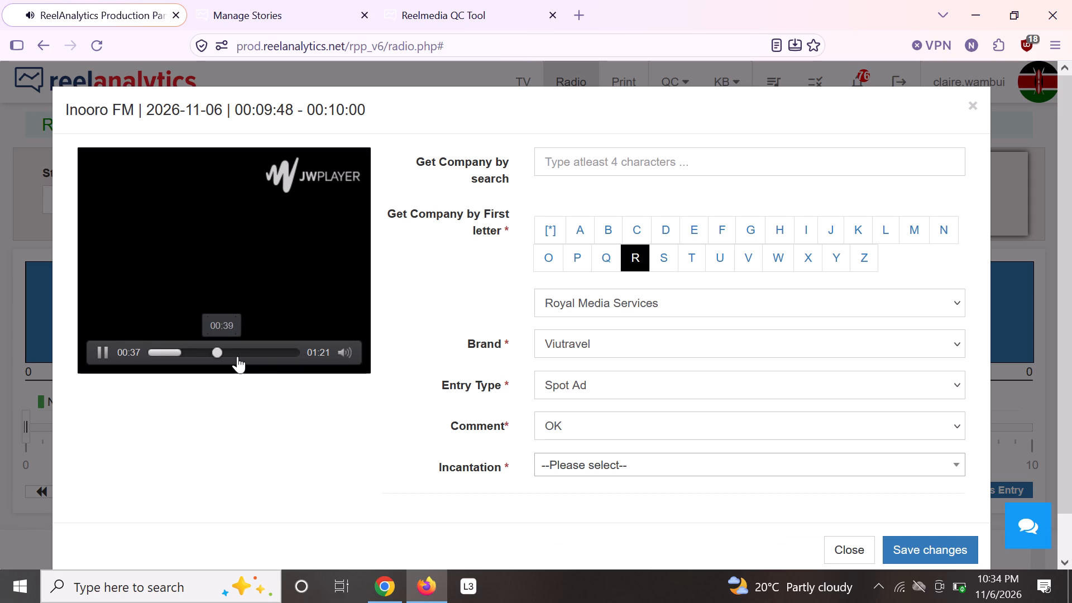
left_click(272, 353)
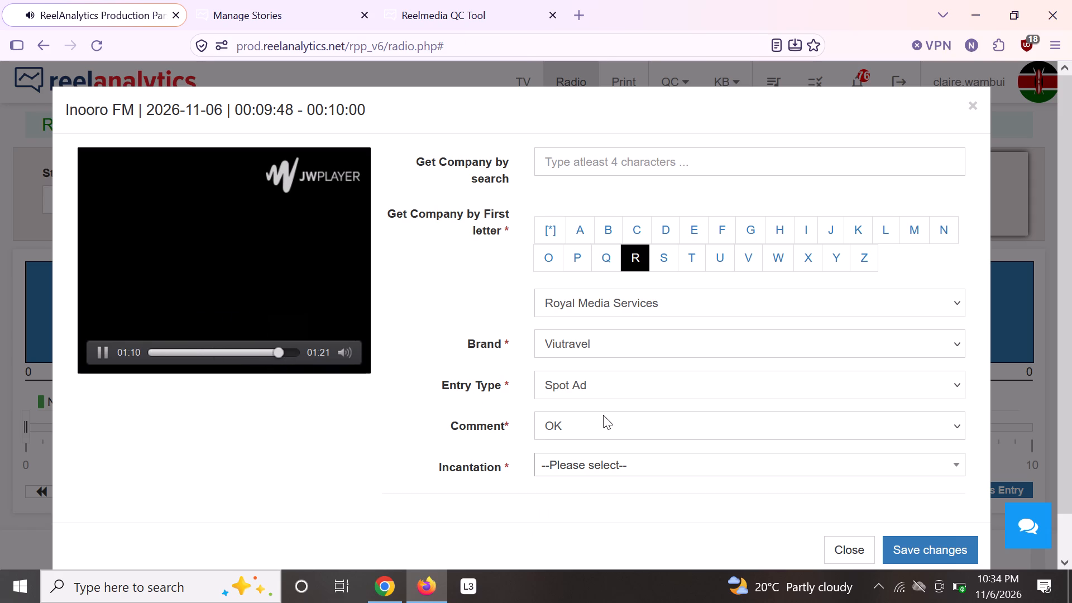
left_click(592, 465)
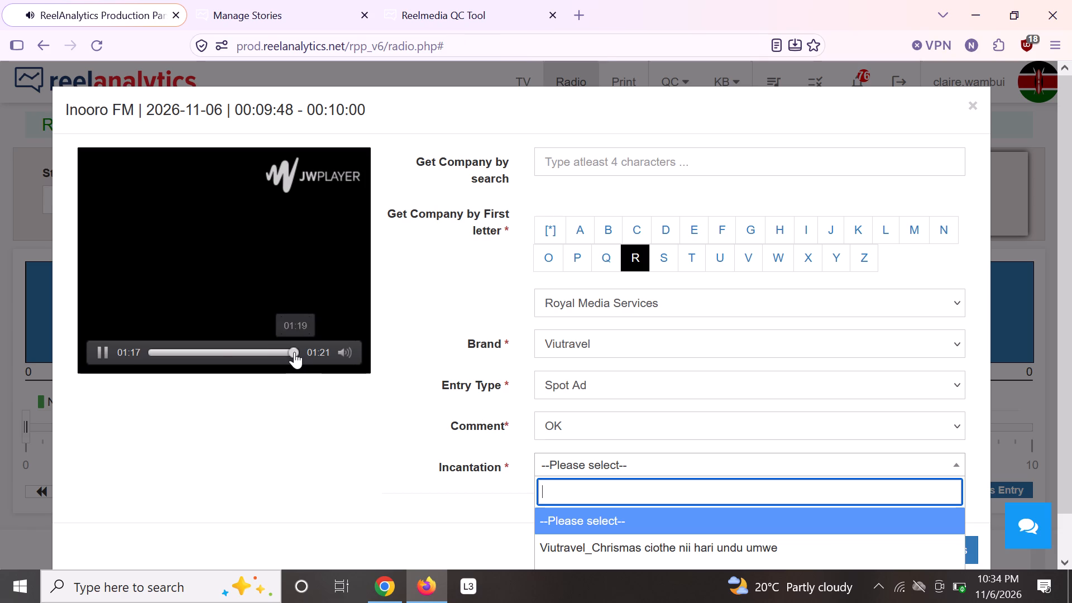
left_click_drag(293, 352, 135, 365)
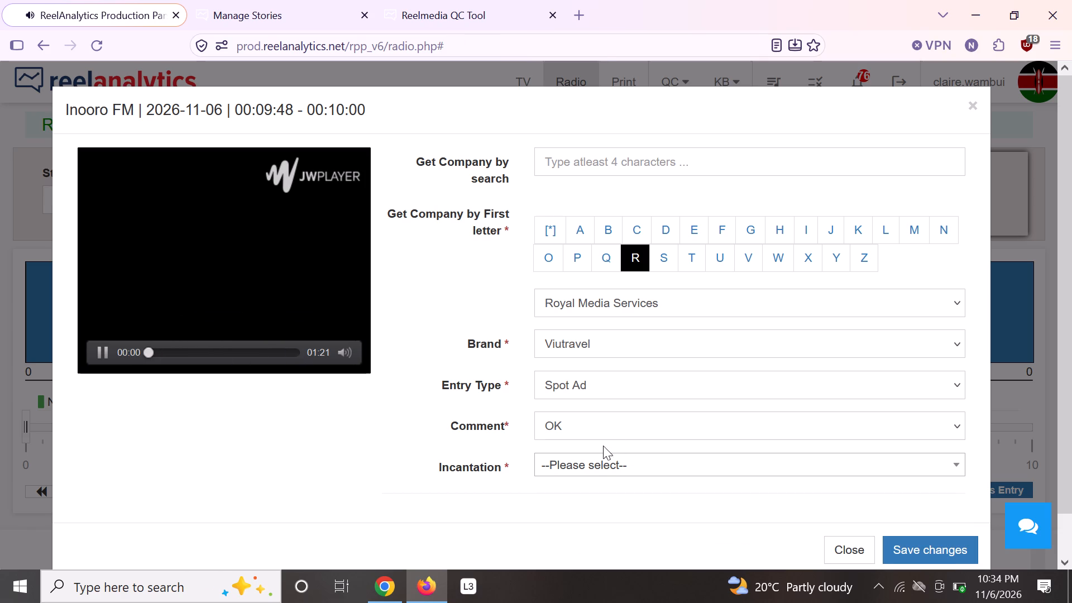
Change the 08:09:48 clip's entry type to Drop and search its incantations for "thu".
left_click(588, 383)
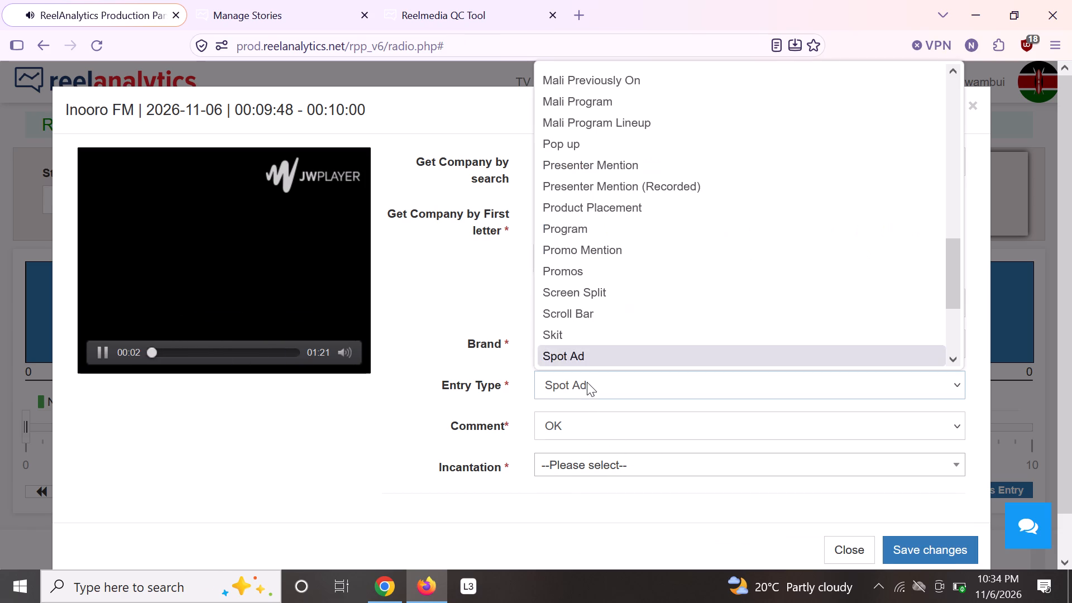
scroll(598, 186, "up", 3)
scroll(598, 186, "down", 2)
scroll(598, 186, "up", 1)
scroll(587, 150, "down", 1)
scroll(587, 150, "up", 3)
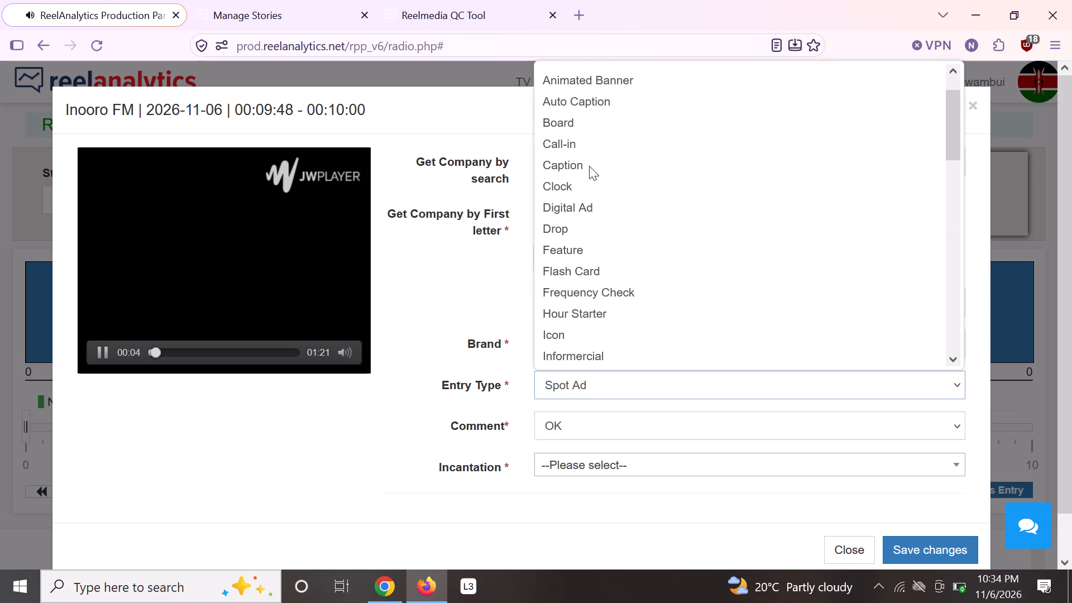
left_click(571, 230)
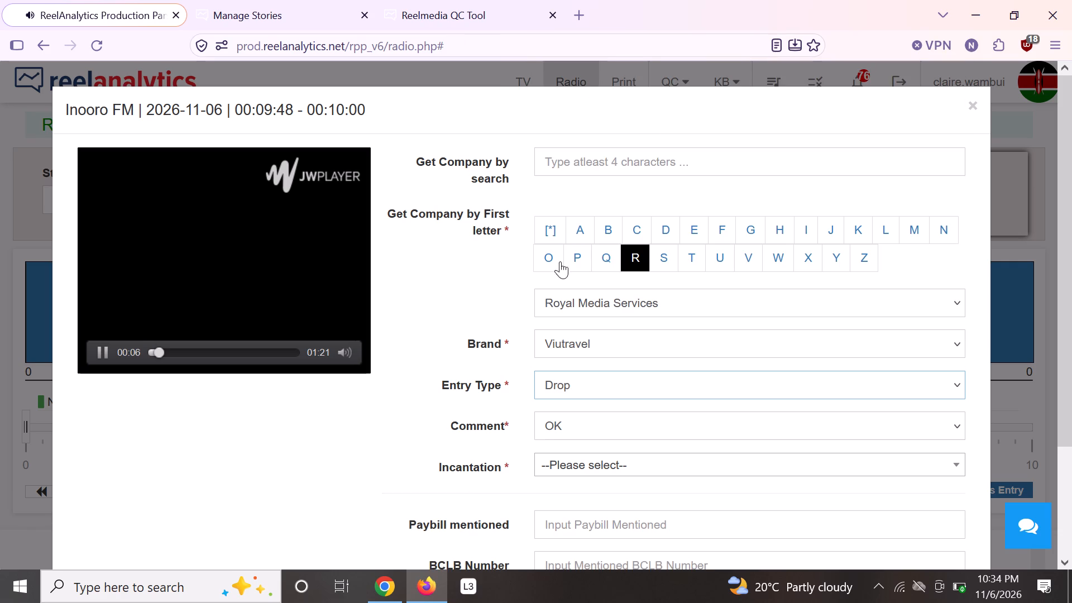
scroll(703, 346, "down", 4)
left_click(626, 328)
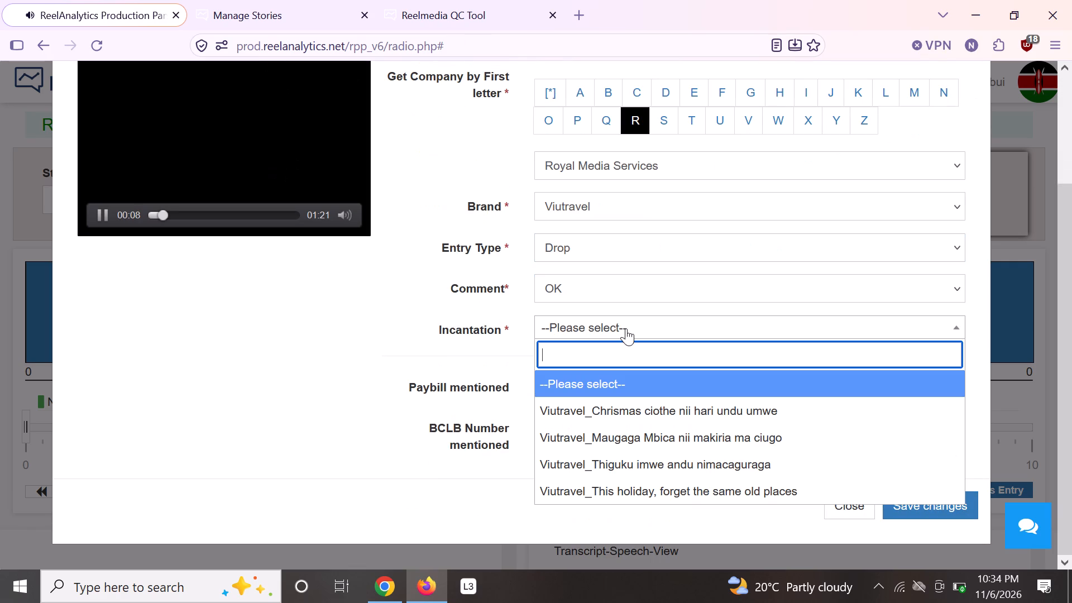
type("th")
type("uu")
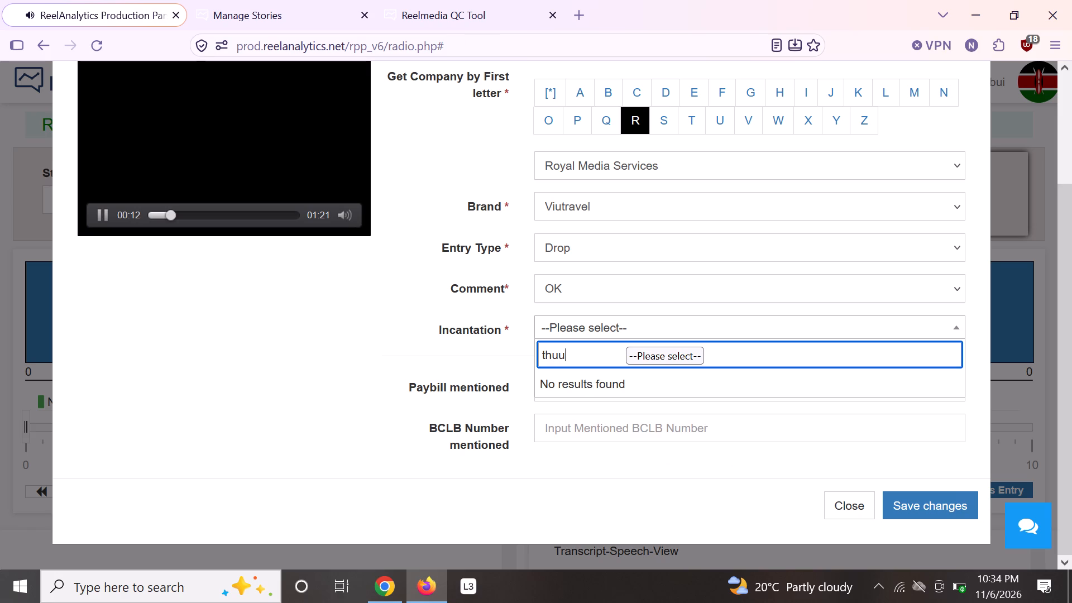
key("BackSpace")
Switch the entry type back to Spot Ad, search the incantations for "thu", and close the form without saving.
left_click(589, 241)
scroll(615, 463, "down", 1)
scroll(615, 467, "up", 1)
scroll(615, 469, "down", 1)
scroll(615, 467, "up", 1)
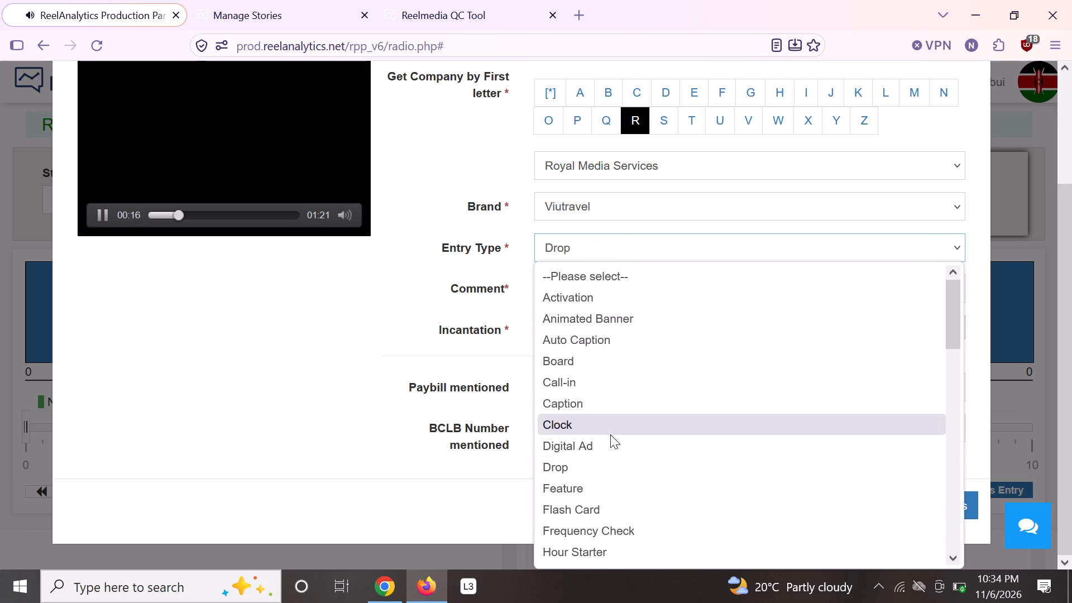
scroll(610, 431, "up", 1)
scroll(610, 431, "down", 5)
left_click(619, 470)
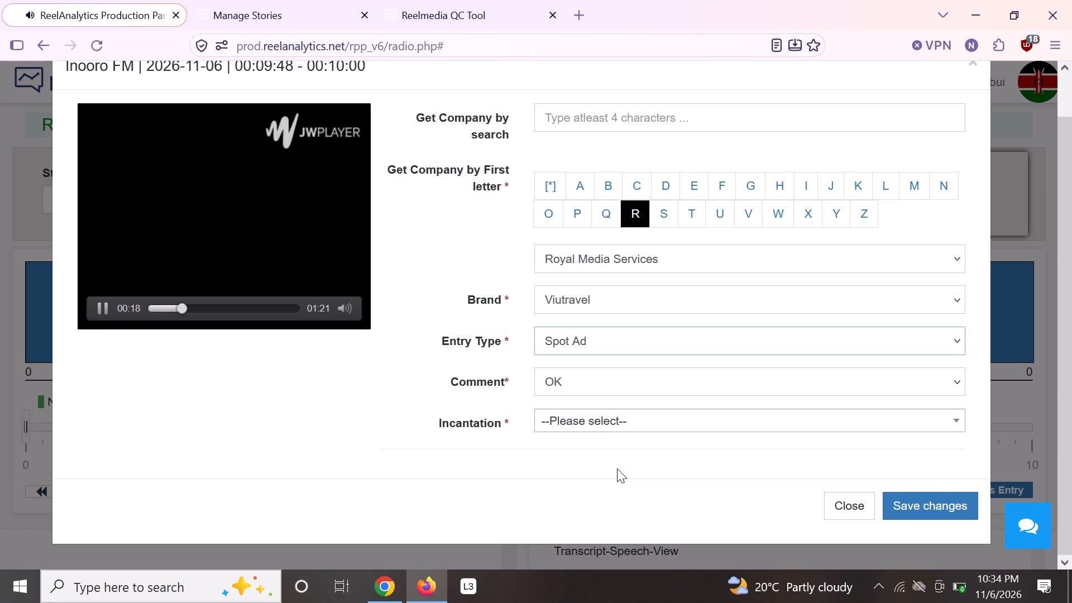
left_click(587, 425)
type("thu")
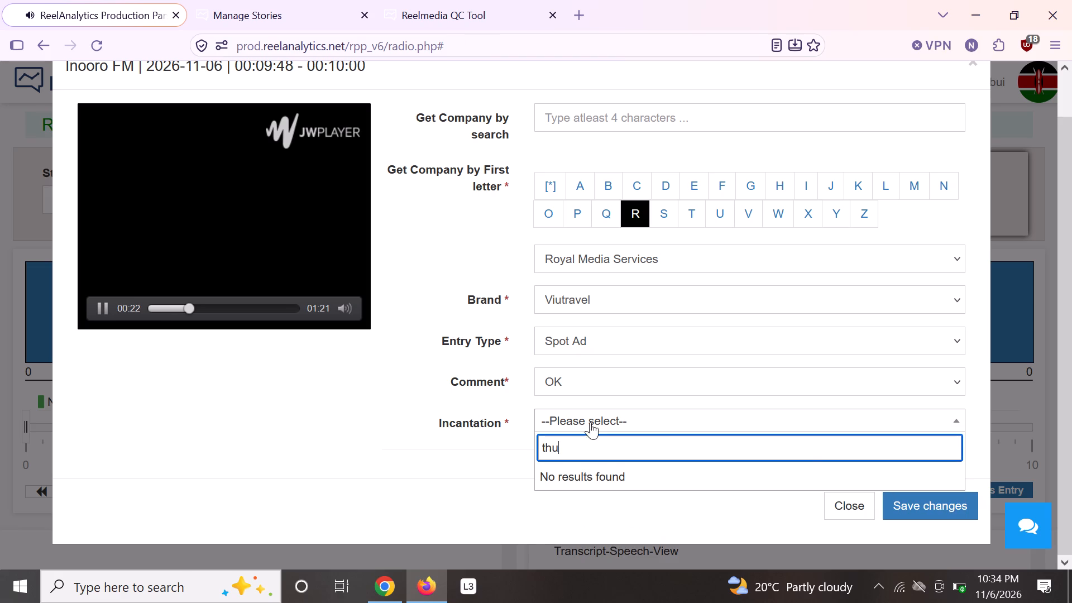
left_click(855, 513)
Open the raw 08:11:09 Inooro FM ad clip for tagging, play its recording and pause it.
scroll(649, 360, "down", 2)
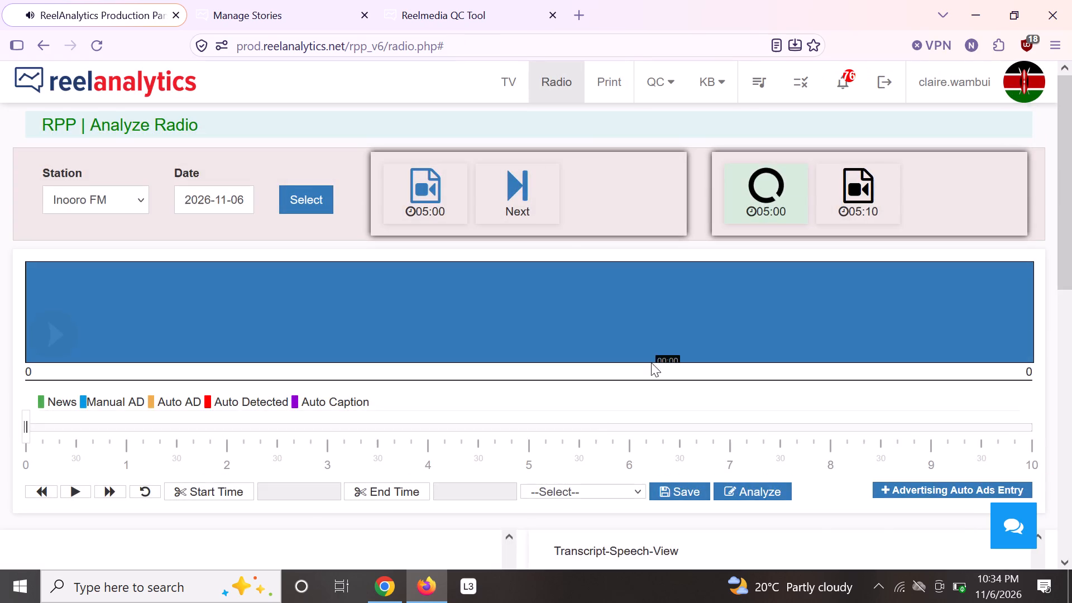
scroll(651, 362, "down", 3)
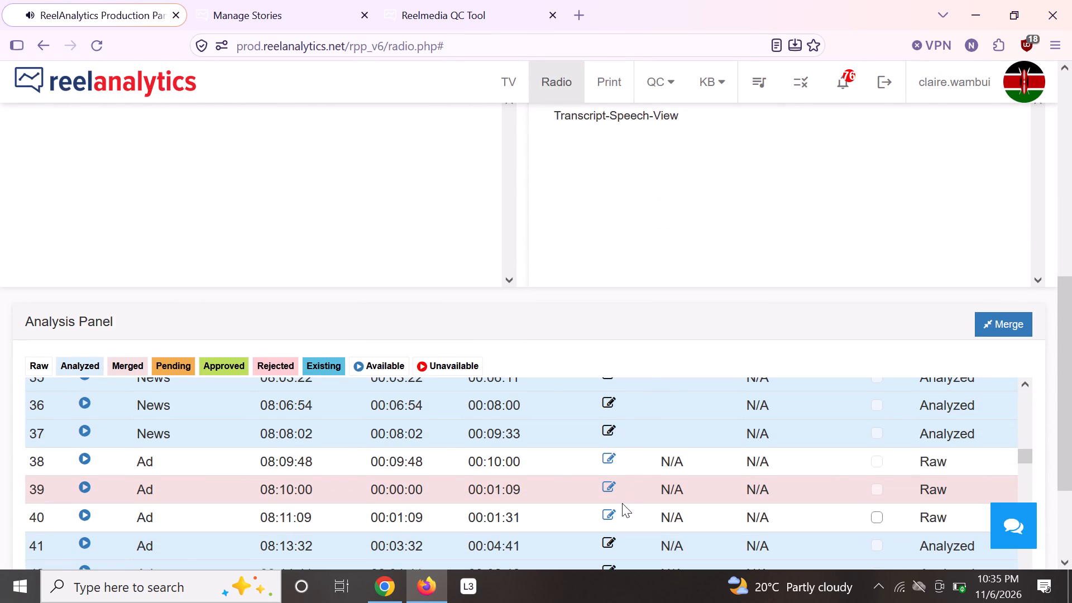
left_click(613, 514)
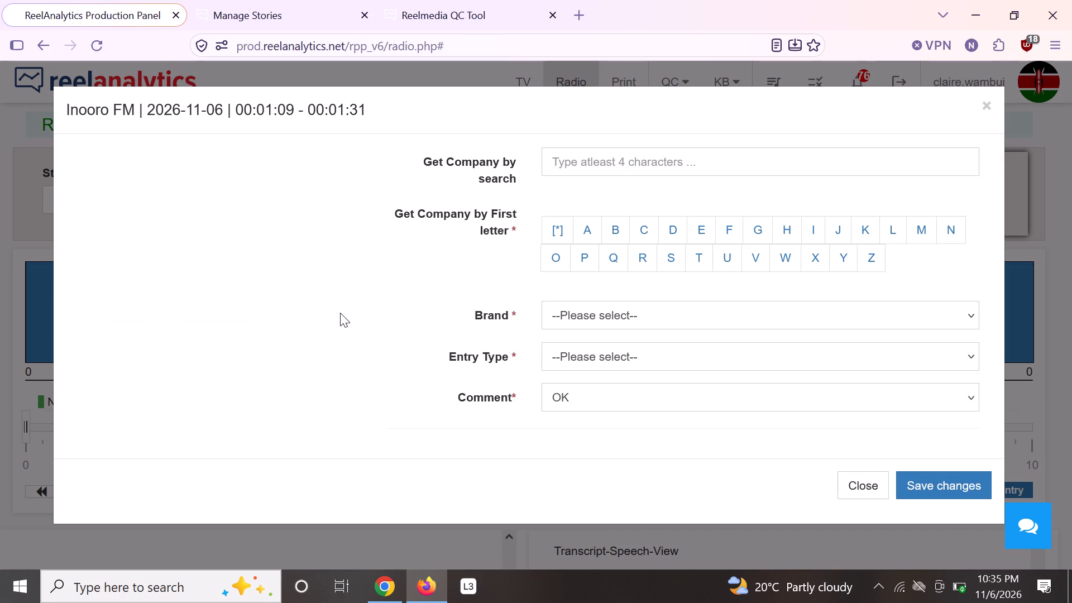
left_click(222, 258)
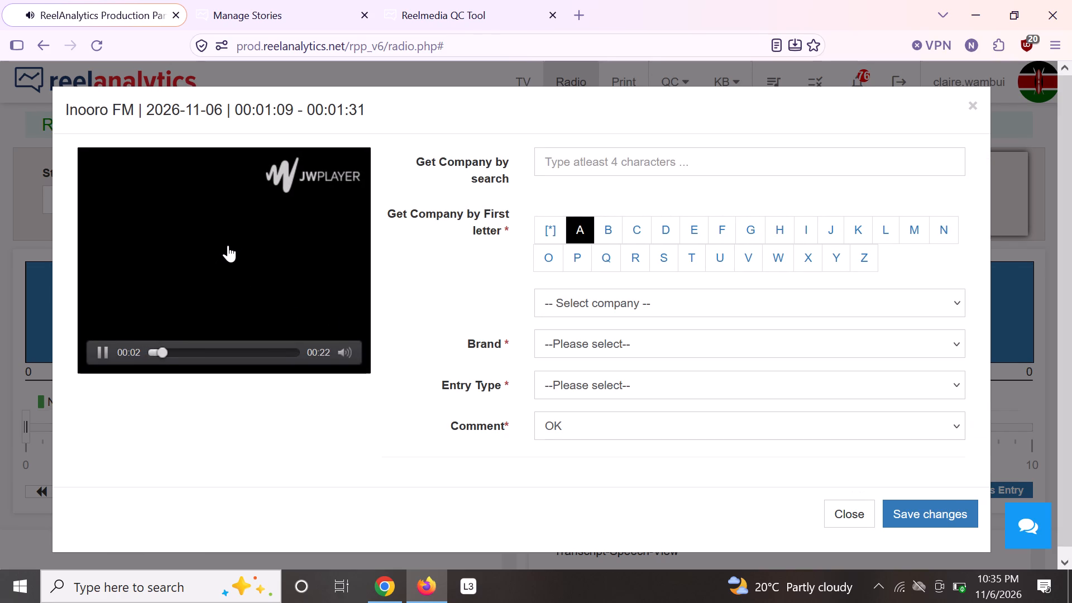
left_click(260, 253)
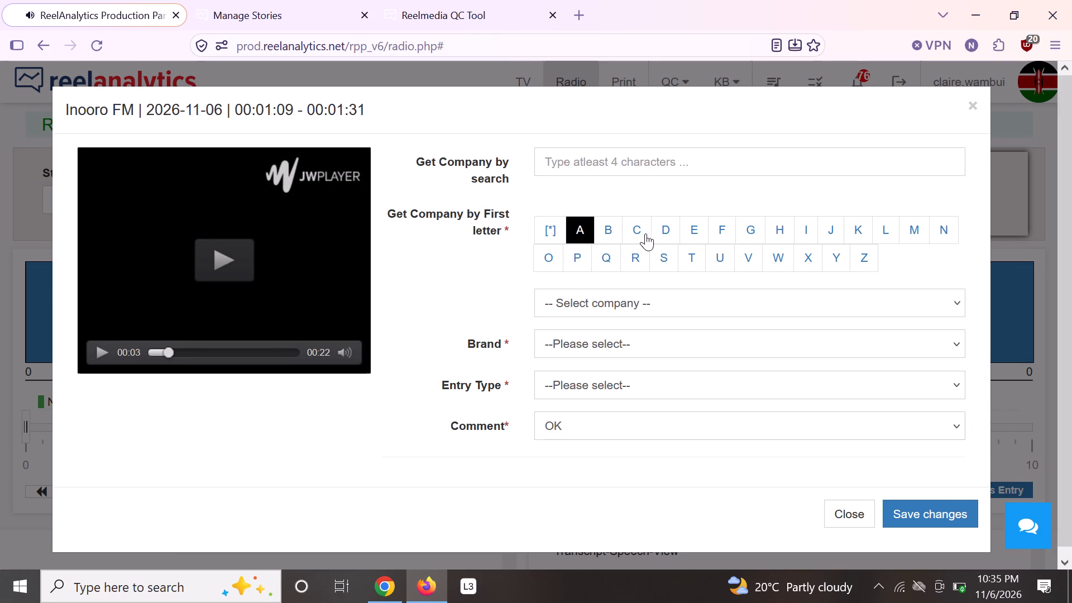
Set the 08:11:09 clip's company to Cosmos Ltd and brand to Delete EC, replaying the recording from the start.
left_click(639, 230)
left_click(571, 309)
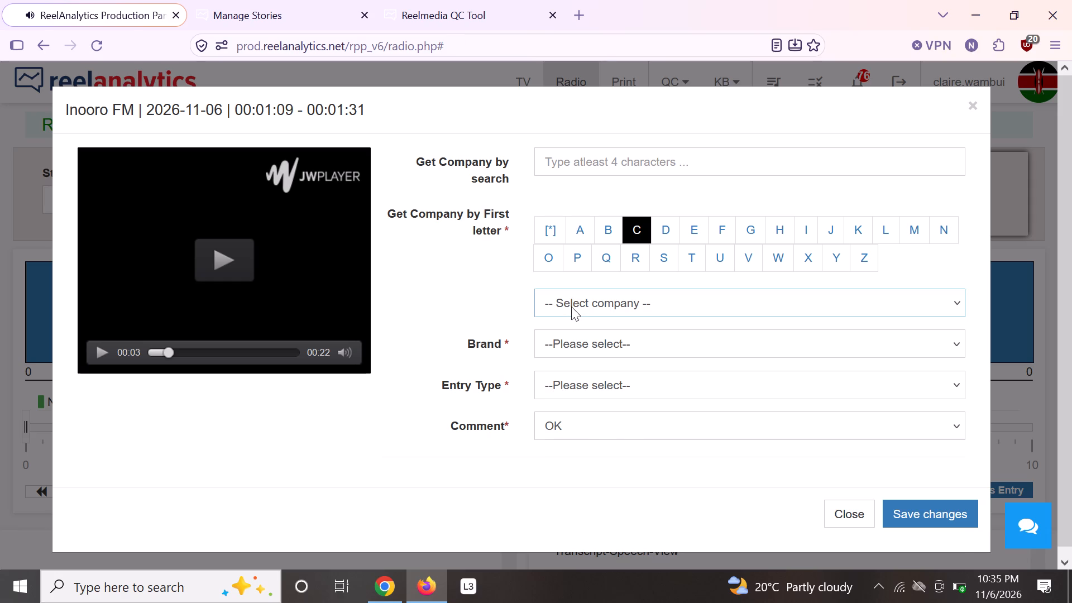
type("cosmos")
key("space")
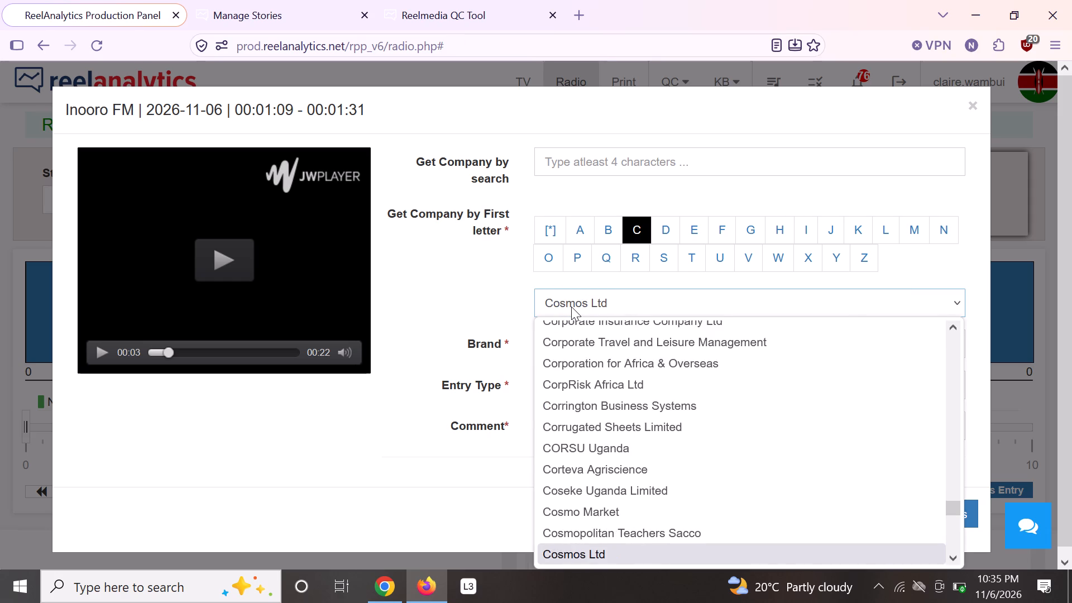
key("Return")
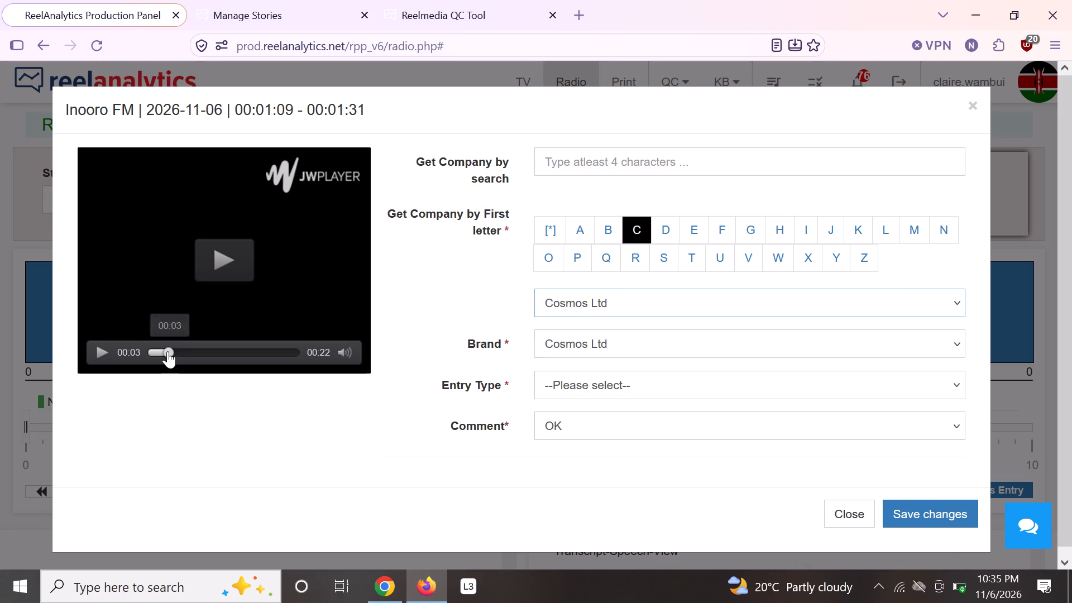
left_click_drag(166, 351, 123, 351)
left_click(223, 266)
left_click(227, 264)
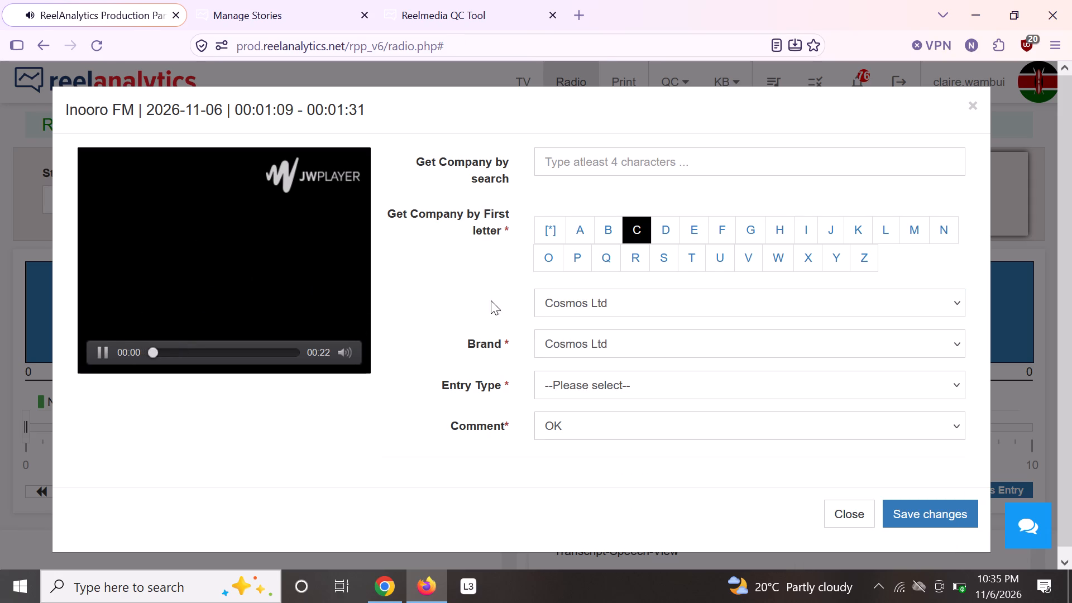
left_click(607, 337)
left_click(601, 394)
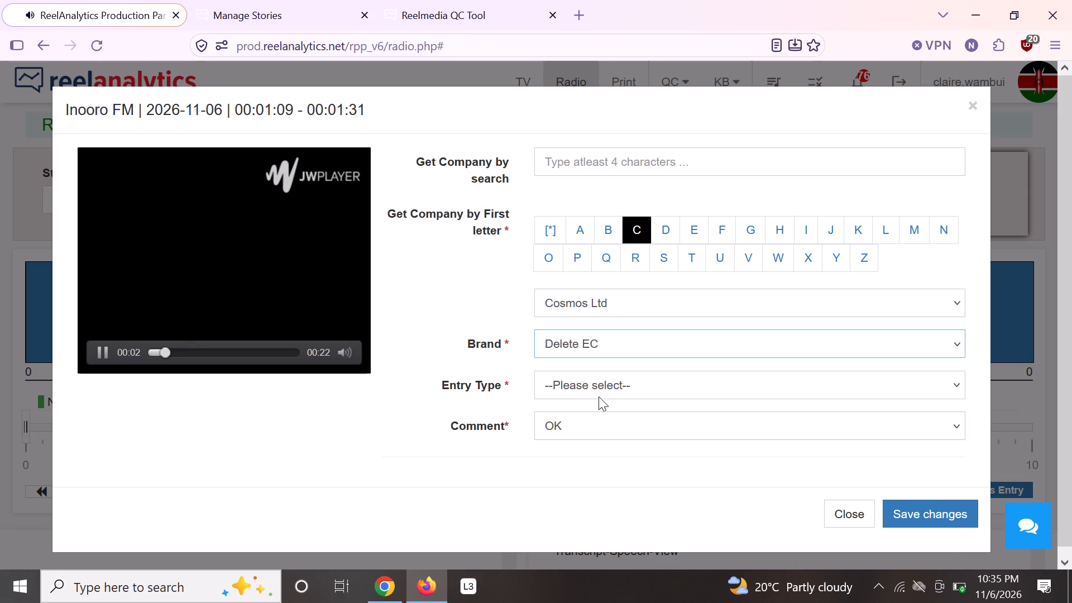
Set the entry type to Drop with the incantation "Delete EC_Guha, Thuya na thigai", save the tag and close the form.
left_click(596, 393)
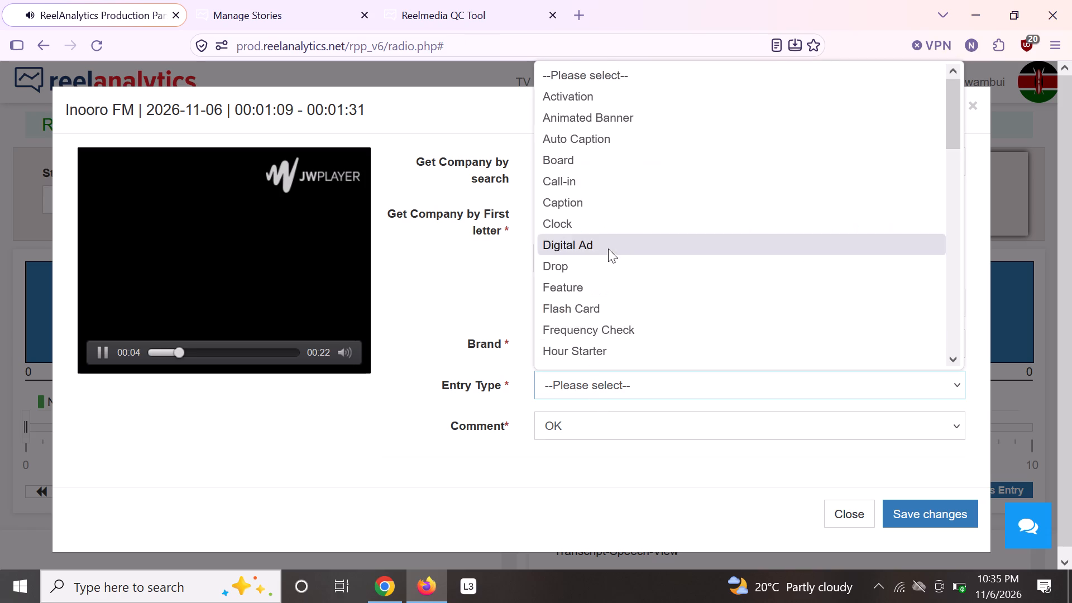
scroll(609, 258, "down", 3)
scroll(611, 266, "up", 1)
scroll(622, 173, "down", 1)
scroll(622, 173, "up", 4)
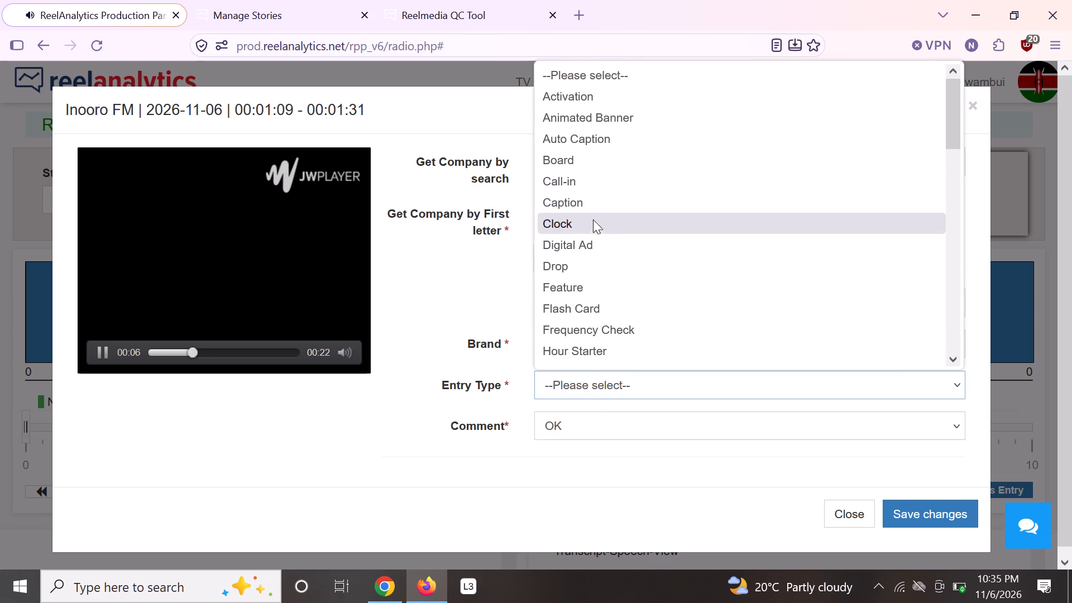
left_click(579, 265)
left_click_drag(204, 348, 146, 357)
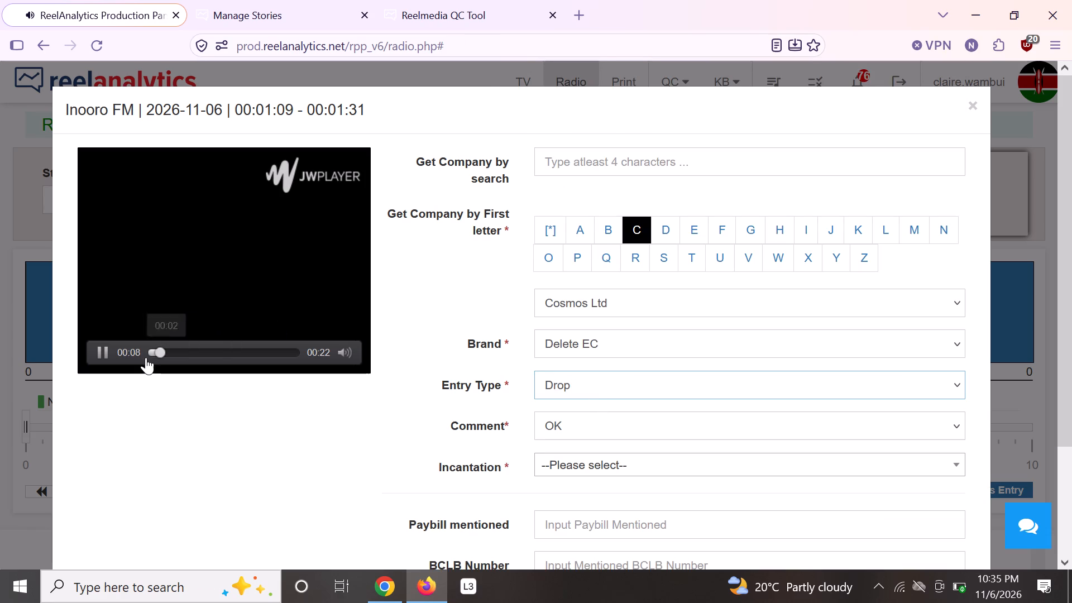
left_click_drag(146, 357, 145, 357)
left_click(625, 466)
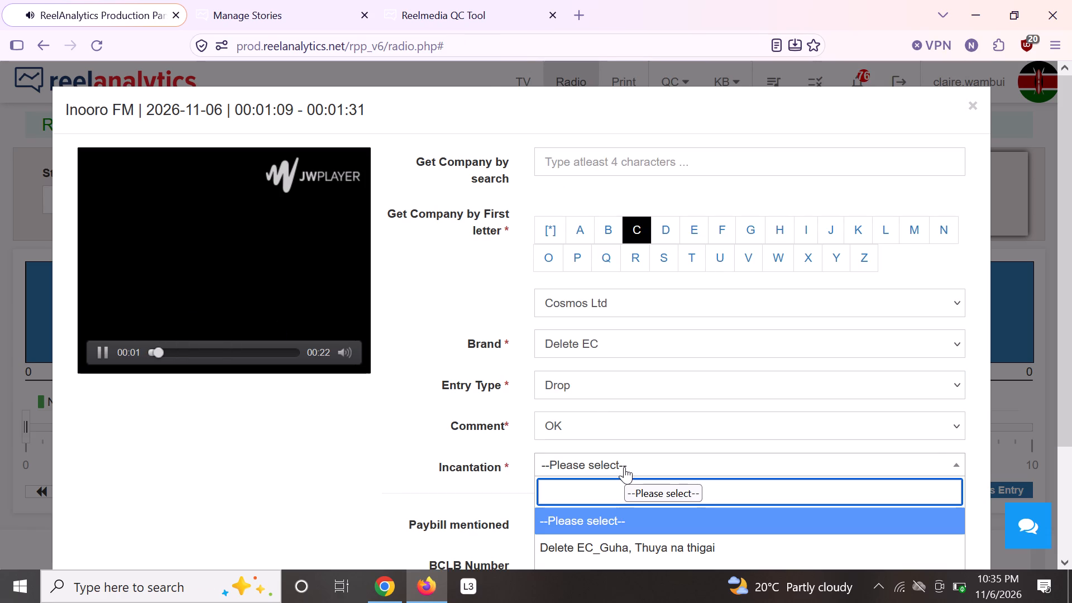
left_click(648, 545)
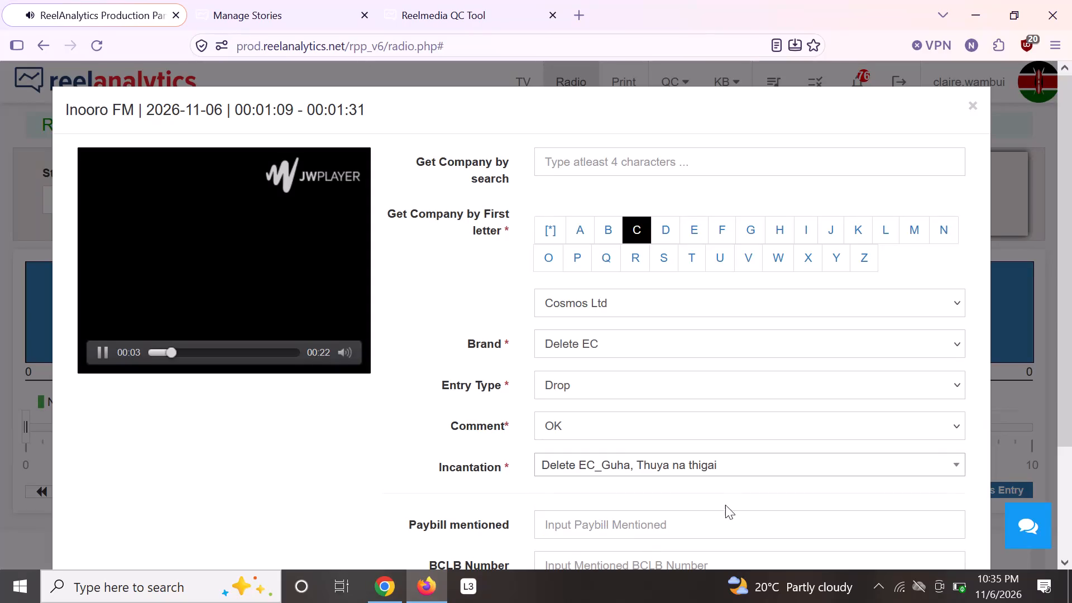
scroll(974, 525, "down", 3)
scroll(959, 550, "up", 2)
scroll(982, 514, "down", 1)
scroll(982, 514, "up", 1)
scroll(983, 514, "down", 7)
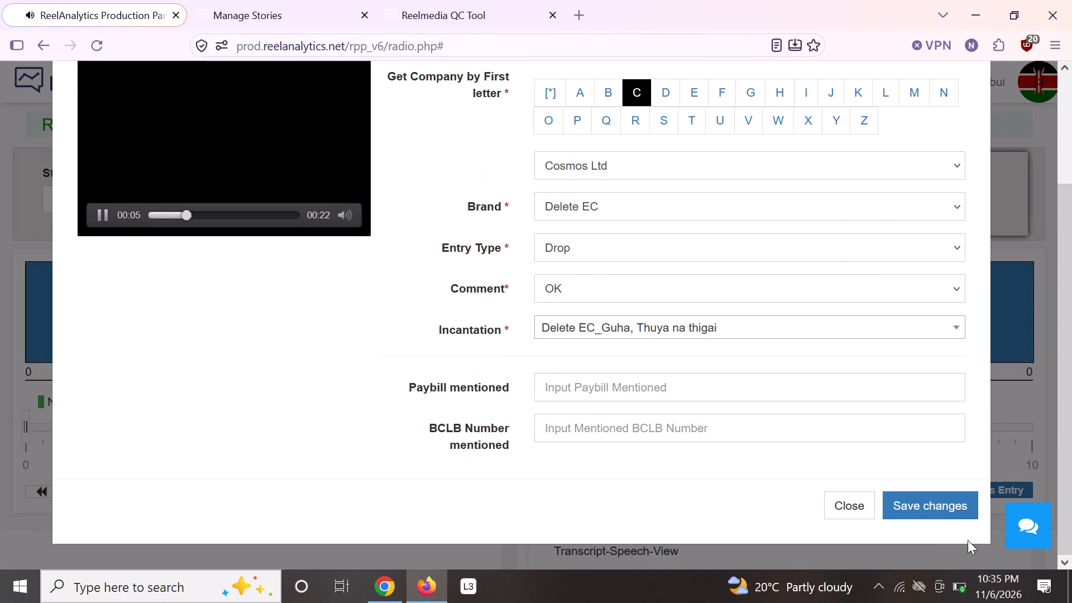
left_click(940, 507)
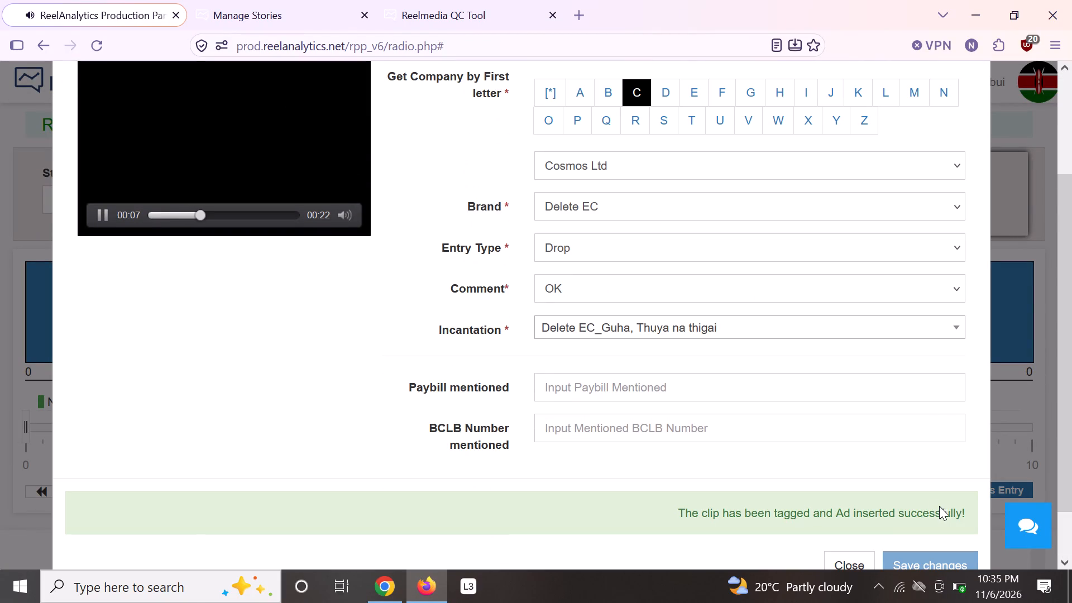
left_click(862, 559)
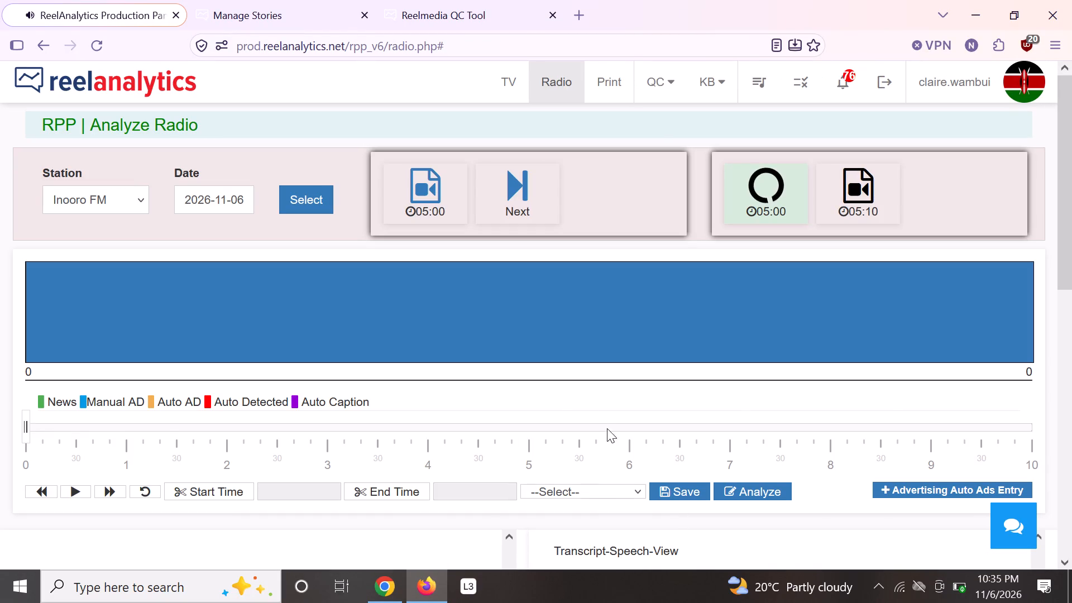
Reload the Inooro FM clips, open the raw 08:42:35 ad clip for tagging and play its recording.
left_click(314, 198)
scroll(1071, 410, "down", 2)
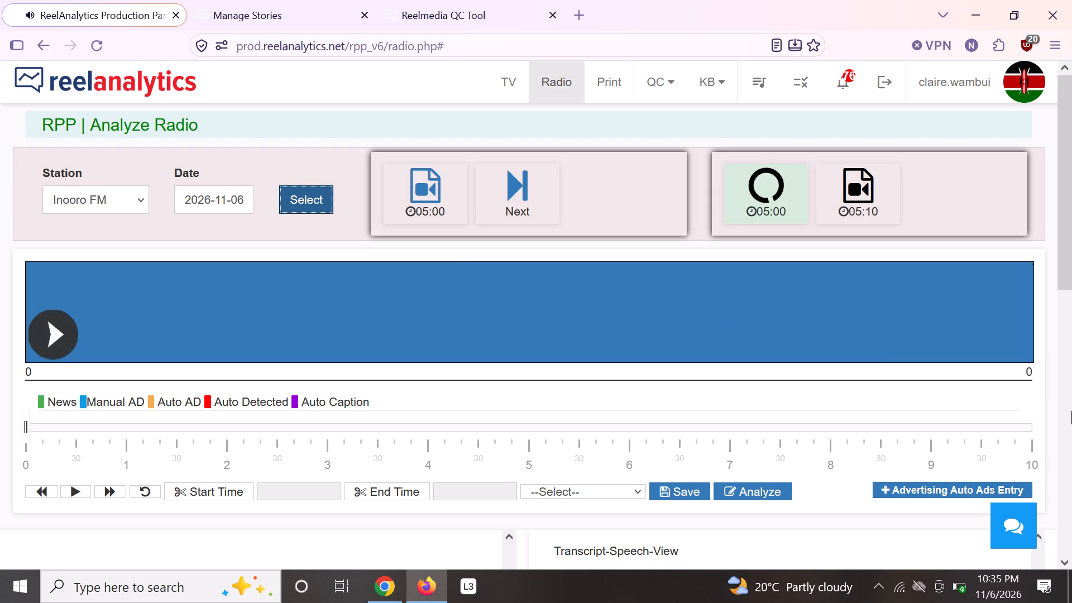
scroll(1071, 409, "down", 5)
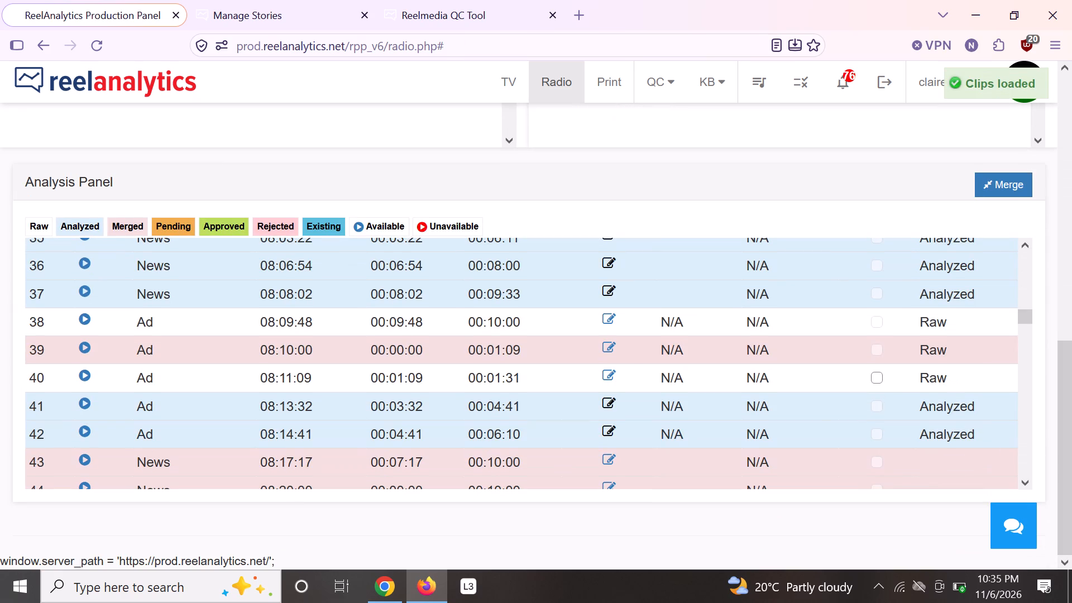
scroll(878, 448, "down", 1)
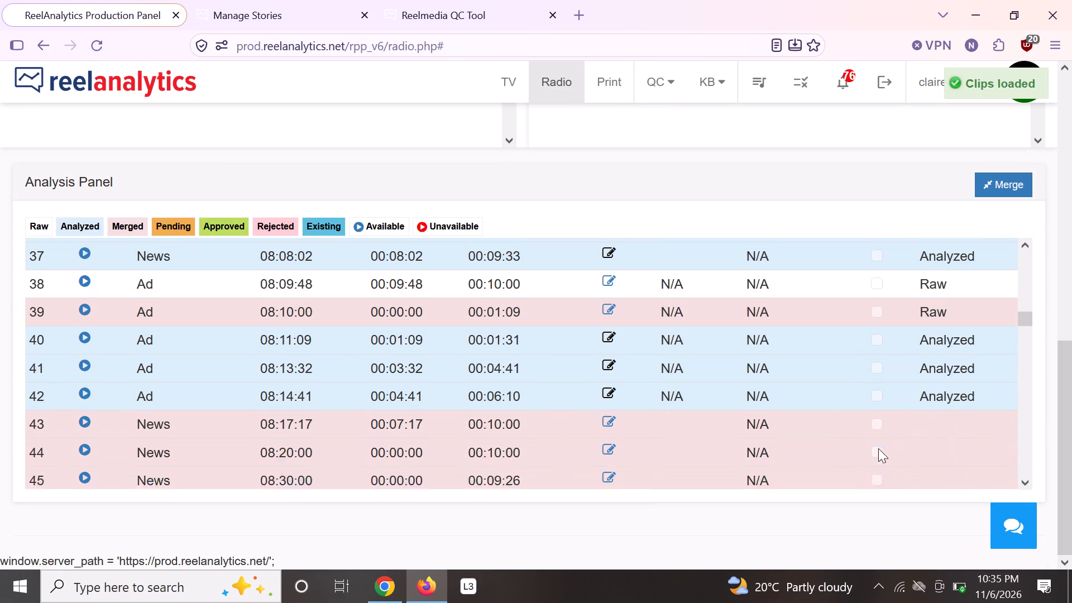
scroll(875, 444, "down", 1)
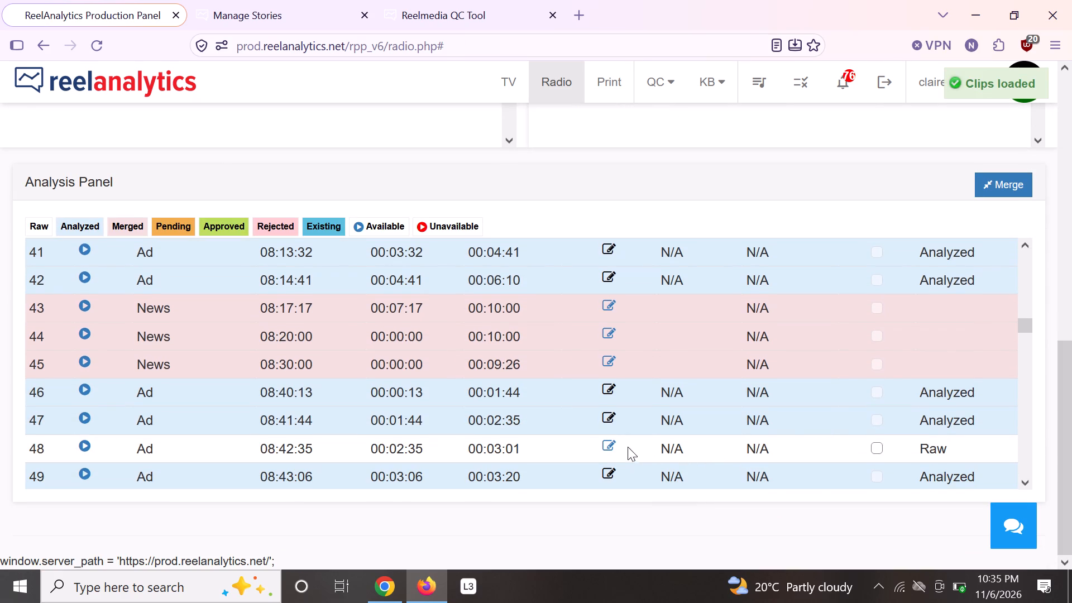
left_click(610, 442)
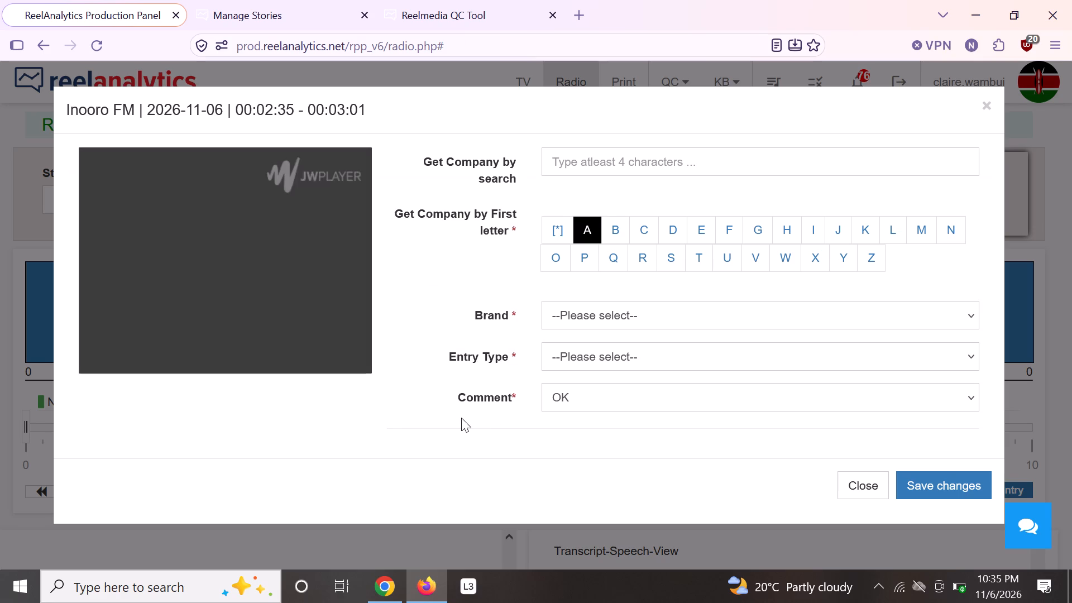
left_click(227, 253)
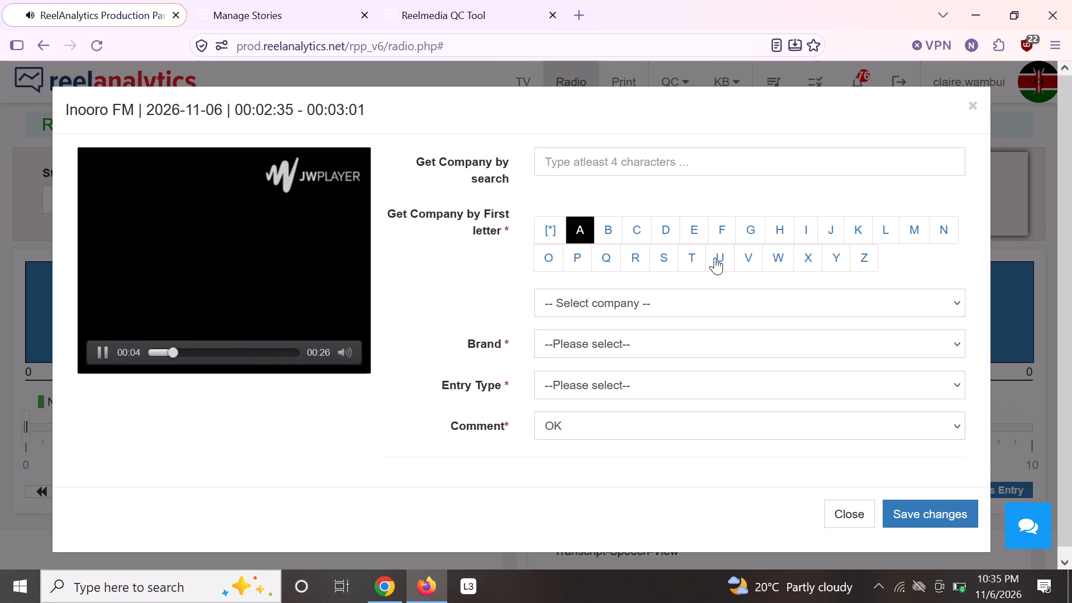
Set the 08:42:35 clip's company to Royal Media Services and its brand to Viutravel.
left_click(629, 259)
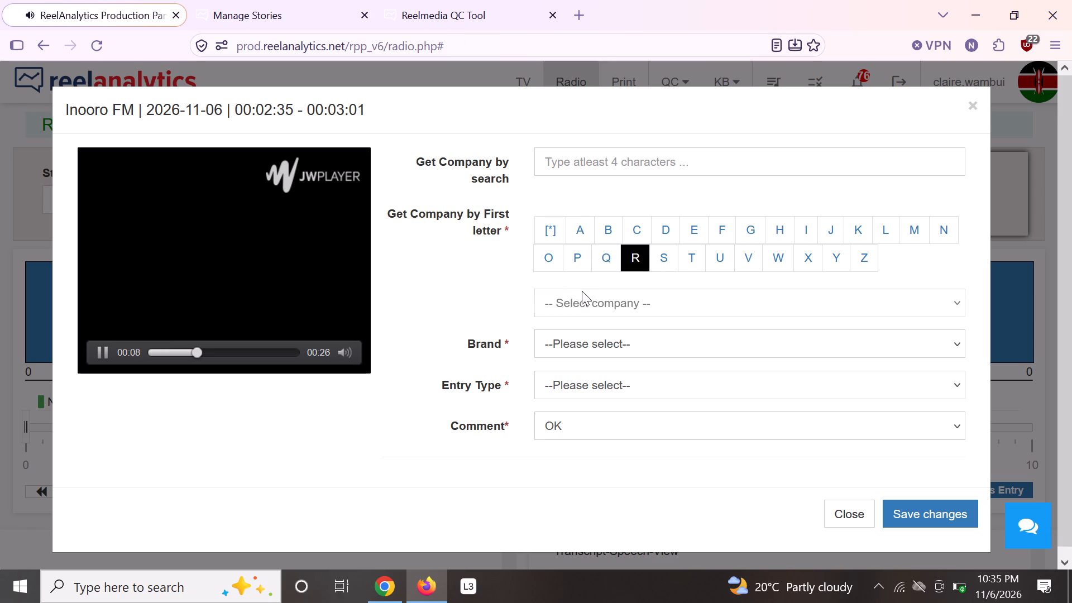
left_click(574, 303)
type("royal me")
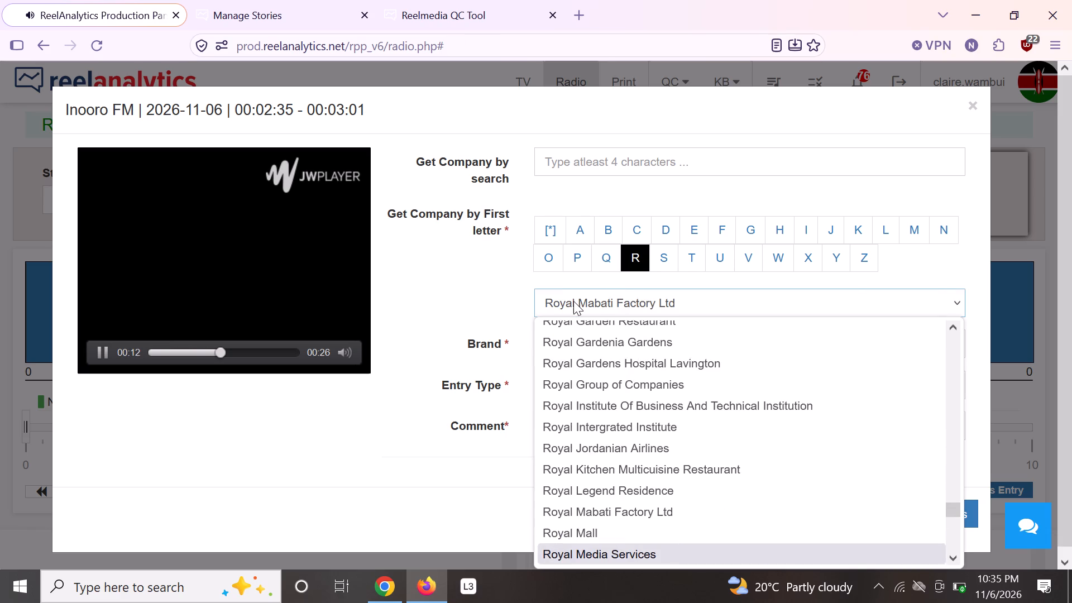
key("Return")
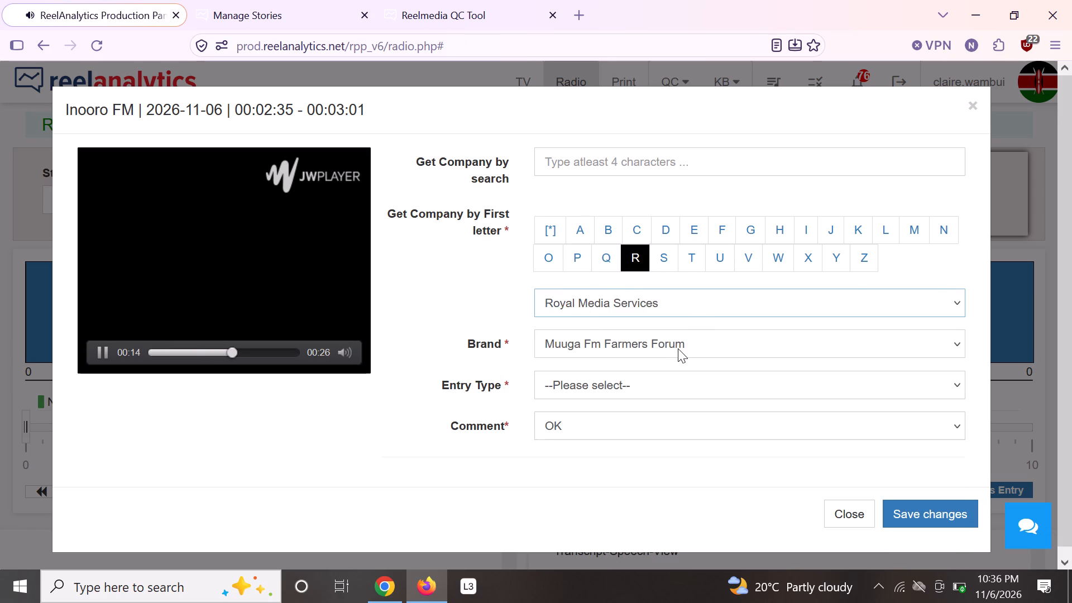
left_click(677, 353)
scroll(696, 256, "down", 8)
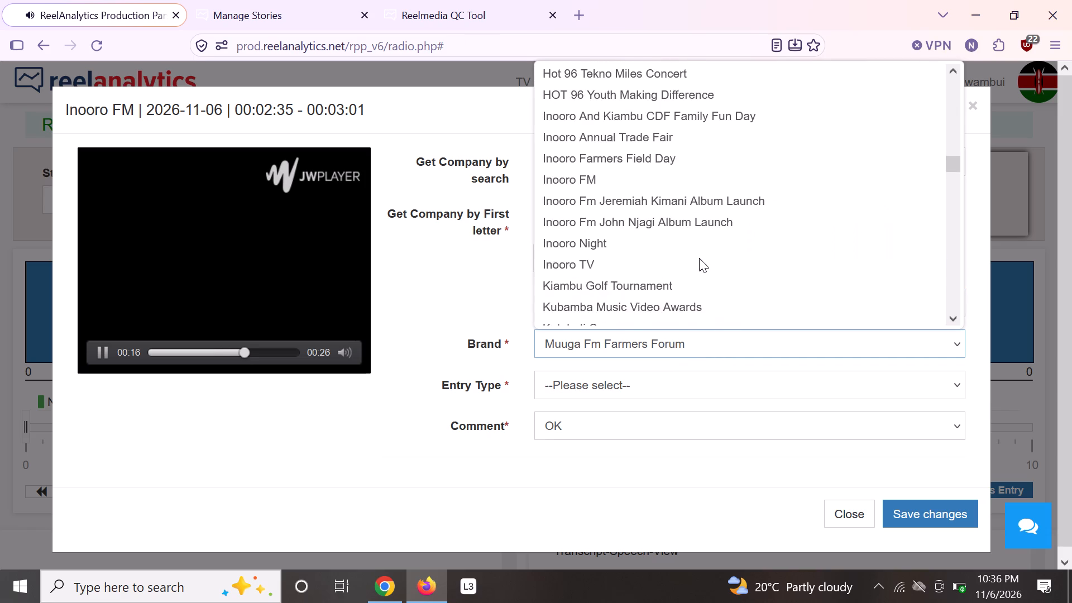
scroll(699, 258, "up", 1)
scroll(699, 258, "down", 2)
scroll(699, 258, "up", 1)
scroll(699, 258, "down", 2)
scroll(699, 258, "up", 2)
scroll(700, 253, "down", 8)
scroll(702, 244, "up", 1)
scroll(702, 244, "down", 5)
scroll(704, 229, "up", 1)
scroll(704, 229, "down", 4)
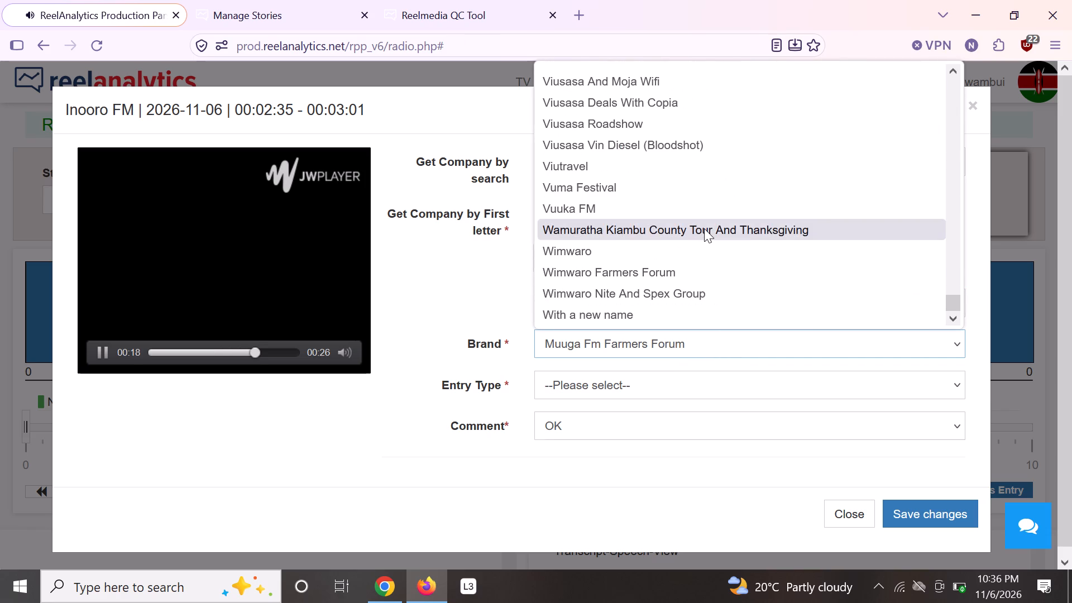
scroll(704, 229, "down", 3)
scroll(705, 231, "up", 1)
scroll(705, 231, "down", 3)
left_click(614, 171)
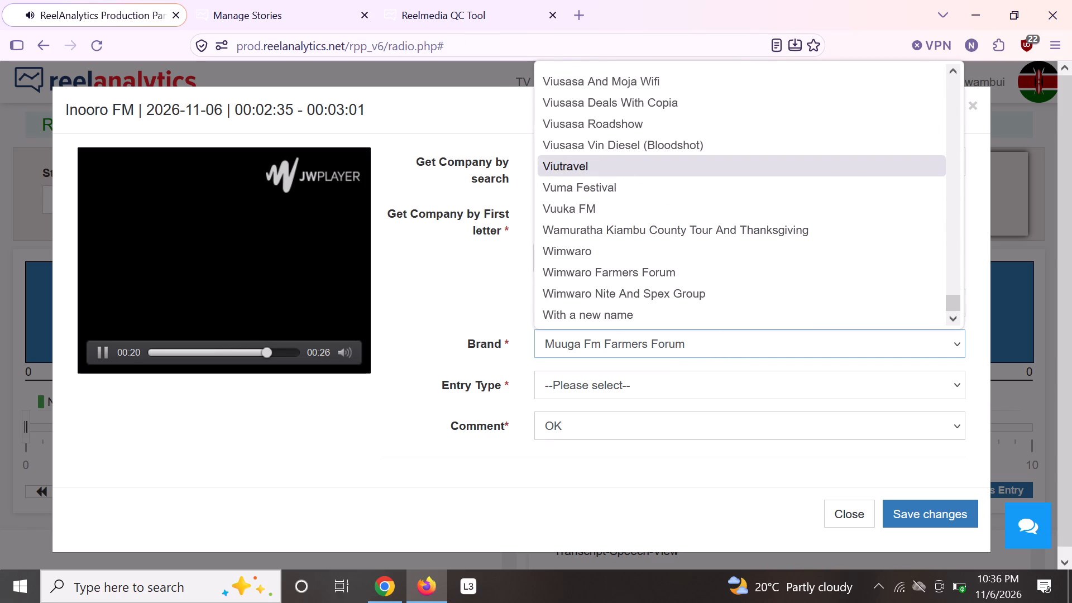
Set the 08:42:35 clip's entry type to Presenter Mention, save the tag and close the form.
left_click(628, 382)
scroll(663, 266, "down", 4)
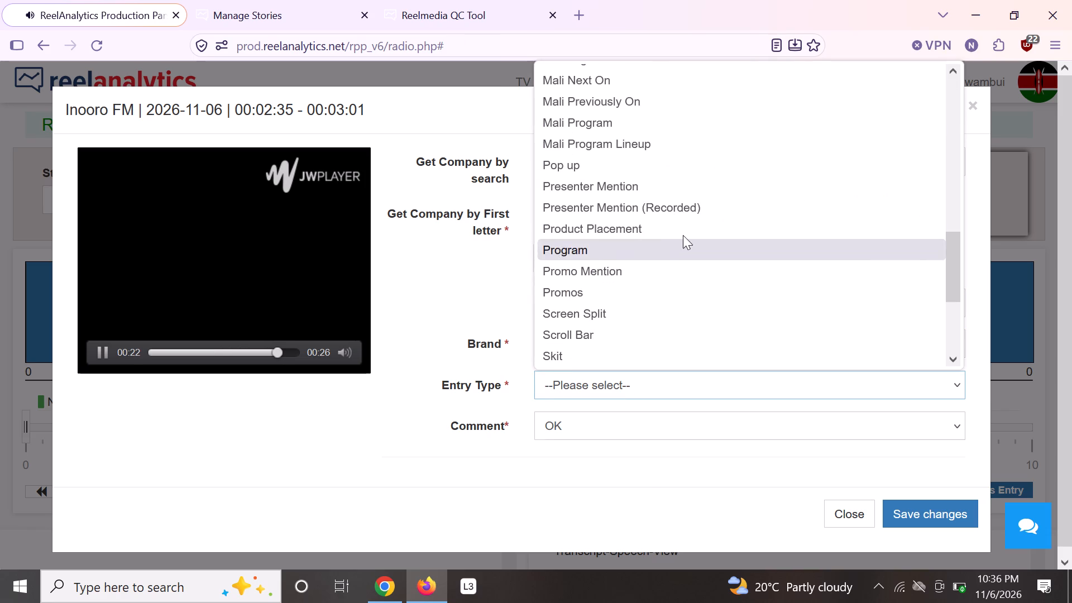
left_click(669, 188)
scroll(899, 373, "down", 4)
scroll(903, 385, "up", 3)
scroll(972, 413, "down", 1)
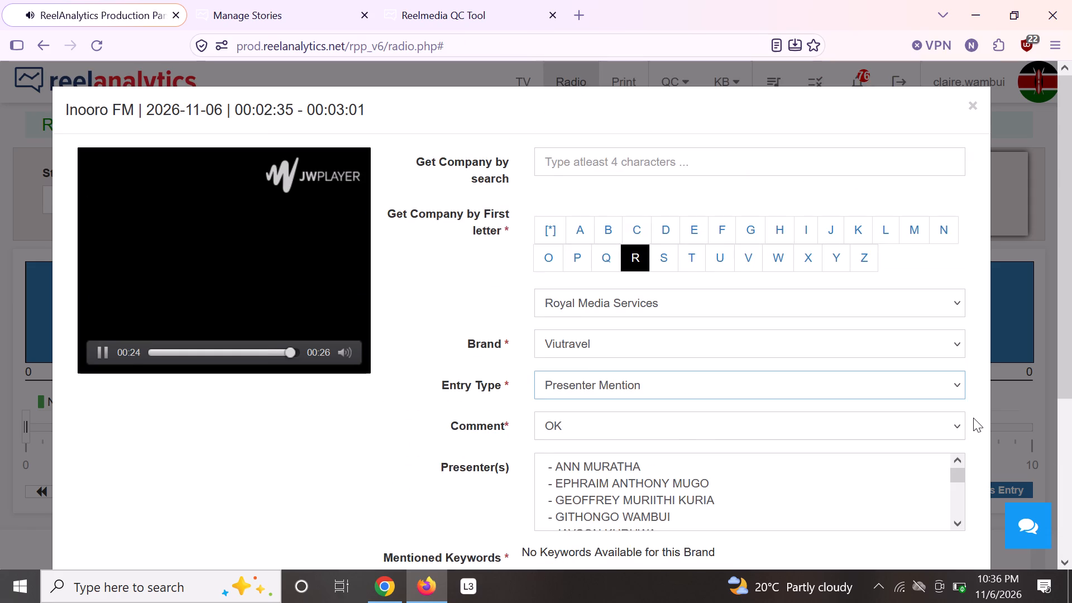
scroll(969, 478, "up", 1)
scroll(969, 478, "down", 3)
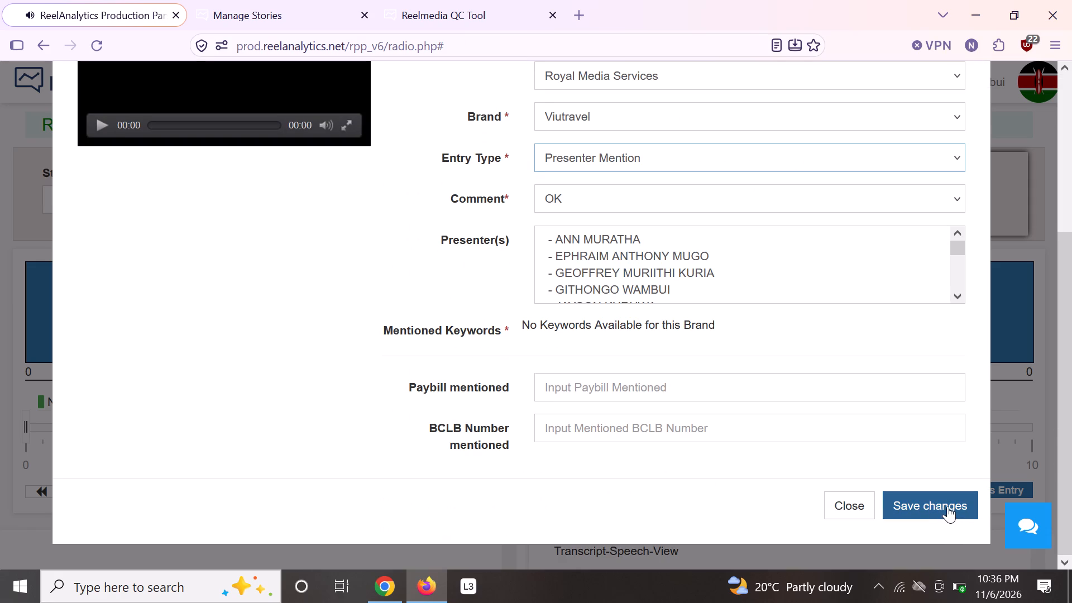
left_click(947, 506)
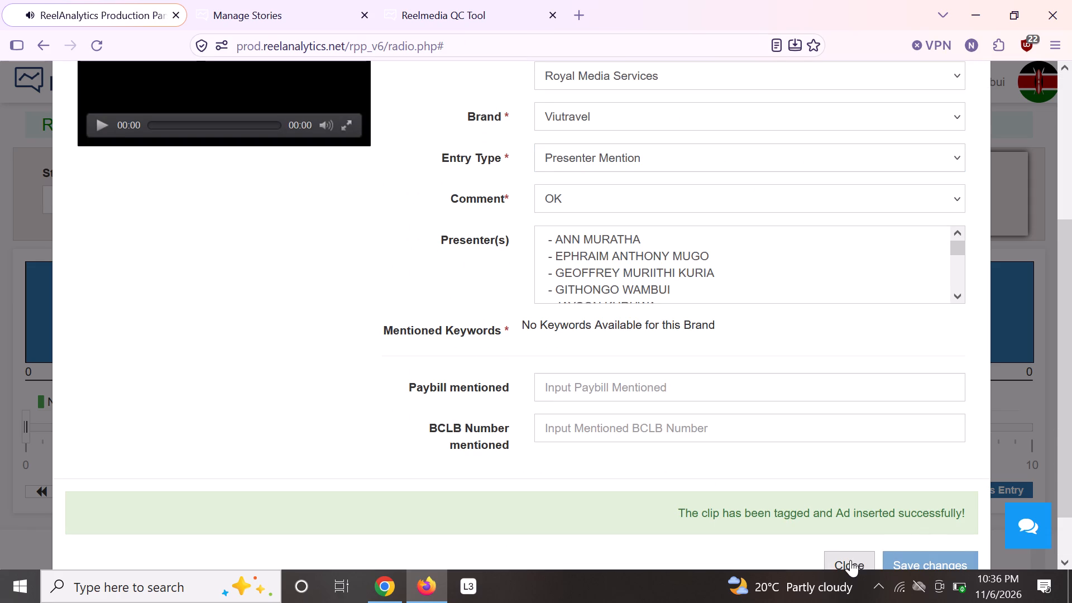
left_click(850, 560)
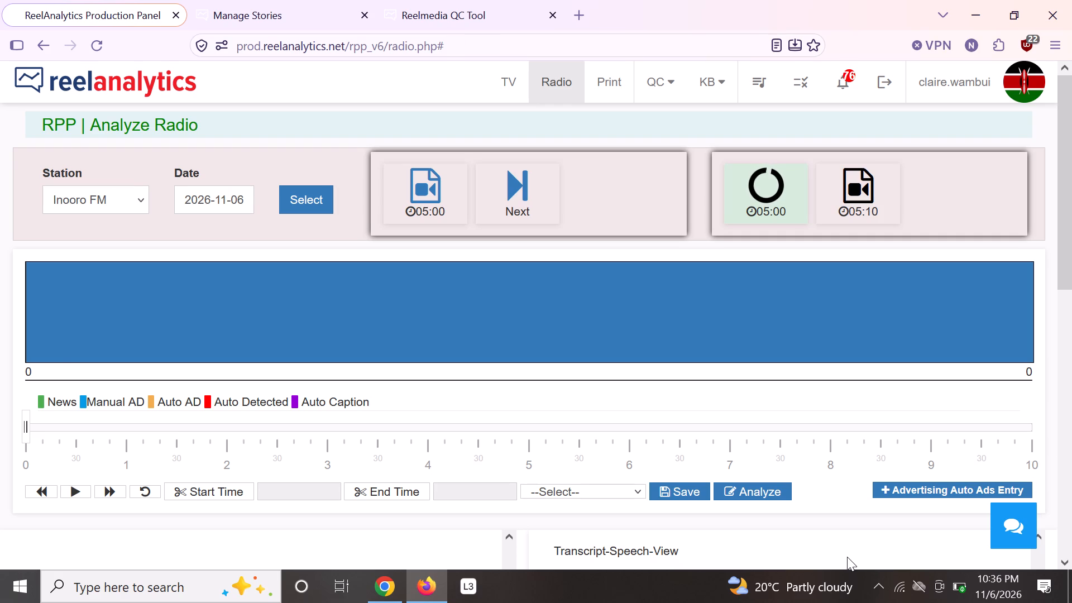
Reload the Inooro FM clips, play the raw 10:07:49 news clip's recording and close its analysis form.
left_click(322, 200)
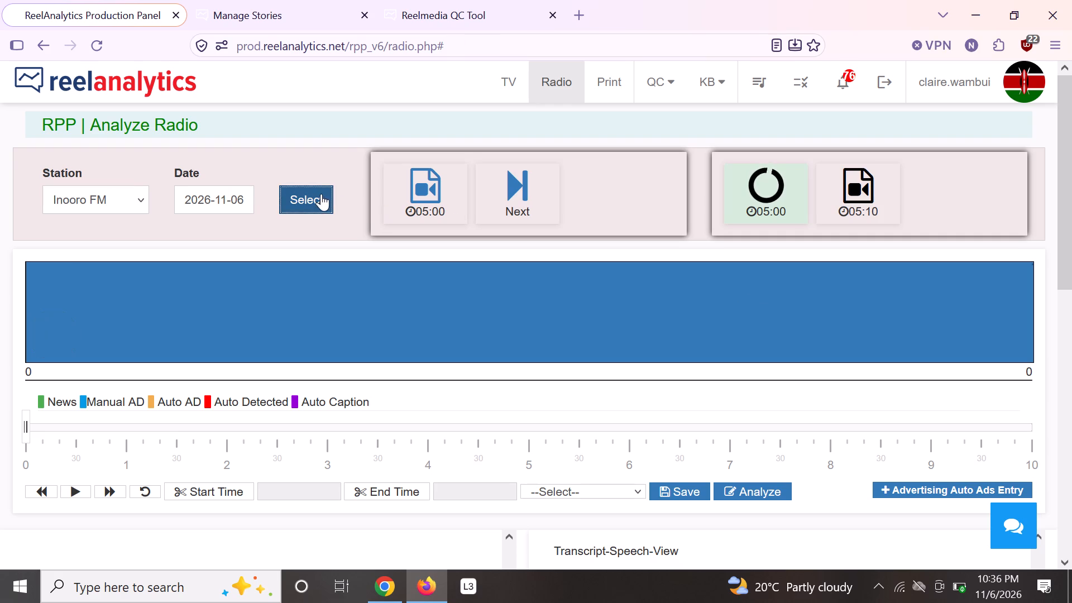
scroll(862, 293, "down", 2)
scroll(863, 296, "up", 3)
scroll(863, 299, "down", 1)
scroll(863, 299, "up", 4)
scroll(863, 299, "down", 5)
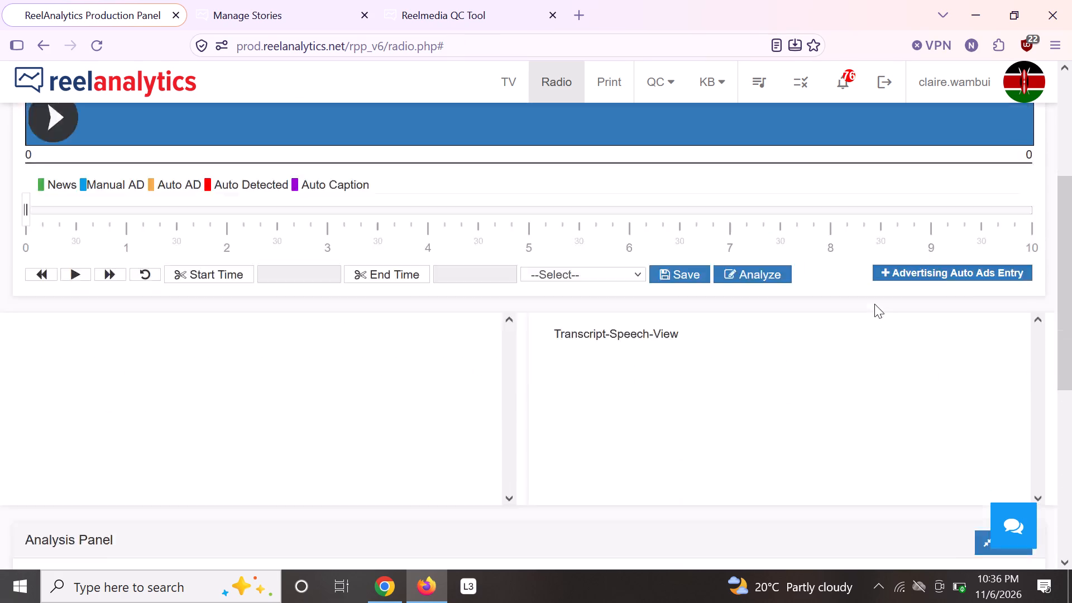
scroll(874, 304, "down", 1)
scroll(1054, 316, "down", 4)
left_click_drag(1030, 321, 1030, 271)
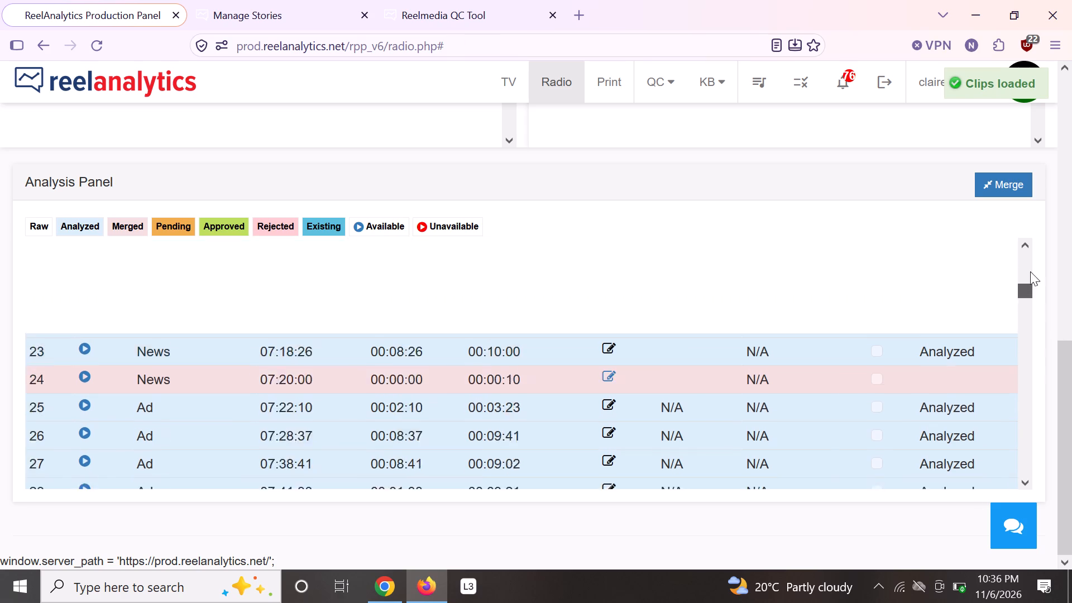
left_click_drag(1030, 271, 1032, 249)
left_click_drag(1028, 256, 1030, 276)
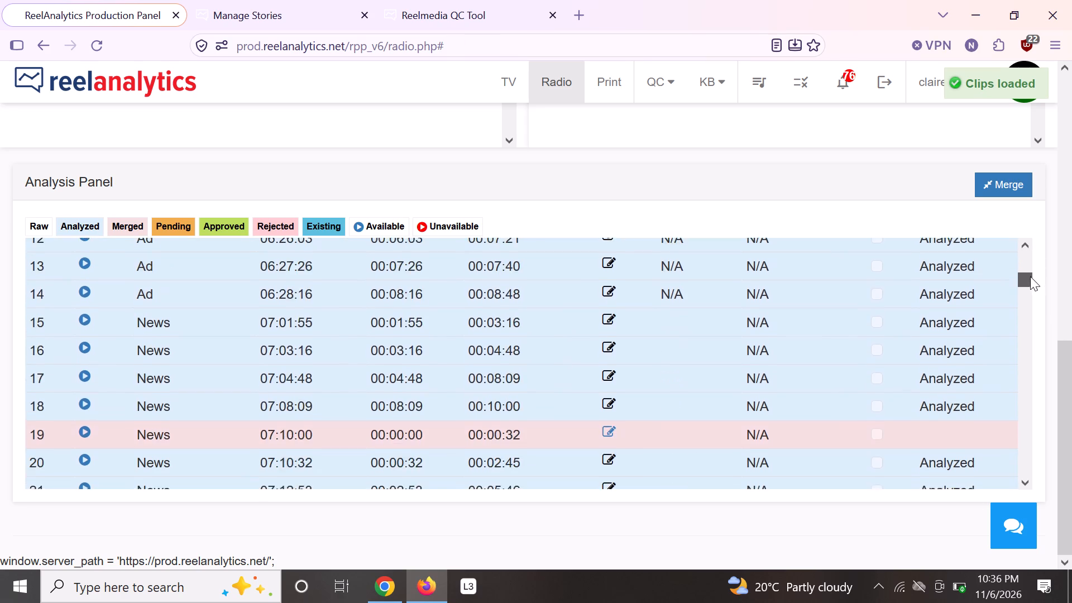
left_click_drag(1030, 276, 1021, 322)
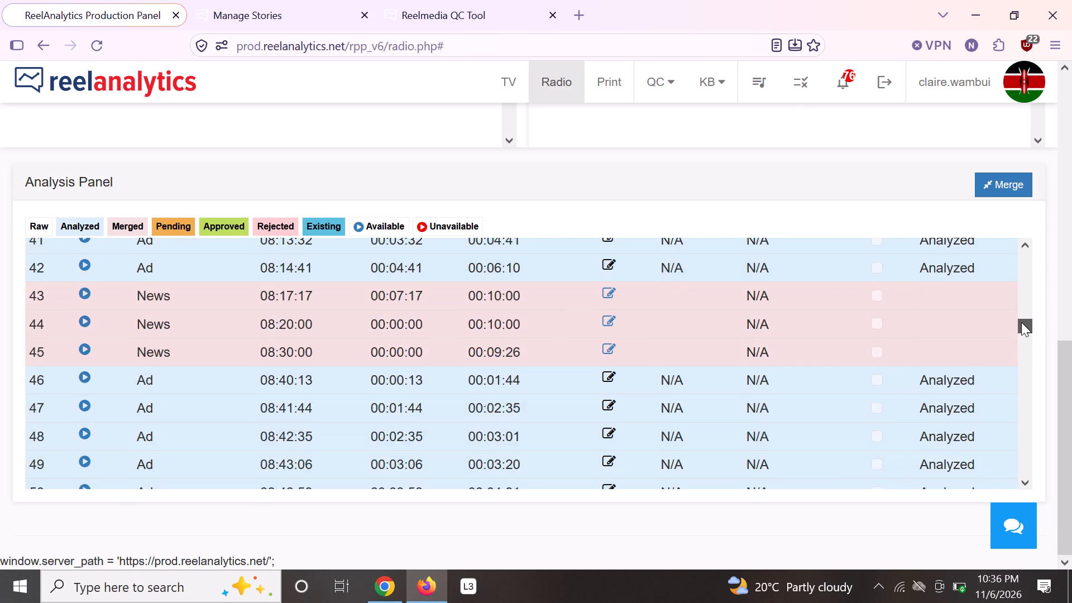
left_click_drag(1021, 322, 1013, 372)
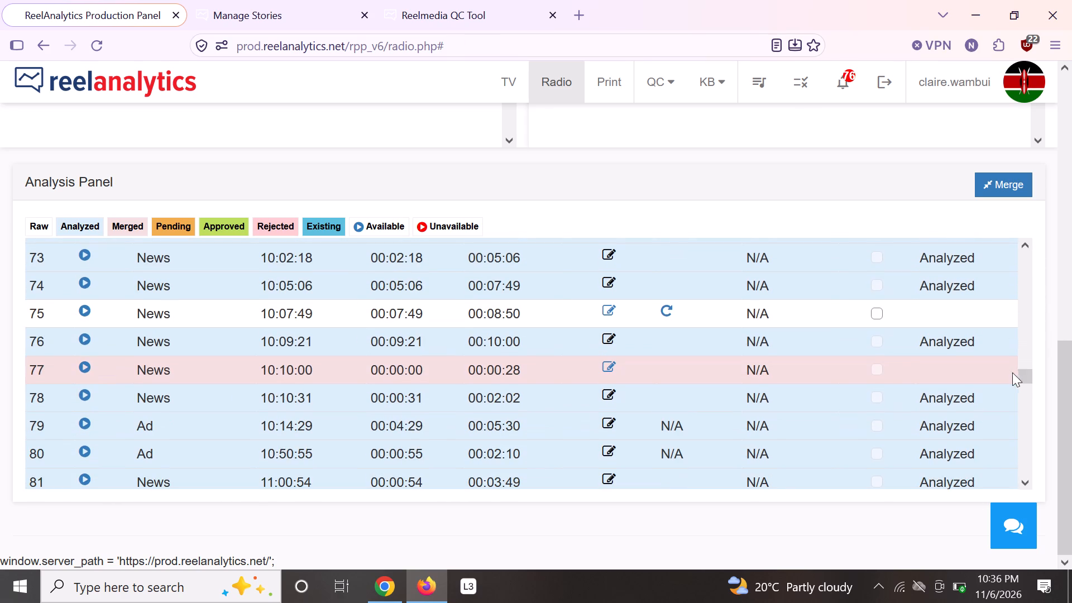
left_click(605, 309)
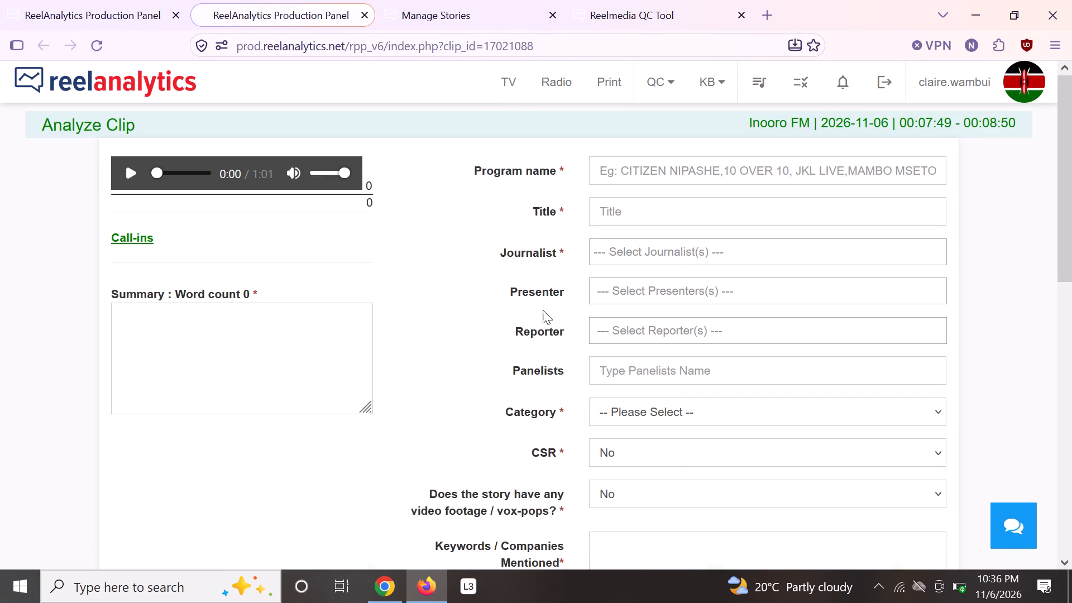
left_click(129, 167)
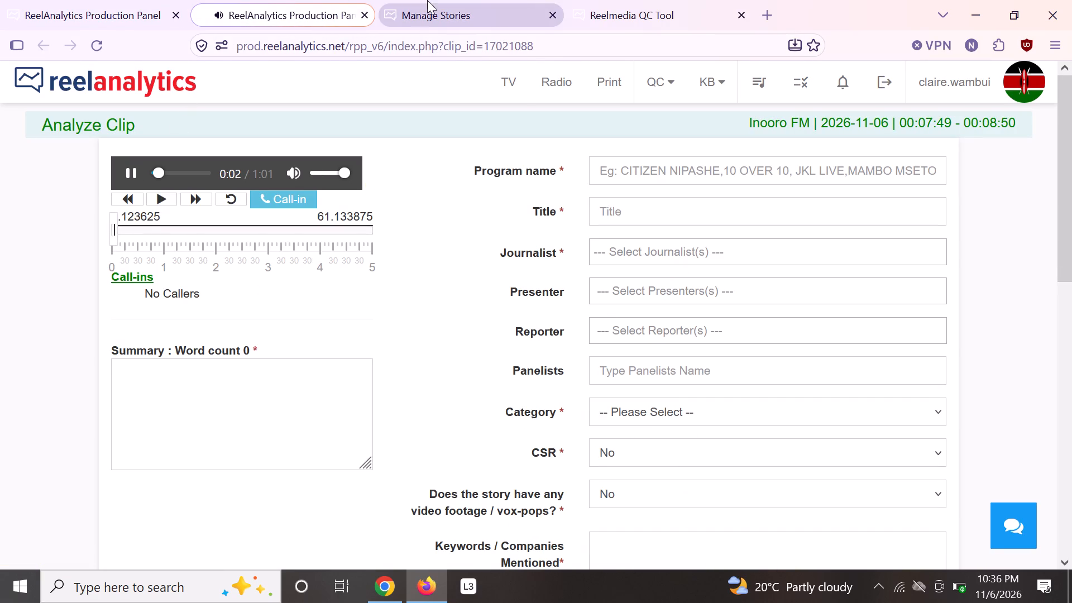
left_click(363, 15)
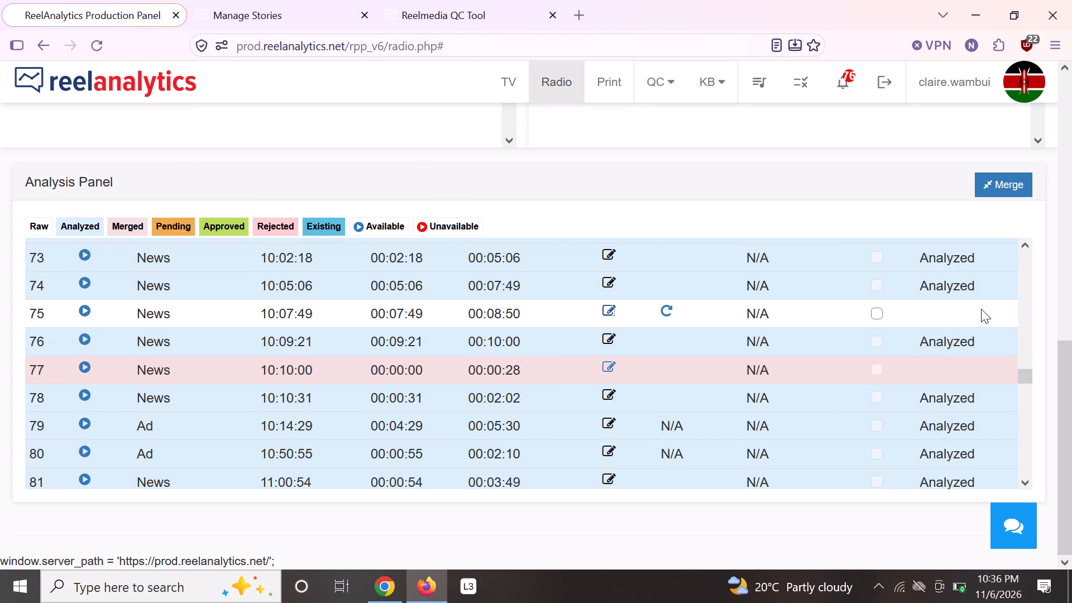
Open the raw 11:13:00 ad clip for tagging and play its recording.
left_click_drag(1026, 371, 1026, 382)
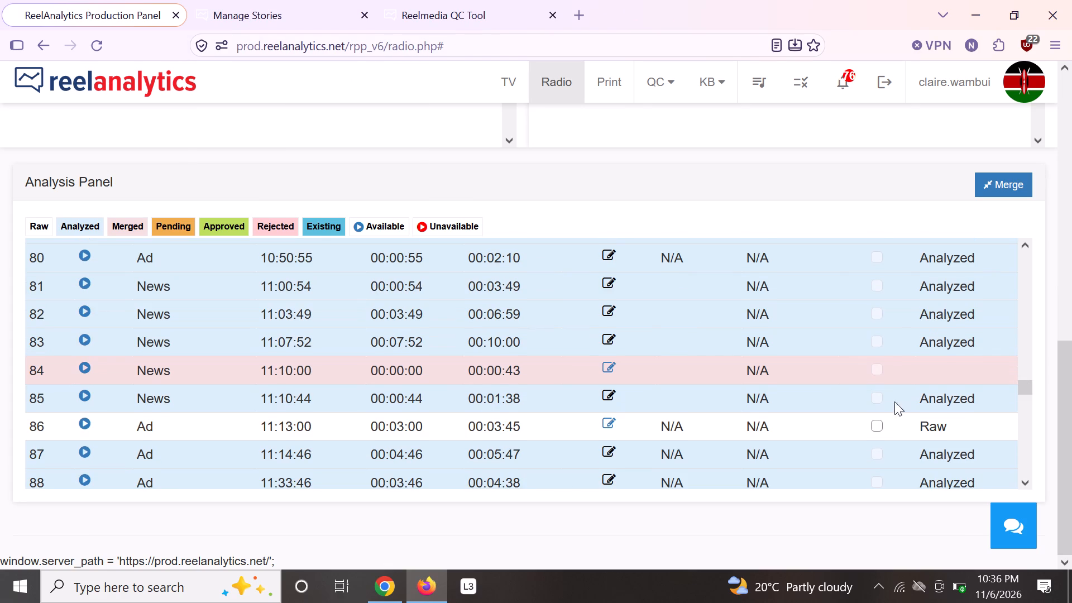
left_click(612, 422)
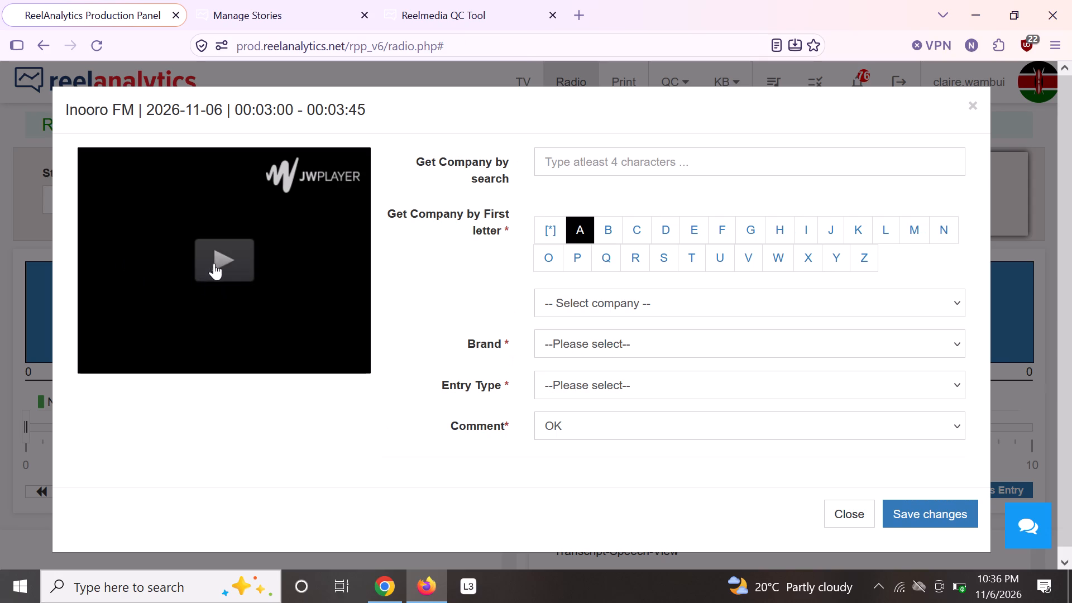
left_click(243, 259)
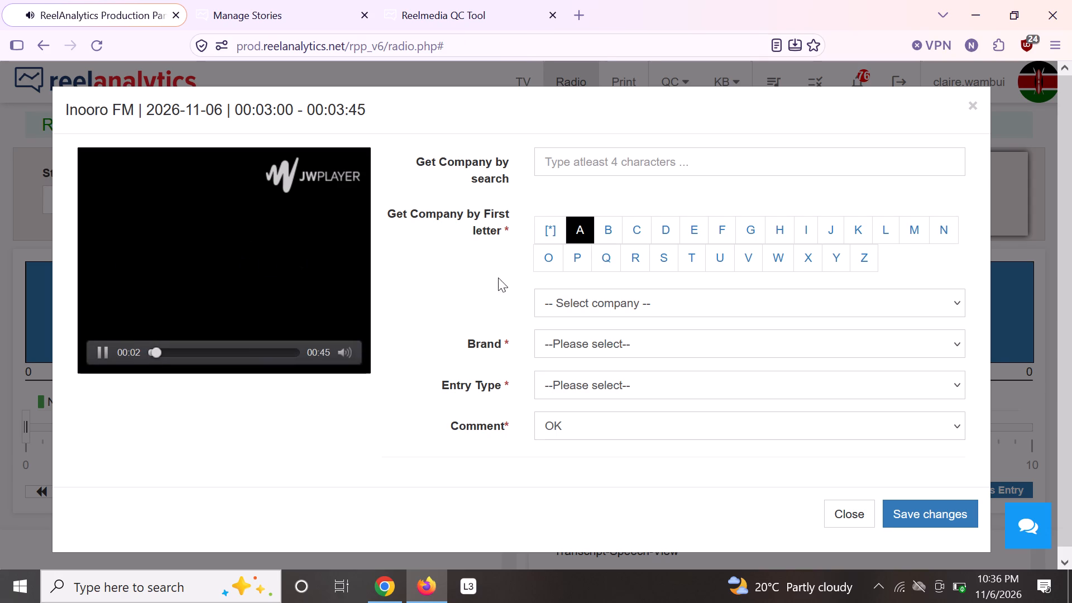
Set the 11:13:00 clip's company to Cosmos Ltd and its brand to Delete EC.
left_click(635, 227)
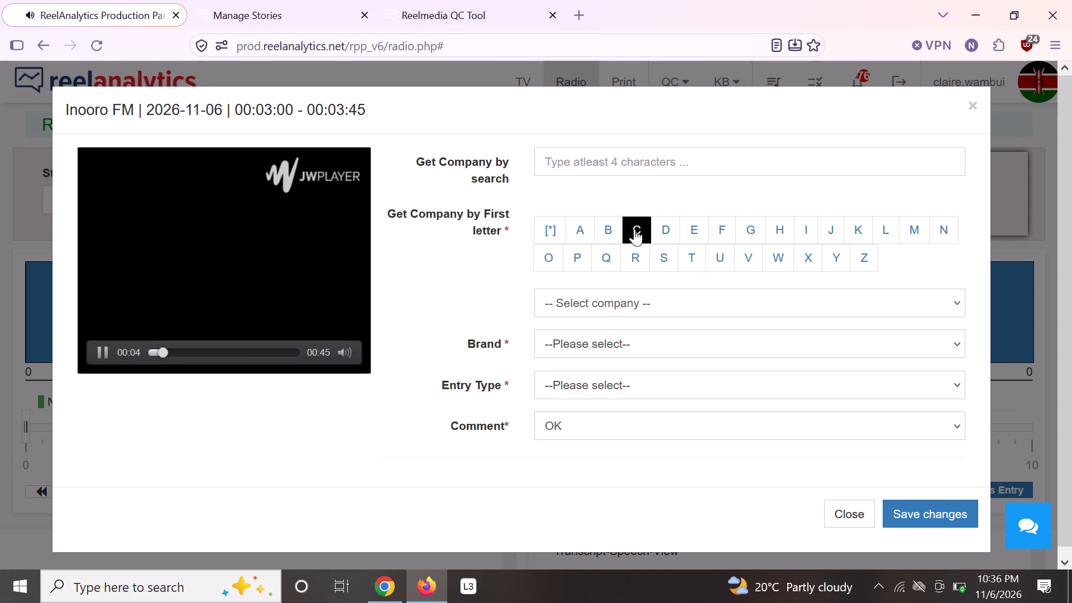
left_click(582, 306)
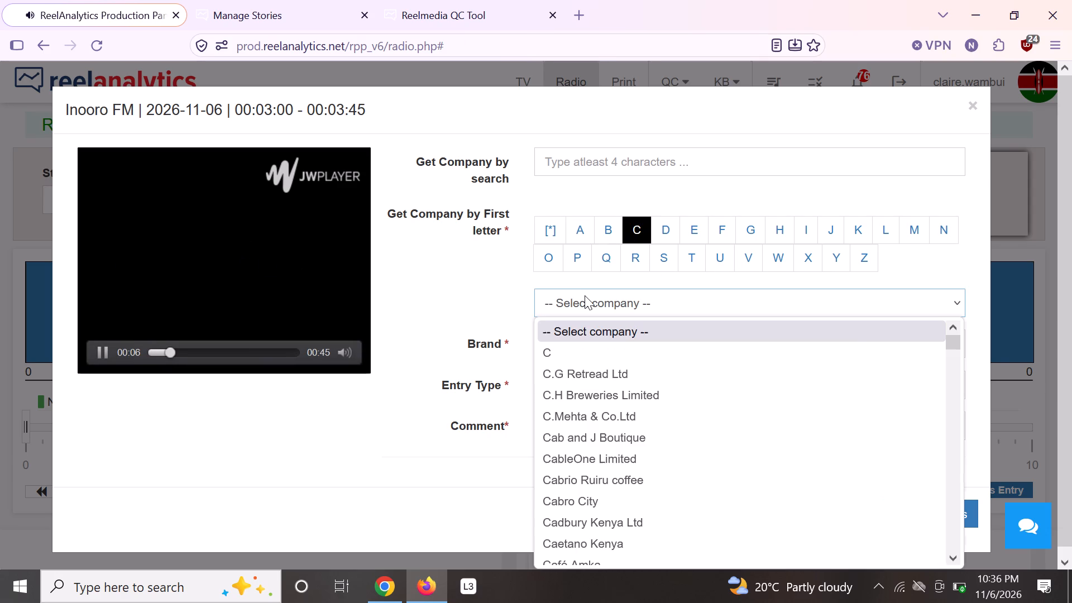
type("cosmos")
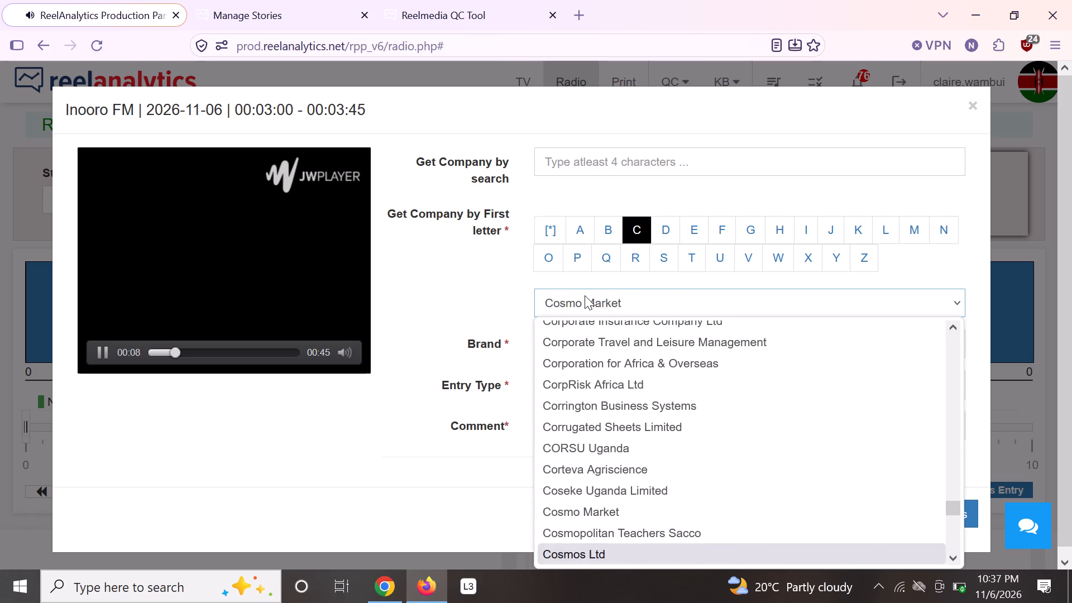
key("space")
key("Return")
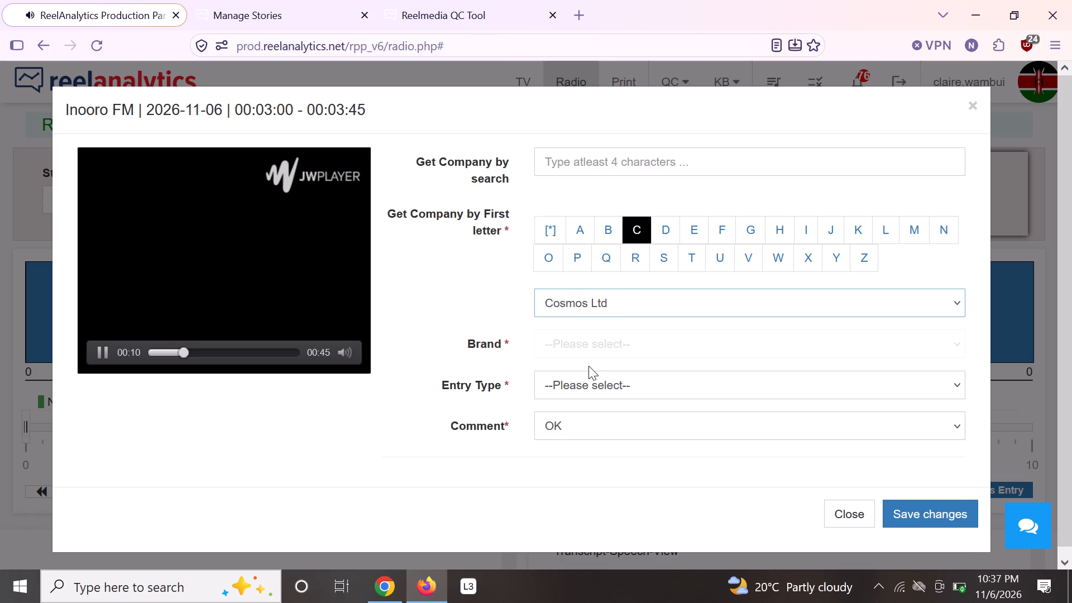
left_click(608, 344)
left_click(608, 394)
Set the 11:13:00 clip's entry type to Spot Ad.
left_click(611, 382)
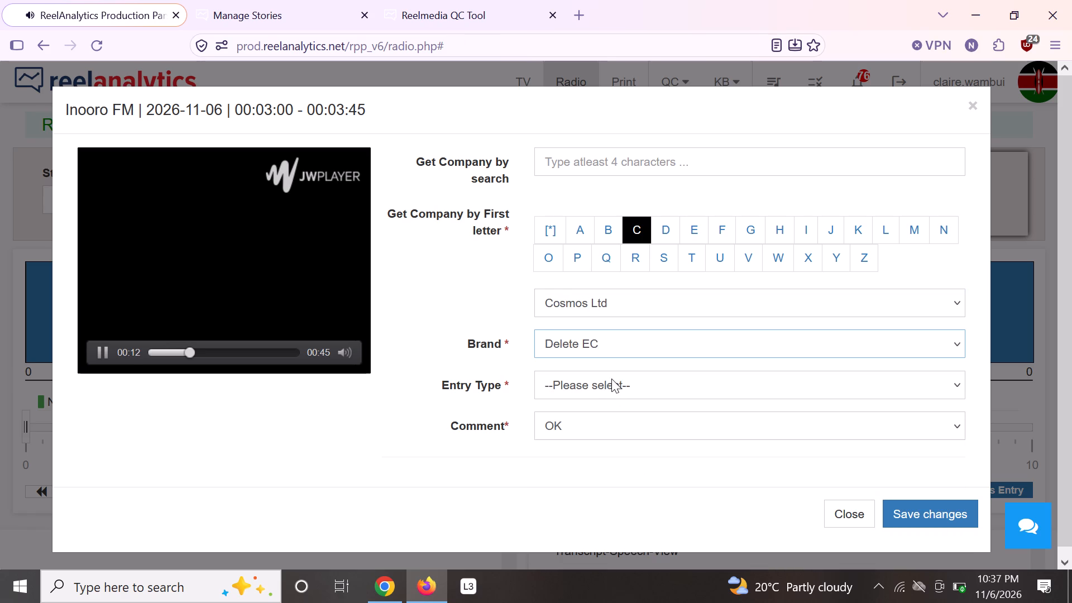
scroll(614, 278, "up", 4)
scroll(630, 257, "down", 4)
scroll(634, 261, "up", 1)
scroll(621, 267, "down", 4)
scroll(623, 273, "up", 1)
scroll(623, 273, "down", 4)
scroll(623, 273, "up", 1)
left_click(599, 340)
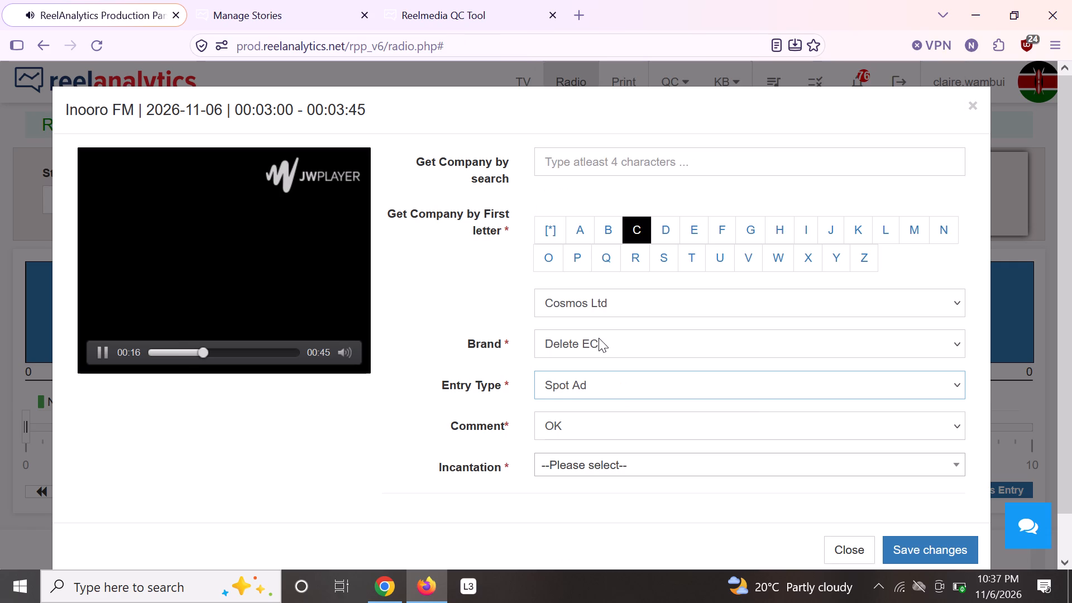
Replay the recording from its start, set the incantation to "Delete EC_Iii hihi guha, thuya na thigai", save the tag and close the form.
left_click_drag(209, 350, 148, 358)
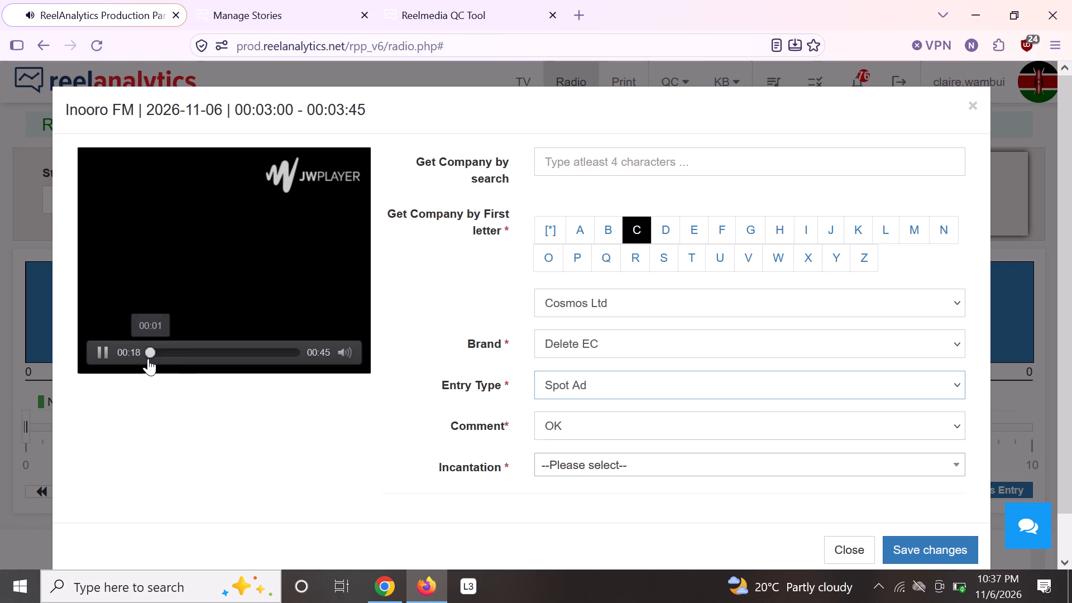
left_click_drag(148, 358, 150, 358)
left_click(611, 467)
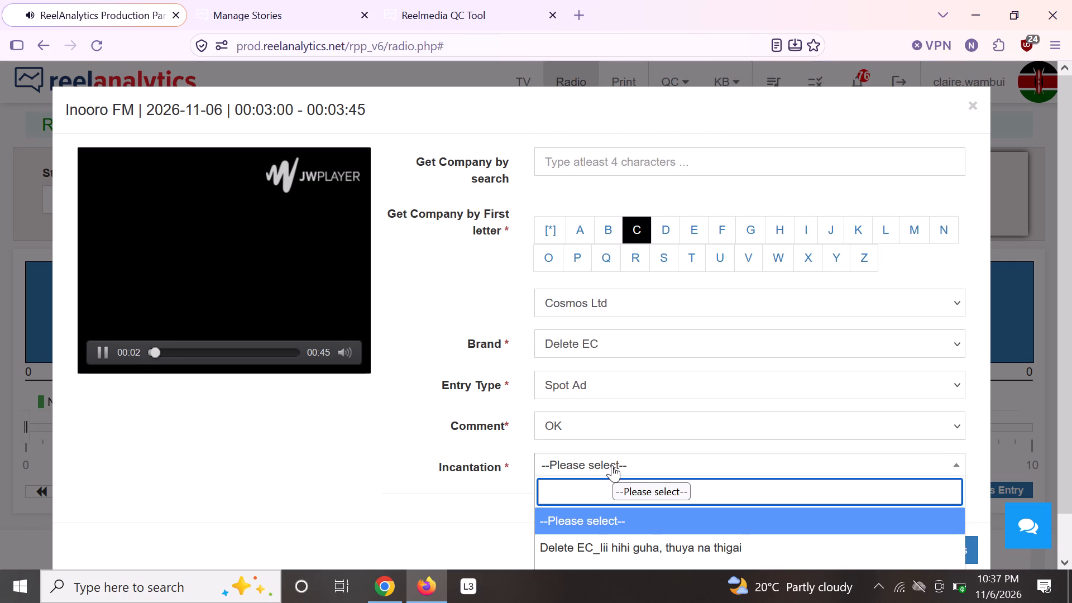
type("iih")
key("BackSpace")
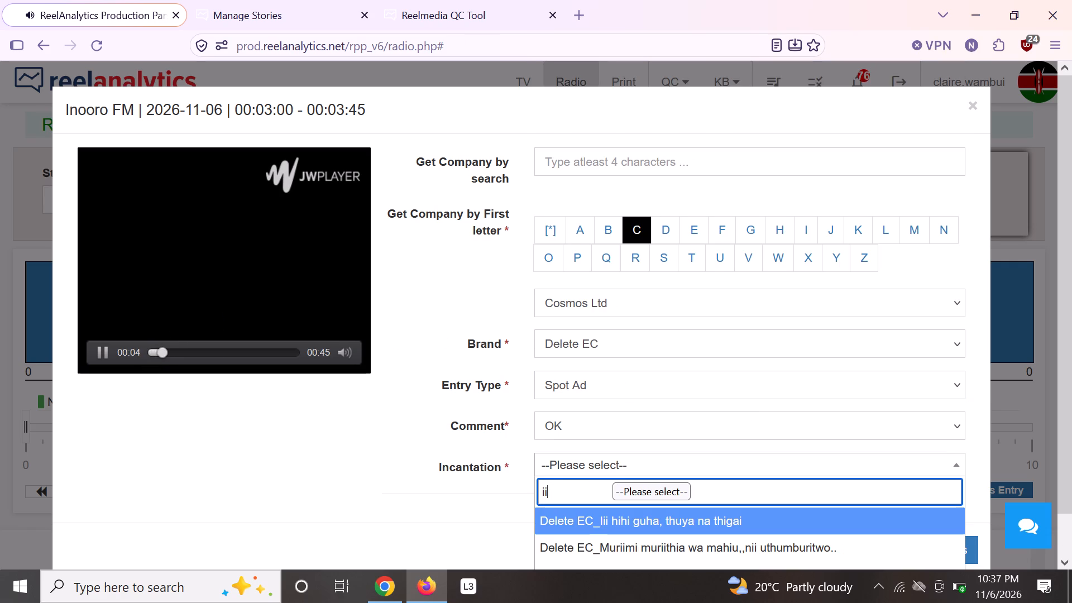
key("space")
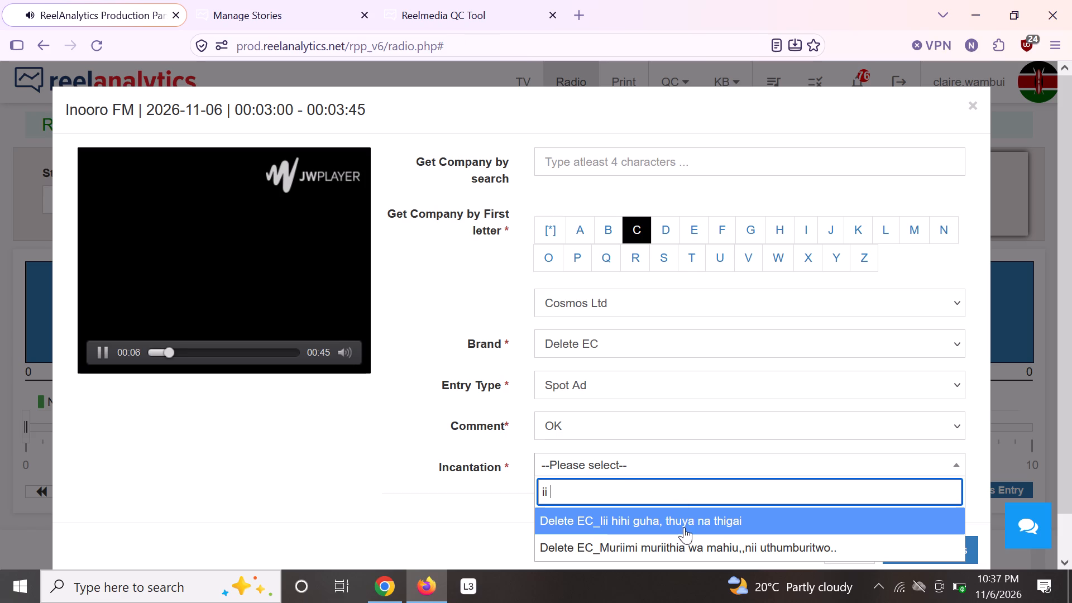
left_click(684, 524)
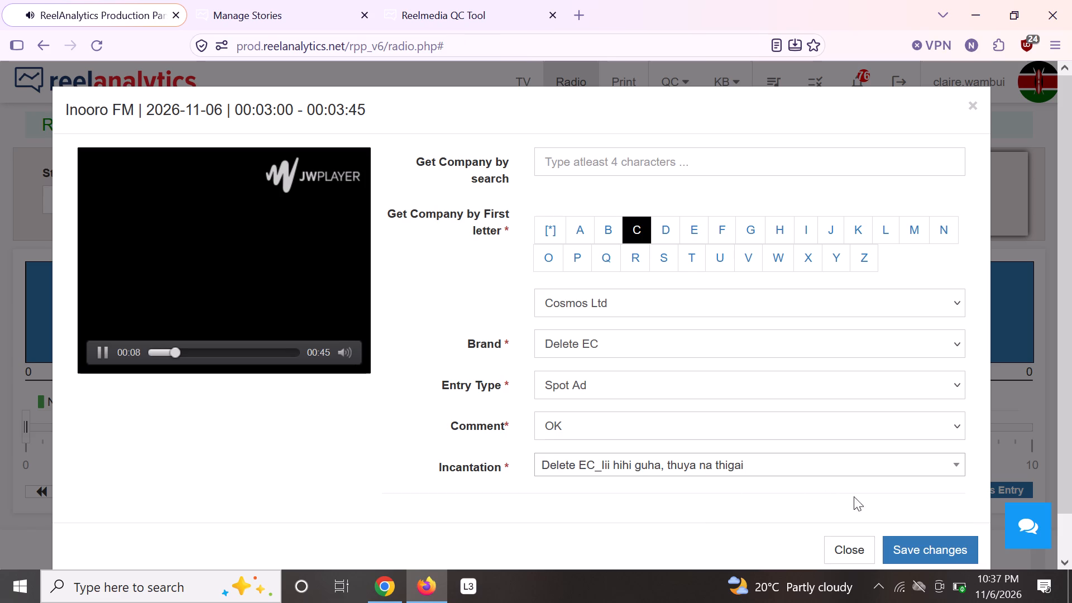
left_click(909, 549)
scroll(912, 507, "up", 1)
scroll(912, 509, "down", 2)
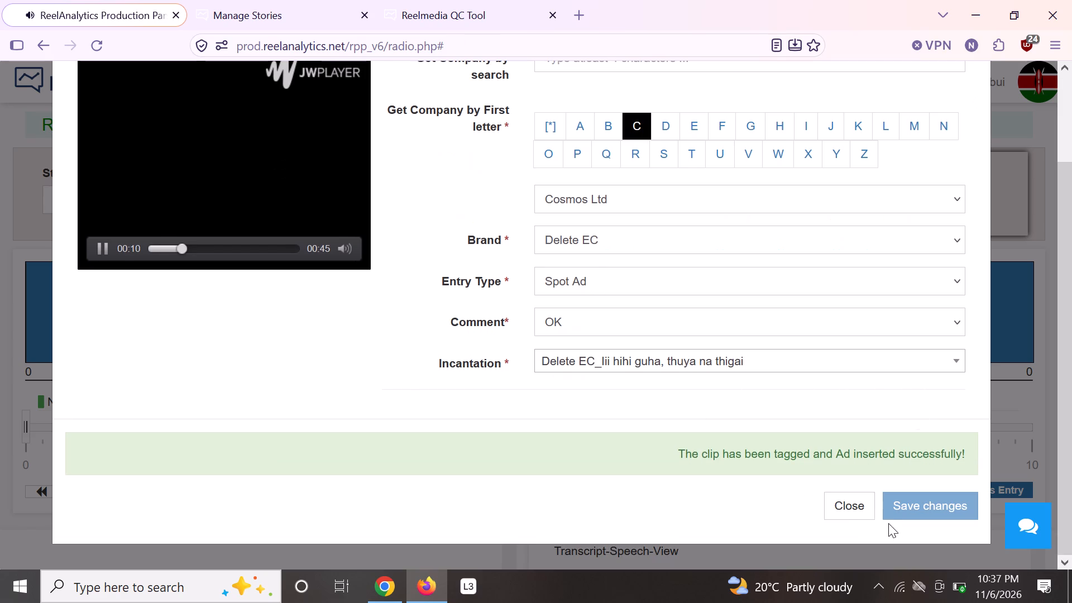
left_click(859, 510)
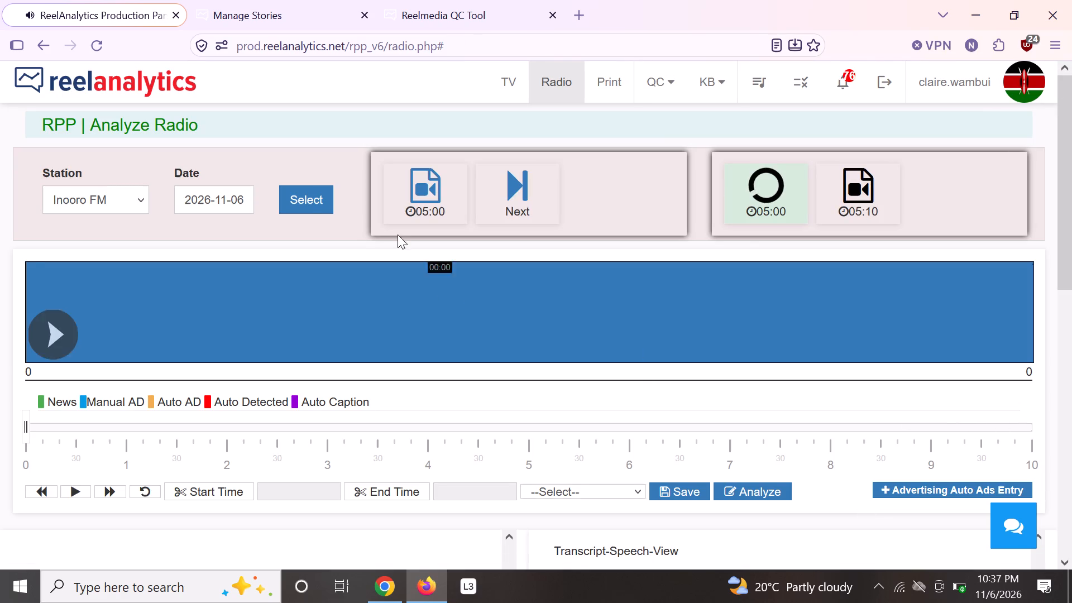
Reload the Inooro FM clips, open the ad clip running 00:09:10 to 00:10:00 for tagging and play its recording.
left_click(305, 201)
scroll(1030, 294, "down", 4)
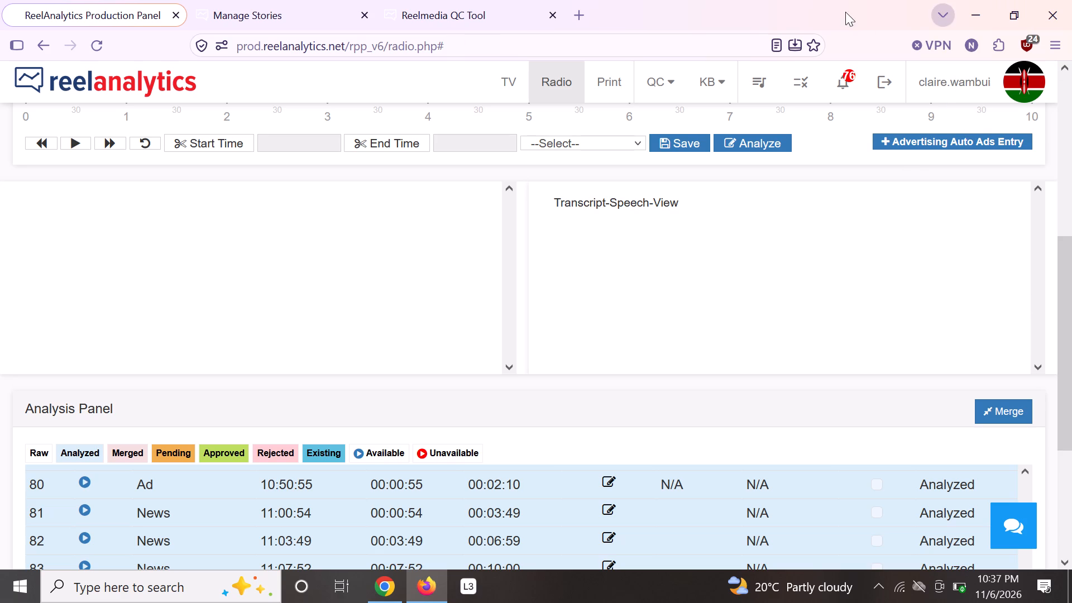
scroll(1042, 251, "down", 2)
scroll(1008, 270, "up", 1)
scroll(997, 279, "down", 6)
scroll(989, 288, "up", 1)
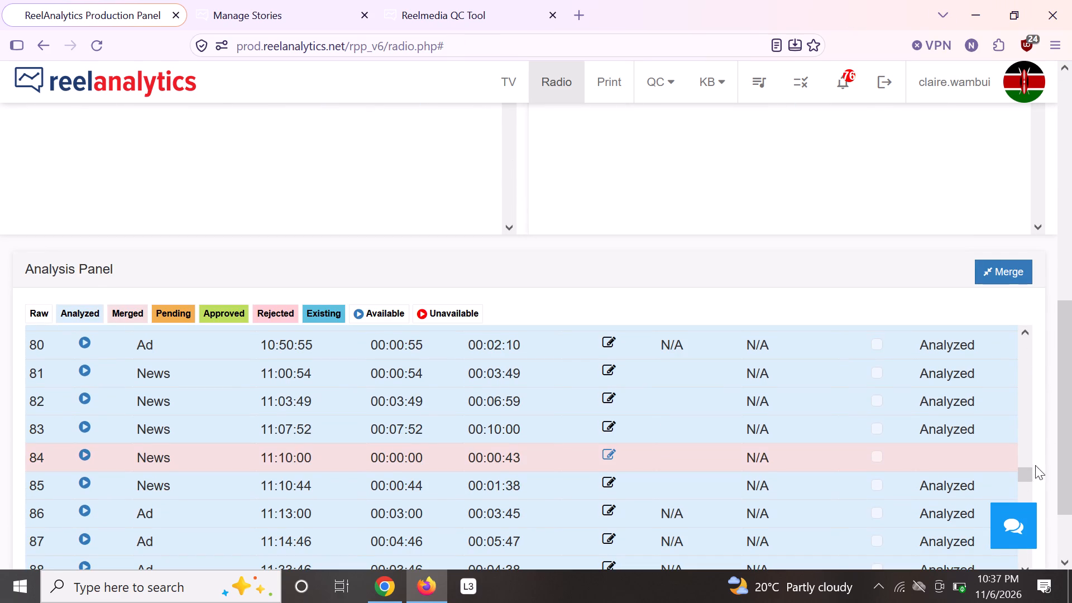
left_click_drag(1027, 475, 1038, 332)
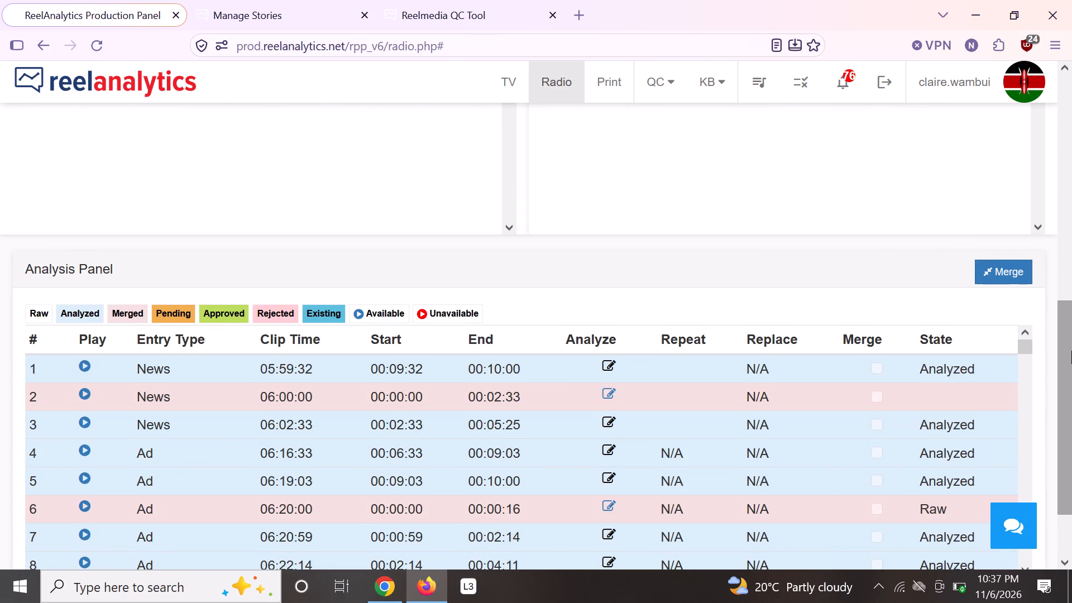
left_click_drag(1071, 351, 1071, 453)
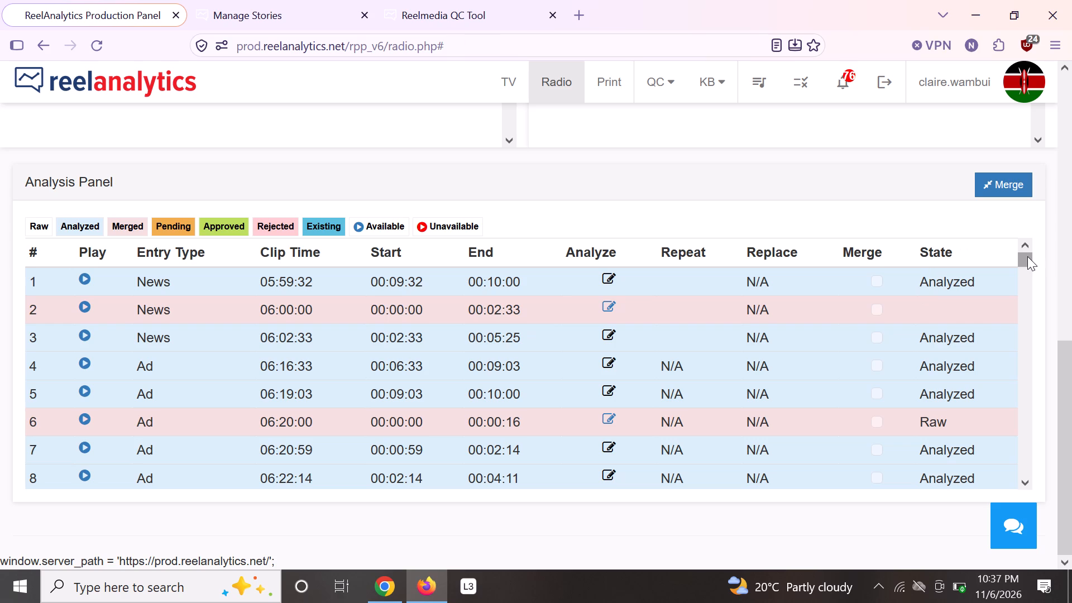
left_click_drag(1024, 261, 1027, 303)
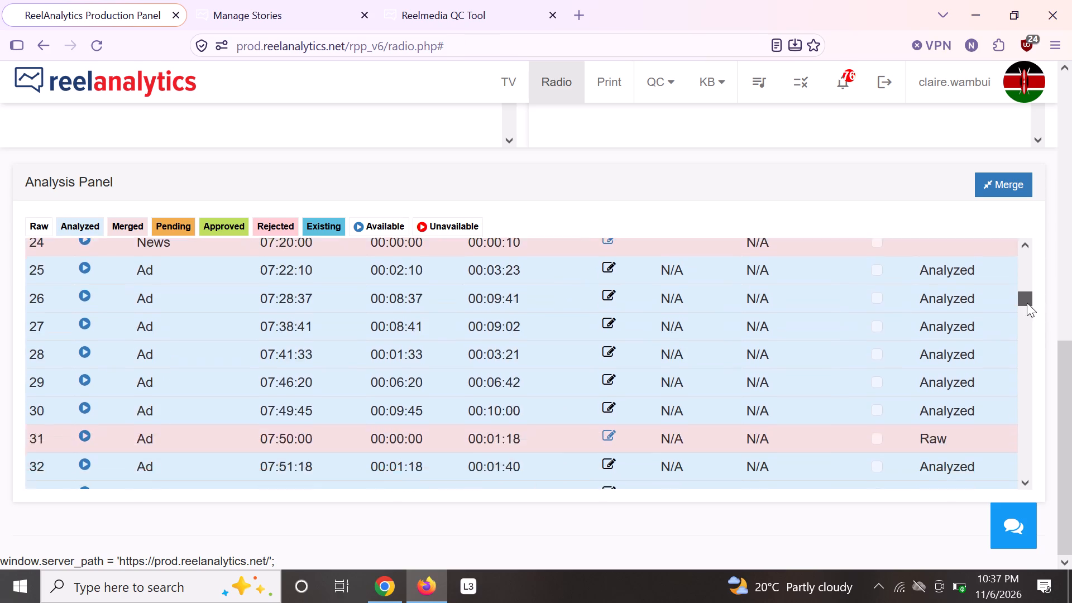
left_click_drag(1027, 303, 1021, 341)
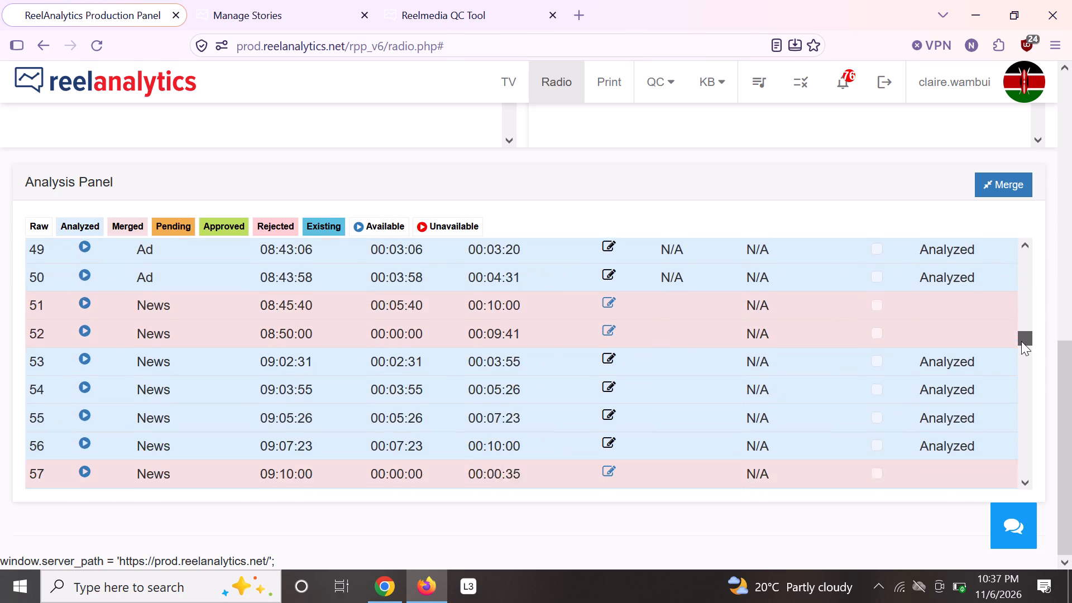
left_click_drag(1021, 341, 1016, 394)
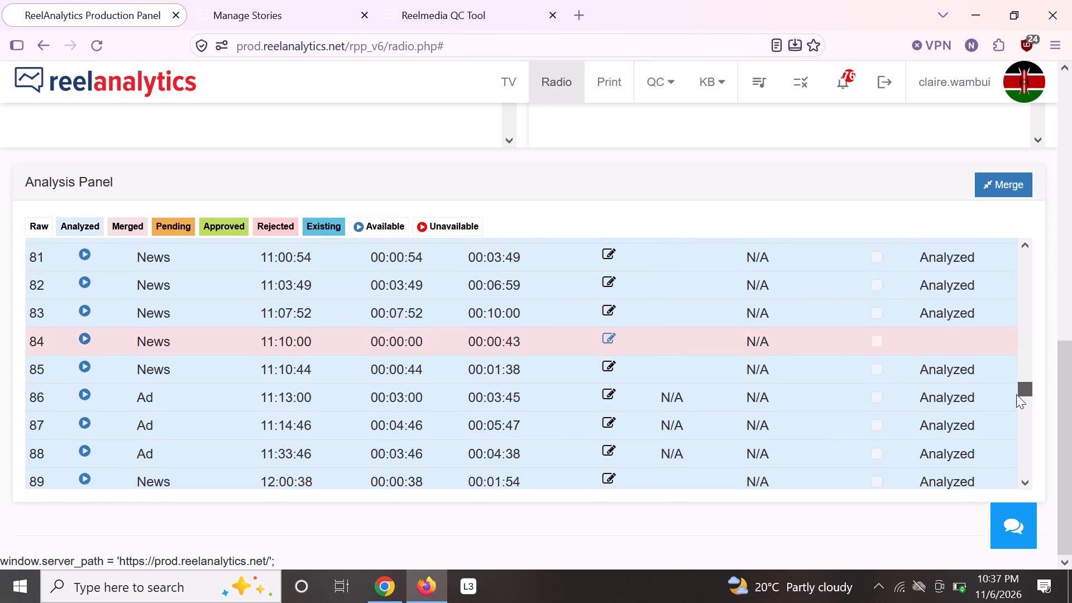
left_click_drag(1016, 394, 1011, 420)
left_click(608, 313)
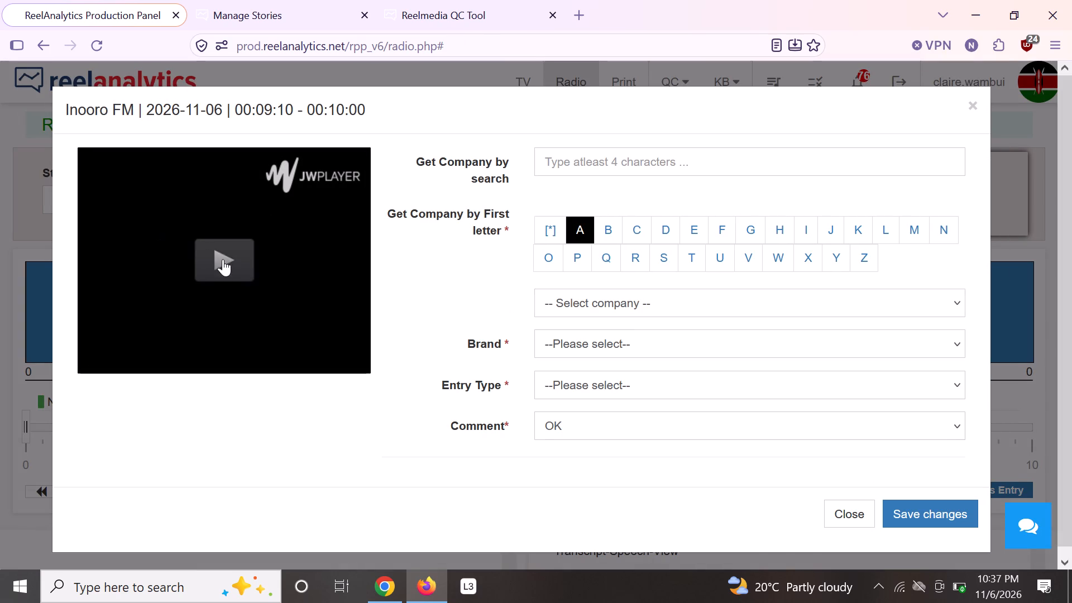
left_click(224, 259)
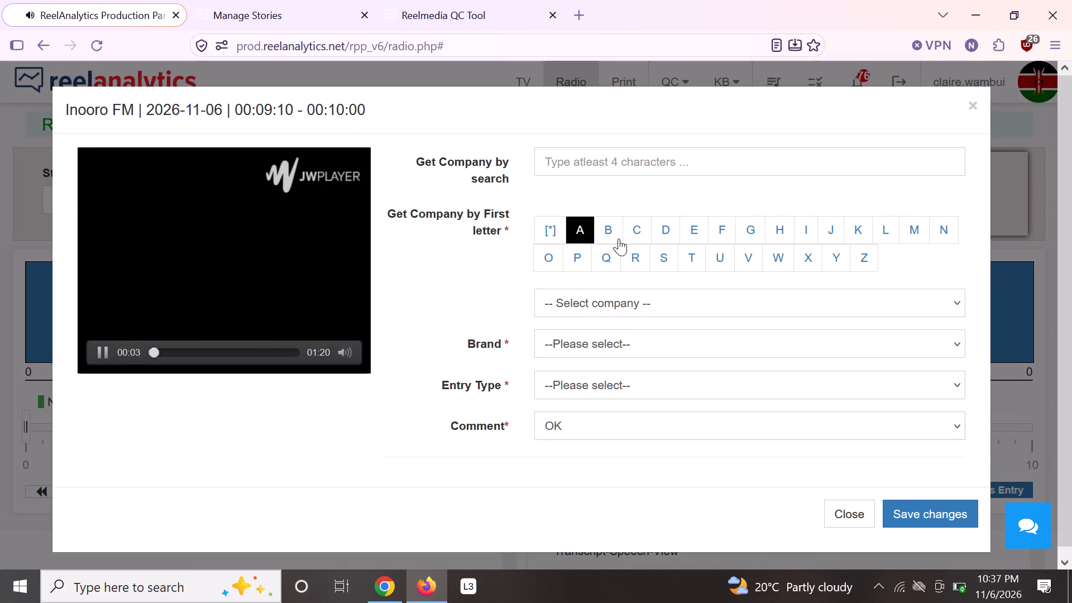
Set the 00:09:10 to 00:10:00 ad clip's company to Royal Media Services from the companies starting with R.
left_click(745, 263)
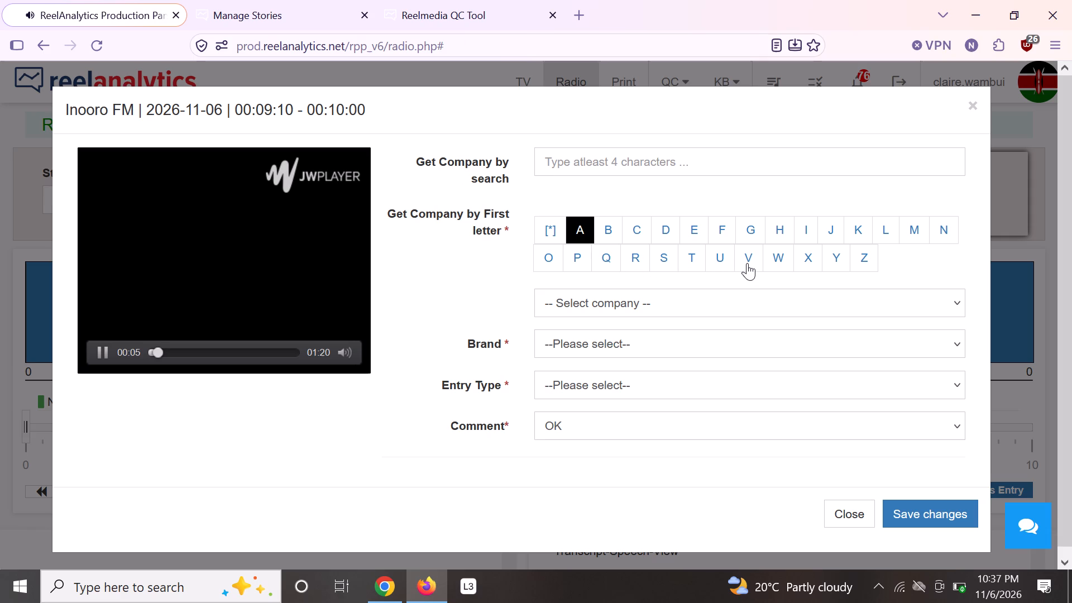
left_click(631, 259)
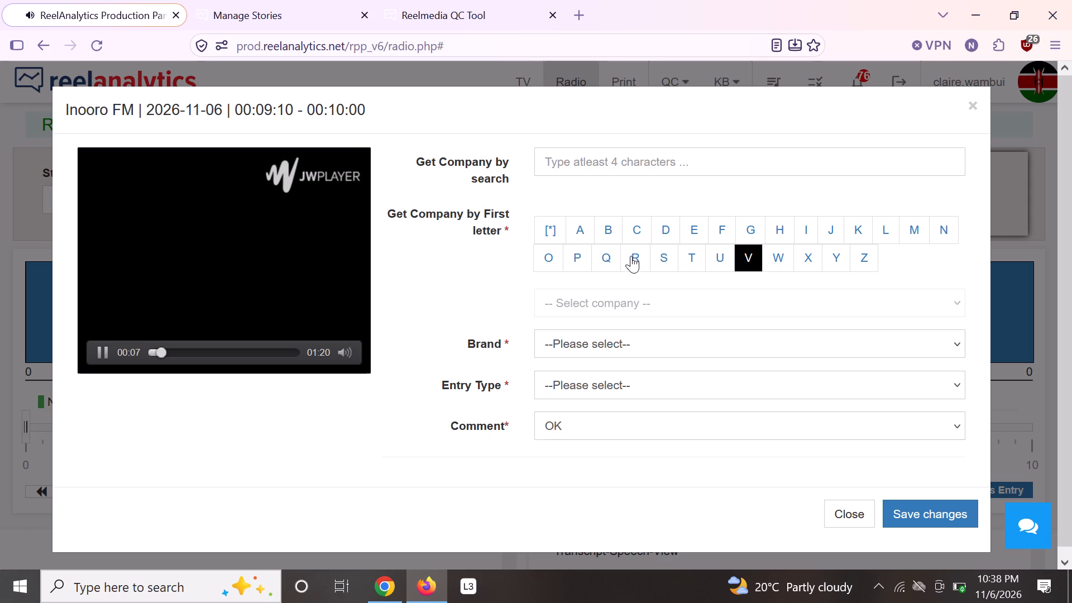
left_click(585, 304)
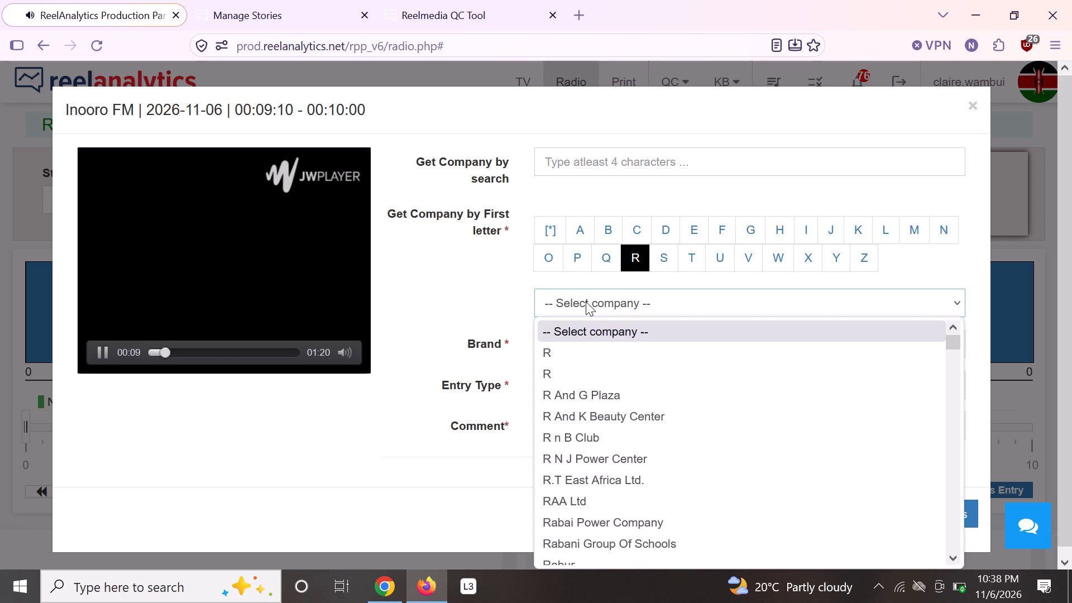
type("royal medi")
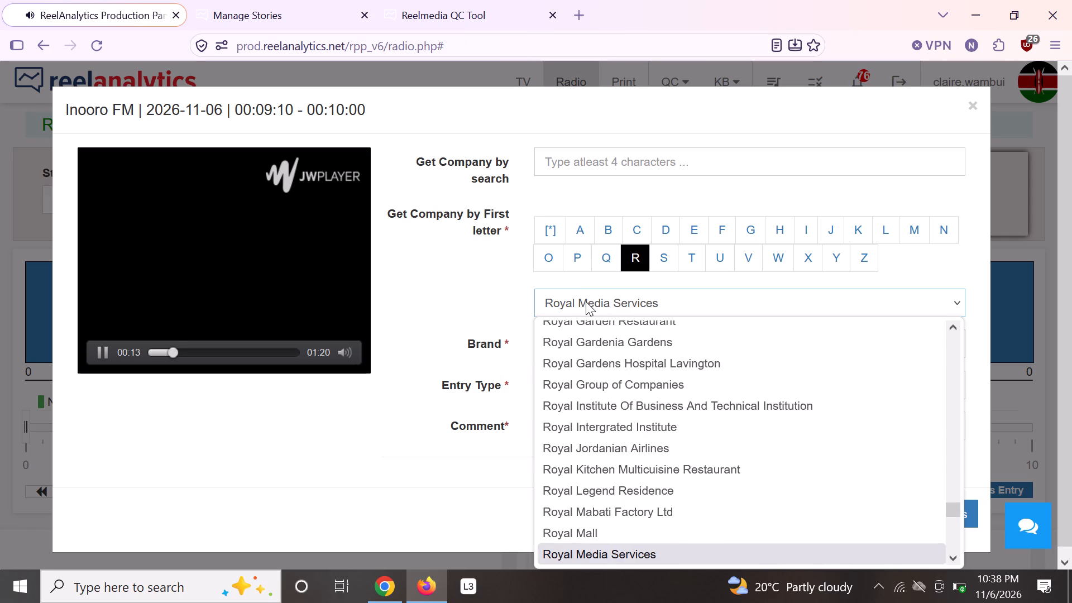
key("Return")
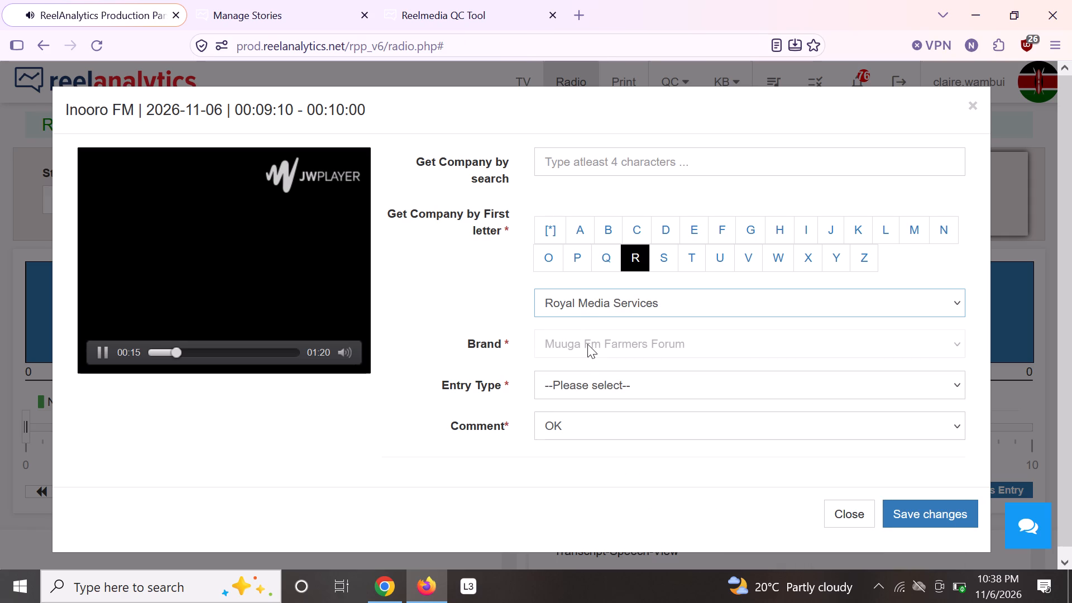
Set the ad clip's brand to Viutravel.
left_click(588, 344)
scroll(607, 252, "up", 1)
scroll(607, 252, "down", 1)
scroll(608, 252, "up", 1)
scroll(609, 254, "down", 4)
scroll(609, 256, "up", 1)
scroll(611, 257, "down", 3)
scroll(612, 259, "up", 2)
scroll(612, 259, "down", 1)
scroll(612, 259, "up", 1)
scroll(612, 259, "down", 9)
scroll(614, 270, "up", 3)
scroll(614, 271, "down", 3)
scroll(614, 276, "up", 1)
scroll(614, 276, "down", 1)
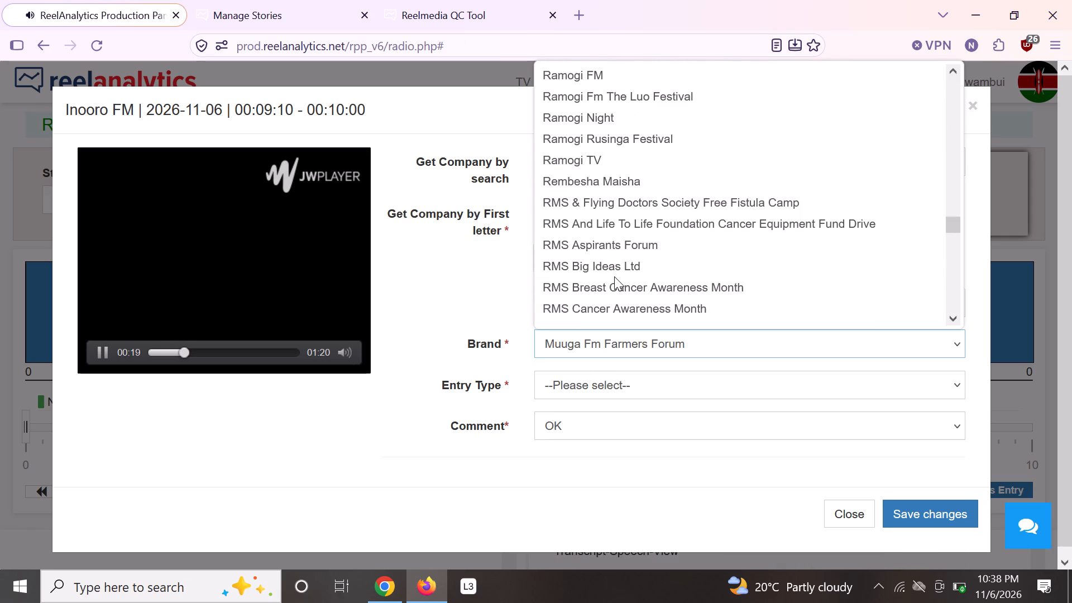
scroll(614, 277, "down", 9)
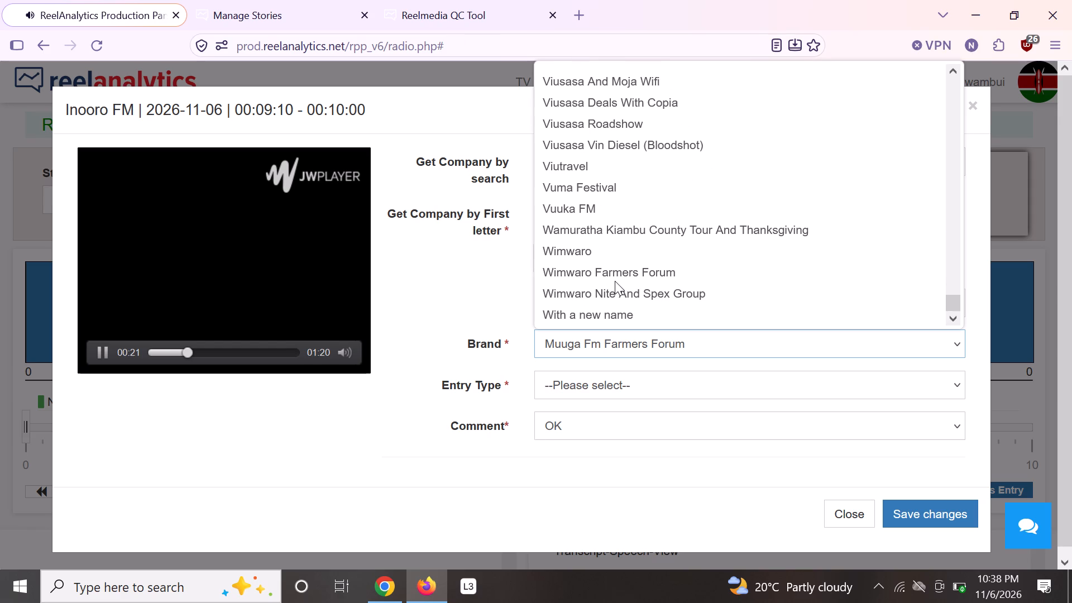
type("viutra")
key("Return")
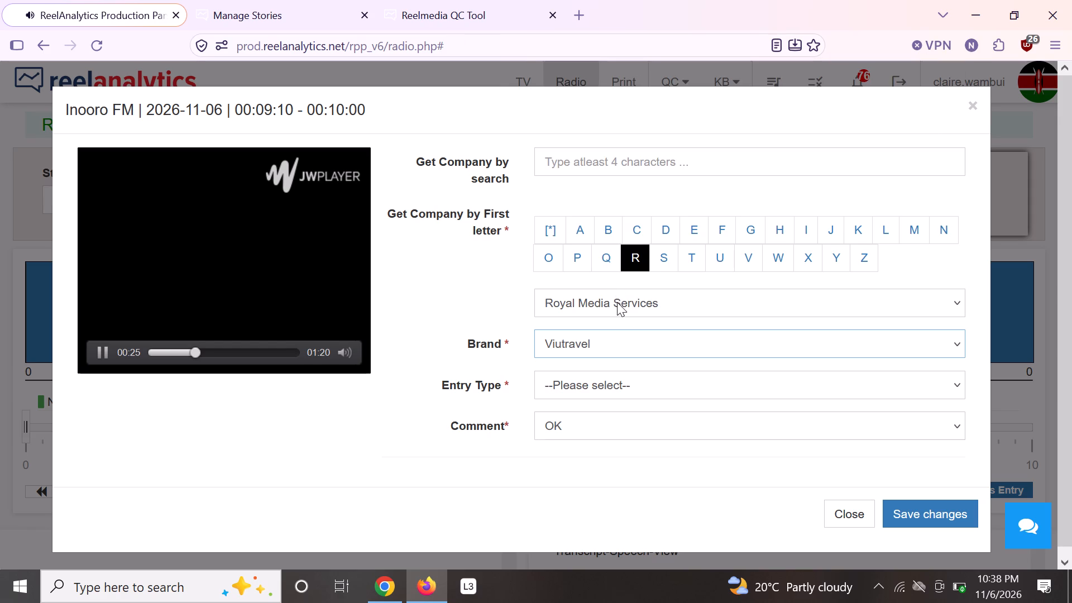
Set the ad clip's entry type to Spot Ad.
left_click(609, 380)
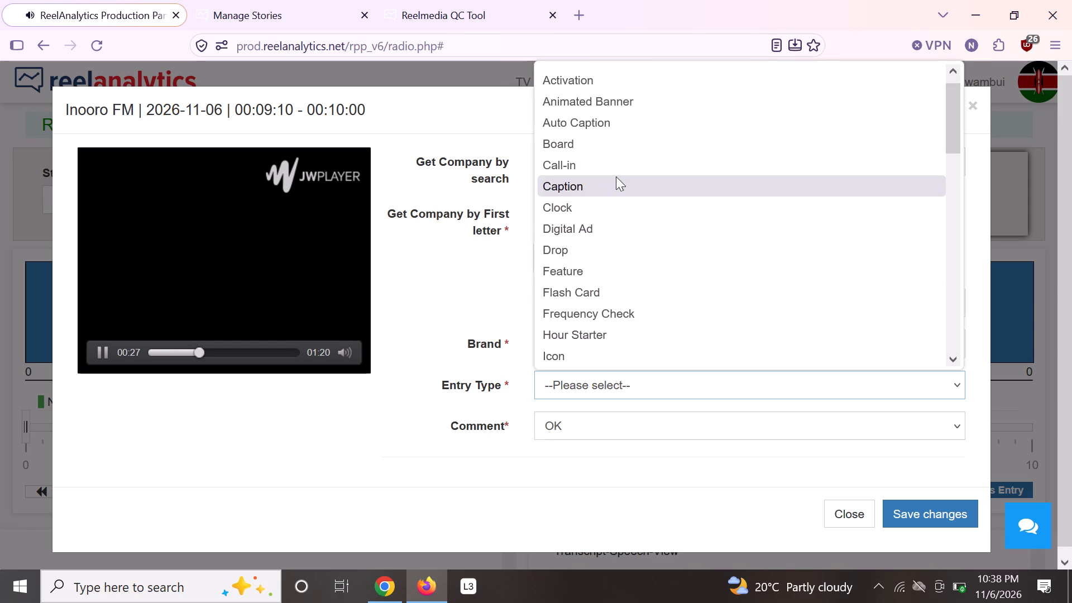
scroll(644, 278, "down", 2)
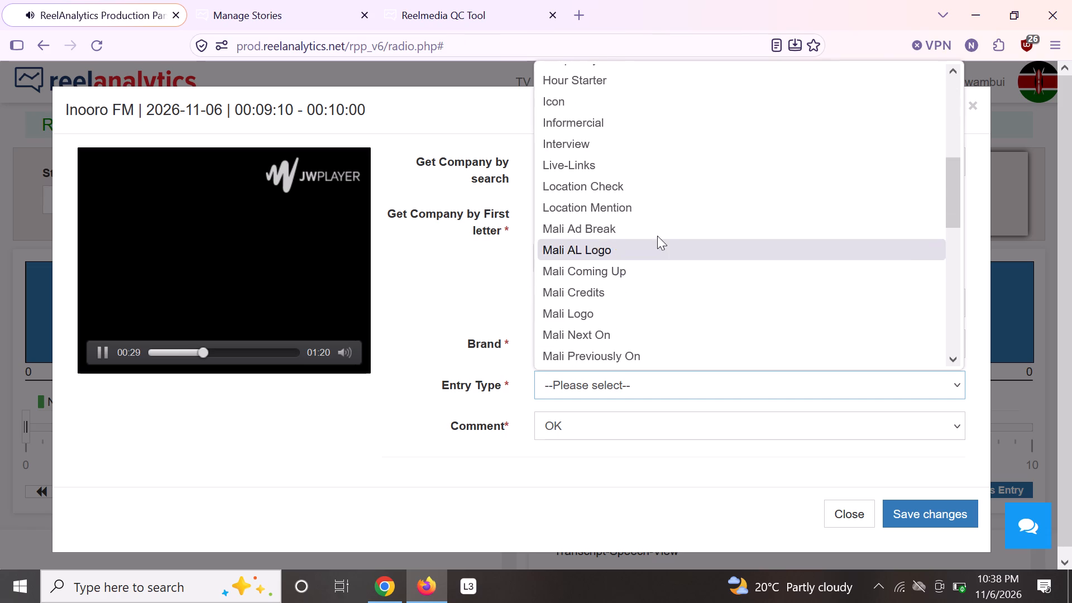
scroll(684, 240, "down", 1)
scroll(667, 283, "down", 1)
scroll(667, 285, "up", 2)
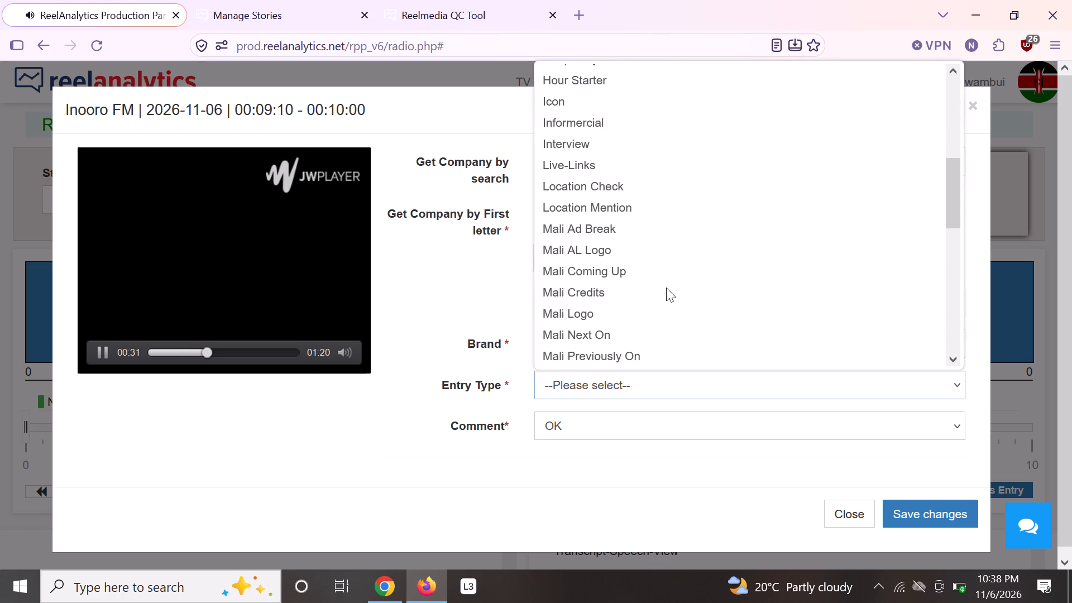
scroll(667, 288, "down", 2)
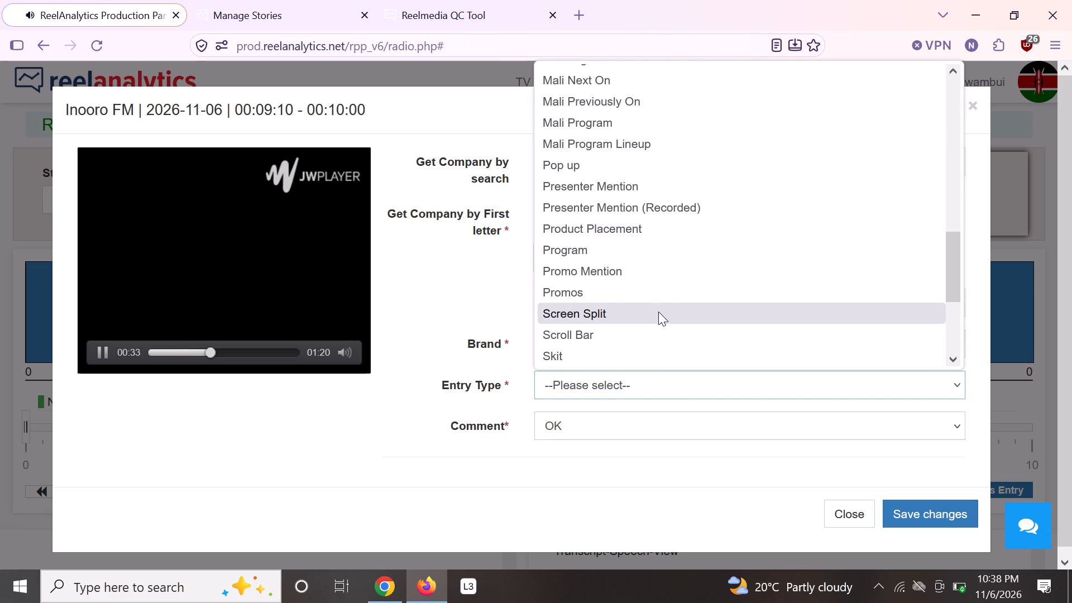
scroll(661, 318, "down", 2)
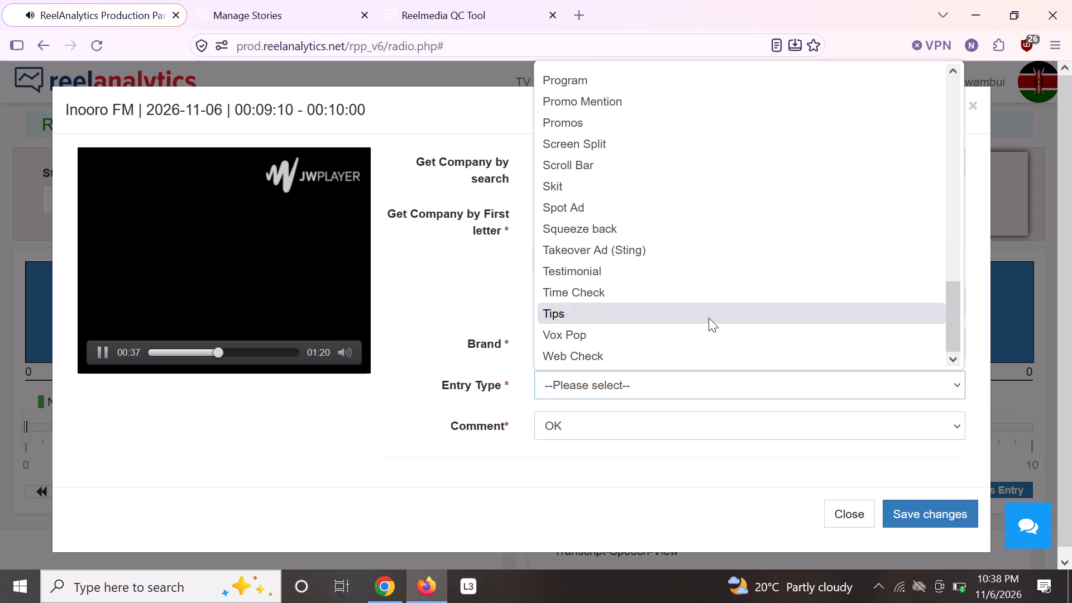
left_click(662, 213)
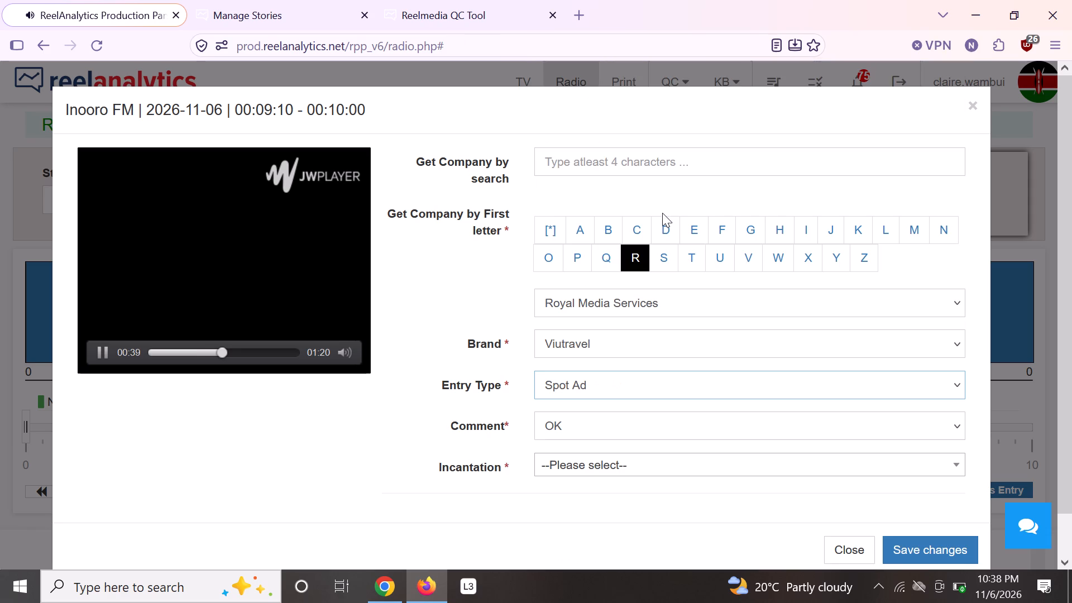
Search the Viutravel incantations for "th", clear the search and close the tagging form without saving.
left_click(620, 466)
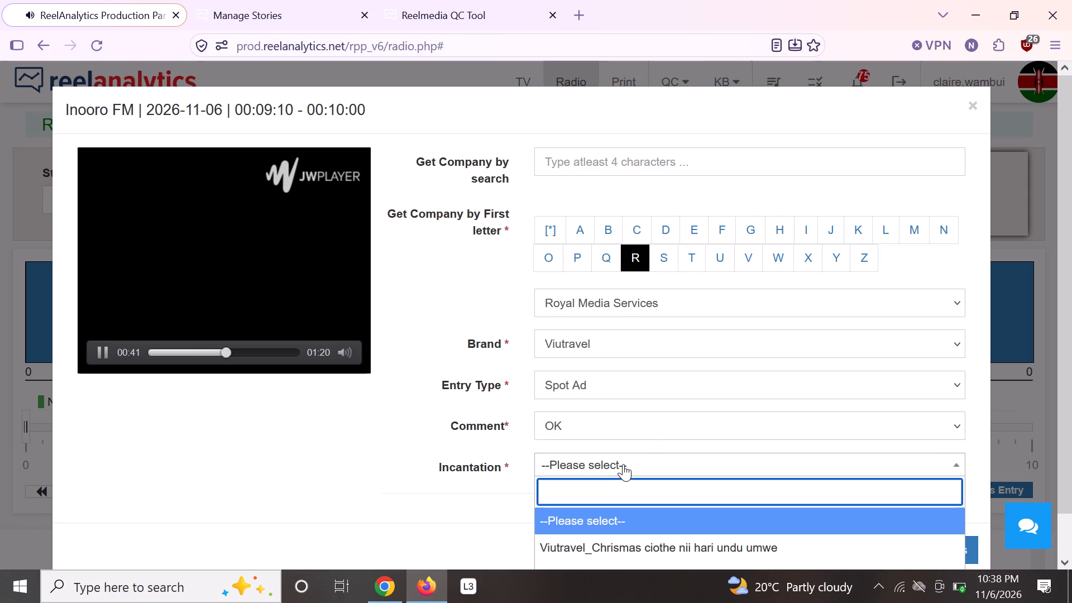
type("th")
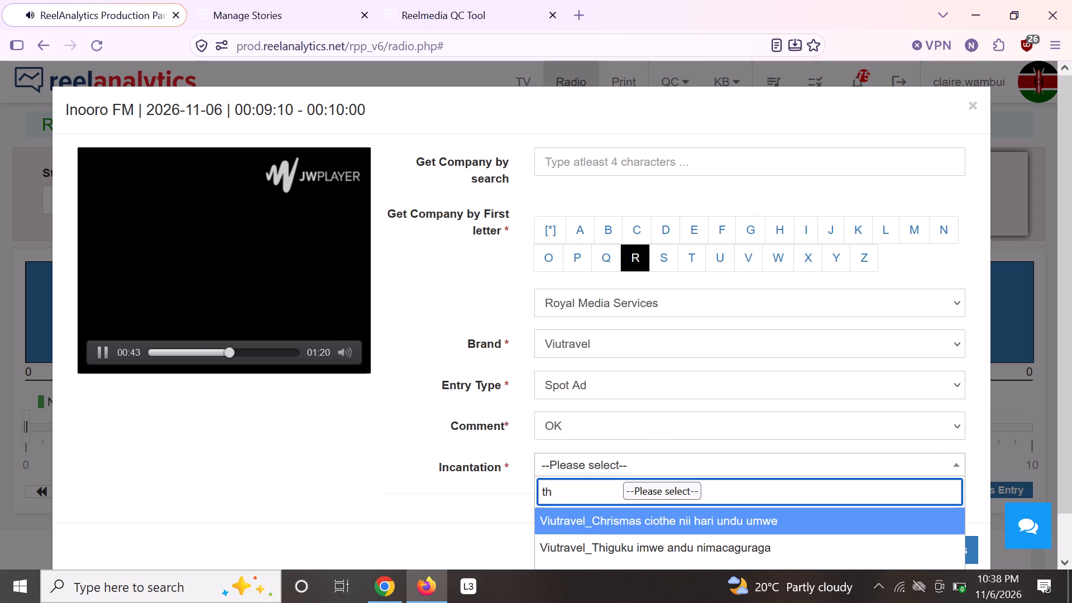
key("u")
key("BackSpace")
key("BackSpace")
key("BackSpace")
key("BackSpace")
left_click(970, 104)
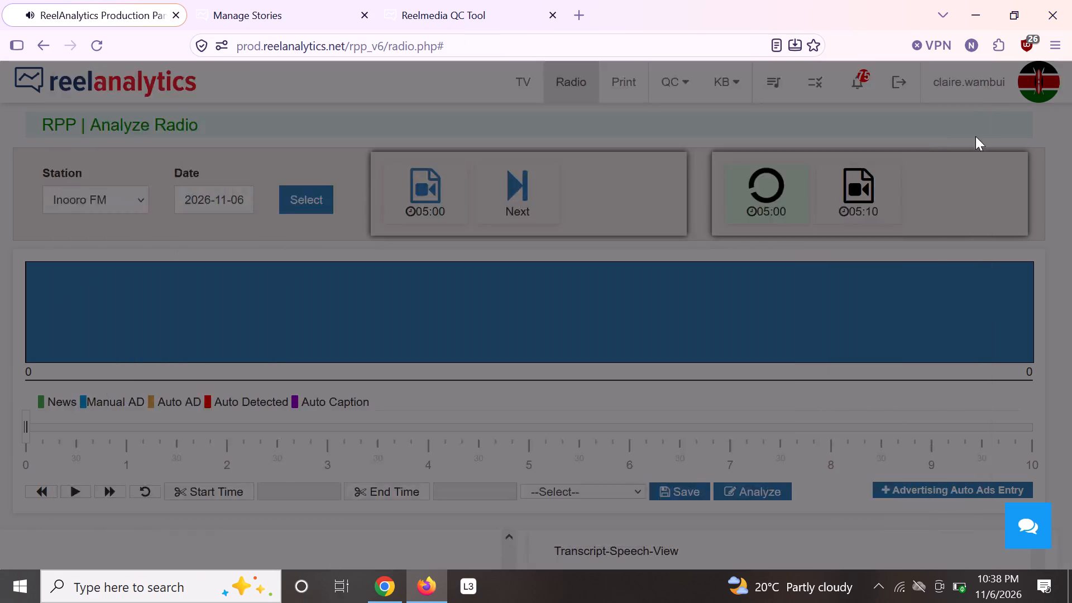
Look through the Inooro FM clip list from 13:10:54 onward for clips that still need tagging or analysis.
scroll(903, 185, "down", 1)
scroll(903, 185, "up", 2)
scroll(903, 185, "down", 5)
scroll(979, 211, "down", 1)
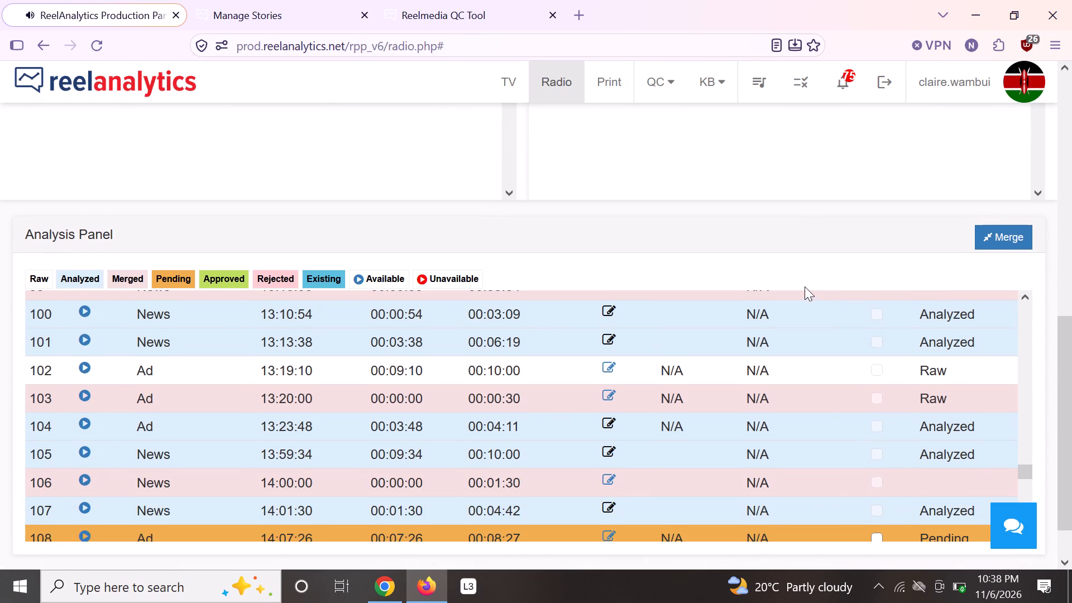
scroll(803, 289, "up", 2)
scroll(802, 290, "down", 2)
scroll(644, 423, "down", 1)
scroll(644, 423, "up", 1)
scroll(644, 423, "down", 1)
scroll(644, 423, "up", 1)
scroll(644, 423, "down", 1)
scroll(588, 420, "up", 1)
scroll(588, 420, "down", 3)
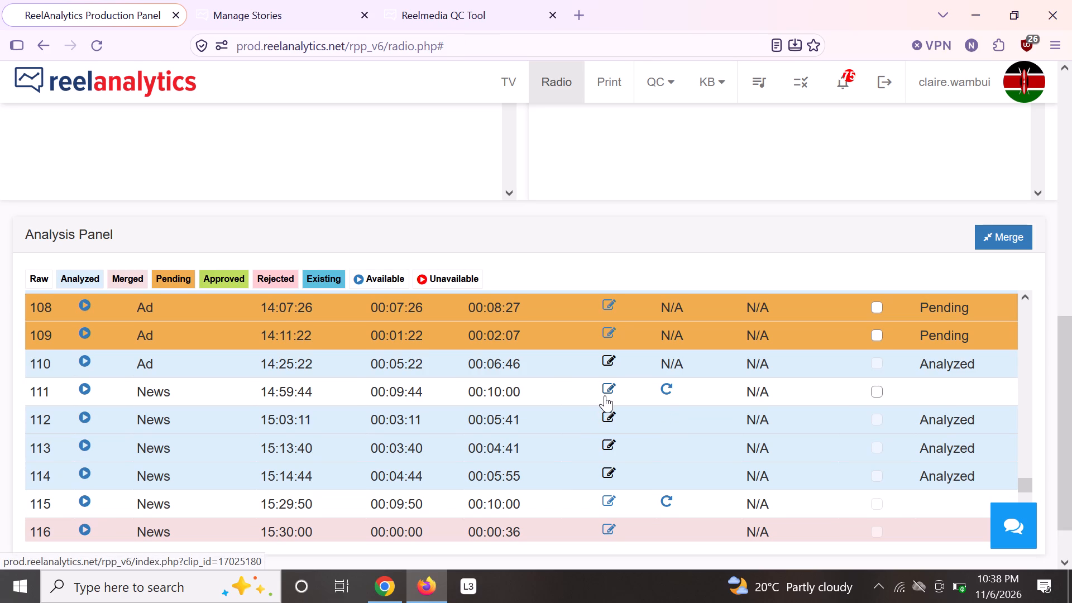
scroll(605, 365, "up", 4)
scroll(605, 365, "down", 1)
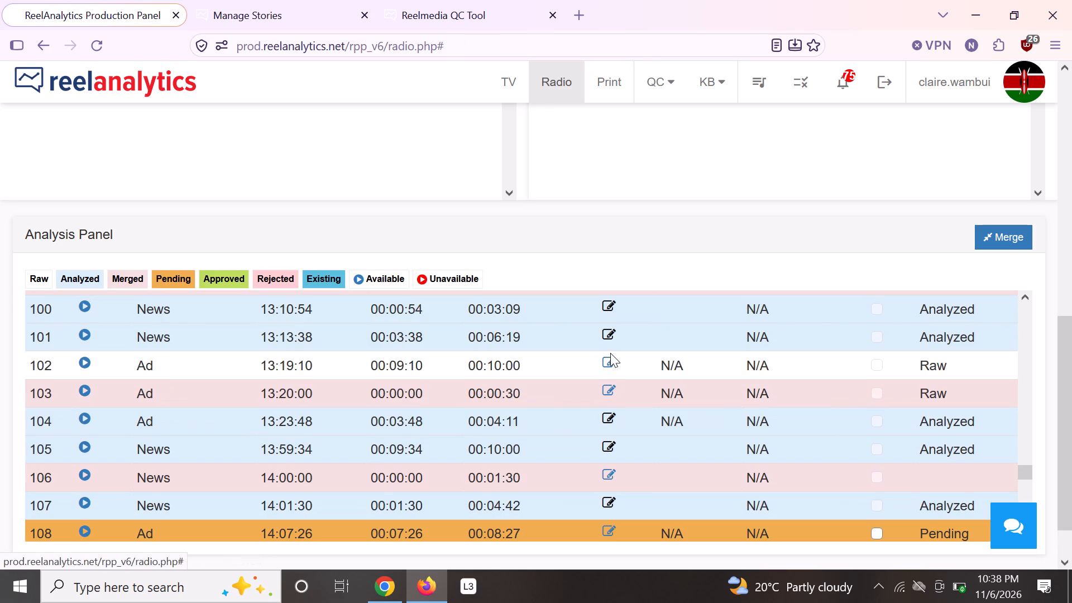
scroll(644, 353, "down", 4)
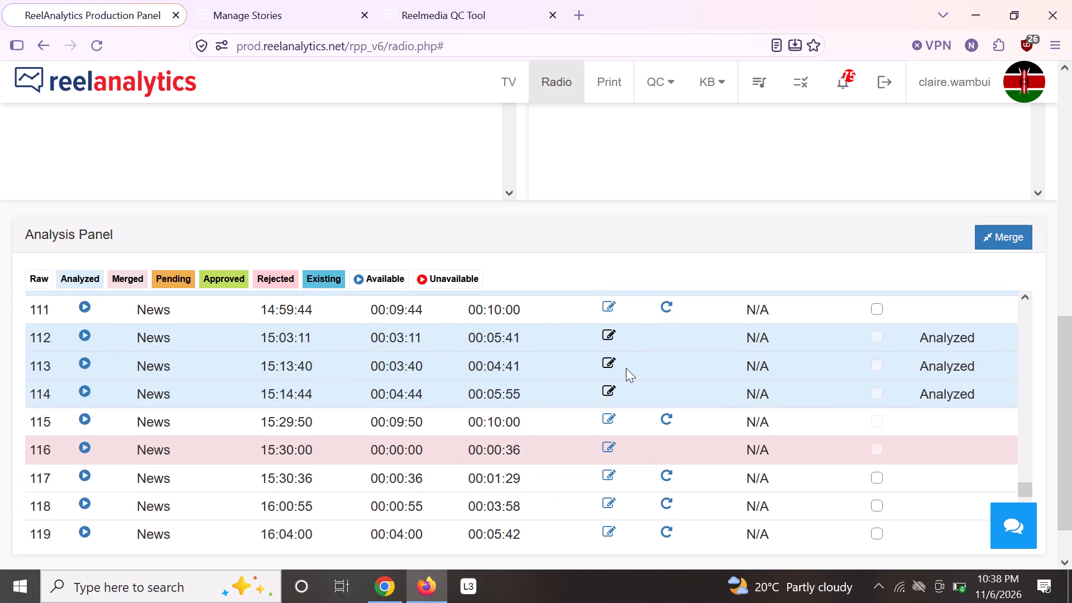
Open the 14:59:44 Inooro FM news clip for analysis, briefly play its recording and pause it.
left_click(610, 308)
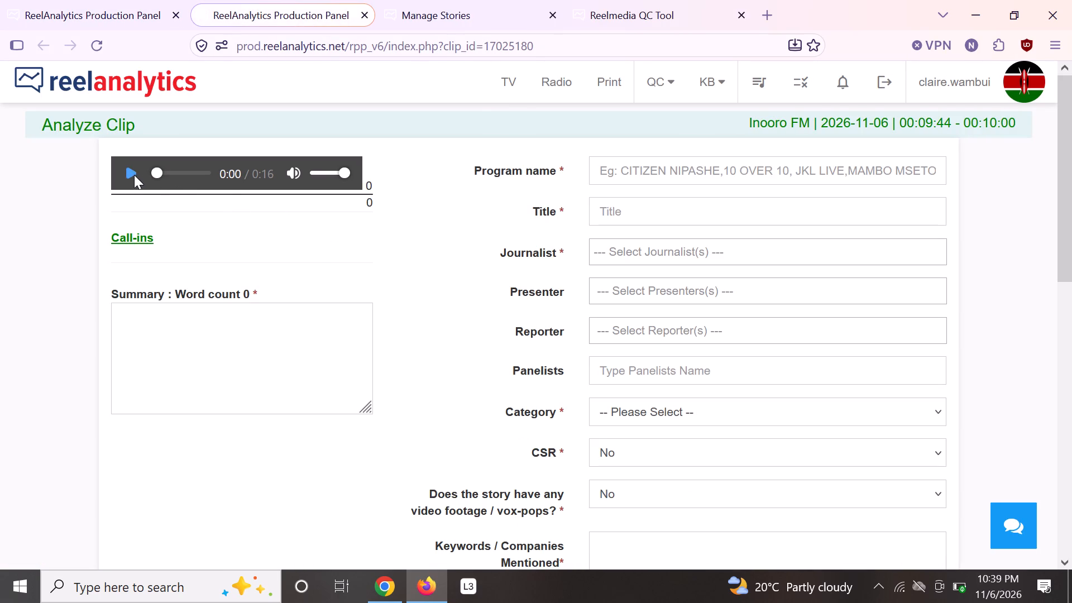
left_click(133, 175)
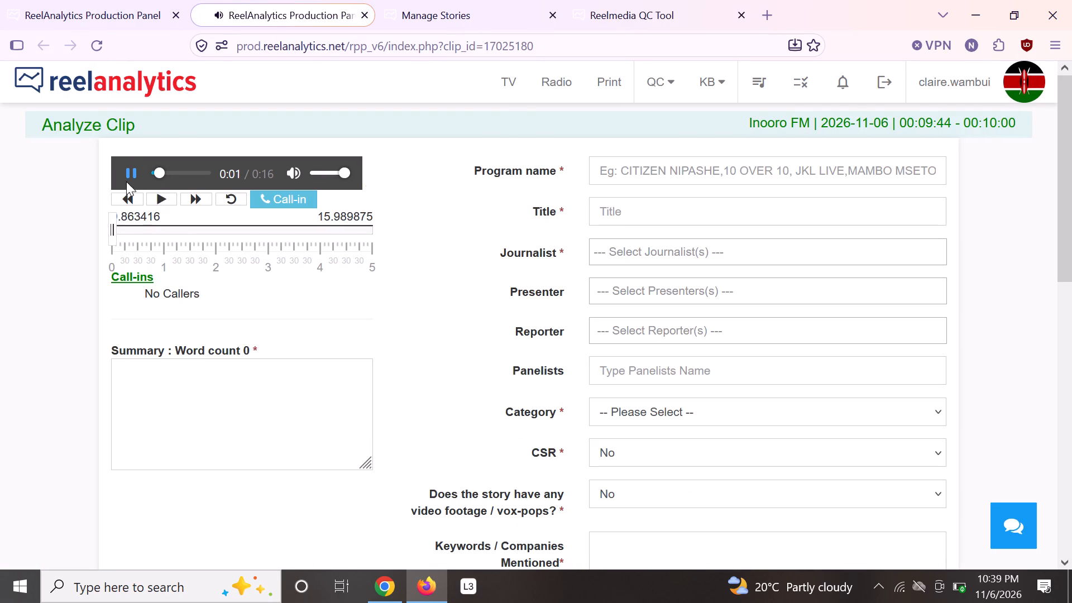
left_click(135, 173)
Return to the radio clip list and review the Inooro FM clips back to the first entry for untagged ads.
left_click(112, 0)
scroll(401, 167, "up", 4)
scroll(403, 166, "down", 3)
scroll(403, 166, "up", 3)
scroll(403, 166, "down", 3)
scroll(617, 243, "up", 6)
scroll(617, 243, "down", 1)
scroll(617, 243, "up", 1)
scroll(609, 254, "down", 1)
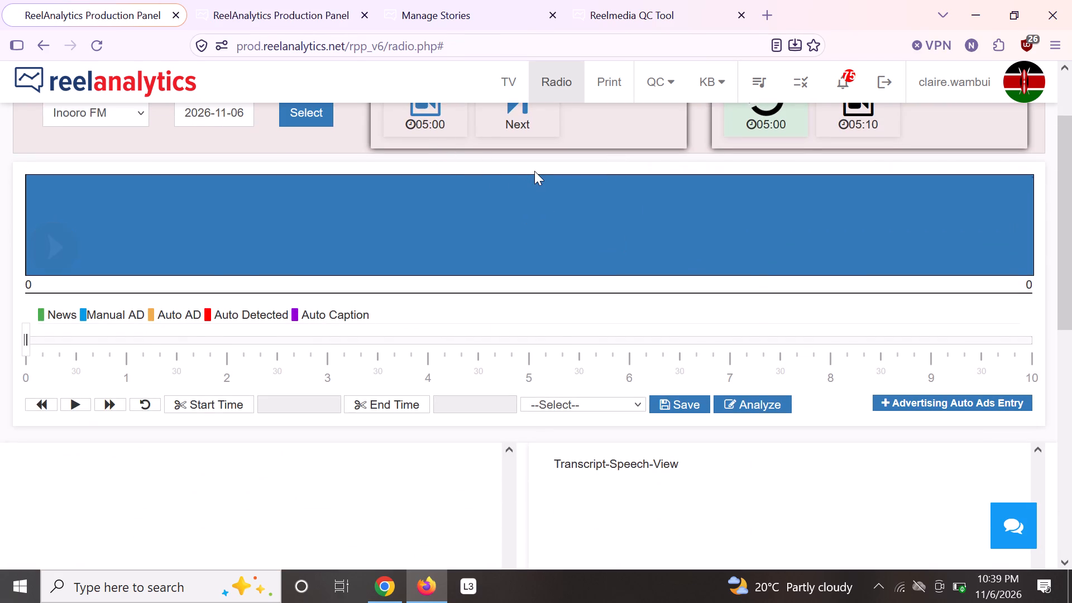
left_click_drag(1058, 290, 1071, 406)
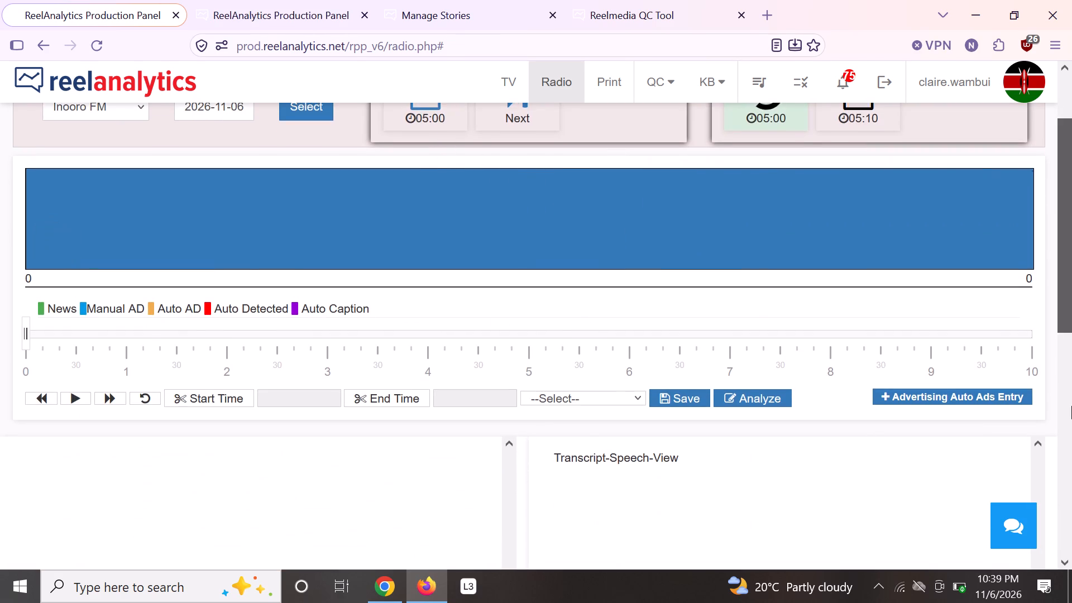
left_click_drag(1071, 406, 1071, 535)
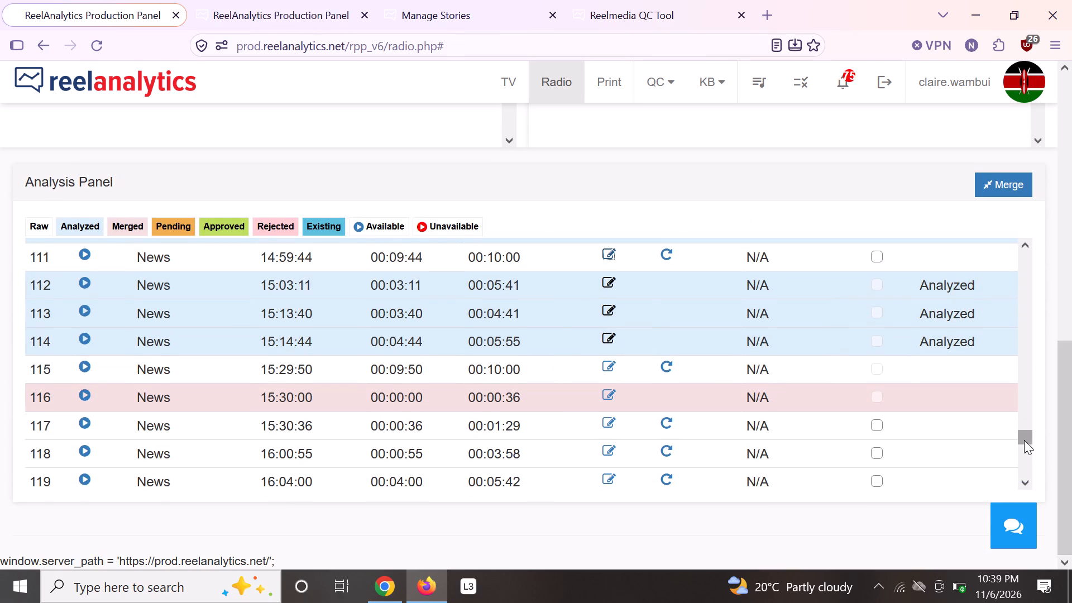
left_click_drag(1024, 440, 1021, 429)
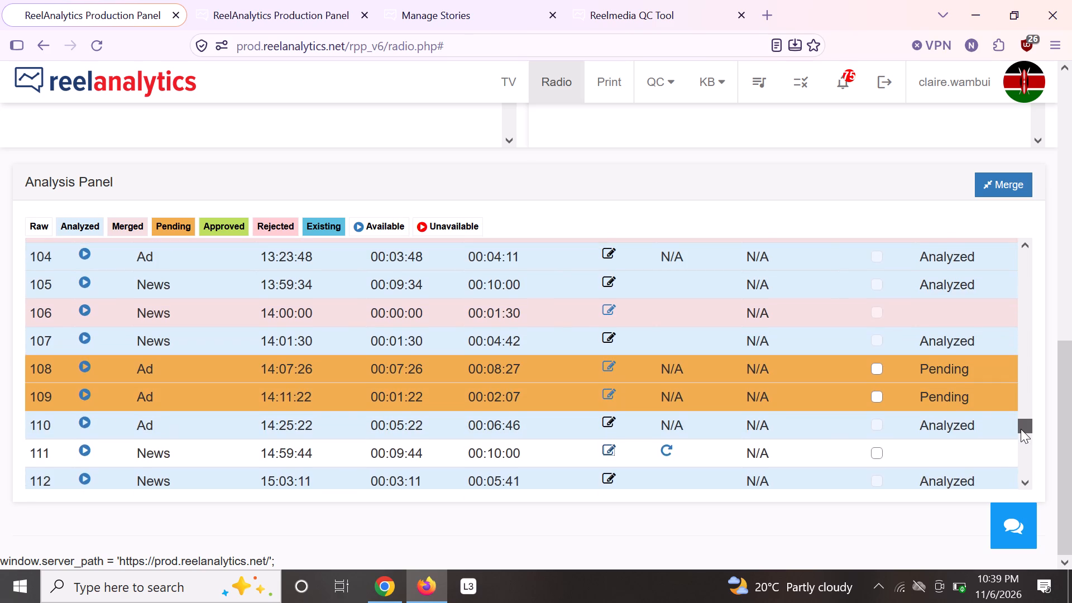
left_click_drag(1021, 429, 1026, 420)
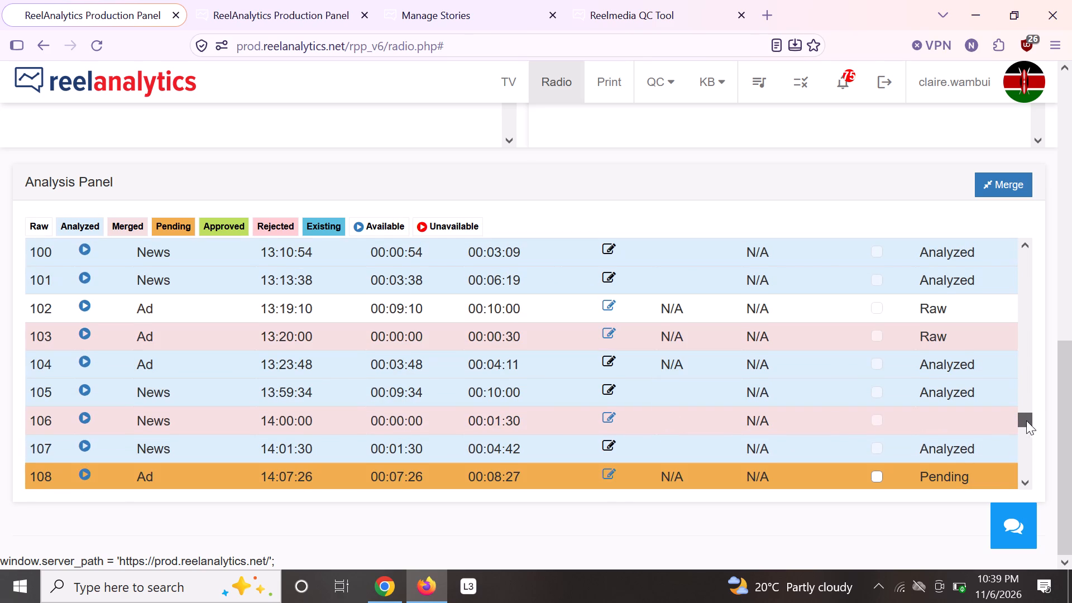
left_click_drag(1026, 420, 1030, 318)
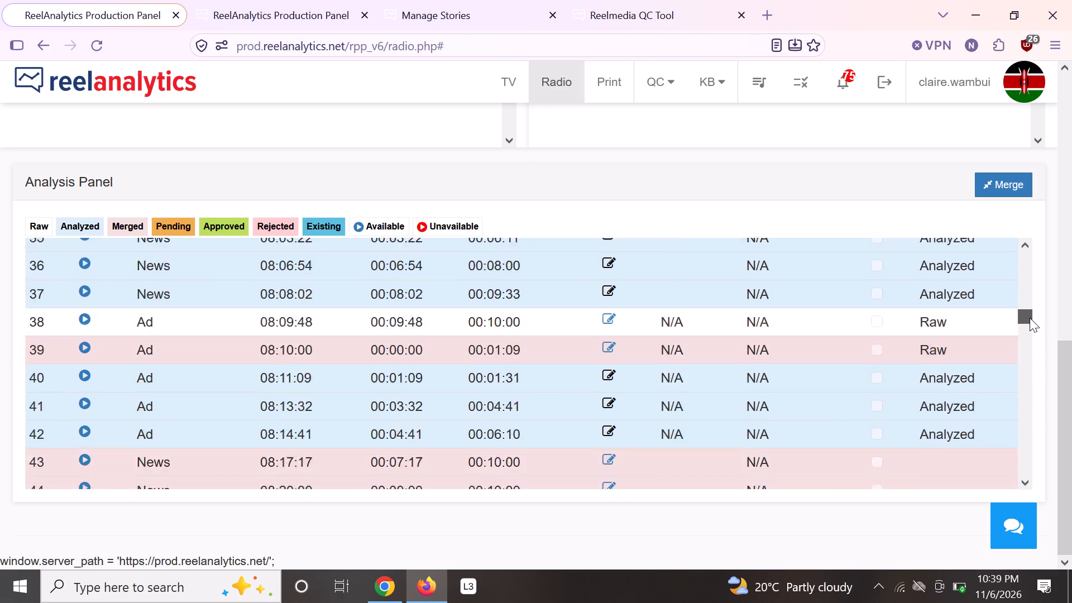
left_click_drag(1030, 318, 1052, 242)
scroll(751, 165, "up", 2)
scroll(751, 165, "down", 1)
scroll(751, 165, "up", 1)
scroll(751, 165, "down", 1)
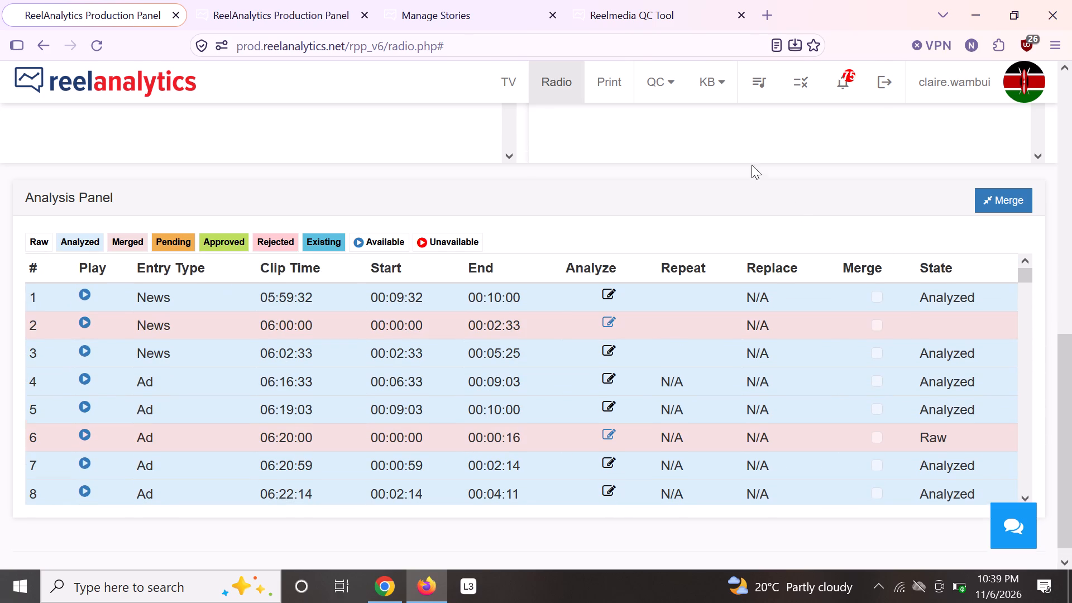
scroll(752, 165, "up", 3)
scroll(658, 174, "down", 1)
scroll(658, 174, "up", 3)
Load the Kaya FM clips for 2026-11-06.
left_click(127, 144)
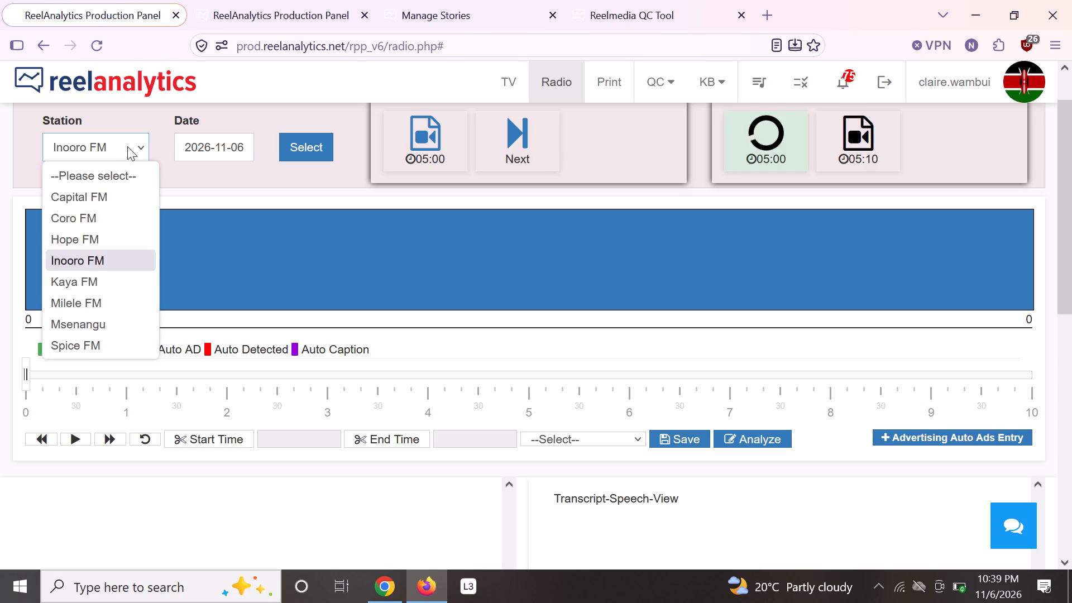
left_click(116, 289)
left_click(307, 143)
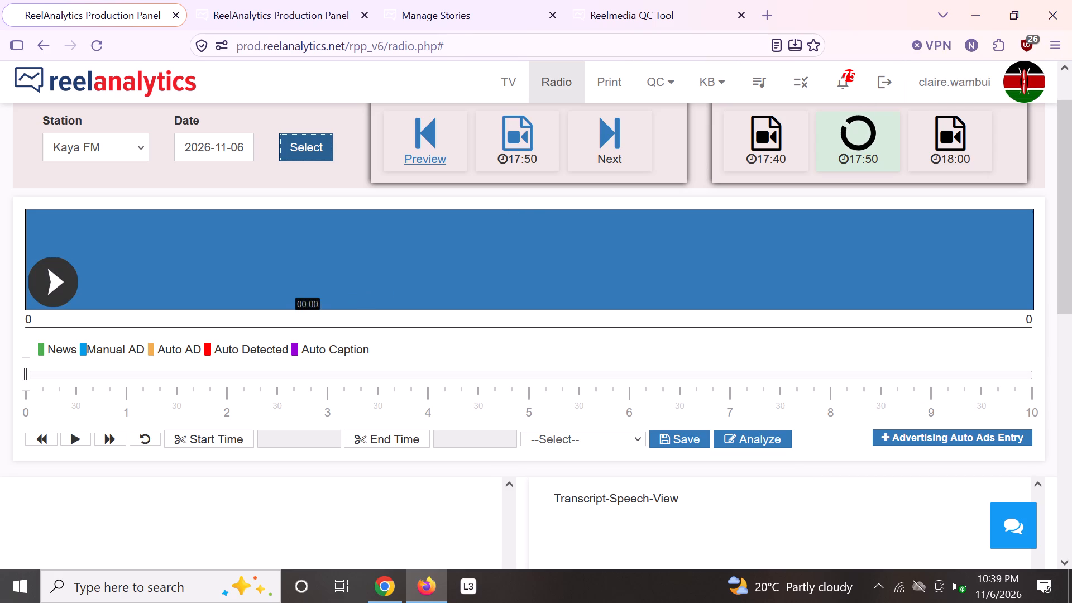
left_click(308, 145)
Look through the Kaya FM clip list for 2026-11-06 for raw ad clips that still need tagging.
scroll(522, 228, "down", 1)
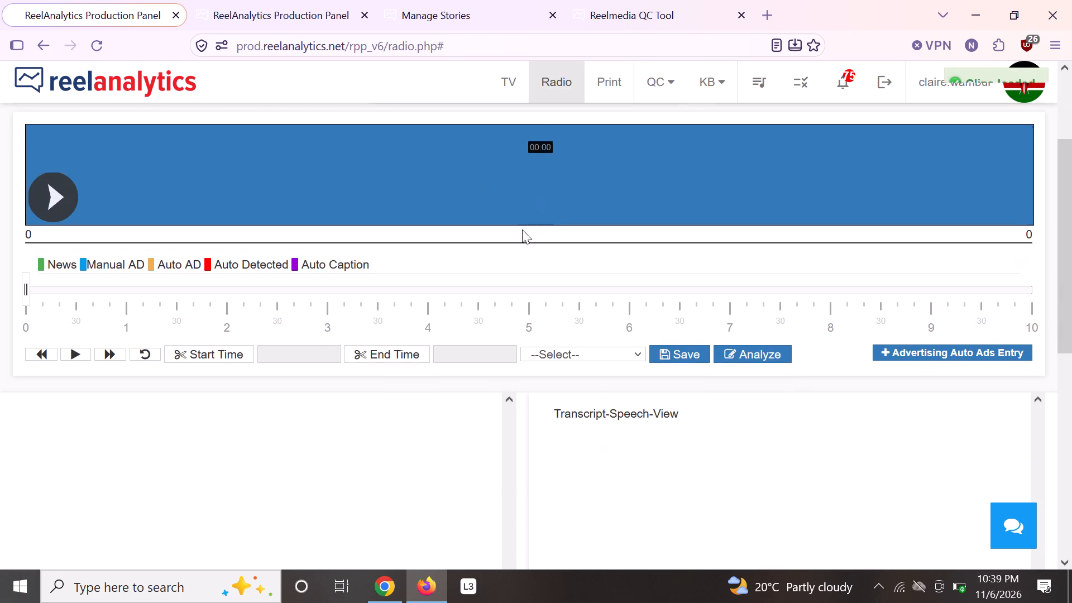
scroll(525, 228, "down", 3)
scroll(529, 229, "up", 2)
scroll(1012, 285, "up", 1)
scroll(1013, 286, "down", 2)
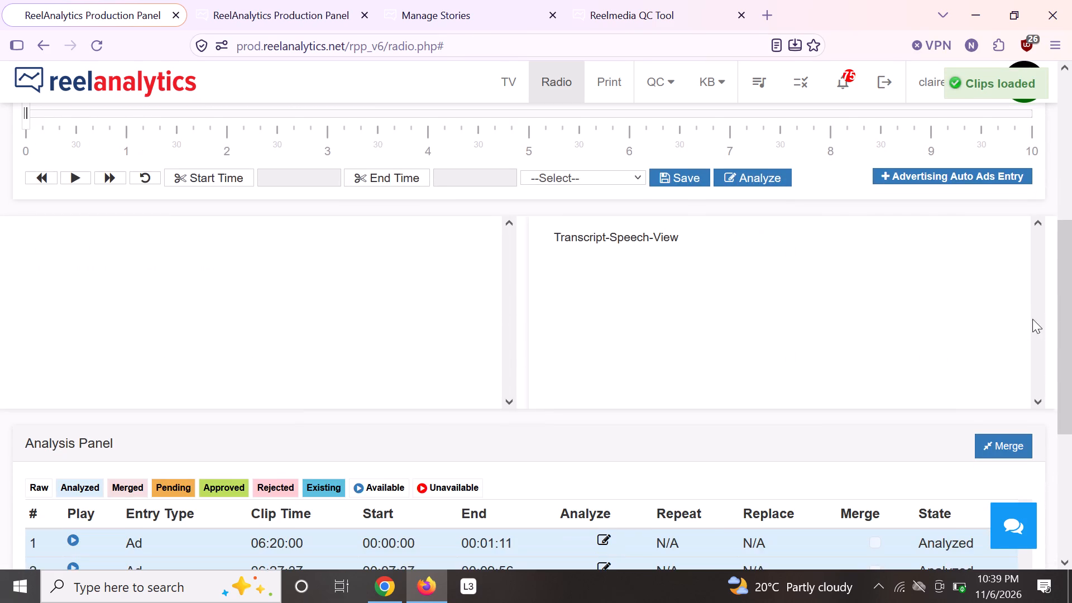
scroll(1071, 341, "down", 4)
scroll(1071, 350, "up", 1)
scroll(1071, 351, "down", 1)
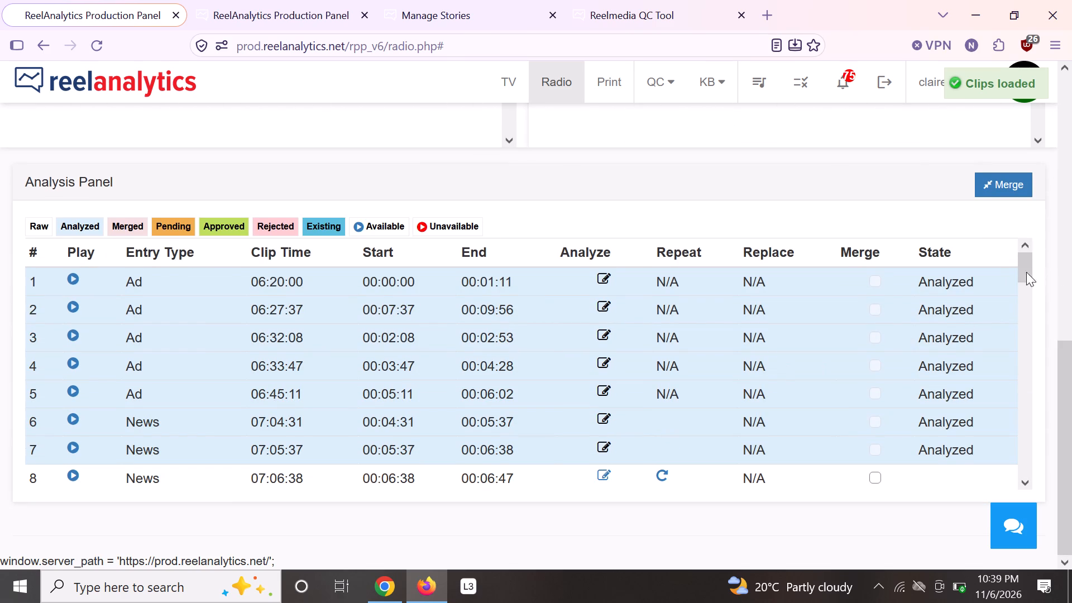
left_click_drag(1026, 271, 1032, 292)
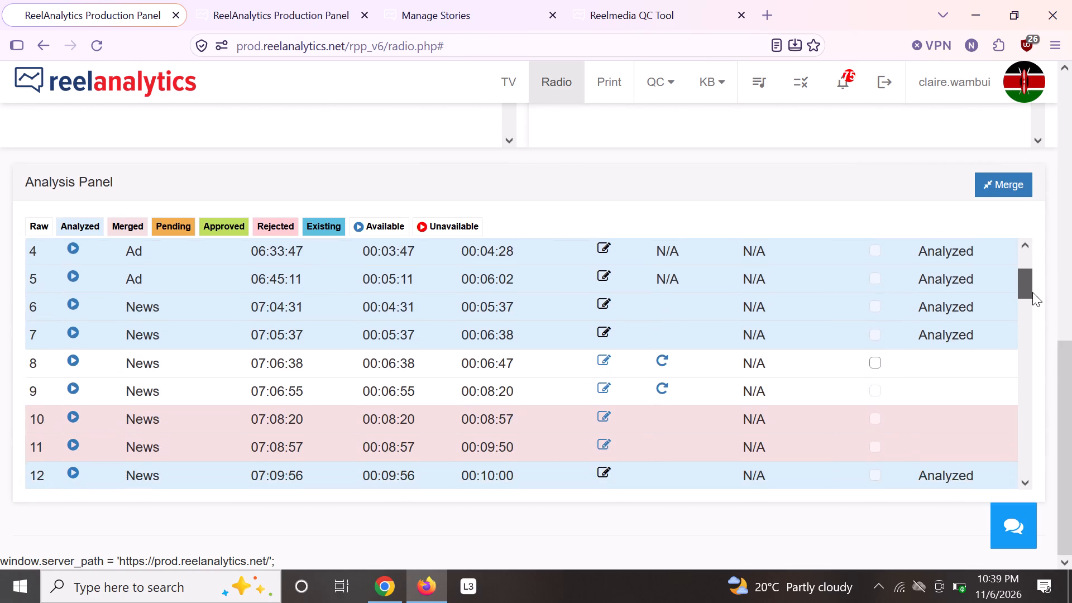
left_click_drag(1032, 292, 1046, 358)
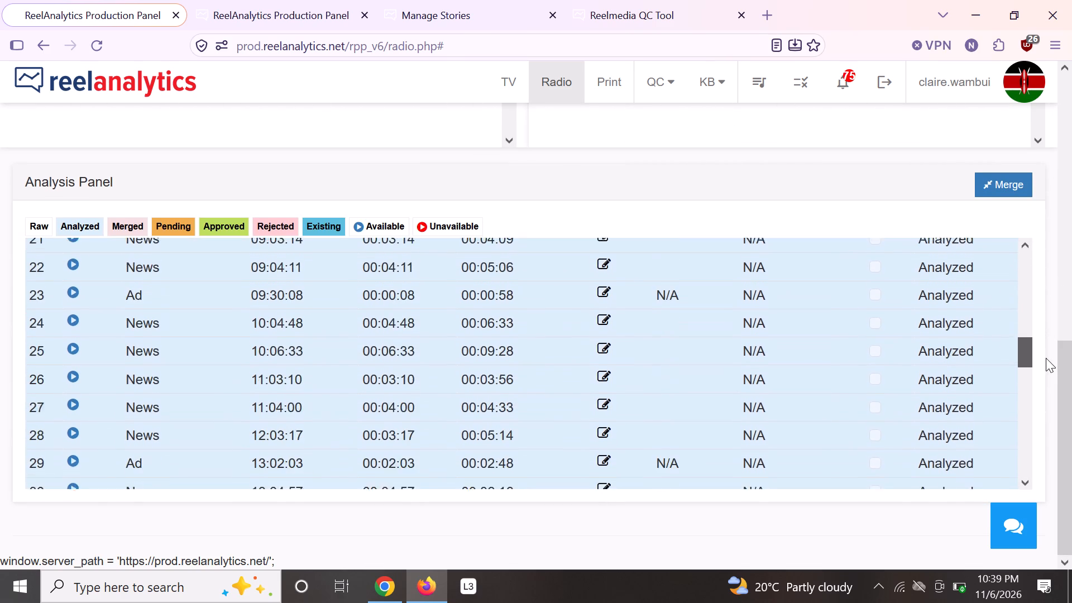
left_click_drag(1046, 358, 1041, 408)
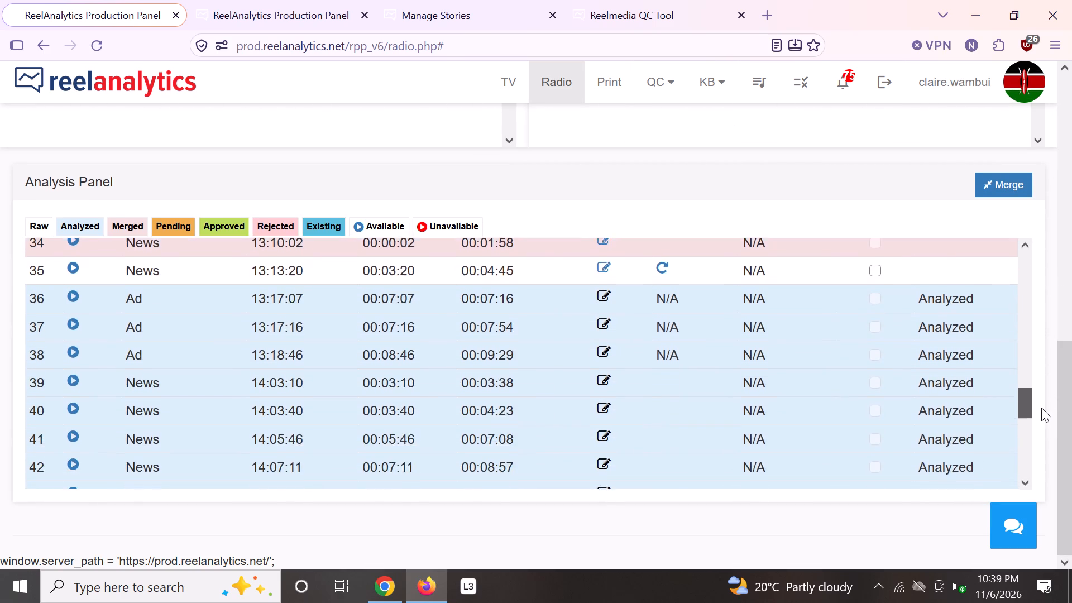
left_click_drag(1041, 408, 1031, 428)
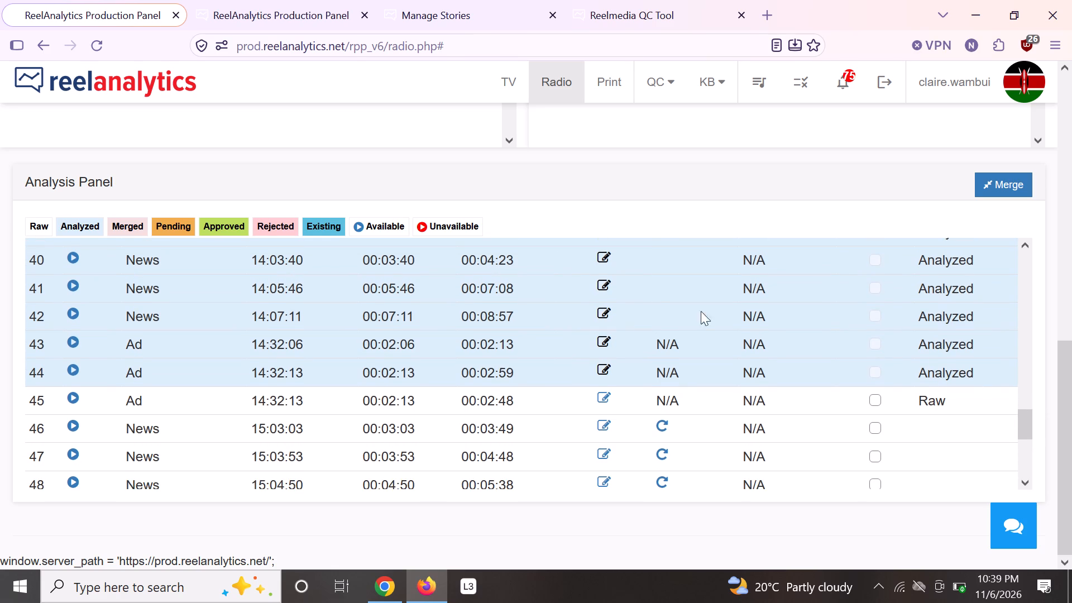
scroll(512, 205, "down", 1)
scroll(512, 204, "up", 4)
scroll(514, 198, "down", 1)
scroll(514, 198, "up", 1)
scroll(514, 198, "down", 6)
scroll(506, 189, "up", 2)
Switch to the TV section and load the TV 47 clips for 2026-11-06.
left_click(507, 80)
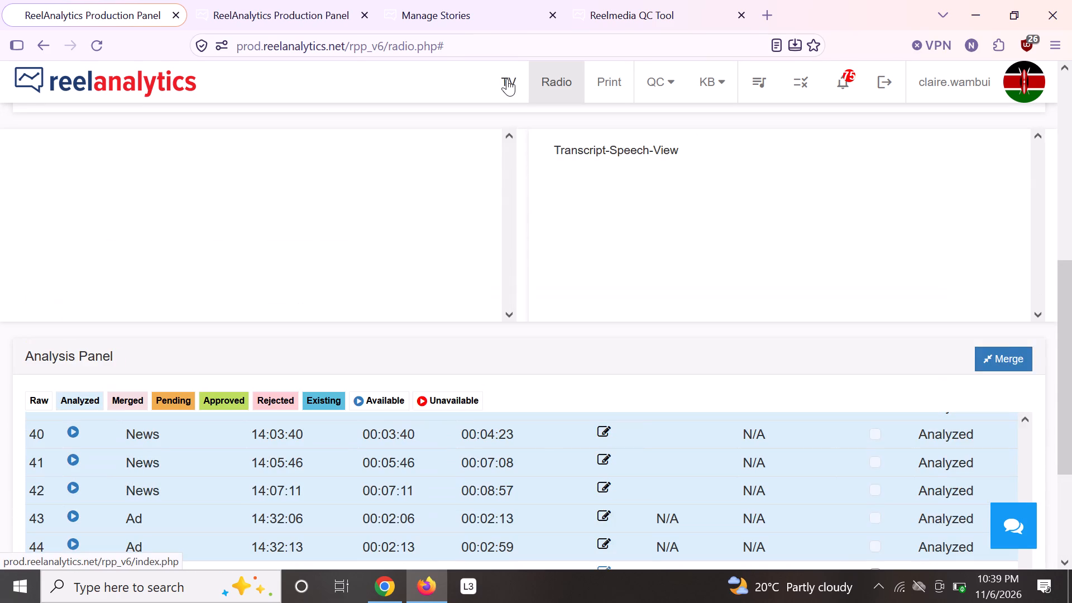
left_click(113, 165)
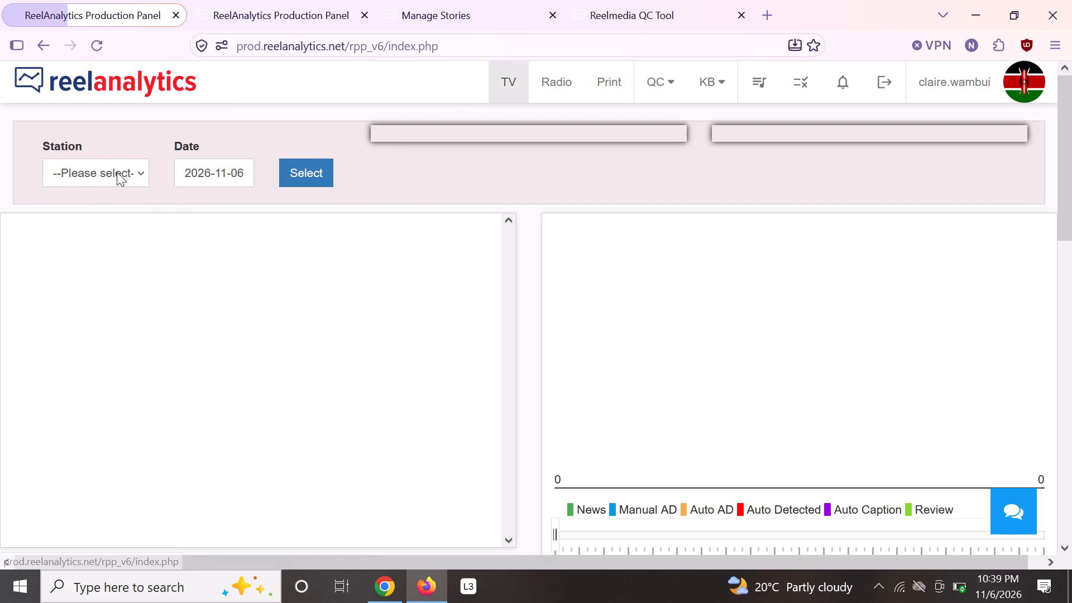
left_click(123, 243)
left_click(300, 172)
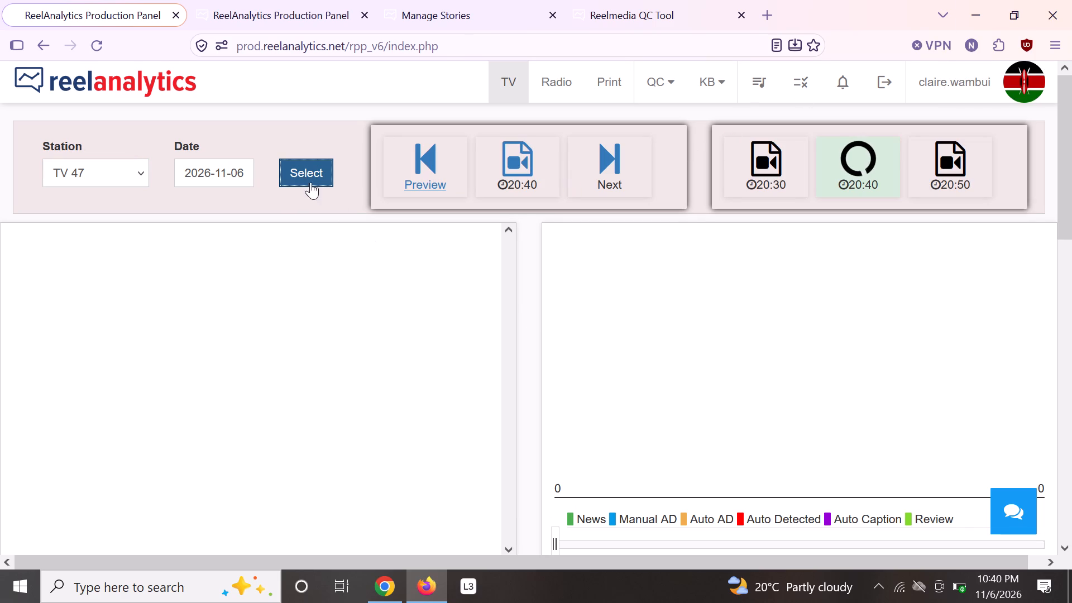
left_click(307, 168)
Look through the TV 47 clip list for ad clips still in the Raw state.
scroll(583, 267, "down", 5)
scroll(557, 289, "up", 1)
scroll(555, 293, "down", 4)
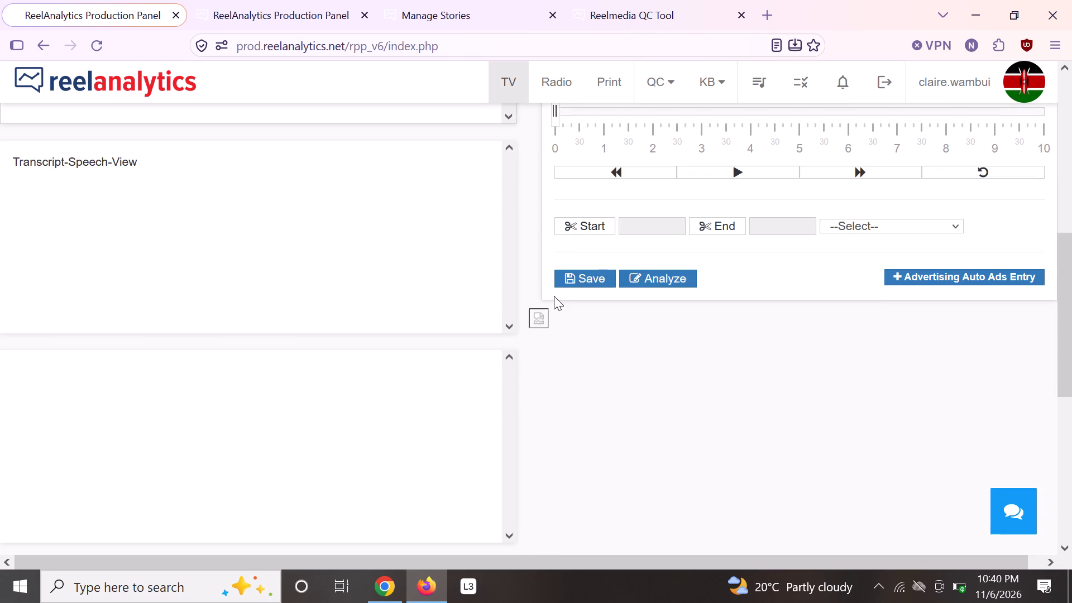
scroll(554, 296, "down", 3)
scroll(587, 386, "down", 4)
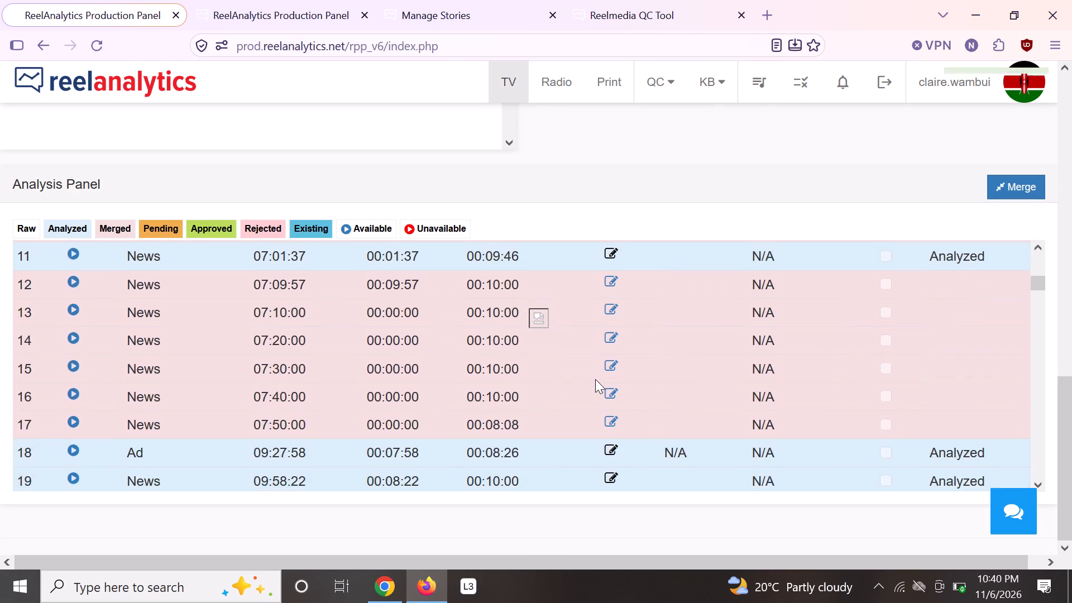
scroll(596, 380, "down", 4)
scroll(600, 379, "up", 2)
scroll(602, 375, "down", 2)
scroll(602, 377, "up", 2)
scroll(604, 374, "down", 2)
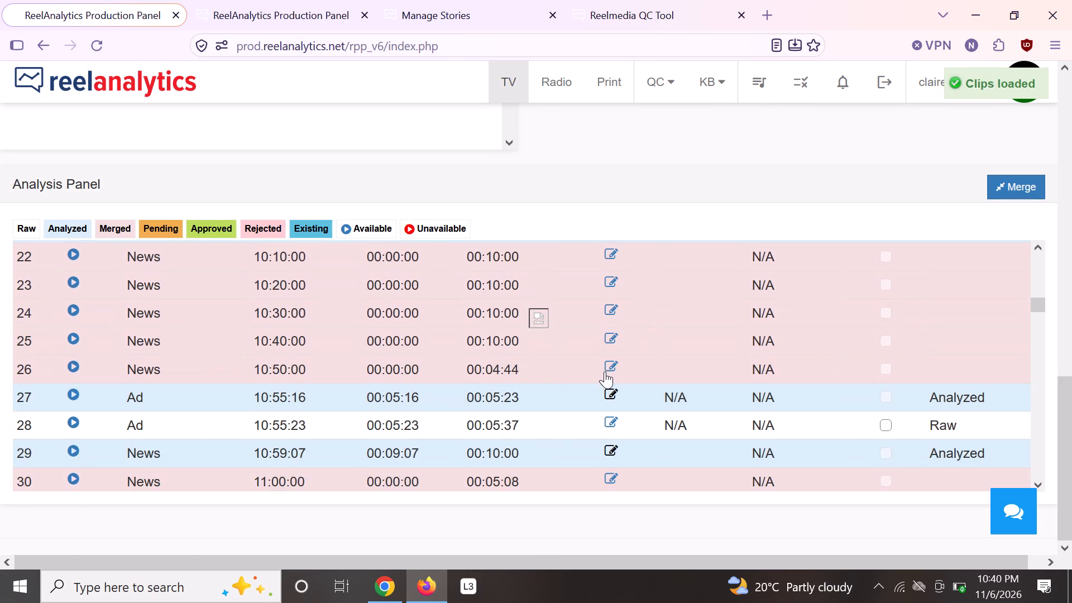
scroll(605, 372, "down", 2)
scroll(608, 371, "up", 3)
scroll(610, 371, "down", 4)
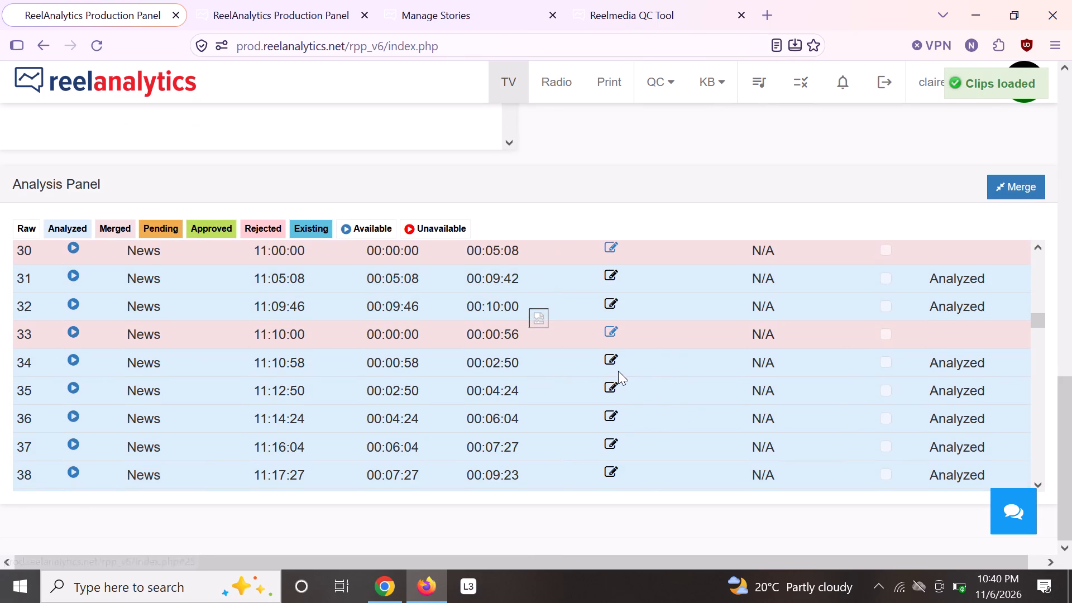
scroll(619, 374, "down", 1)
scroll(620, 375, "up", 2)
scroll(620, 375, "down", 10)
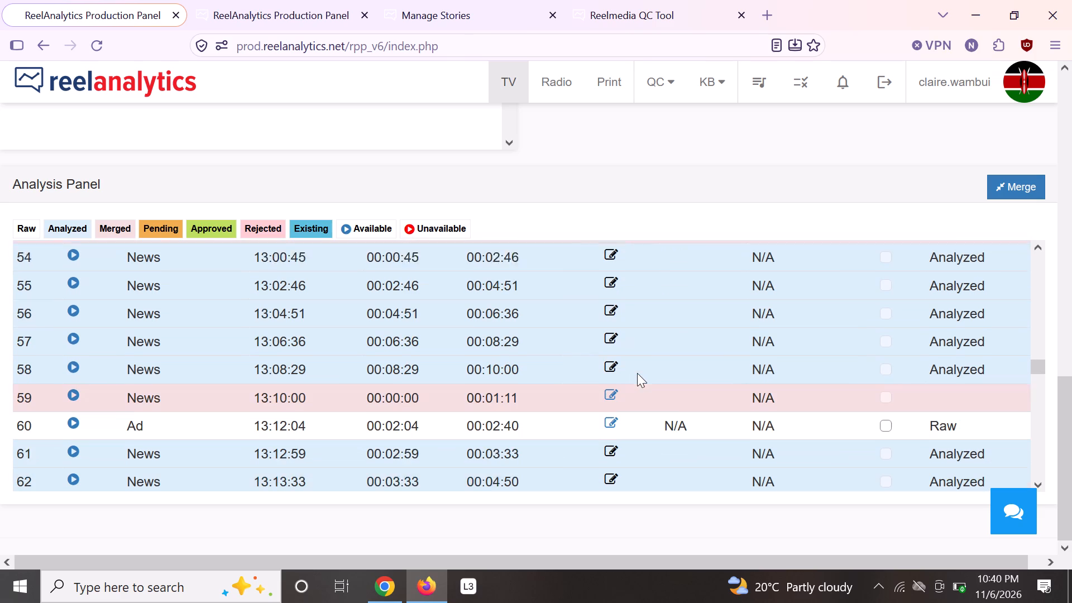
scroll(644, 375, "down", 3)
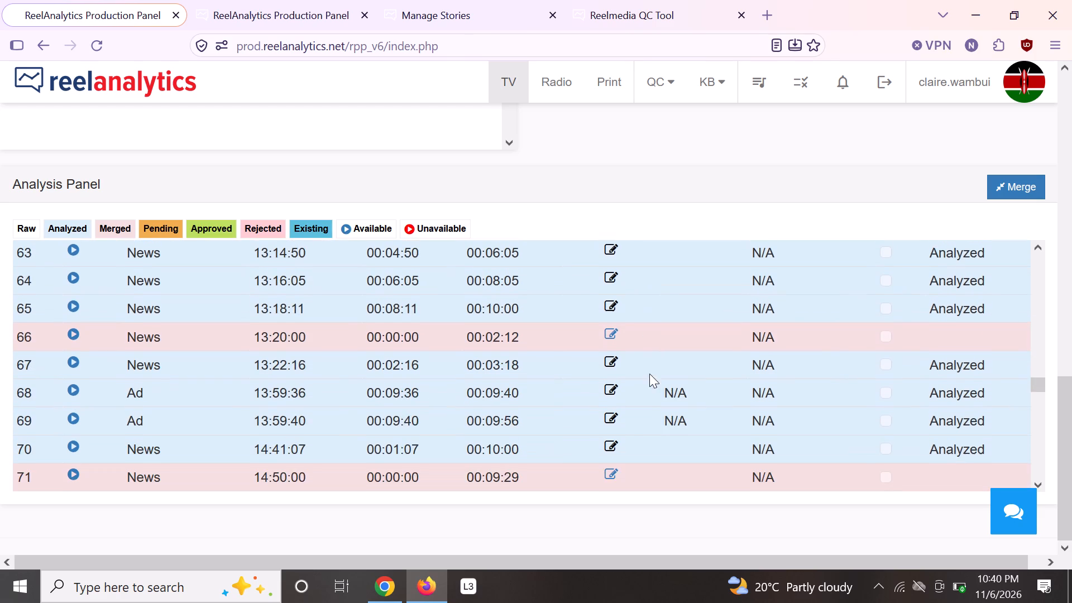
scroll(650, 374, "down", 5)
scroll(655, 377, "up", 2)
scroll(652, 368, "down", 1)
scroll(652, 367, "up", 2)
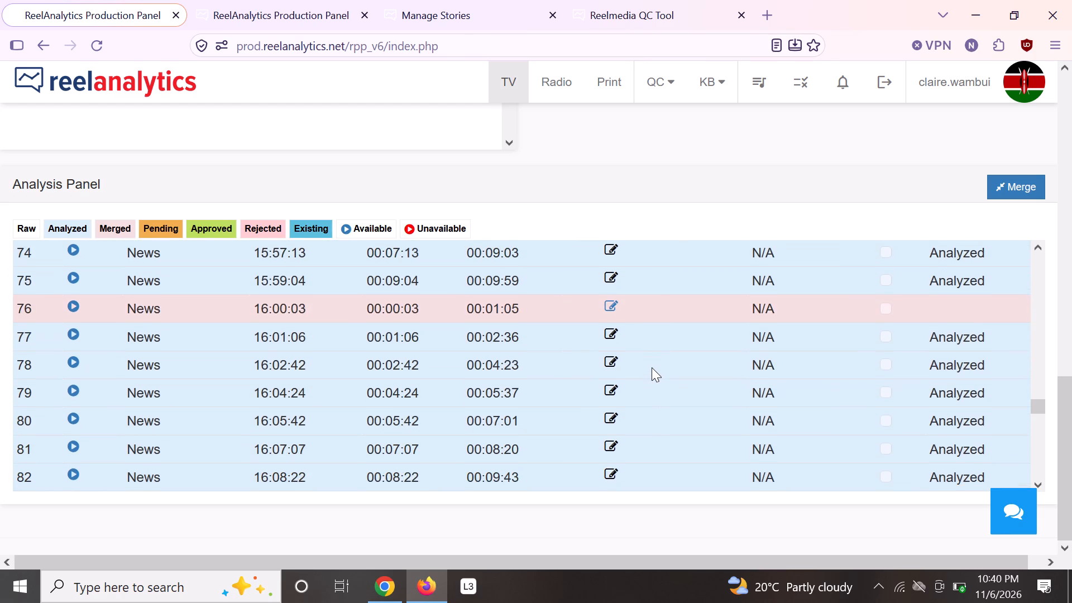
scroll(652, 367, "up", 4)
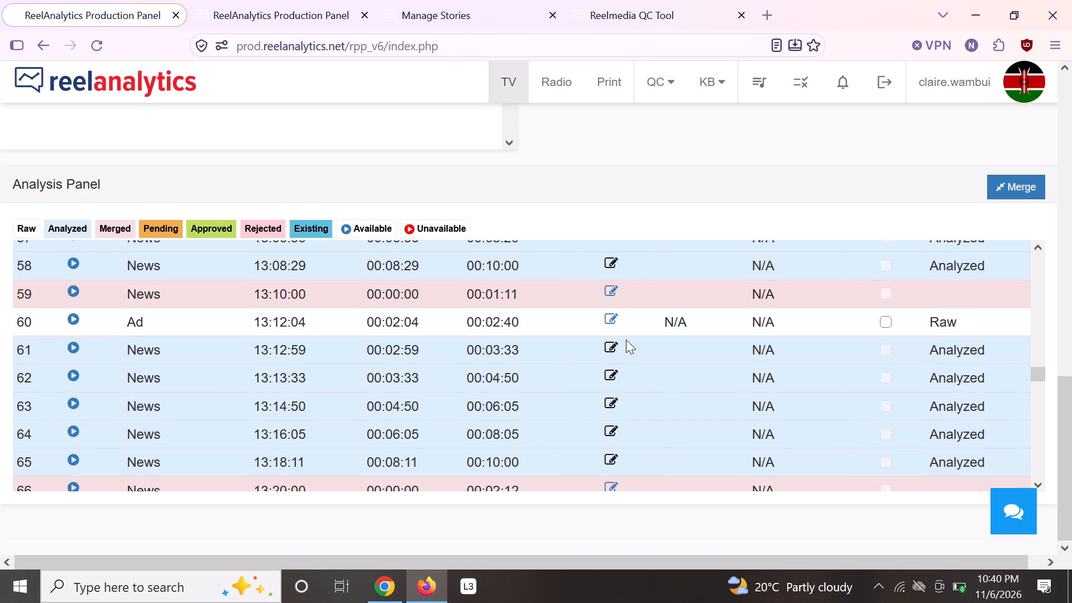
Open the raw 13:12:04 ad clip for analysis and play its recording.
left_click(611, 323)
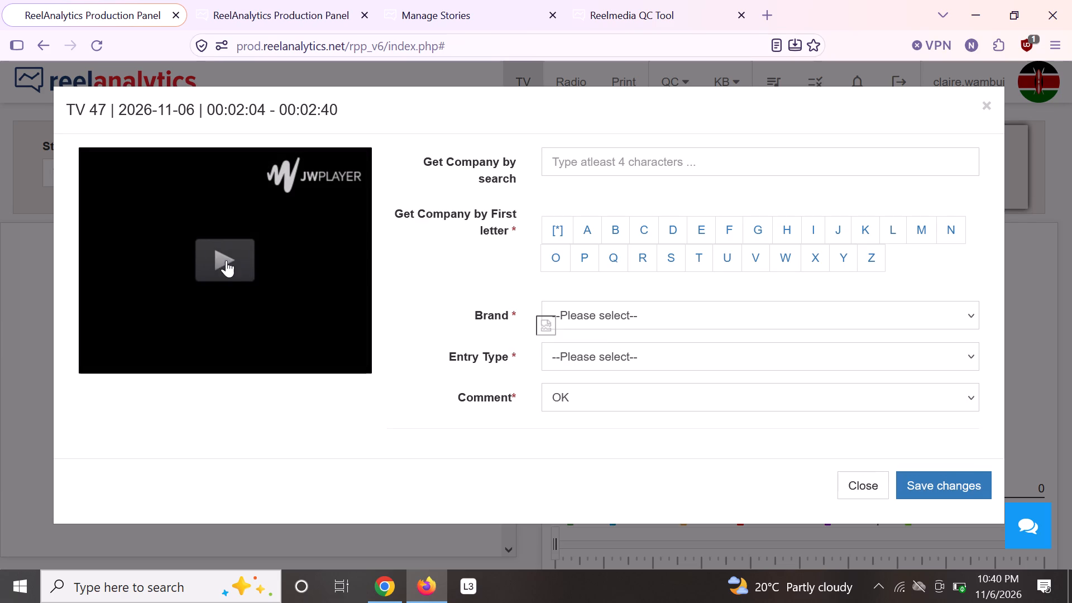
left_click(227, 261)
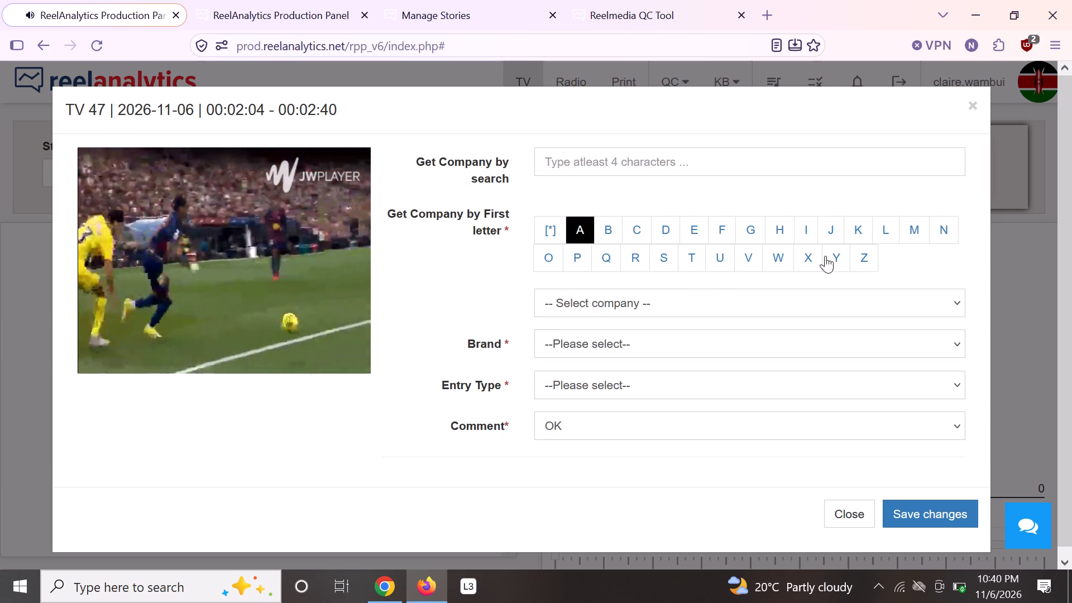
Set the ad clip's company to MultiChoice Kenya Ltd, found under the letter M.
left_click(917, 219)
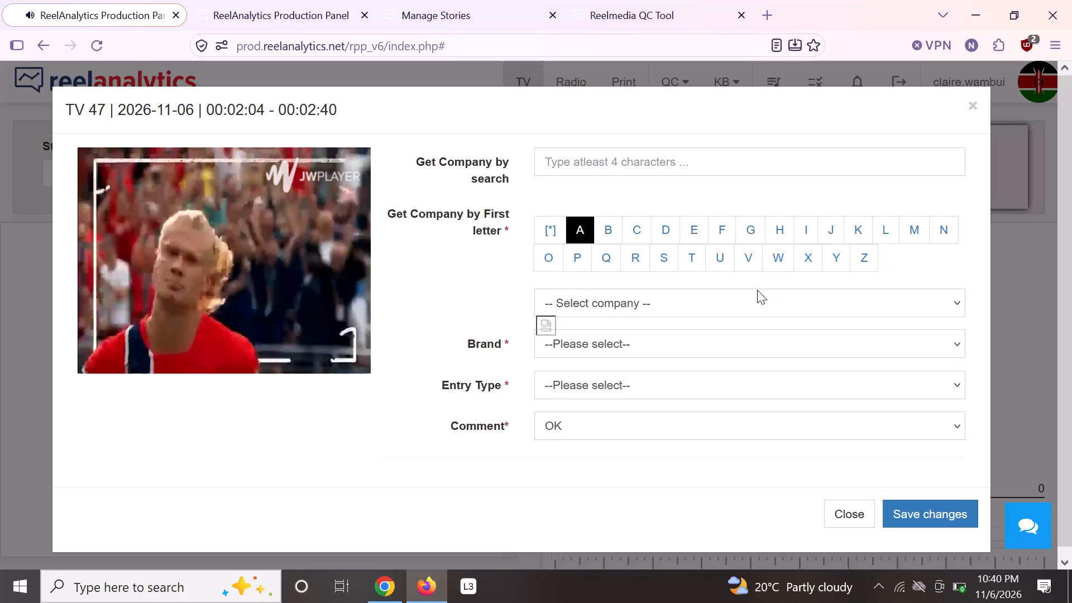
left_click(910, 234)
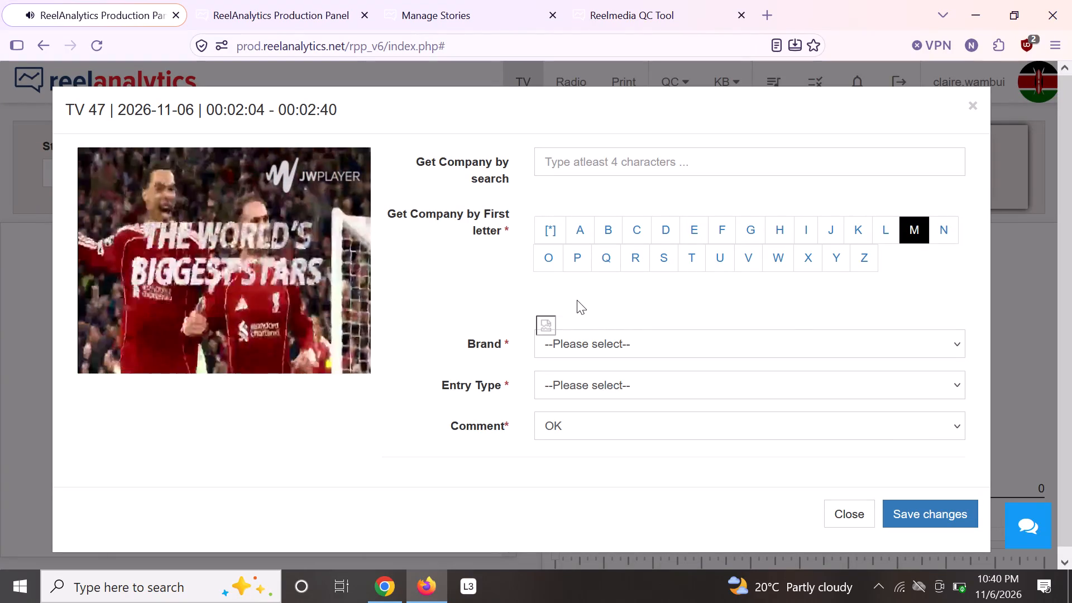
left_click(577, 300)
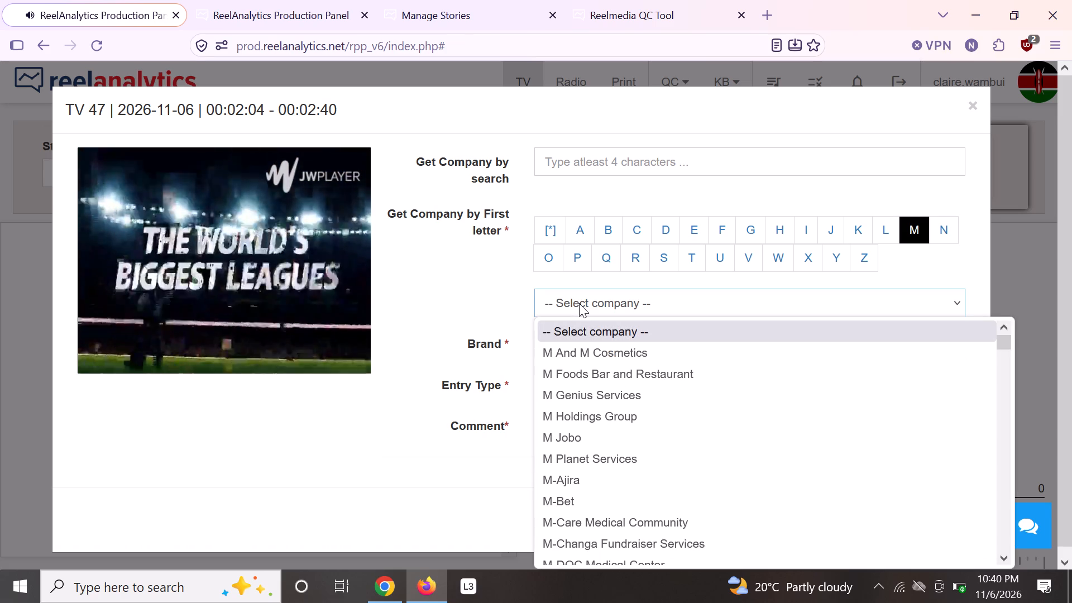
type("multicho")
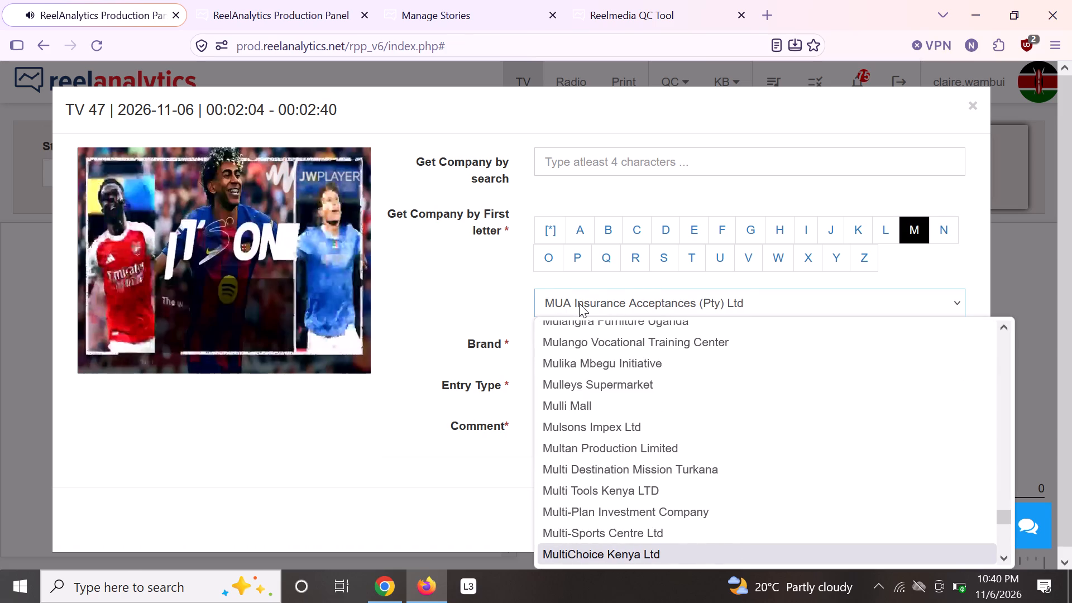
key("Return")
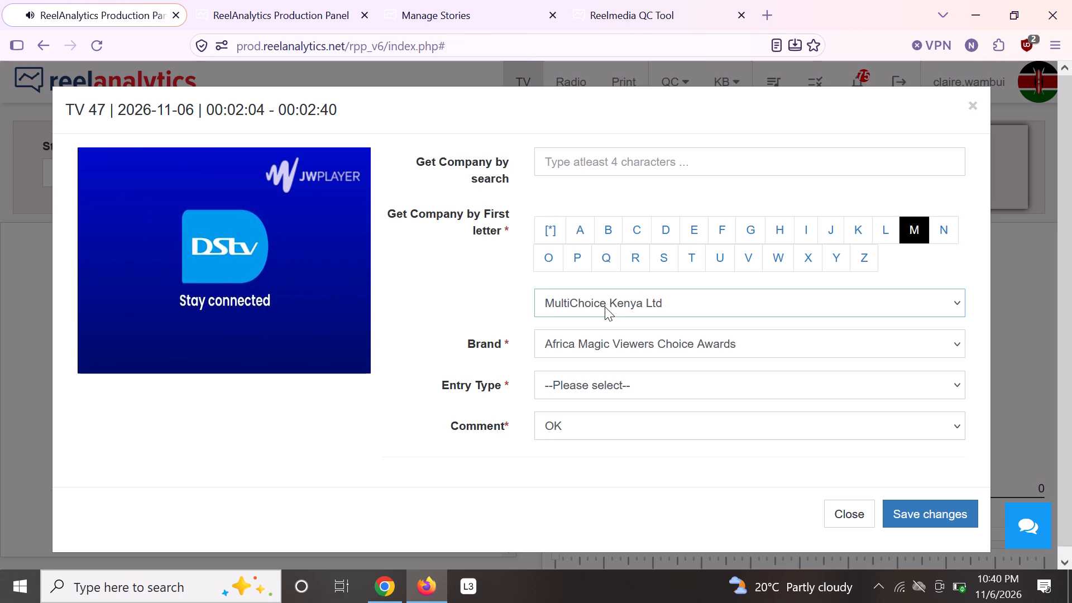
Set the ad clip's brand to DSTV Supersport New Football Season.
left_click(597, 345)
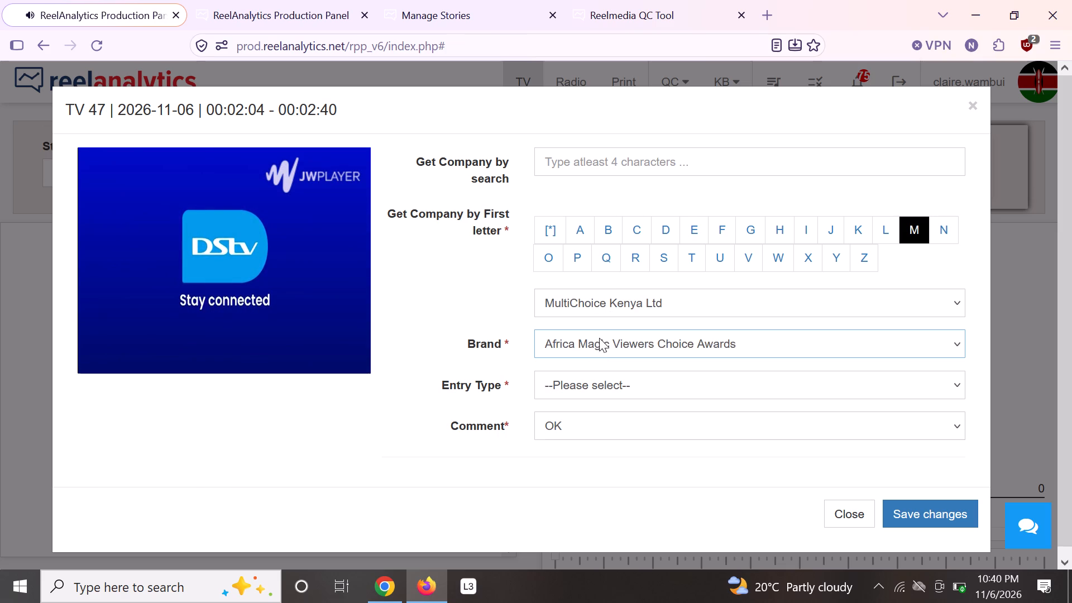
scroll(655, 247, "down", 5)
scroll(663, 239, "up", 1)
scroll(664, 239, "down", 1)
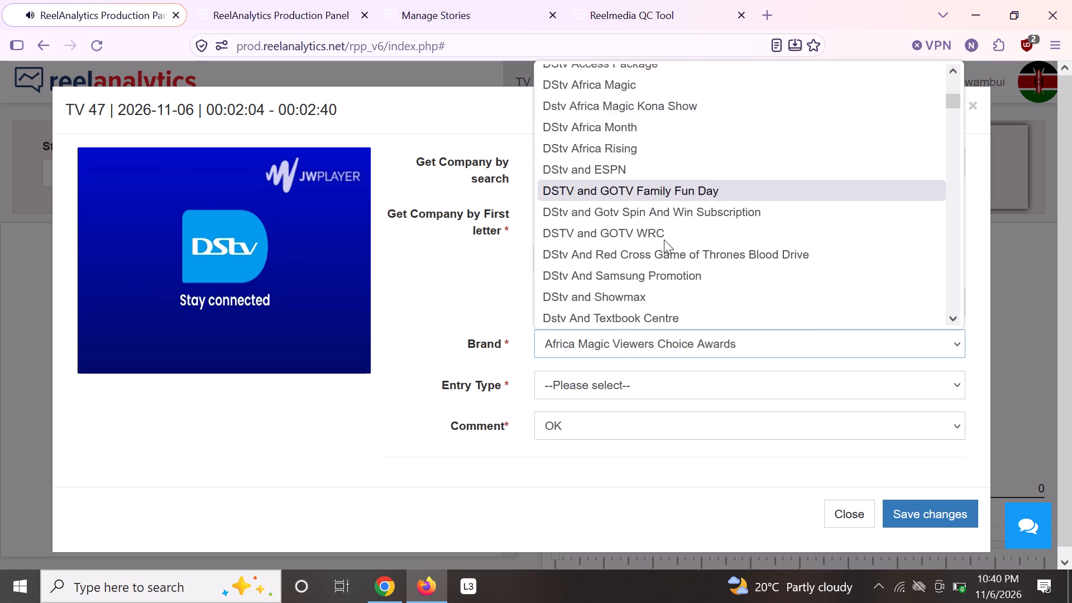
scroll(668, 238, "down", 2)
scroll(668, 239, "up", 1)
scroll(673, 242, "down", 4)
scroll(674, 242, "up", 1)
scroll(674, 242, "down", 2)
scroll(678, 241, "up", 2)
scroll(679, 244, "down", 3)
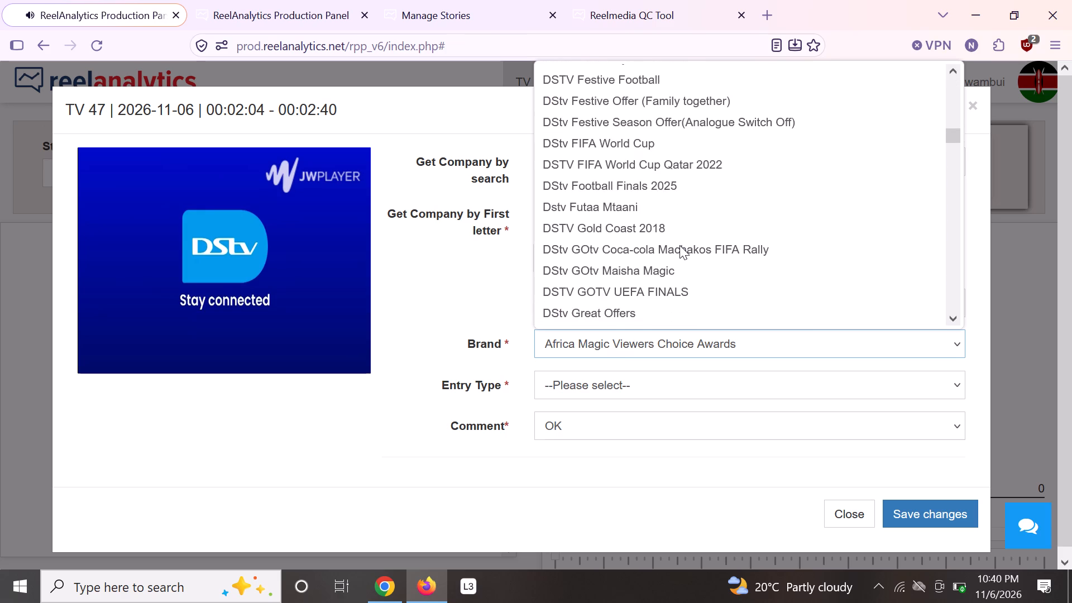
scroll(679, 247, "down", 7)
scroll(681, 247, "up", 1)
scroll(681, 247, "down", 1)
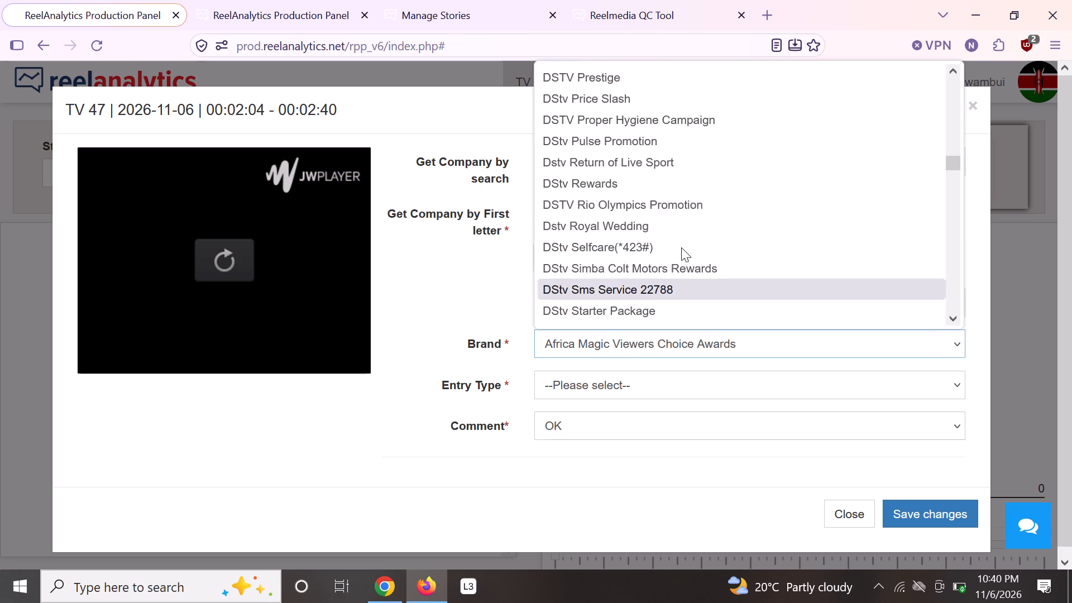
scroll(679, 240, "down", 3)
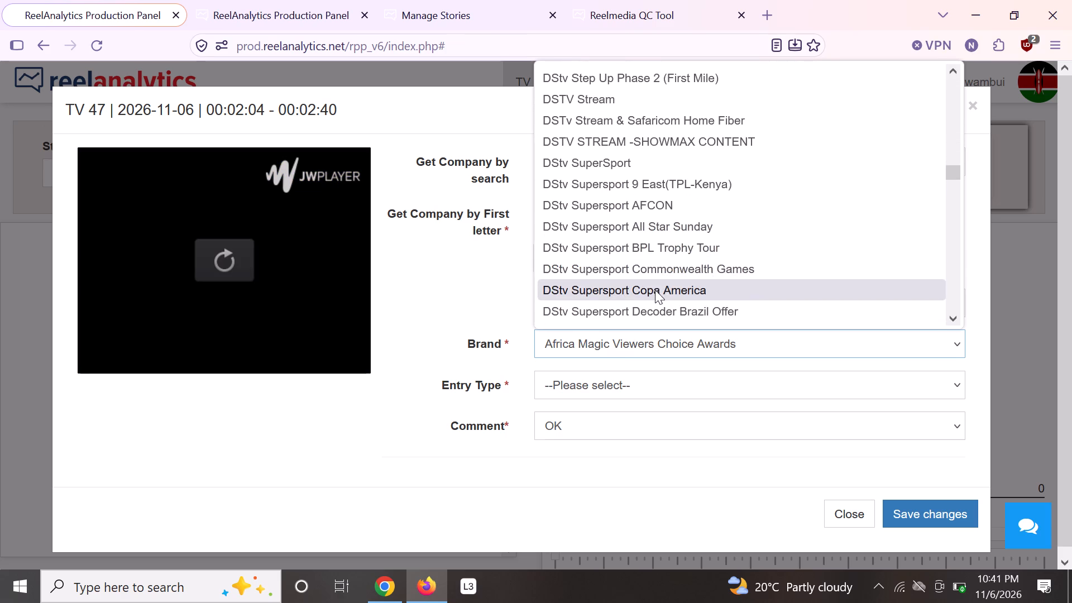
scroll(657, 270, "down", 1)
scroll(657, 270, "up", 1)
scroll(658, 272, "down", 1)
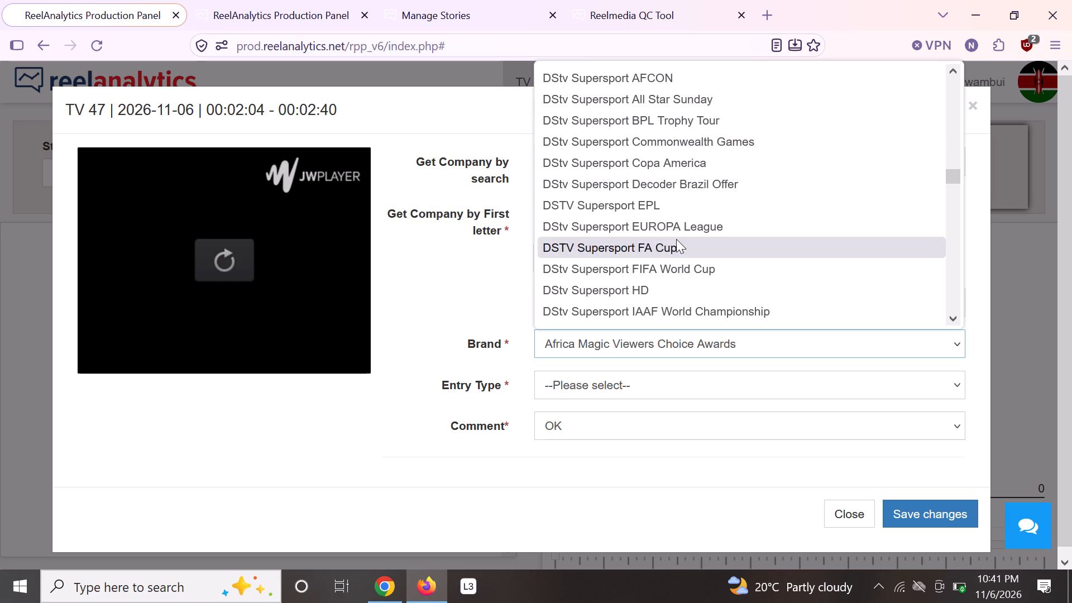
scroll(687, 265, "down", 1)
scroll(687, 265, "up", 1)
scroll(689, 264, "down", 2)
scroll(689, 264, "up", 3)
scroll(689, 264, "down", 2)
scroll(689, 264, "up", 2)
scroll(689, 264, "down", 3)
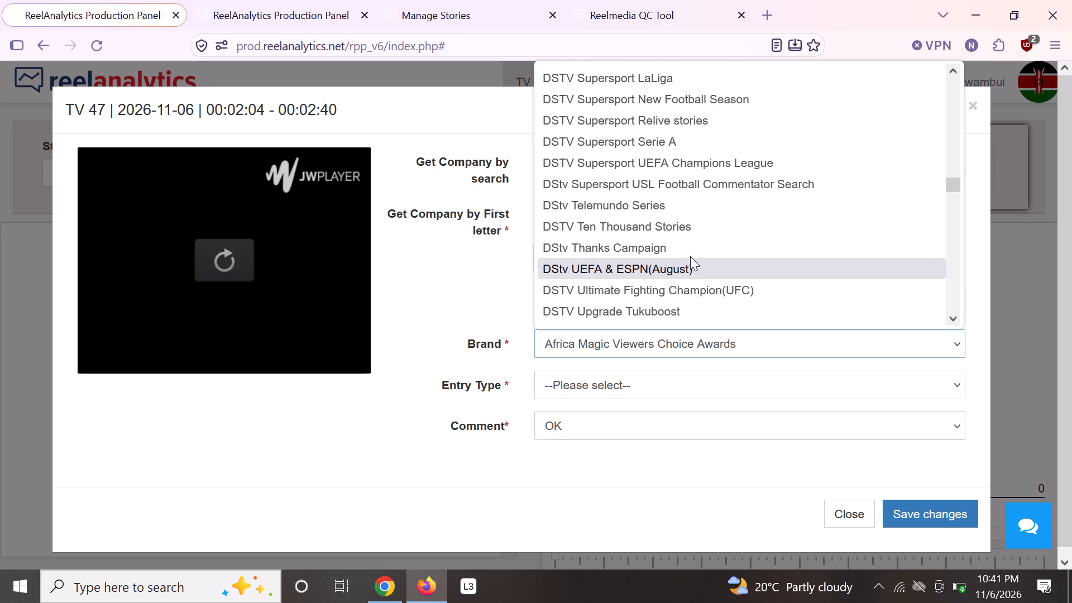
scroll(700, 215, "up", 2)
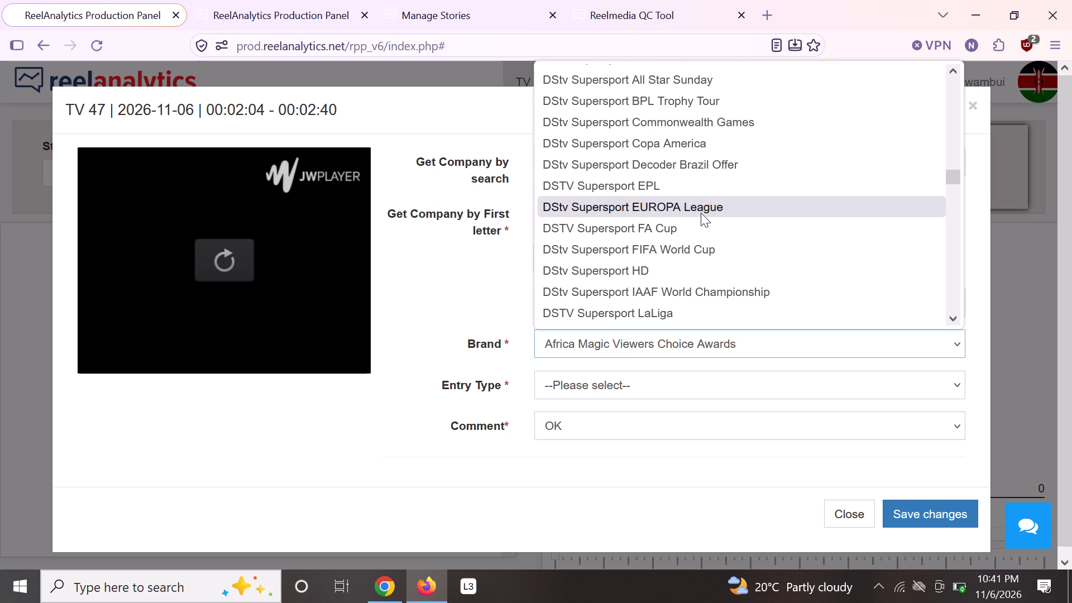
scroll(705, 202, "down", 8)
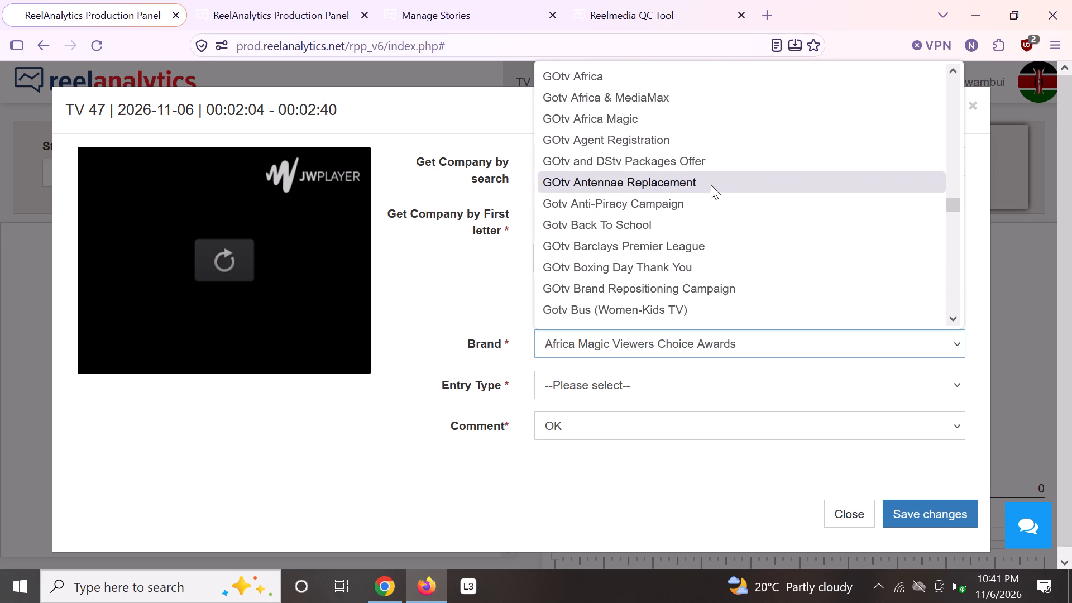
scroll(713, 186, "up", 4)
scroll(715, 182, "down", 1)
scroll(715, 182, "up", 1)
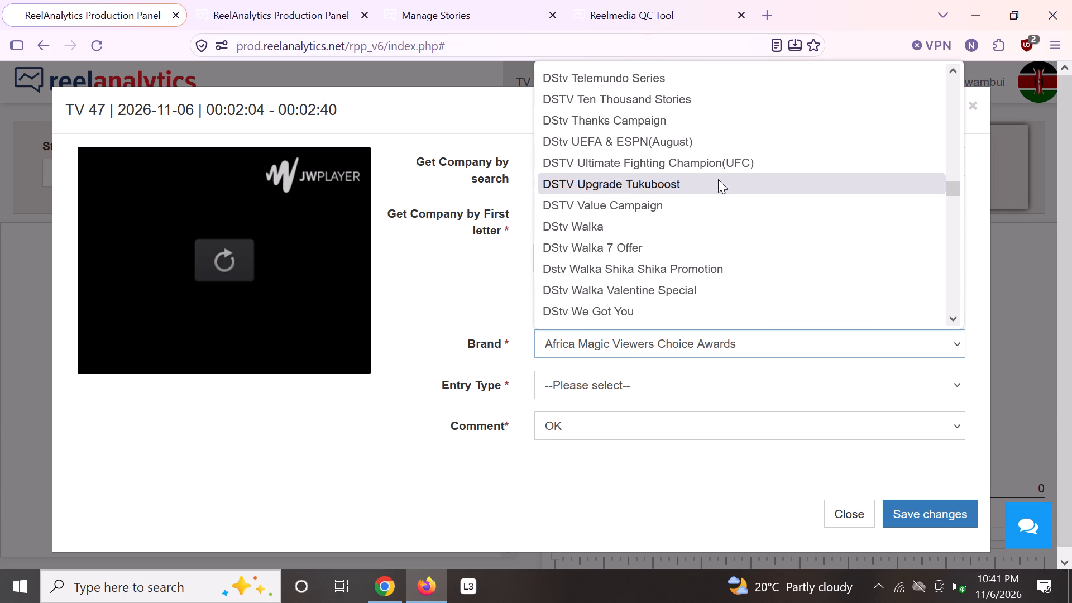
scroll(719, 179, "up", 2)
left_click(720, 206)
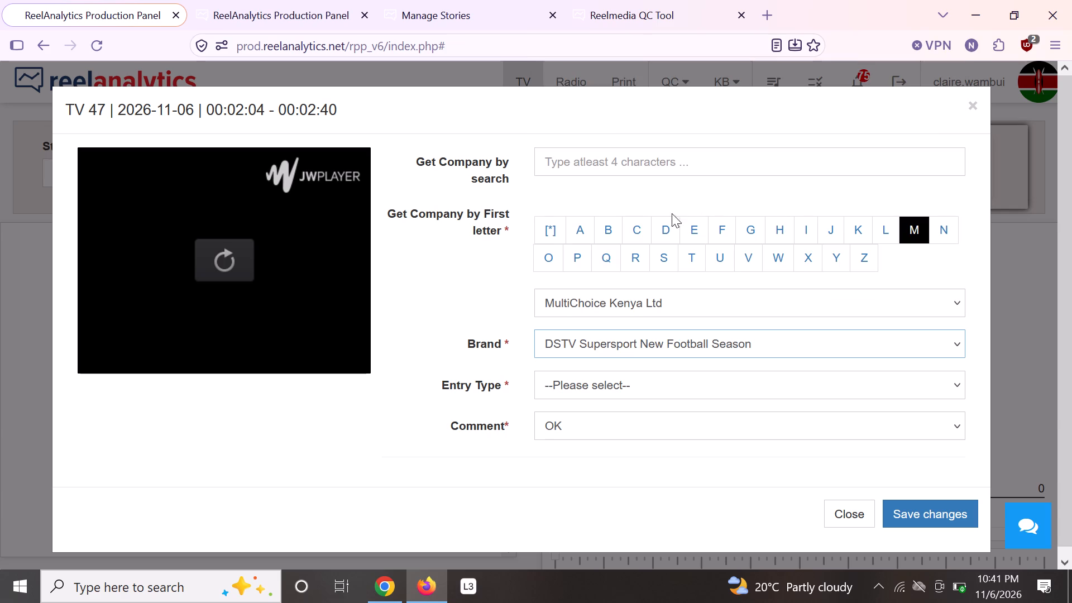
Replay the clip's recording and set the entry type to Spot Ad.
left_click(260, 260)
left_click(709, 379)
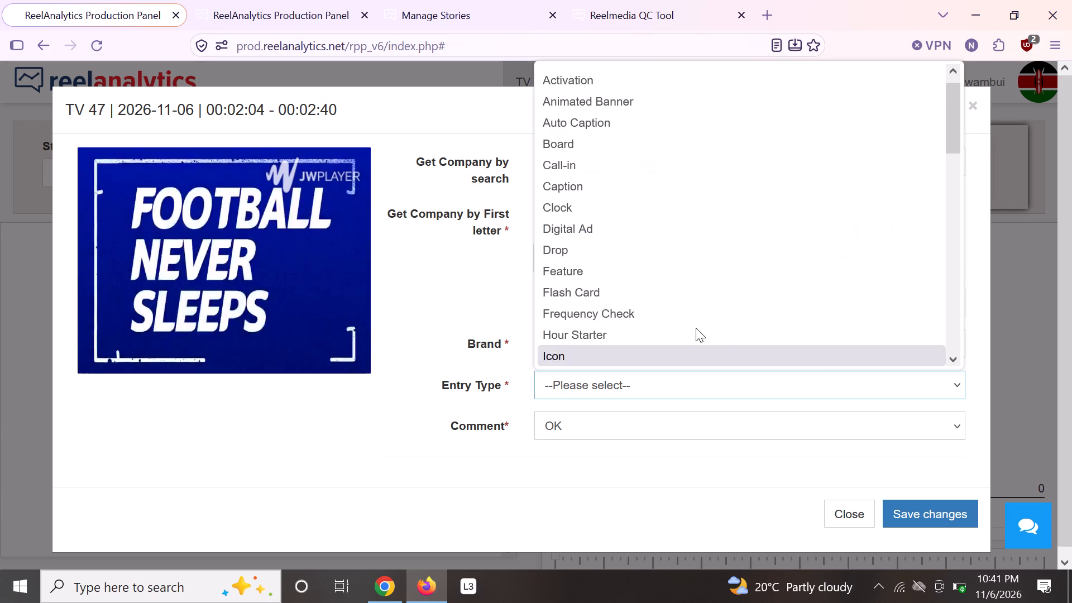
scroll(696, 283, "down", 2)
scroll(639, 264, "down", 2)
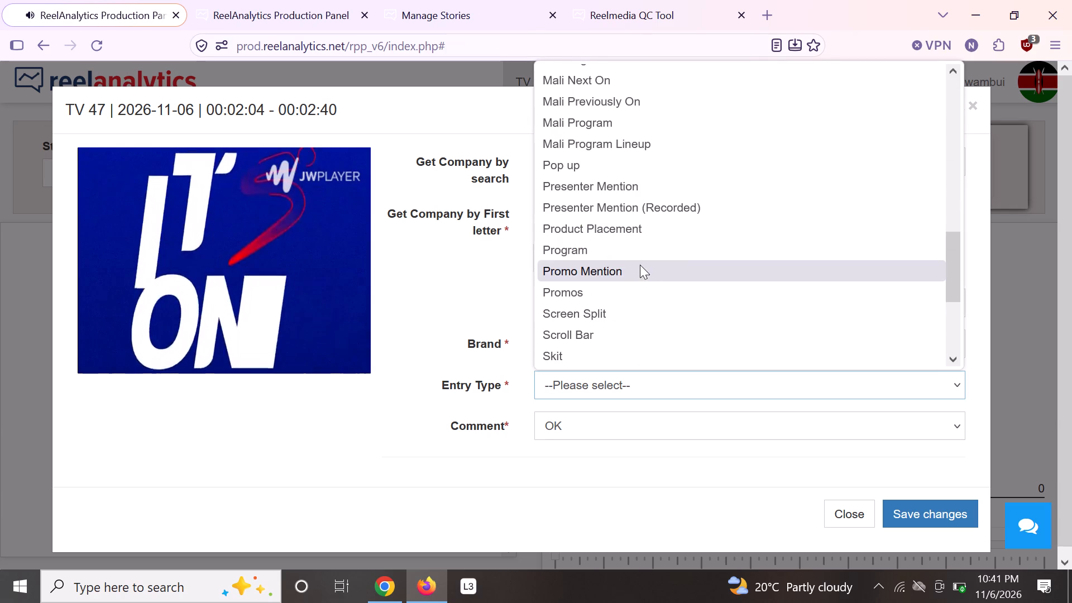
scroll(596, 326, "down", 1)
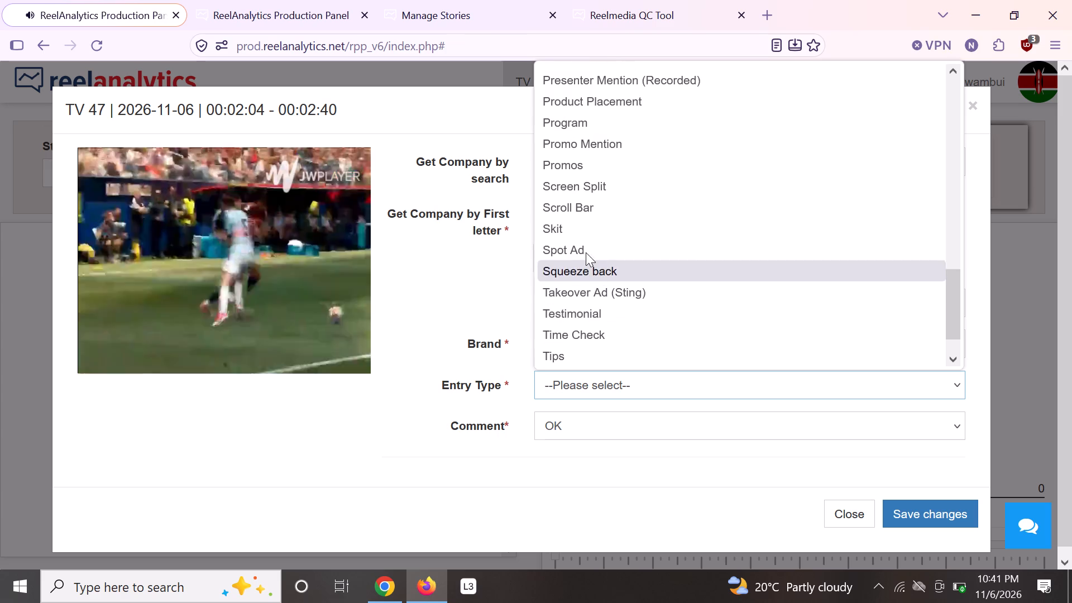
left_click(584, 251)
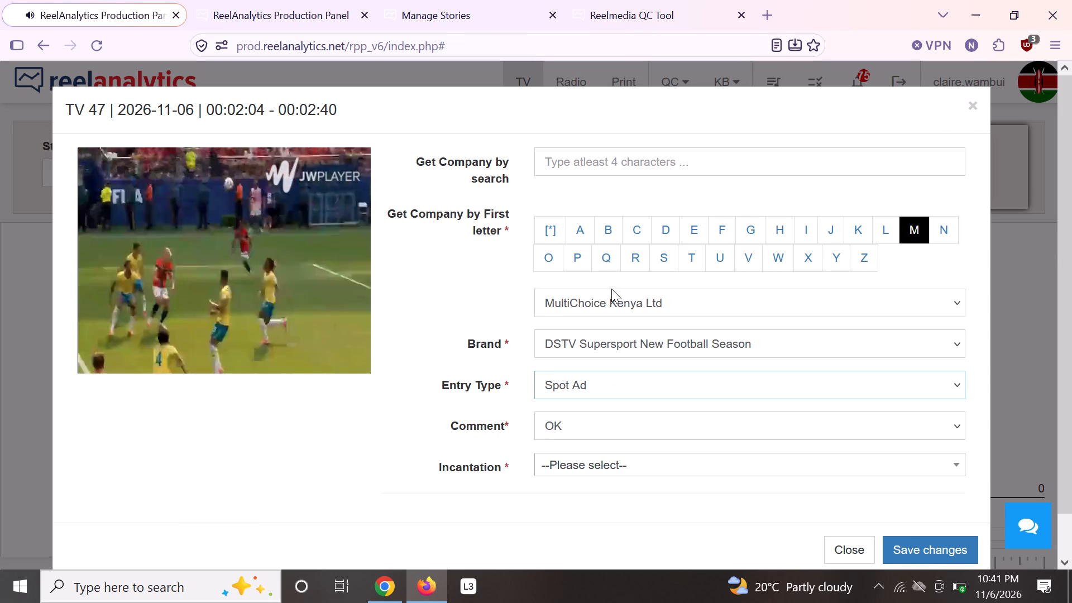
Choose the incantation "DSTV Supersport New Football Season_TVC_Football never sleeps, its always on", try to save the entry, and close the form.
left_click(613, 469)
left_click(682, 540)
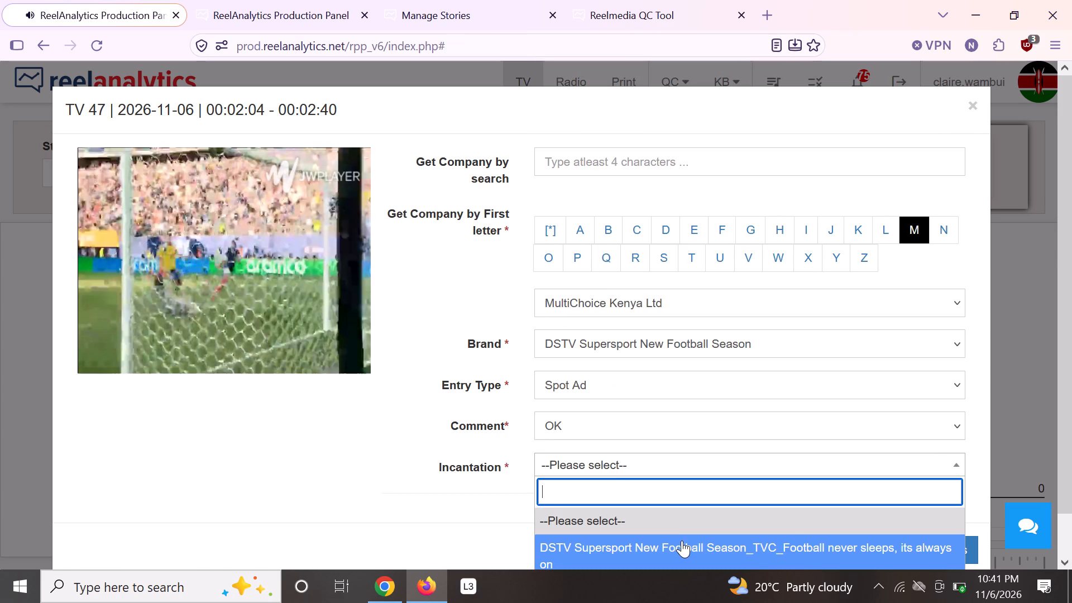
left_click(932, 551)
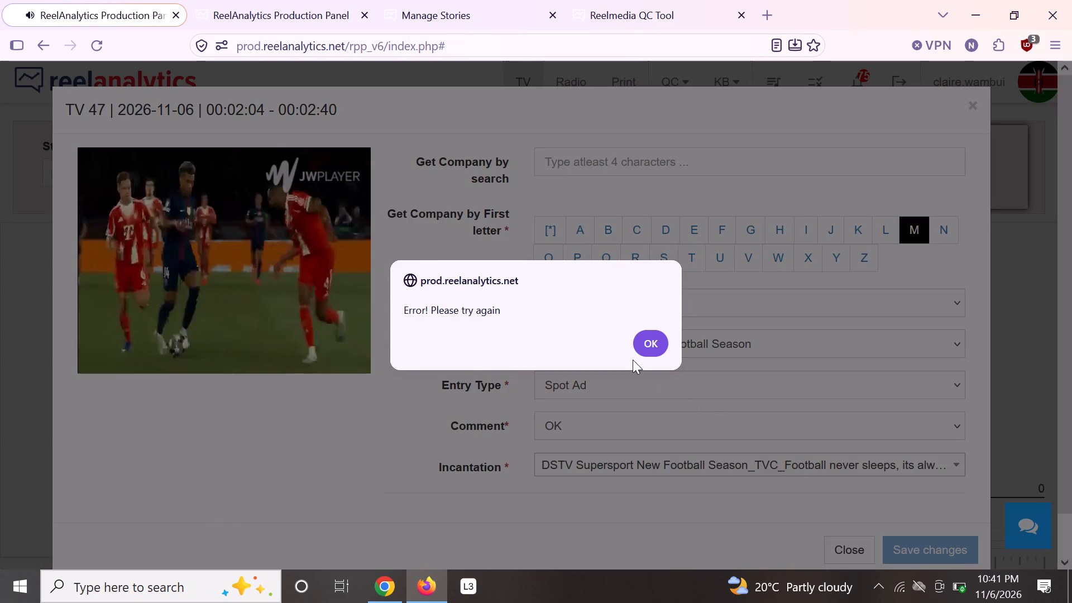
left_click(655, 346)
left_click(851, 566)
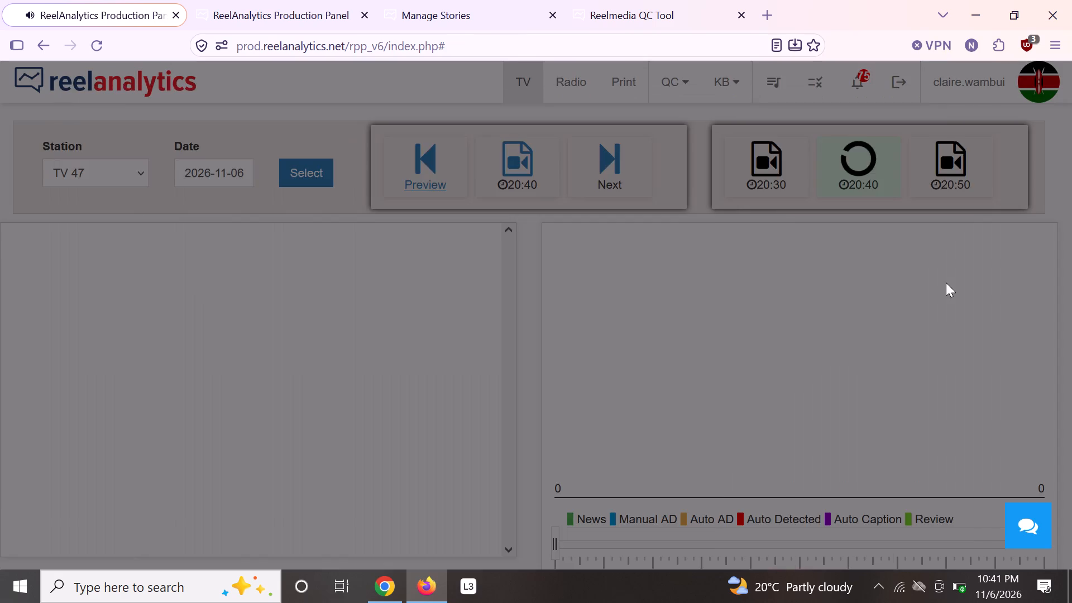
Look through the TV 47 clip list in the Analysis Panel for ad clips still in the Raw state.
scroll(481, 181, "down", 5)
scroll(549, 242, "up", 1)
scroll(550, 246, "down", 1)
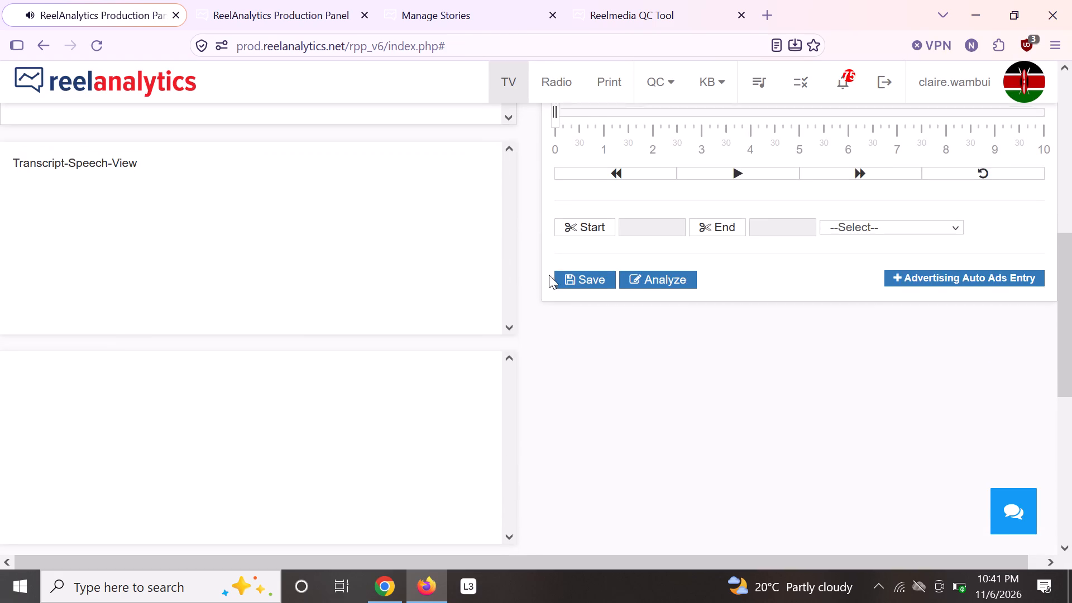
scroll(548, 293, "up", 1)
scroll(548, 294, "down", 7)
scroll(550, 323, "up", 1)
scroll(612, 376, "down", 2)
scroll(612, 376, "up", 5)
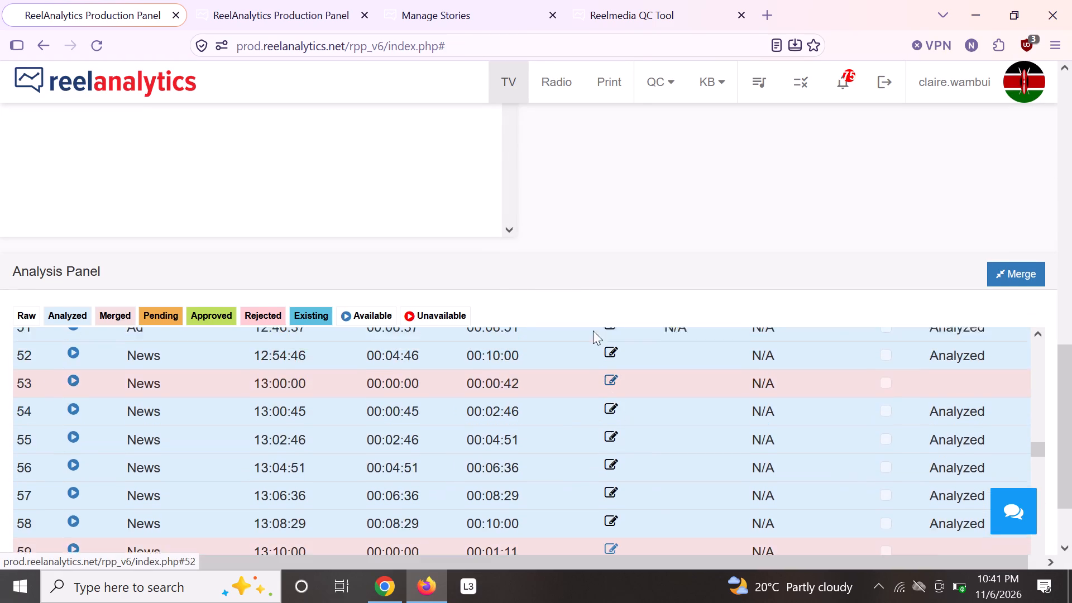
scroll(580, 296, "up", 3)
scroll(578, 294, "down", 2)
scroll(578, 292, "up", 4)
scroll(577, 289, "down", 4)
scroll(577, 289, "up", 4)
scroll(553, 234, "down", 3)
Switch to the Reelmedia QC Tool page and close the Manage Stories page and the second Production Panel page.
left_click(628, 11)
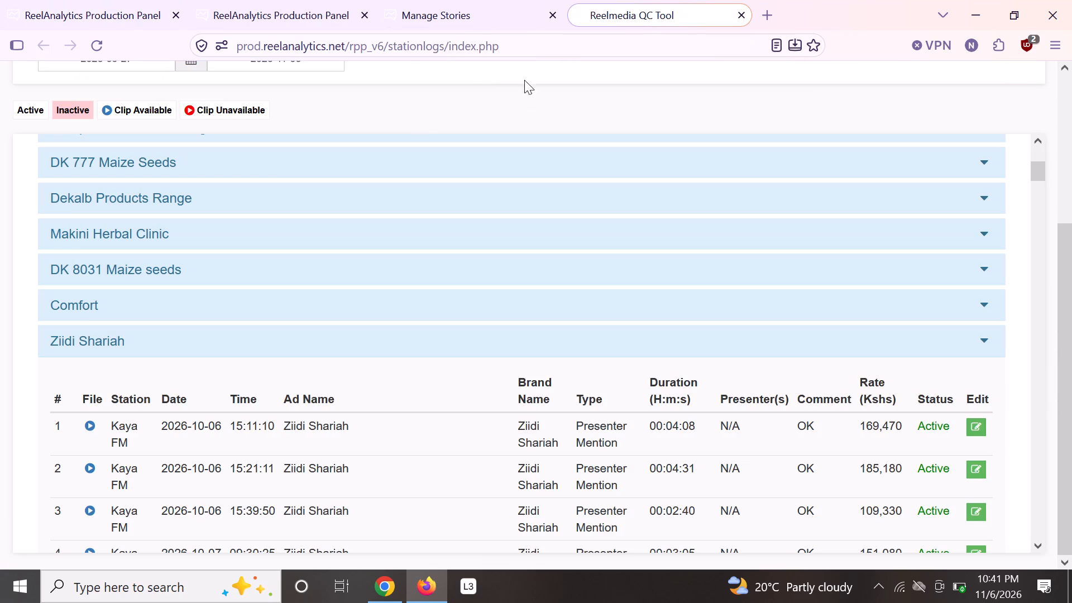
left_click(551, 15)
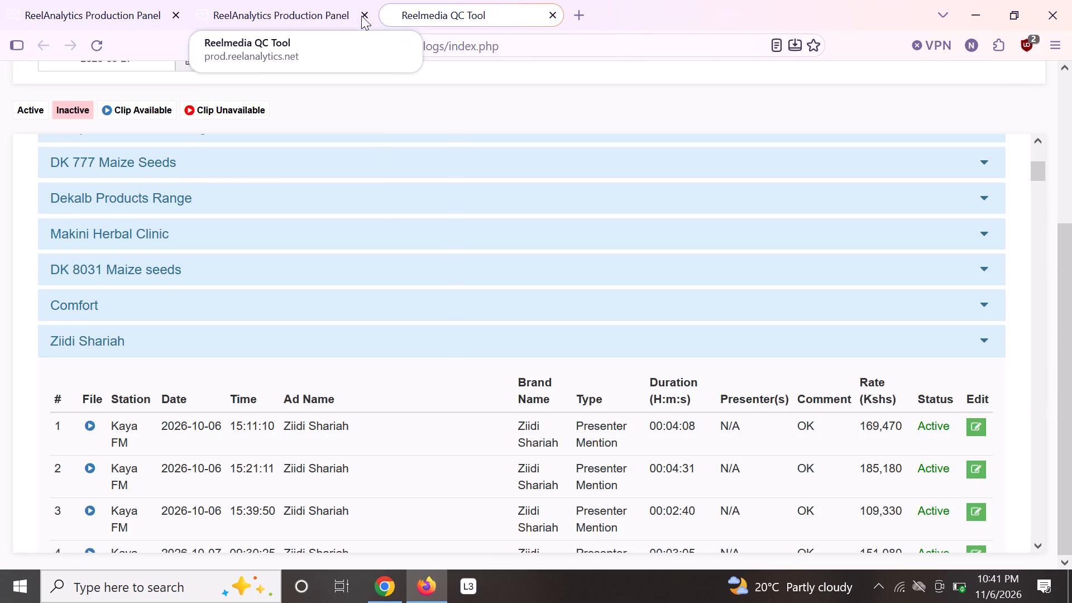
left_click(361, 13)
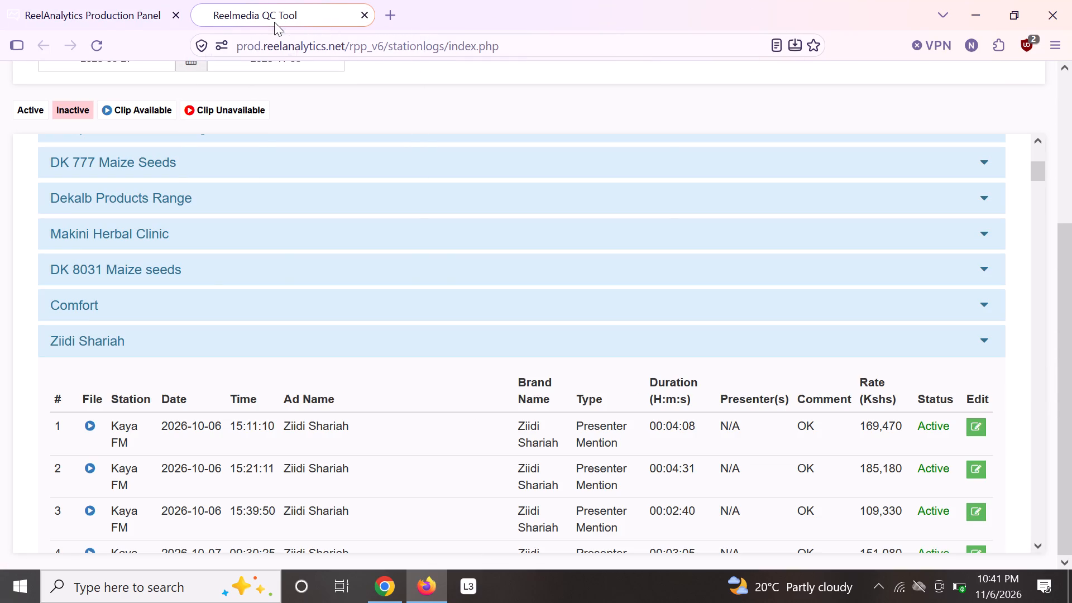
Reload the Media Logs Report and search all manual and spot ads on ZEE Dunia TV from 2026-10-04 to 2026-11-06, grouped by brand.
scroll(127, 48, "up", 3)
left_click(99, 52)
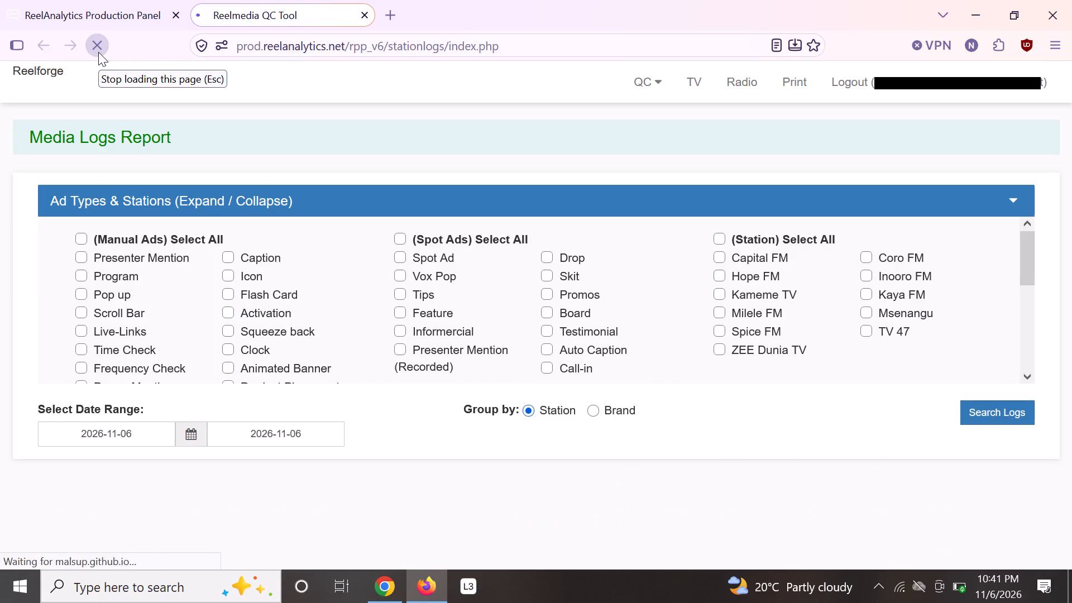
left_click(80, 240)
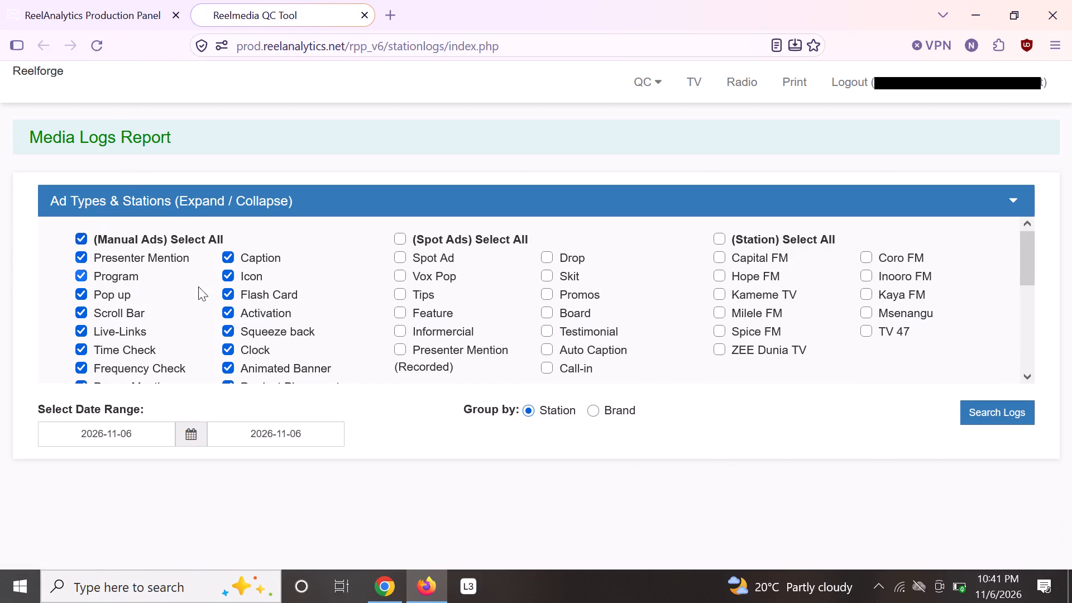
left_click(403, 237)
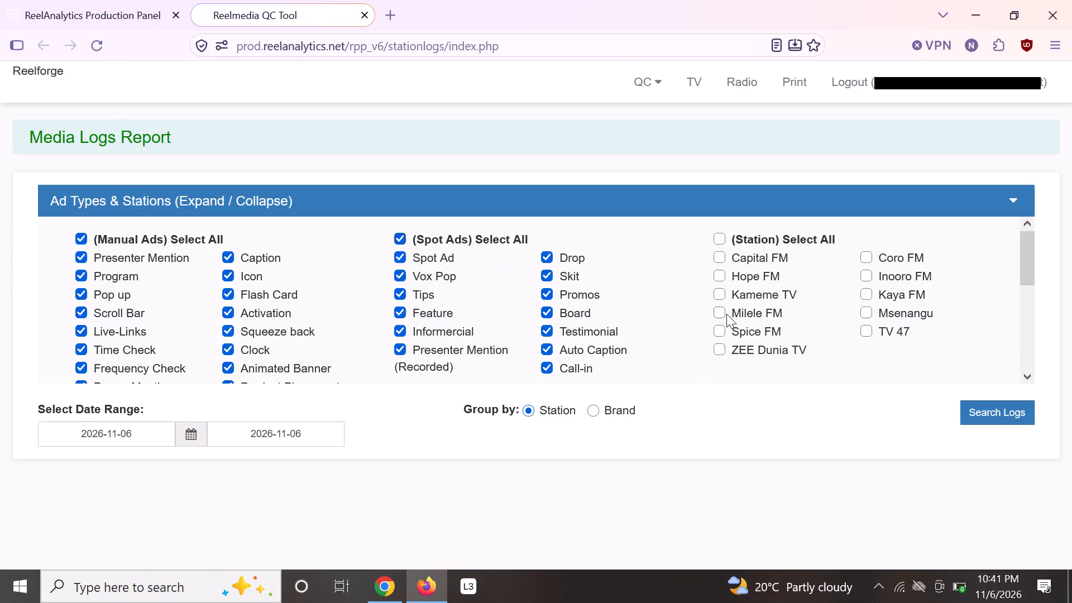
left_click(714, 350)
left_click(721, 348)
left_click(144, 441)
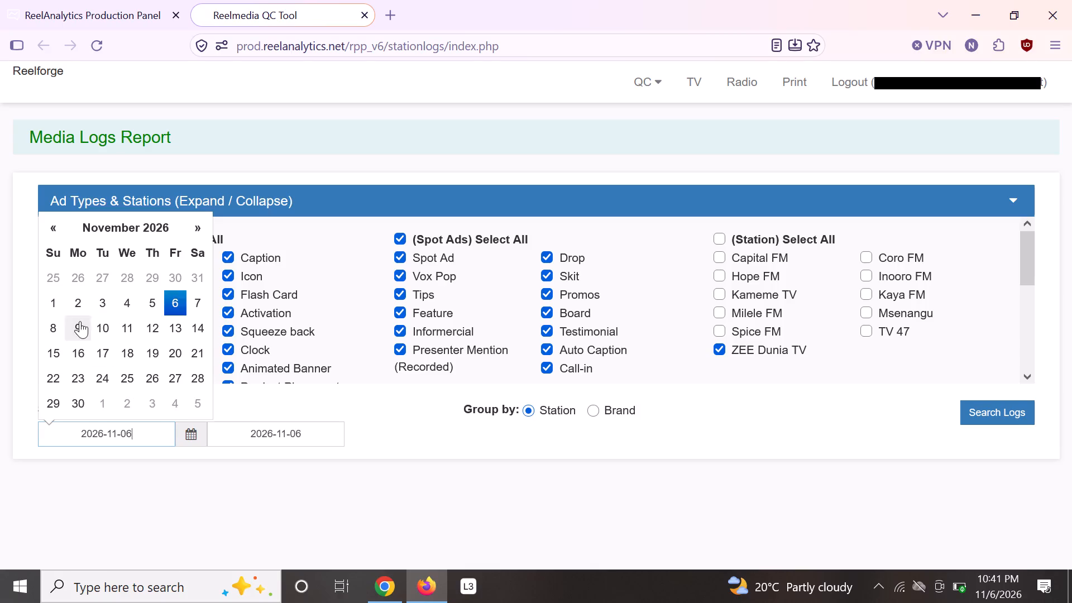
left_click(55, 224)
left_click(52, 299)
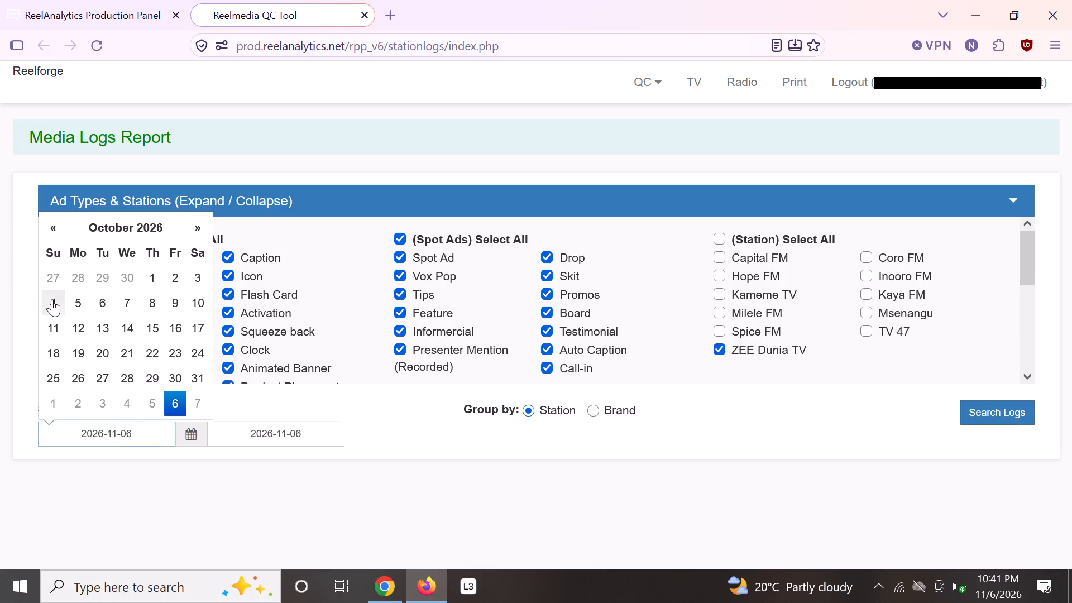
left_click(594, 408)
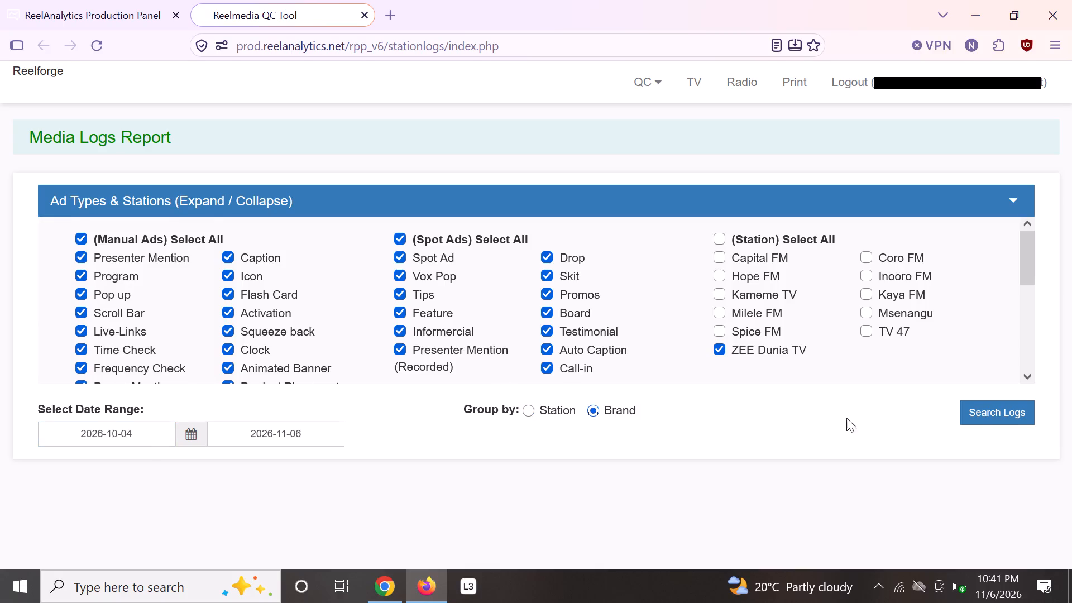
left_click(977, 409)
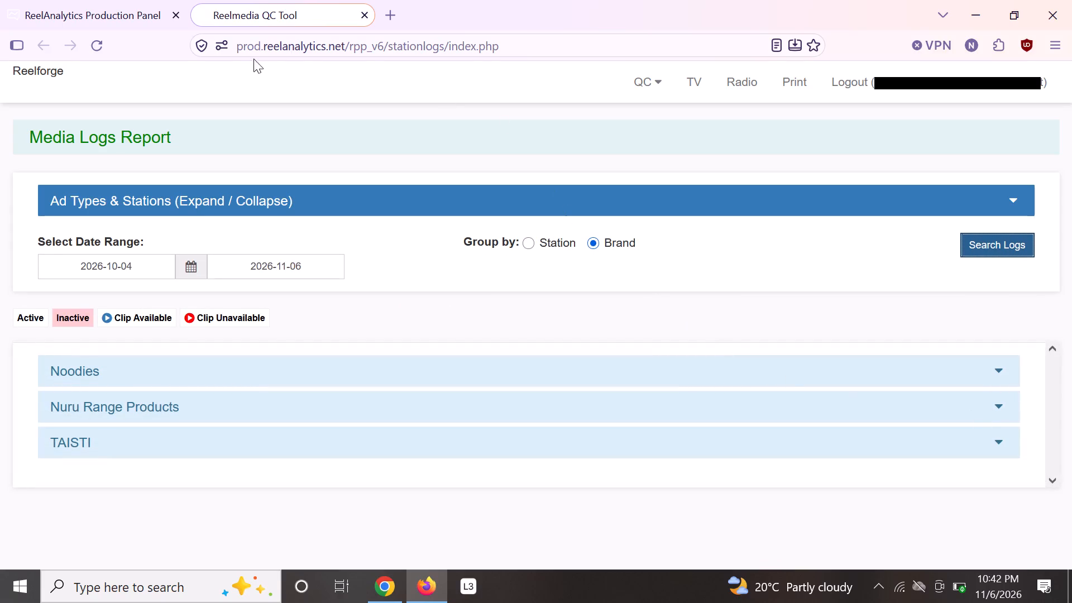
Duplicate the Media Logs Report page and search ZEE Dunia TV logs from 2026-11-05 to 2026-11-06, grouped by station.
right_click(256, 25)
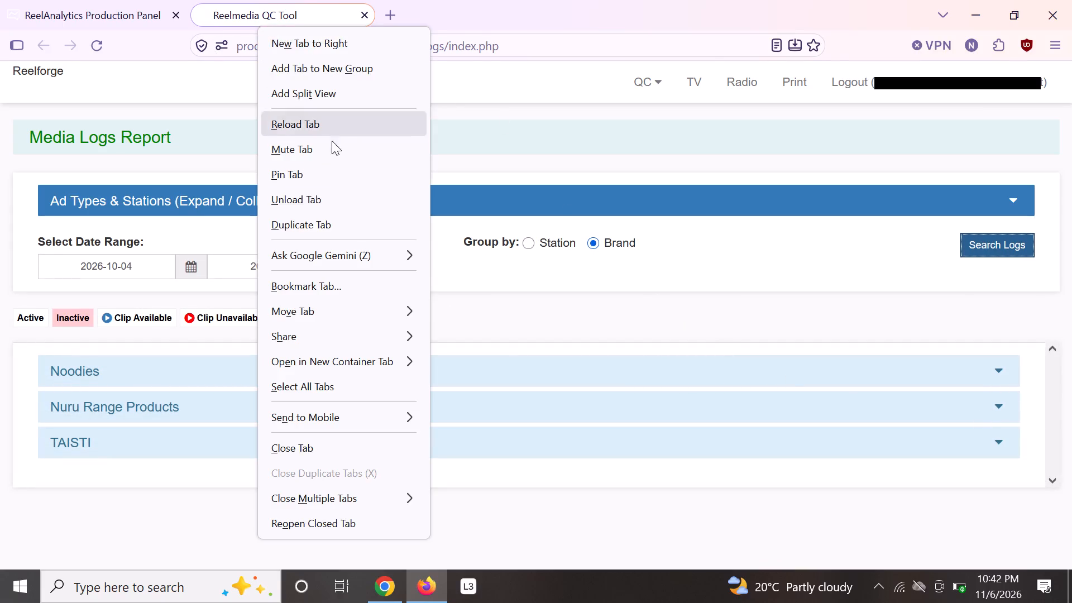
left_click(336, 220)
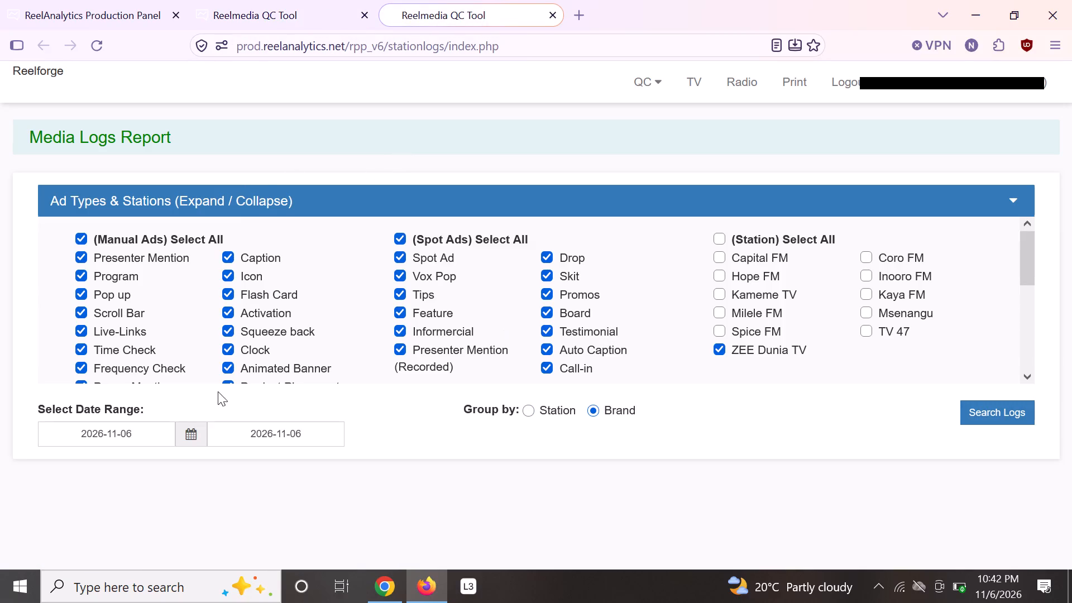
left_click(142, 437)
left_click(158, 309)
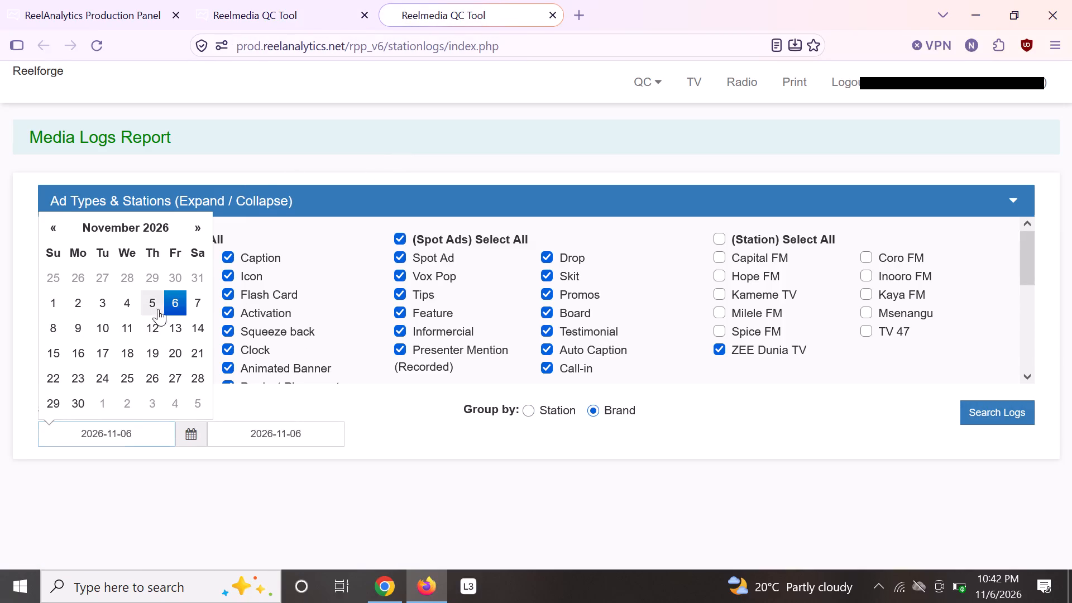
left_click(529, 409)
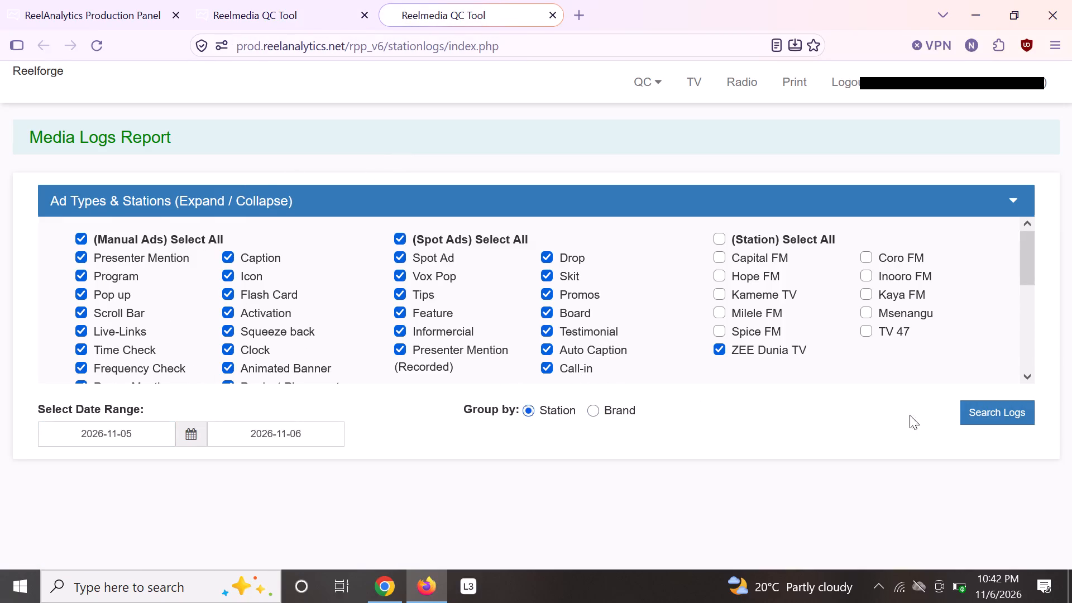
left_click(1028, 416)
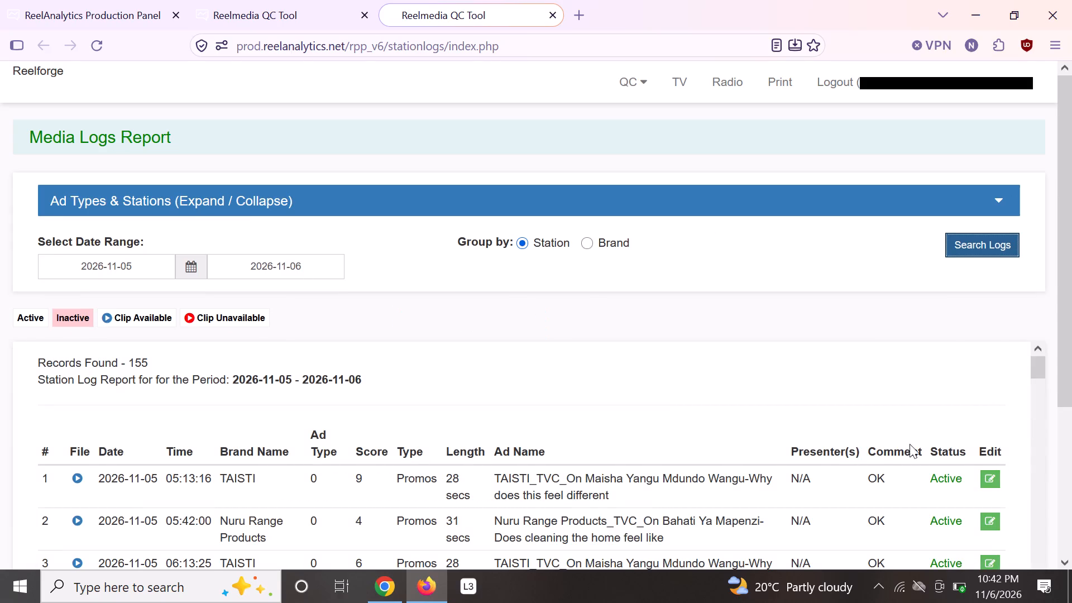
Look through the 2026-11-05 ZEE Dunia TV log entries, checking brands, air times, ad types and active or inactive status.
scroll(605, 452, "down", 3)
scroll(606, 452, "up", 1)
scroll(606, 452, "down", 1)
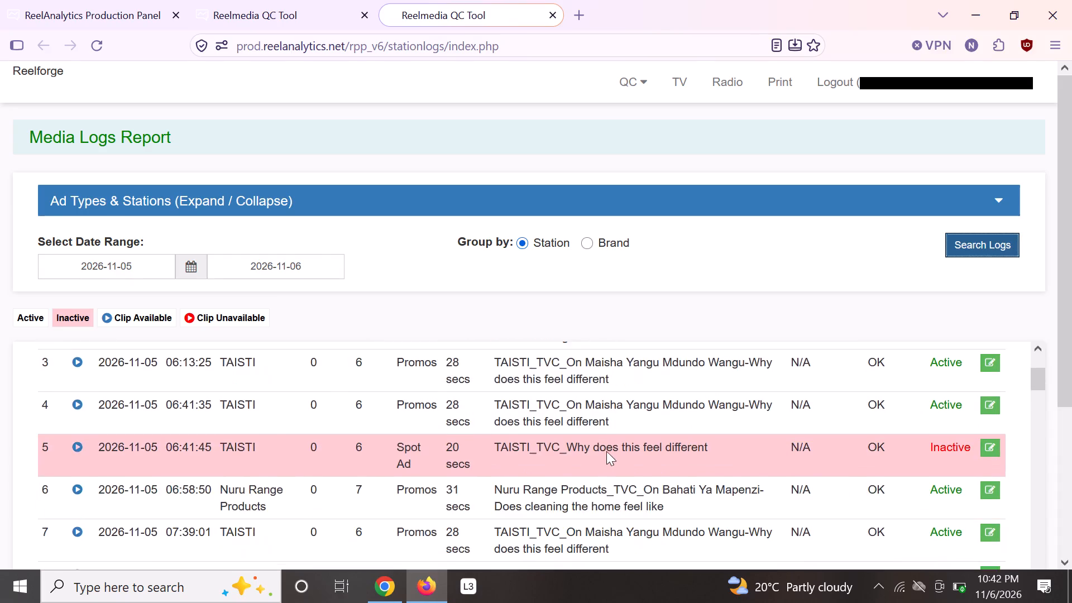
scroll(606, 452, "down", 3)
scroll(607, 453, "up", 1)
scroll(607, 452, "down", 7)
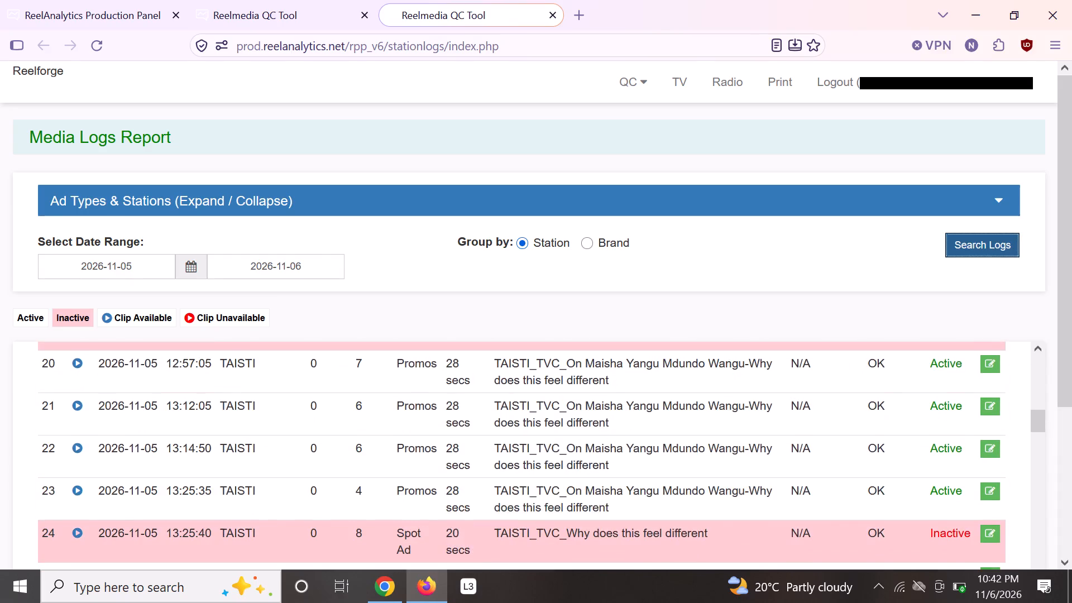
scroll(618, 443, "down", 12)
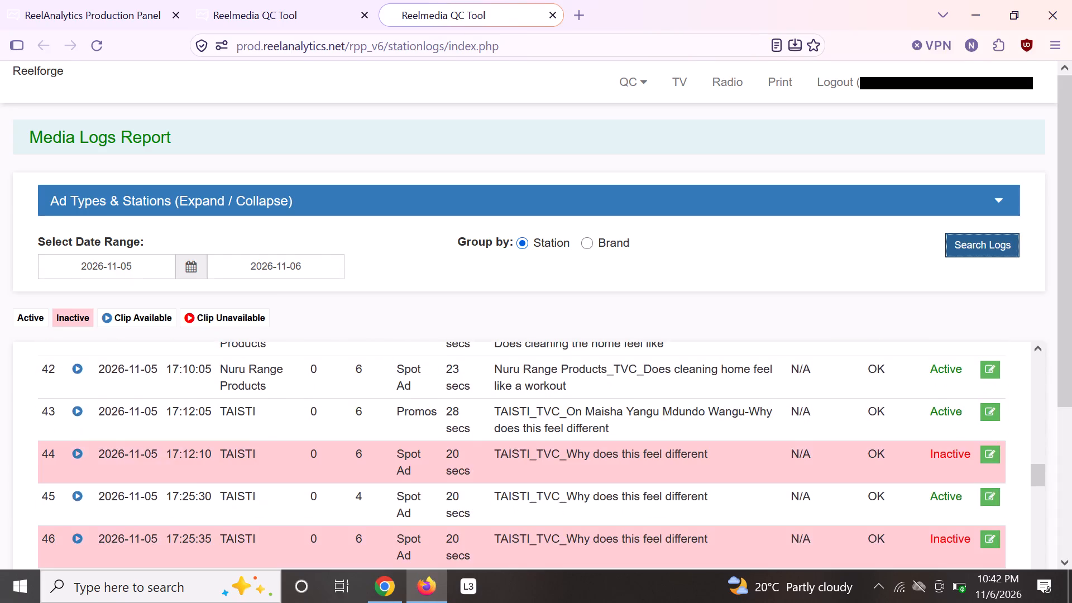
scroll(623, 449, "down", 1)
scroll(623, 450, "up", 1)
scroll(624, 452, "down", 2)
scroll(626, 451, "up", 1)
scroll(627, 454, "down", 6)
scroll(627, 456, "up", 2)
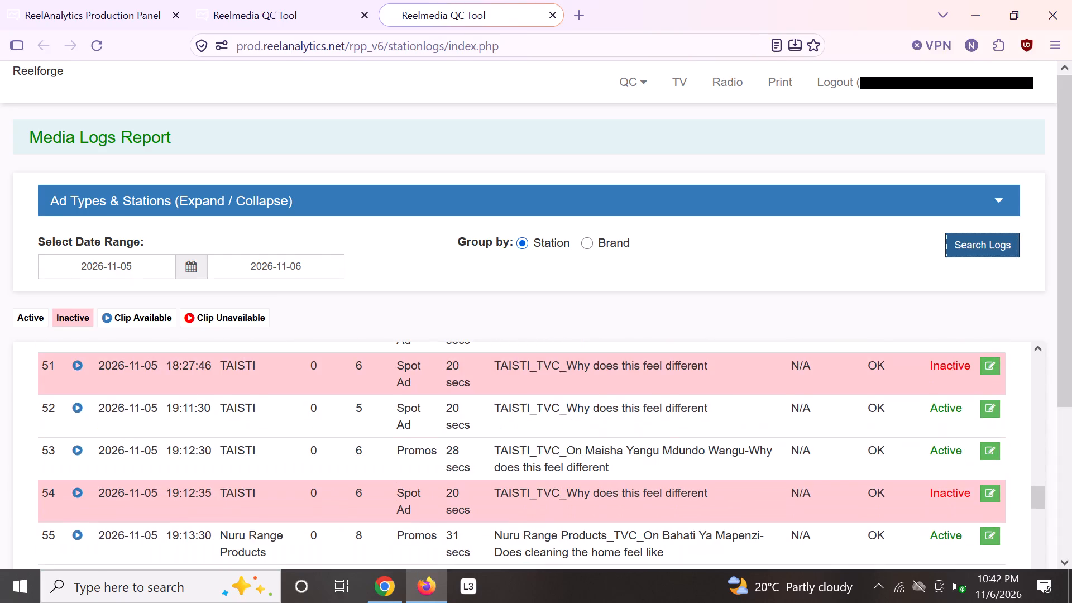
scroll(620, 453, "down", 1)
scroll(620, 453, "up", 3)
scroll(620, 453, "down", 1)
scroll(620, 453, "up", 1)
scroll(618, 453, "down", 2)
scroll(618, 453, "up", 1)
scroll(618, 453, "down", 3)
scroll(618, 453, "up", 1)
scroll(618, 453, "down", 1)
scroll(618, 452, "up", 2)
scroll(618, 452, "down", 2)
scroll(618, 452, "up", 1)
scroll(618, 452, "down", 1)
scroll(618, 452, "up", 1)
scroll(614, 449, "down", 1)
scroll(614, 449, "up", 7)
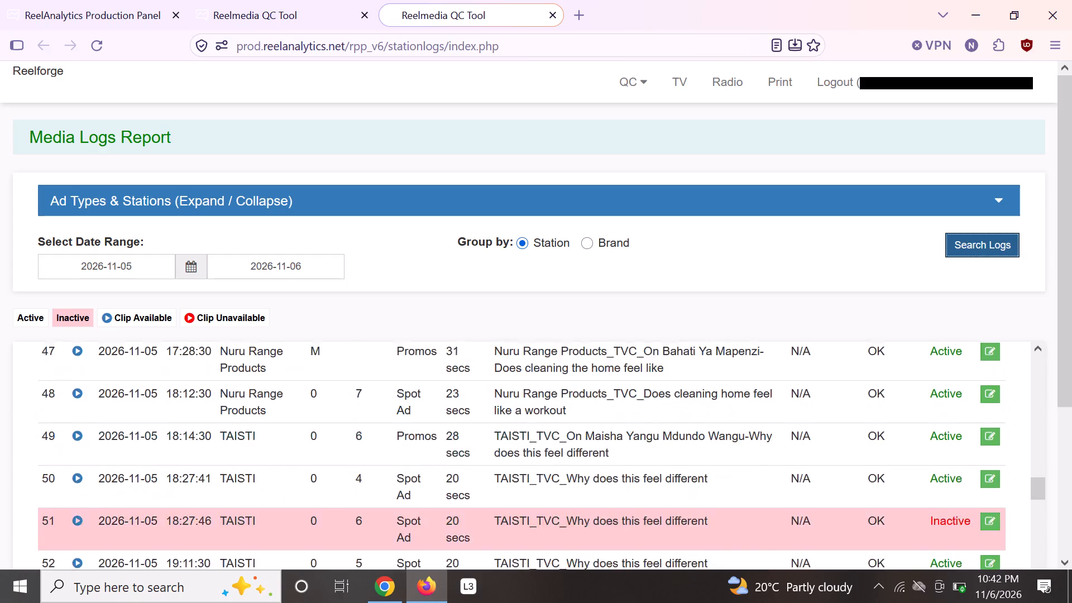
scroll(606, 445, "up", 4)
scroll(605, 443, "down", 1)
scroll(605, 443, "up", 3)
scroll(605, 443, "down", 1)
scroll(605, 441, "up", 3)
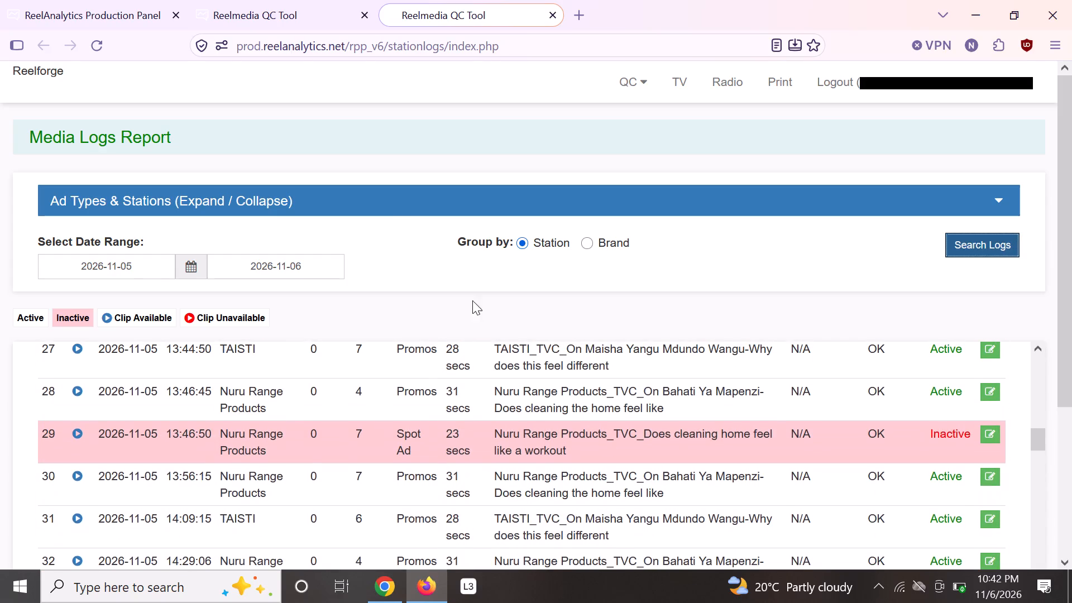
scroll(610, 326, "down", 2)
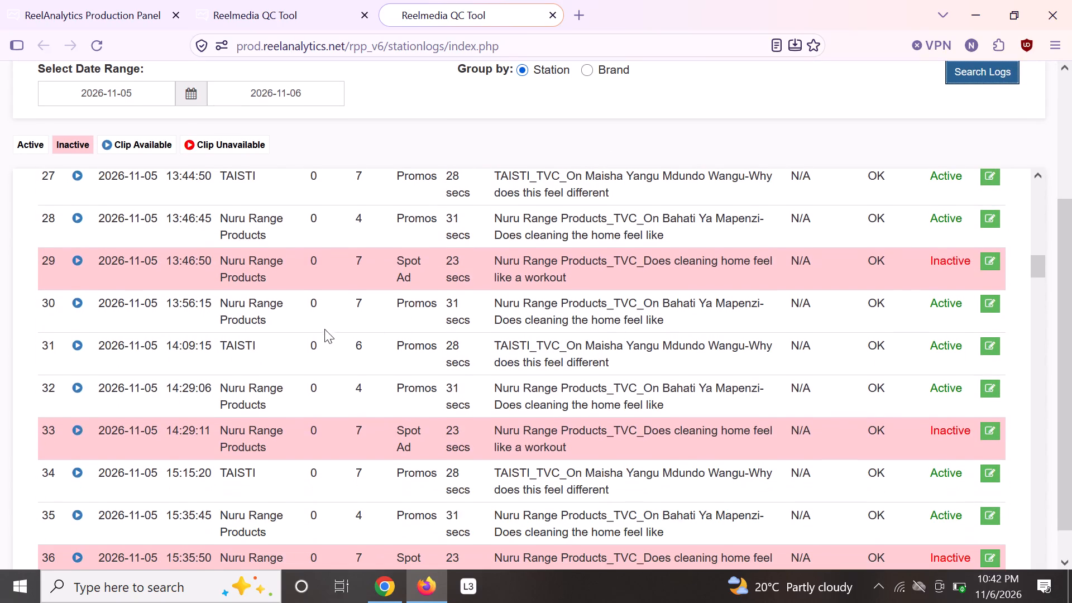
scroll(322, 333, "down", 2)
scroll(320, 334, "up", 1)
scroll(320, 334, "down", 2)
scroll(320, 336, "up", 2)
scroll(320, 336, "down", 2)
scroll(320, 336, "up", 2)
scroll(316, 347, "down", 2)
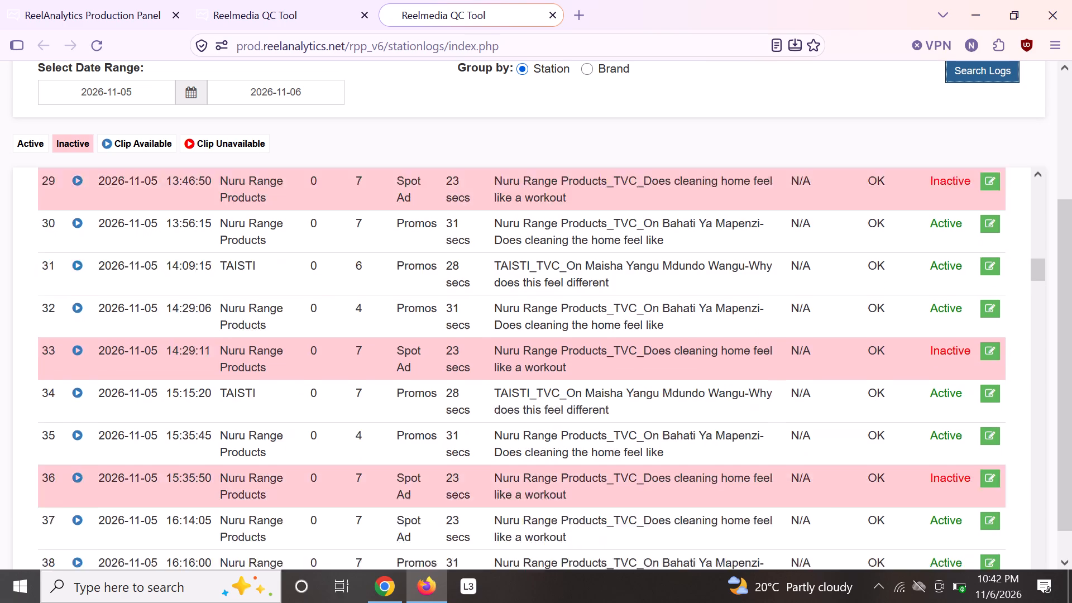
scroll(314, 350, "down", 6)
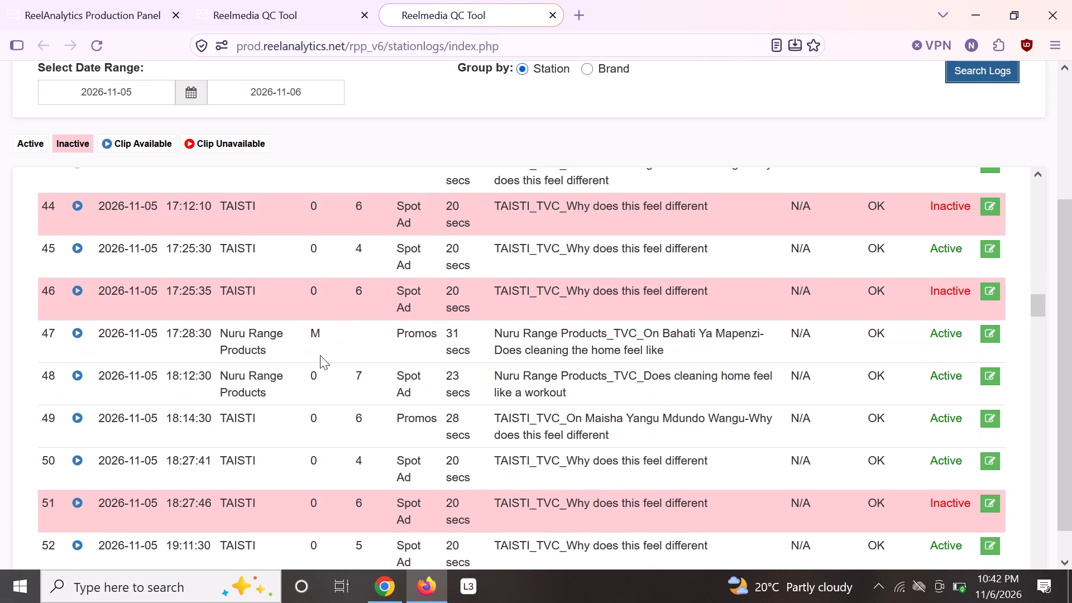
scroll(336, 380, "down", 1)
scroll(337, 385, "up", 2)
scroll(338, 386, "down", 2)
scroll(338, 386, "up", 1)
scroll(338, 386, "down", 1)
scroll(346, 385, "up", 1)
scroll(349, 388, "down", 1)
Examine the late 2026-11-05 and early 2026-11-06 ZEE Dunia TV log entries, including air times and active or inactive status.
left_click_drag(1041, 310, 1055, 334)
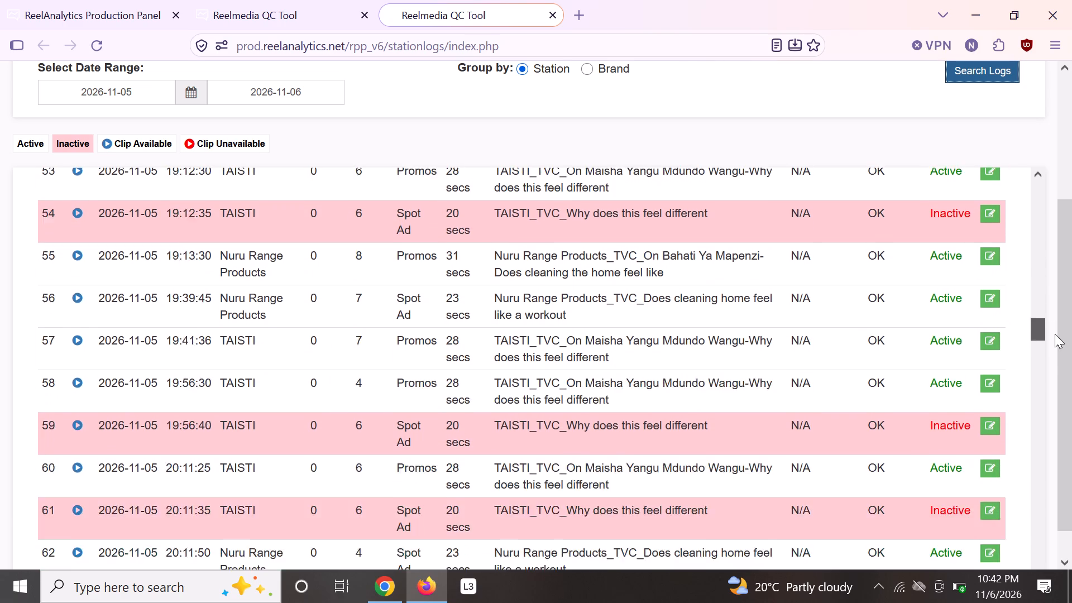
left_click_drag(1055, 334, 1051, 393)
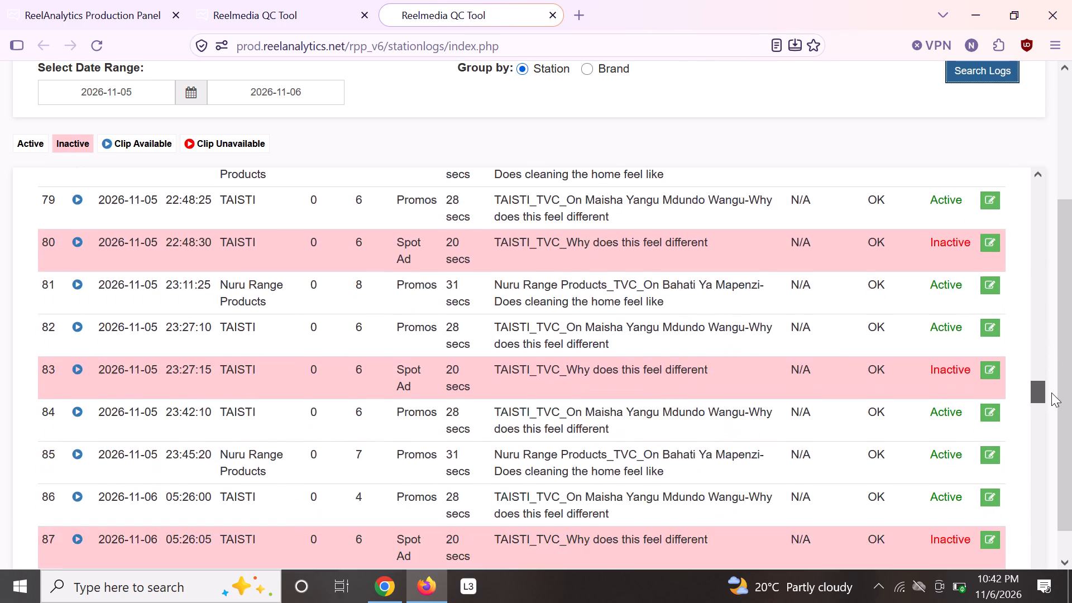
left_click_drag(1051, 393, 1052, 411)
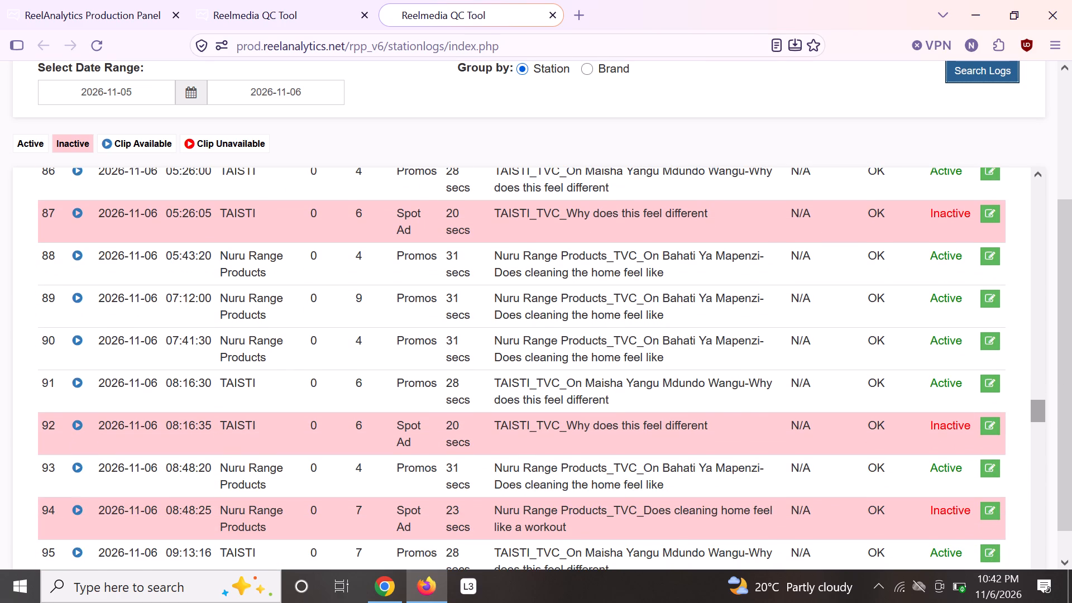
scroll(265, 339, "down", 4)
scroll(275, 338, "up", 5)
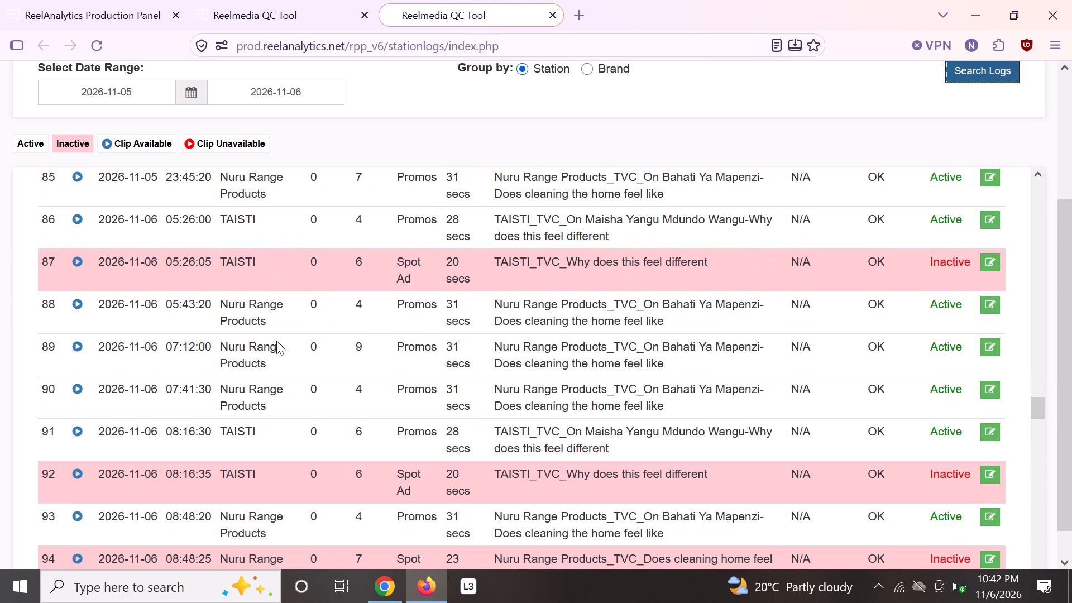
scroll(293, 336, "down", 1)
scroll(293, 337, "up", 1)
scroll(293, 337, "down", 2)
scroll(294, 337, "up", 2)
scroll(294, 338, "down", 2)
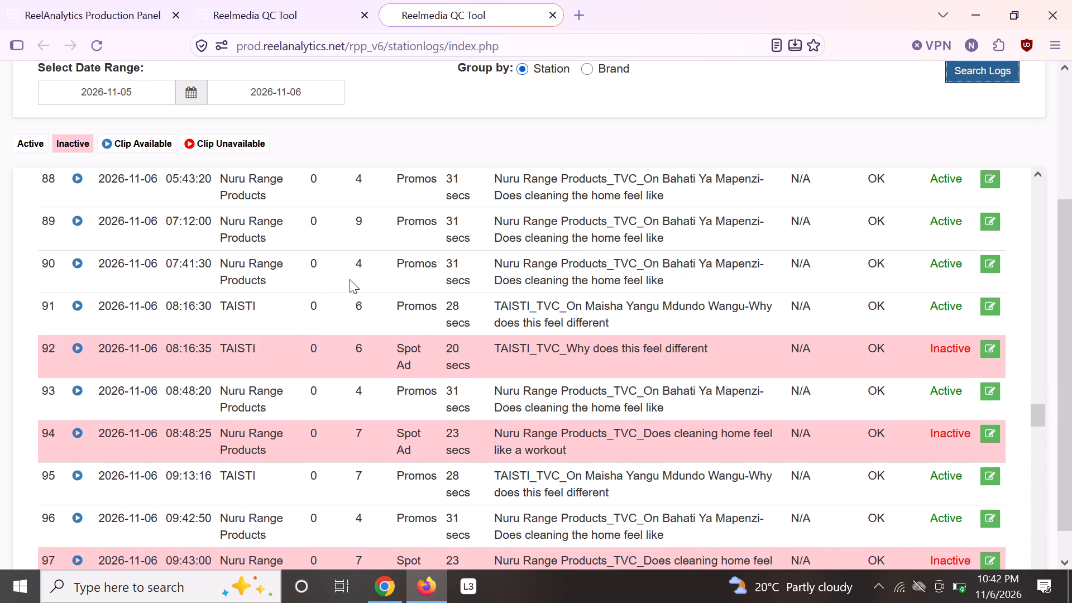
scroll(264, 99, "up", 2)
scroll(264, 99, "down", 2)
scroll(264, 99, "up", 4)
scroll(264, 100, "down", 1)
Switch to the ReelAnalytics Production Panel page and load the ZEE Dunia TV recordings for 2026-11-06.
left_click(104, 0)
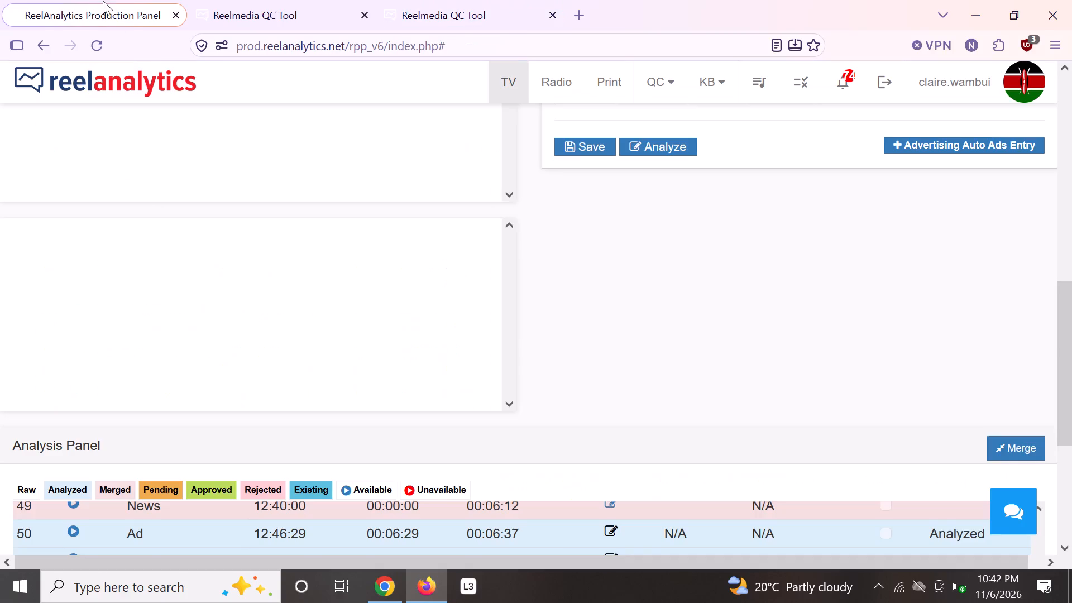
scroll(529, 227, "up", 4)
scroll(607, 212, "down", 3)
scroll(608, 211, "up", 1)
scroll(608, 211, "down", 1)
scroll(467, 179, "up", 11)
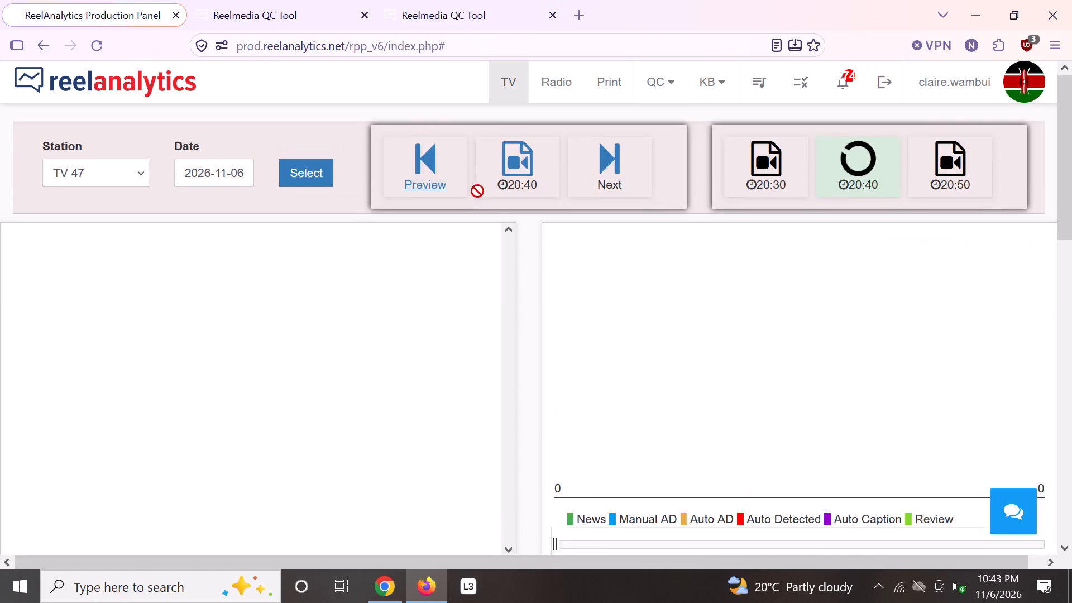
scroll(477, 191, "up", 1)
scroll(477, 191, "down", 1)
scroll(477, 191, "up", 2)
scroll(522, 184, "up", 3)
scroll(524, 185, "down", 1)
scroll(524, 185, "up", 2)
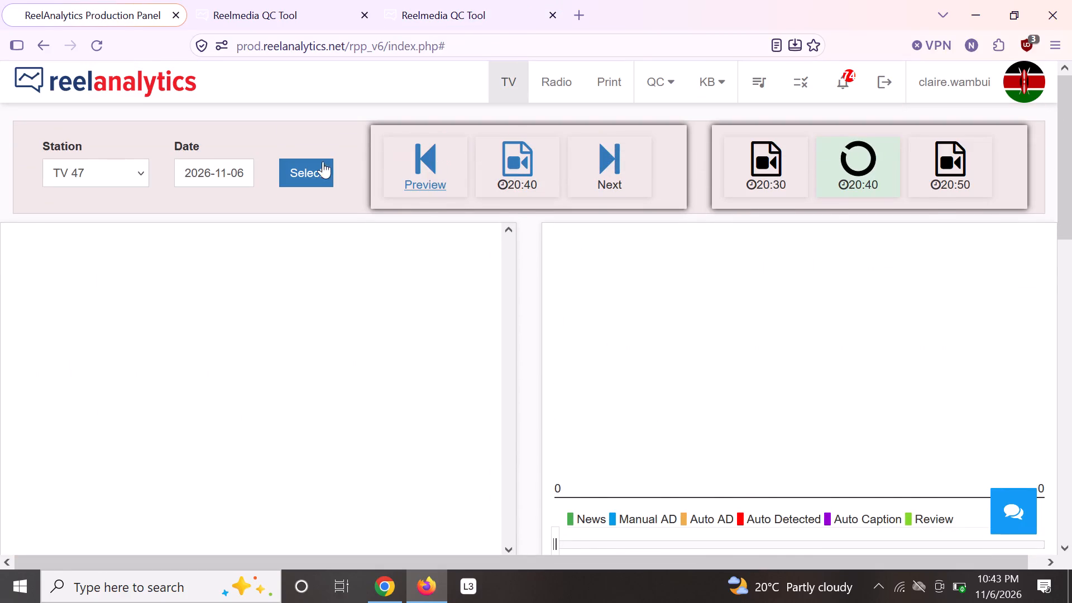
left_click(133, 174)
left_click(124, 259)
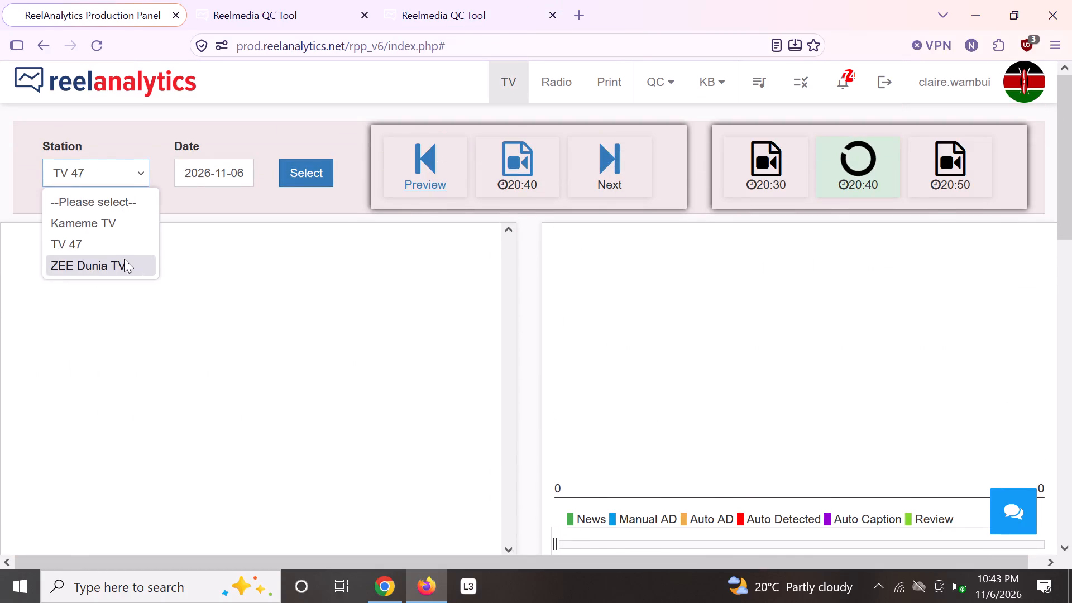
left_click(312, 166)
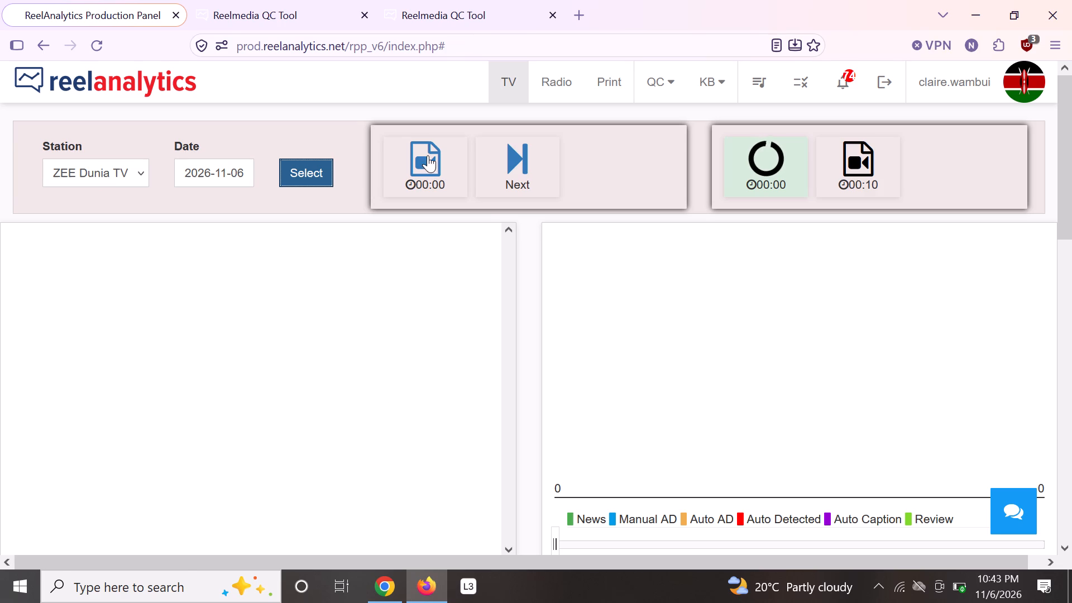
Submit a missing activity log for the 00:00 recording with the reason Presenter Stories and proceed.
left_click(516, 152)
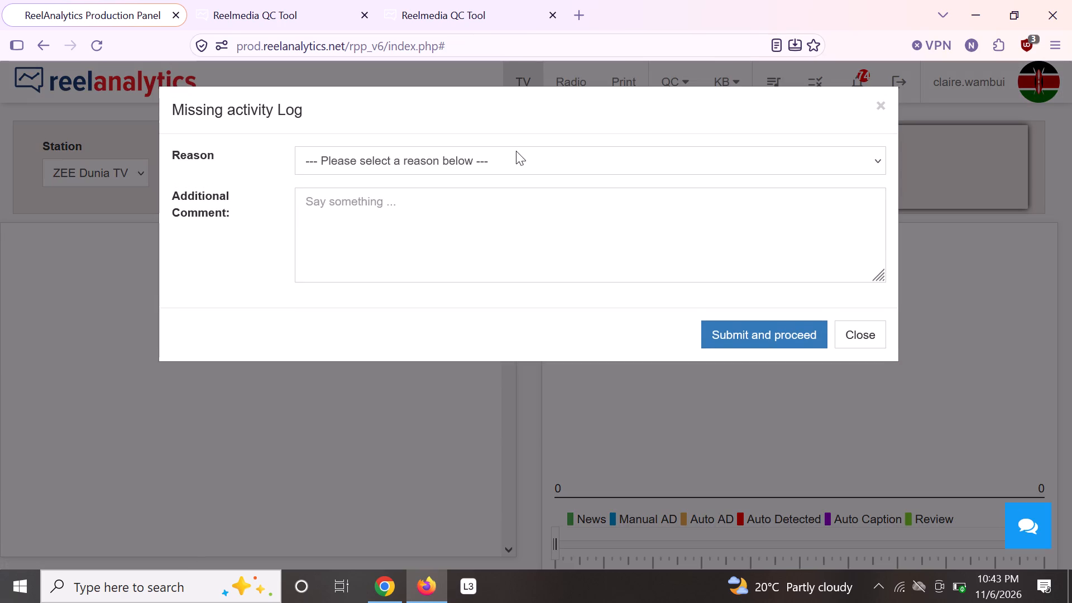
left_click(516, 152)
left_click(478, 360)
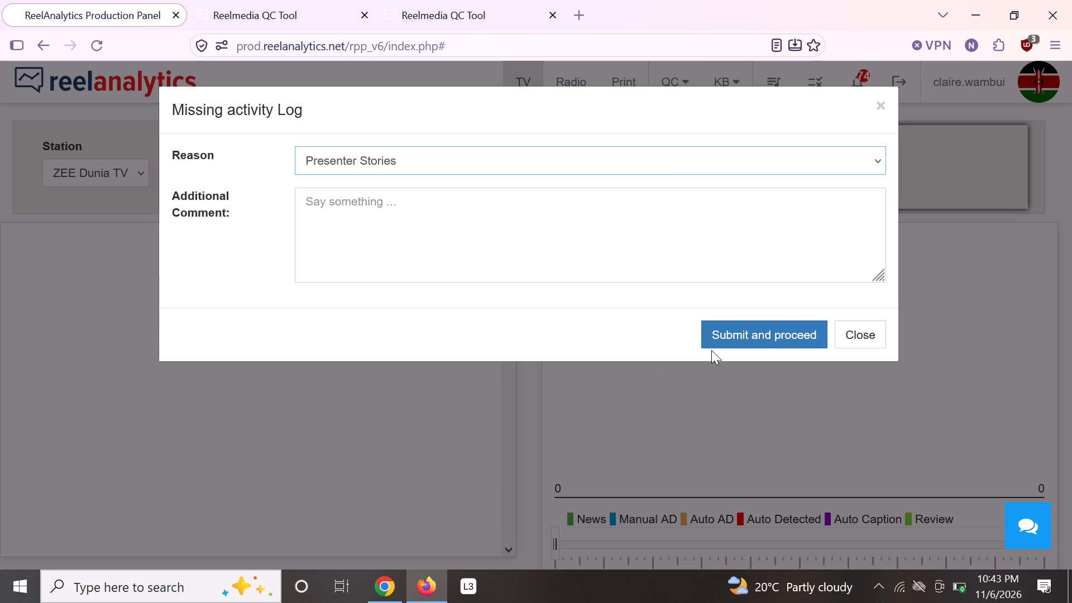
left_click(735, 336)
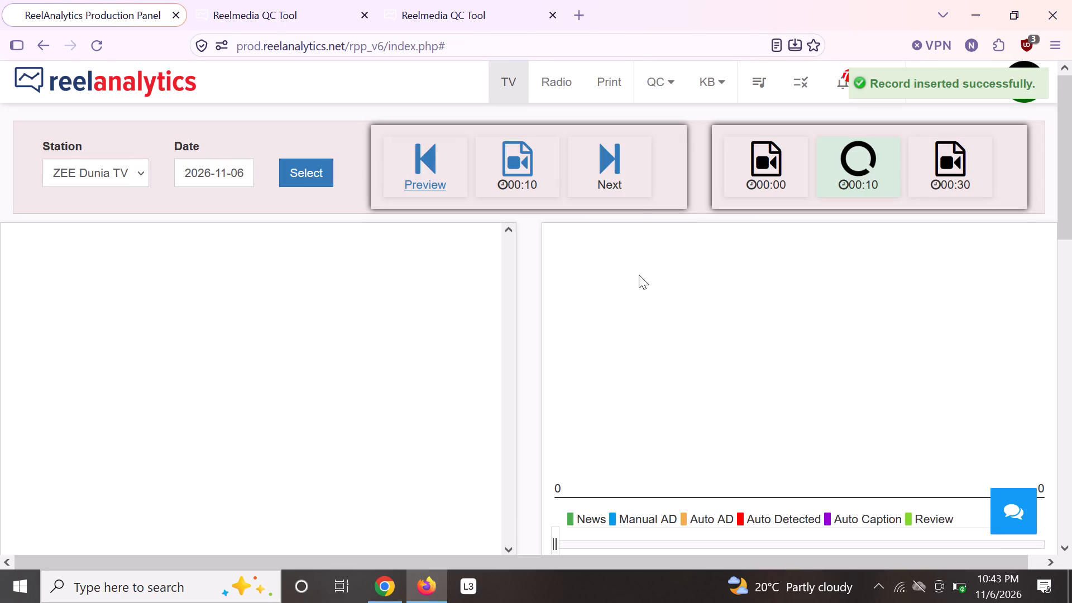
Submit a missing activity log for the 00:10 recording with the reason Recording Different Station and proceed.
left_click(612, 154)
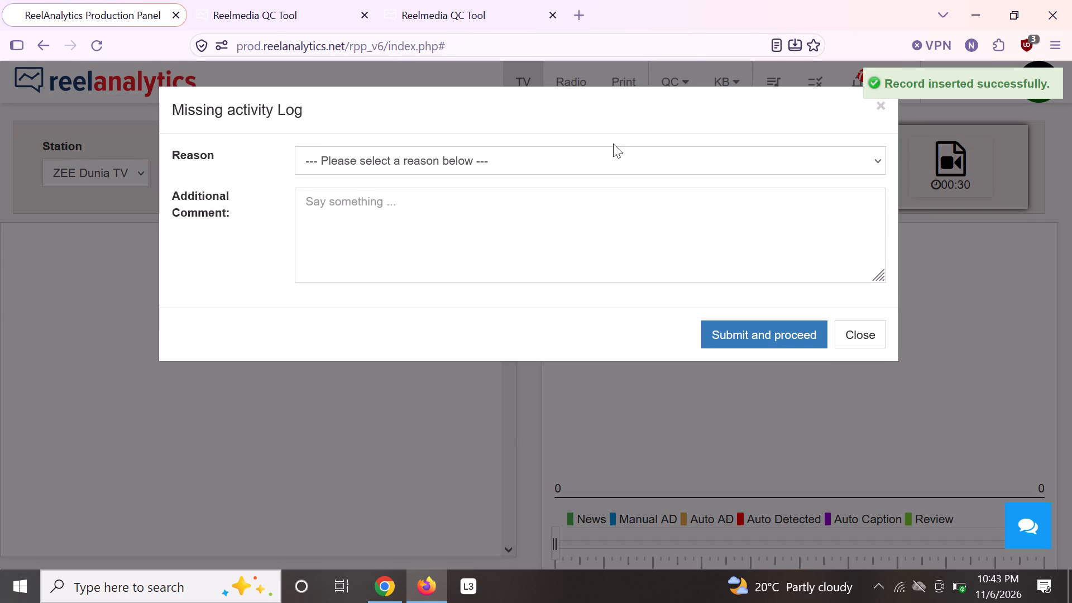
left_click(605, 166)
left_click(583, 370)
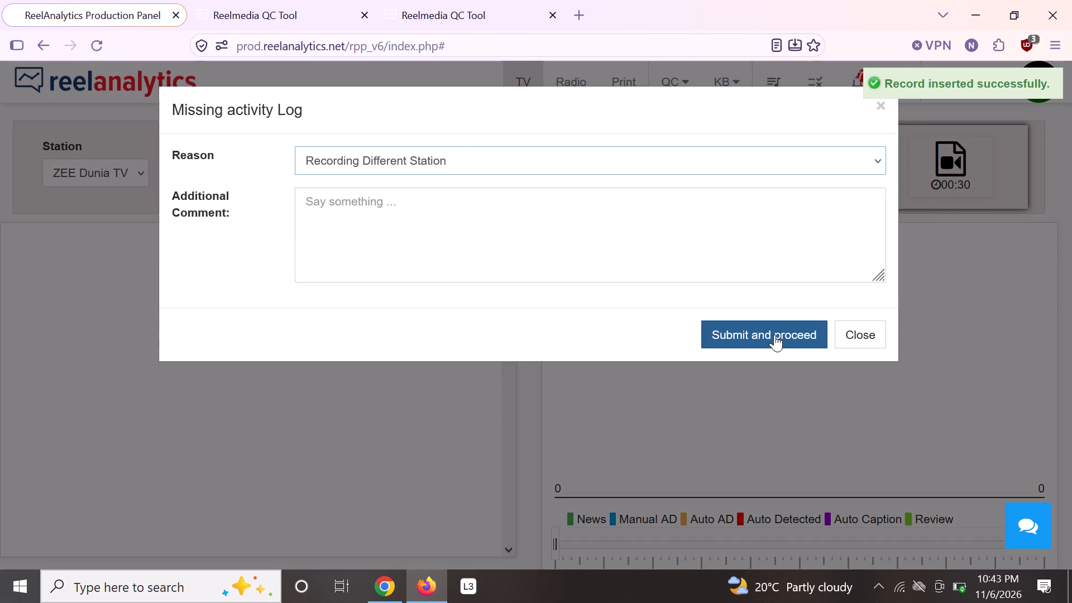
left_click(776, 334)
Submit a missing activity log with a reason for the 00:30 recording and proceed.
left_click(606, 155)
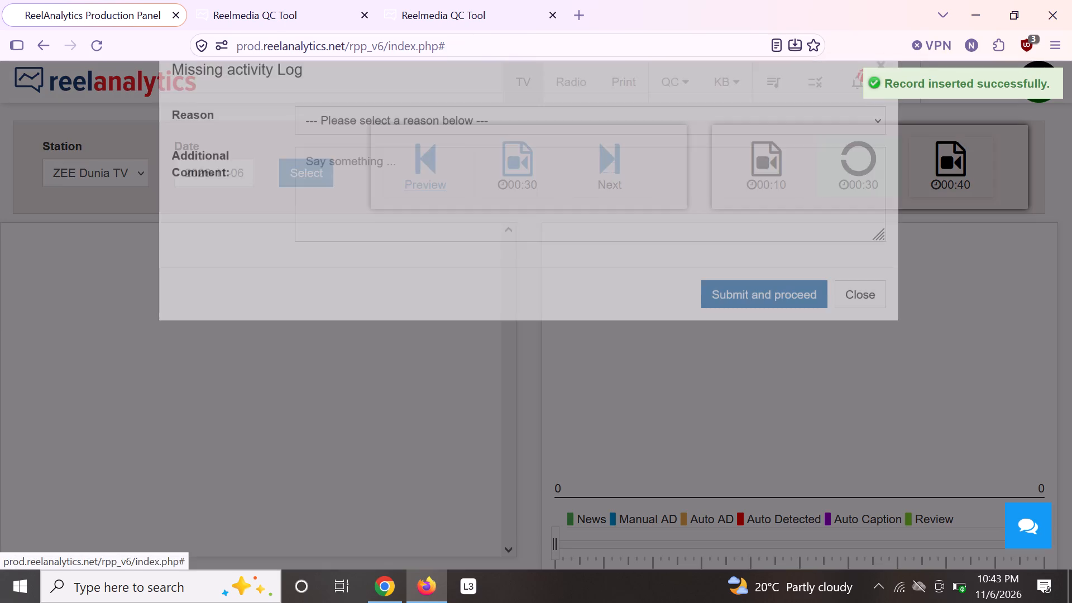
left_click(606, 154)
left_click(601, 352)
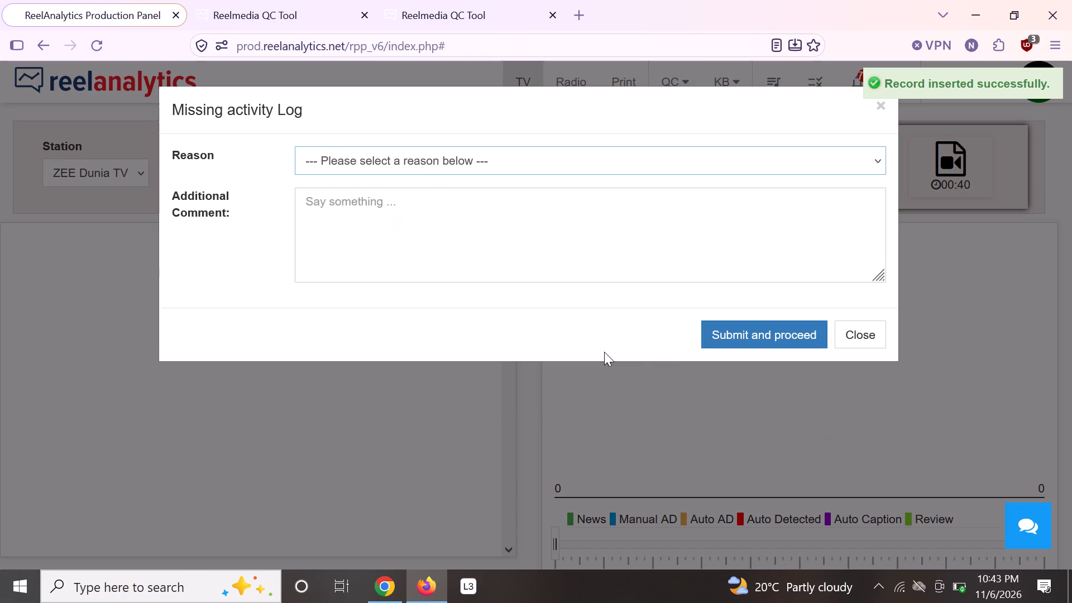
left_click(726, 341)
Submit a missing activity log for the 00:40 recording with the reason Presenter Stories and proceed.
left_click(611, 163)
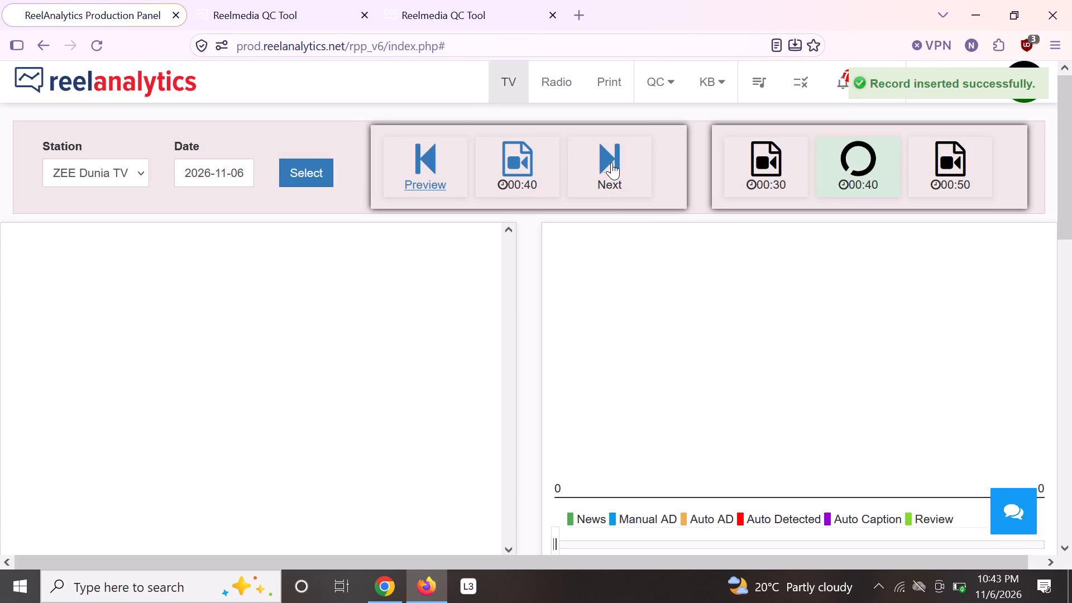
left_click(611, 158)
left_click(627, 358)
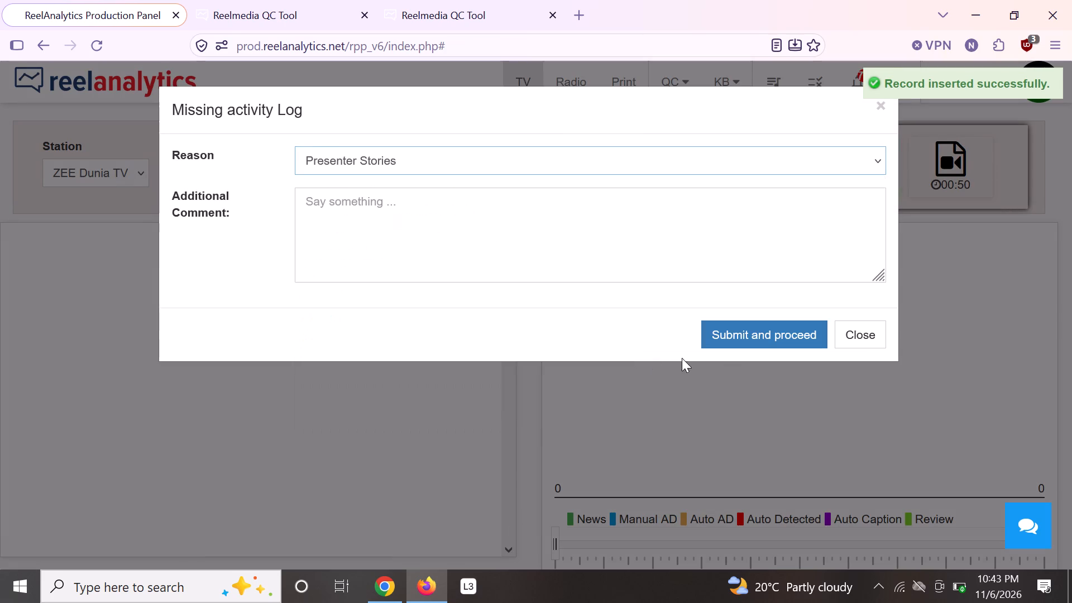
left_click(744, 331)
Advance past the 00:50 recording and submit a missing activity log for the 01:20 recording with the reason Presenter Stories.
left_click(602, 152)
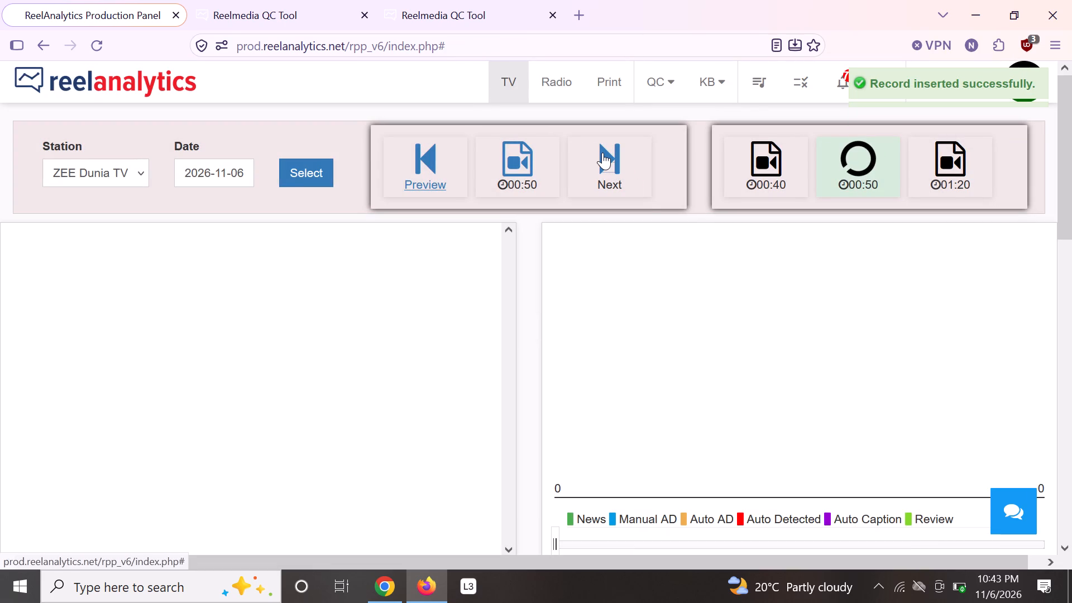
left_click(604, 151)
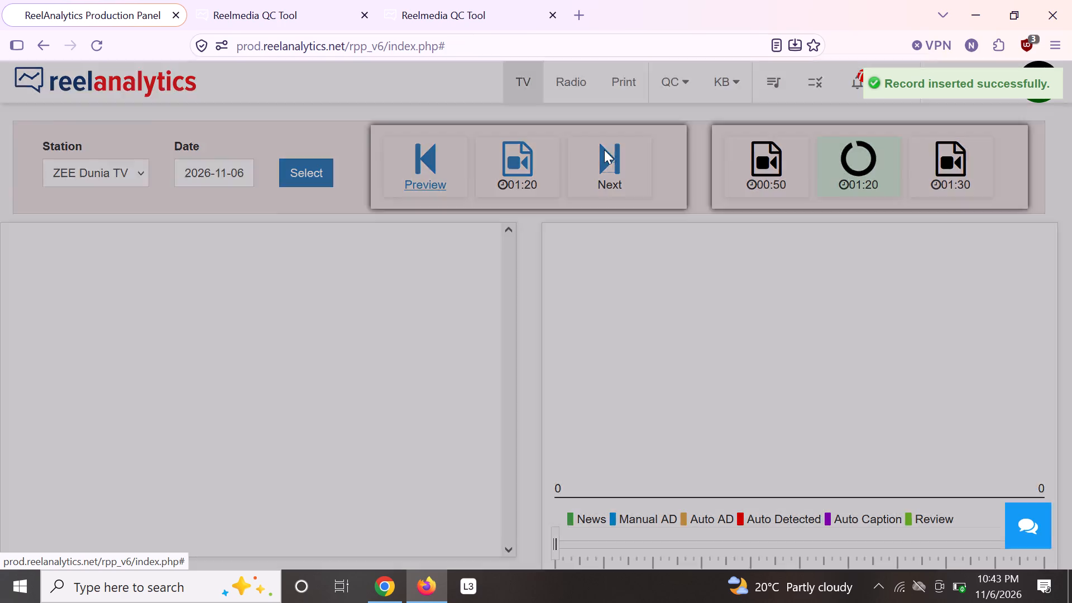
left_click(604, 149)
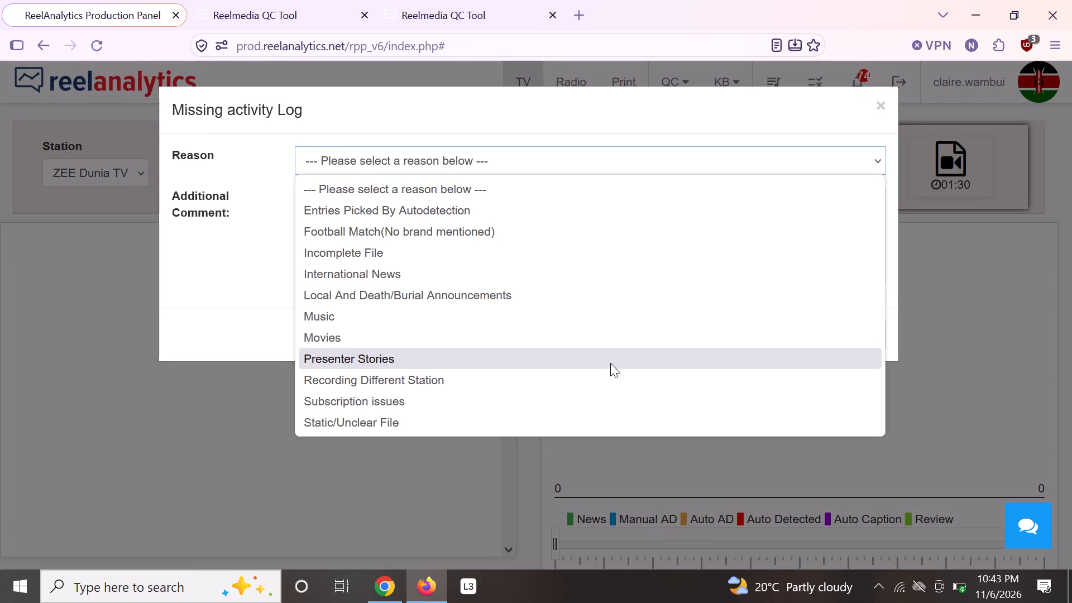
left_click(610, 363)
left_click(750, 340)
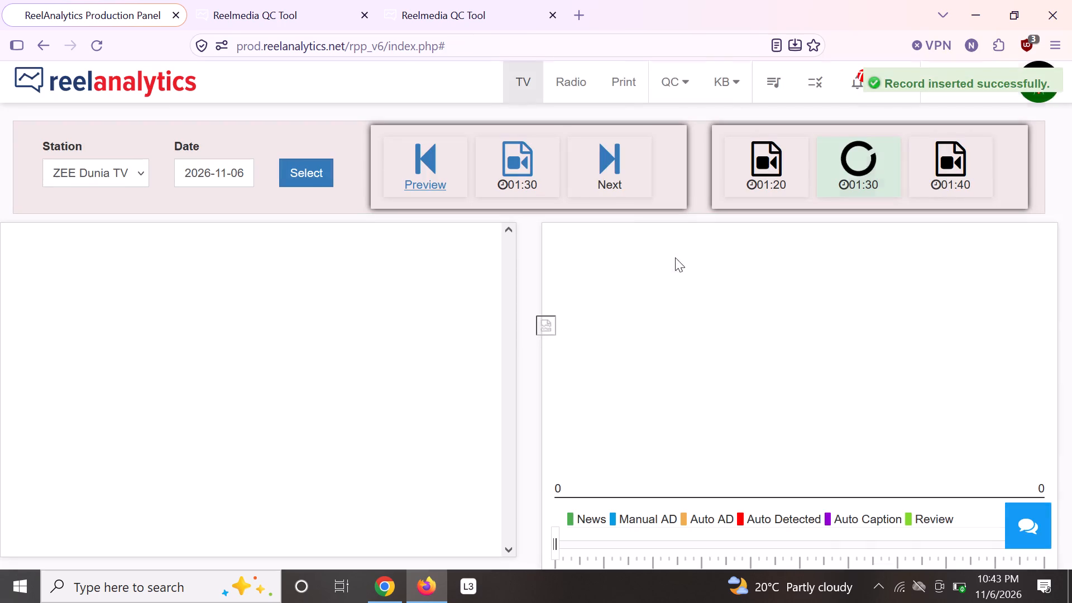
Submit a missing activity log for the 01:30 recording with the reason Presenter Stories and proceed.
left_click(610, 154)
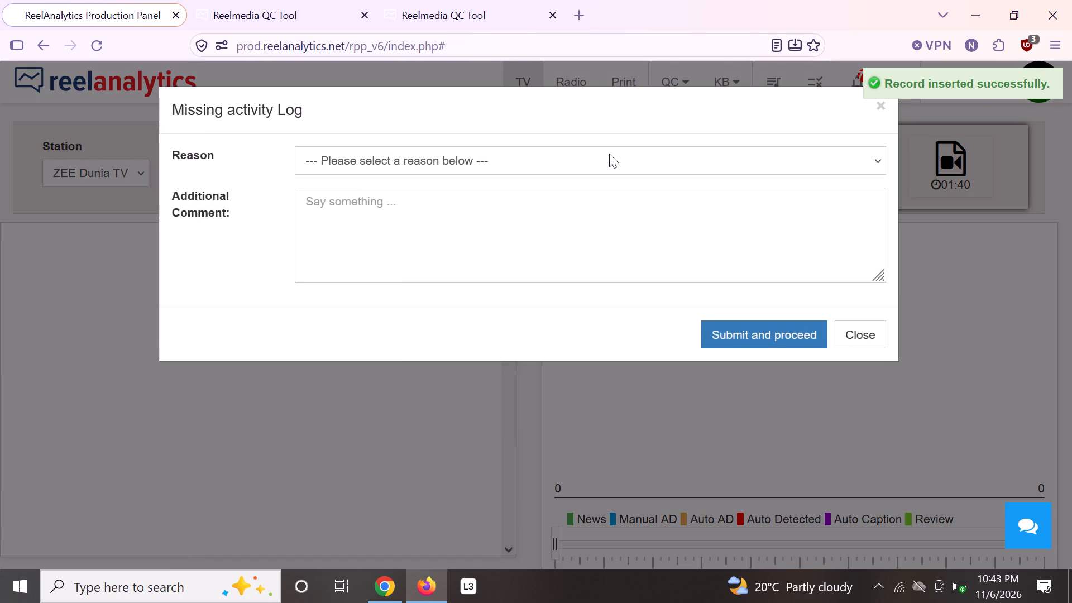
left_click(609, 154)
left_click(636, 356)
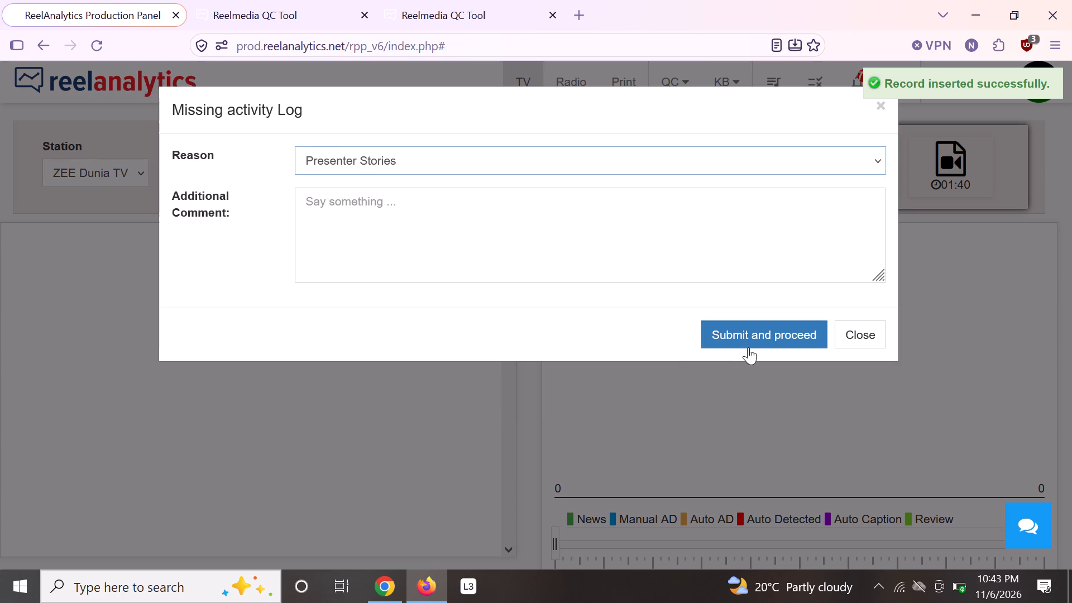
left_click(749, 347)
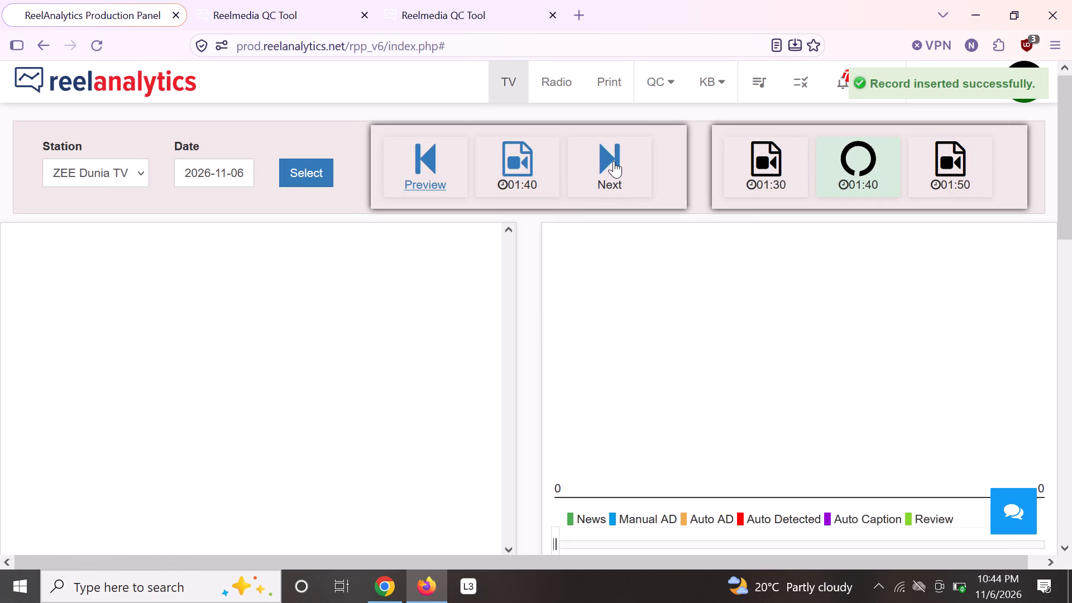
Submit a missing activity log for the 01:40 recording with the reason Presenter Stories and proceed.
left_click(614, 158)
left_click(611, 160)
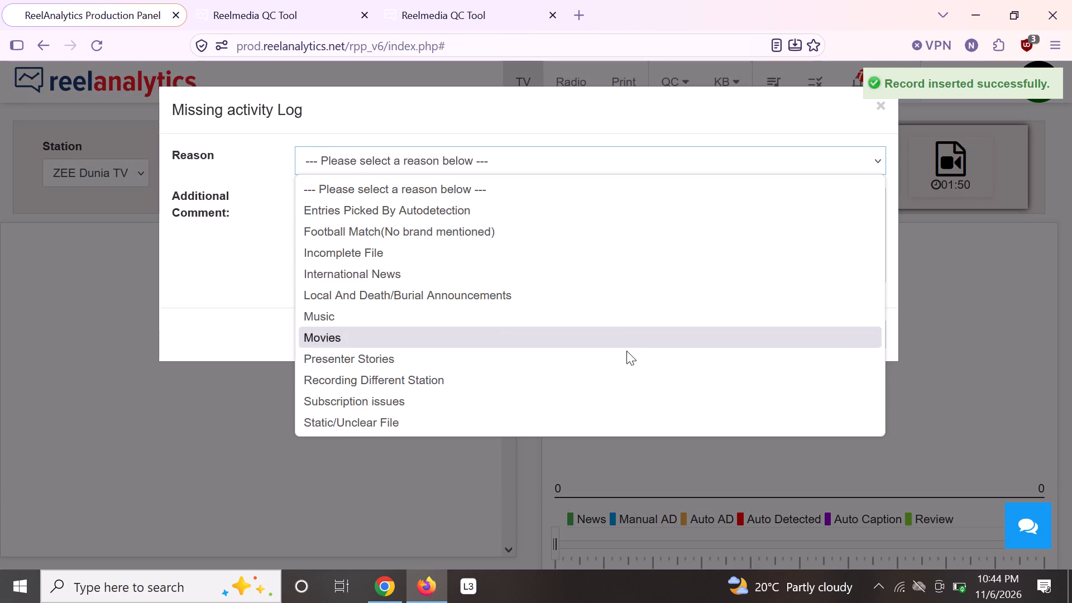
left_click(626, 355)
left_click(742, 334)
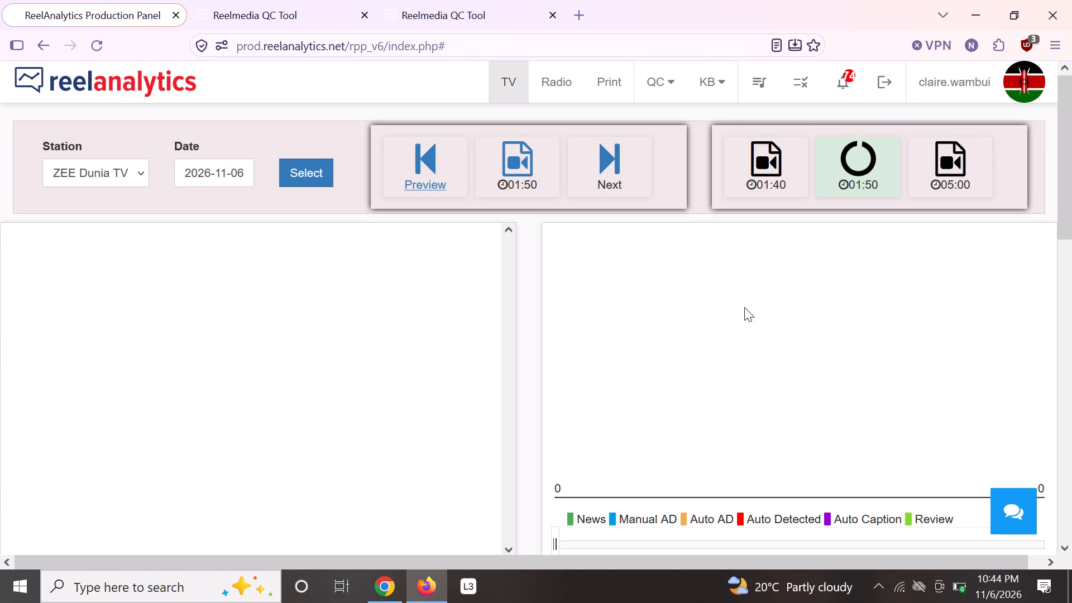
Submit a missing activity log for the 01:50 recording with the reason Presenter Stories and proceed.
left_click(605, 158)
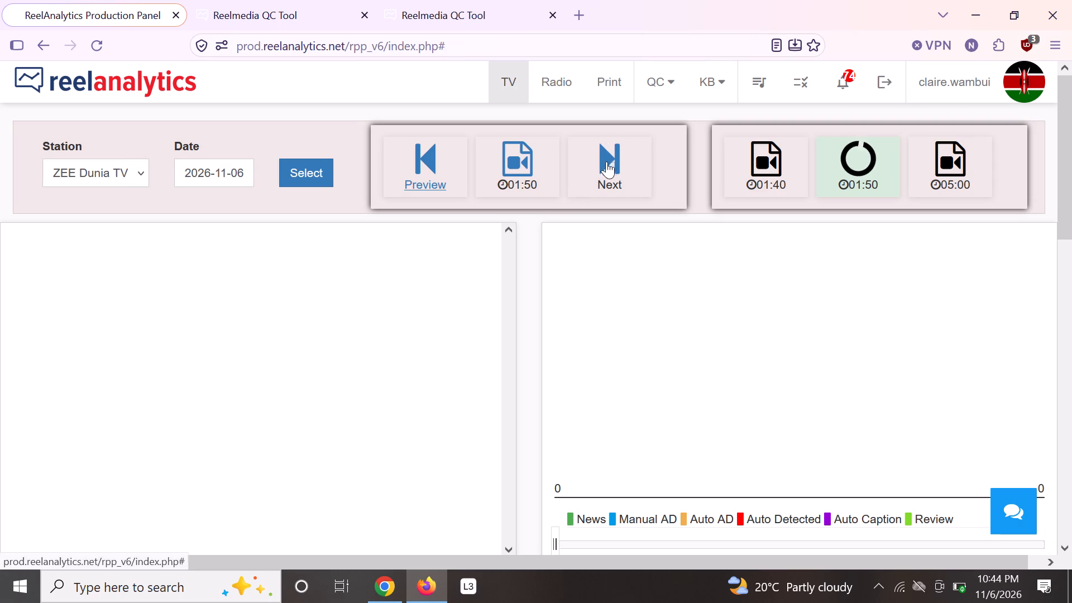
left_click(611, 160)
left_click(631, 361)
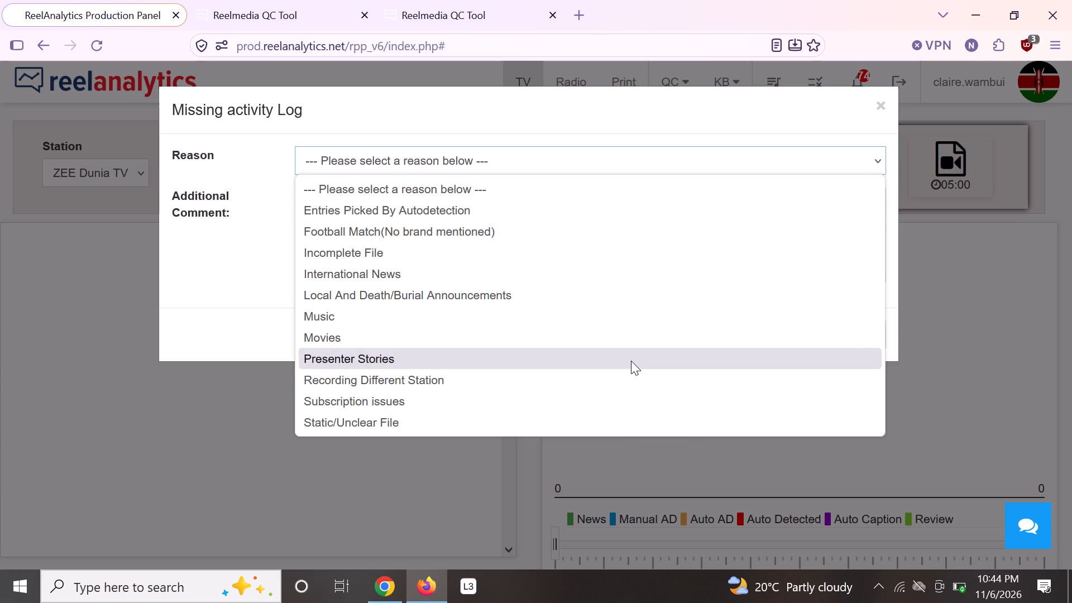
left_click(773, 338)
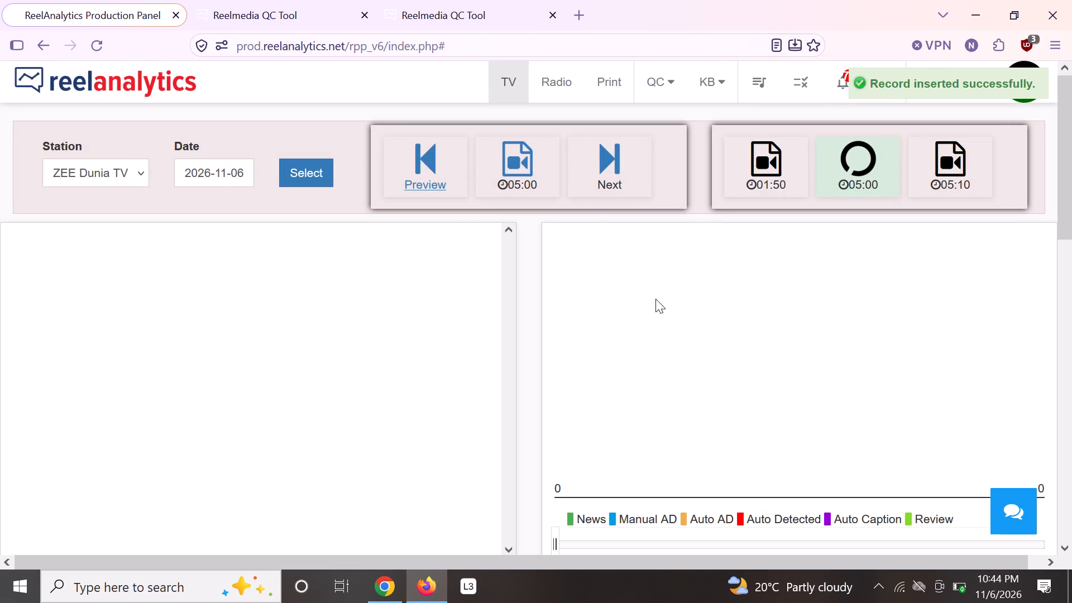
Load the 05:00 recording and examine its frame thumbnails through to the end for ads.
left_click(516, 162)
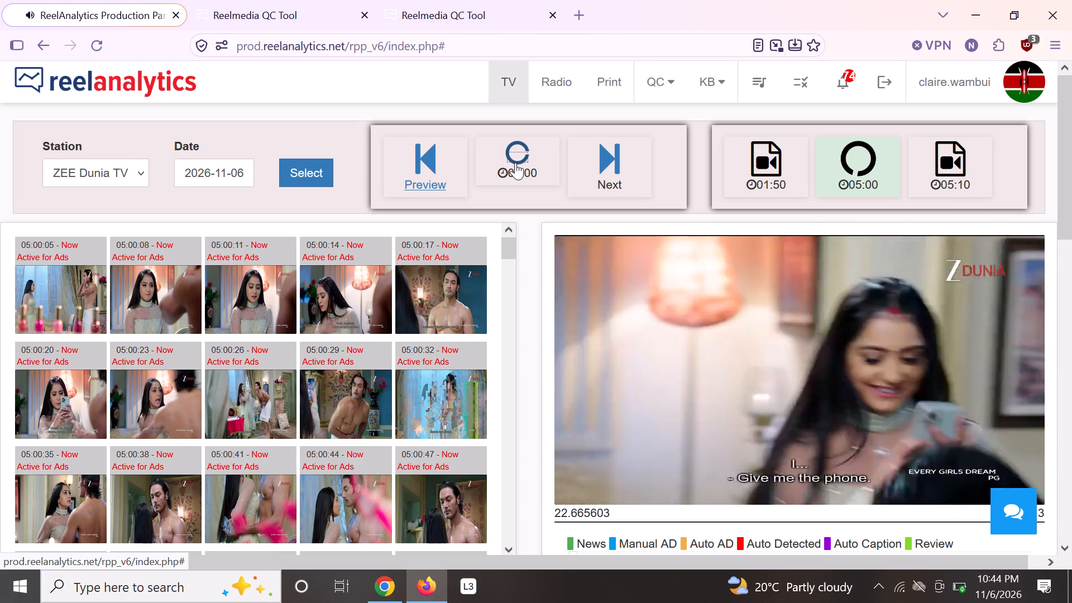
scroll(348, 382, "down", 2)
scroll(351, 384, "up", 1)
scroll(351, 384, "down", 2)
scroll(385, 365, "up", 1)
scroll(385, 365, "down", 8)
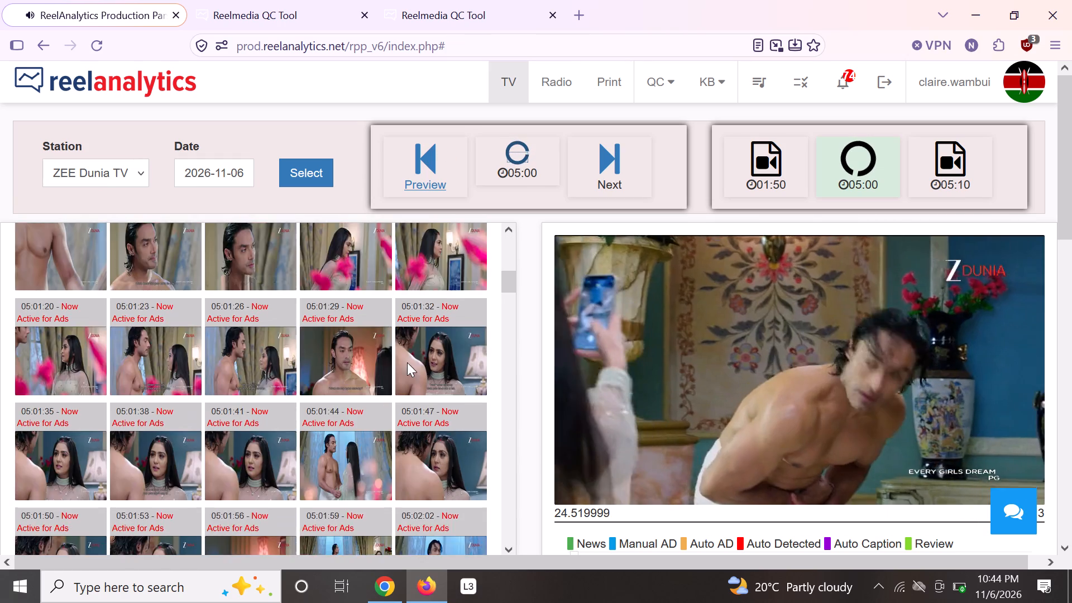
scroll(414, 375, "down", 5)
scroll(427, 376, "up", 1)
scroll(428, 378, "down", 1)
scroll(429, 381, "up", 2)
scroll(429, 381, "down", 1)
scroll(434, 376, "up", 1)
scroll(436, 383, "down", 2)
scroll(436, 383, "up", 1)
scroll(436, 383, "down", 1)
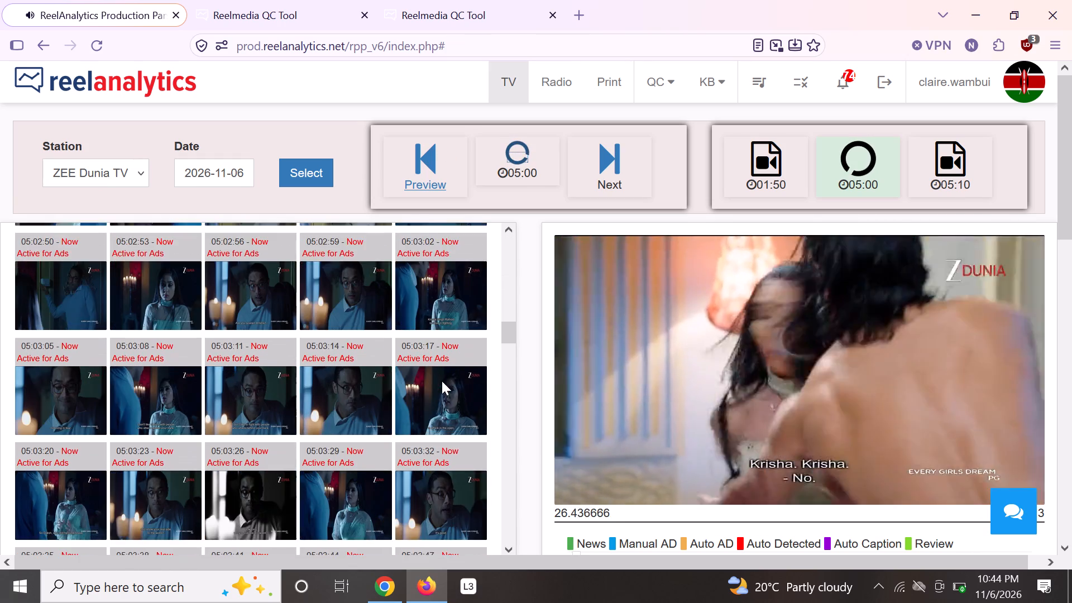
scroll(445, 385, "down", 2)
scroll(447, 389, "up", 1)
scroll(447, 389, "down", 9)
scroll(465, 399, "up", 1)
scroll(465, 400, "down", 1)
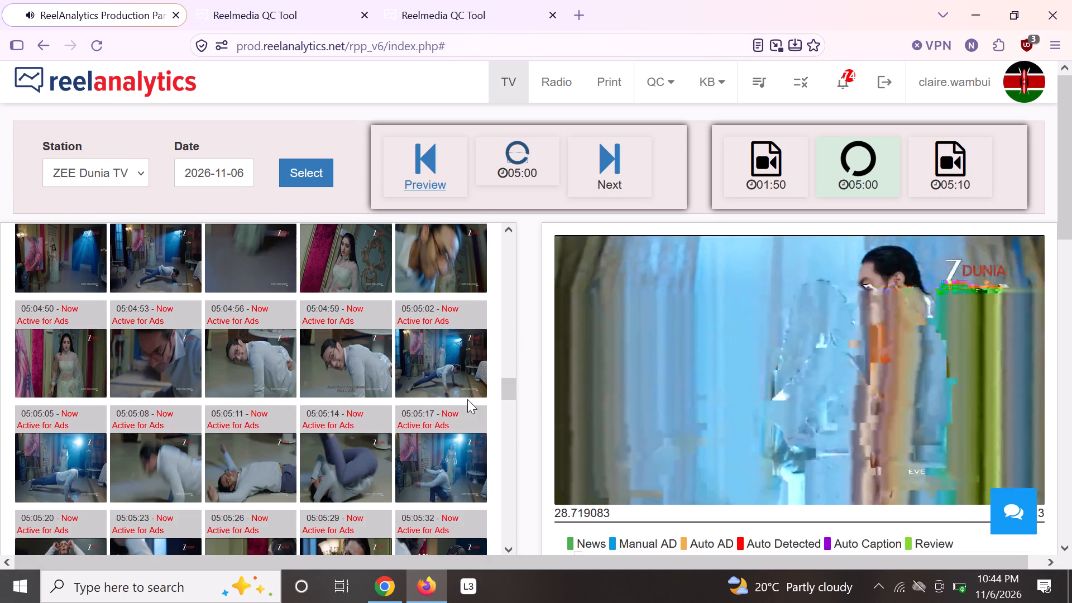
scroll(465, 408, "down", 2)
scroll(465, 408, "up", 1)
scroll(464, 409, "down", 6)
scroll(464, 419, "up", 1)
scroll(464, 420, "down", 3)
scroll(464, 422, "up", 1)
scroll(458, 419, "down", 6)
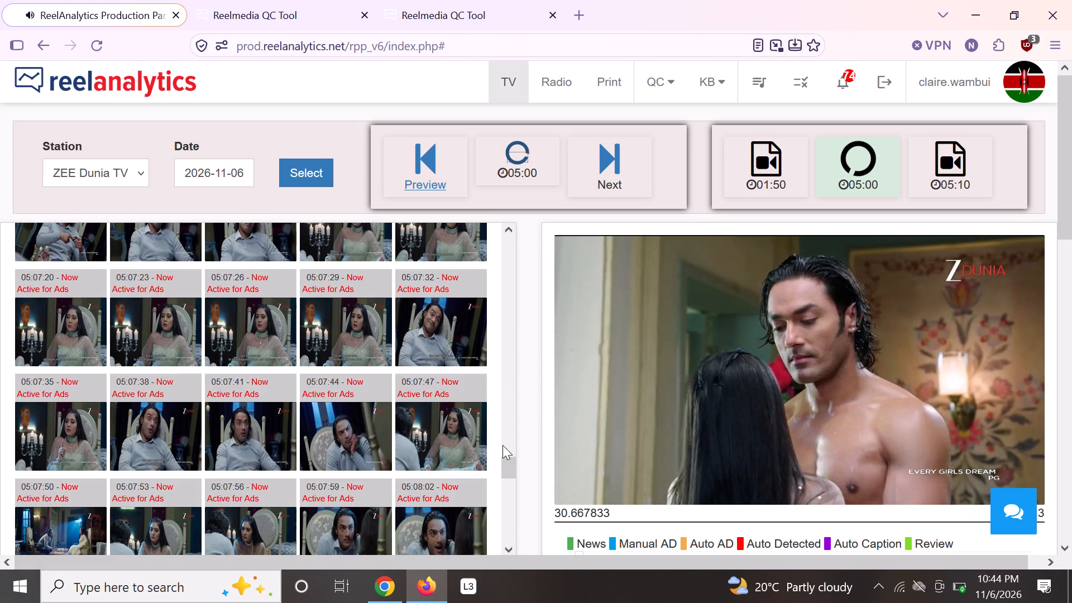
left_click_drag(509, 466, 521, 536)
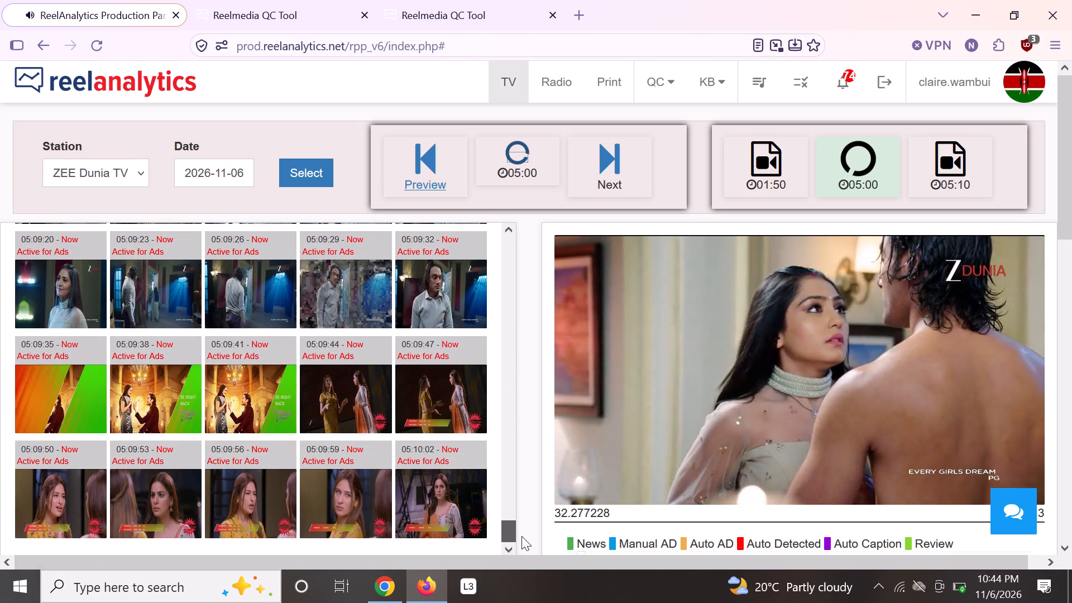
left_click_drag(521, 536, 522, 539)
Submit a missing activity log for the 05:00 recording with the reason Presenter Stories and proceed.
left_click(605, 157)
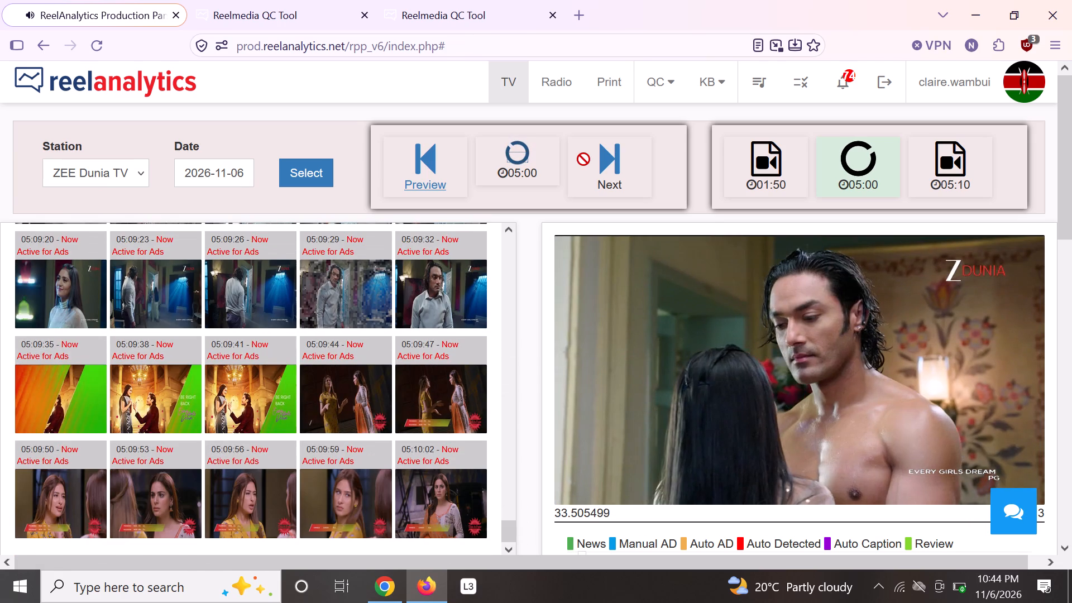
left_click(524, 156)
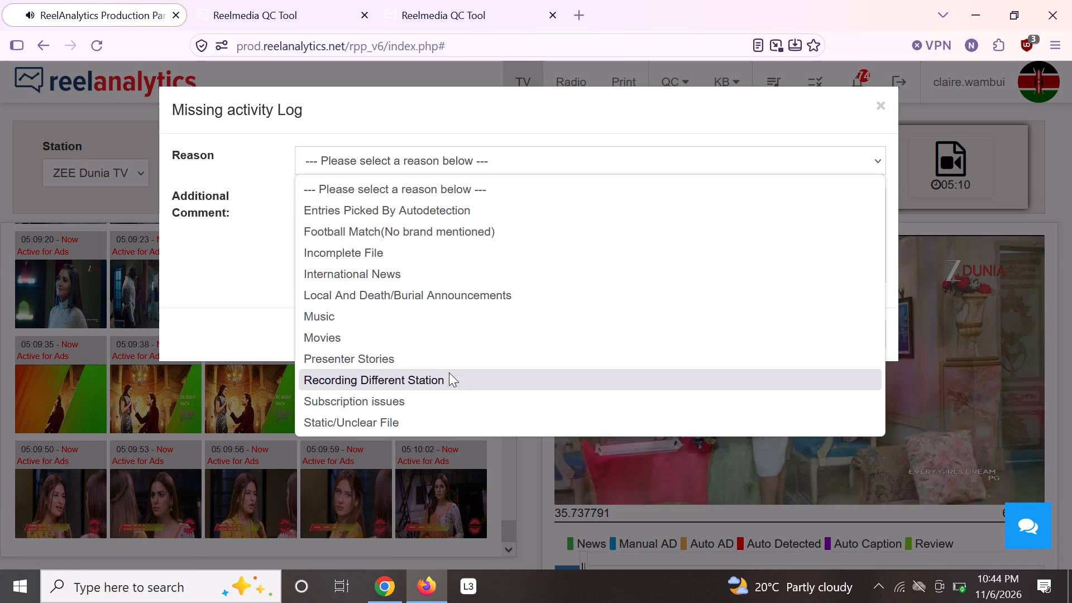
left_click(428, 358)
left_click(738, 333)
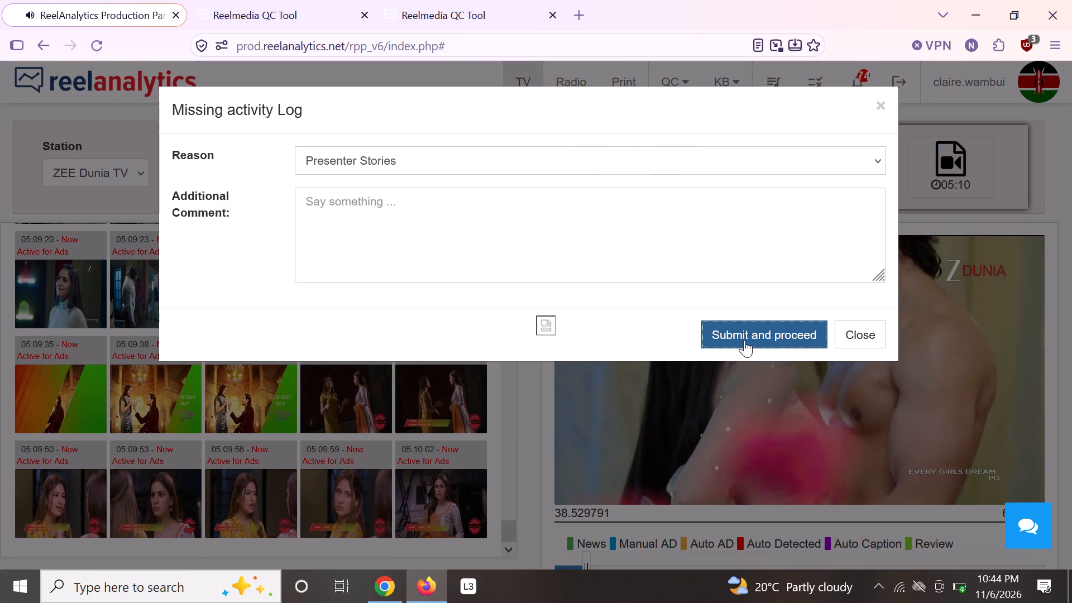
Load the 05:10 recording and examine its frame thumbnails for ads.
left_click(514, 152)
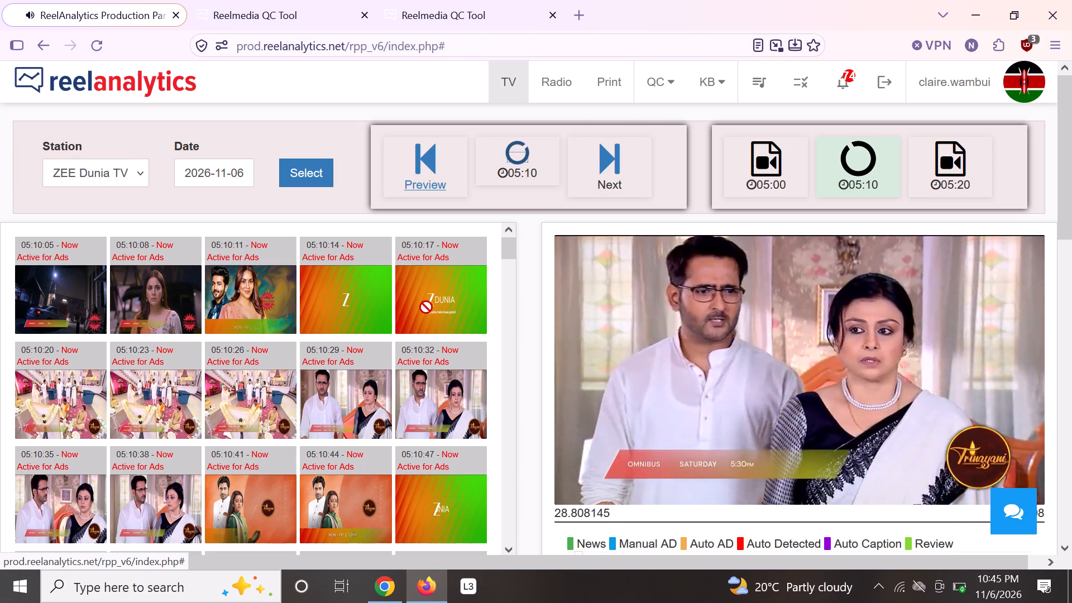
scroll(304, 375, "down", 3)
scroll(370, 379, "down", 4)
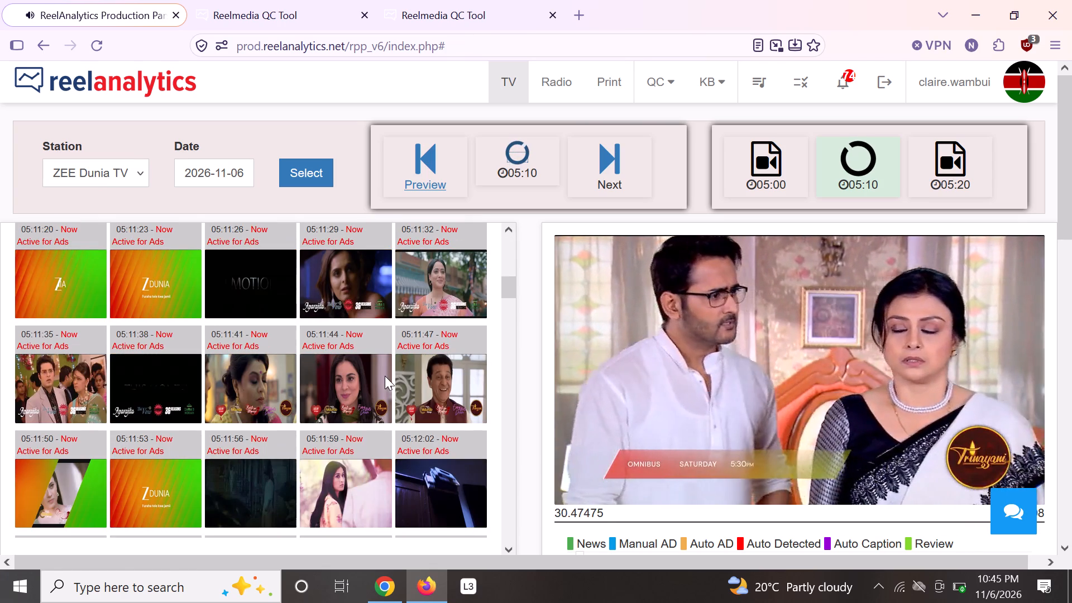
scroll(386, 376, "up", 5)
scroll(387, 379, "down", 1)
scroll(385, 367, "up", 1)
scroll(385, 368, "down", 2)
scroll(386, 375, "up", 2)
scroll(387, 375, "down", 1)
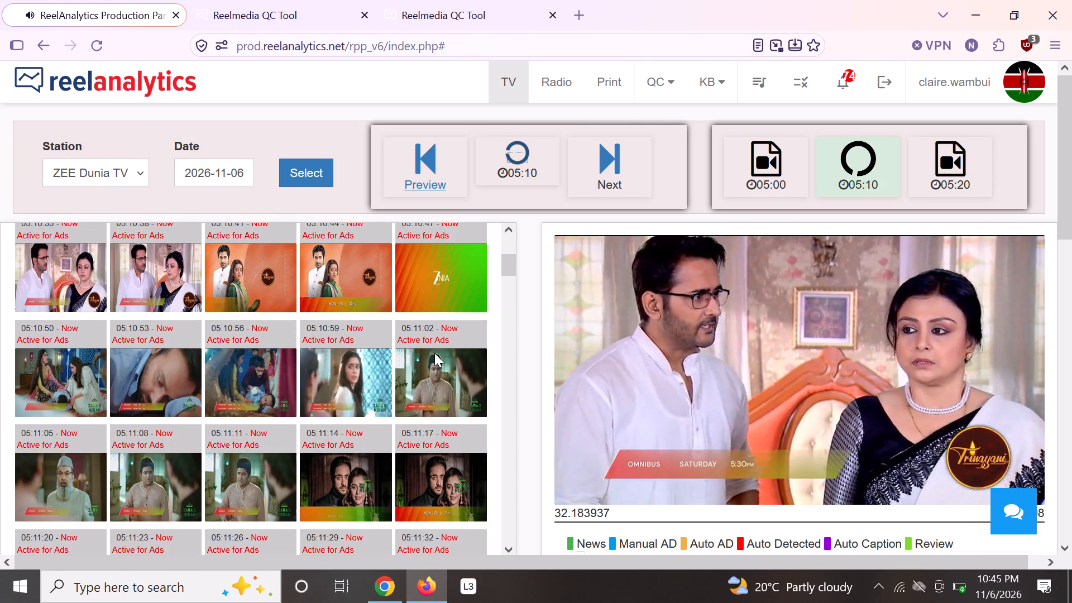
left_click(504, 266)
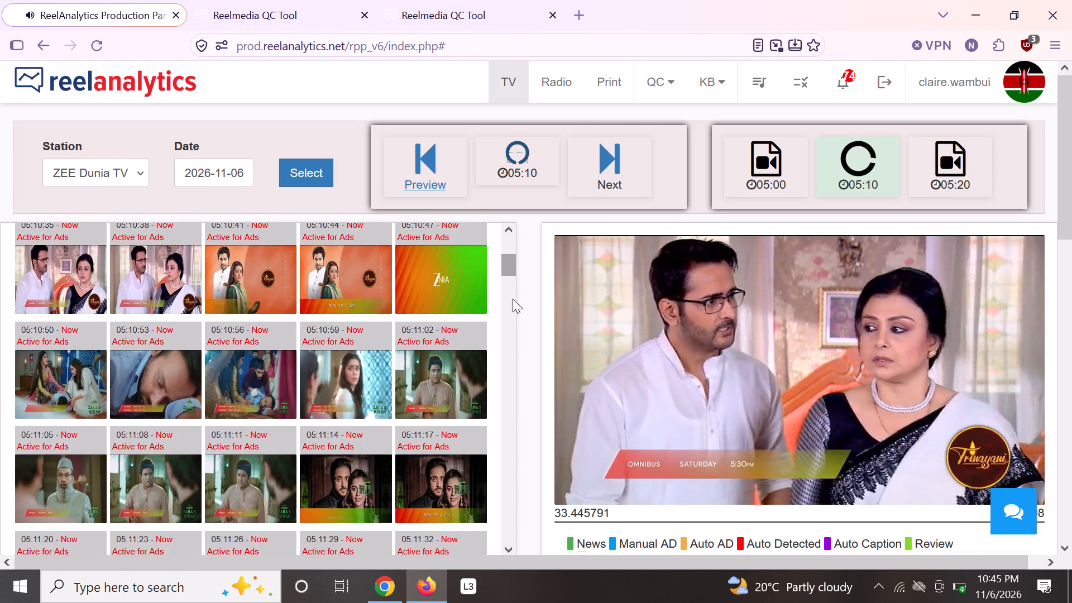